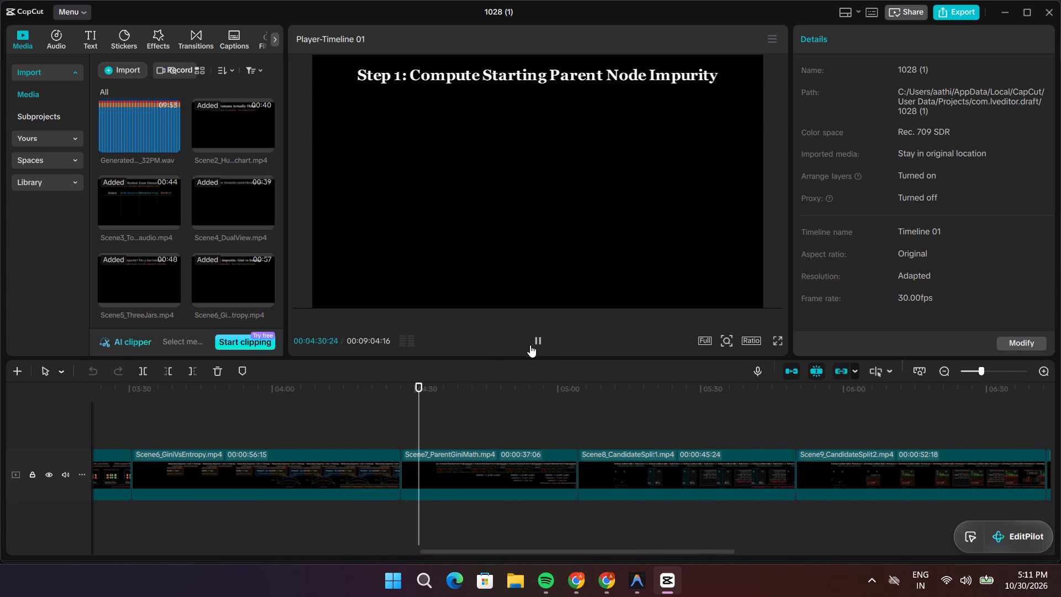
double_click(540, 338)
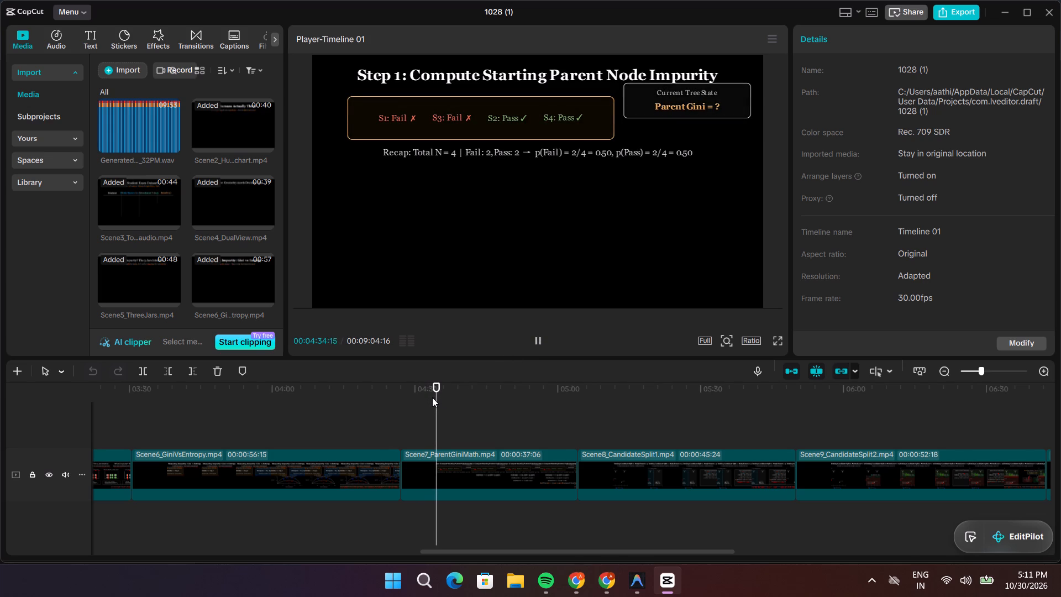
drag(438, 393, 426, 394)
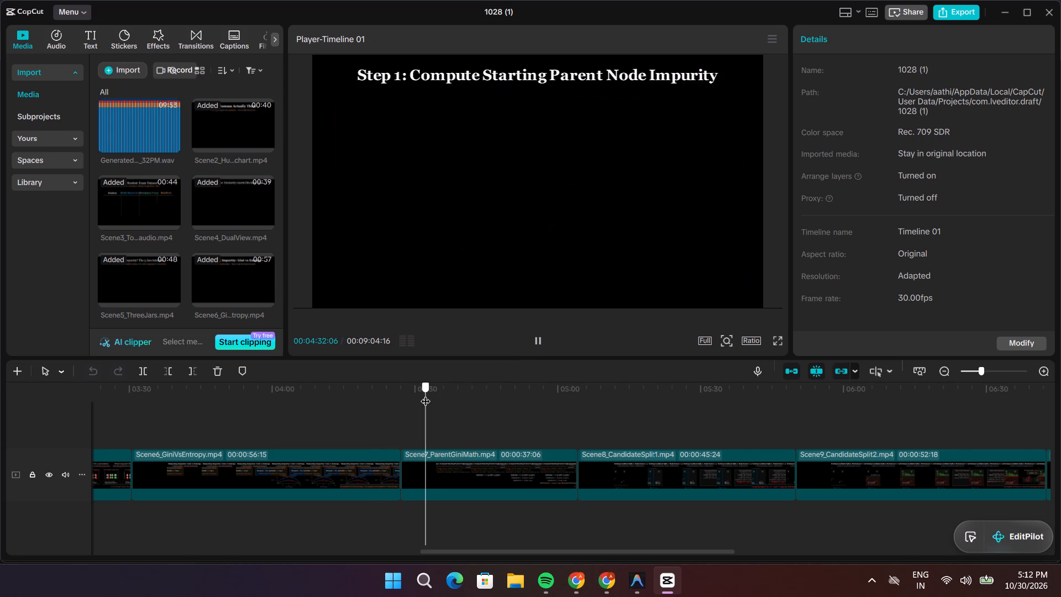
drag(426, 394, 437, 401)
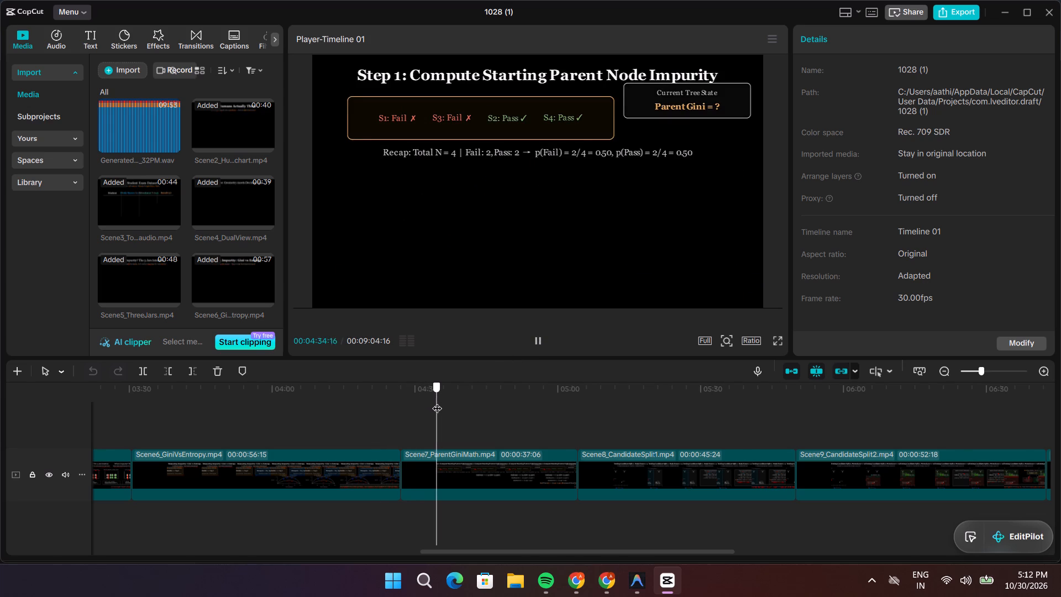
drag(437, 401, 332, 401)
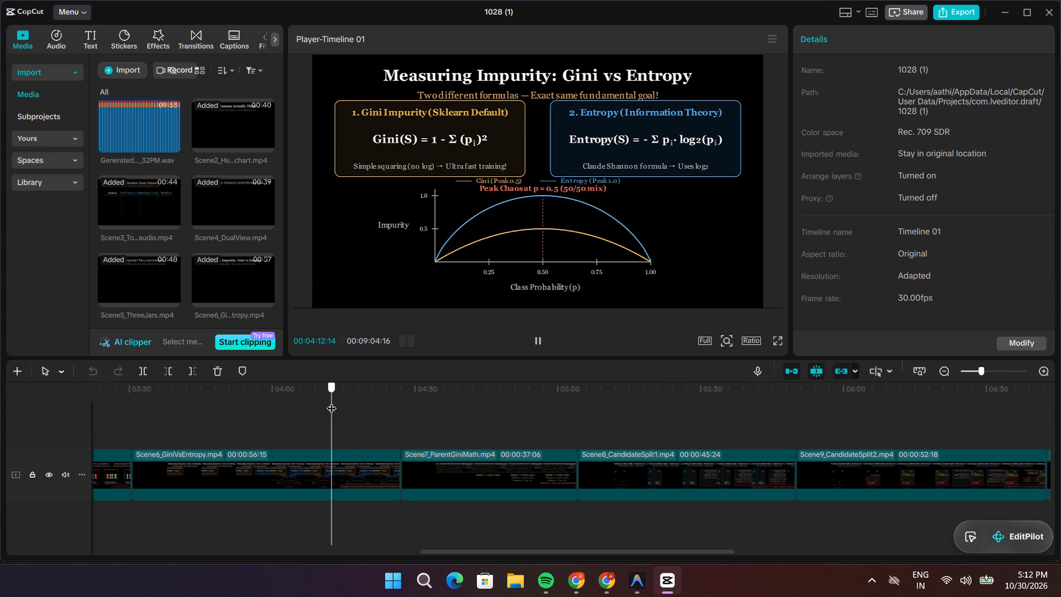
drag(332, 401, 335, 402)
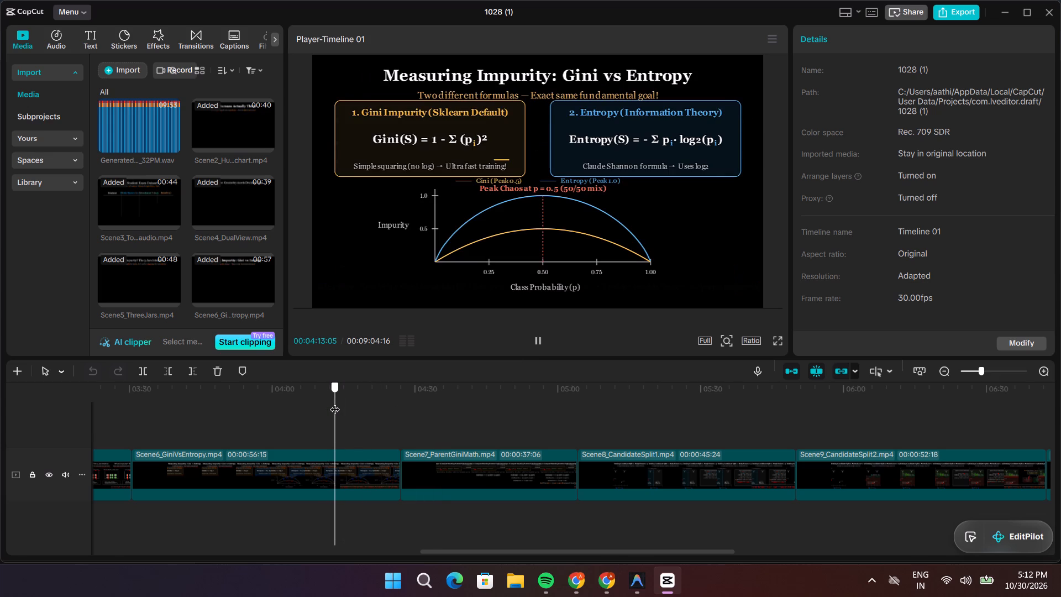
drag(335, 402, 342, 407)
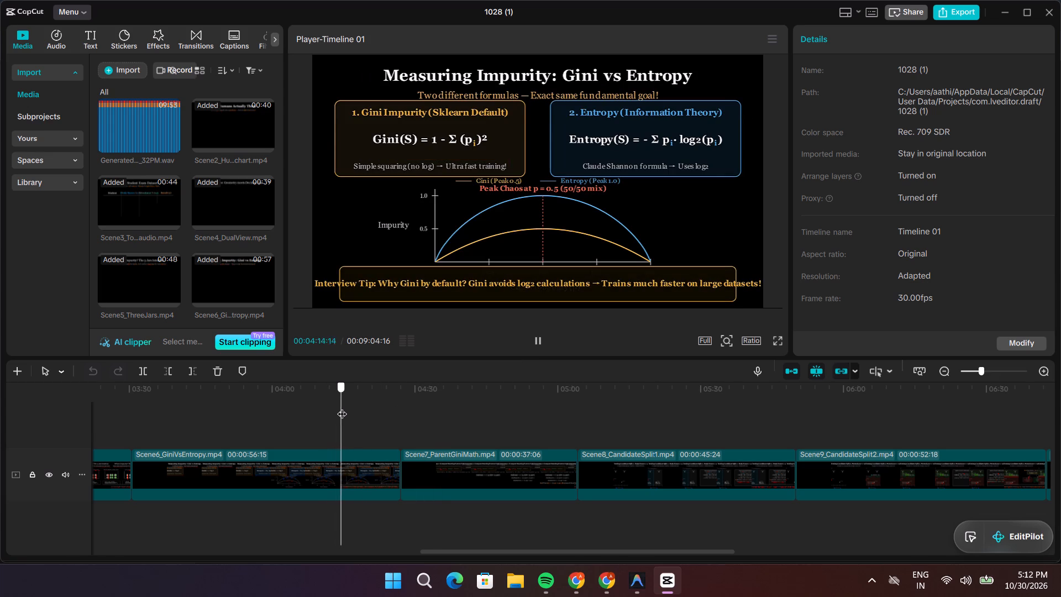
drag(342, 407, 401, 430)
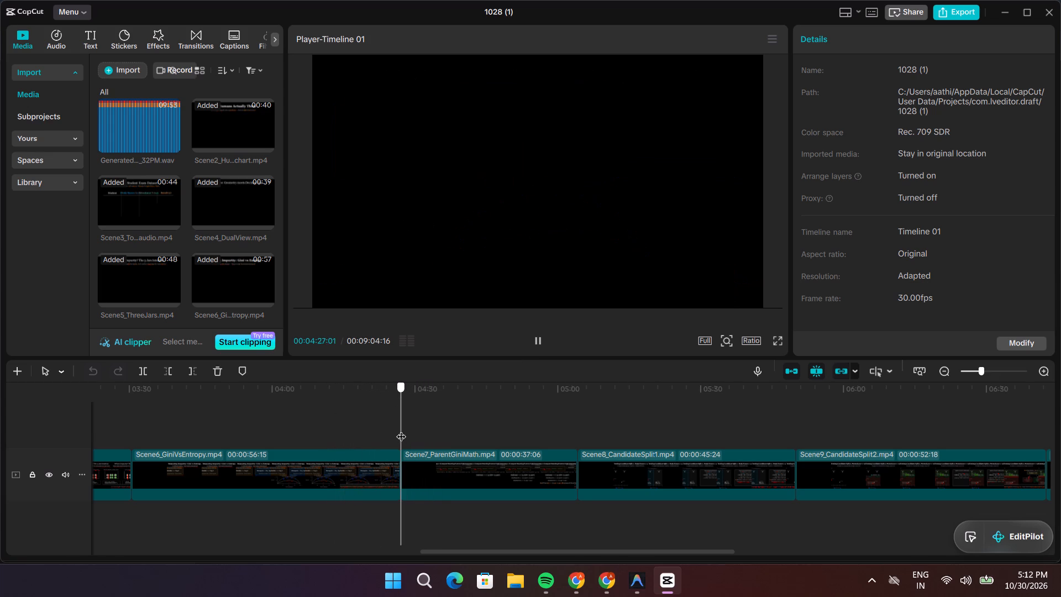
drag(401, 430, 449, 447)
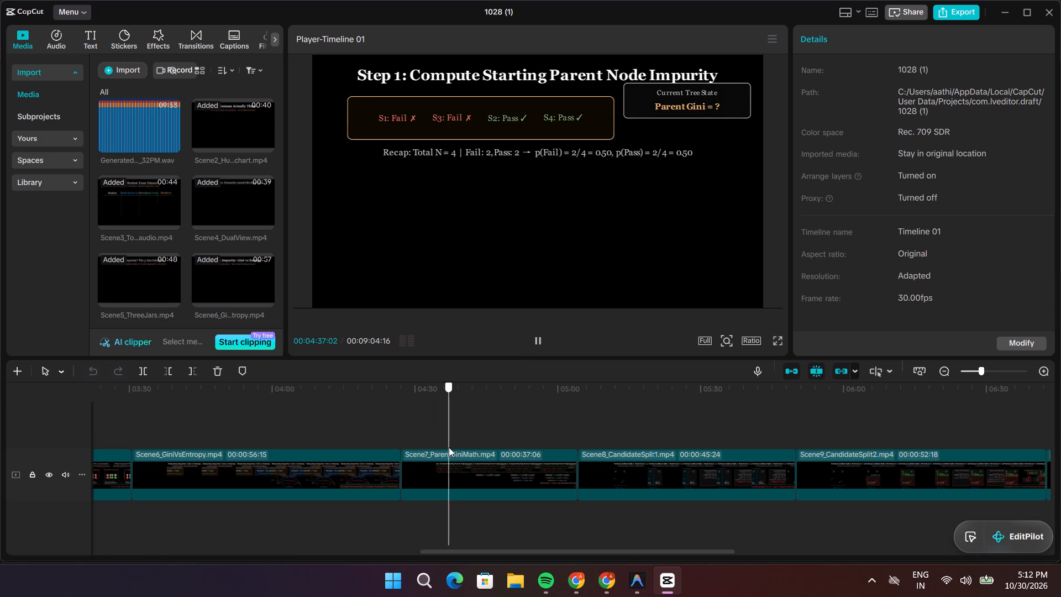
drag(449, 447, 449, 450)
drag(449, 450, 444, 449)
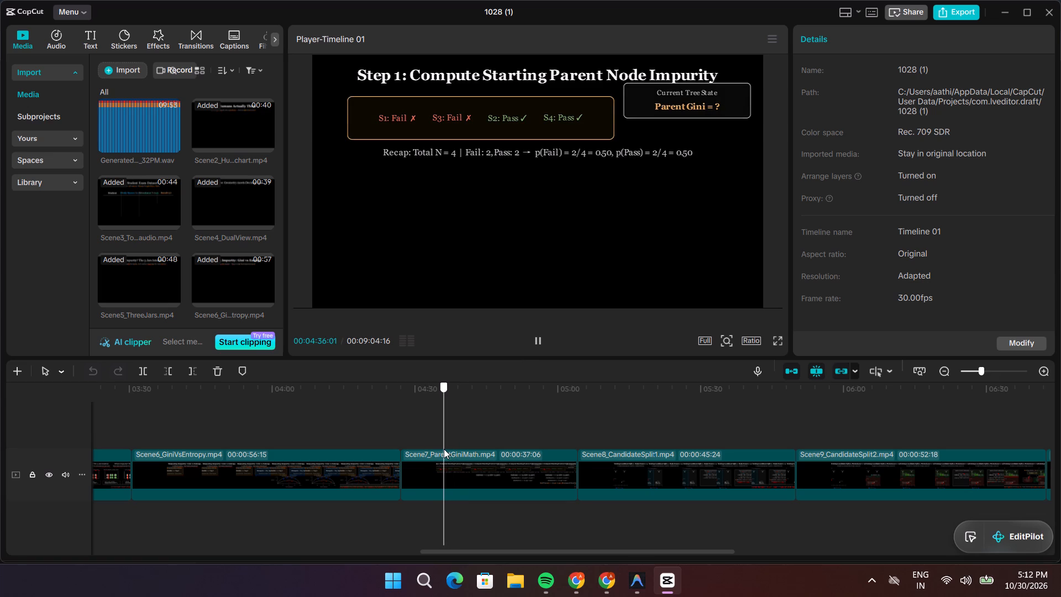
drag(444, 449, 442, 448)
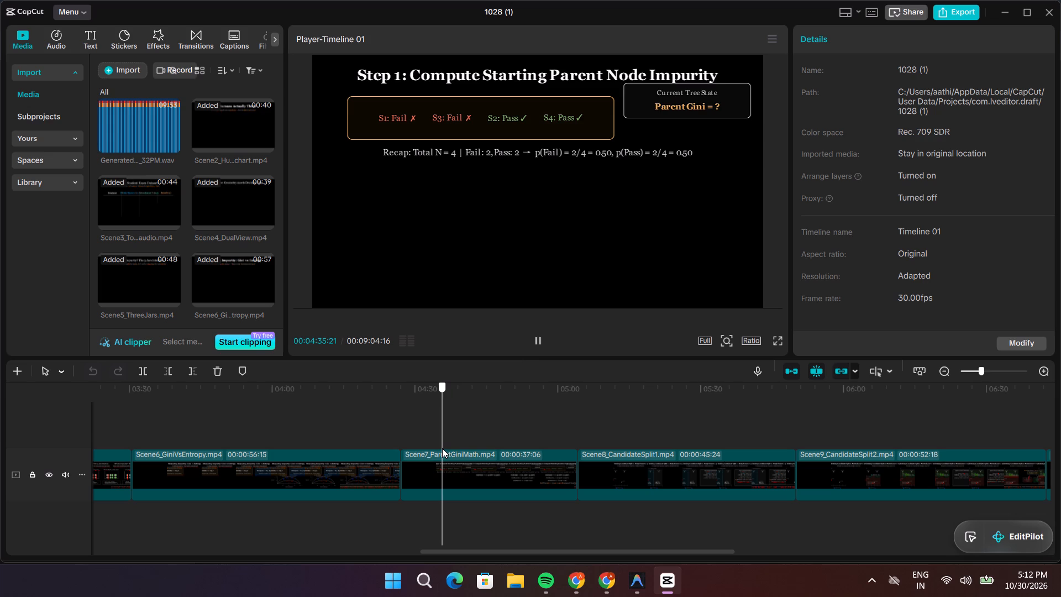
drag(442, 448, 442, 448)
drag(442, 448, 403, 423)
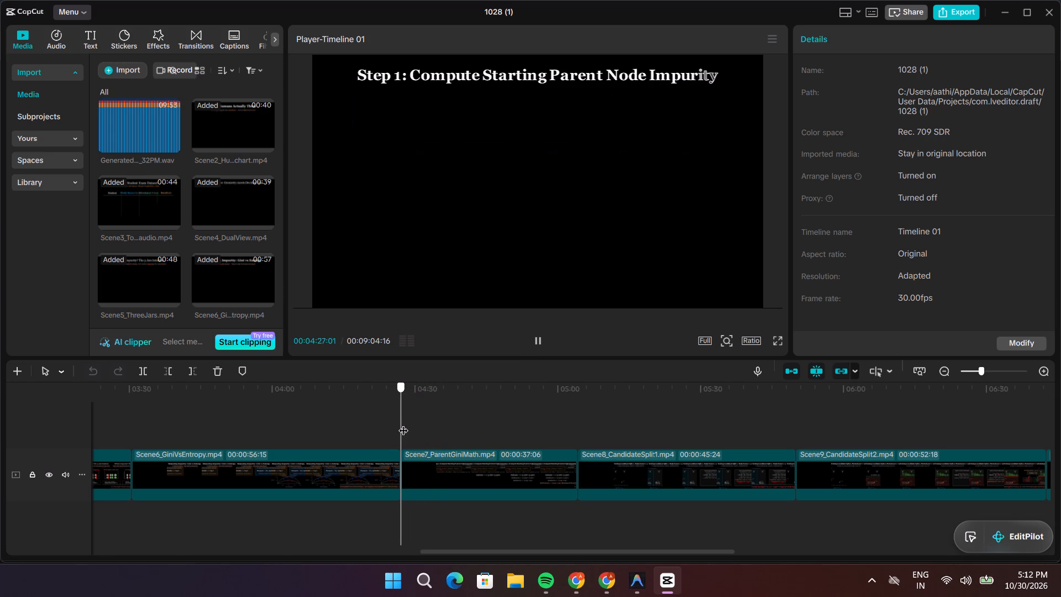
drag(403, 423, 405, 425)
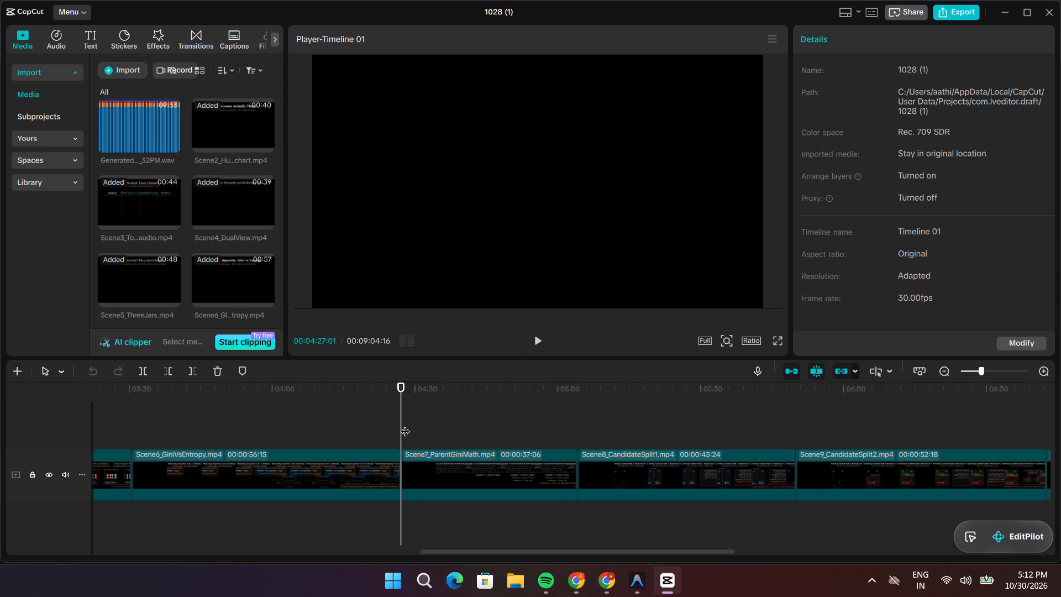
Set the playback speed of the Scene7_ParentGiniMath clip to 2.00x.
click(477, 483)
click(509, 473)
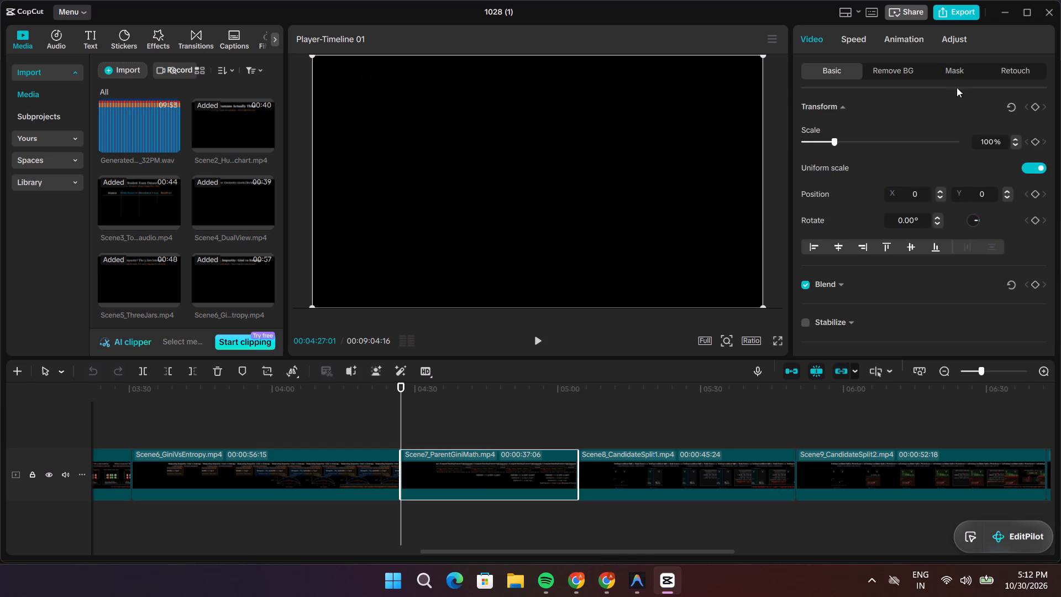
click(867, 38)
click(873, 131)
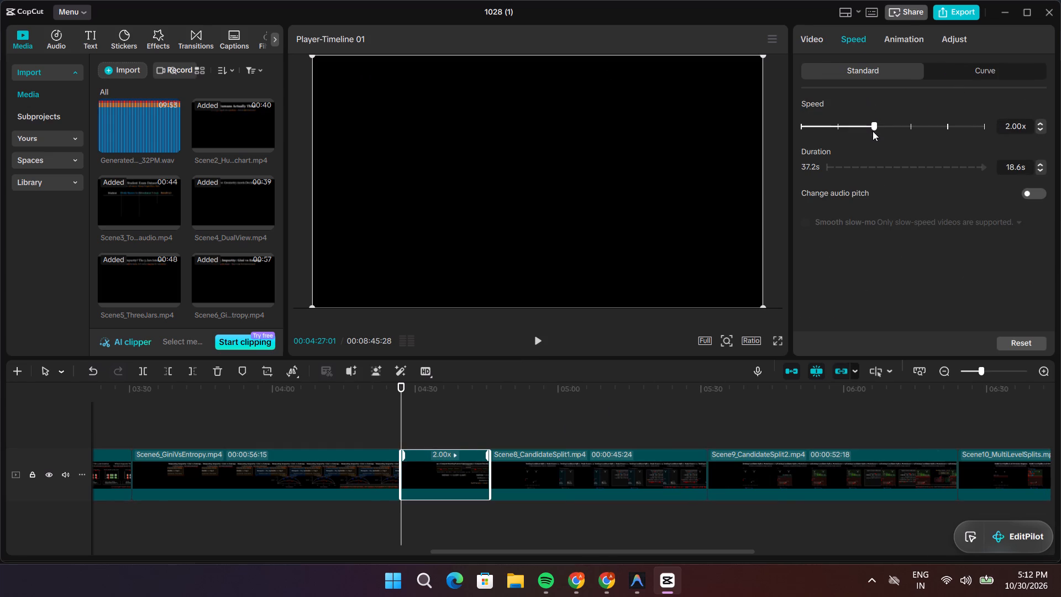
Play the sped-up Scene7_ParentGiniMath clip from its start, pausing to examine each Gini calculation line through the baseline note.
click(541, 341)
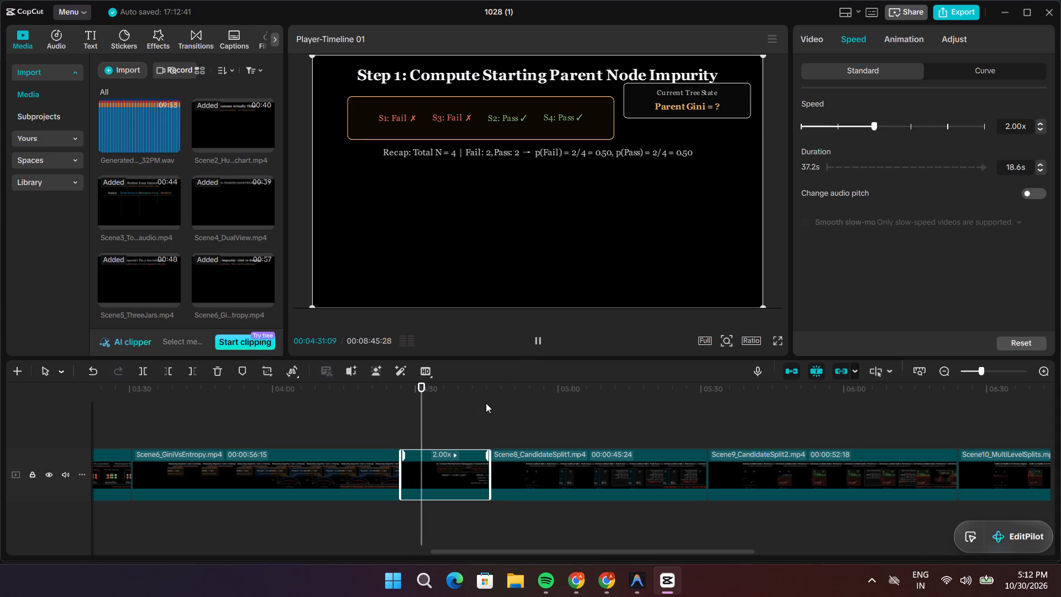
drag(427, 414, 402, 417)
click(402, 417)
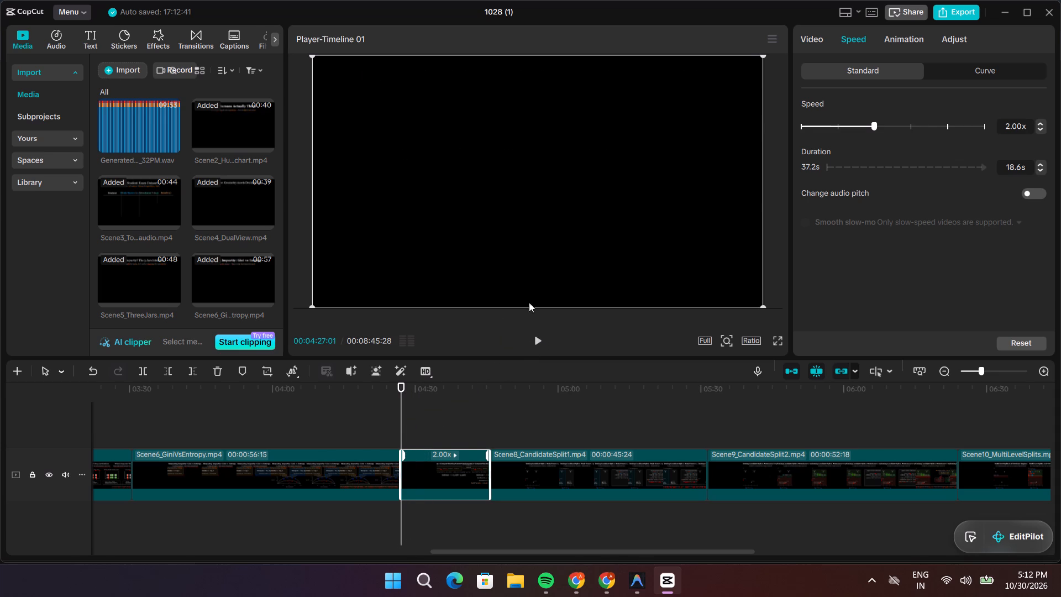
click(539, 336)
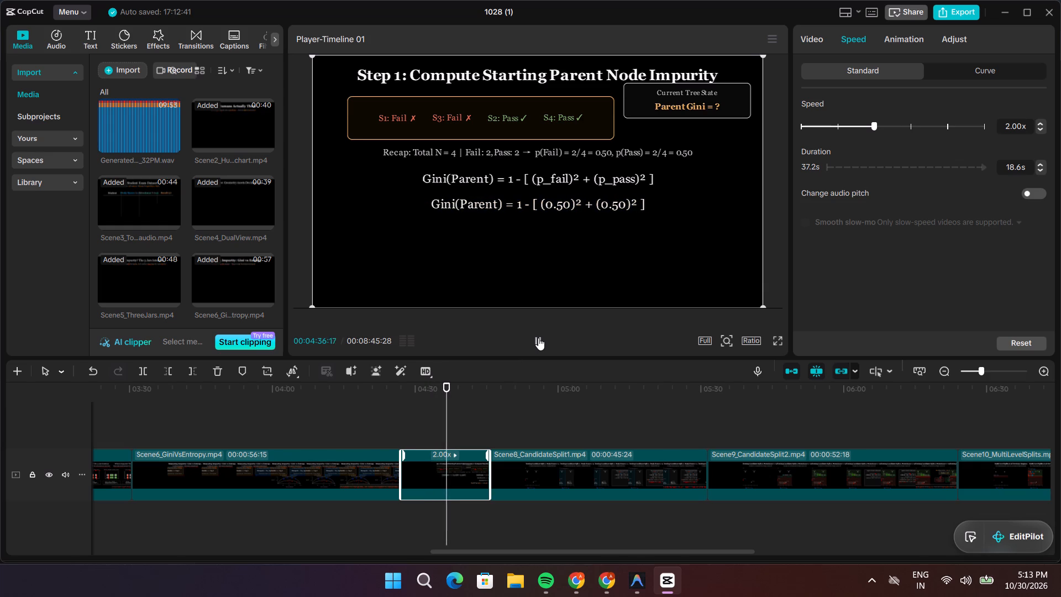
click(538, 338)
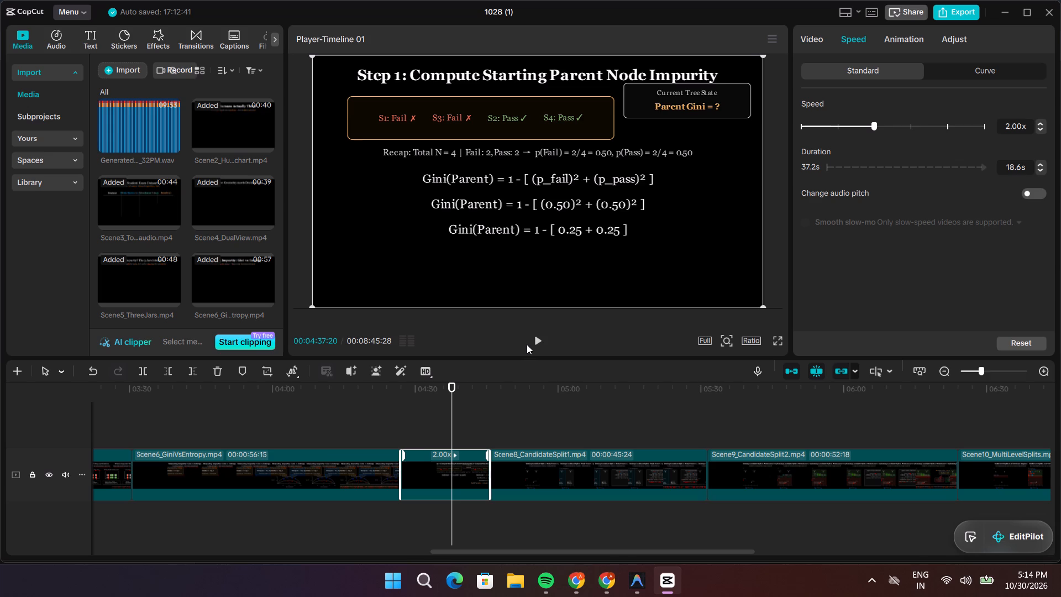
click(533, 340)
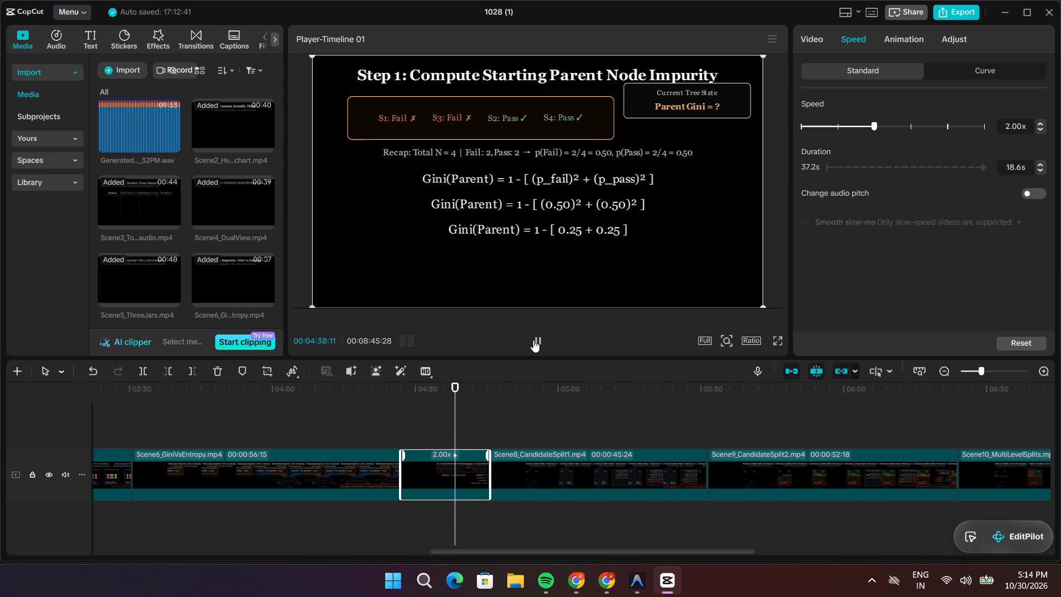
click(533, 340)
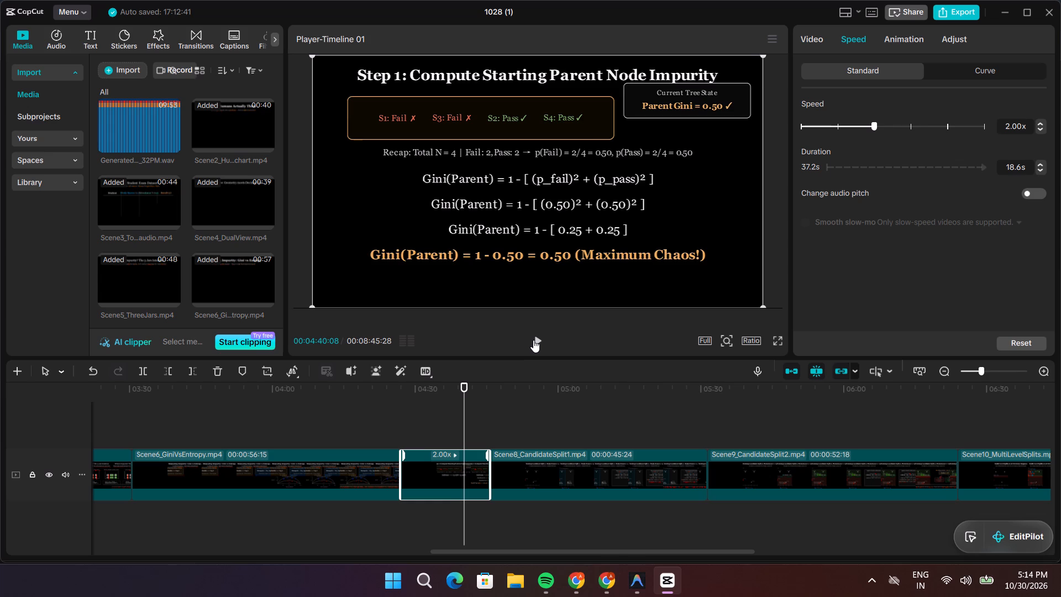
click(533, 340)
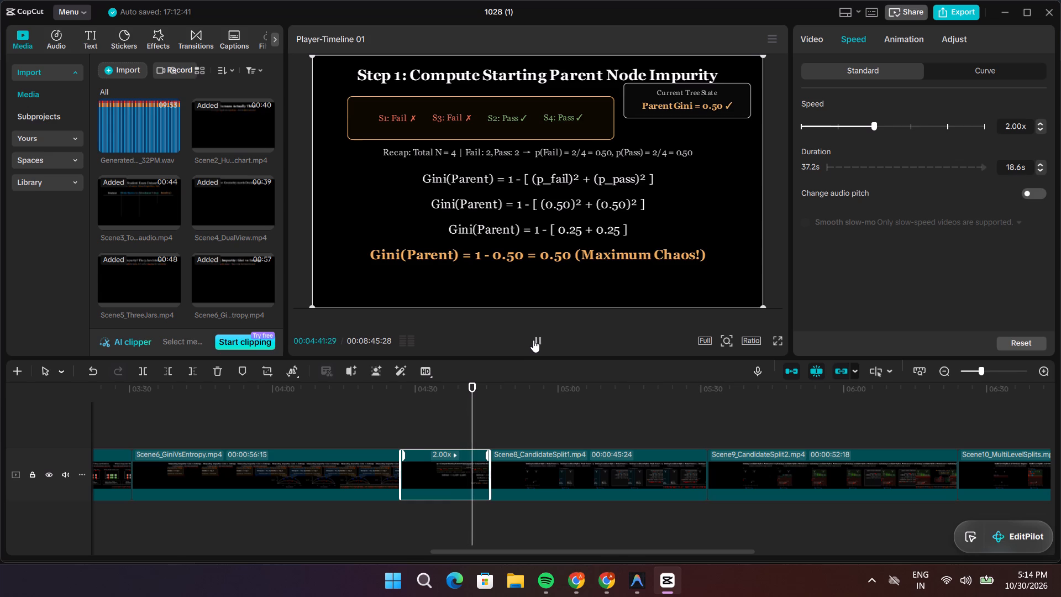
click(533, 340)
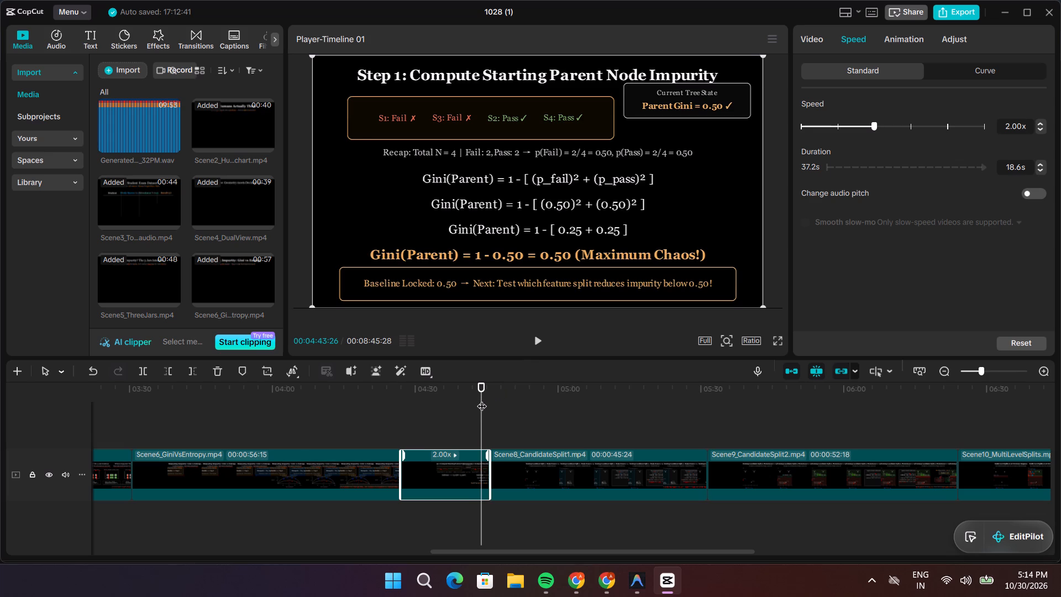
Scrub through the Scene8_CandidateSplit1 clip from its opening title to the Right Child Gini calculation to examine when each element appears.
drag(482, 399, 497, 399)
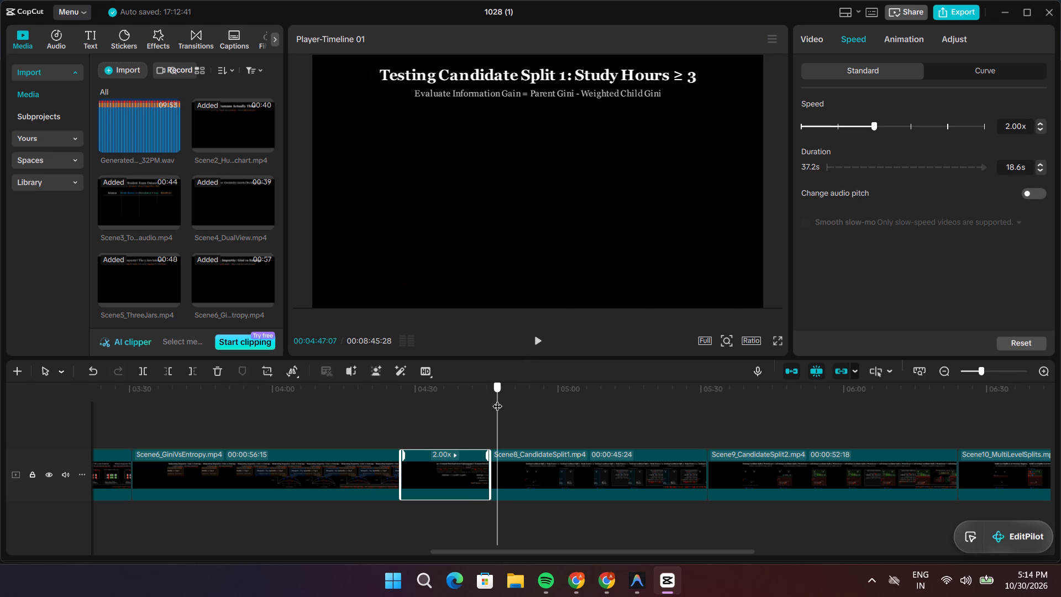
drag(497, 399, 500, 400)
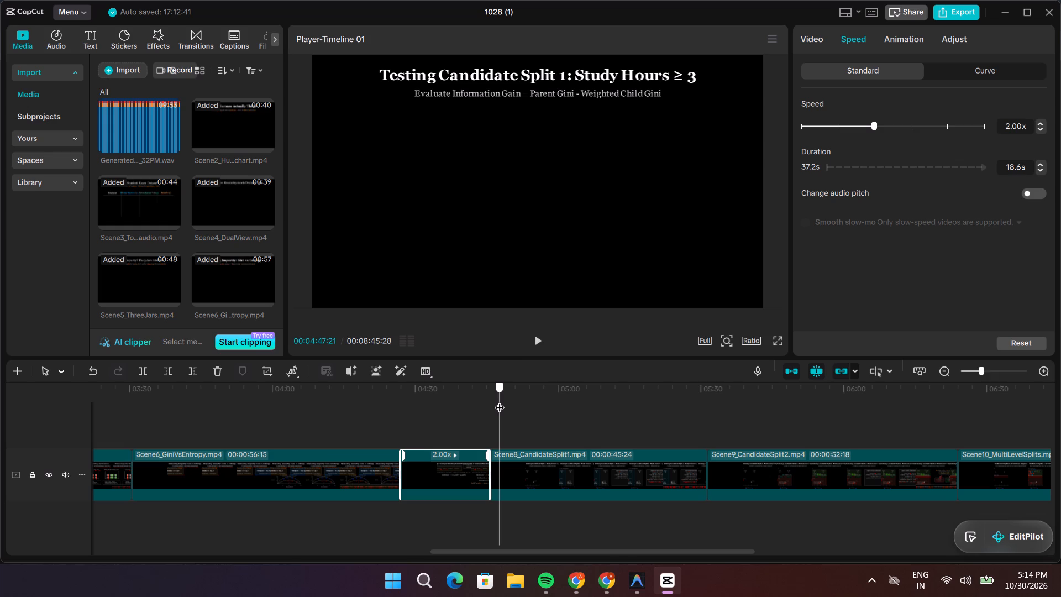
drag(500, 400, 500, 402)
drag(500, 402, 505, 404)
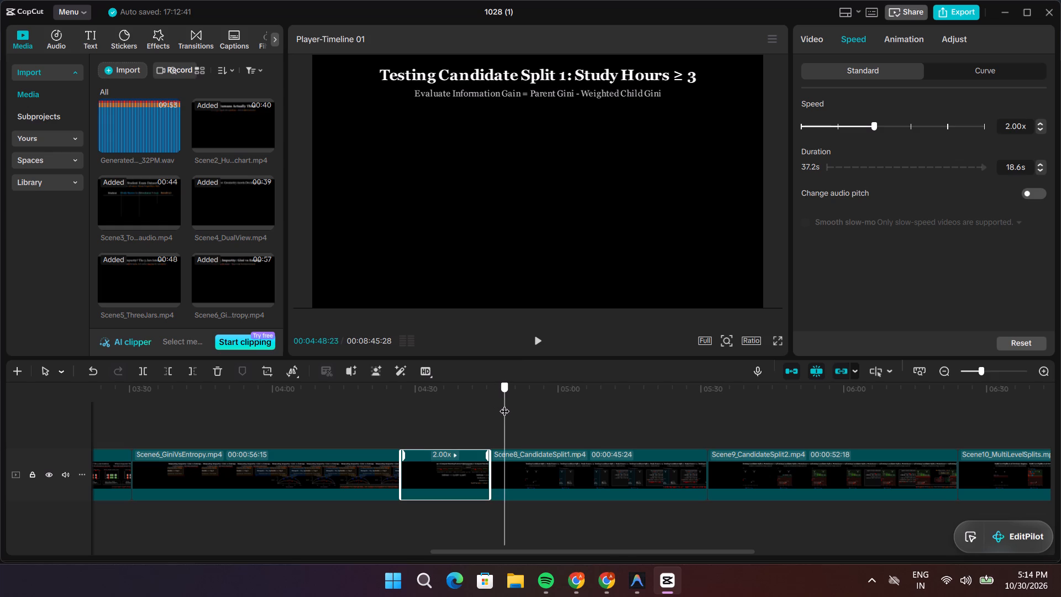
drag(505, 404, 510, 412)
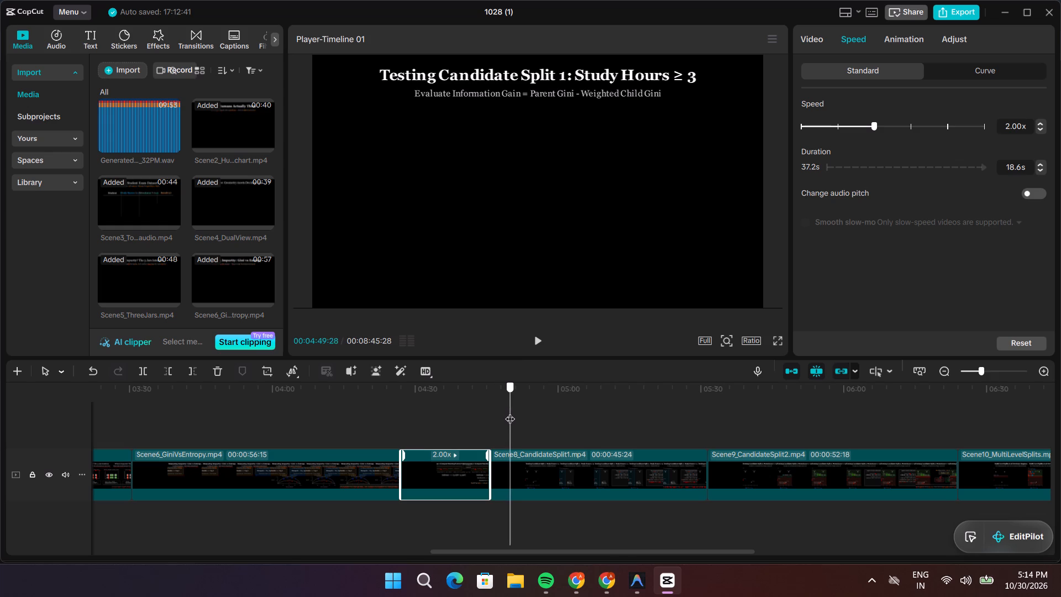
drag(510, 412, 522, 433)
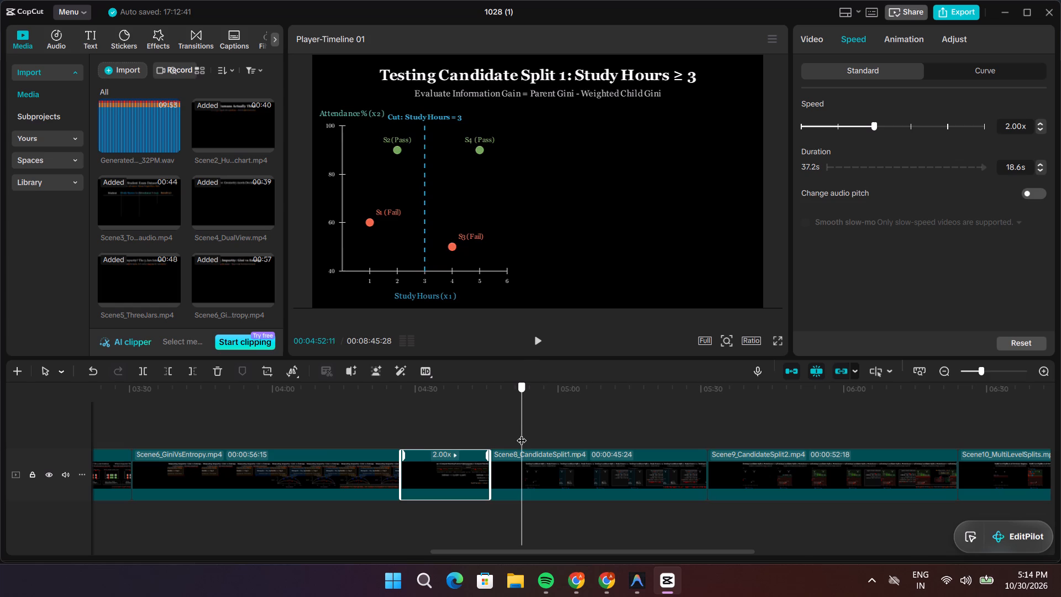
drag(522, 433, 583, 452)
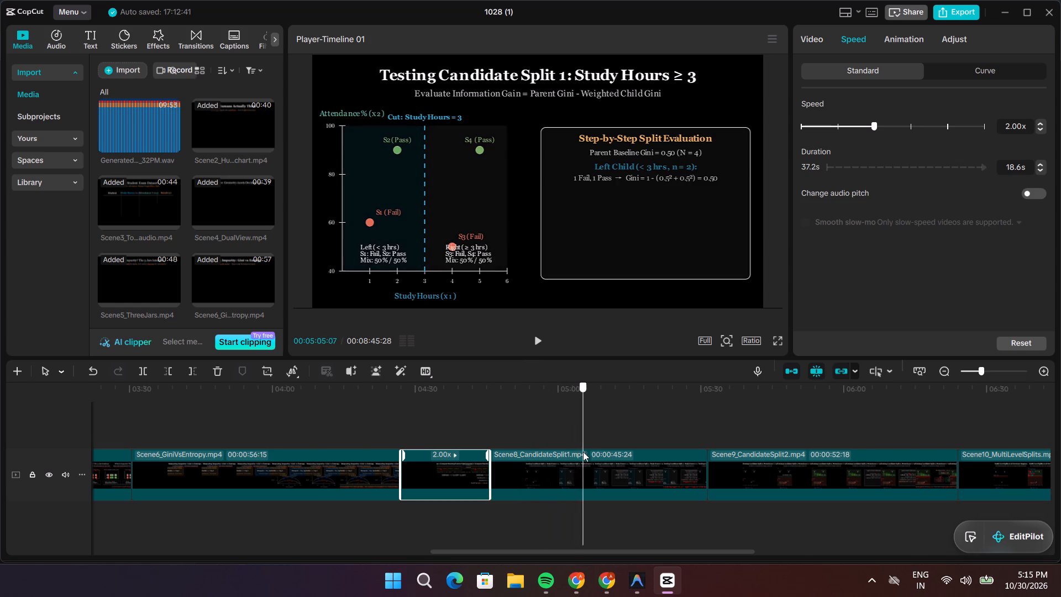
drag(583, 452, 591, 452)
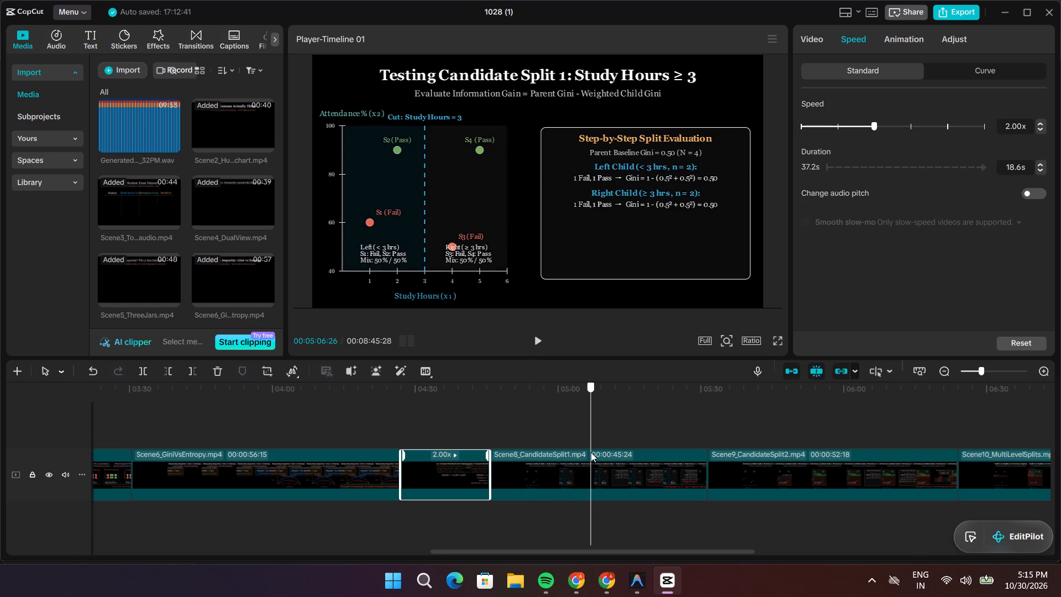
drag(591, 452, 592, 453)
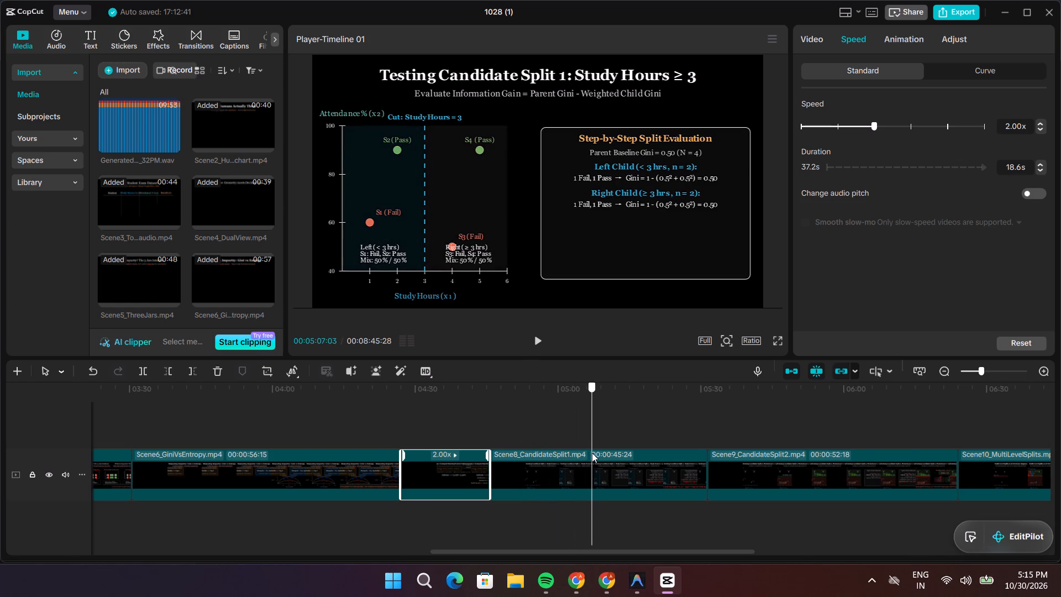
drag(592, 453, 595, 456)
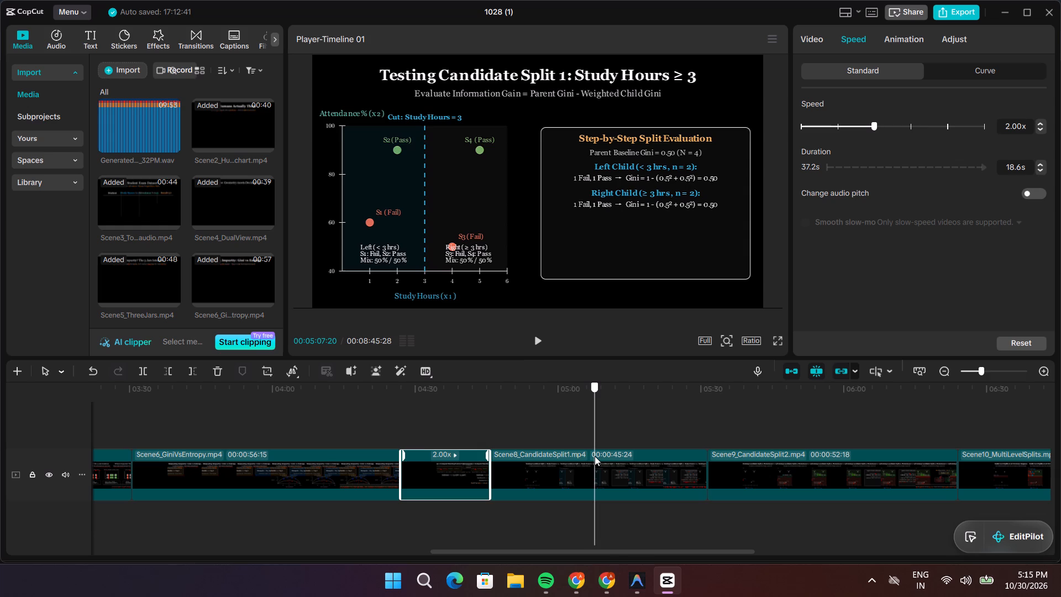
Recheck the transition from Scene7_ParentGiniMath to Scene8_CandidateSplit1, and replay Scene7 from its start to judge the timing of its Gini calculation lines.
drag(595, 456, 498, 459)
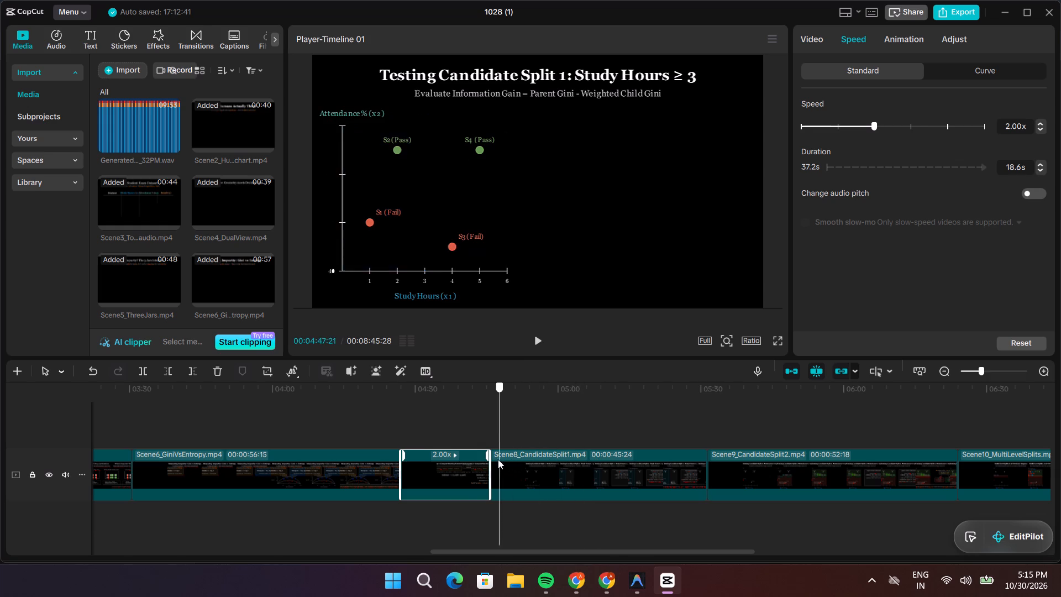
drag(498, 459, 480, 459)
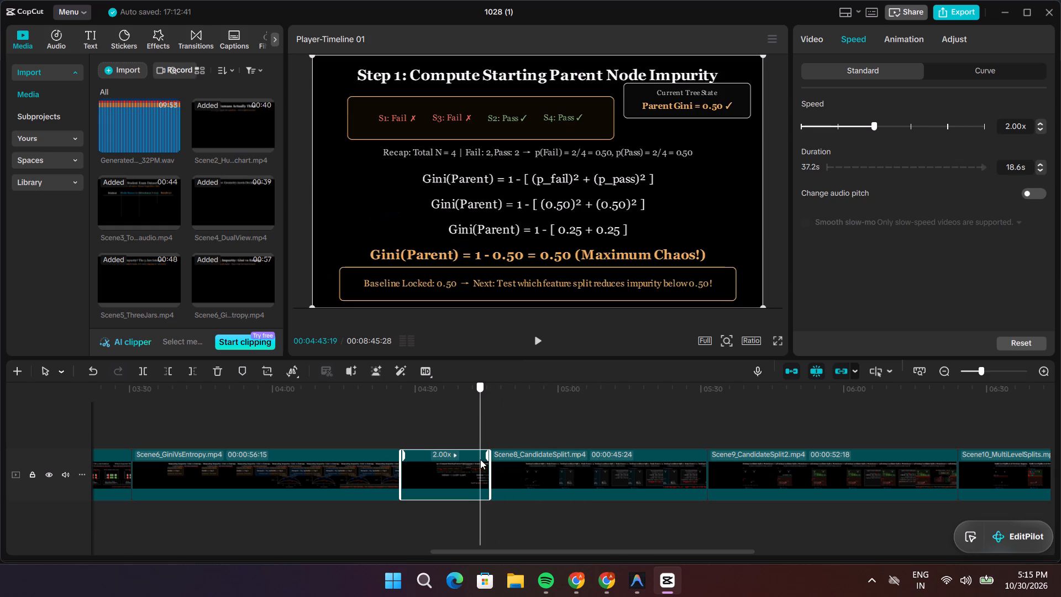
drag(480, 459, 486, 465)
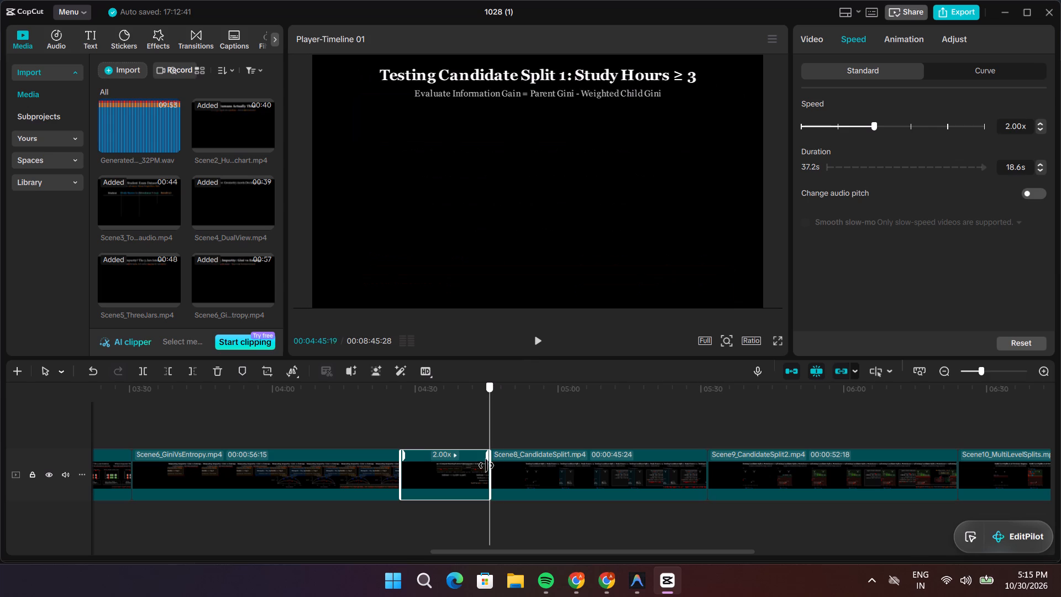
drag(486, 465, 478, 466)
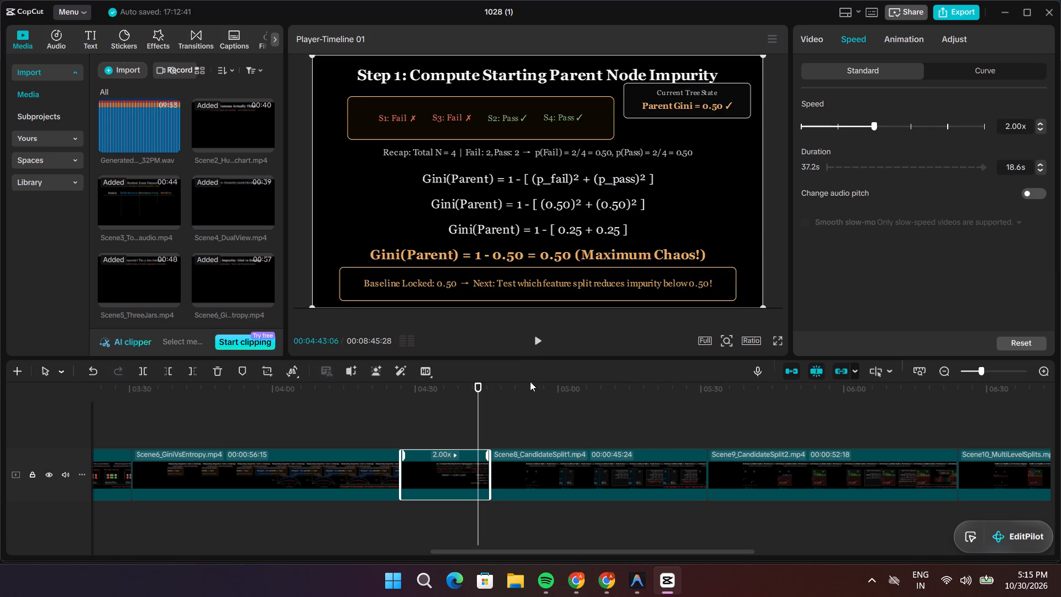
drag(476, 416, 405, 437)
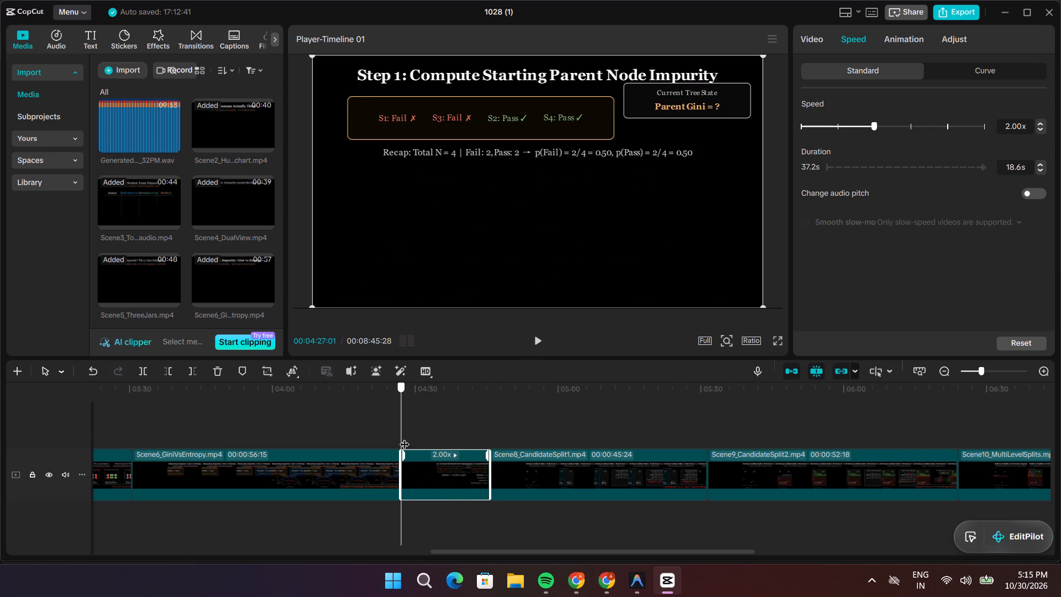
drag(405, 437, 402, 437)
click(537, 341)
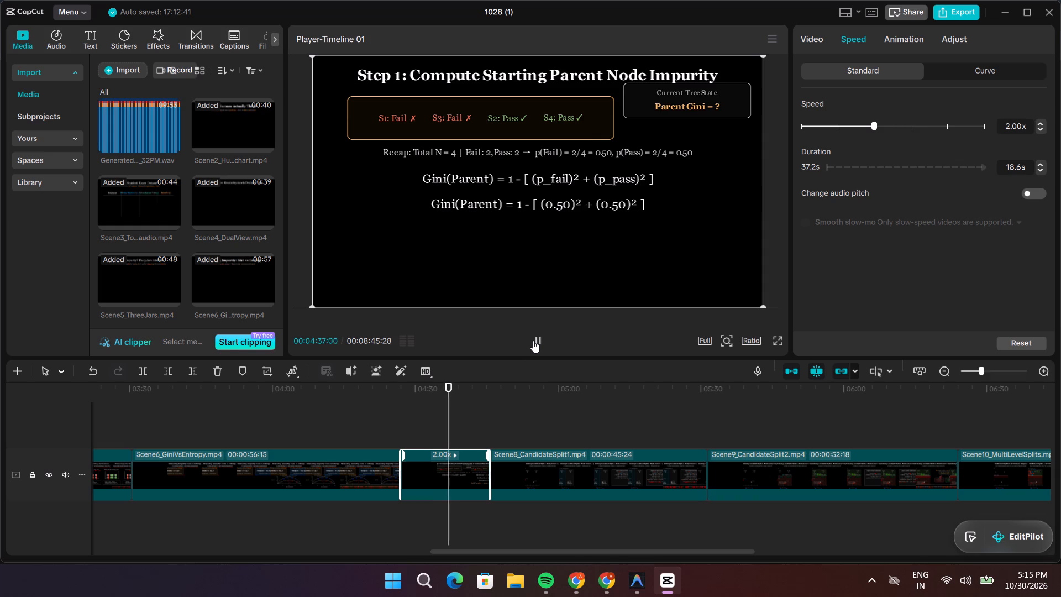
click(533, 341)
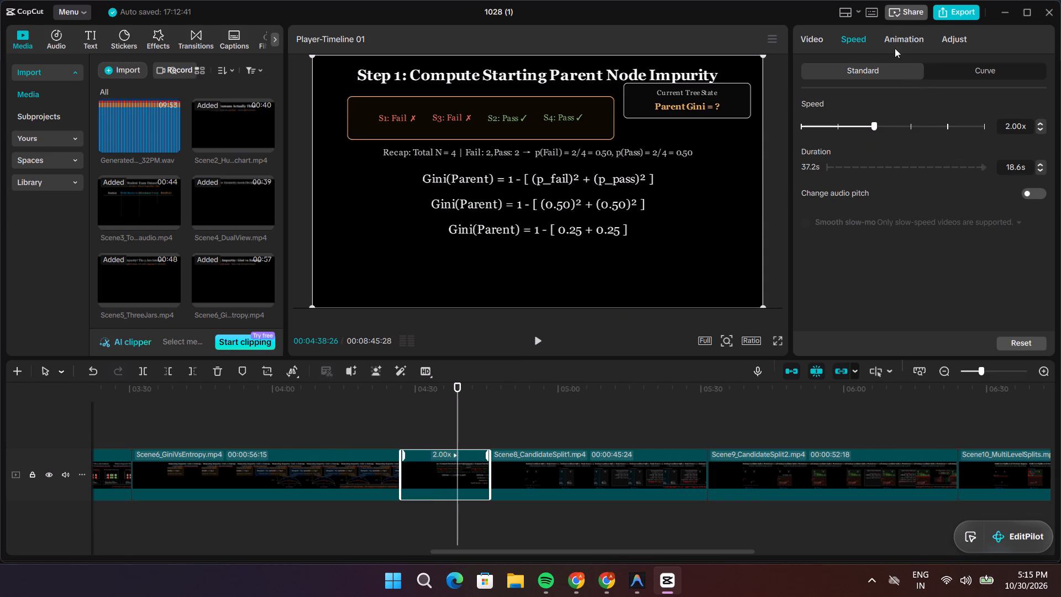
Set the playback speed of the Scene7_ParentGiniMath clip to 1.43x.
click(860, 124)
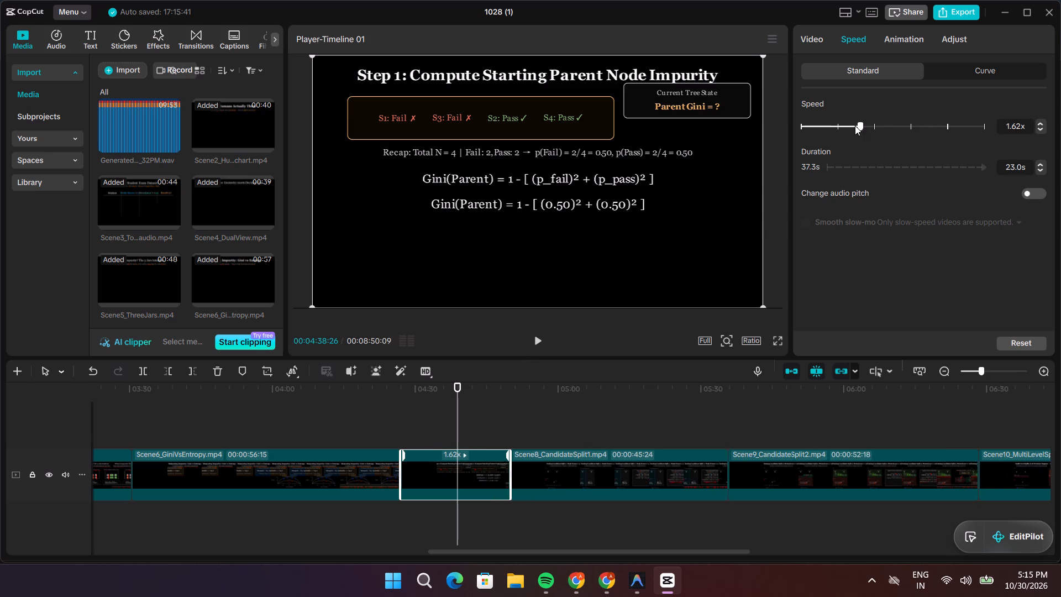
click(854, 126)
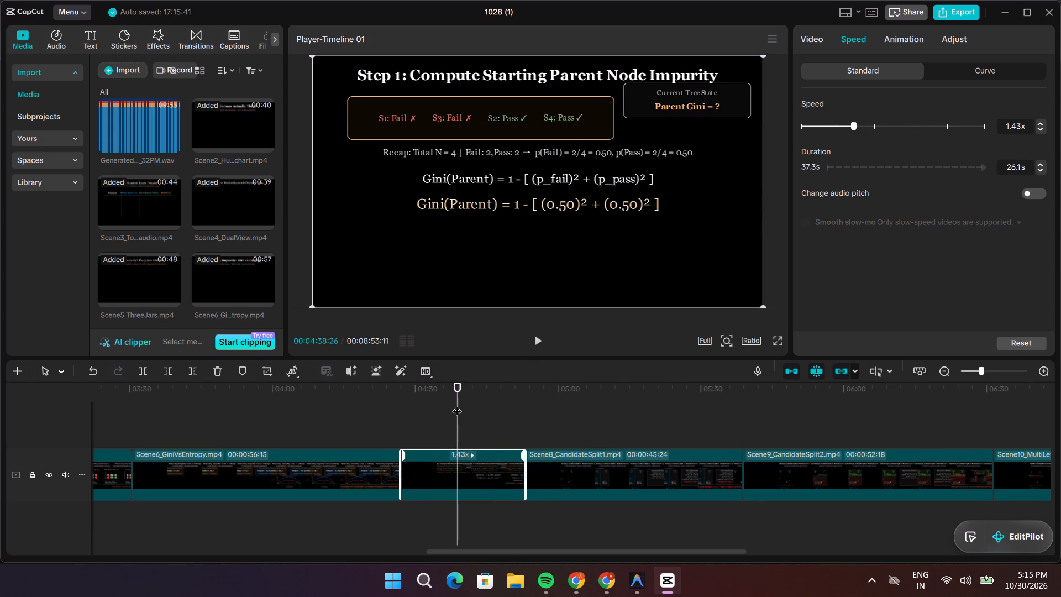
Play the retimed Scene7_ParentGiniMath clip from its start and scrub around its end and the opening of Scene8_CandidateSplit1 to check the pacing.
drag(458, 404, 402, 407)
click(535, 340)
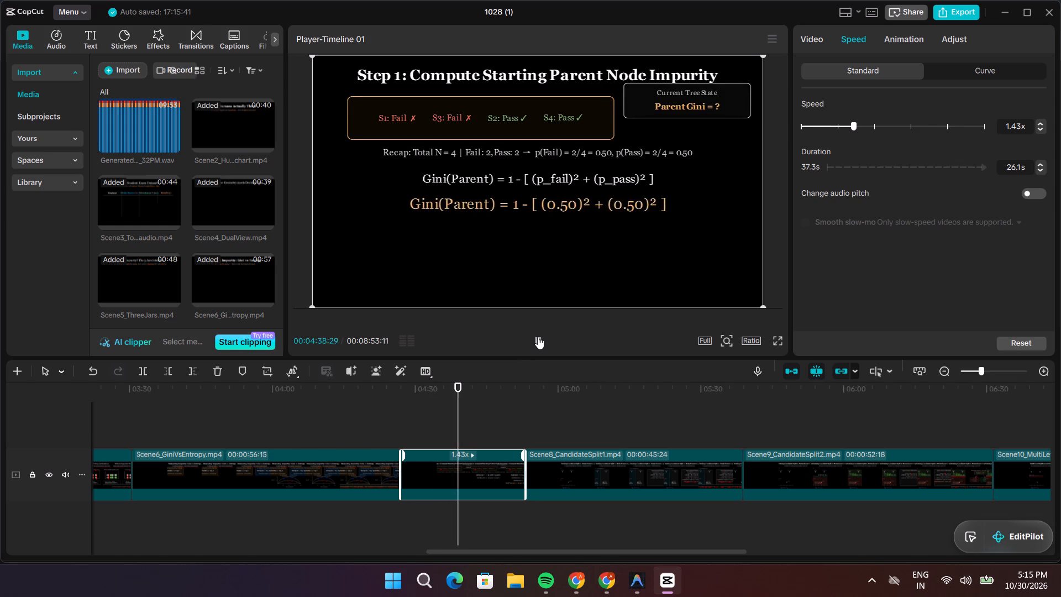
click(538, 337)
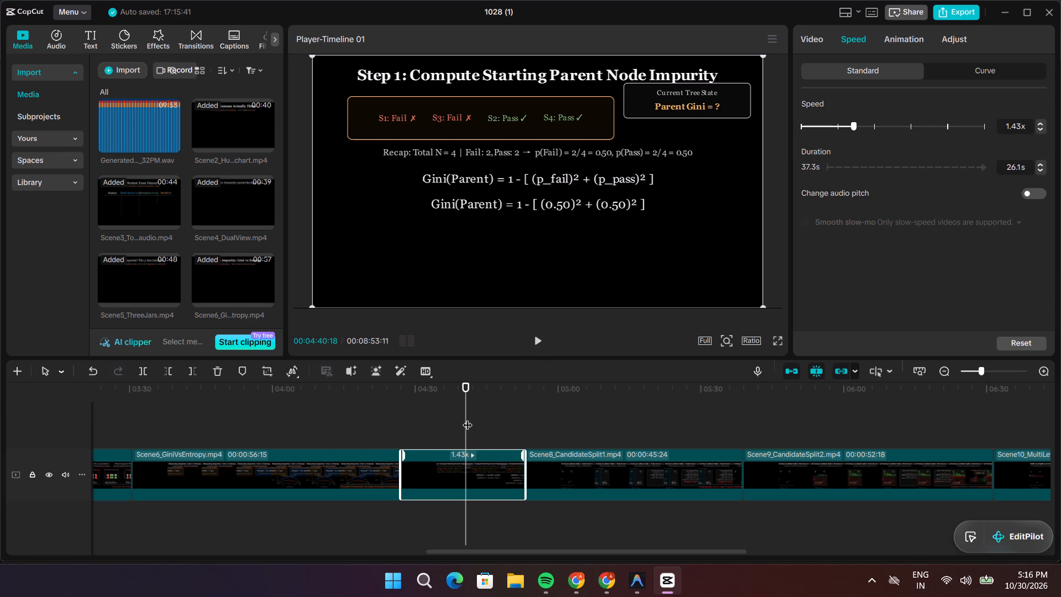
drag(466, 419, 537, 439)
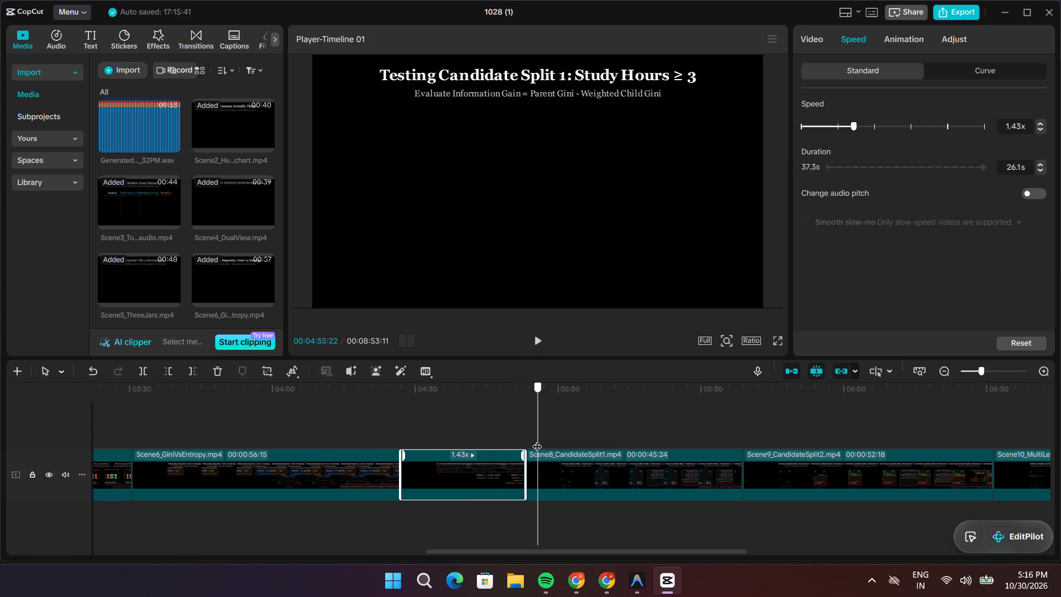
drag(537, 439, 511, 439)
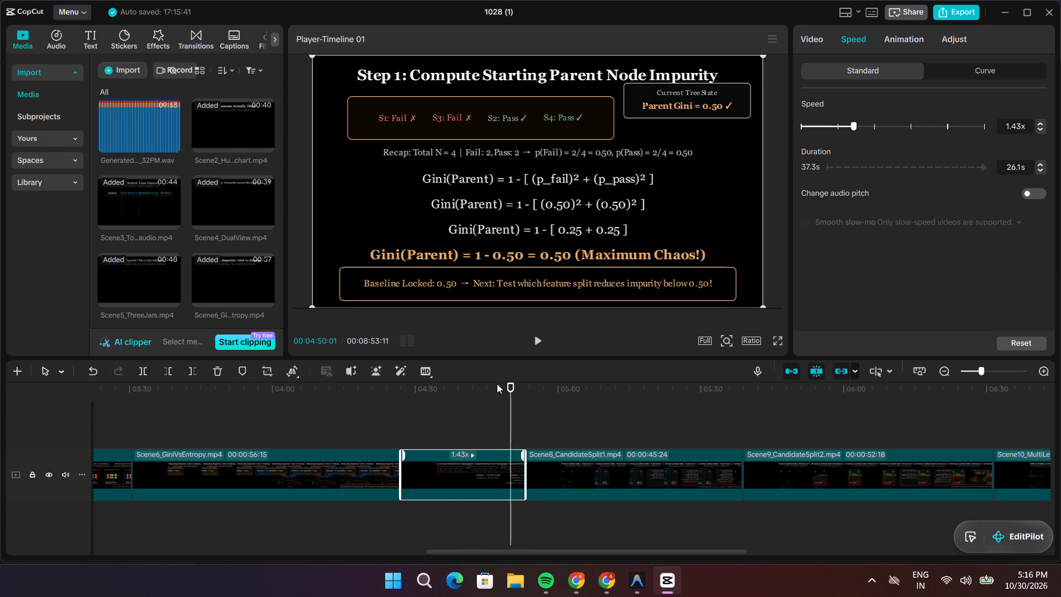
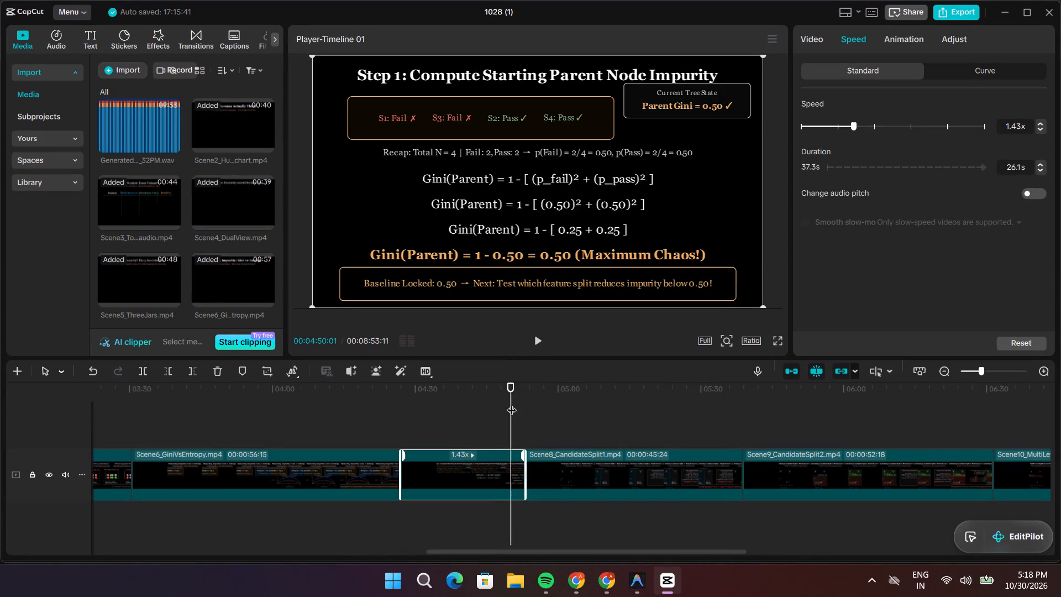
Scrub forward into the Scene8_CandidateSplit1 clip to about 00:05:00 to examine its candidate split graph.
drag(512, 403, 560, 411)
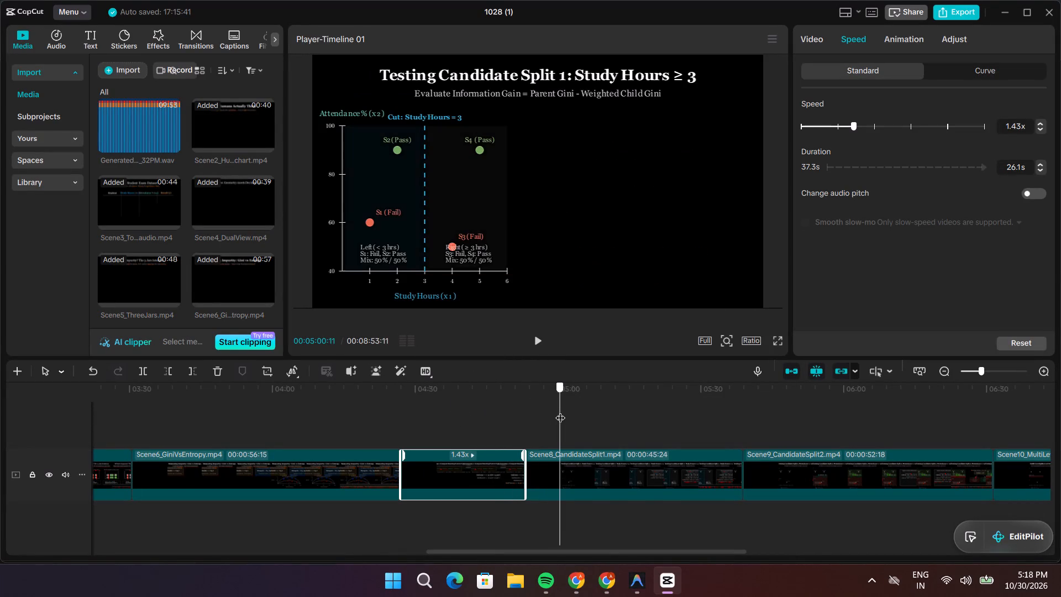
drag(560, 411, 561, 411)
Switch to the narration script in Google Docs in Chrome and read the first candidate cut section on Study Hours through its Information Gain lines.
click(583, 578)
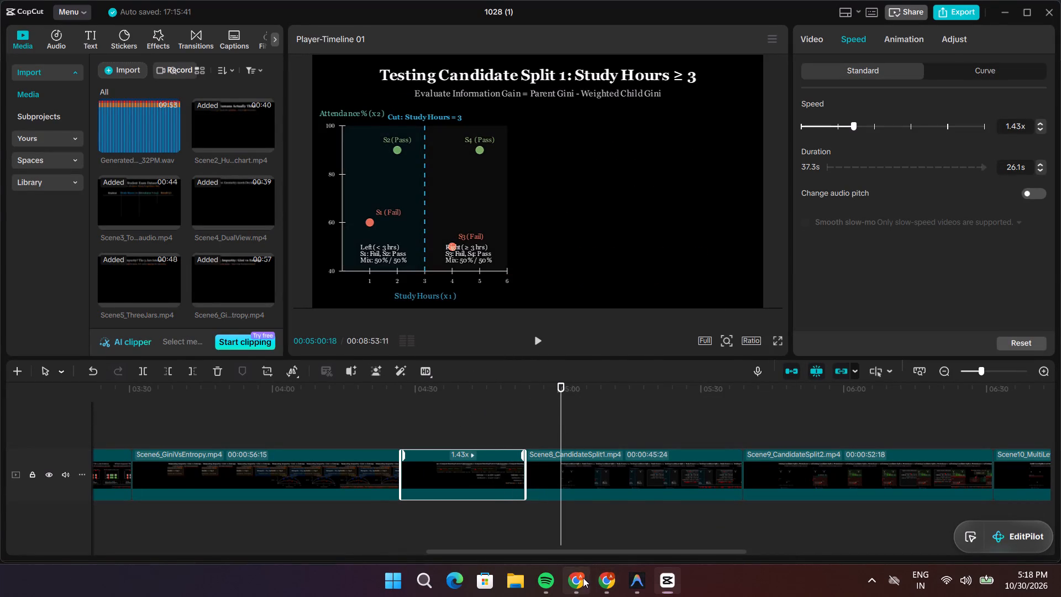
click(604, 577)
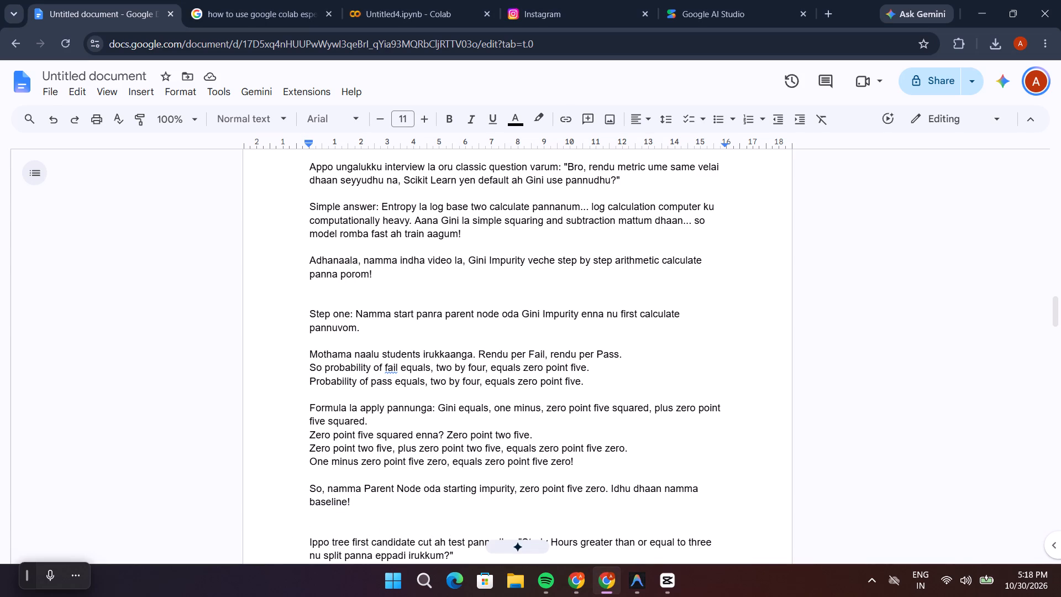
scroll(663, 500, down, 1)
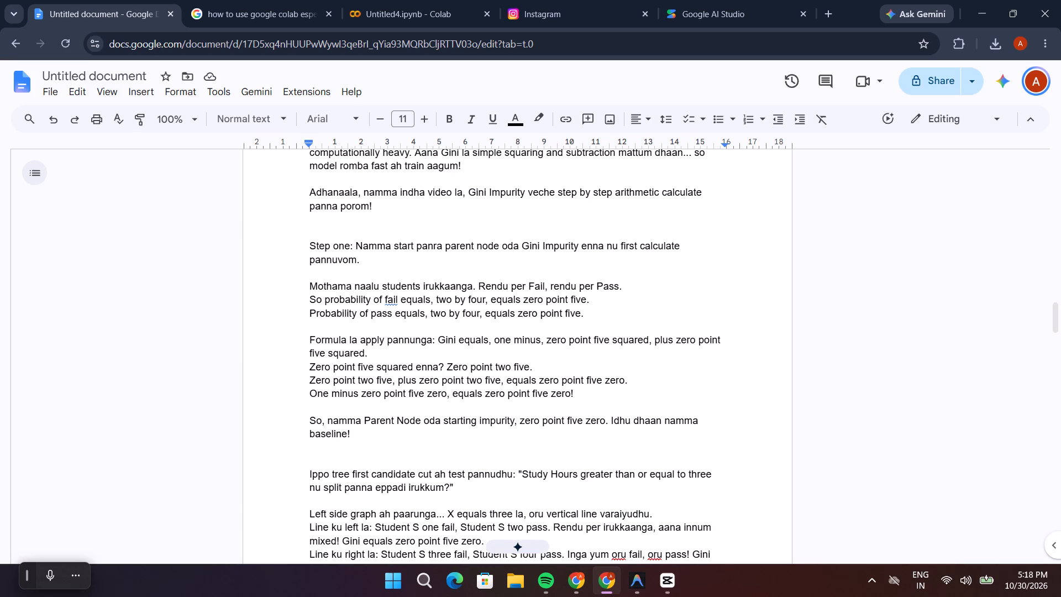
scroll(638, 476, down, 1)
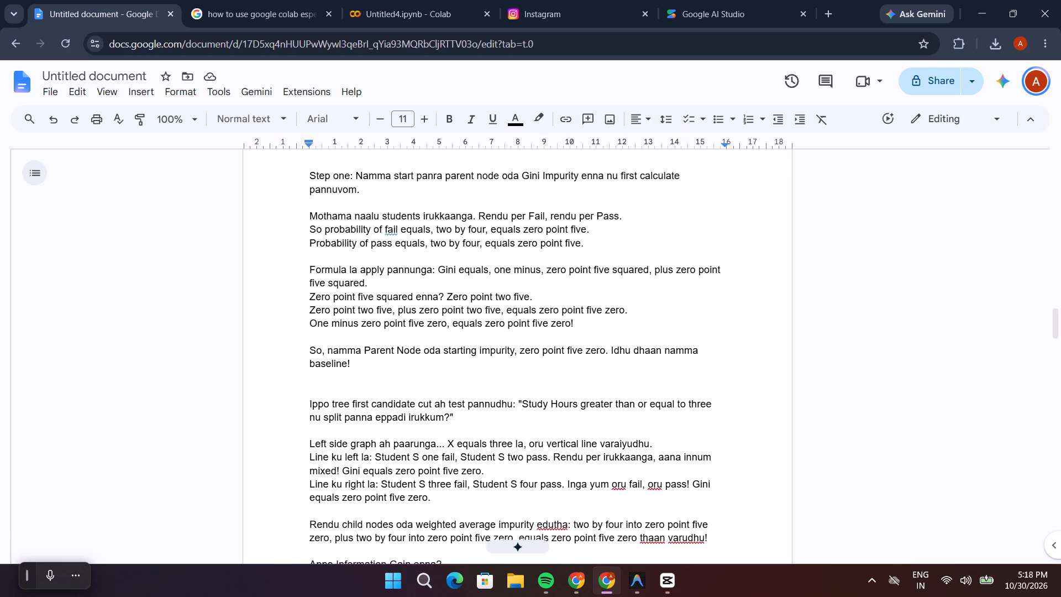
scroll(481, 395, down, 2)
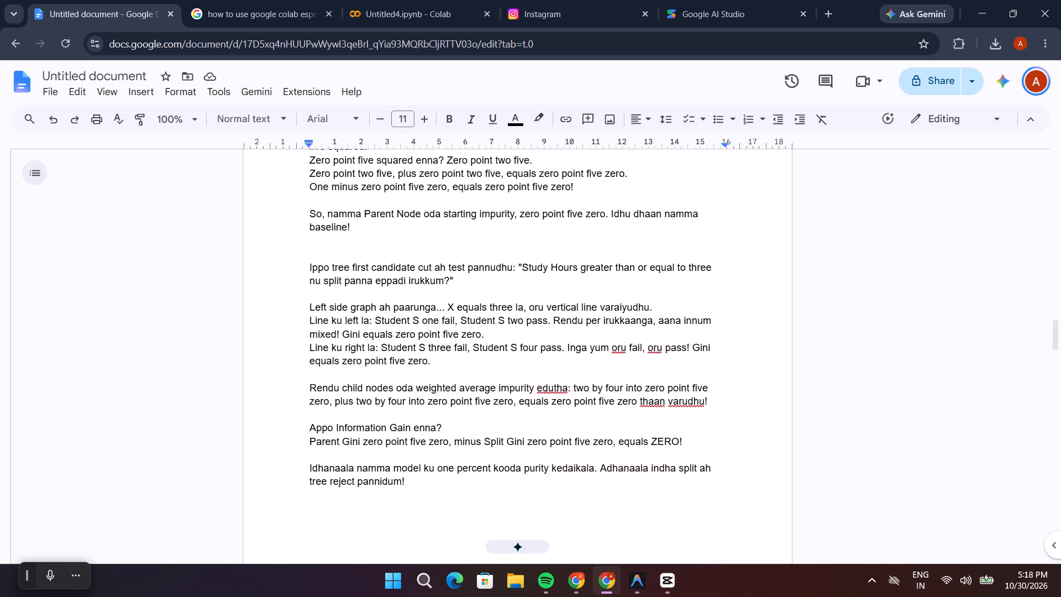
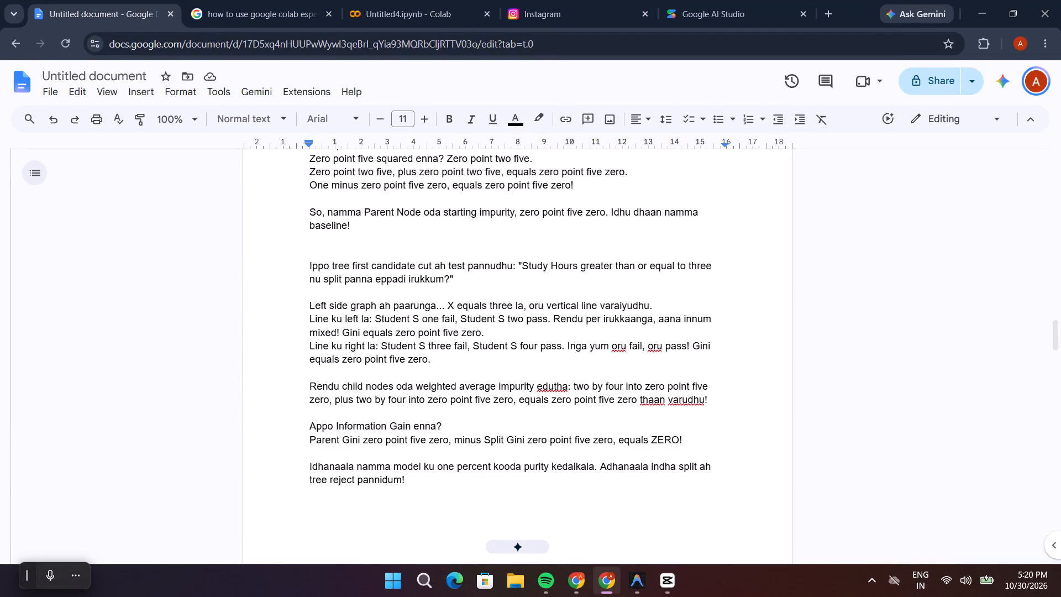
Switch to CapCut and check the candidate split graph in Scene8_CandidateSplit1 at about 00:05:01.
click(663, 584)
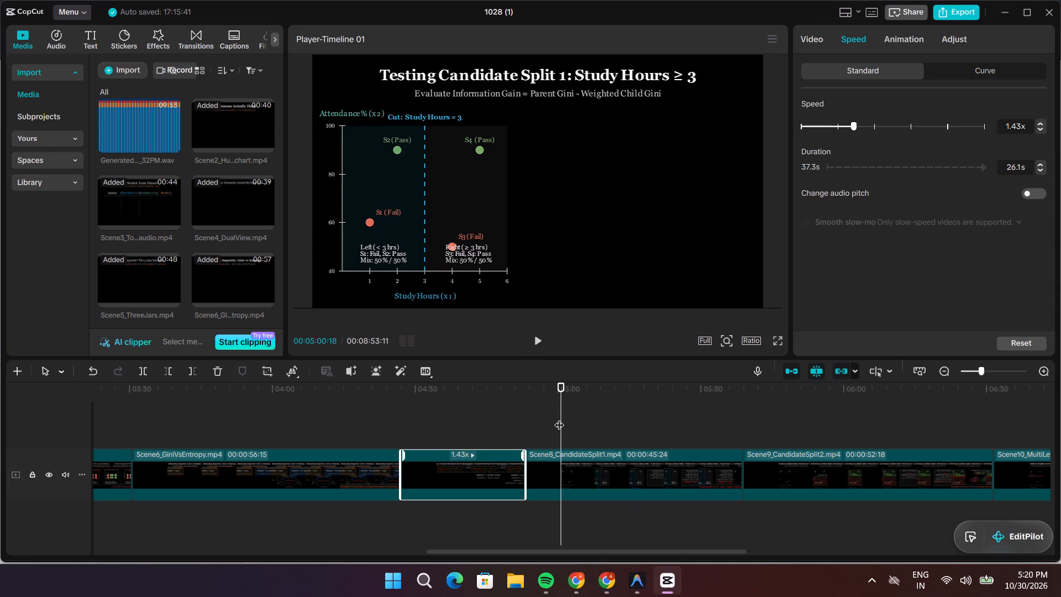
click(560, 418)
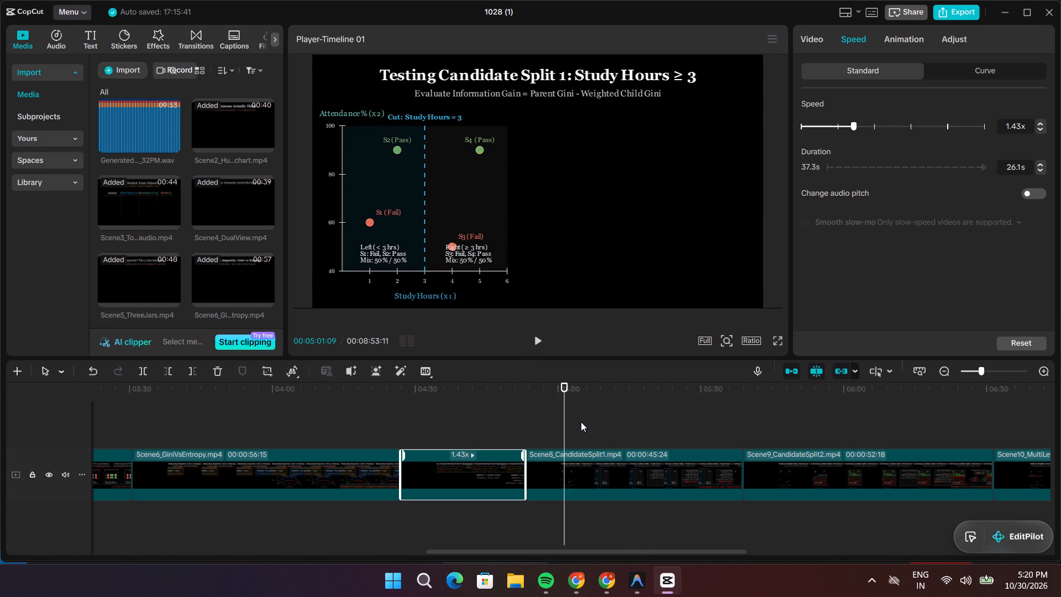
drag(563, 418, 542, 422)
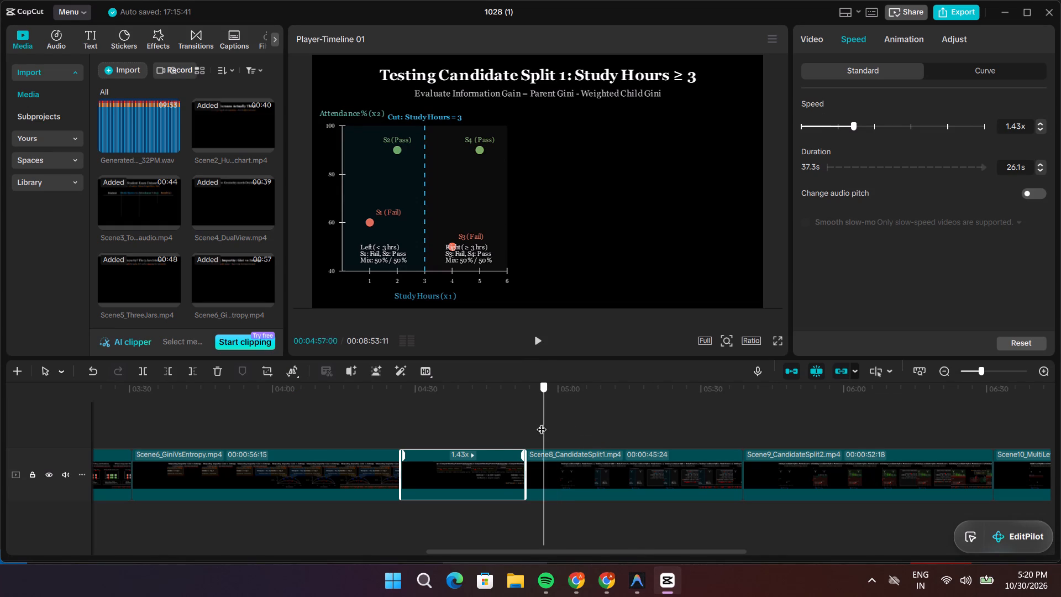
drag(542, 422, 525, 432)
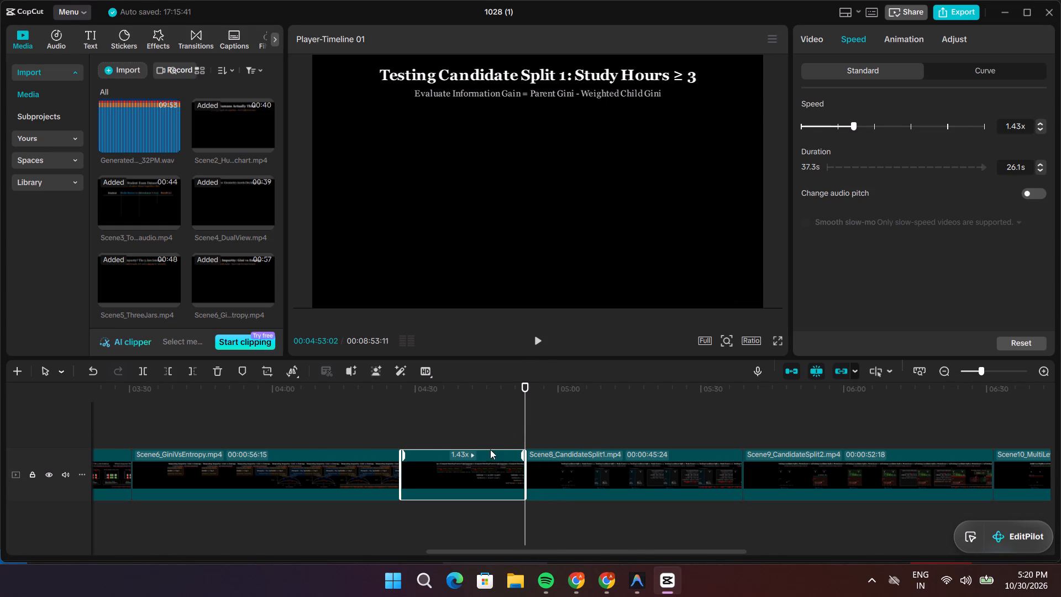
click(469, 470)
Scrub forward through Scene8_CandidateSplit1 to about 00:05:26 and examine the step-by-step split evaluation in a full-screen preview.
drag(524, 422, 660, 425)
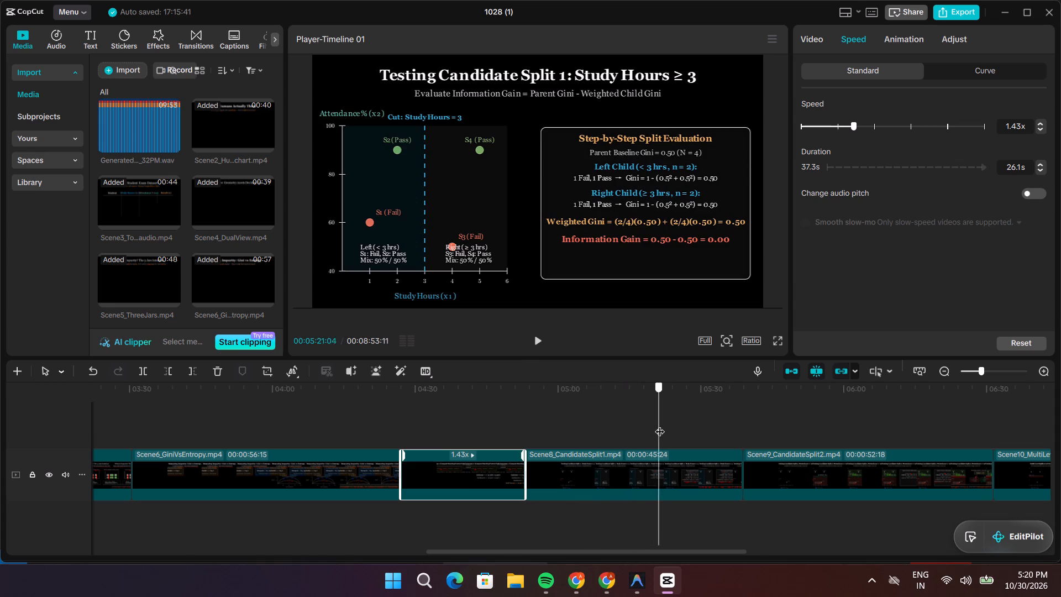
drag(660, 425, 682, 429)
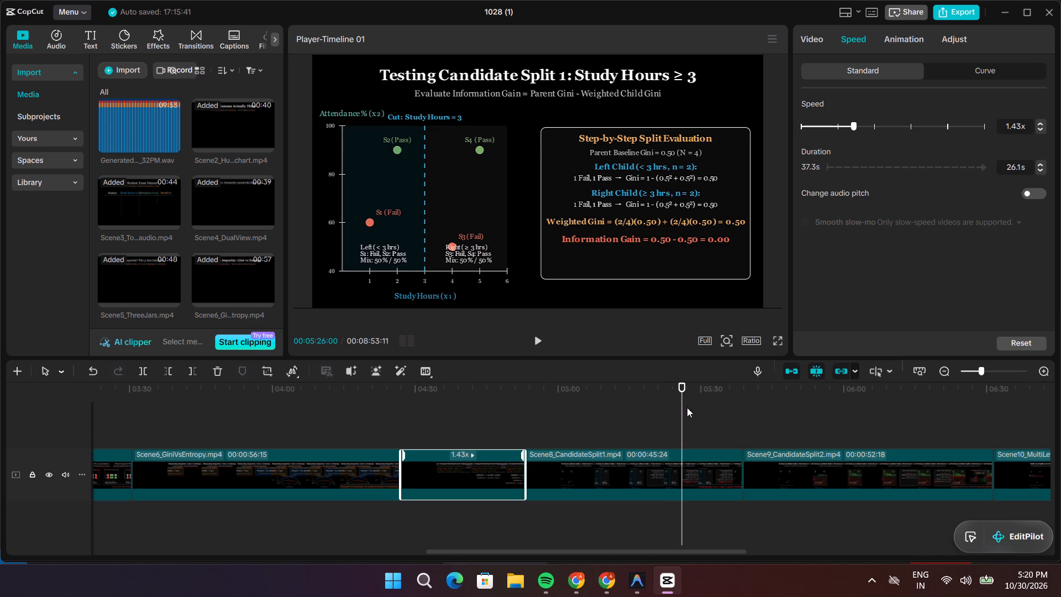
click(781, 342)
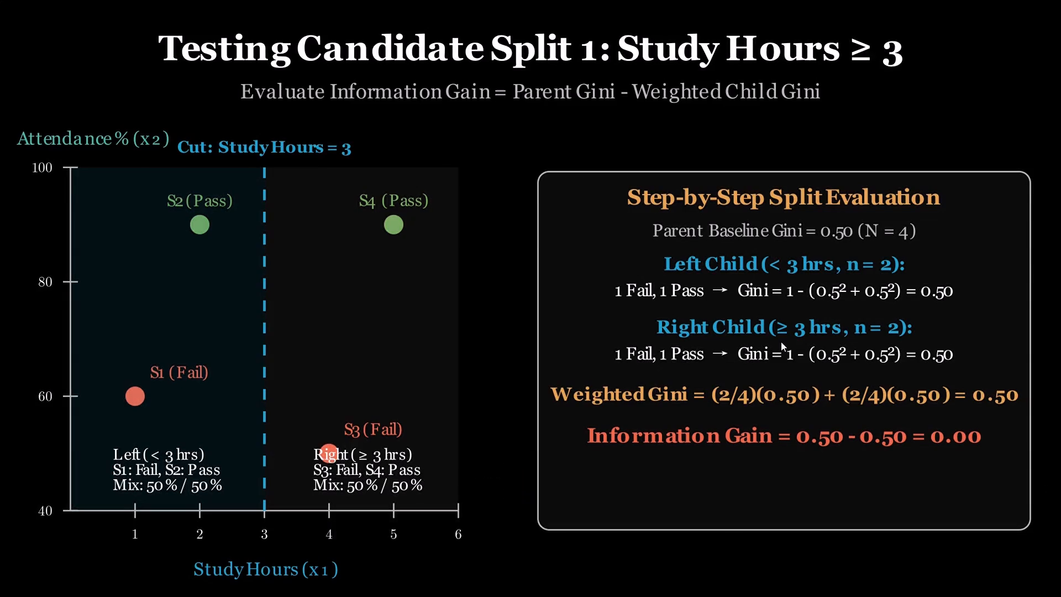
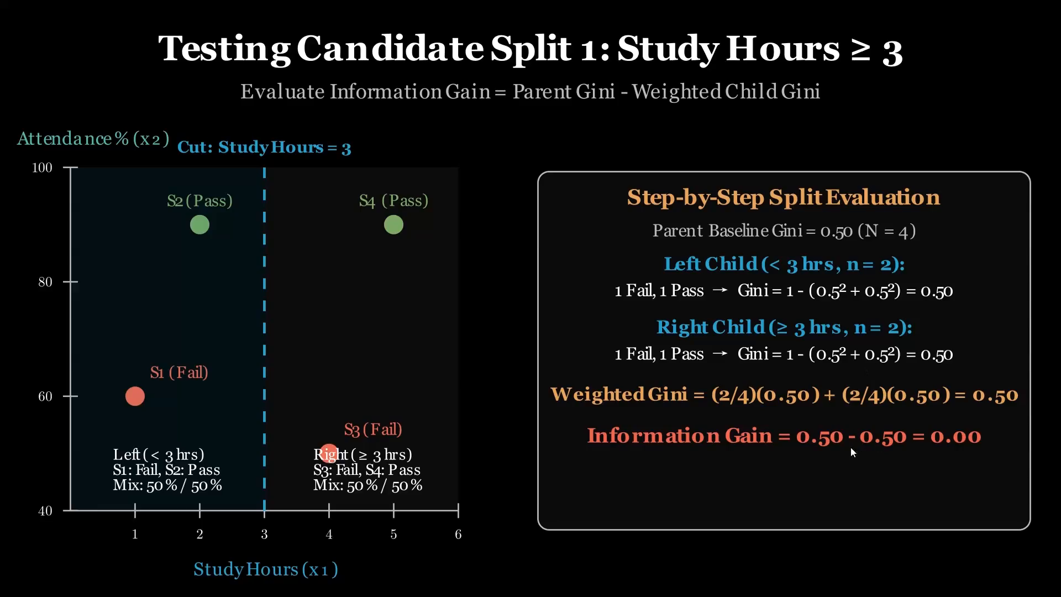
Jump ahead in the full-screen preview to about 00:05:33, check the split verdict ending Scene8_CandidateSplit1, and exit full screen.
click(606, 535)
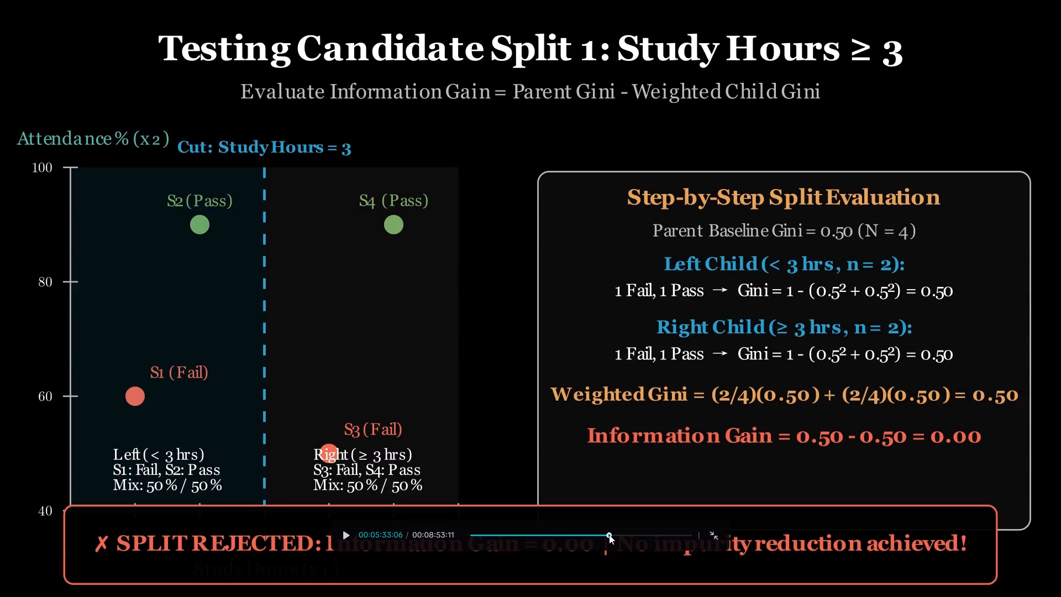
click(557, 404)
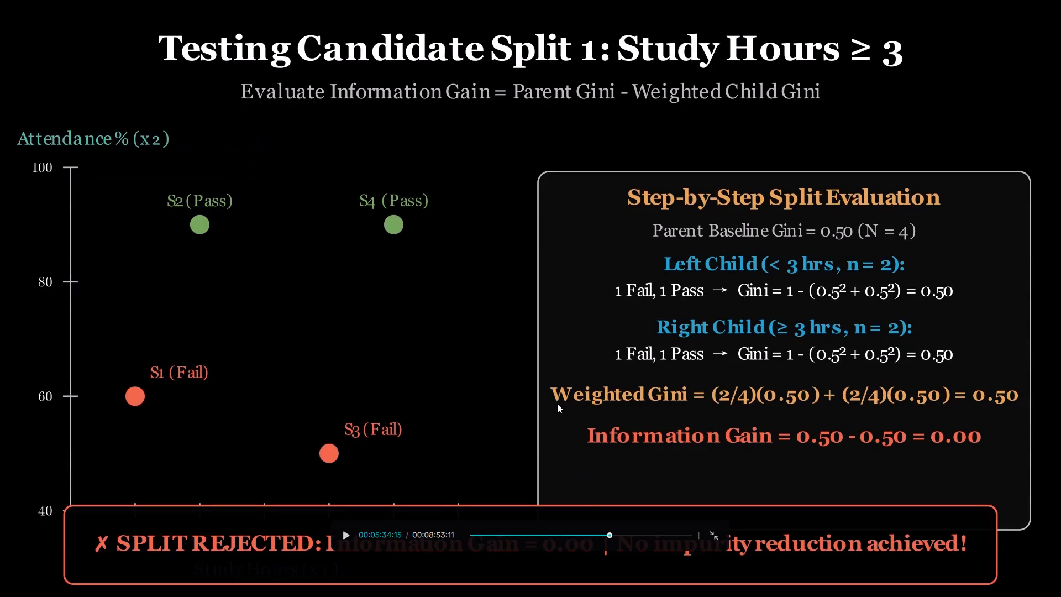
click(557, 404)
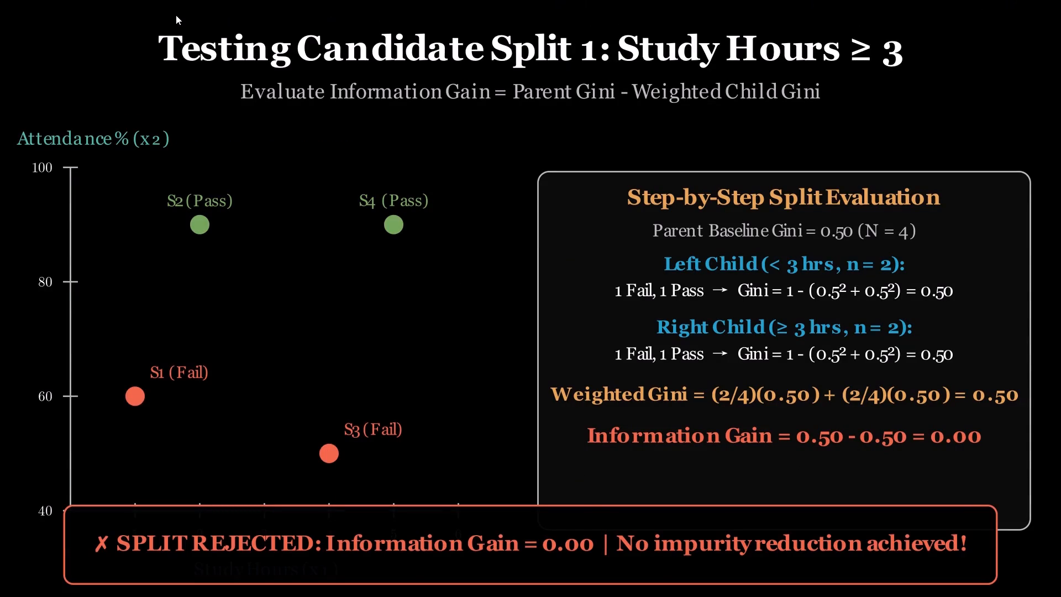
key(Escape)
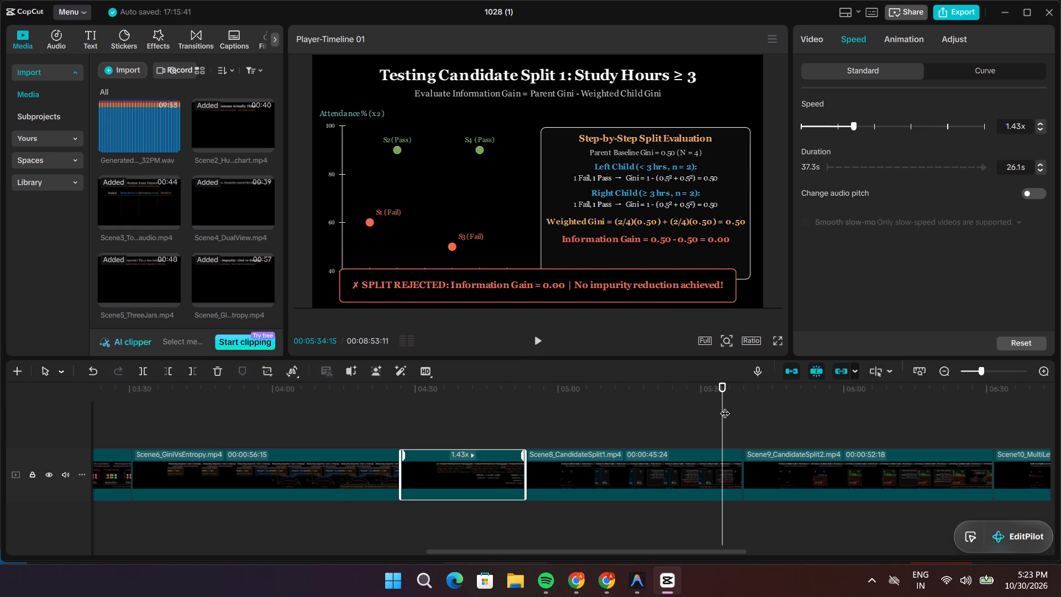
Scrub past the end of Scene8_CandidateSplit1 into Scene9_CandidateSplit2 and examine the attendance cut graph at about 00:05:53.
drag(723, 407, 733, 406)
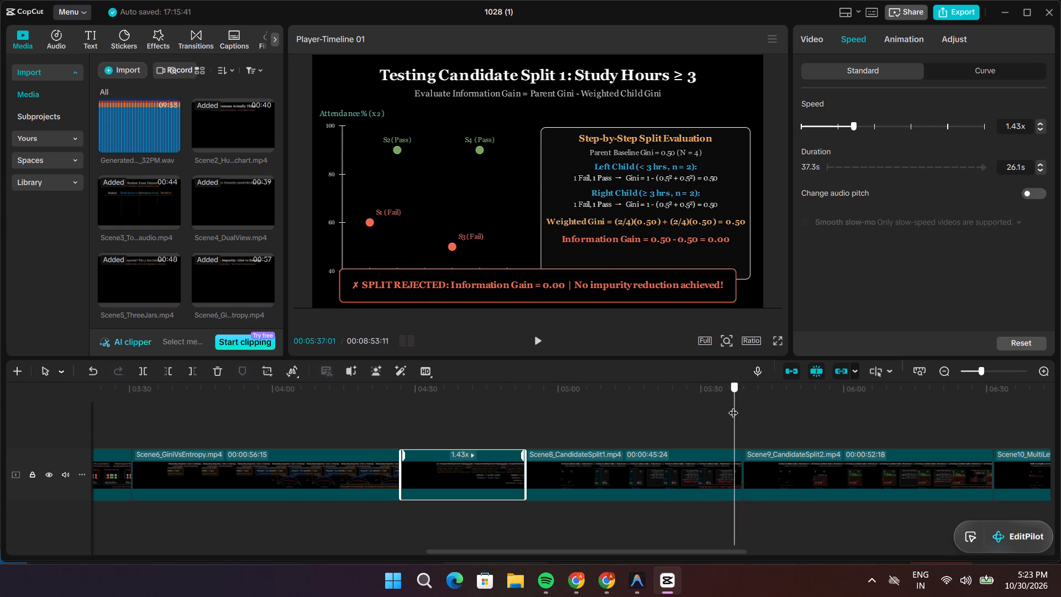
drag(733, 406, 785, 398)
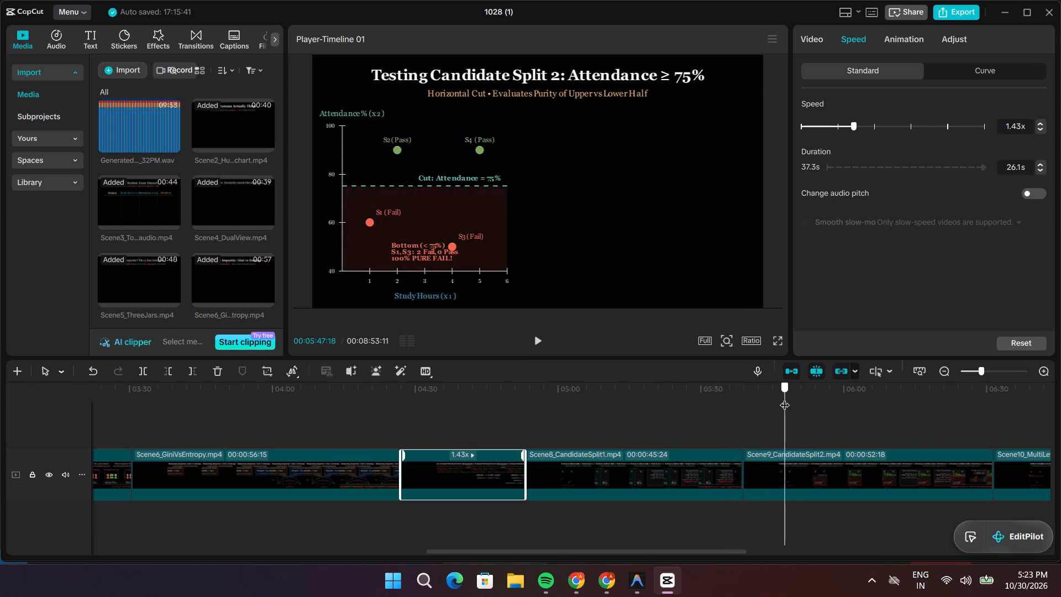
drag(785, 398, 814, 394)
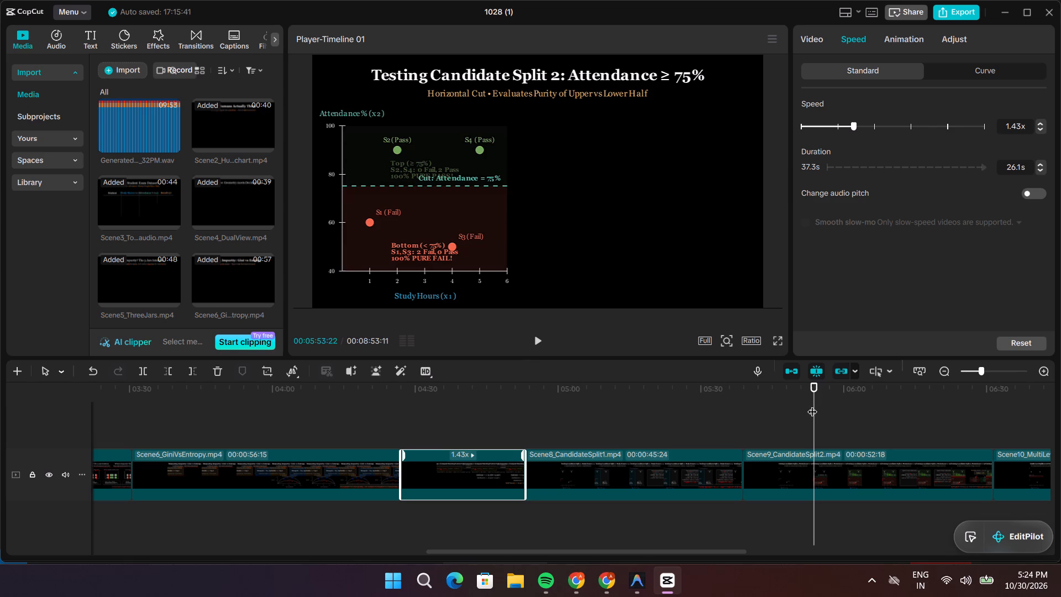
Scrub on to Scene10_MultiLevelSplits and examine its opening and the decision region graph up to about 00:06:41.
drag(812, 405, 1001, 415)
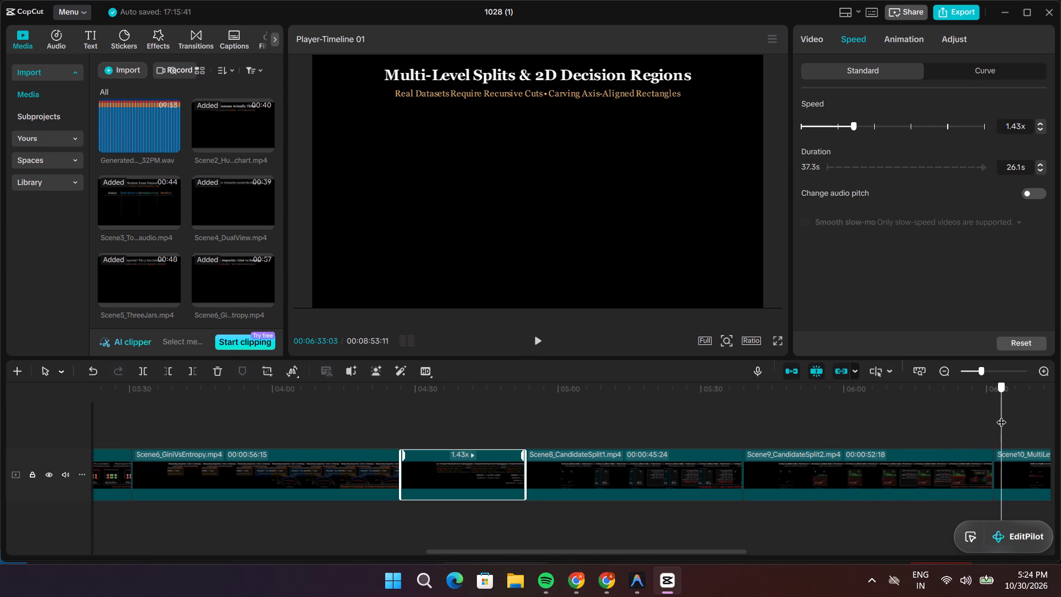
drag(1001, 415, 1038, 426)
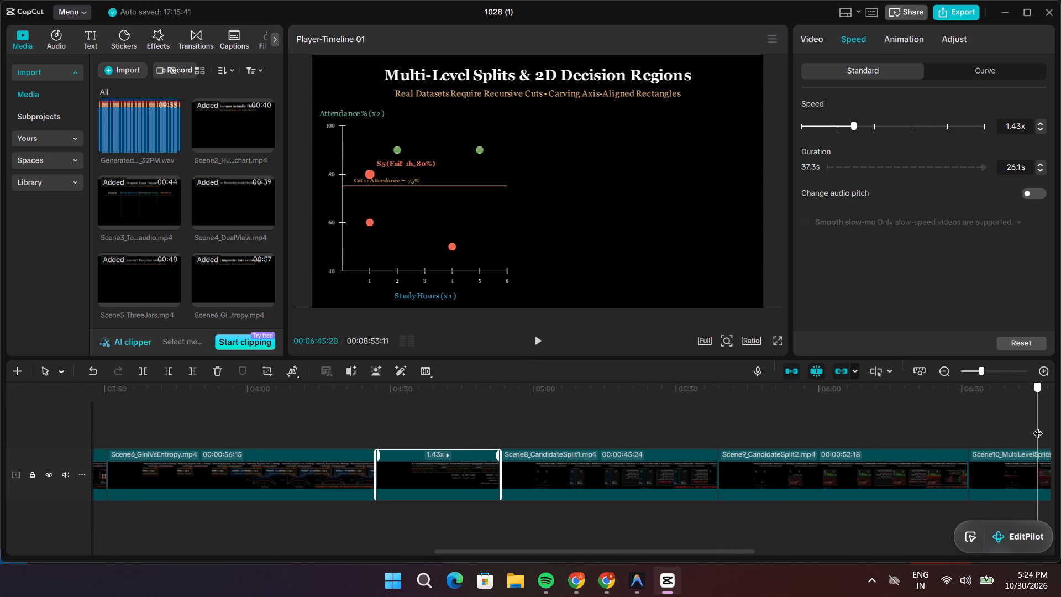
drag(1038, 426, 819, 425)
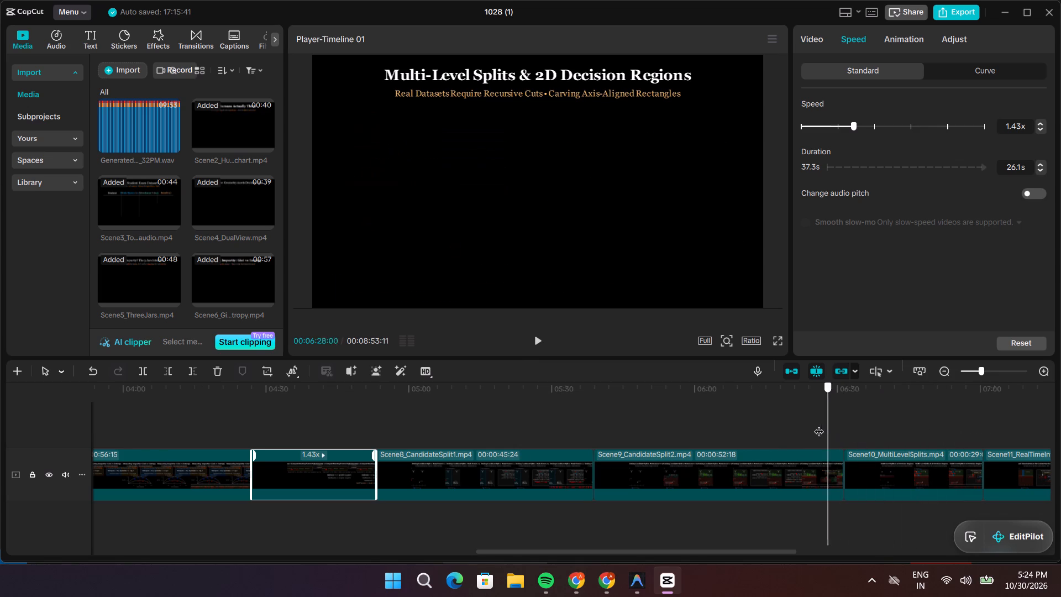
drag(819, 425, 891, 438)
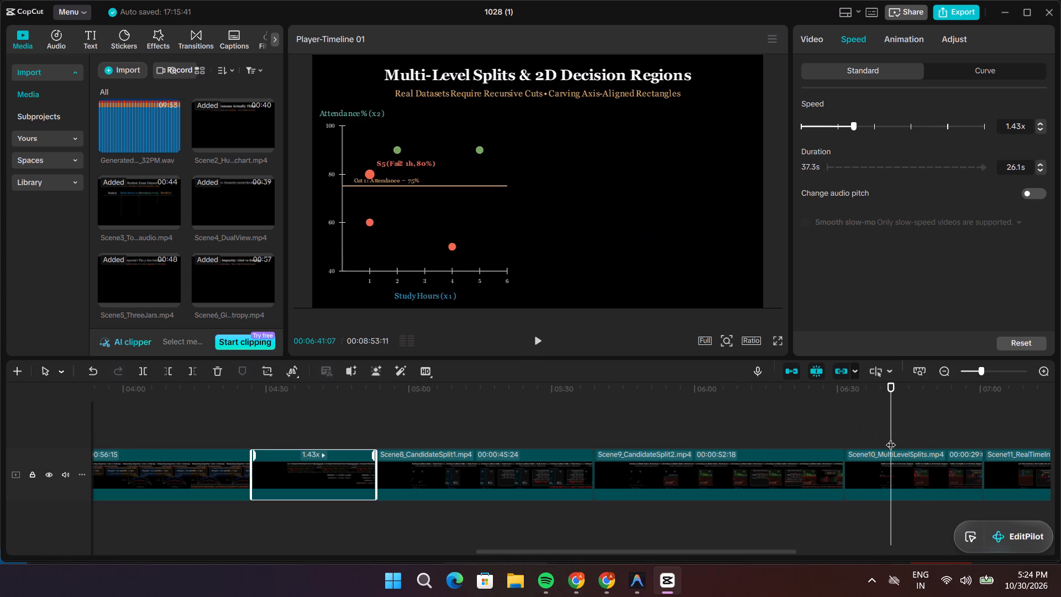
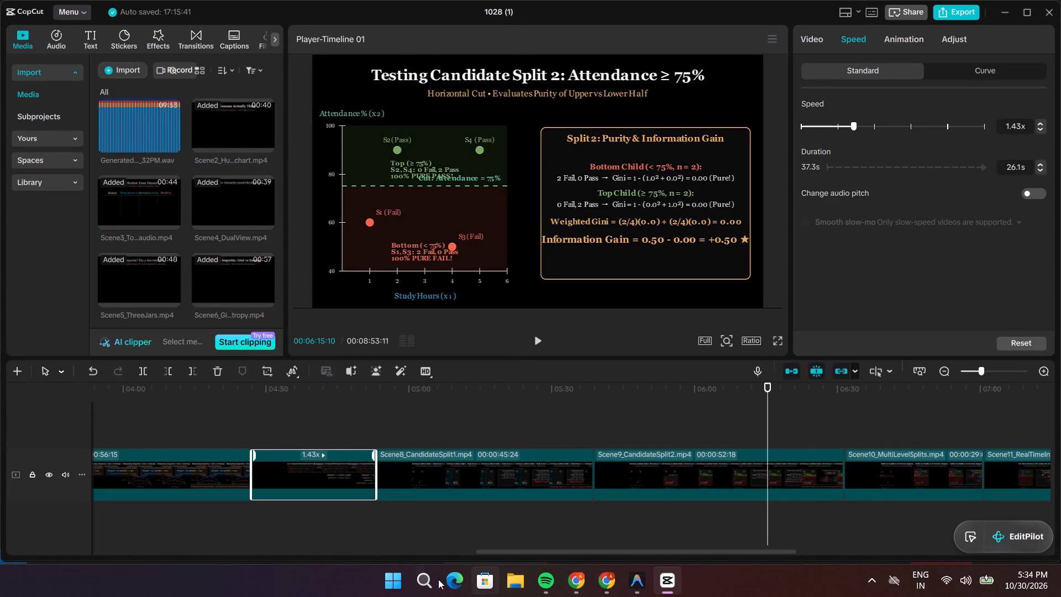
click(422, 579)
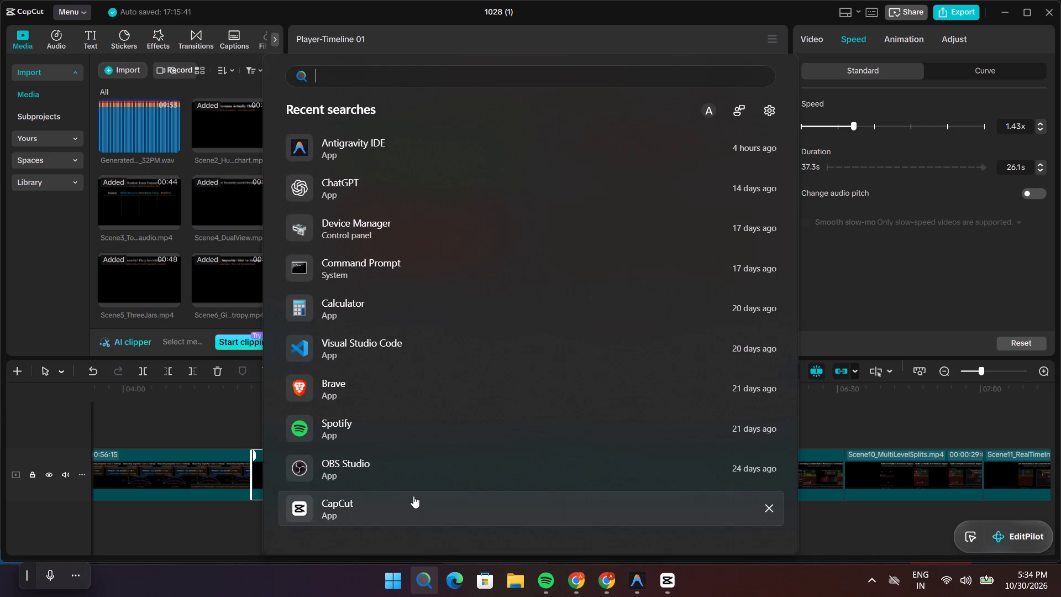
click(637, 575)
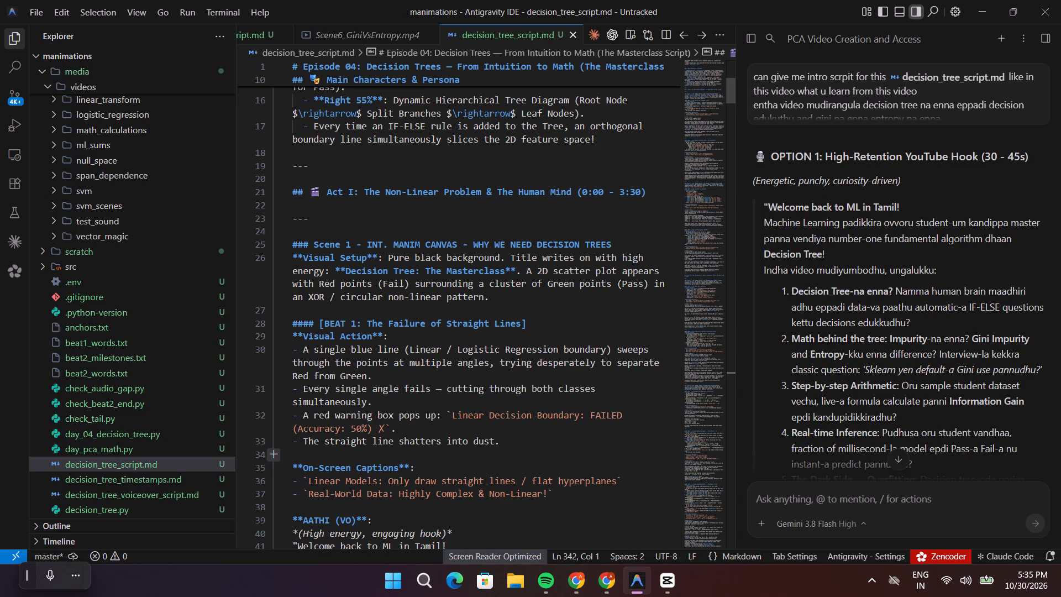
Find the decision hook recording in the Redmi K50i phone's Recordings folder, listen to it, and close the player.
click(597, 581)
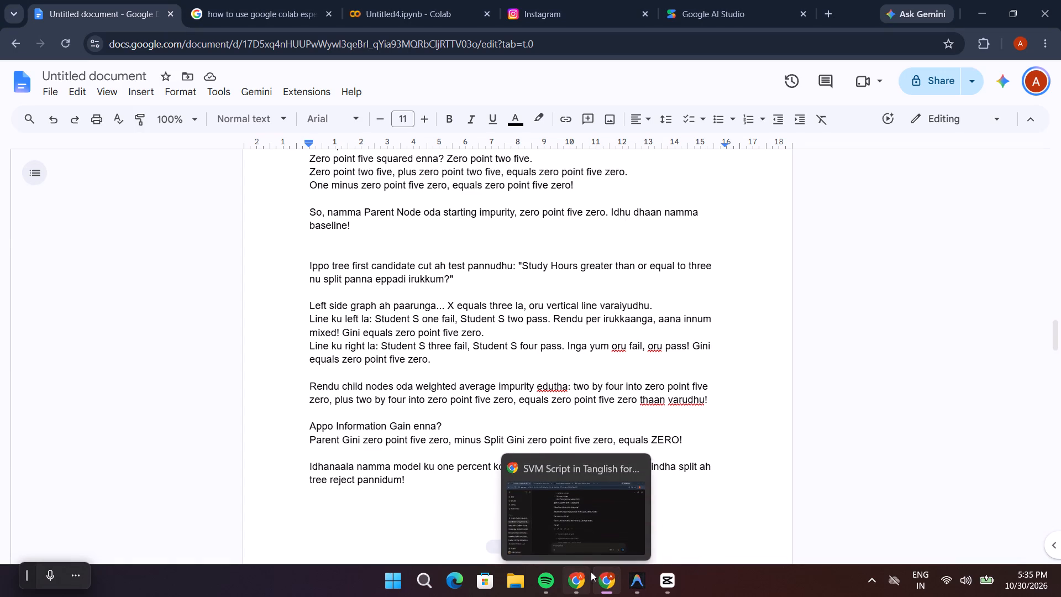
click(437, 595)
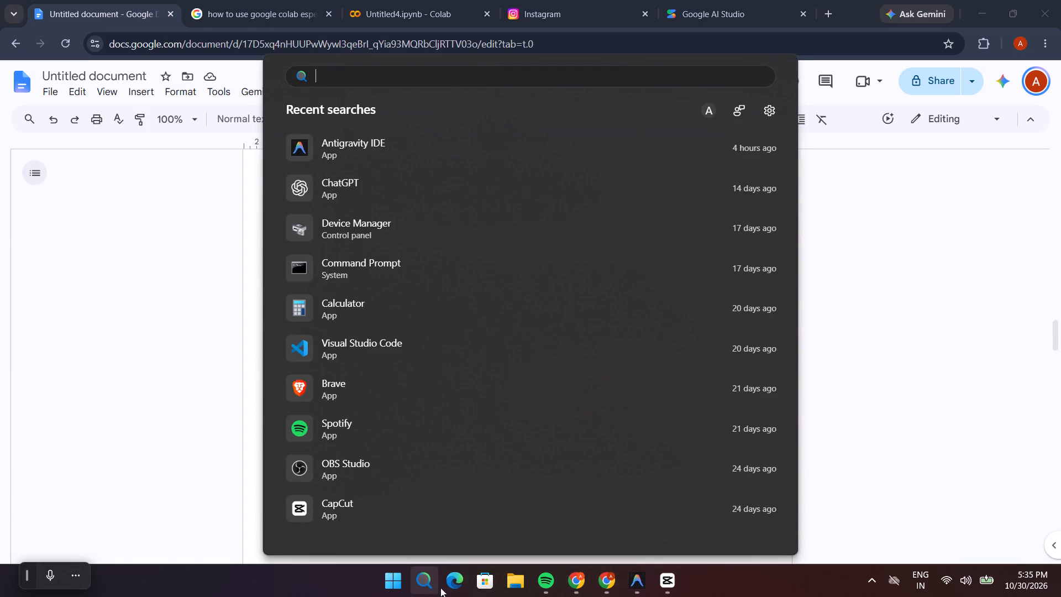
click(516, 573)
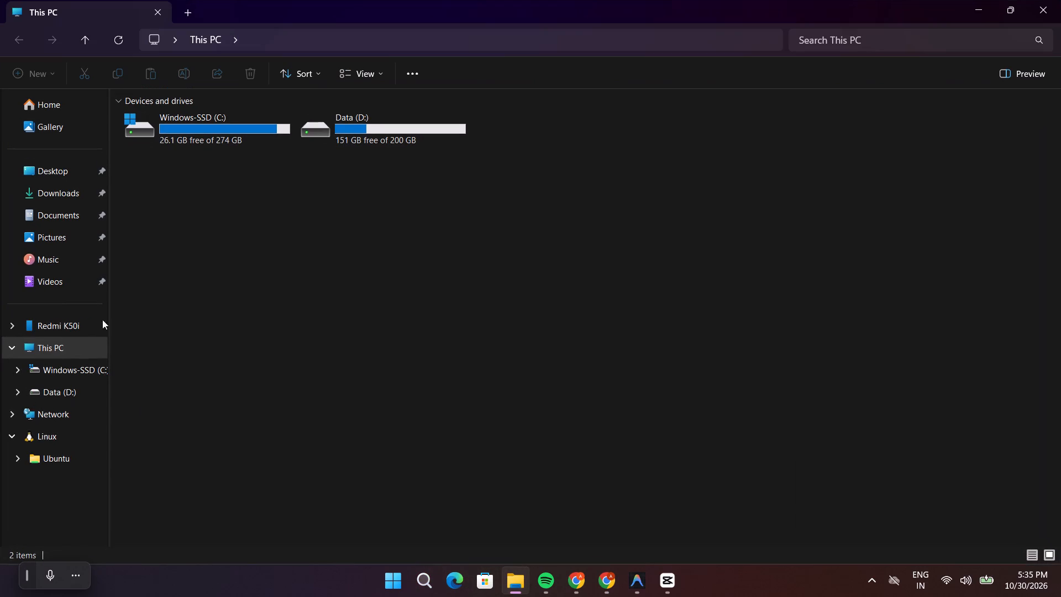
click(59, 318)
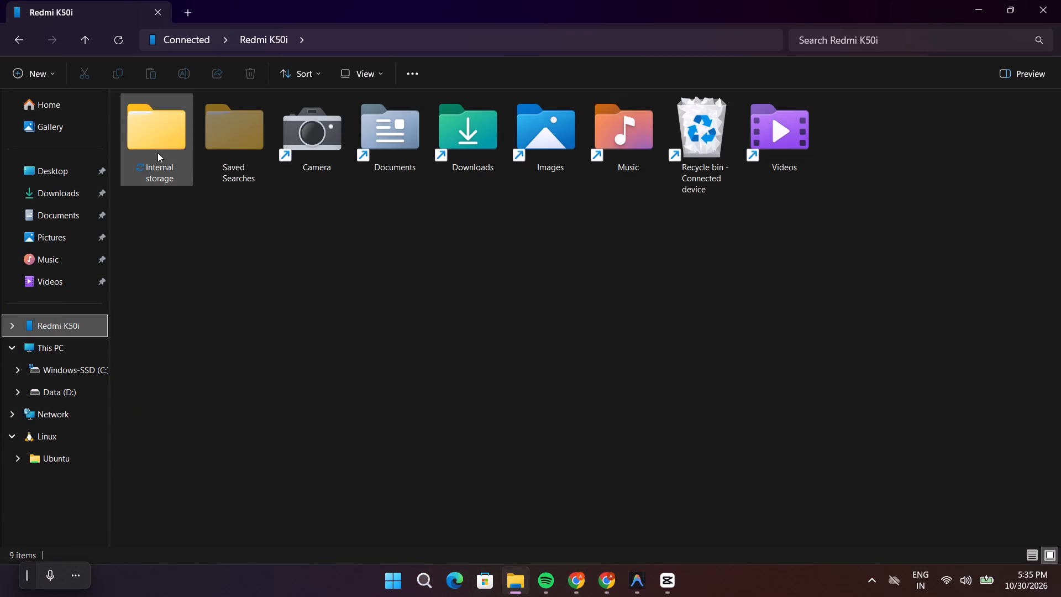
double_click(157, 153)
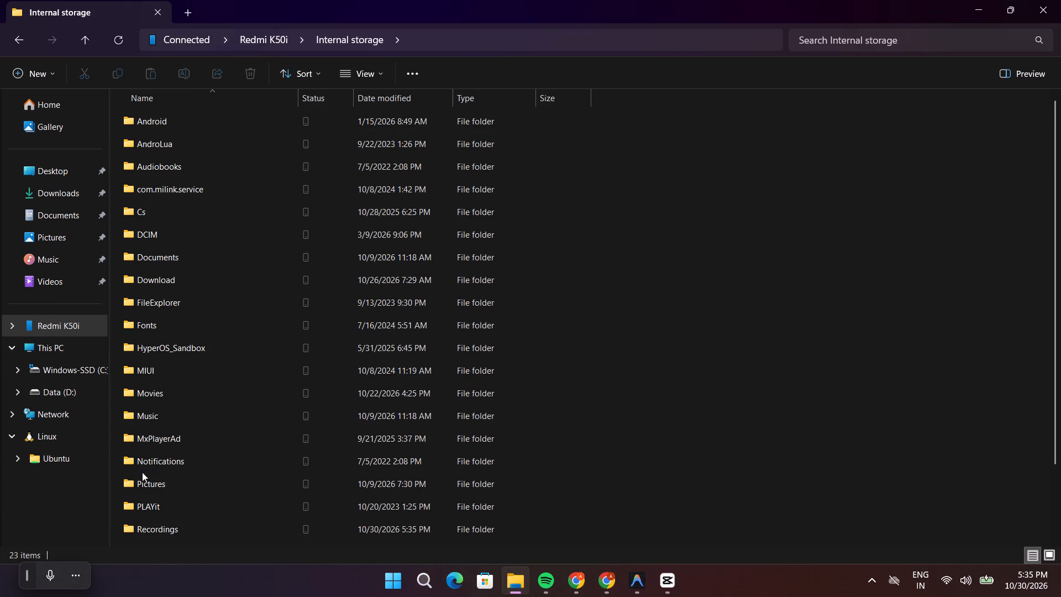
double_click(144, 523)
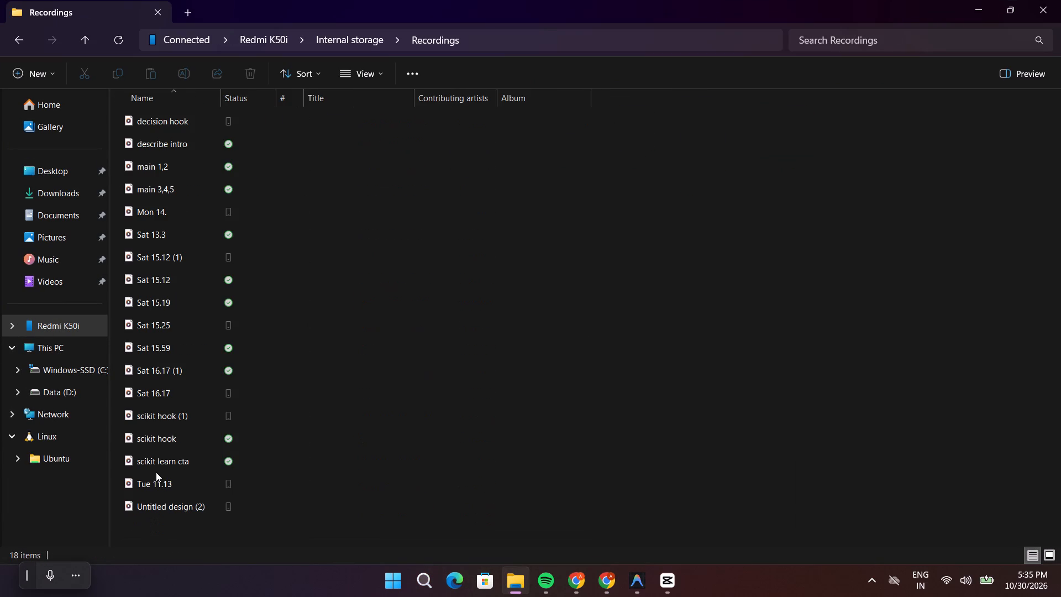
scroll(157, 473, down, 6)
scroll(159, 476, up, 4)
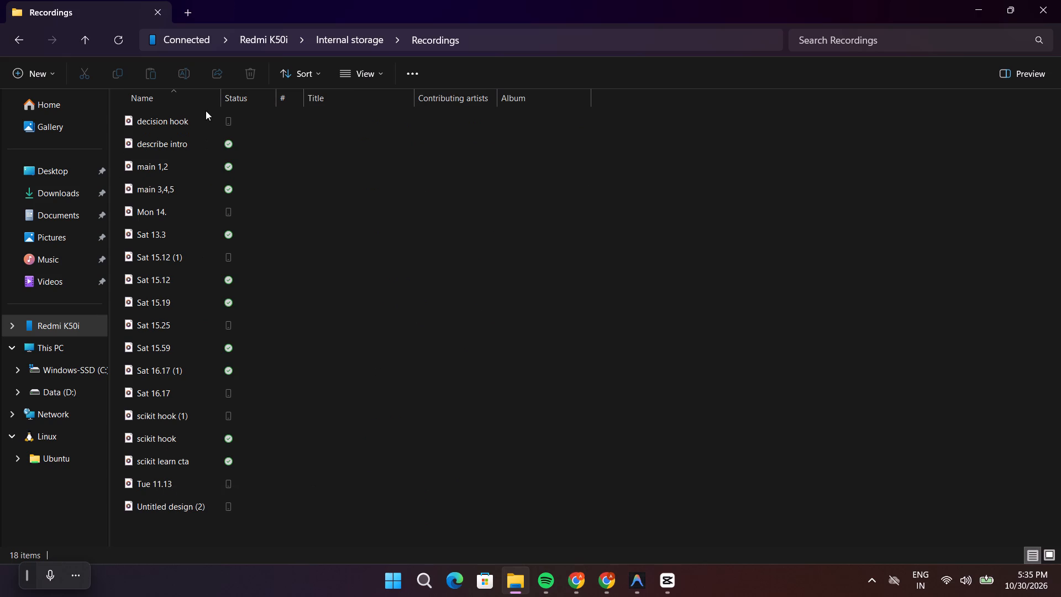
double_click(206, 112)
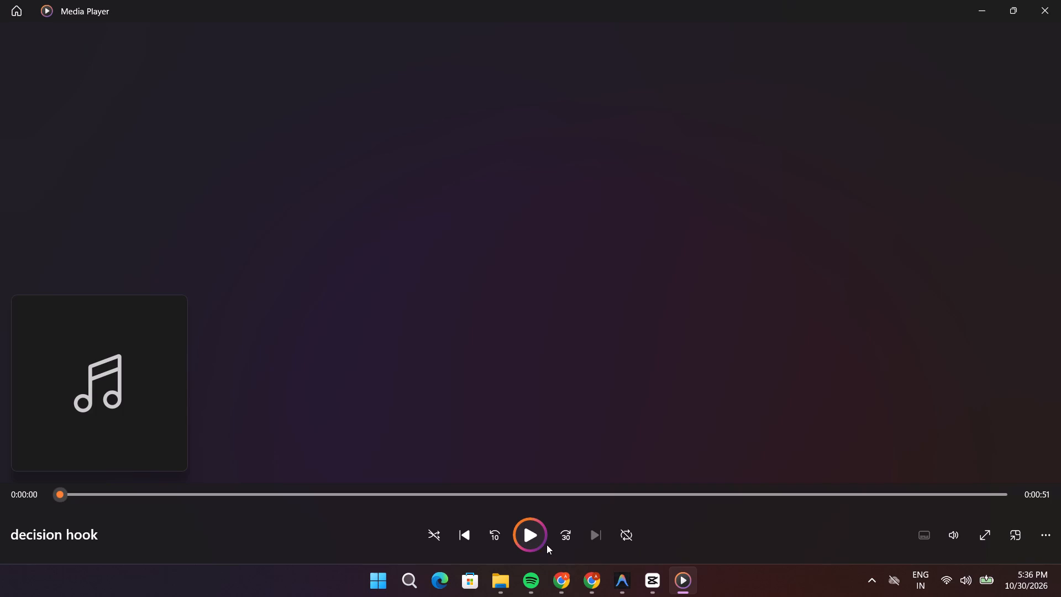
click(1047, 11)
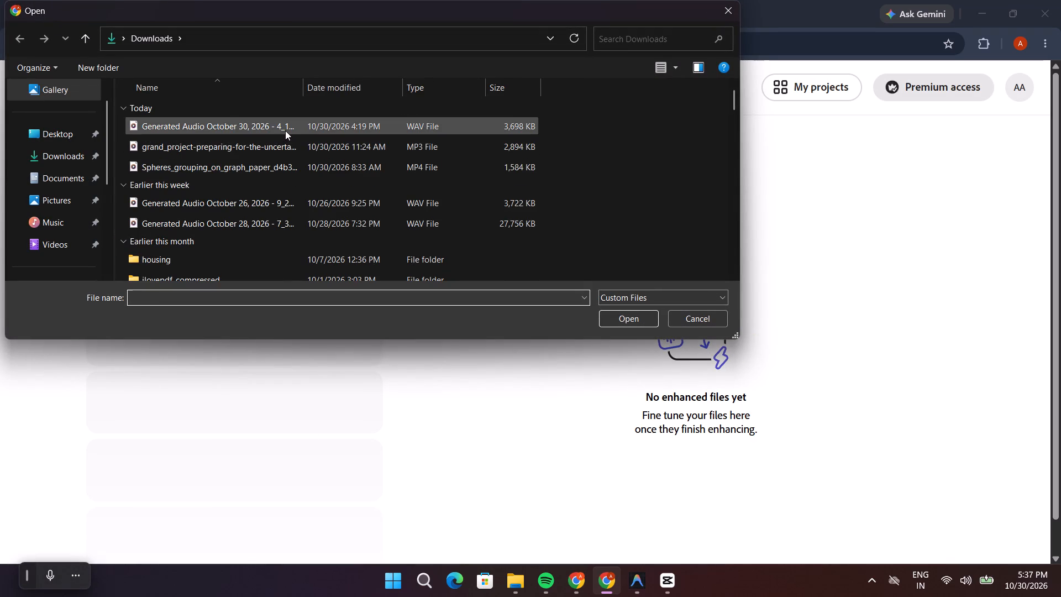
click(61, 150)
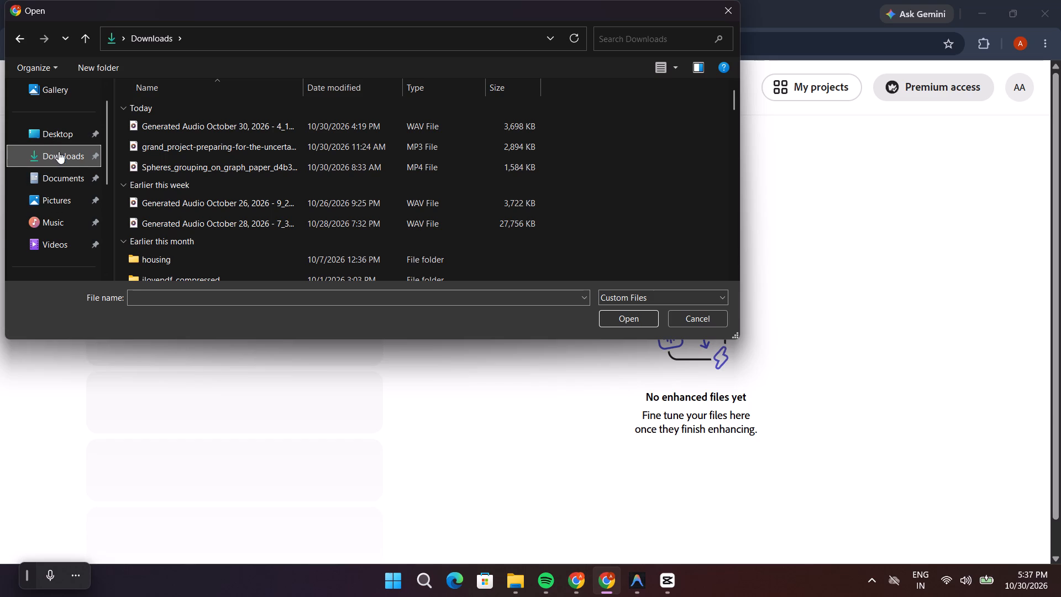
scroll(57, 184, up, 5)
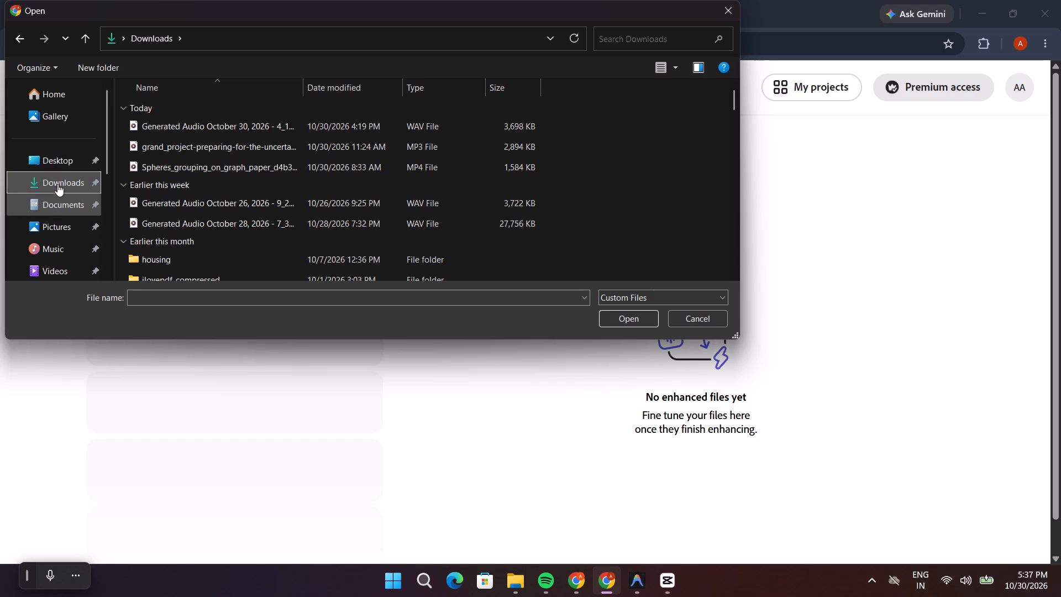
scroll(61, 195, down, 1)
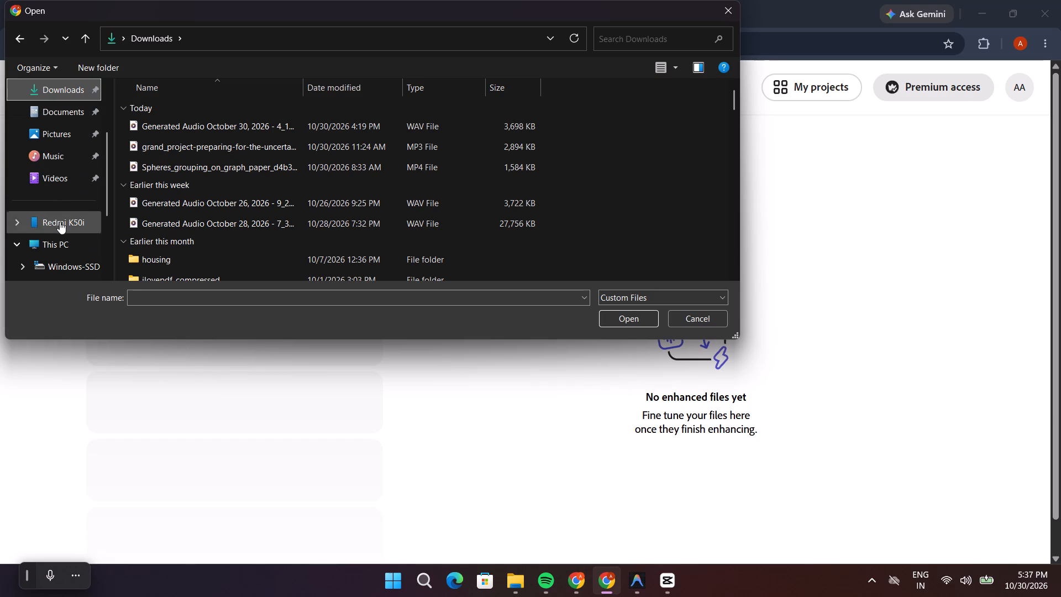
click(64, 224)
double_click(154, 115)
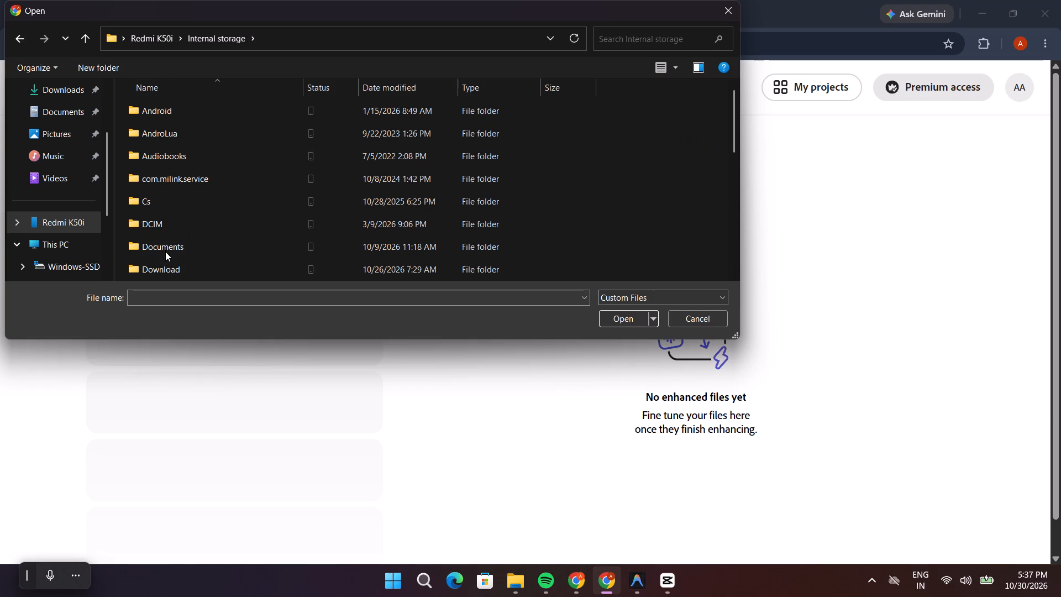
scroll(165, 248, down, 2)
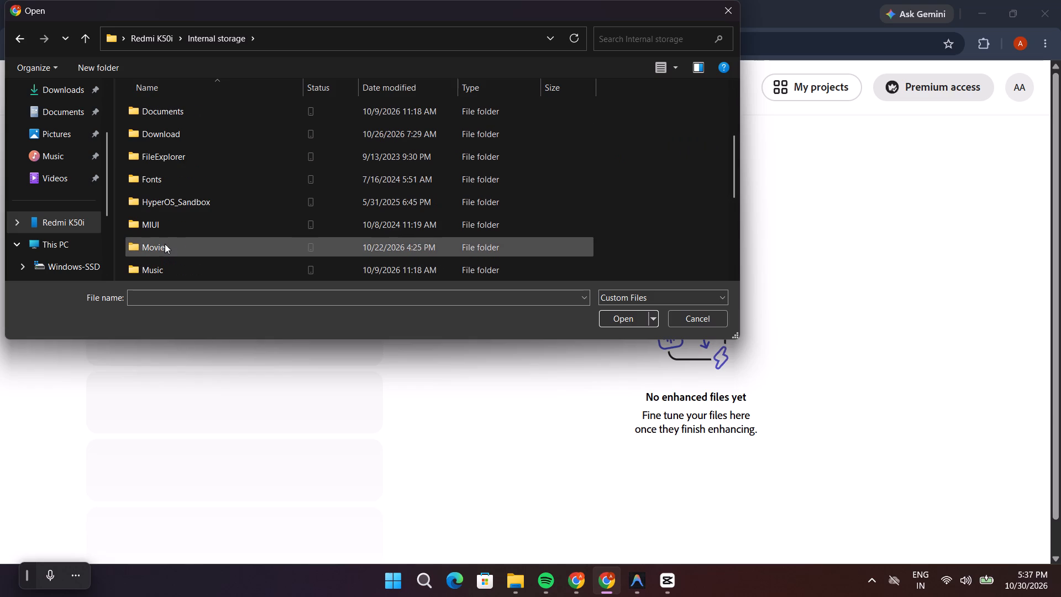
scroll(167, 242, down, 2)
double_click(167, 242)
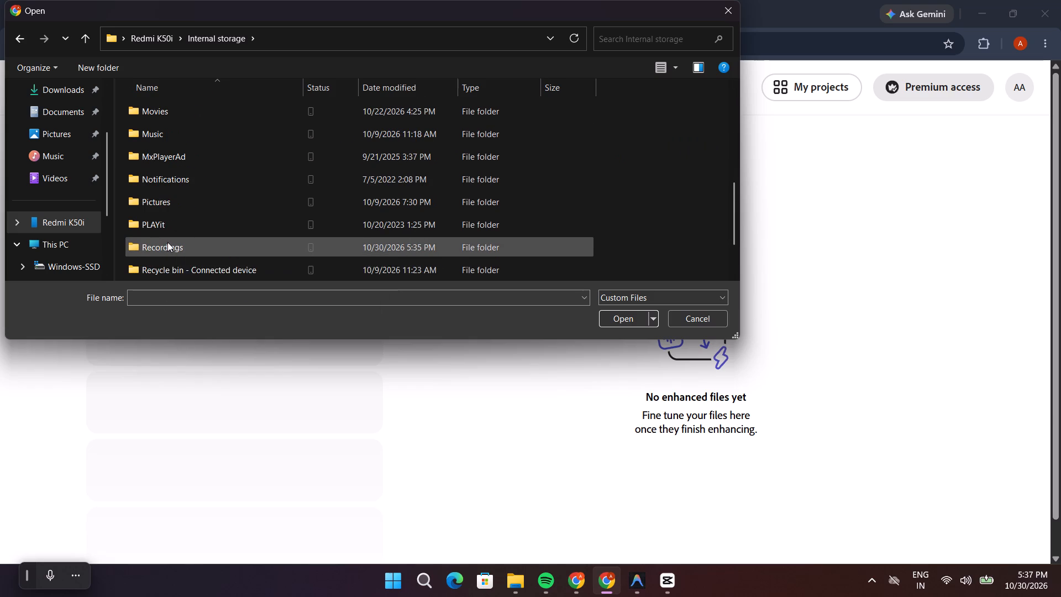
click(204, 98)
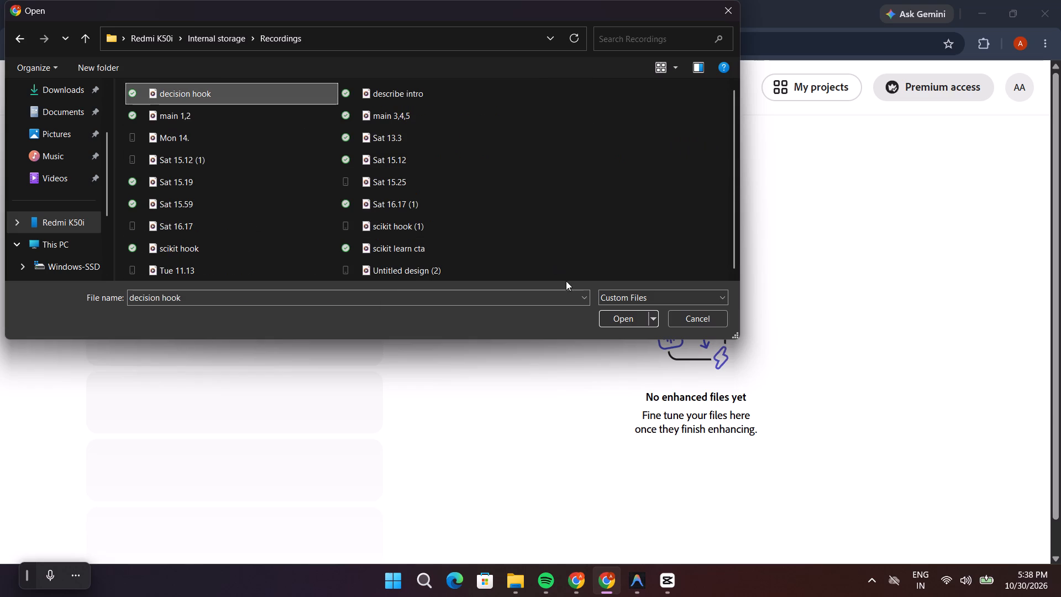
click(624, 320)
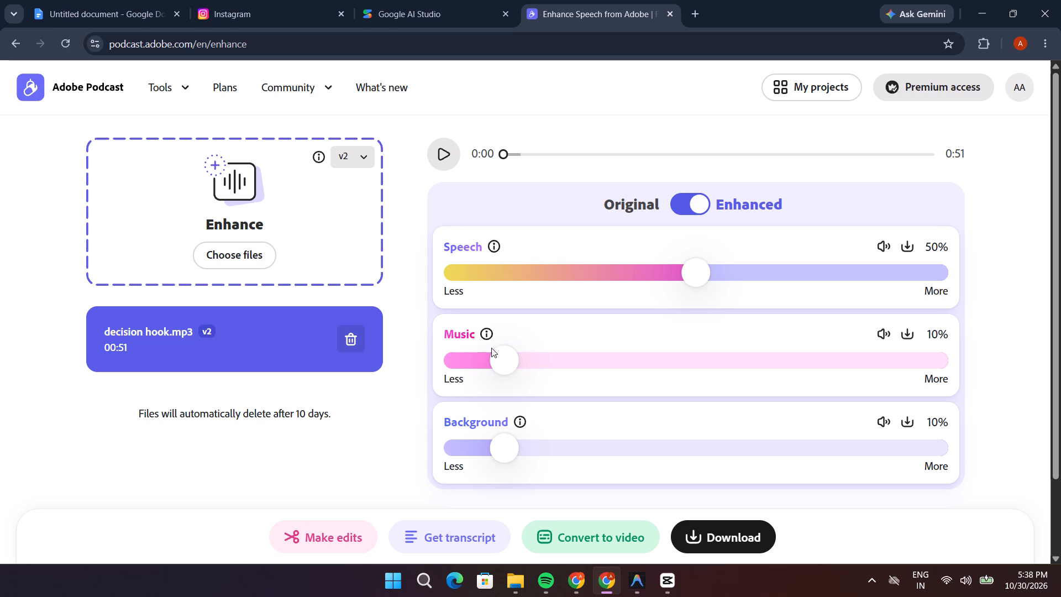
Play the enhanced version of decision hook.mp3 to check how it sounds.
click(444, 155)
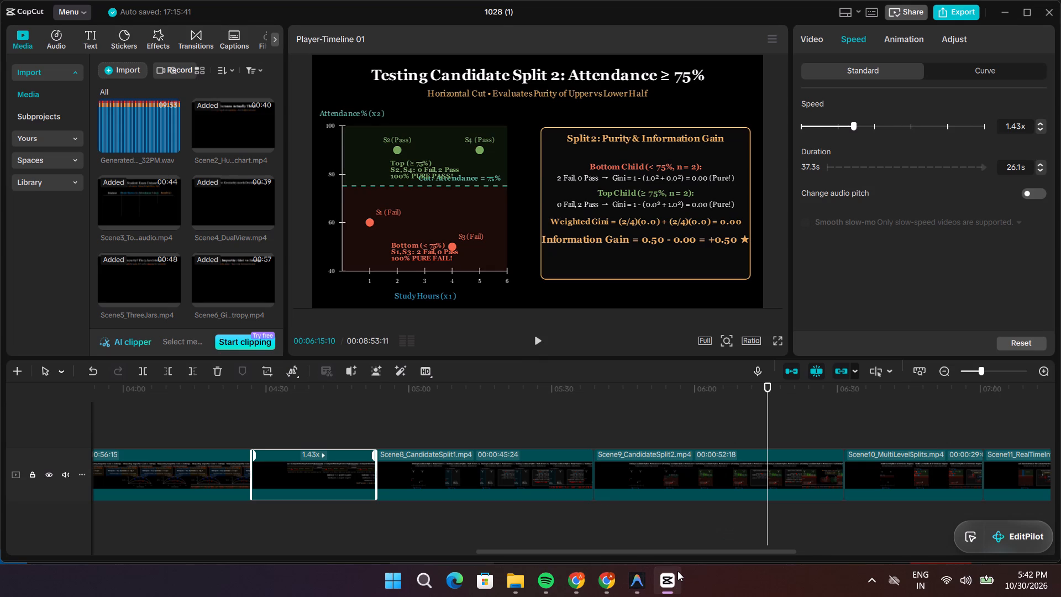
click(603, 577)
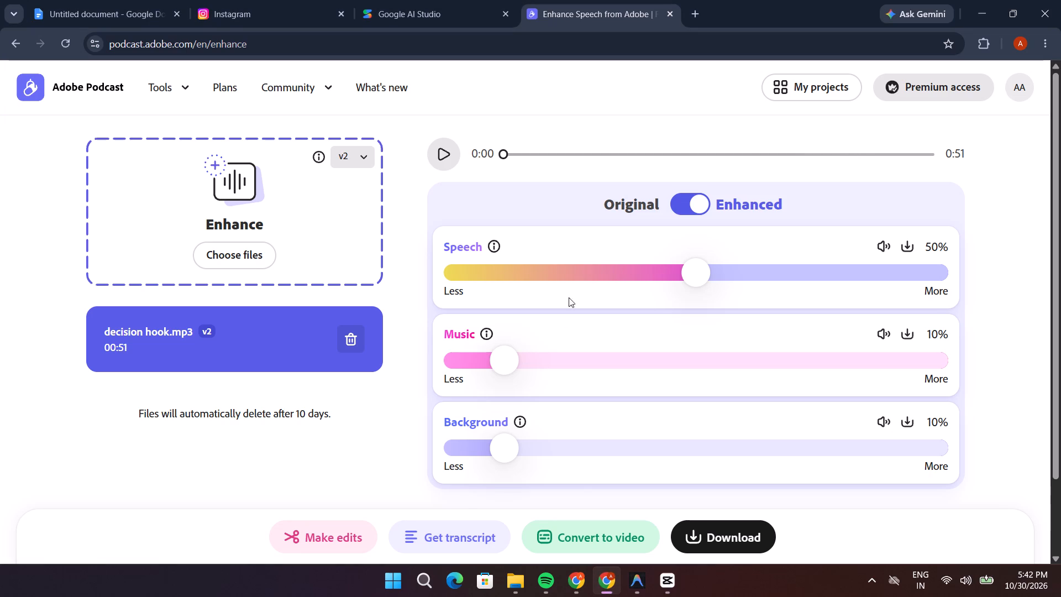
click(885, 249)
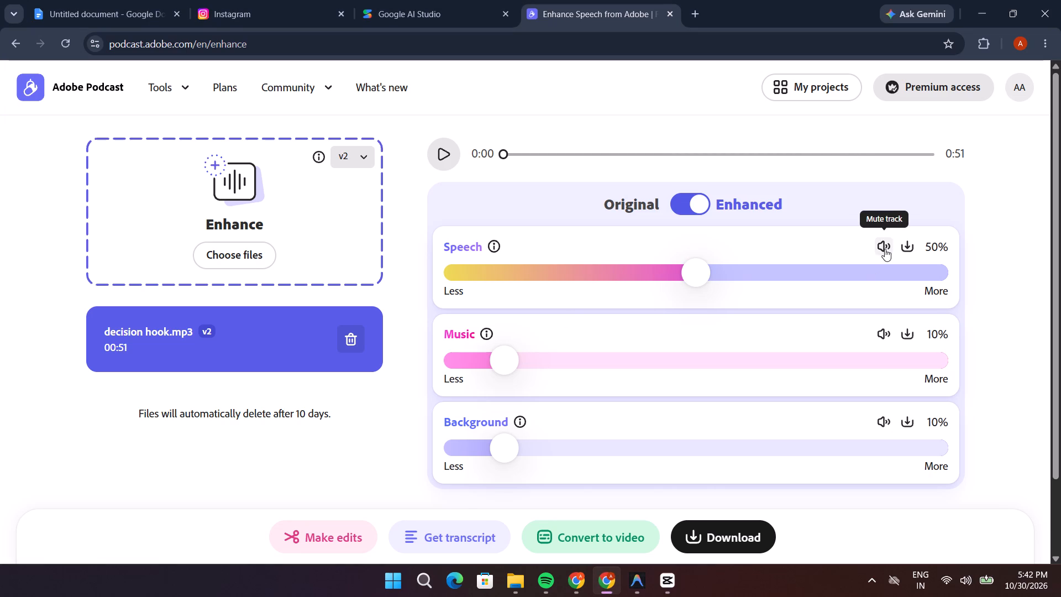
click(885, 249)
click(880, 333)
click(880, 420)
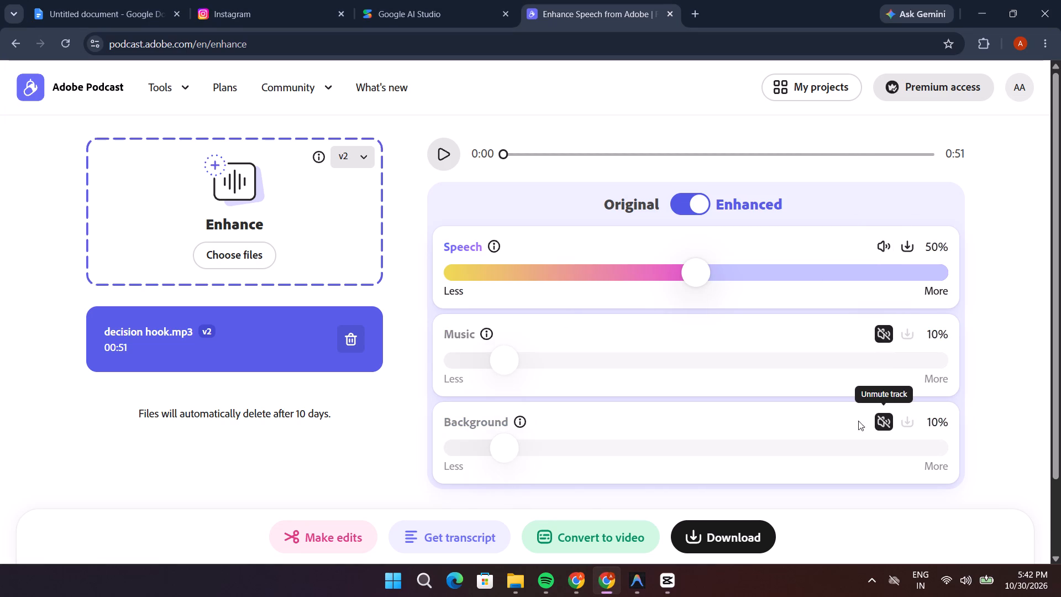
Play the enhanced decision hook audio and download its Speech track at 50%.
click(448, 156)
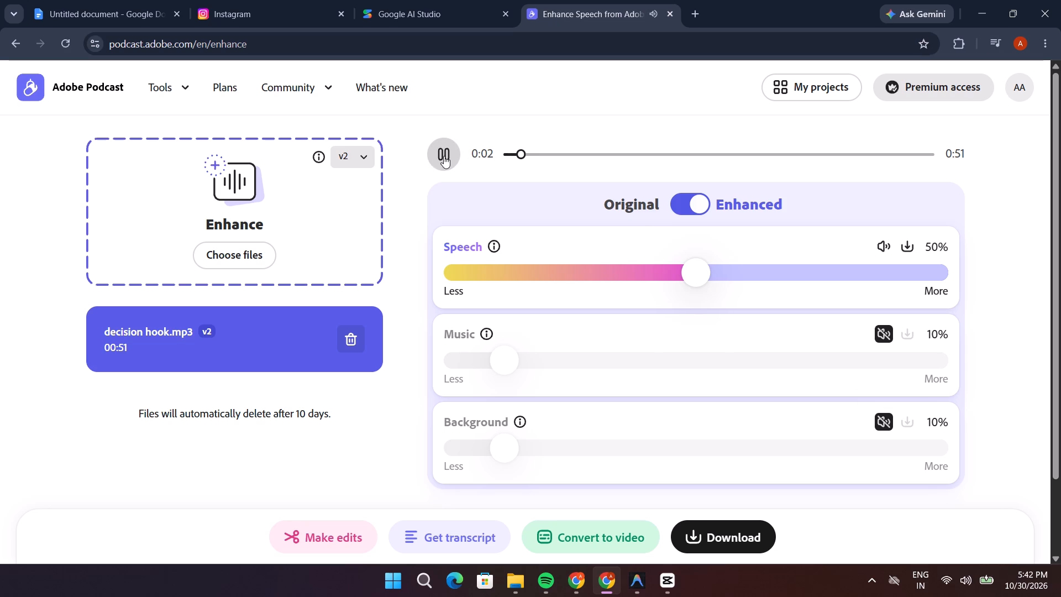
click(912, 247)
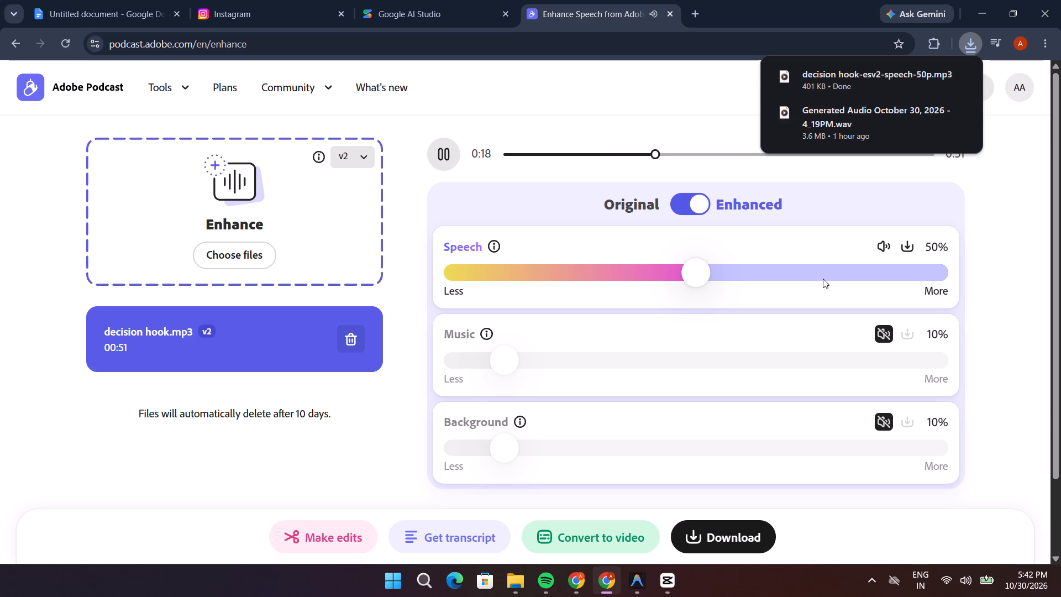
scroll(854, 297, up, 2)
click(890, 191)
click(435, 148)
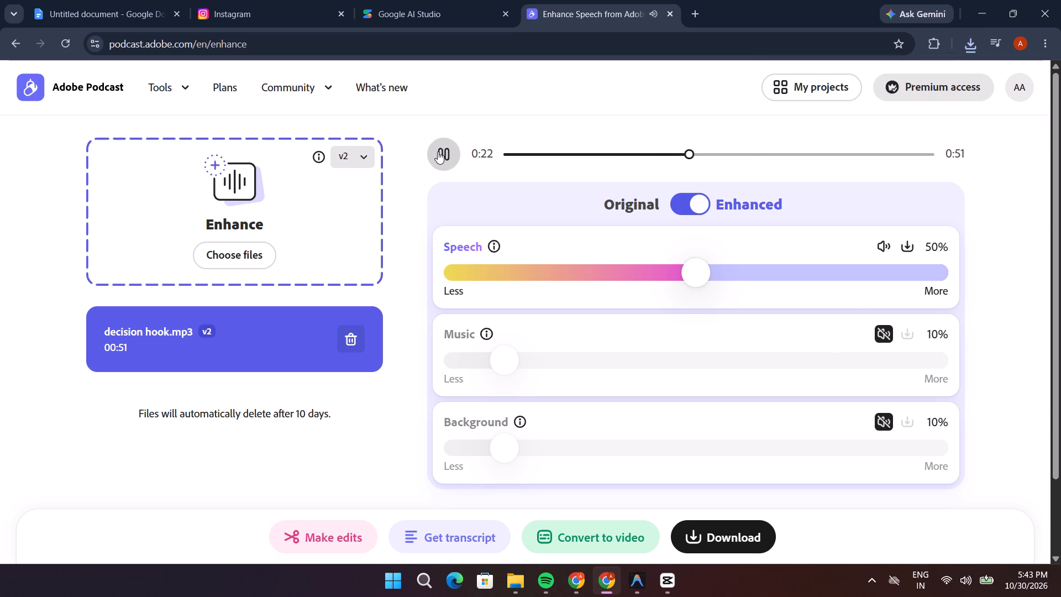
Switch to File Explorer and cut the decision hook-esv2-speech-50p MP3 from the Downloads folder.
key(alt+Tab)
click(634, 574)
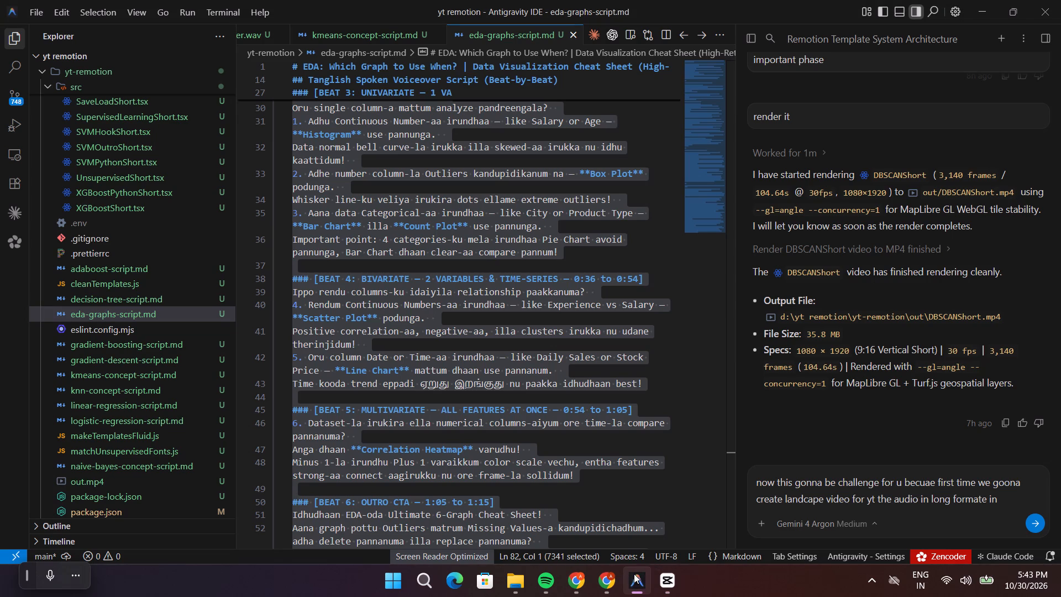
click(519, 578)
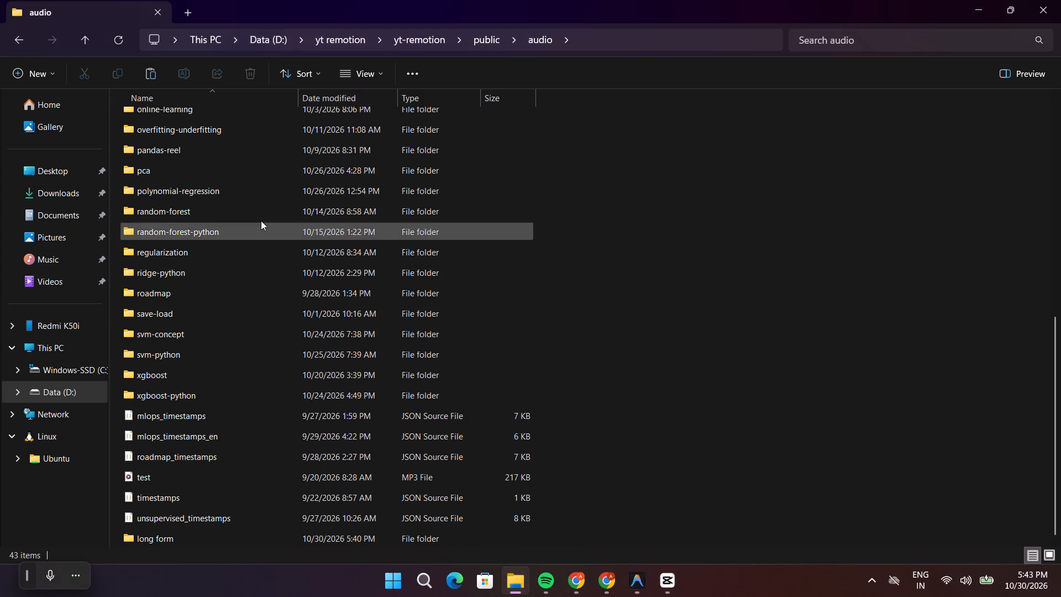
click(66, 192)
scroll(166, 221, up, 5)
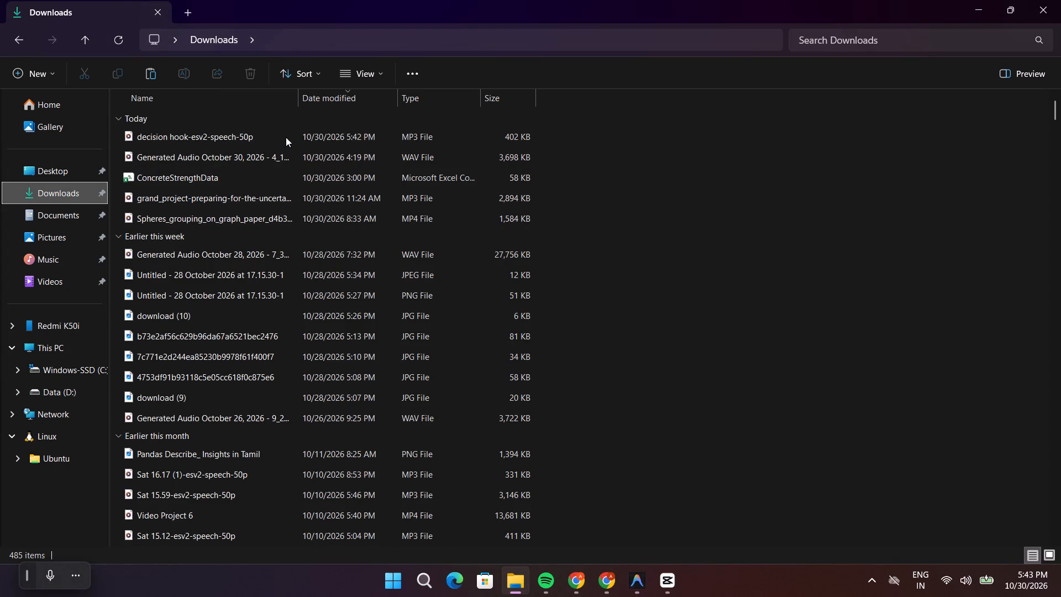
right_click(286, 137)
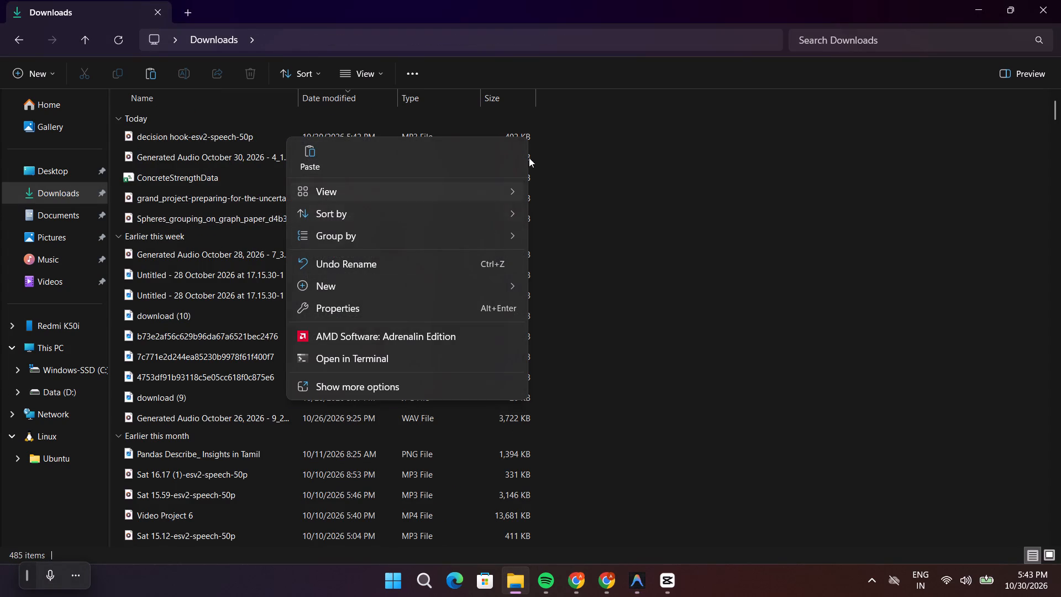
click(587, 143)
right_click(507, 139)
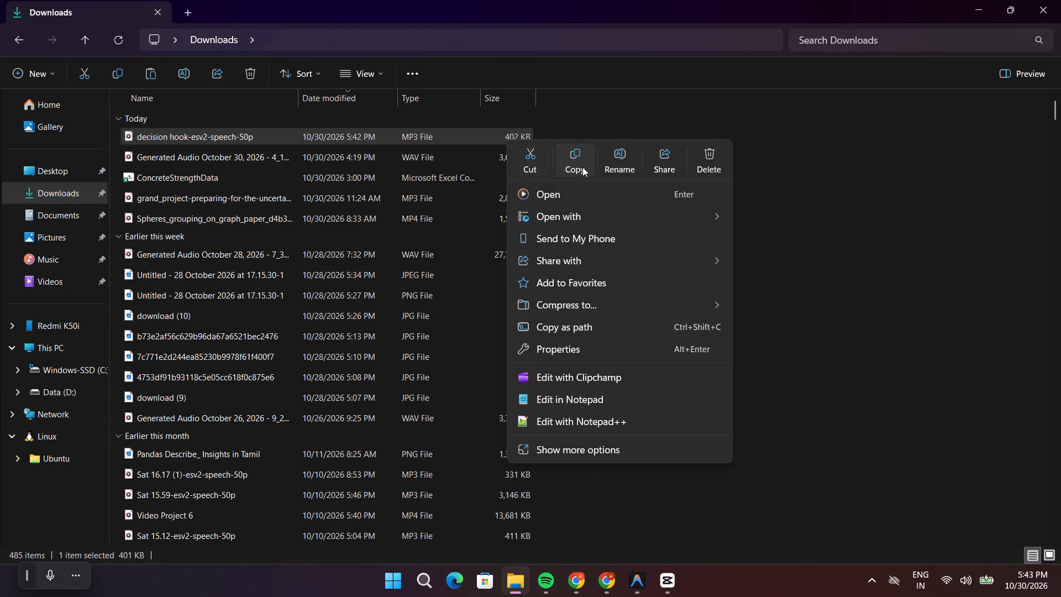
click(535, 165)
Paste the cut decision hook audio into D:\yt remotion\yt-remotion\public\audio\long form.
click(71, 406)
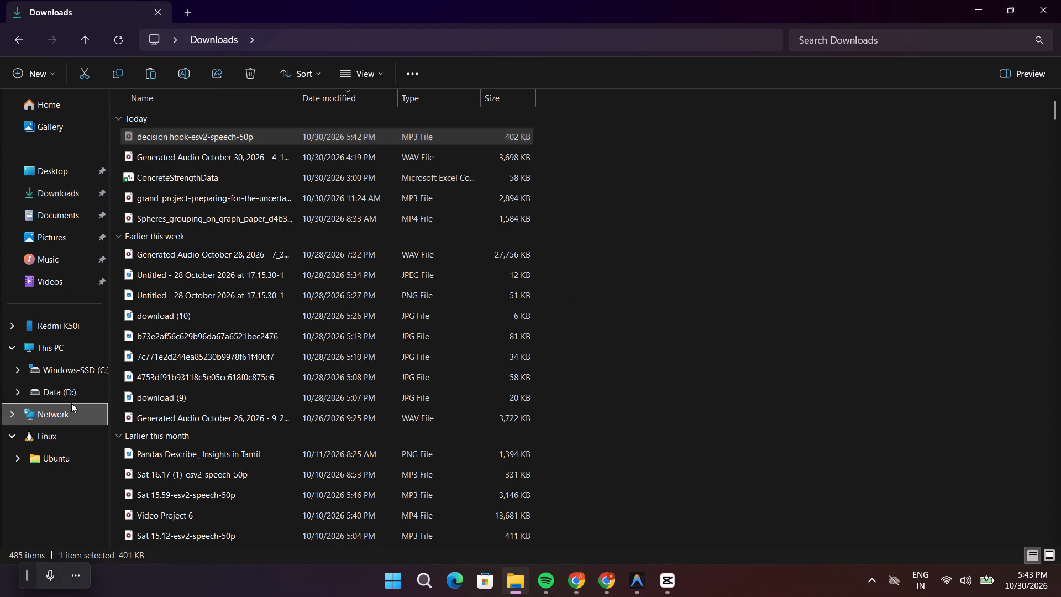
click(74, 394)
scroll(267, 427, down, 12)
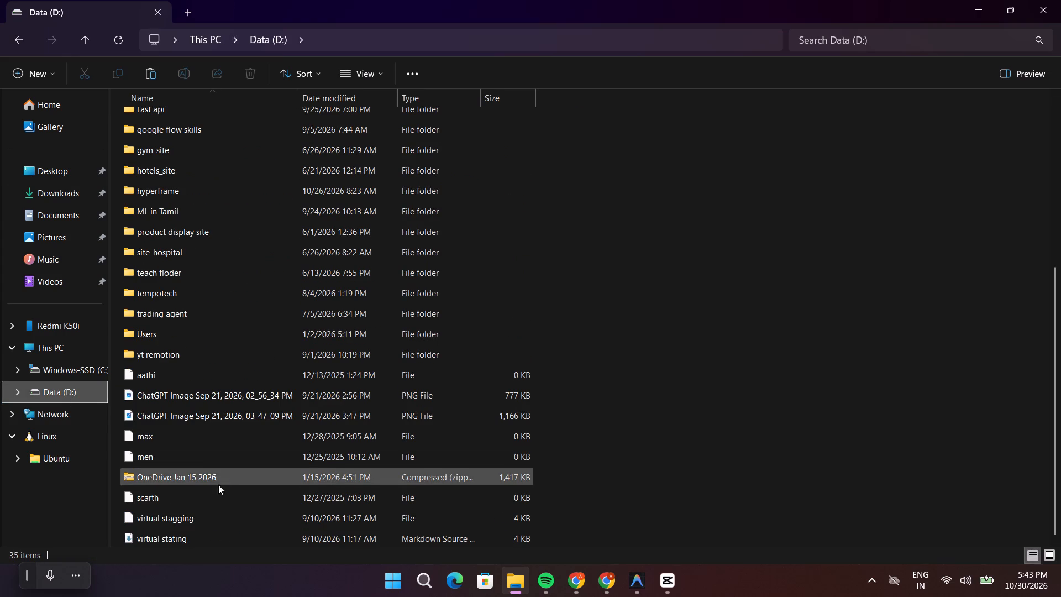
double_click(155, 358)
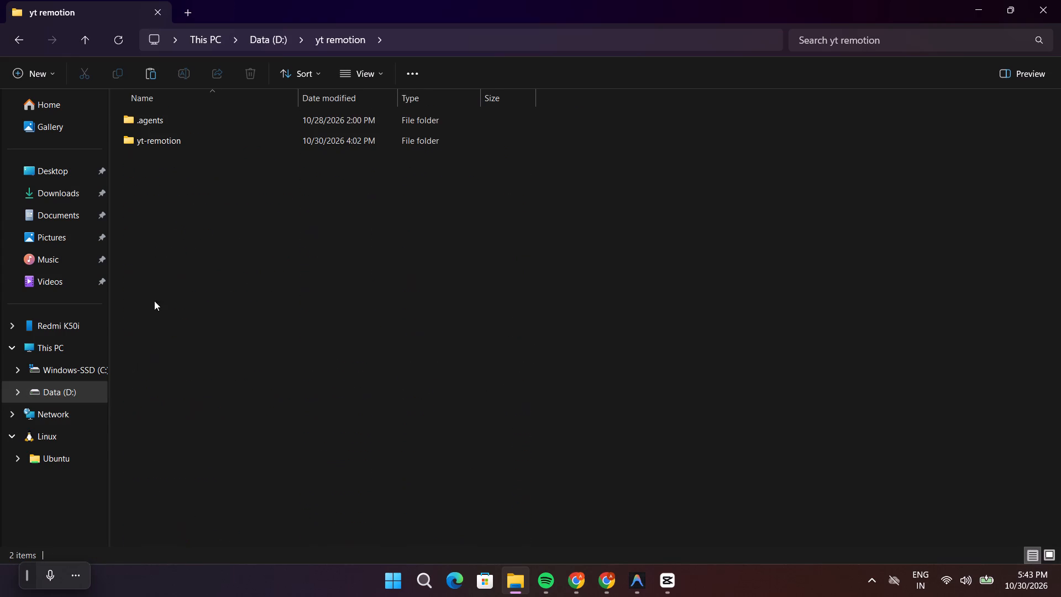
double_click(160, 144)
scroll(129, 353, down, 8)
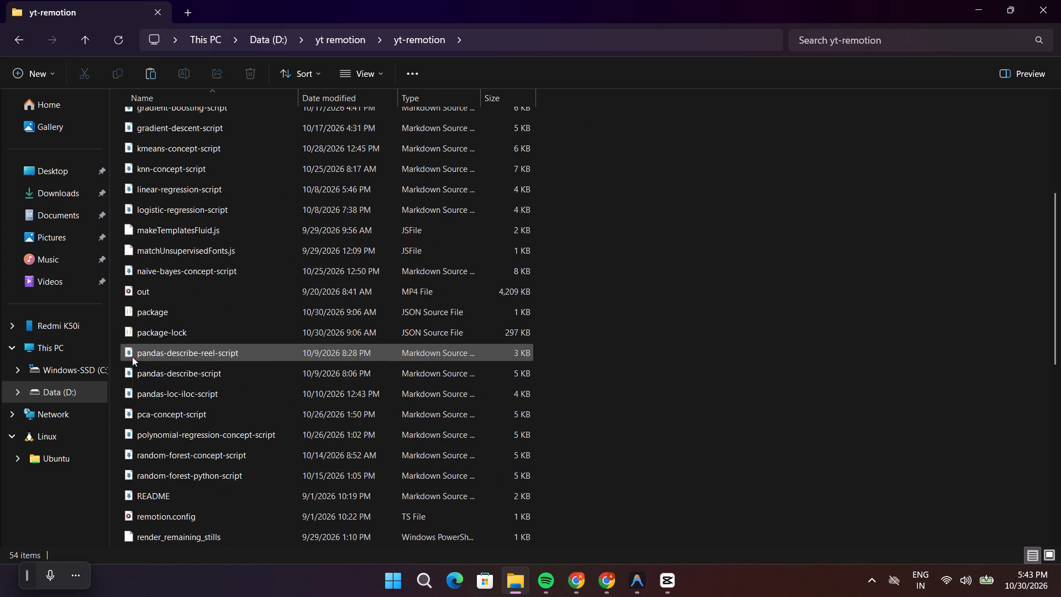
scroll(135, 358, up, 9)
triple_click(156, 190)
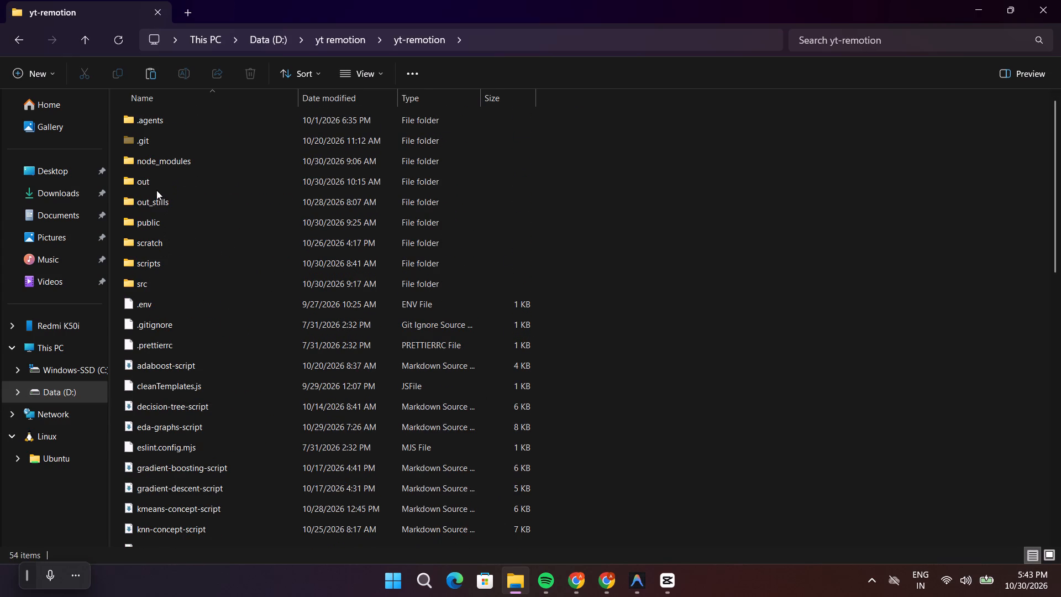
click(156, 189)
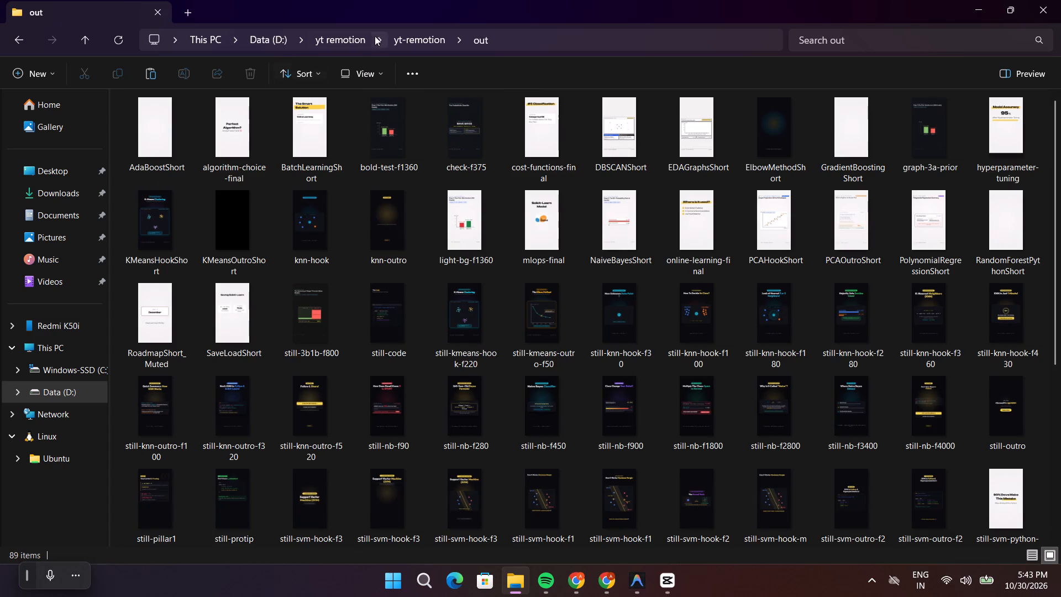
click(401, 36)
scroll(162, 172, up, 3)
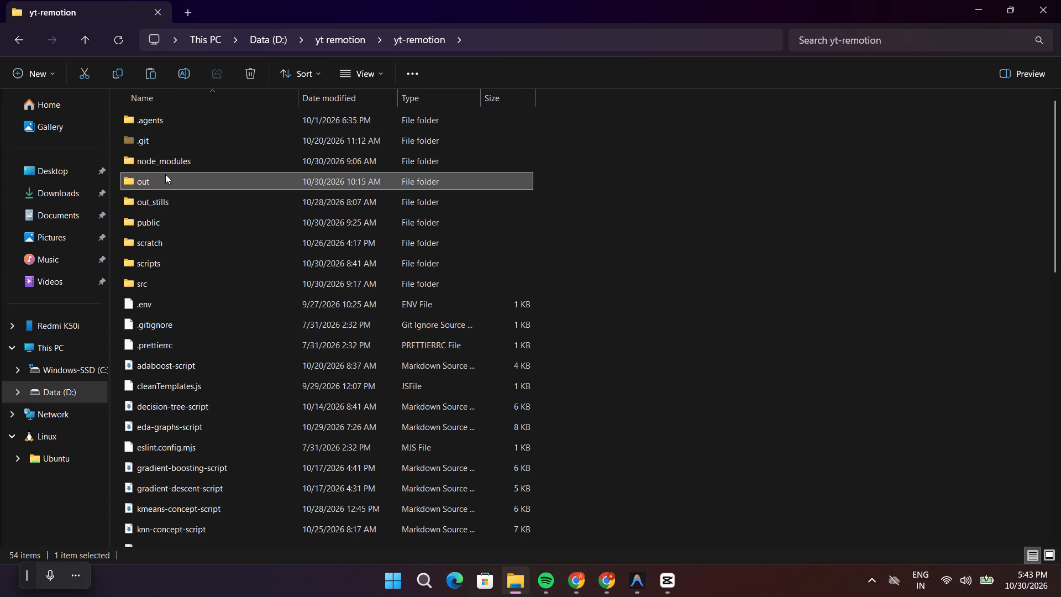
double_click(158, 217)
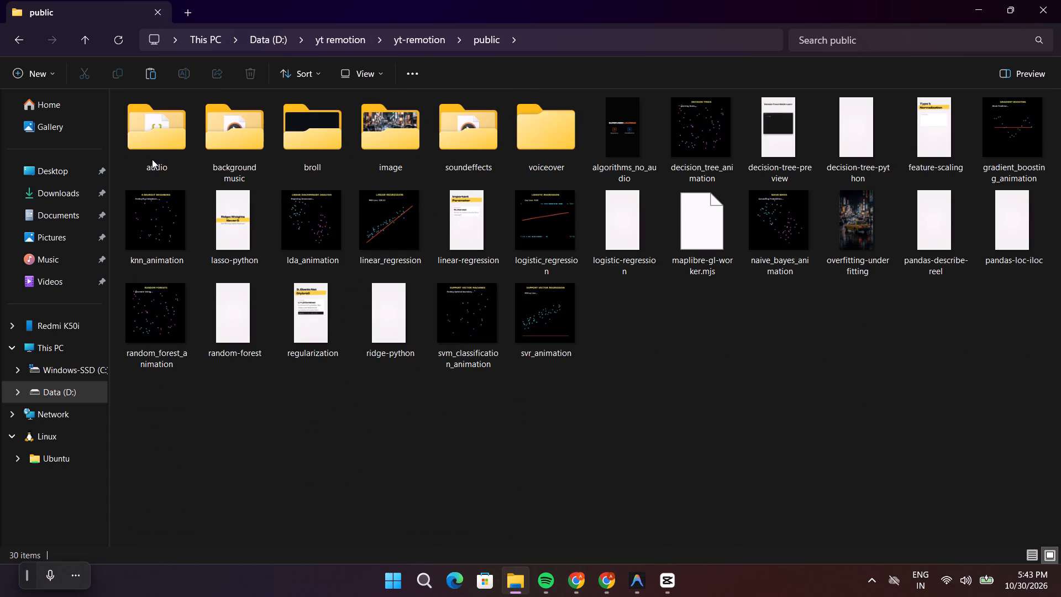
double_click(152, 159)
scroll(187, 358, down, 8)
scroll(181, 404, down, 3)
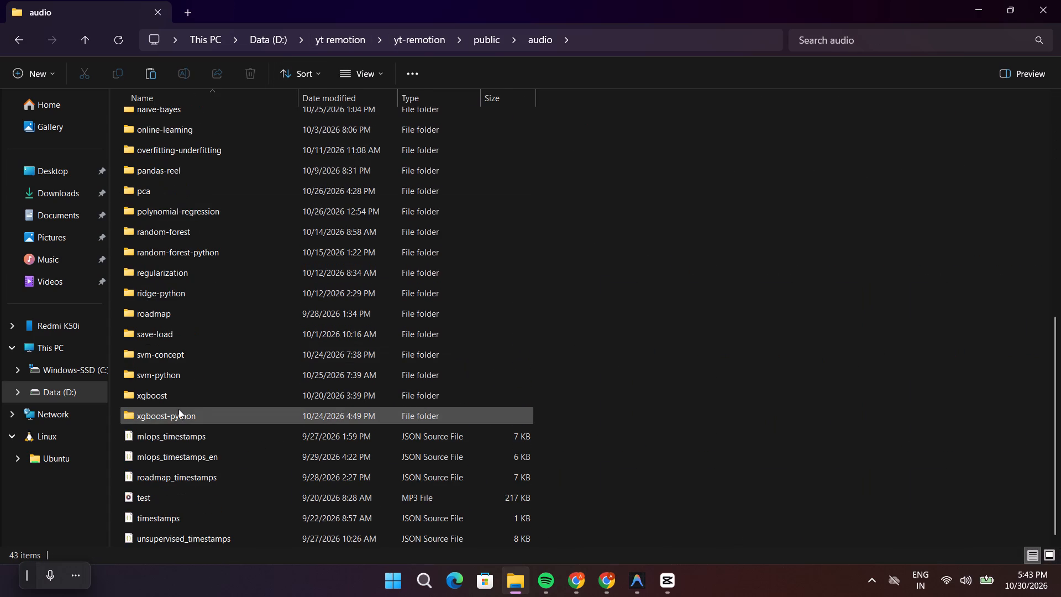
scroll(175, 389, up, 6)
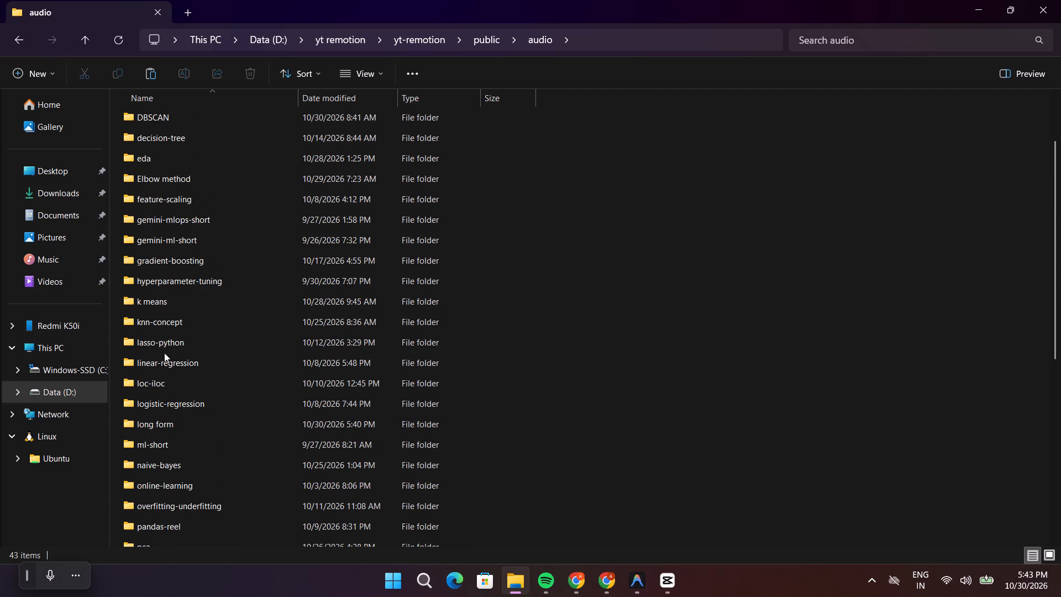
scroll(163, 346, up, 4)
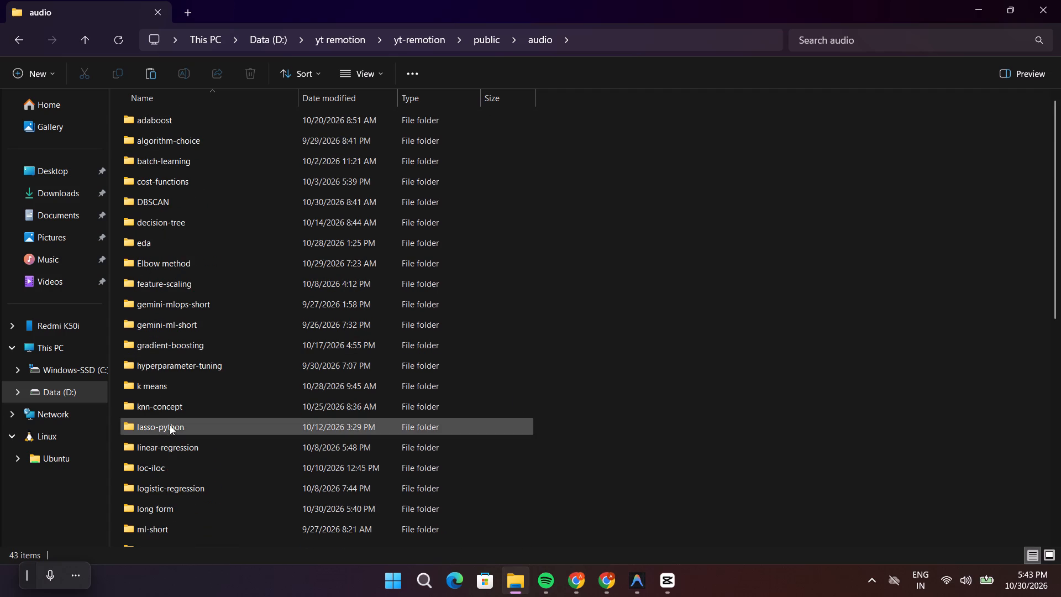
double_click(155, 505)
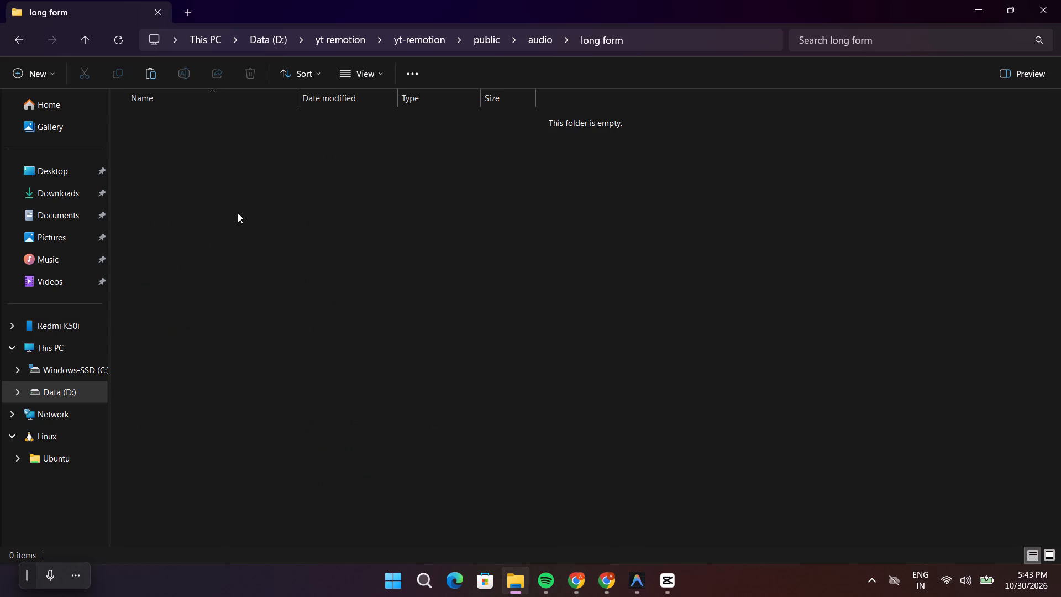
click(265, 202)
key(ctrl+v)
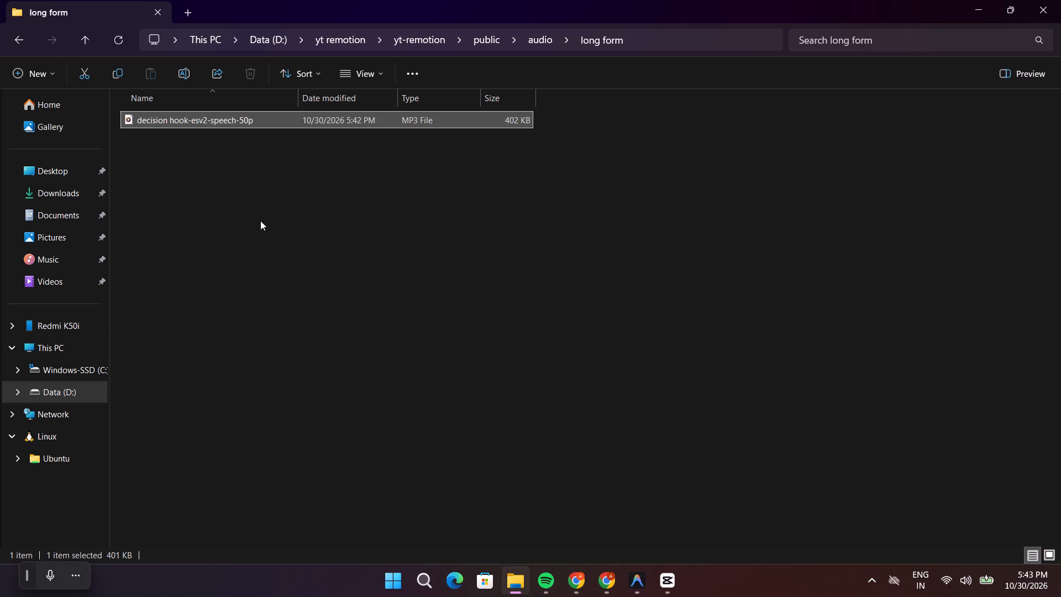
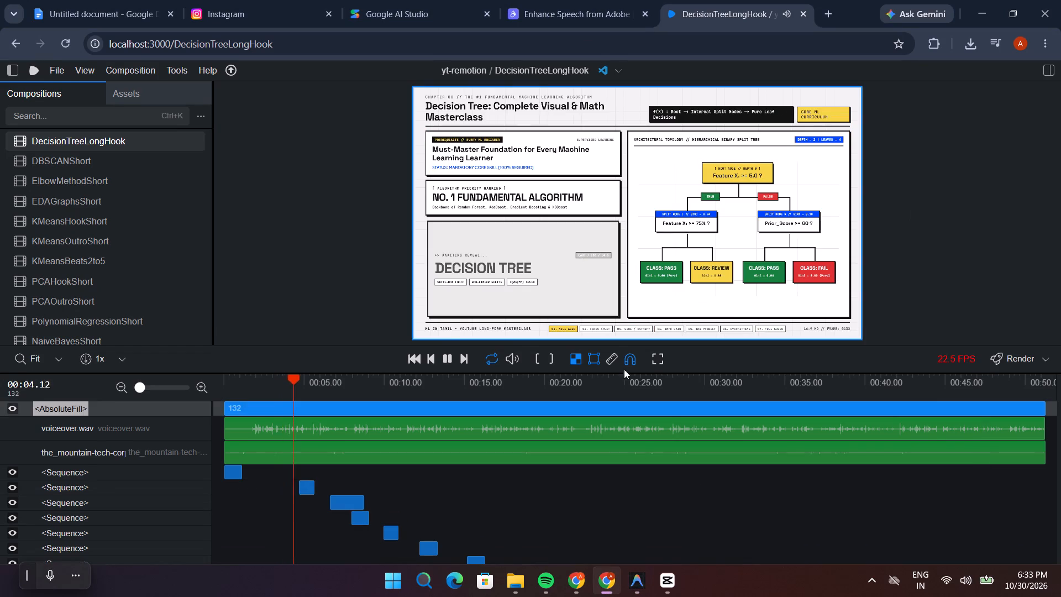
key(alt+Tab)
key(alt+Tab)
click(447, 362)
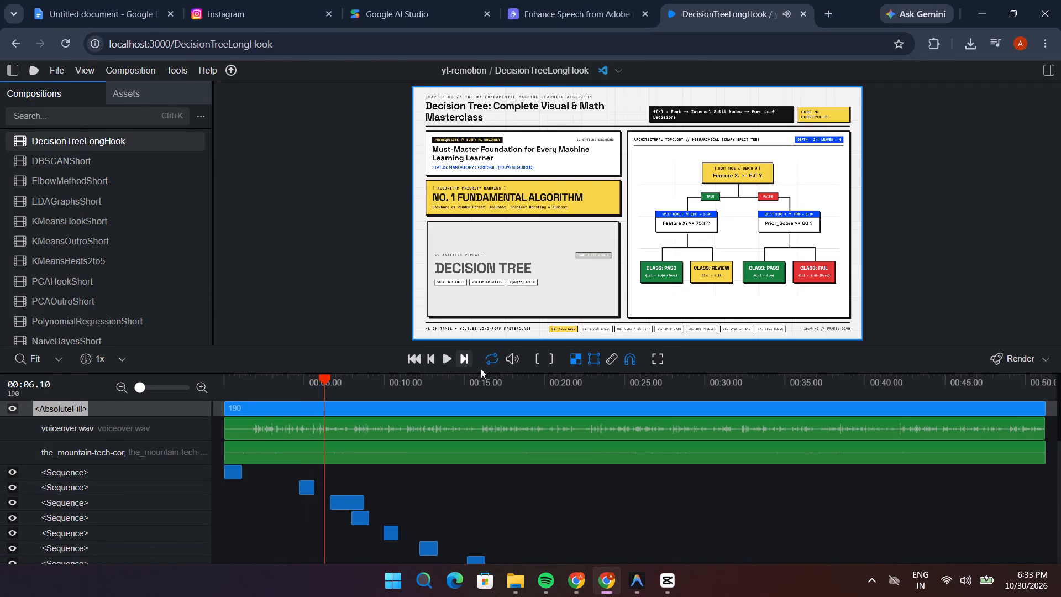
Switch to CapCut and import DecisionTreeLongHook.mp4 from the out folder of yt remotion\yt-remotion on the Data (D:) drive.
key(alt+Tab)
click(660, 569)
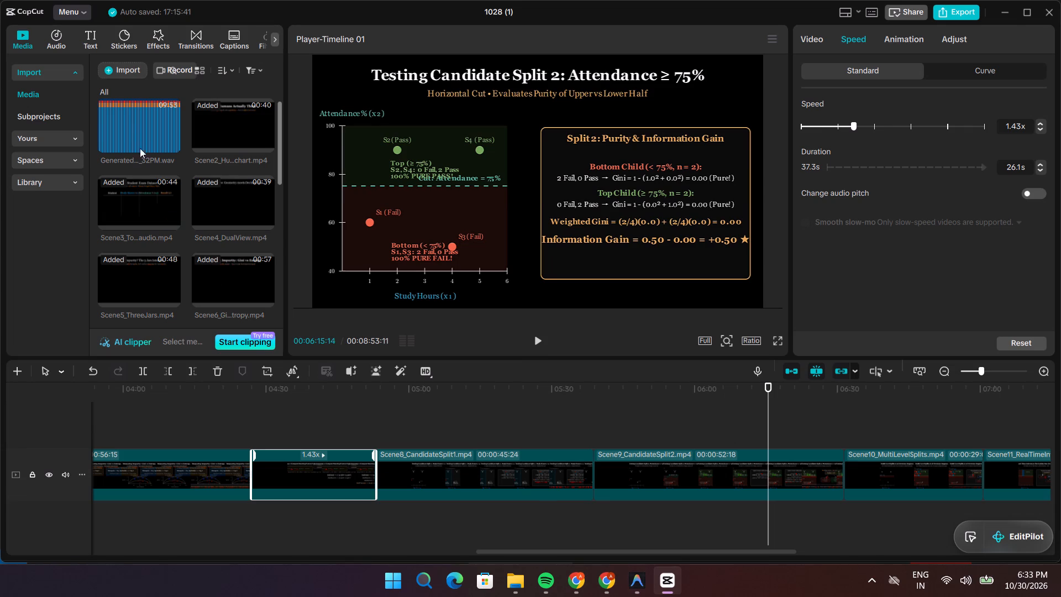
click(127, 71)
scroll(188, 156, up, 6)
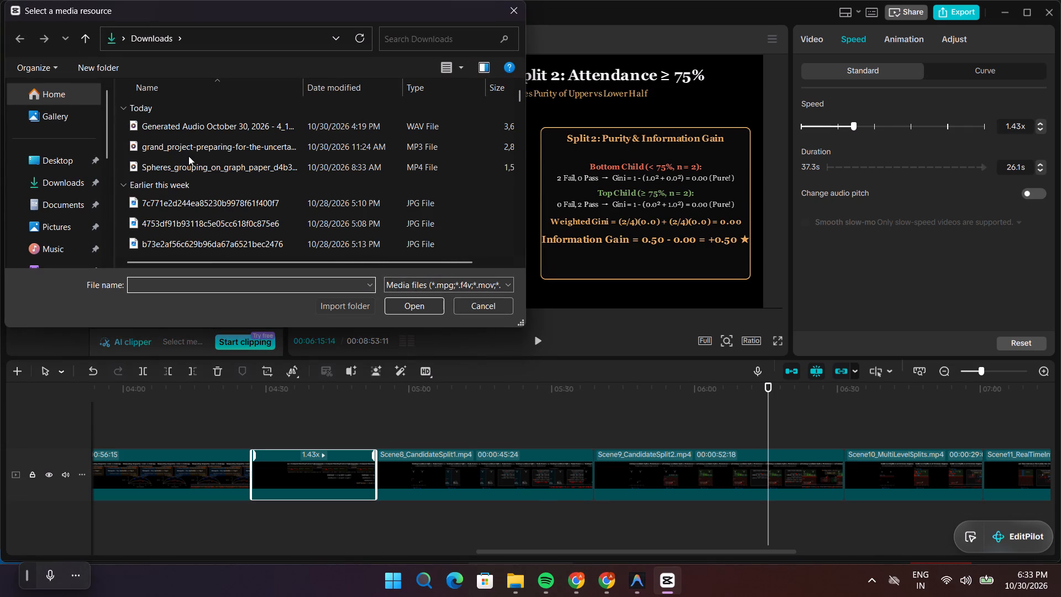
scroll(62, 208, down, 5)
click(62, 139)
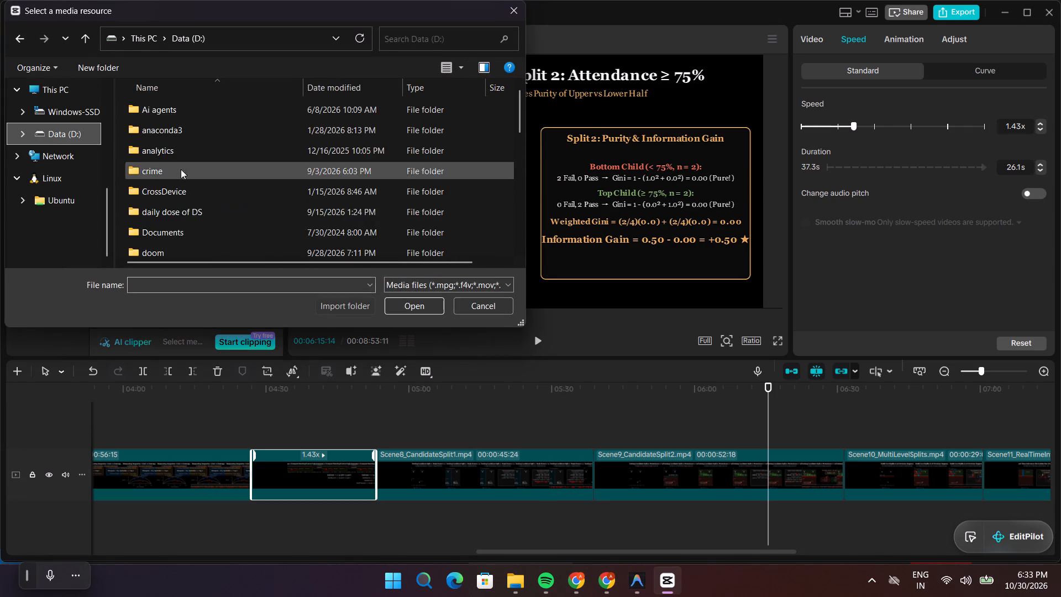
scroll(186, 181, down, 8)
double_click(192, 198)
click(185, 158)
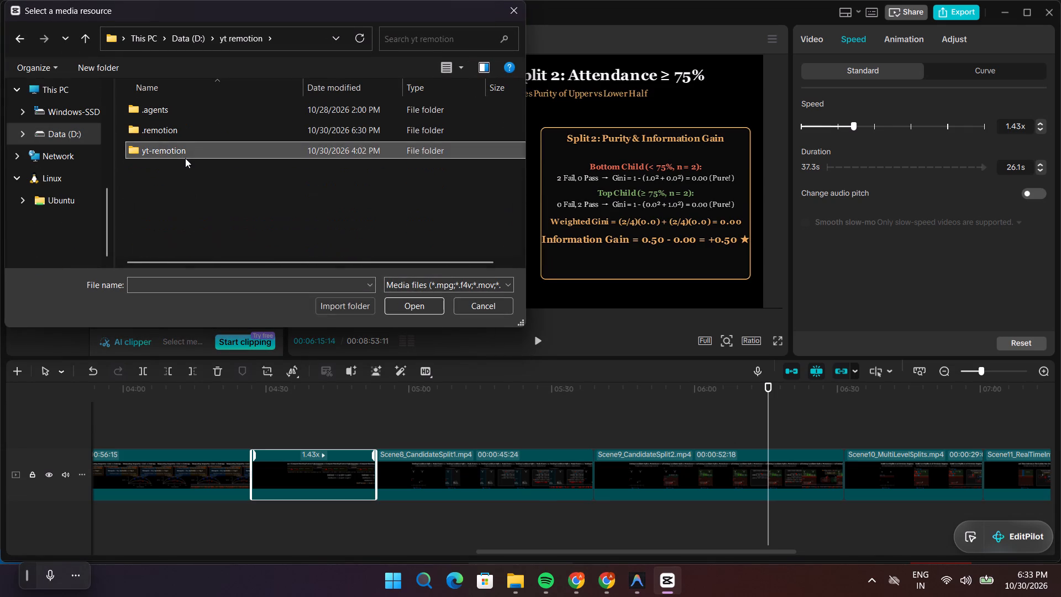
click(185, 158)
click(192, 39)
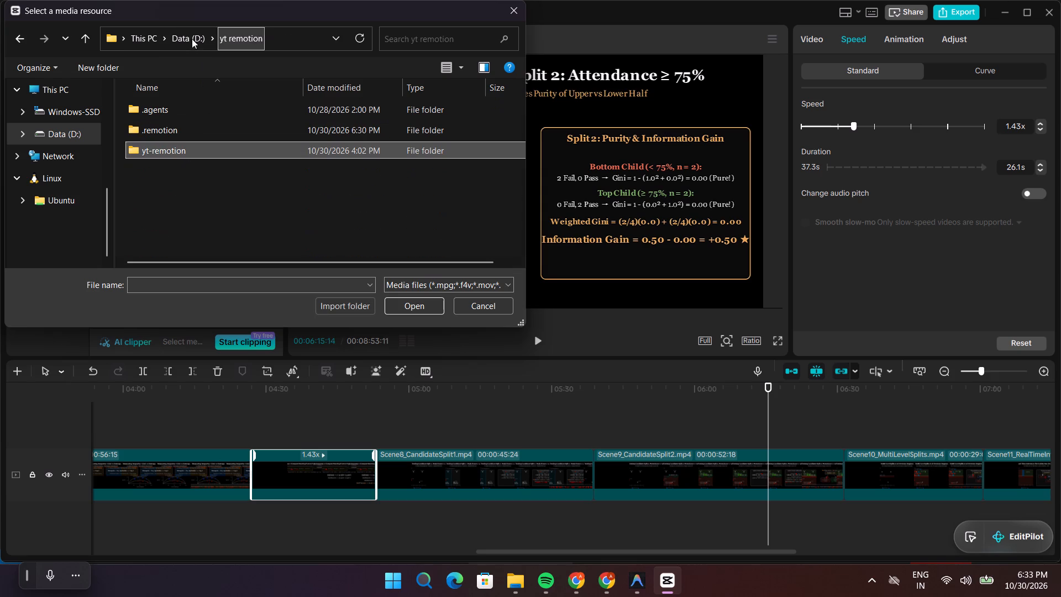
double_click(196, 124)
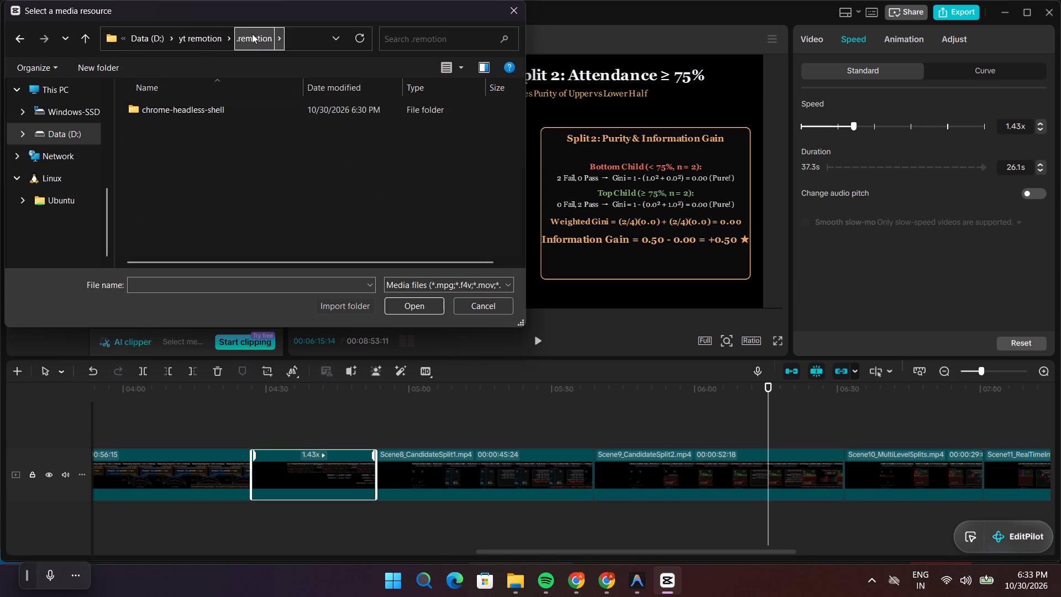
click(196, 34)
double_click(195, 153)
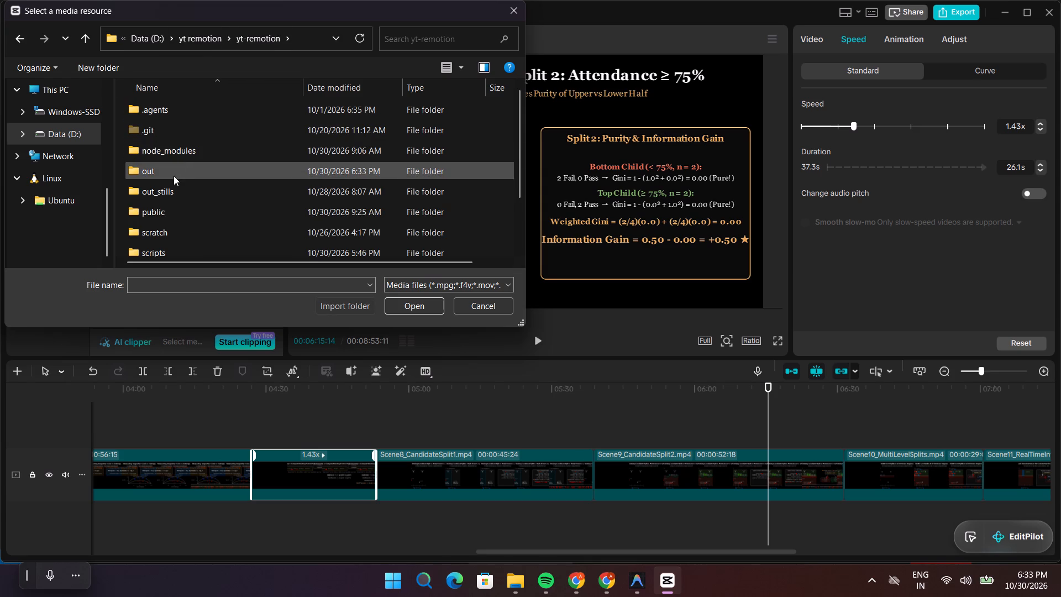
double_click(174, 176)
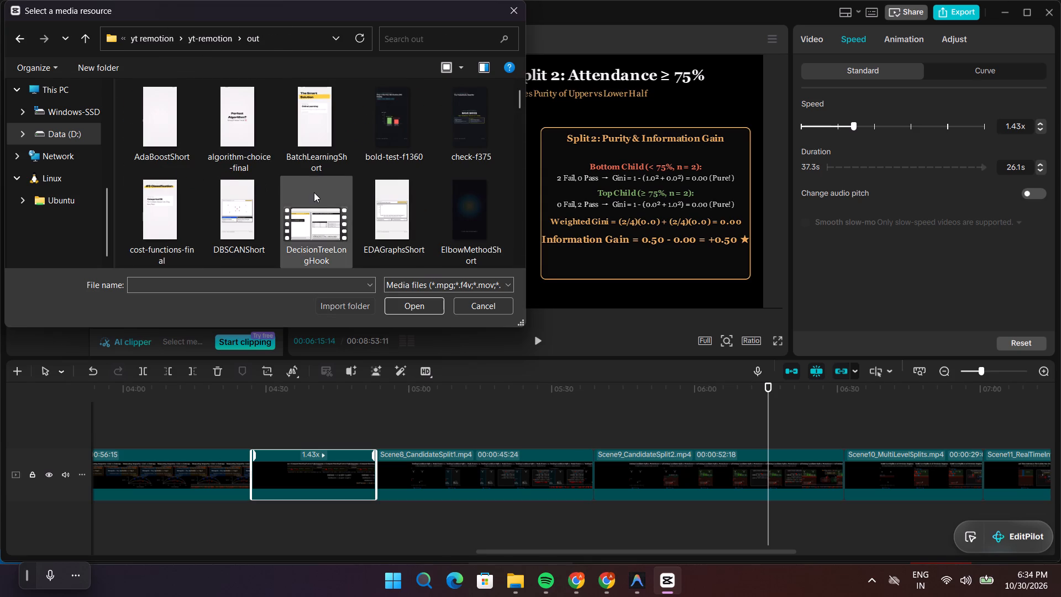
click(182, 286)
text(de)
click(179, 295)
click(407, 306)
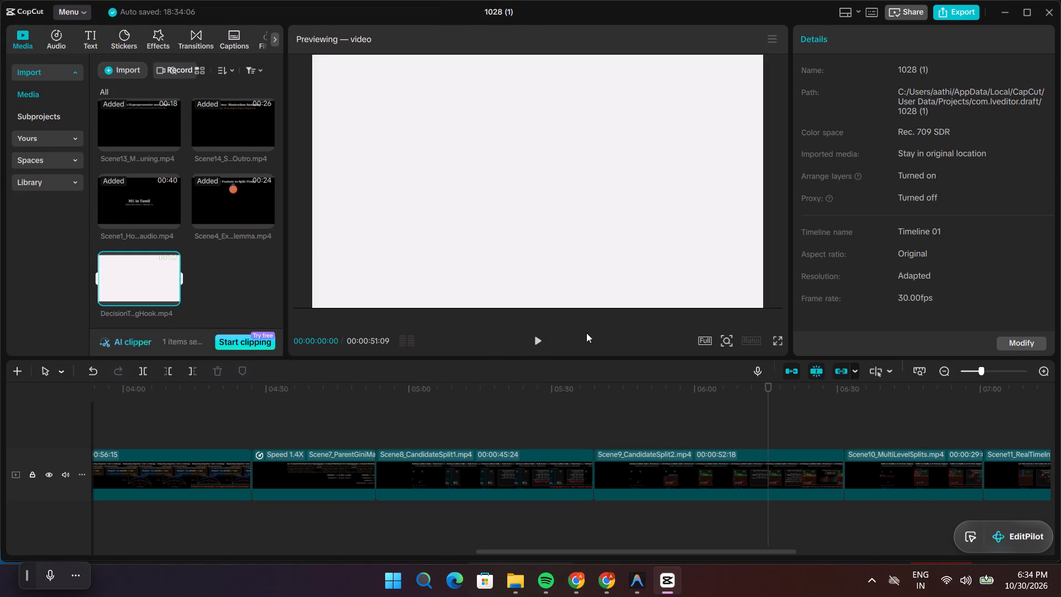
Lock the main video track and place DecisionTreeLongHook.mp4 on a separate track above it, starting at 00:00.
scroll(161, 387, down, 5)
click(33, 472)
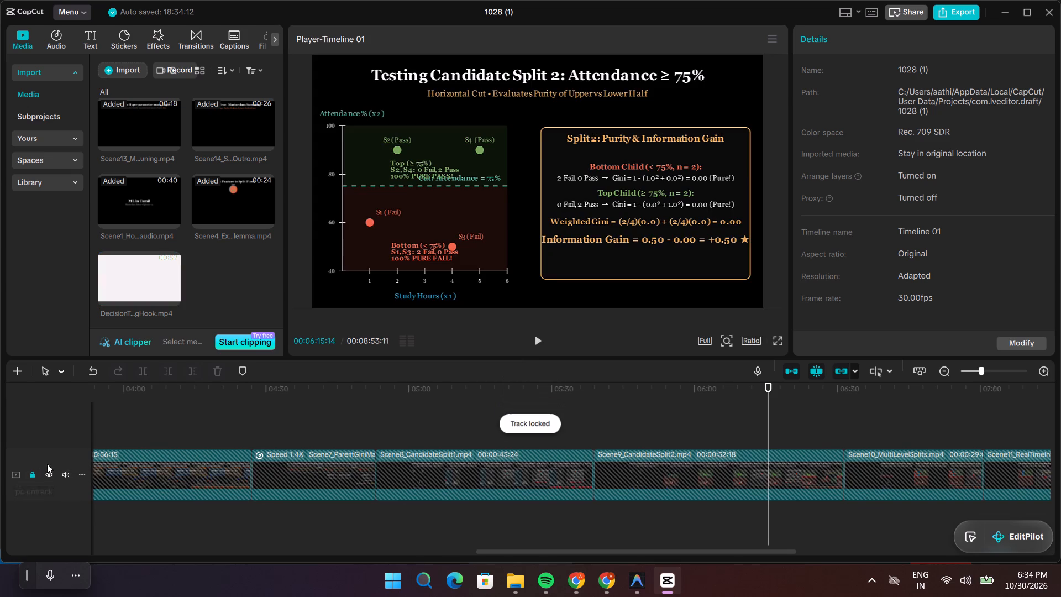
drag(127, 288, 98, 523)
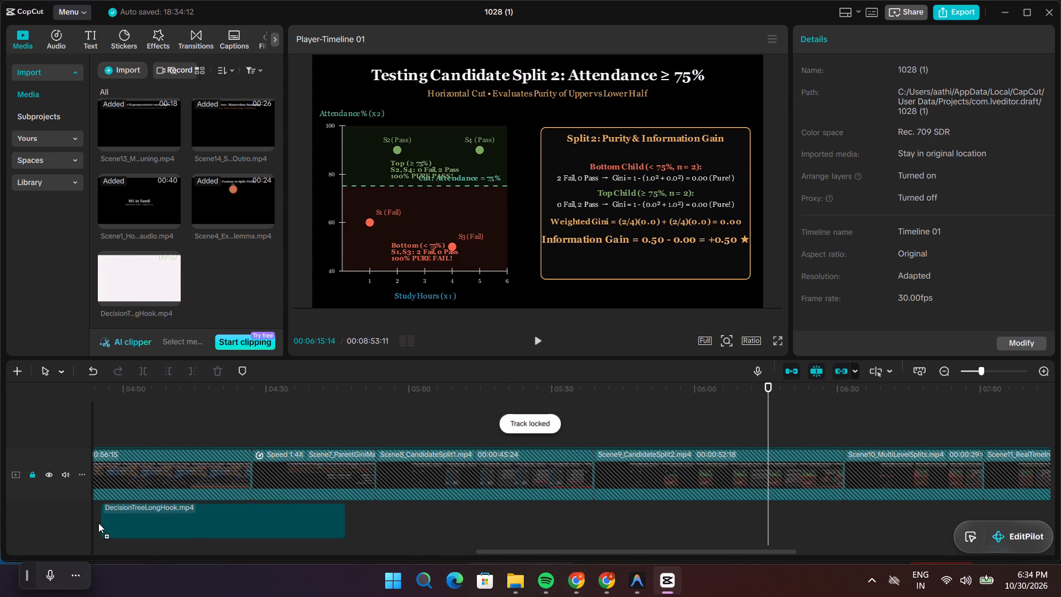
drag(98, 523, 85, 519)
drag(700, 444, 616, 436)
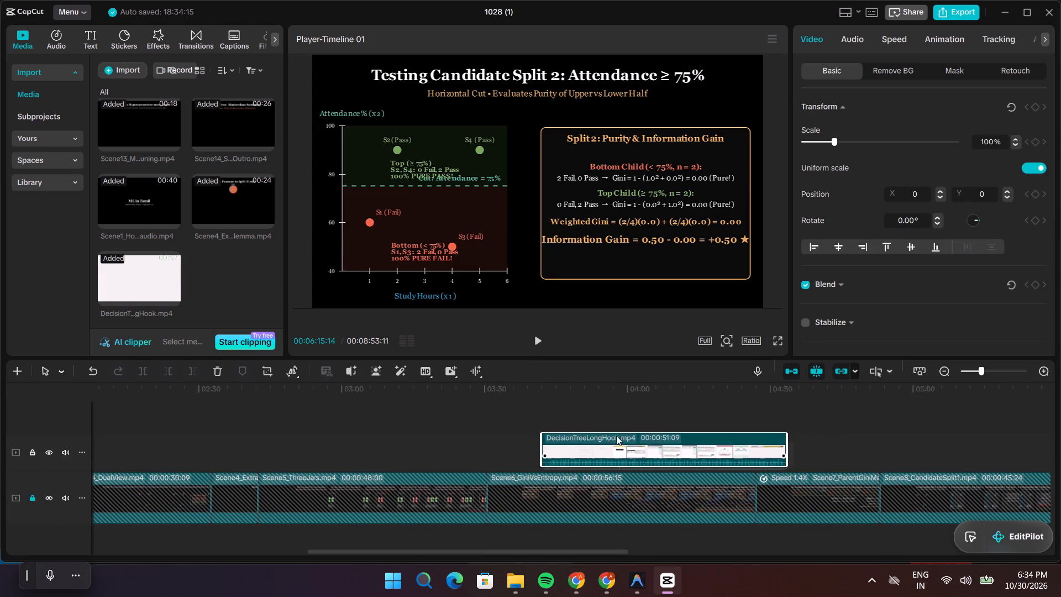
drag(616, 436, 204, 485)
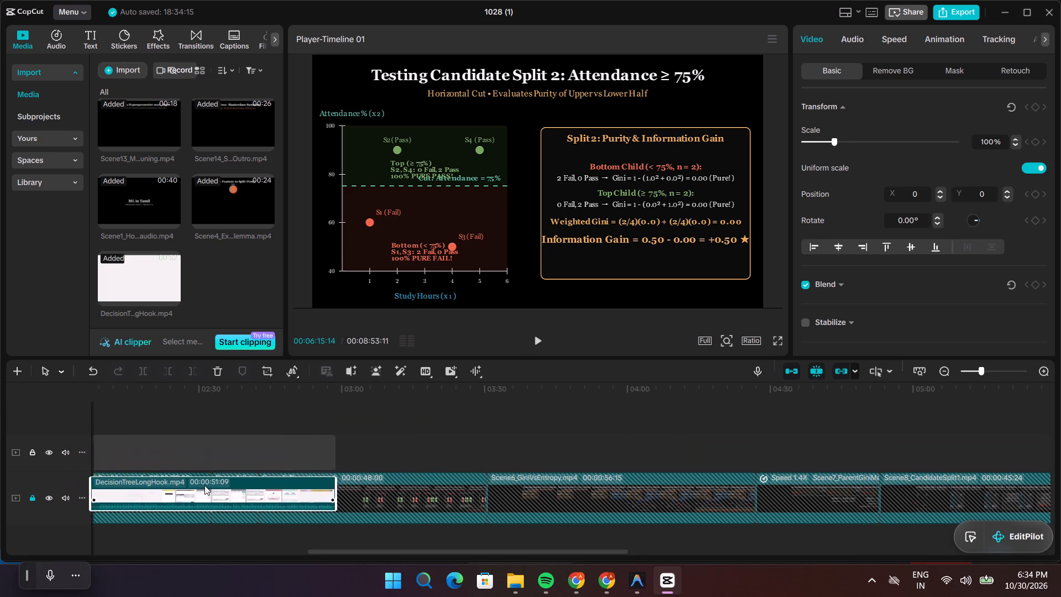
drag(204, 485, 303, 484)
drag(523, 551, 211, 517)
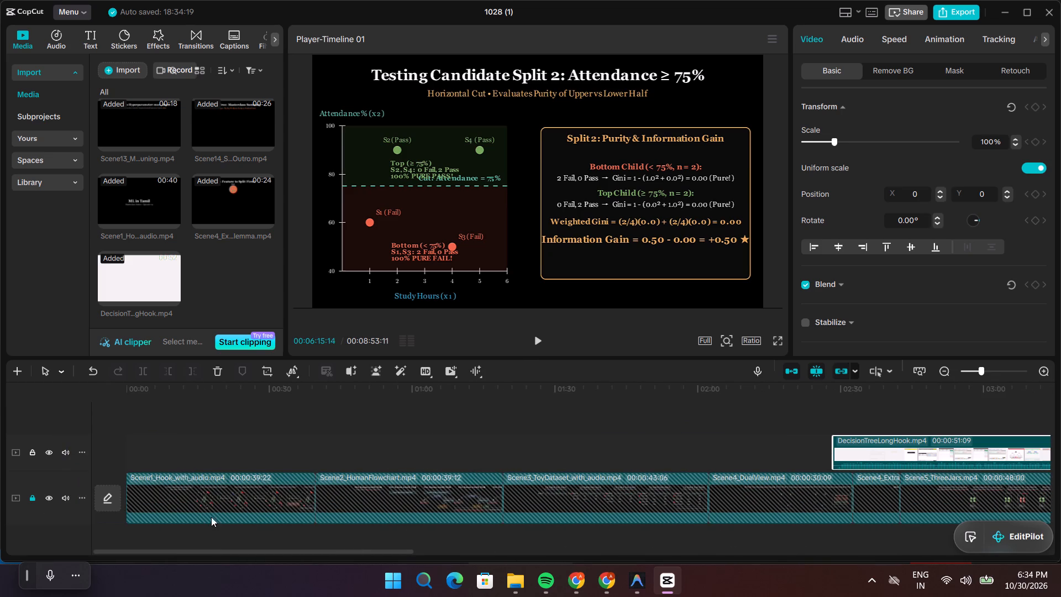
drag(211, 517, 219, 516)
drag(876, 443, 132, 460)
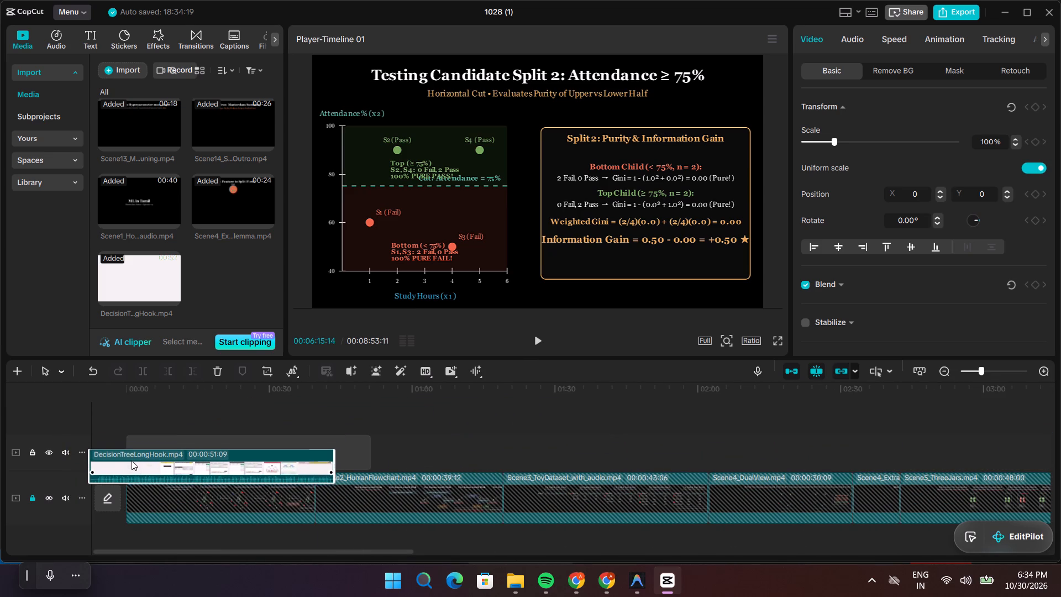
drag(132, 460, 158, 441)
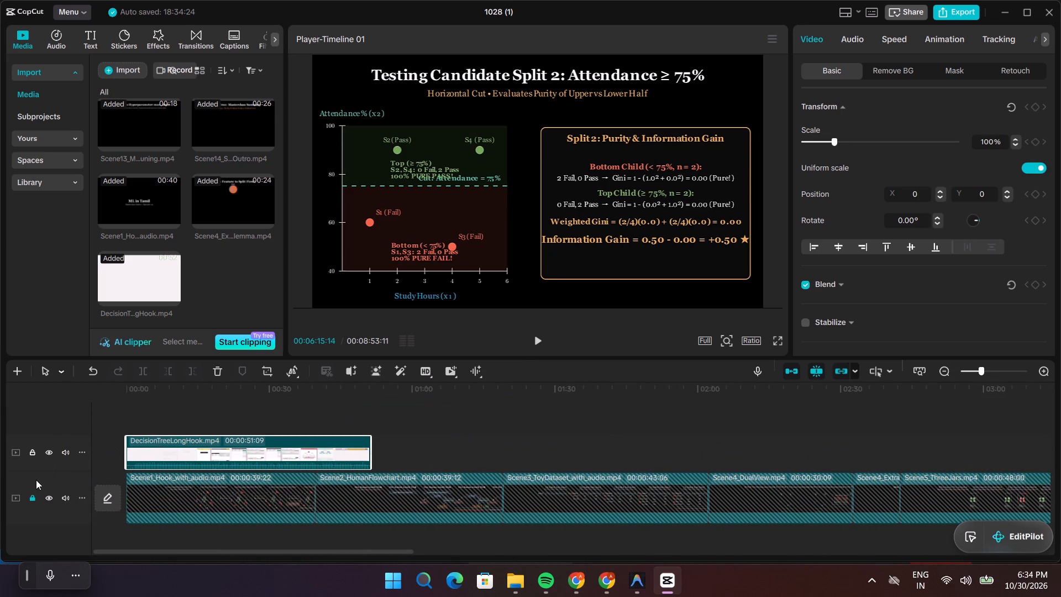
Unlock the main track and move the DecisionTreeLongHook.mp4 clip onto it, ahead of Scene1_Hook_with_audio.mp4.
click(30, 498)
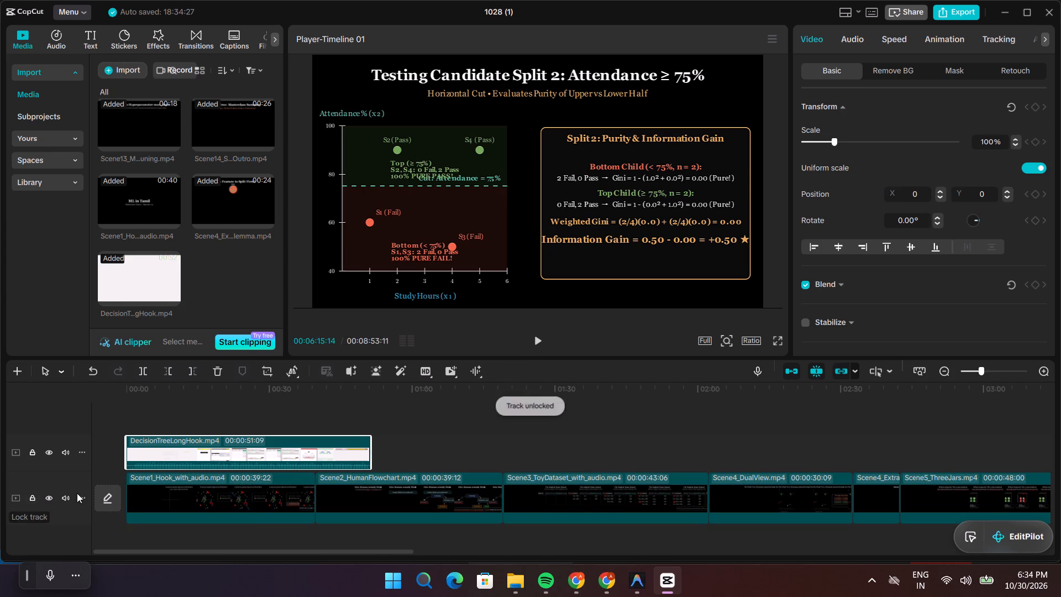
drag(173, 458, 159, 501)
click(223, 455)
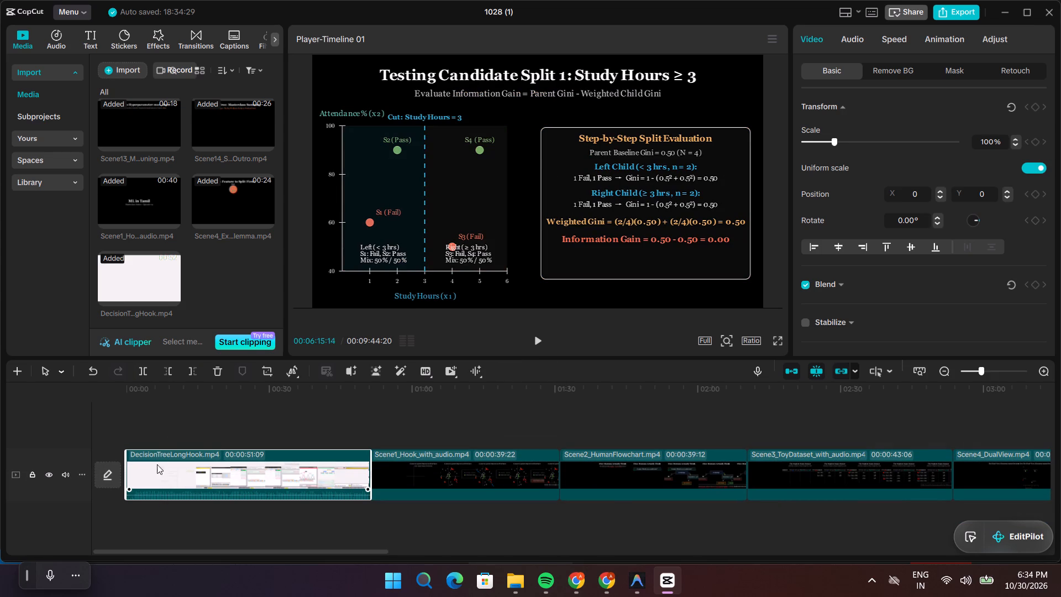
Play the timeline from 00:00 and review the hook clip in full screen.
click(156, 473)
key(space)
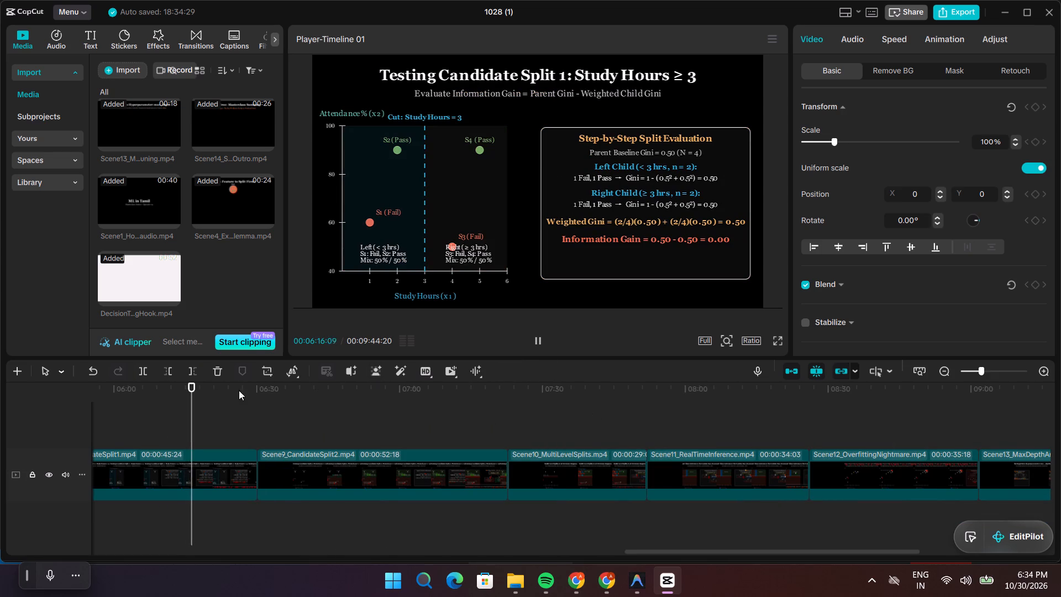
drag(199, 386, 0, 375)
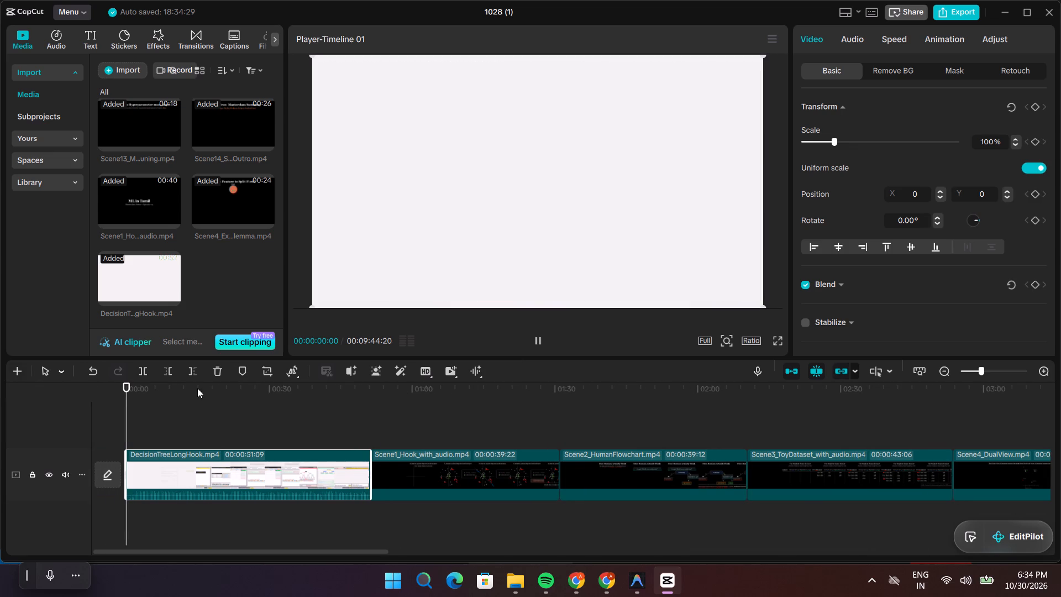
key(space)
key(space)
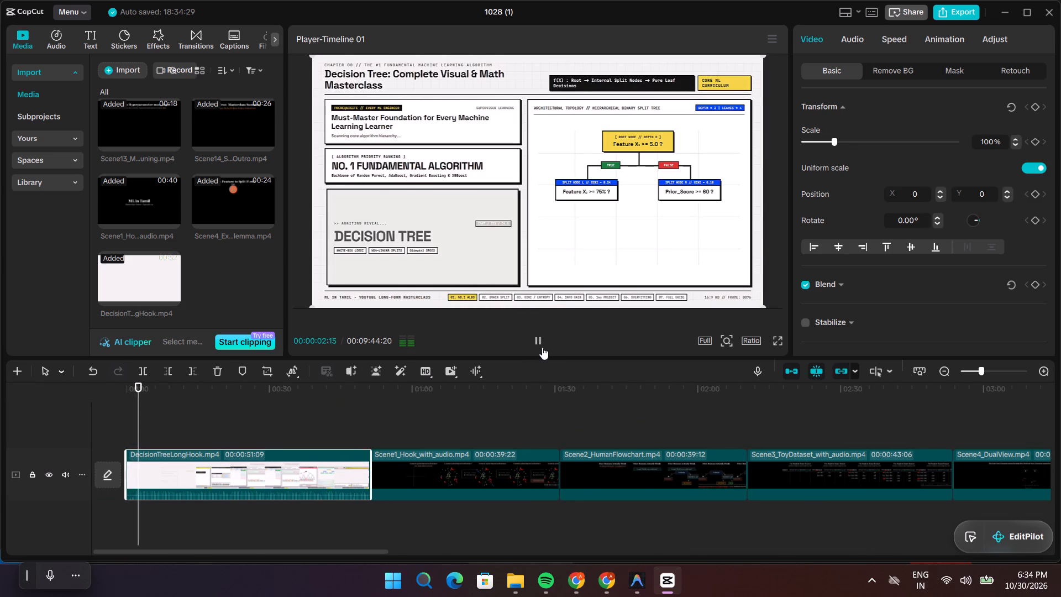
click(773, 343)
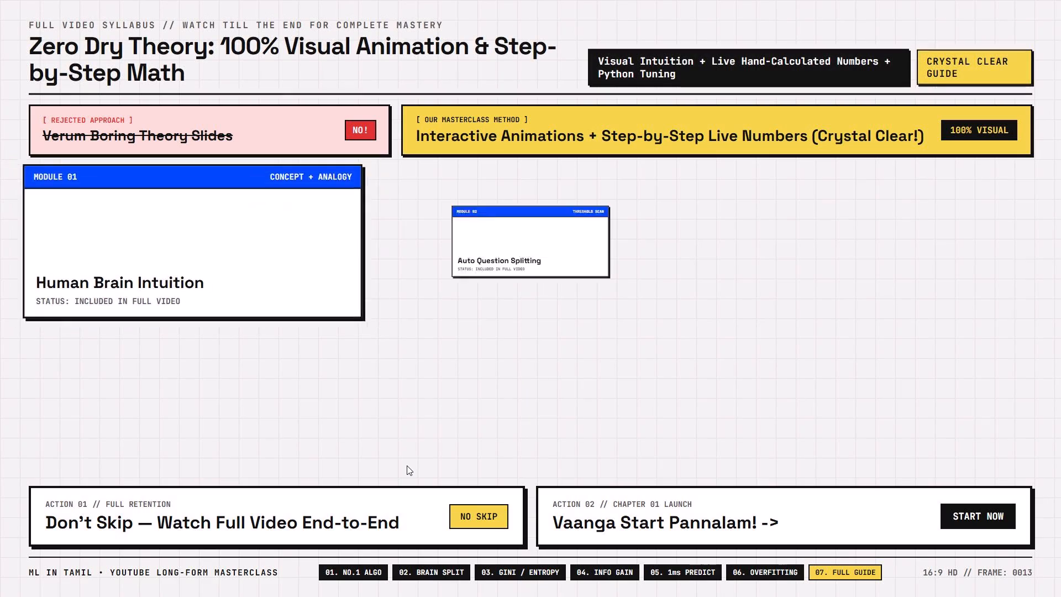
key(Escape)
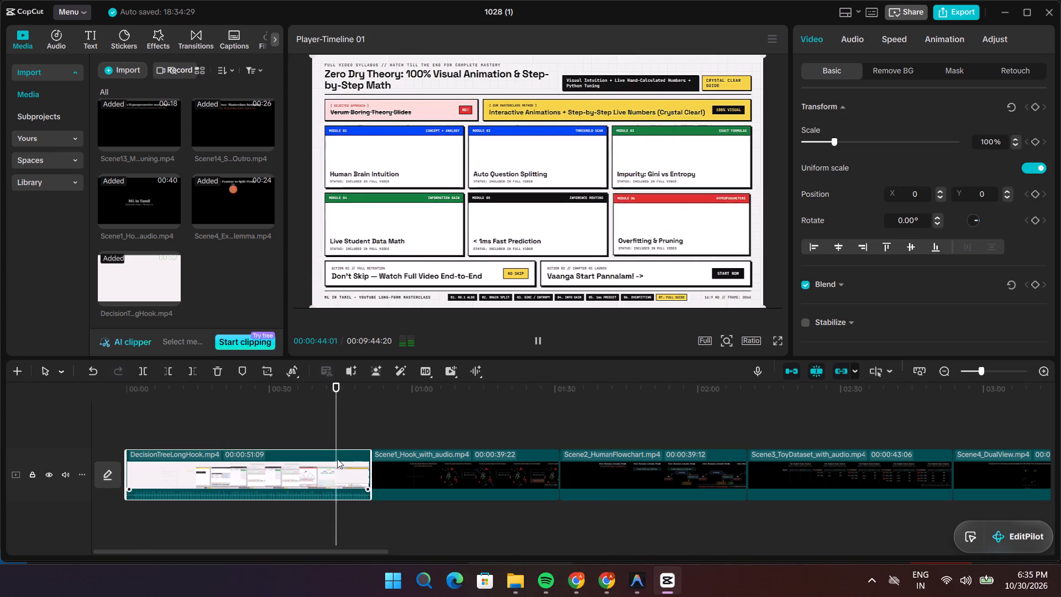
Stop playback and extract the audio from the DecisionTreeLongHook.mp4 clip onto its own track.
click(325, 461)
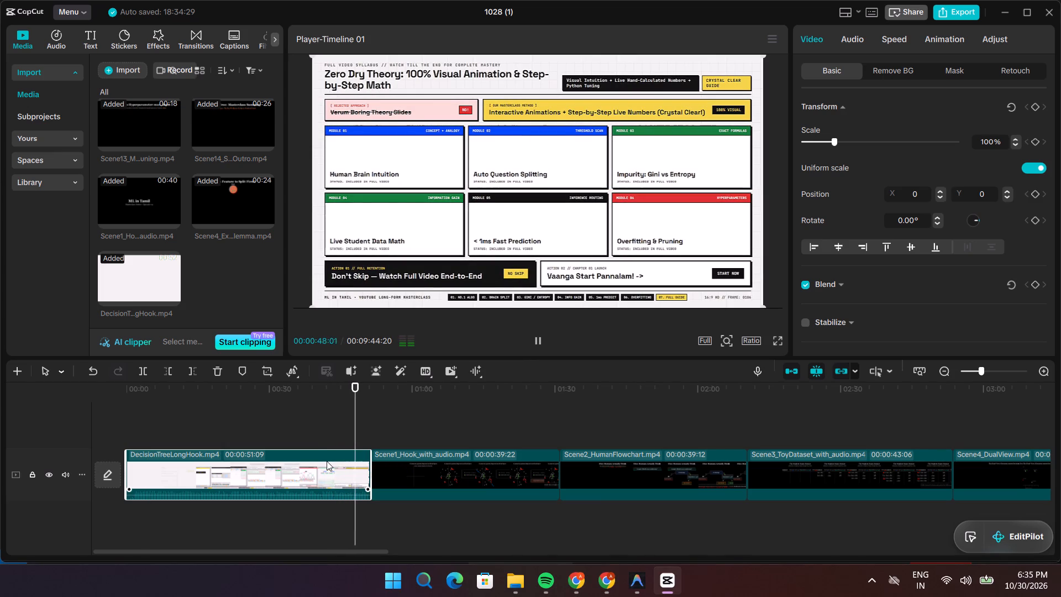
click(327, 461)
right_click(325, 461)
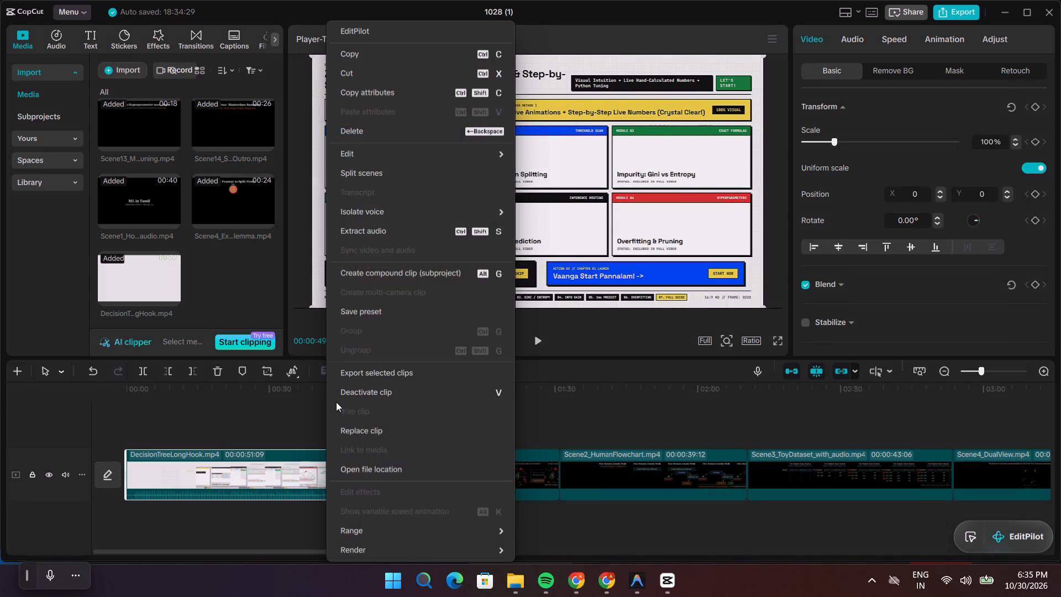
click(371, 236)
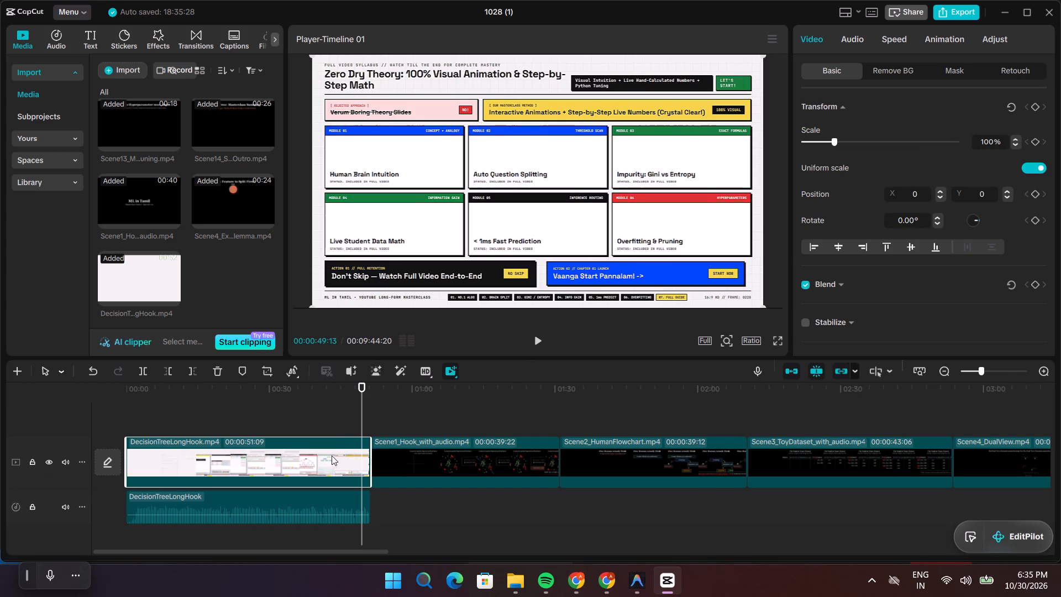
Play the opening seconds of the DecisionTreeLongHook.mp4 clip repeatedly from 00:00 to check its pacing and audio.
ctrl+scroll(324, 429, up, 9)
ctrl+scroll(318, 404, up, 19)
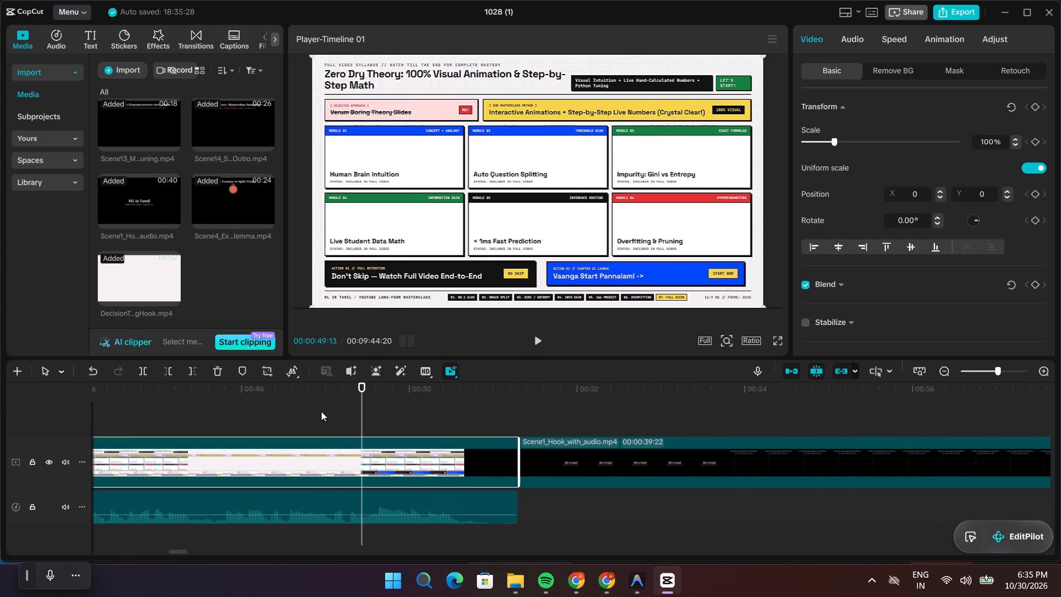
drag(181, 553, 31, 553)
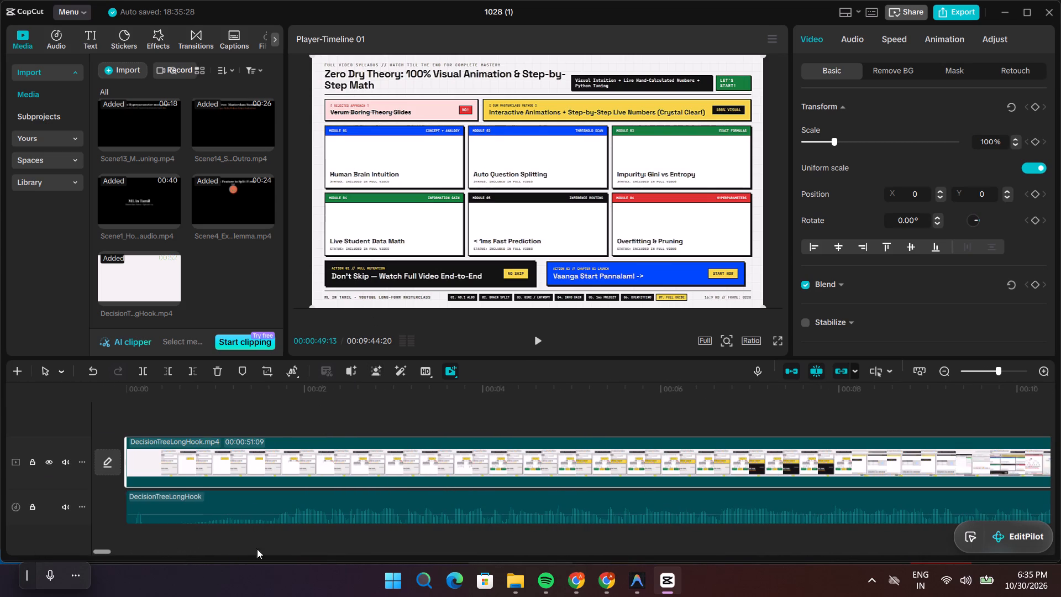
click(154, 446)
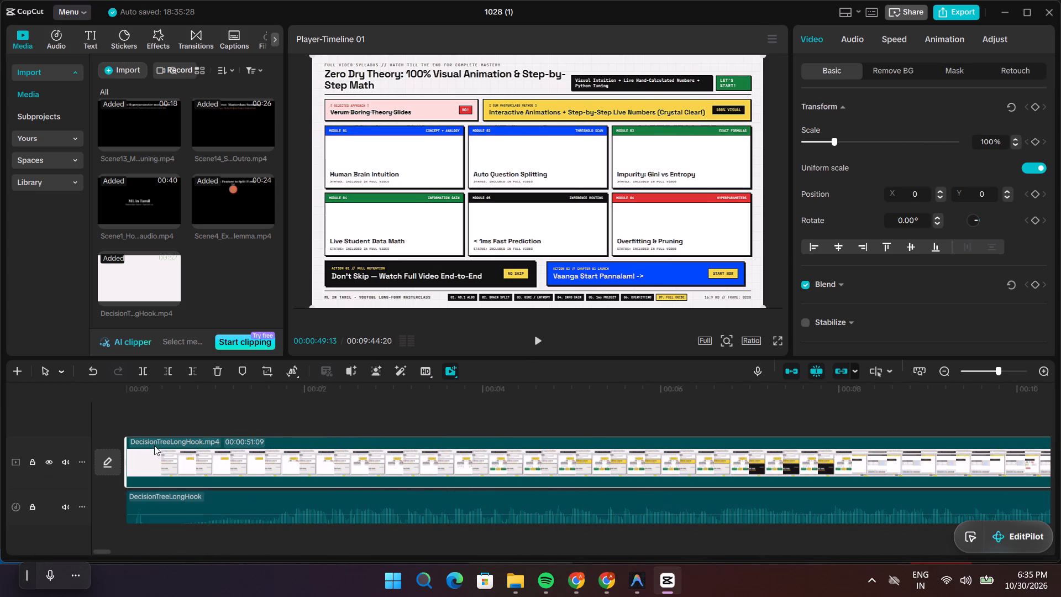
key(space)
drag(324, 387, 306, 387)
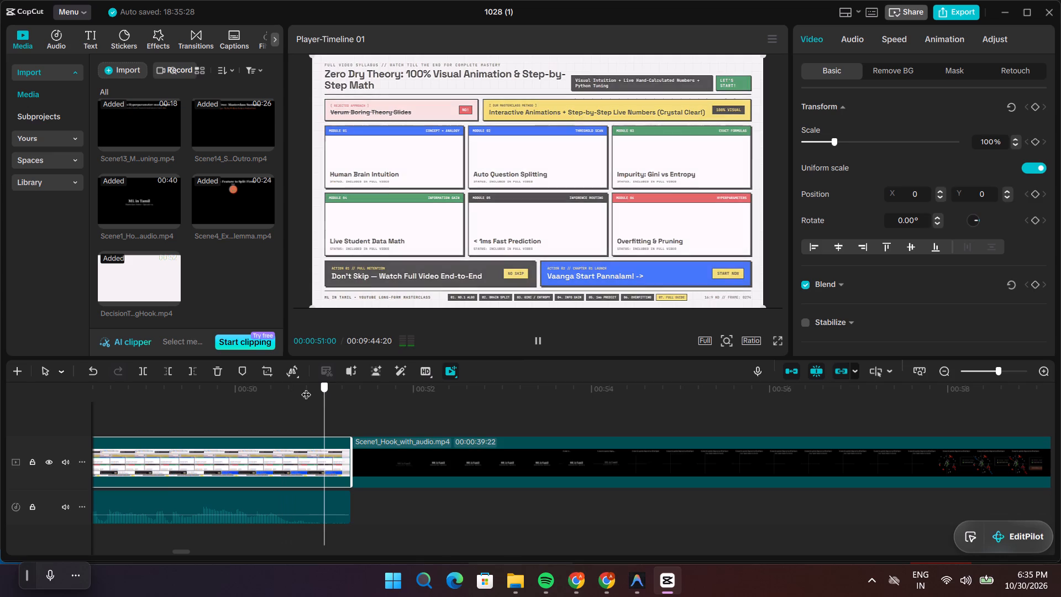
drag(306, 387, 27, 397)
key(space)
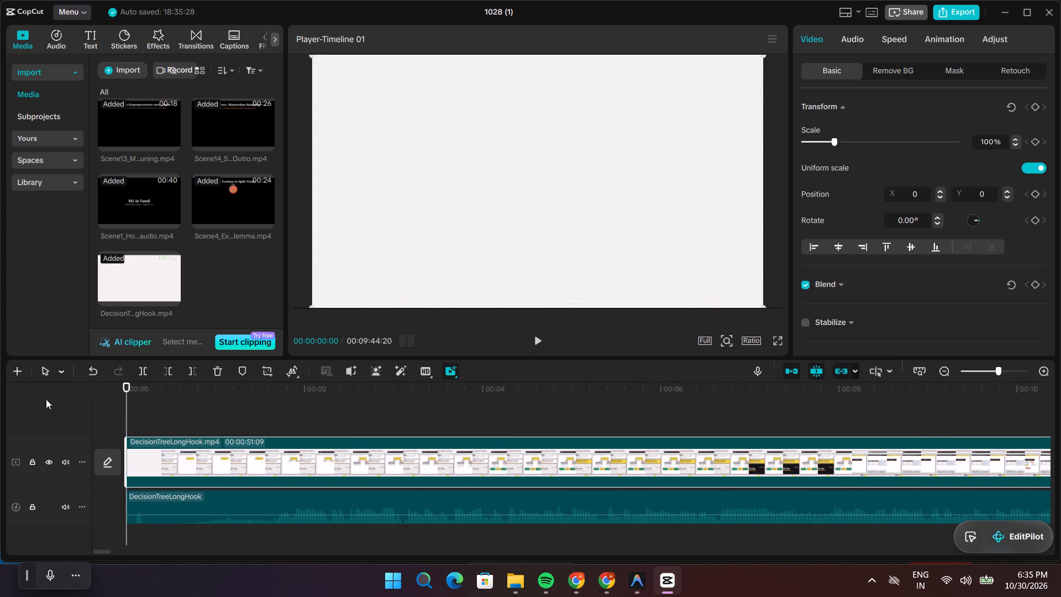
key(space)
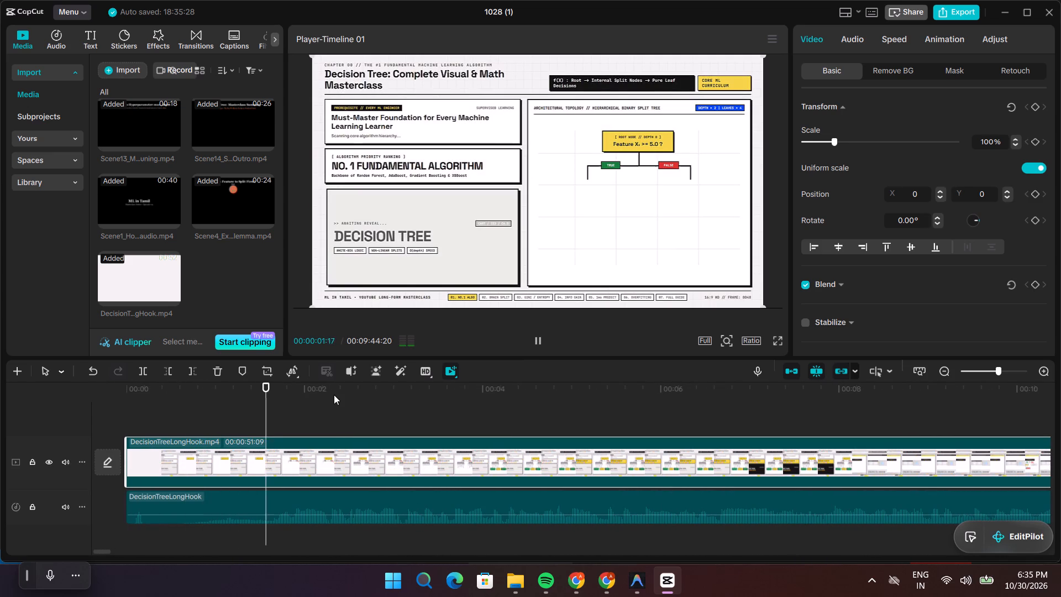
key(space)
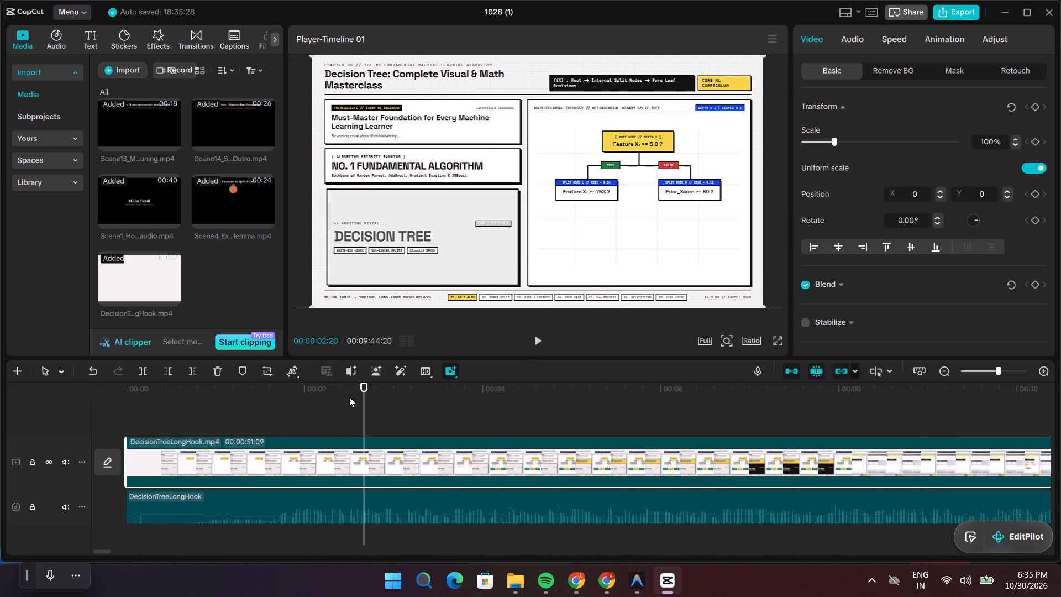
drag(364, 407, 334, 407)
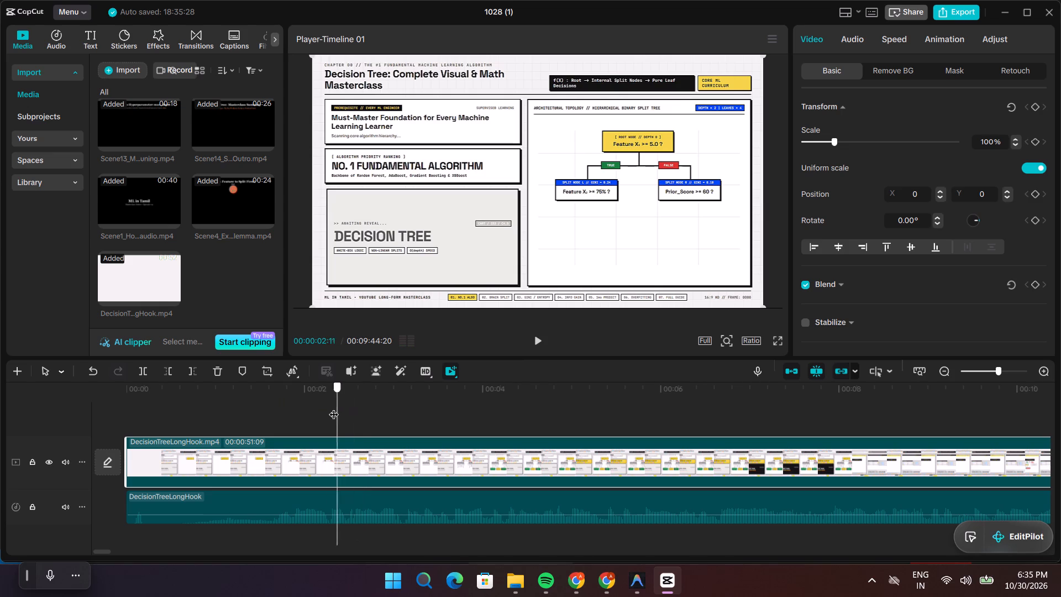
drag(334, 407, 110, 404)
key(space)
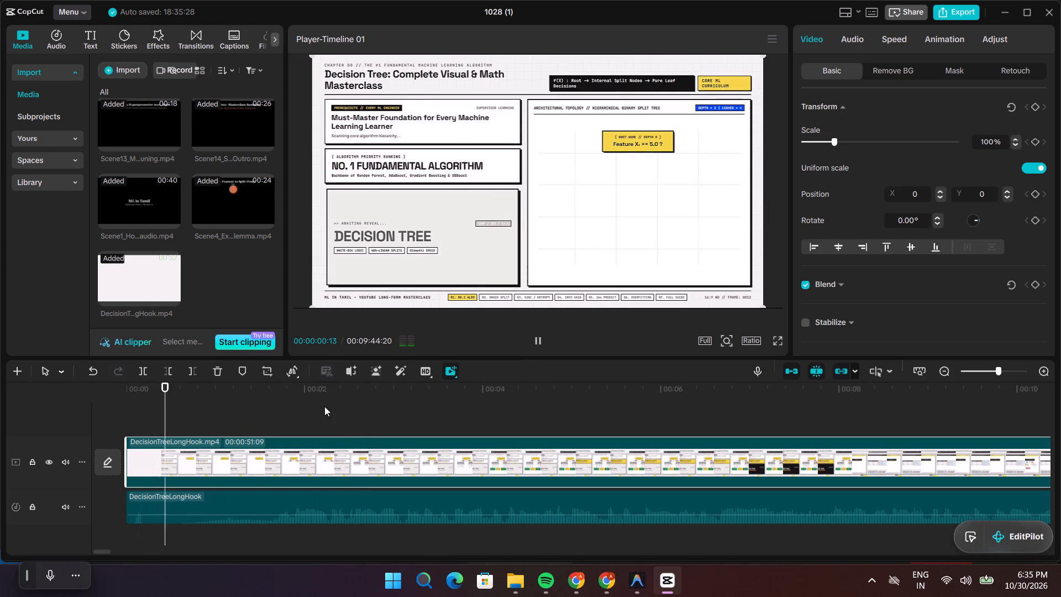
key(space)
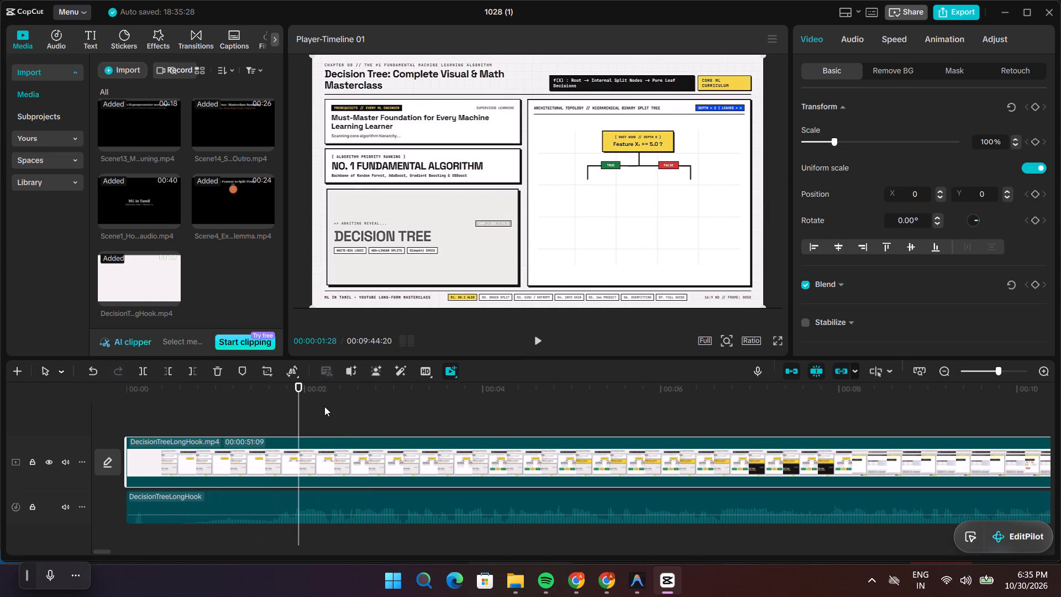
key(space)
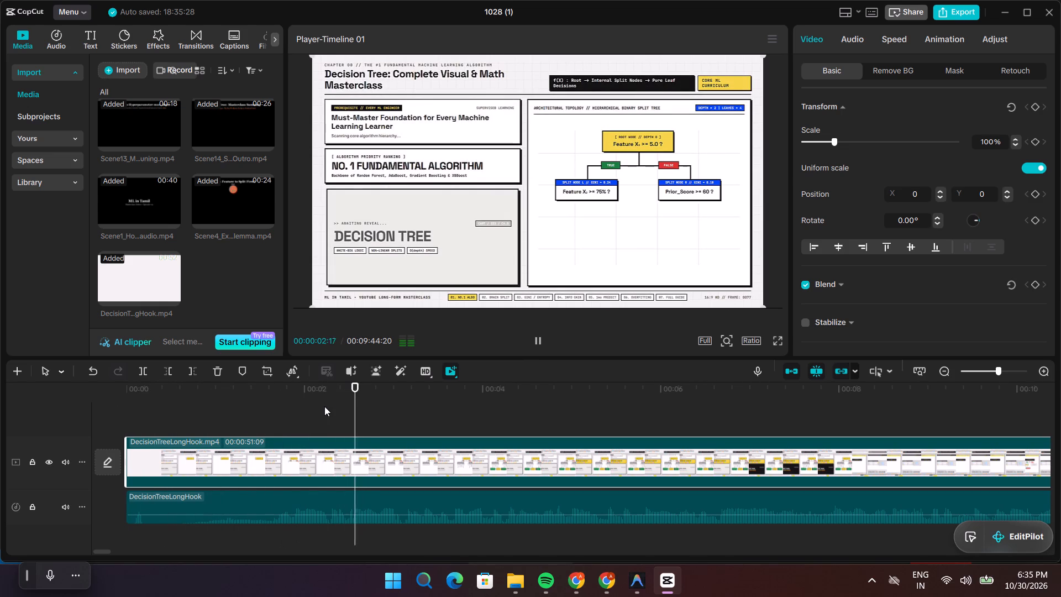
key(space)
Undo the audio extraction on the DecisionTreeLongHook.mp4 clip.
click(466, 452)
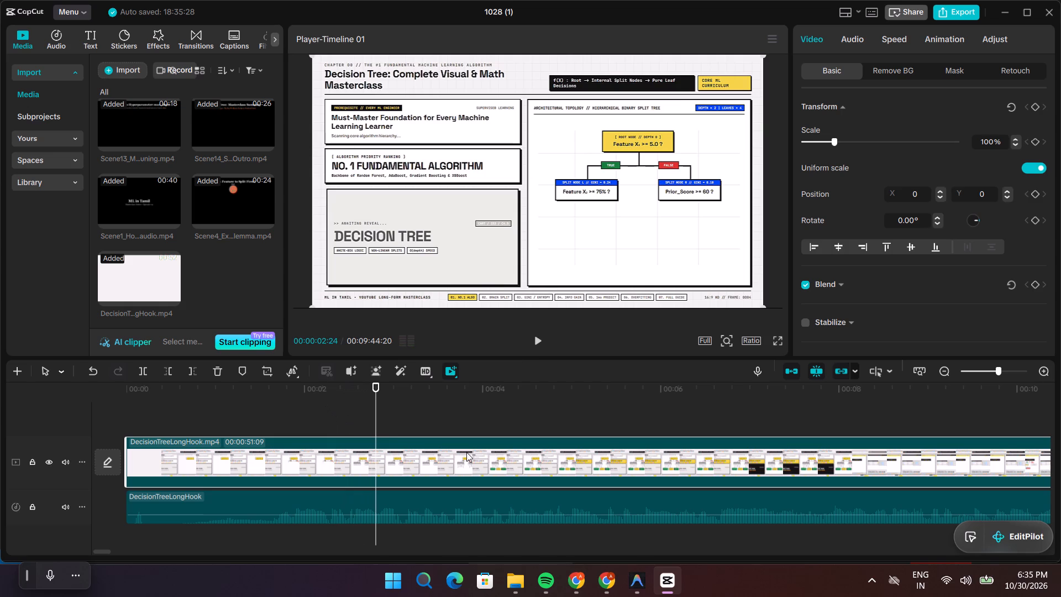
click(90, 375)
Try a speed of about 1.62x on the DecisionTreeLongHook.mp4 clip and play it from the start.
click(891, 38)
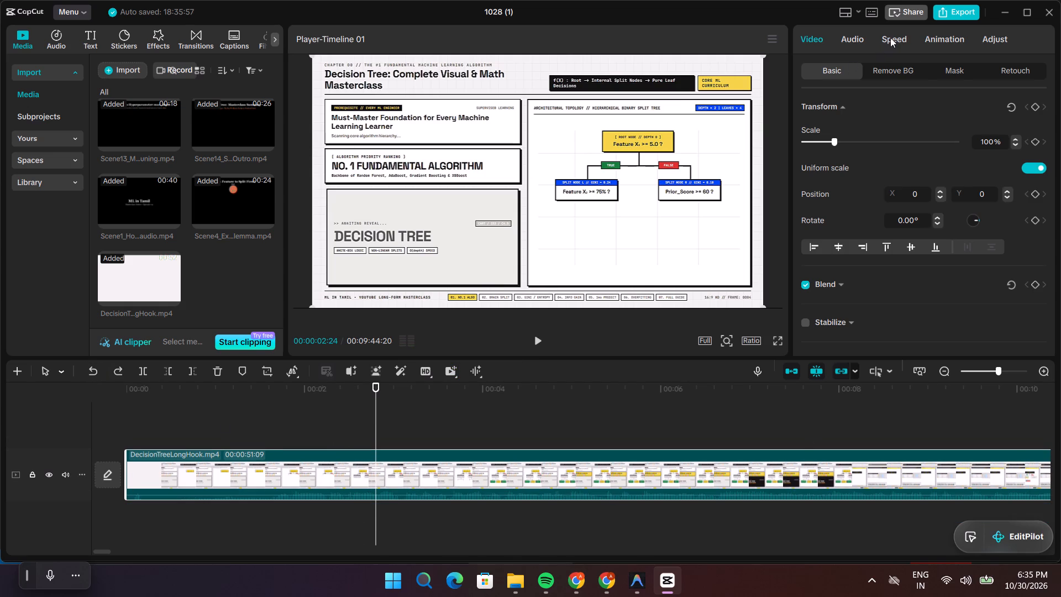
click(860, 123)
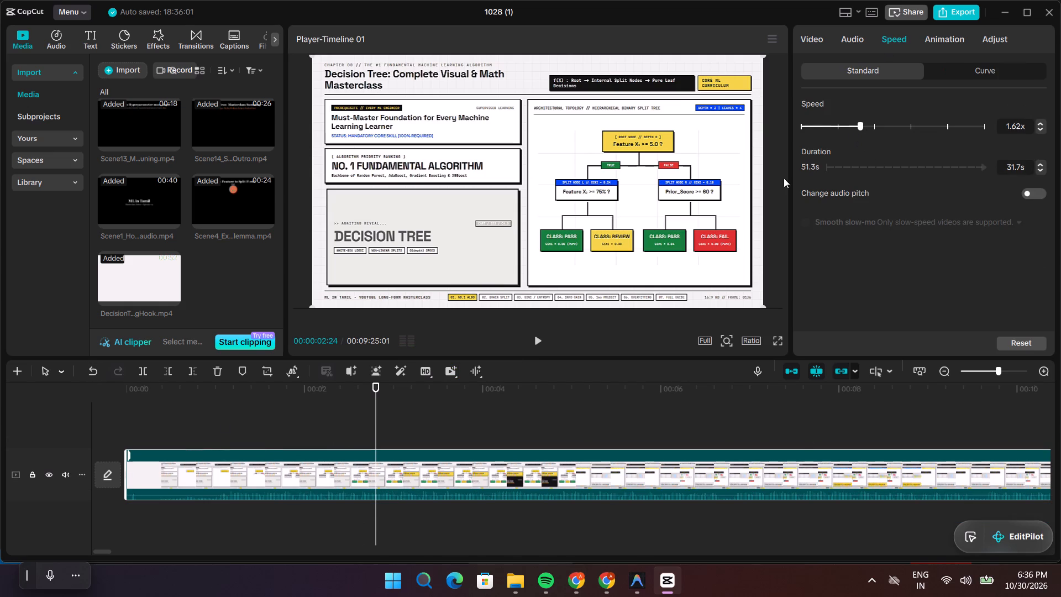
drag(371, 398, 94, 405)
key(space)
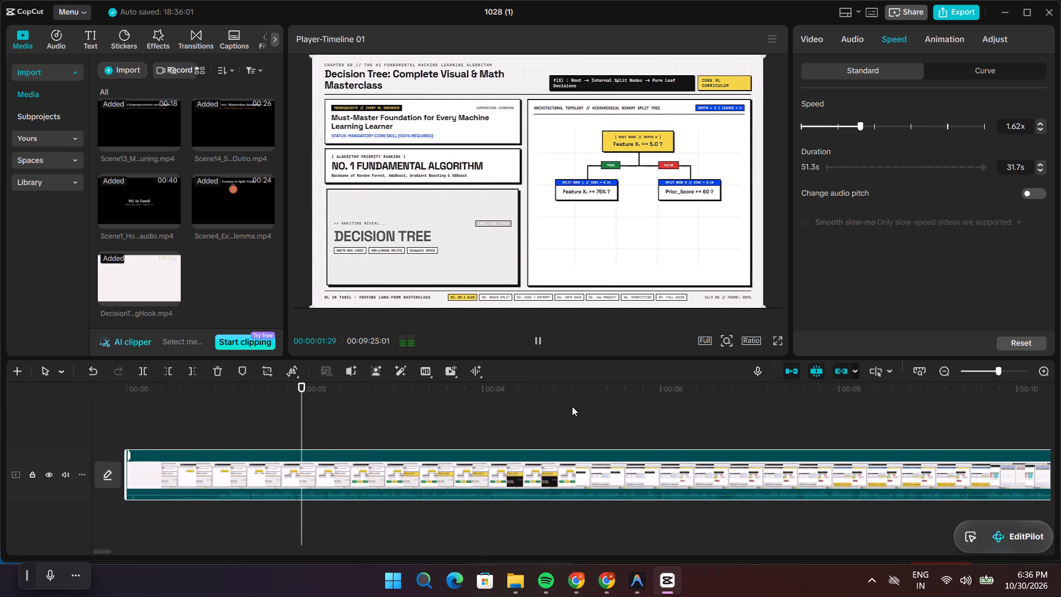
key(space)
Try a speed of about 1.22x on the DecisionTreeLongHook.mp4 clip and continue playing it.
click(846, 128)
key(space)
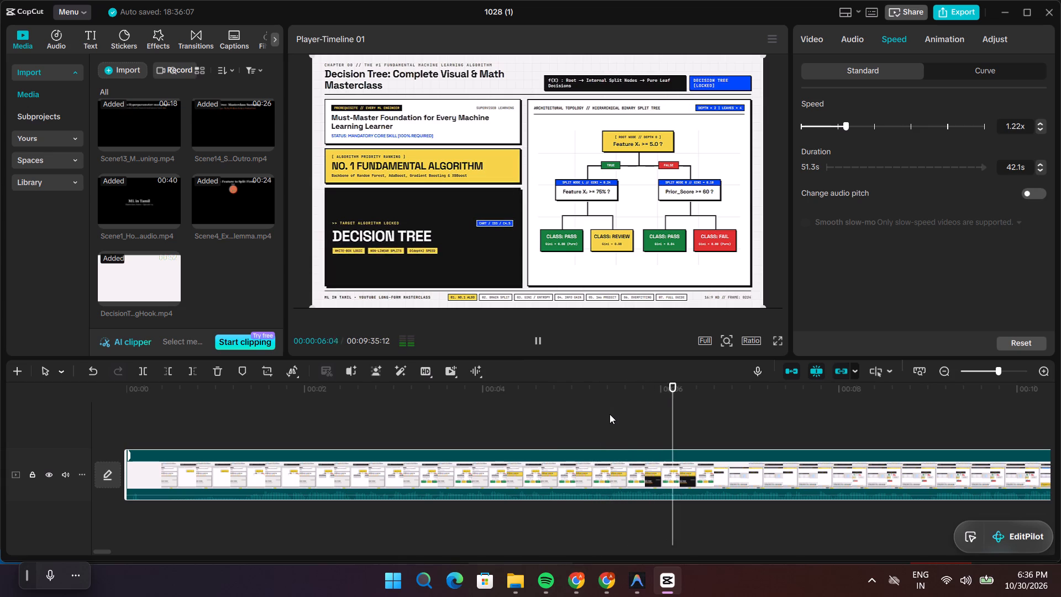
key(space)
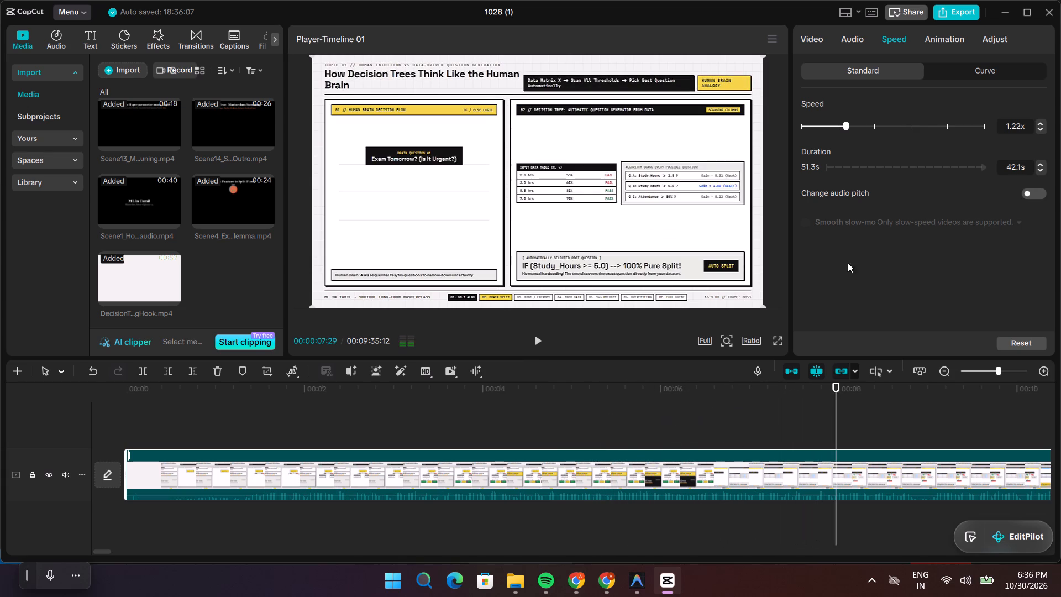
Set the speed of the DecisionTreeLongHook.mp4 clip to about 1.12x and play it onward.
click(845, 127)
key(space)
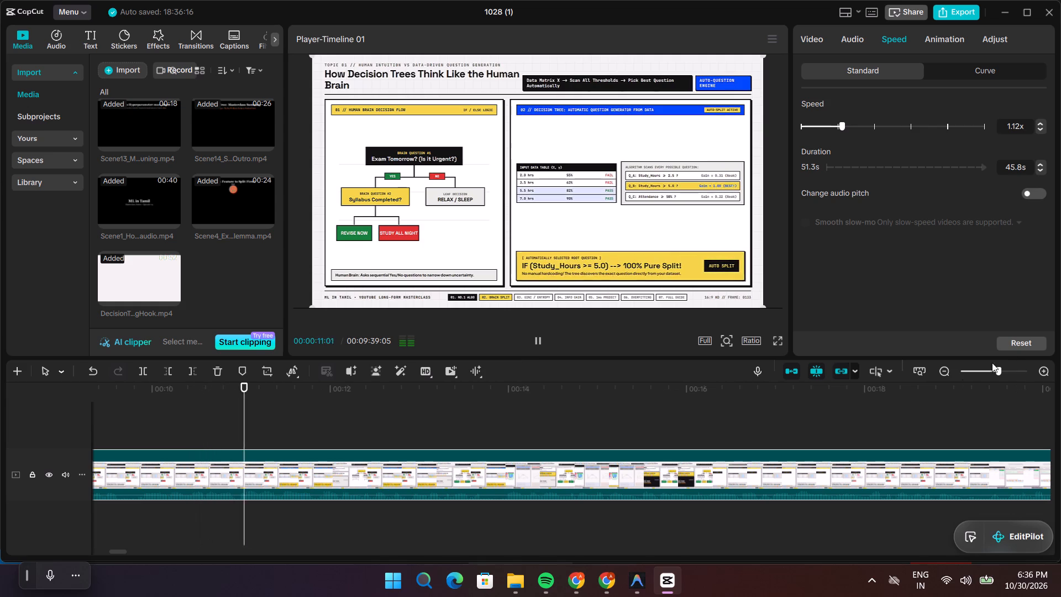
key(space)
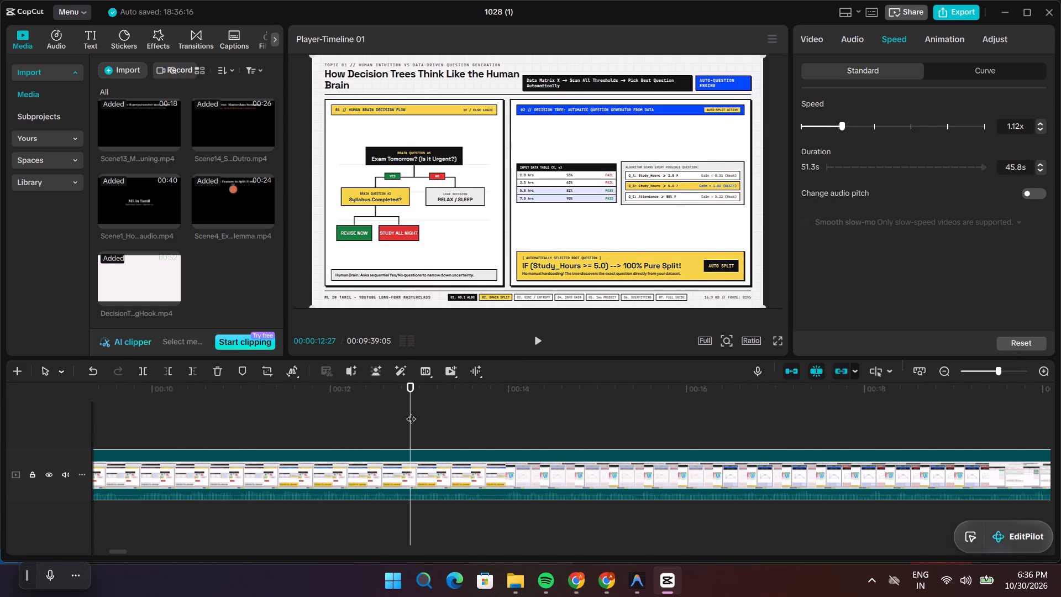
Replay the hook clip from about 00:00:01:20 and split it at 00:00:09:19, during the human brain analogy section.
drag(411, 412, 149, 410)
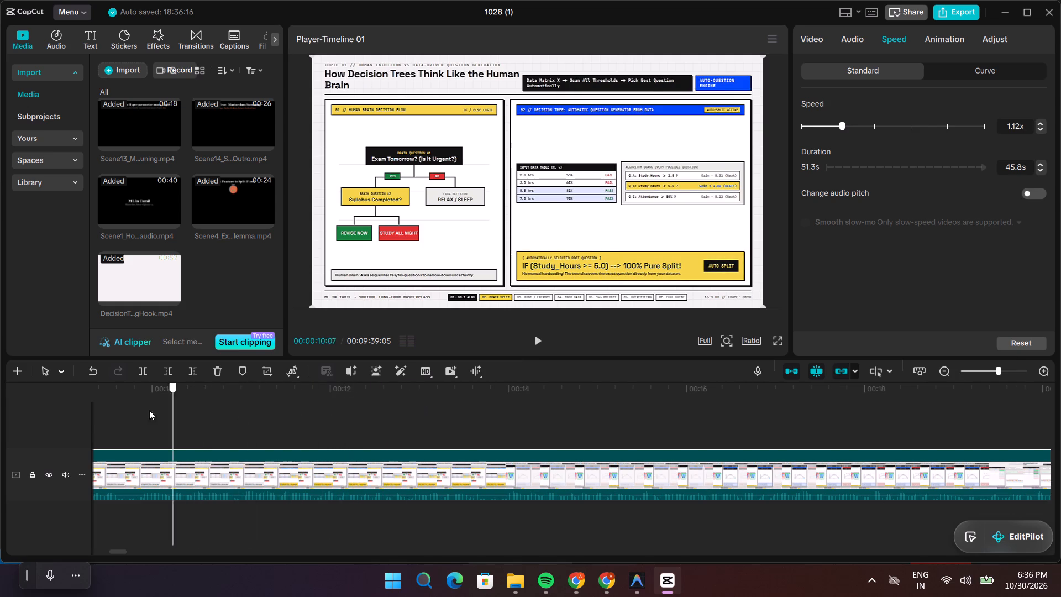
drag(149, 410, 122, 411)
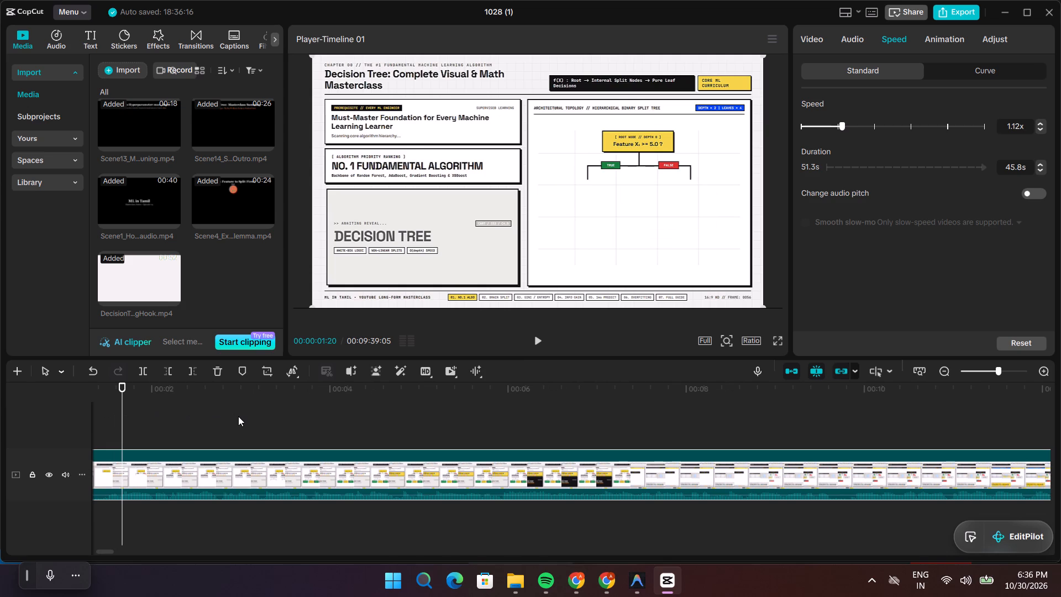
key(space)
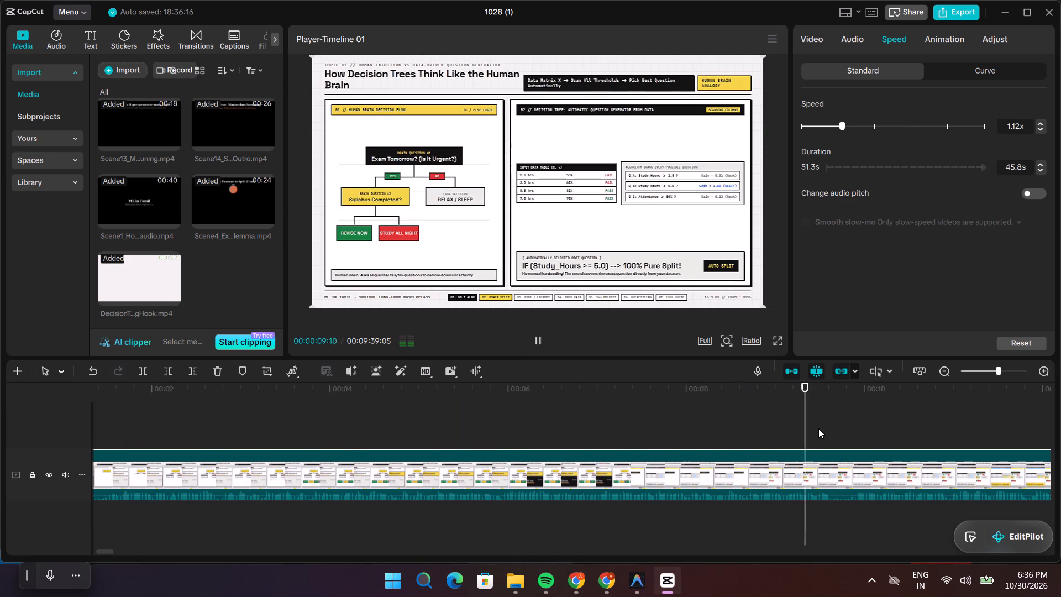
key(space)
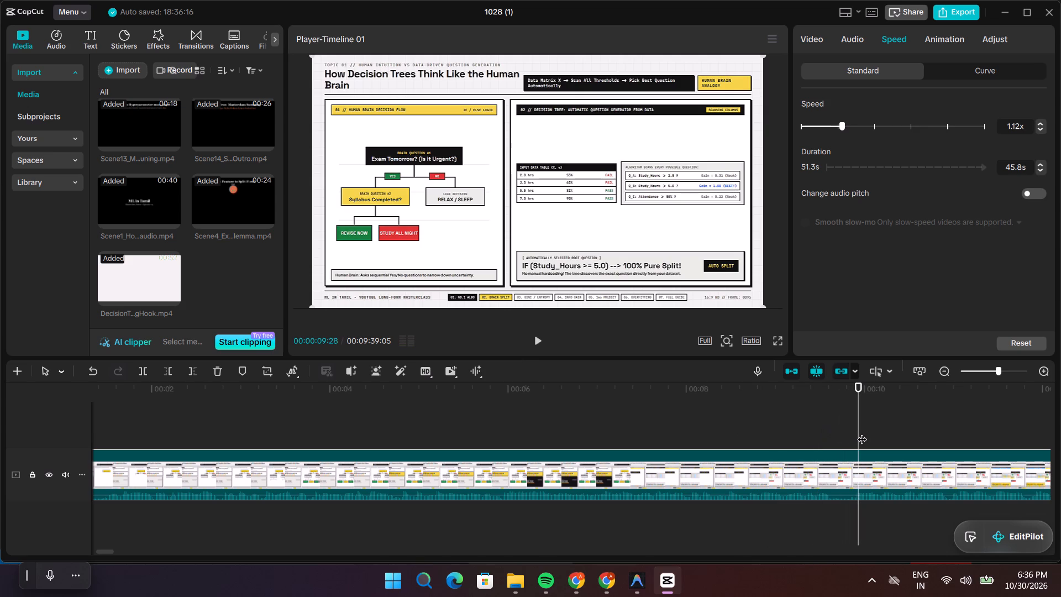
drag(859, 432, 829, 433)
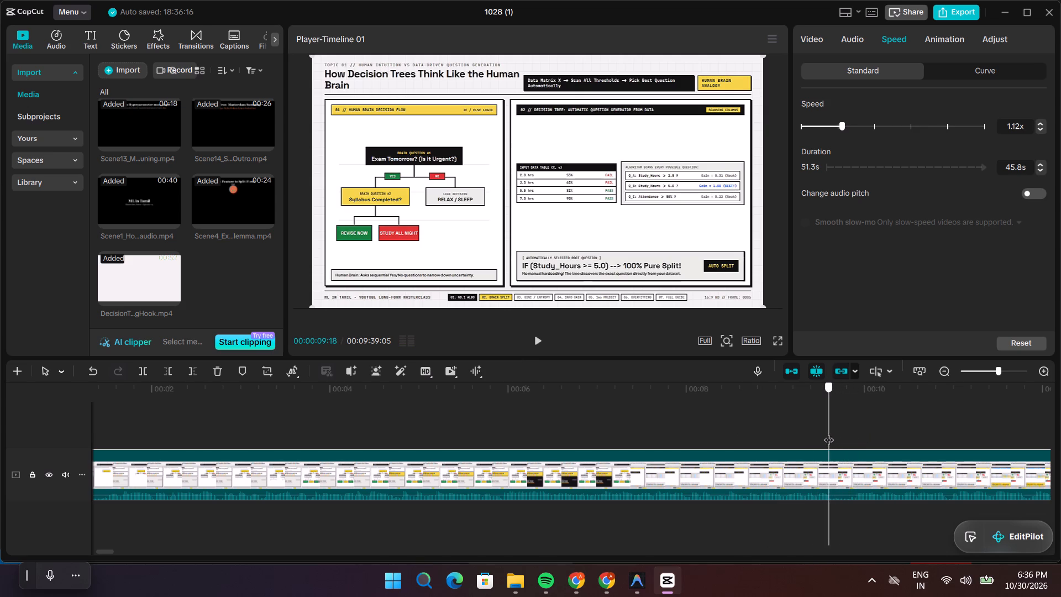
drag(829, 433, 833, 433)
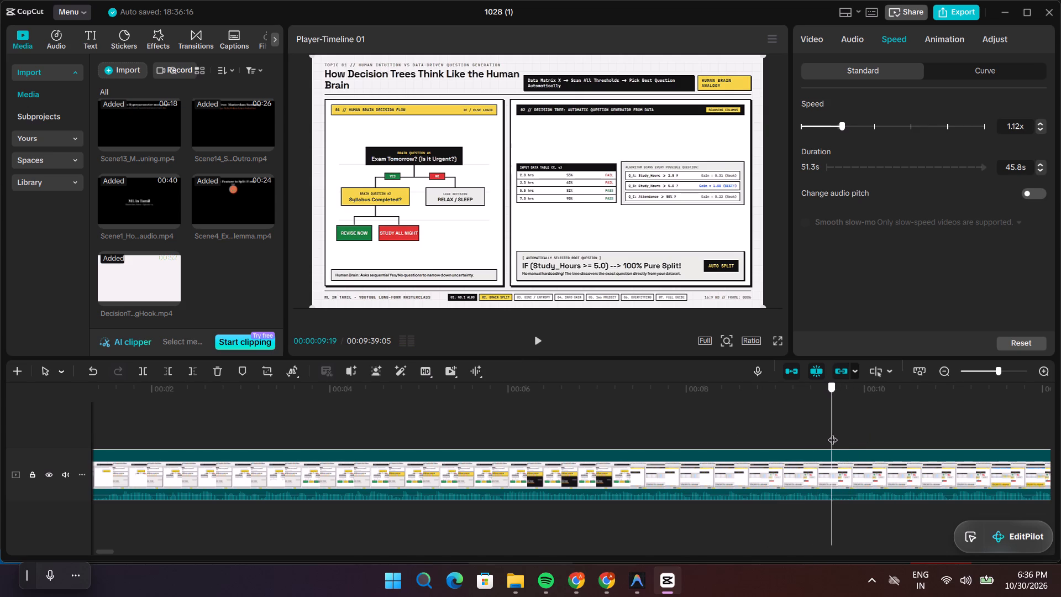
drag(833, 433, 831, 433)
key(ctrl+b)
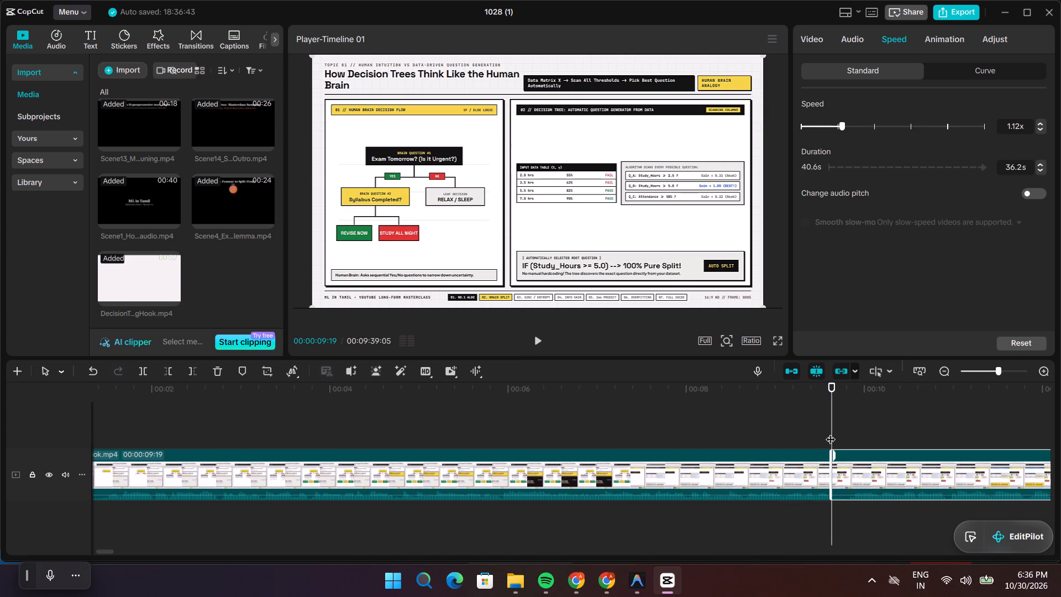
Trim about 5 frames off the start of the second hook segment, just after the 00:00:09:19 split.
click(831, 468)
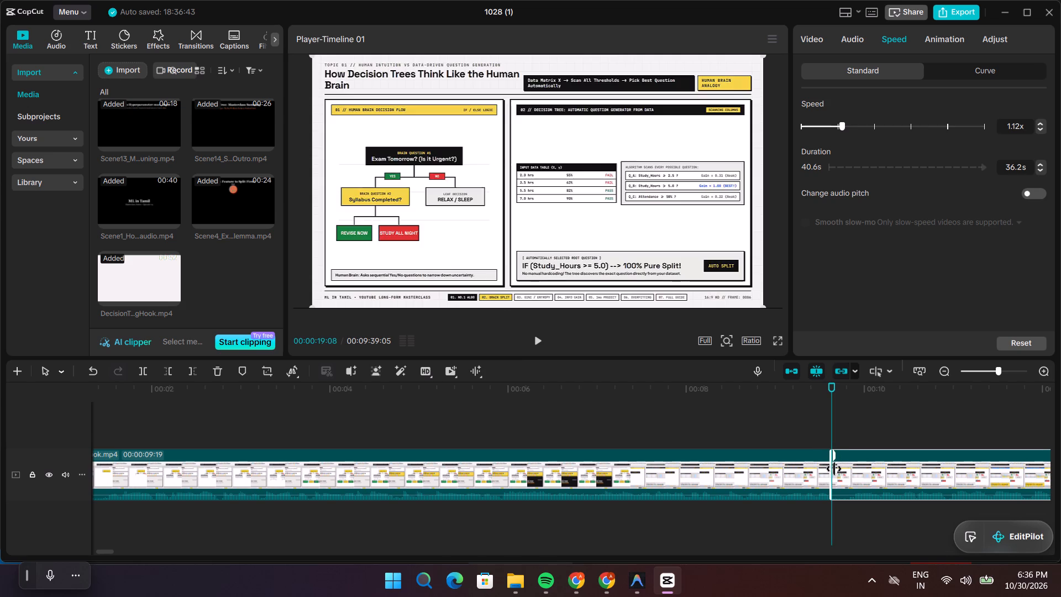
click(843, 469)
drag(832, 469, 833, 470)
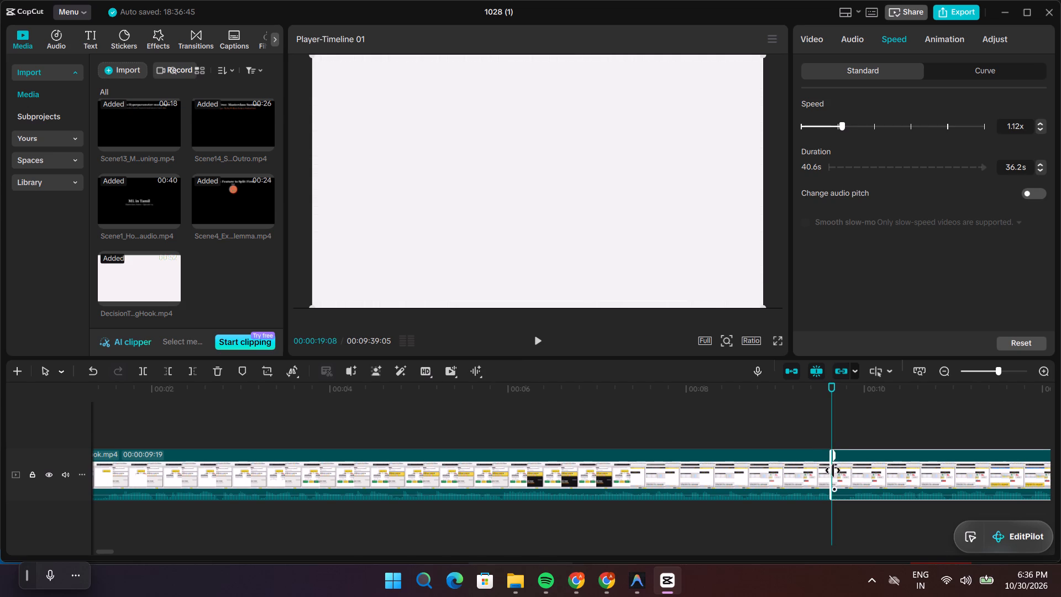
drag(833, 470, 842, 473)
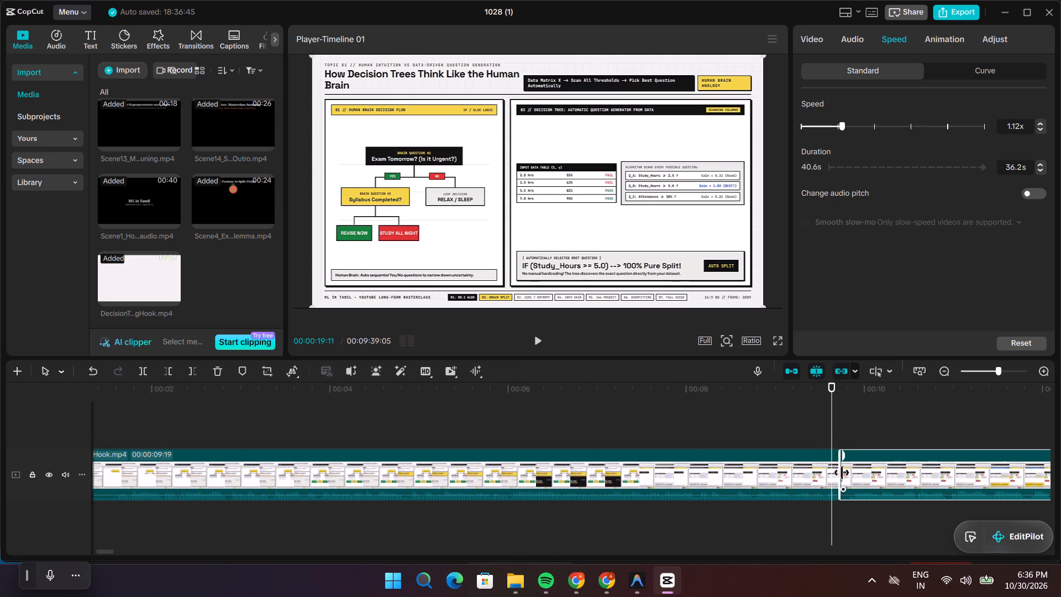
drag(842, 473, 845, 474)
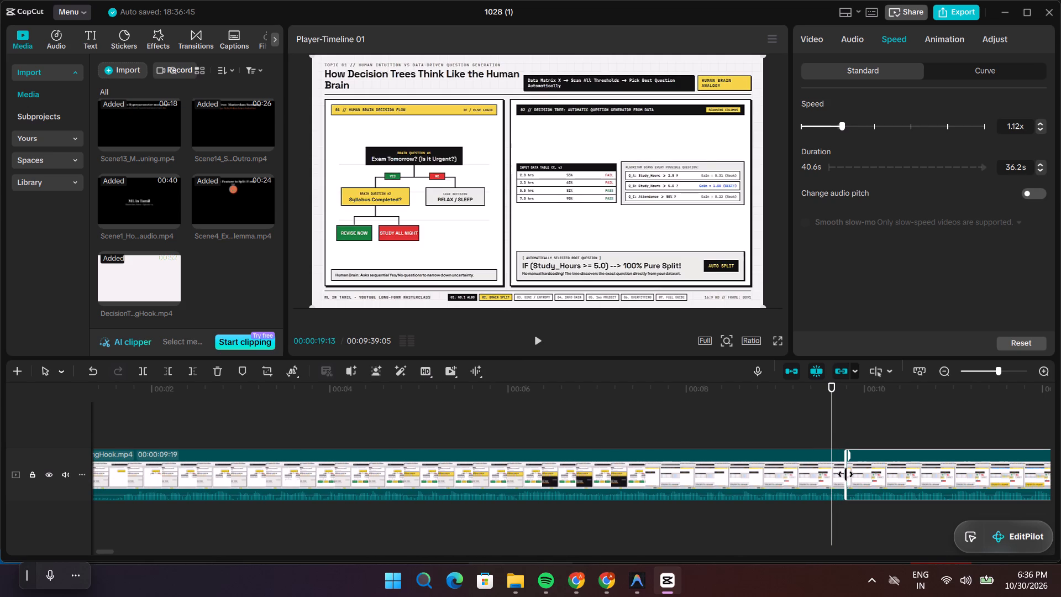
drag(845, 474, 847, 475)
Play the second hook segment onward and split it at 00:00:13:17, at the start of the impurity, Gini vs Entropy section.
key(space)
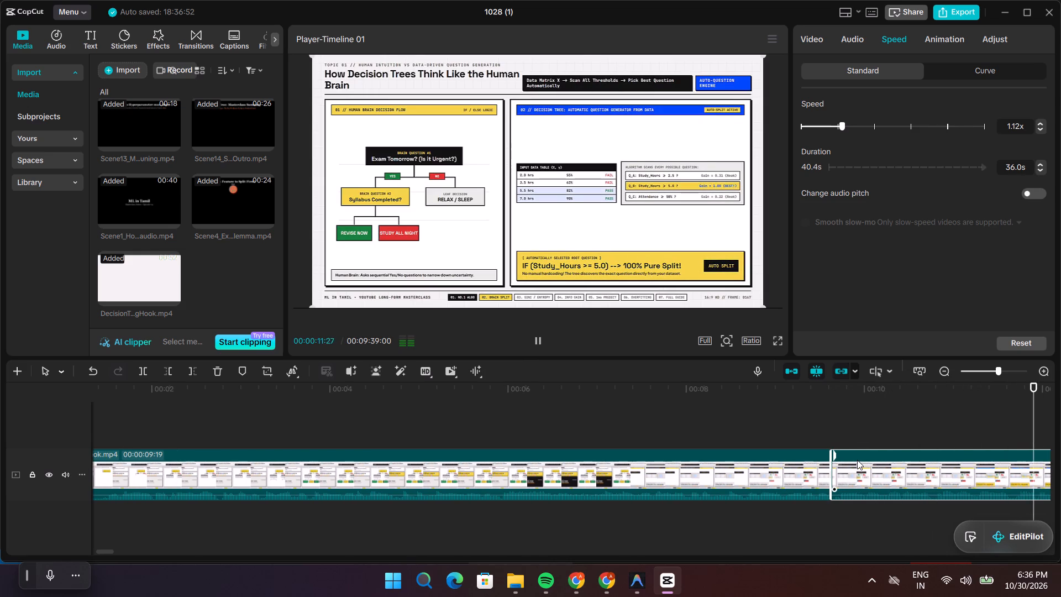
key(space)
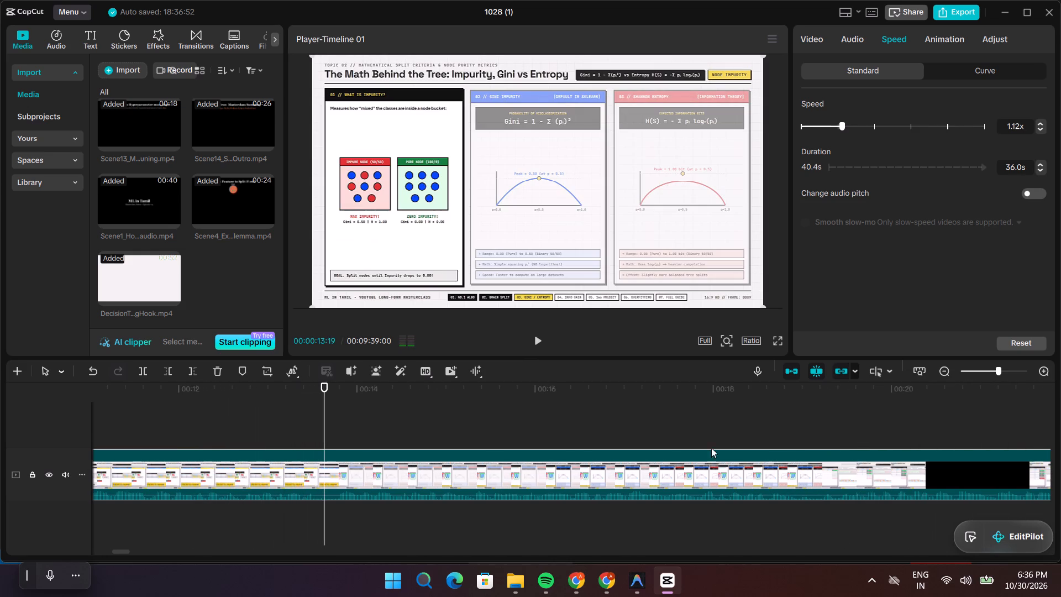
click(321, 410)
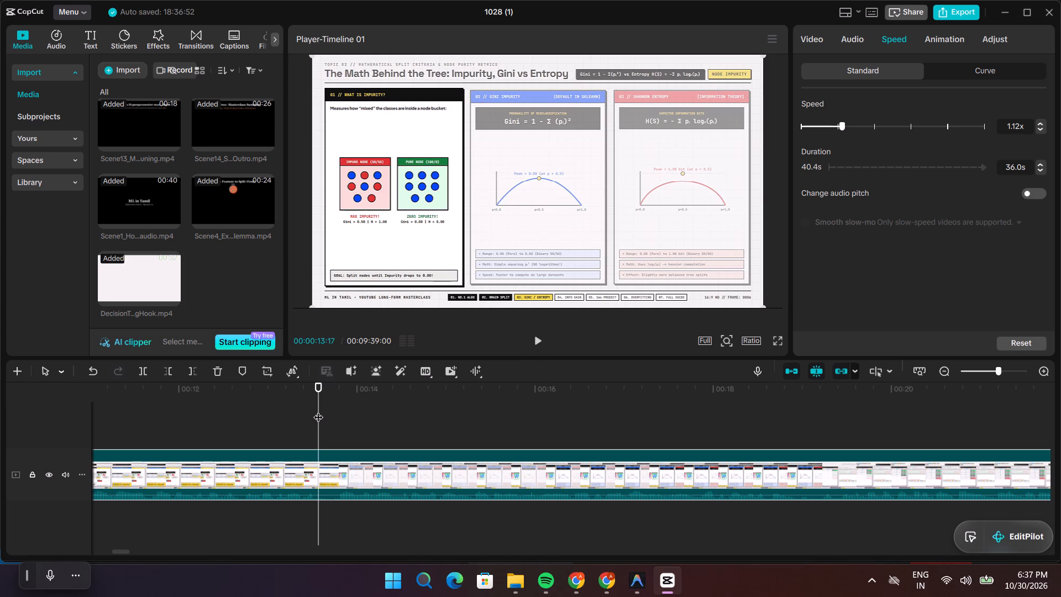
key(ctrl+b)
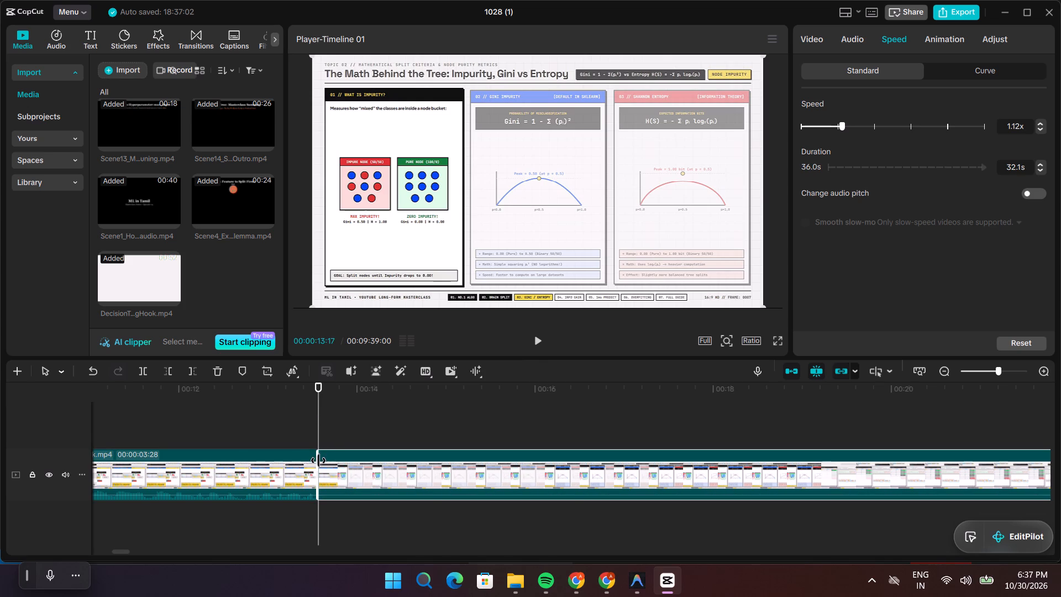
Trim about 6 frames off the start of the third hook segment, just after the 00:00:13:17 split, and replay across the cut.
click(318, 460)
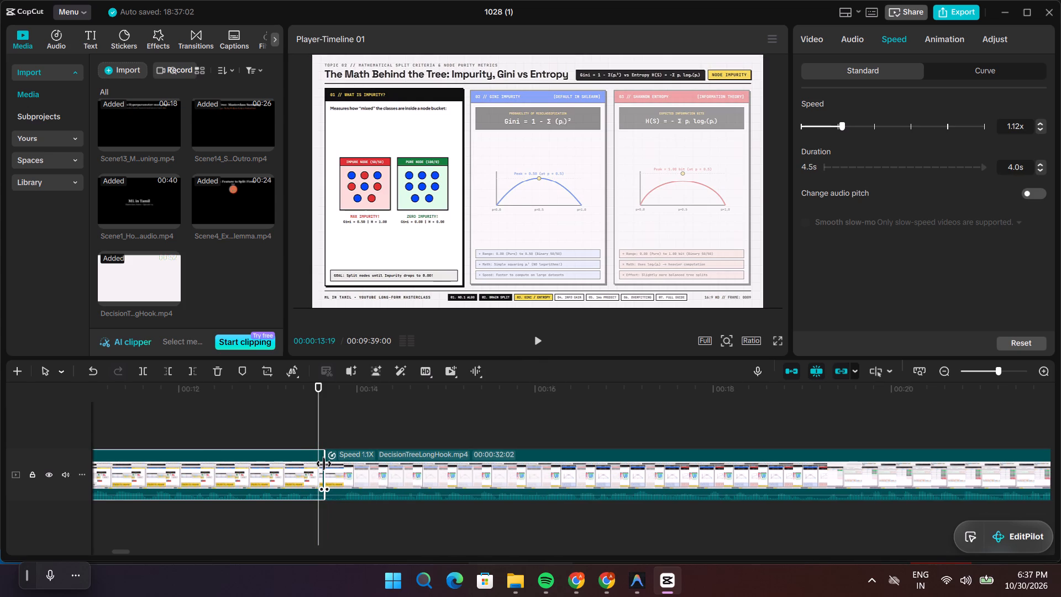
click(336, 465)
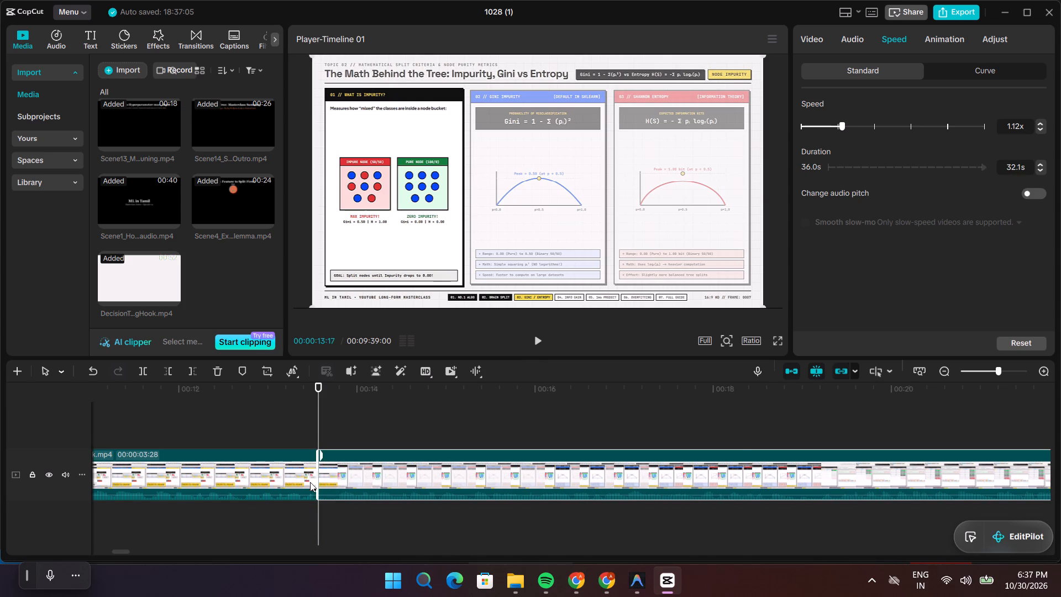
drag(316, 475, 322, 479)
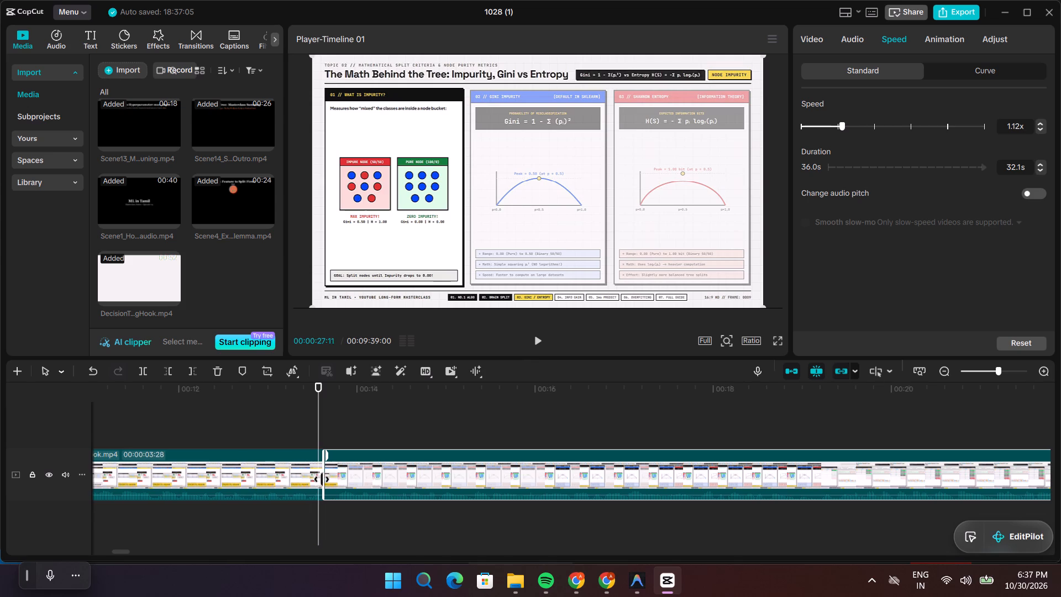
drag(322, 479, 317, 480)
click(332, 481)
click(333, 476)
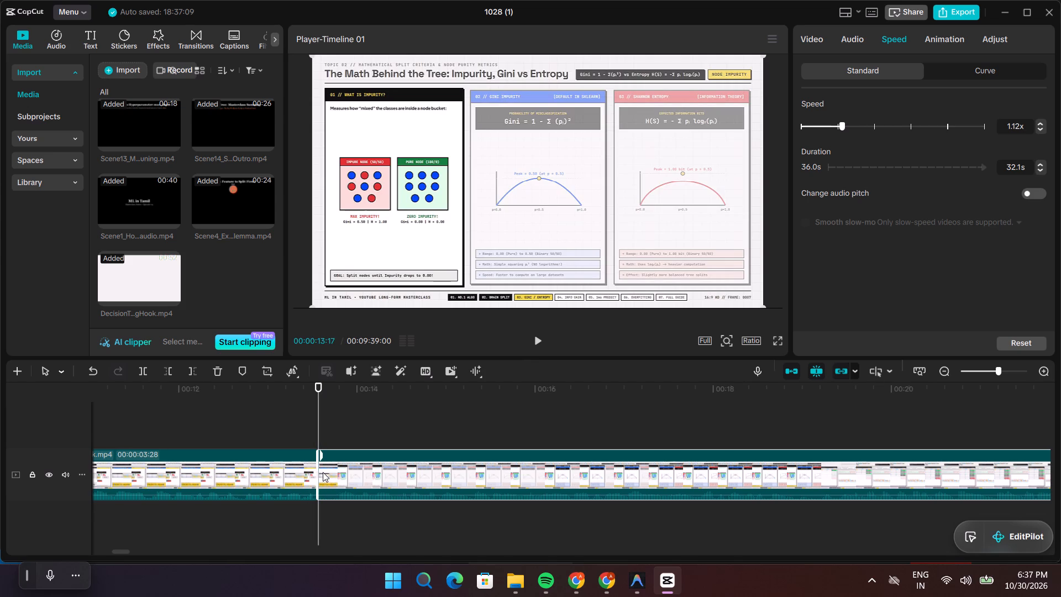
drag(320, 472, 333, 477)
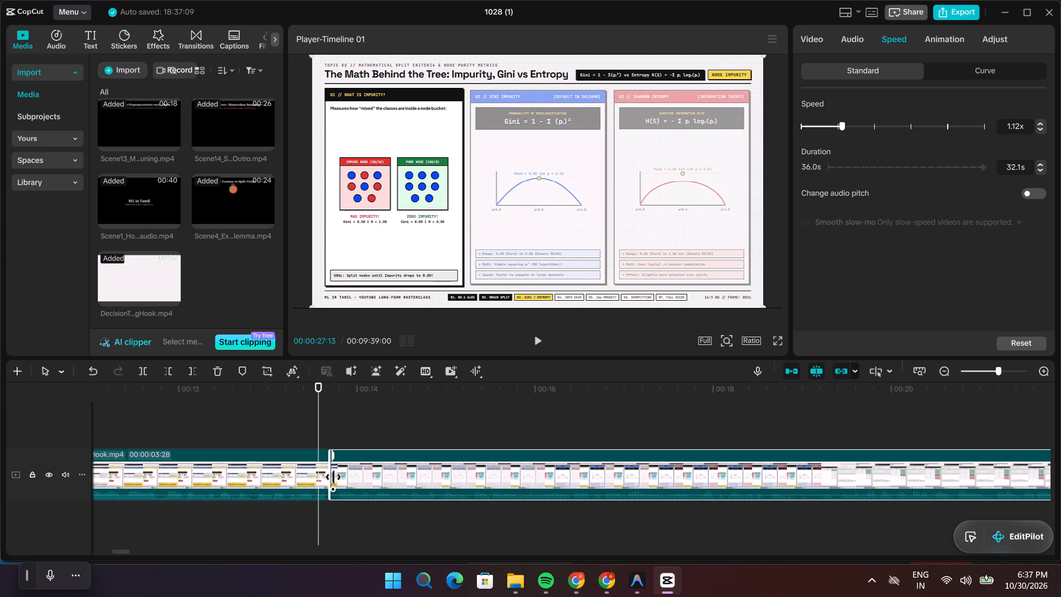
drag(333, 477, 337, 480)
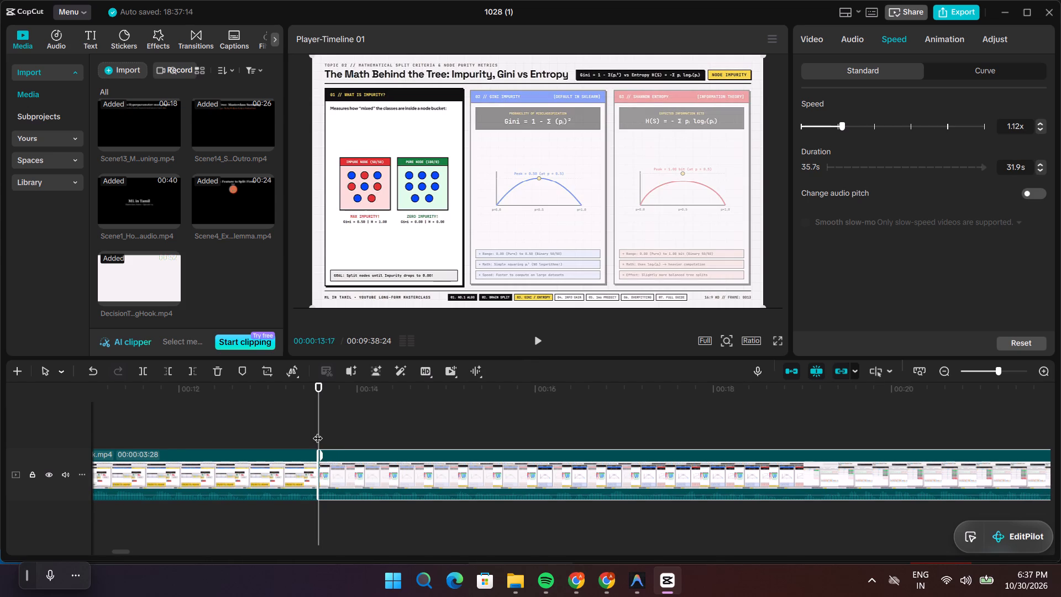
drag(321, 426, 285, 427)
key(space)
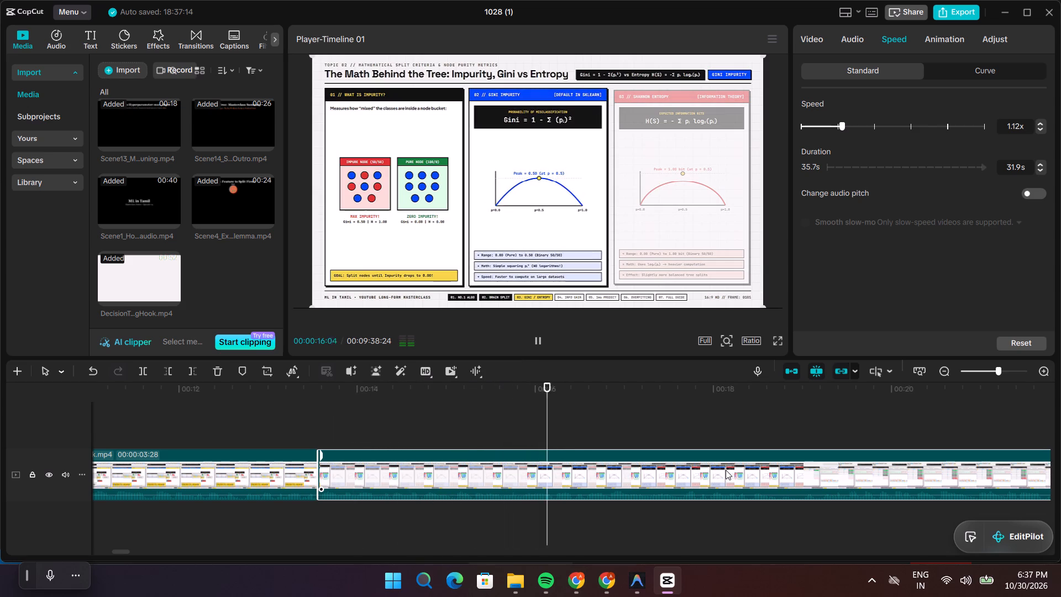
key(space)
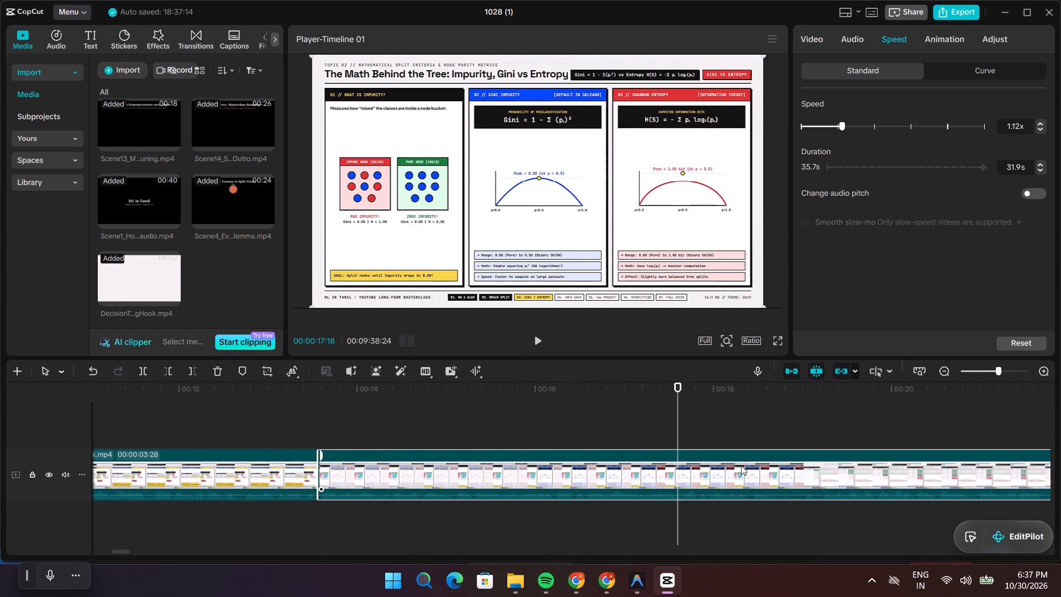
Play the rest of the hook and split it at 00:00:41:28, during the Zero Dry Theory section.
key(space)
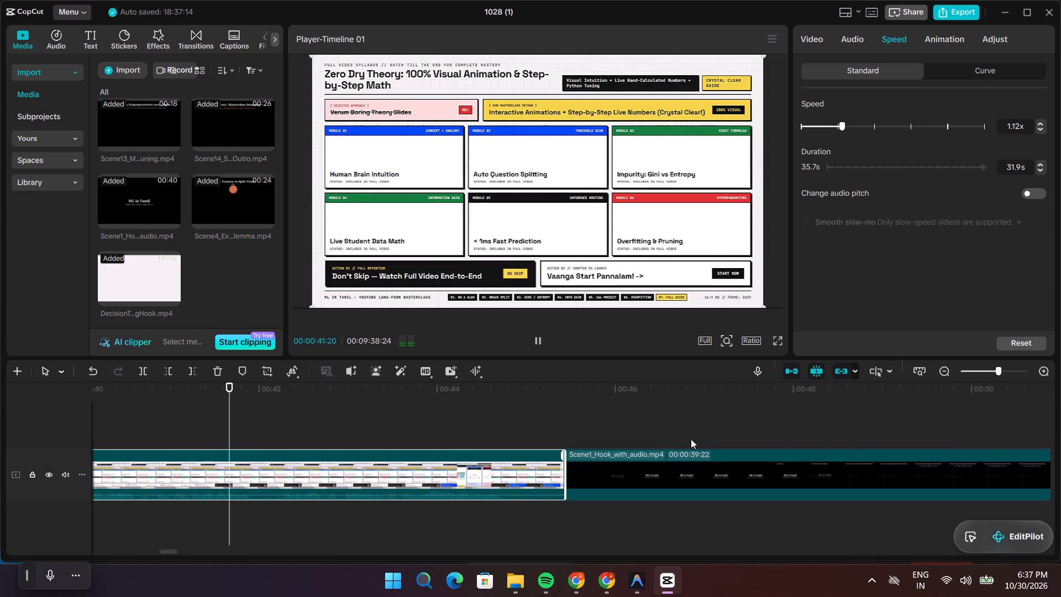
key(space)
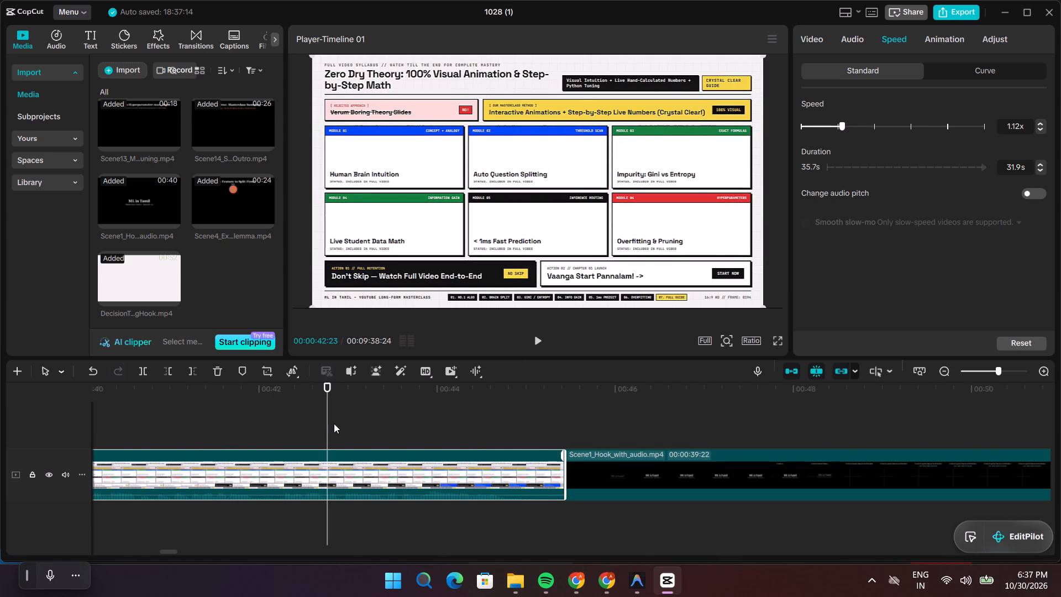
drag(325, 424, 253, 441)
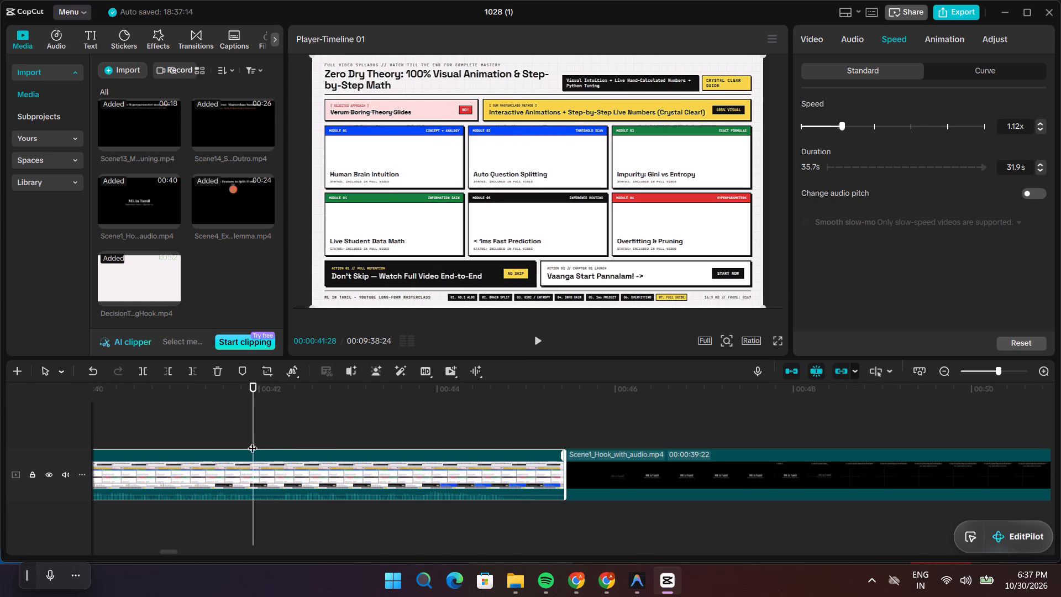
key(space)
key(space)
drag(291, 438, 268, 442)
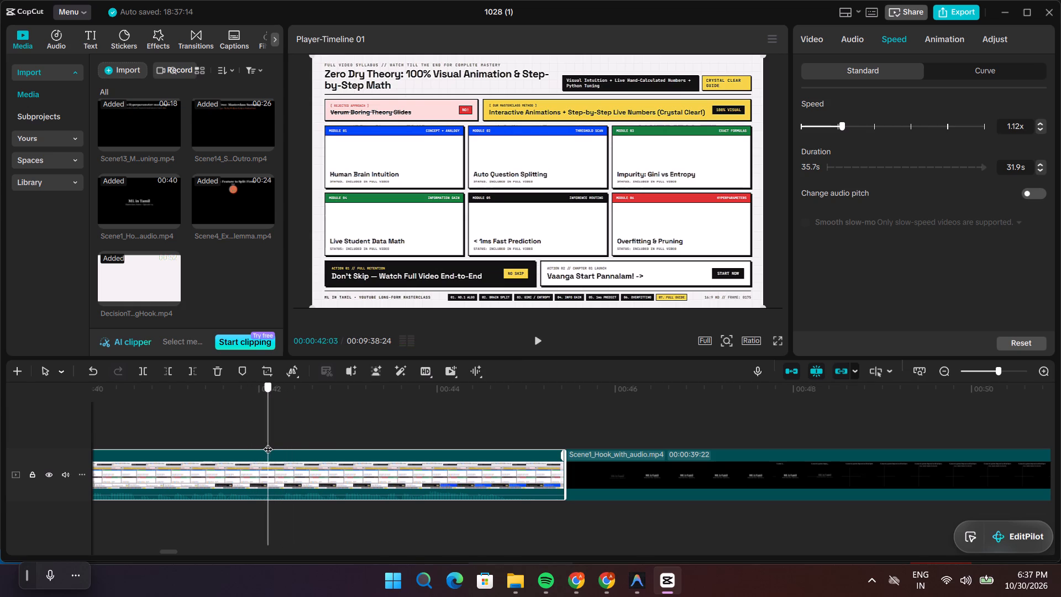
drag(268, 442, 254, 448)
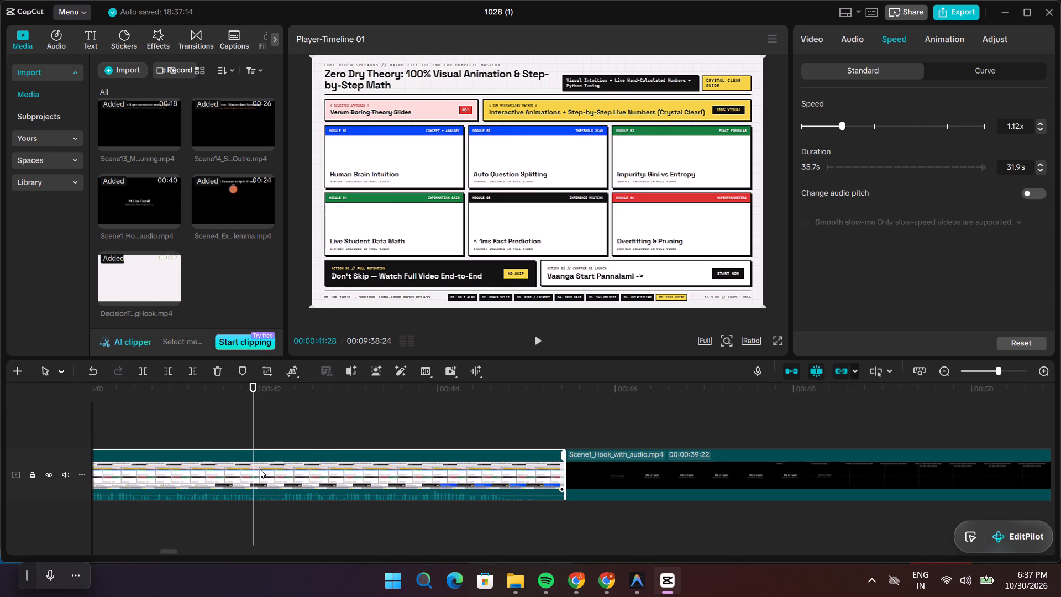
key(ctrl+b)
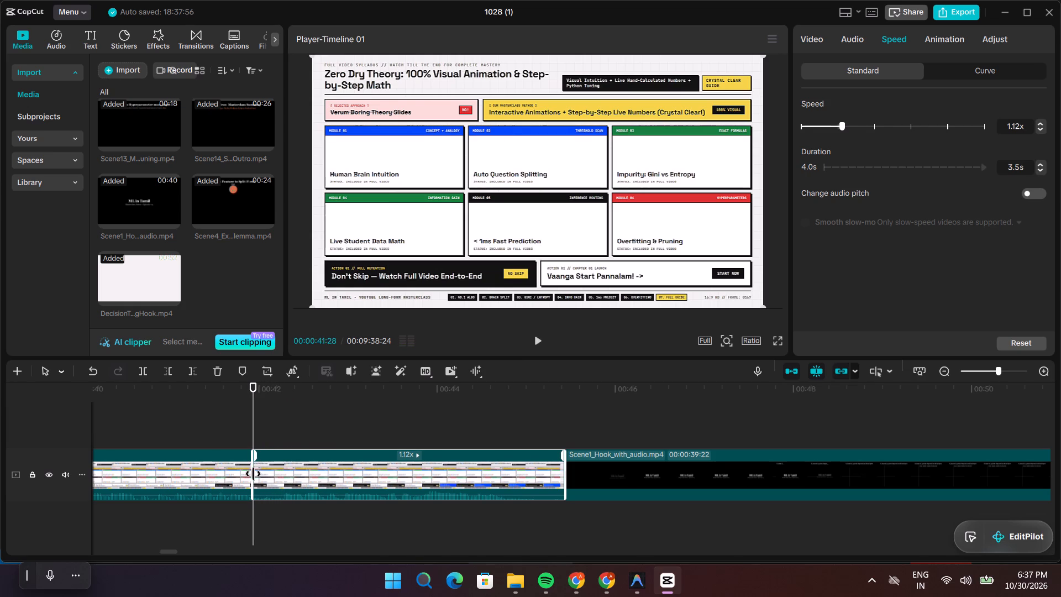
Trim about 7 frames off the start of the final hook segment, after the 00:00:41:28 split, and replay it into Scene1_Hook_with_audio.mp4.
drag(253, 473, 271, 479)
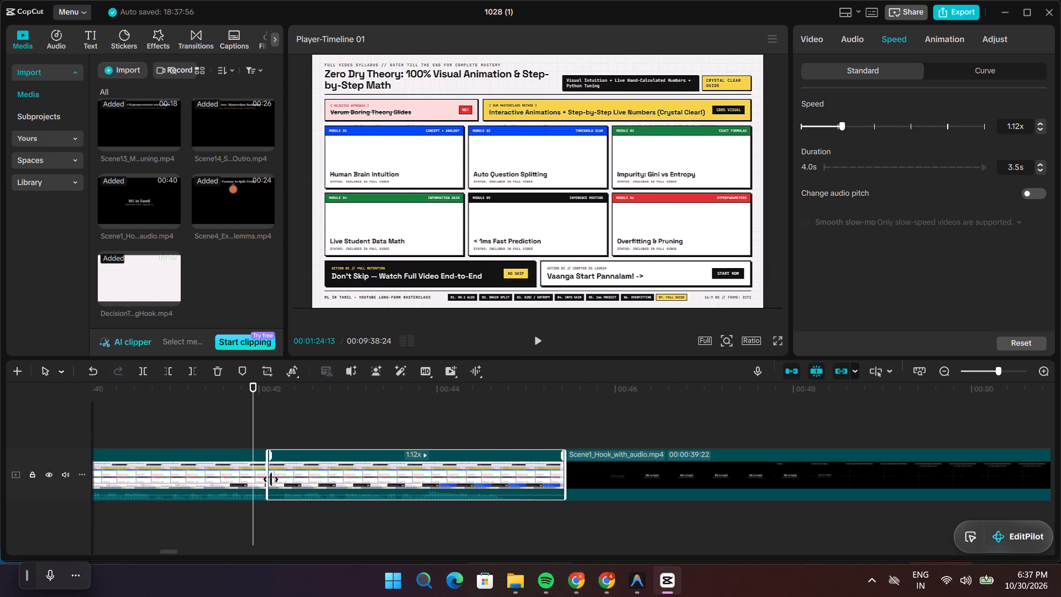
drag(271, 479, 276, 483)
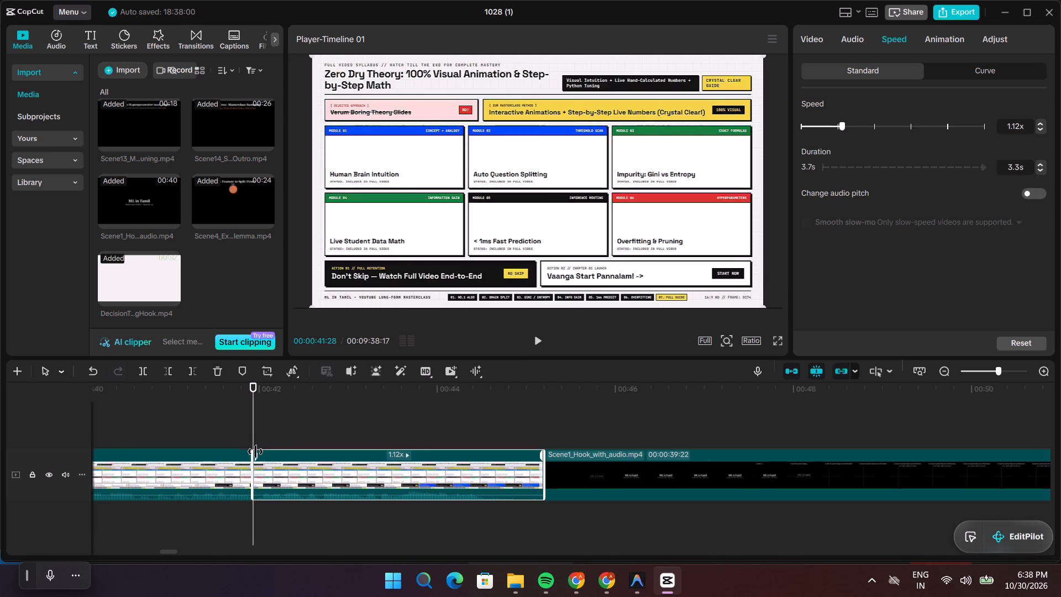
drag(253, 434, 238, 434)
key(space)
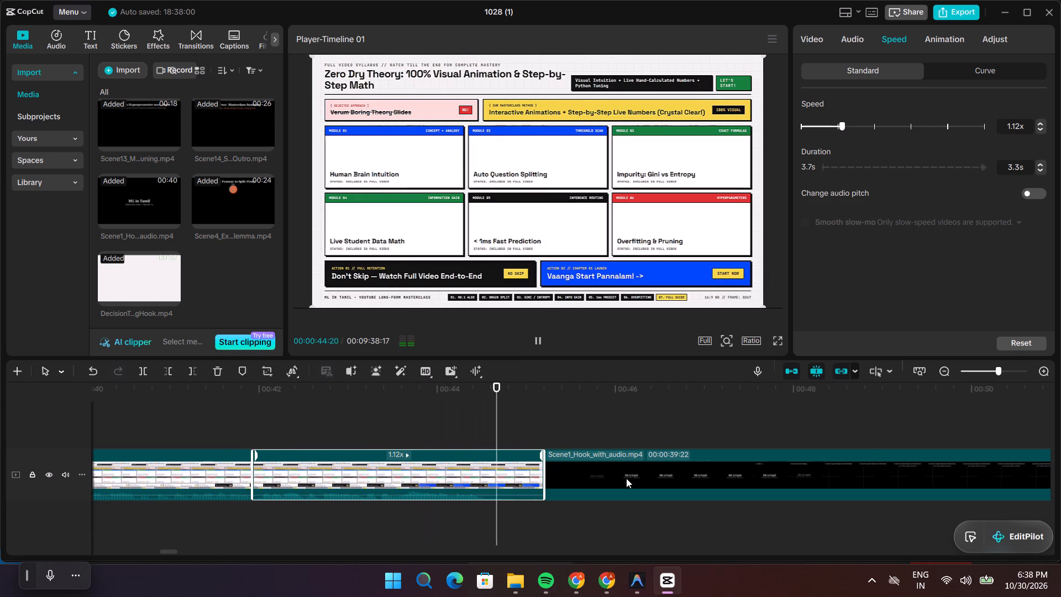
key(space)
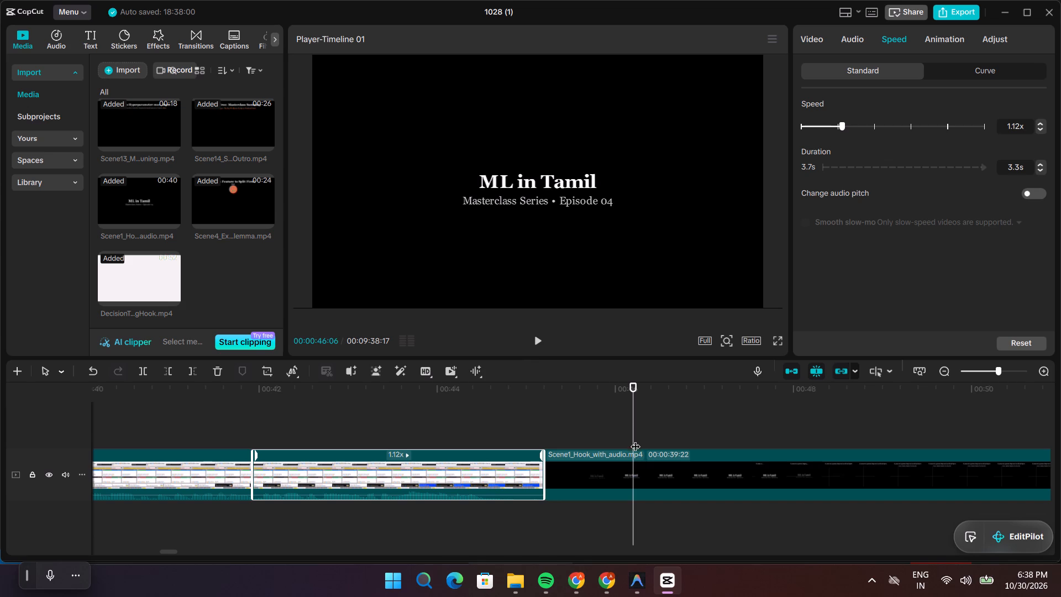
Scan Scene1_Hook_with_audio.mp4 from the ML in Tamil title and split it at 00:00:55:13, just before the scatter plot dots appear.
drag(633, 429, 731, 436)
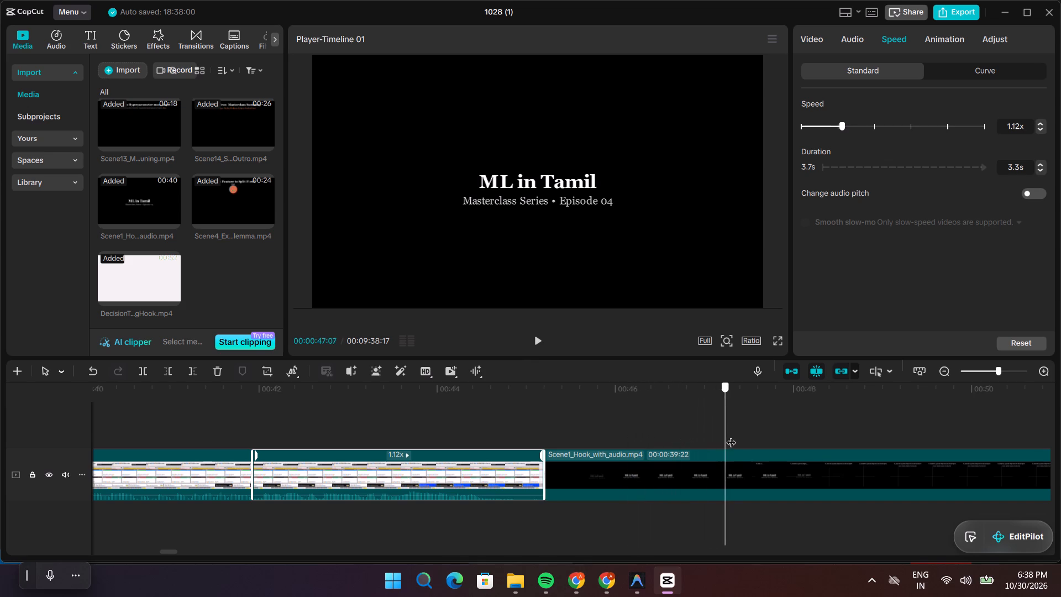
drag(731, 436, 805, 443)
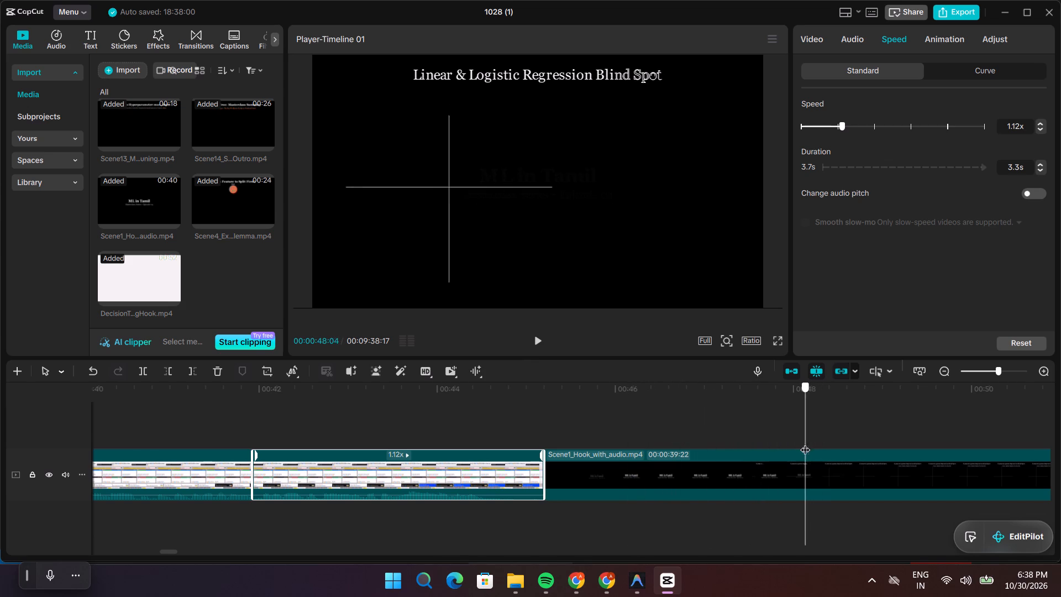
drag(805, 443, 816, 444)
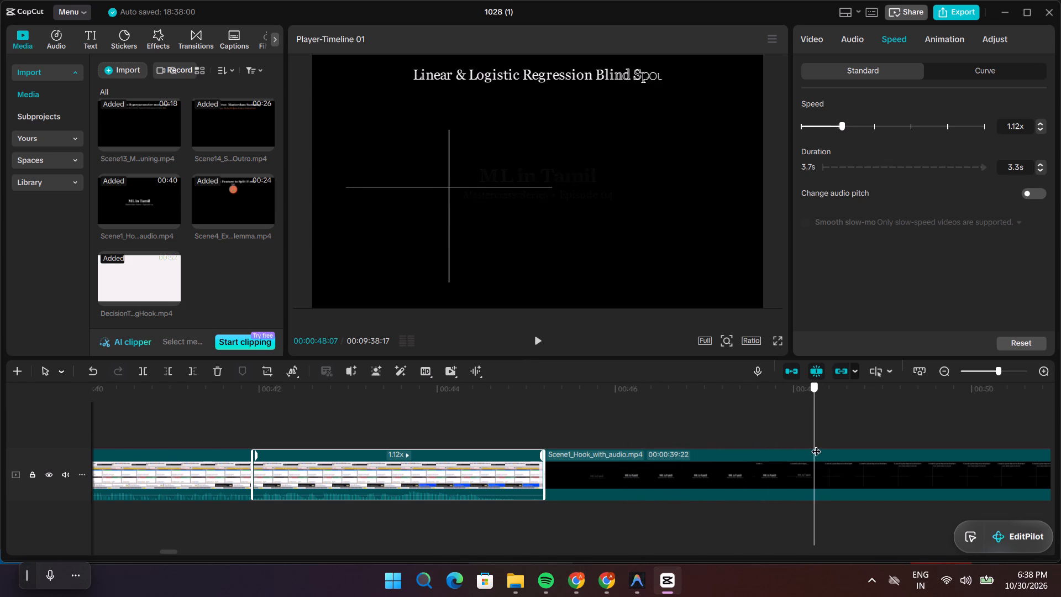
drag(816, 444, 896, 451)
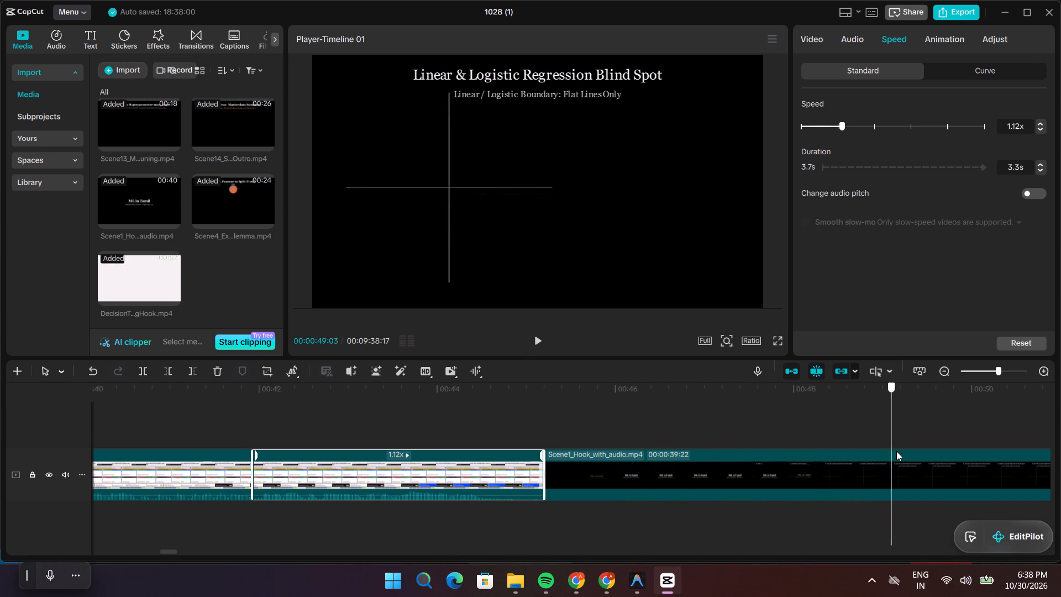
drag(896, 451, 813, 463)
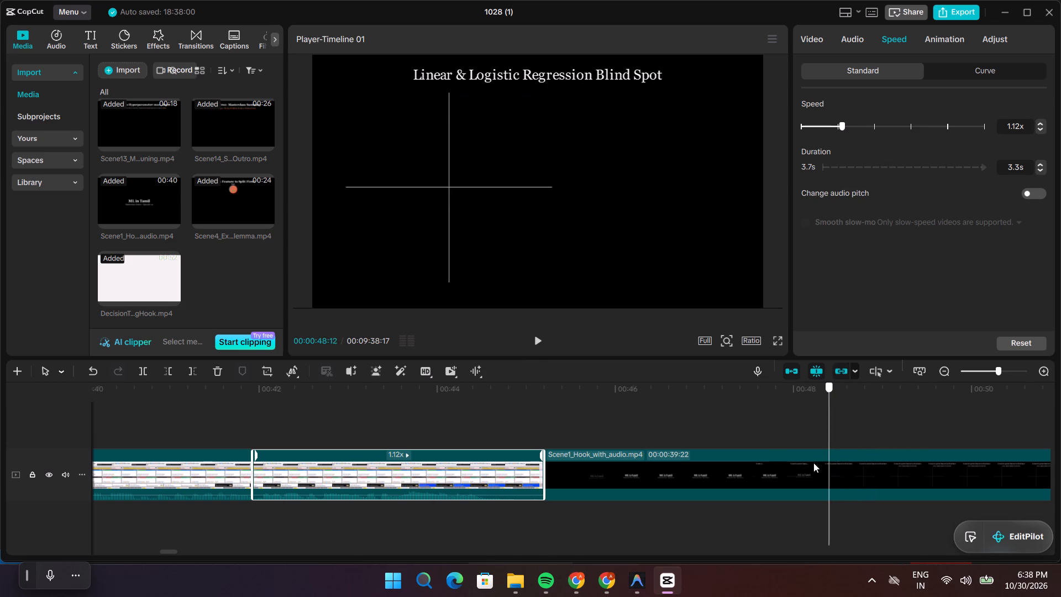
drag(813, 463, 911, 453)
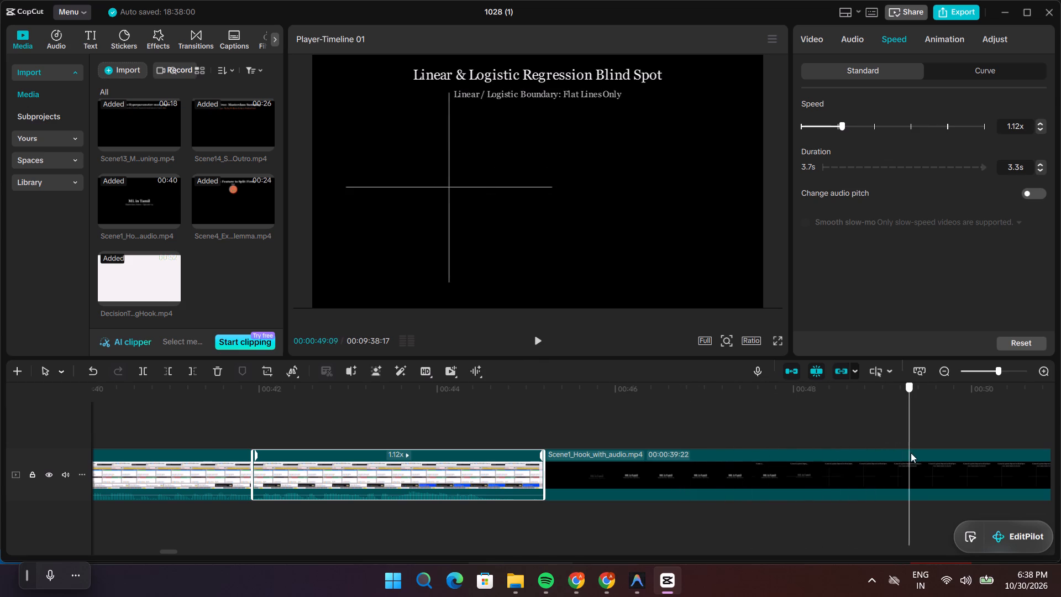
drag(911, 453, 991, 425)
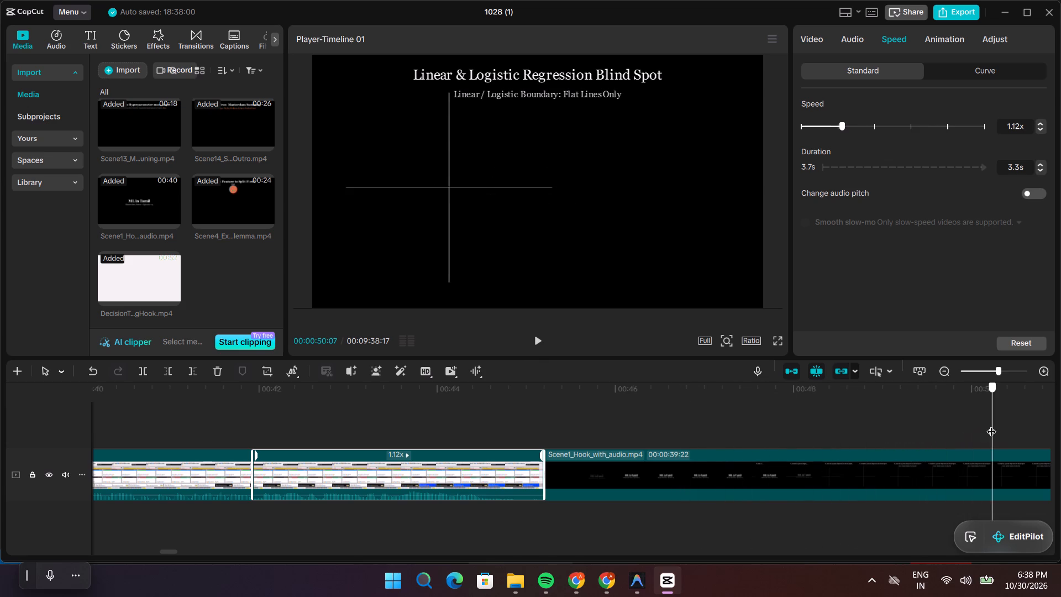
drag(991, 425, 989, 427)
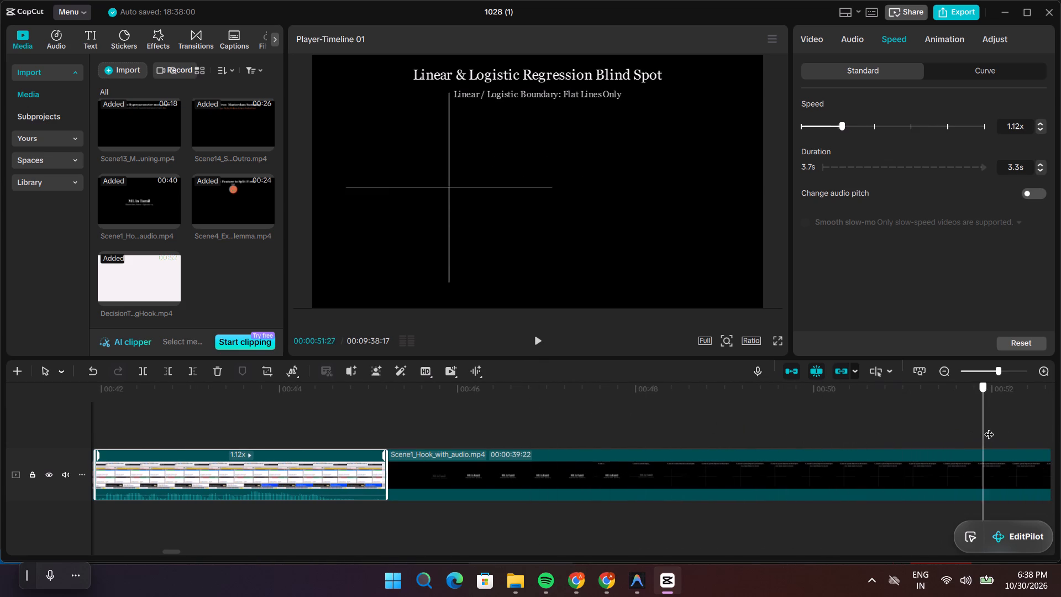
drag(989, 427, 942, 436)
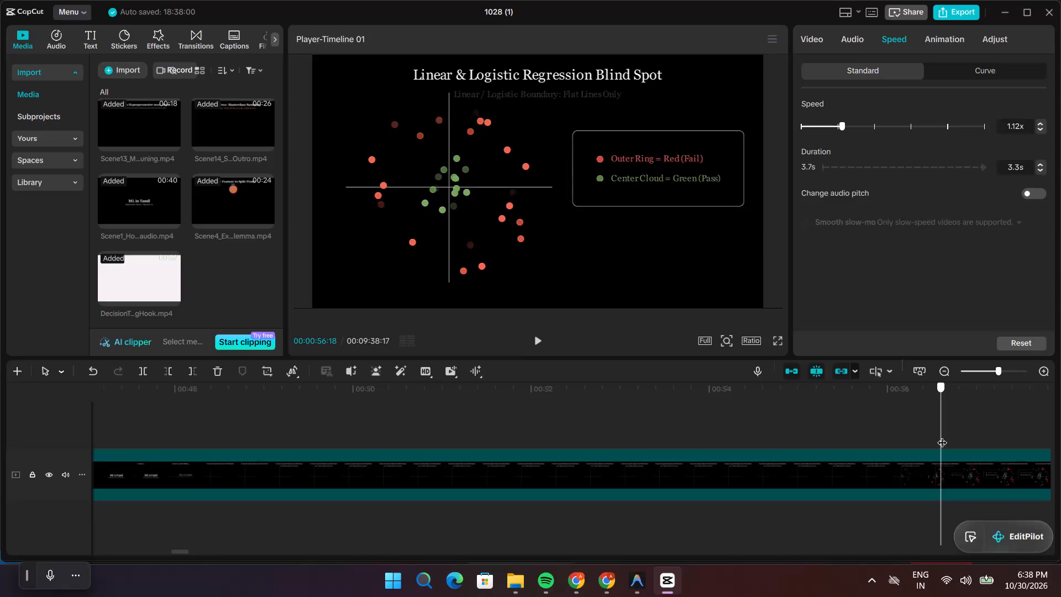
drag(942, 436, 926, 436)
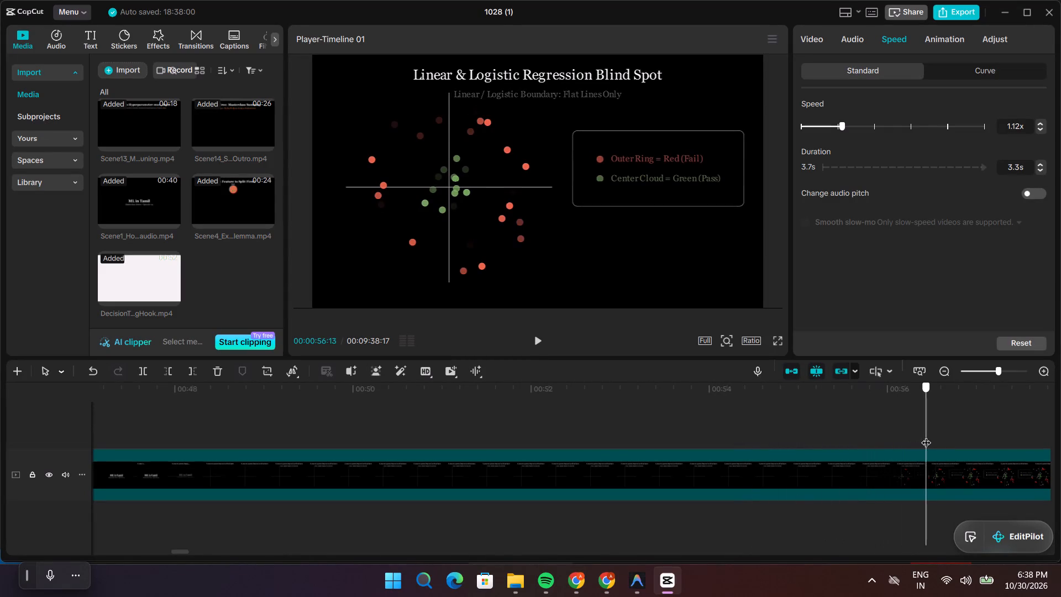
drag(926, 436, 970, 444)
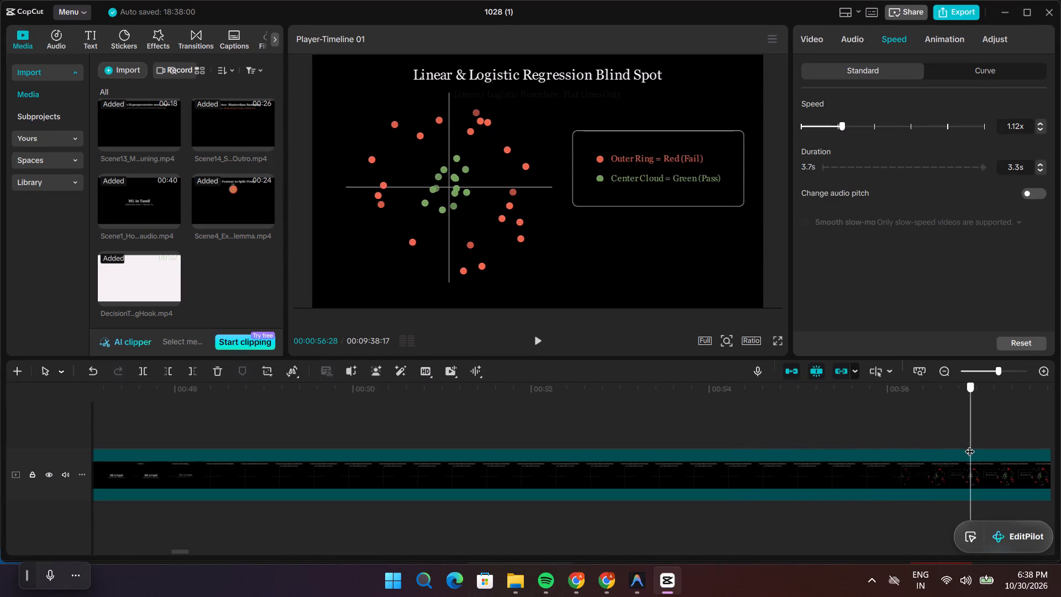
drag(970, 444, 883, 446)
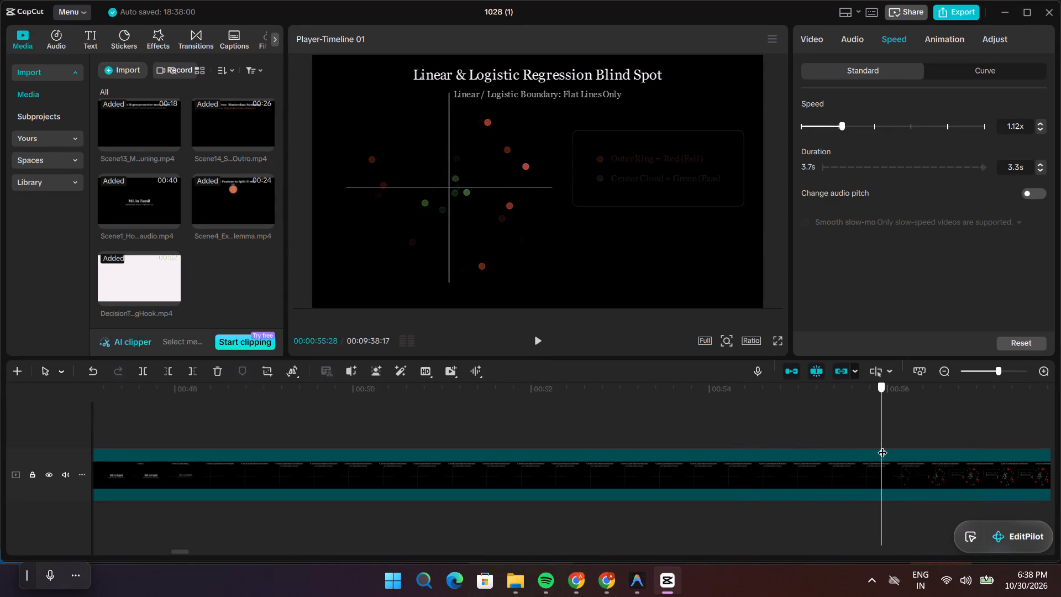
drag(883, 446, 838, 446)
click(715, 474)
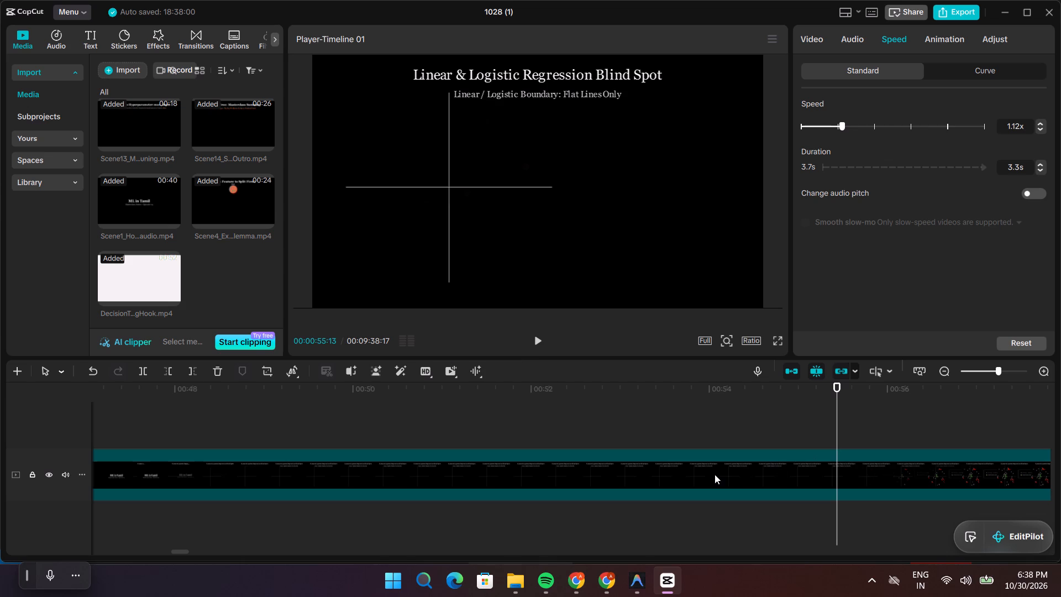
key(ctrl+b)
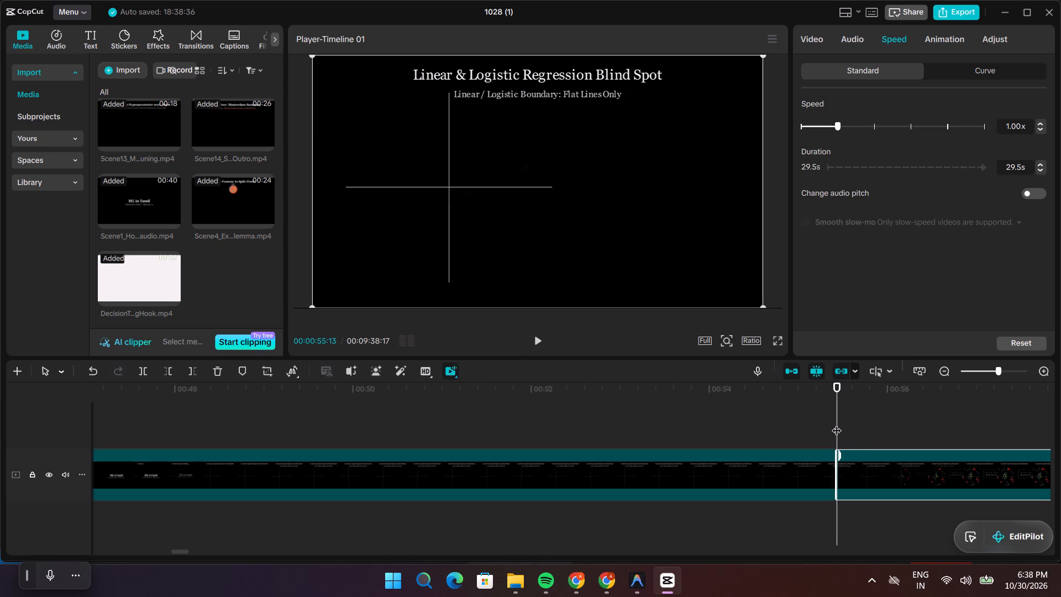
Replay Scene1_Hook_with_audio.mp4 across the 00:00:55:13 split into the red and green scatter plot.
drag(837, 423, 759, 434)
key(space)
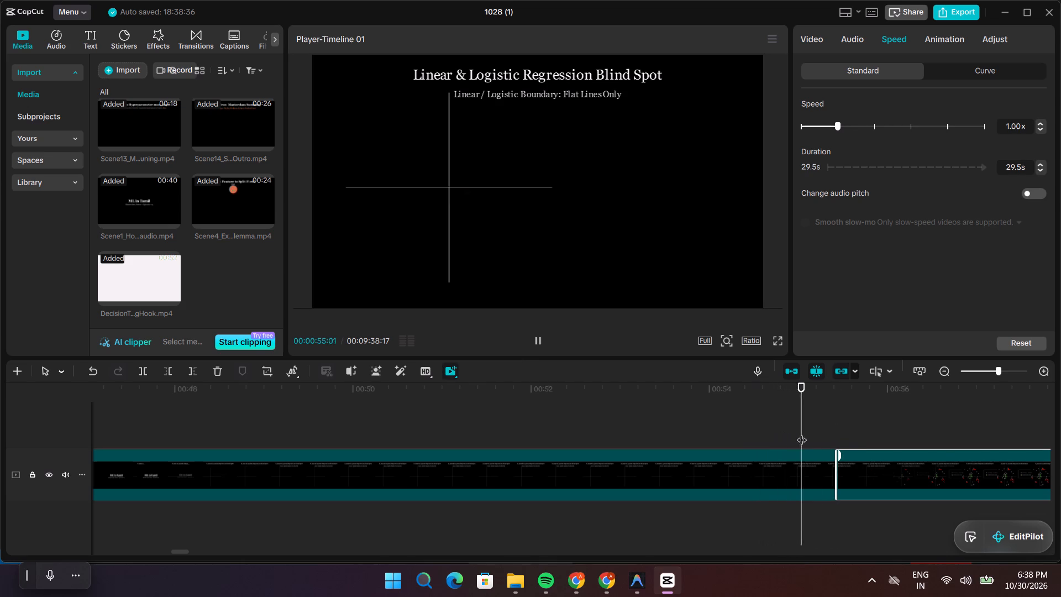
key(space)
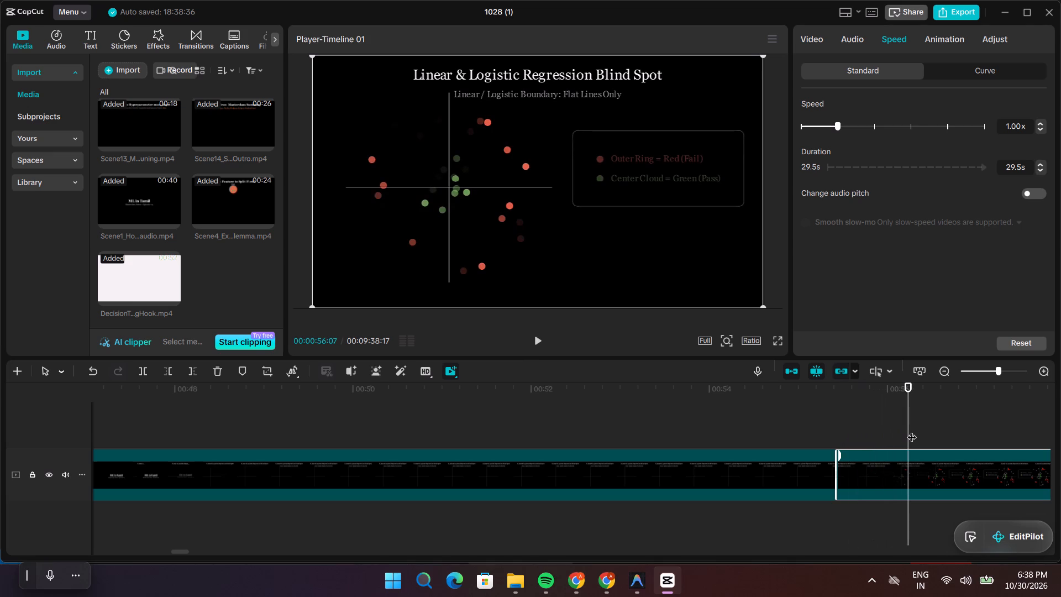
key(space)
key(space)
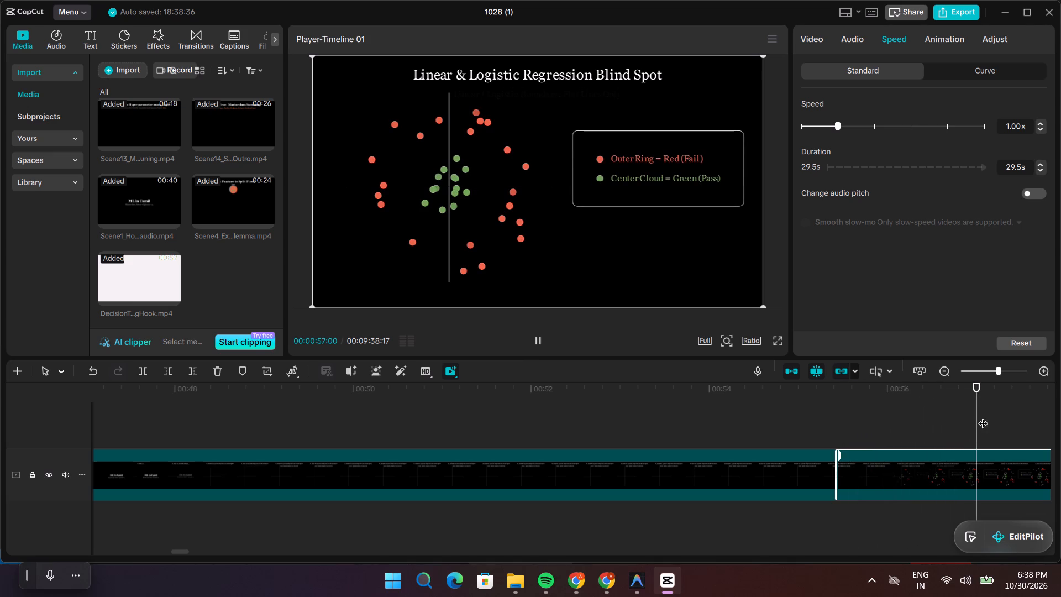
Return to the ML in Tamil title at 00:00:46:29 and select the Scene1 segment before the 00:00:55:13 split.
drag(976, 417, 300, 413)
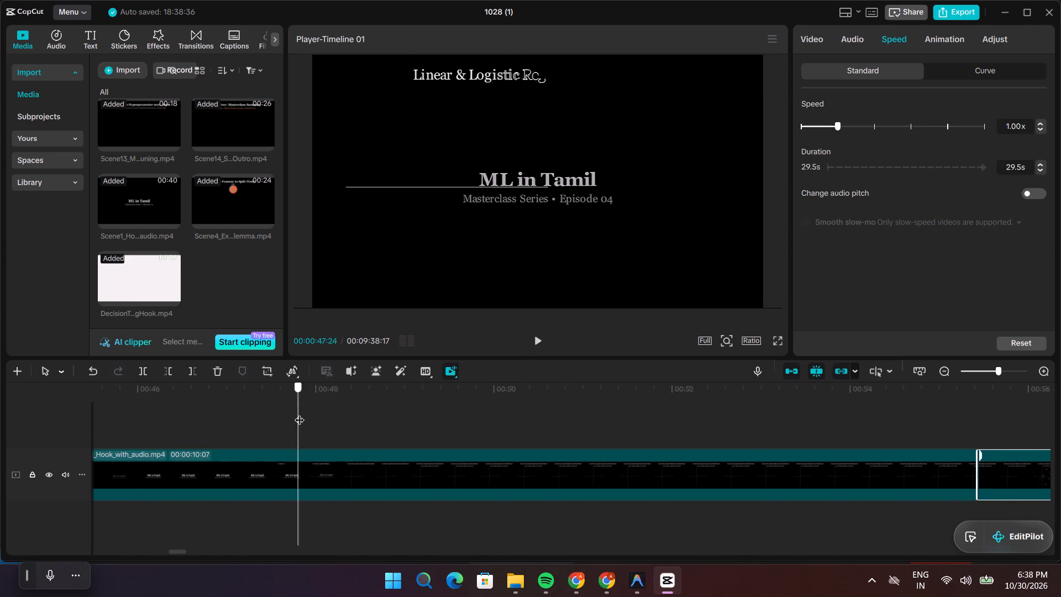
drag(300, 413, 372, 427)
click(405, 484)
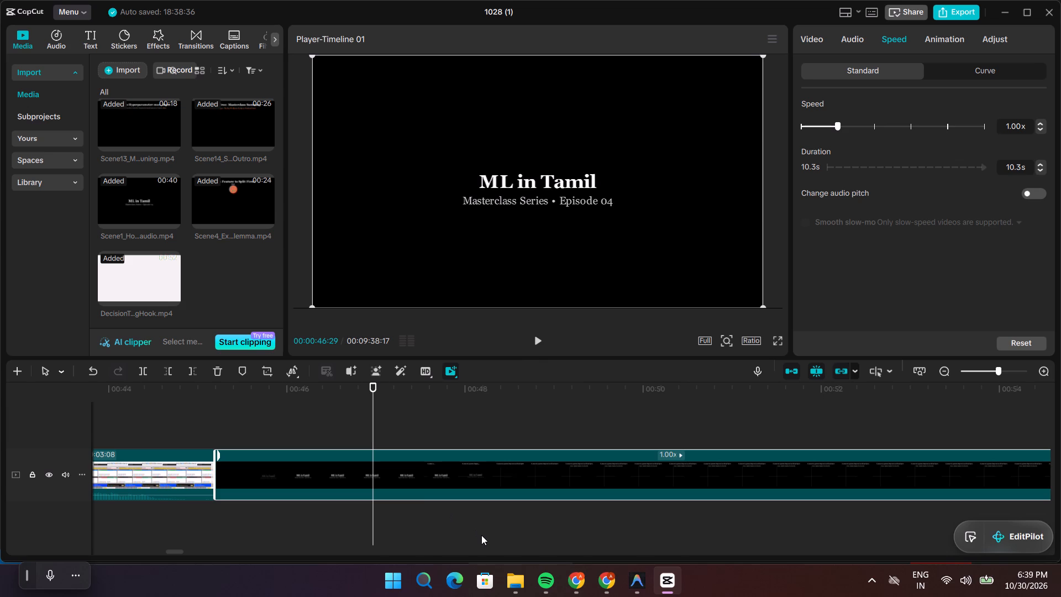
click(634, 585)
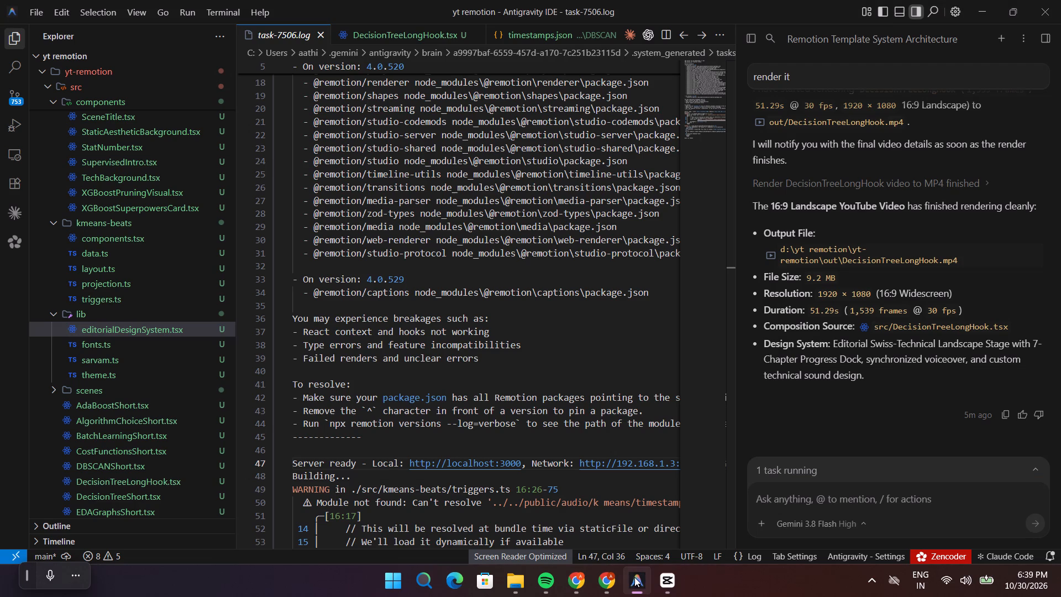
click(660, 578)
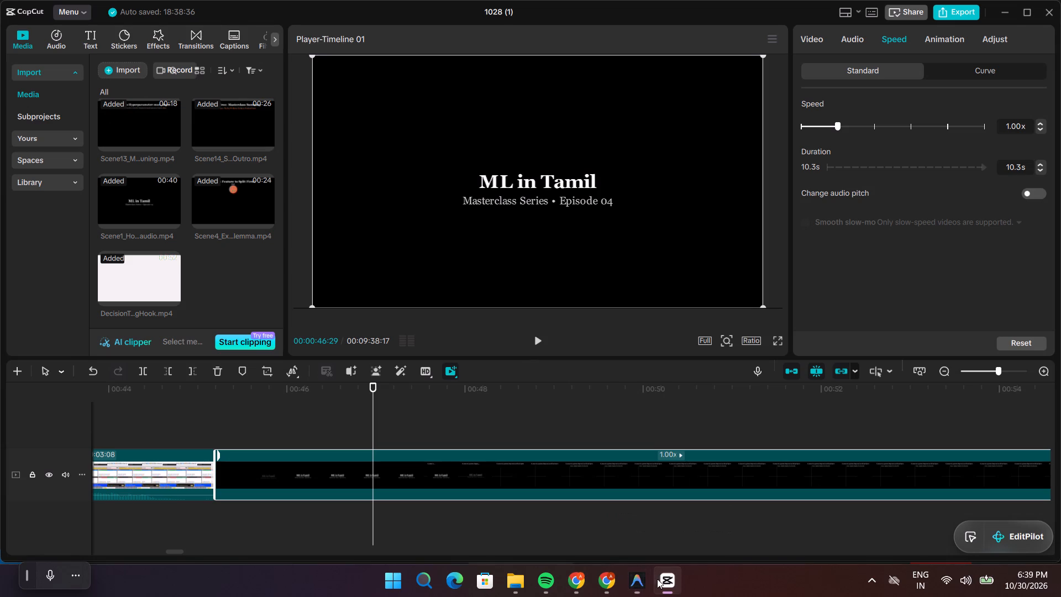
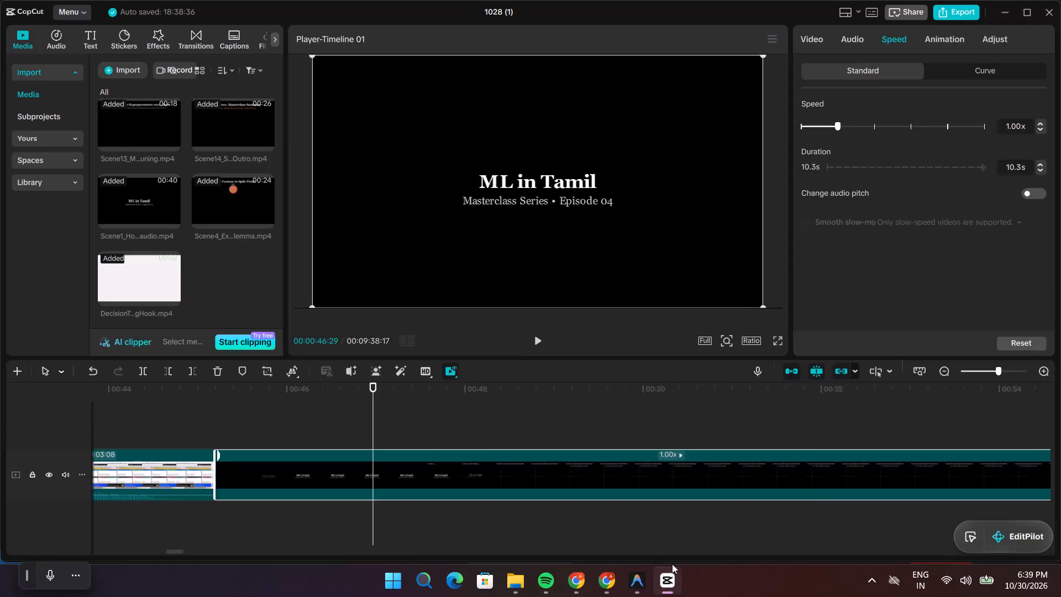
Switch to File Explorer and look over the before calculation, before dataset and dataset recordings in the Redmi K50i's Recordings folder.
click(650, 577)
click(524, 585)
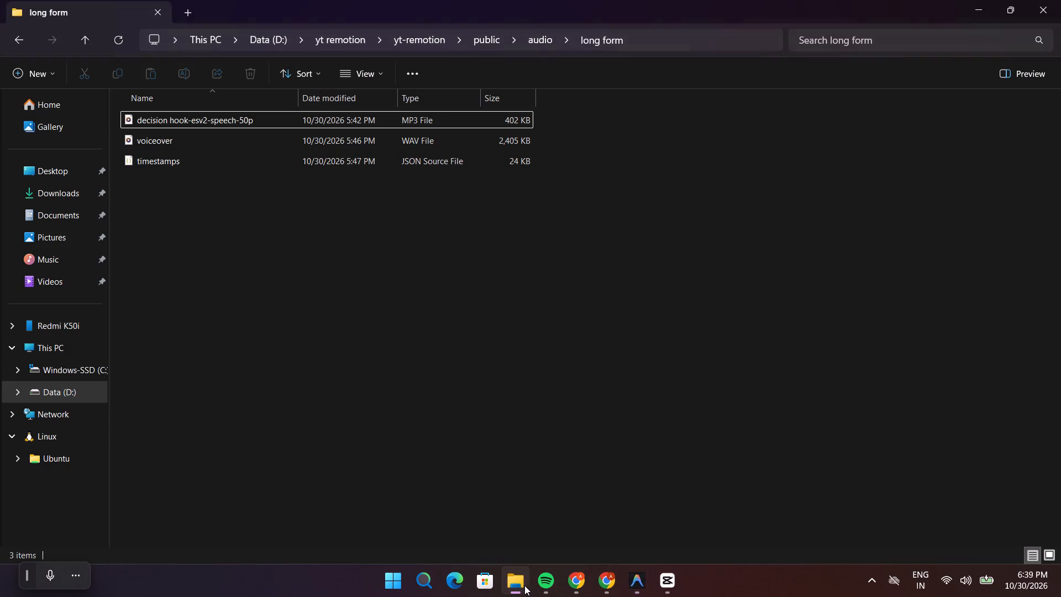
click(61, 192)
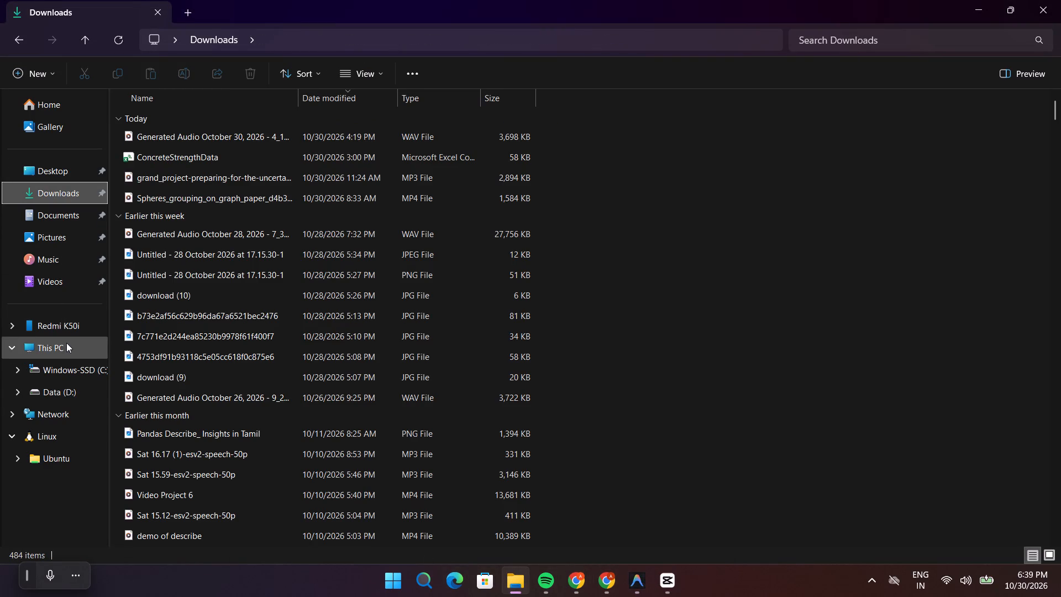
click(66, 319)
click(170, 146)
double_click(170, 146)
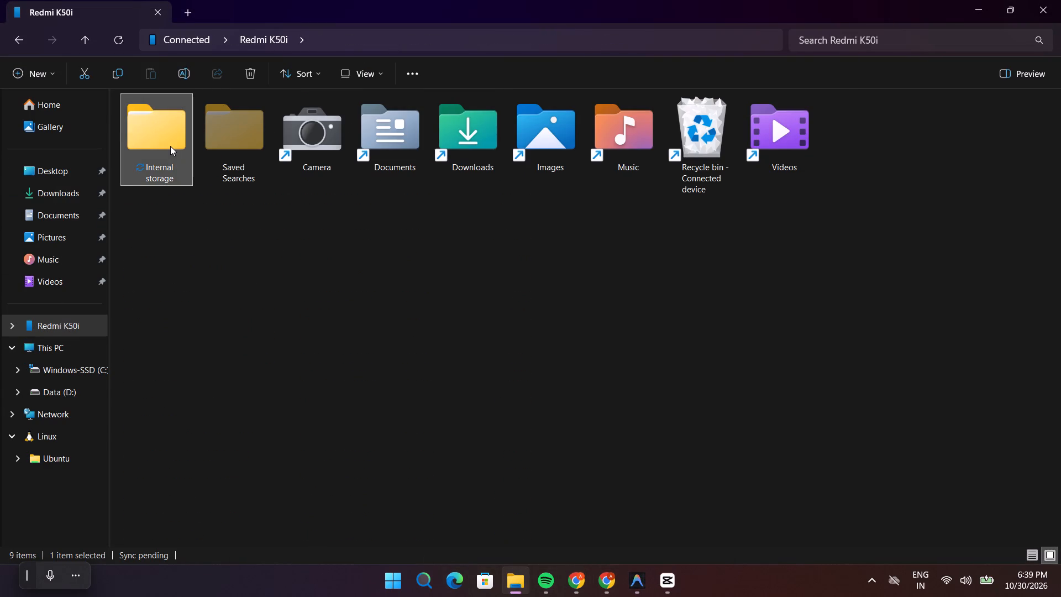
double_click(159, 520)
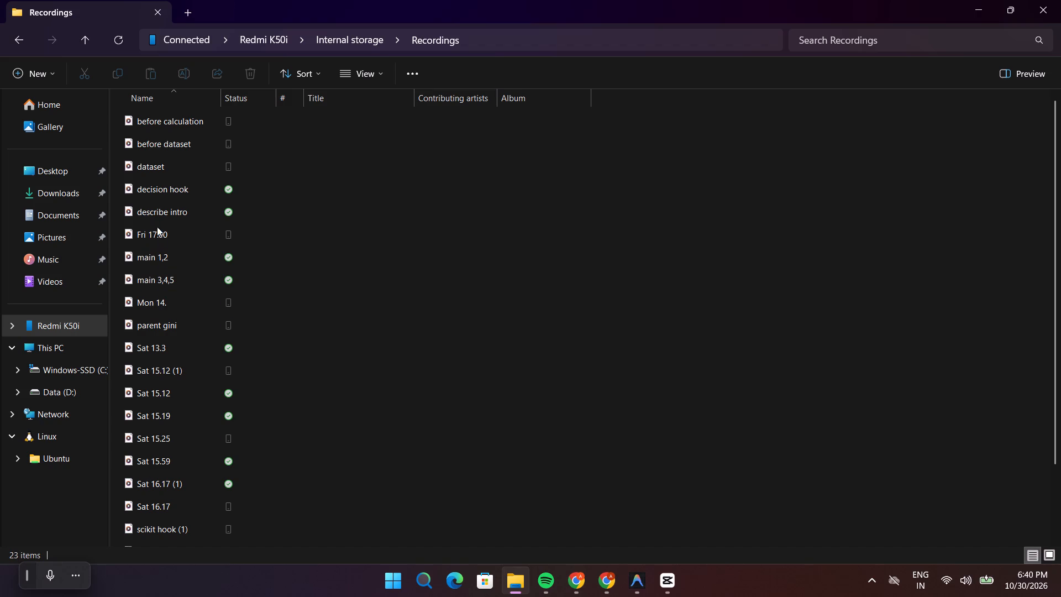
scroll(155, 171, up, 5)
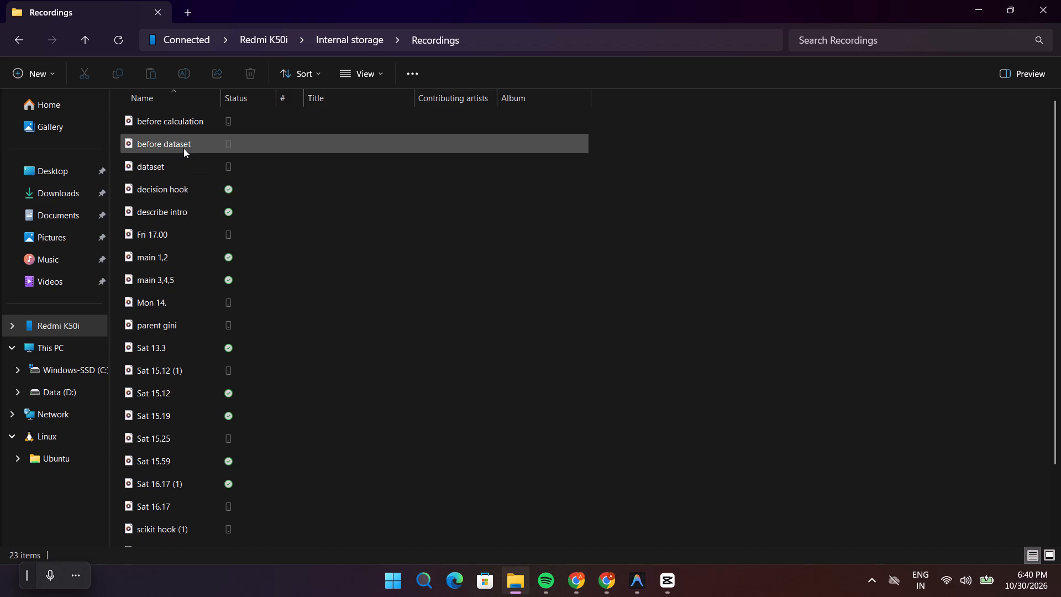
ctrl+click(183, 146)
ctrl+click(190, 121)
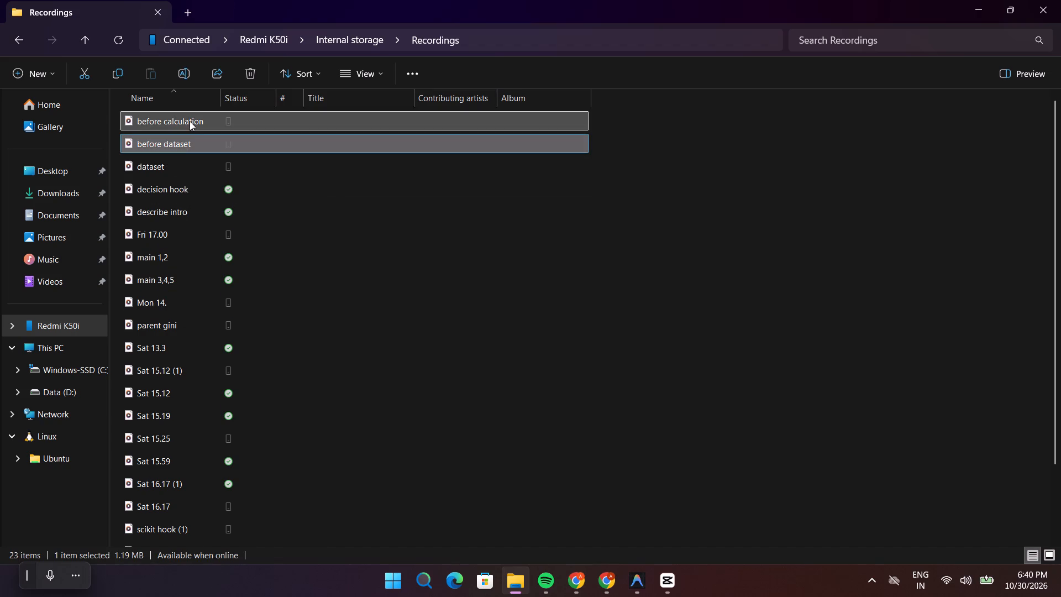
ctrl+click(174, 166)
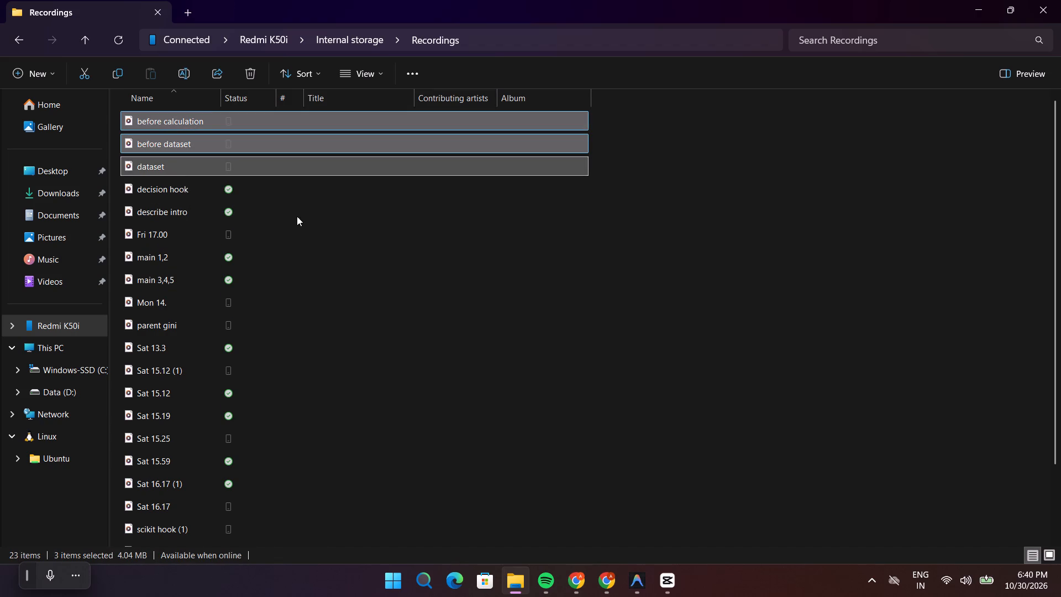
click(297, 216)
Switch to Adobe Podcast Enhance in Chrome and upload the recordings before calculation, dataset, parent gini and Fri 17.00 for speech enhancement.
click(605, 579)
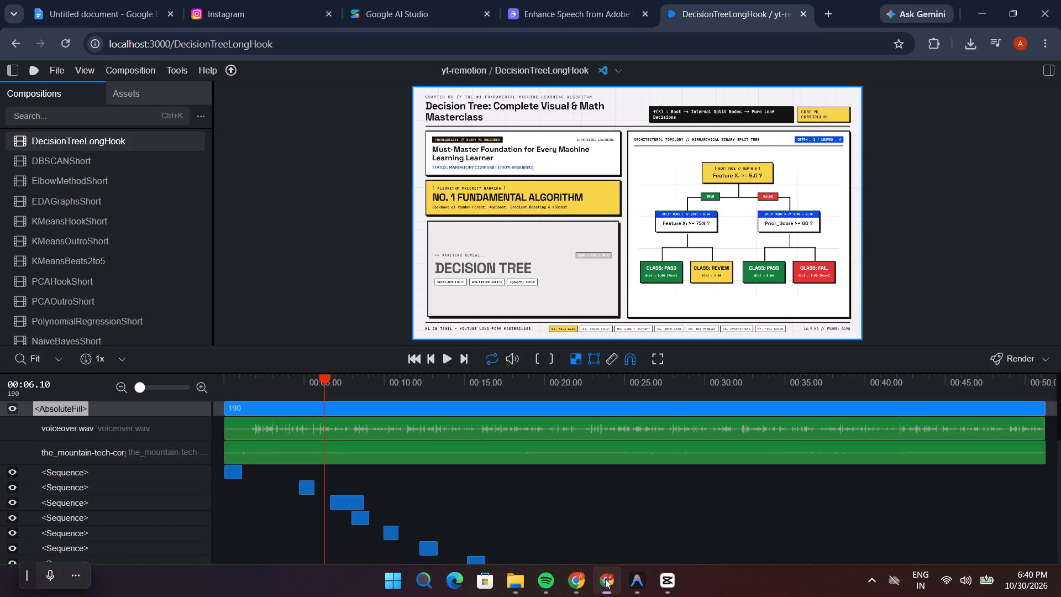
click(554, 0)
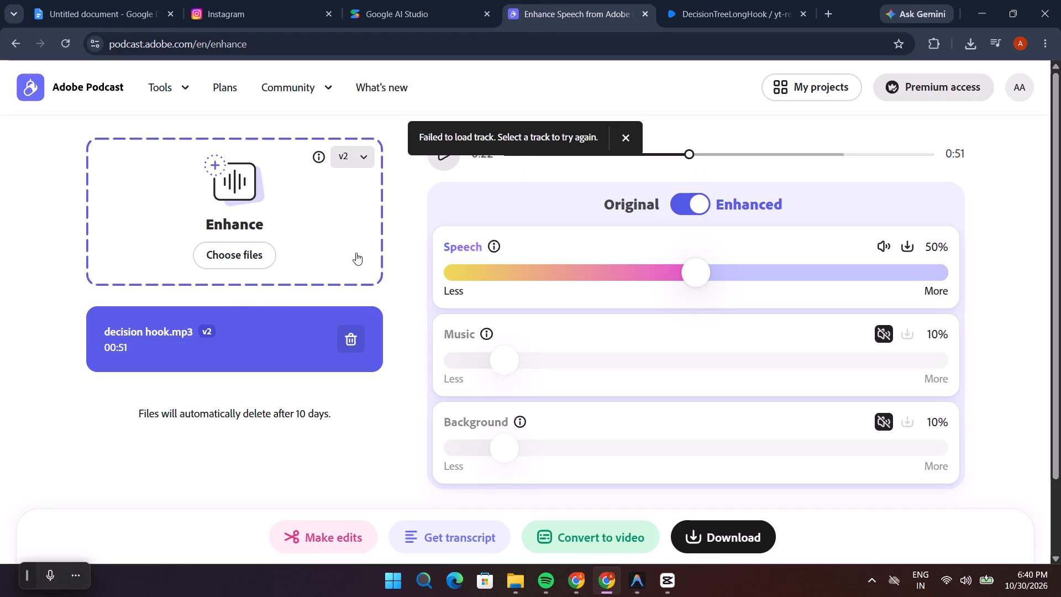
click(224, 242)
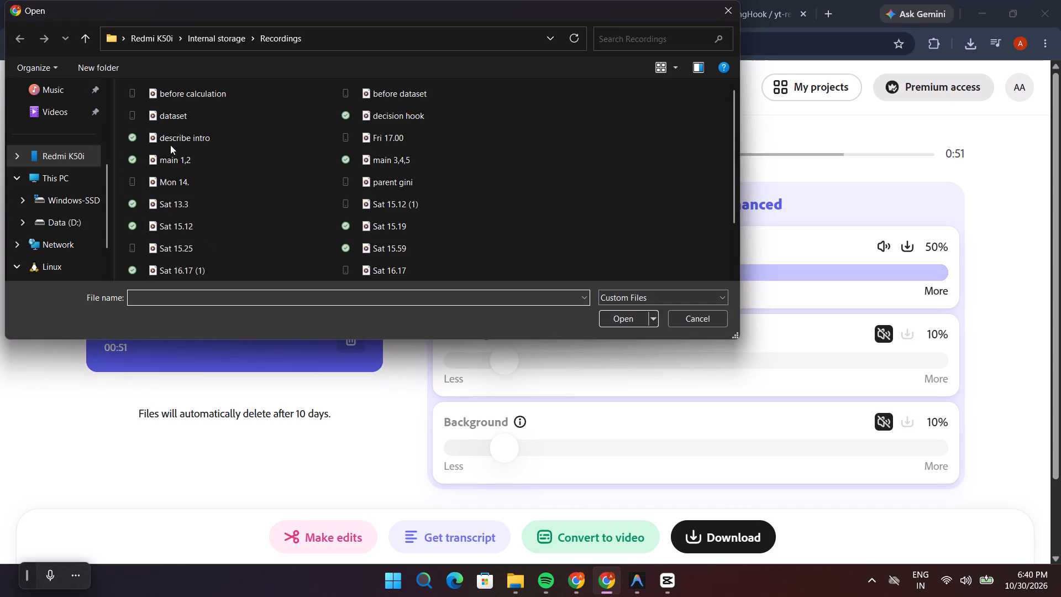
click(185, 116)
ctrl+click(218, 94)
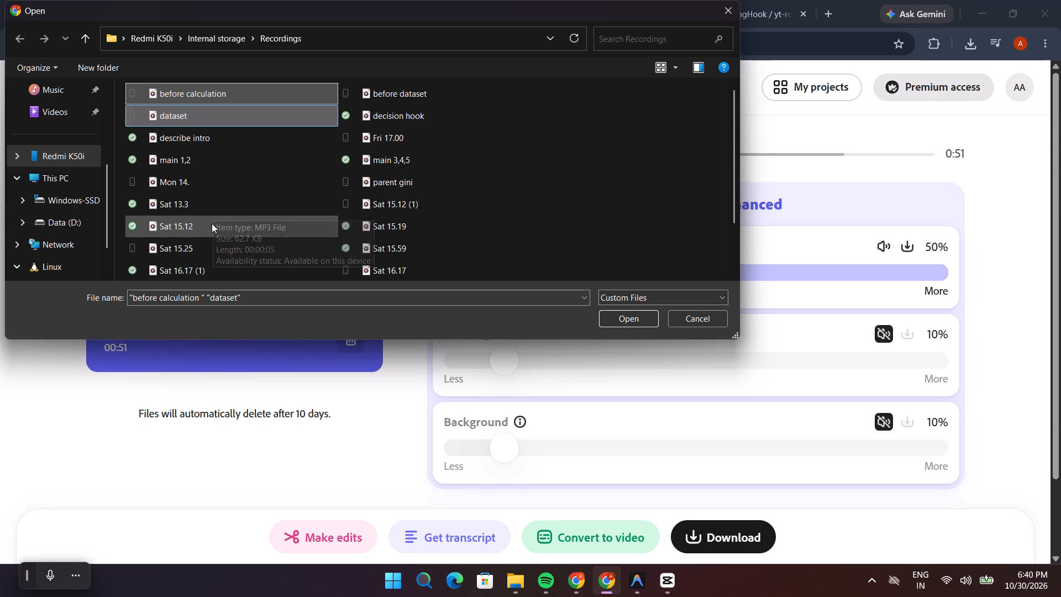
scroll(212, 223, down, 5)
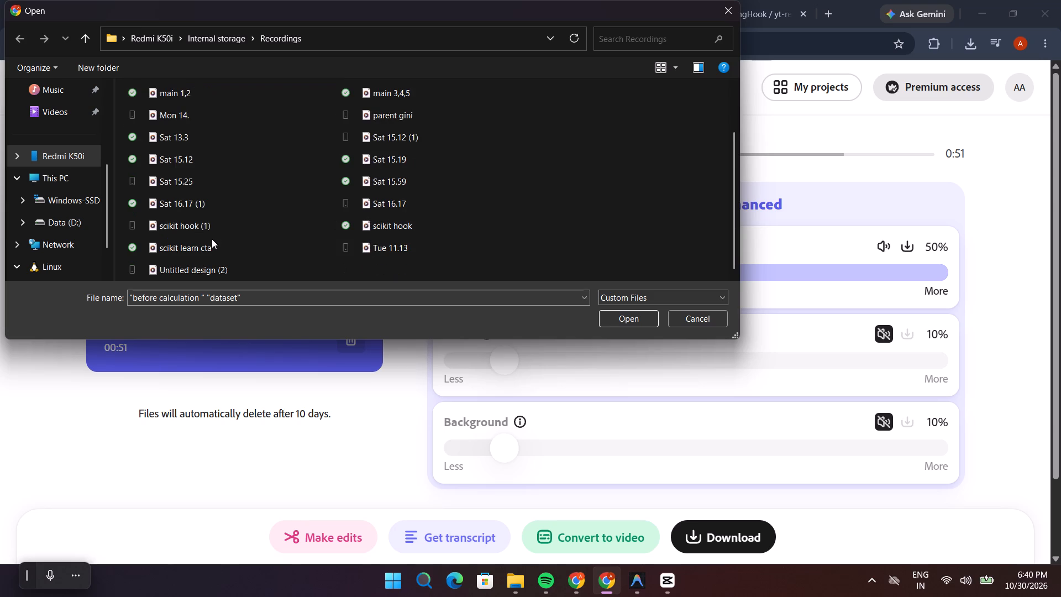
scroll(212, 242, down, 1)
scroll(212, 242, up, 17)
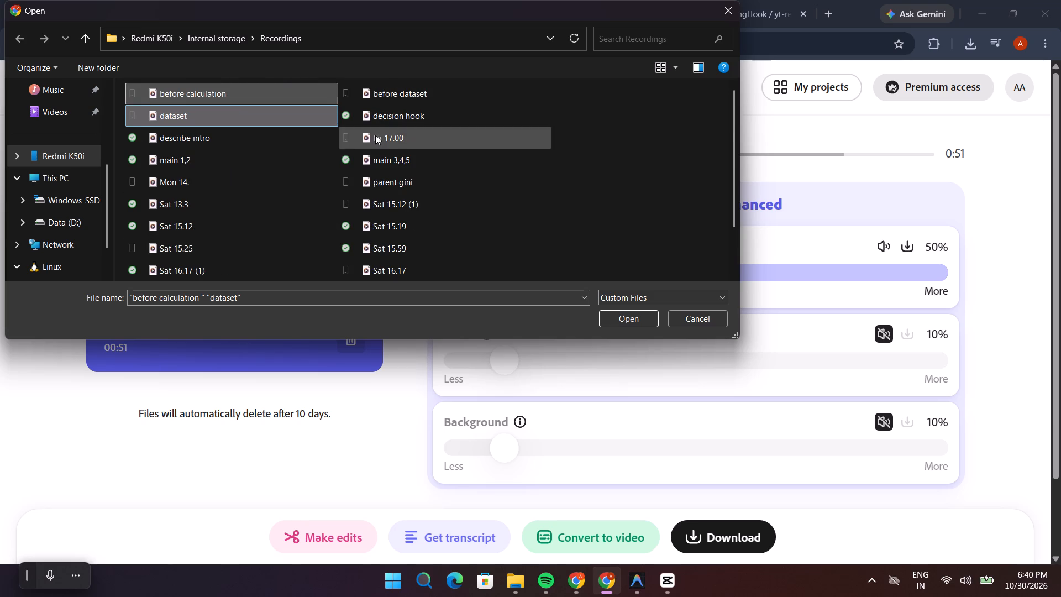
ctrl+click(392, 178)
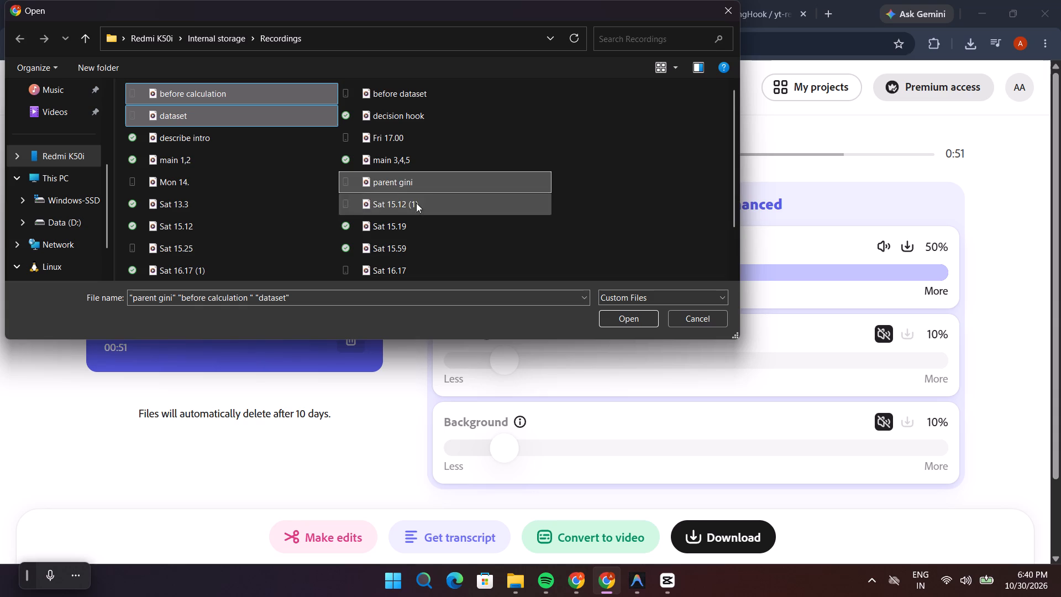
scroll(409, 242, down, 2)
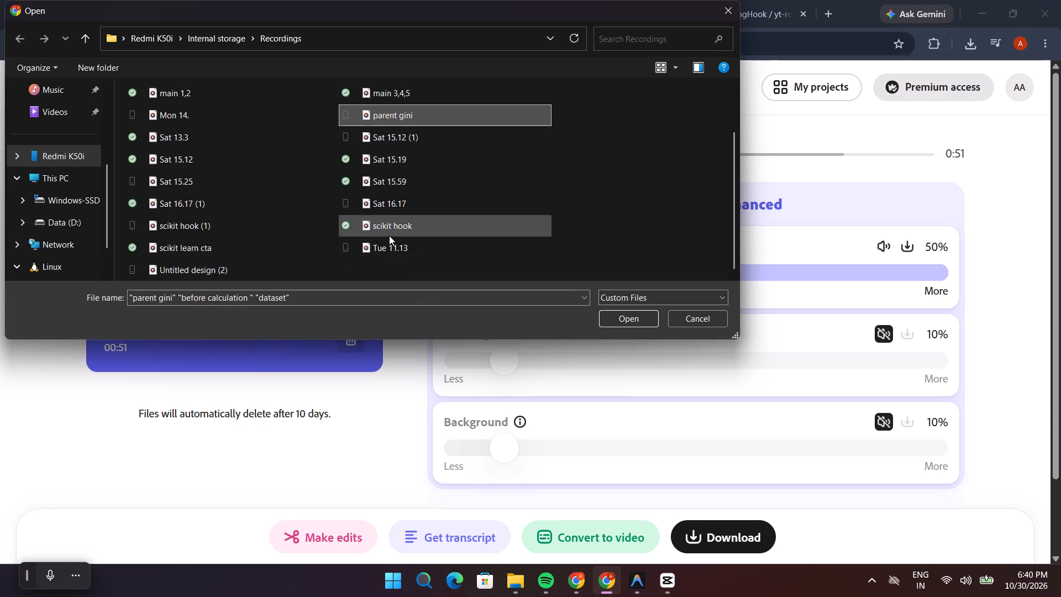
scroll(389, 235, up, 2)
ctrl+click(384, 135)
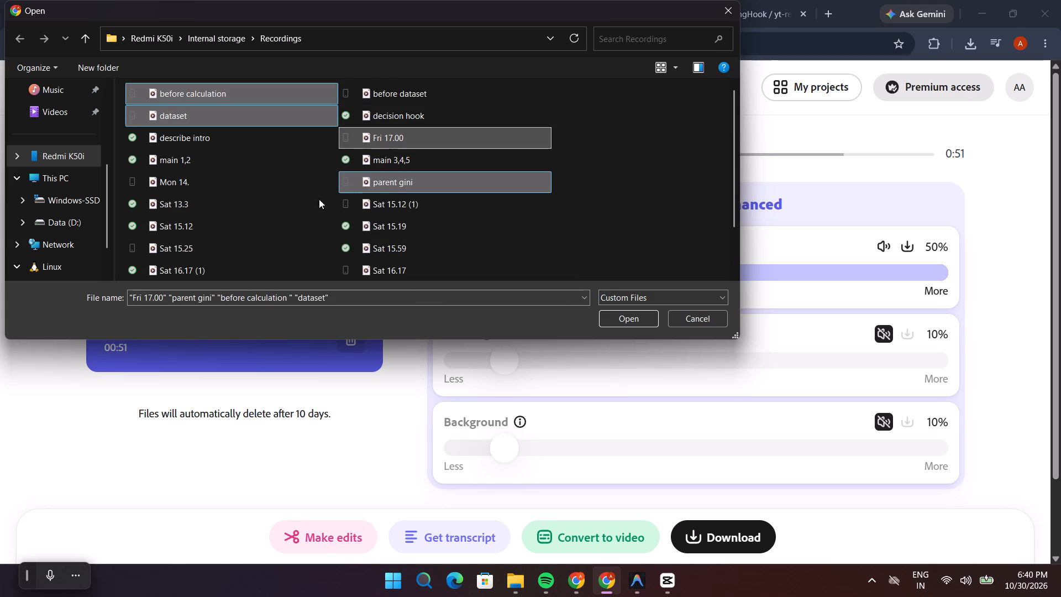
scroll(222, 223, down, 4)
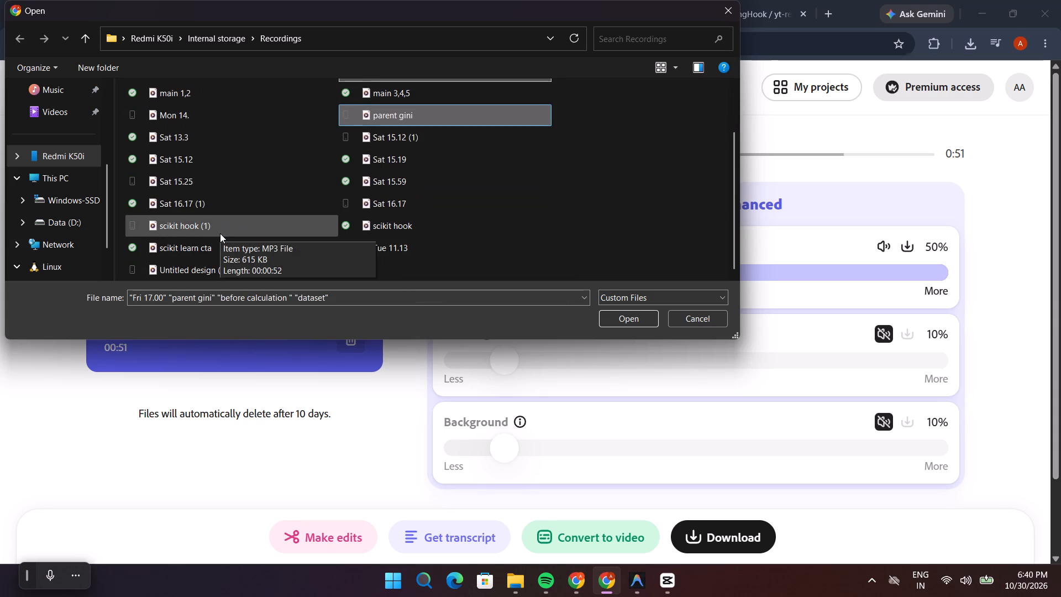
scroll(220, 233, down, 1)
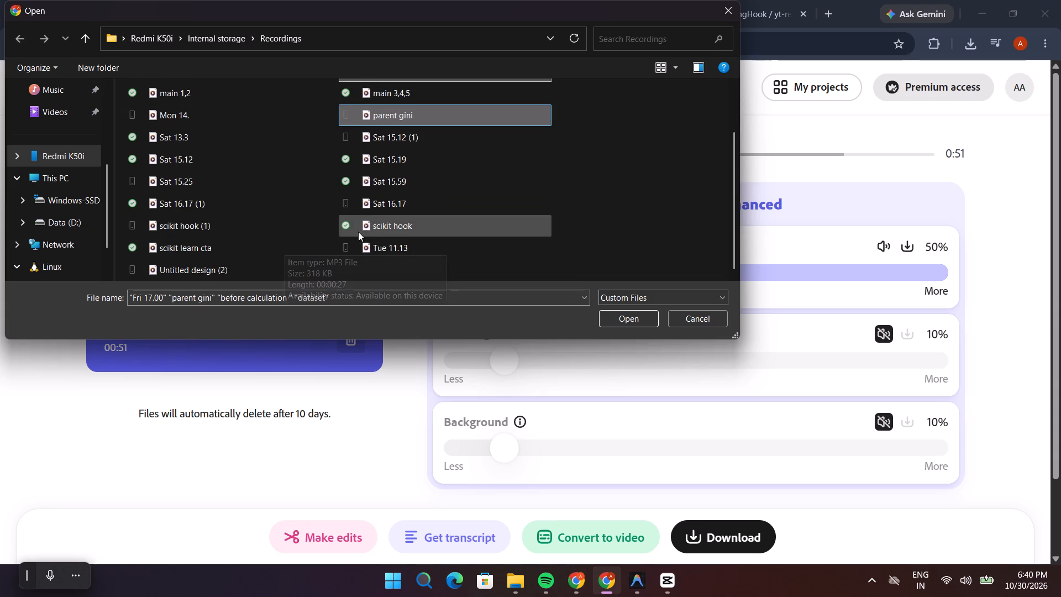
scroll(202, 265, up, 1)
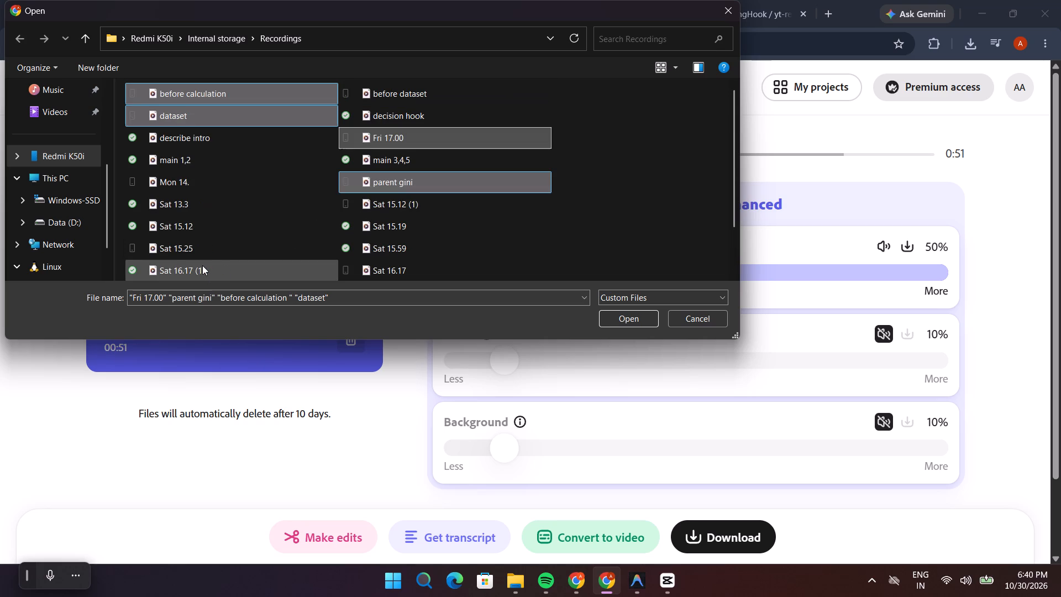
scroll(202, 265, up, 1)
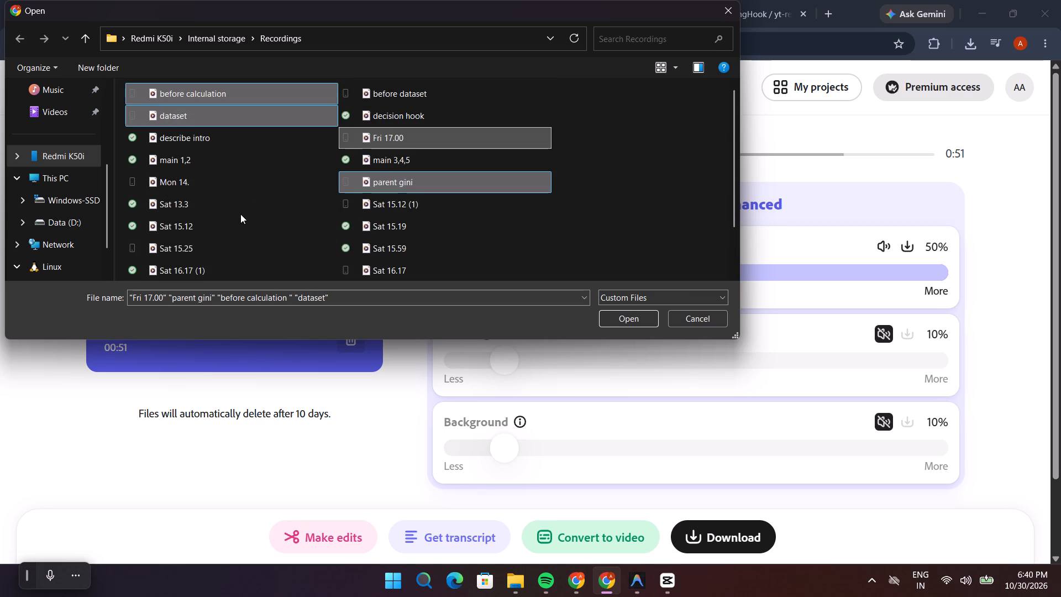
scroll(239, 219, down, 6)
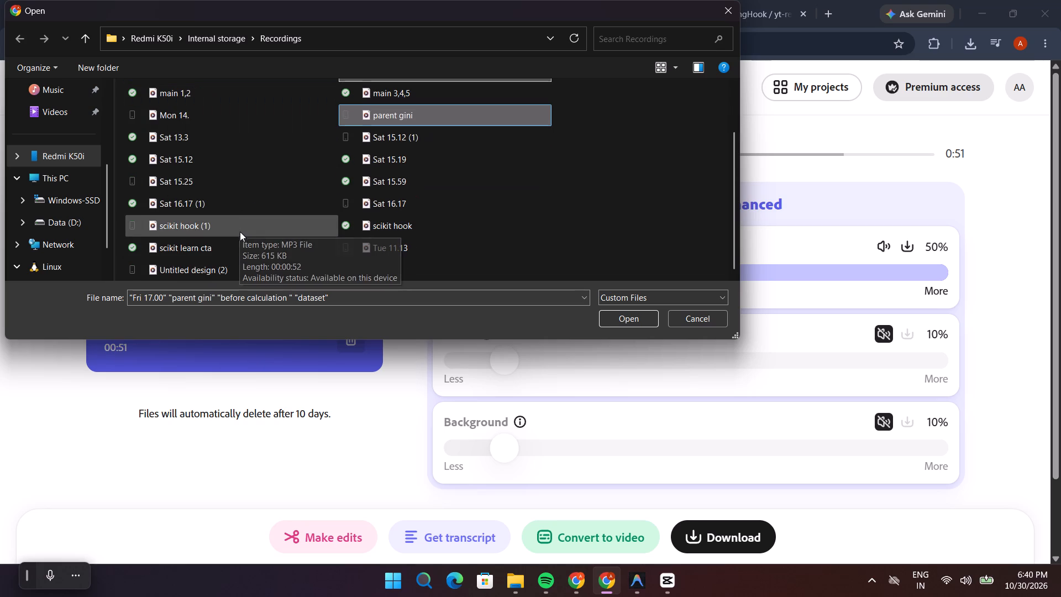
scroll(183, 223, up, 4)
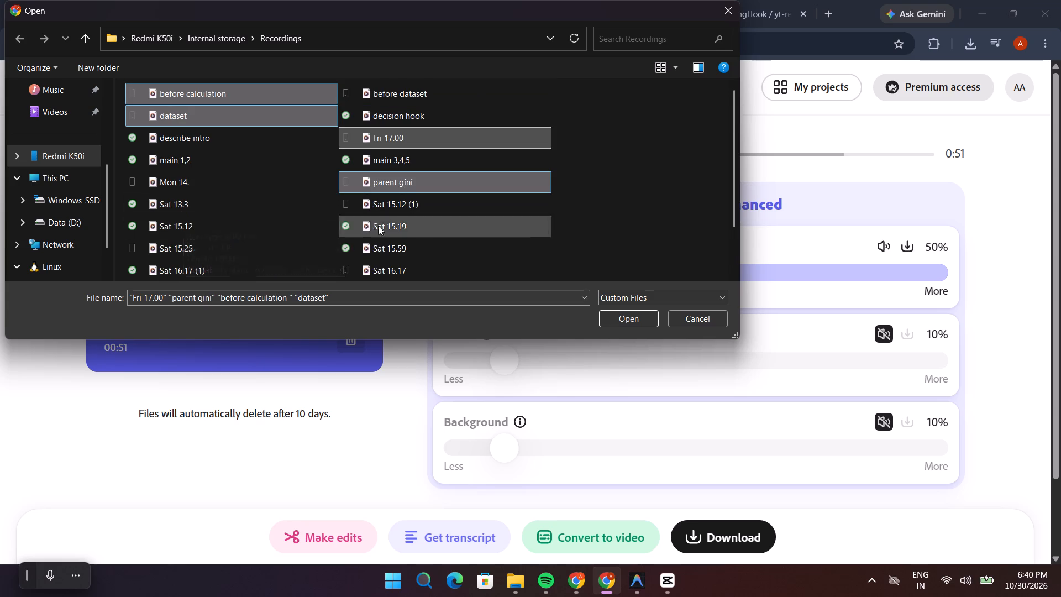
click(612, 318)
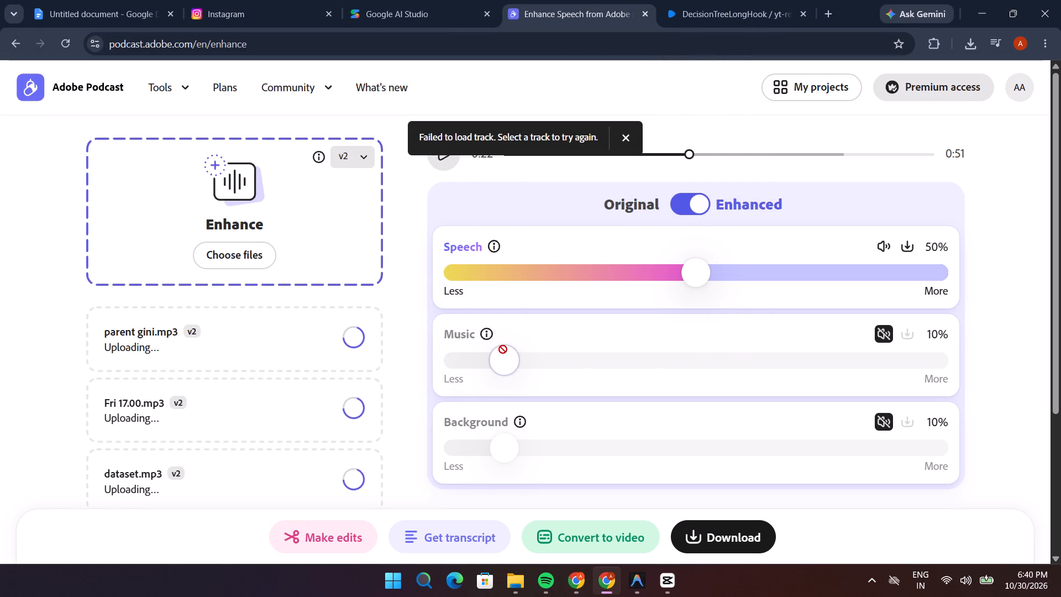
scroll(501, 350, down, 5)
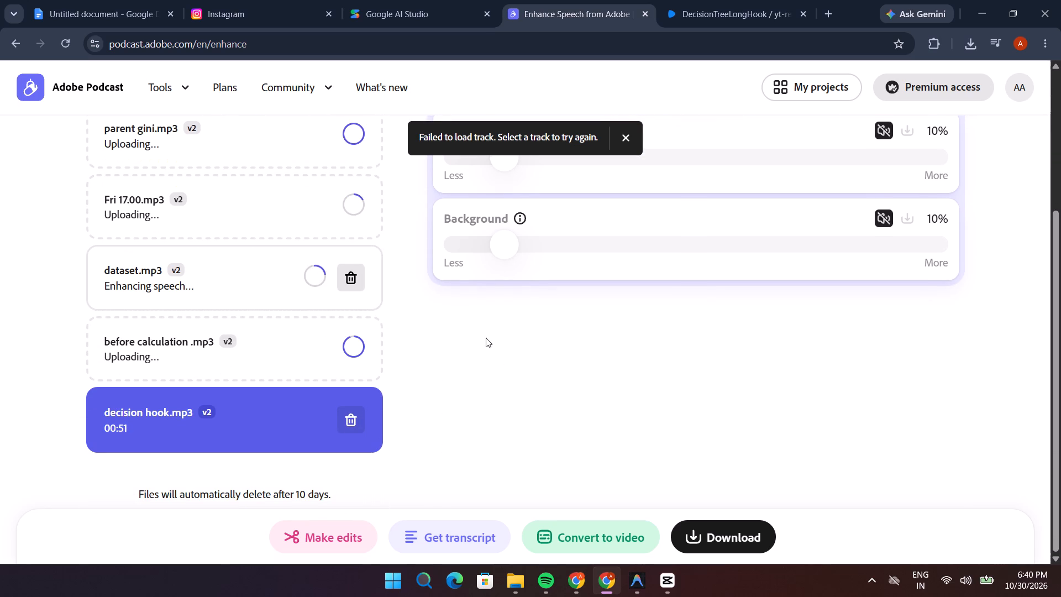
Switch back to CapCut and examine the first two seconds of the DecisionTreeLongHook intro from the start of the timeline.
key(alt+Tab)
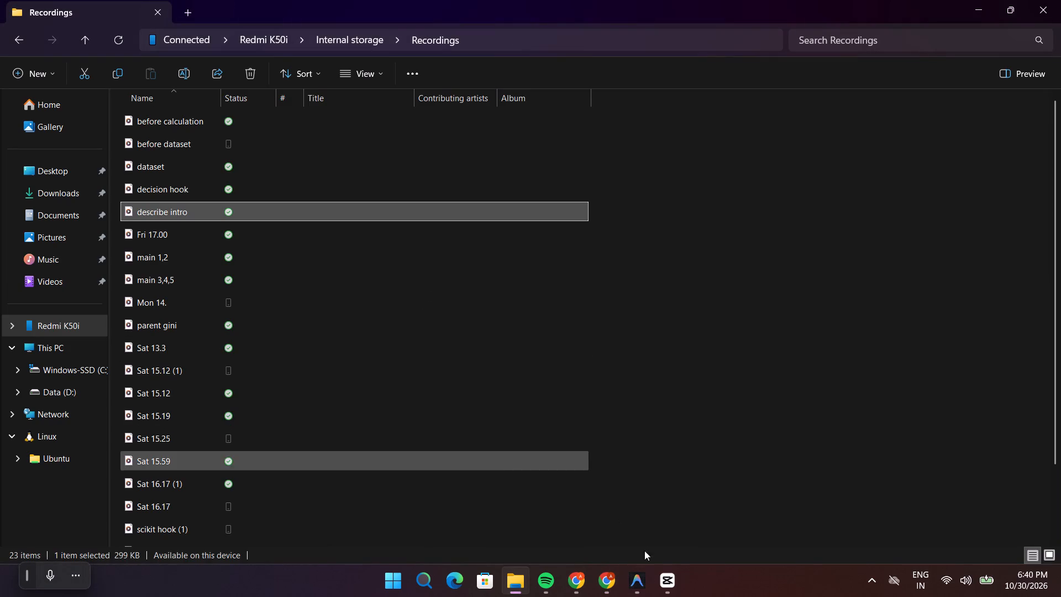
click(632, 584)
click(670, 584)
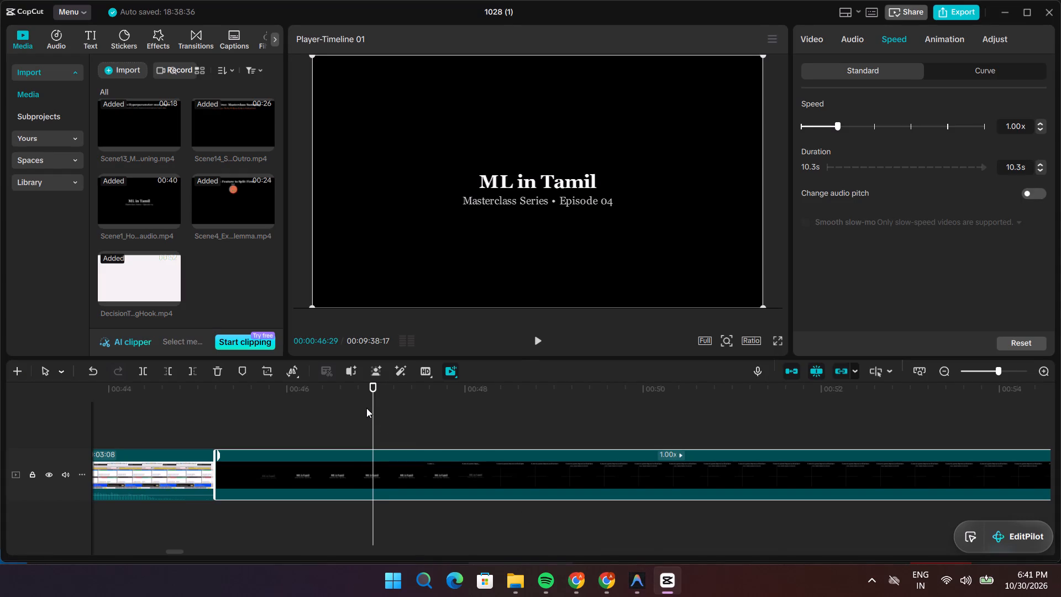
drag(370, 408, 61, 379)
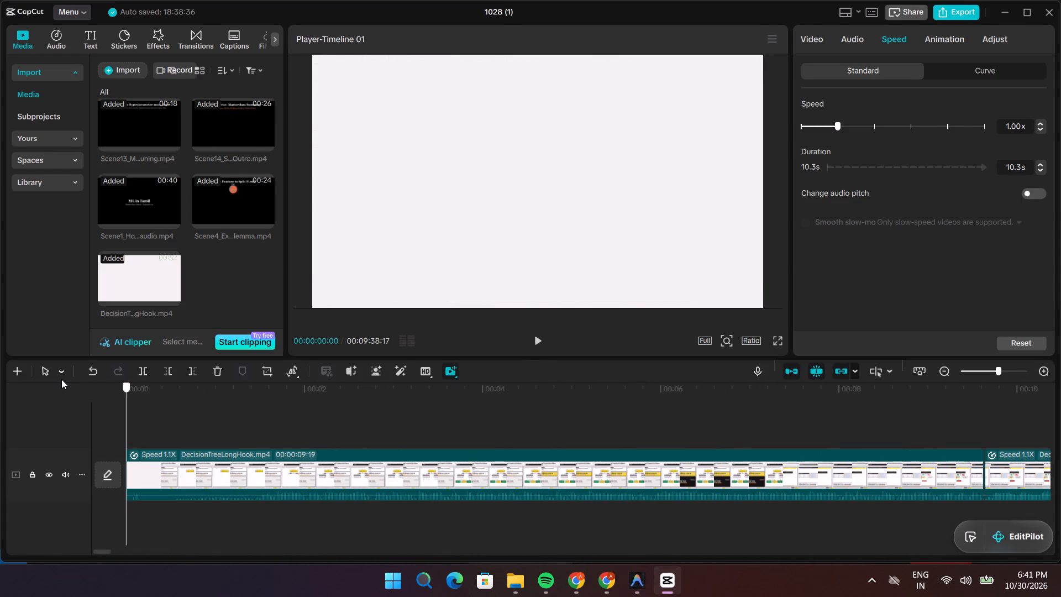
drag(61, 379, 61, 379)
key(space)
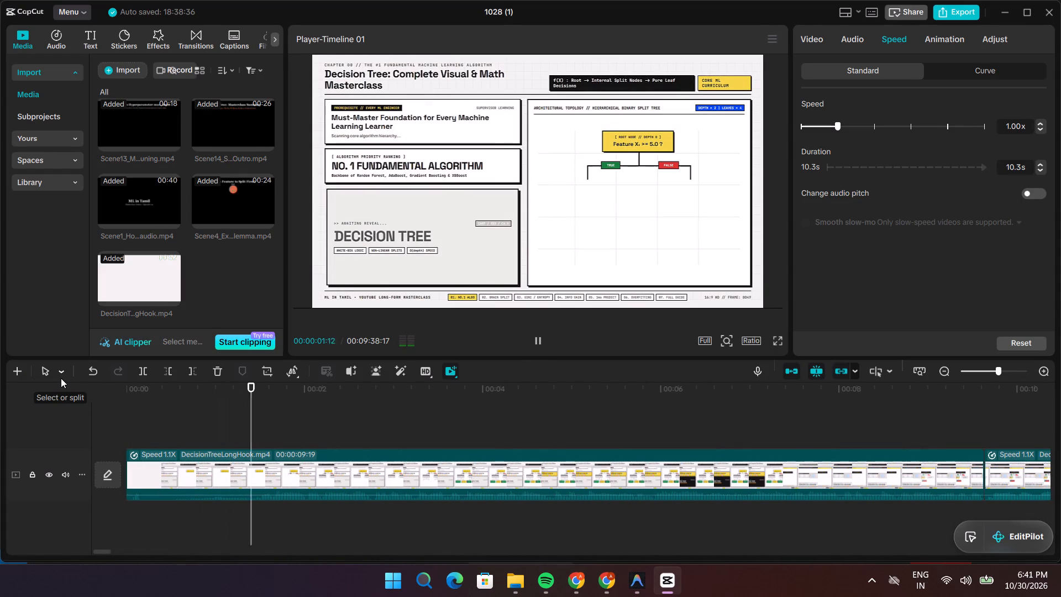
key(space)
drag(373, 399, 145, 398)
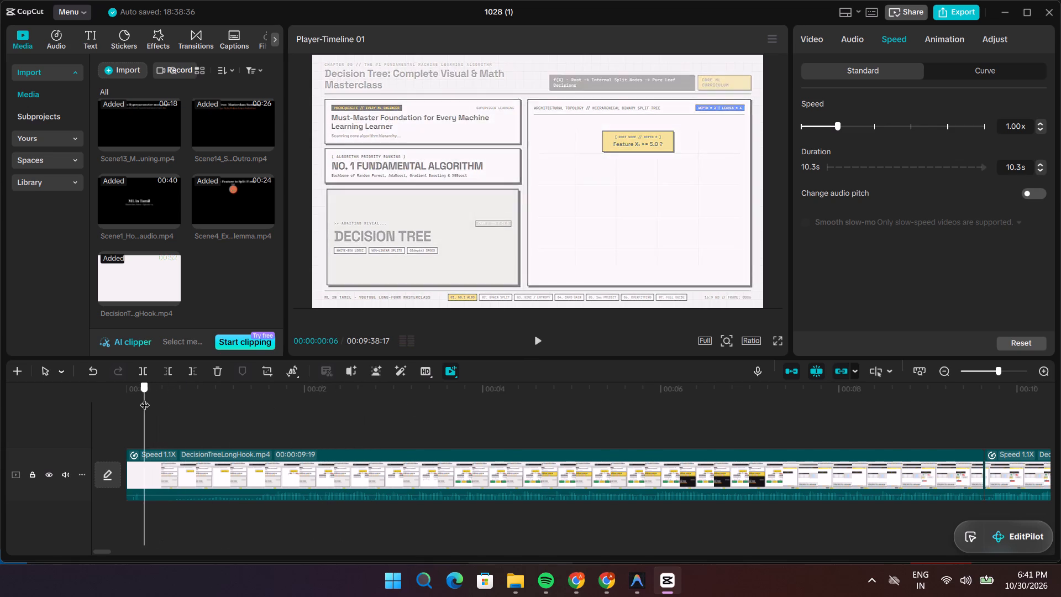
drag(145, 398, 182, 404)
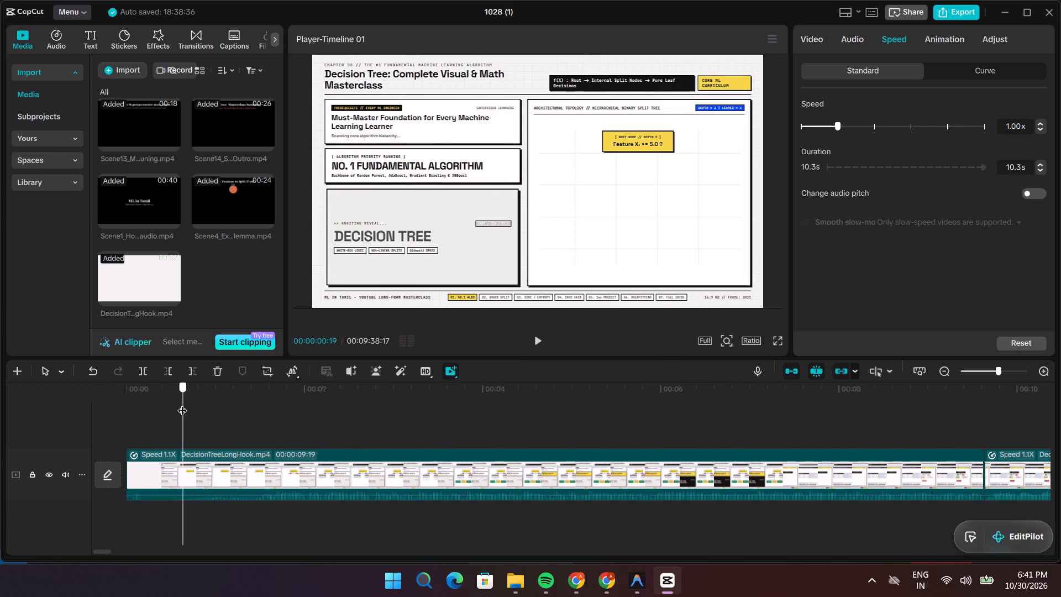
drag(182, 404, 245, 411)
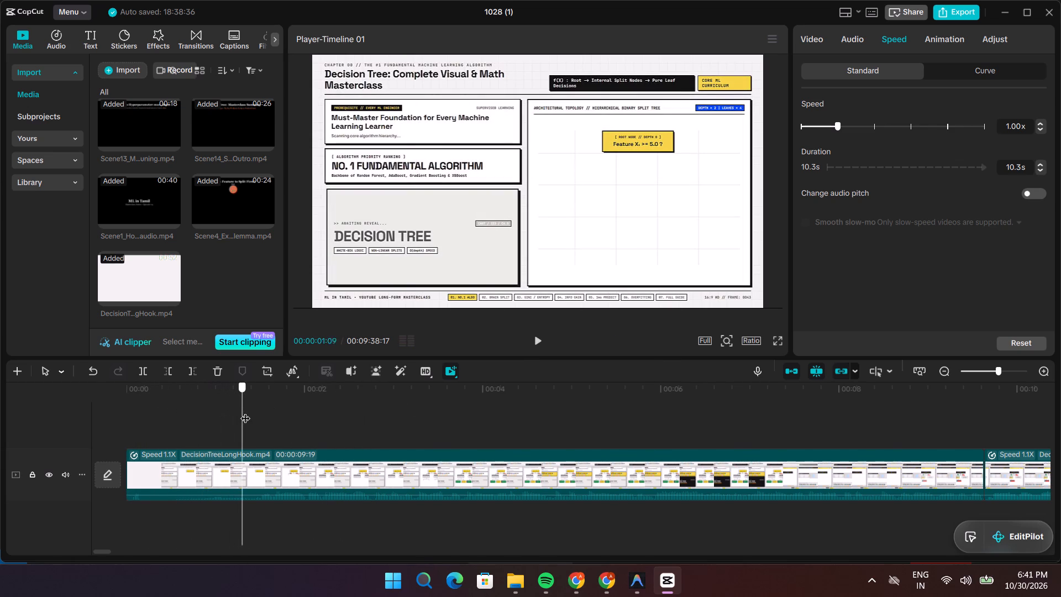
drag(245, 411, 277, 418)
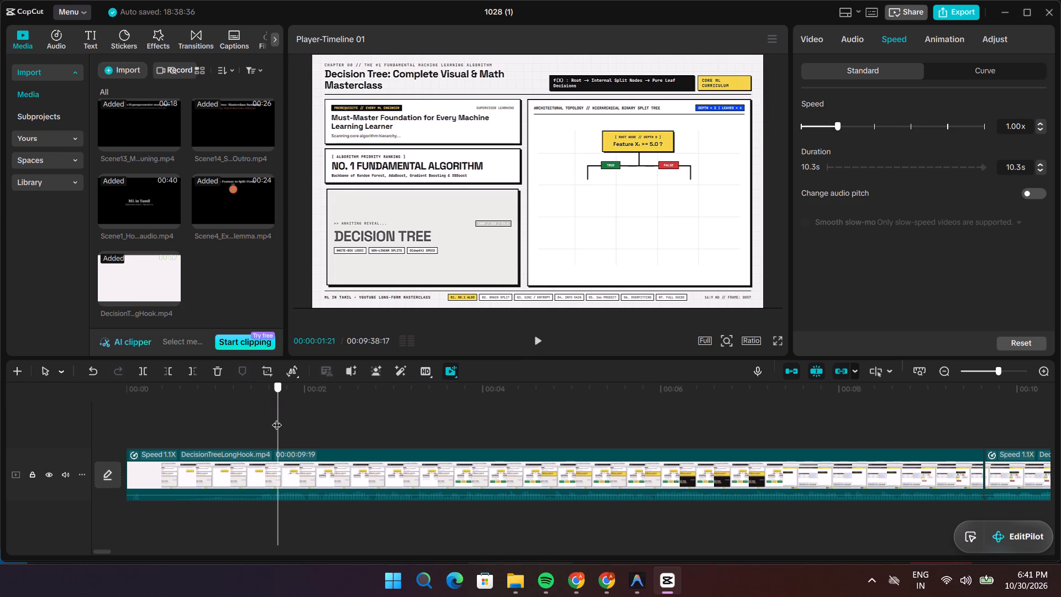
Play the DecisionTreeLongHook intro from the start and split it at 00:00:27:10, on the New Unseen Data slide.
drag(277, 418, 111, 396)
key(space)
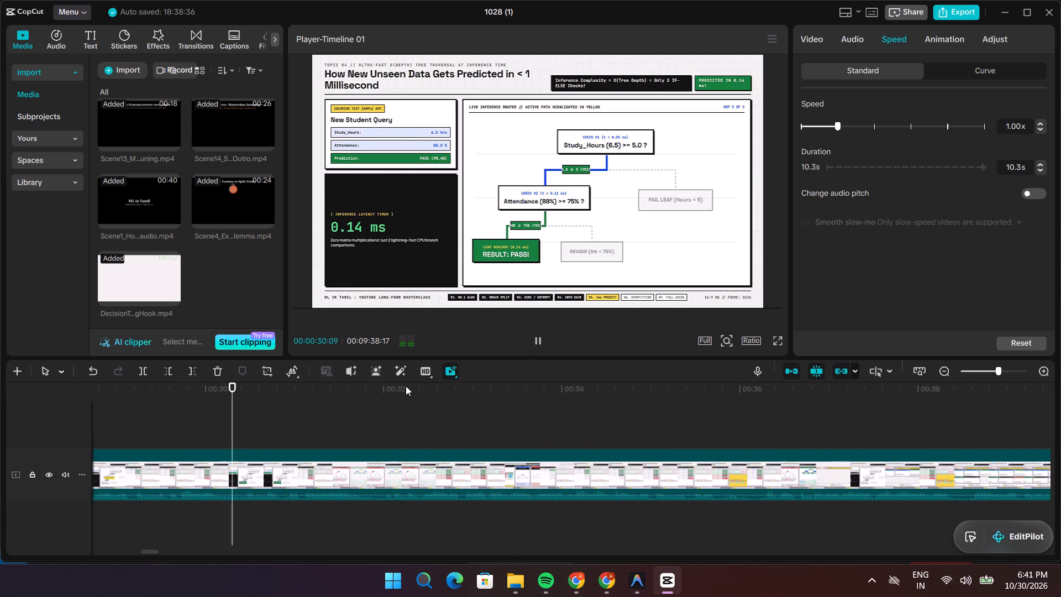
drag(302, 389, 85, 400)
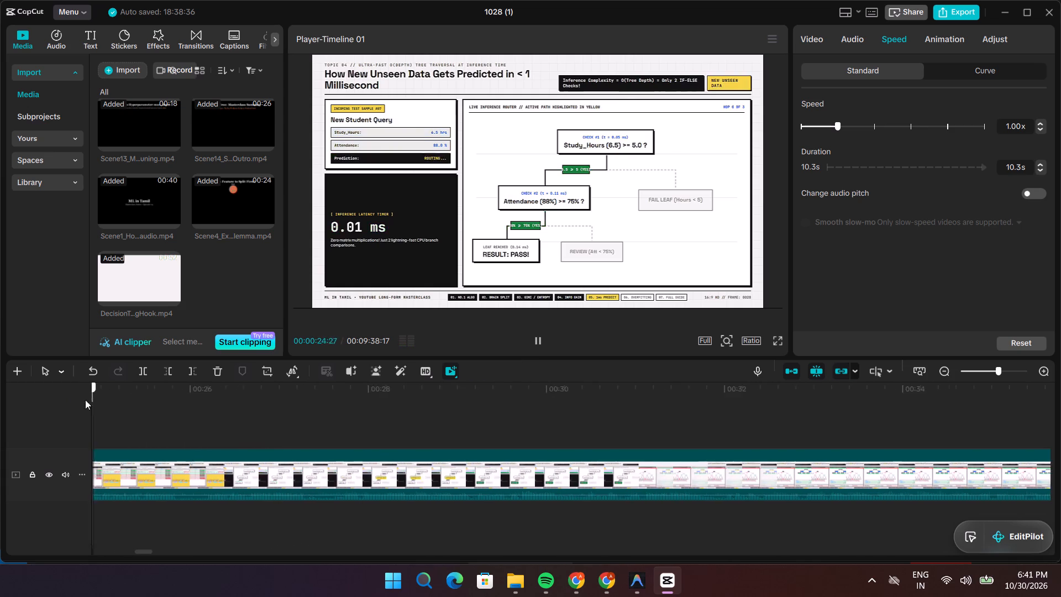
drag(85, 400, 359, 451)
key(space)
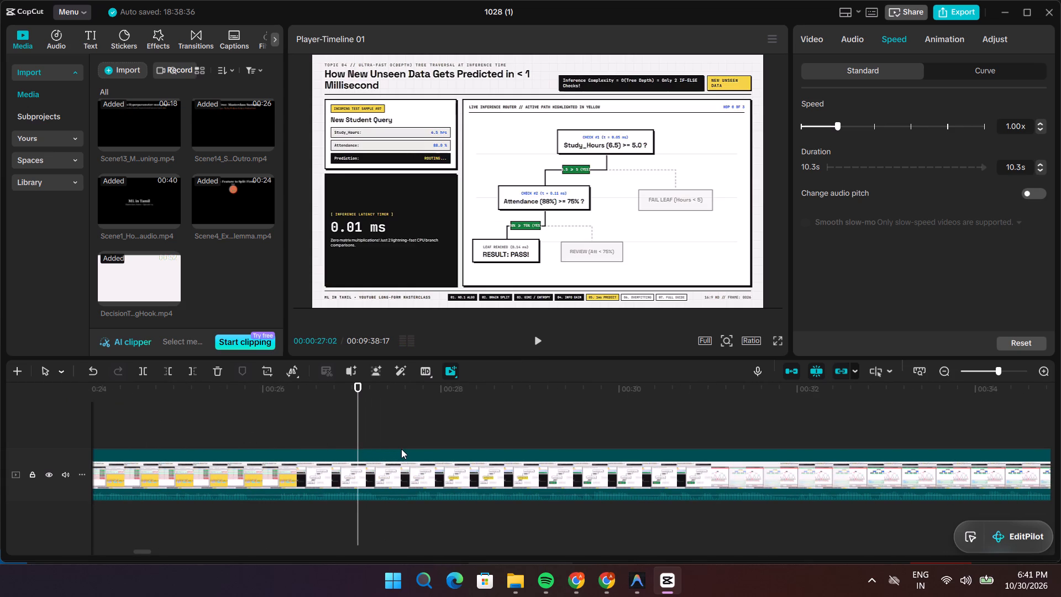
key(space)
key(space)
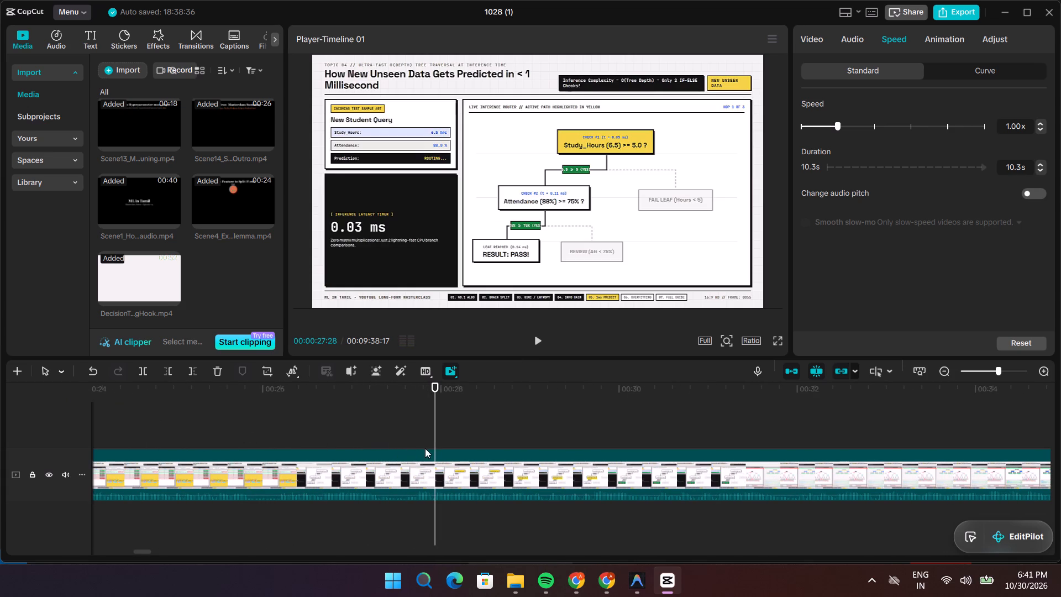
drag(435, 432, 351, 433)
key(space)
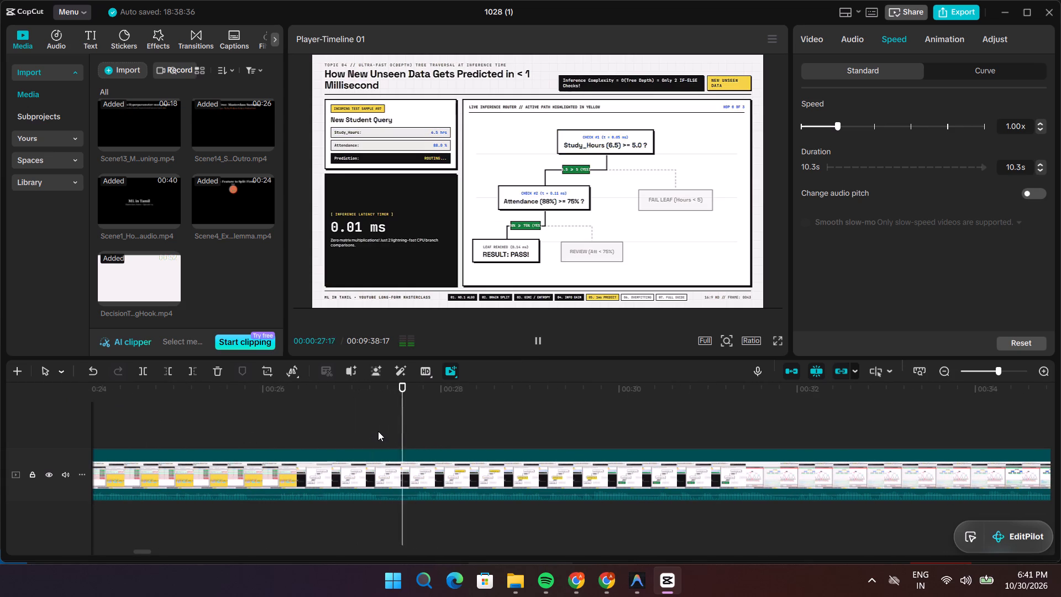
key(space)
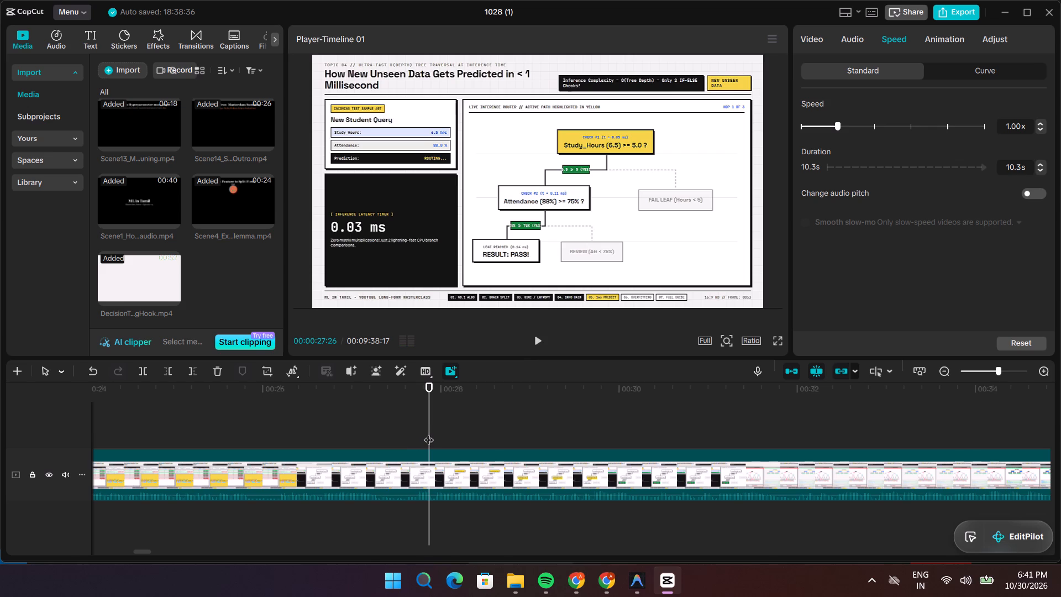
drag(429, 433, 382, 432)
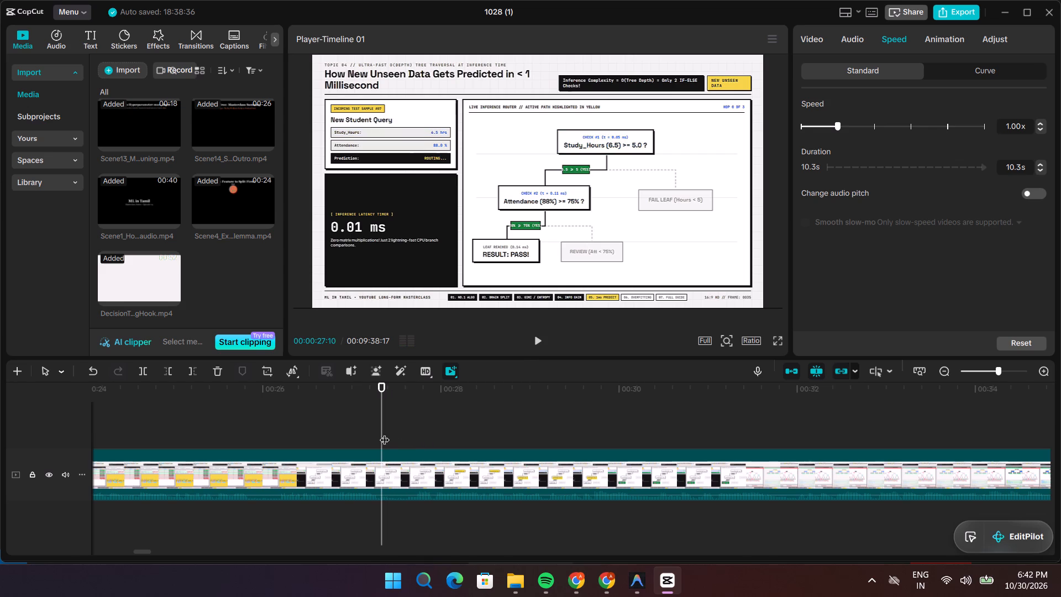
click(387, 457)
key(ctrl+b)
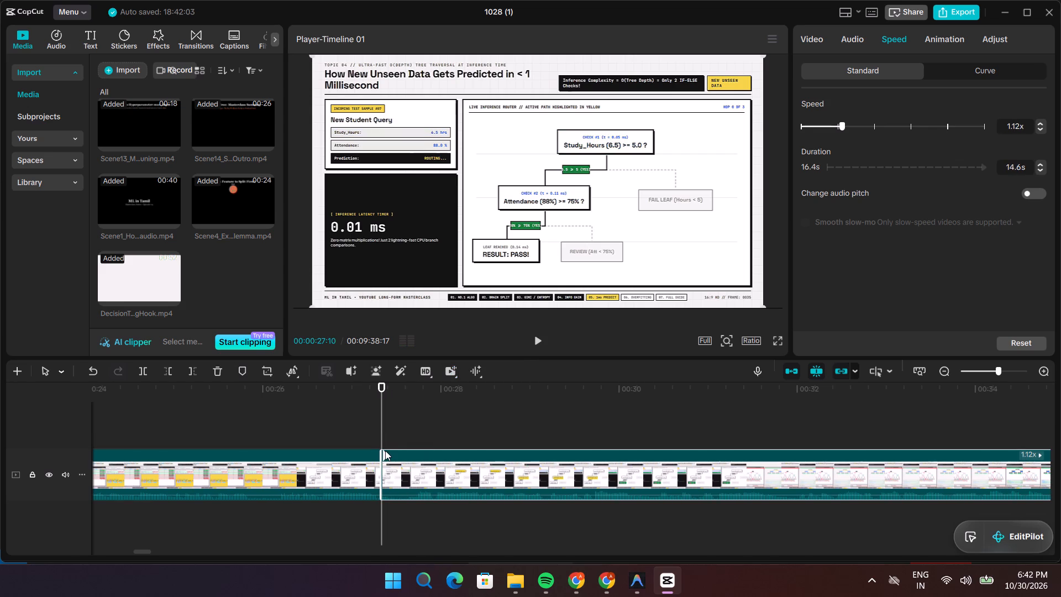
Trim the start of the DecisionTreeLongHook segment after the 00:00:27:10 split, shortening the segment to about 14.4 s.
drag(380, 467, 387, 467)
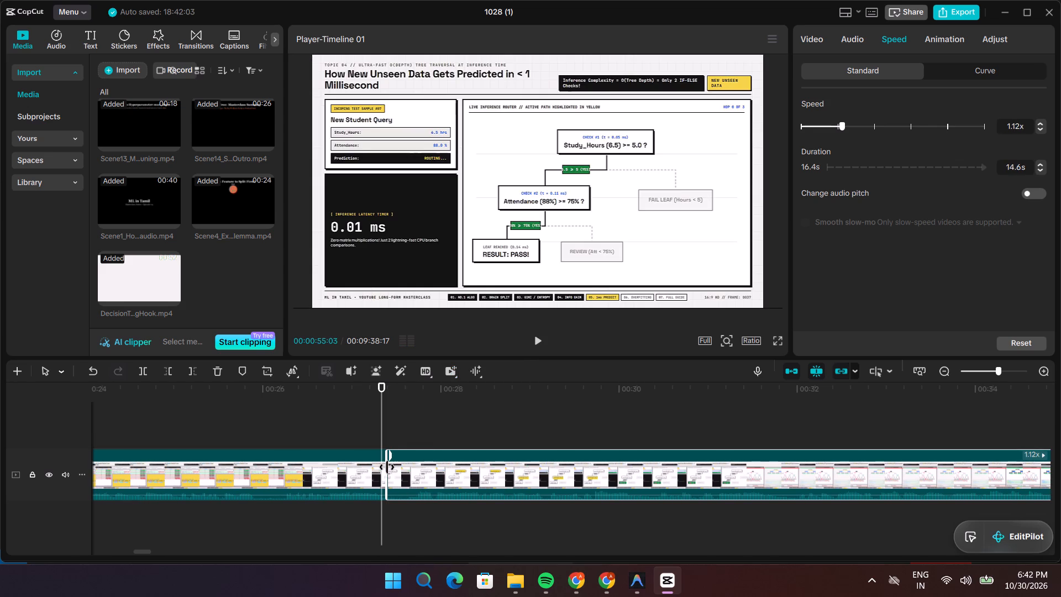
drag(387, 467, 390, 467)
triple_click(390, 467)
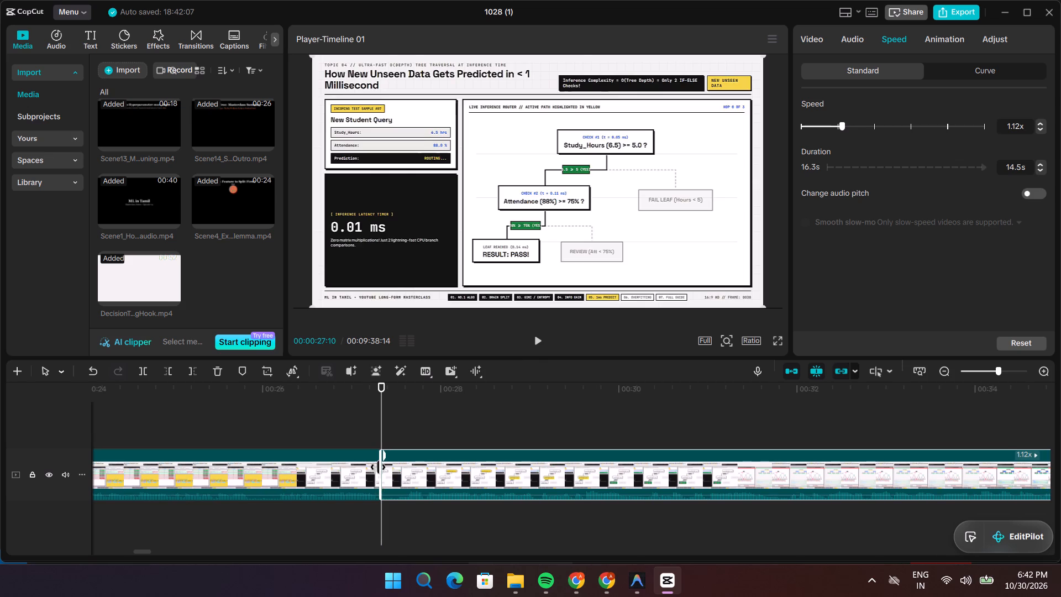
click(397, 470)
drag(381, 470, 391, 473)
click(391, 473)
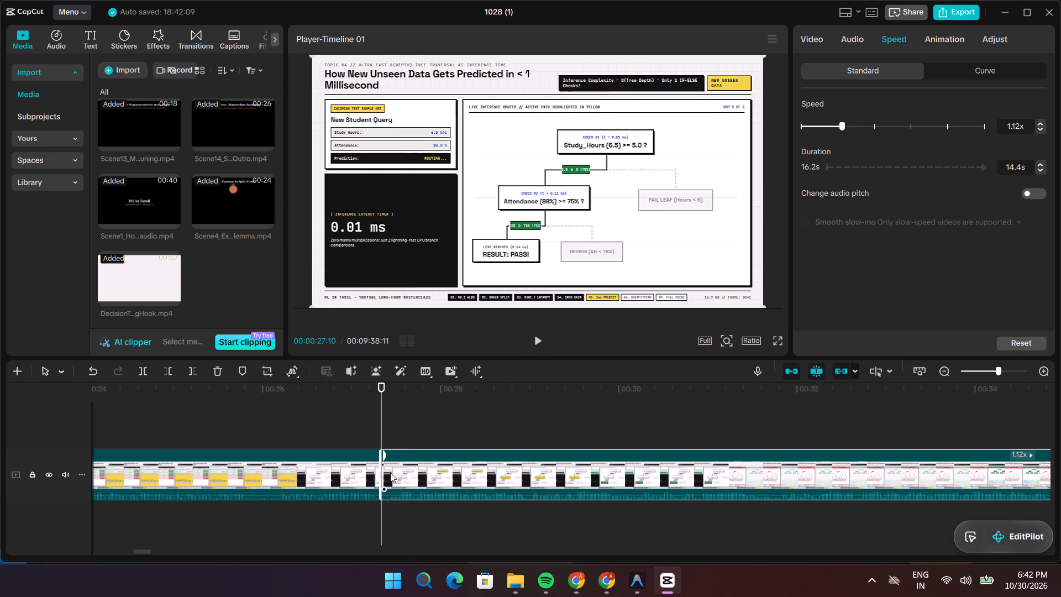
drag(382, 473, 387, 476)
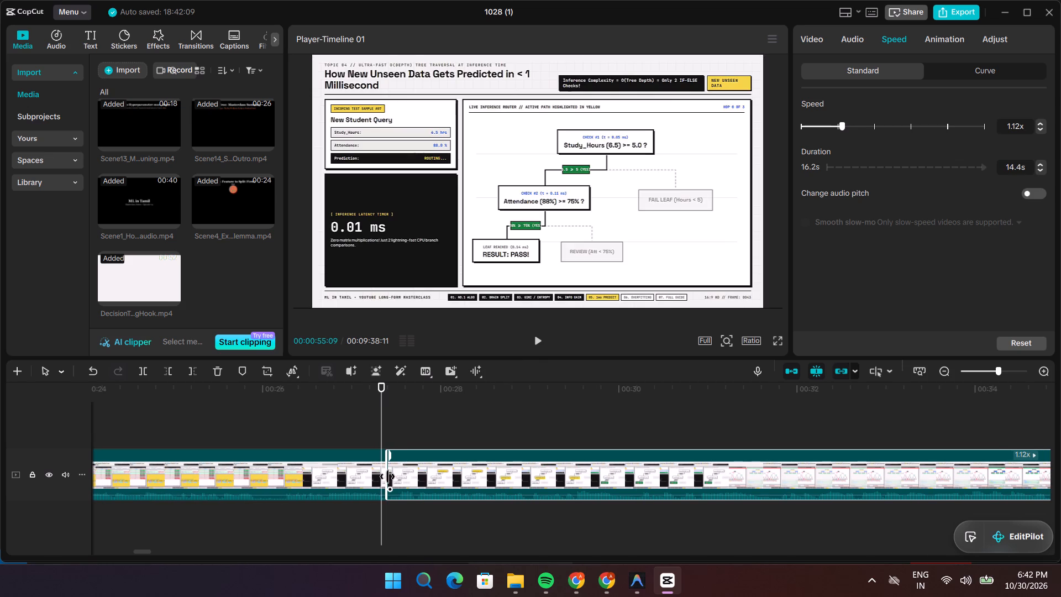
drag(387, 476, 388, 478)
Play back the join at 00:00:27:10 and examine the transition into the #1 Danger (Overfitting) slide around 00:00:31.
drag(382, 430, 366, 434)
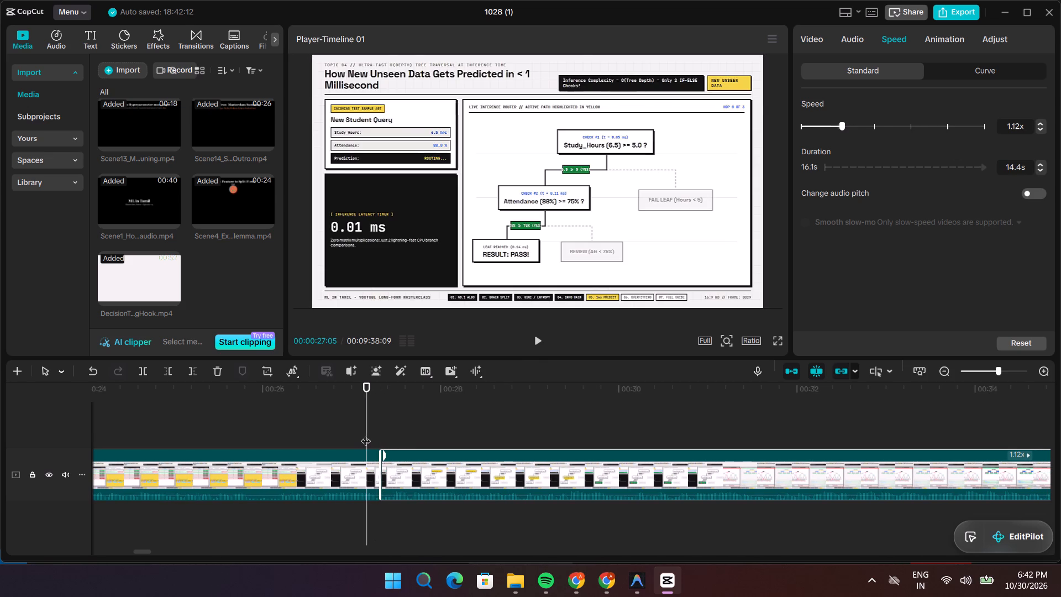
key(space)
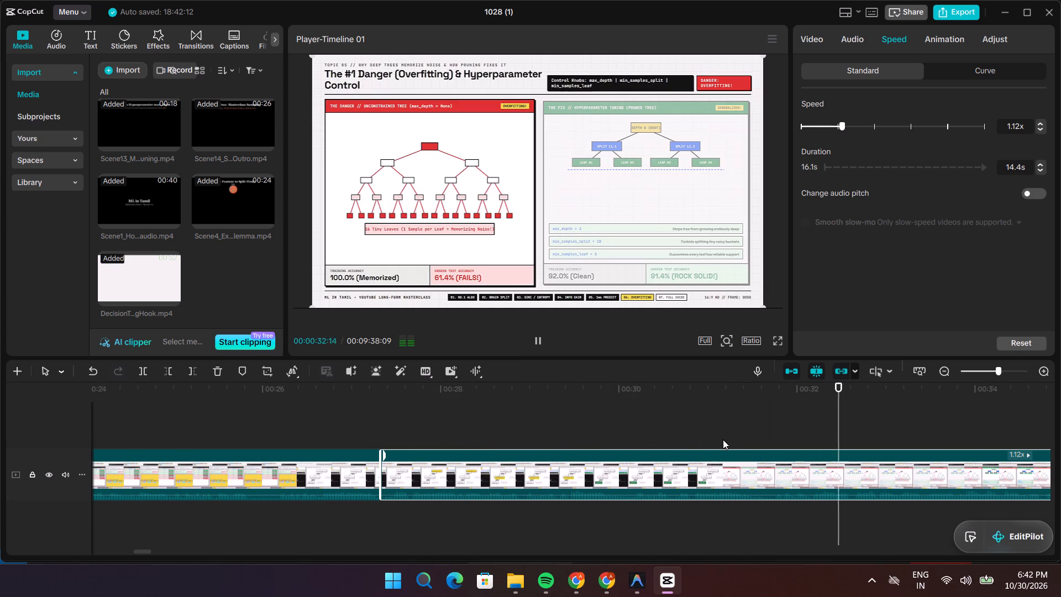
key(c)
key(space)
drag(896, 425, 681, 462)
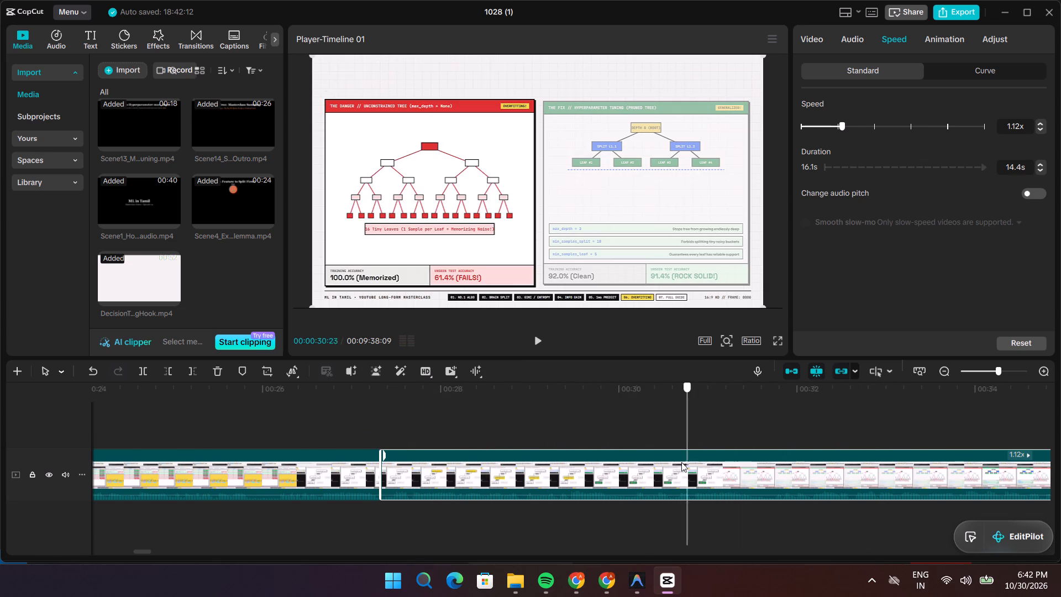
drag(681, 462, 615, 463)
key(space)
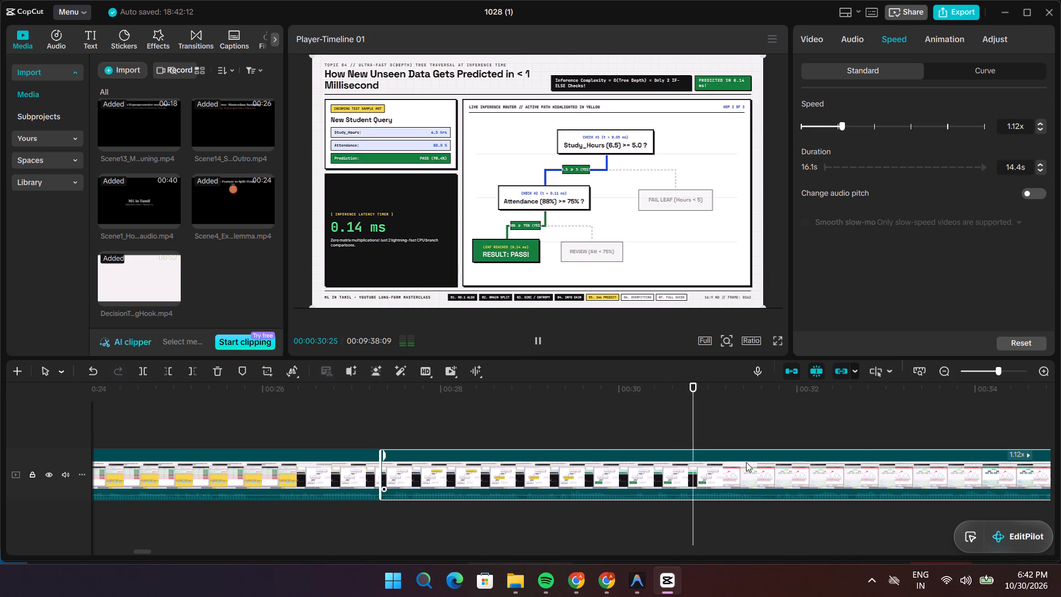
key(space)
drag(771, 436, 751, 442)
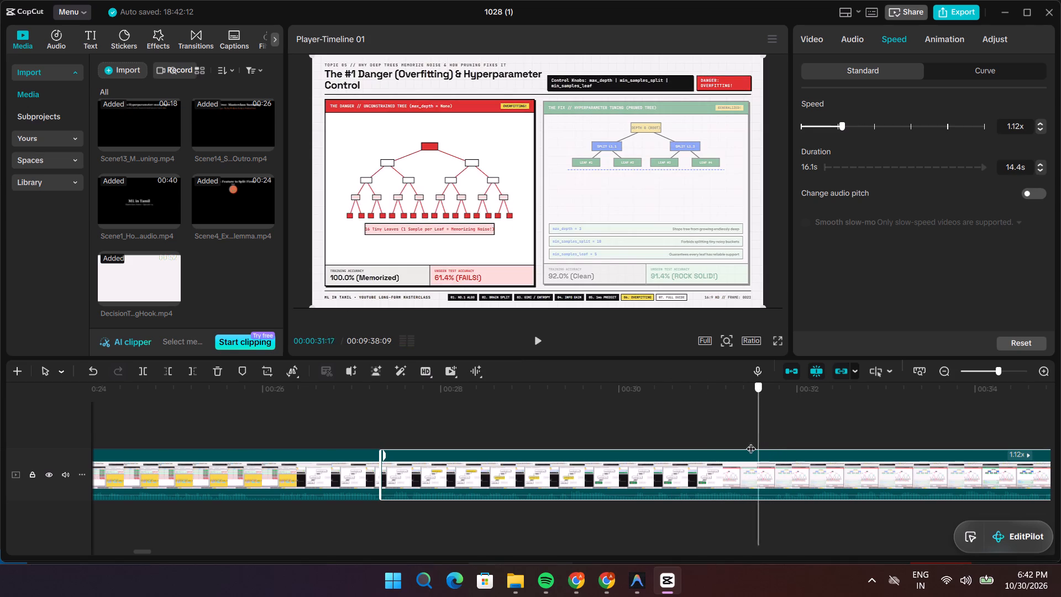
drag(751, 442, 697, 442)
key(space)
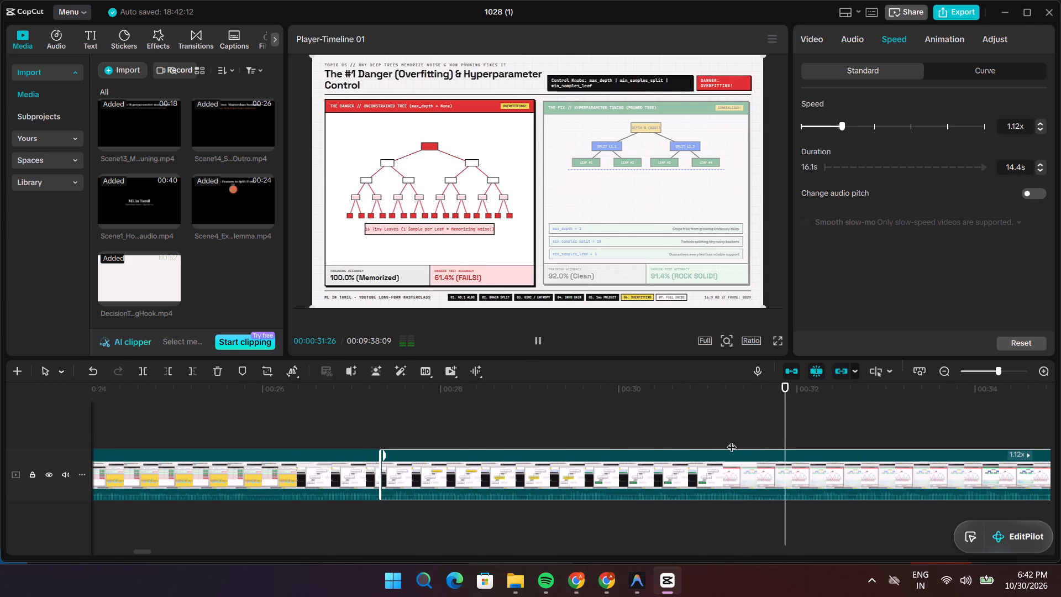
key(space)
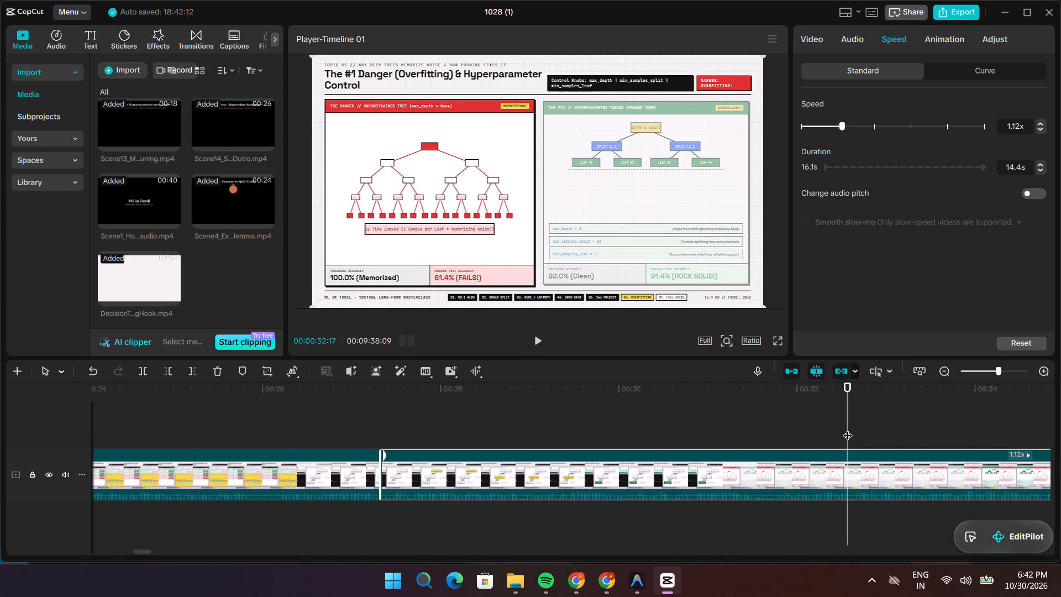
Split the DecisionTreeLongHook segment at 00:00:31:15, on the #1 Danger (Overfitting) slide.
drag(848, 428, 764, 445)
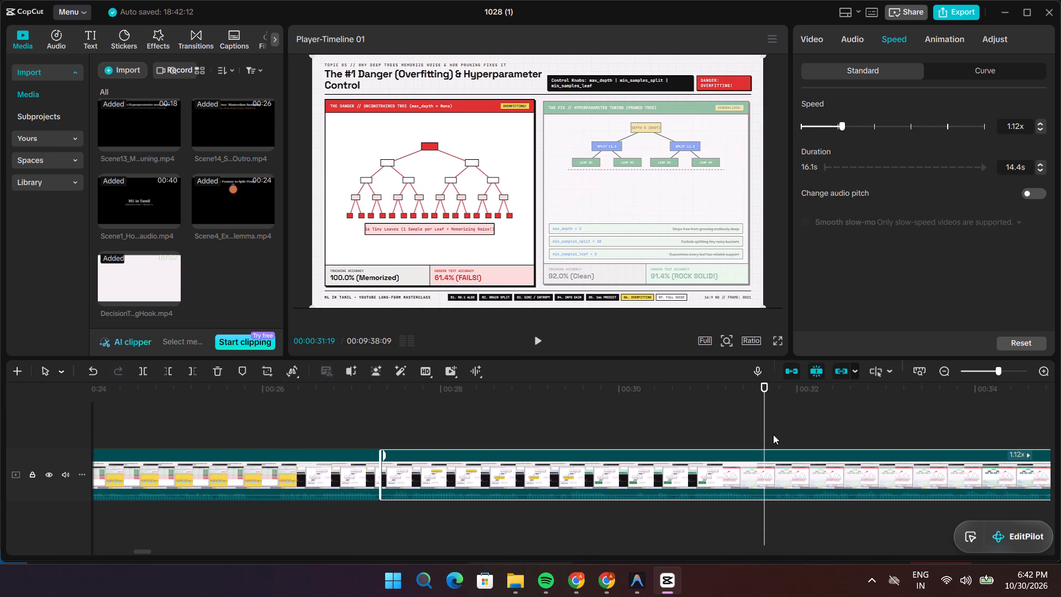
drag(763, 430, 737, 436)
key(space)
key(space)
click(763, 436)
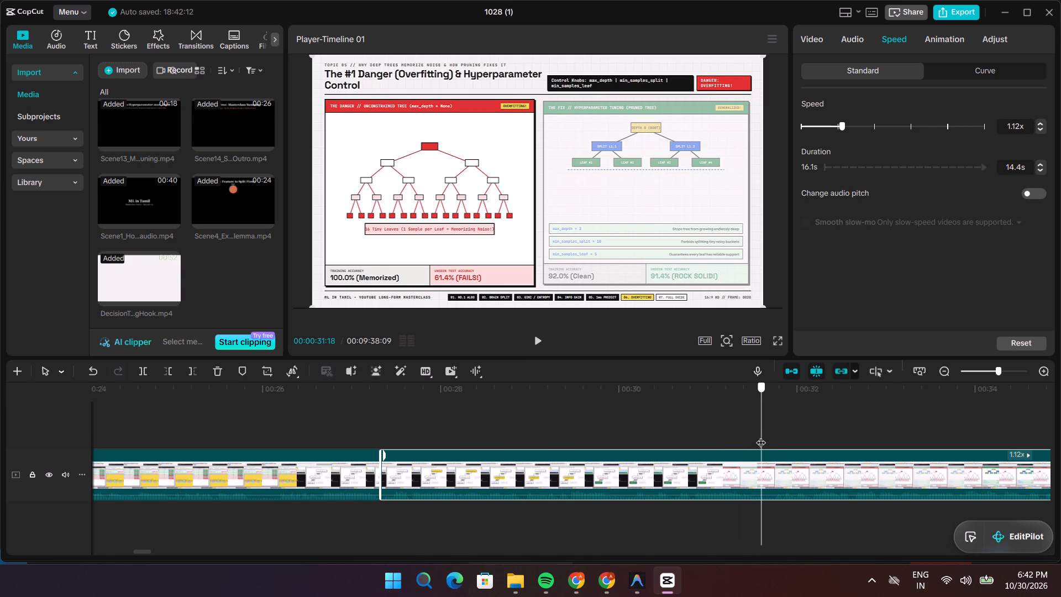
key(space)
key(space)
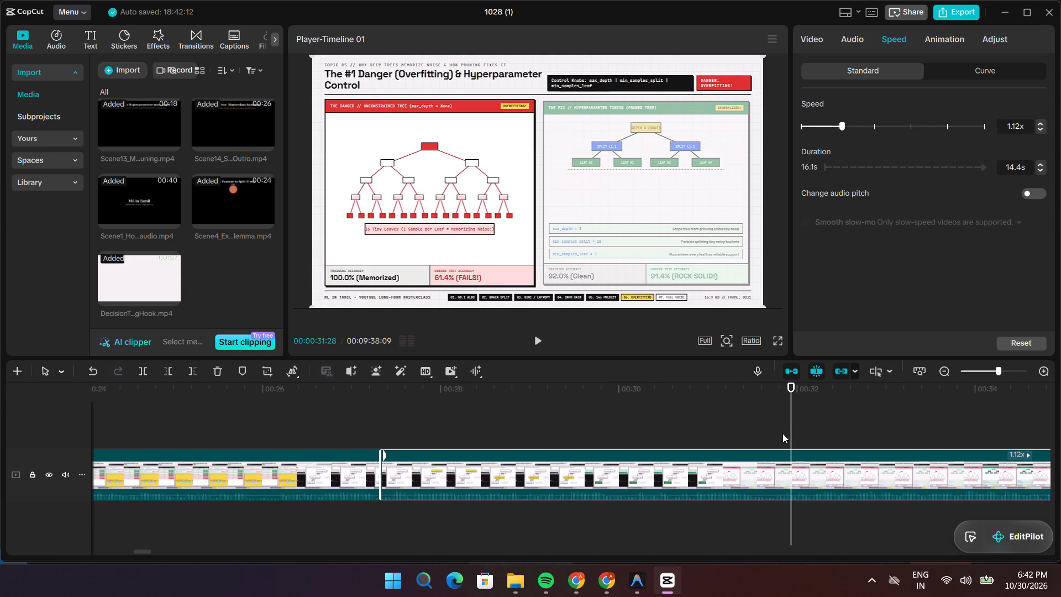
drag(790, 430, 753, 439)
click(764, 462)
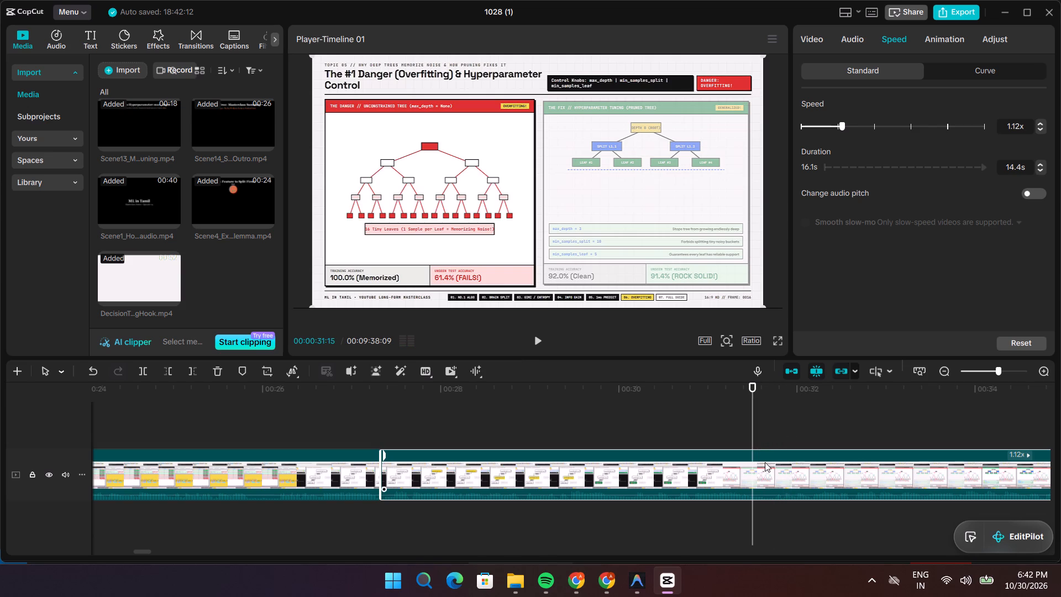
key(ctrl+b)
Trim the start of the DecisionTreeLongHook segment after the 00:00:31:15 split, shortening the segment to about 10.1 s.
click(765, 470)
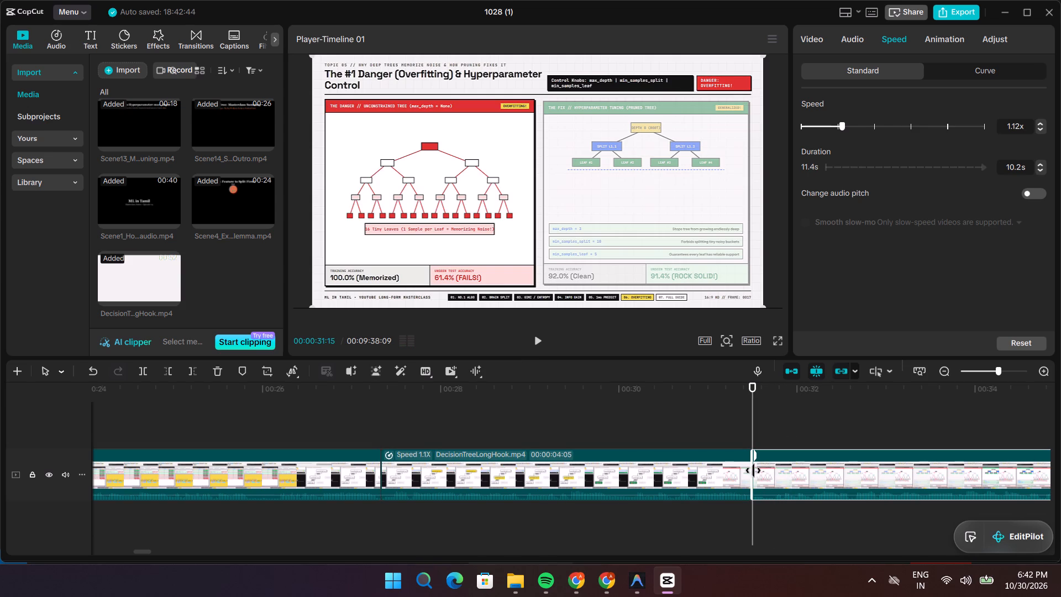
drag(752, 473, 757, 475)
click(758, 475)
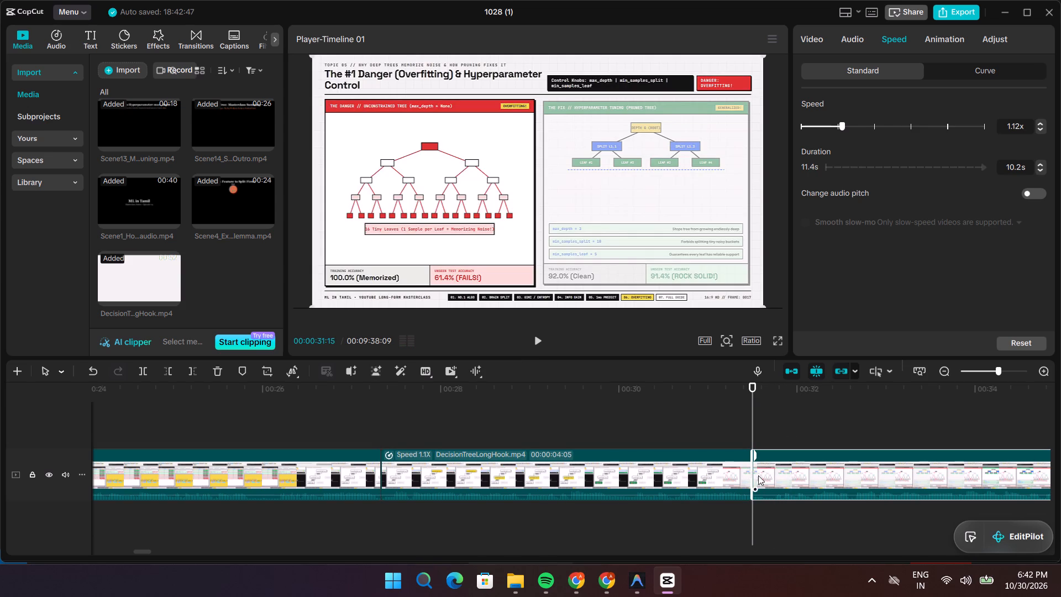
click(758, 475)
drag(753, 475, 759, 478)
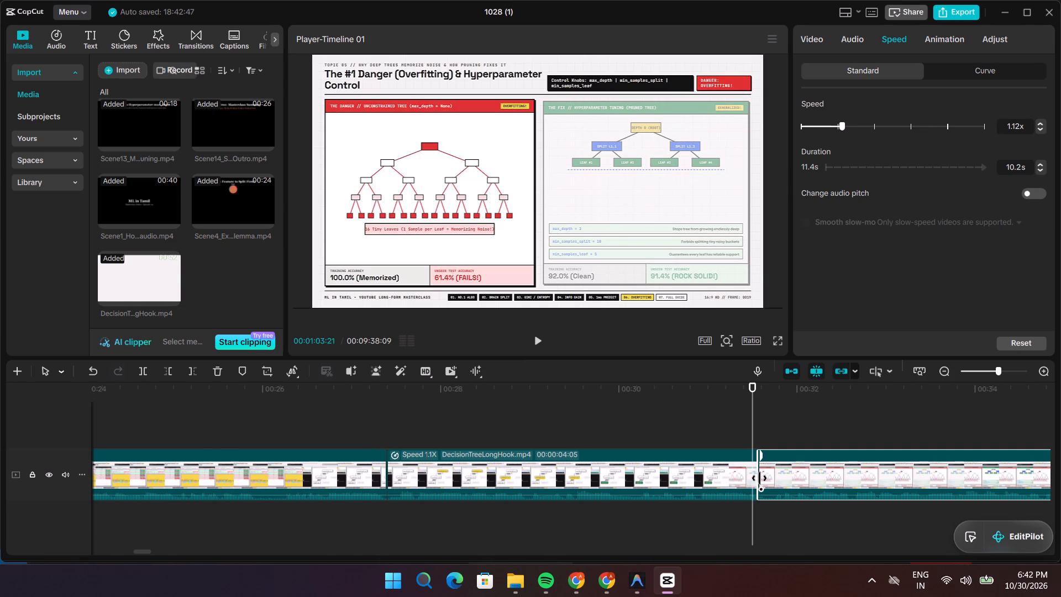
drag(759, 478, 763, 479)
double_click(763, 479)
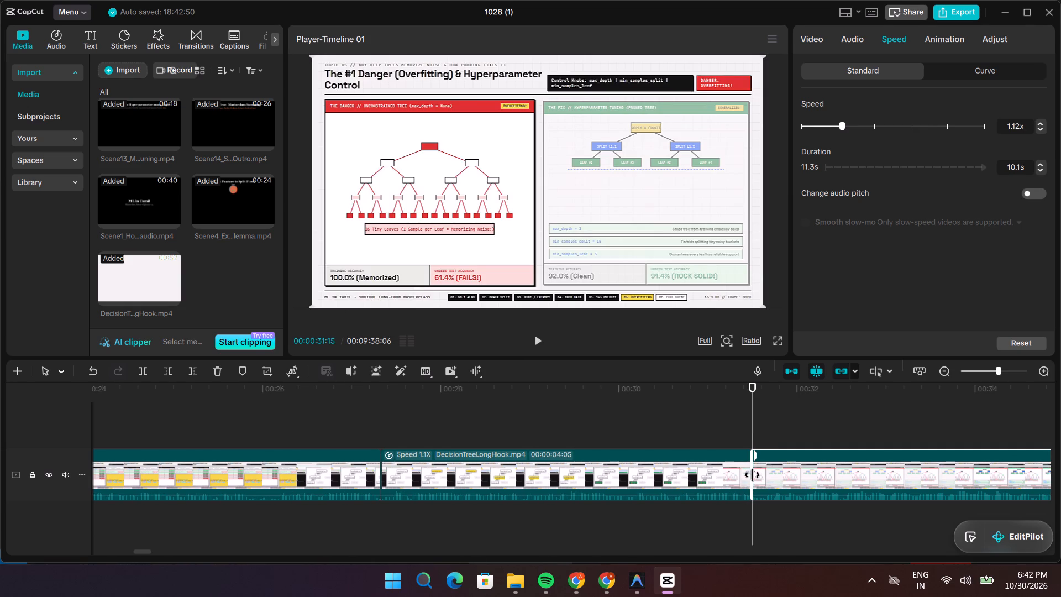
drag(752, 475, 757, 479)
click(752, 479)
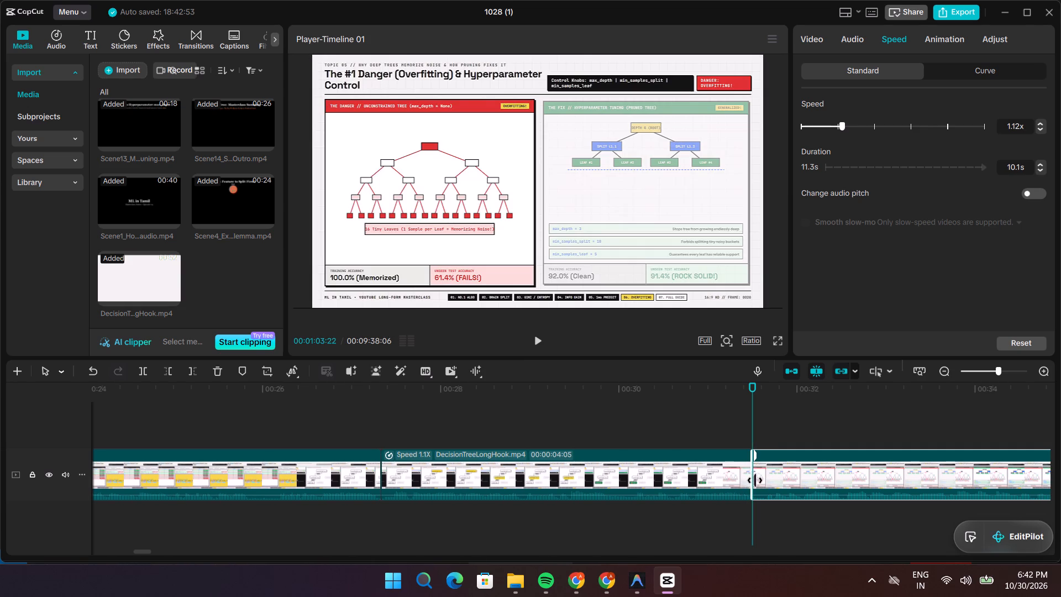
Play back from just before the 00:00:31:15 split through the end of the intro to the ML in Tamil title.
drag(753, 407, 706, 413)
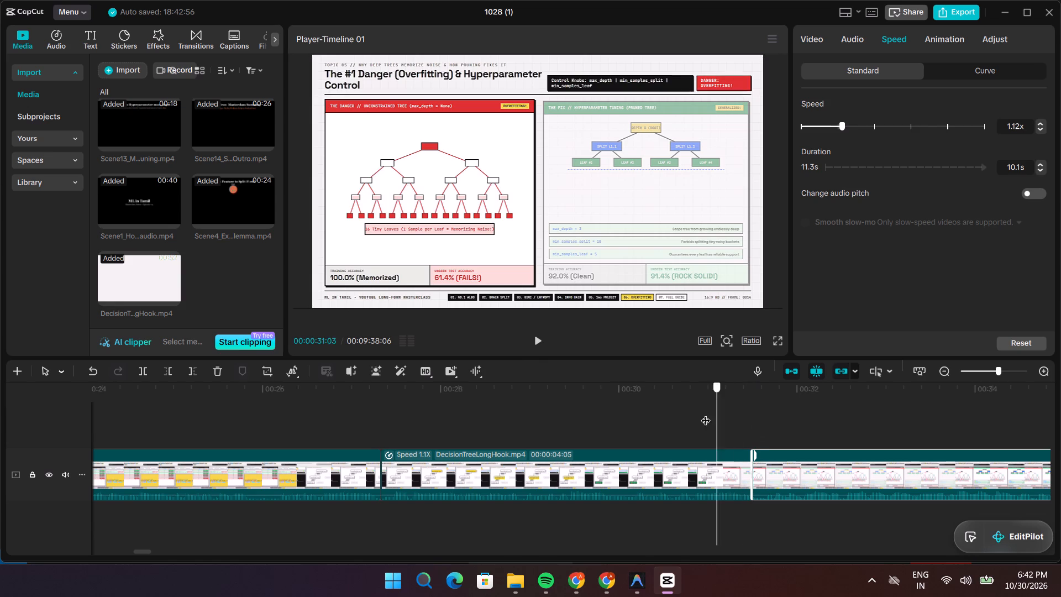
drag(706, 413, 702, 413)
key(space)
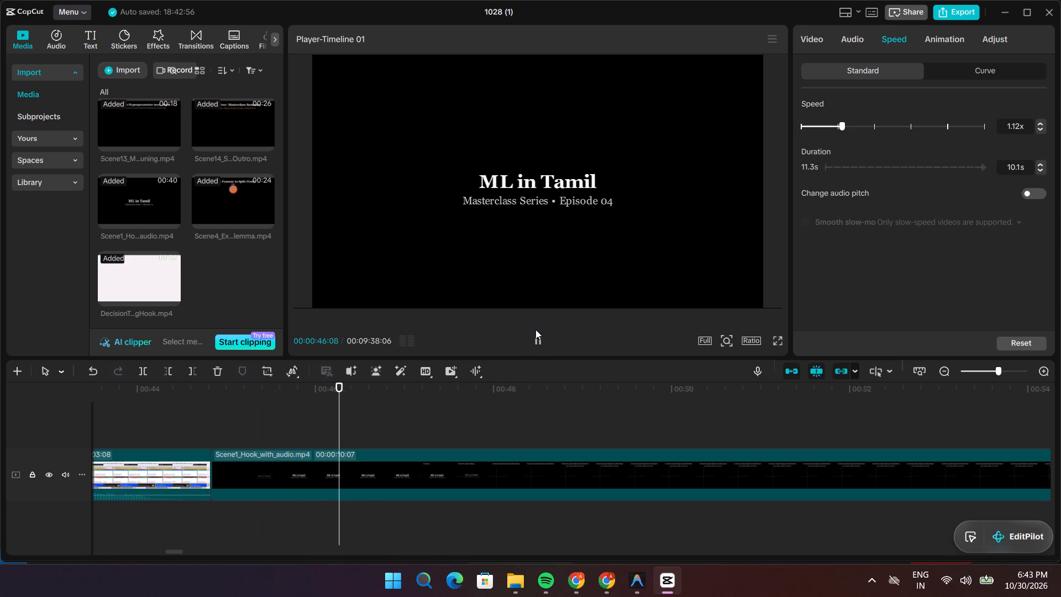
click(537, 336)
Switch to Adobe Podcast Enhance in Chrome and check the enhancement progress of the uploaded recordings.
click(603, 582)
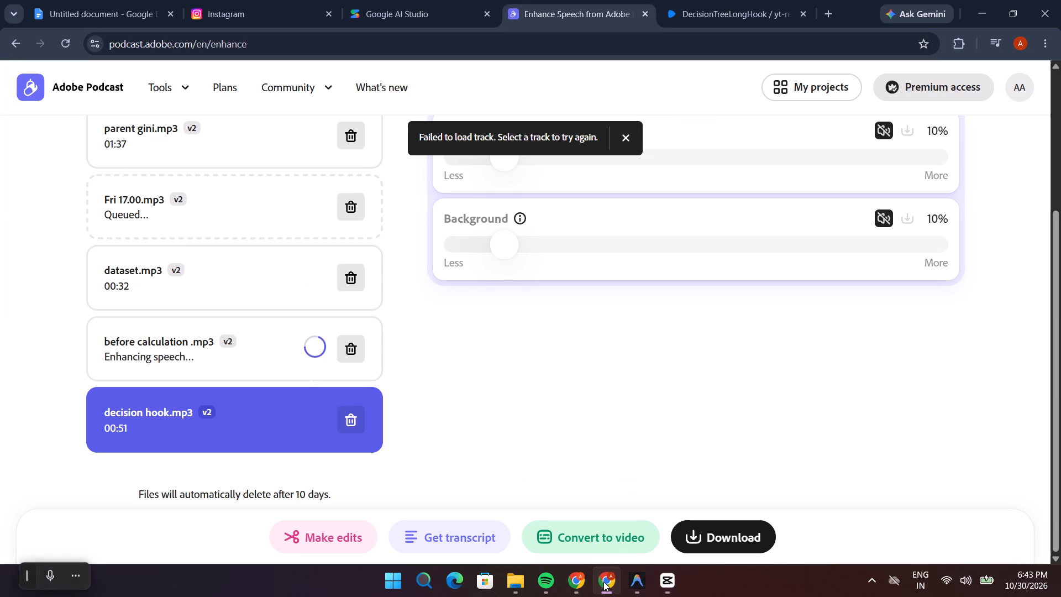
scroll(210, 343, up, 7)
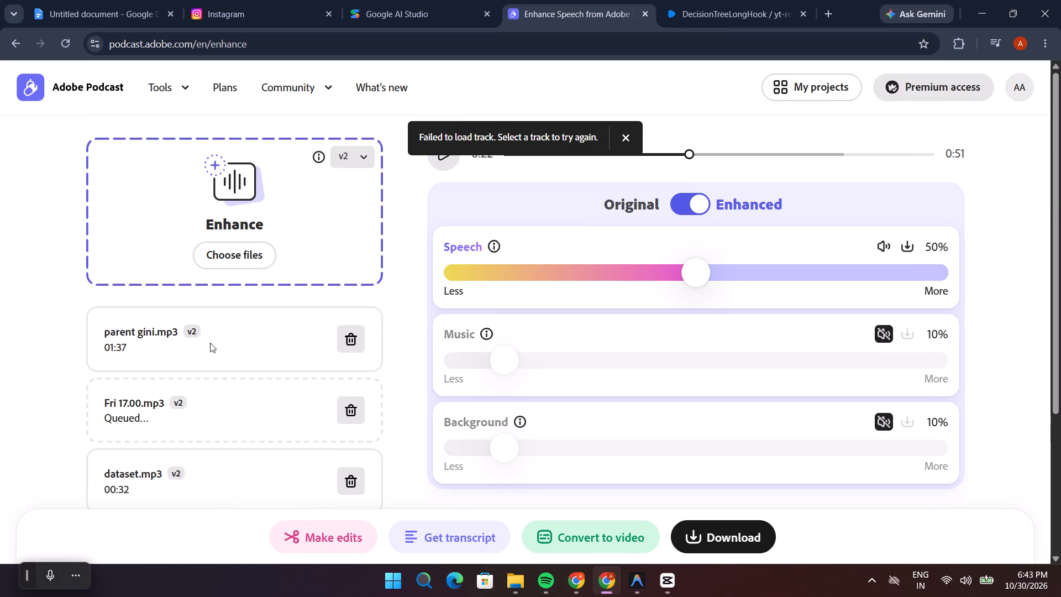
scroll(205, 413, down, 3)
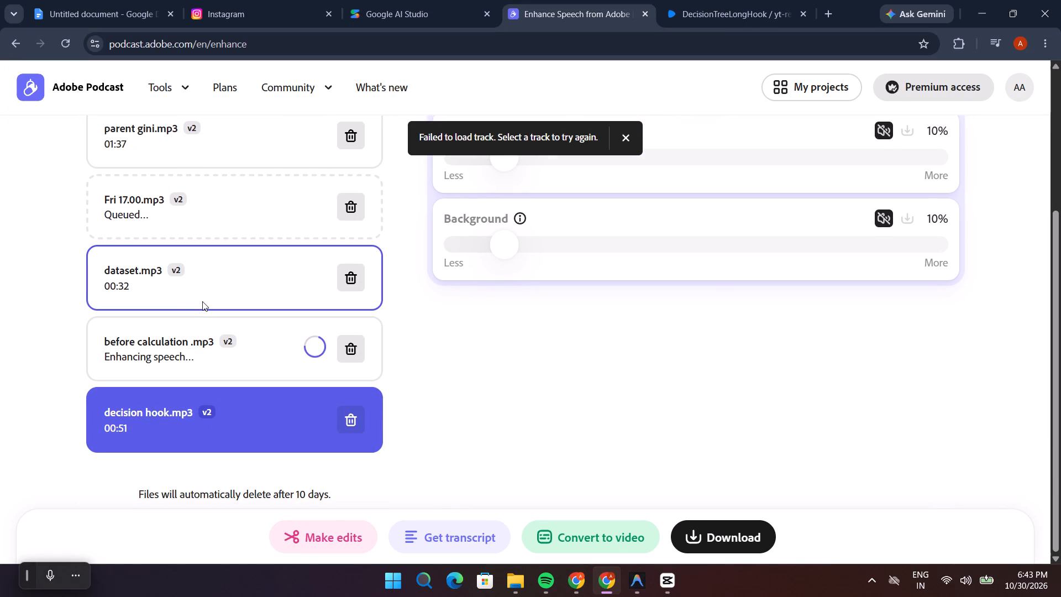
scroll(202, 300, up, 2)
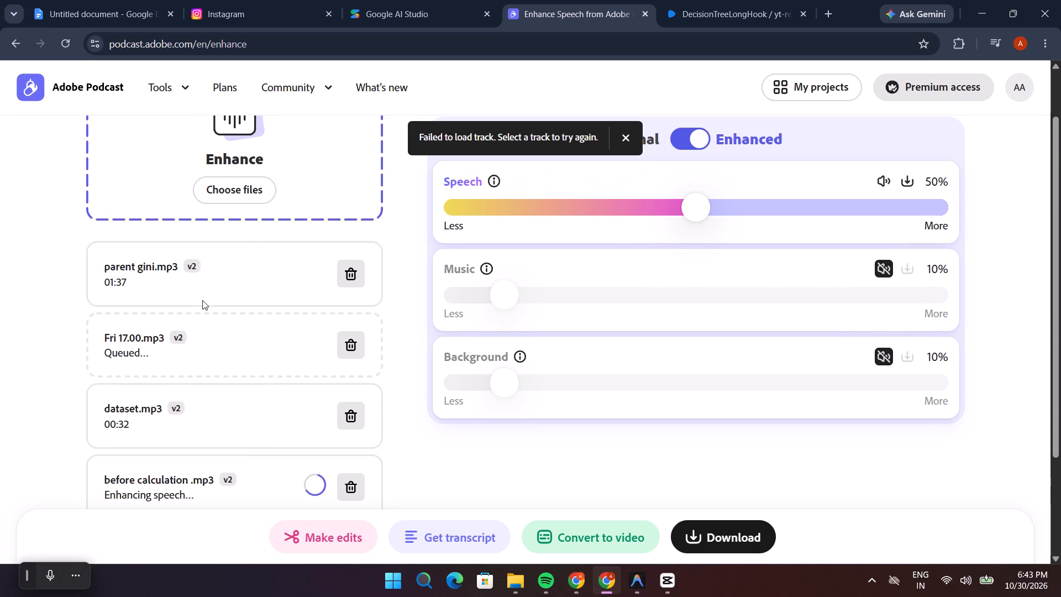
Check the enhancement progress of the uploaded recordings in the file list.
scroll(201, 302, down, 4)
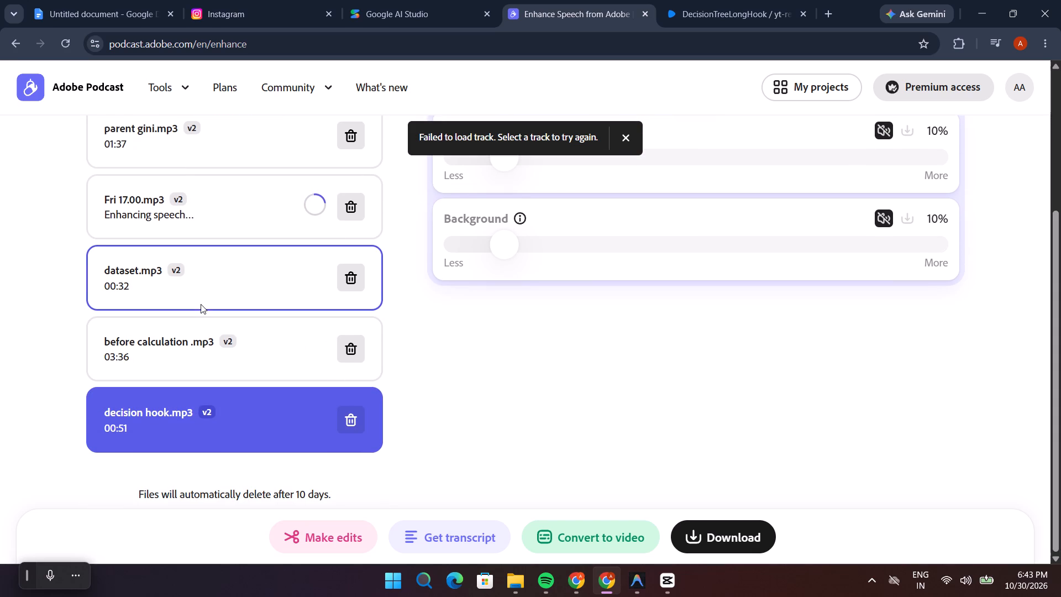
scroll(201, 304, up, 2)
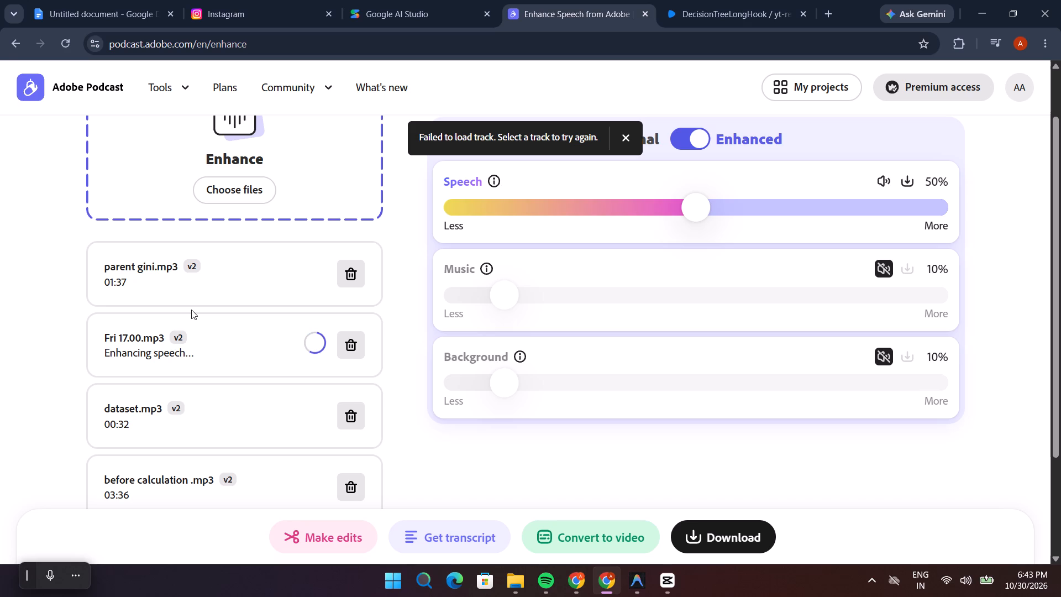
scroll(191, 312, down, 3)
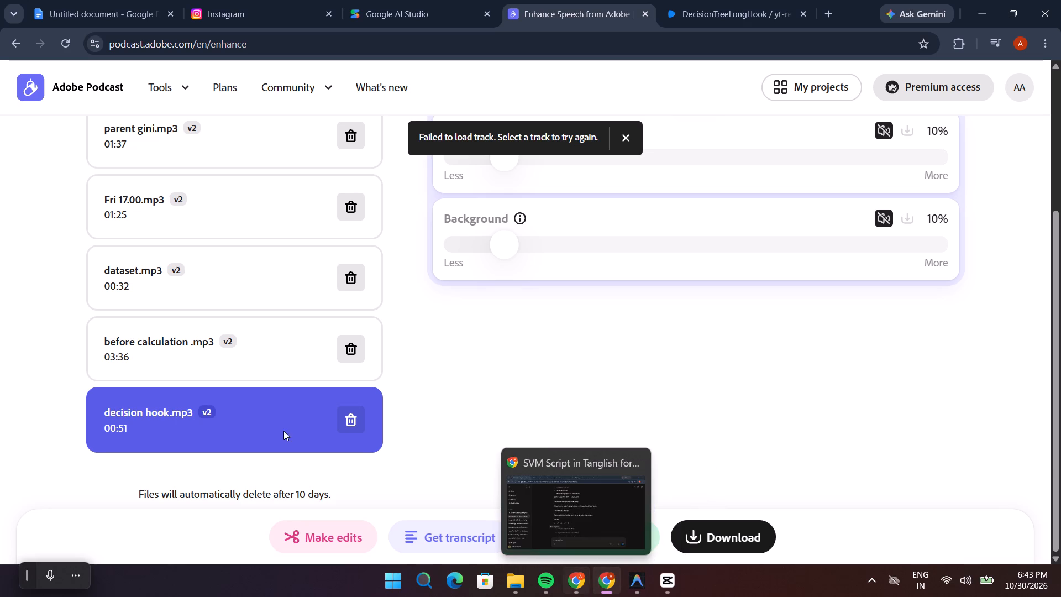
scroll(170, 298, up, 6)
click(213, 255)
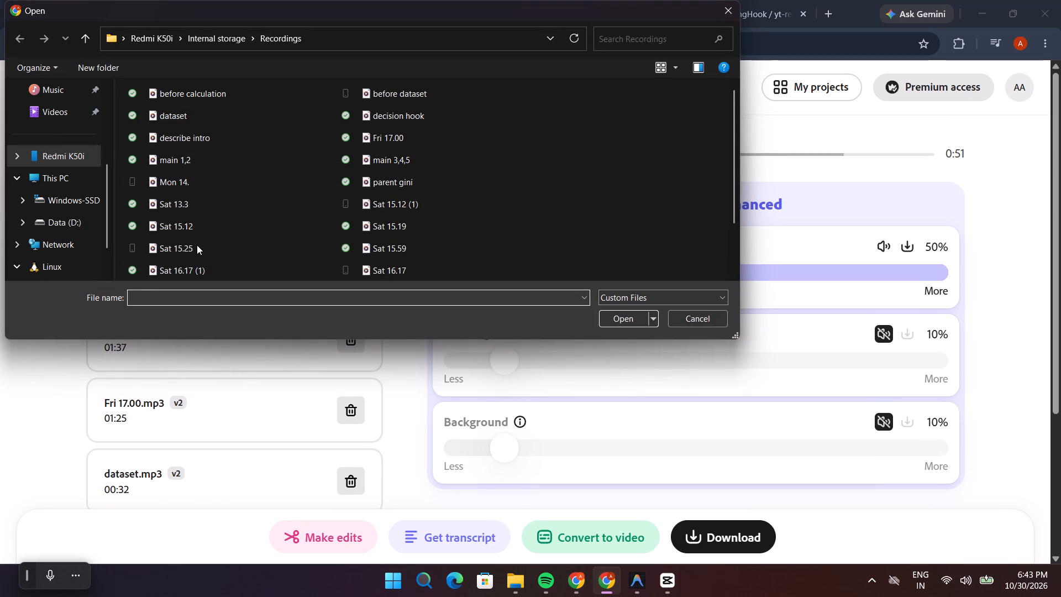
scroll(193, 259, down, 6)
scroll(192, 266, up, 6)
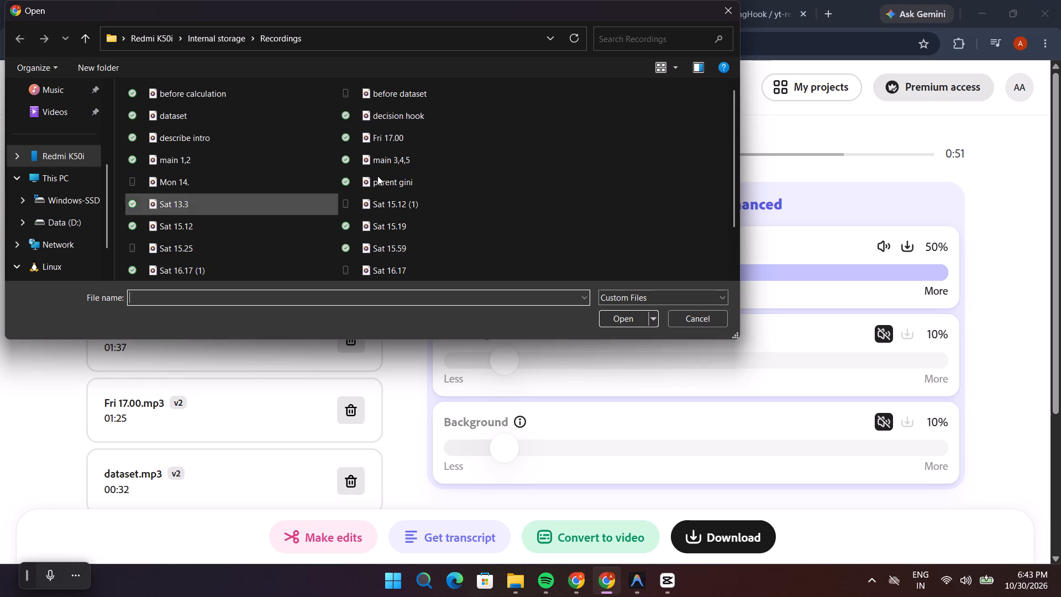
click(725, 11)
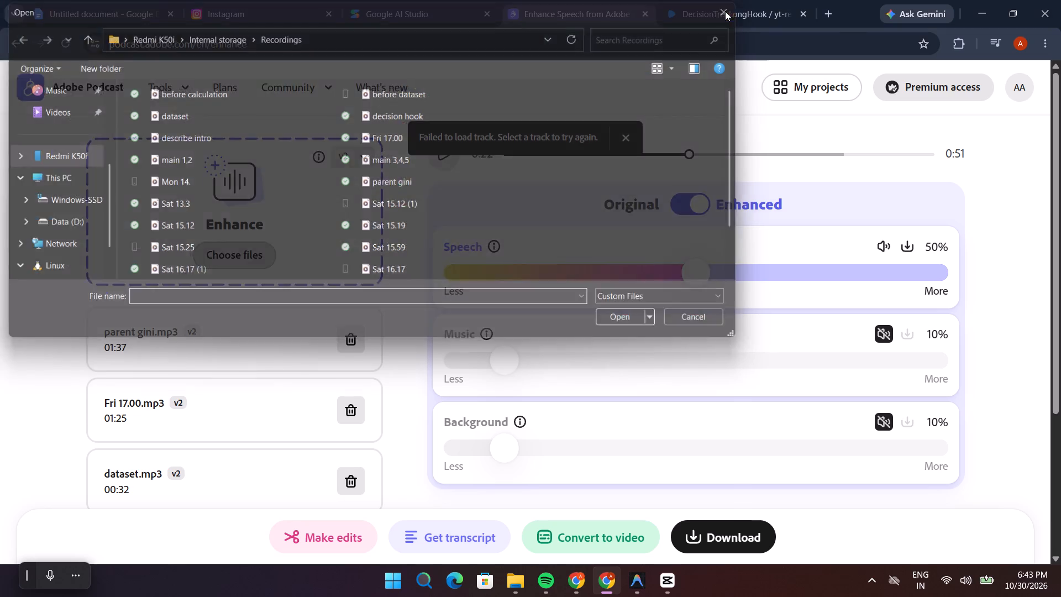
Open the enhanced before calculation .mp3 recording and review its speech, music and background levels.
scroll(181, 371, down, 2)
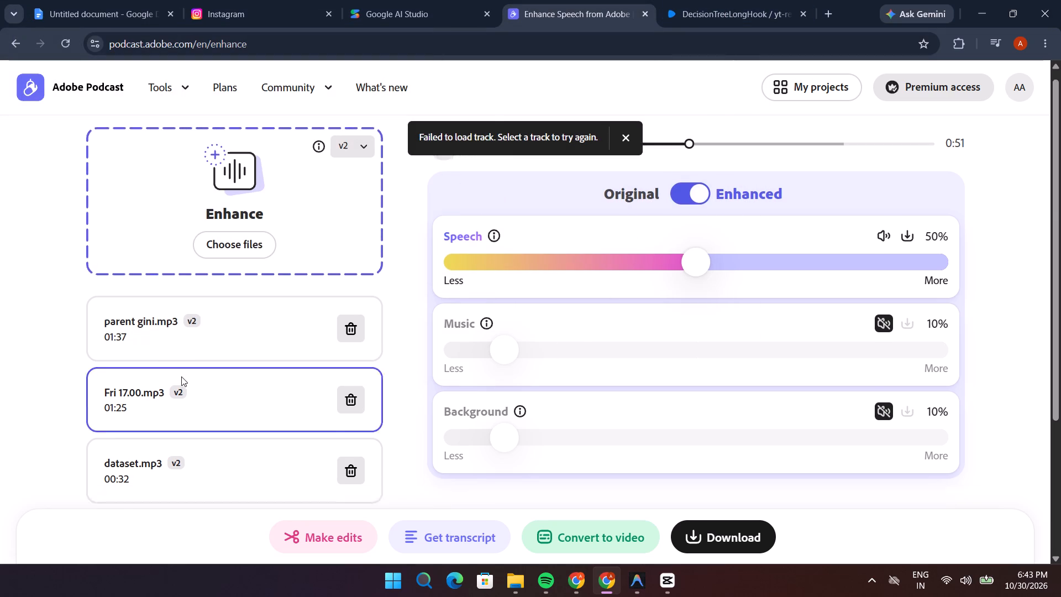
scroll(181, 376, down, 2)
click(191, 357)
scroll(606, 221, up, 5)
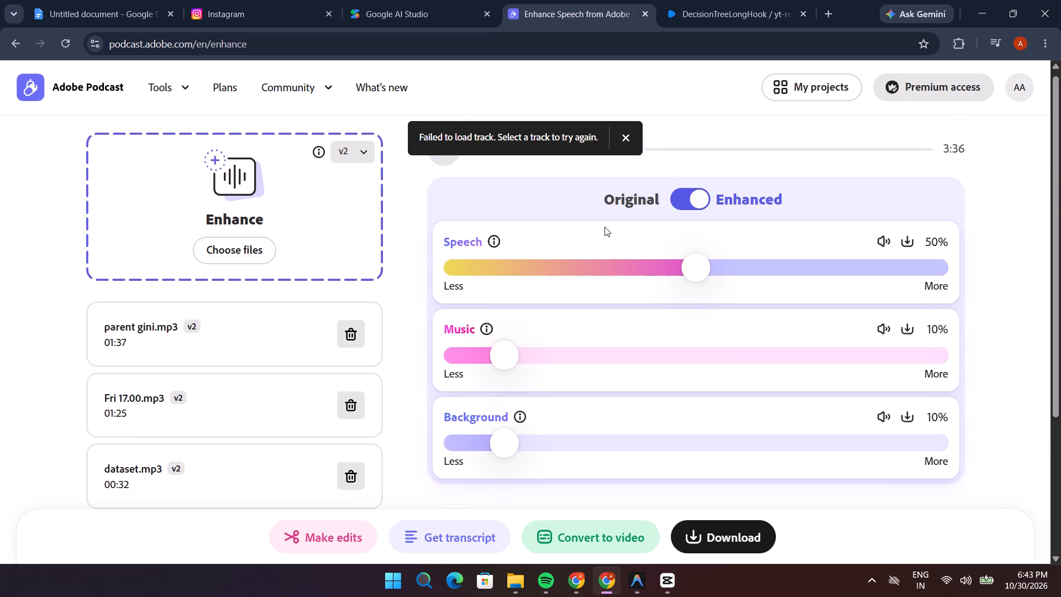
scroll(605, 227, up, 2)
scroll(404, 291, down, 3)
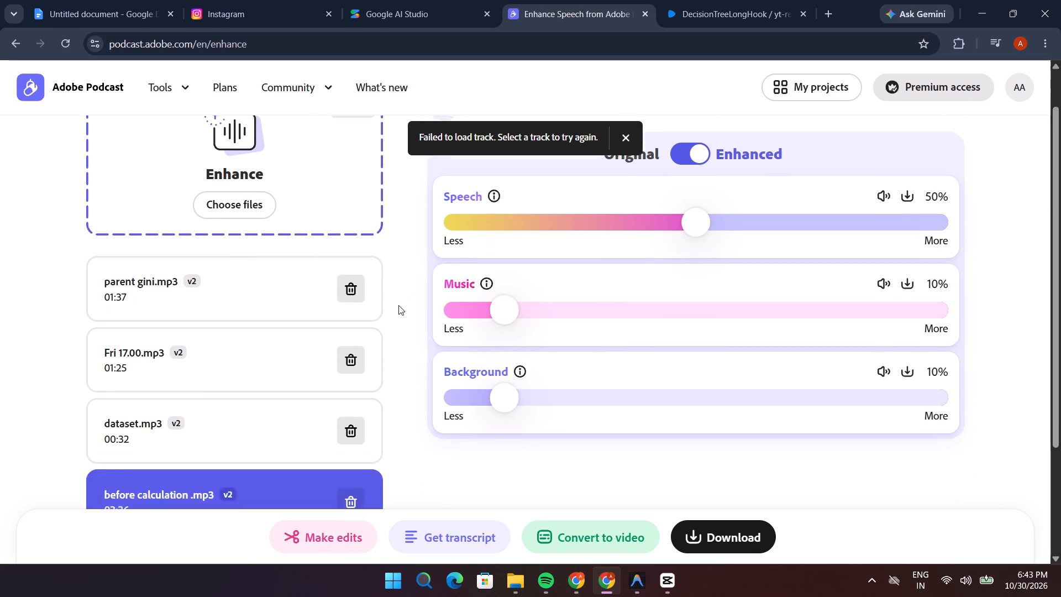
scroll(398, 305, down, 2)
scroll(398, 306, up, 5)
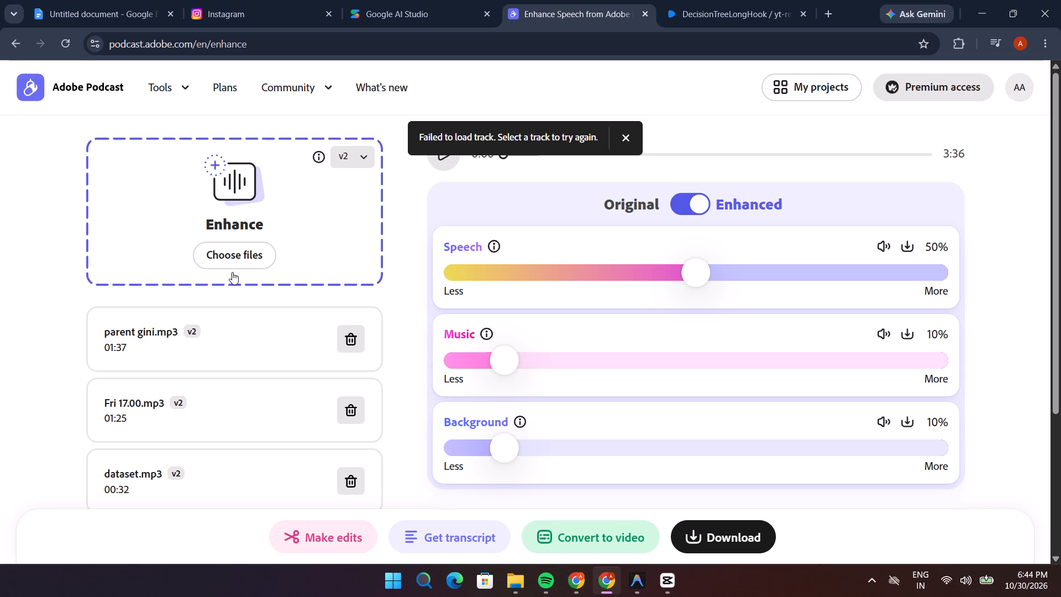
Upload the before dataset recording from the phone's Recordings folder for enhancement, refreshing the folder listing first.
click(230, 257)
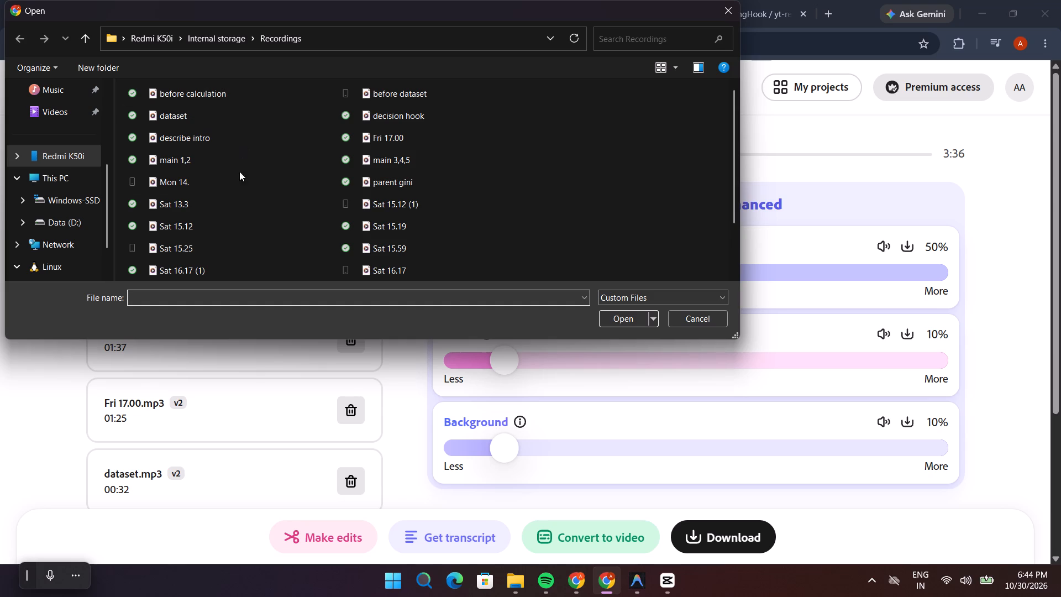
scroll(233, 226, down, 4)
scroll(233, 239, up, 6)
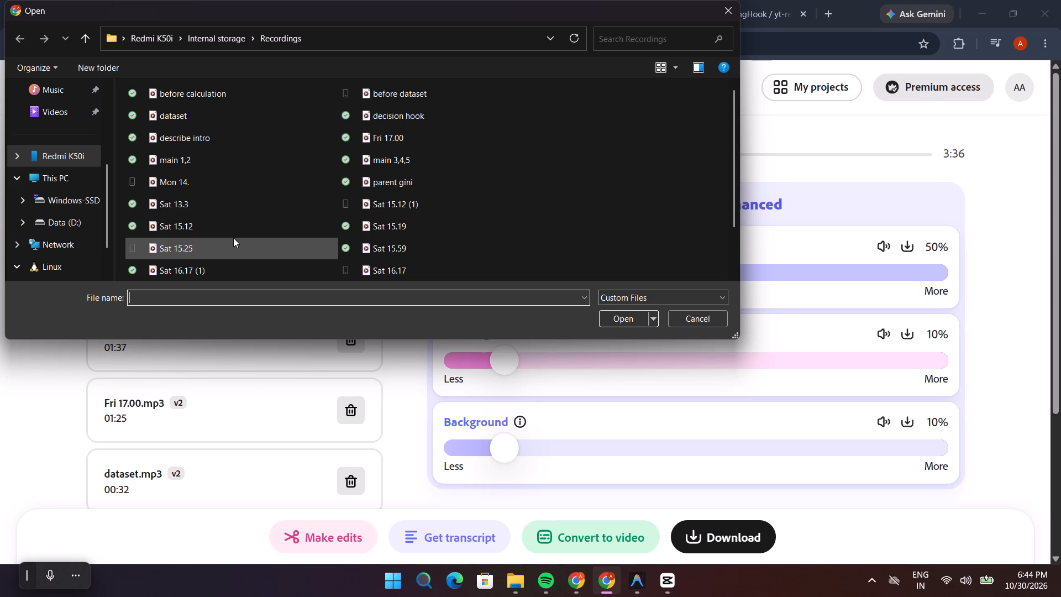
click(572, 43)
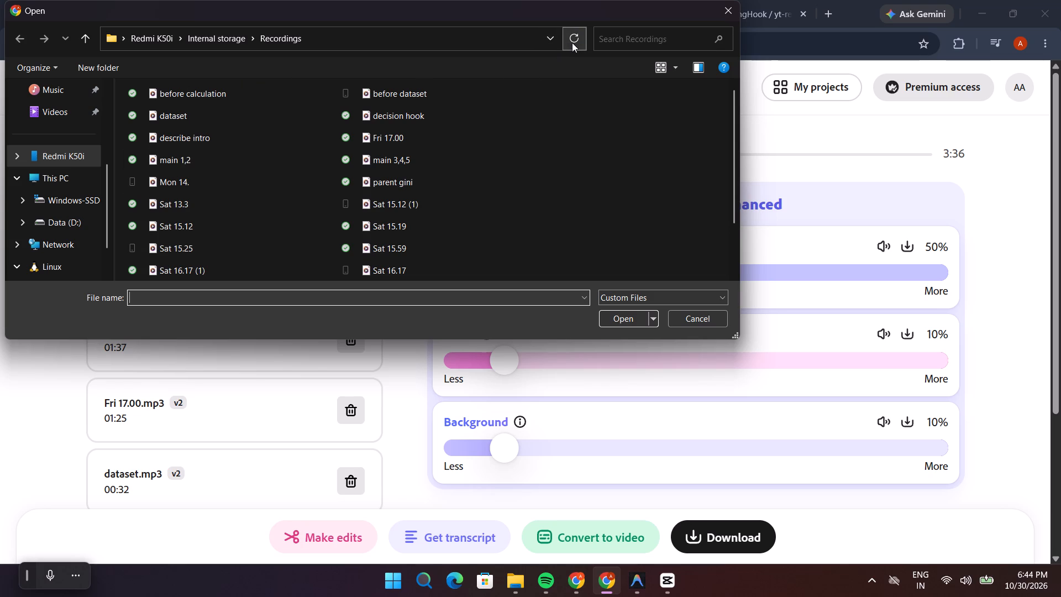
click(572, 43)
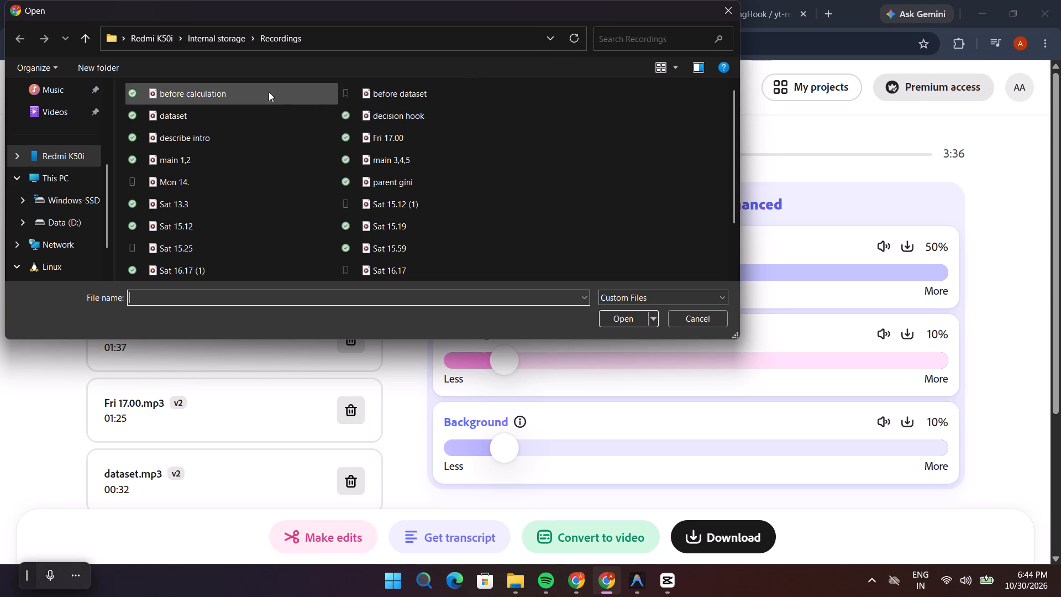
scroll(260, 109, up, 4)
scroll(267, 200, down, 5)
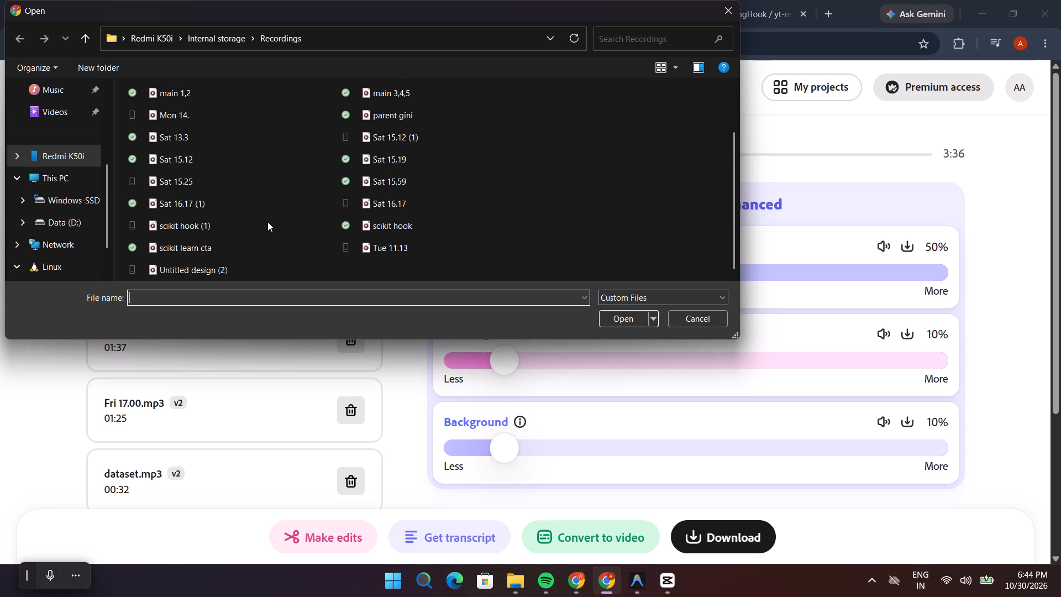
scroll(267, 222, down, 1)
scroll(267, 222, up, 14)
scroll(267, 223, down, 7)
scroll(267, 223, up, 7)
scroll(268, 223, down, 7)
scroll(268, 228, up, 4)
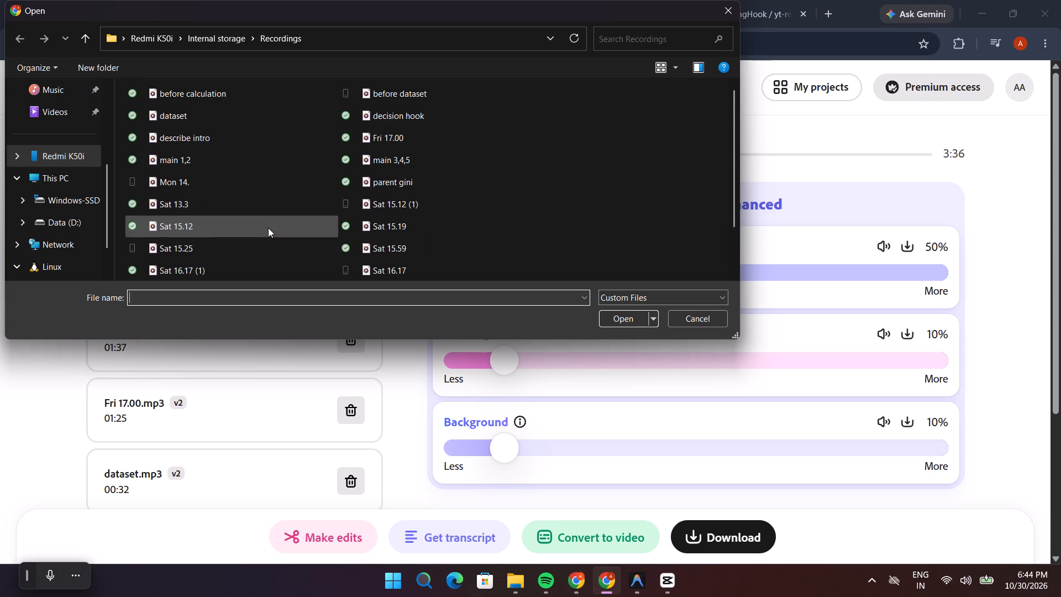
scroll(268, 228, up, 3)
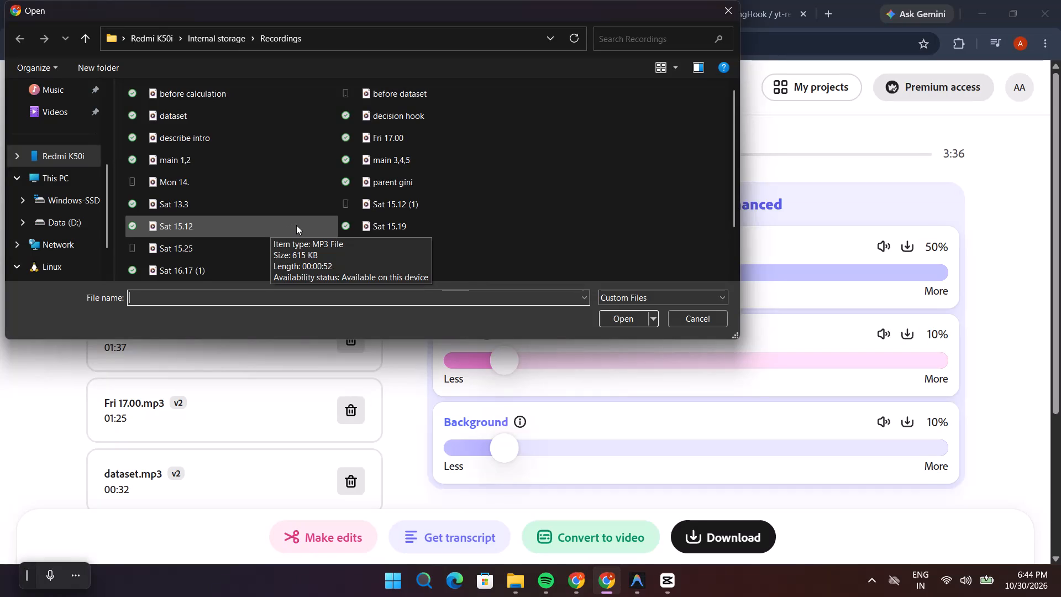
click(419, 98)
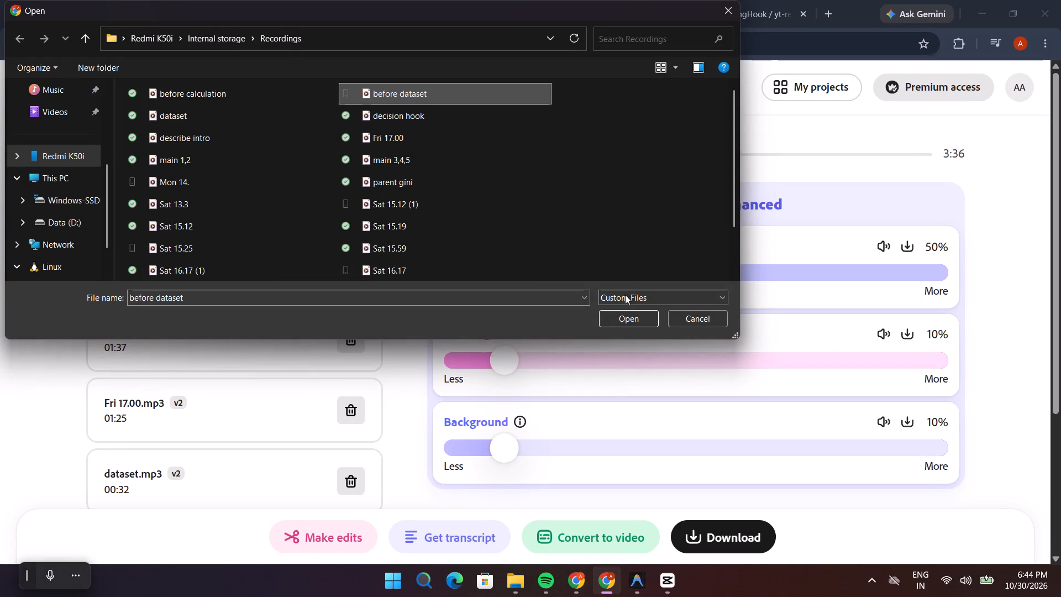
click(628, 320)
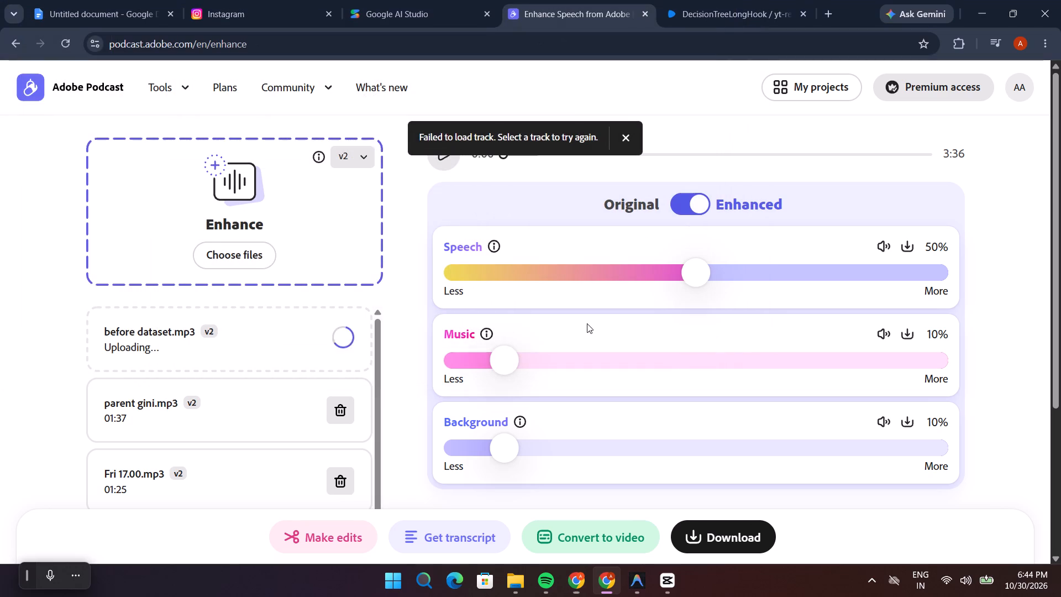
Reselect before calculation .mp3, start playing its enhanced version and dismiss the track-loading notice.
scroll(426, 371, down, 3)
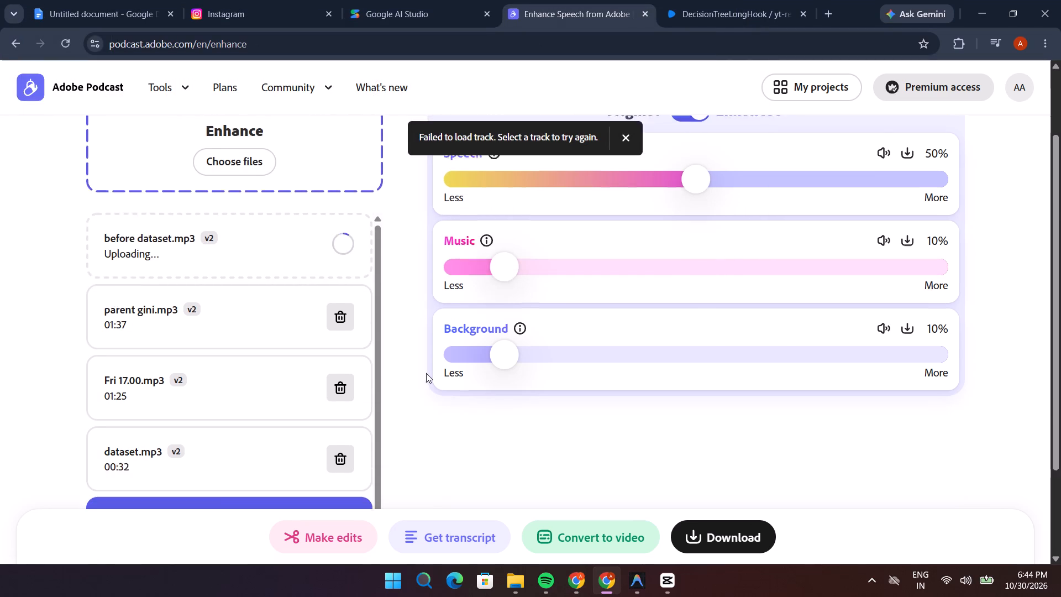
scroll(426, 373, down, 2)
click(217, 332)
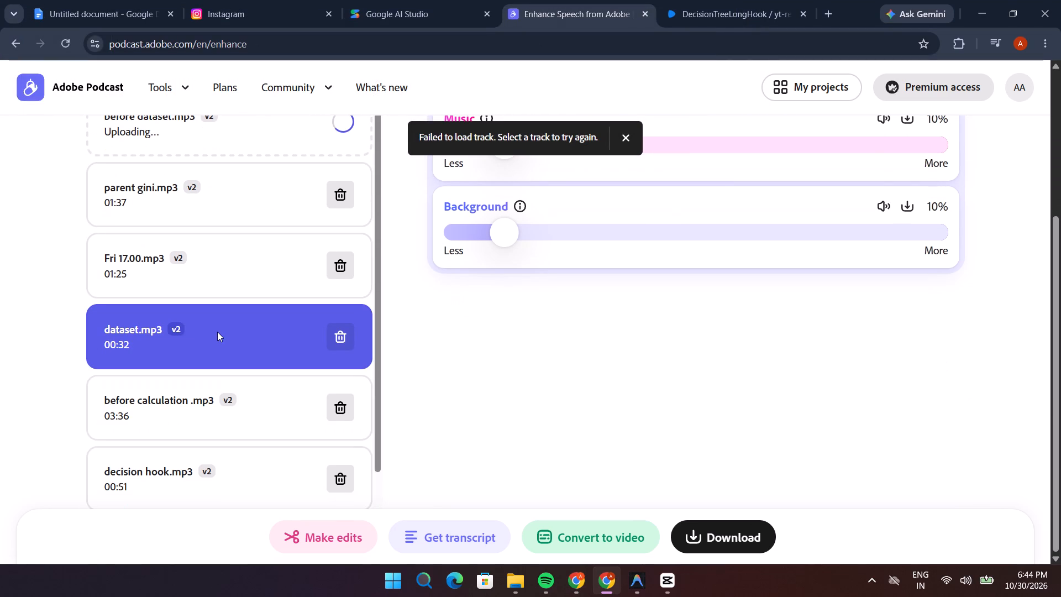
click(217, 417)
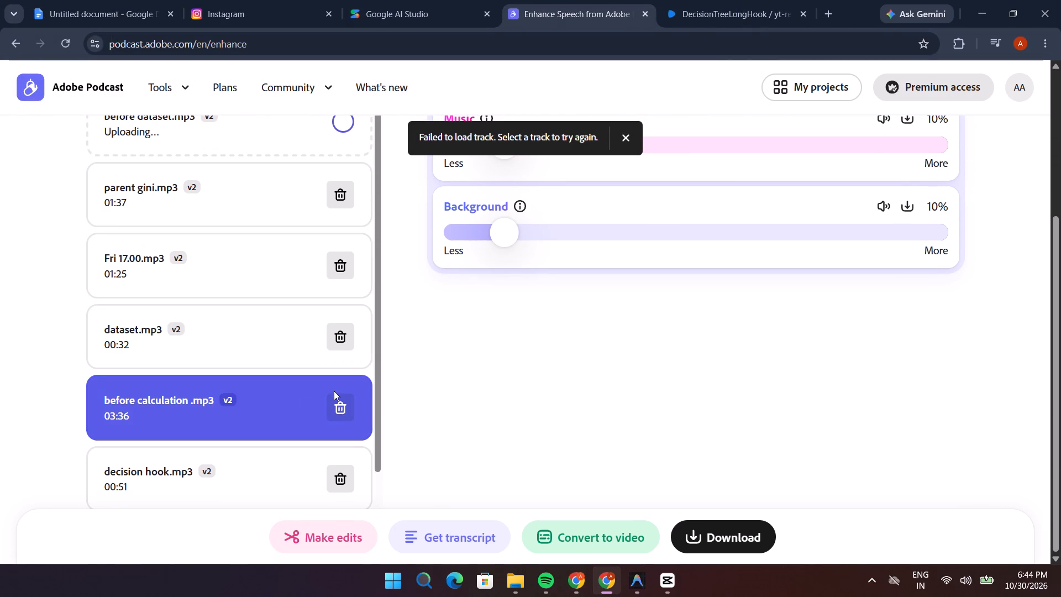
scroll(334, 391, up, 4)
scroll(536, 281, up, 3)
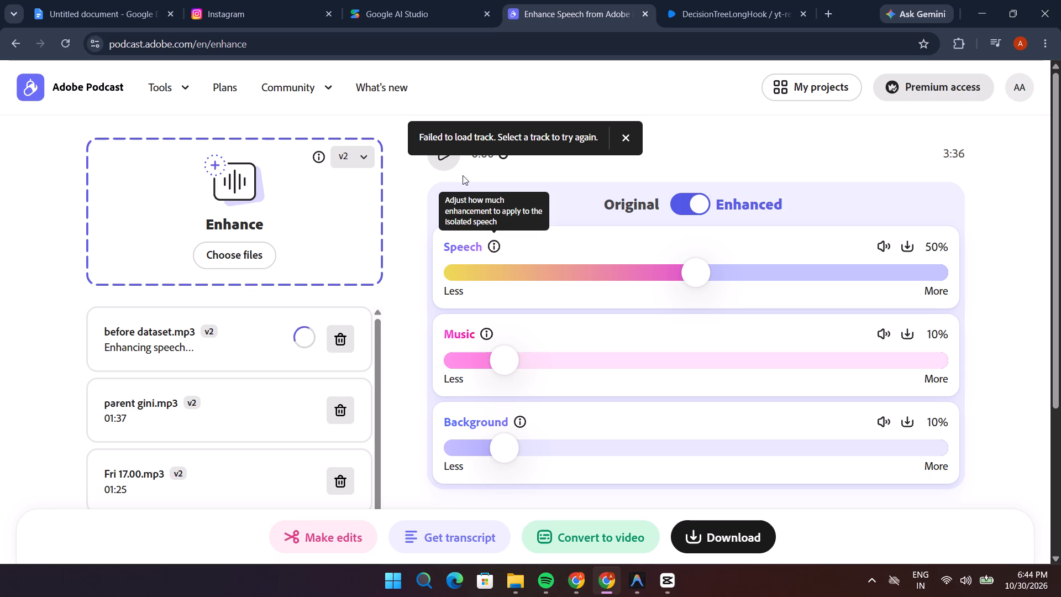
click(445, 163)
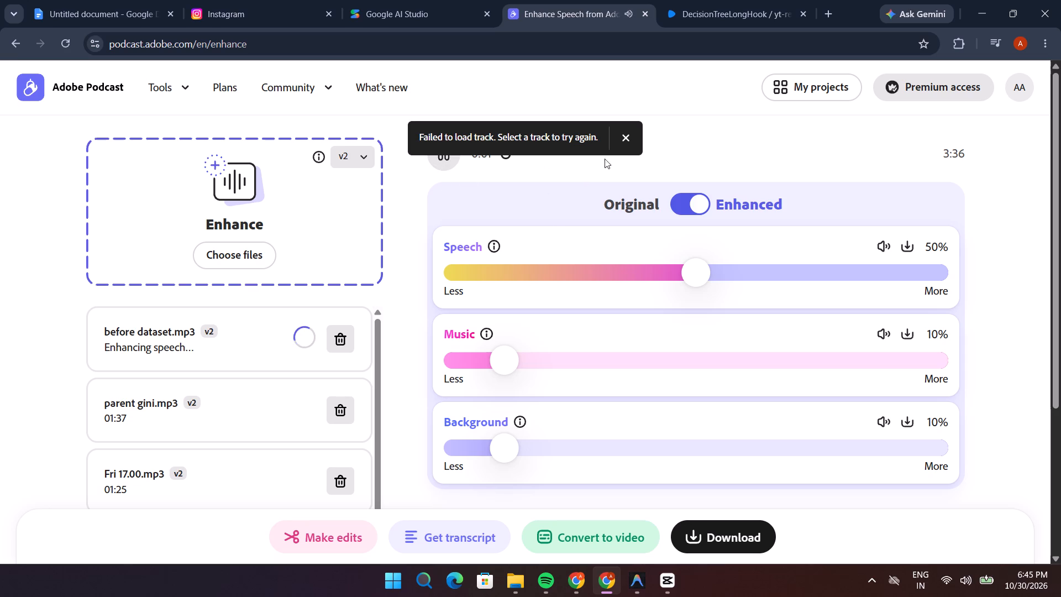
click(621, 146)
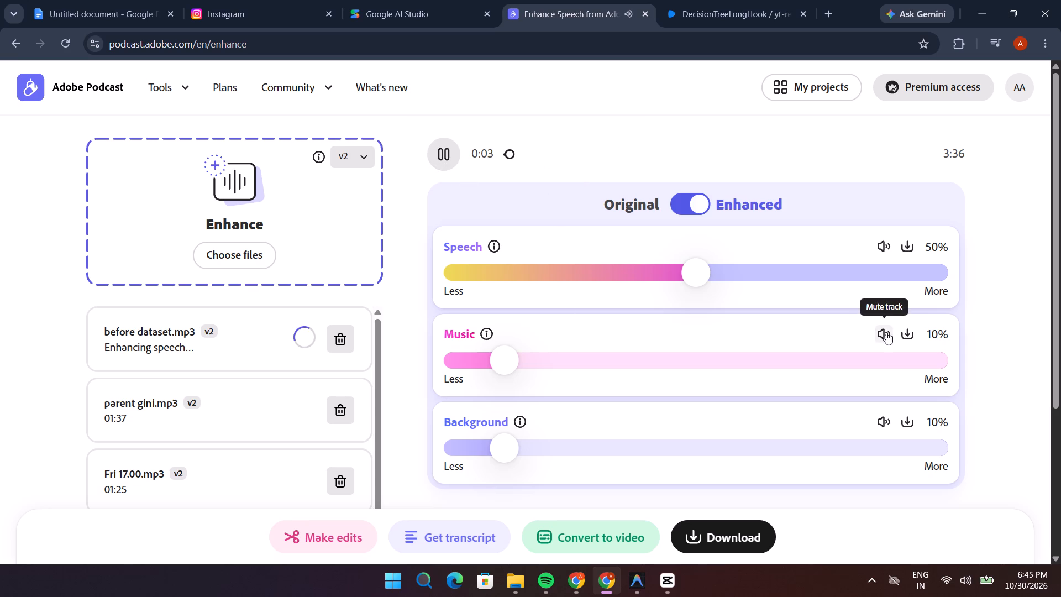
Mute the Music and Background tracks of before calculation .mp3, keeping only Speech audible.
click(886, 332)
click(882, 416)
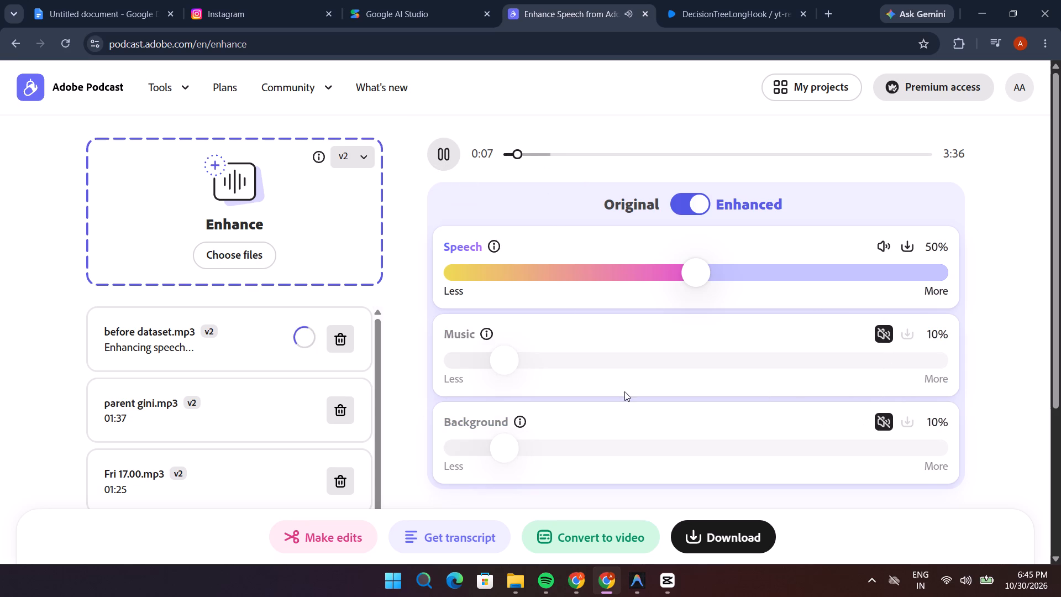
Listen to the speech-only before calculation .mp3 to about 0:19 and pause playback.
scroll(249, 390, down, 5)
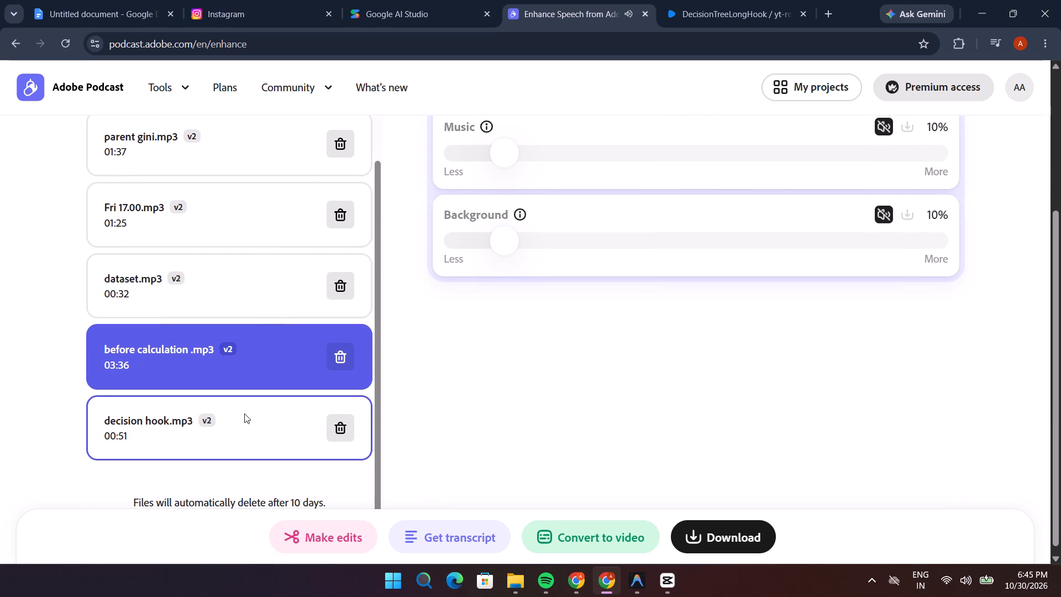
scroll(491, 327, up, 3)
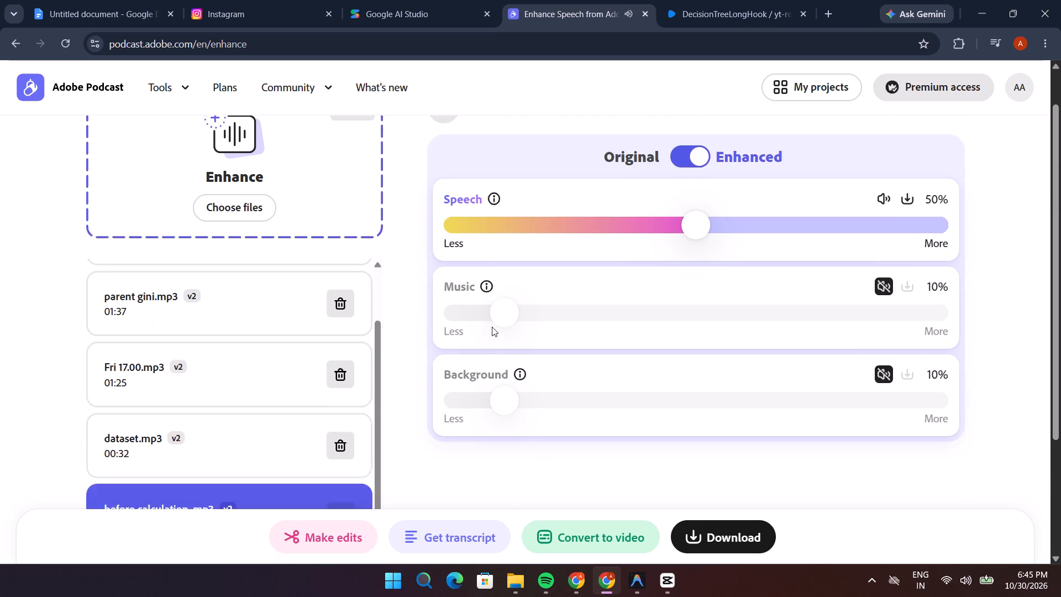
scroll(492, 327, up, 1)
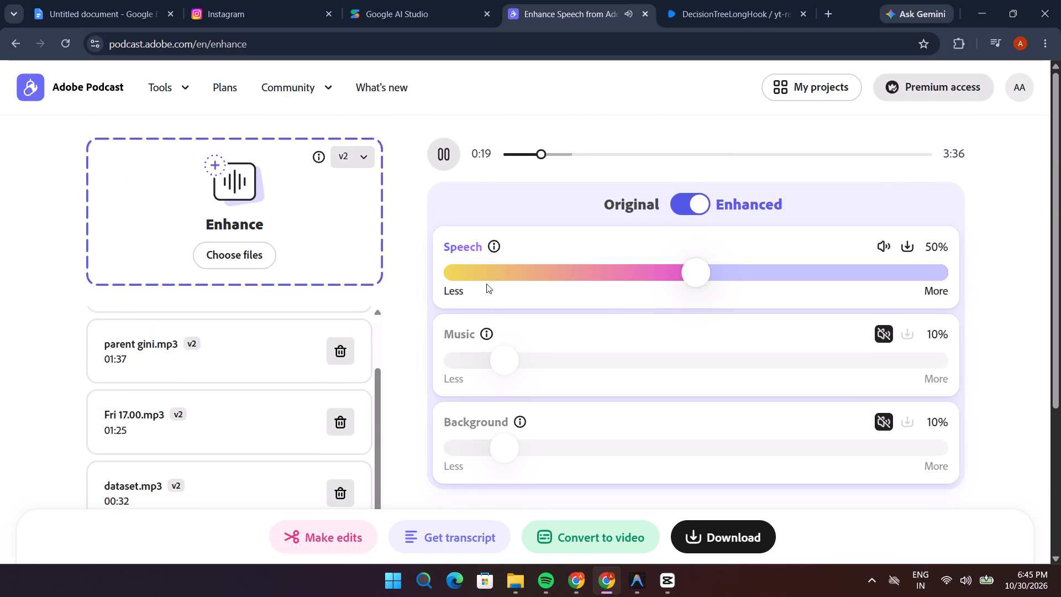
click(446, 159)
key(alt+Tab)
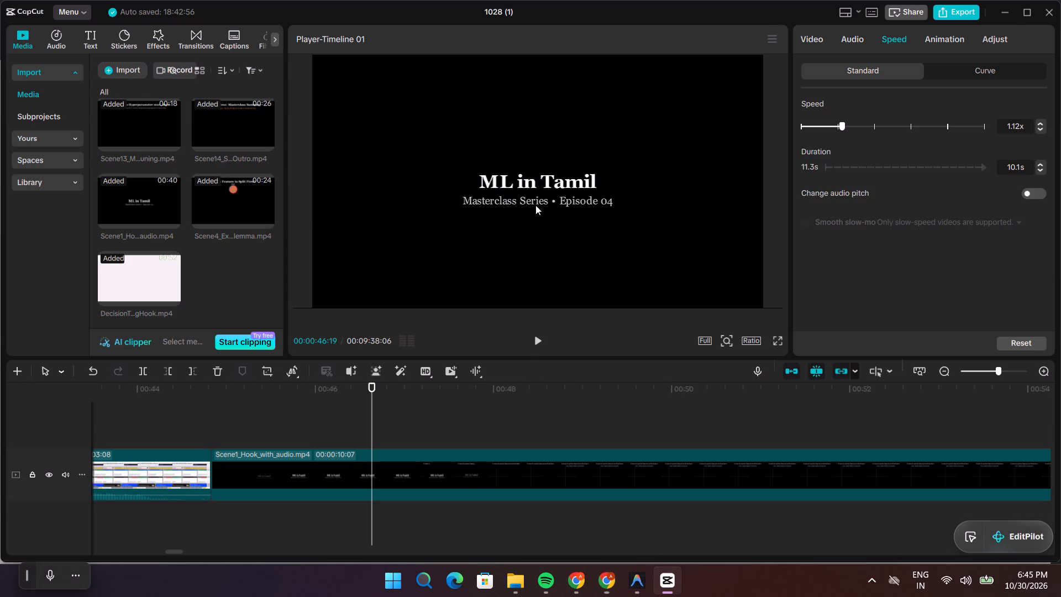
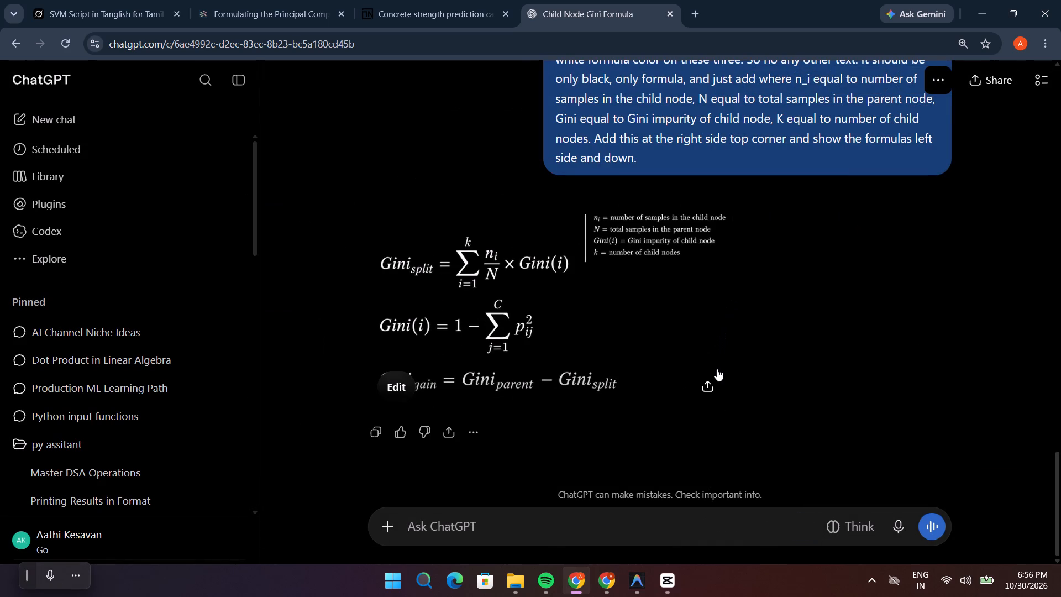
click(707, 381)
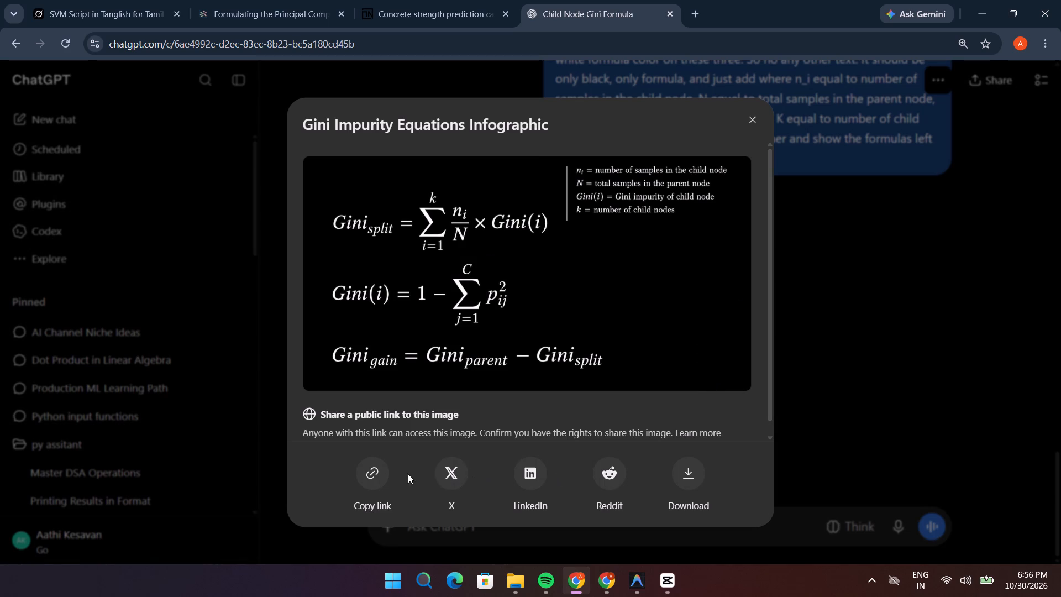
click(691, 478)
click(748, 126)
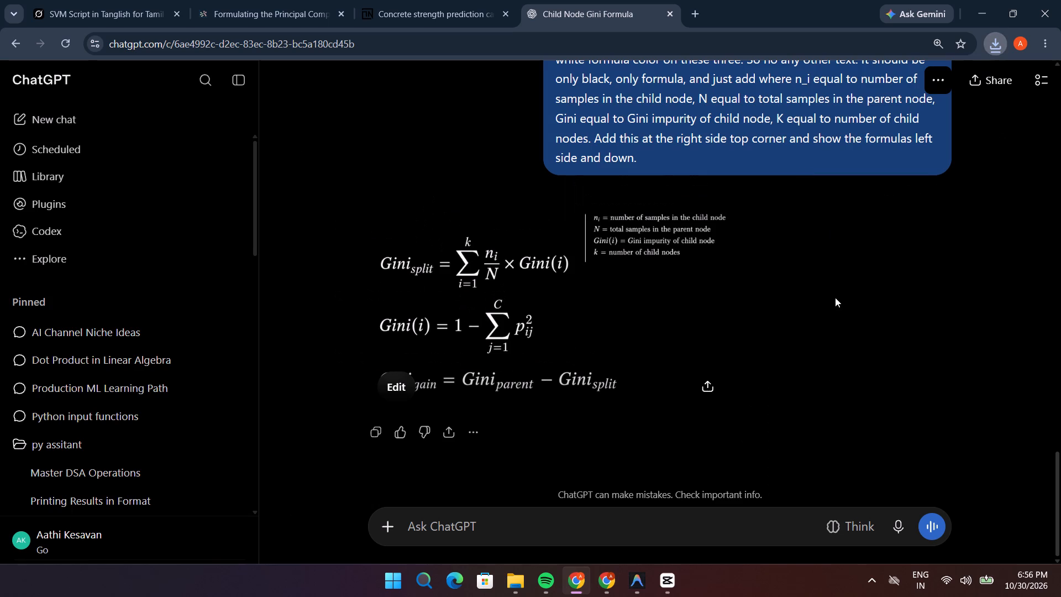
Switch to CapCut and import the Gini Impurity Equations Infographic PNG from the Downloads folder into the project media.
click(663, 591)
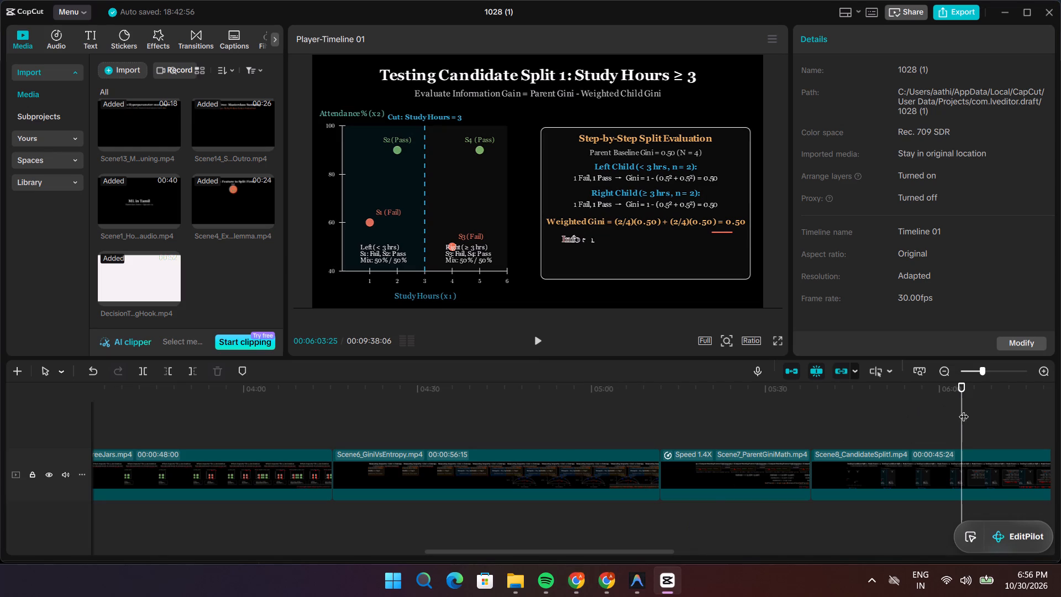
drag(964, 410, 661, 437)
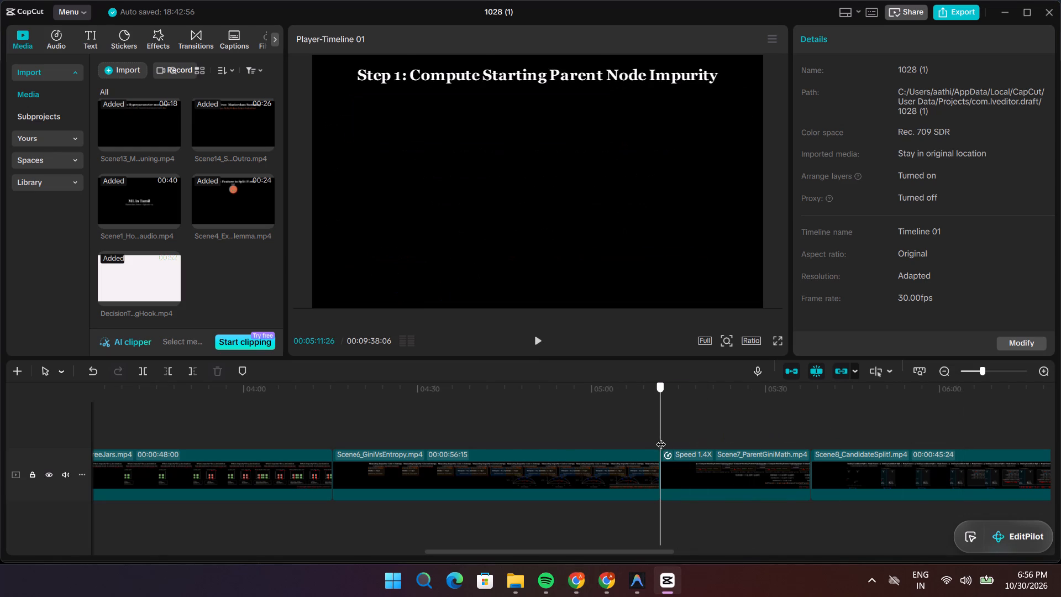
drag(661, 437, 663, 437)
click(124, 75)
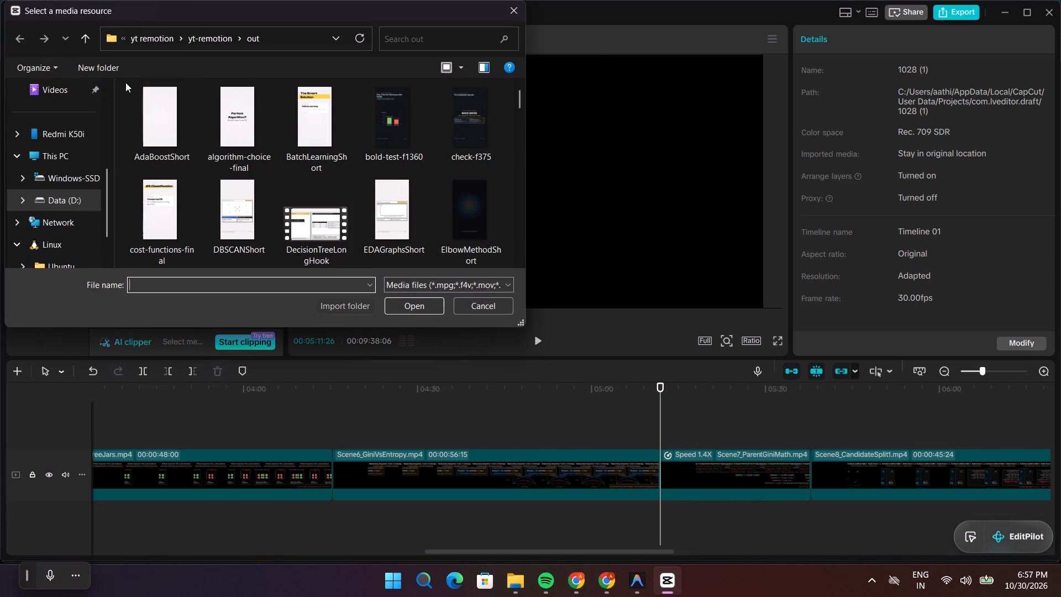
scroll(63, 148, up, 2)
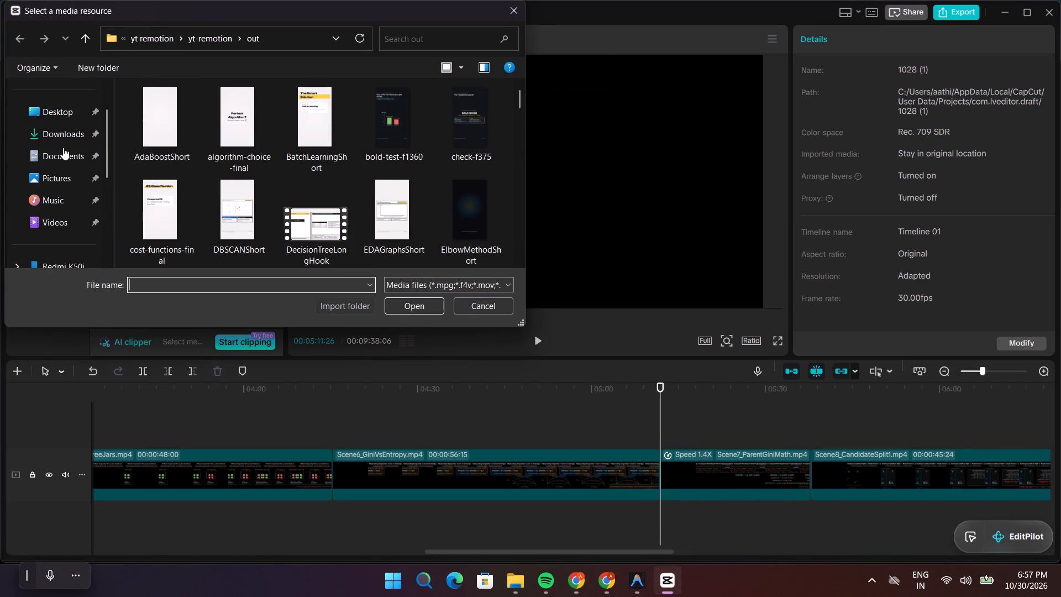
click(67, 138)
click(147, 124)
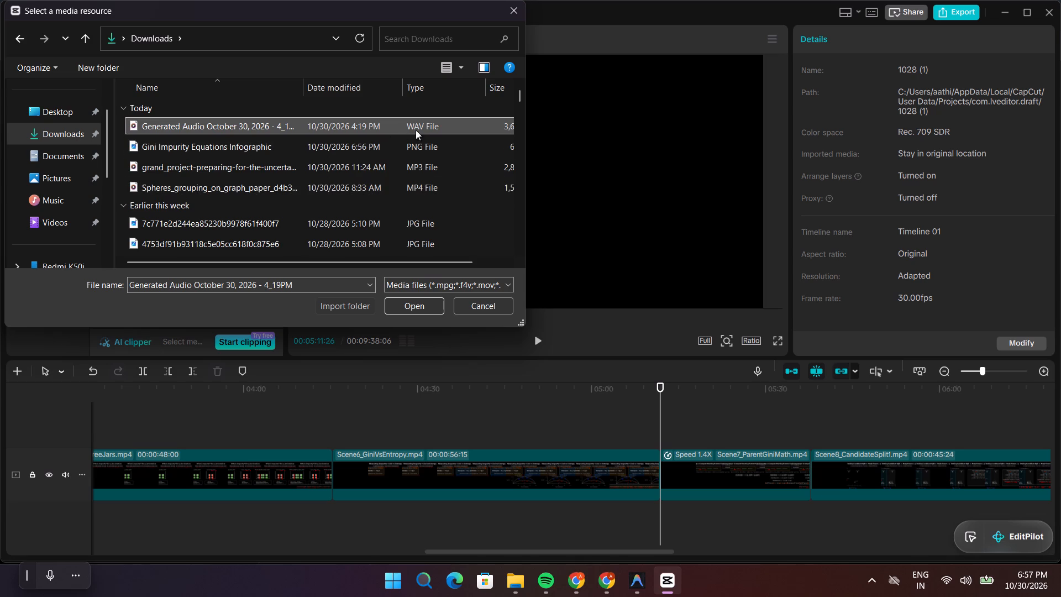
scroll(257, 248, down, 4)
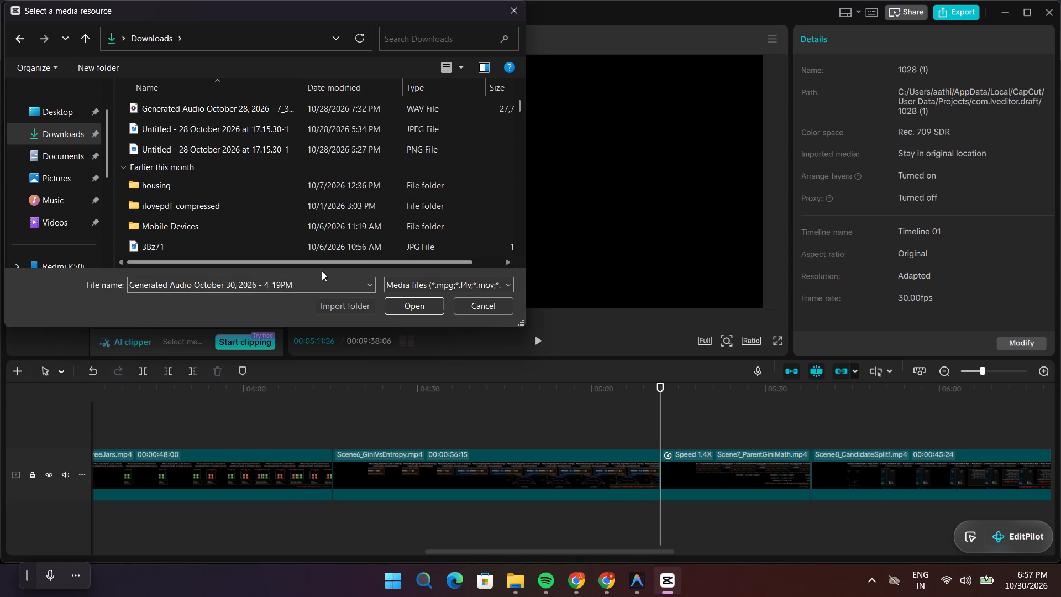
scroll(384, 280, up, 7)
click(365, 44)
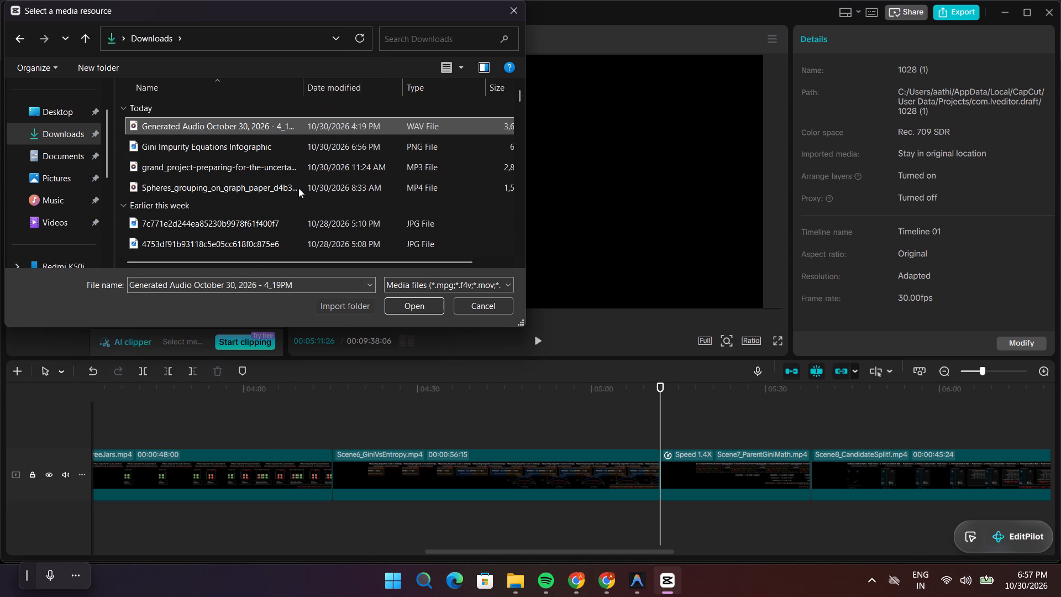
click(242, 153)
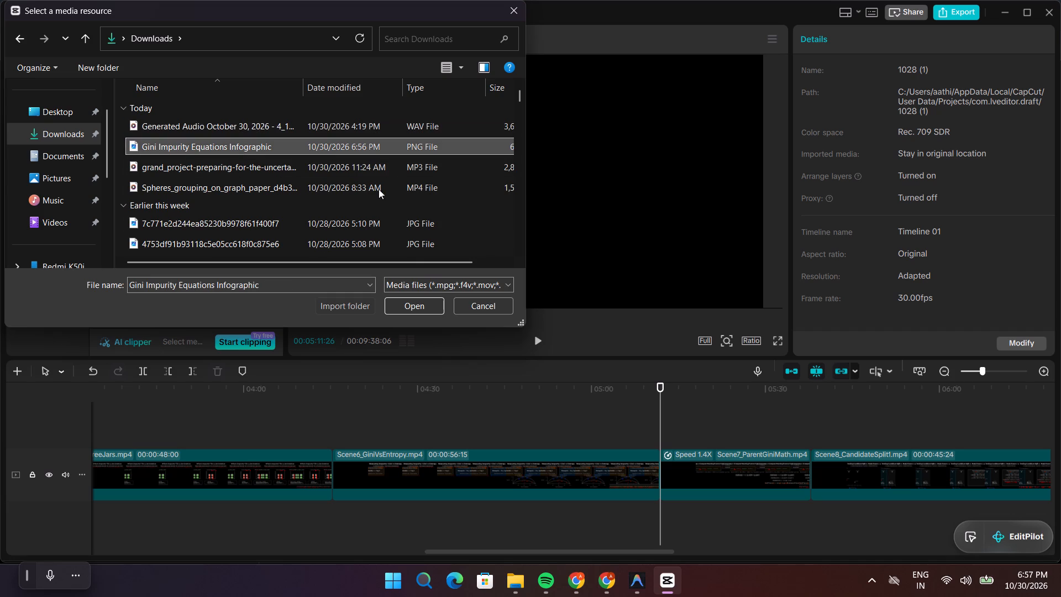
click(393, 306)
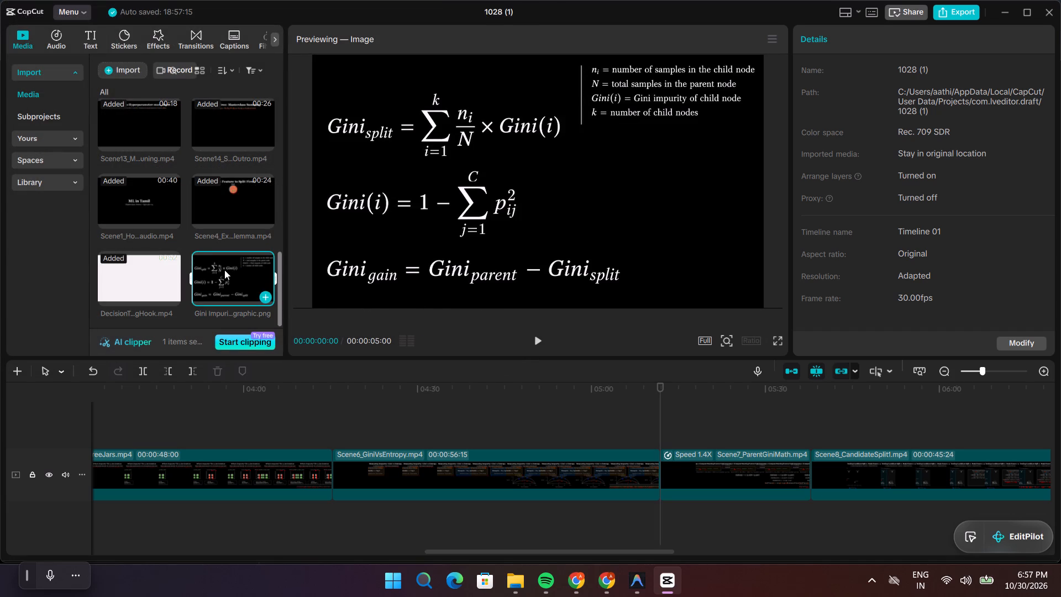
Insert the Gini formula image on the main track between the Scene7_ParentGiniMath and Scene8_CandidateSplit1 clips.
drag(224, 270, 640, 436)
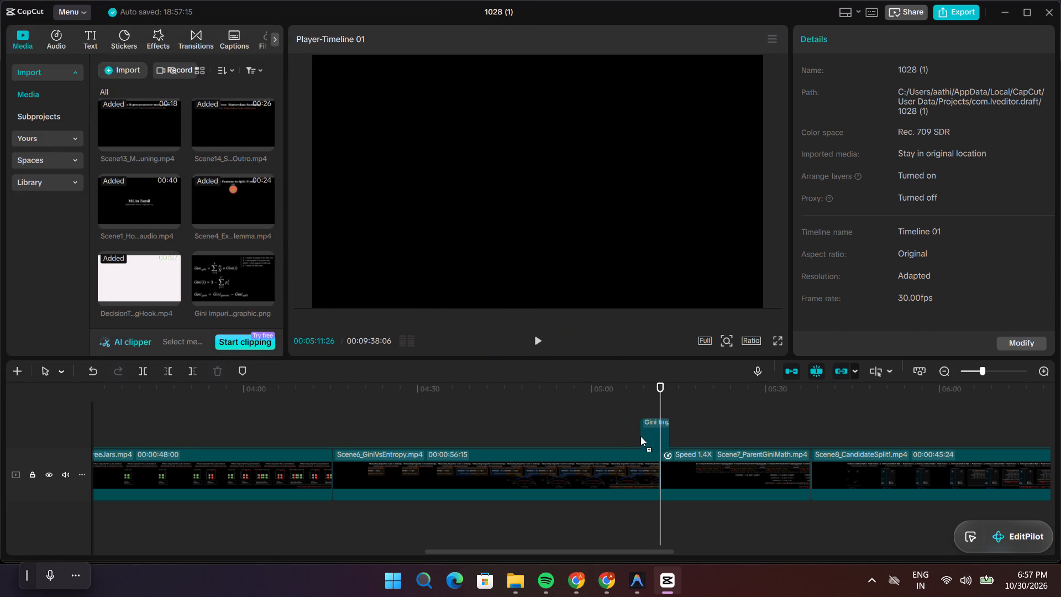
drag(640, 436, 650, 432)
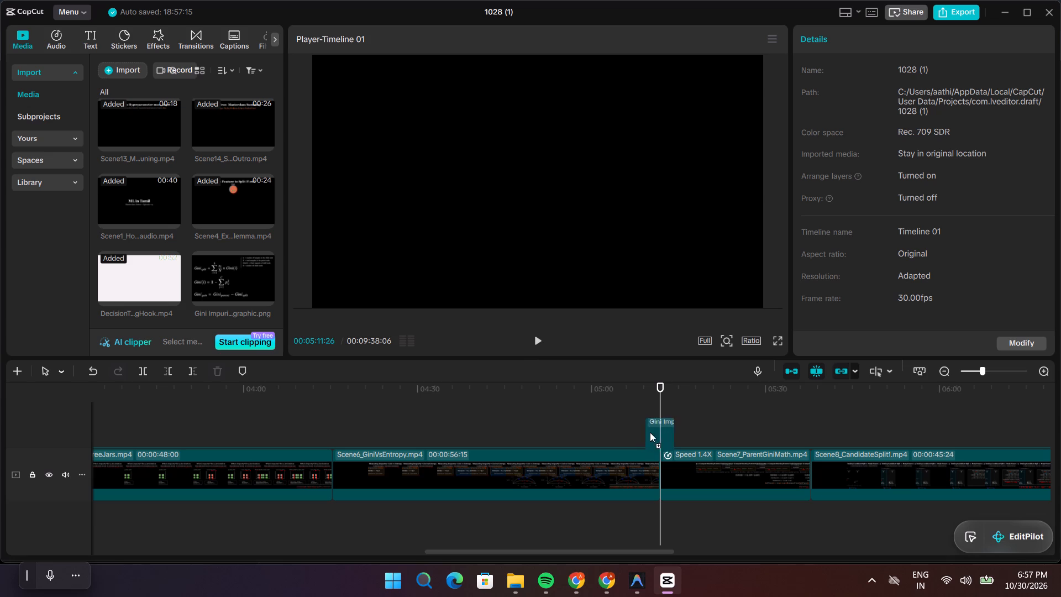
drag(650, 432, 812, 459)
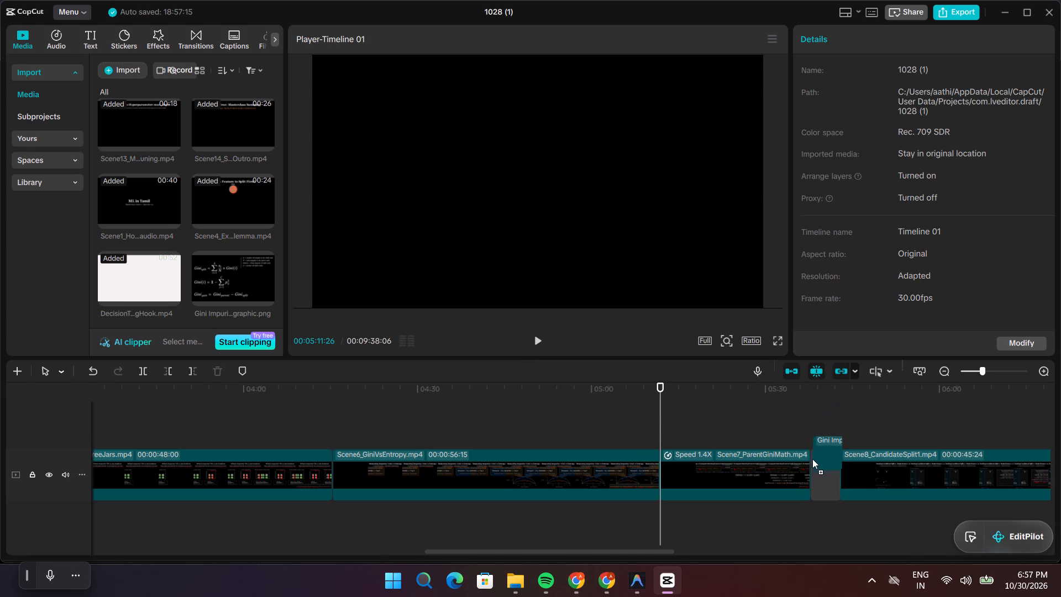
drag(812, 459, 811, 463)
Review the sequence from Scene7_ParentGiniMath through the inserted formula image to the child Gini calculations in Scene8_CandidateSplit1.
click(677, 409)
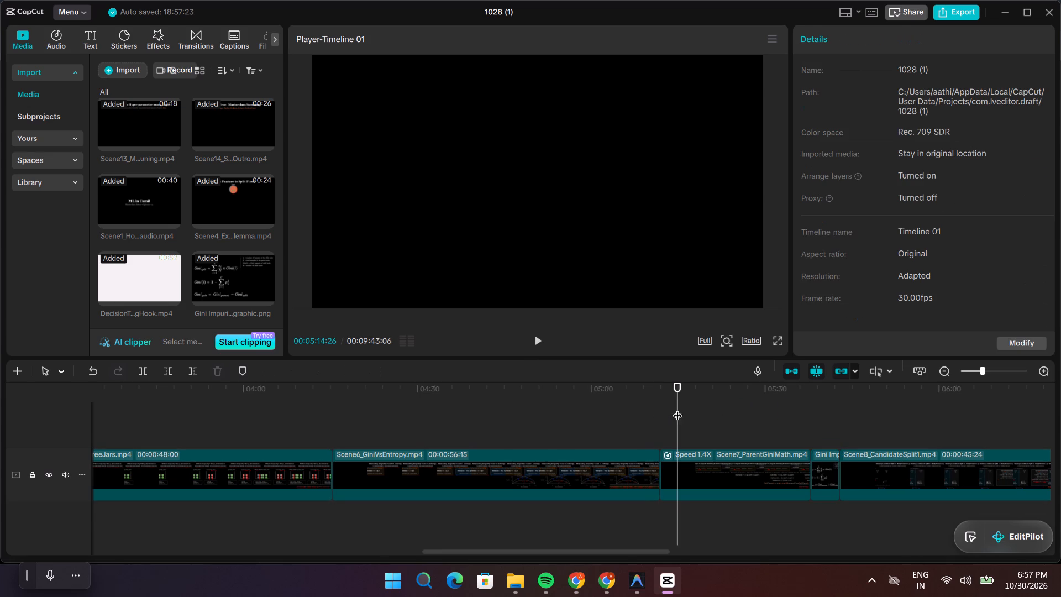
drag(679, 409, 799, 426)
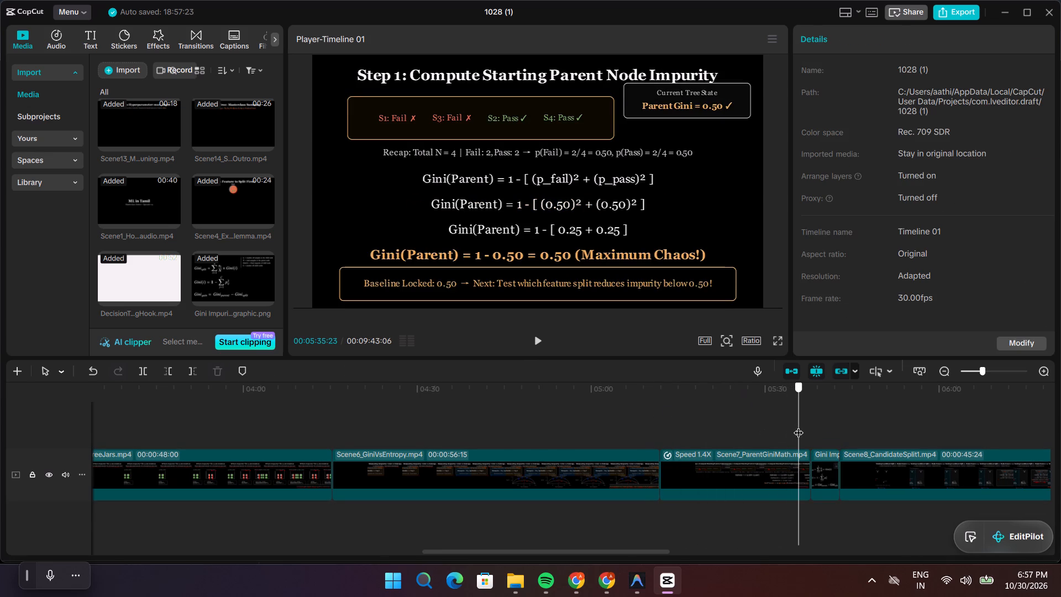
drag(799, 426, 805, 427)
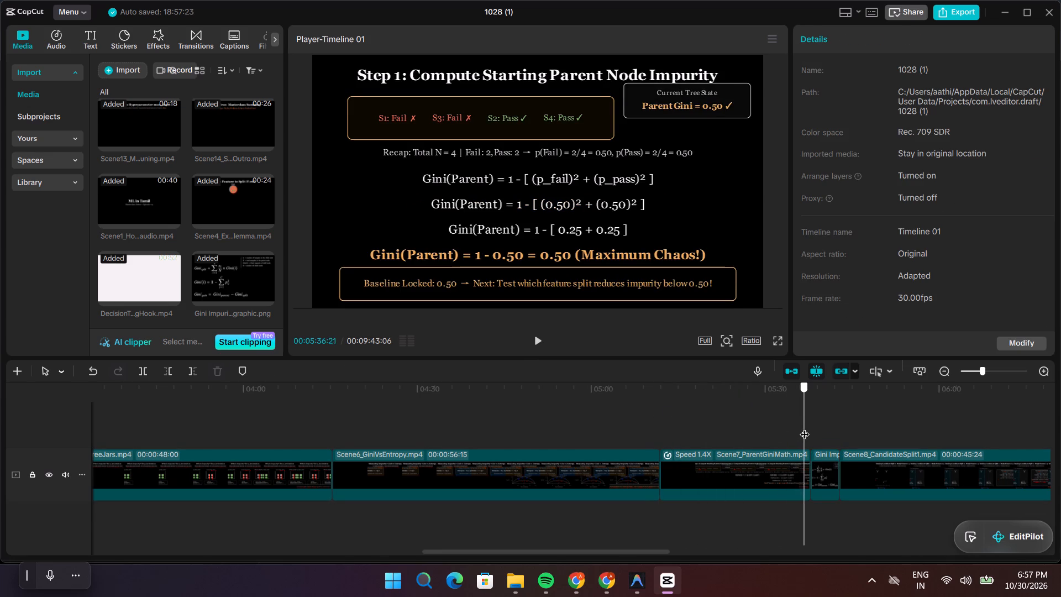
drag(805, 427, 812, 430)
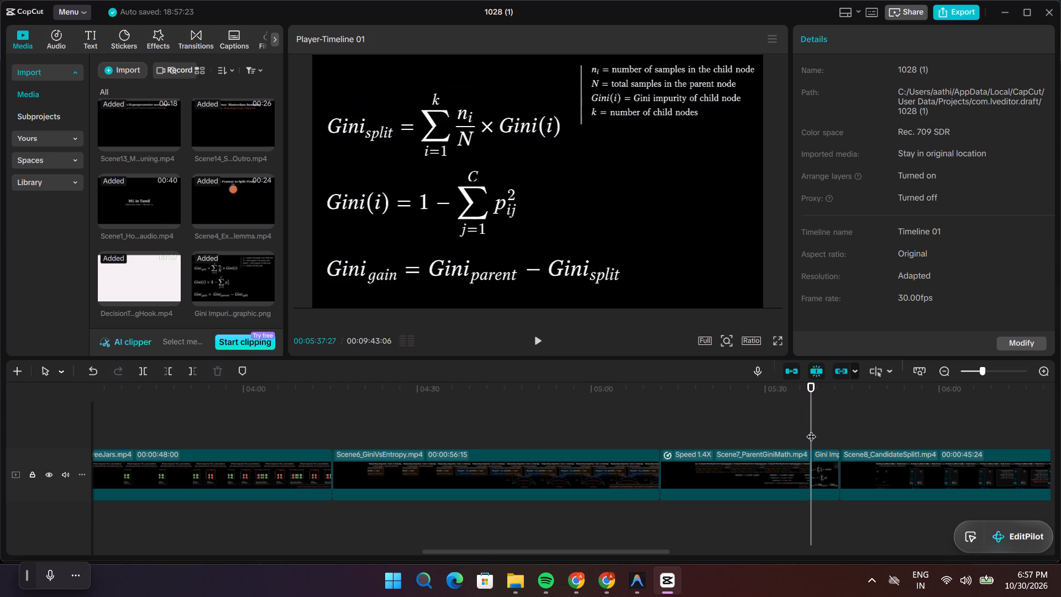
key(space)
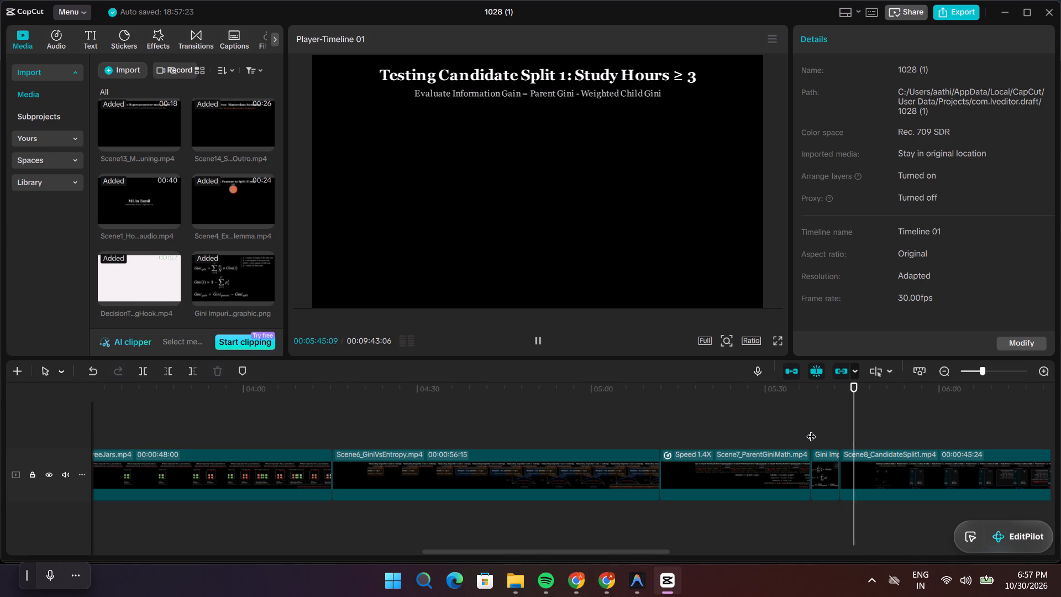
key(space)
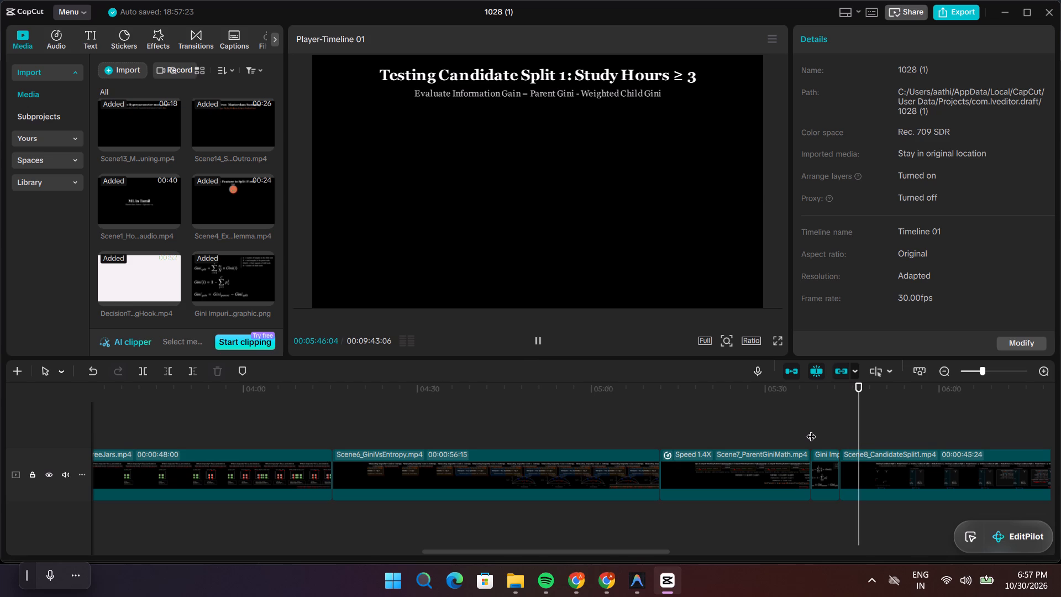
key(space)
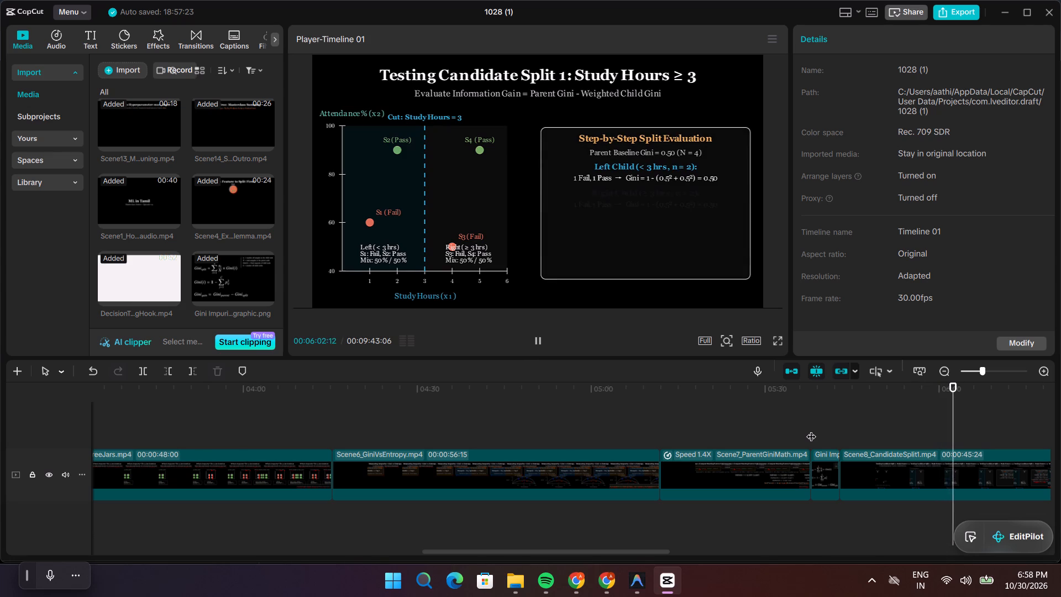
key(space)
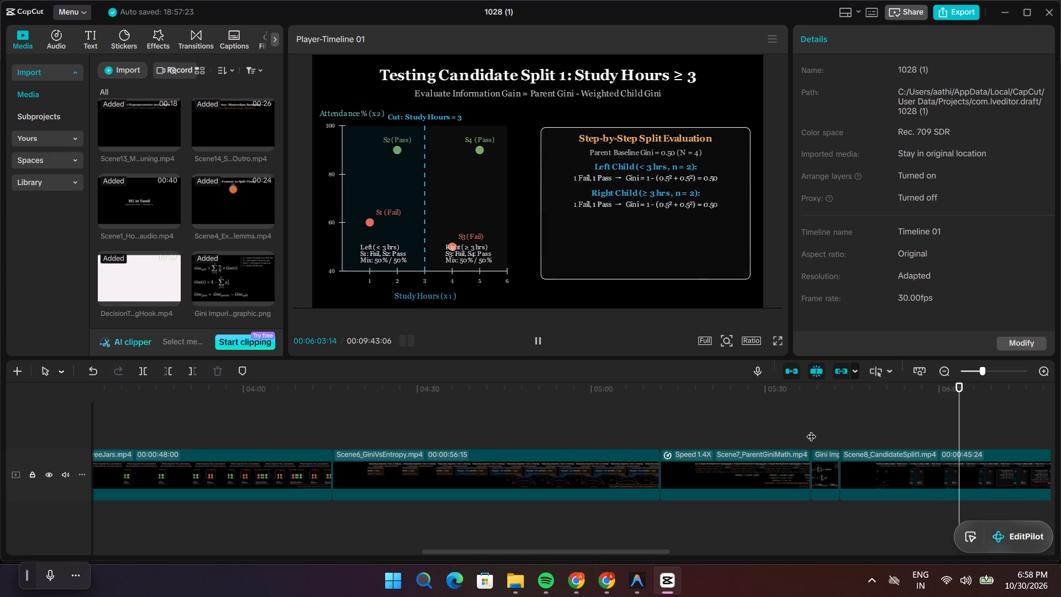
key(alt+Tab)
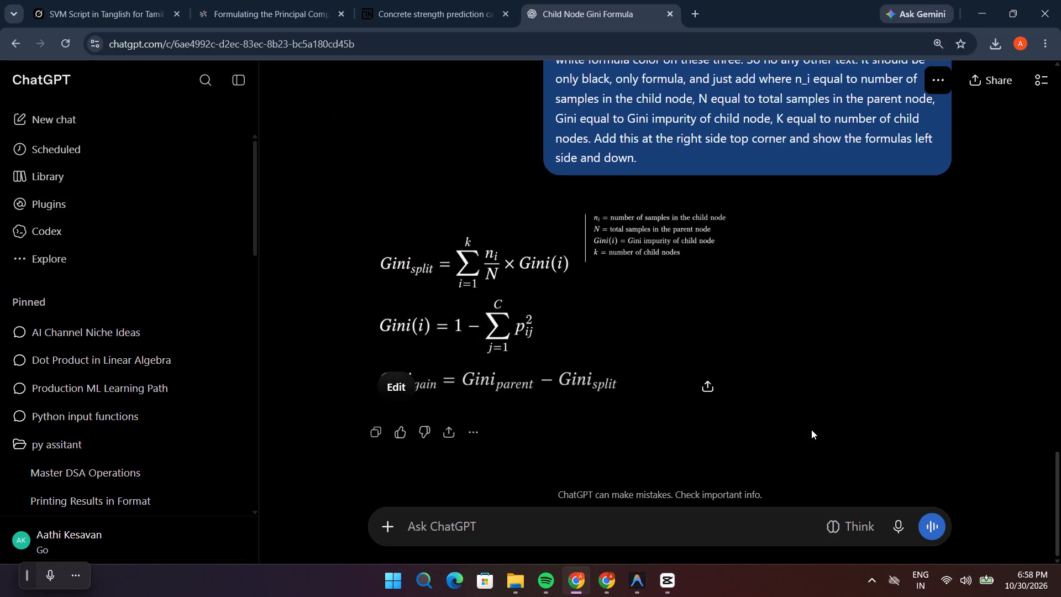
scroll(735, 358, up, 4)
scroll(628, 152, up, 9)
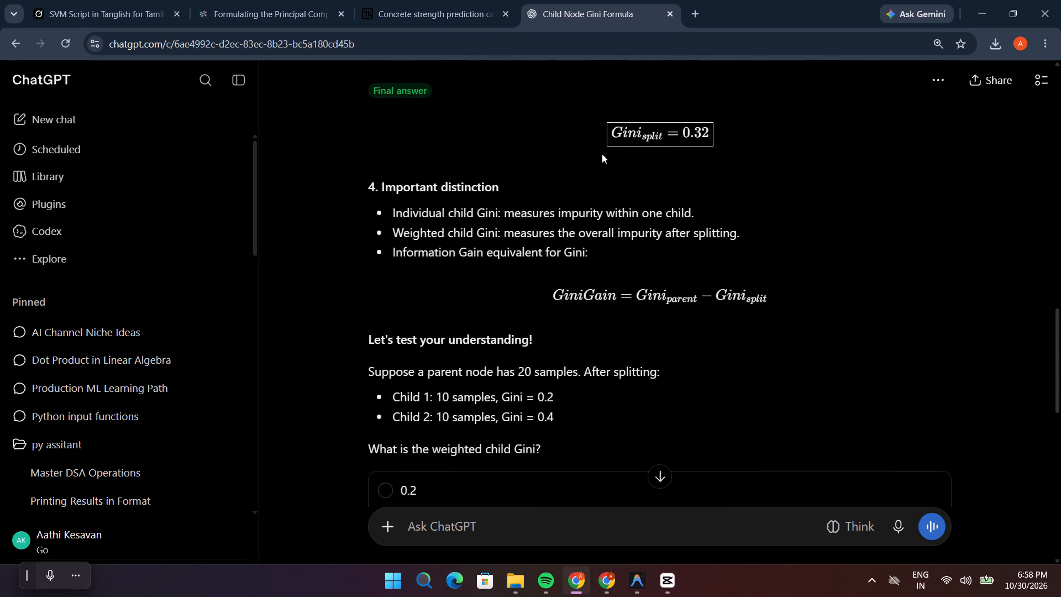
scroll(602, 154, up, 13)
scroll(601, 158, down, 4)
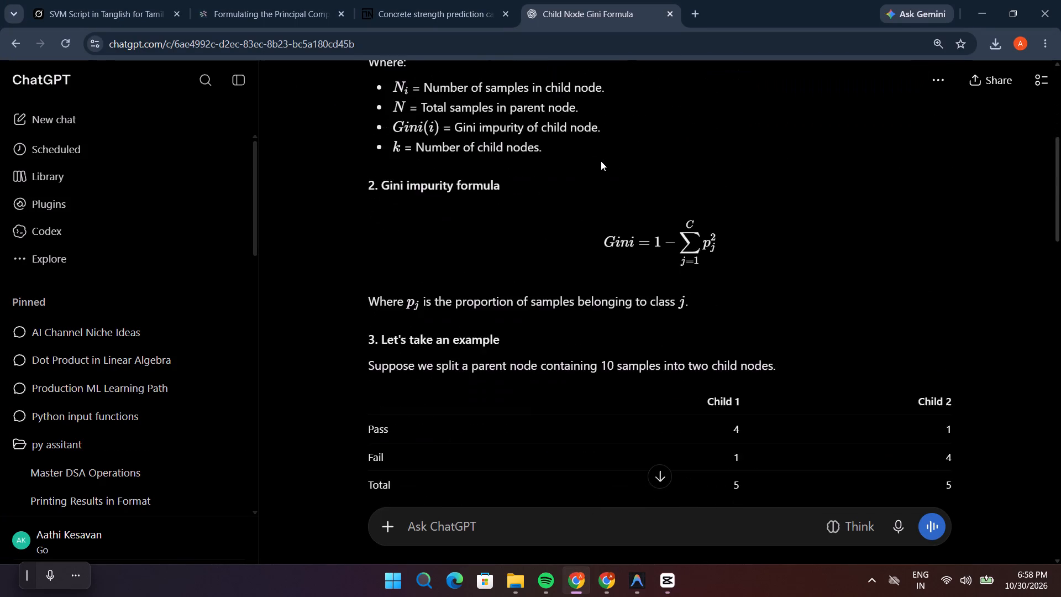
scroll(600, 166, down, 4)
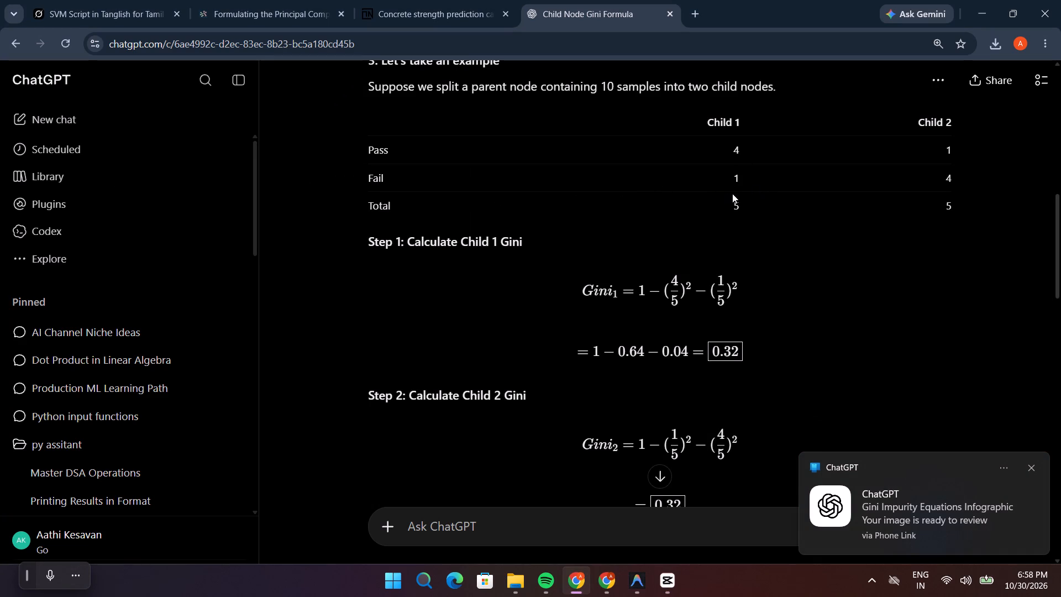
key(alt+Tab)
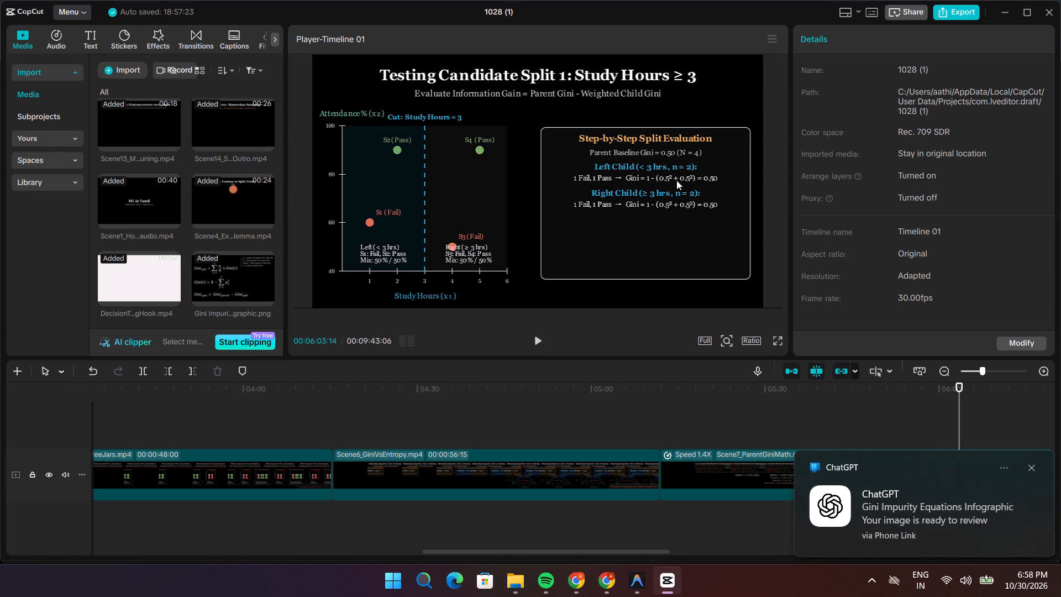
key(alt+Tab)
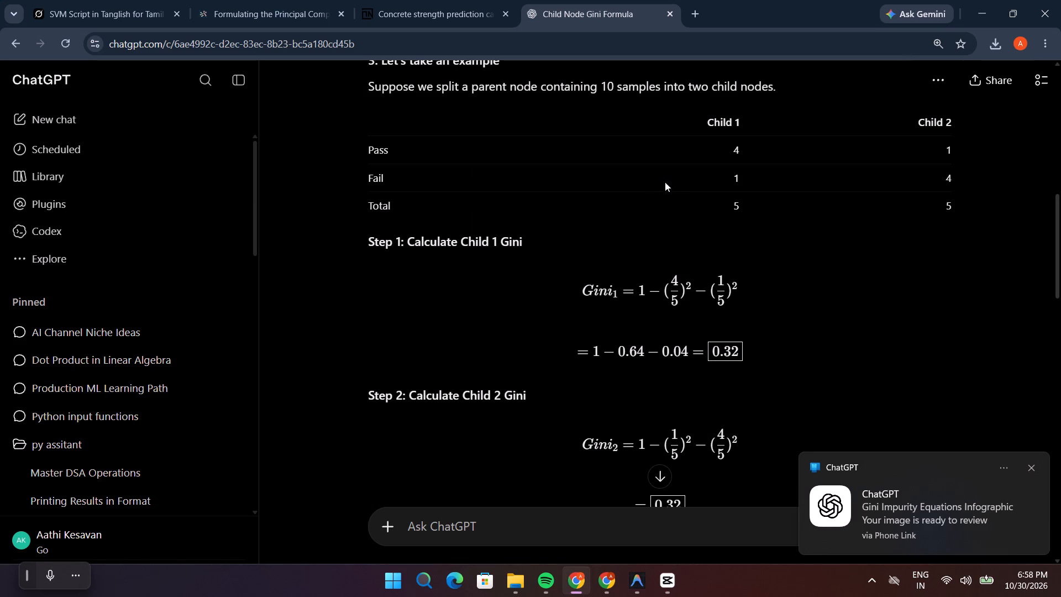
key(alt+Tab)
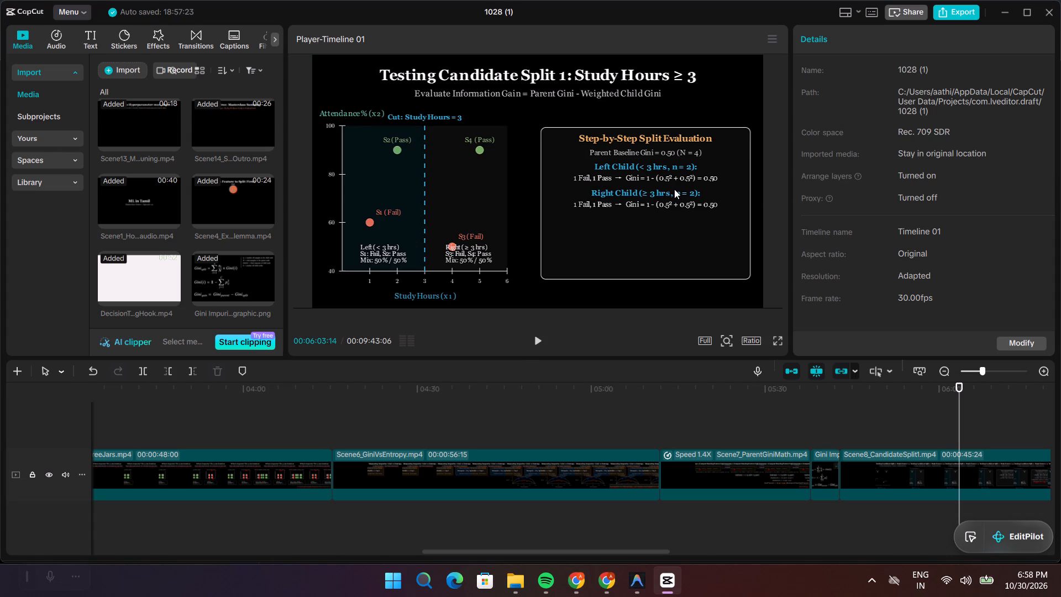
key(alt+Tab)
key(alt+Tab)
Review the timeline again from the start of Scene7_ParentGiniMath through its parent Gini calculation to the inserted formula image.
drag(957, 408, 906, 404)
right_drag(957, 408, 906, 404)
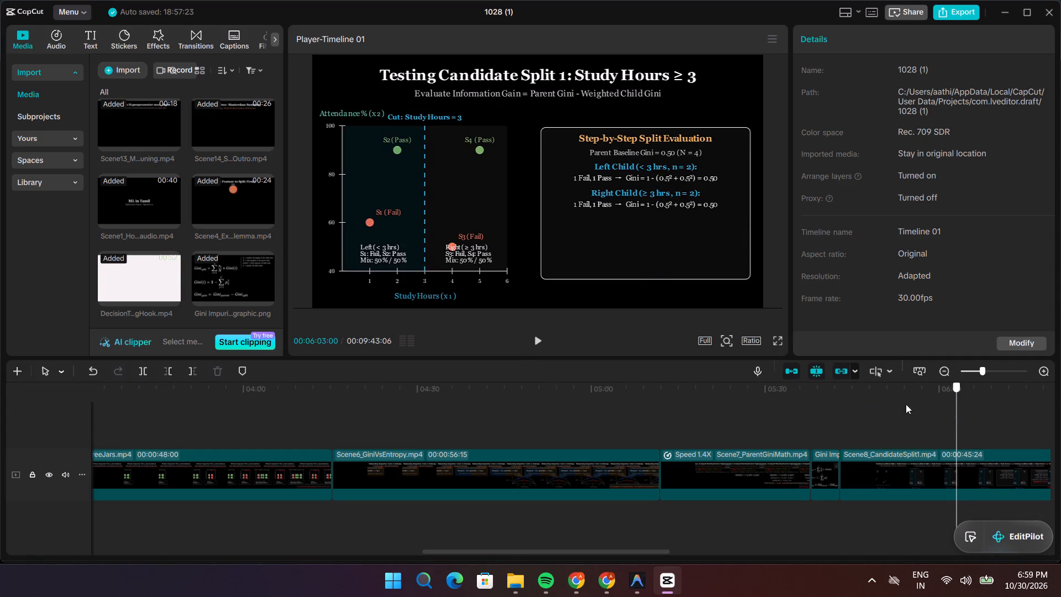
right_drag(906, 404, 667, 382)
drag(906, 404, 667, 382)
drag(953, 384, 671, 389)
right_drag(644, 389, 631, 388)
right_drag(634, 388, 671, 389)
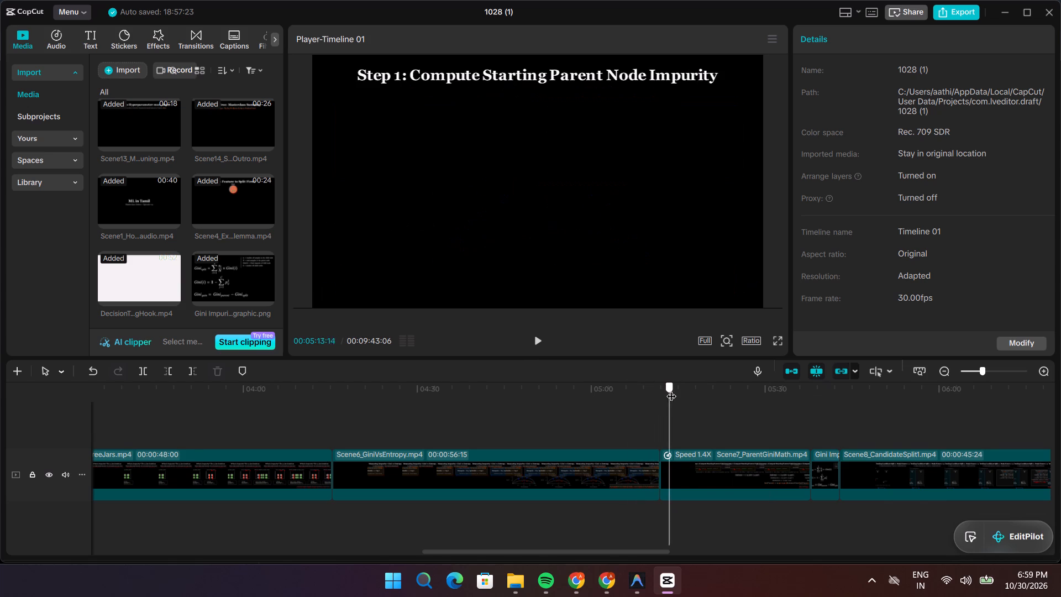
right_drag(671, 389, 673, 390)
drag(671, 389, 732, 401)
right_drag(666, 389, 732, 401)
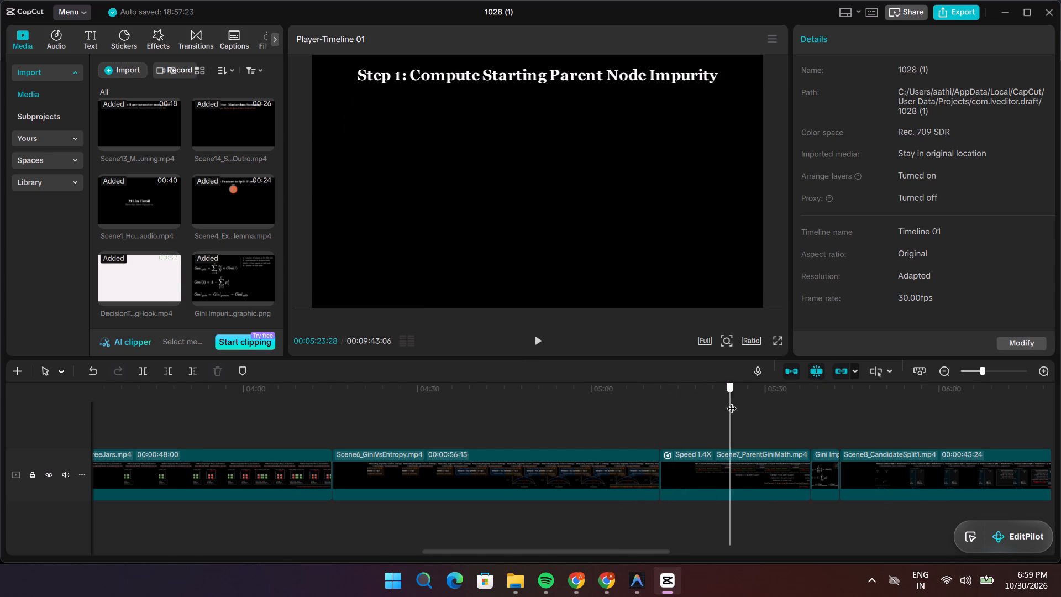
drag(732, 401, 785, 405)
right_drag(732, 401, 785, 405)
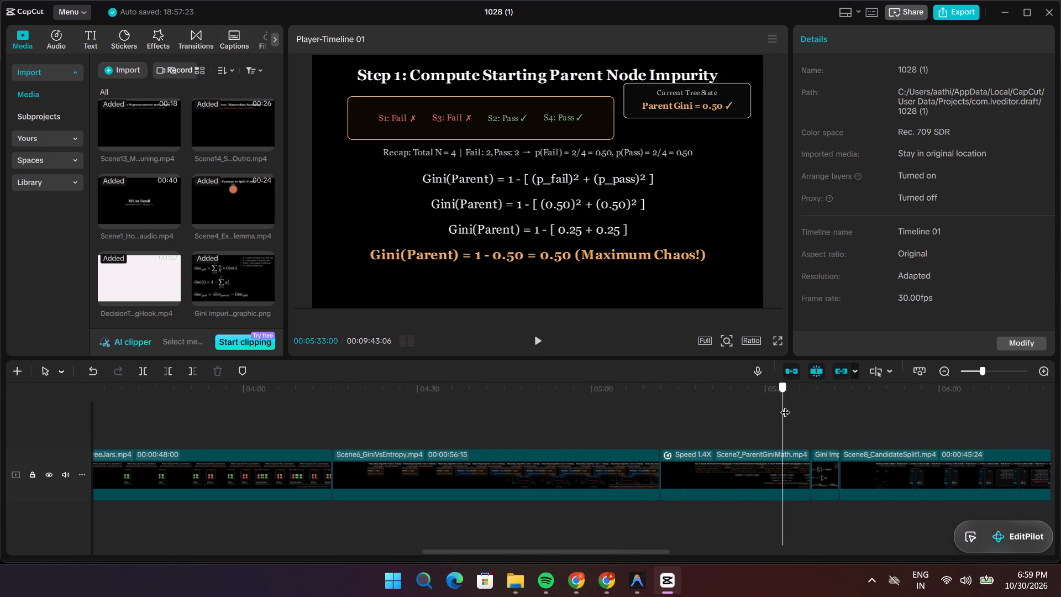
right_drag(785, 405, 816, 415)
drag(785, 405, 816, 415)
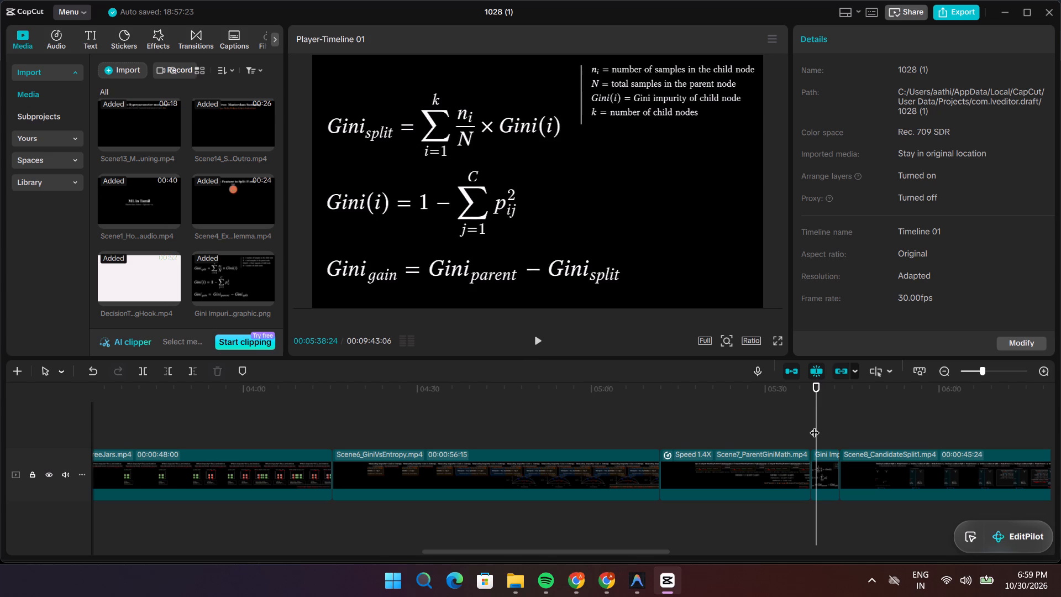
Capture a full-screen screenshot of the "Which Feature to Split First?" frame showing the Study Hours and Attendance branches, at 00:03:24:29.
drag(815, 426, 117, 517)
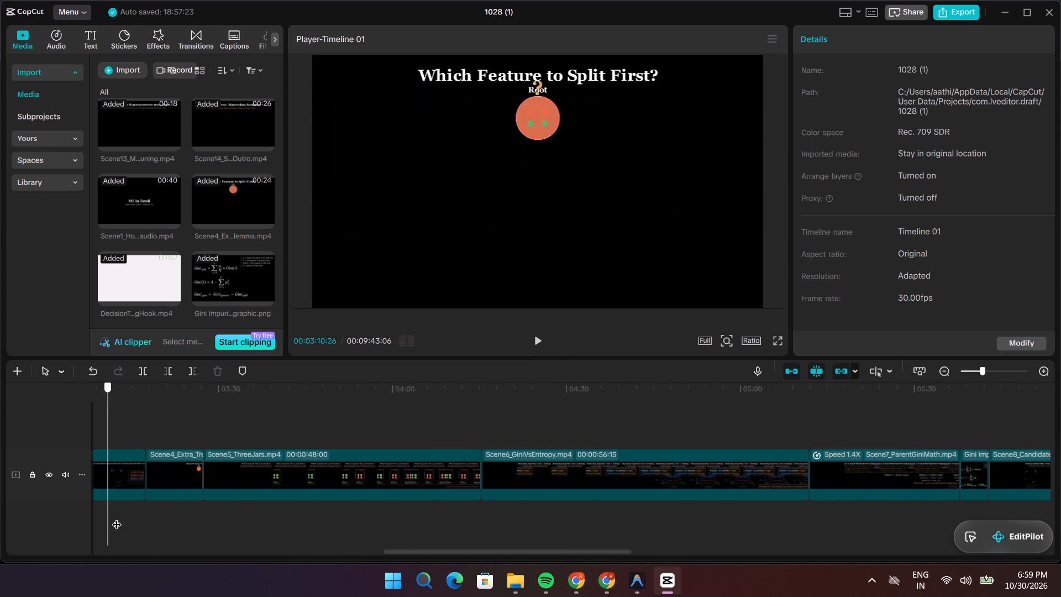
drag(117, 517, 222, 536)
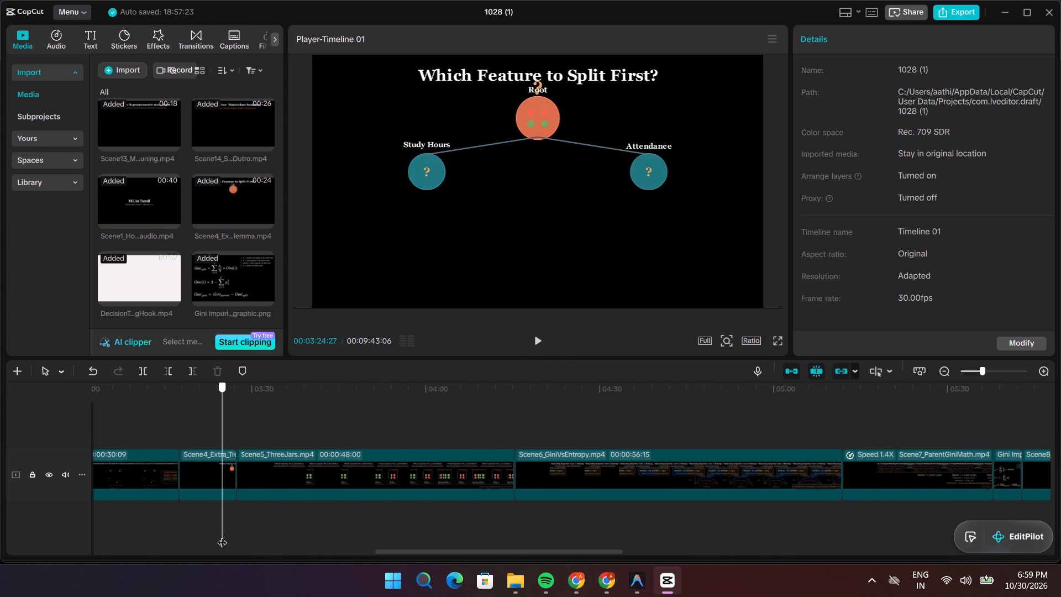
drag(222, 536, 223, 536)
click(775, 339)
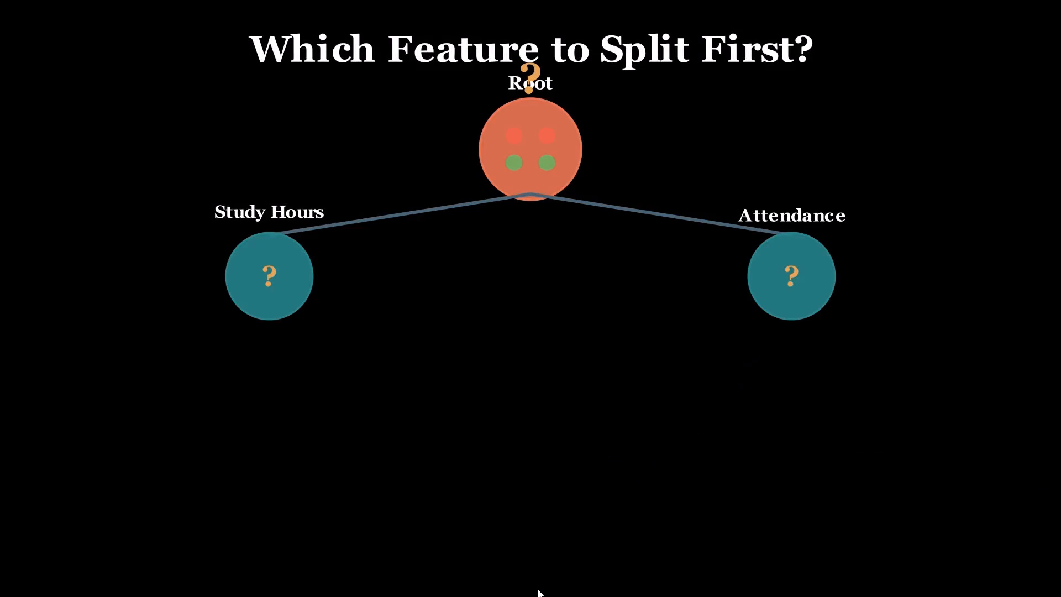
key(Print)
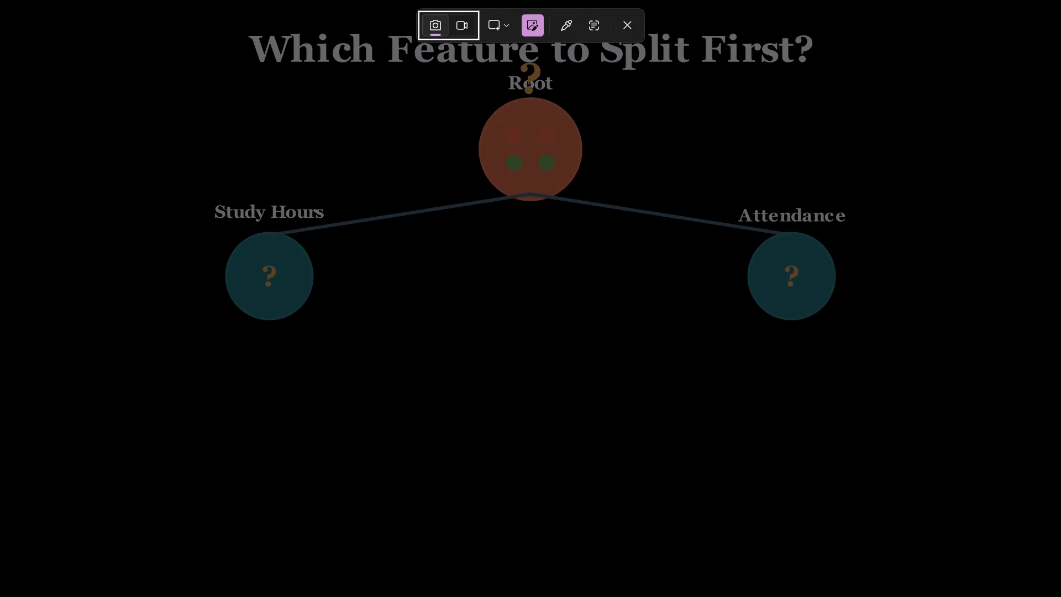
click(508, 26)
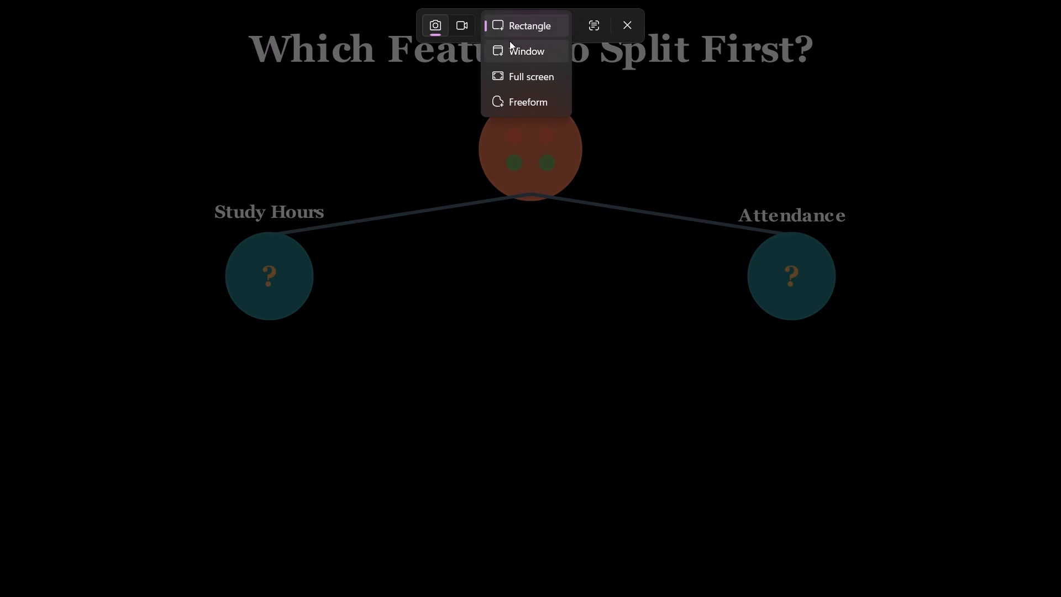
click(516, 73)
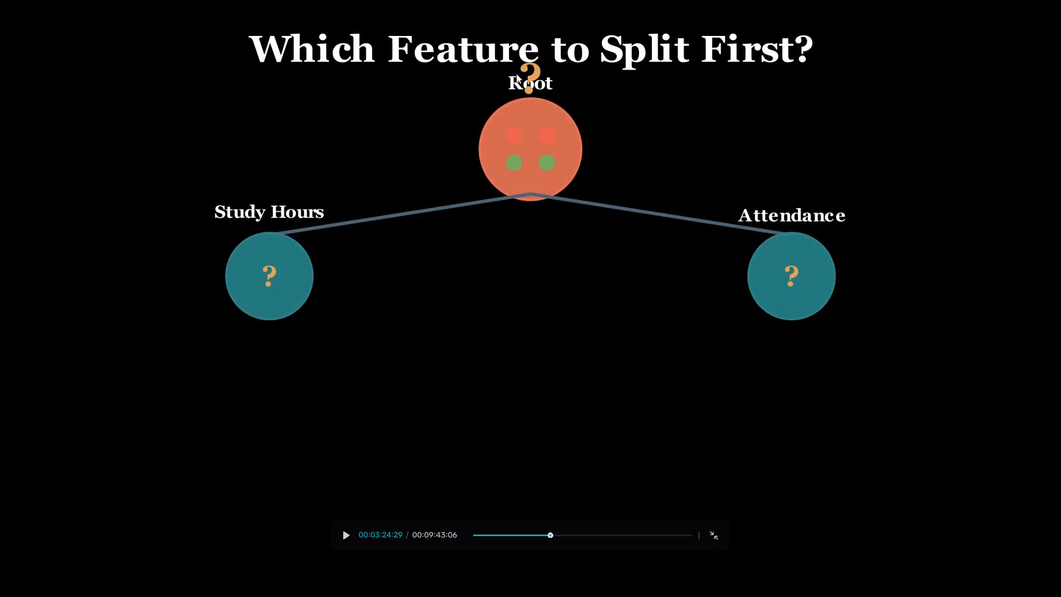
key(Escape)
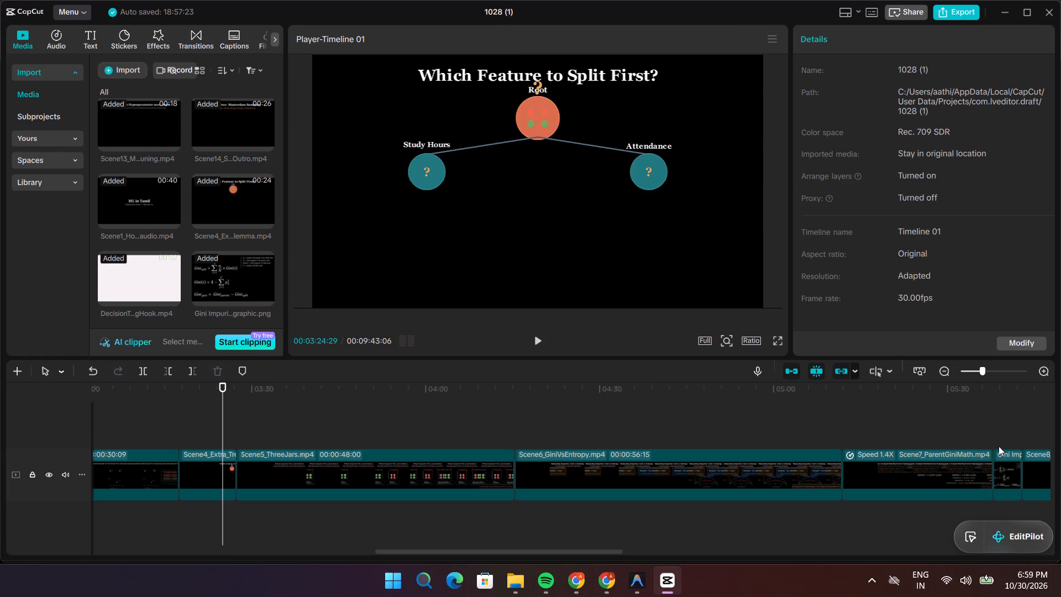
Import the newly captured split-feature screenshot from the Gallery and insert it on the main track between Scene7_ParentGiniMath and the Gini formula image.
click(1005, 463)
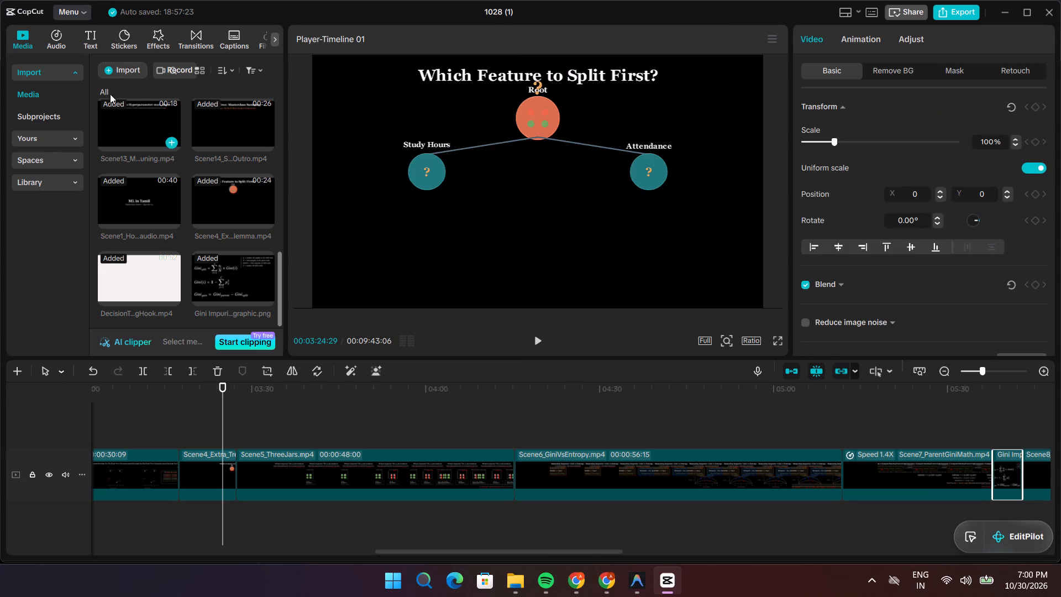
click(118, 68)
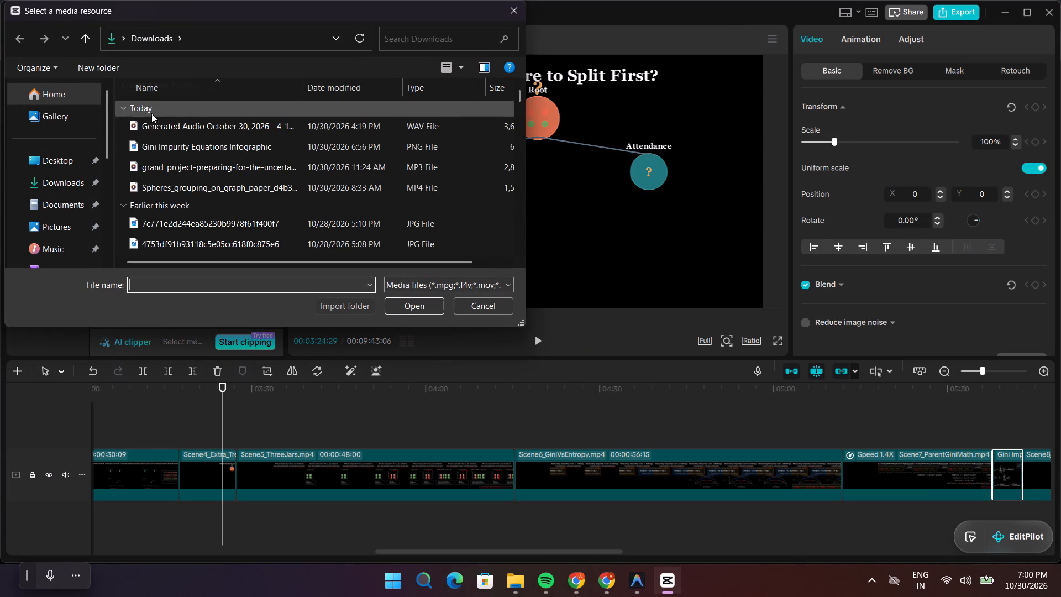
click(53, 124)
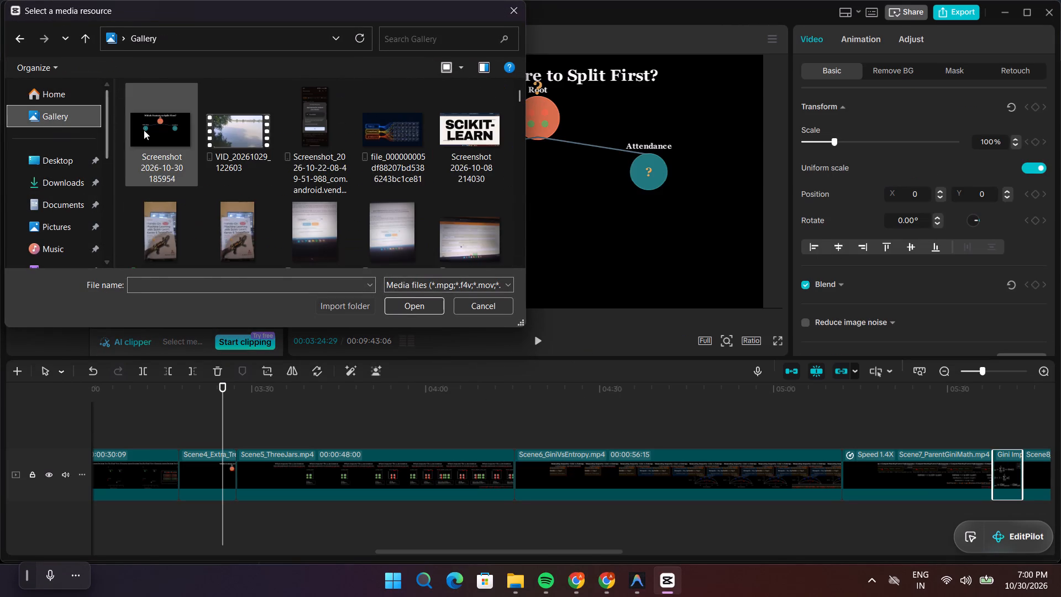
click(145, 130)
click(408, 302)
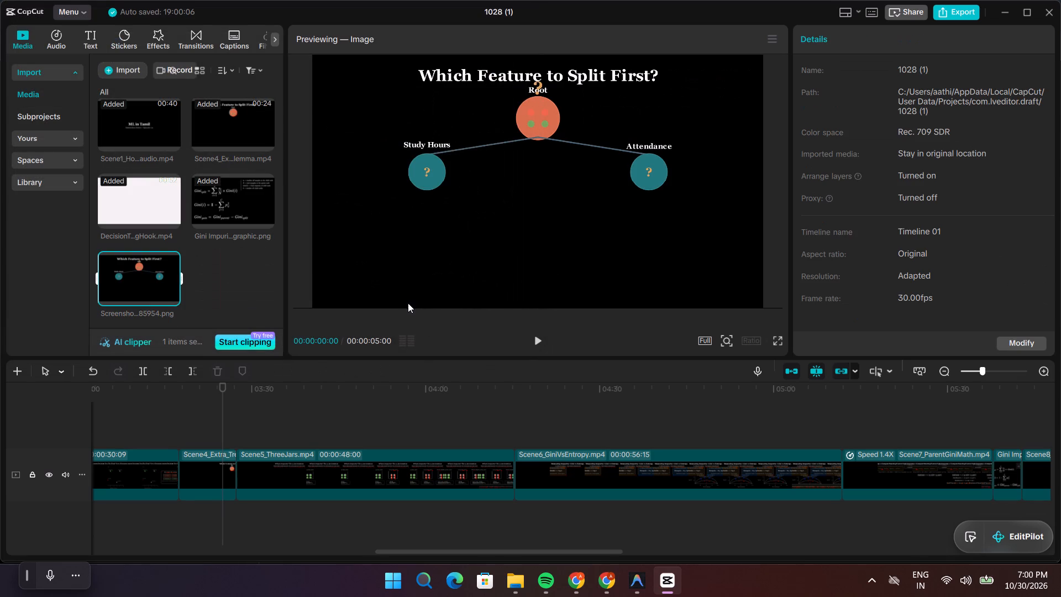
drag(135, 284, 983, 431)
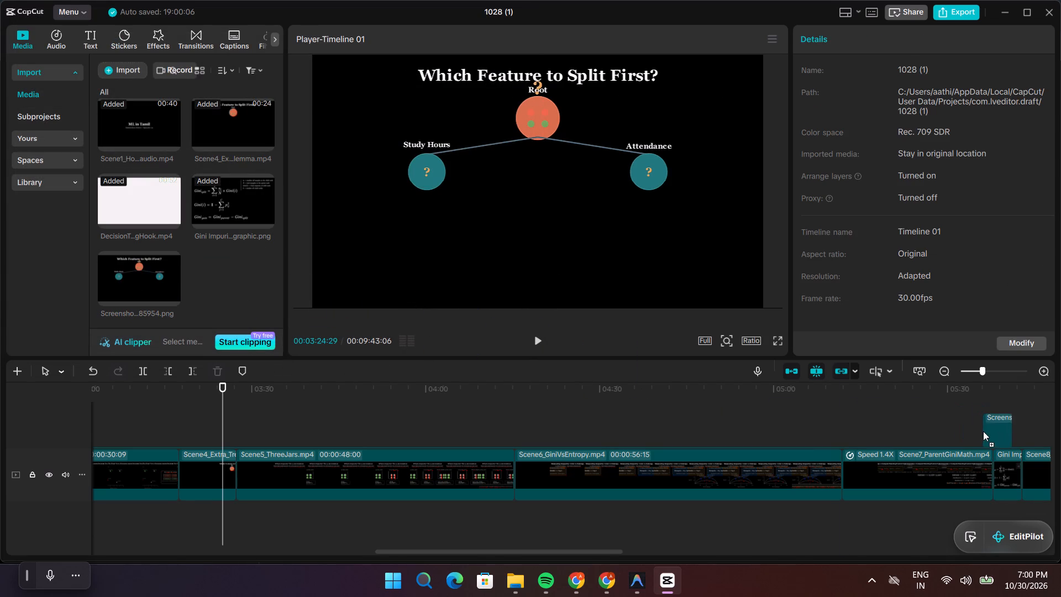
drag(983, 431, 984, 477)
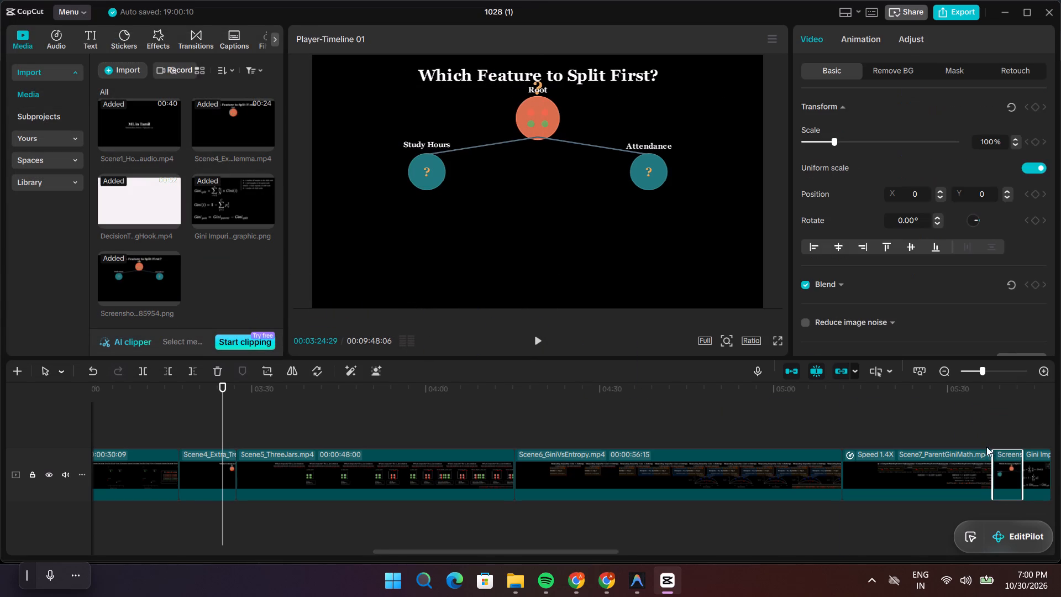
Review the sequence from the parent Gini calculation through the inserted split-feature screenshot to the Gini formula image.
drag(220, 405, 568, 446)
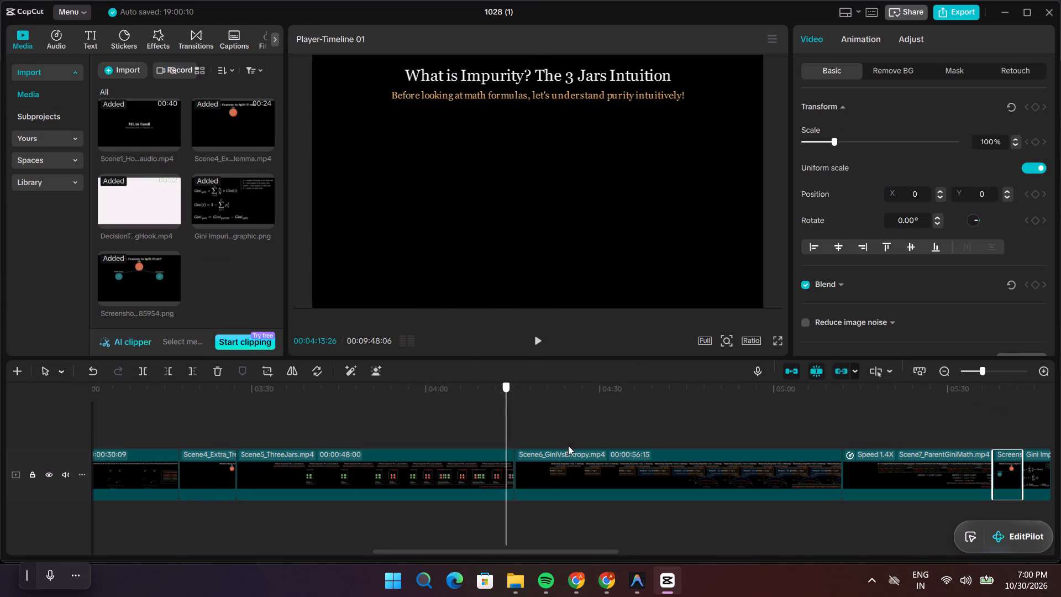
drag(568, 446, 947, 465)
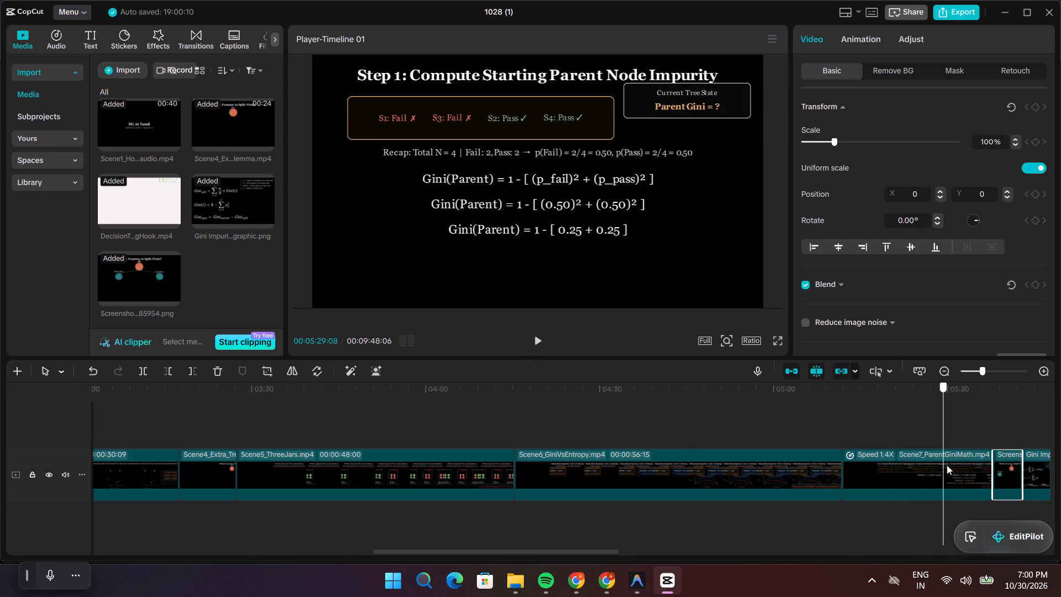
drag(947, 465, 992, 451)
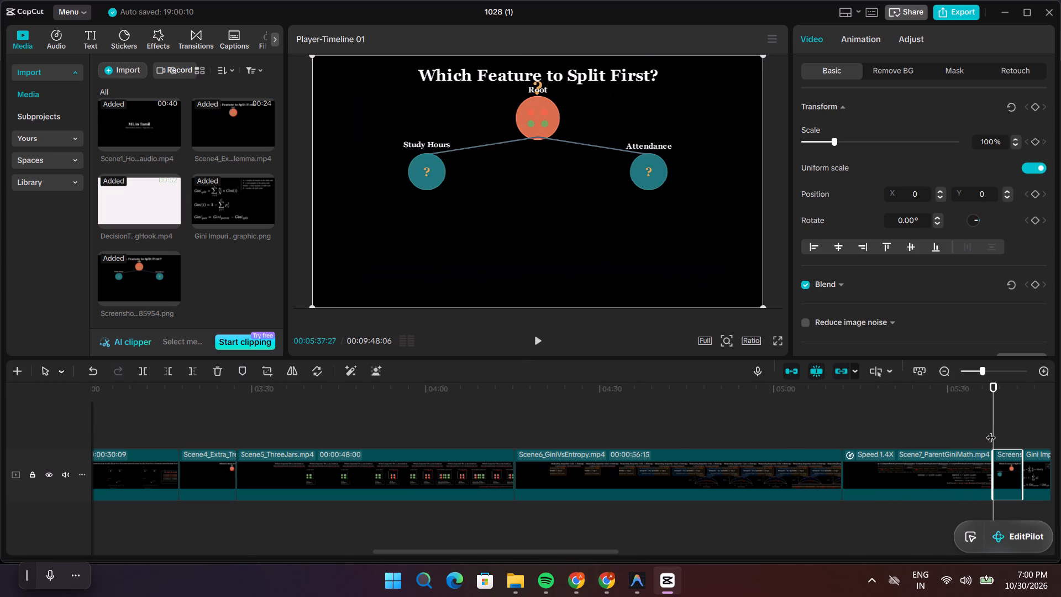
click(990, 425)
drag(993, 430, 1000, 428)
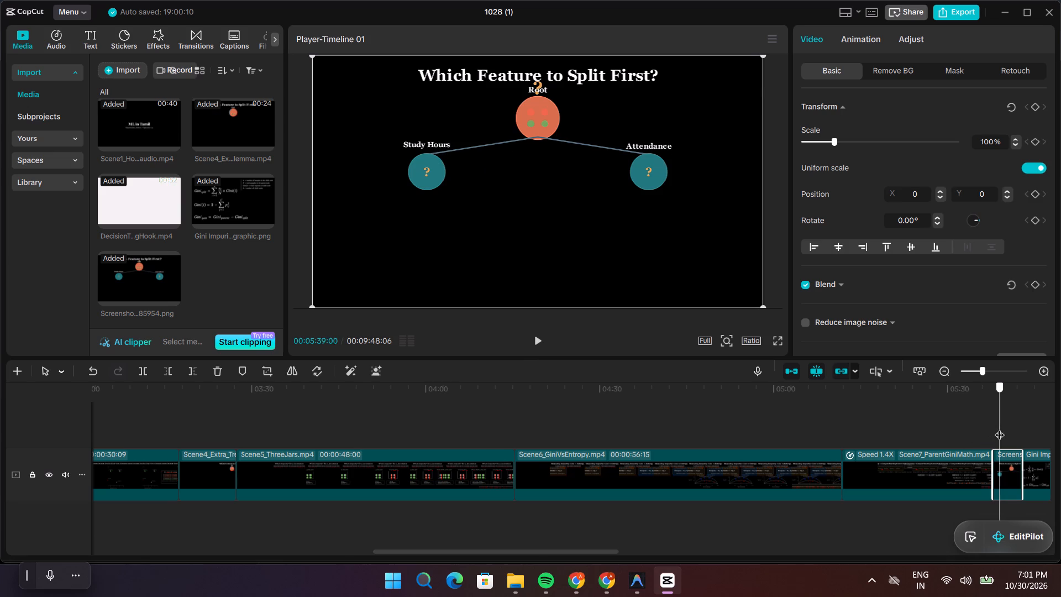
drag(1000, 428, 1028, 431)
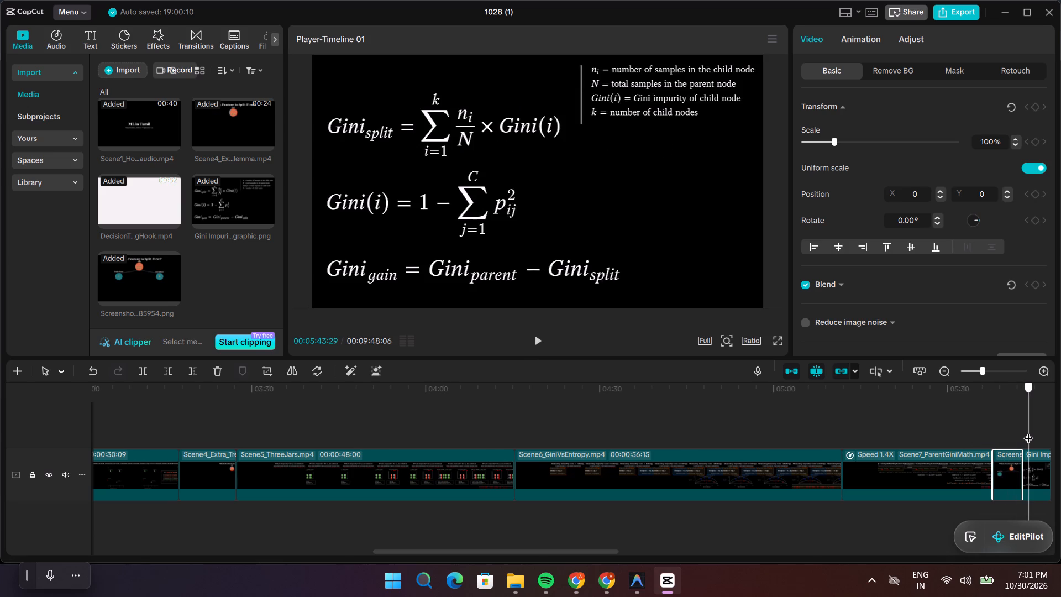
drag(1028, 431, 1010, 431)
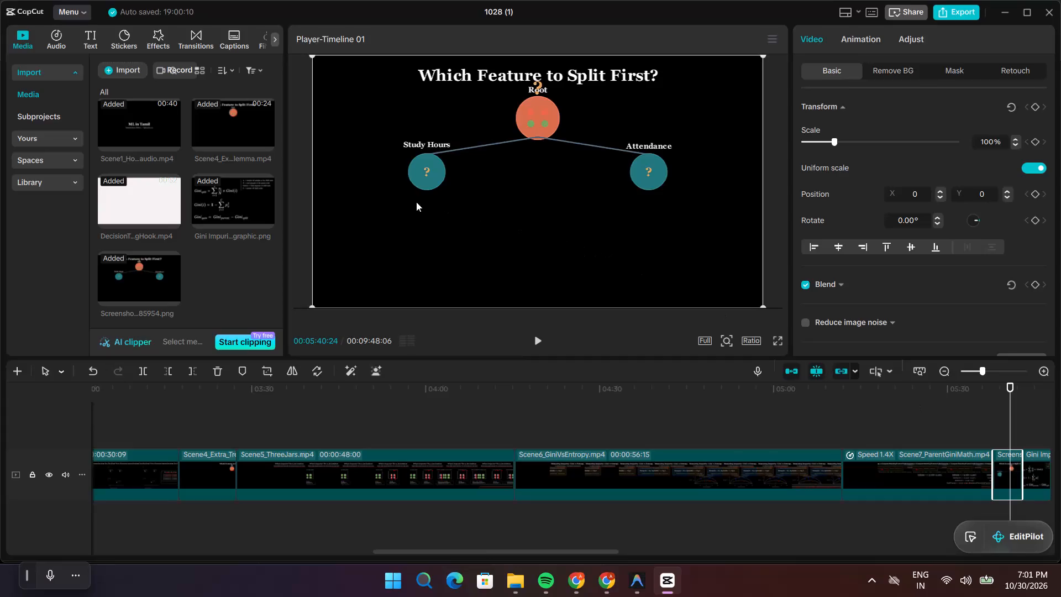
drag(1008, 431, 1029, 430)
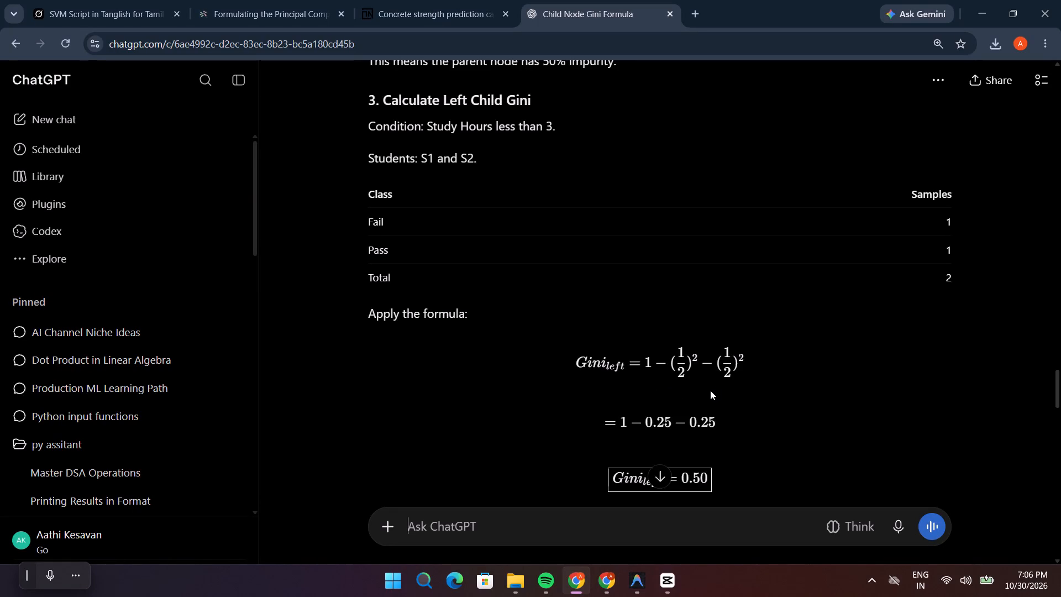
scroll(702, 394, down, 1)
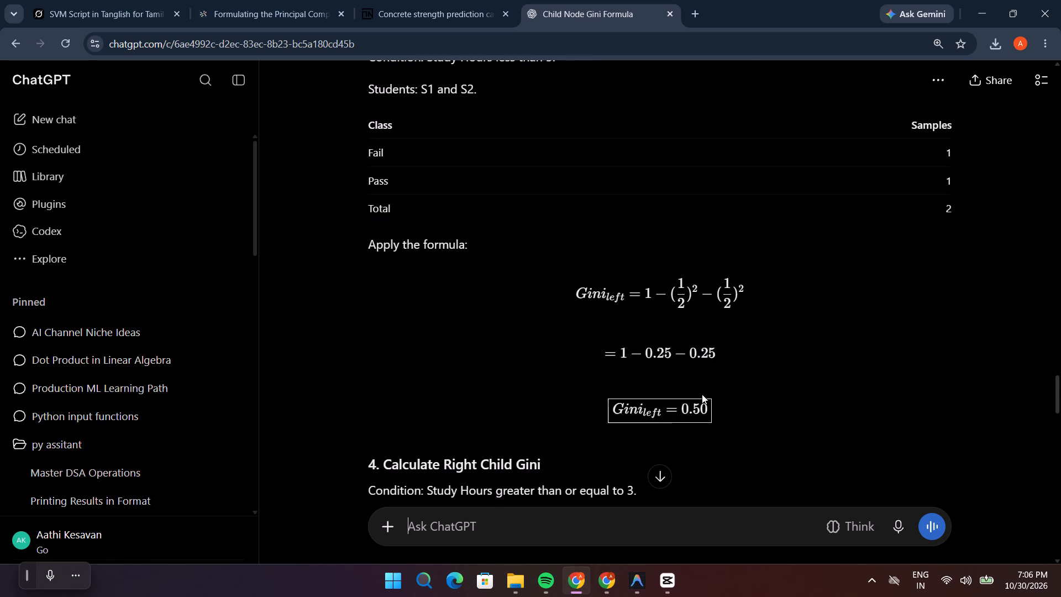
scroll(702, 394, down, 12)
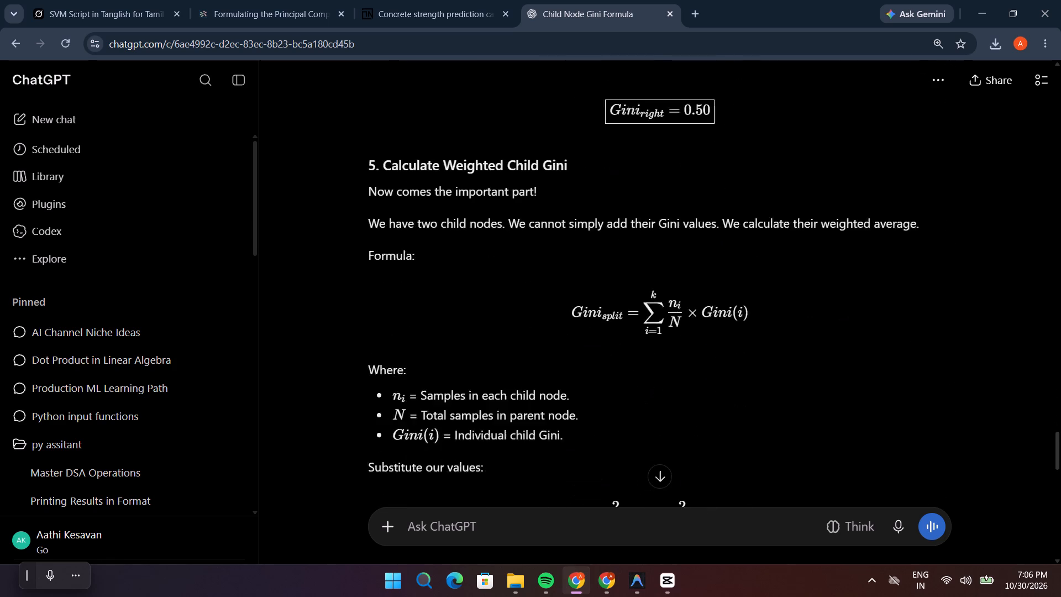
scroll(699, 395, down, 6)
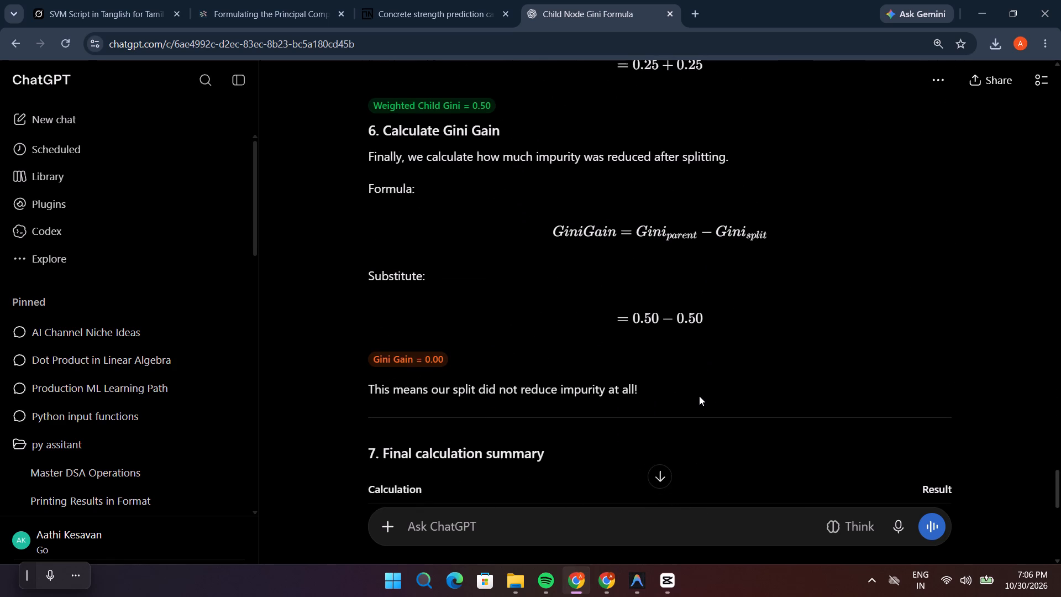
scroll(699, 396, down, 8)
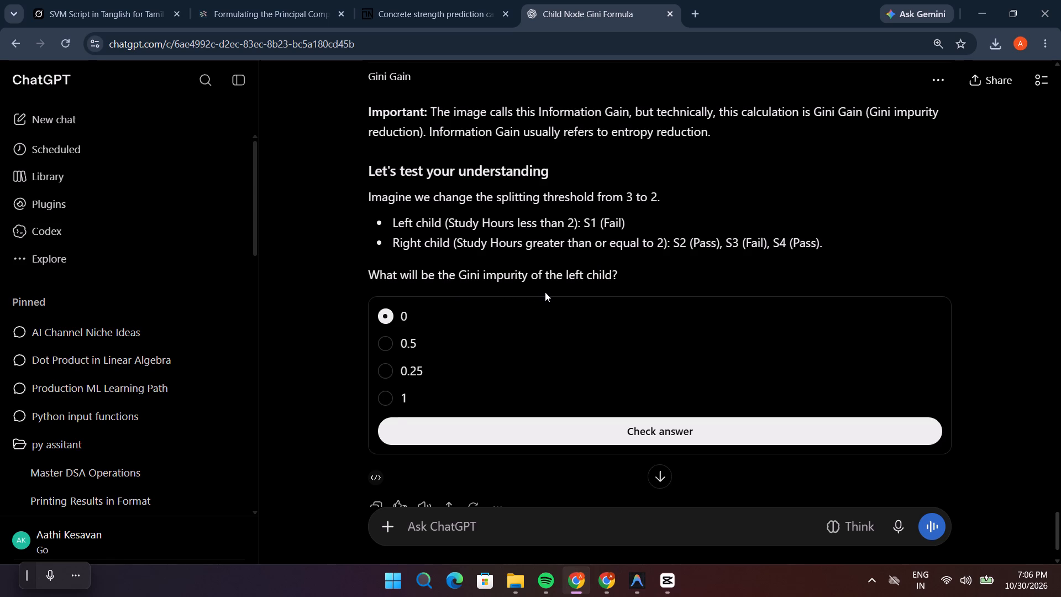
scroll(545, 292, up, 4)
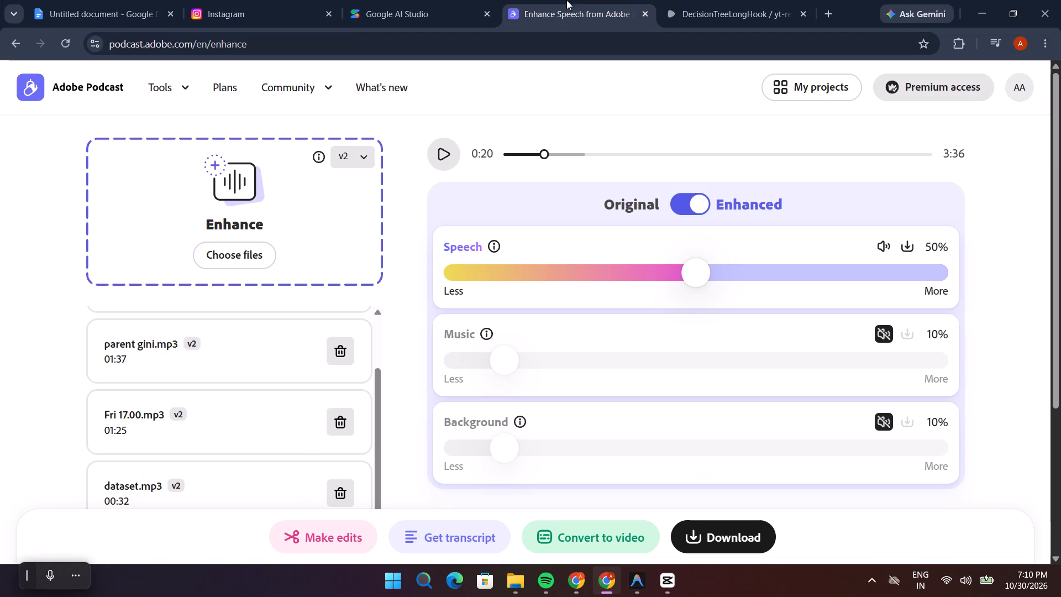
scroll(241, 368, up, 3)
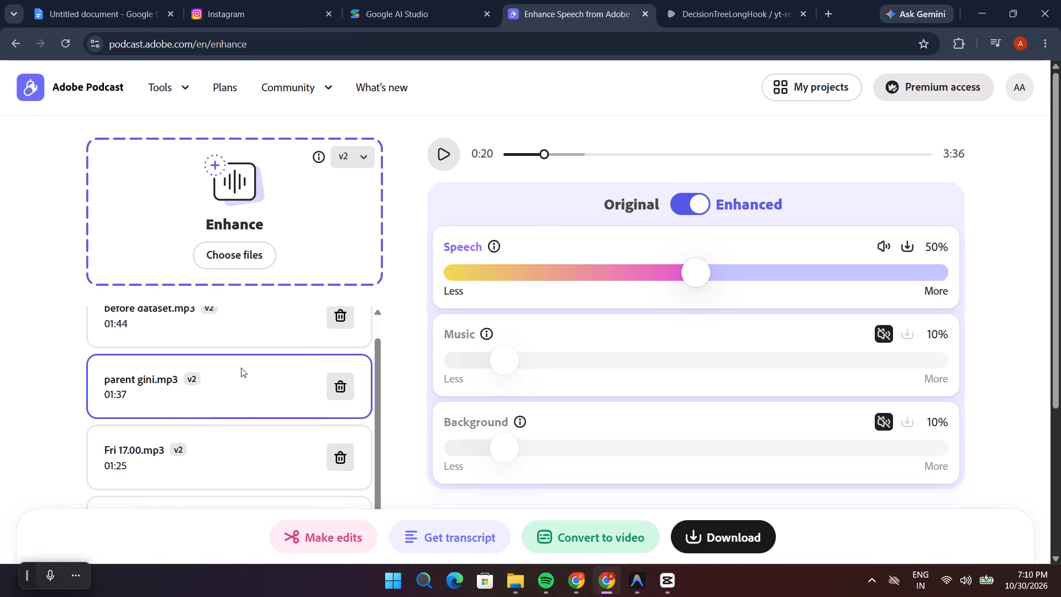
scroll(241, 368, up, 4)
click(215, 323)
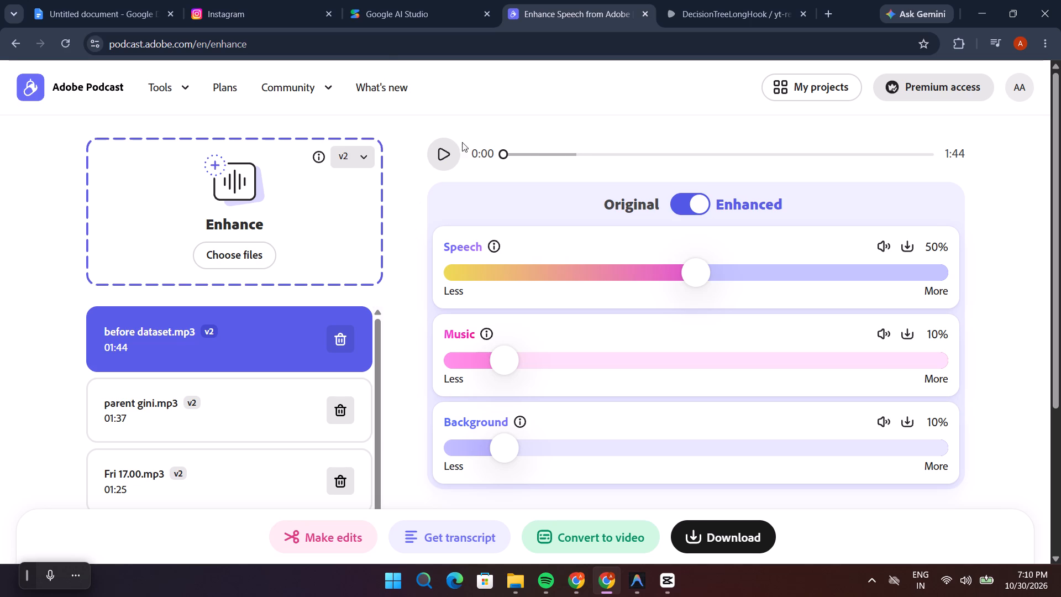
click(444, 154)
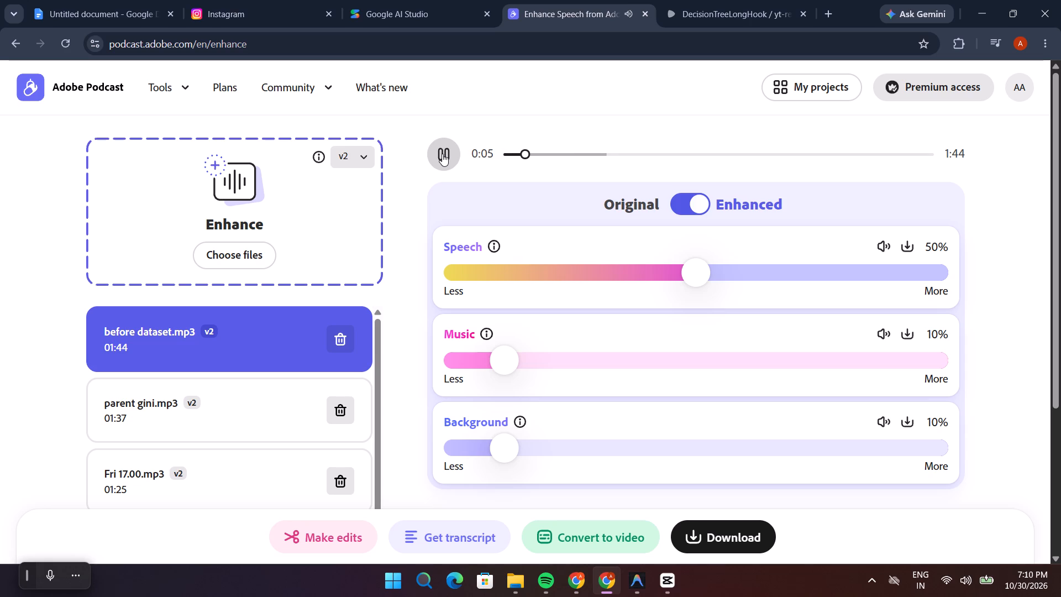
click(442, 154)
click(442, 154)
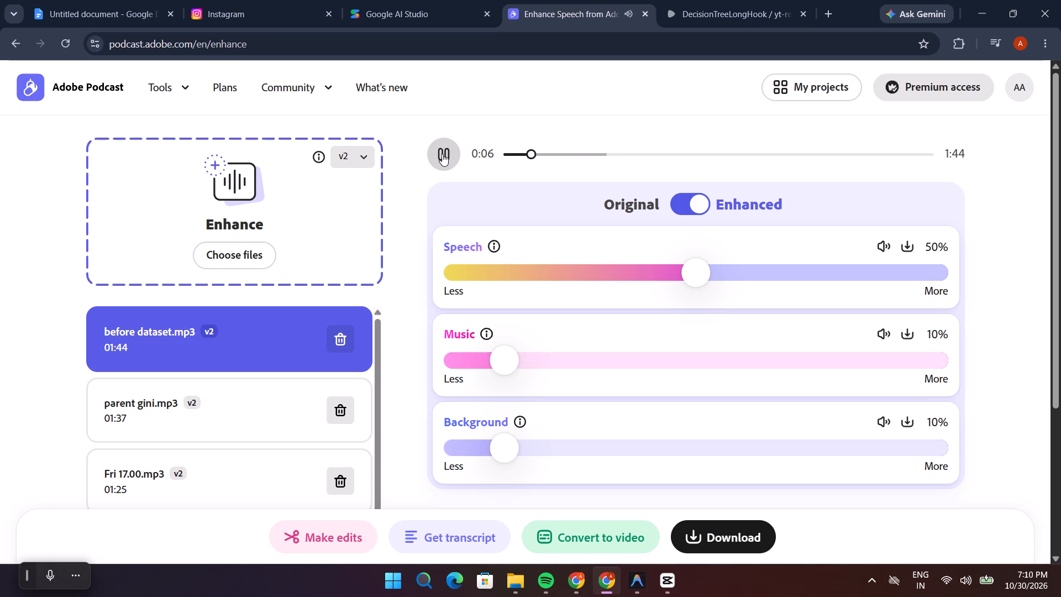
double_click(442, 154)
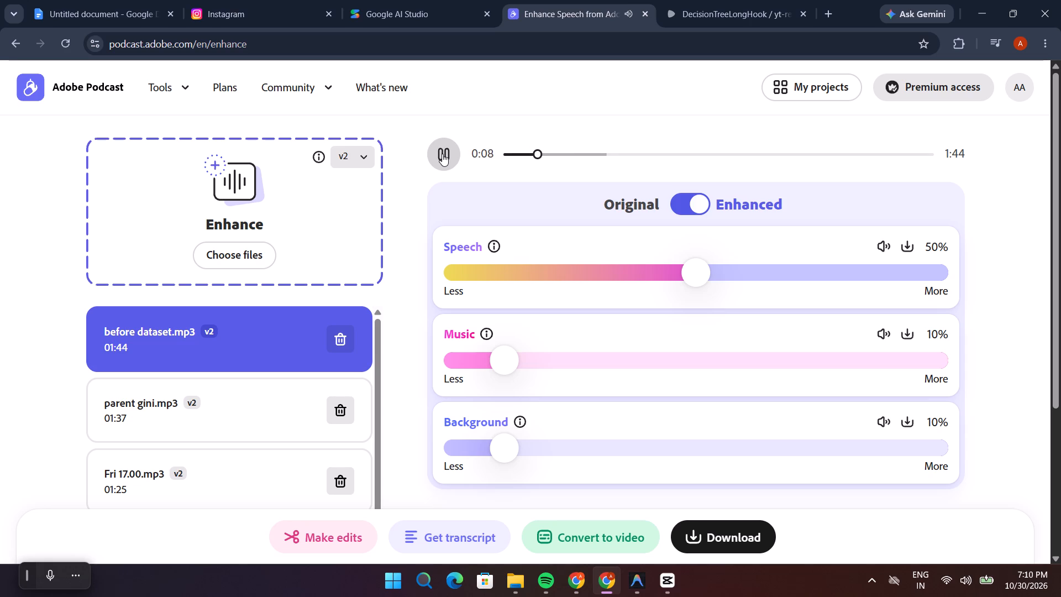
click(442, 154)
click(915, 247)
Download the enhanced Speech tracks of parent gini.mp3 and Fri 17.00.mp3.
click(211, 405)
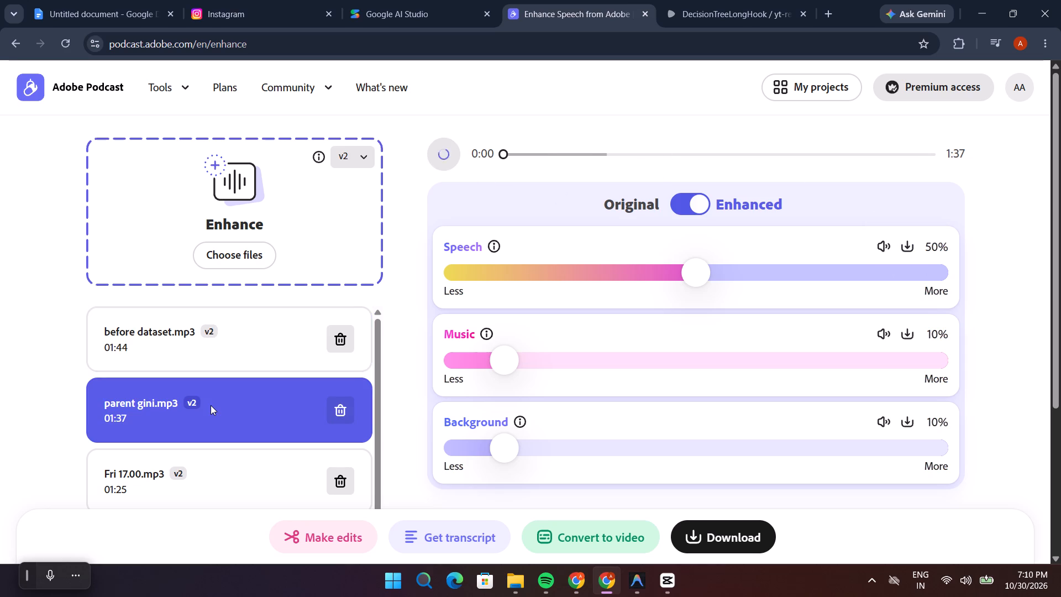
click(909, 252)
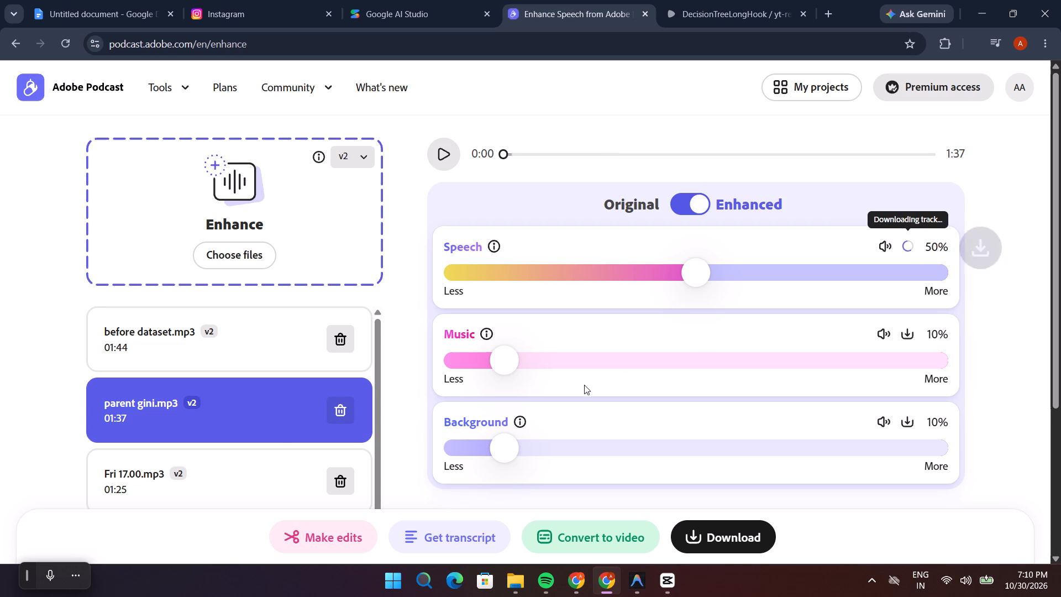
scroll(269, 445, down, 2)
click(233, 364)
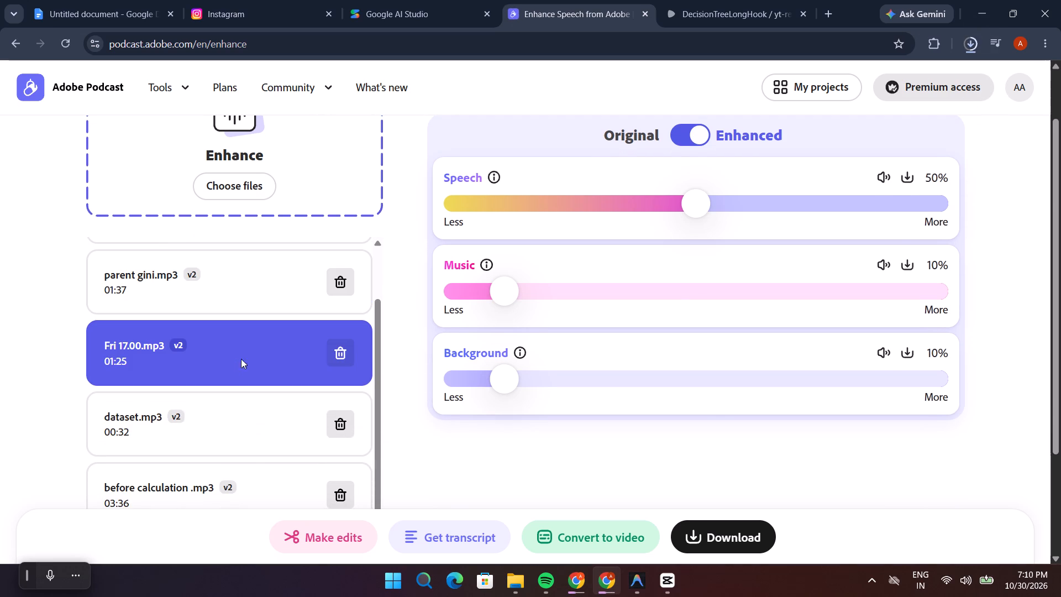
click(906, 177)
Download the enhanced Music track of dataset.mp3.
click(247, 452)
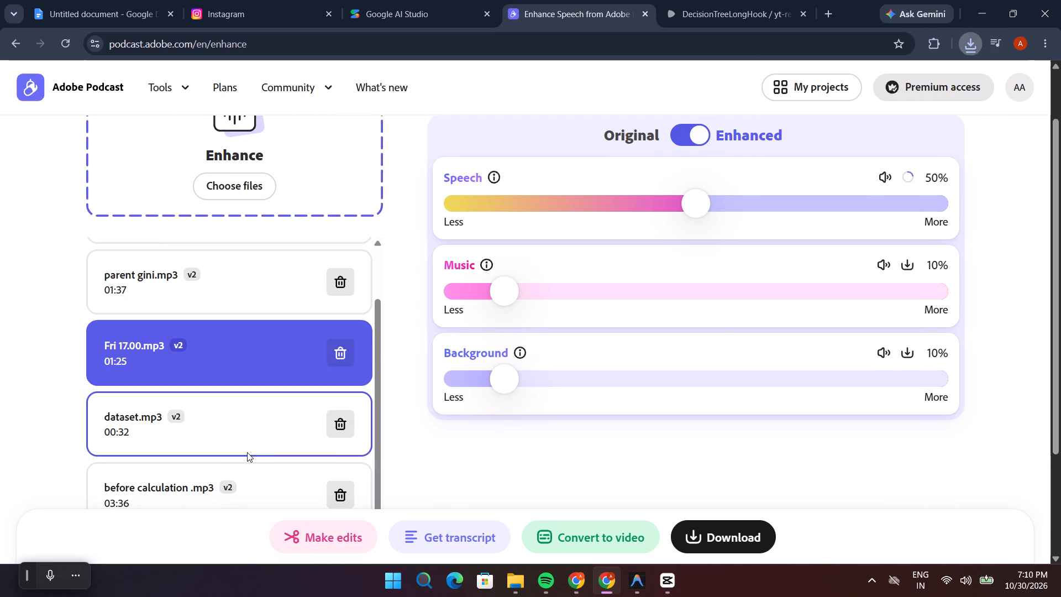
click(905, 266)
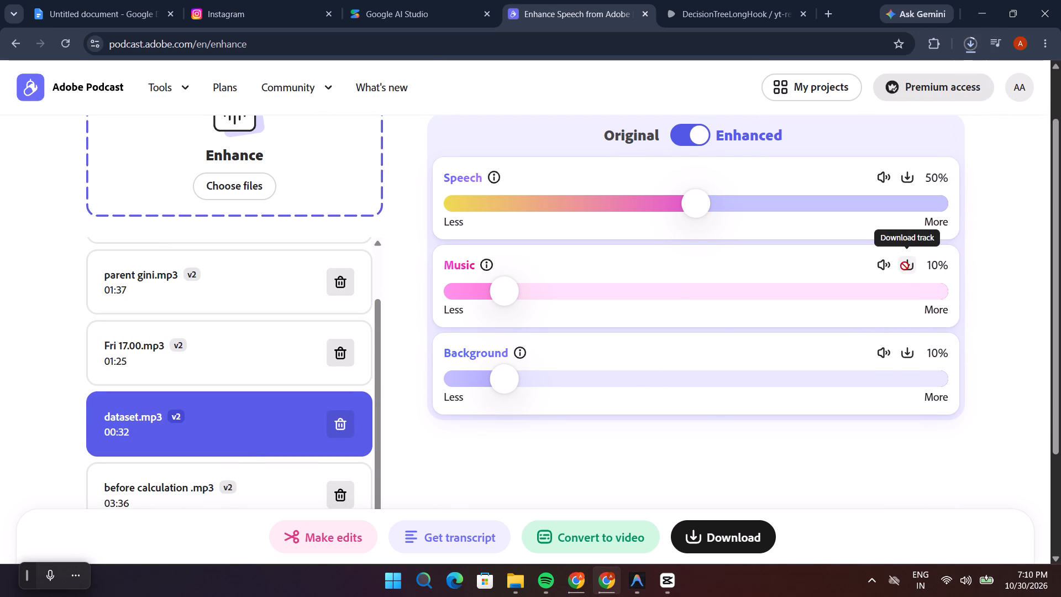
Download the enhanced Speech track of before calculation .mp3.
scroll(354, 417, down, 1)
click(263, 438)
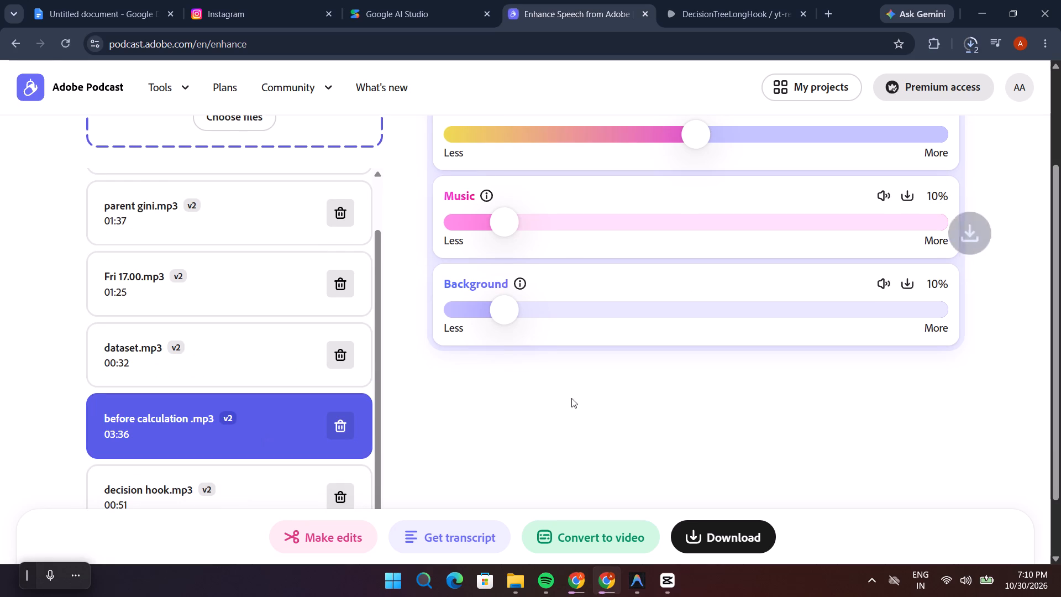
scroll(927, 231, up, 2)
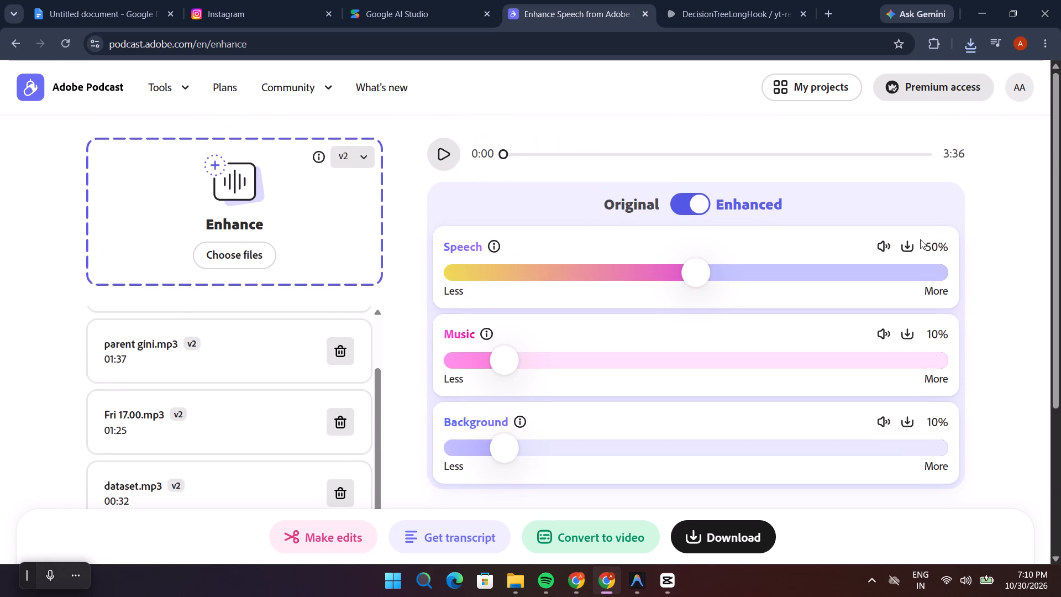
click(912, 245)
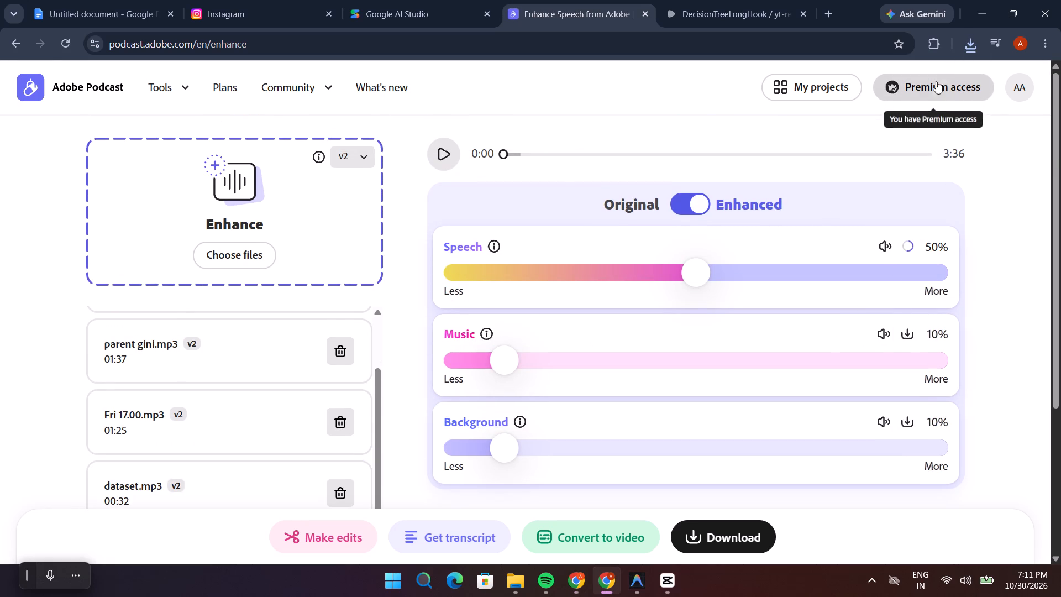
Check the recent downloads, switch to File Explorer's Downloads folder, and play the before dataset and parent gini speech files.
click(965, 51)
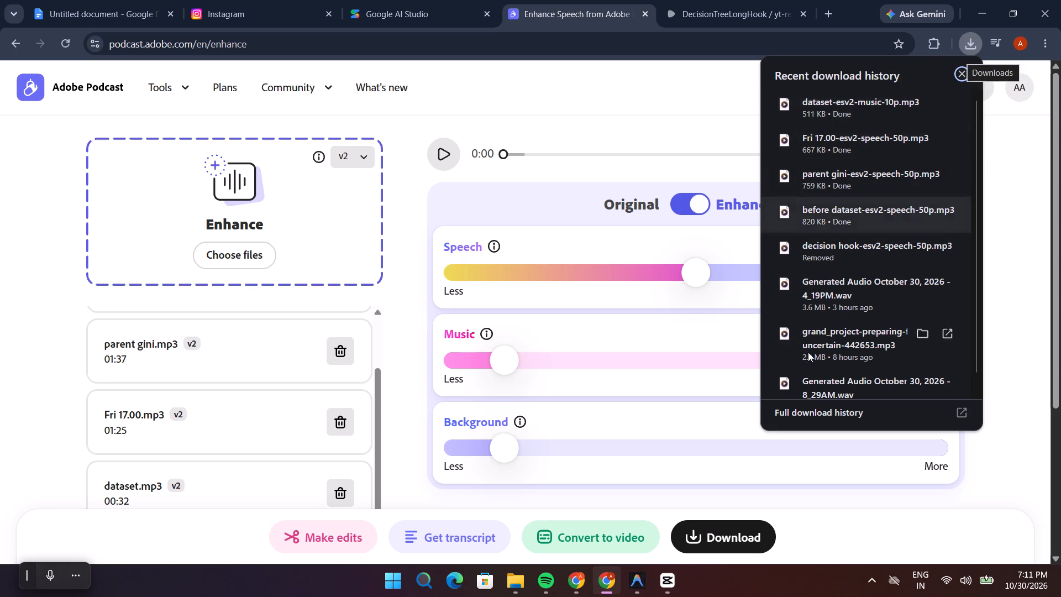
click(503, 583)
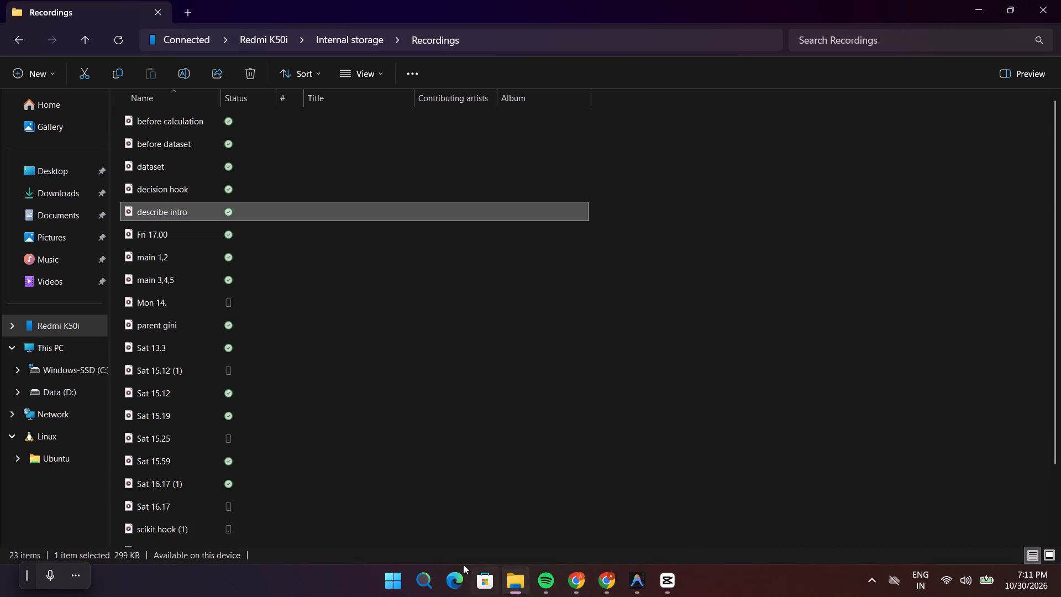
click(65, 197)
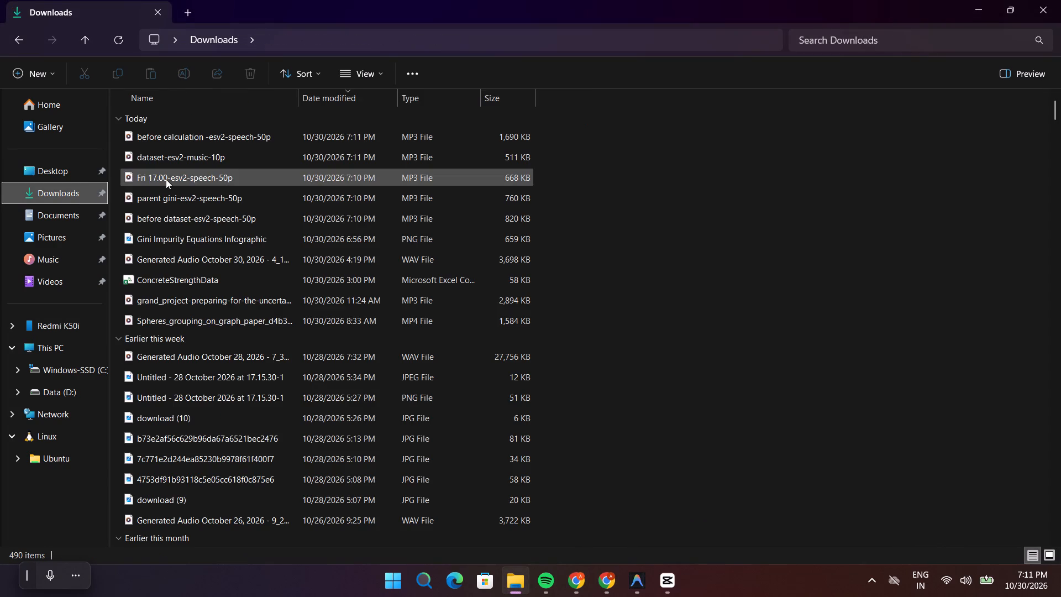
double_click(197, 219)
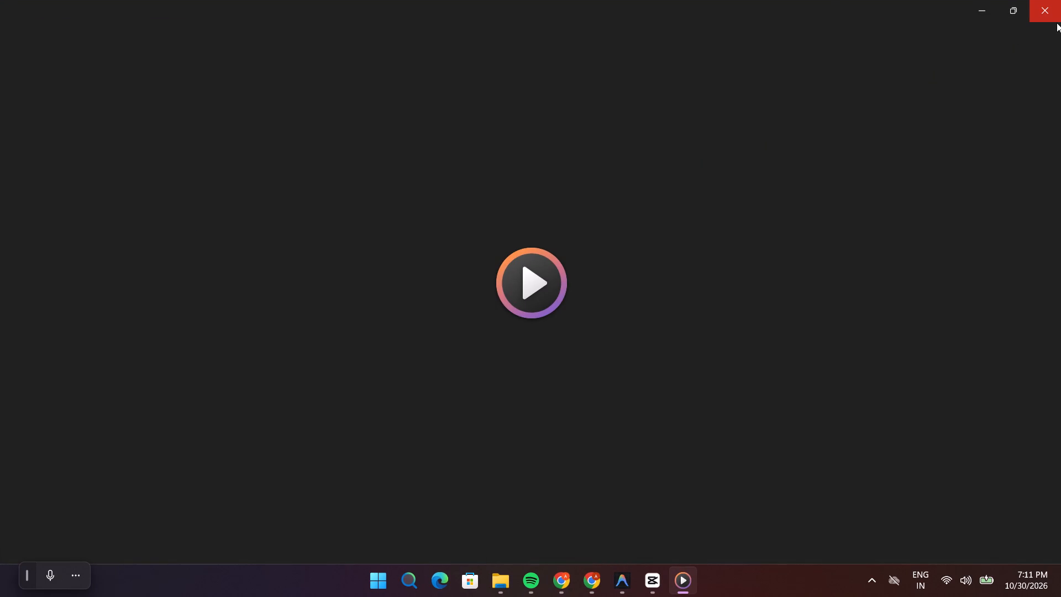
click(1053, 17)
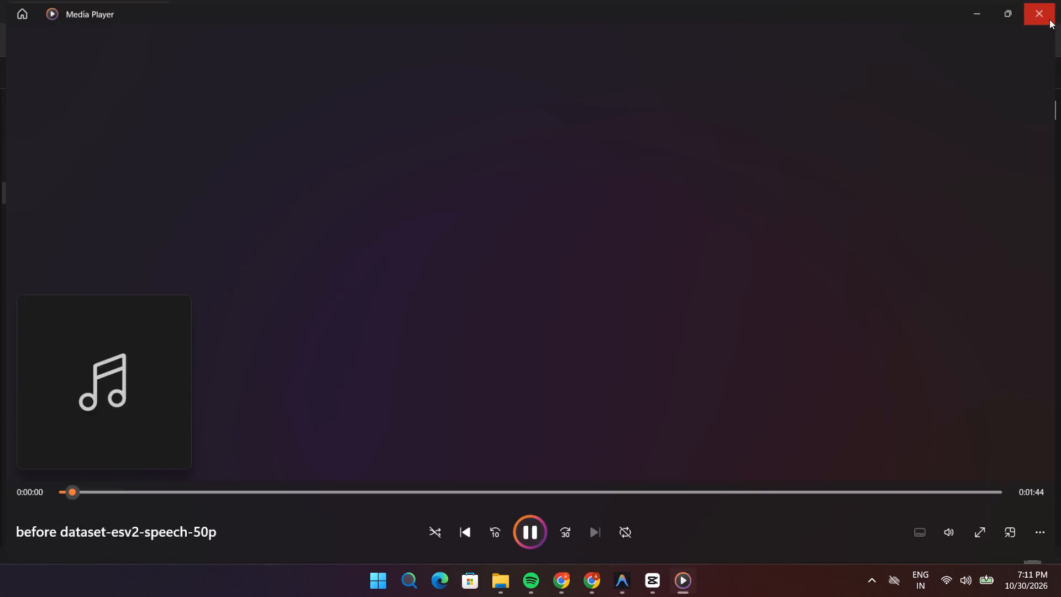
double_click(353, 194)
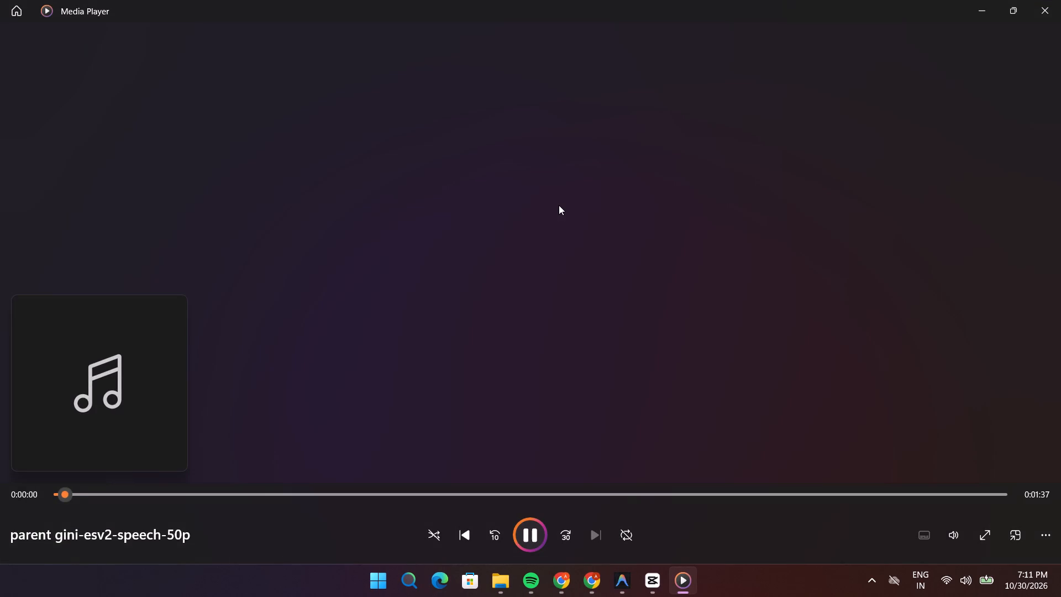
click(270, 496)
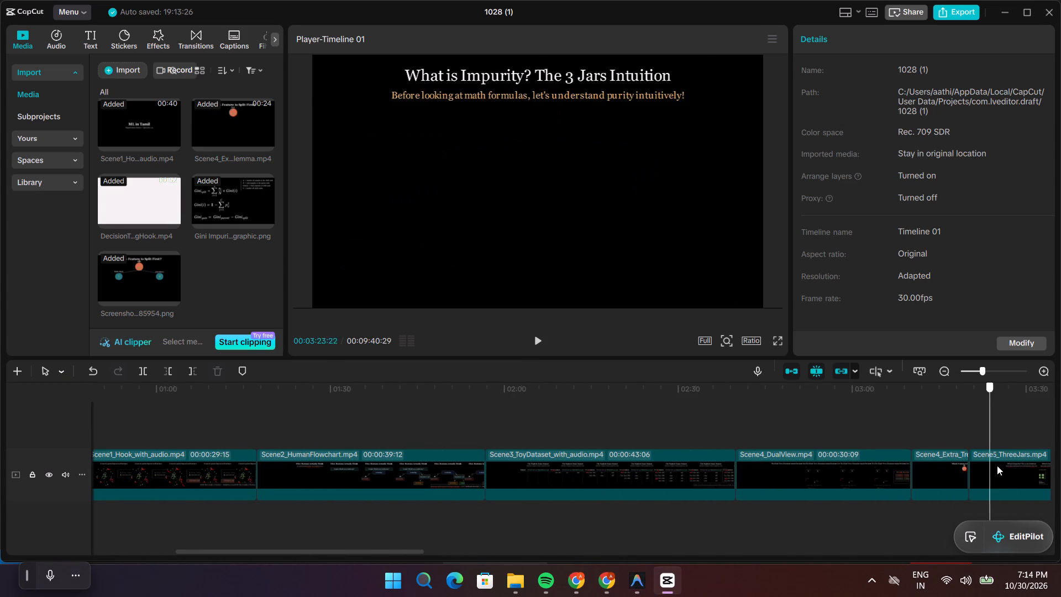
drag(997, 465, 996, 471)
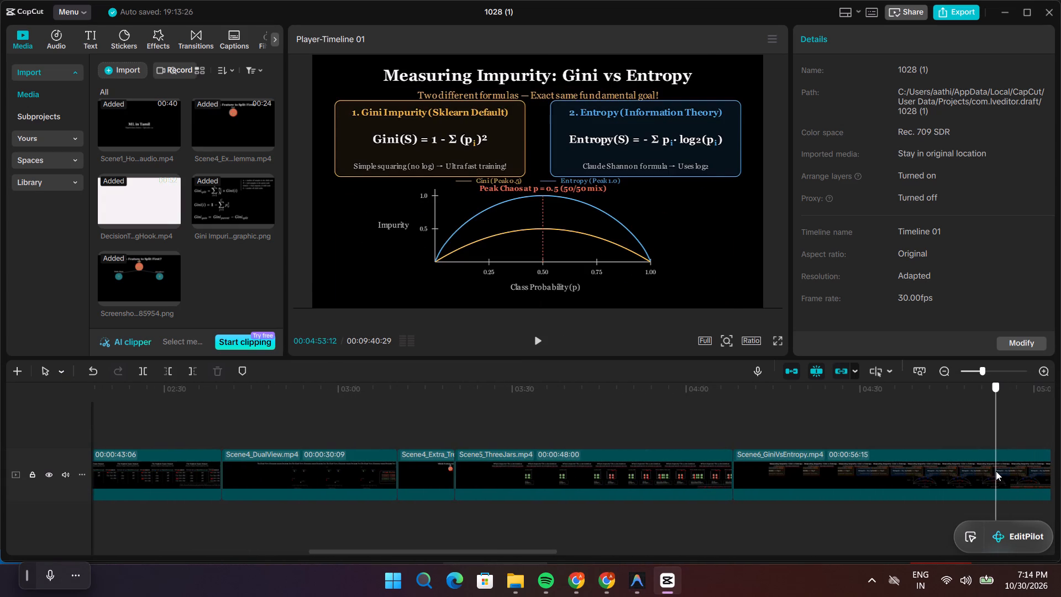
drag(996, 471, 992, 486)
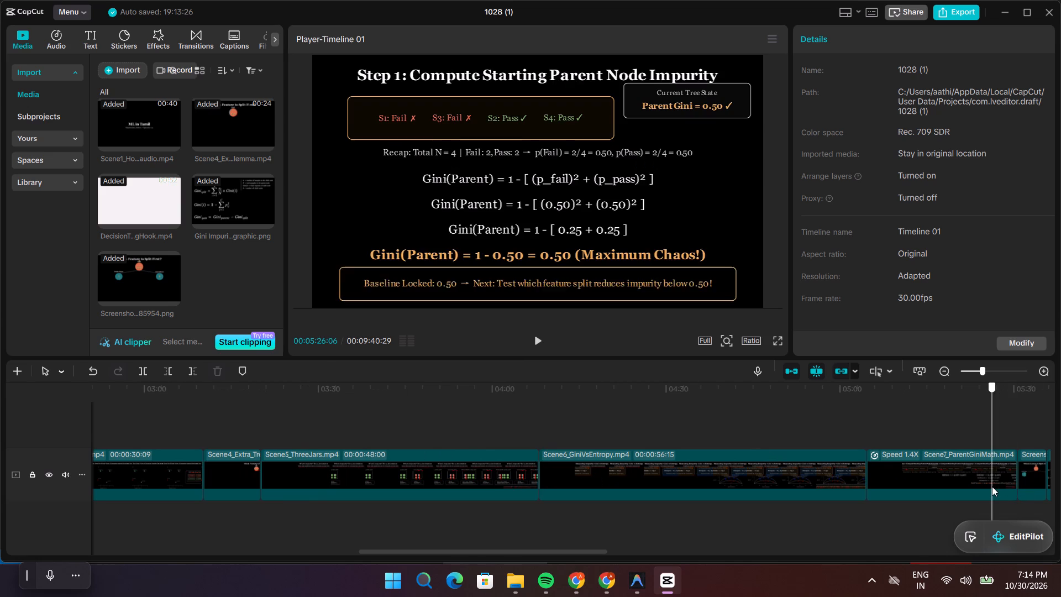
drag(992, 486, 996, 491)
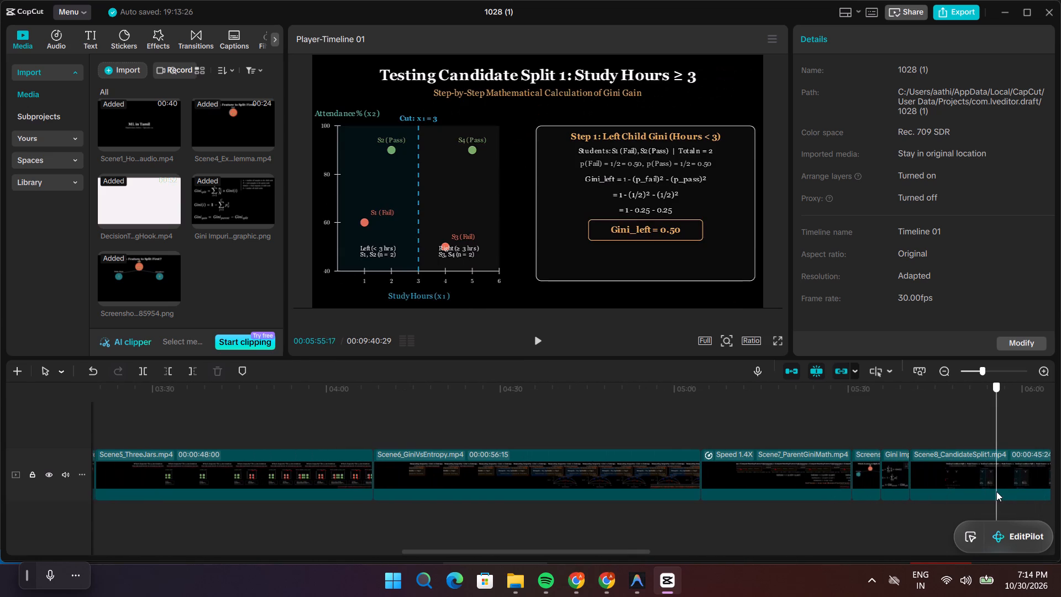
Play Scene8_CandidateSplit1.mp4 from its beginning and examine the Left Child Gini calculation full screen.
drag(996, 491, 922, 506)
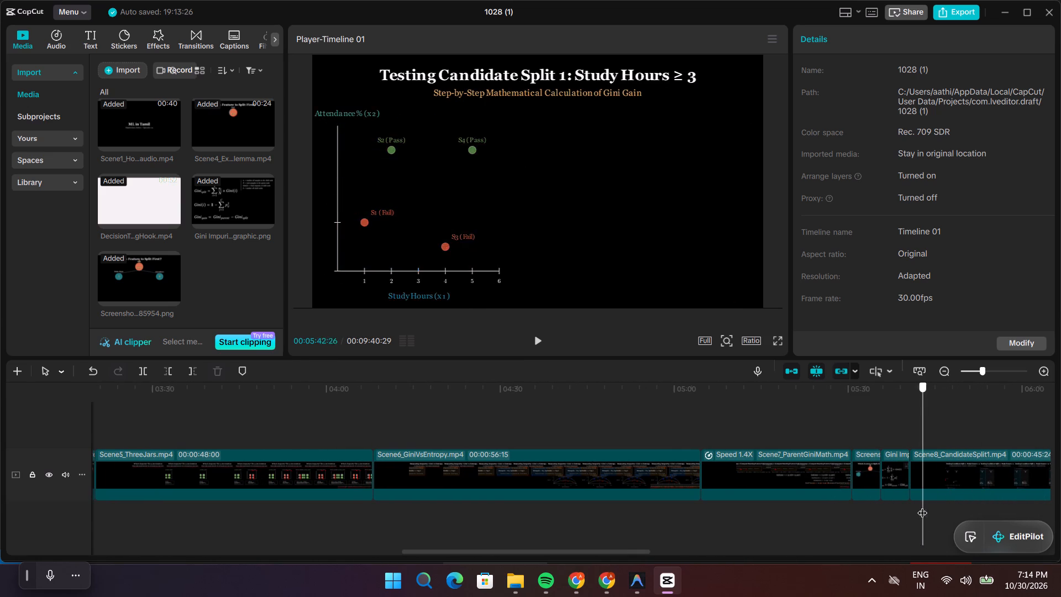
drag(922, 506, 913, 507)
key(space)
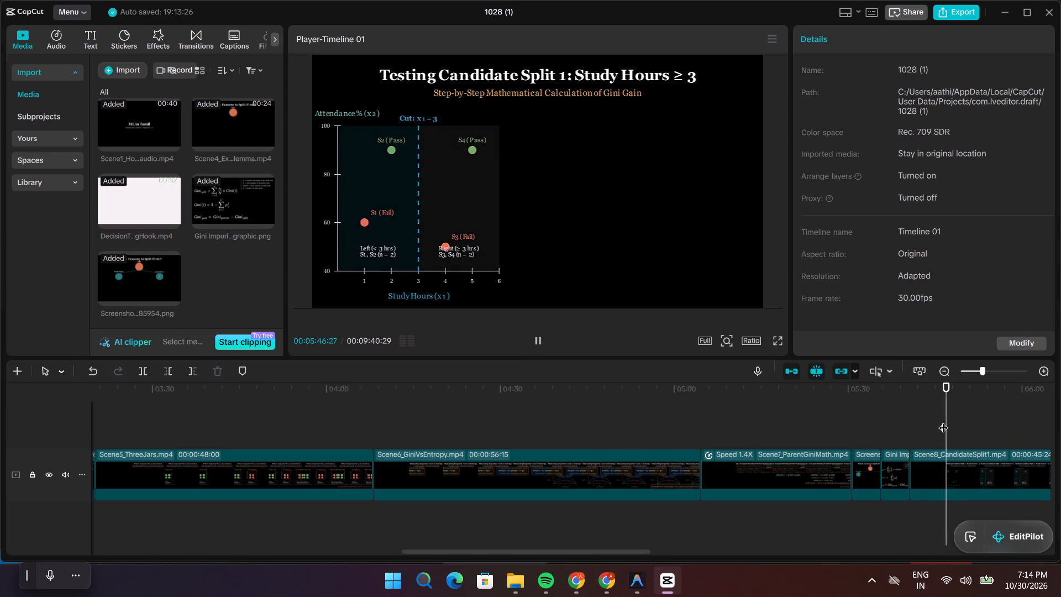
drag(947, 423, 980, 430)
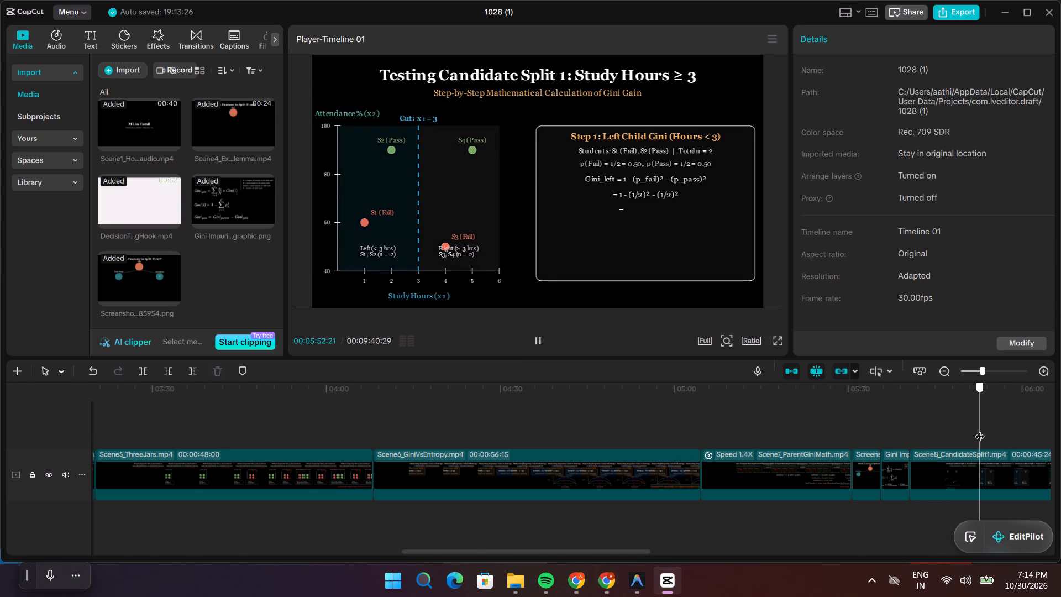
drag(980, 430, 955, 431)
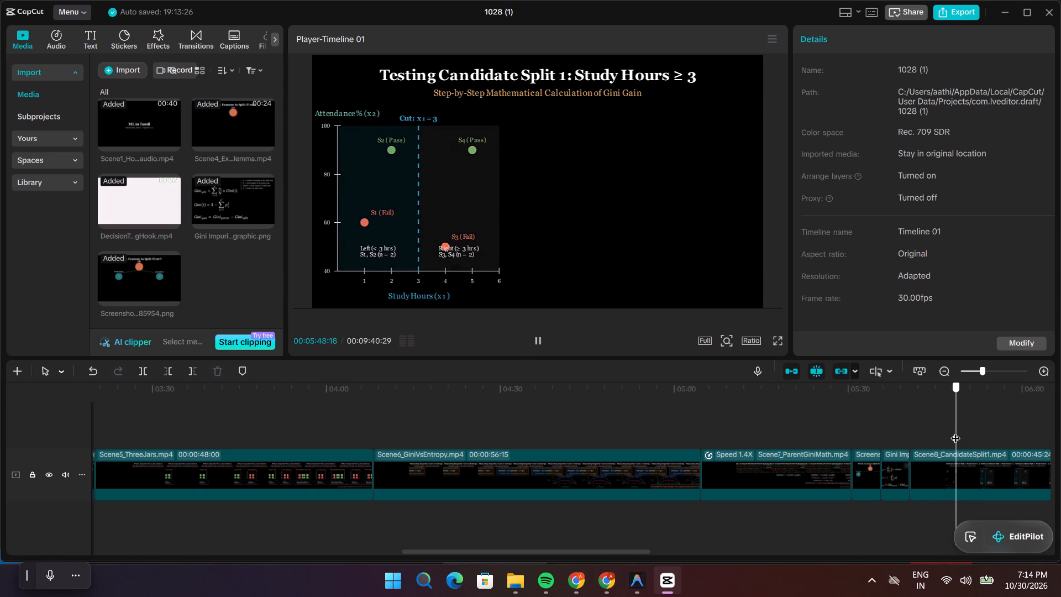
drag(955, 431, 937, 432)
click(778, 339)
key(space)
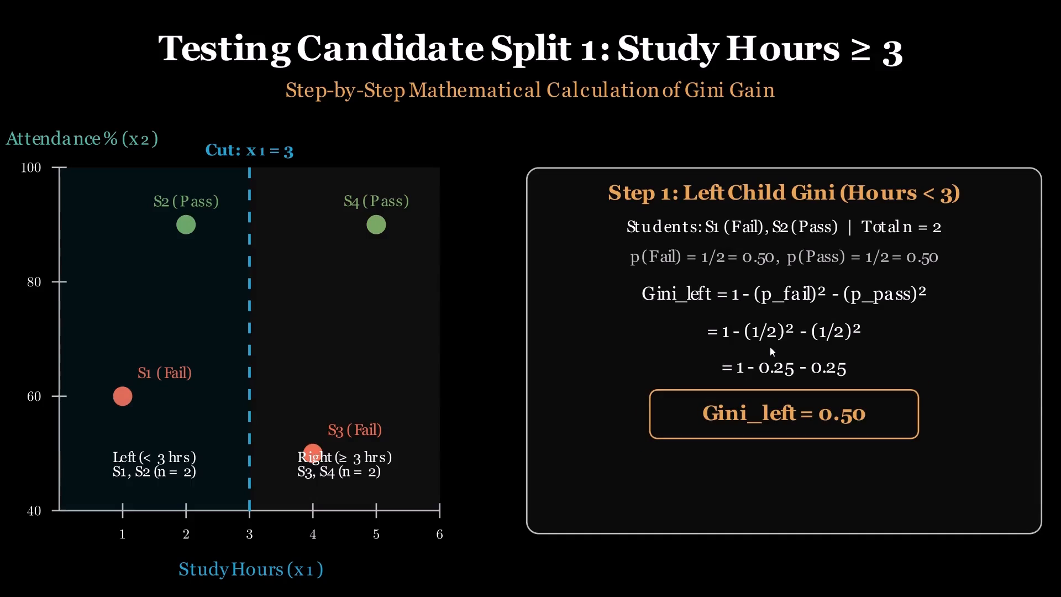
key(Escape)
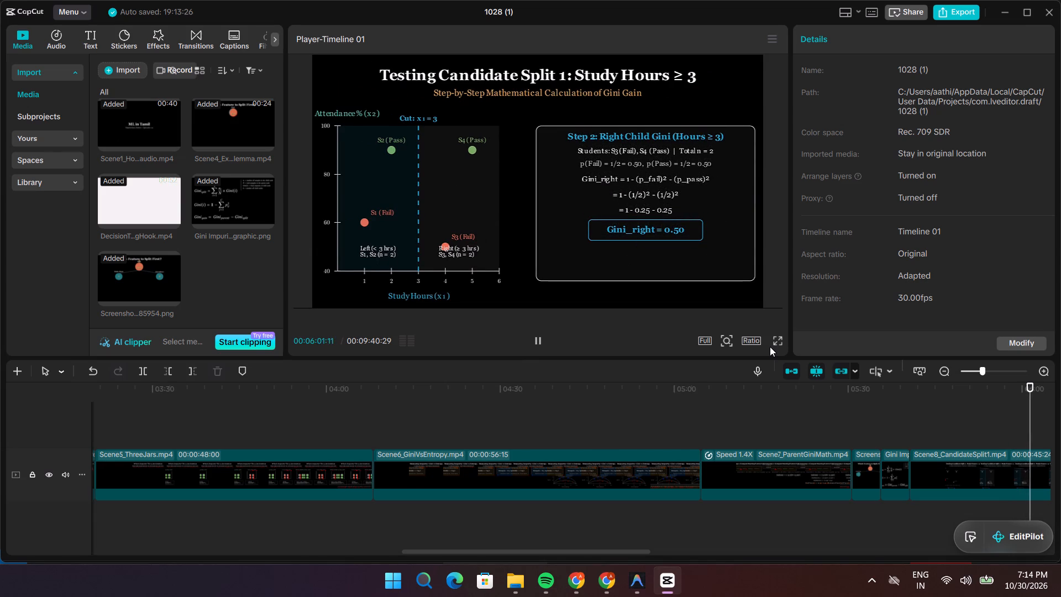
Review the Gini Gain calculation in Scene8_CandidateSplit1.mp4 and examine its Candidate 1 final summary full screen.
key(space)
key(space)
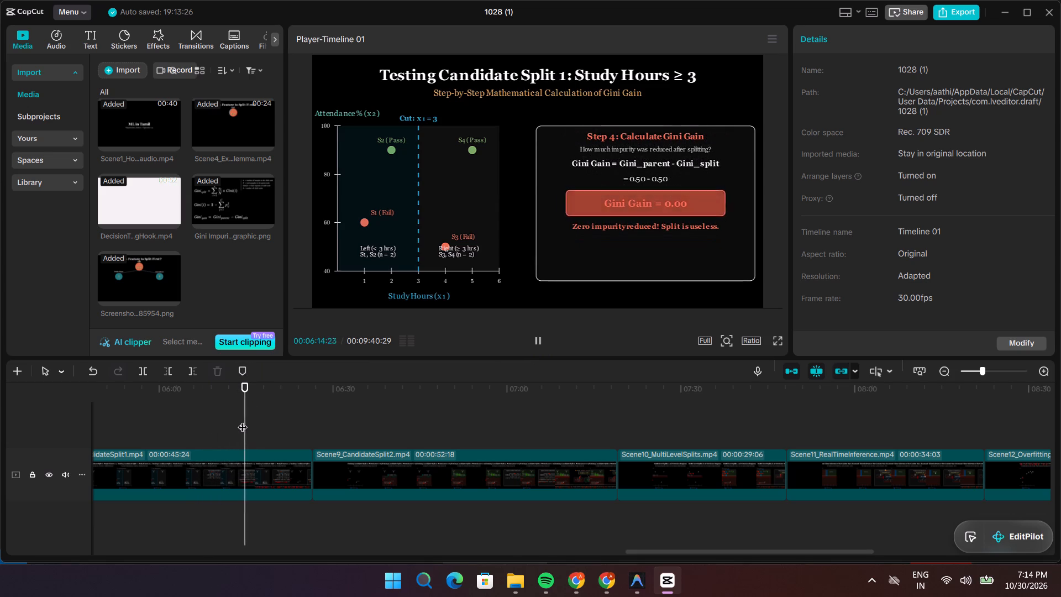
key(space)
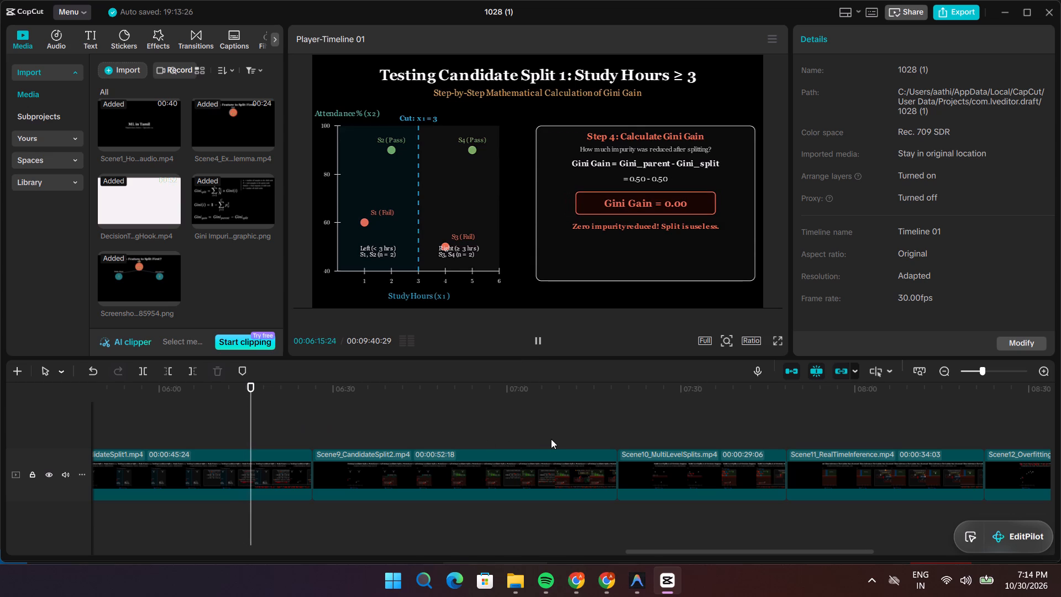
key(space)
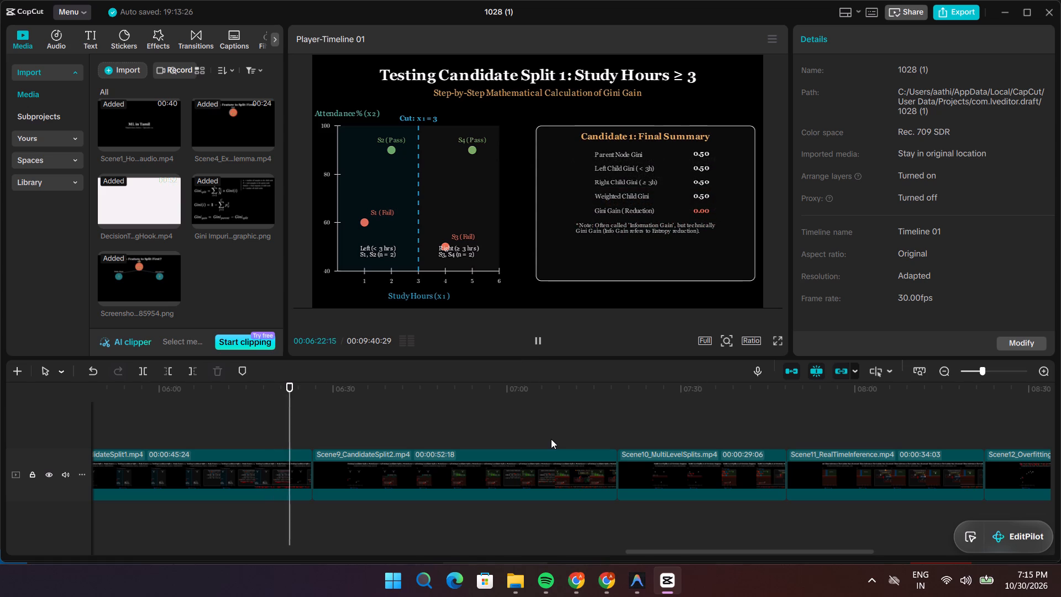
key(space)
click(779, 345)
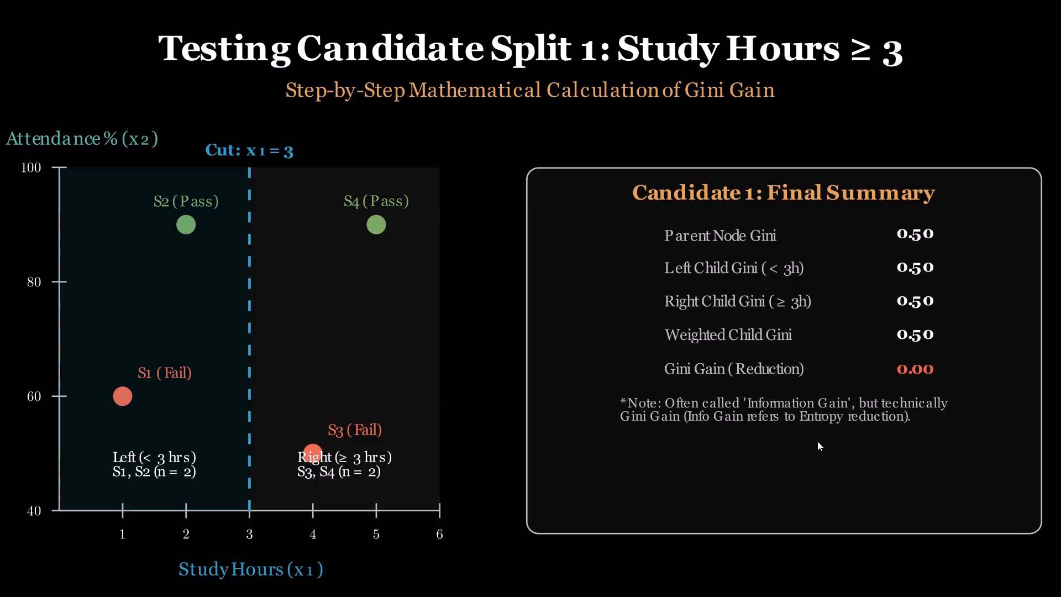
key(Escape)
key(space)
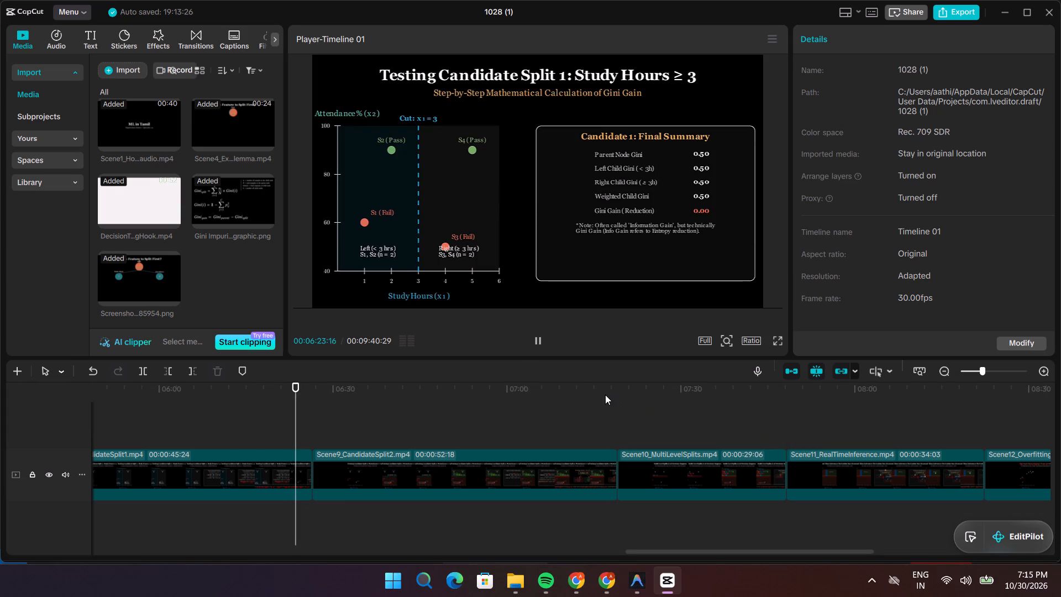
Review Scene9_CandidateSplit2.mp4 from its opening title through the Gini calculations to the resulting decision tree, and pause playback.
click(535, 341)
click(535, 341)
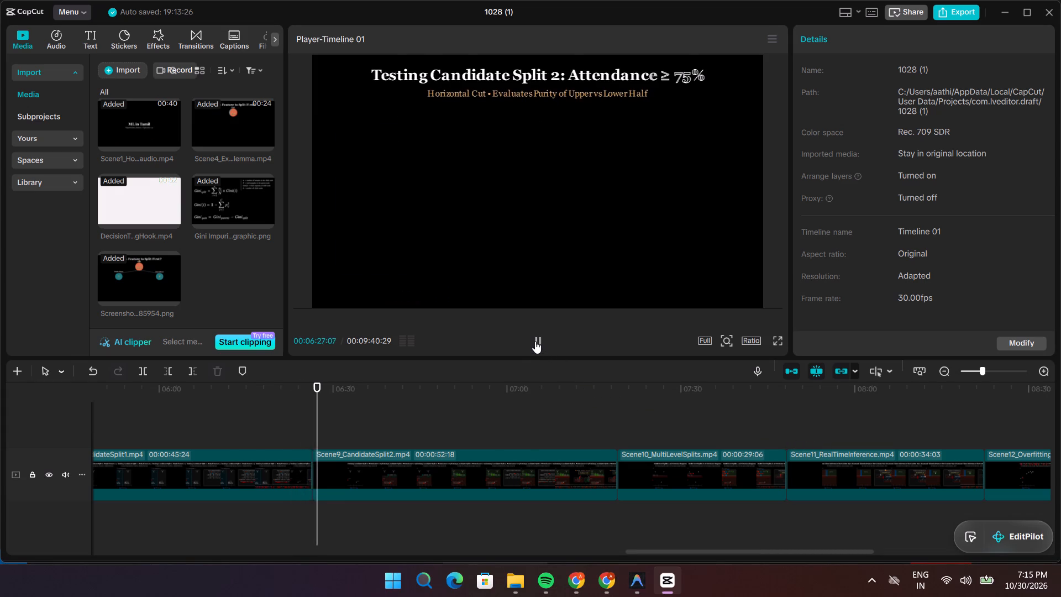
click(535, 341)
click(535, 341)
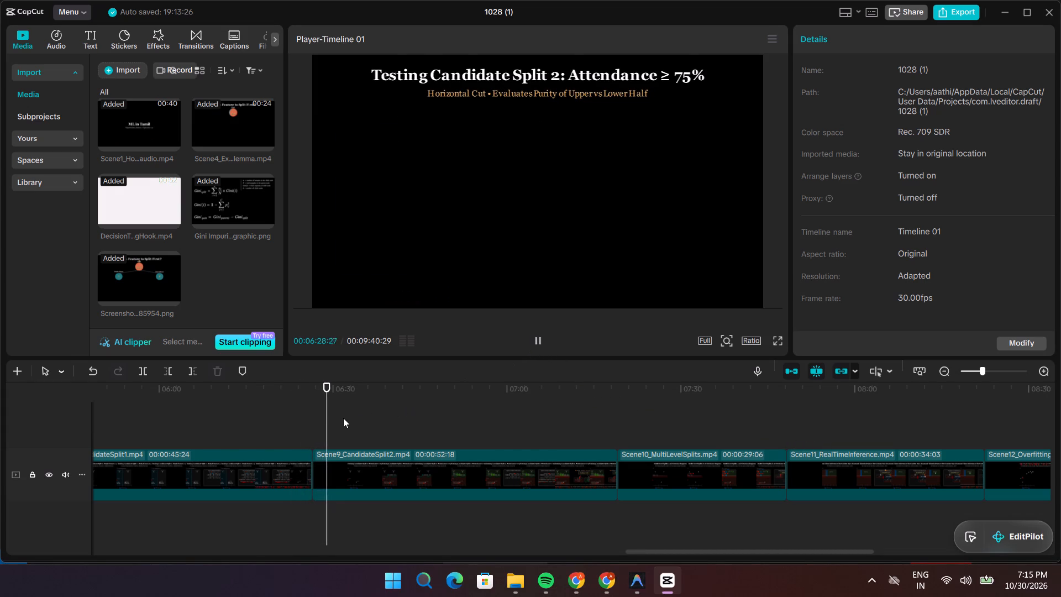
drag(330, 420, 492, 430)
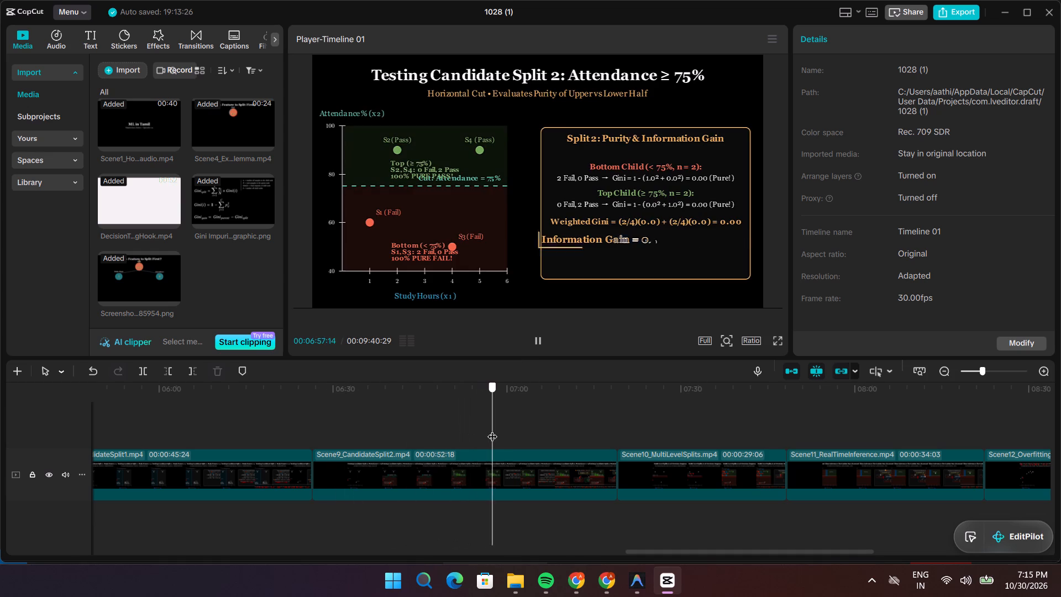
drag(492, 430, 499, 431)
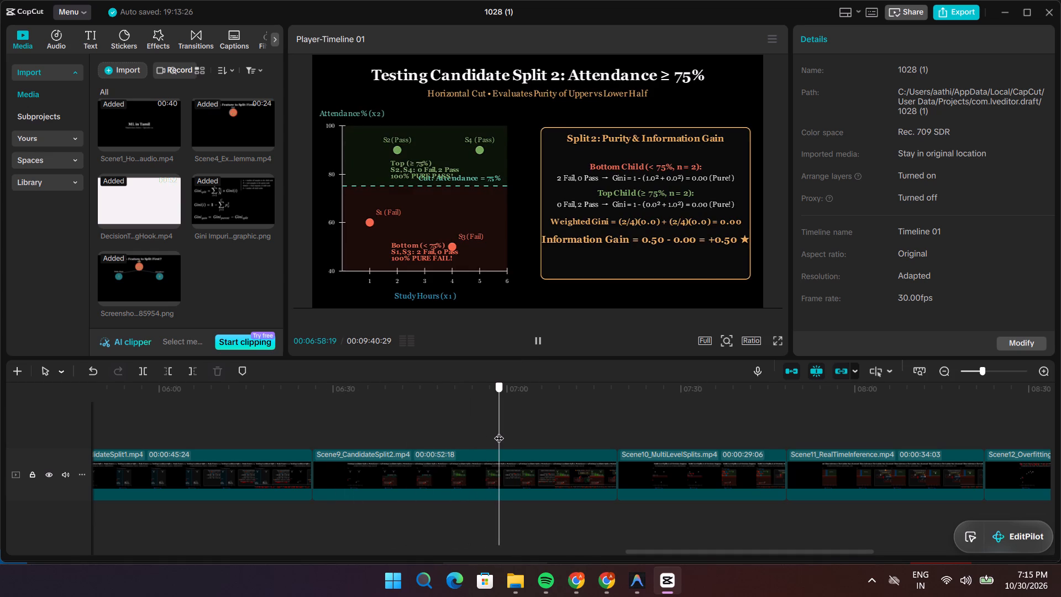
drag(499, 431, 554, 443)
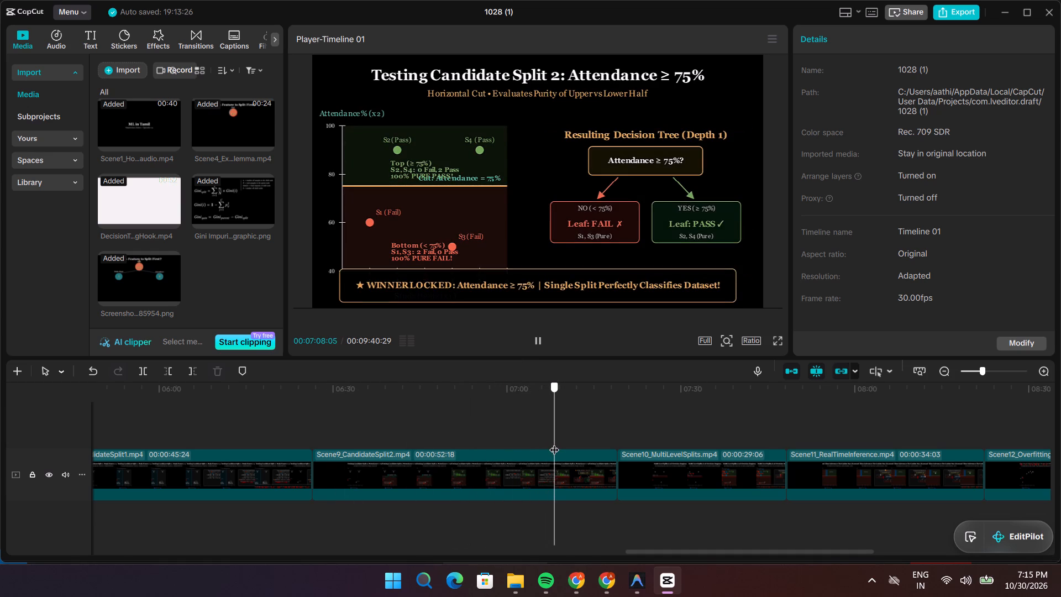
drag(554, 443, 603, 450)
click(542, 341)
click(542, 341)
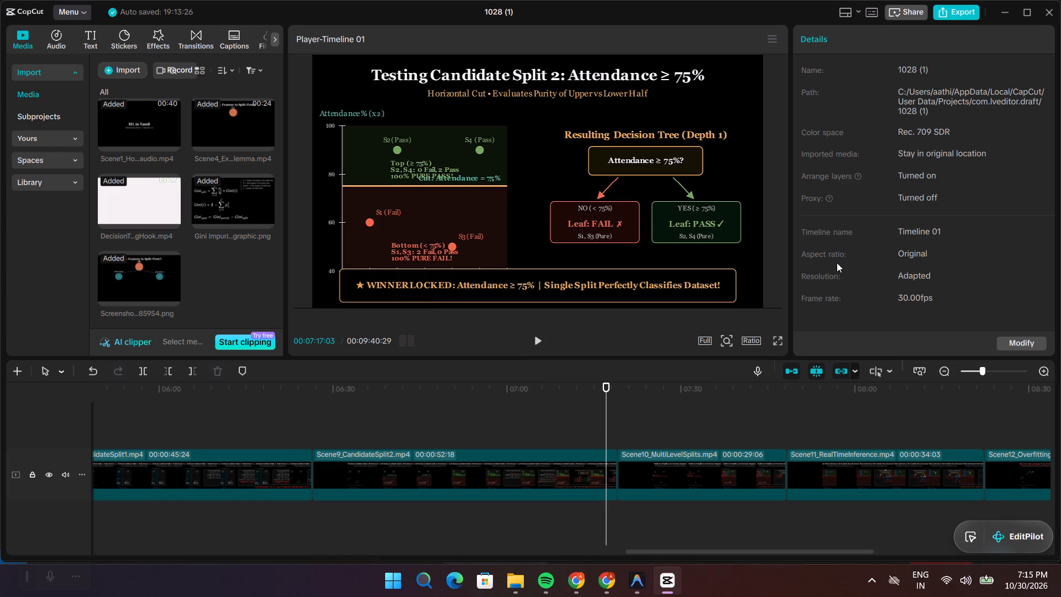
Go back to the Left Child Gini calculation in Scene8_CandidateSplit1.mp4 and examine the paused frame full screen.
drag(605, 422, 603, 422)
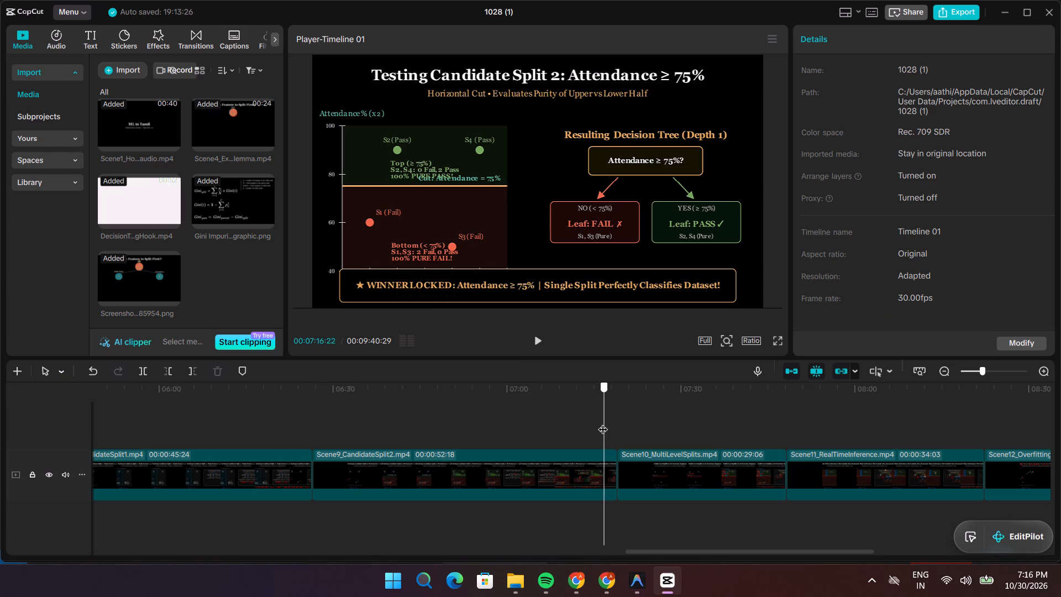
drag(603, 422, 198, 410)
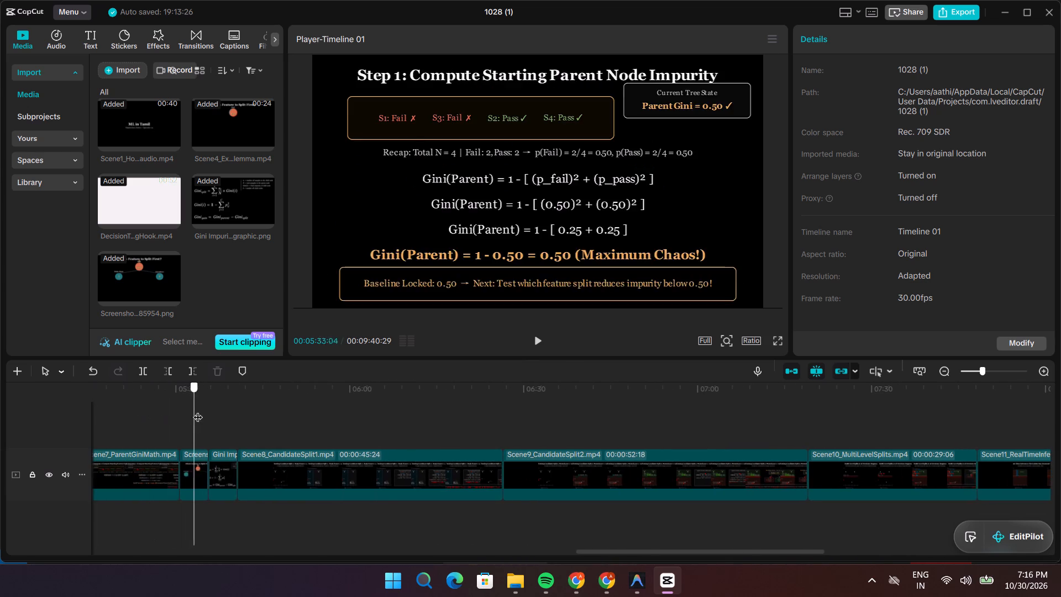
drag(198, 410, 249, 412)
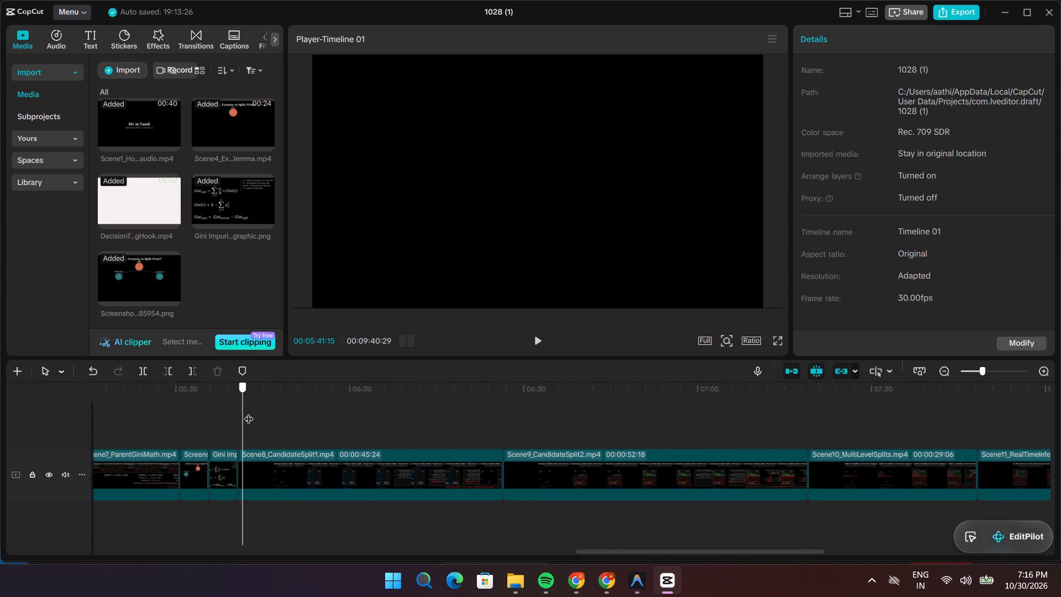
drag(249, 412, 323, 428)
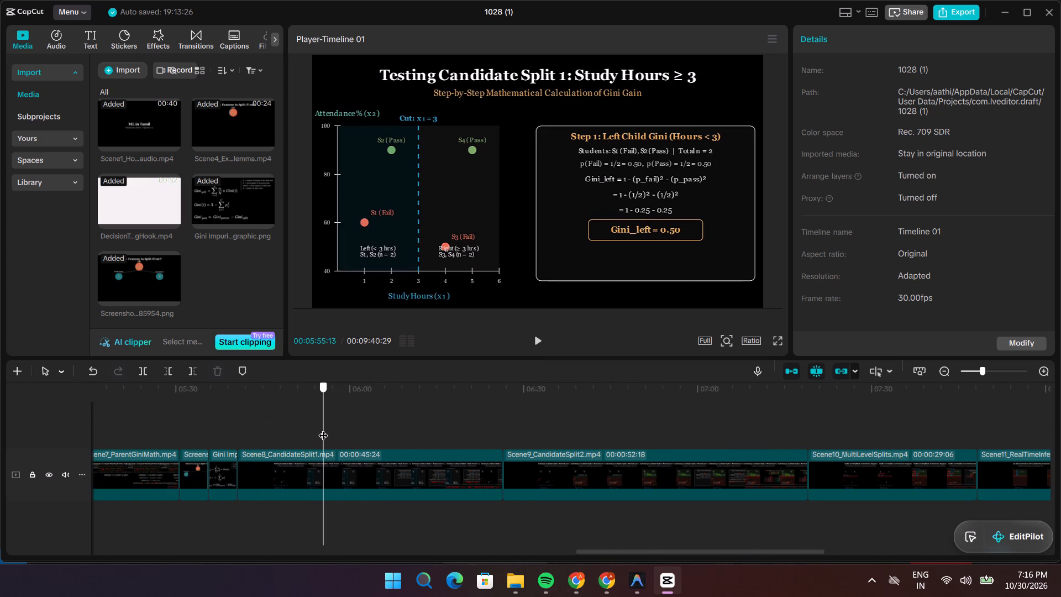
drag(323, 428, 314, 428)
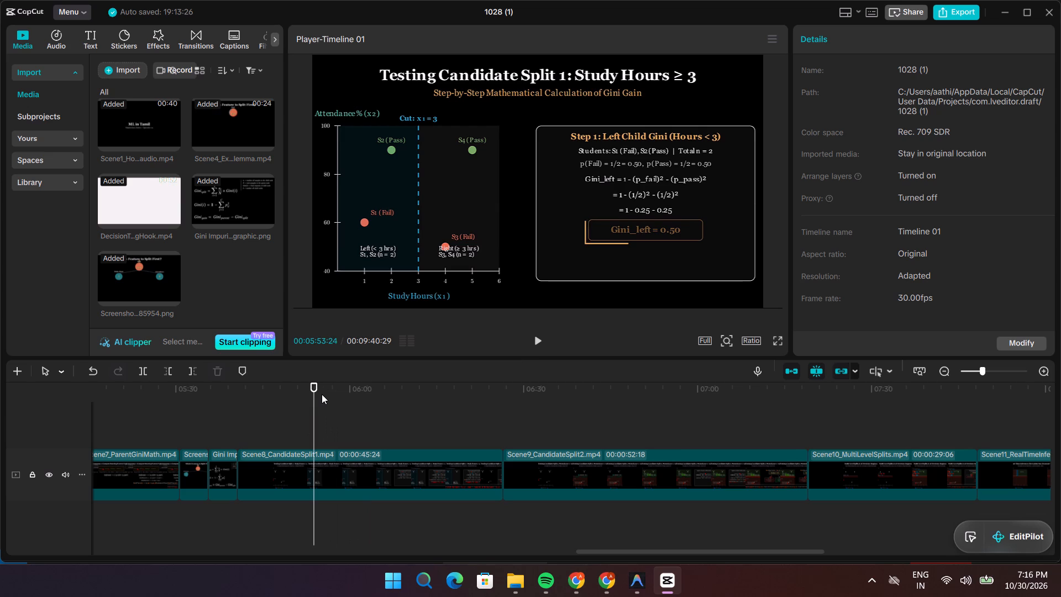
click(779, 342)
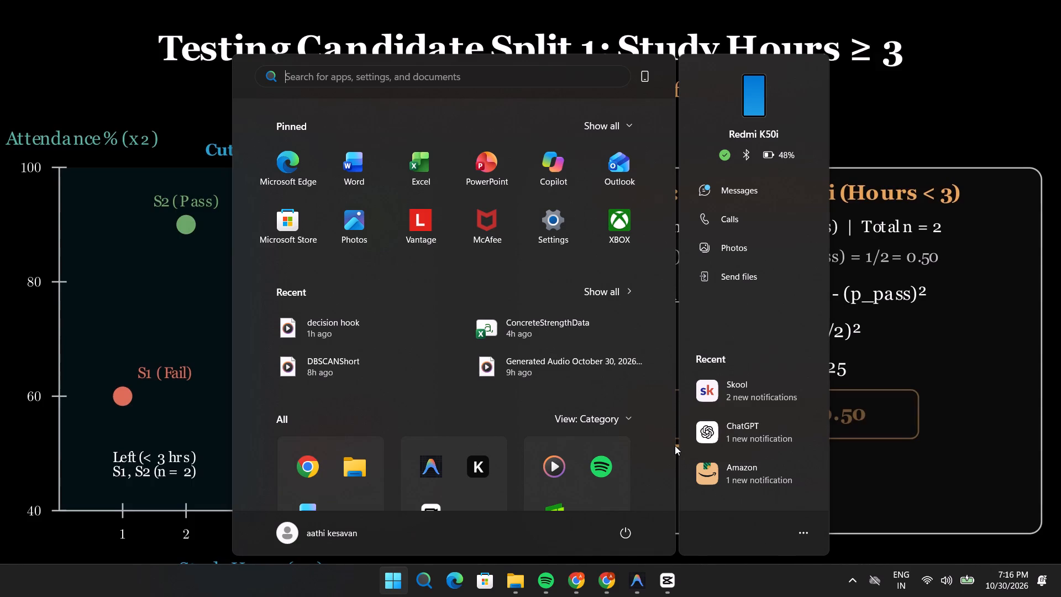
click(927, 111)
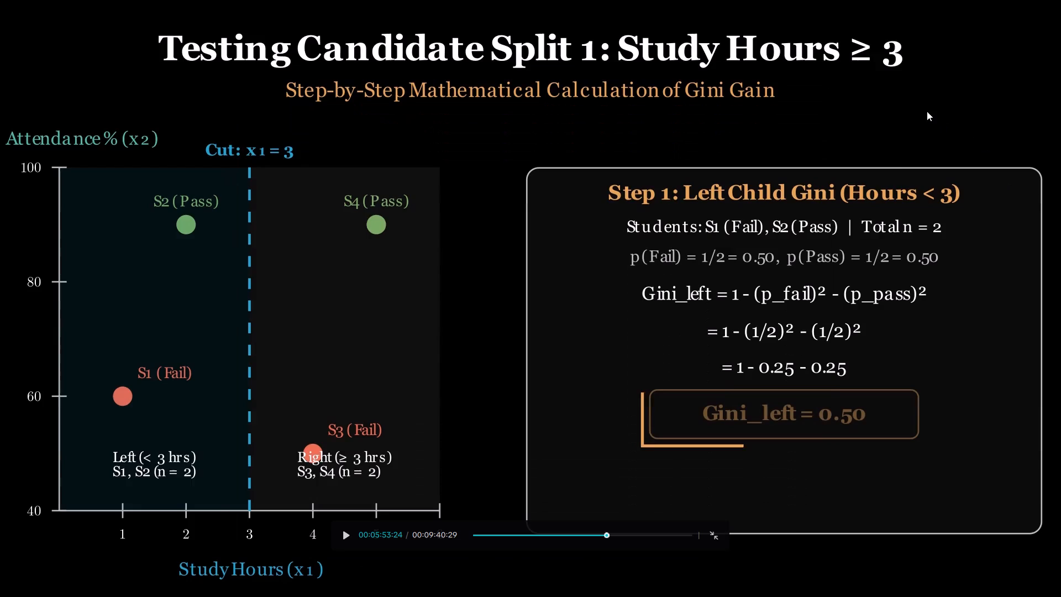
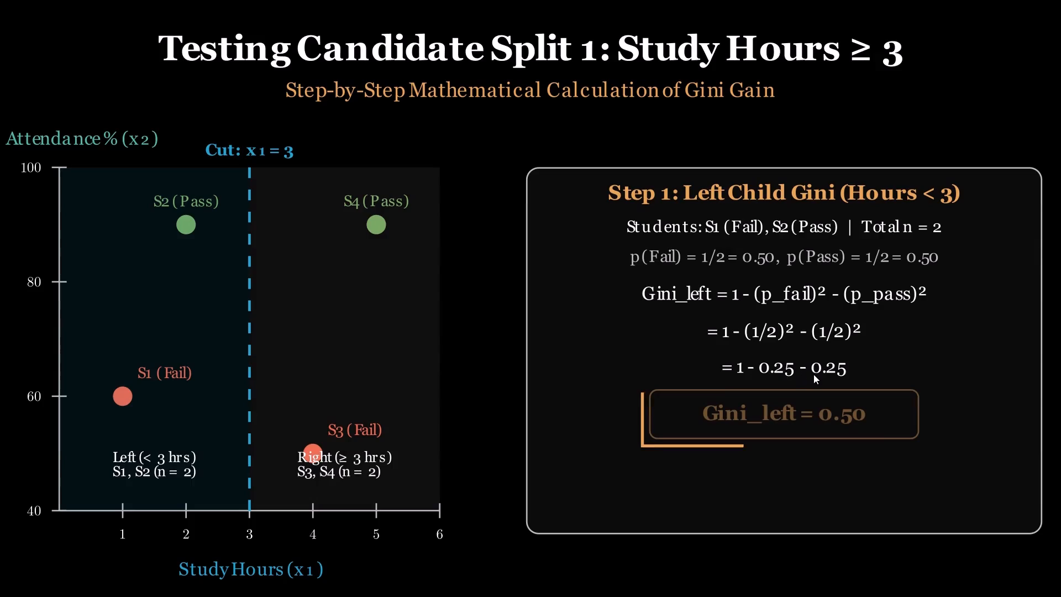
Skip the full-screen video preview ahead to the Step 3 weighted child Gini calculation, at about 00:06:07.
click(783, 396)
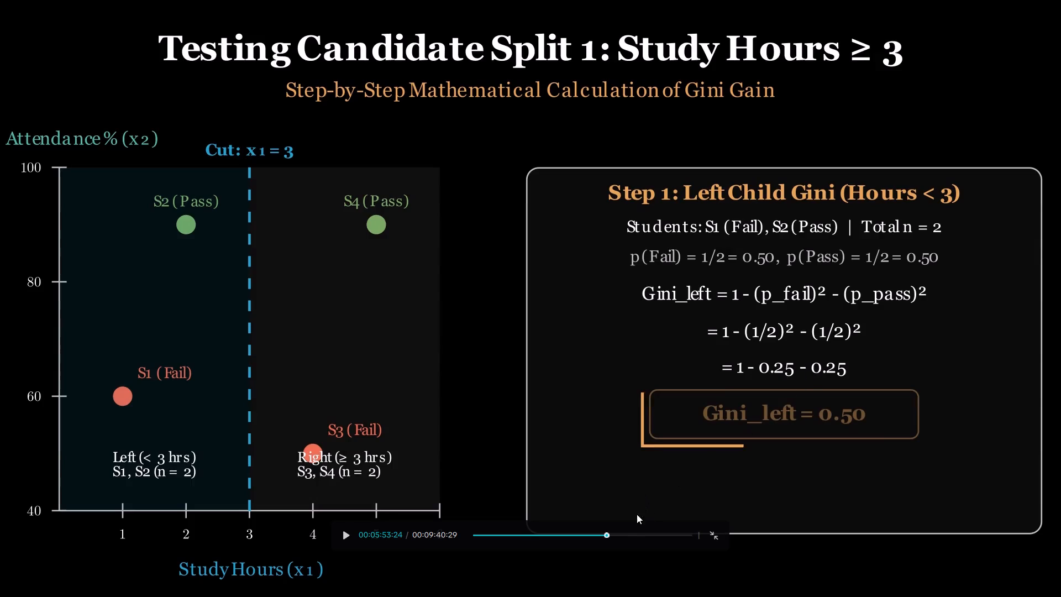
click(608, 533)
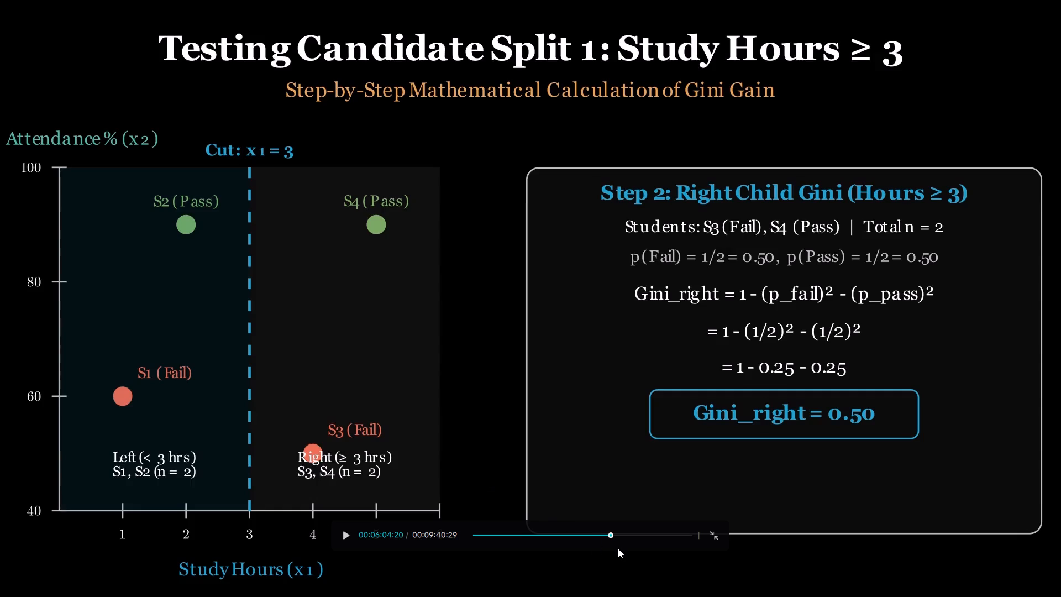
click(612, 535)
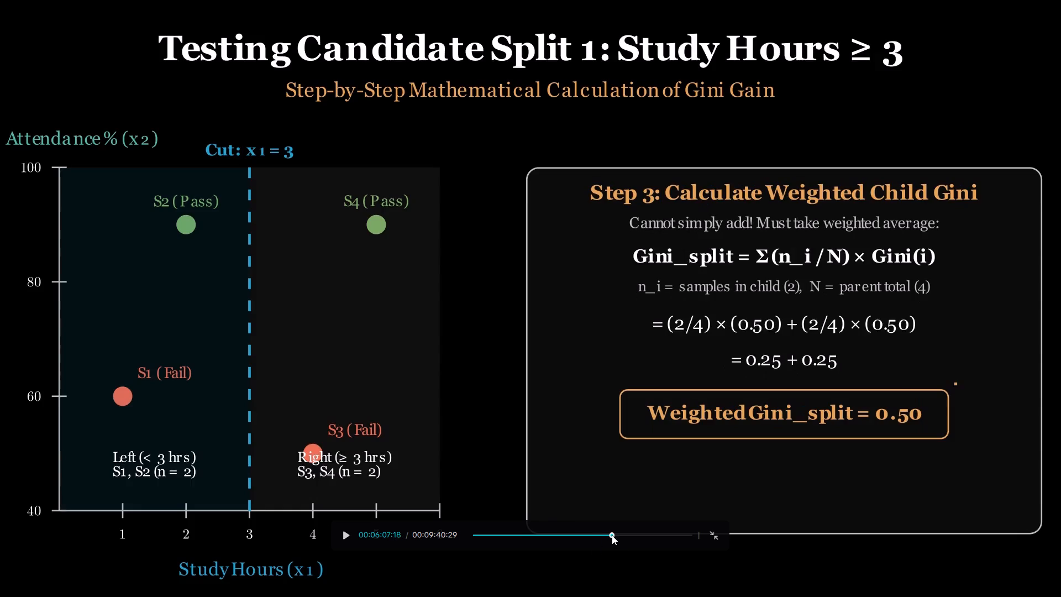
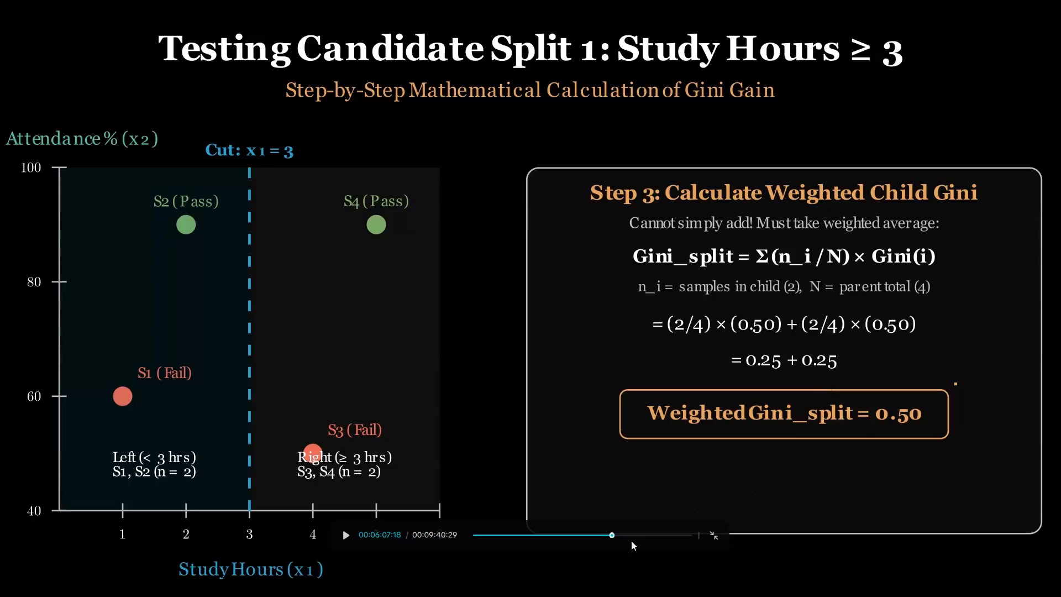
Move the full-screen video preview back to the Step 2 right child Gini calculation, at about 00:06:01.
click(610, 533)
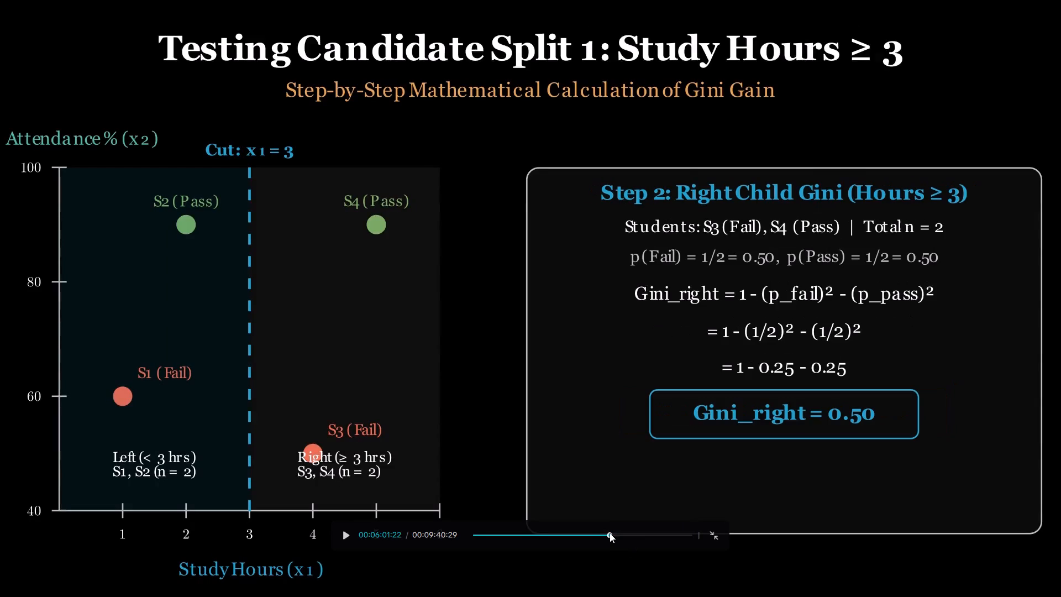
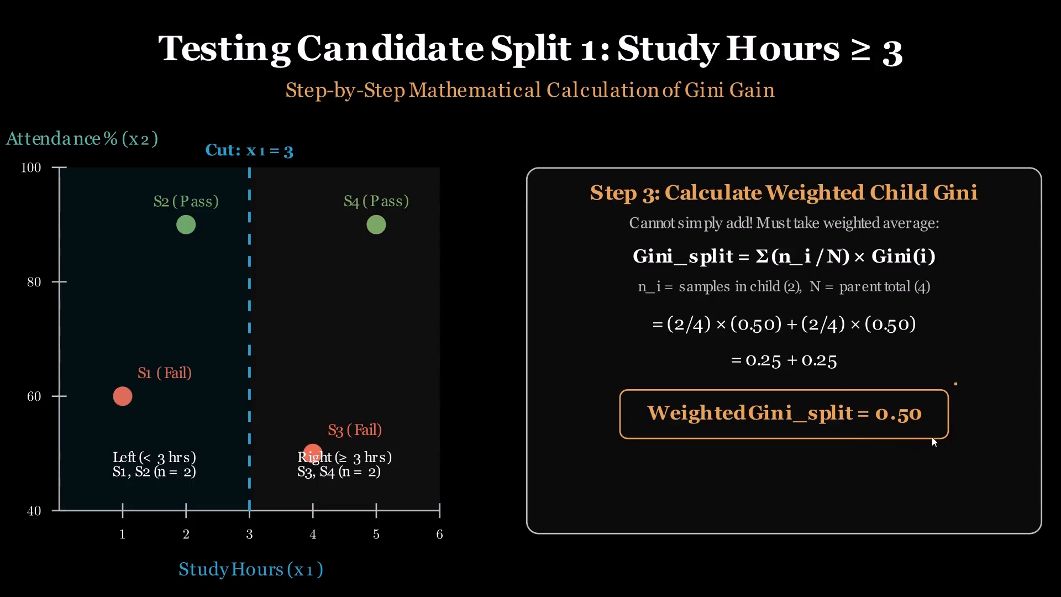
Pause the full-screen preview at the weighted Gini result and move it forward to the horizontal cut section's opening title, at about 00:06:23.
click(932, 437)
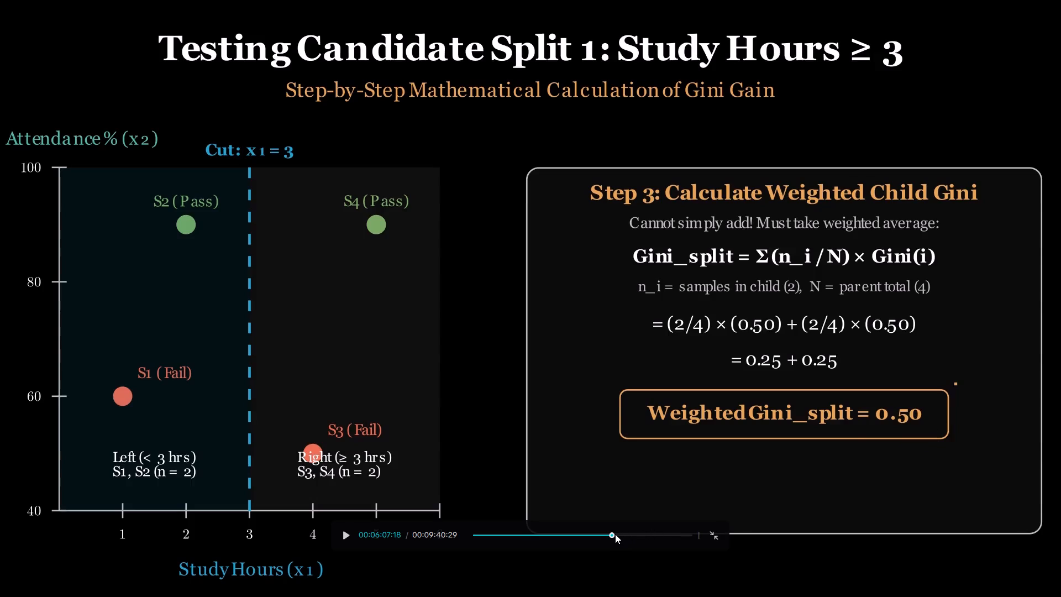
drag(614, 533, 619, 536)
click(619, 536)
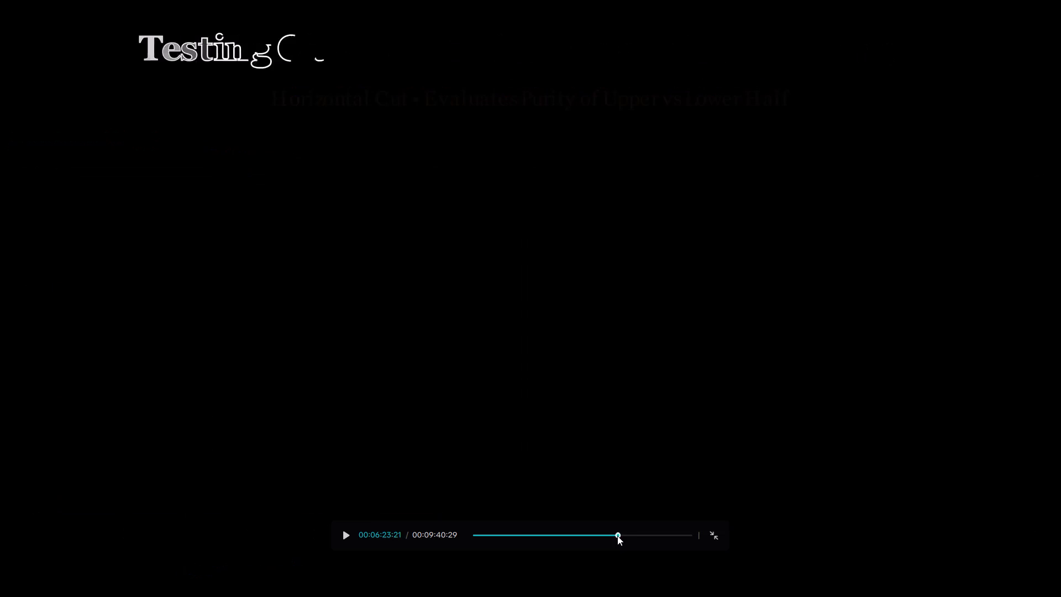
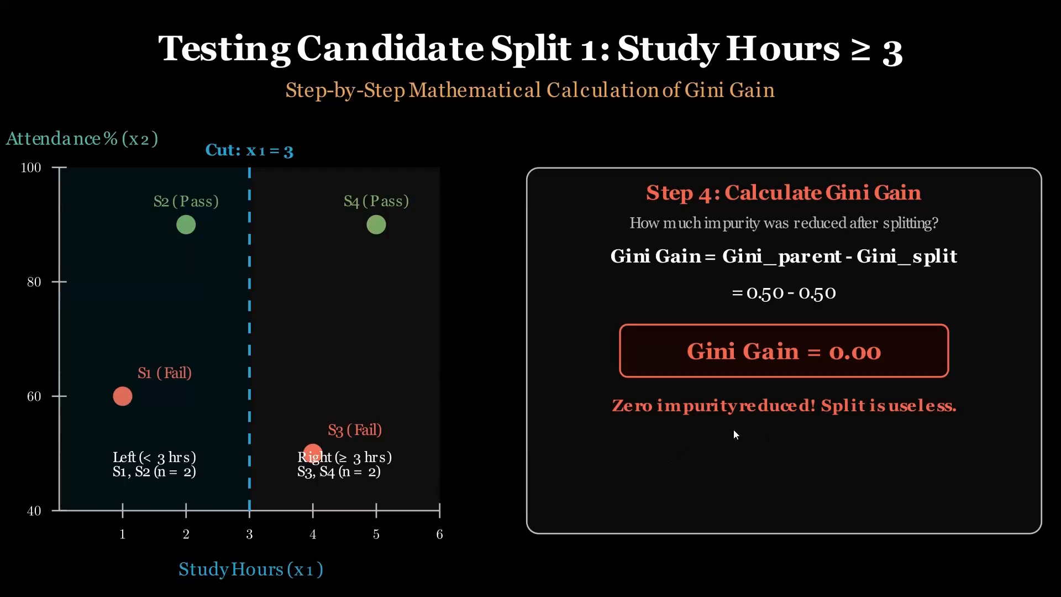
Play the full-screen preview from the Study Hours ≥ 3 Gini gain result through its final summary to the Attendance ≥ 75% split chart.
click(733, 430)
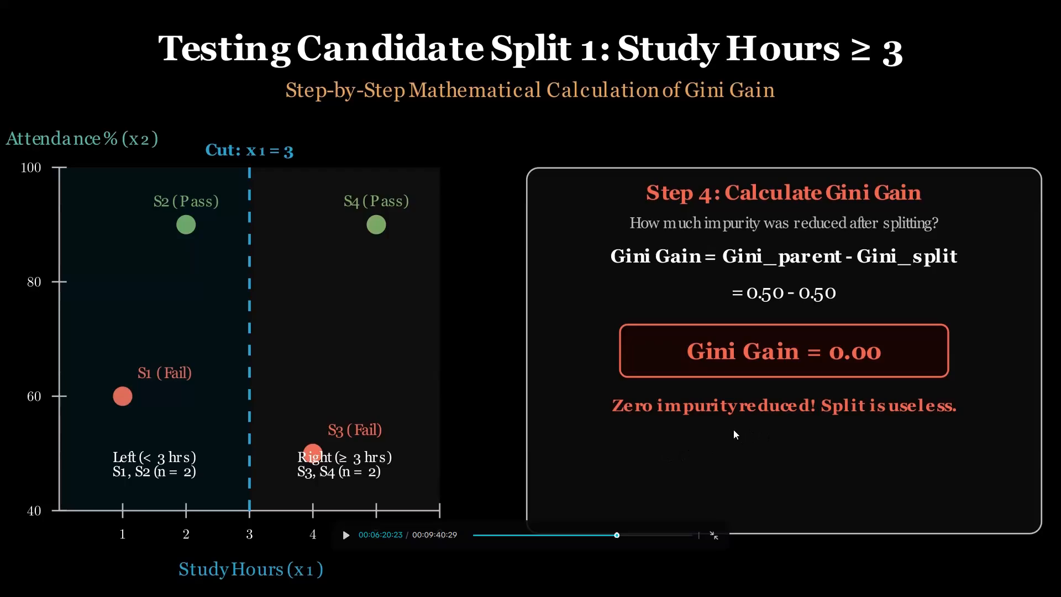
key(space)
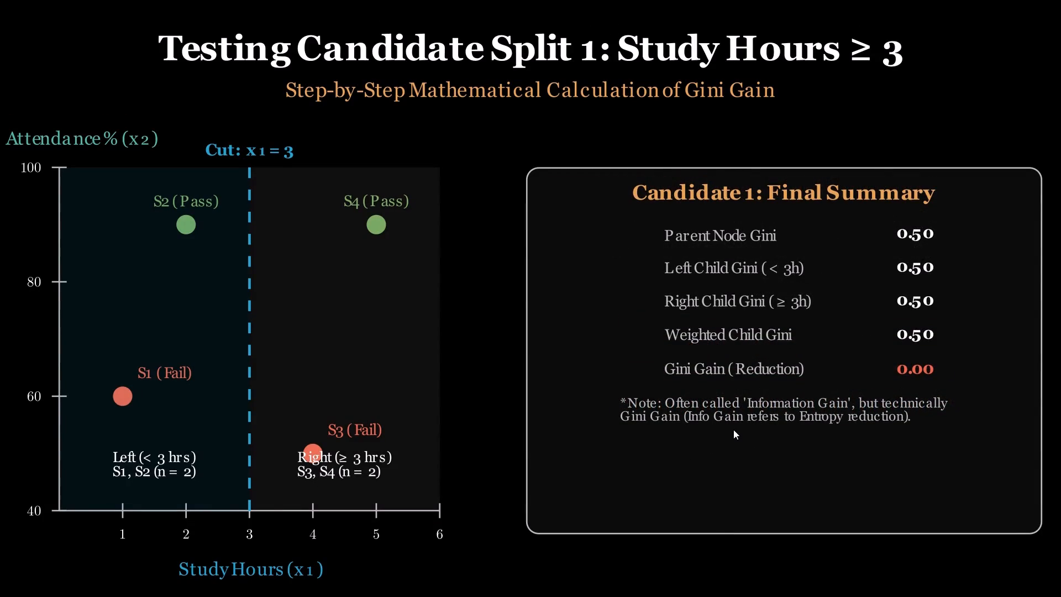
key(space)
key(space)
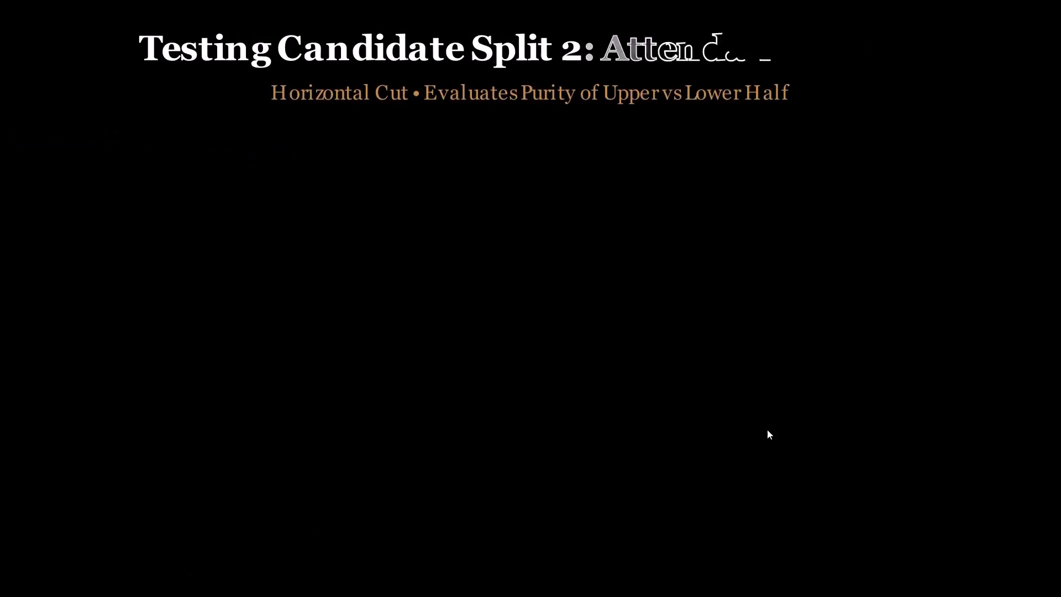
click(657, 386)
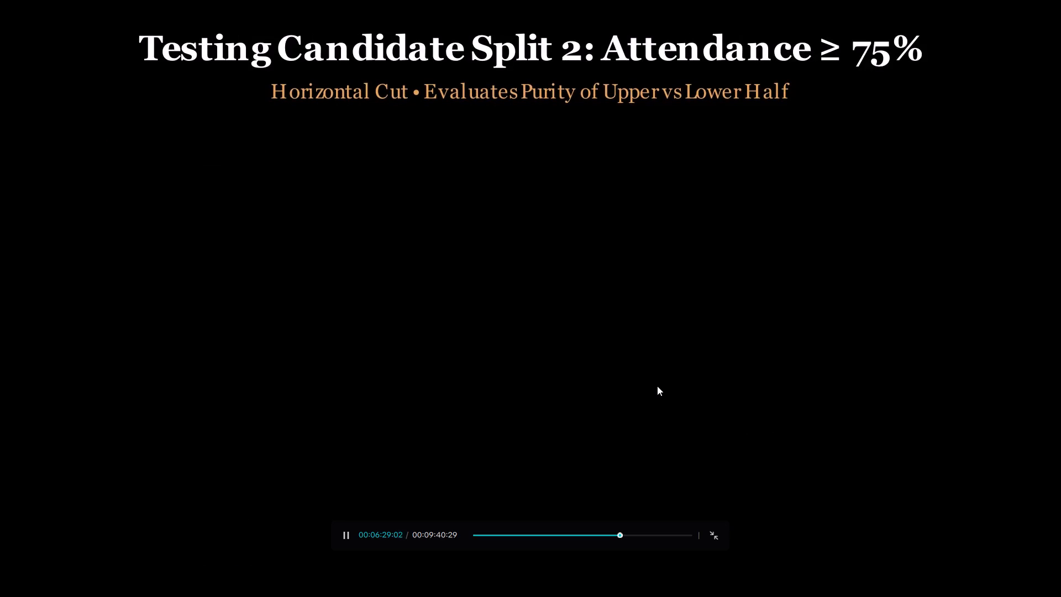
click(657, 386)
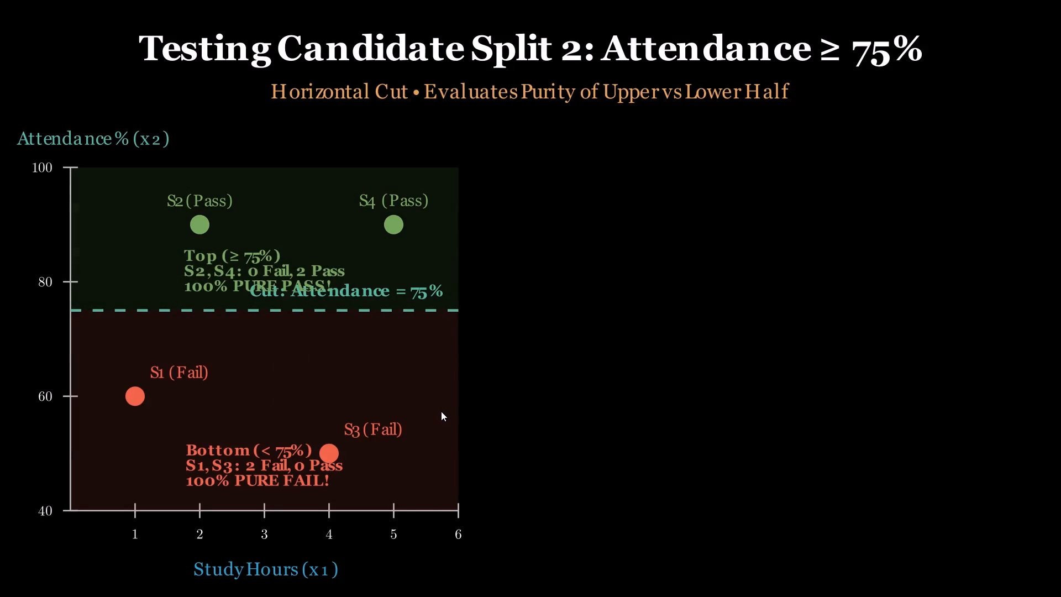
click(642, 422)
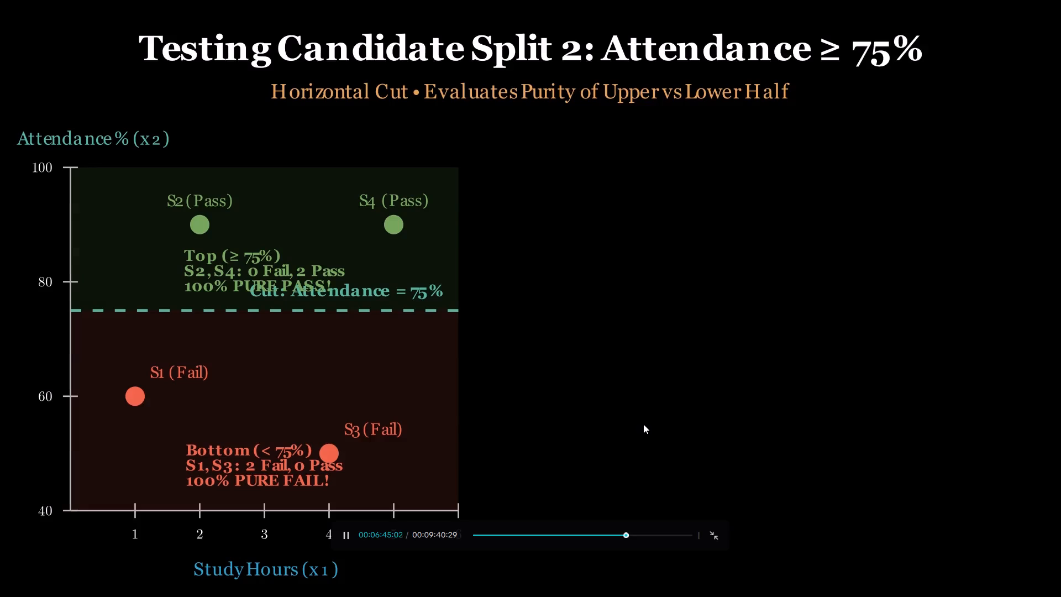
Skip ahead to the Split 2 purity calculations and decision tree, and return the preview to the information gain result at about 00:07:01.
click(629, 535)
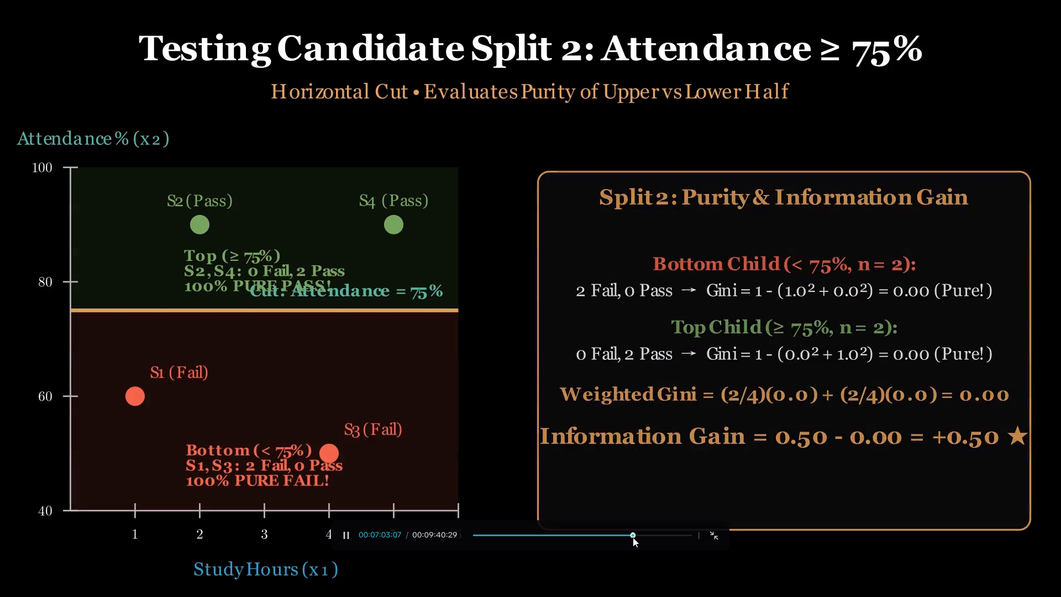
click(659, 387)
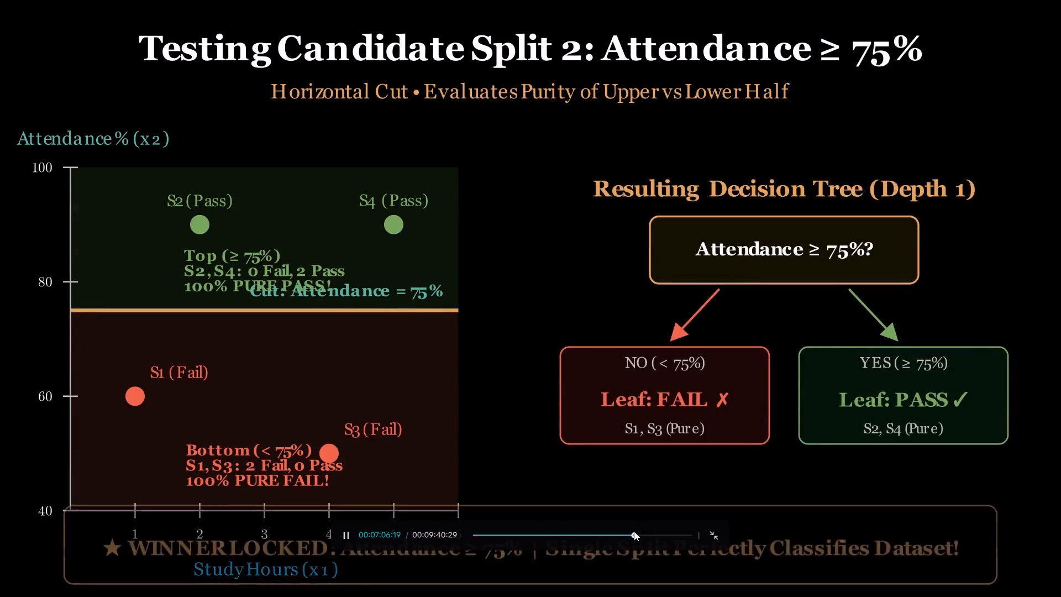
drag(634, 531, 628, 532)
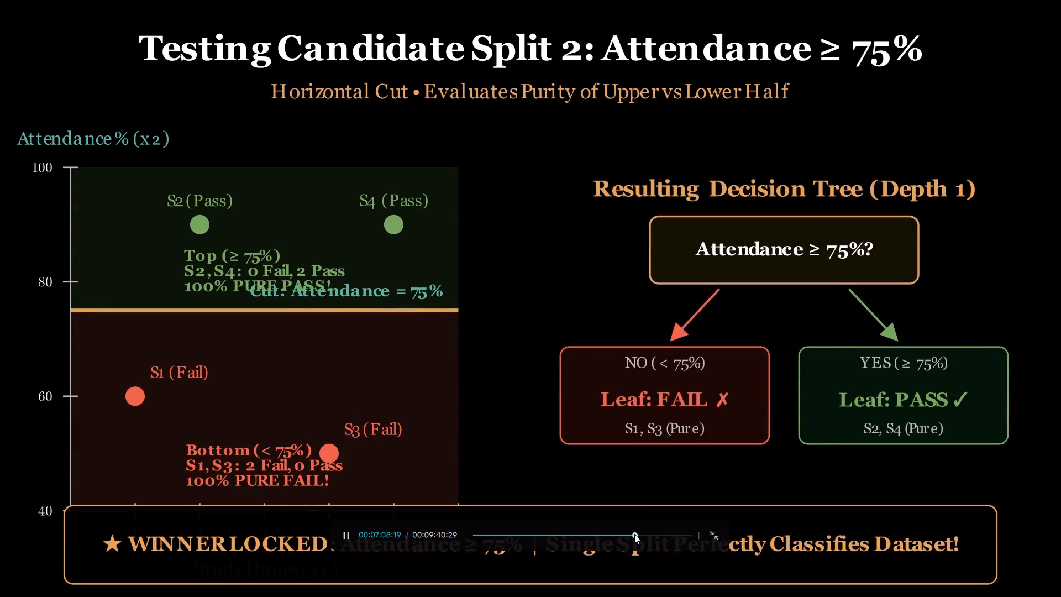
click(634, 534)
click(636, 404)
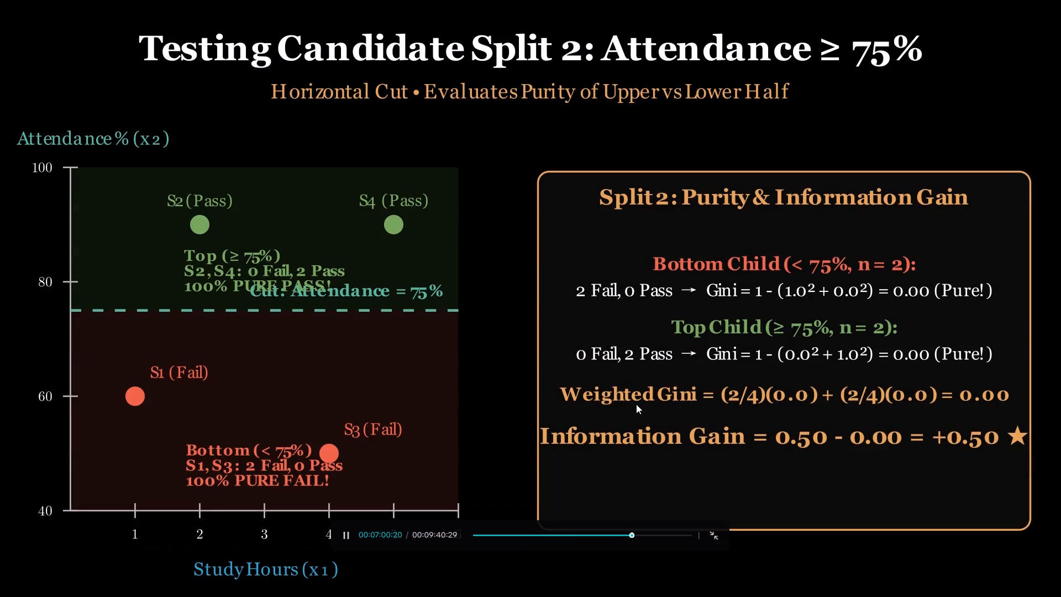
click(623, 533)
drag(623, 533, 630, 537)
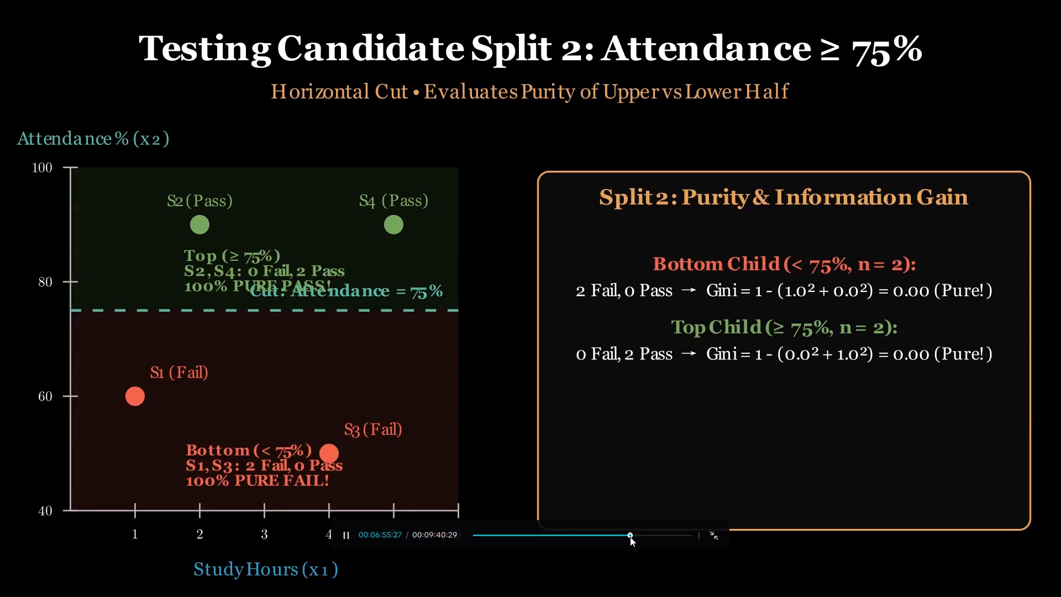
drag(630, 537, 632, 537)
key(space)
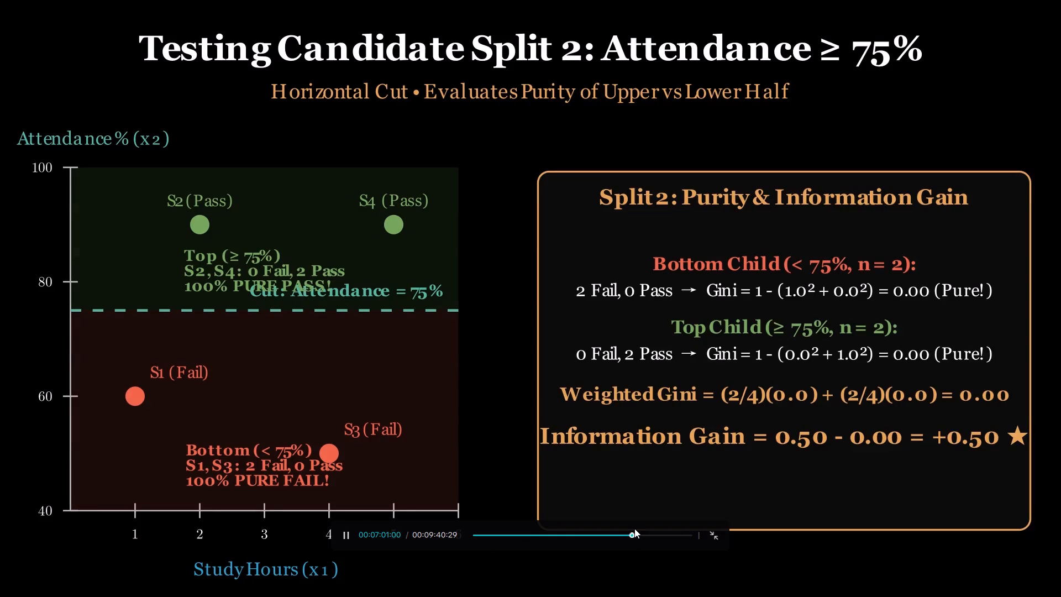
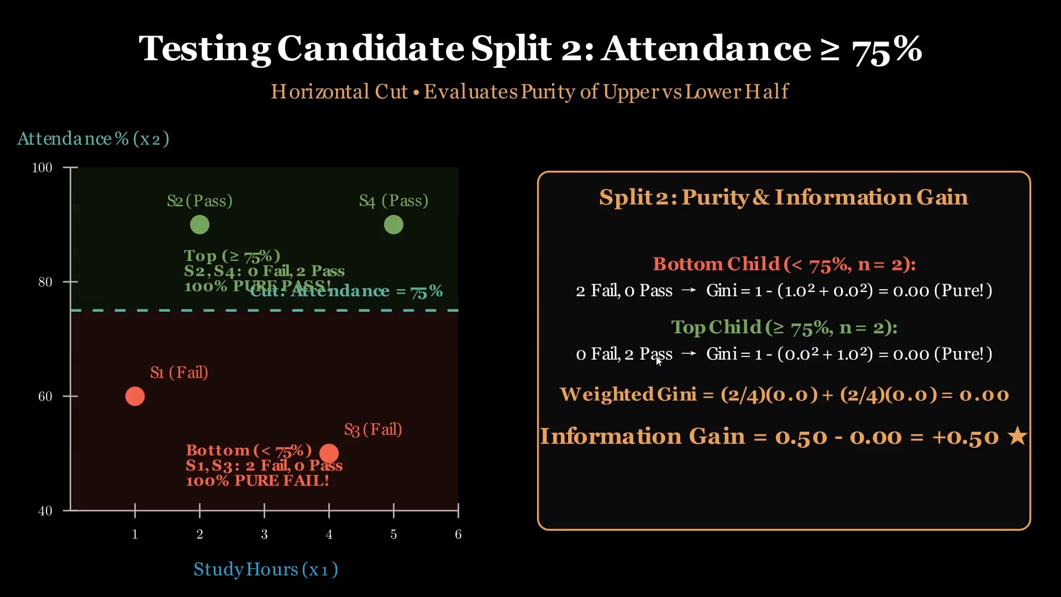
Review the transition from the Split 2 information gain panel to the Depth 1 decision tree, and return the preview to the information gain panel.
key(space)
click(875, 446)
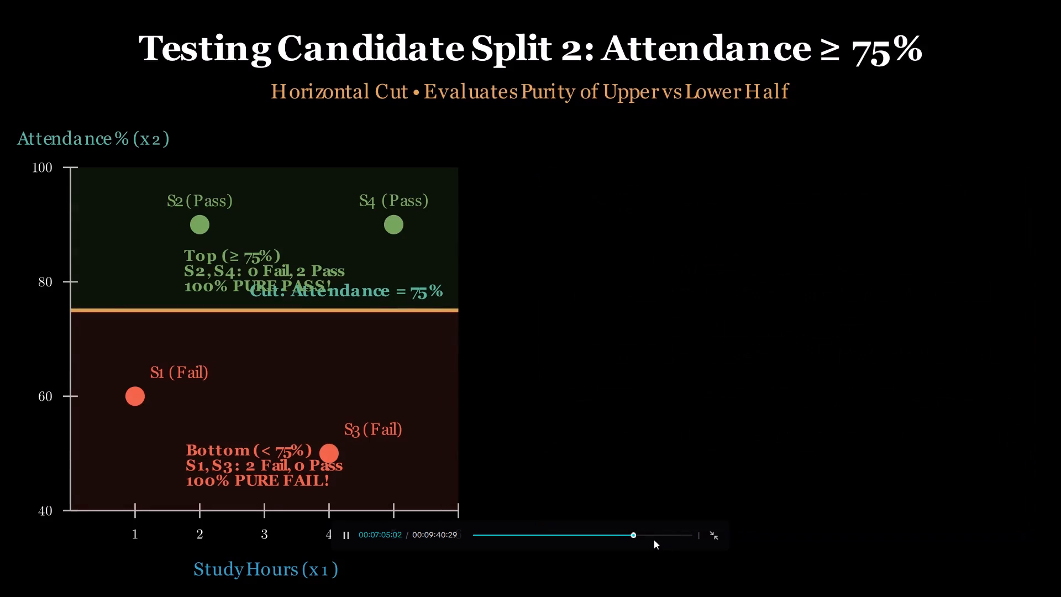
click(658, 452)
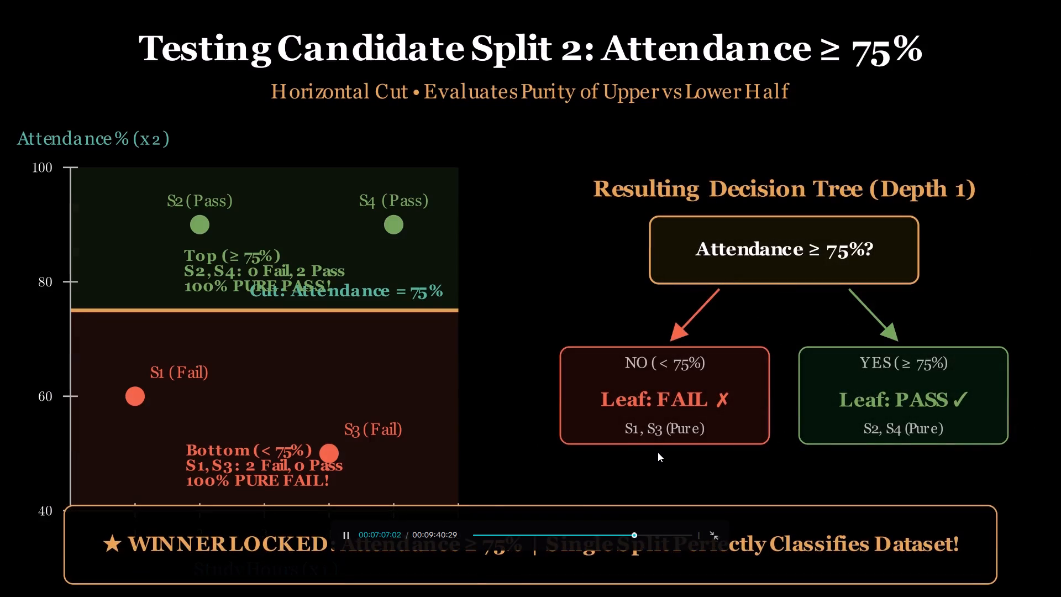
click(652, 464)
click(635, 531)
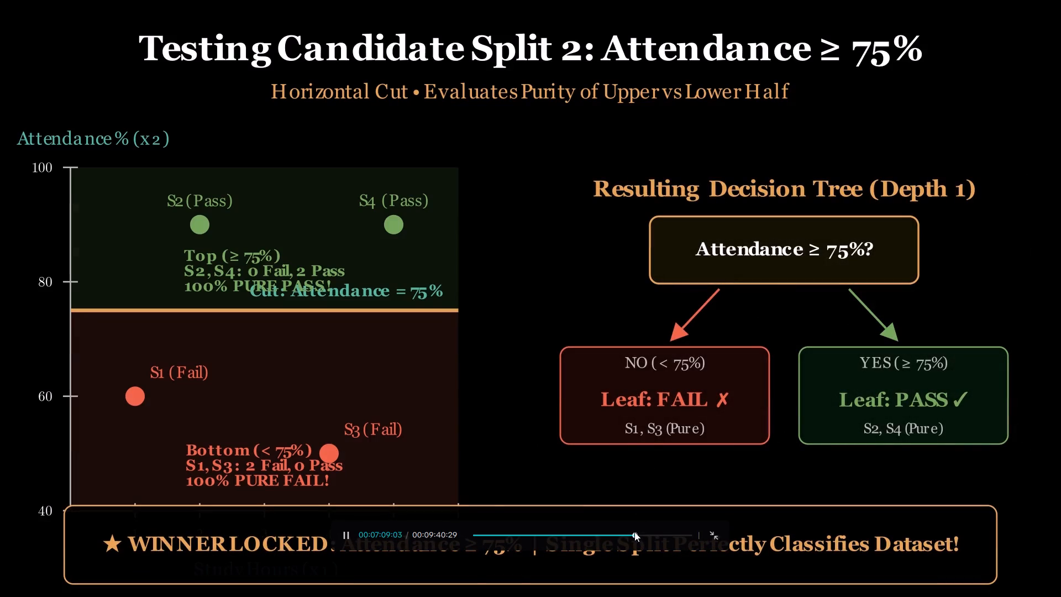
click(634, 534)
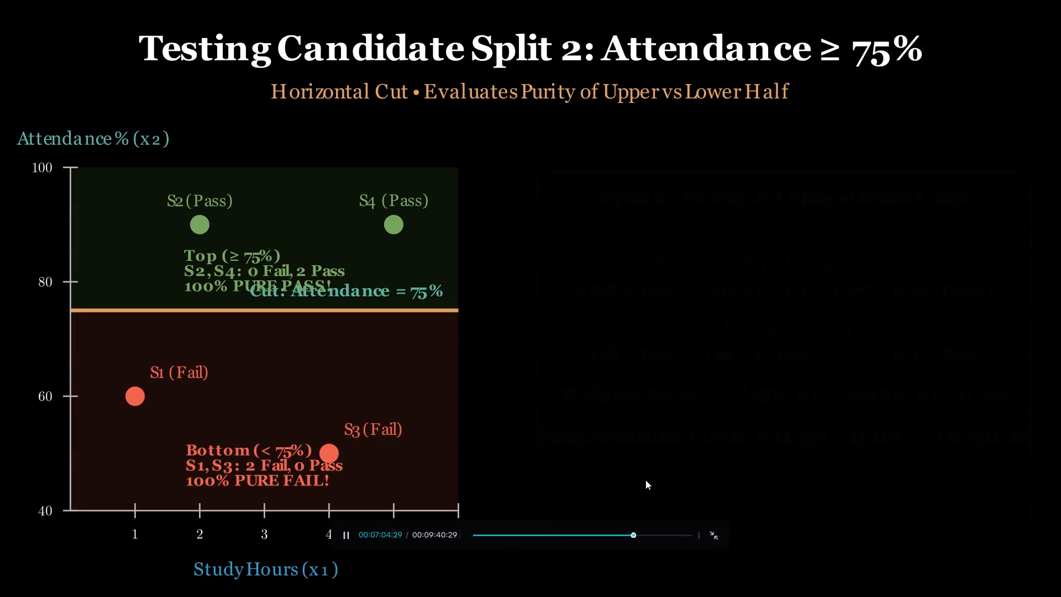
click(628, 533)
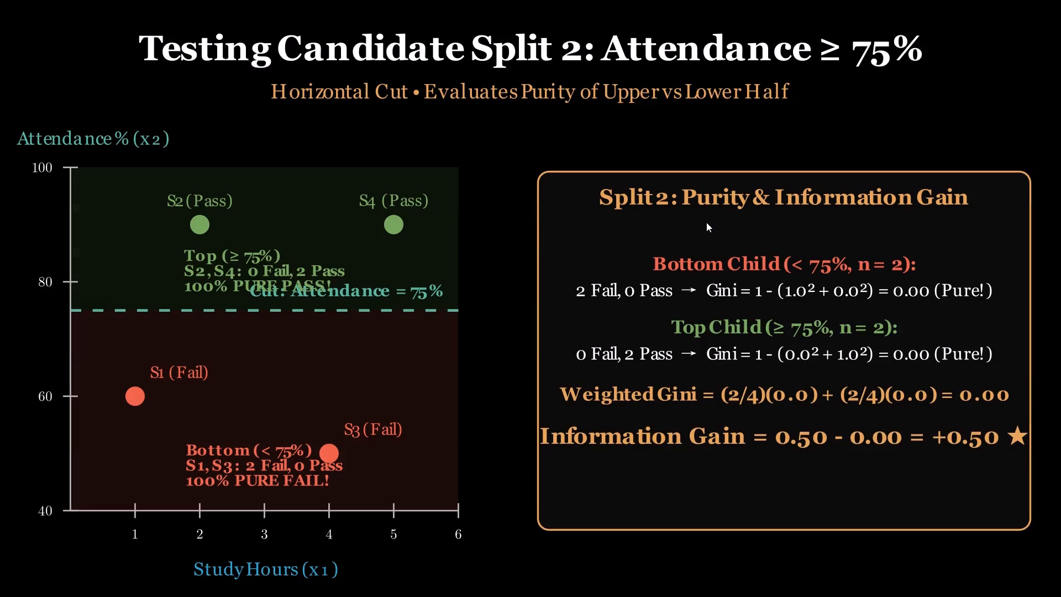
key(space)
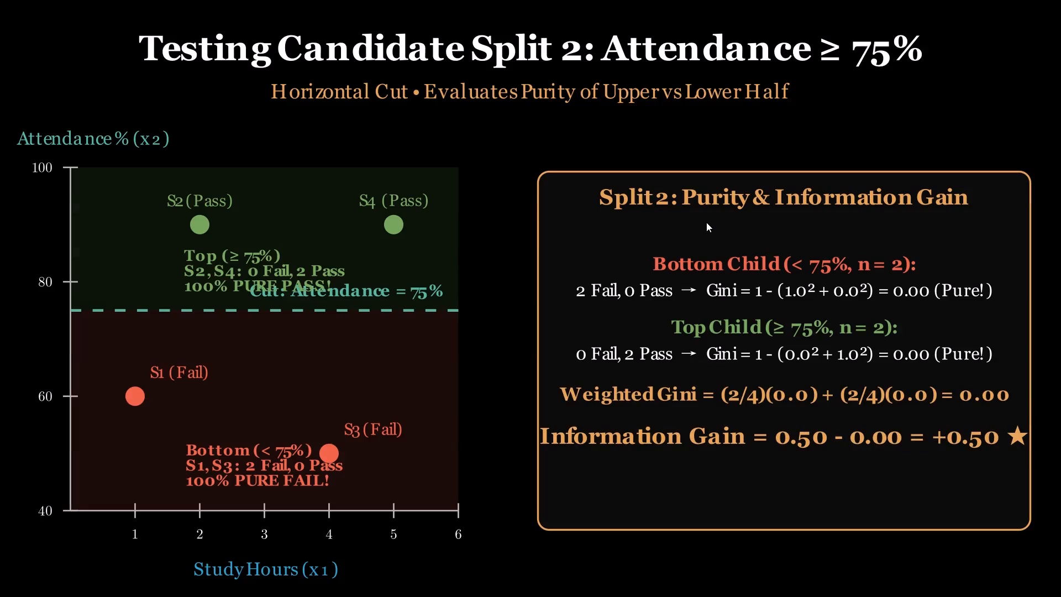
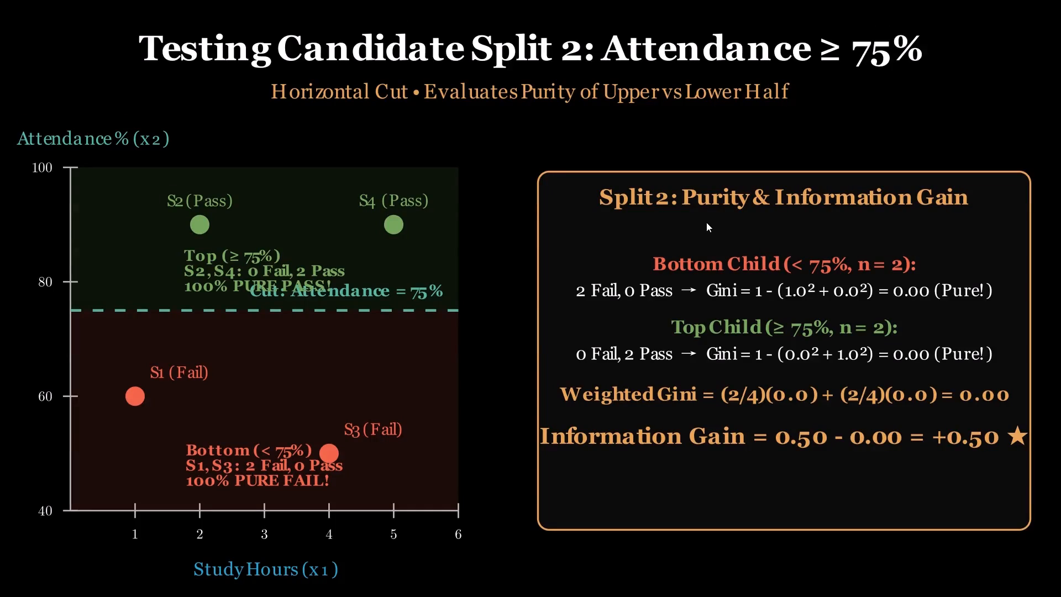
Play the full-screen preview from the Split 2 information gain panel to the Depth 1 decision tree and its winner banner, and pause there.
key(space)
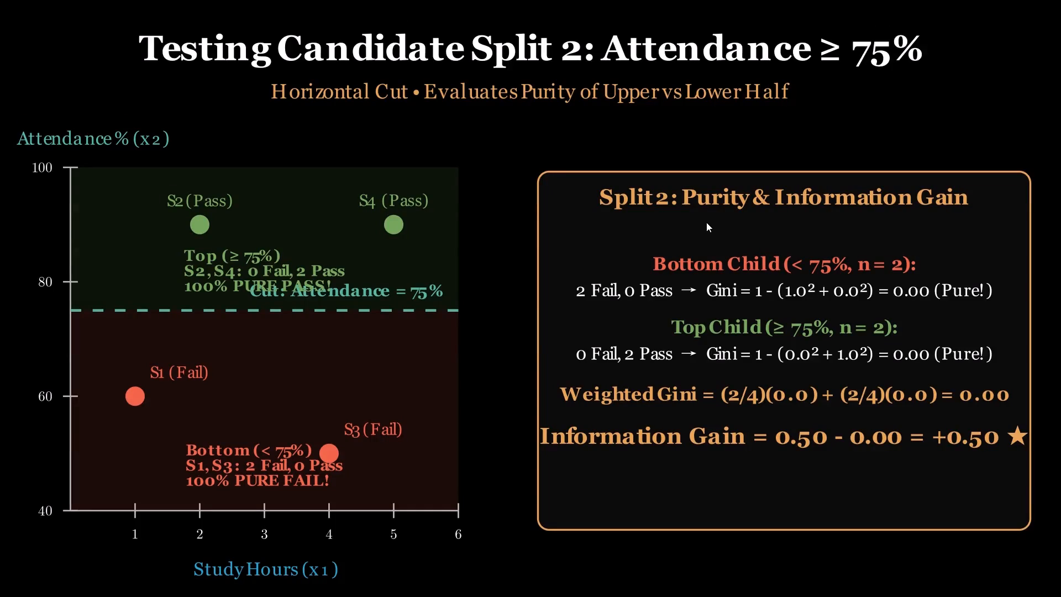
click(715, 226)
click(696, 253)
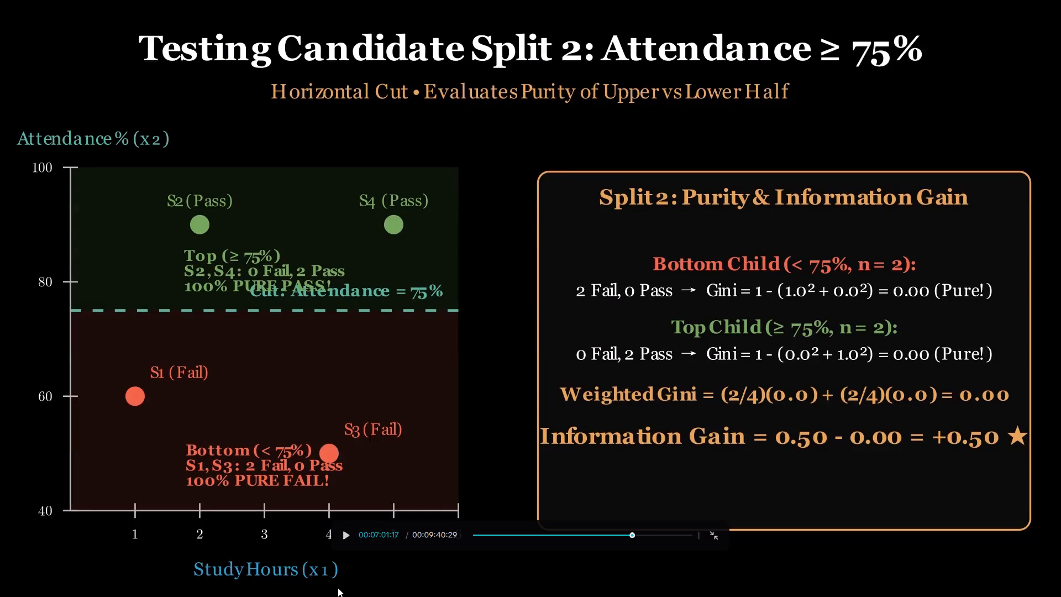
click(343, 539)
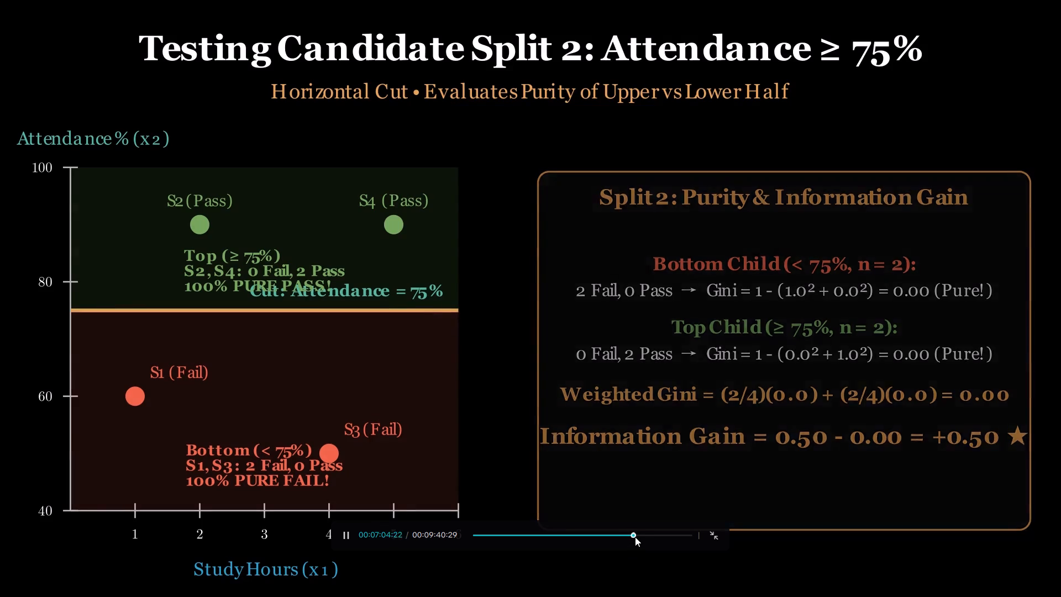
click(344, 538)
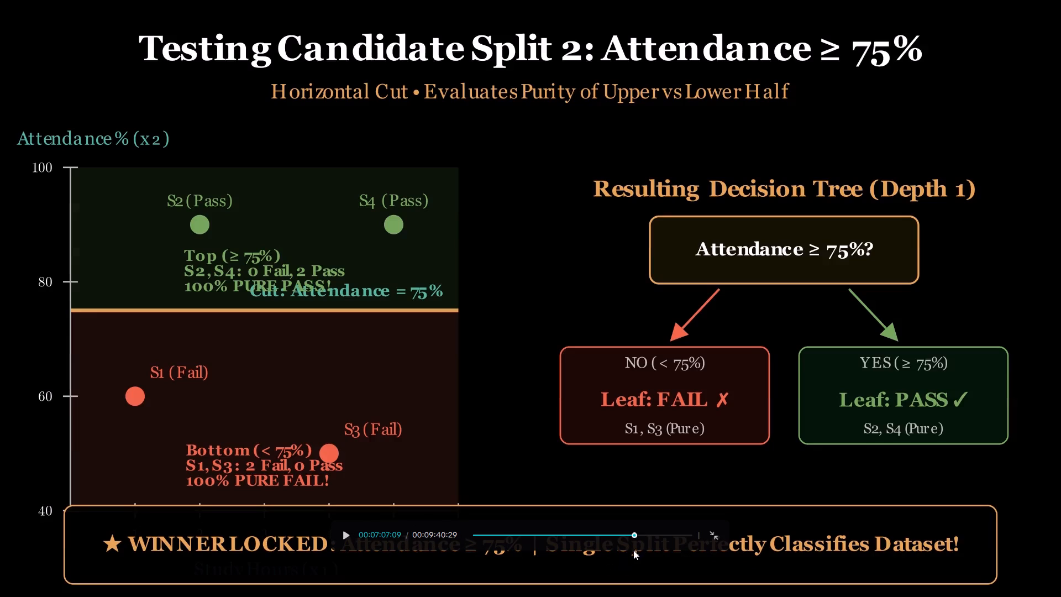
Review the Multi-Level Splits & 2D Decision Regions scene through the Depth 2 hierarchical tree, pause on it and leave full-screen preview.
click(344, 538)
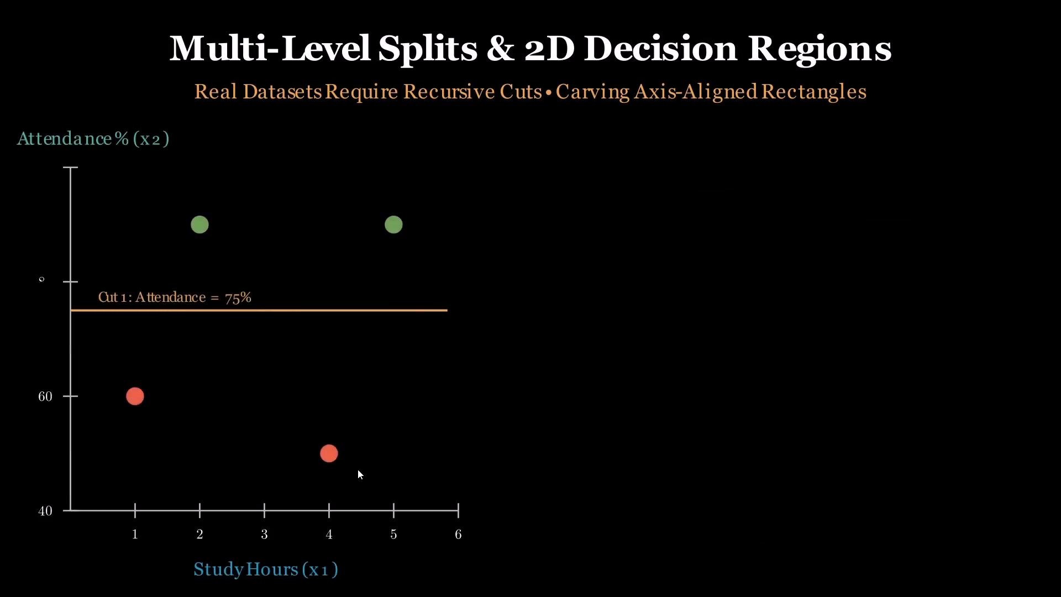
click(351, 464)
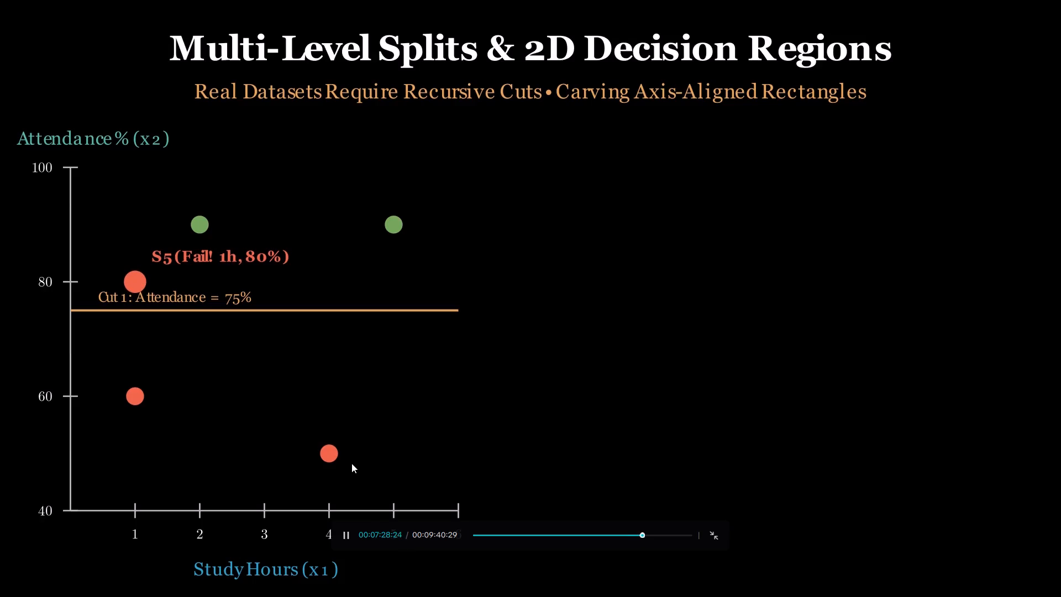
click(359, 461)
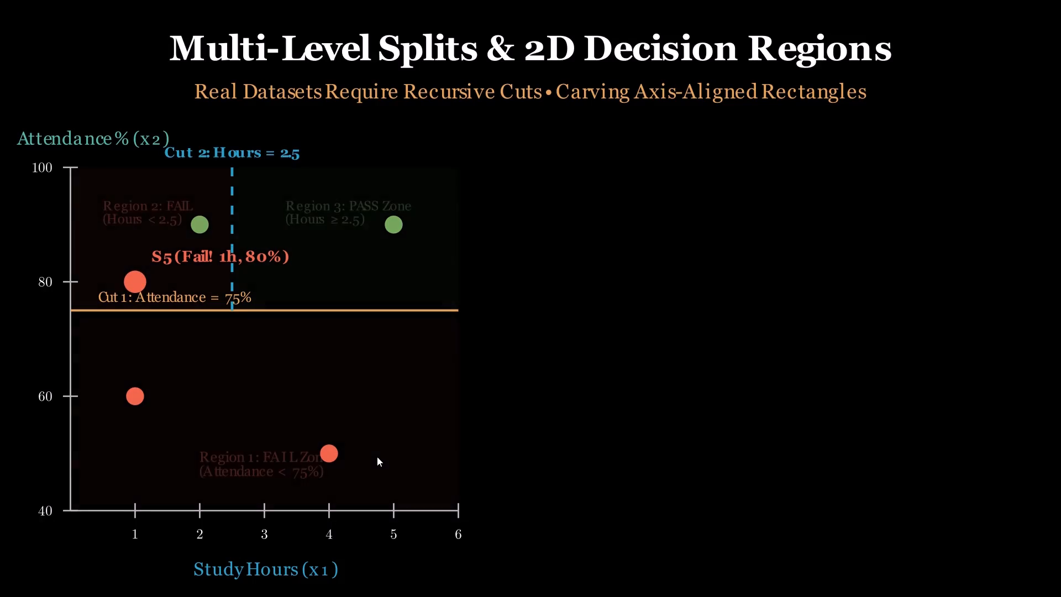
click(408, 454)
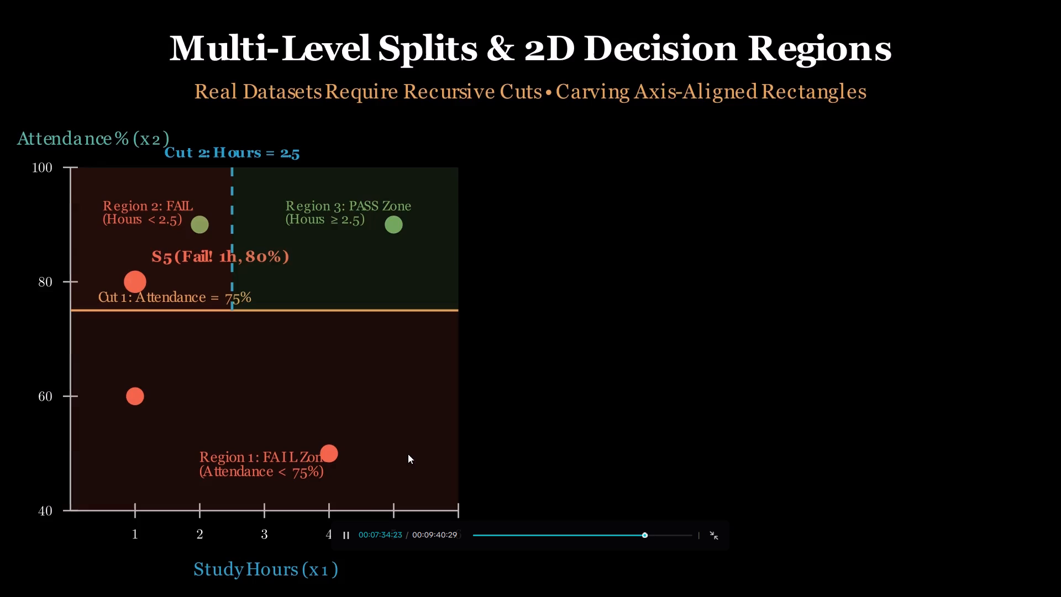
click(350, 533)
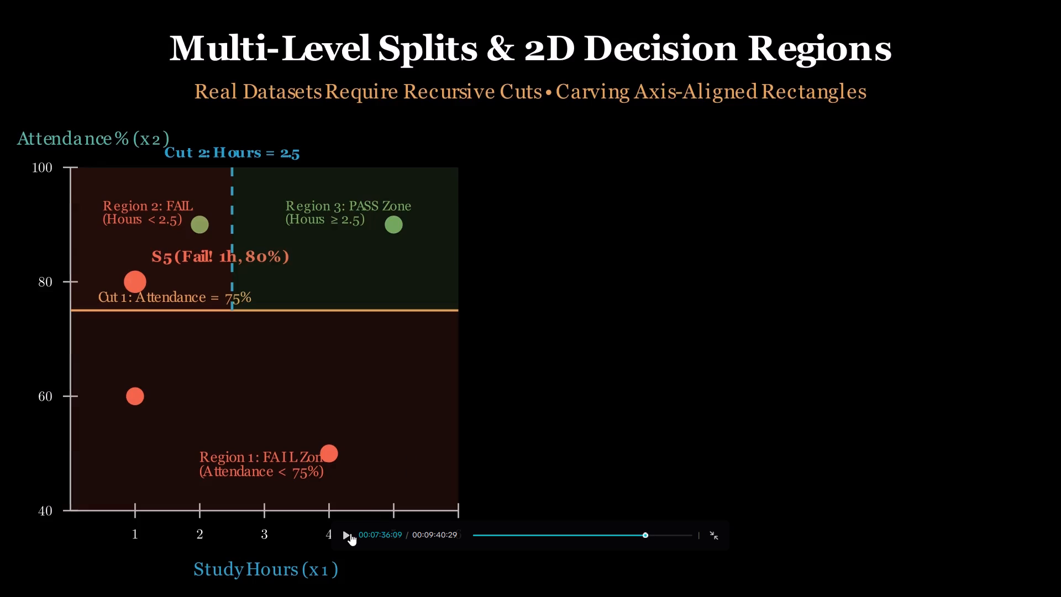
click(350, 533)
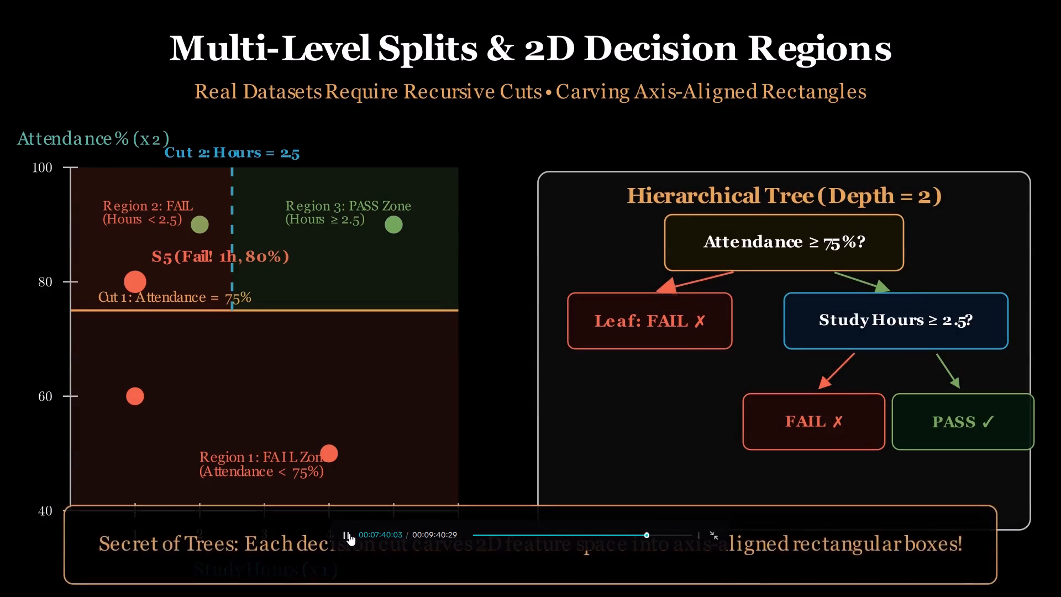
click(349, 533)
click(482, 447)
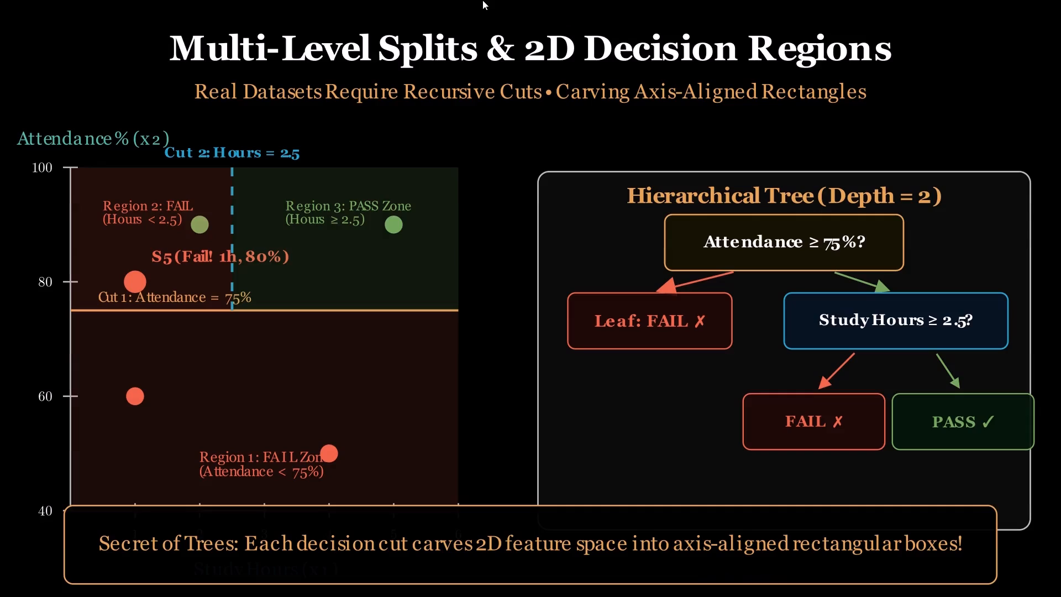
key(Escape)
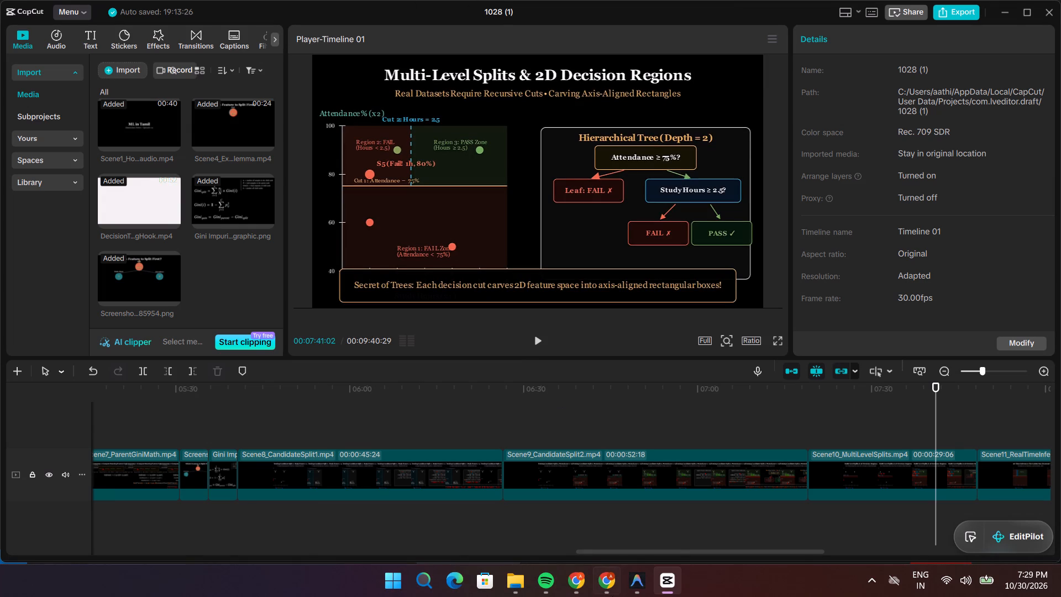
Switch to the Google Docs script in Chrome and read the narration for the Attendance split and the multi-level splits.
click(614, 585)
click(576, 579)
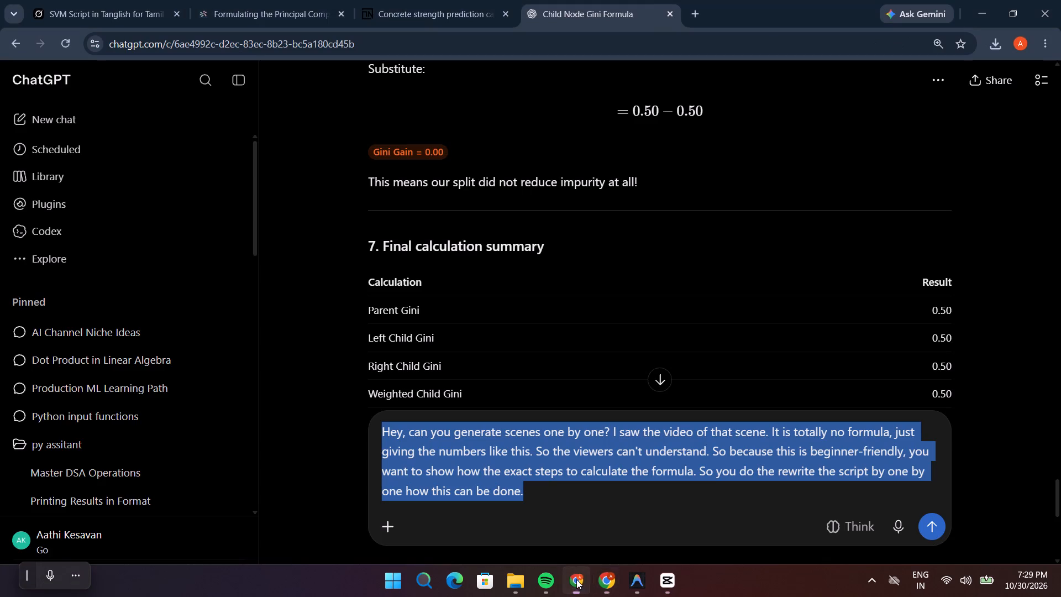
click(605, 579)
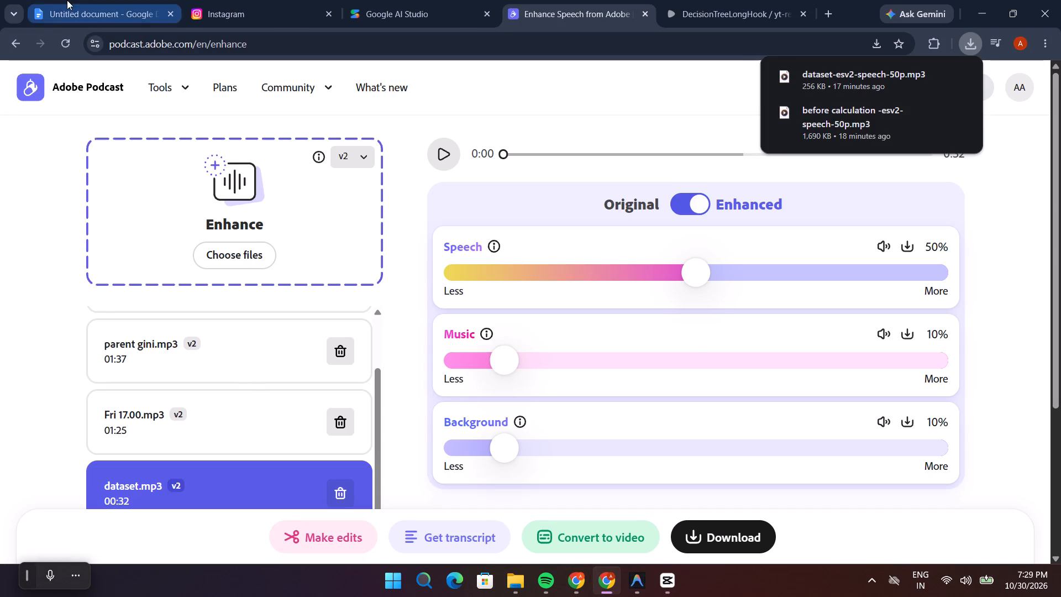
click(67, 0)
scroll(313, 277, down, 14)
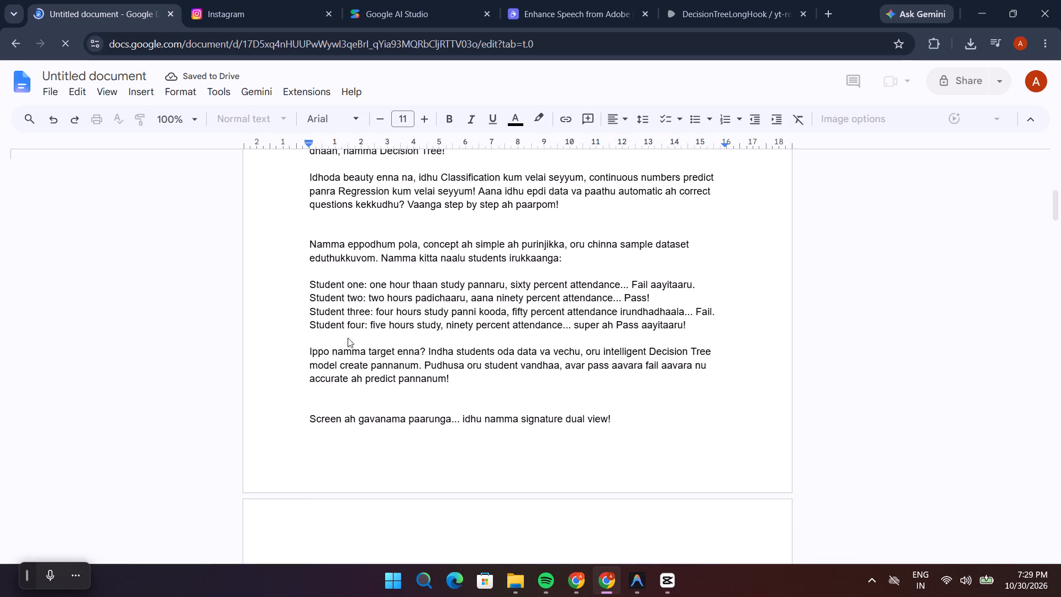
scroll(348, 338, down, 15)
scroll(360, 350, up, 1)
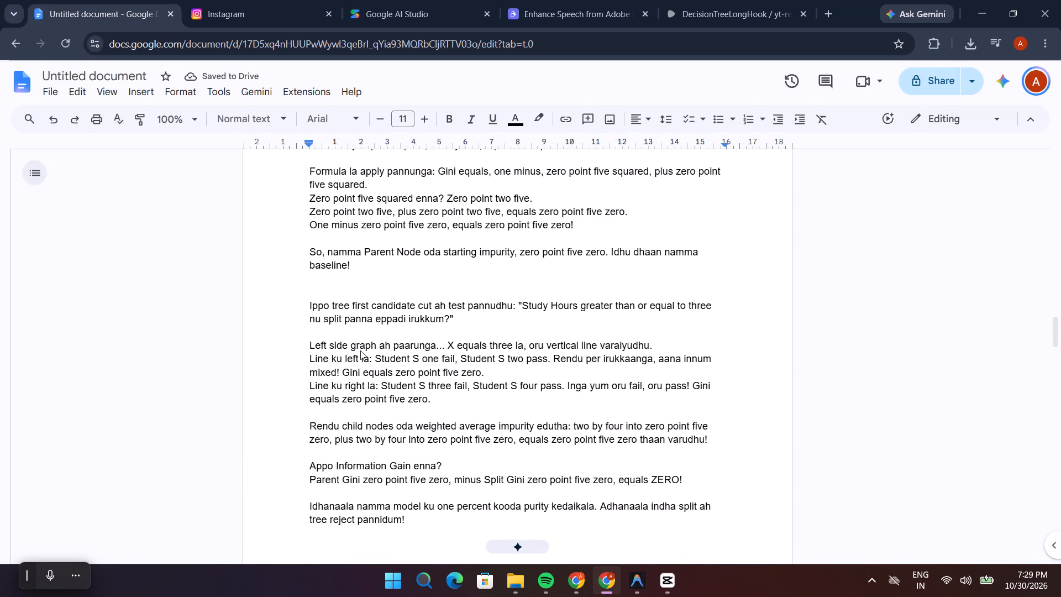
scroll(451, 388, down, 4)
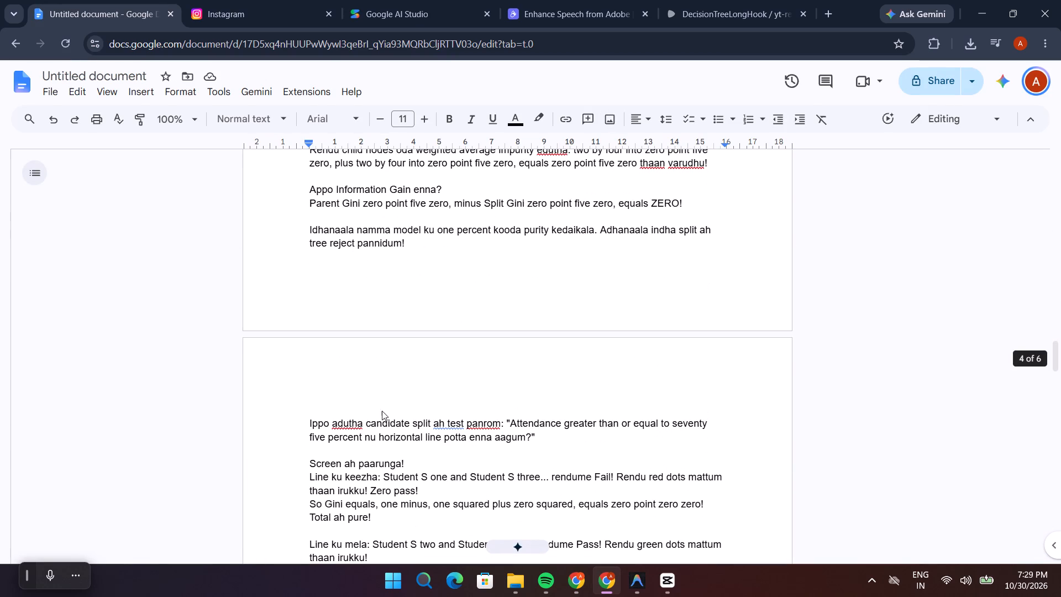
scroll(468, 433, down, 3)
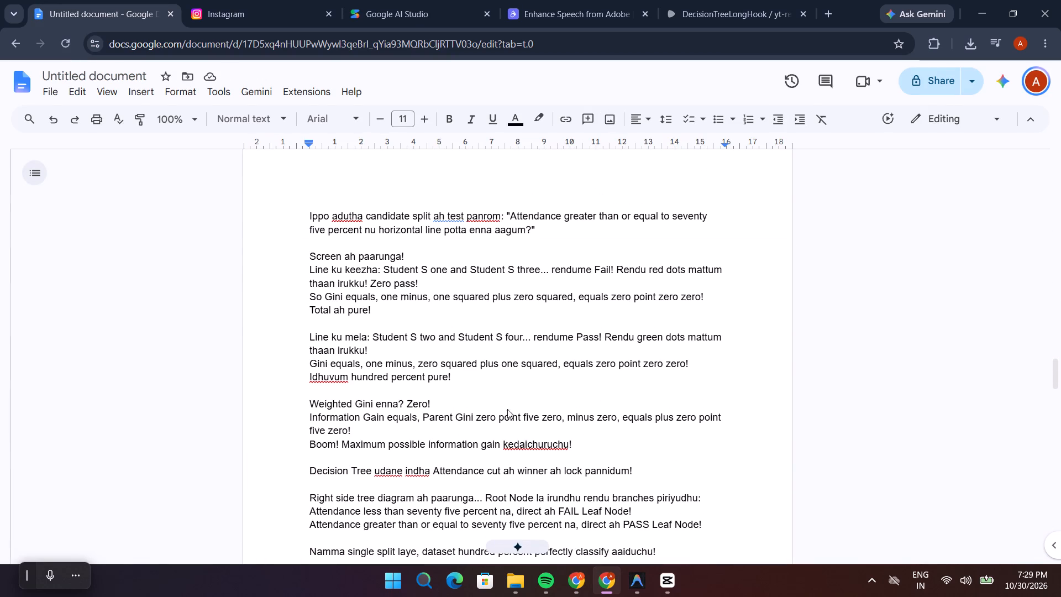
scroll(396, 427, down, 1)
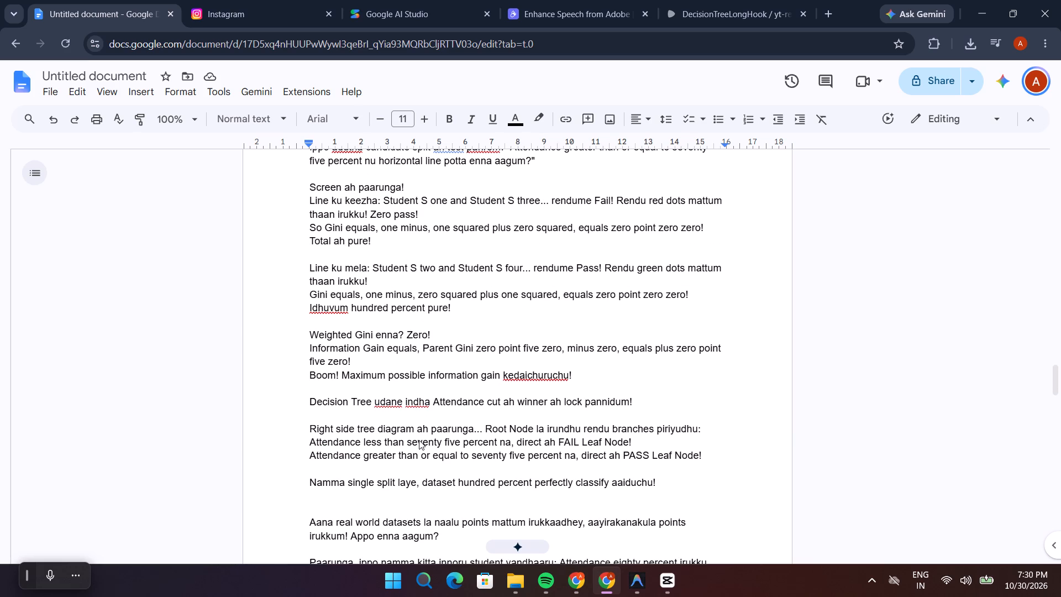
scroll(540, 437, down, 1)
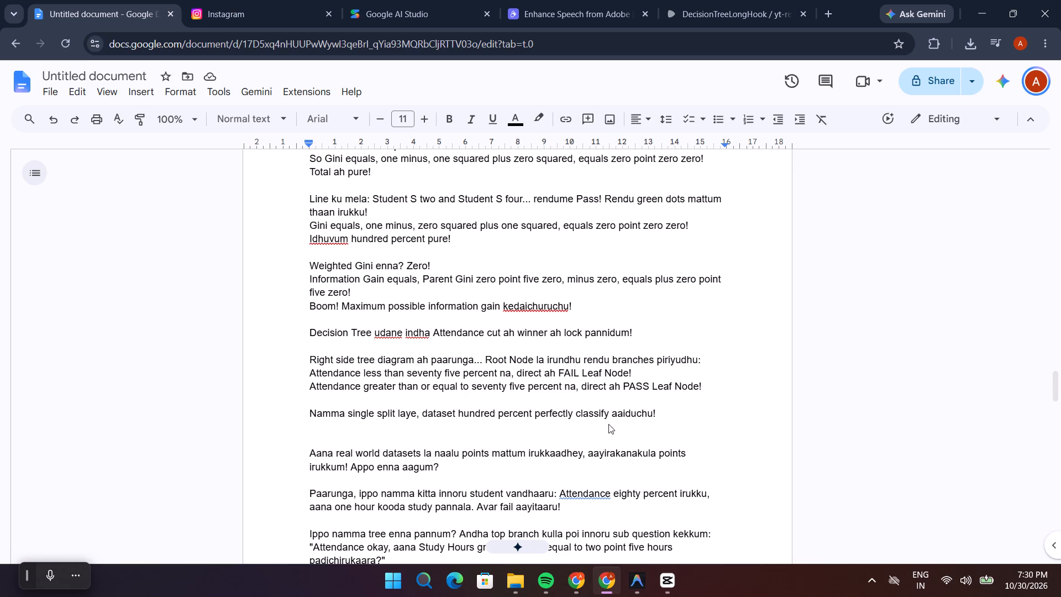
scroll(403, 456, down, 1)
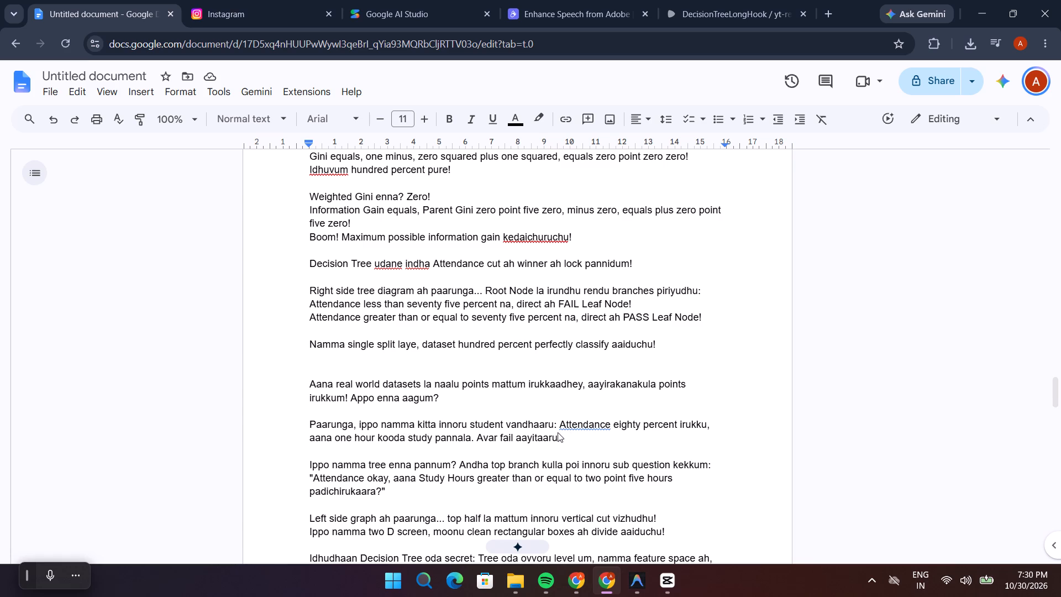
scroll(546, 434, down, 1)
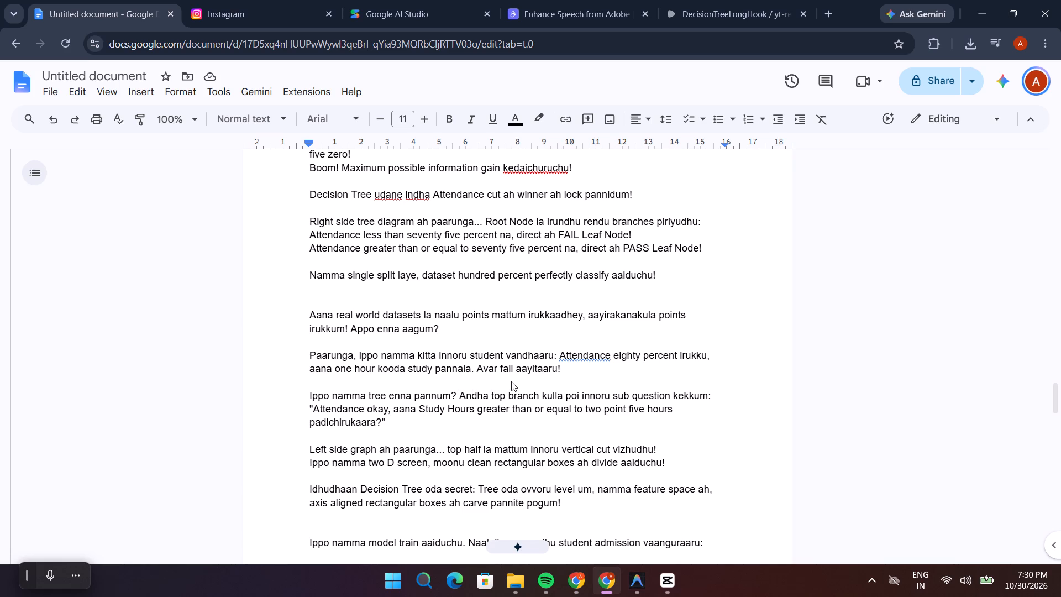
Switch back to CapCut, return the full-screen preview to the three decision regions before the hierarchical tree, examine them and leave full screen.
click(662, 582)
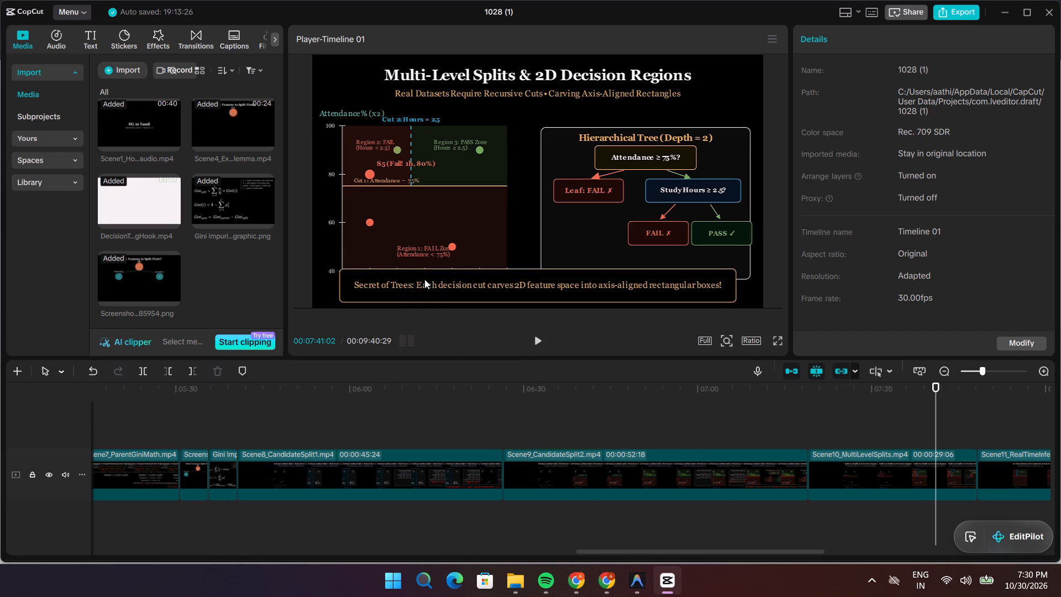
click(774, 340)
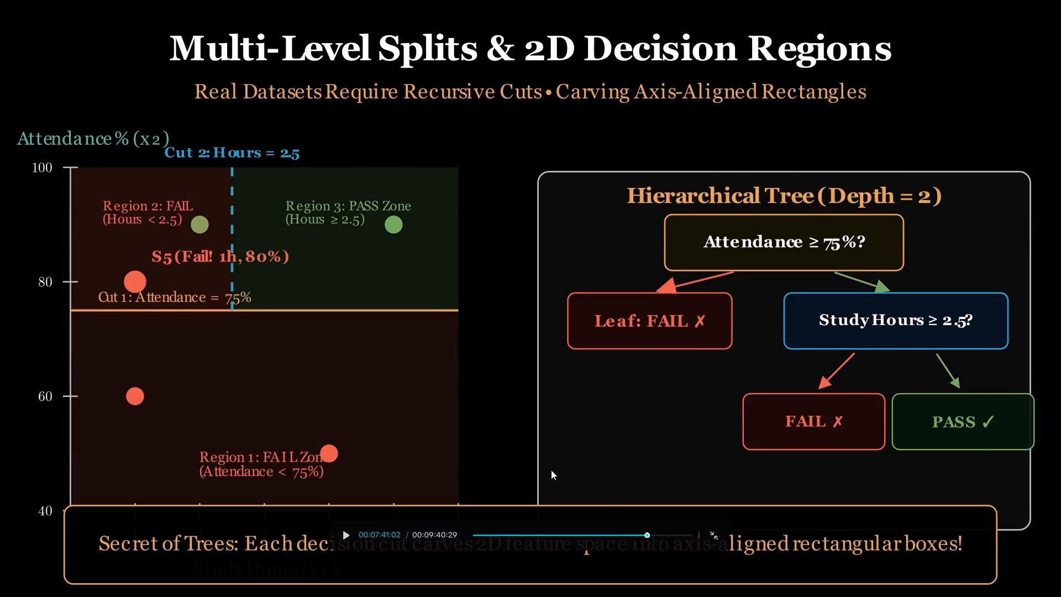
click(648, 533)
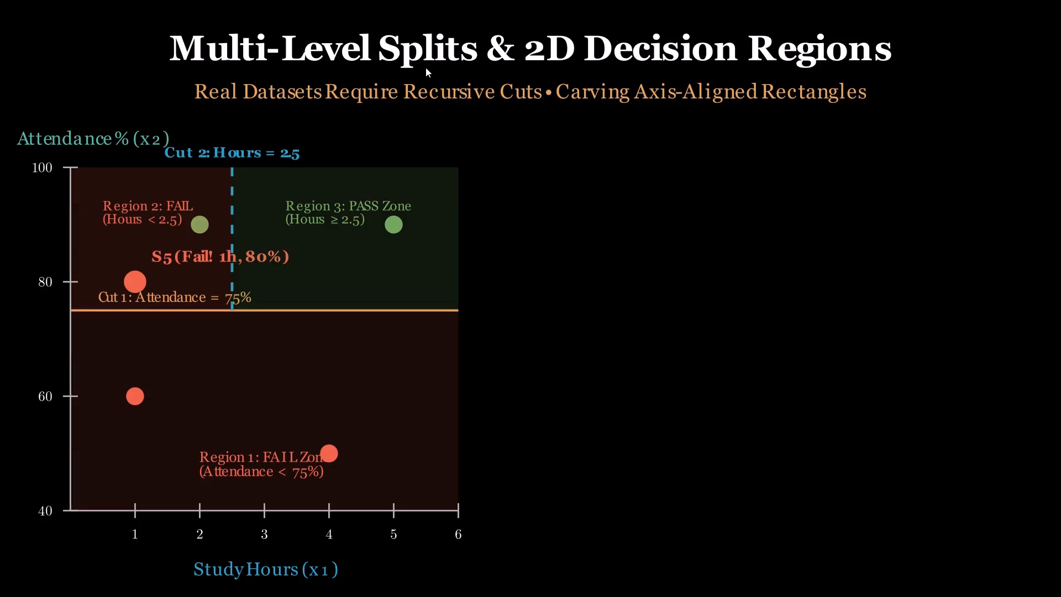
key(Escape)
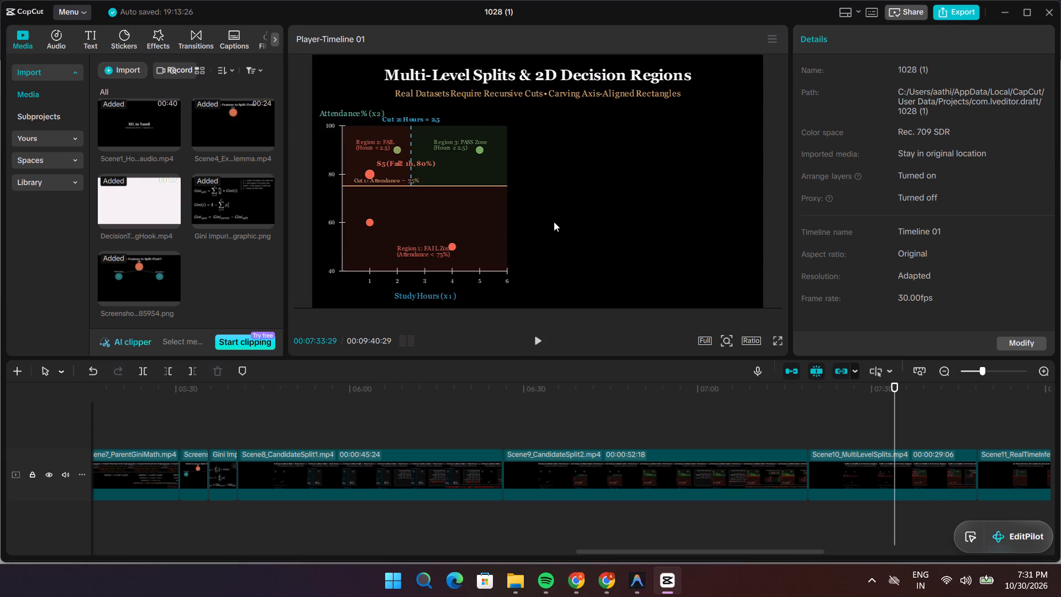
Switch to the Google Docs script in Chrome and reread the narration on the fifth student, the second cut and the rectangular regions.
click(586, 583)
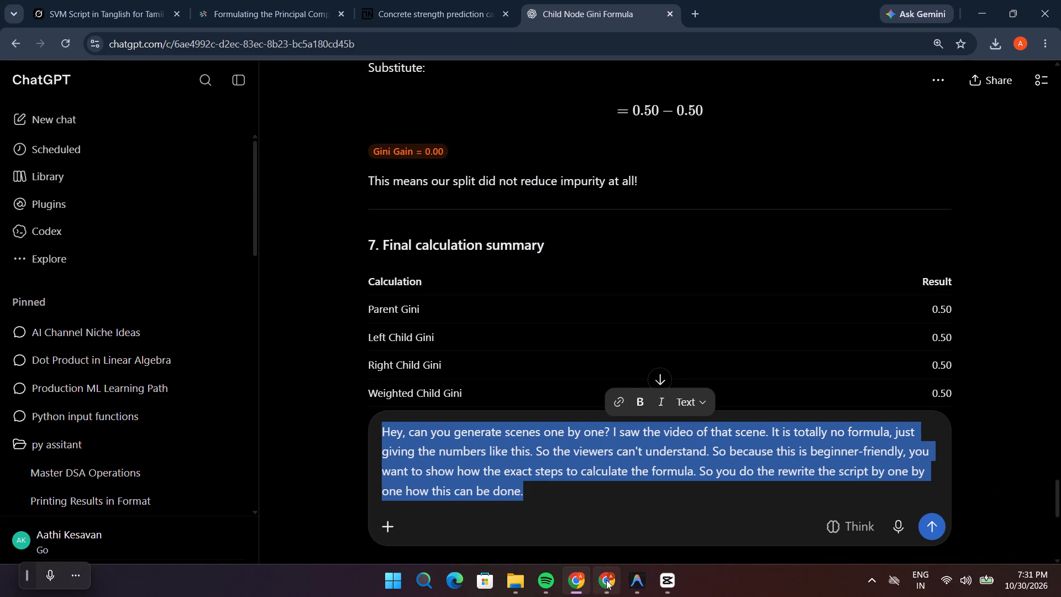
click(607, 580)
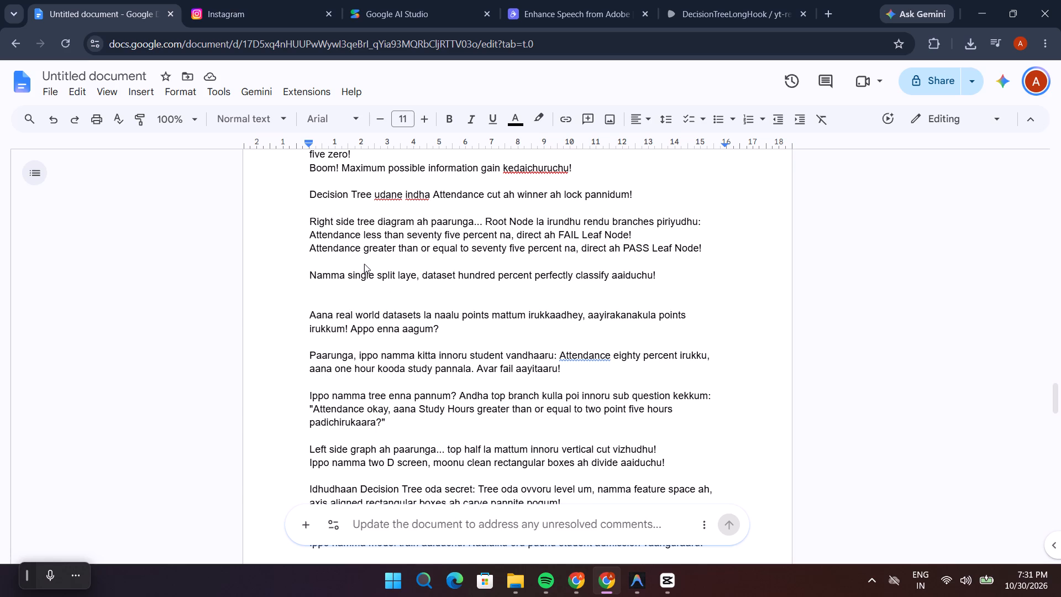
scroll(393, 349, down, 1)
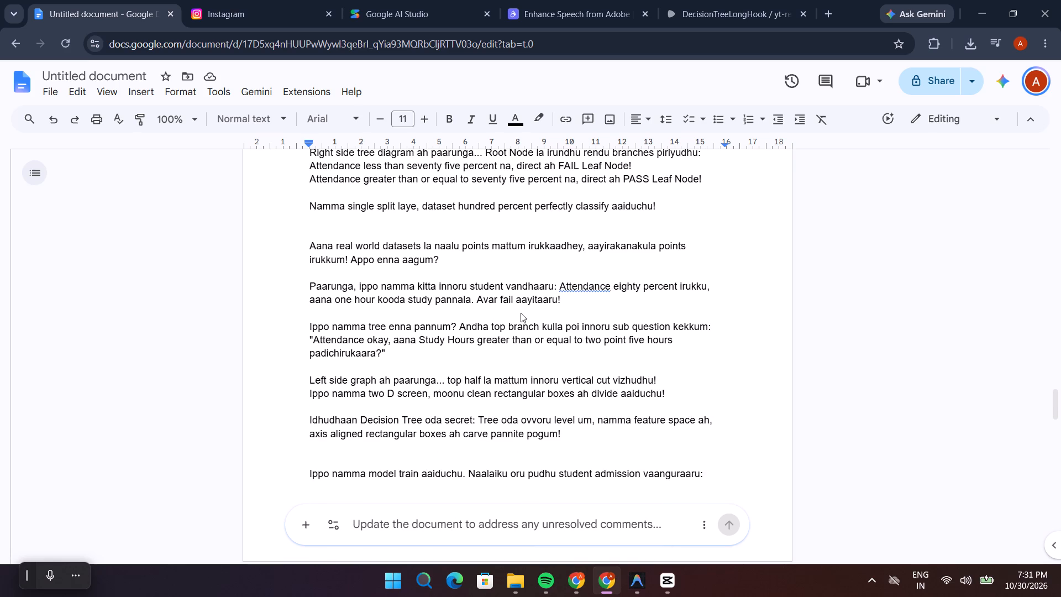
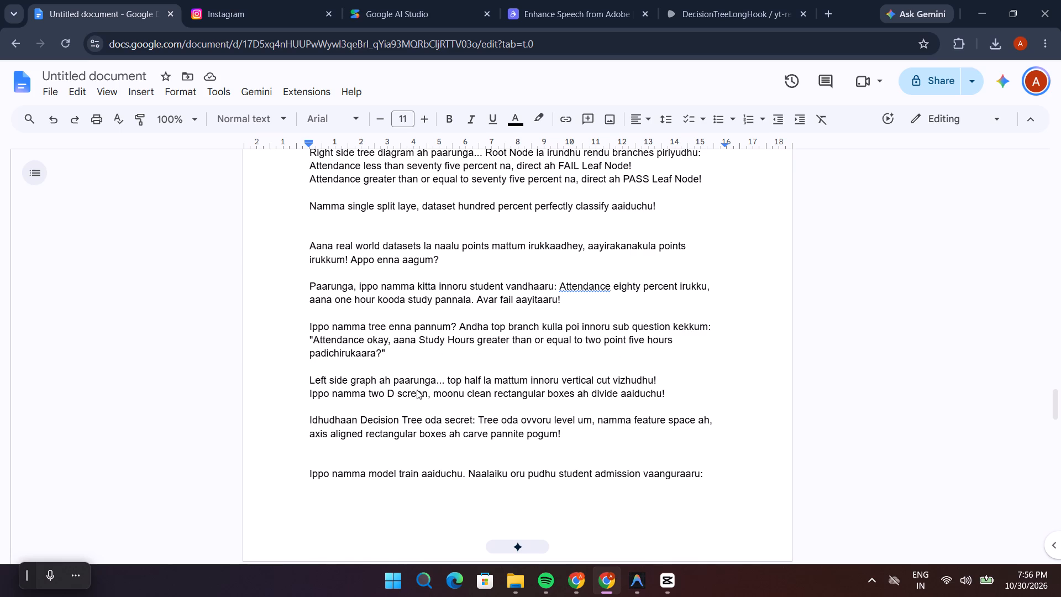
Switch to CapCut, move the playhead to the Secret of Trees banner beside the hierarchical tree, examine it in full-screen preview and leave full screen.
key(alt+Tab)
key(alt+Tab)
click(665, 574)
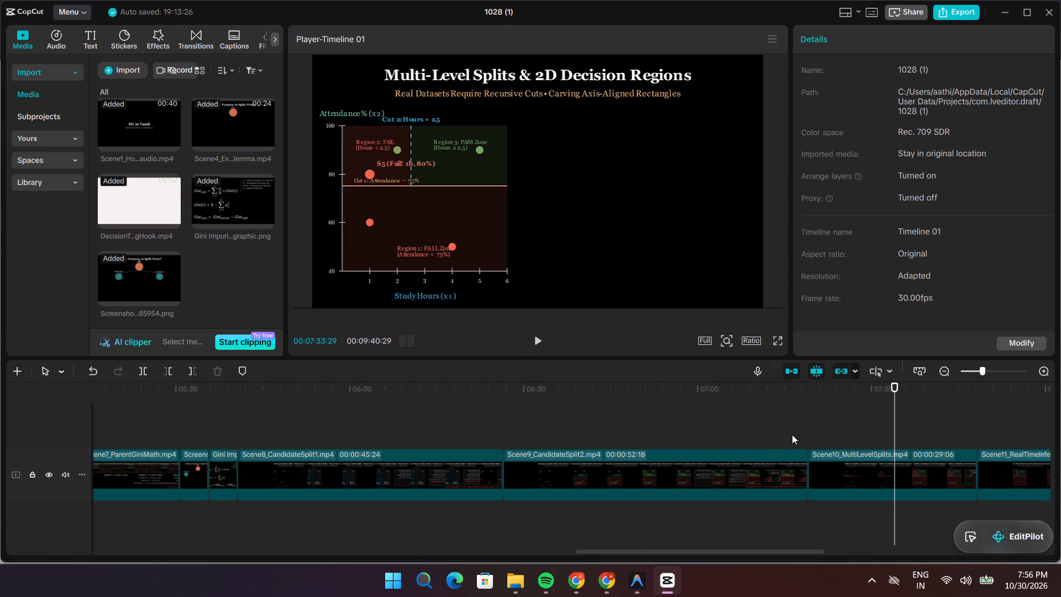
drag(893, 424, 901, 426)
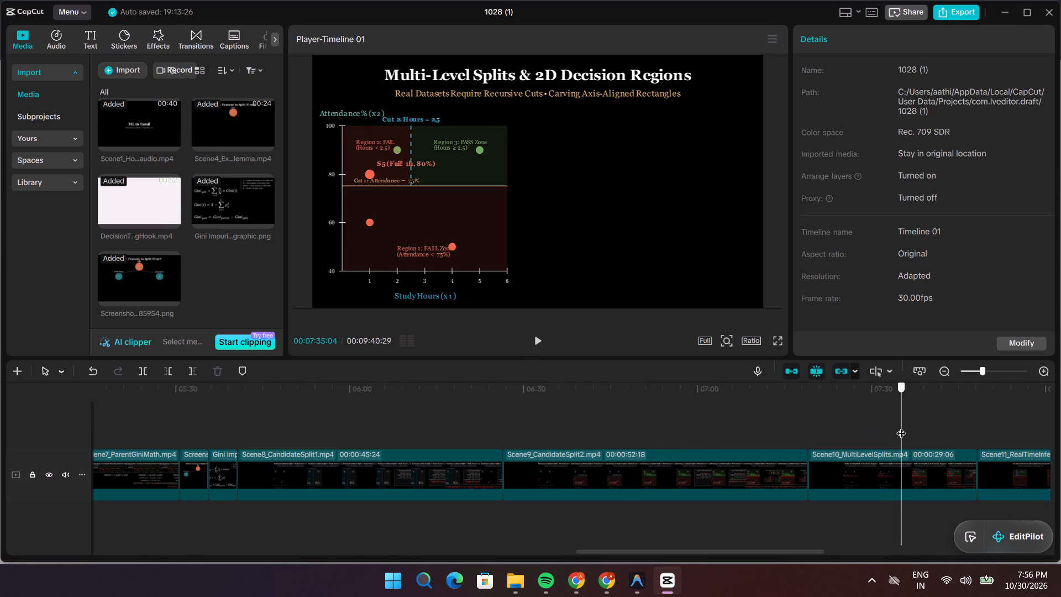
drag(901, 426, 929, 438)
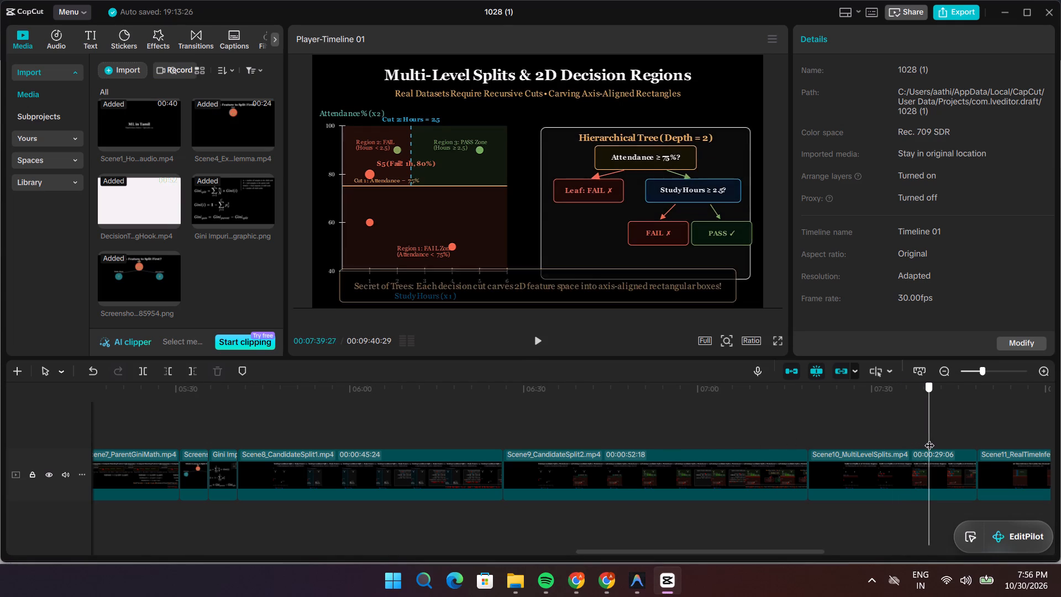
drag(929, 438, 939, 442)
click(780, 342)
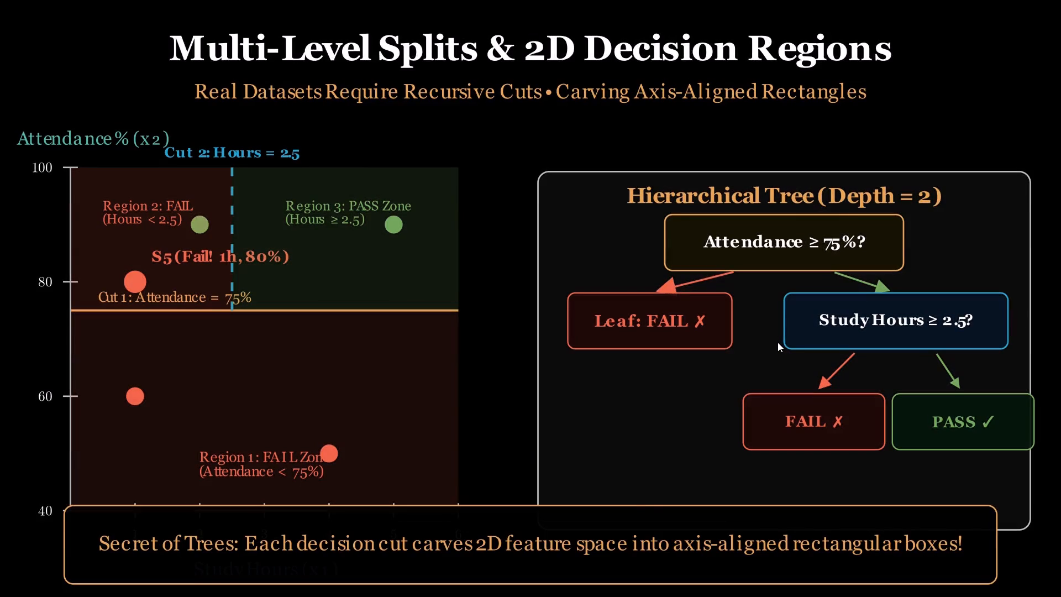
key(Escape)
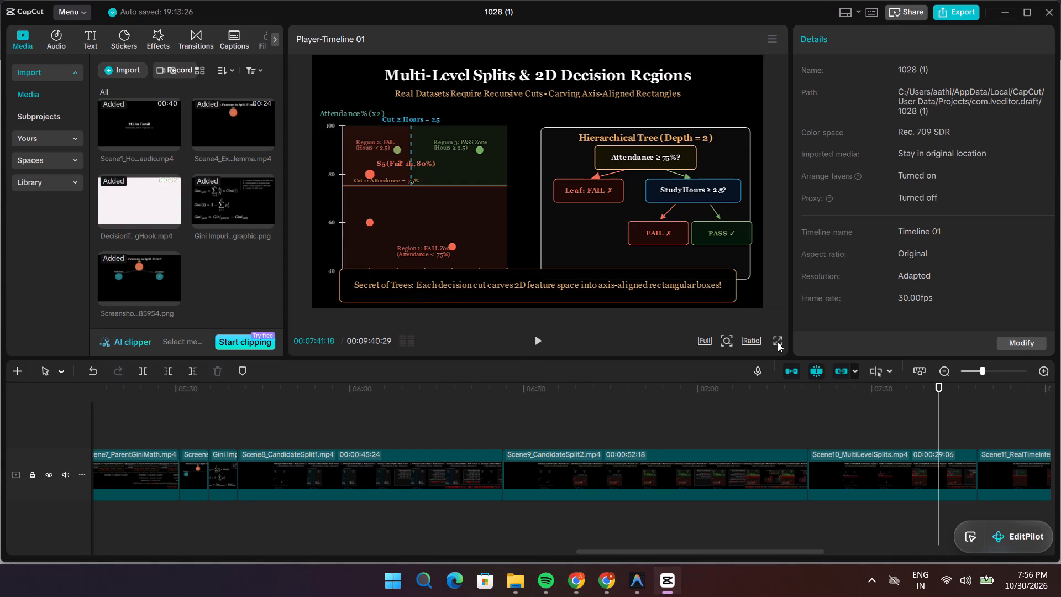
Switch to the Google Docs script in Chrome and reread the narration for the multi-level splits.
key(alt+Tab)
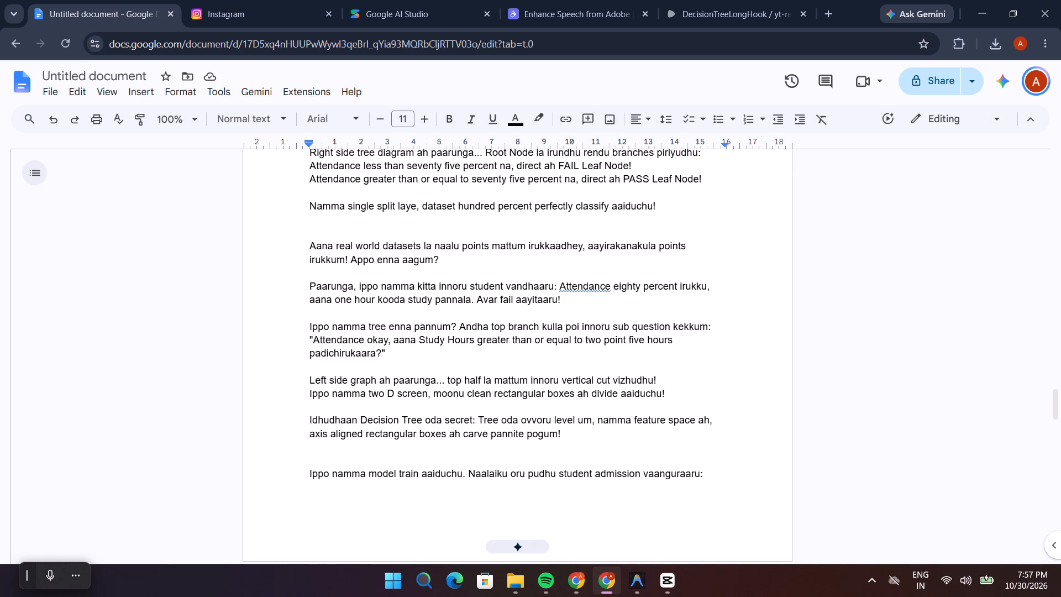
Switch back to CapCut and scrub the Multi-Level Splits scene from its start through the fifth student, the Hours = 2.5 cut and the region shading.
key(alt+Tab)
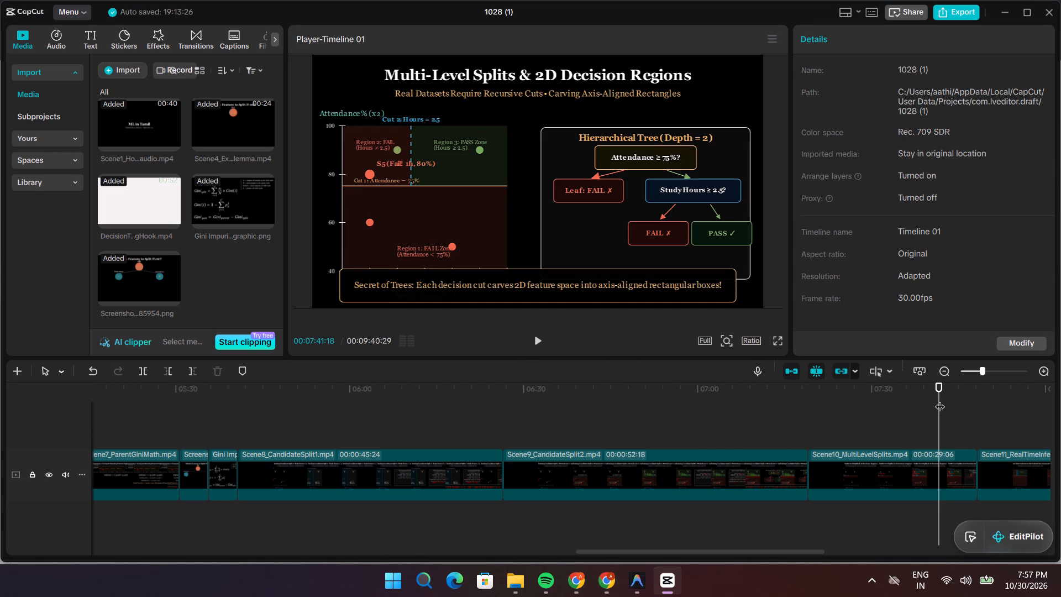
drag(940, 400, 965, 402)
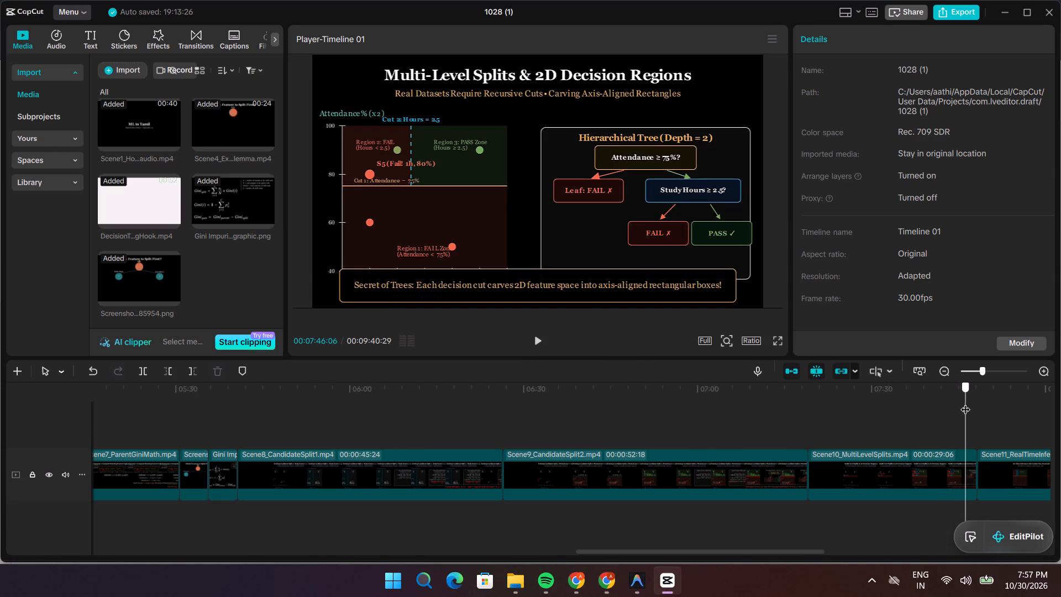
drag(965, 402, 897, 410)
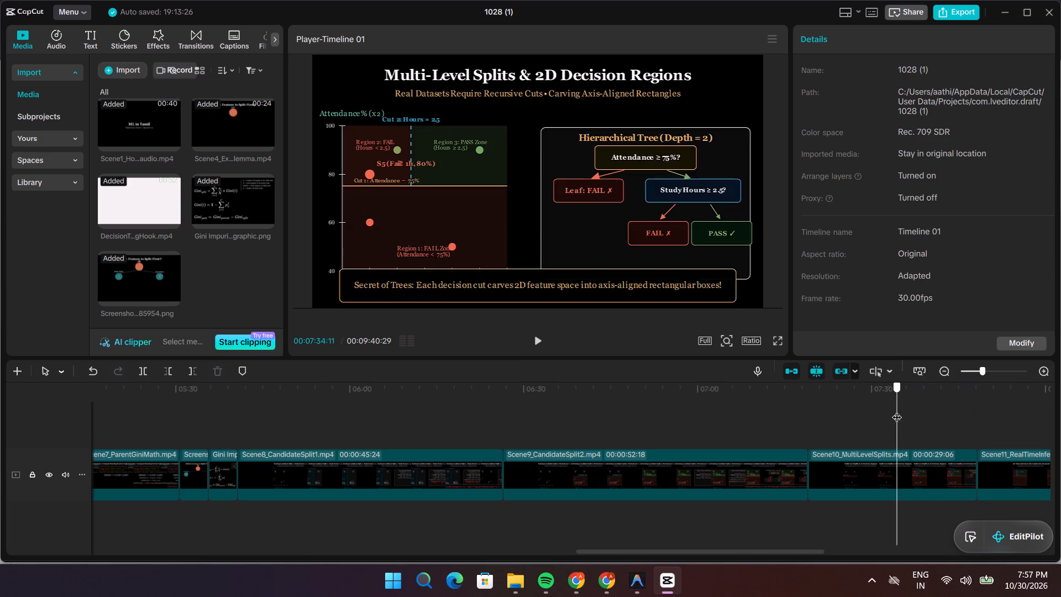
drag(897, 410, 808, 427)
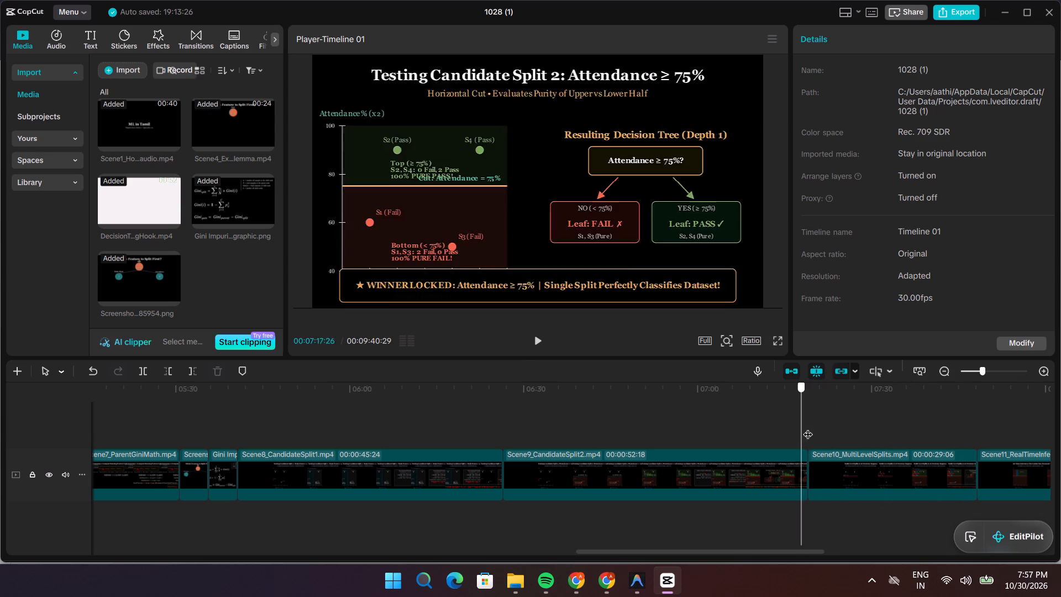
drag(808, 427, 847, 426)
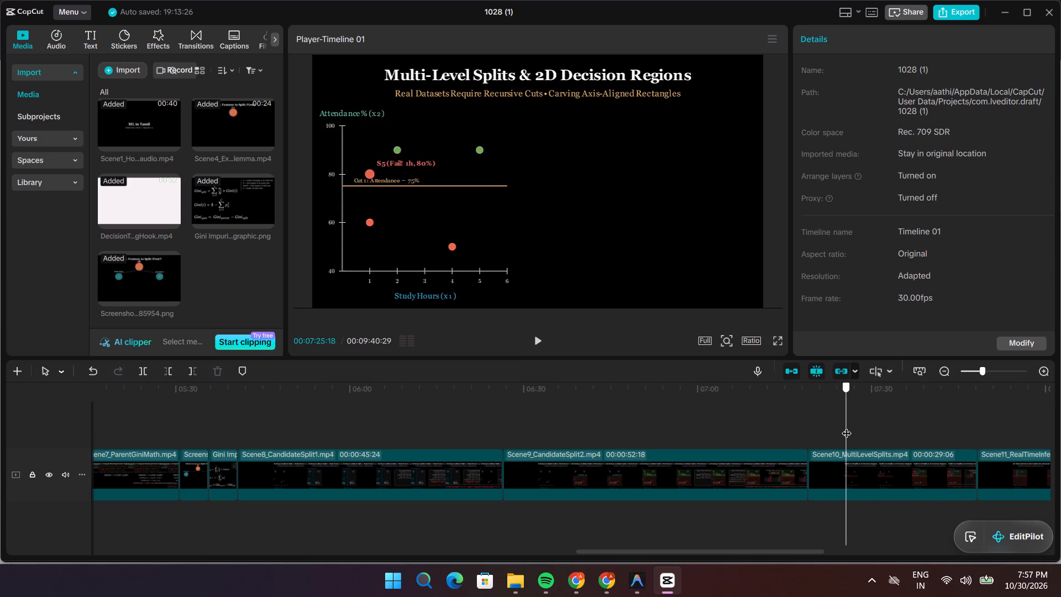
drag(847, 426, 869, 421)
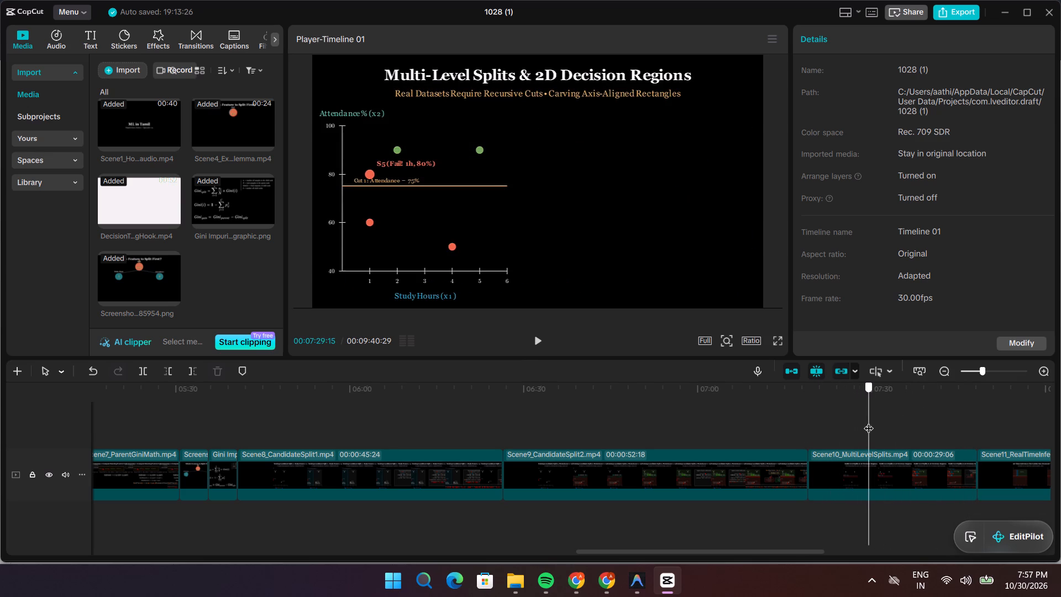
drag(869, 421, 883, 422)
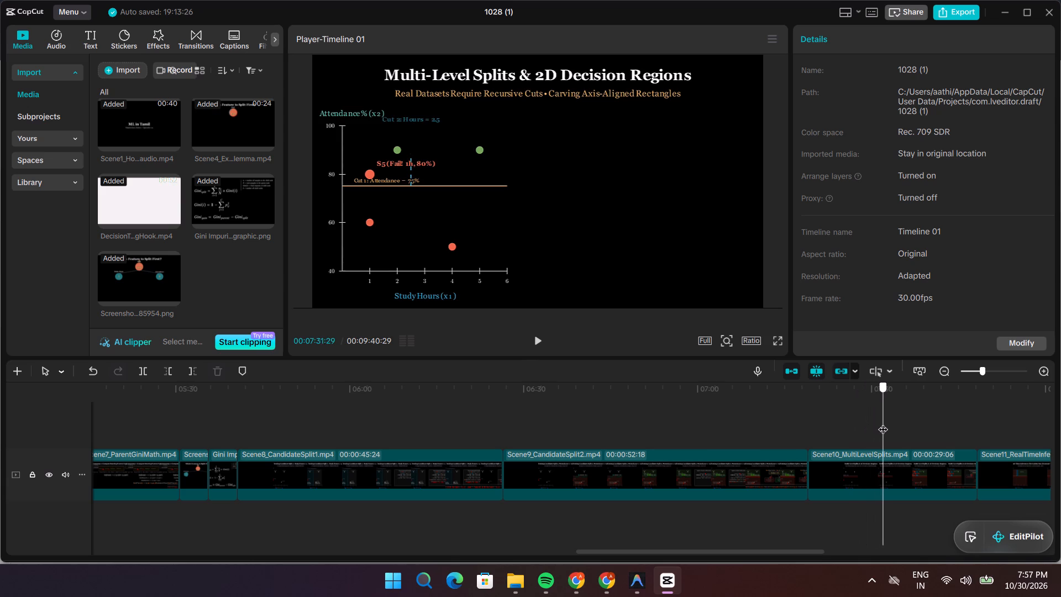
drag(883, 422, 883, 423)
drag(883, 423, 879, 425)
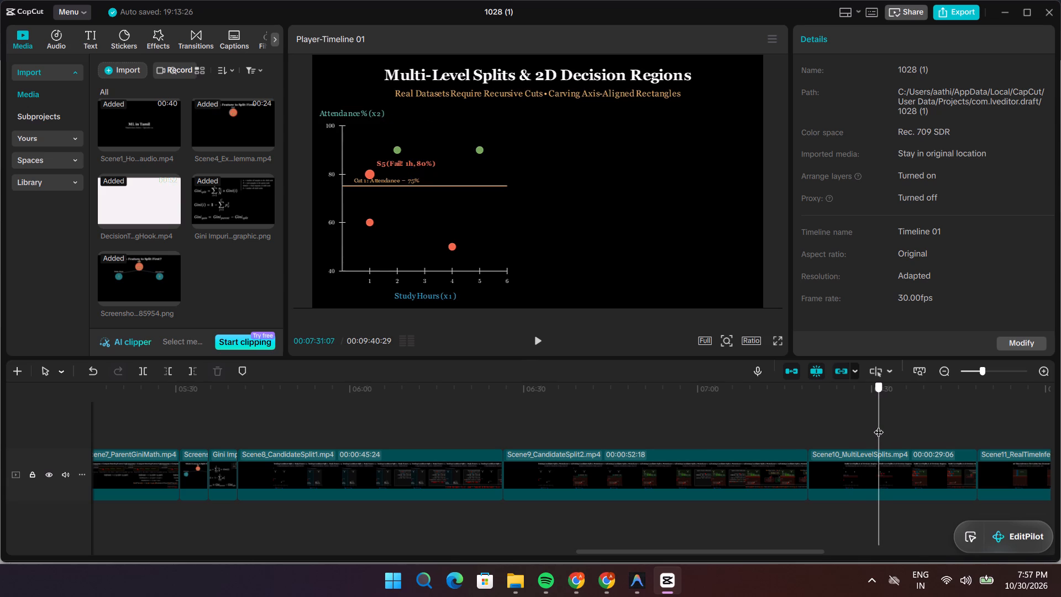
drag(879, 425, 884, 427)
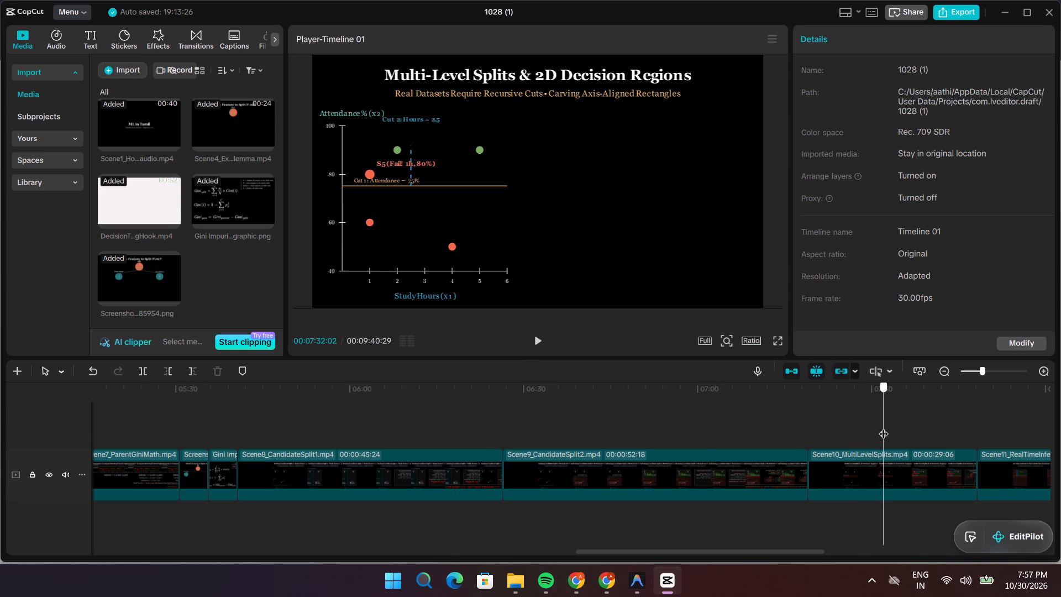
drag(884, 427, 887, 427)
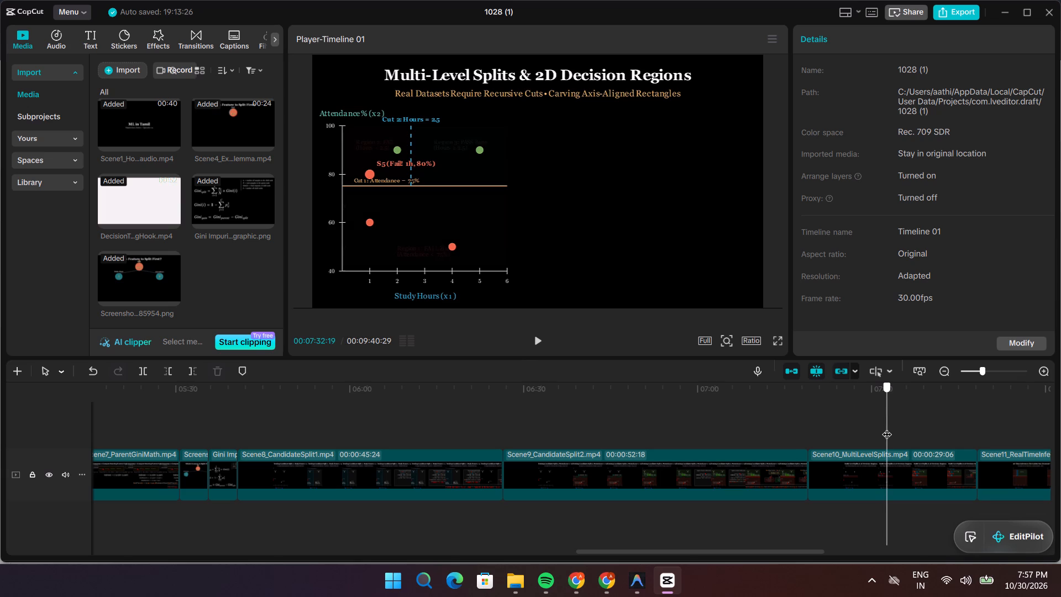
drag(887, 427, 888, 428)
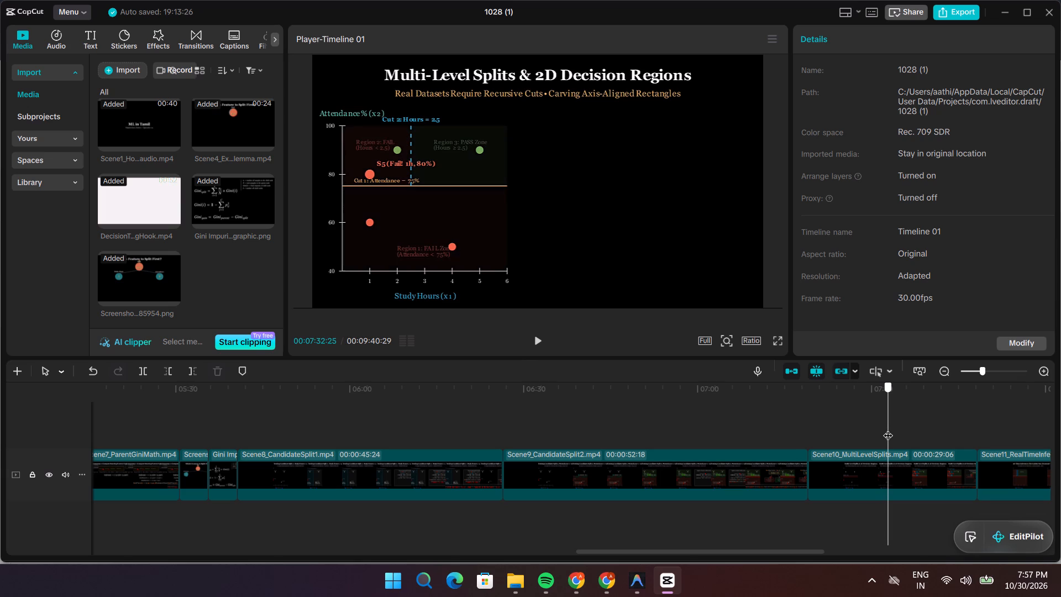
drag(888, 428, 891, 429)
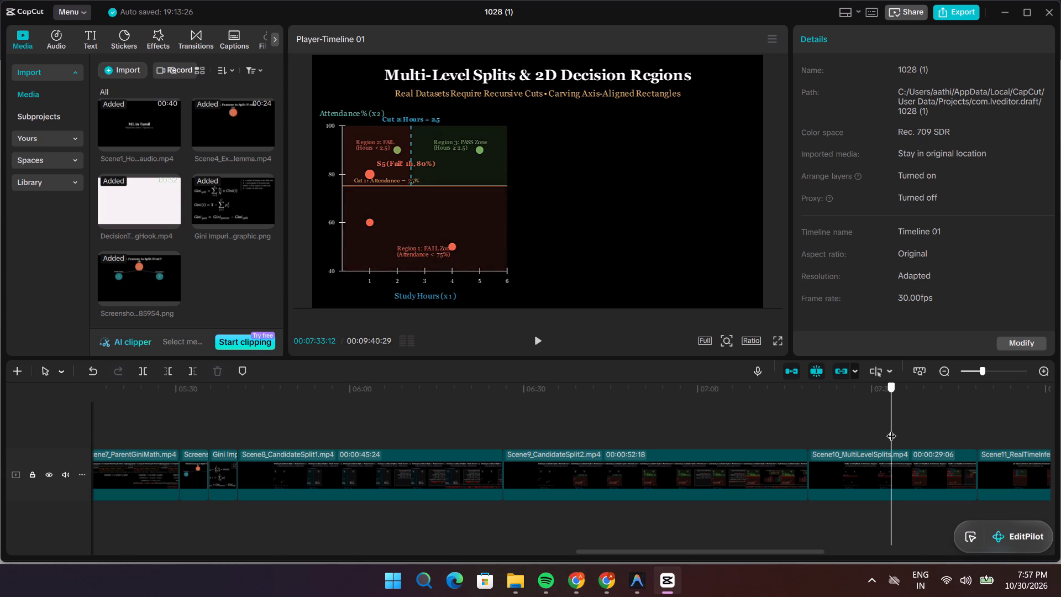
drag(891, 429, 892, 430)
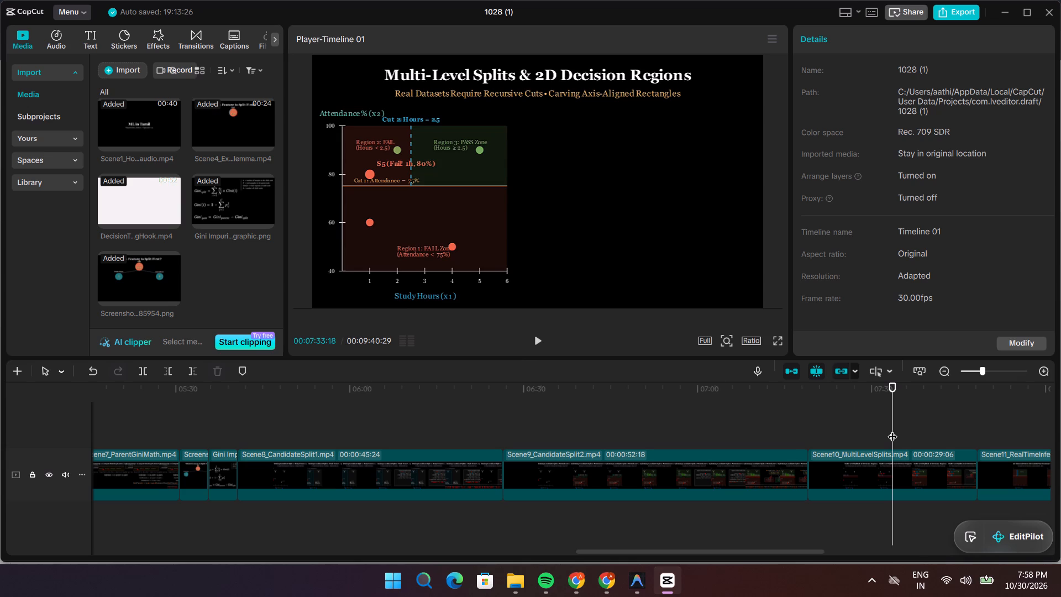
Check the Google Docs script briefly, return to CapCut and examine the shaded three-region frames just before the hierarchical tree.
key(alt+Tab)
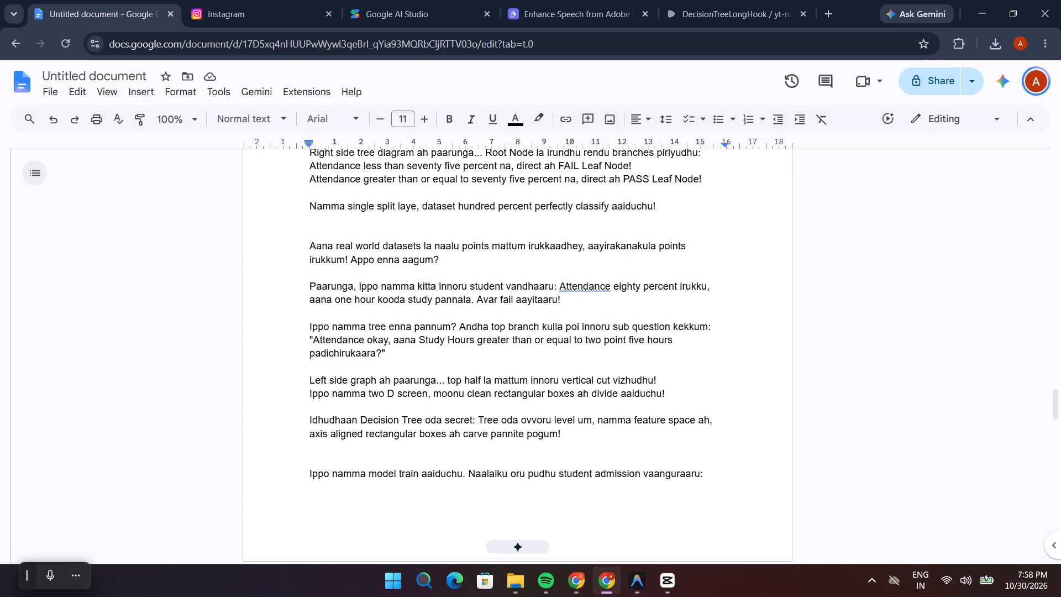
key(alt+Tab)
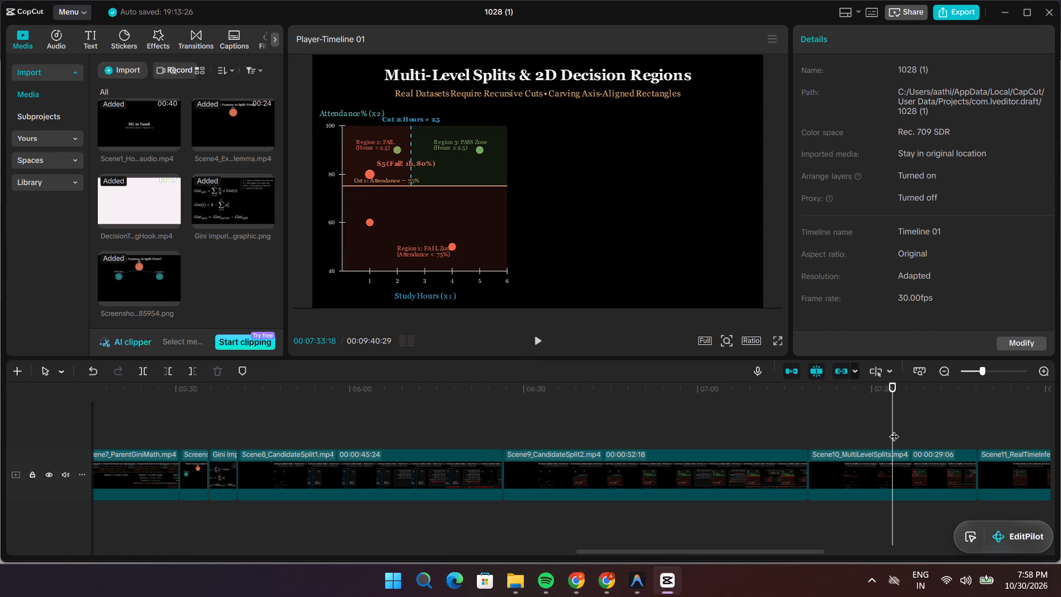
drag(894, 430, 897, 430)
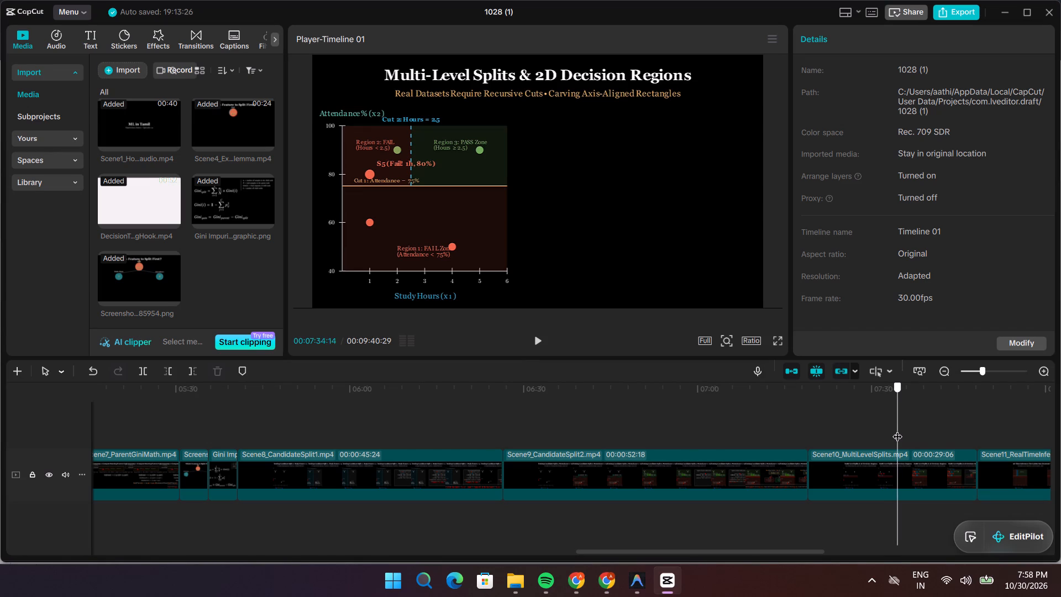
drag(897, 430, 899, 430)
Switch to the Google Docs script in Chrome and read from the multi-level splits into the new student's golden star prediction narration.
key(alt+Tab)
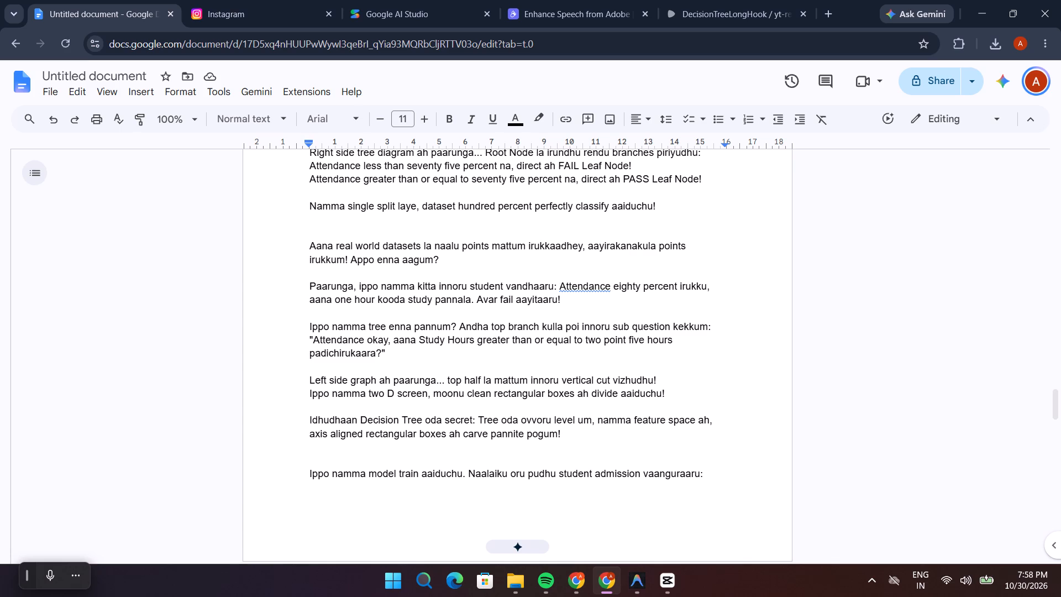
scroll(644, 483, down, 1)
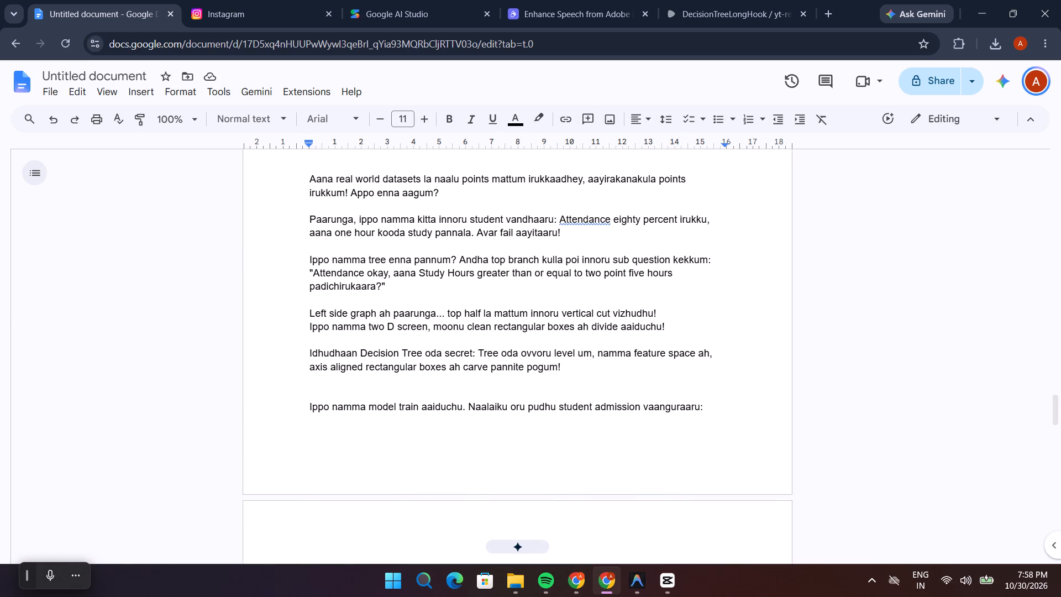
scroll(659, 438, down, 3)
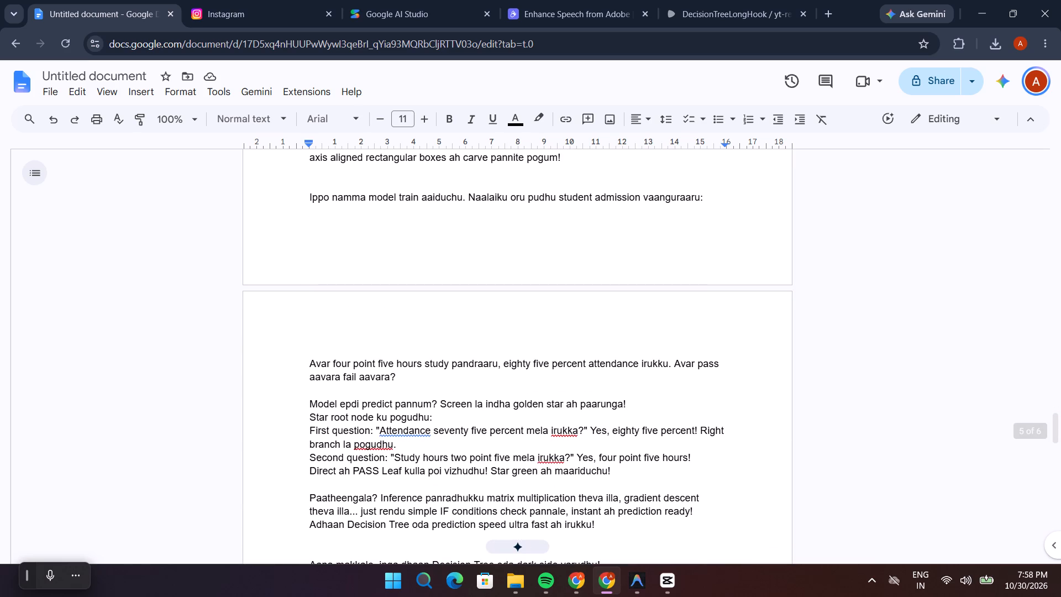
scroll(381, 392, up, 3)
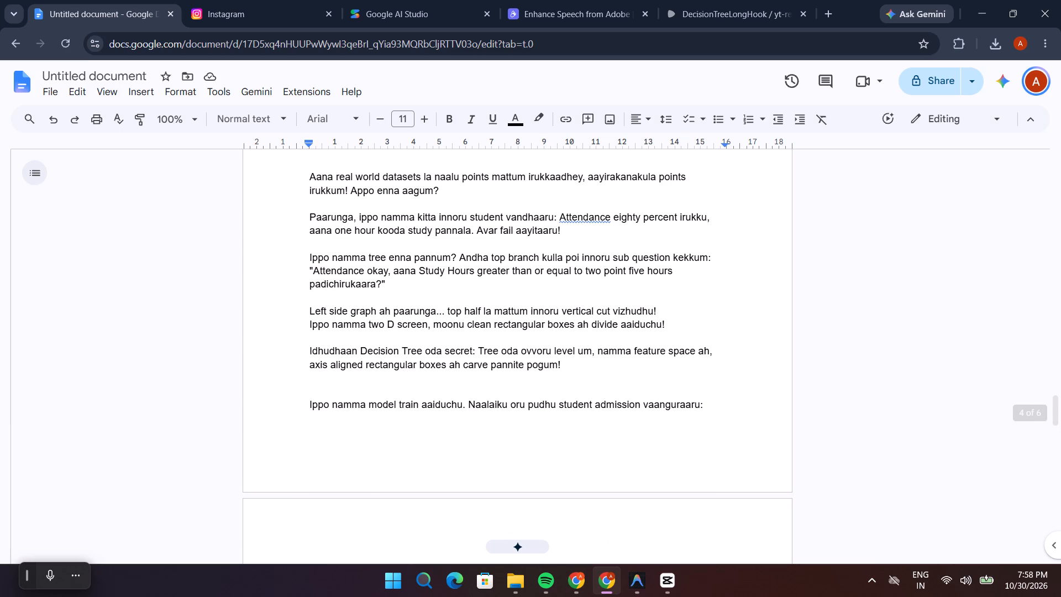
scroll(381, 392, up, 1)
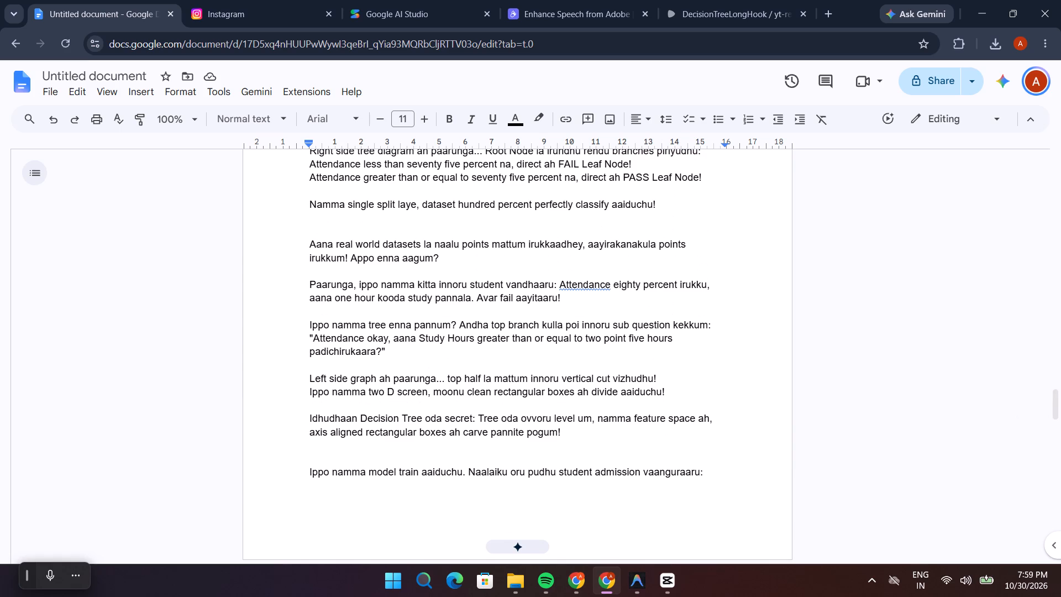
scroll(375, 392, down, 3)
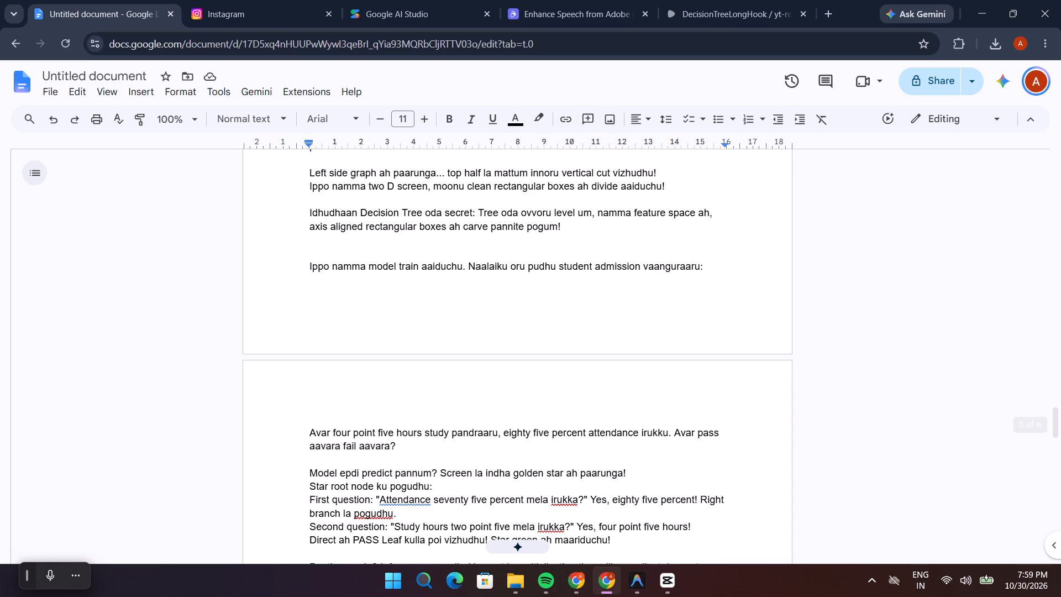
scroll(373, 459, down, 1)
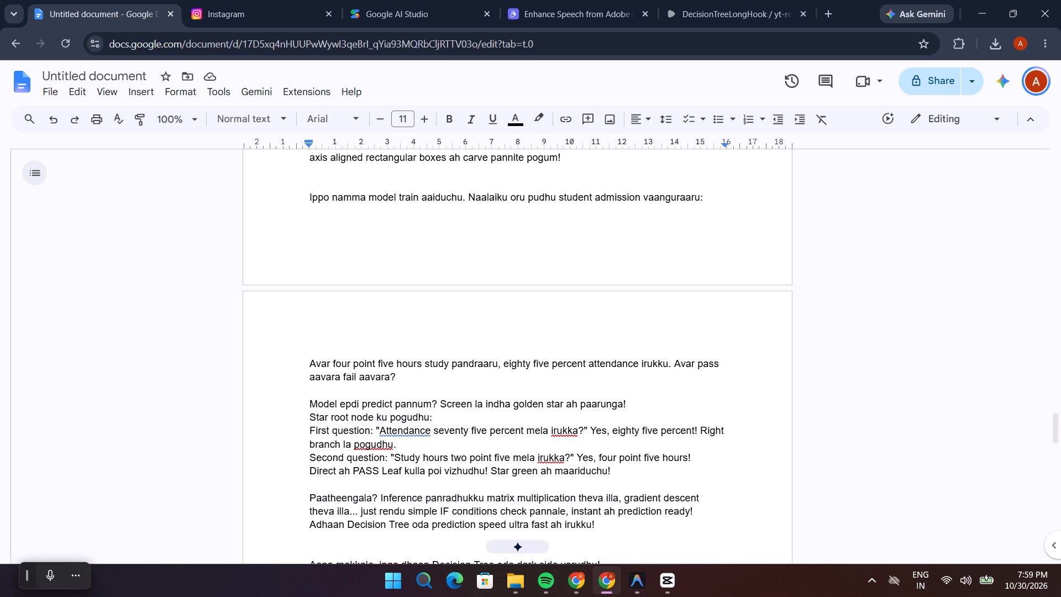
Switch to CapCut and scrub the Real-Time Inference scene, examining the decision regions, the inference path tree and the transition into the overfitting scene.
key(alt+Tab)
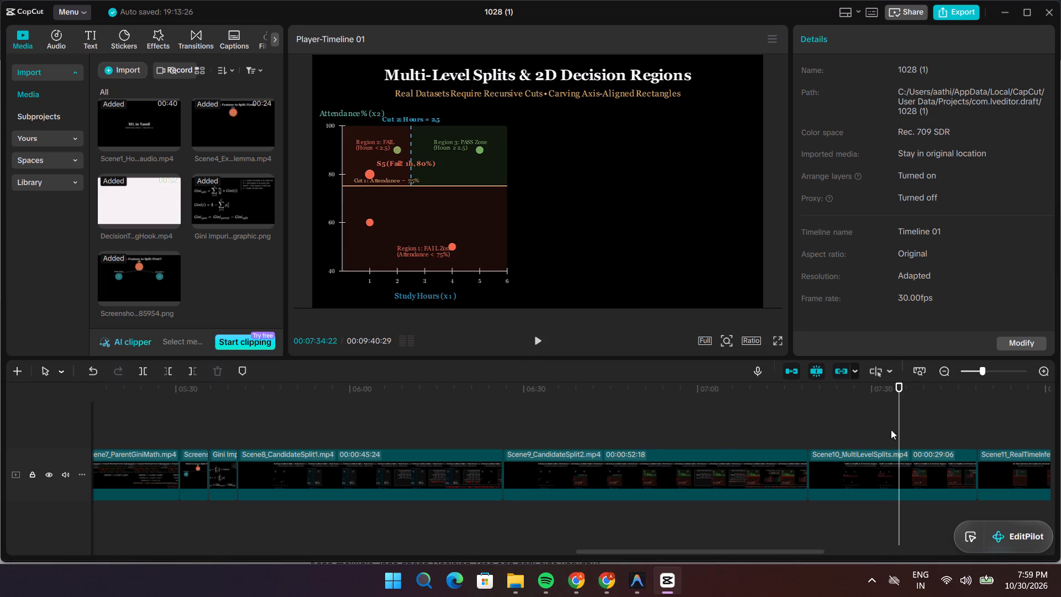
drag(899, 426, 978, 404)
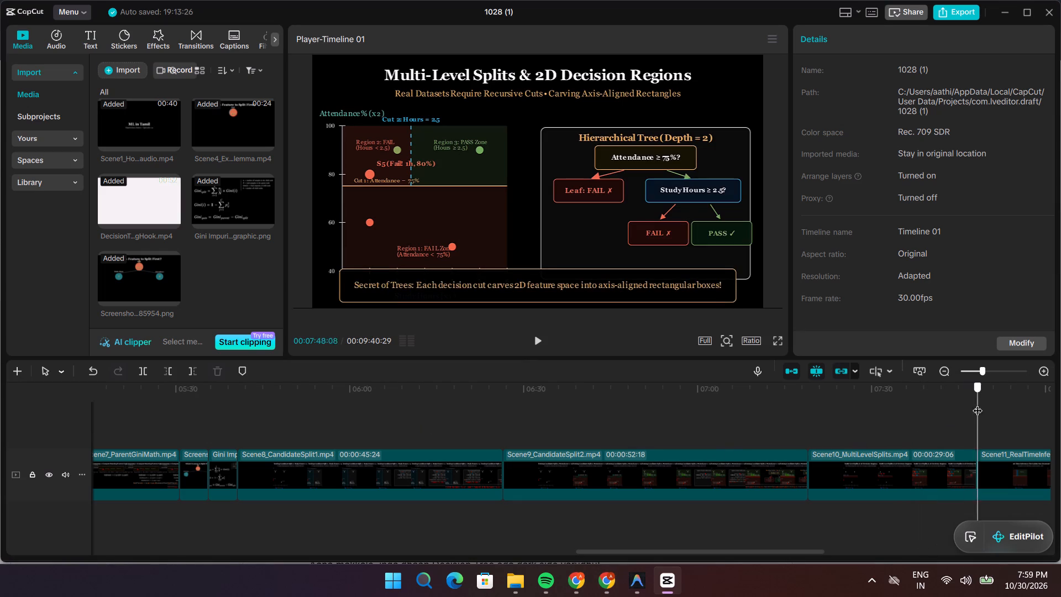
drag(978, 404, 992, 402)
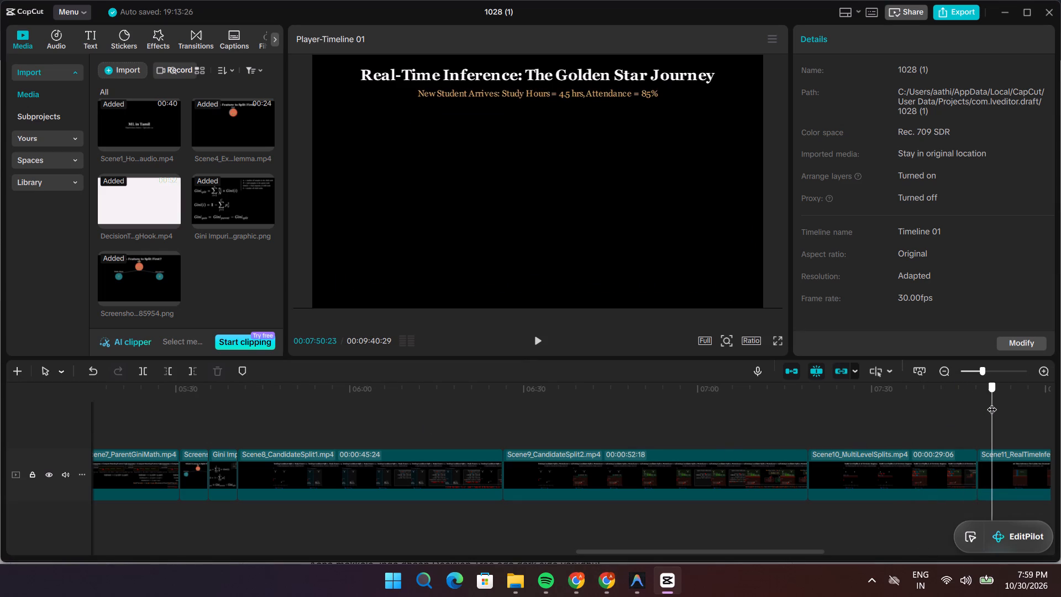
drag(992, 402, 1013, 400)
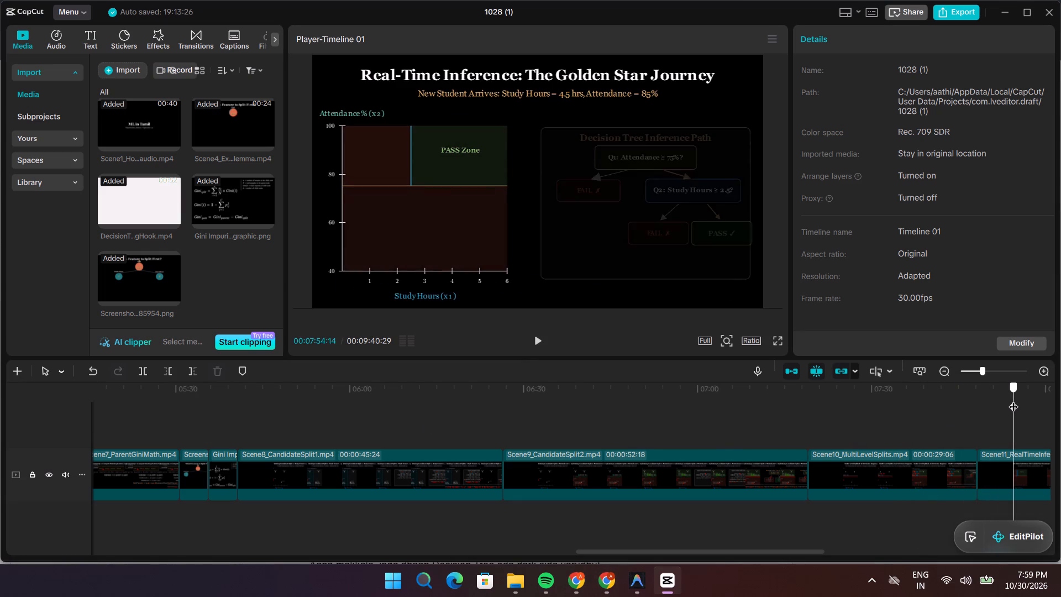
drag(1013, 400, 1023, 400)
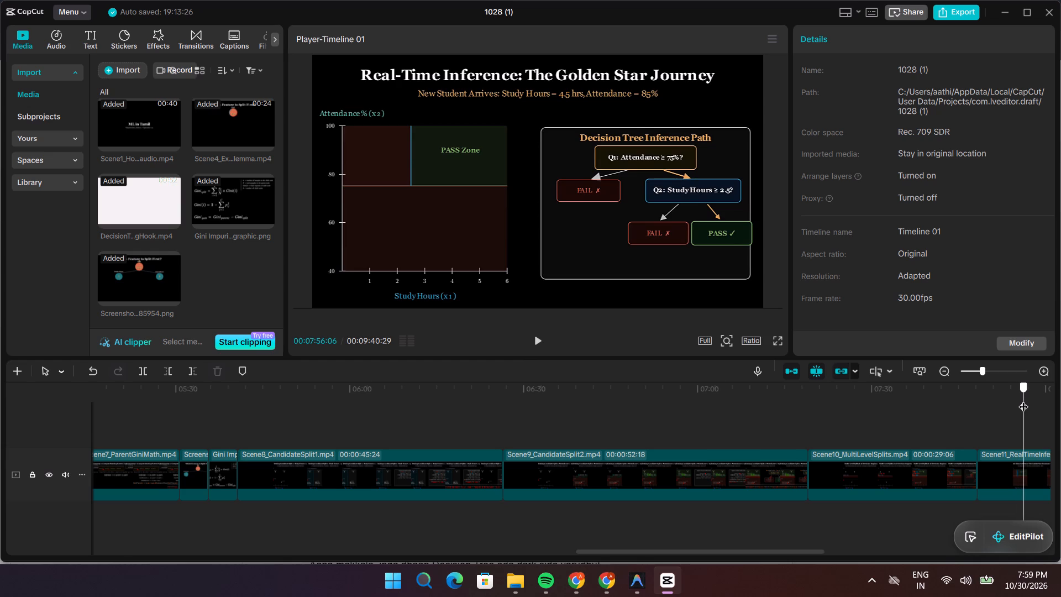
drag(1023, 400, 1020, 401)
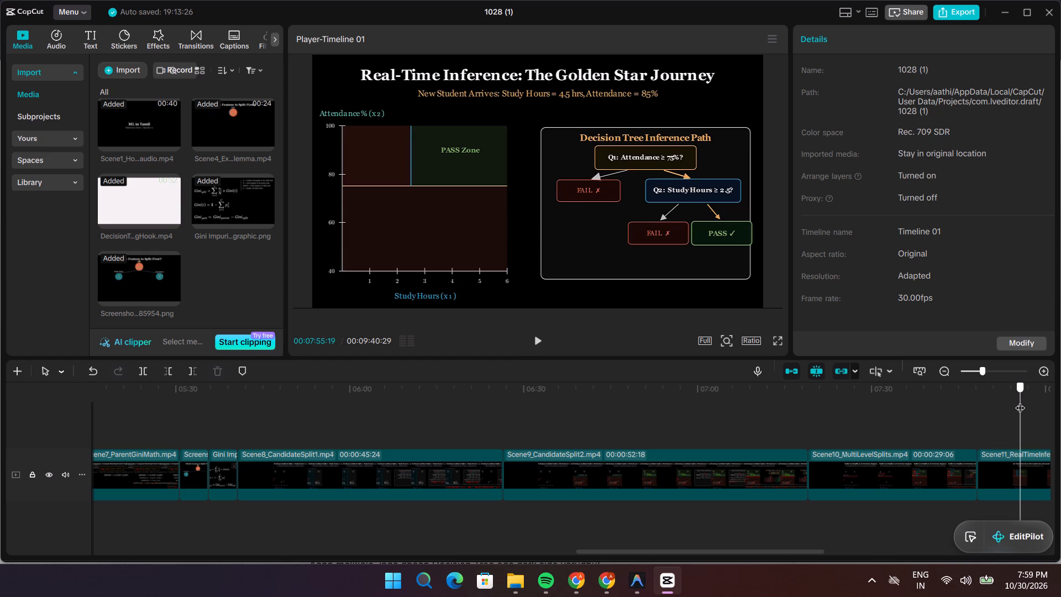
drag(1020, 401, 1020, 401)
drag(1020, 401, 1024, 402)
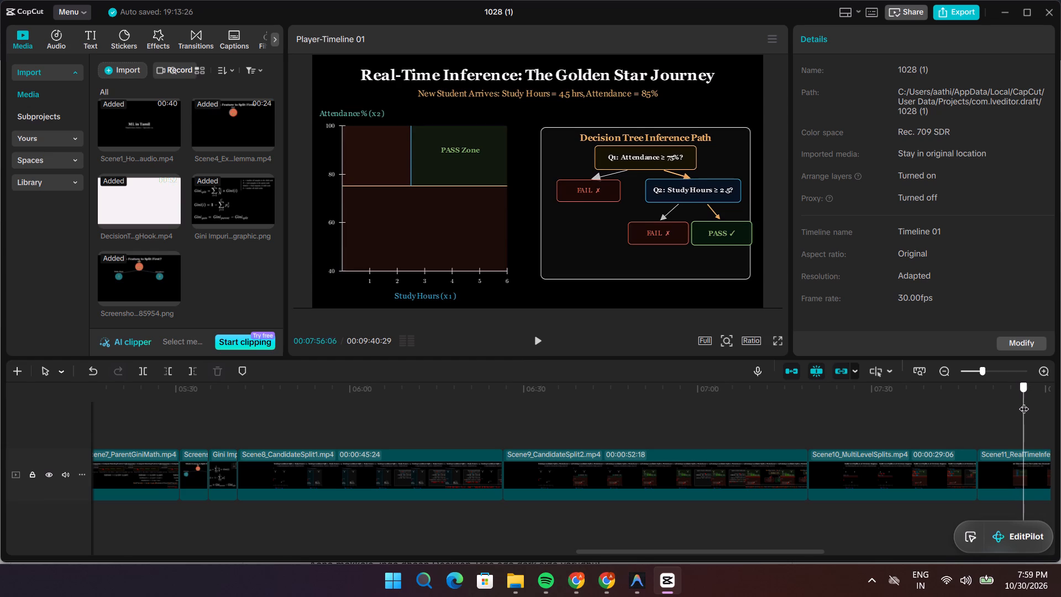
drag(1024, 402, 1038, 402)
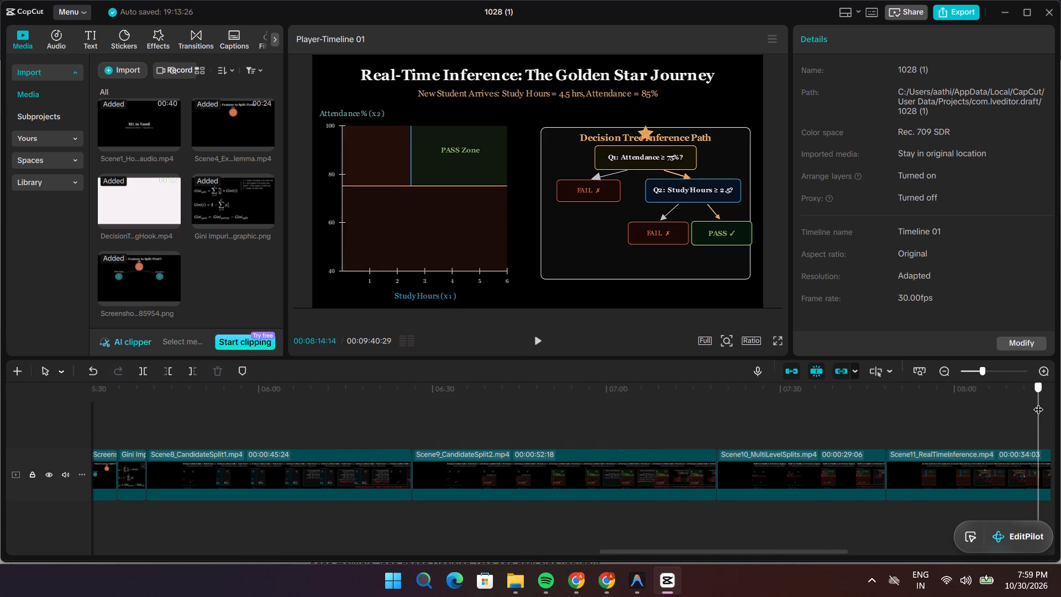
drag(1038, 402, 959, 408)
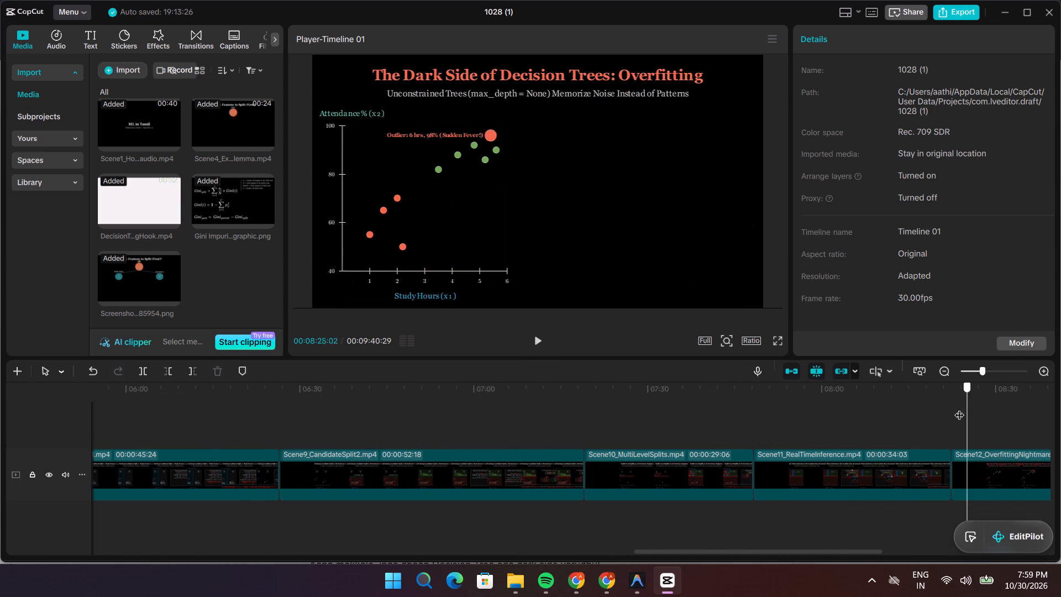
drag(959, 408, 729, 405)
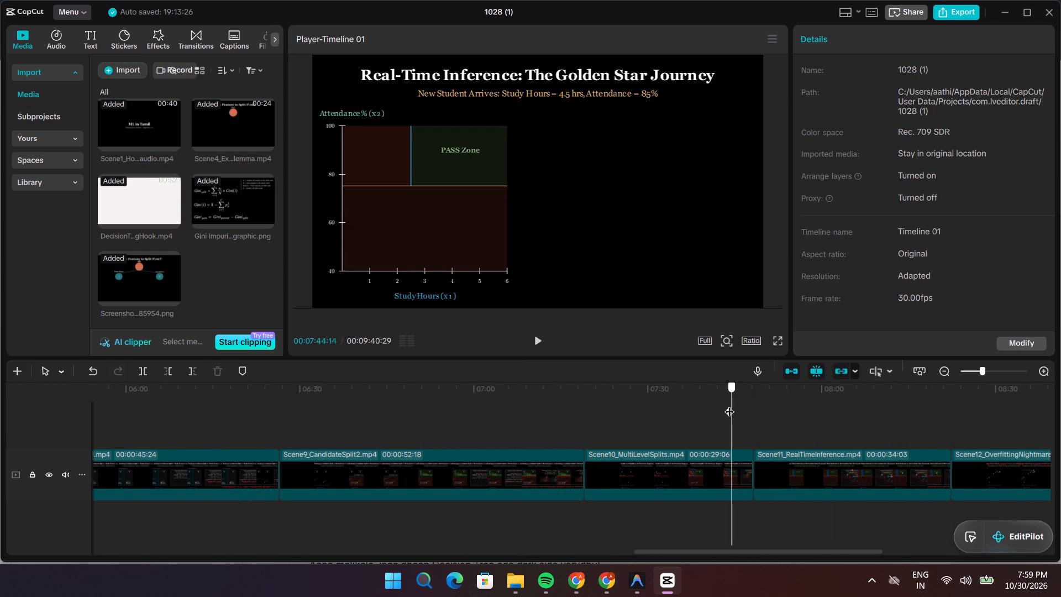
drag(729, 405, 786, 403)
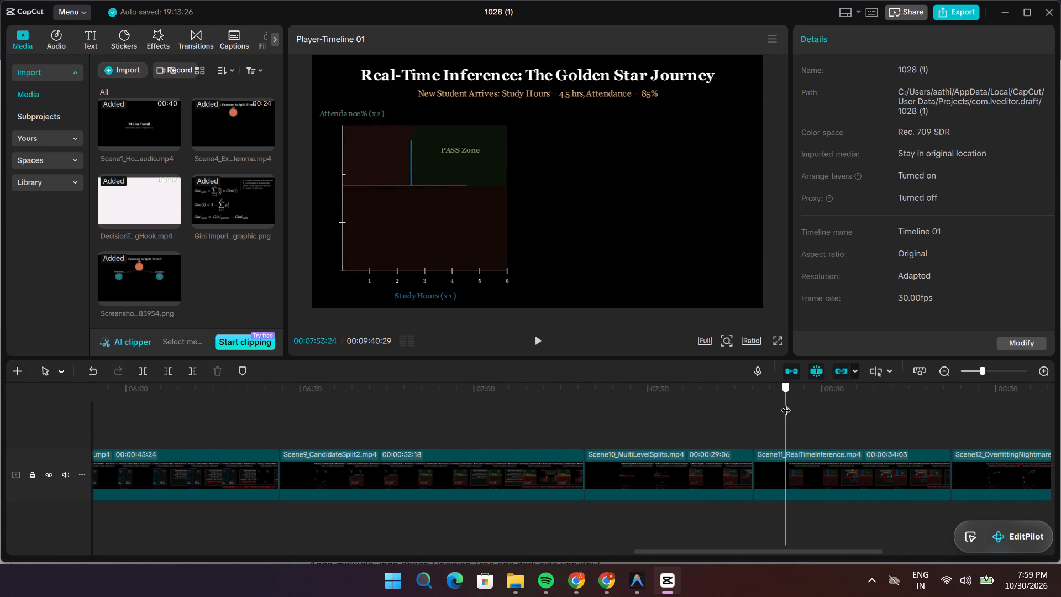
drag(786, 403, 802, 402)
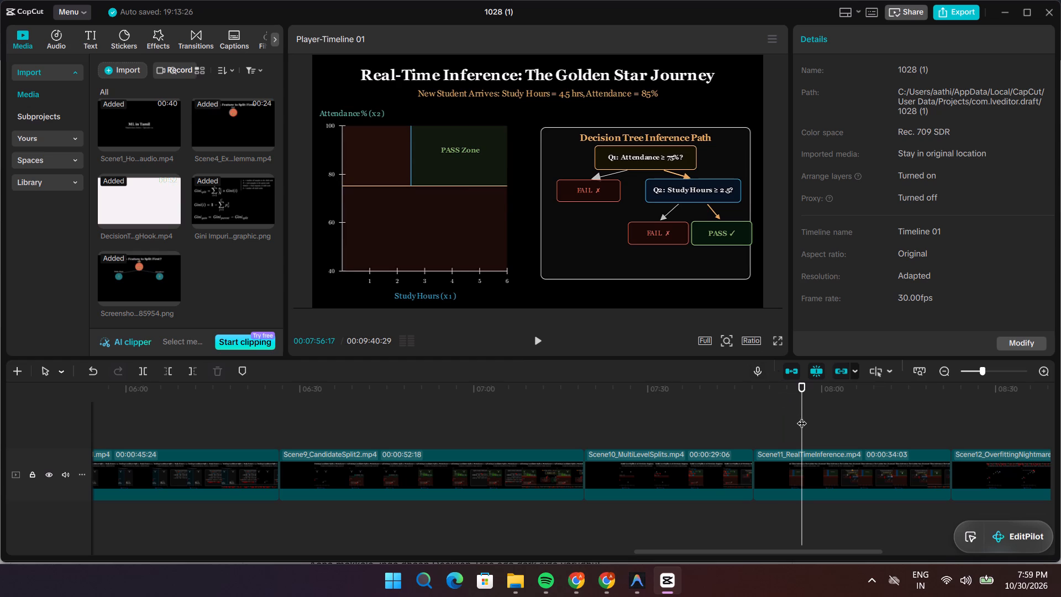
Play the Real-Time Inference scene from its start, pausing at the decision regions and tree, until the golden star is at the root node.
drag(802, 416, 758, 419)
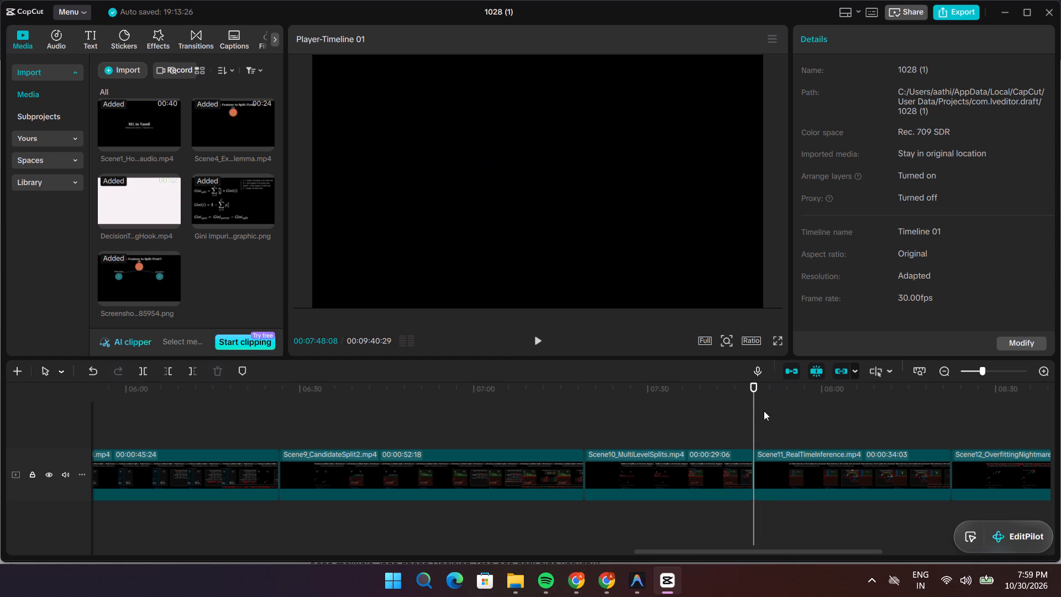
key(space)
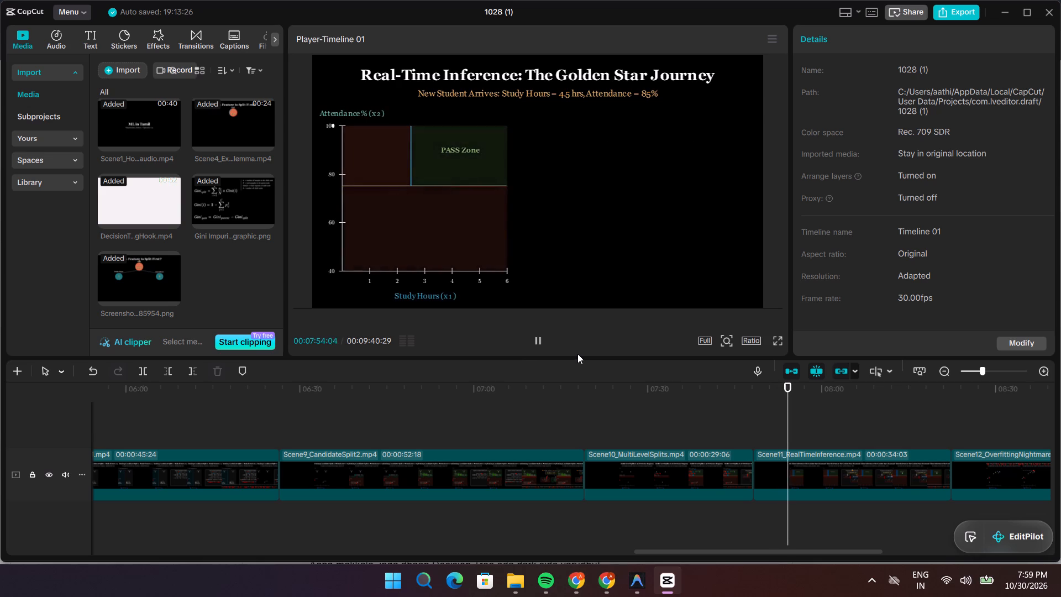
key(space)
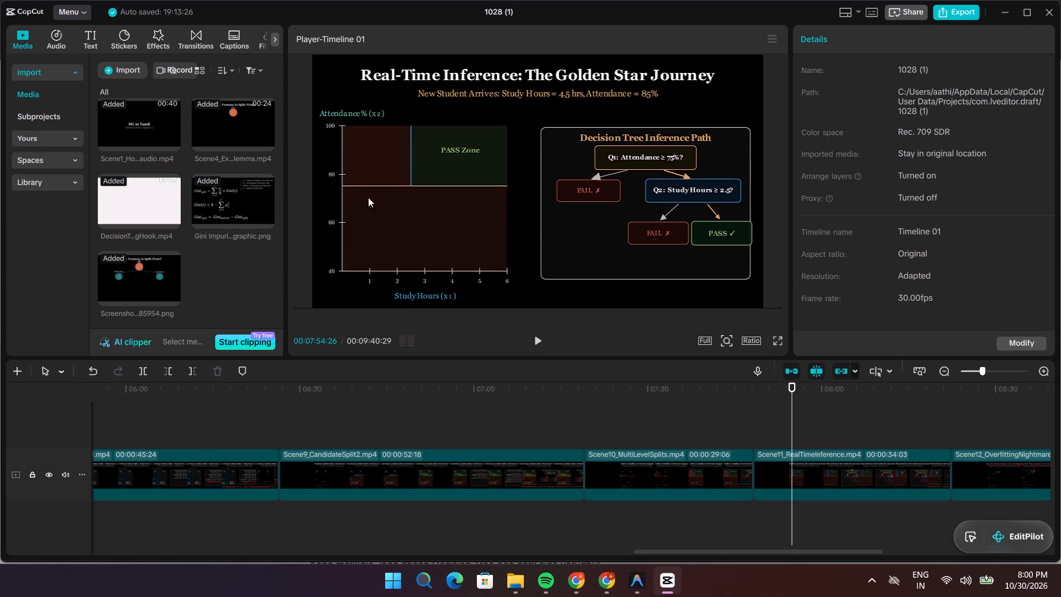
key(space)
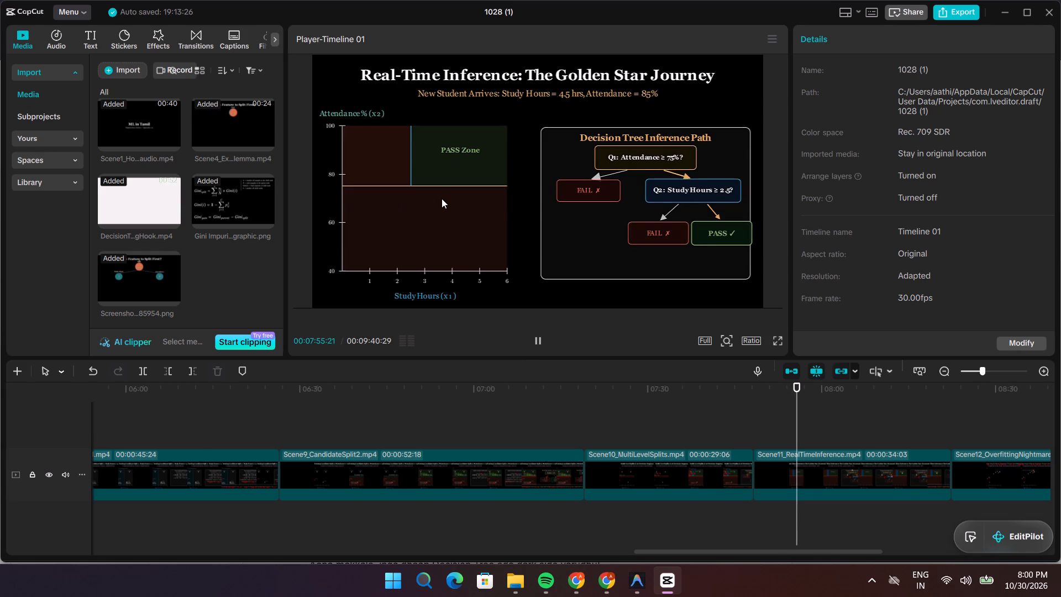
key(space)
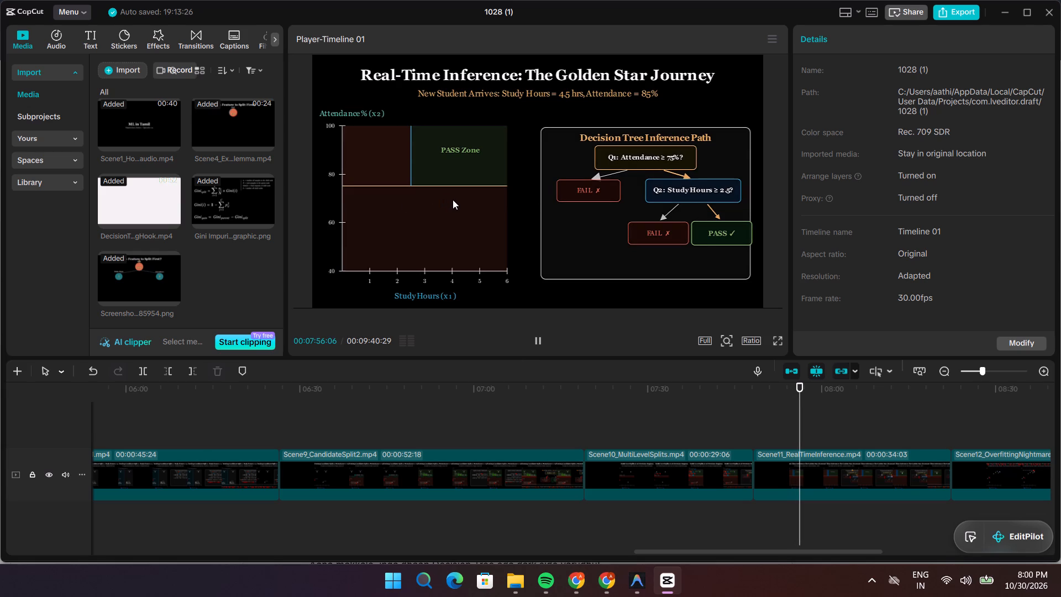
key(space)
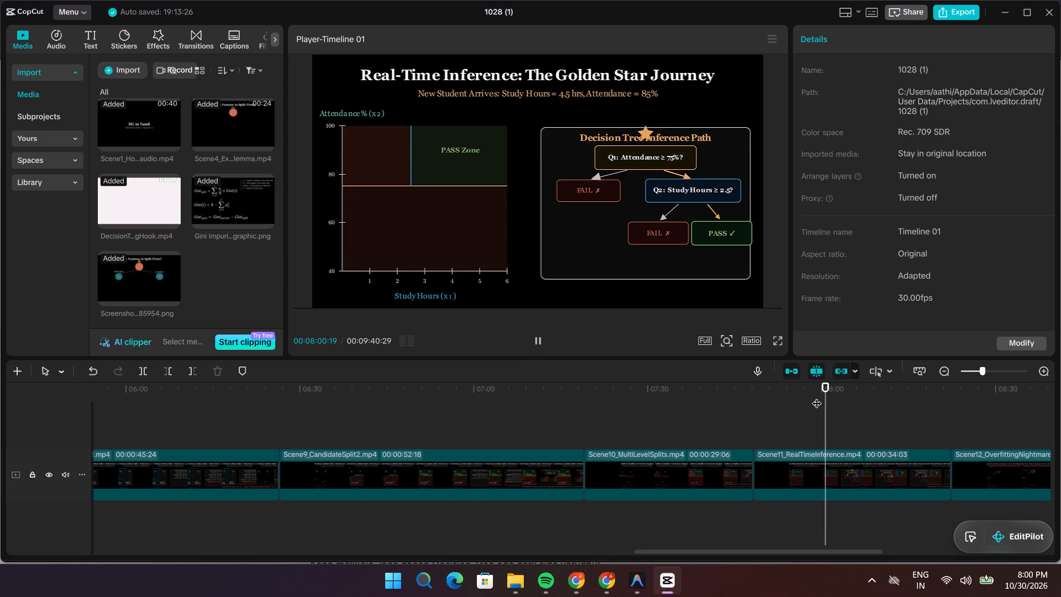
click(542, 337)
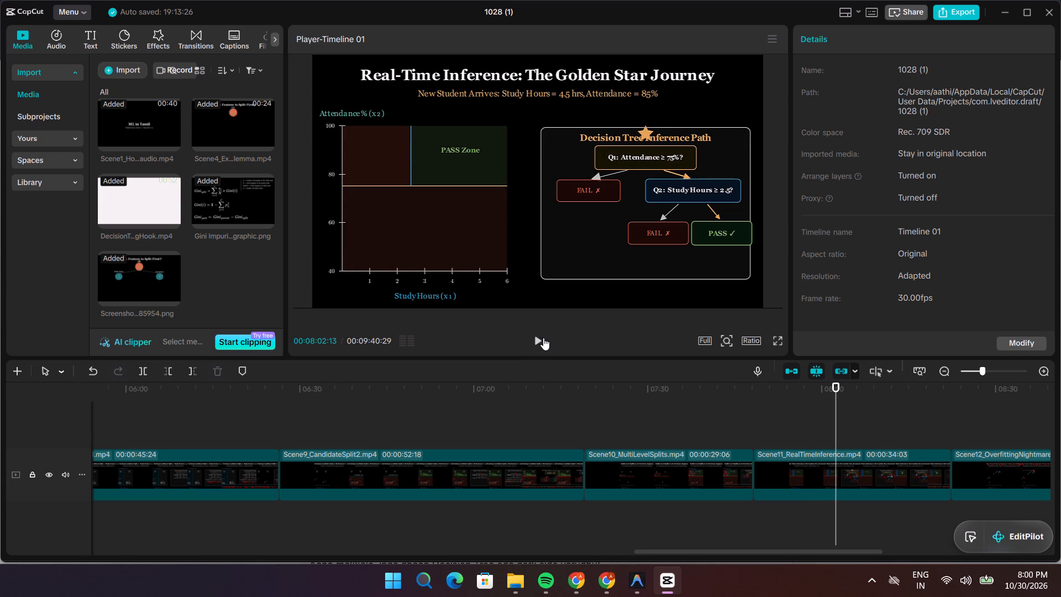
Reread the golden star narration in the Google Docs script, return to CapCut and play the star's move from Q1 to the Q2 Study Hours node.
key(alt+Tab)
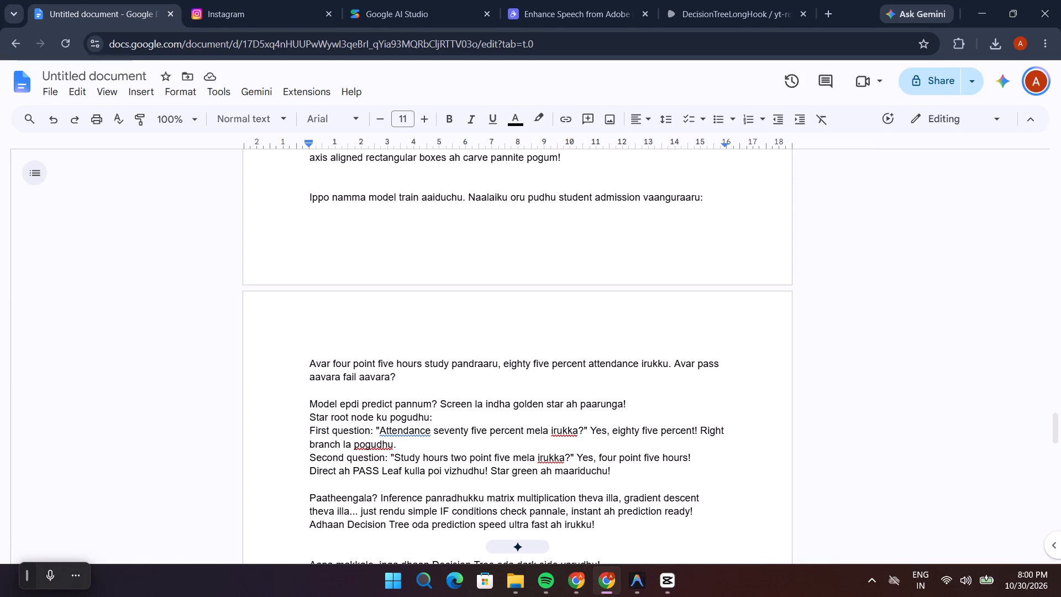
scroll(530, 421, down, 1)
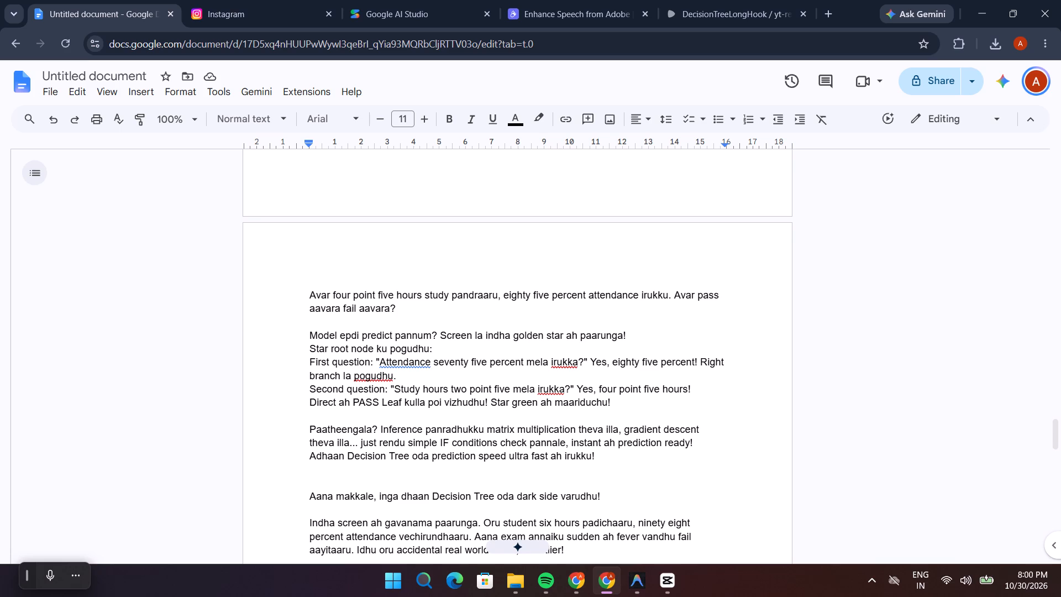
key(alt+Tab)
key(space)
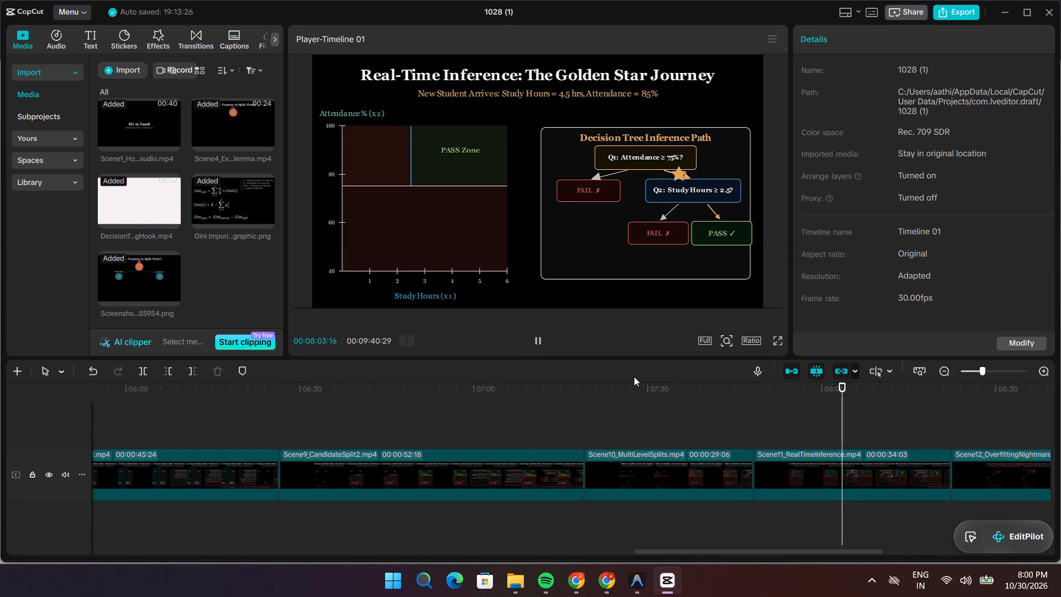
key(space)
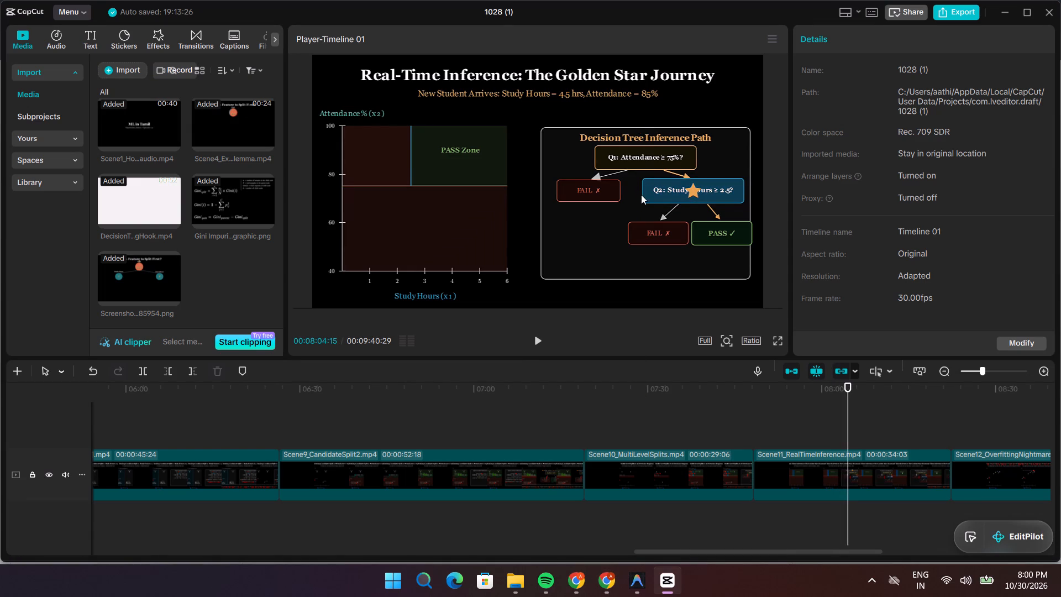
key(space)
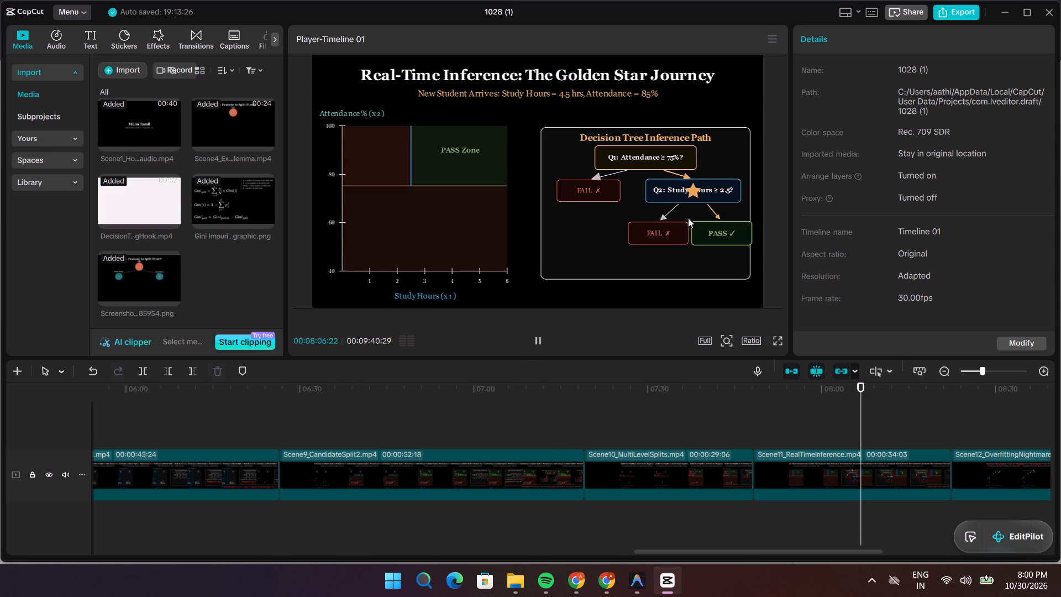
key(space)
Check the second question in the Google Docs script, return to CapCut and play the star's move into the PASS leaf.
key(alt+Tab)
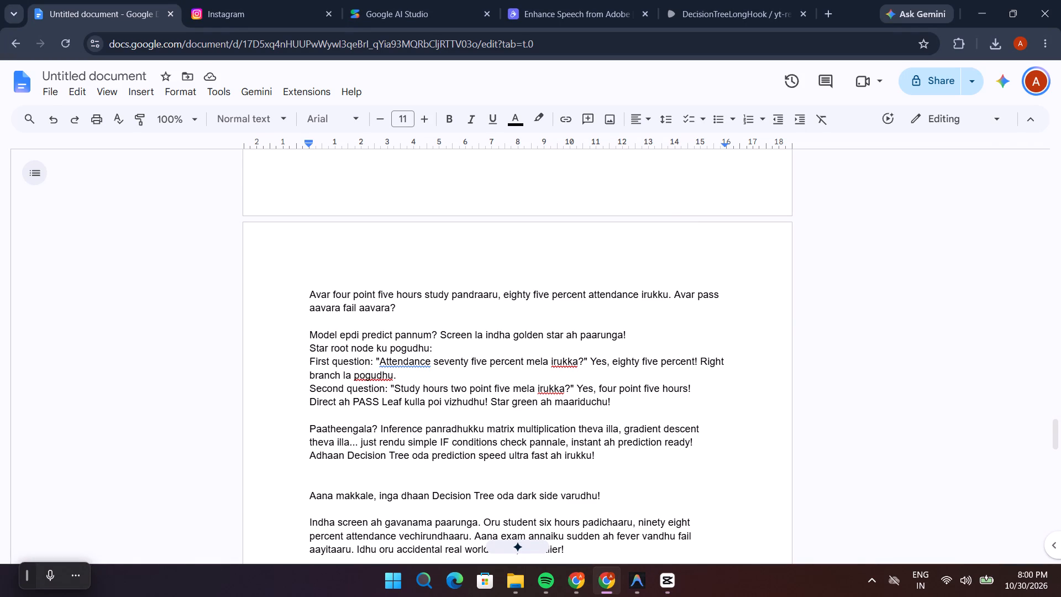
key(alt+Tab)
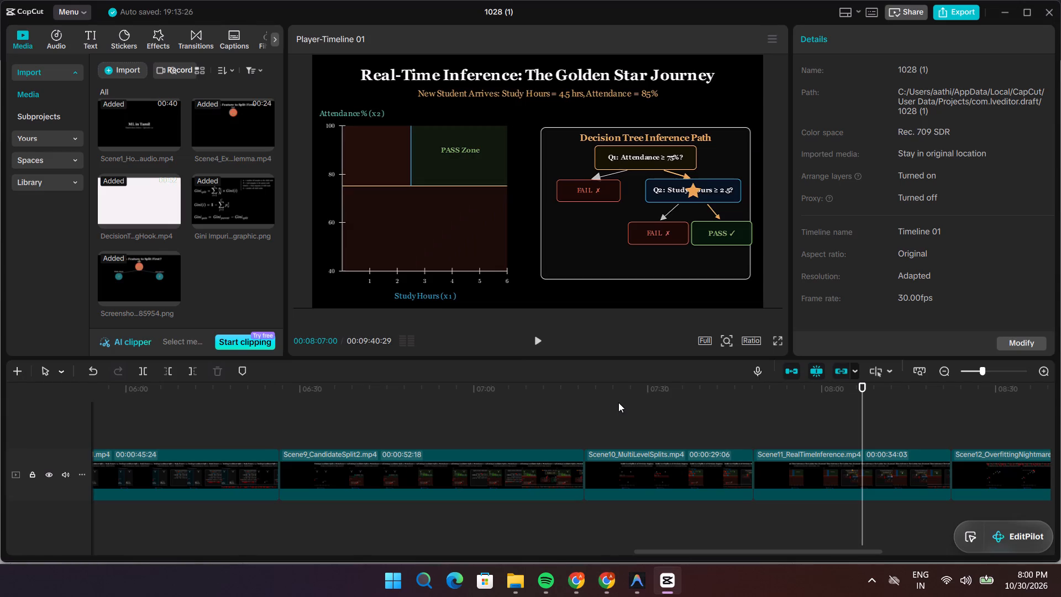
key(space)
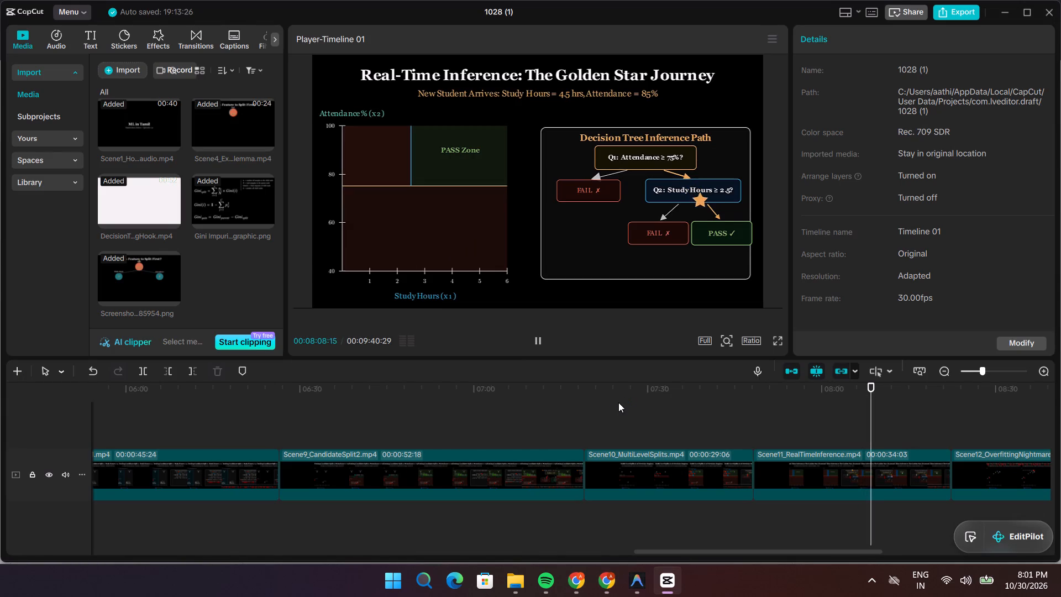
key(space)
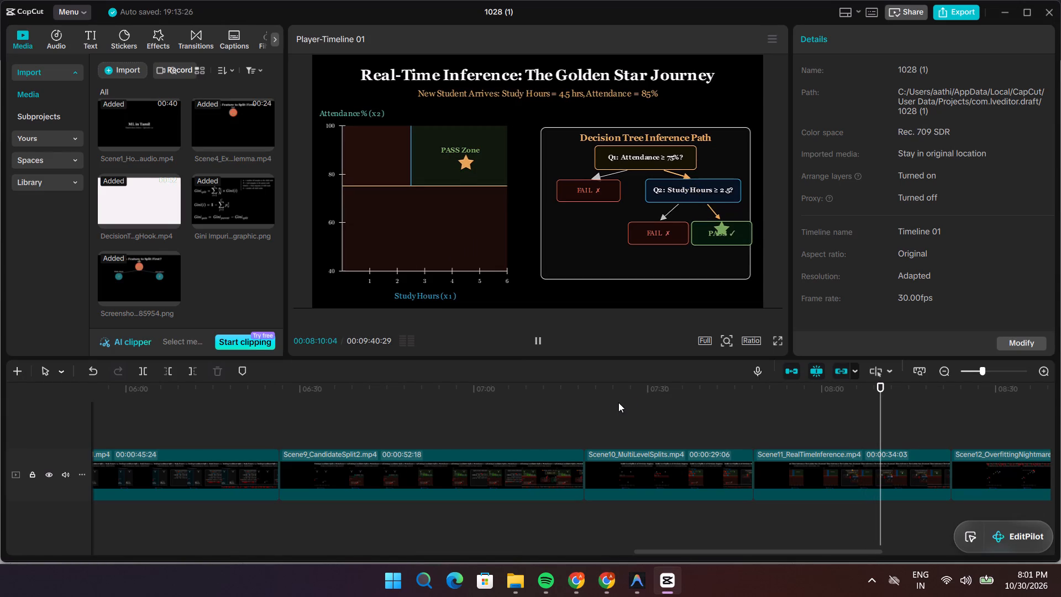
Switch to the Google Docs script in Chrome and read the narration on prediction speed, the overfitting outlier and the max depth hyperparameter.
key(alt+Tab)
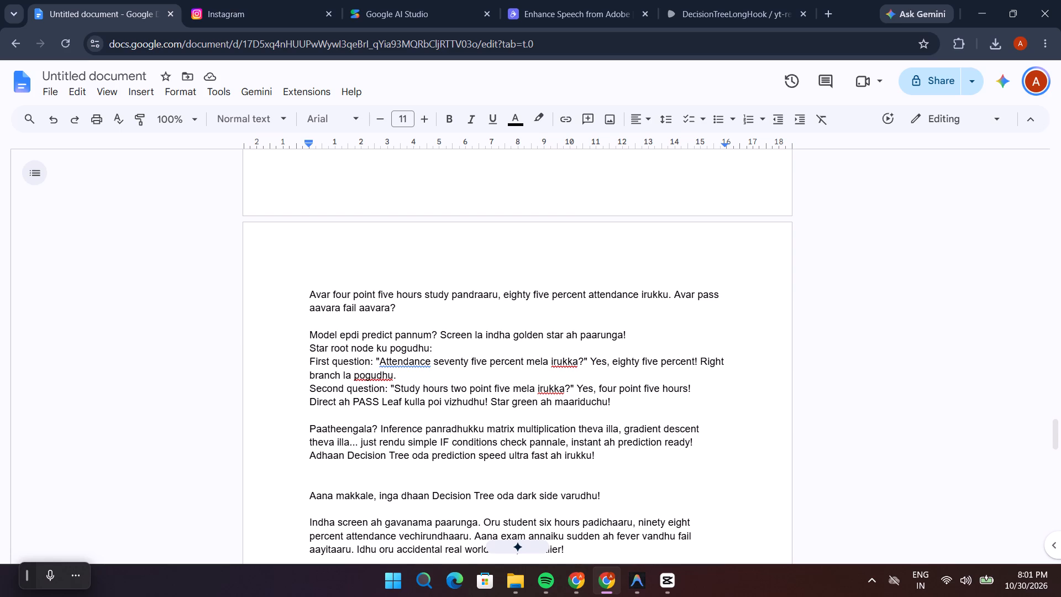
scroll(532, 467, down, 1)
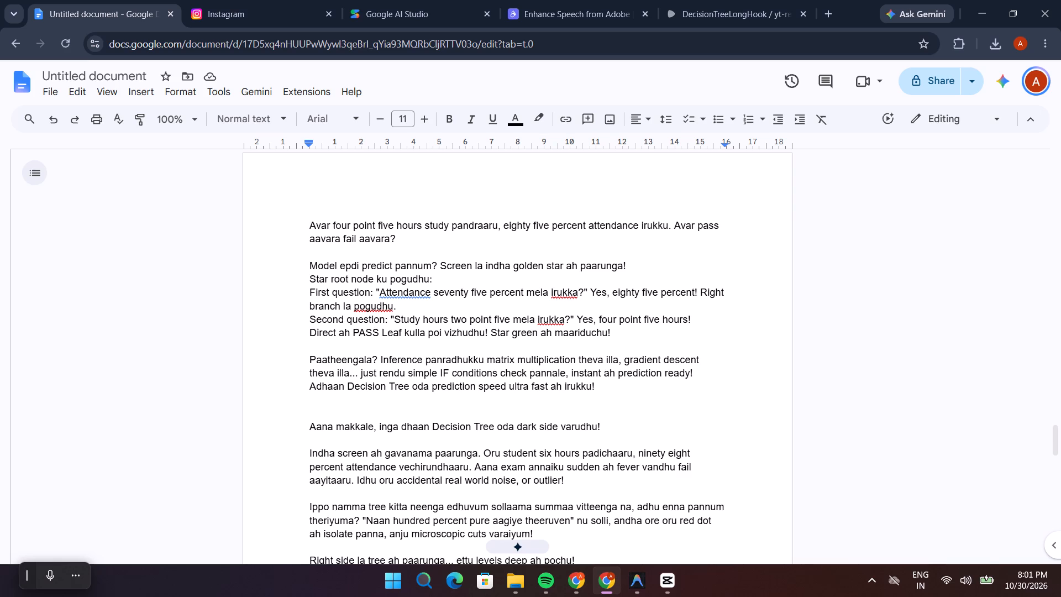
scroll(515, 440, down, 1)
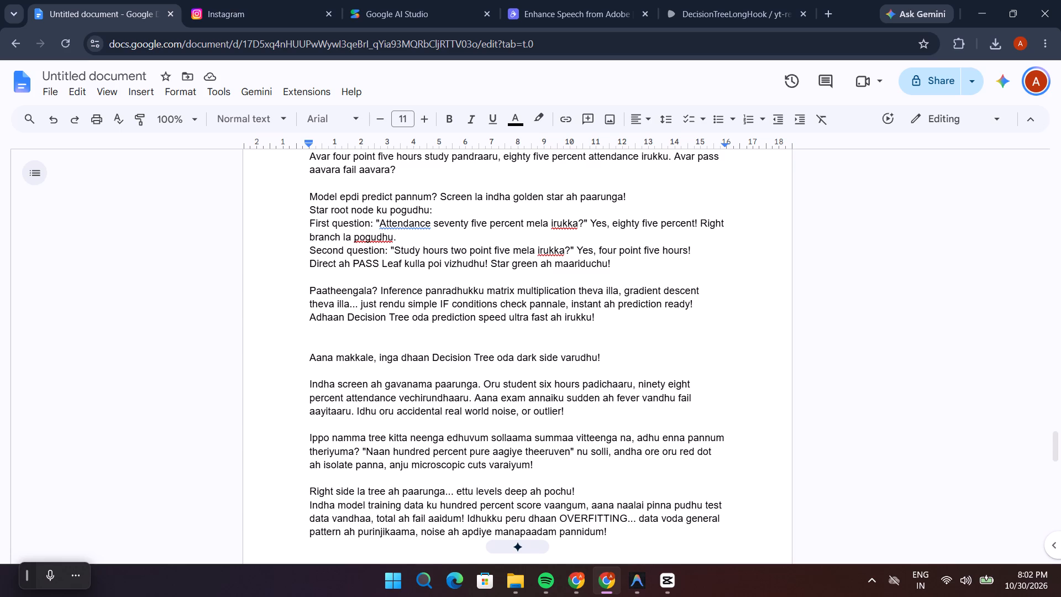
scroll(416, 478, down, 1)
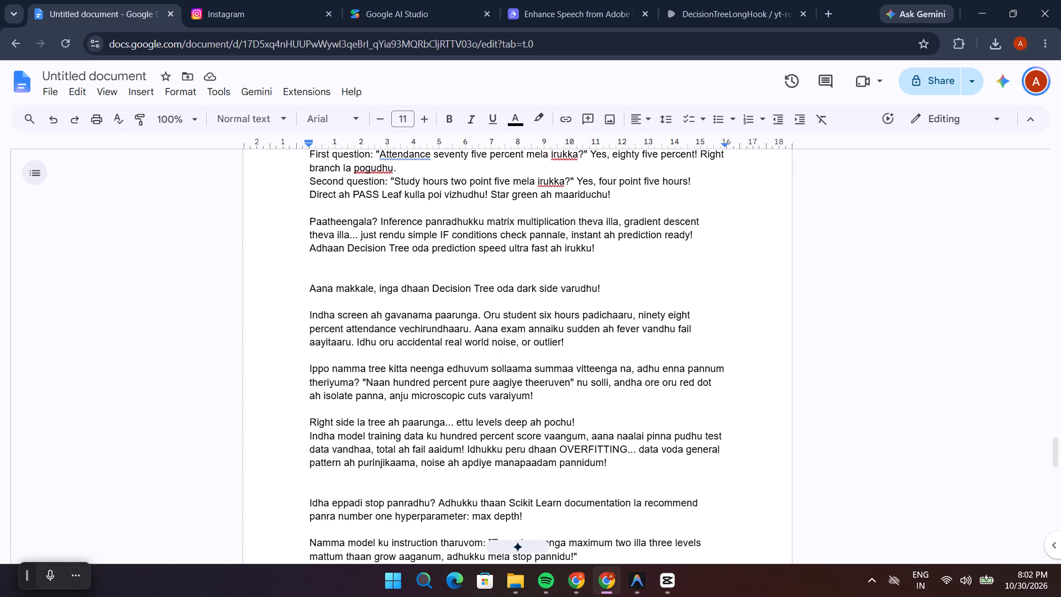
scroll(381, 478, down, 3)
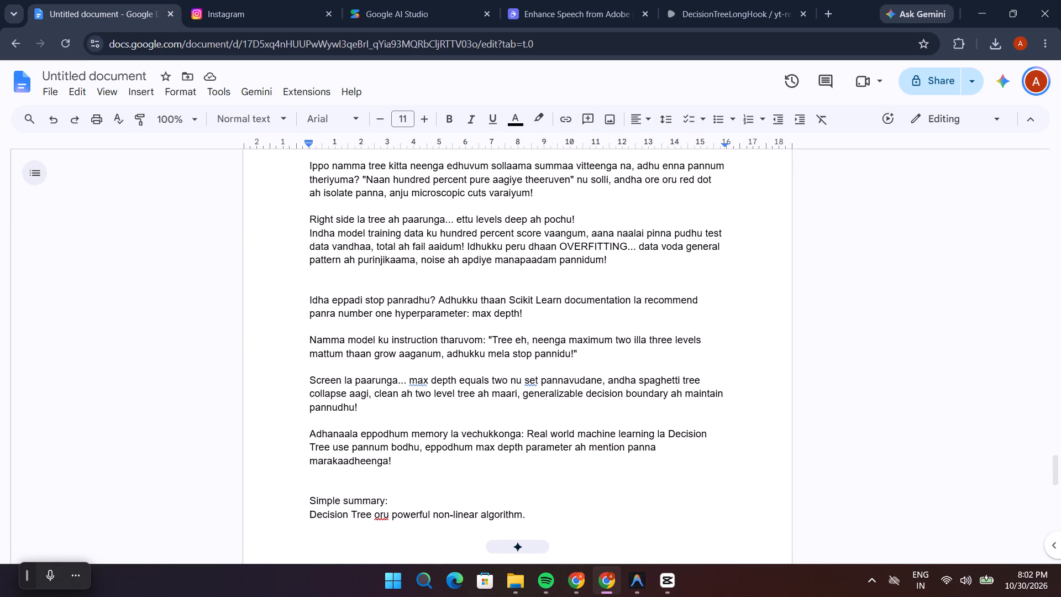
scroll(376, 391, up, 2)
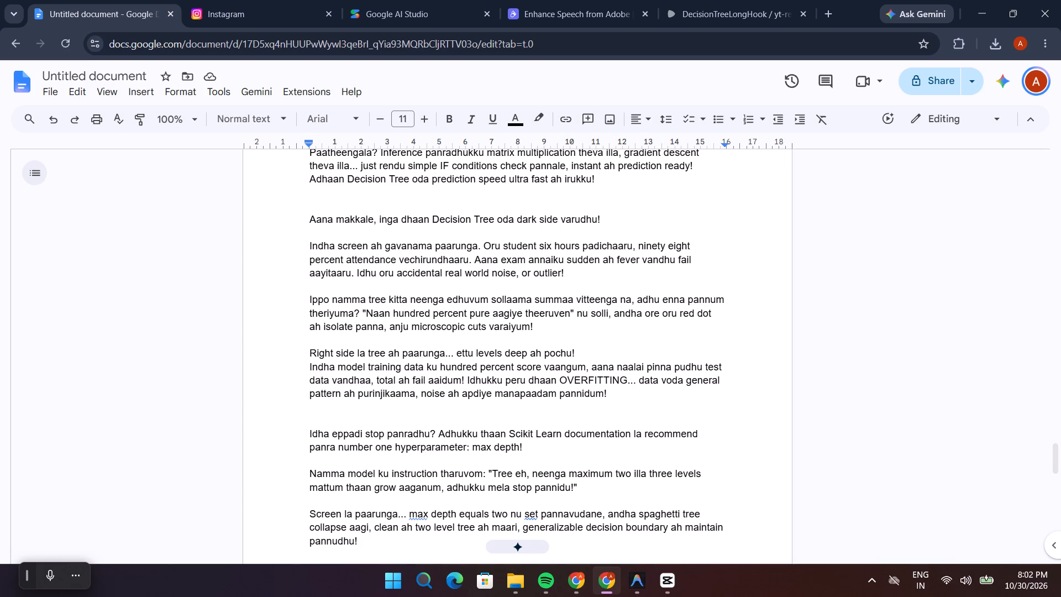
Switch to CapCut and skim from the end of the Real-Time Inference scene across the overfitting scene.
key(alt+Tab)
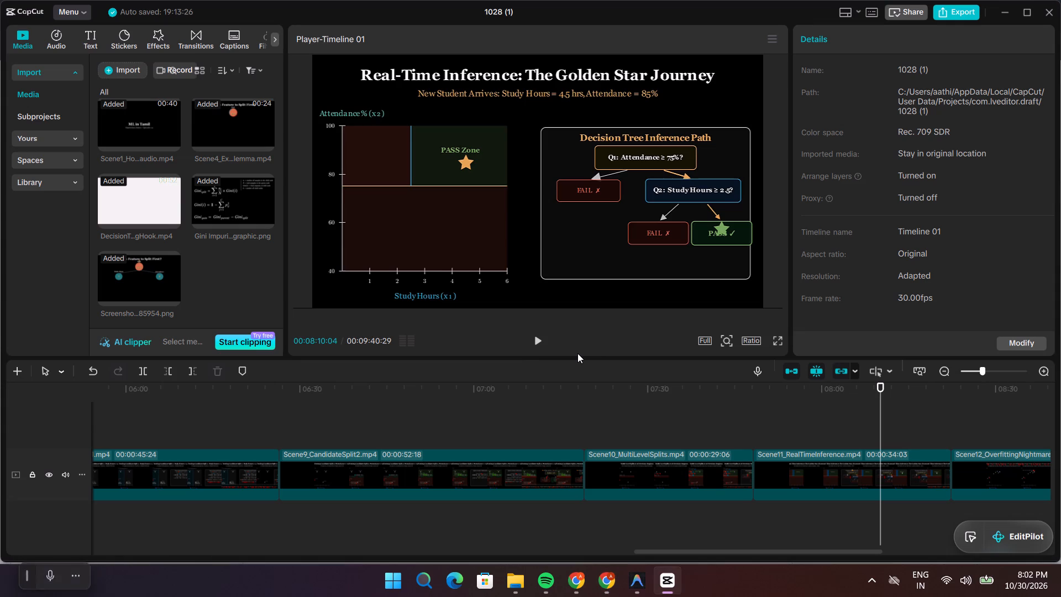
drag(880, 422, 894, 423)
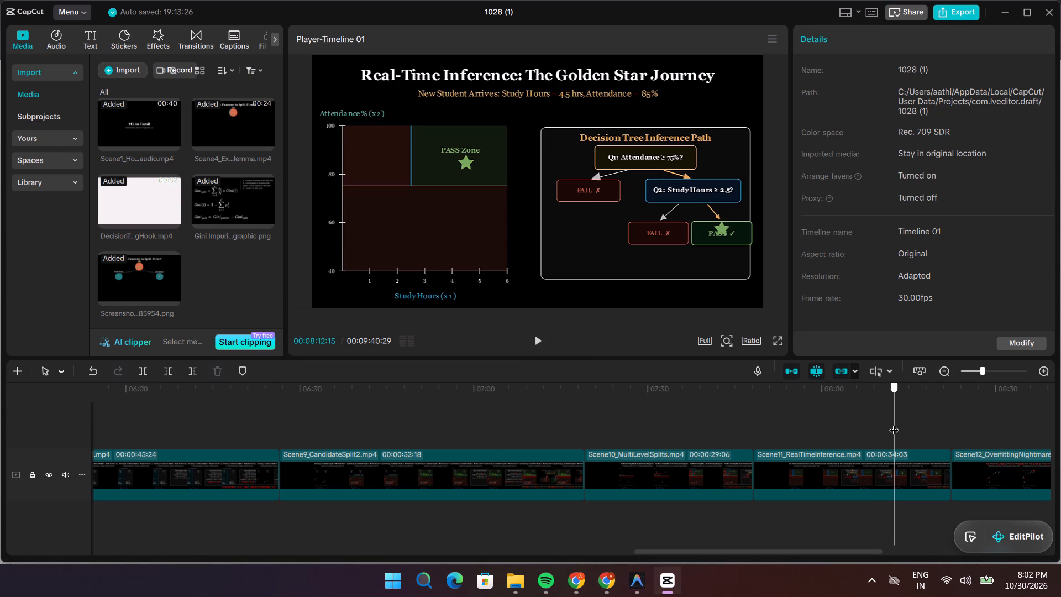
drag(894, 423, 955, 425)
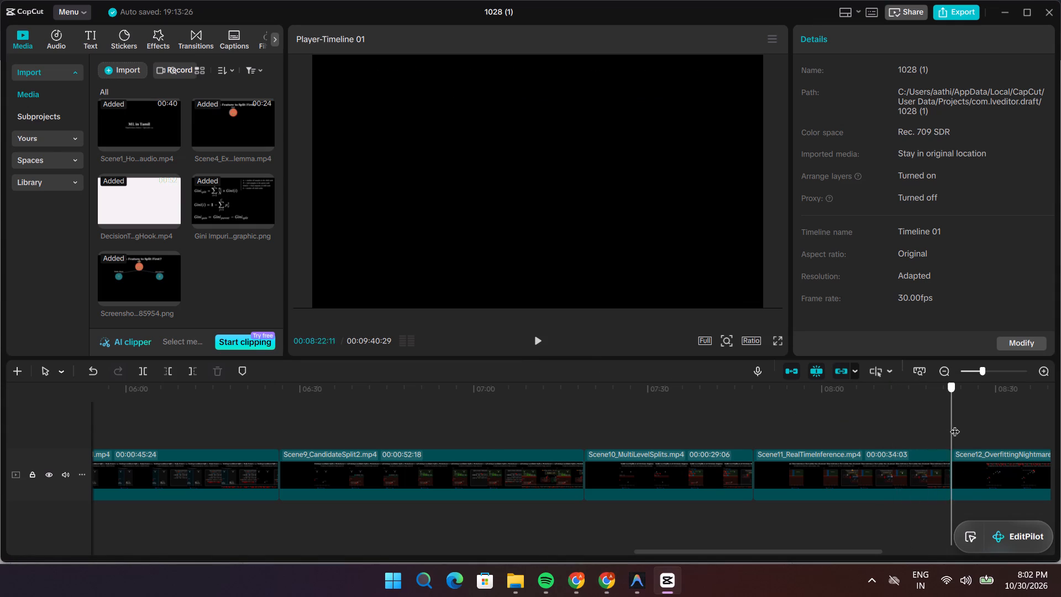
drag(955, 425, 1047, 431)
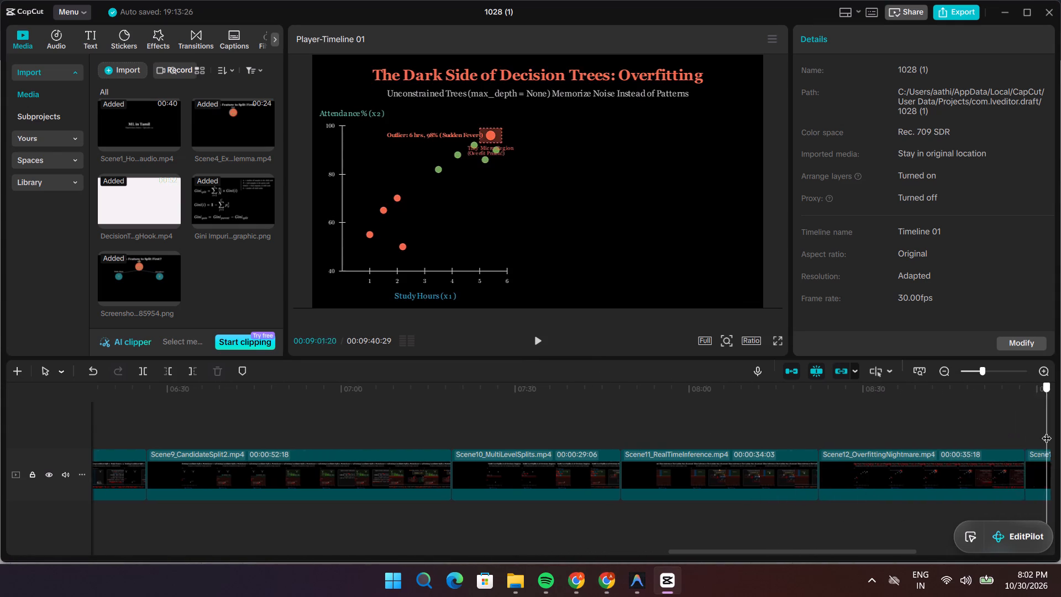
drag(1047, 431, 927, 455)
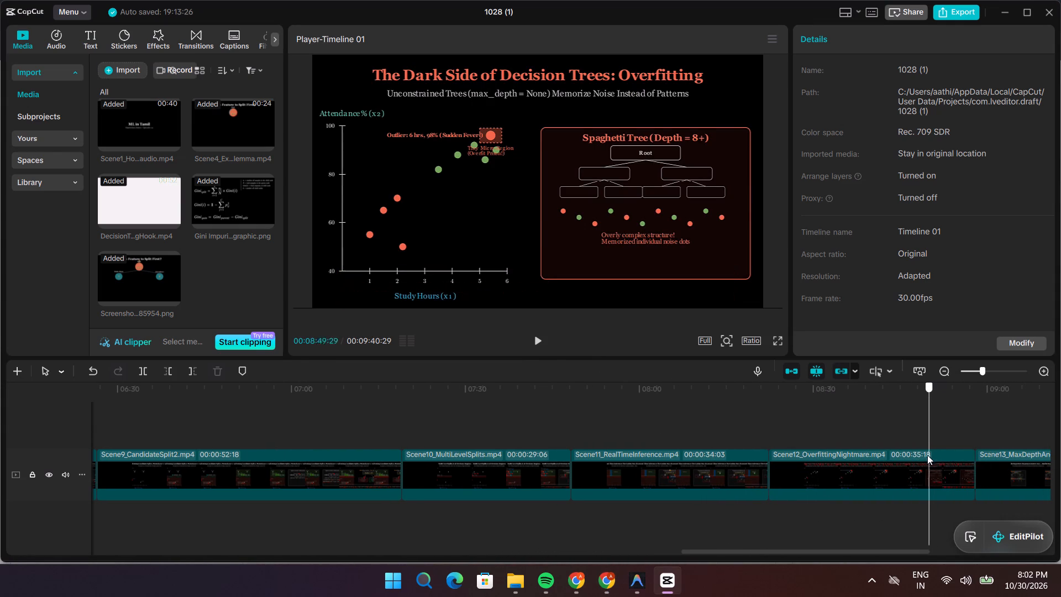
Scrub the overfitting scene from its start through the outlier, micro-region, spaghetti tree and overfitting banner to its end.
drag(927, 455, 780, 488)
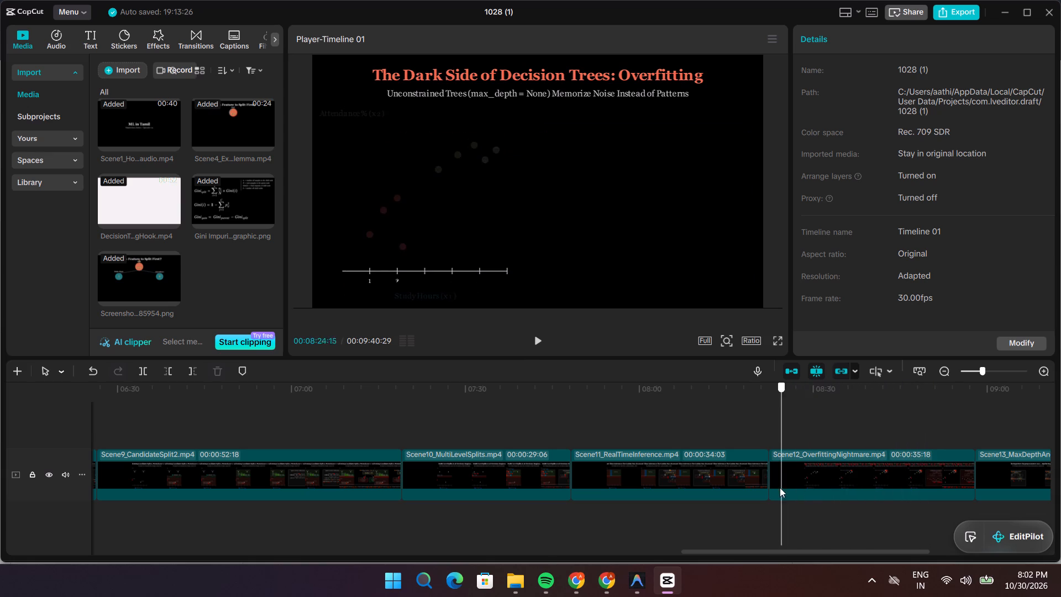
drag(780, 488, 842, 498)
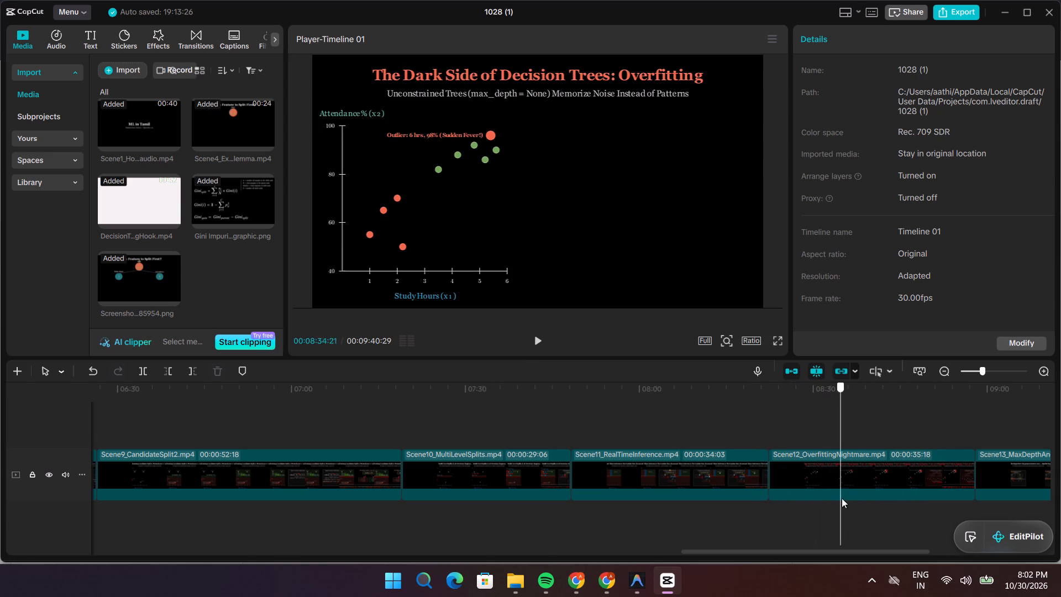
drag(842, 498, 875, 502)
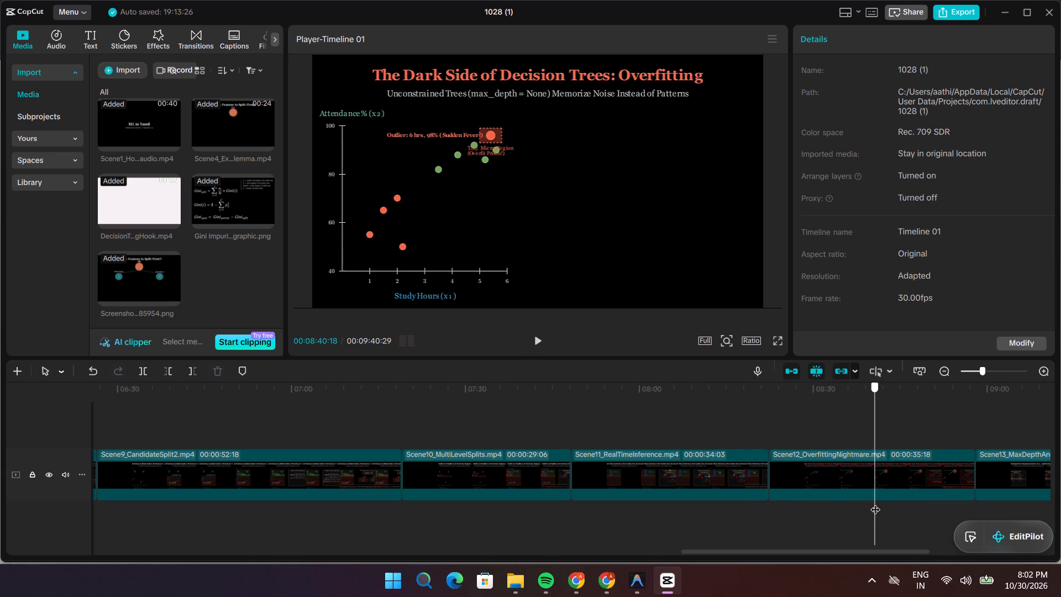
drag(875, 502, 904, 511)
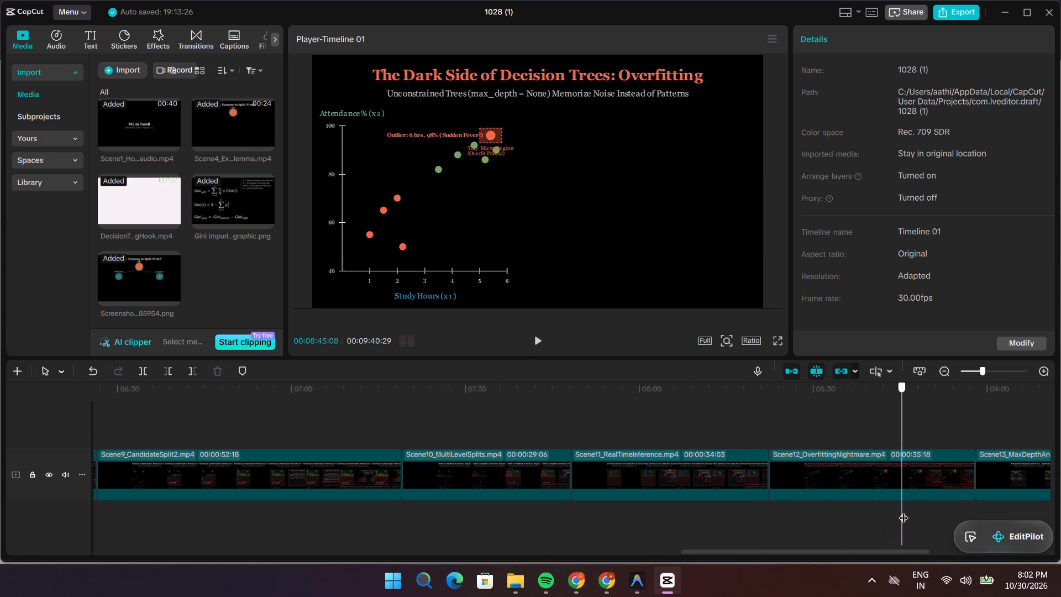
drag(904, 511, 922, 513)
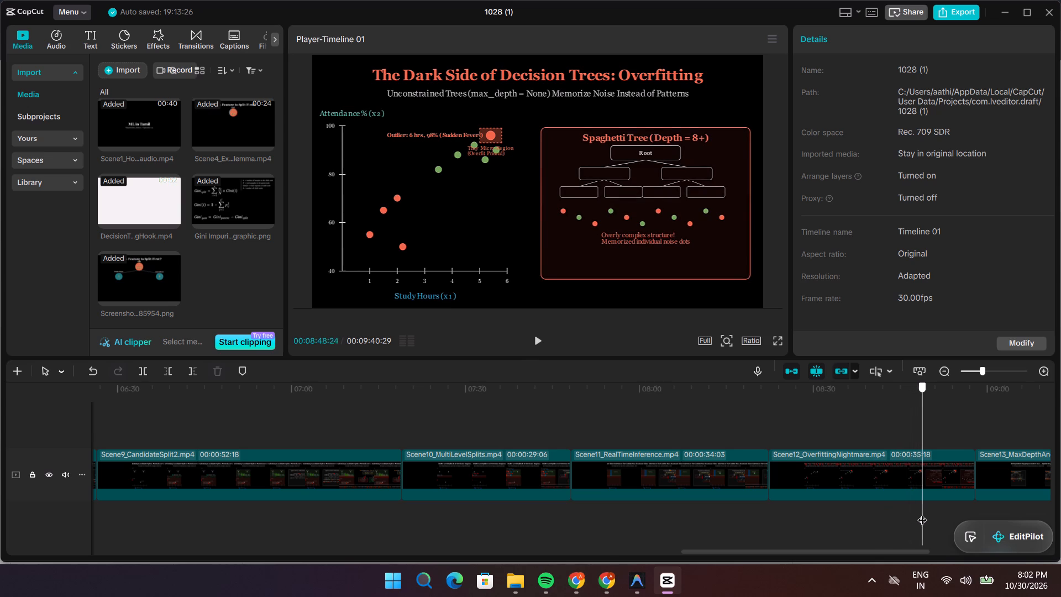
drag(922, 513, 946, 510)
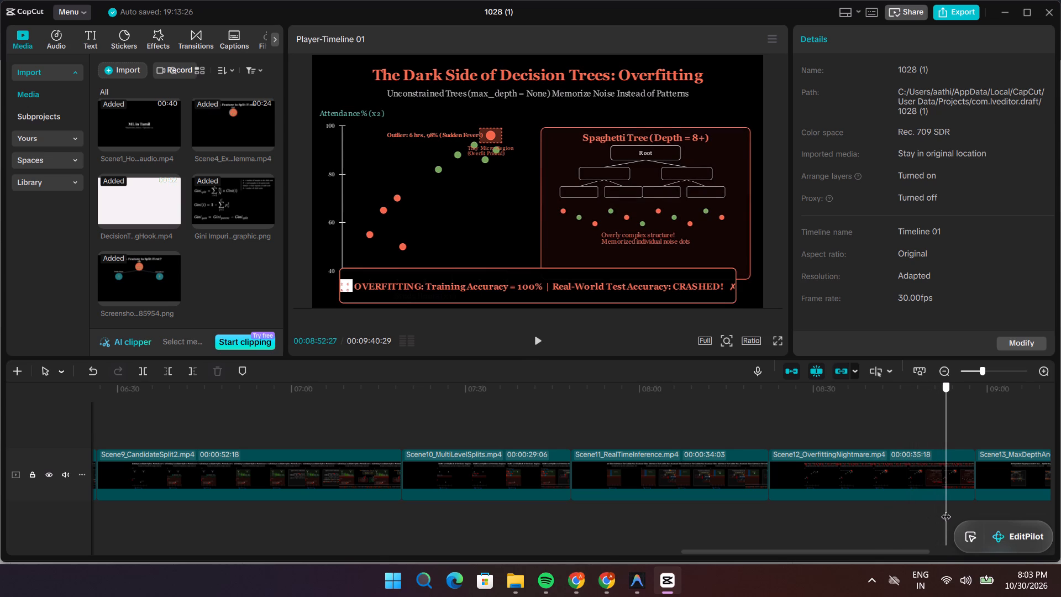
drag(946, 510, 954, 506)
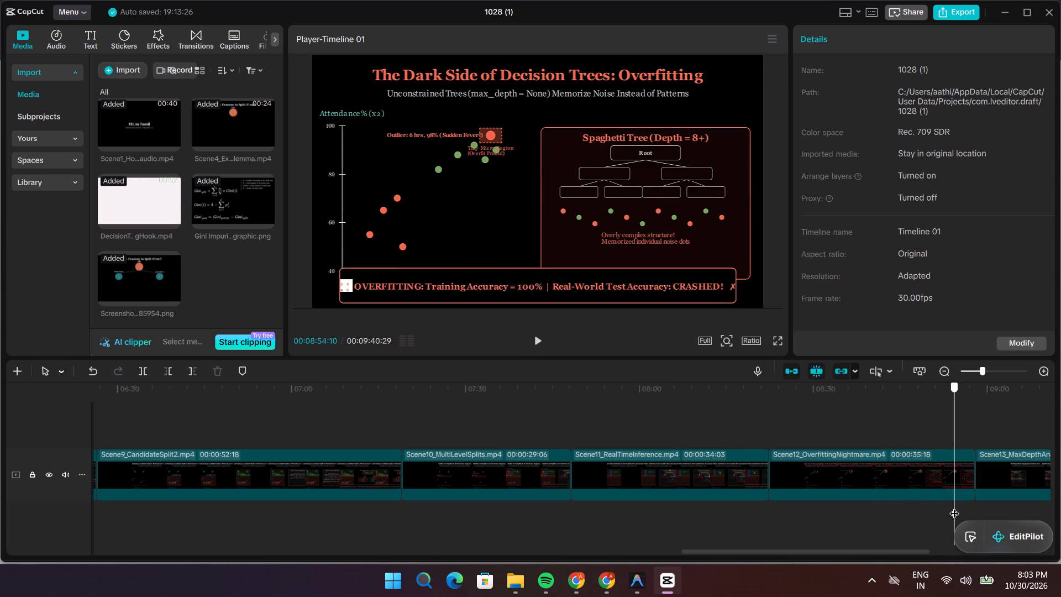
drag(954, 506, 955, 506)
drag(955, 506, 959, 506)
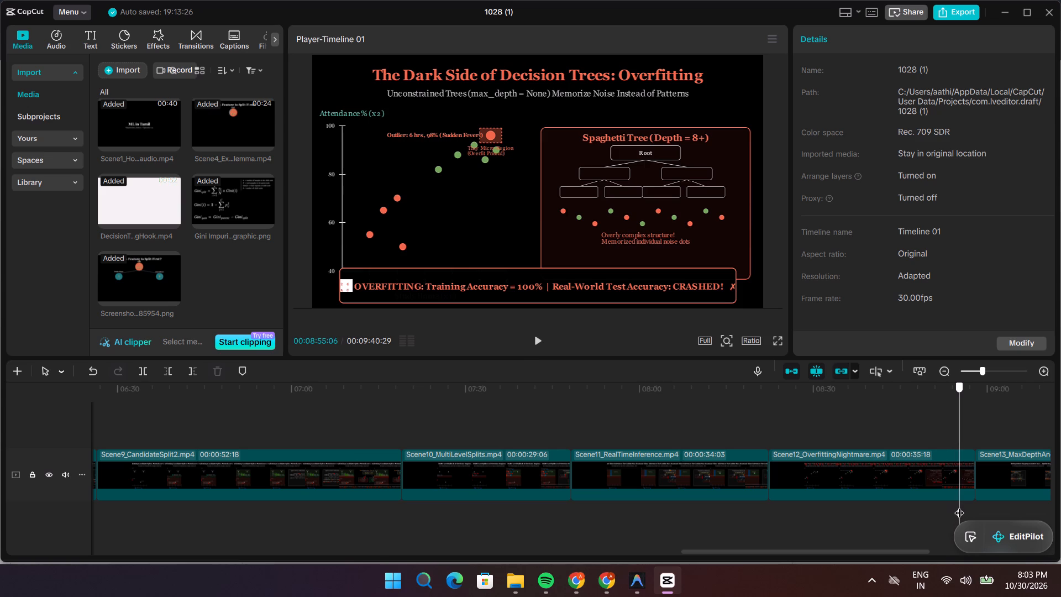
drag(959, 506, 973, 507)
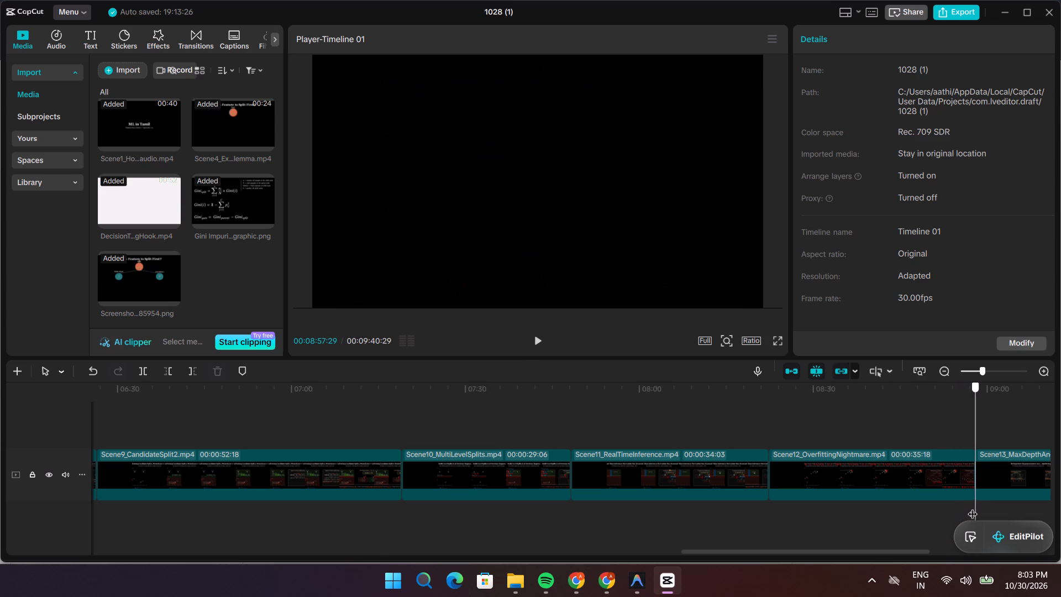
Scrub into the max_depth scene up to the tree pruning diagram and check the max depth narration in the Google Docs script.
drag(973, 507, 994, 507)
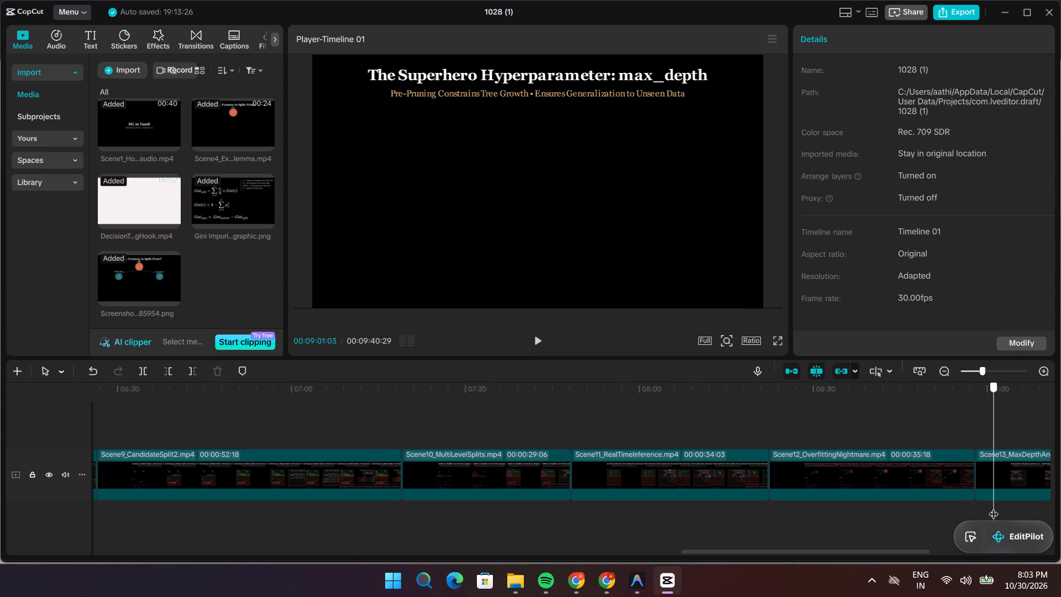
drag(994, 507, 1002, 506)
key(alt+Tab)
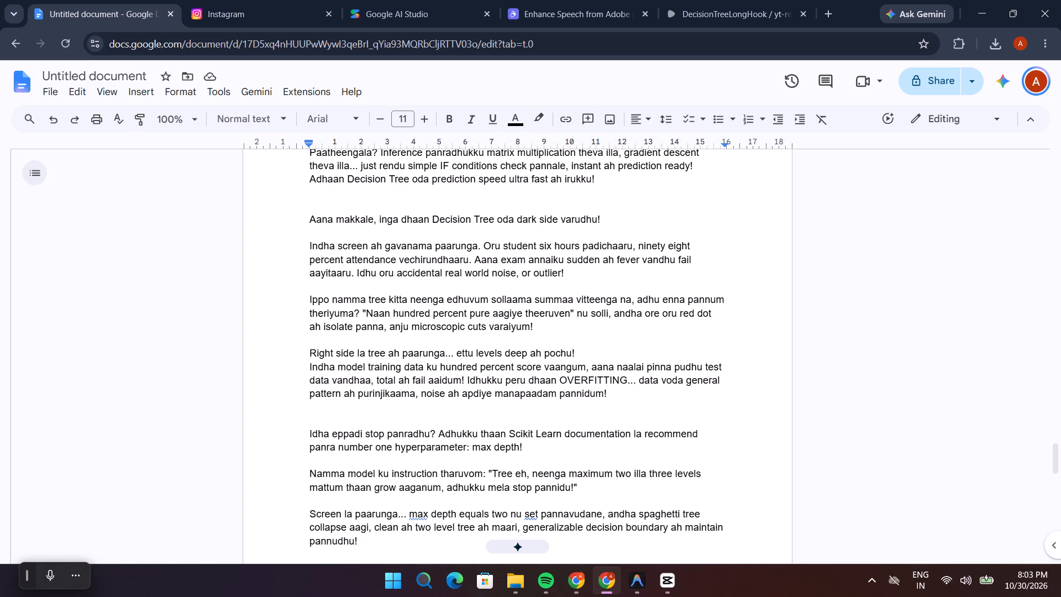
Return to CapCut and scrub the max_depth scene back and forth over the pruning cutoff and the max_depth None versus 2 comparison.
key(alt+Tab)
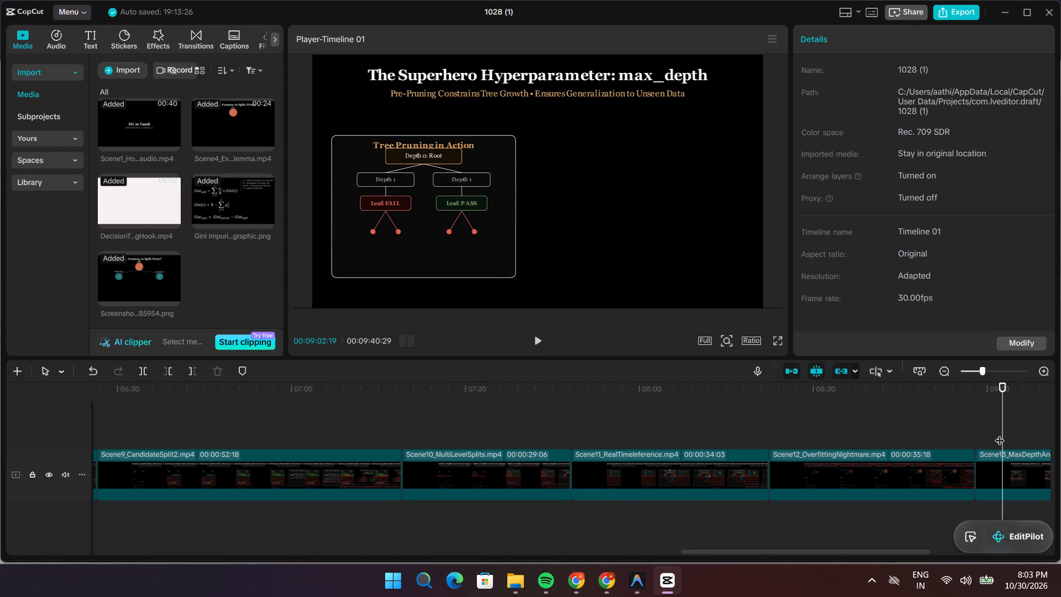
drag(1002, 433, 1019, 431)
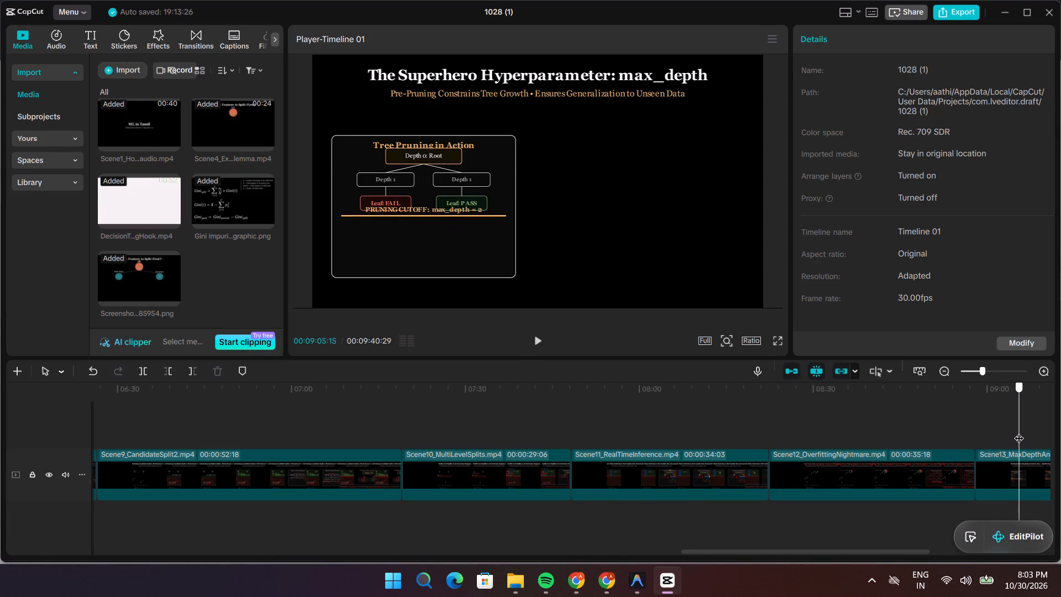
drag(1019, 431, 1012, 432)
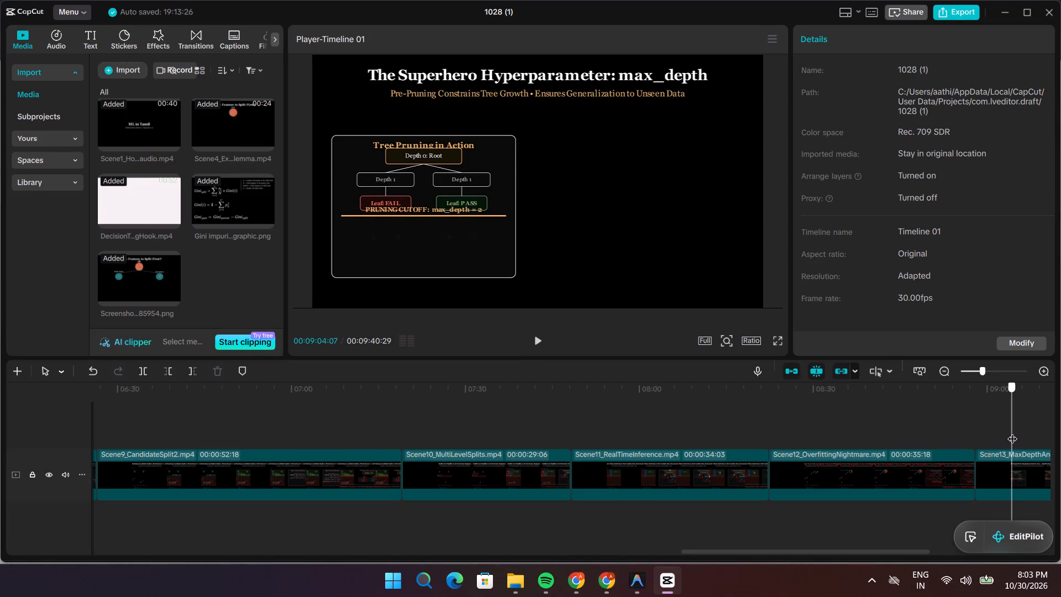
drag(1012, 432, 1035, 433)
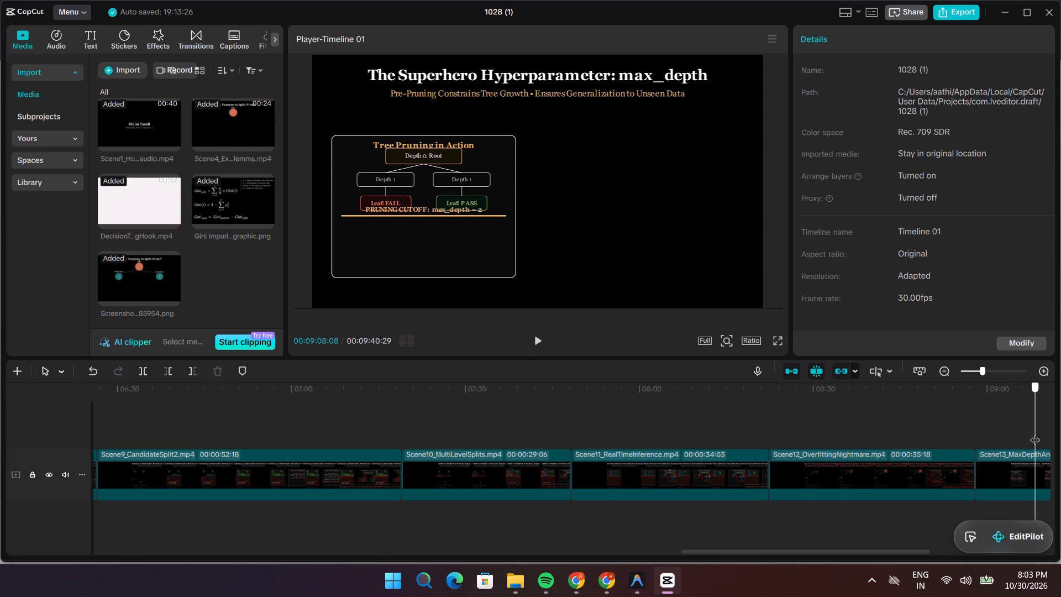
drag(1035, 433, 947, 438)
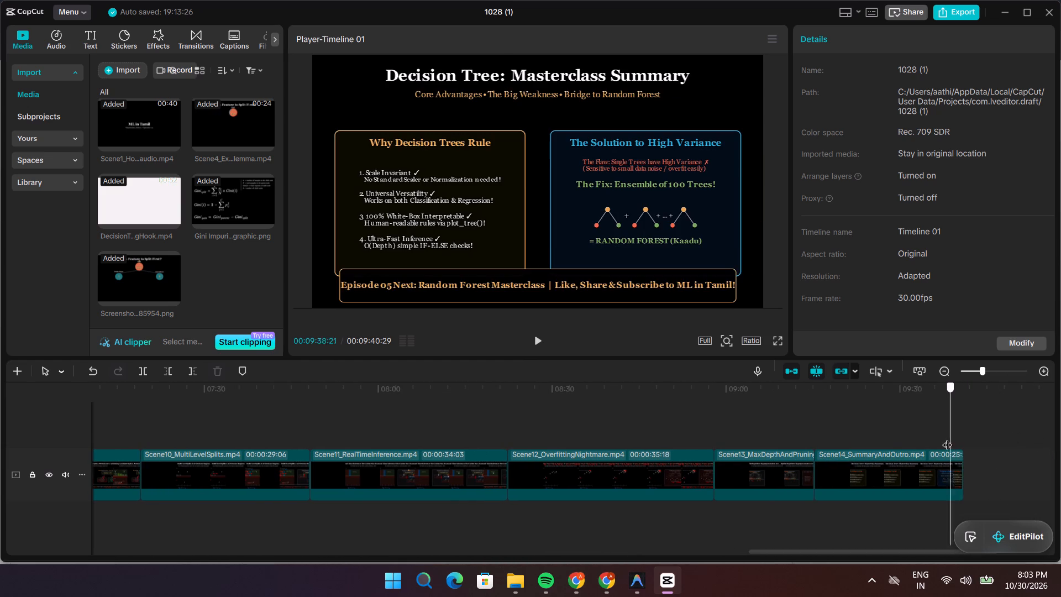
drag(947, 438, 763, 426)
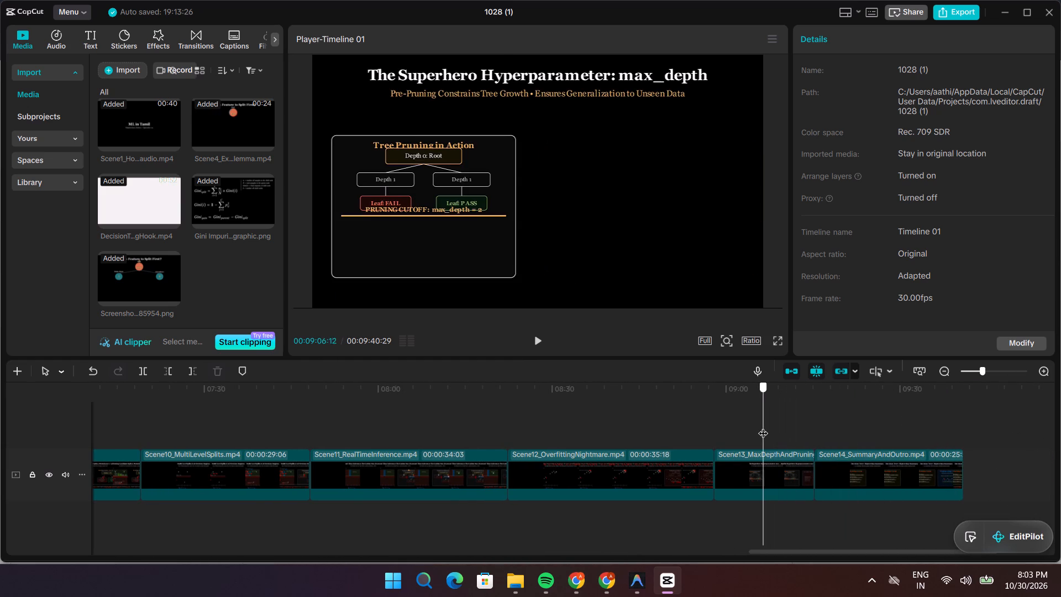
drag(763, 426, 779, 421)
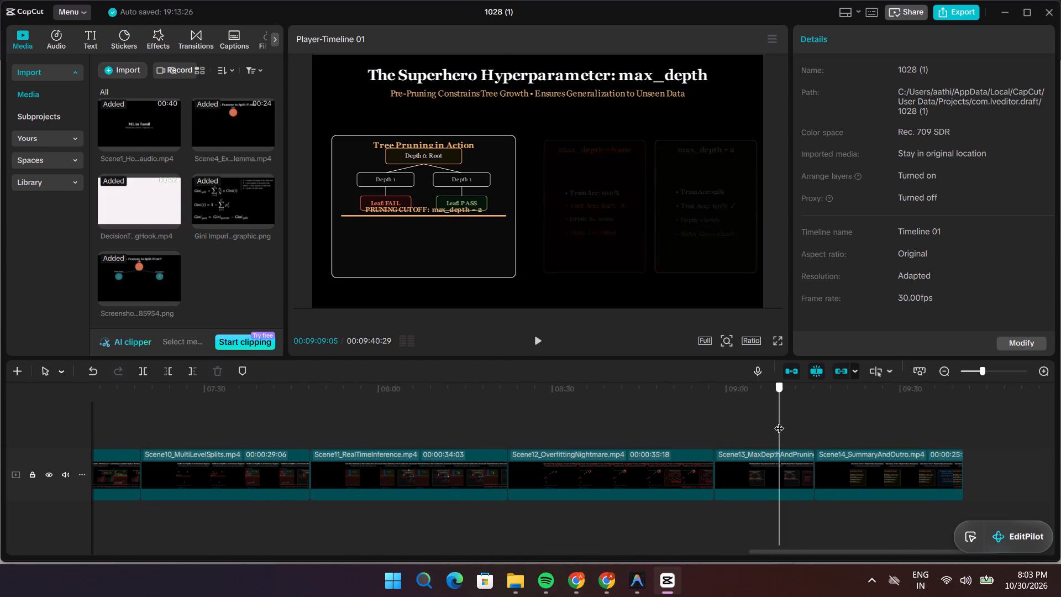
drag(779, 421, 781, 421)
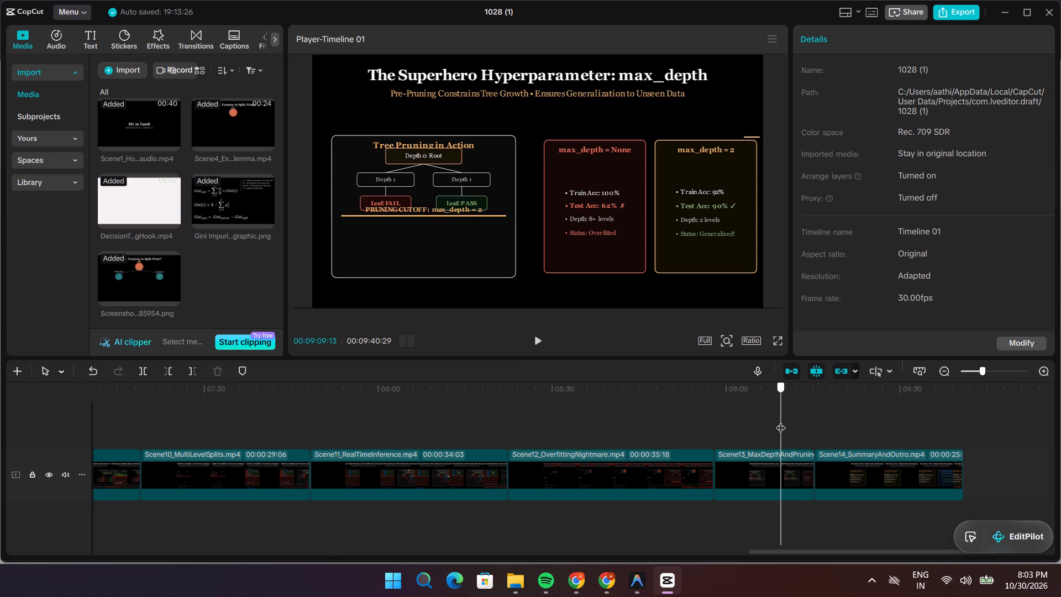
drag(781, 421, 781, 421)
drag(781, 421, 786, 420)
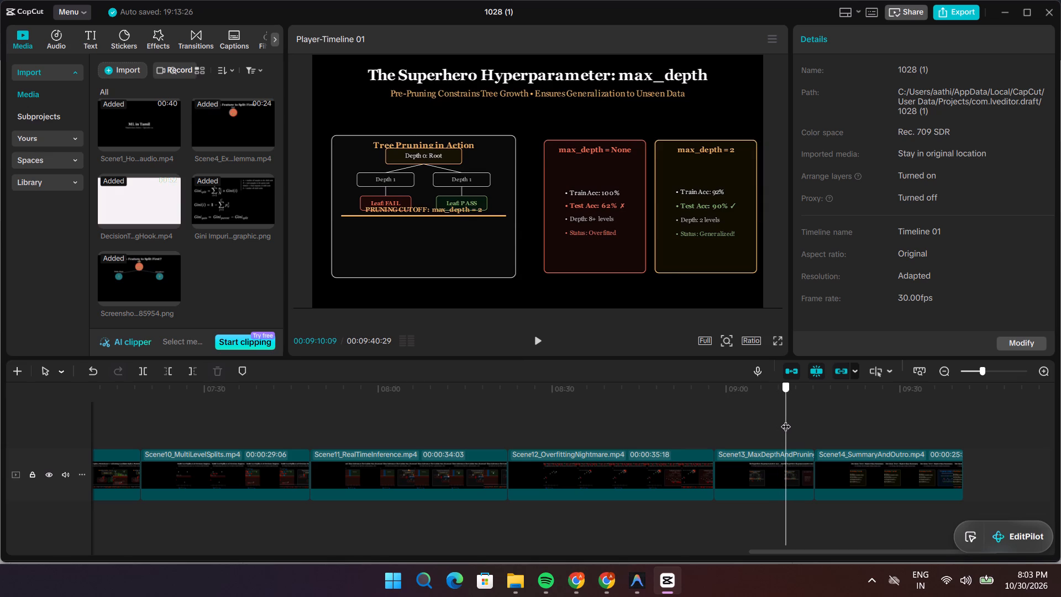
drag(786, 420, 810, 420)
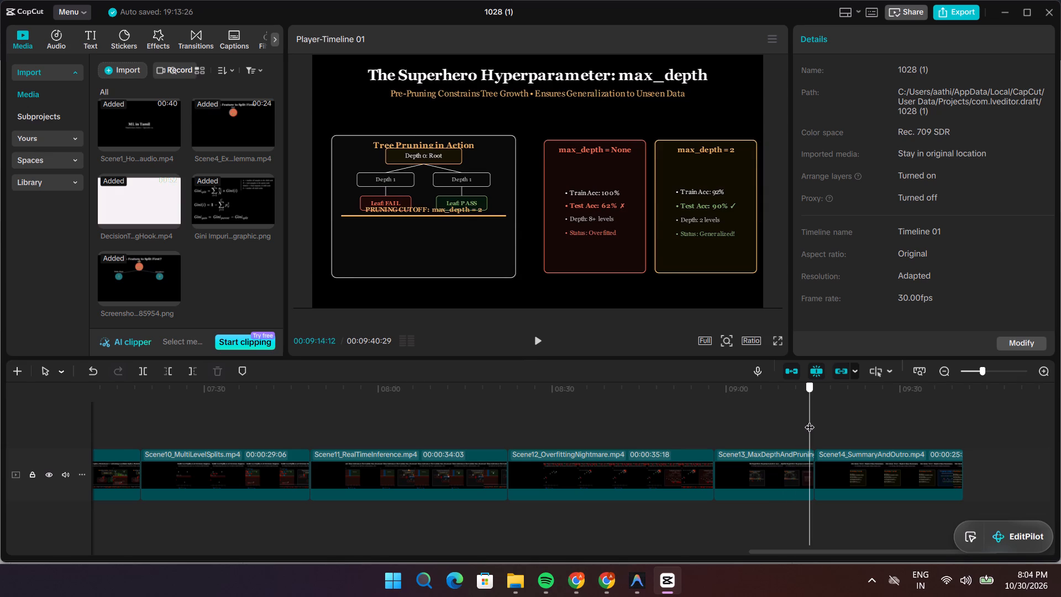
drag(810, 420, 761, 416)
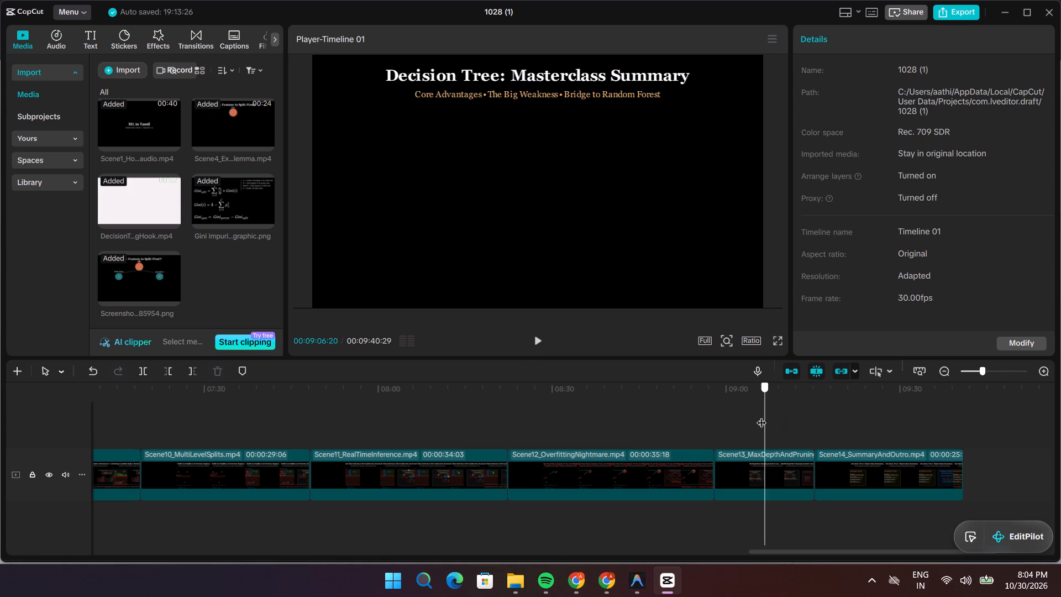
drag(761, 416, 757, 416)
Switch to the Google Docs script in Chrome and read the narration from max depth through the summary, Random Forest teaser and sign-off.
key(alt+Tab)
scroll(602, 438, down, 2)
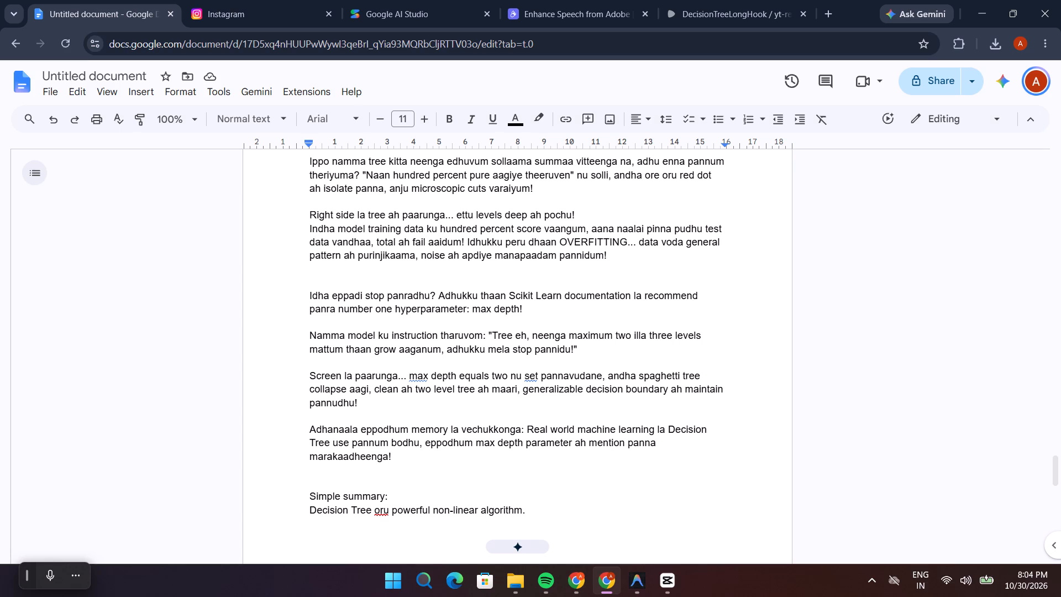
scroll(379, 489, down, 3)
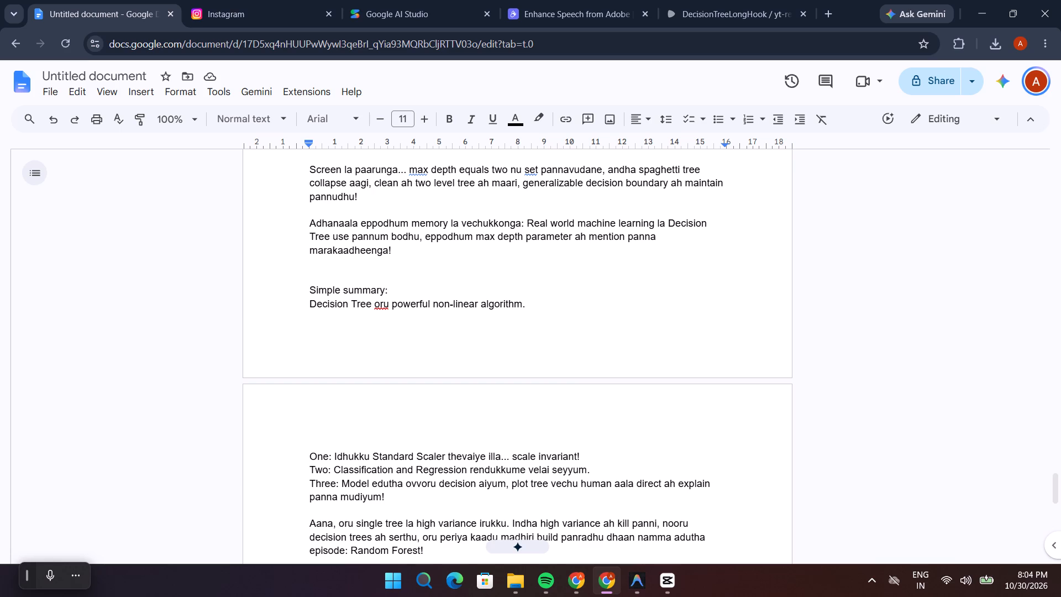
scroll(435, 341, down, 3)
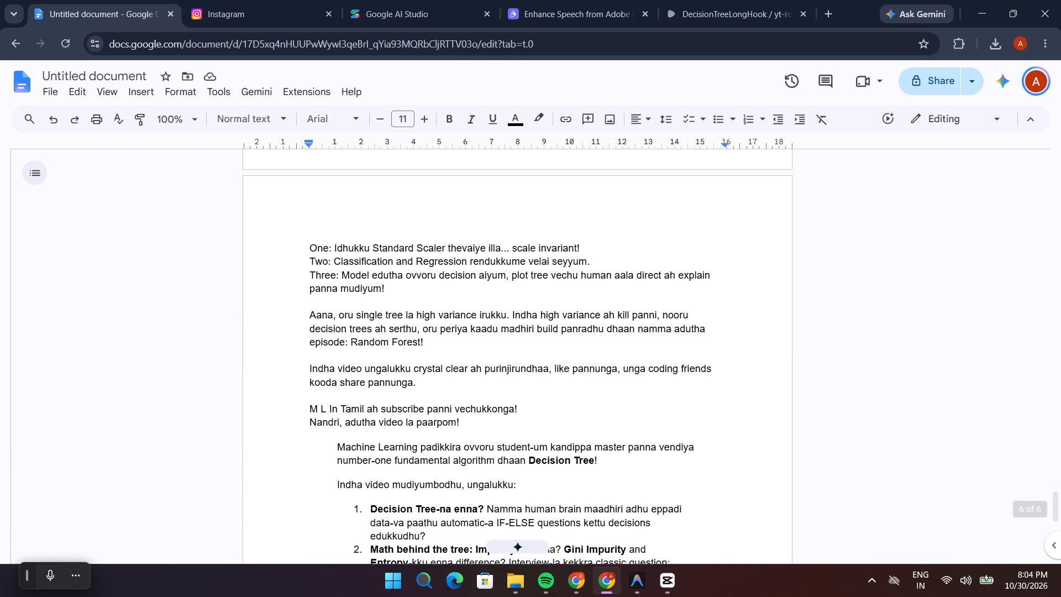
Return to CapCut and scrub into the Masterclass Summary scene to review the Why Decision Trees Rule list.
key(alt+Tab)
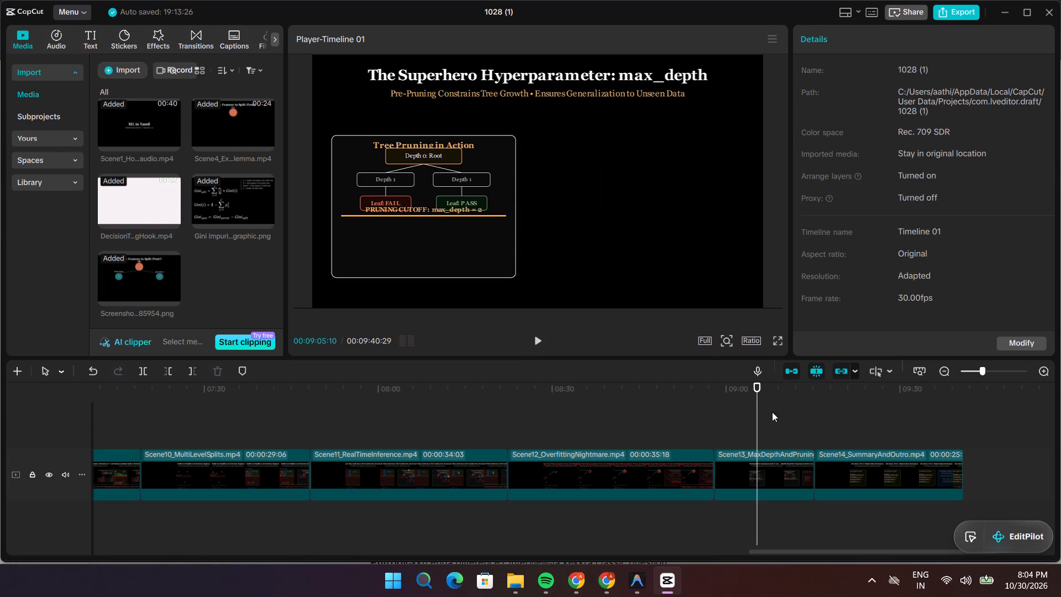
drag(759, 424, 854, 448)
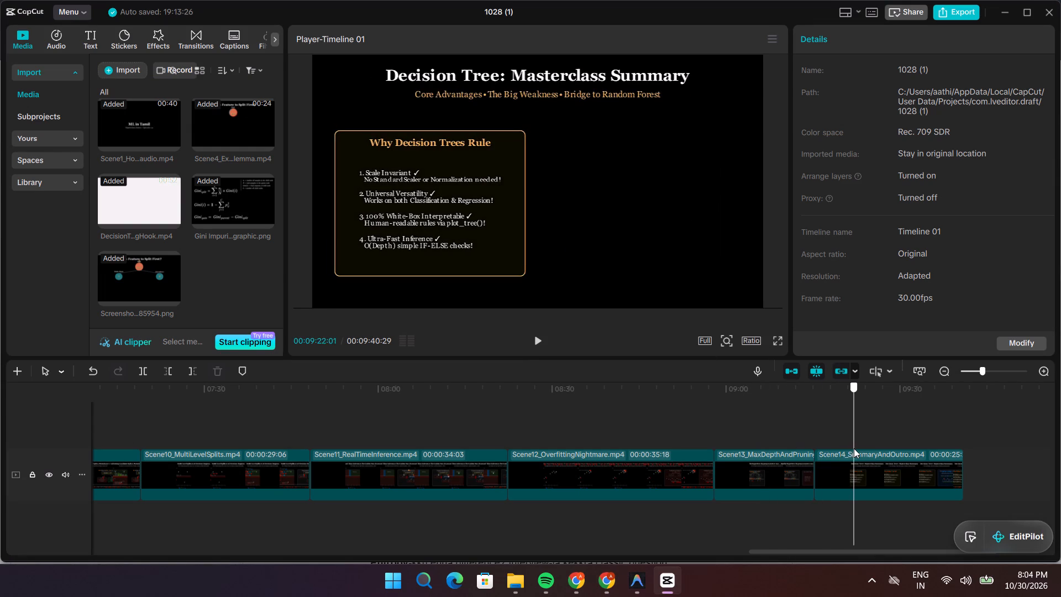
drag(854, 448, 882, 455)
Switch to the Google Docs script in Chrome and check the closing Random Forest teaser and sign-off narration.
key(alt+Tab)
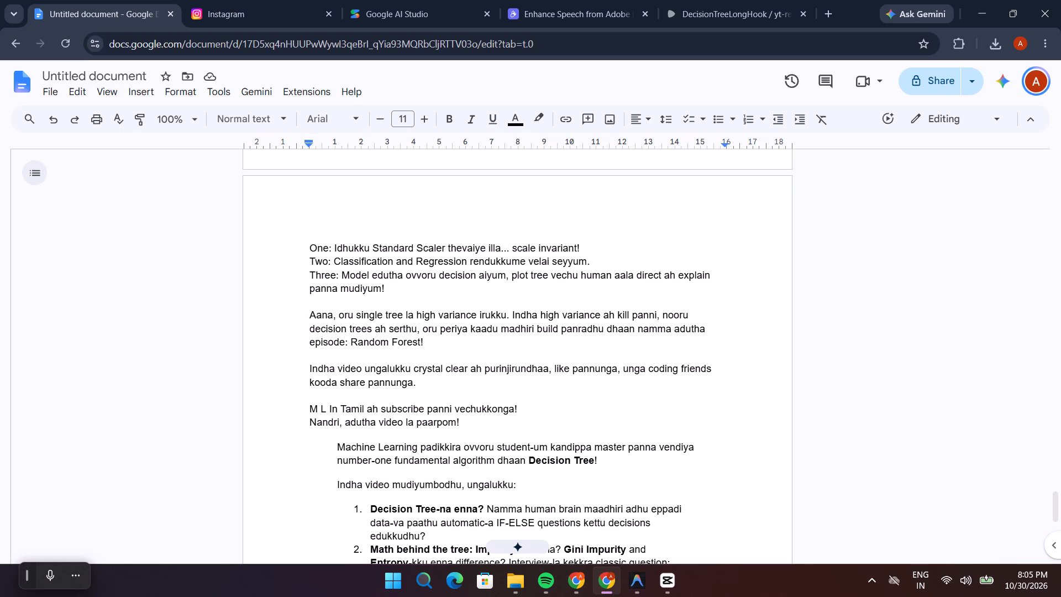
scroll(481, 385, down, 1)
Return to CapCut, import before dataset-esv2-speech-50p from Downloads, and place it on an audio track starting at the Freeze clip before Scene1_Hook.
key(alt+Tab)
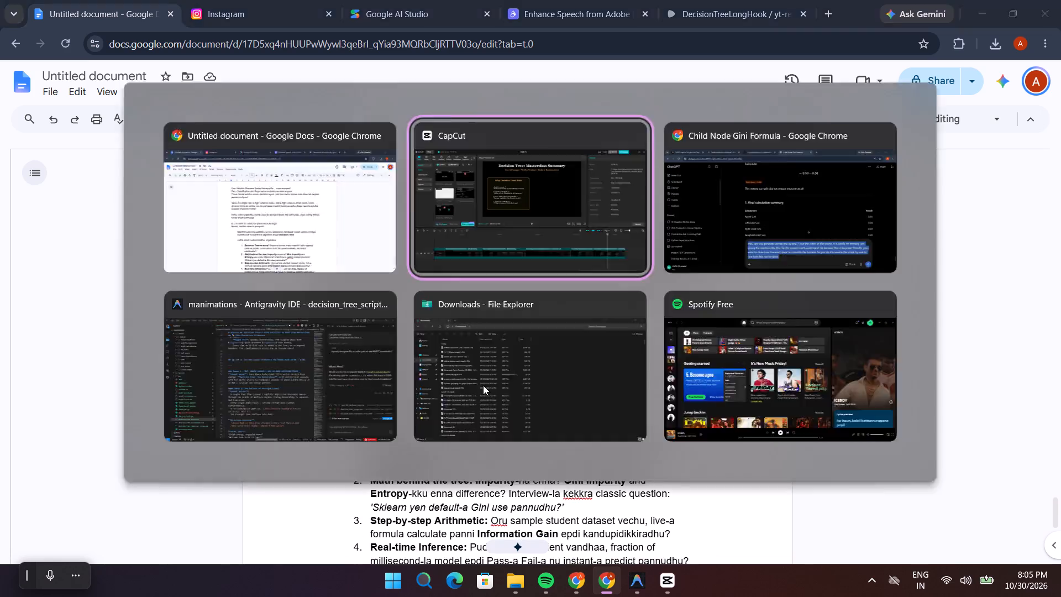
drag(885, 423, 804, 444)
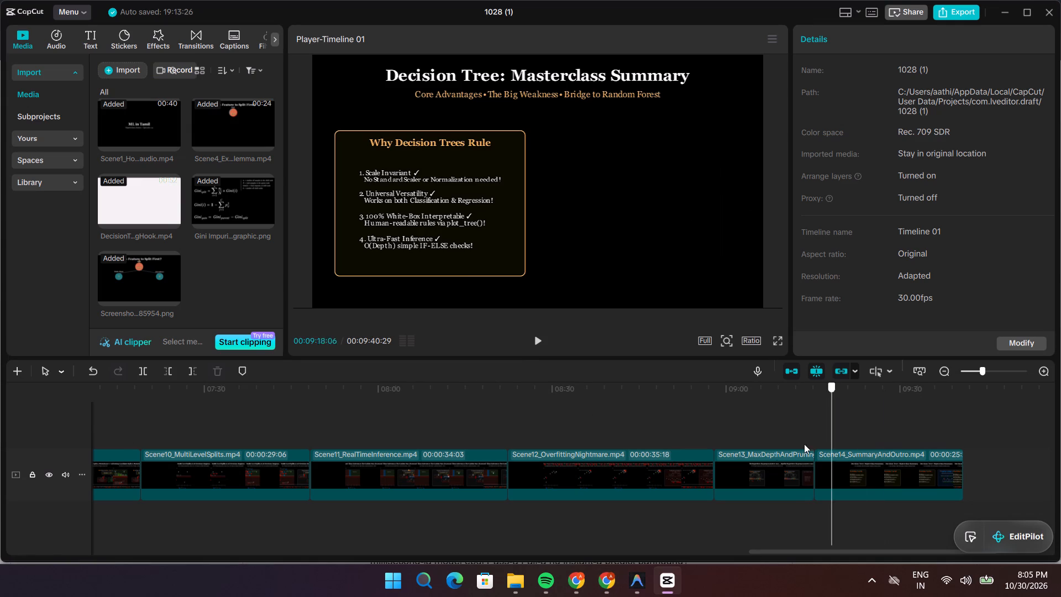
drag(804, 444, 89, 542)
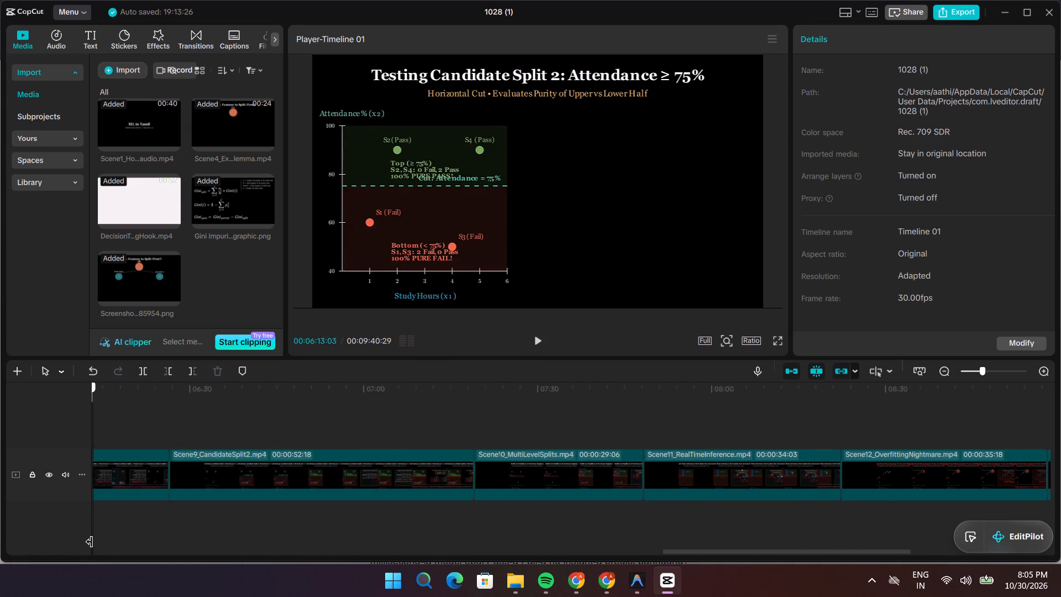
drag(89, 542, 103, 556)
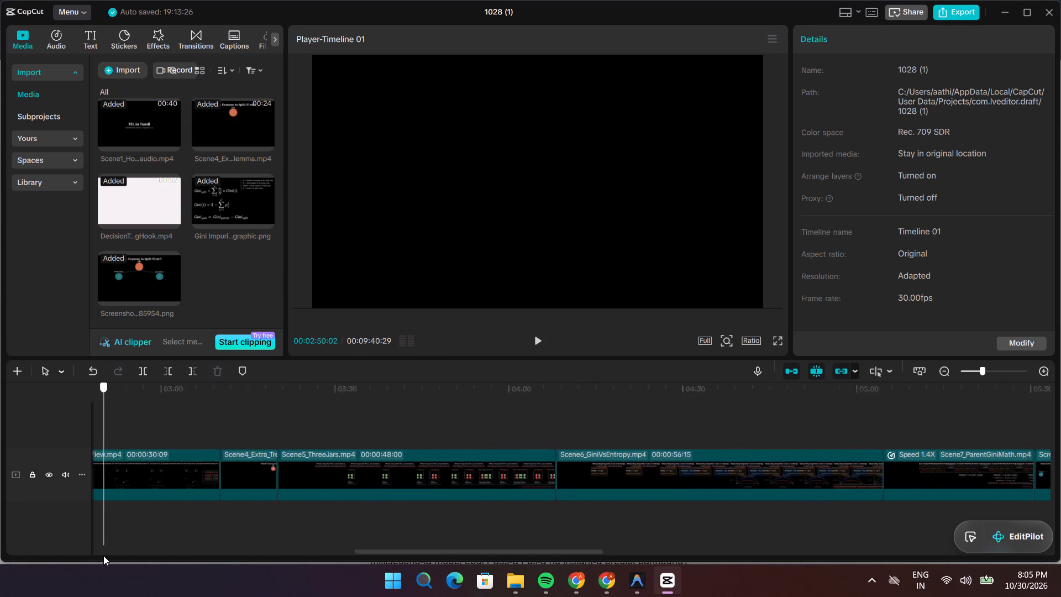
drag(103, 556, 418, 572)
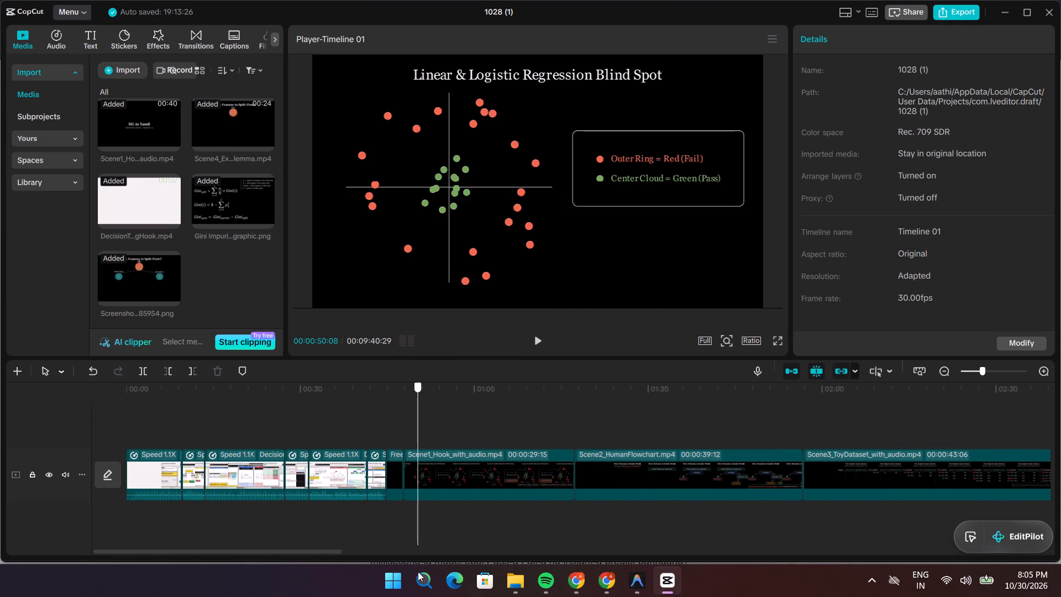
drag(418, 572, 406, 580)
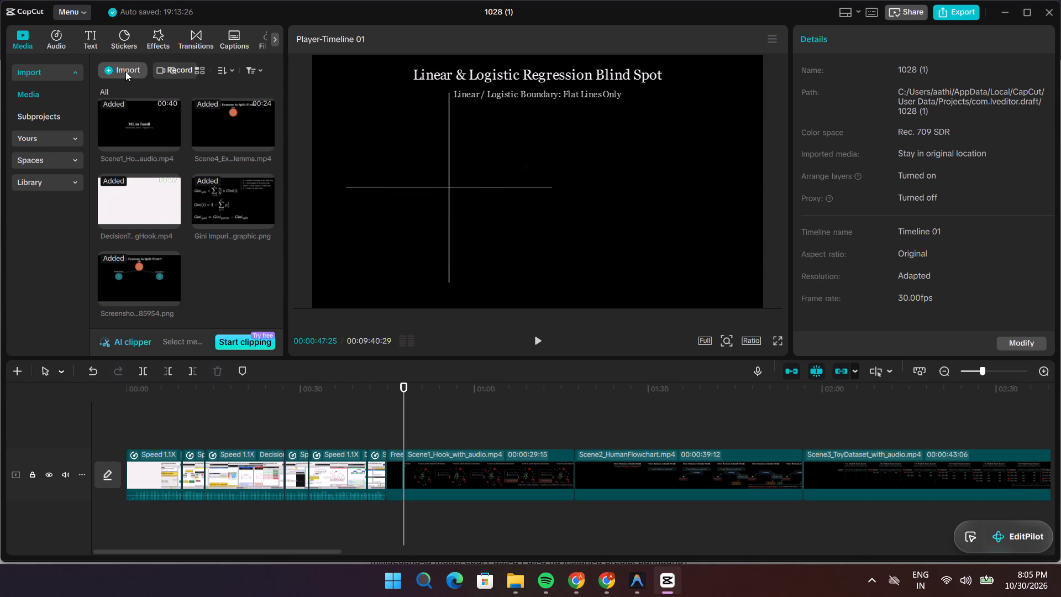
click(125, 71)
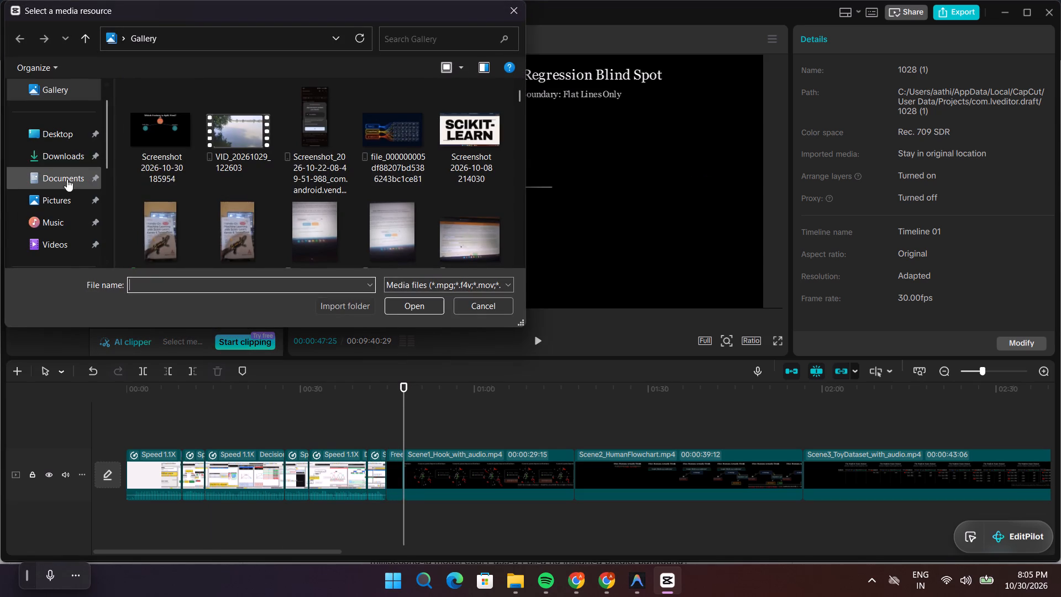
click(76, 160)
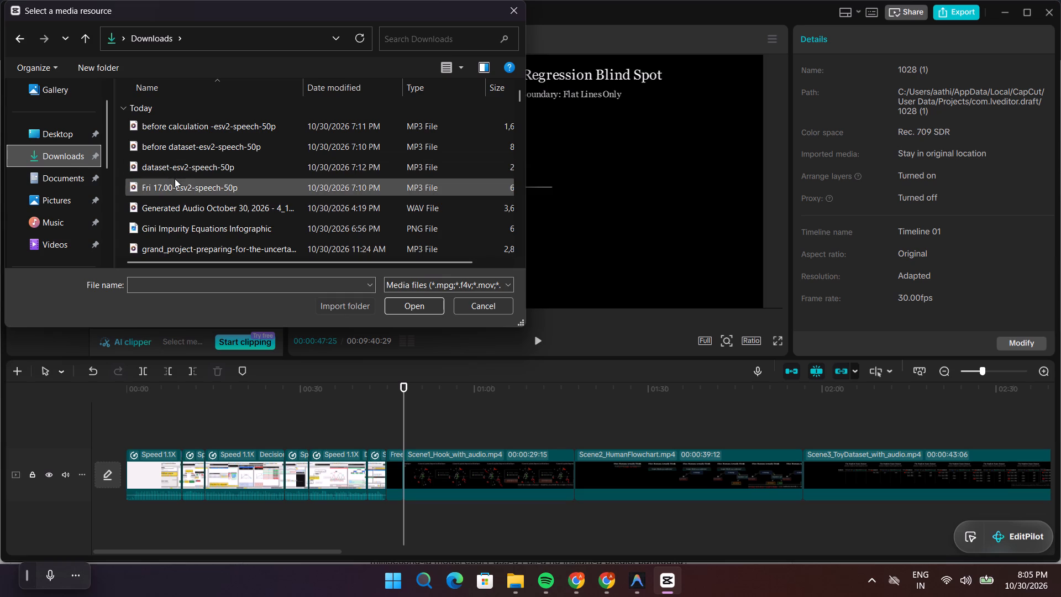
click(207, 147)
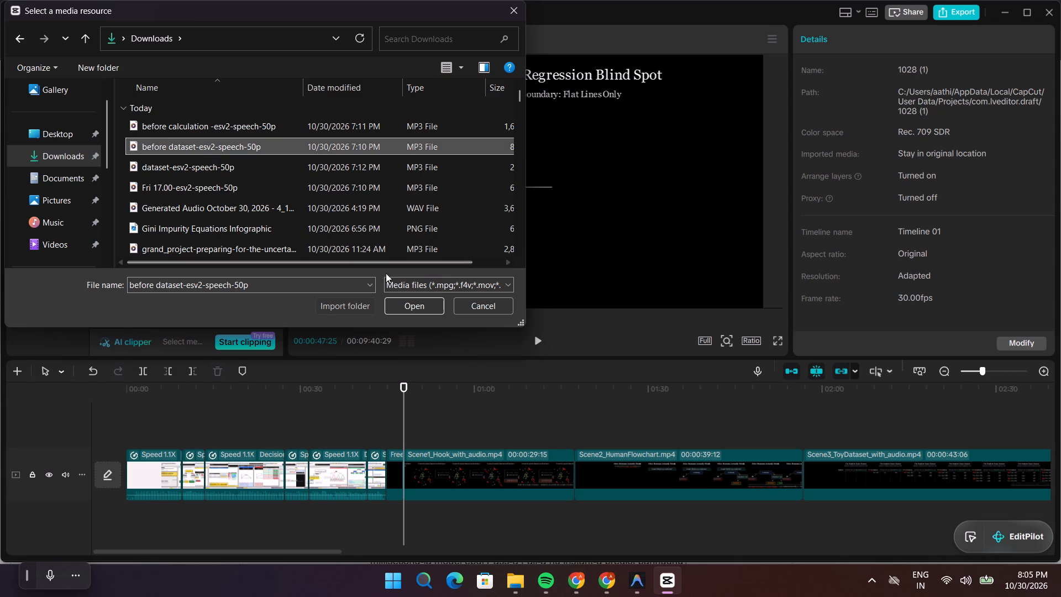
click(405, 306)
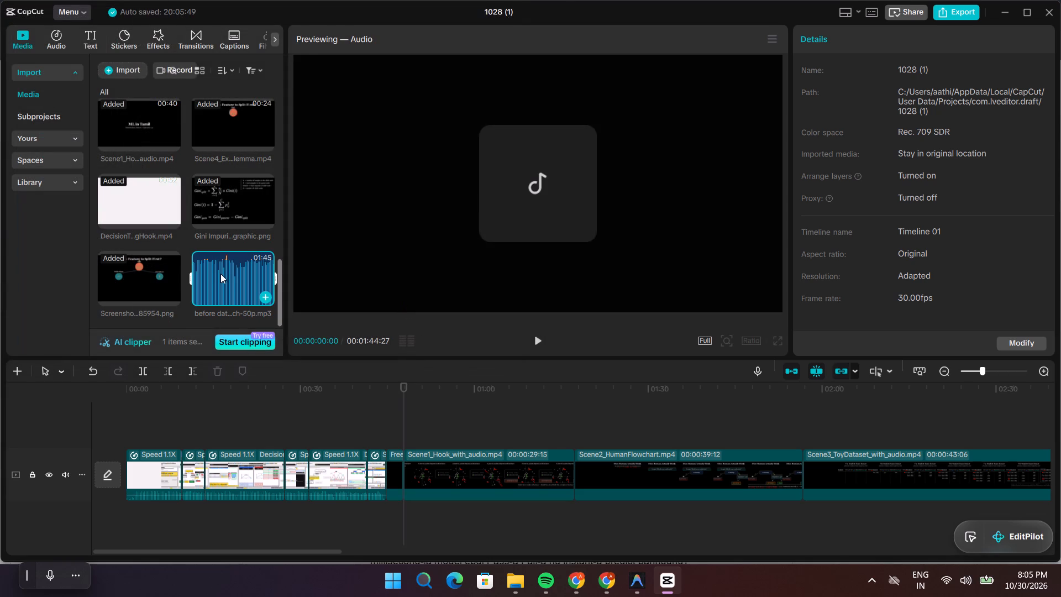
drag(220, 274, 388, 527)
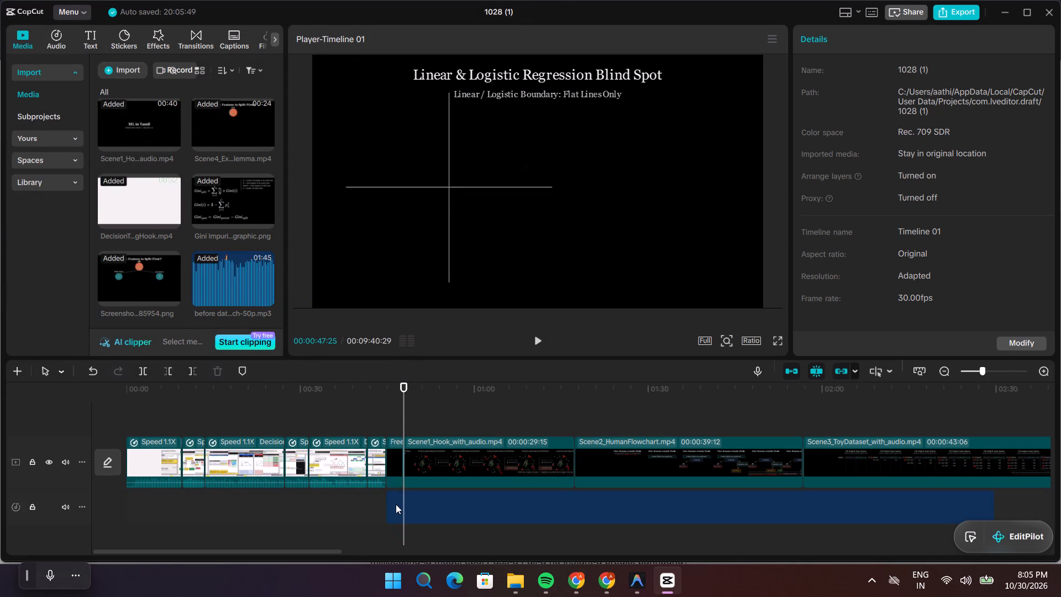
Play the timeline from about 00:00:37:00 through the Freeze clip into Scene1_Hook to hear how the added narration fits.
drag(401, 422, 374, 422)
drag(383, 423, 392, 425)
drag(372, 413, 386, 414)
key(space)
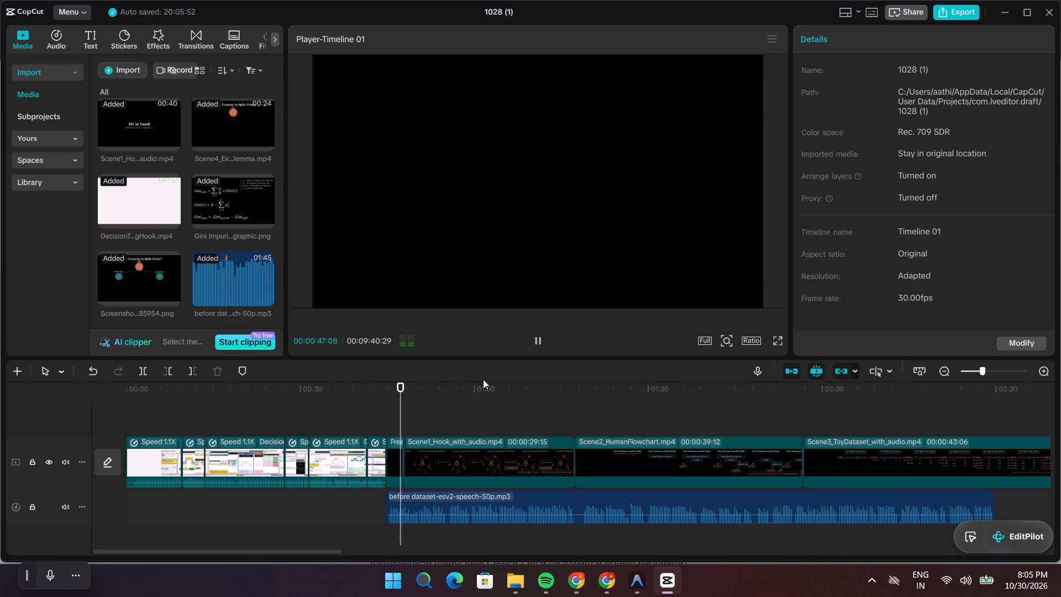
drag(407, 401, 341, 408)
key(space)
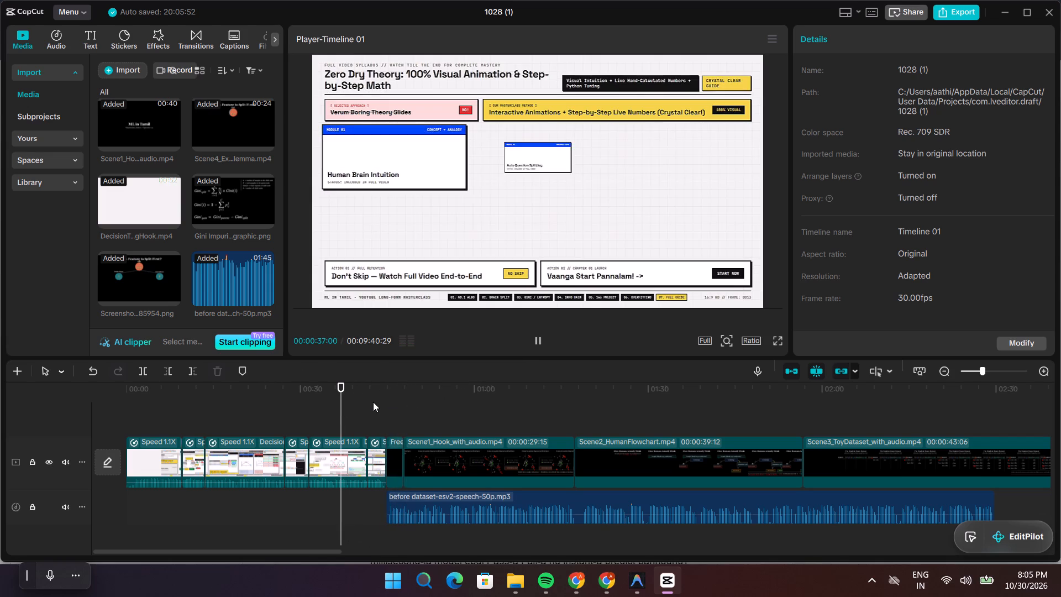
key(space)
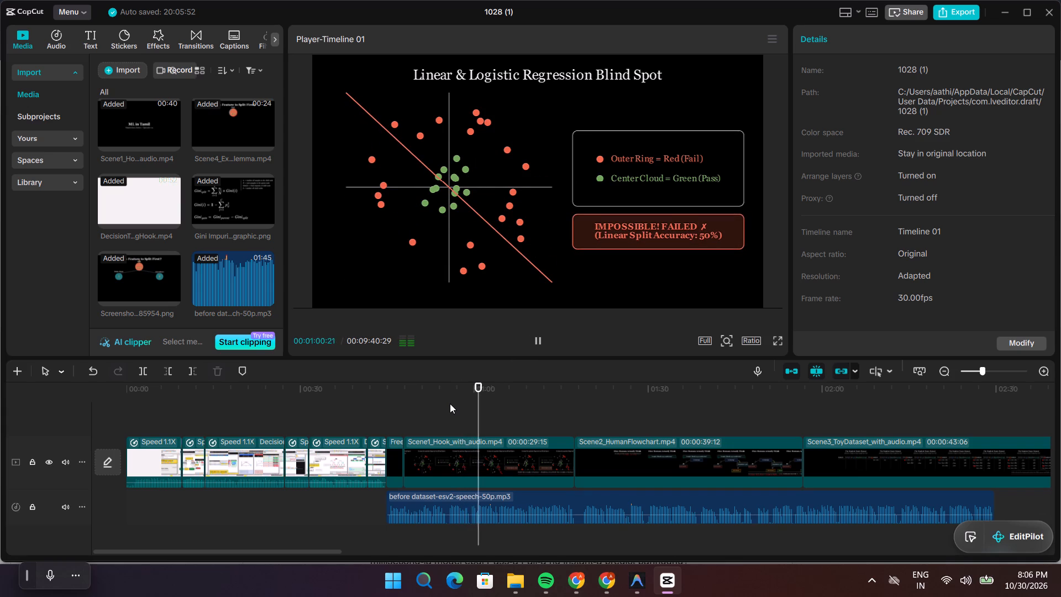
Replay the narration from the Freeze clip and extend that clip to about 10:17 long, ending at 00:00:55:12.
drag(486, 409, 479, 411)
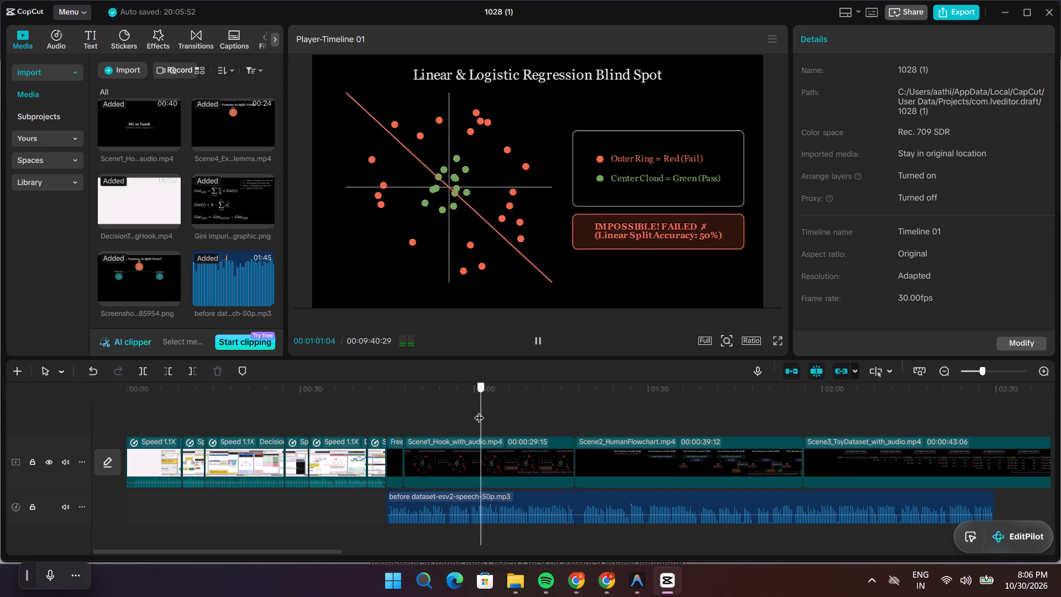
drag(479, 411, 390, 417)
key(space)
key(space)
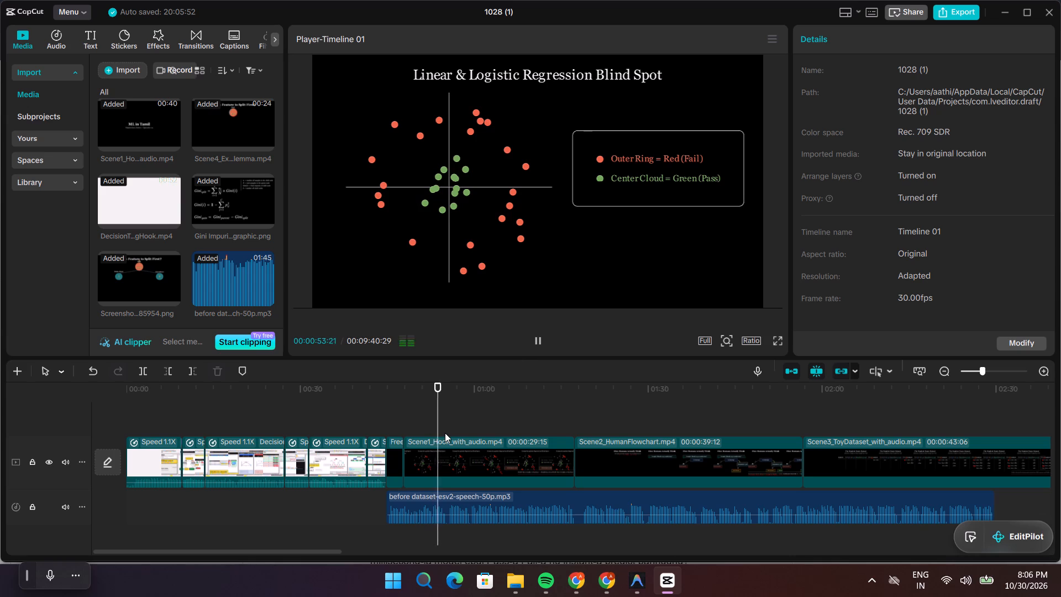
key(space)
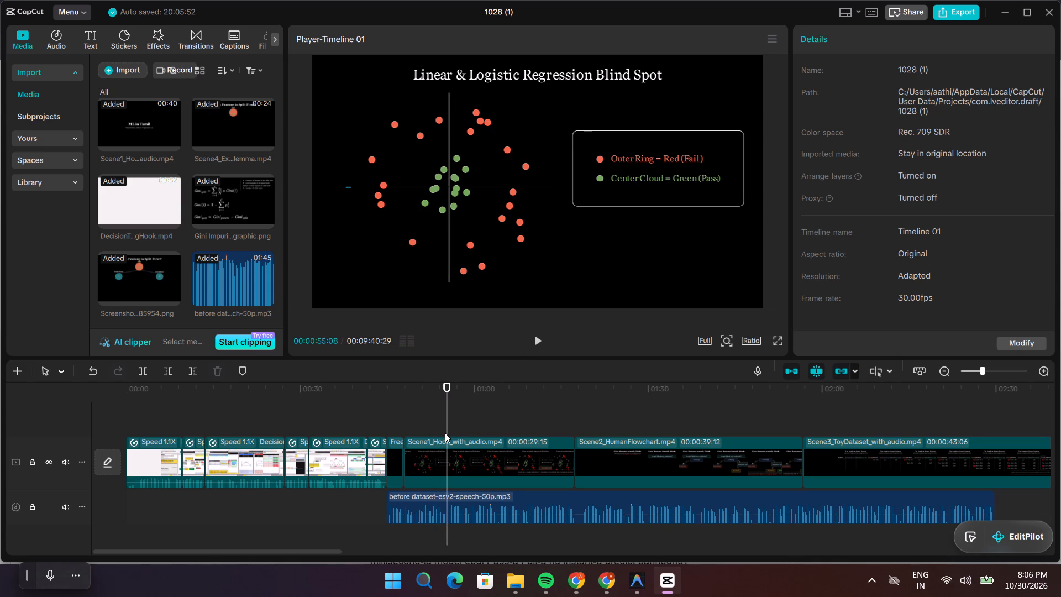
key(space)
key(space)
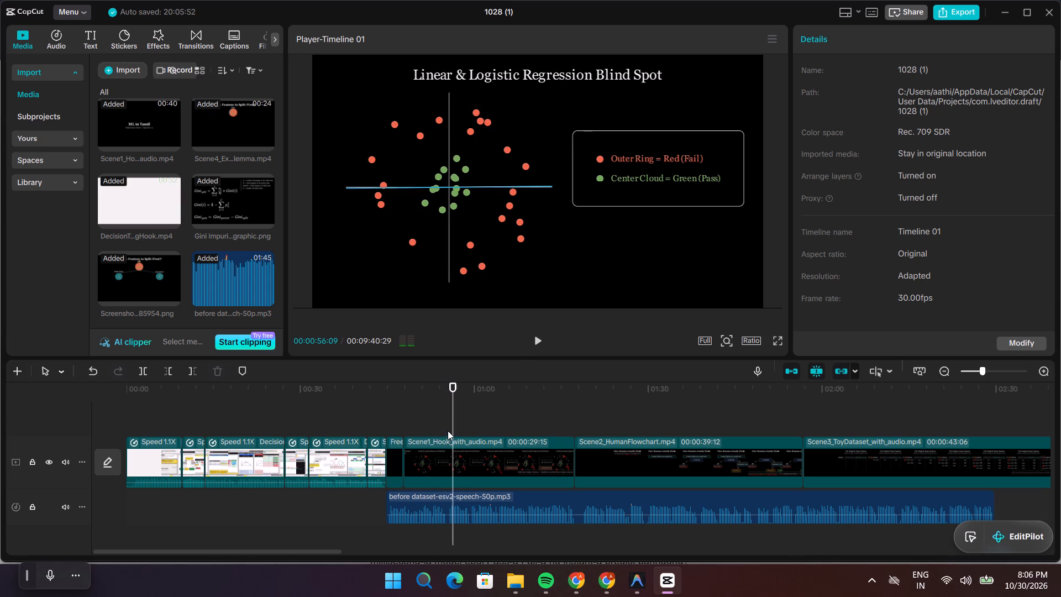
drag(453, 425, 448, 425)
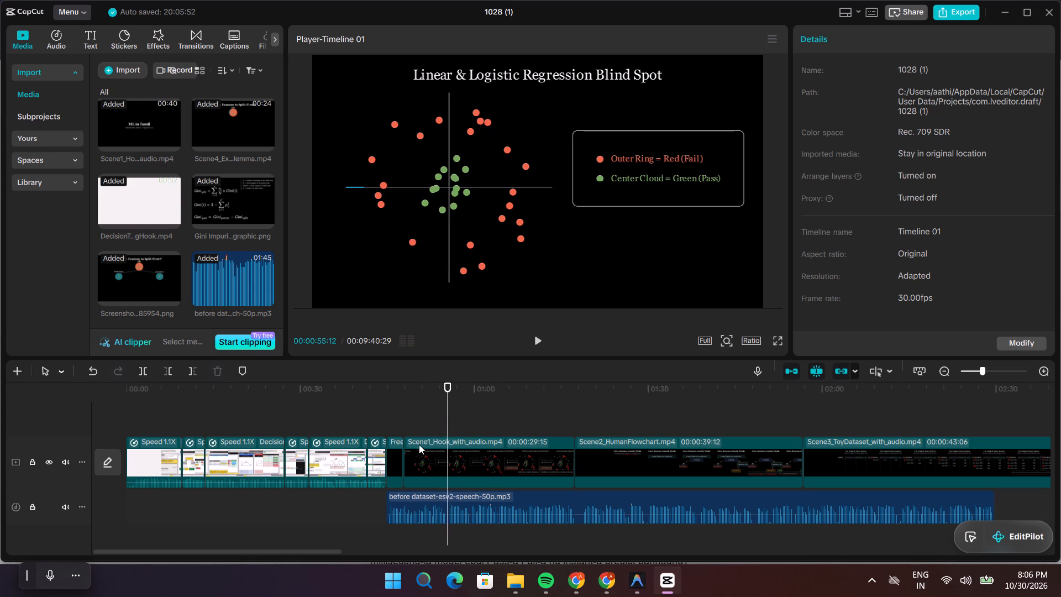
click(398, 460)
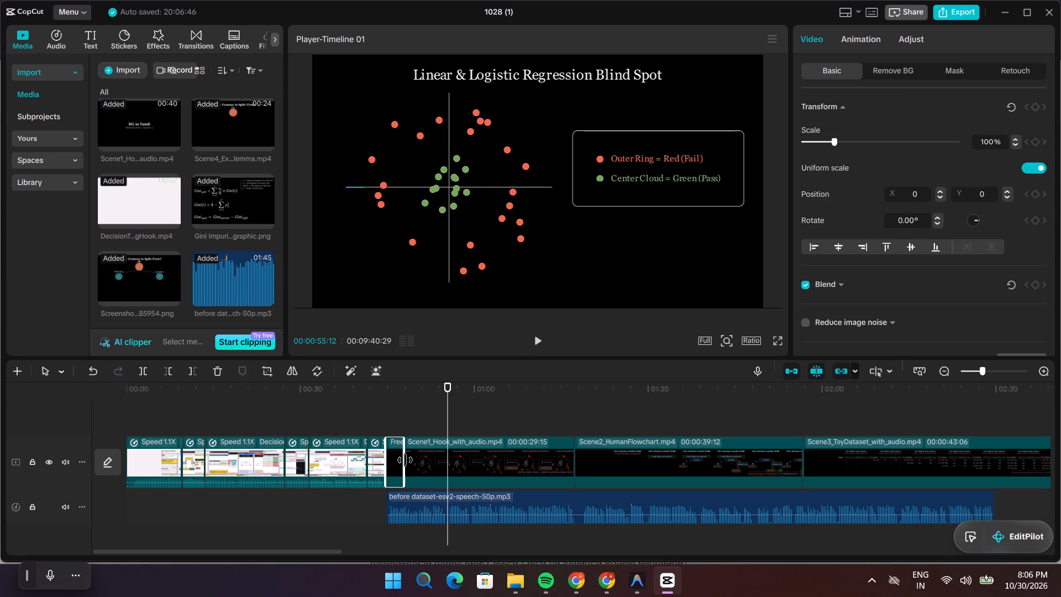
drag(405, 460, 443, 467)
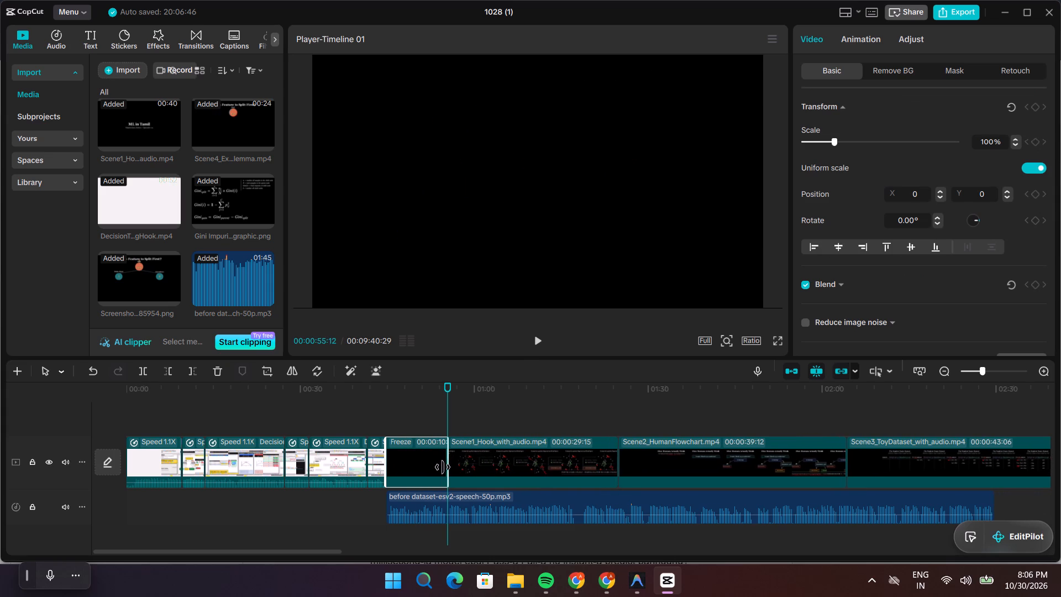
drag(443, 467, 443, 467)
Play into Scene1_Hook and split the narration audio at the pause at 00:00:58:22.
key(space)
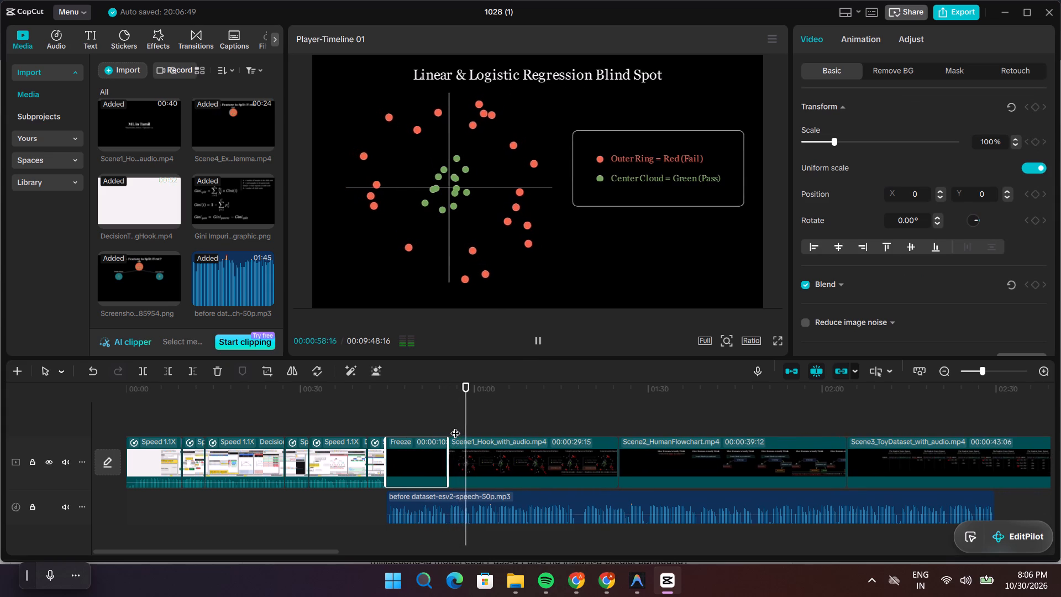
key(space)
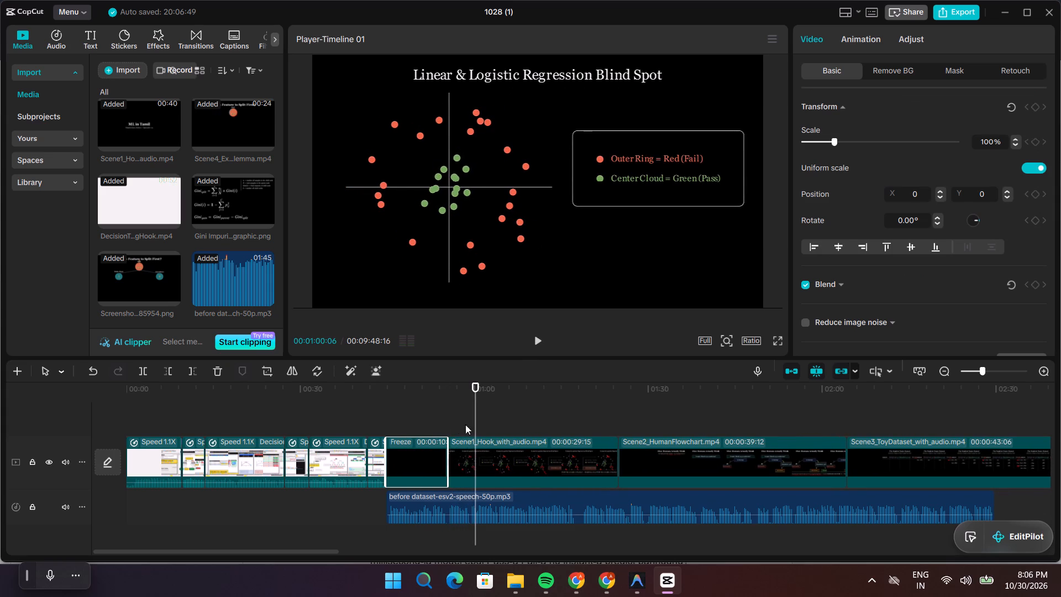
ctrl+scroll(501, 507, up, 5)
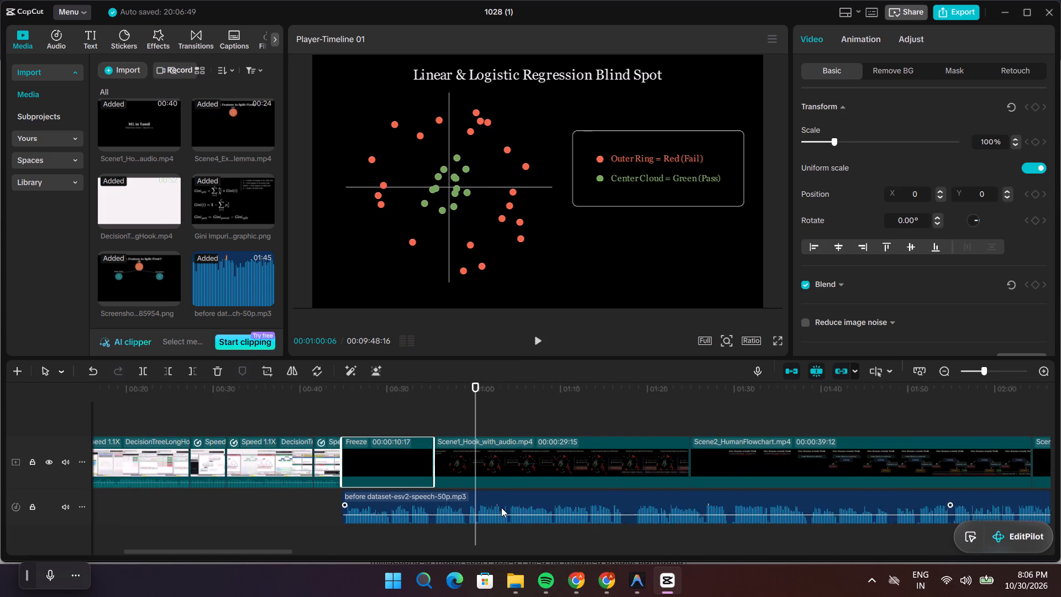
ctrl+scroll(501, 507, up, 8)
drag(476, 417, 449, 420)
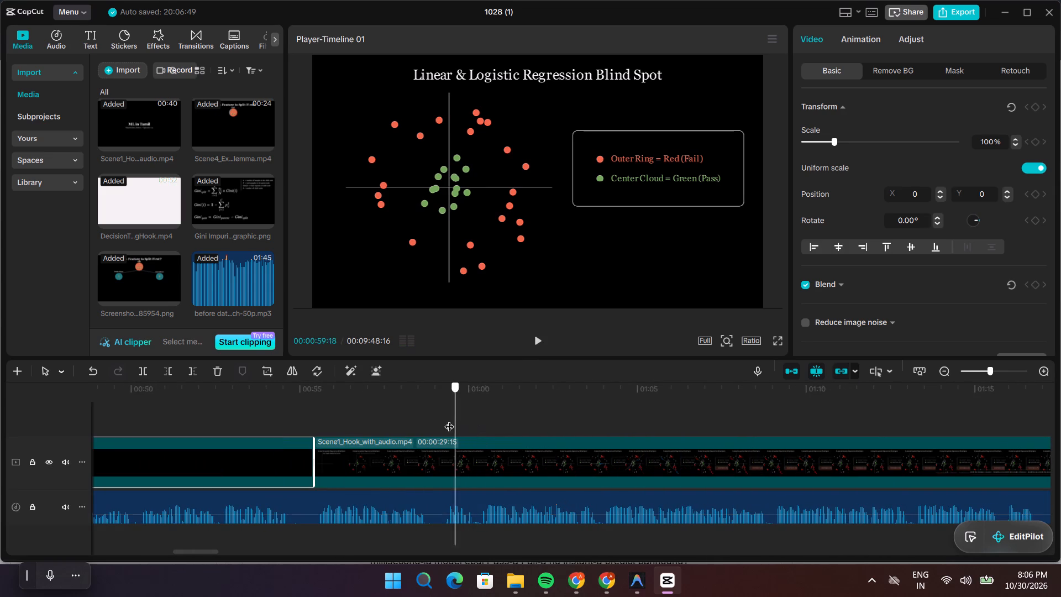
drag(449, 420, 436, 421)
click(436, 501)
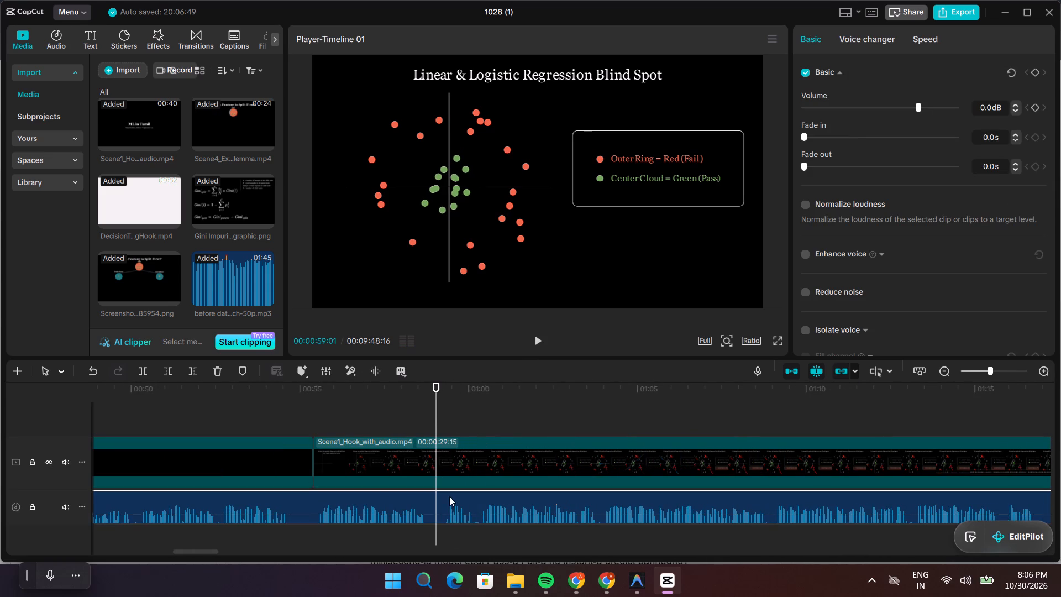
drag(433, 409, 427, 409)
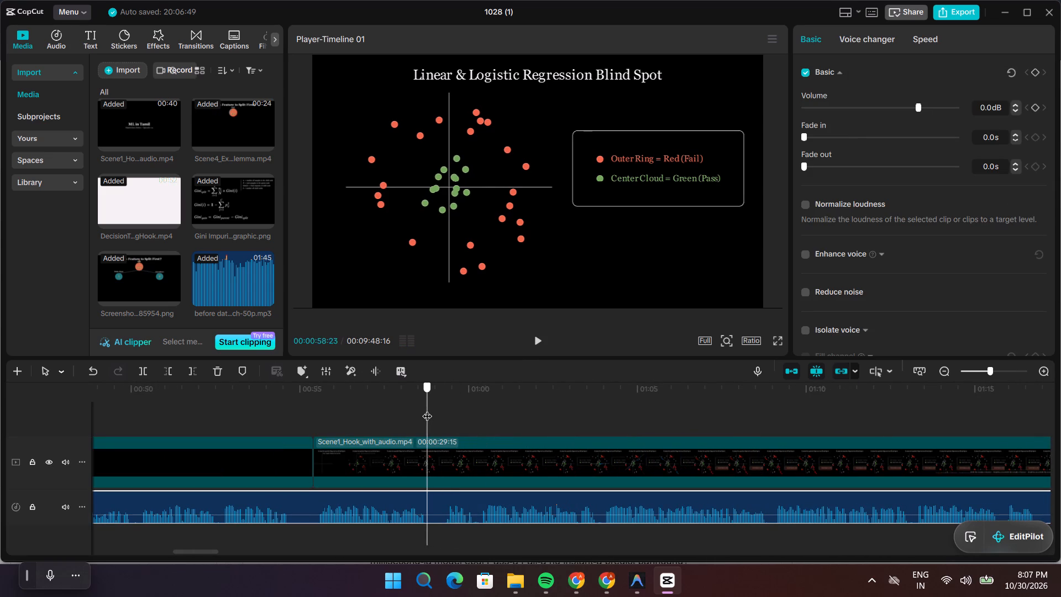
drag(427, 409, 426, 409)
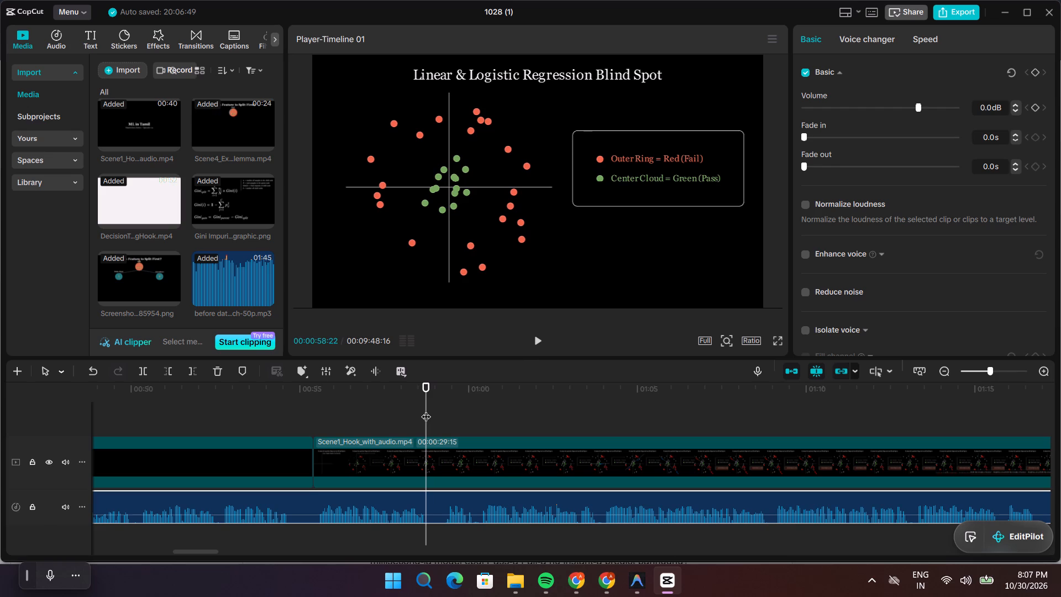
key(ctrl+b)
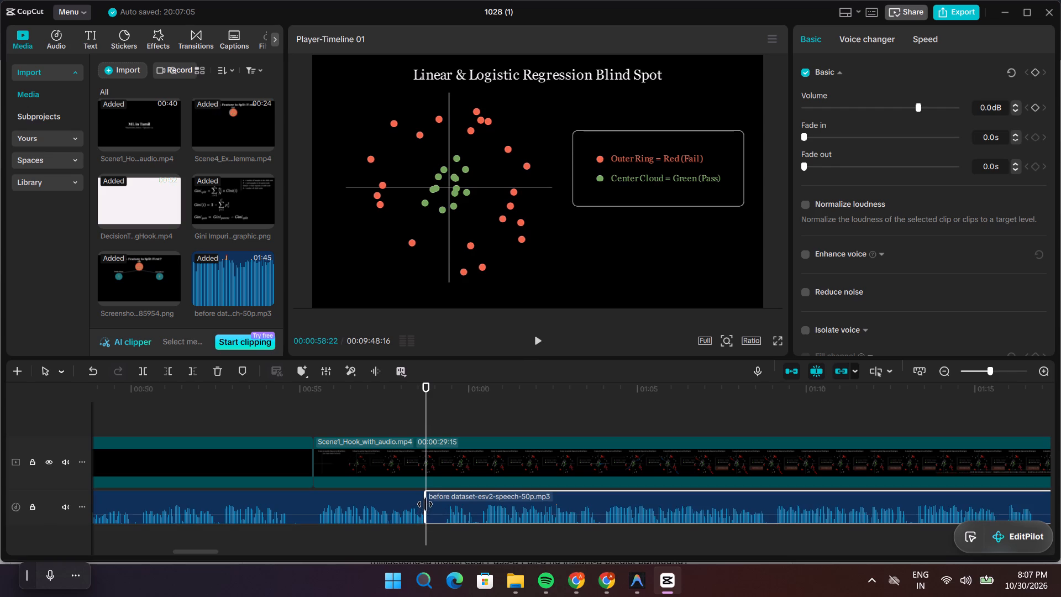
Trim the silent start off the second narration segment and move it back against the split at 00:00:58:22.
click(431, 506)
drag(427, 511, 441, 519)
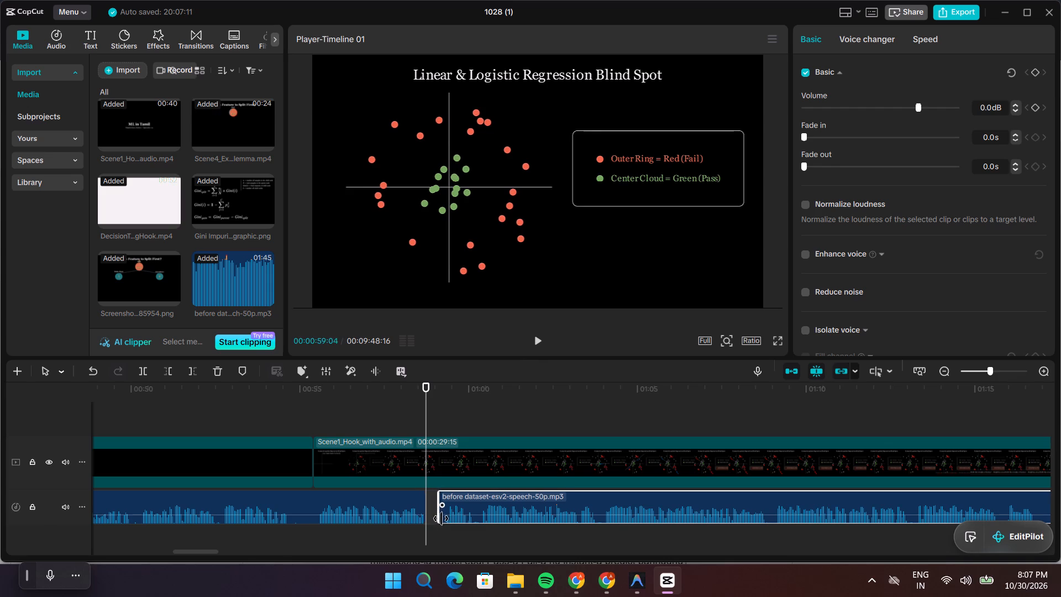
drag(441, 519, 445, 527)
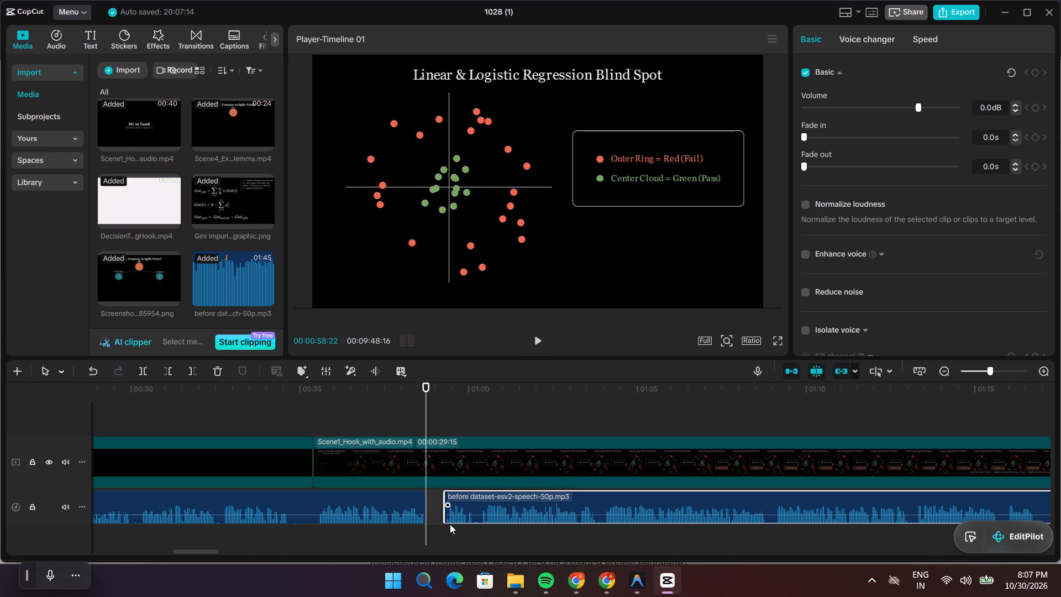
drag(450, 521, 433, 522)
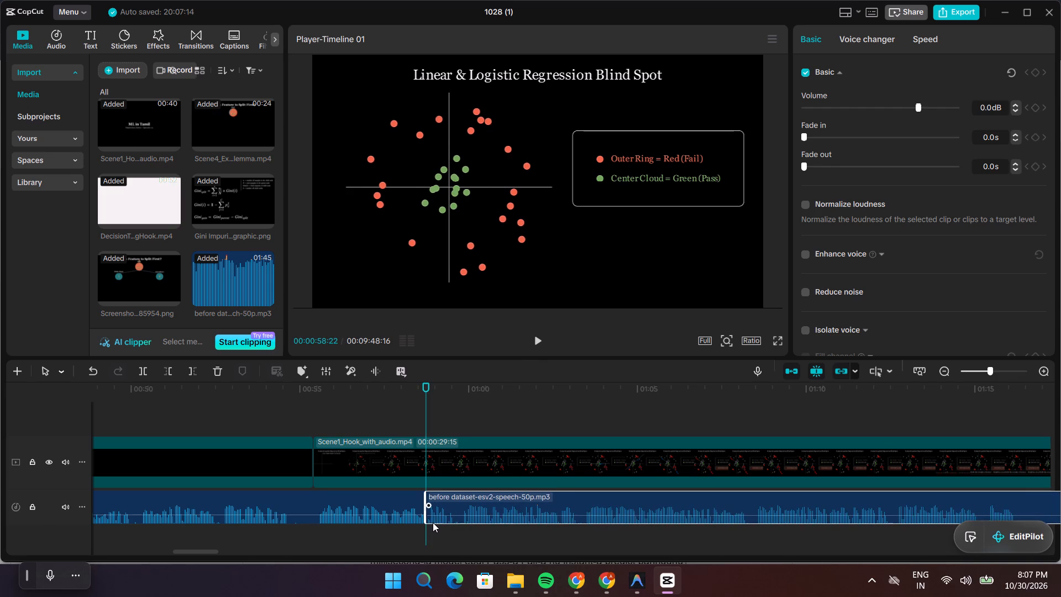
drag(433, 522, 433, 523)
Play Scene1_Hook with the narration from 00:00:58:22 to about 00:01:15, replaying parts to check the sync.
click(424, 420)
key(space)
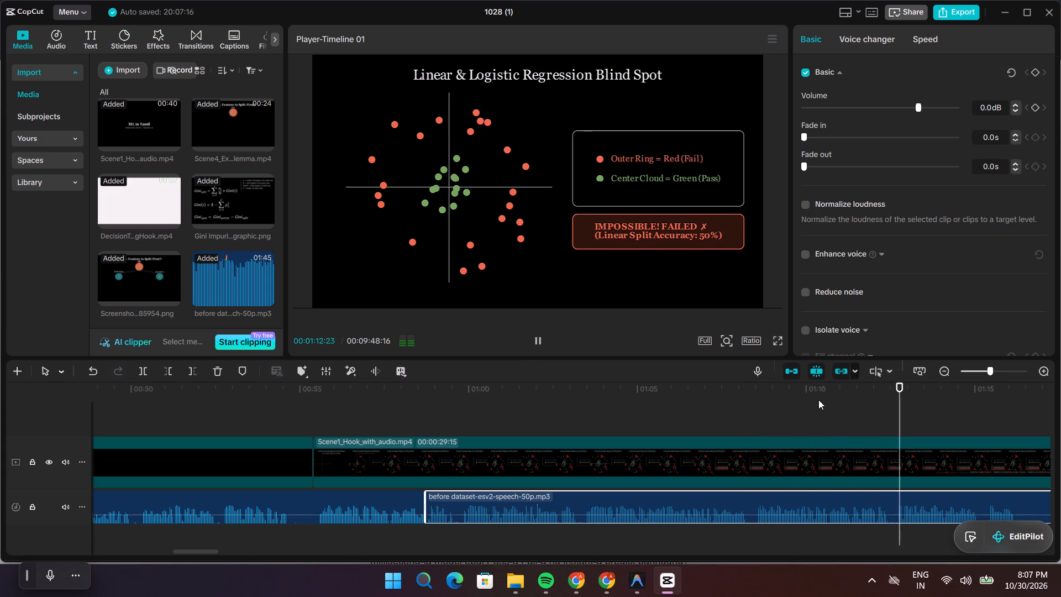
key(space)
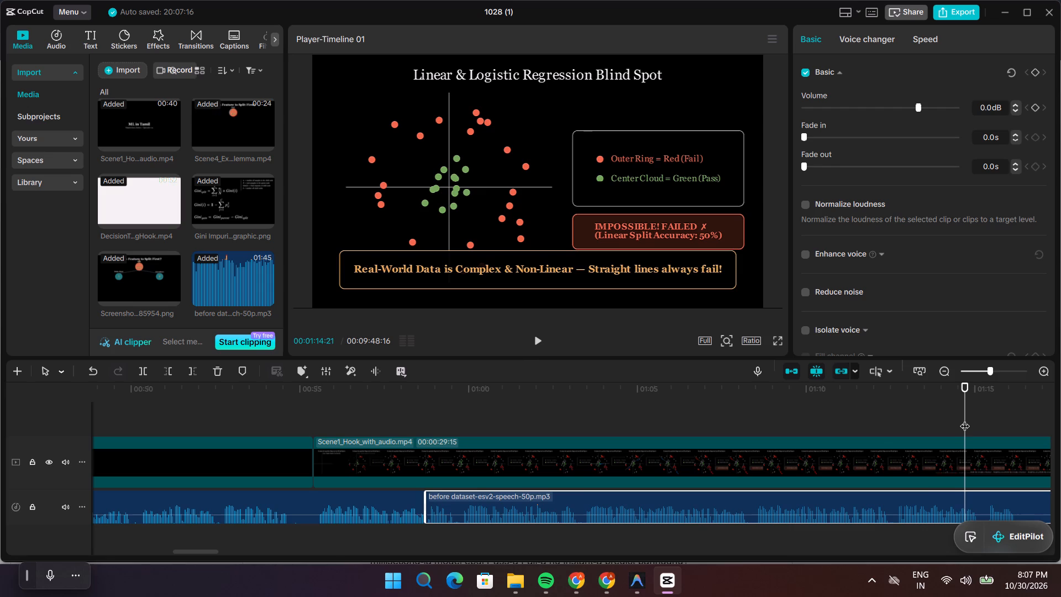
drag(965, 419, 471, 461)
key(space)
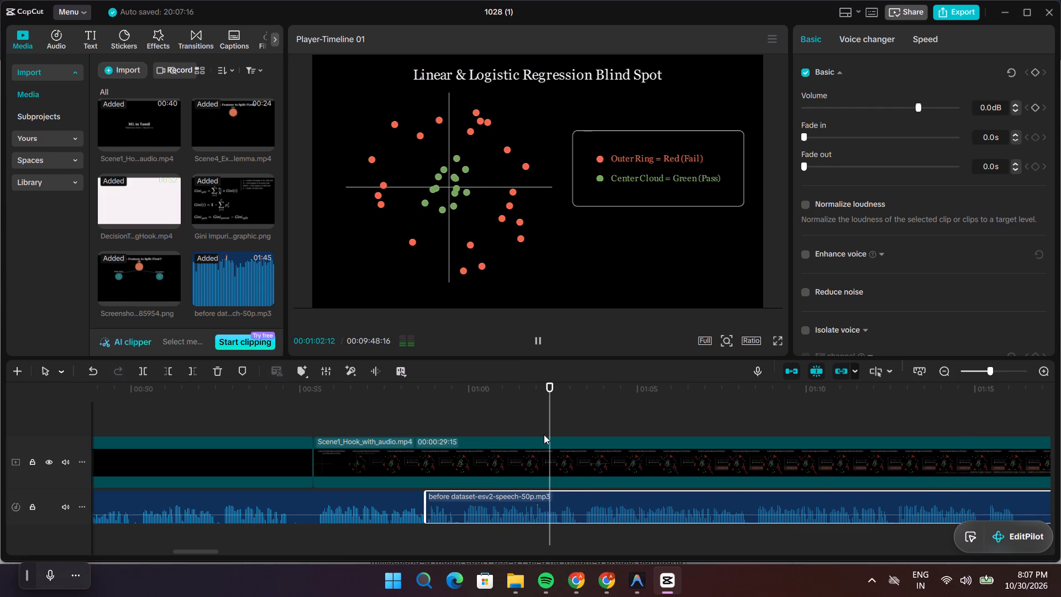
key(space)
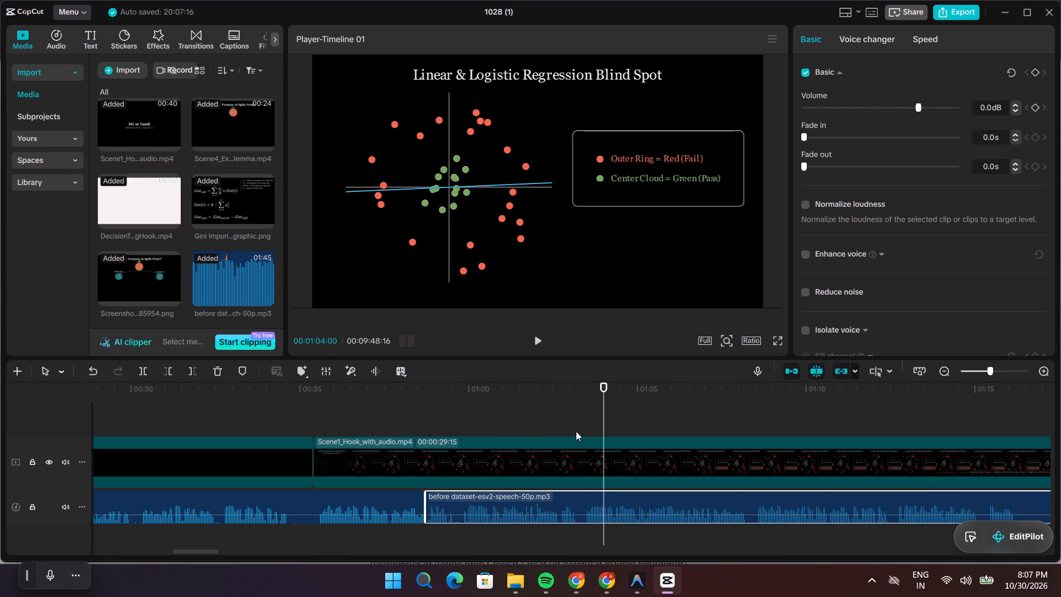
drag(603, 416, 601, 416)
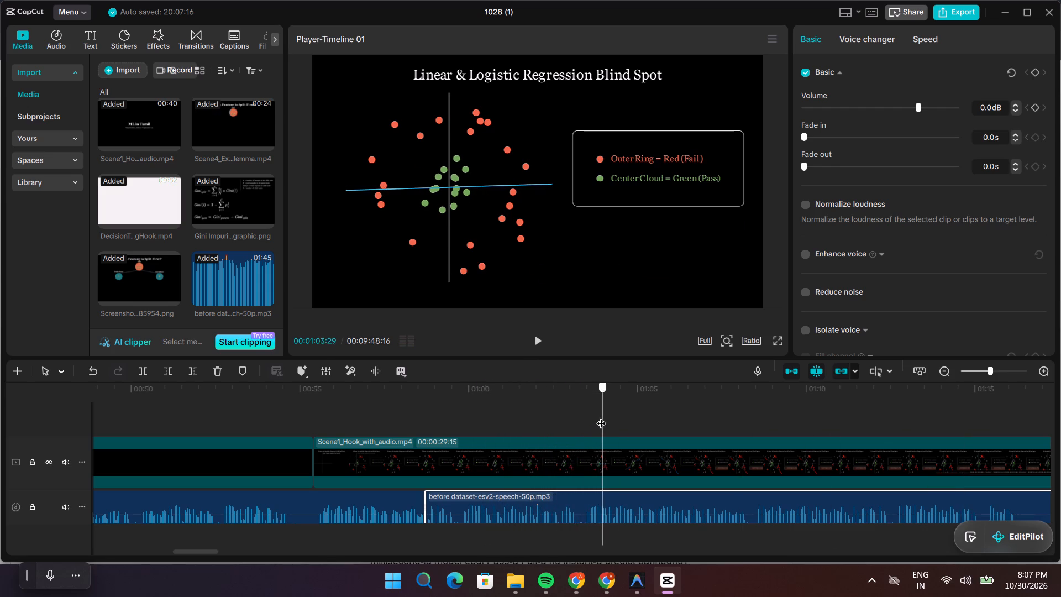
drag(601, 416, 464, 432)
key(space)
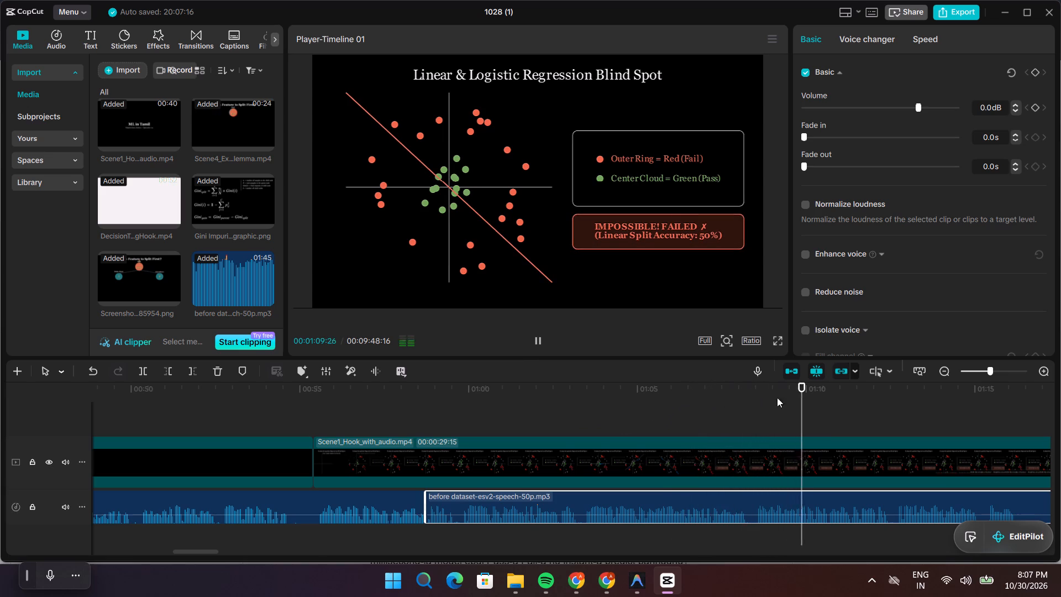
key(space)
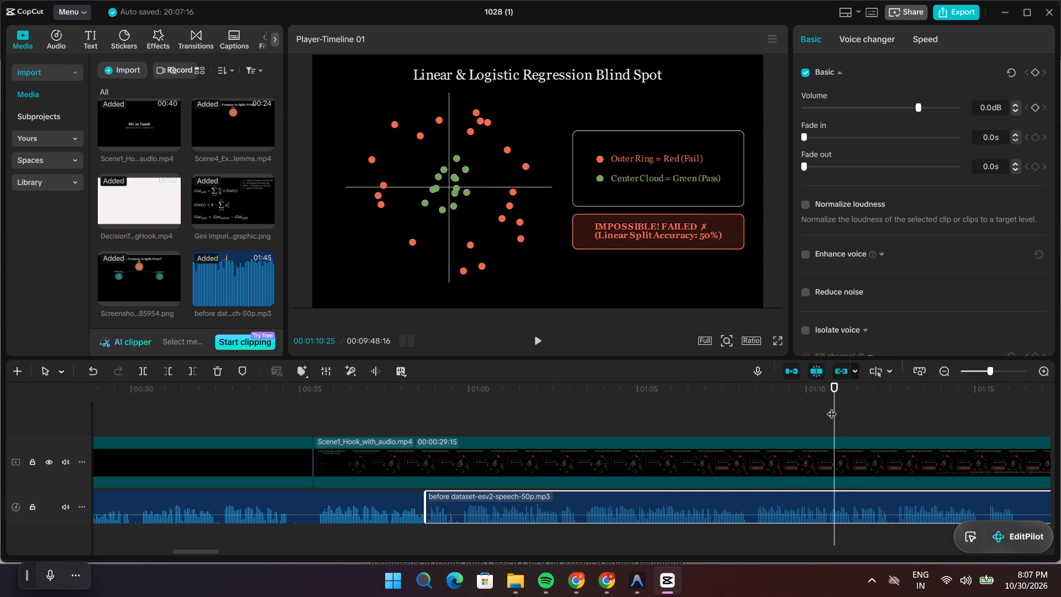
key(space)
key(space)
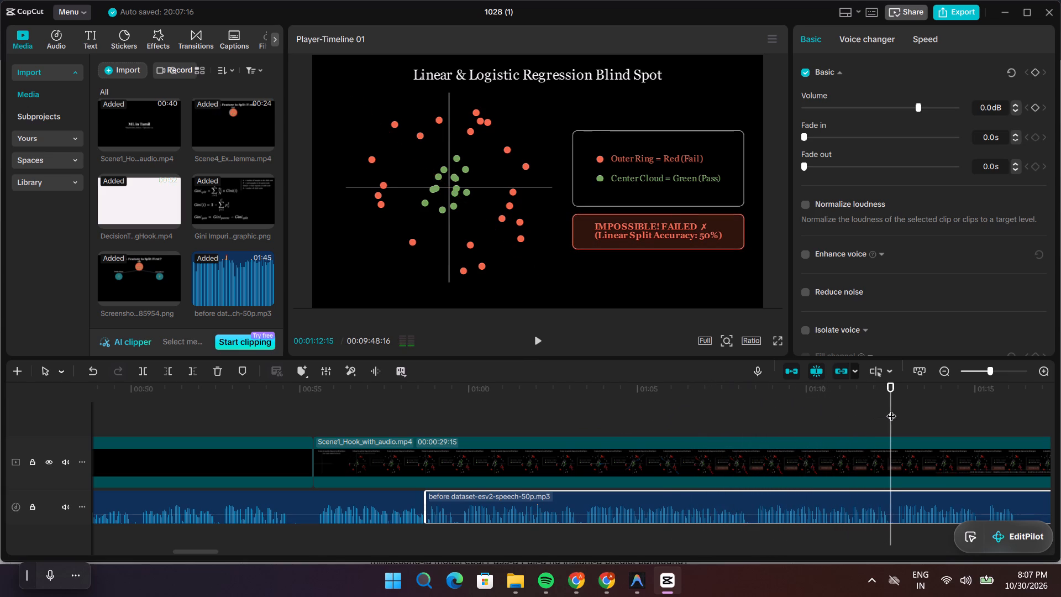
key(space)
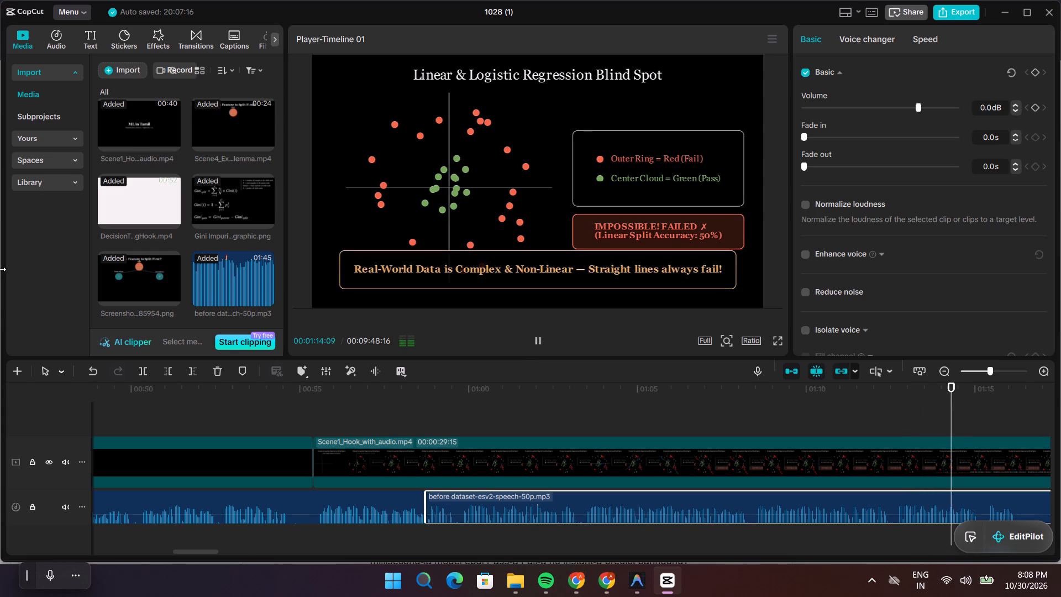
key(space)
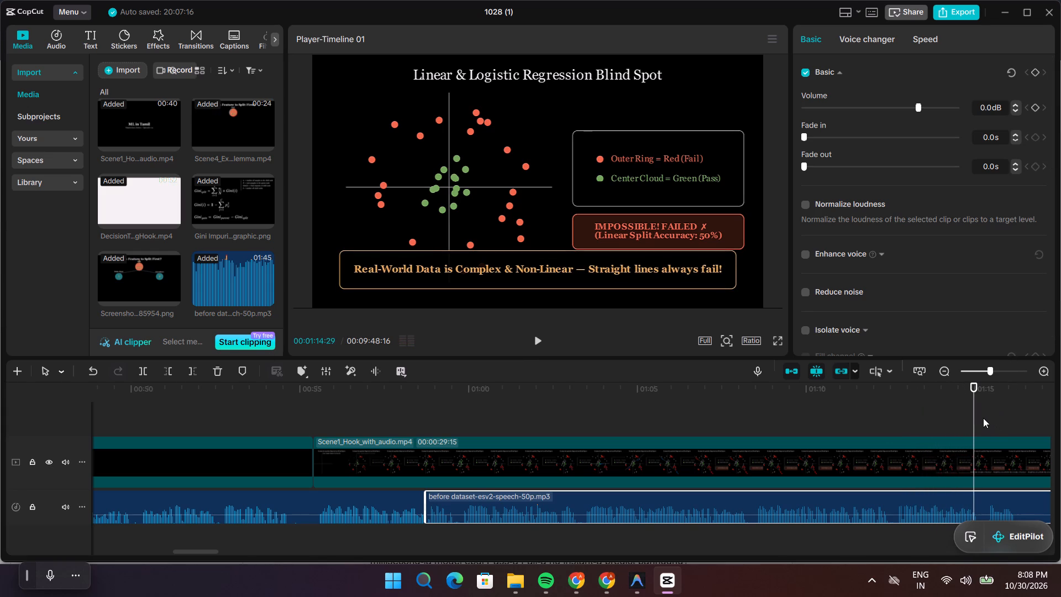
Compare the start of the "Real-World Data is Complex" banner with the narration between about 00:01:04 and 00:01:09:20.
drag(974, 419, 929, 421)
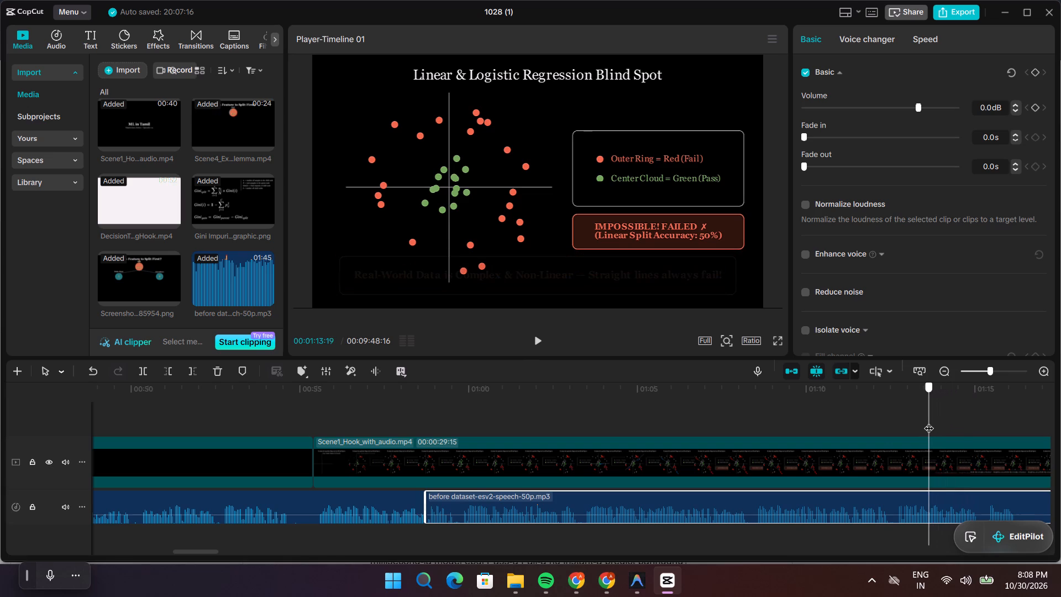
drag(929, 421, 929, 421)
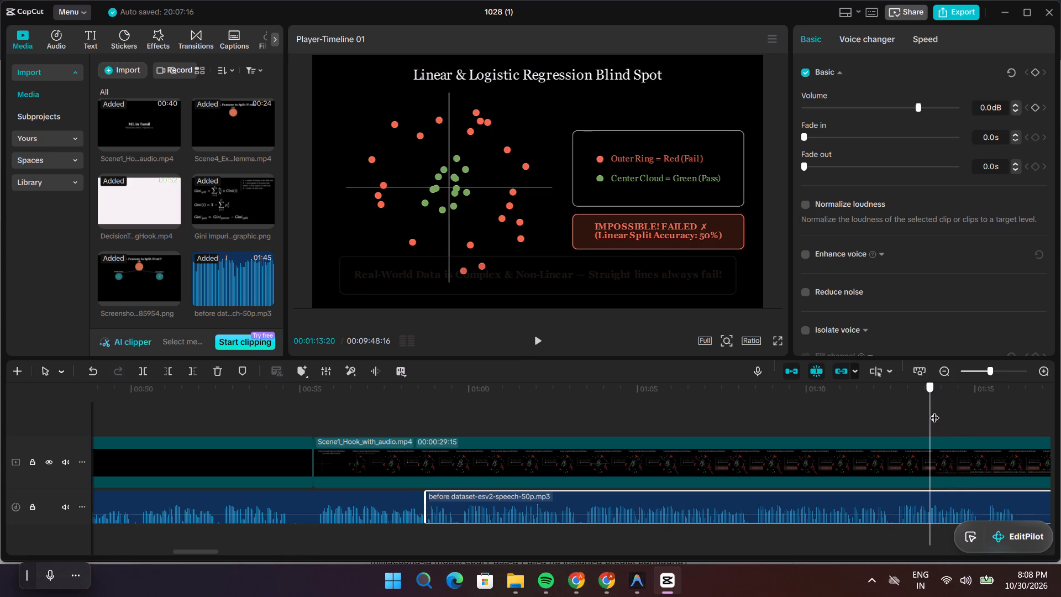
drag(930, 411, 925, 411)
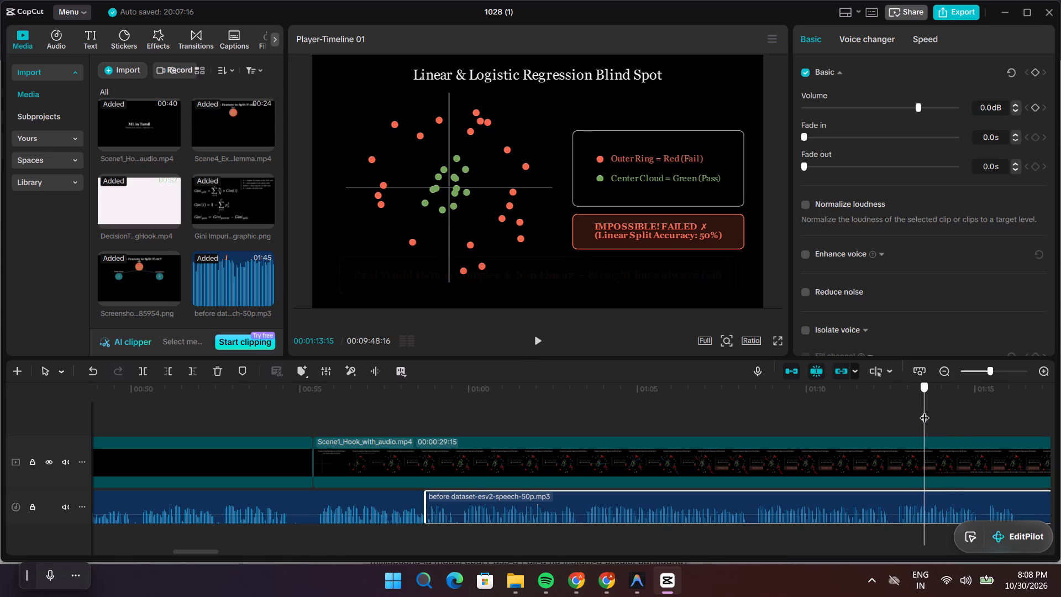
drag(925, 411, 638, 415)
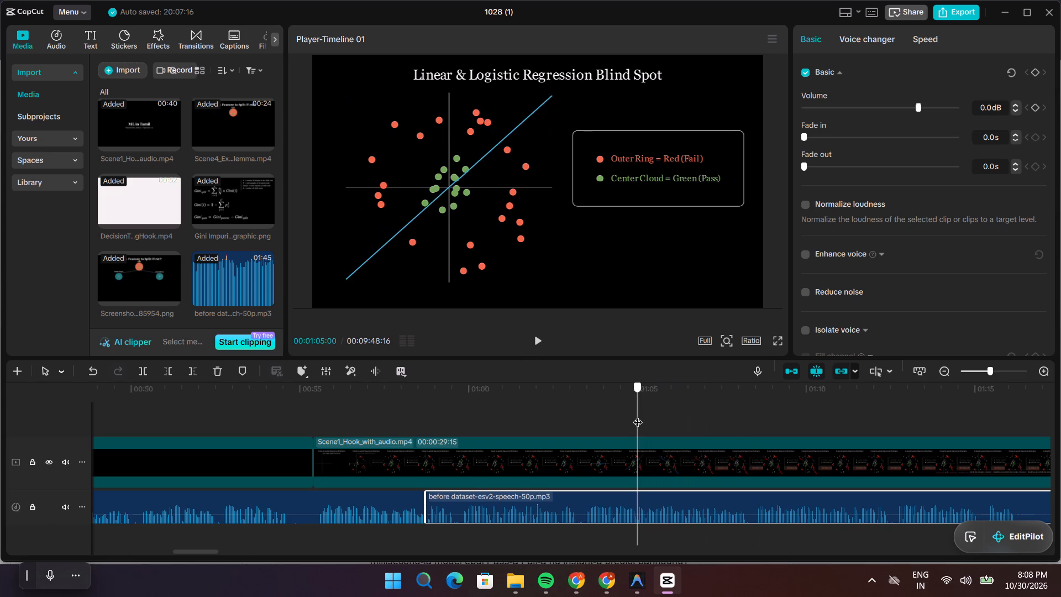
drag(638, 415, 702, 421)
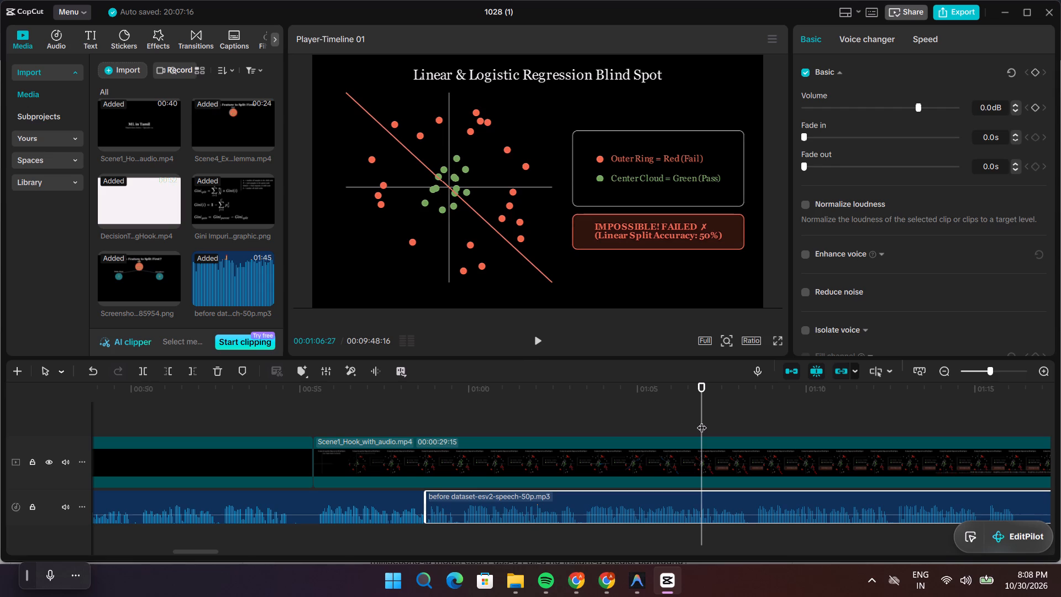
drag(701, 420, 617, 434)
key(space)
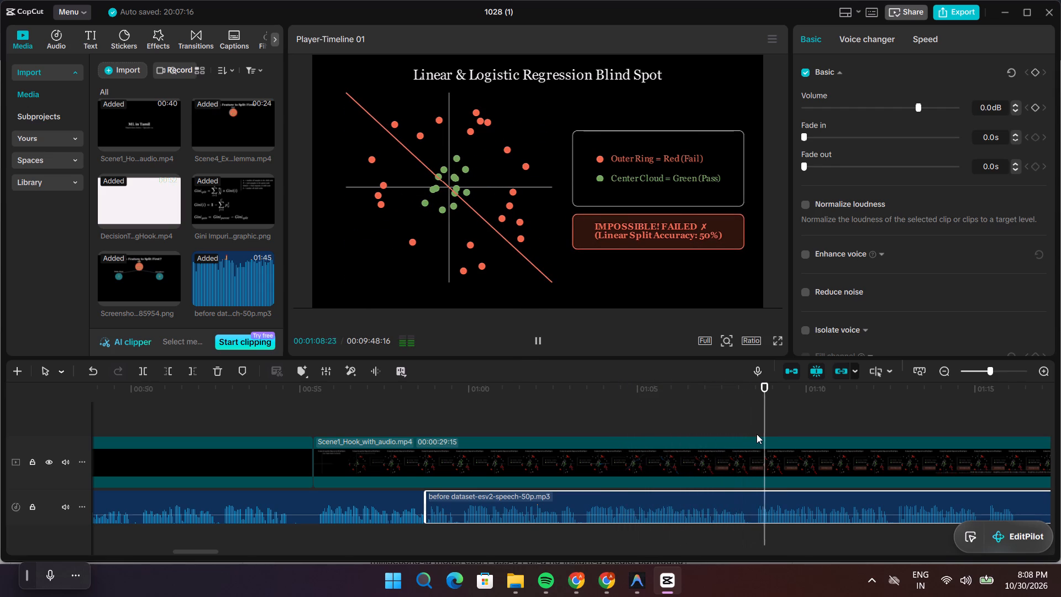
key(space)
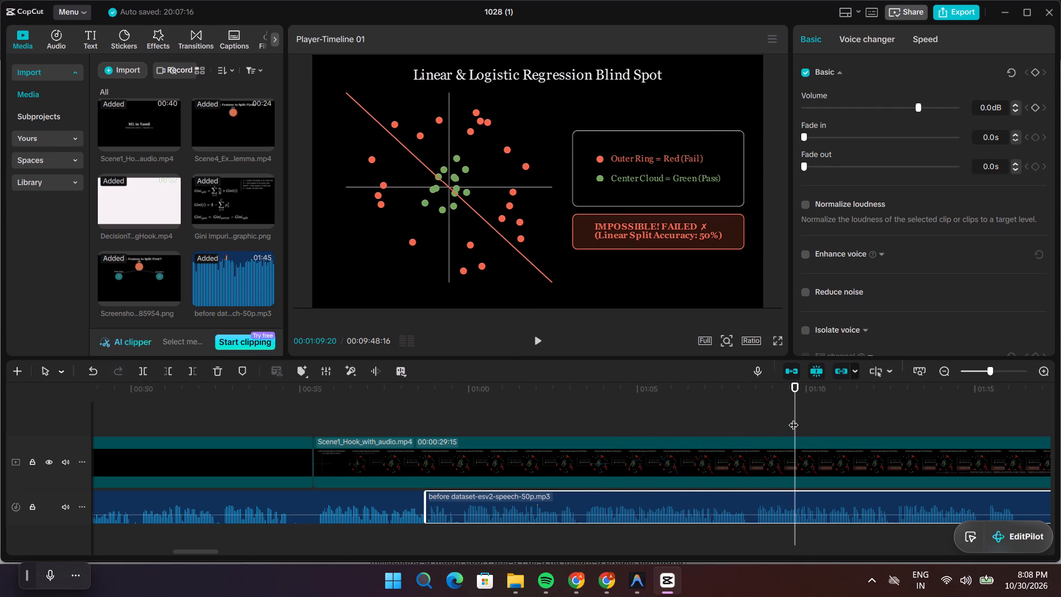
Split the Scene1_Hook video clip at 00:01:13:16, where the "Real-World Data is Complex" banner starts fading in, leaving the narration uncut.
drag(794, 418, 896, 427)
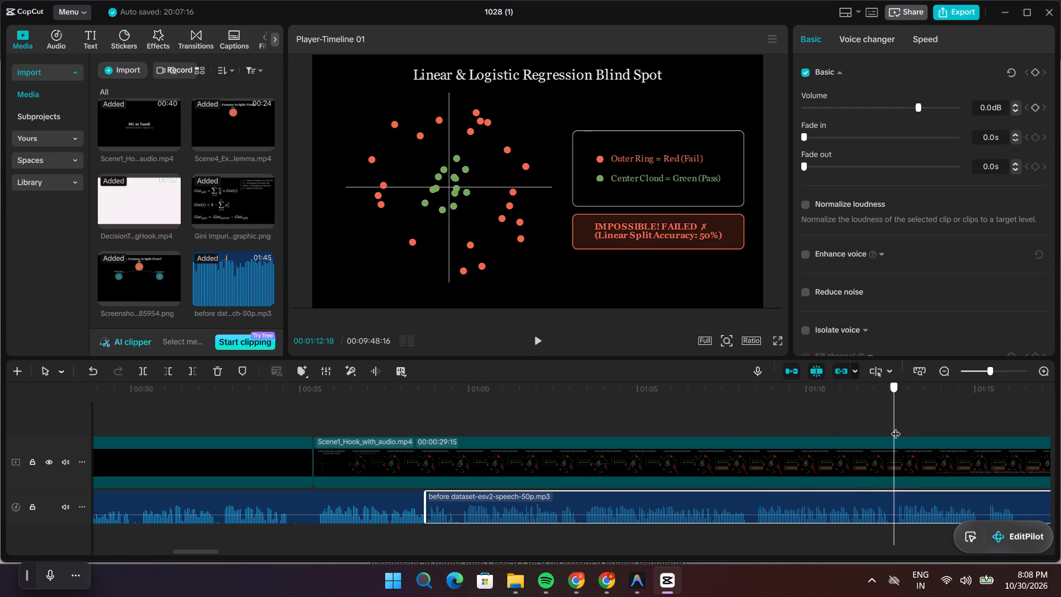
drag(896, 427, 936, 426)
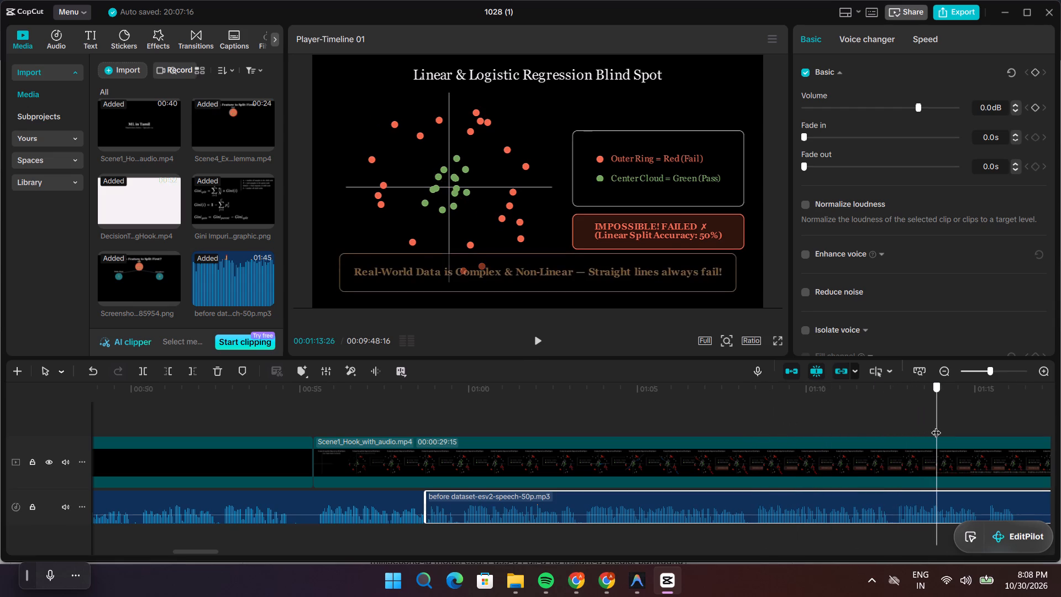
drag(936, 426, 925, 426)
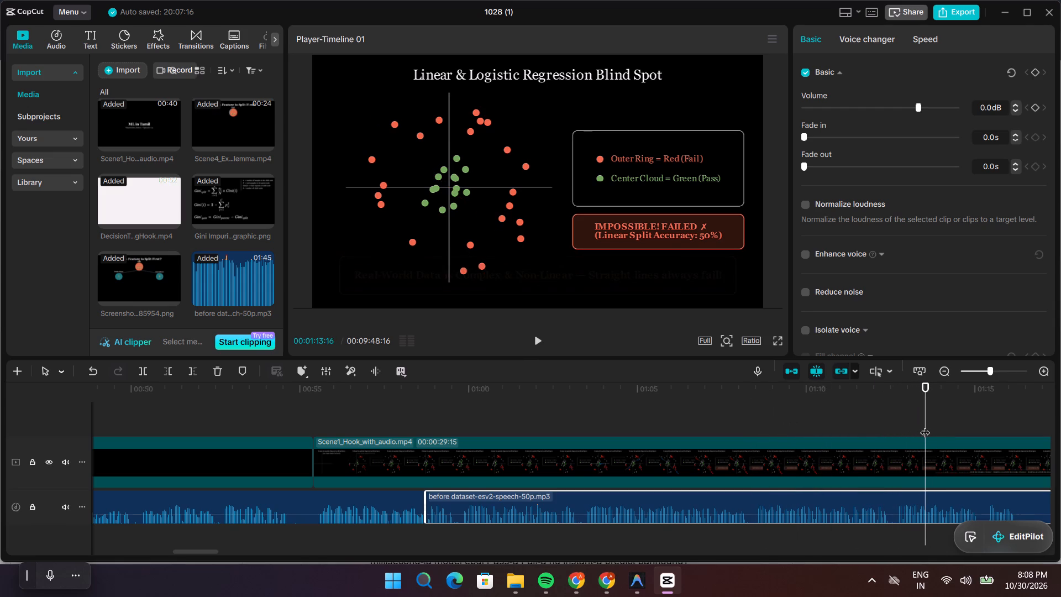
key(ctrl+b)
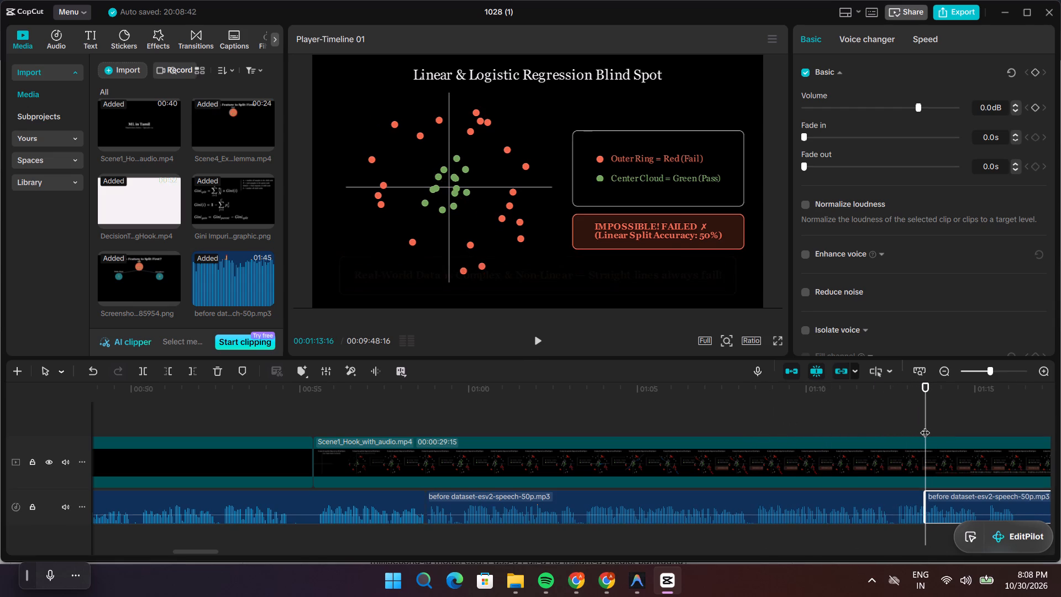
click(95, 375)
click(906, 469)
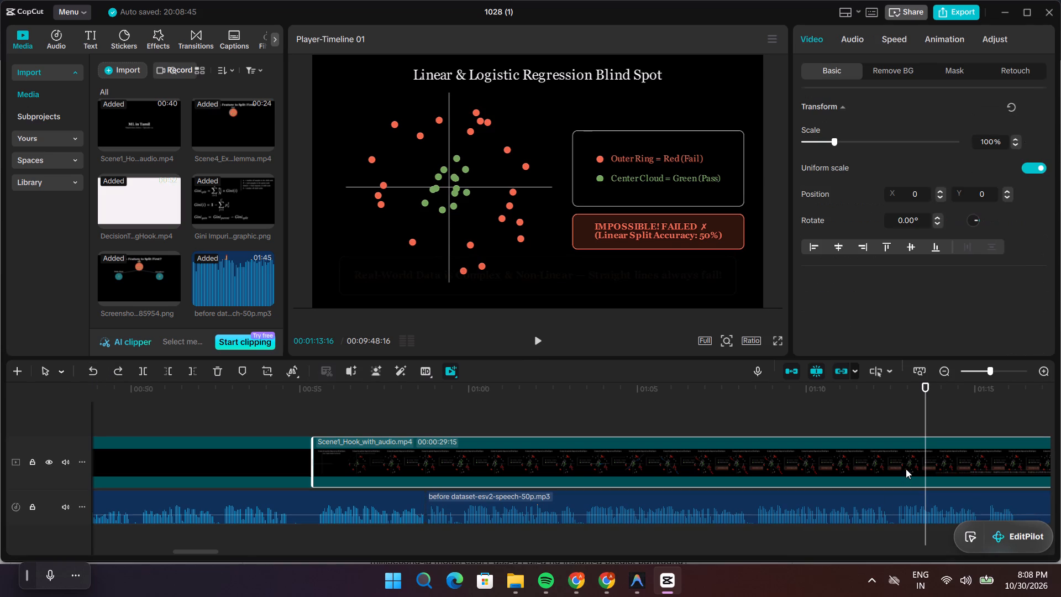
key(ctrl+b)
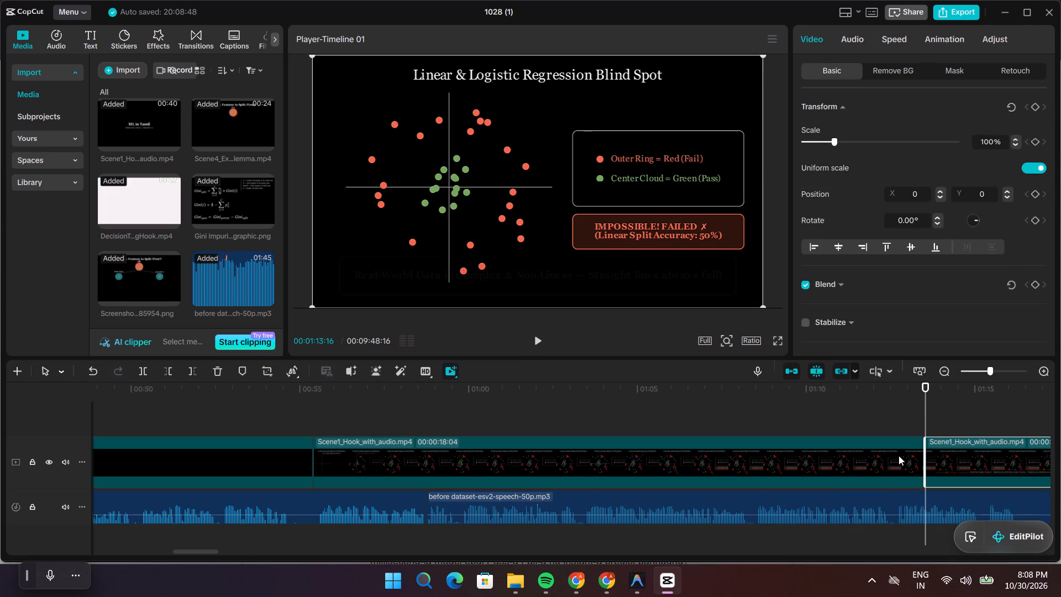
Replay the first Scene1_Hook part up to about 00:01:09 to find where the narration calls for a cut.
click(841, 469)
drag(923, 407, 832, 416)
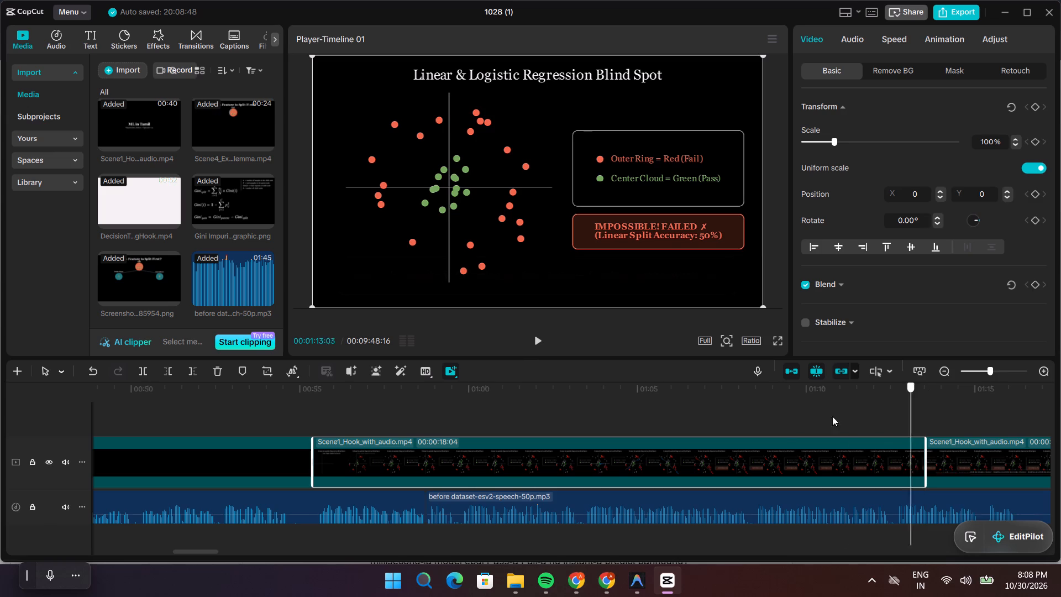
drag(832, 416, 550, 421)
key(space)
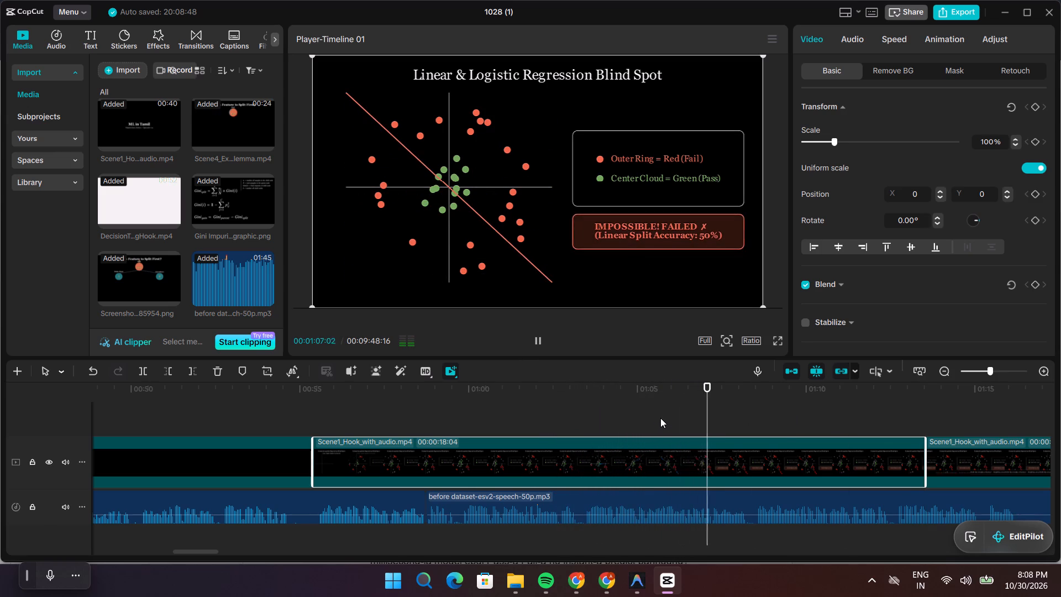
key(space)
key(space)
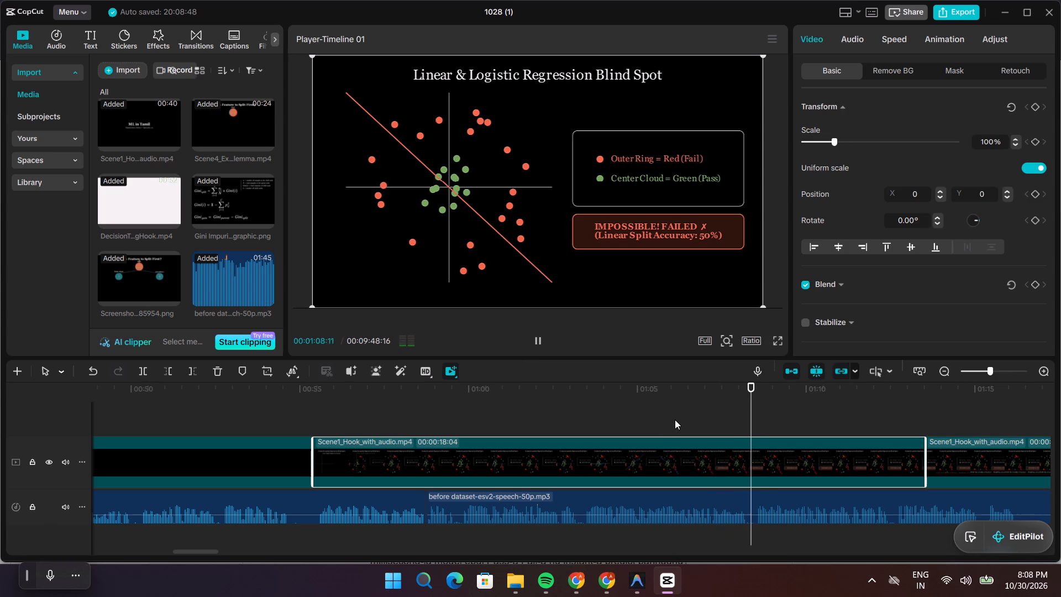
key(space)
drag(780, 415, 757, 420)
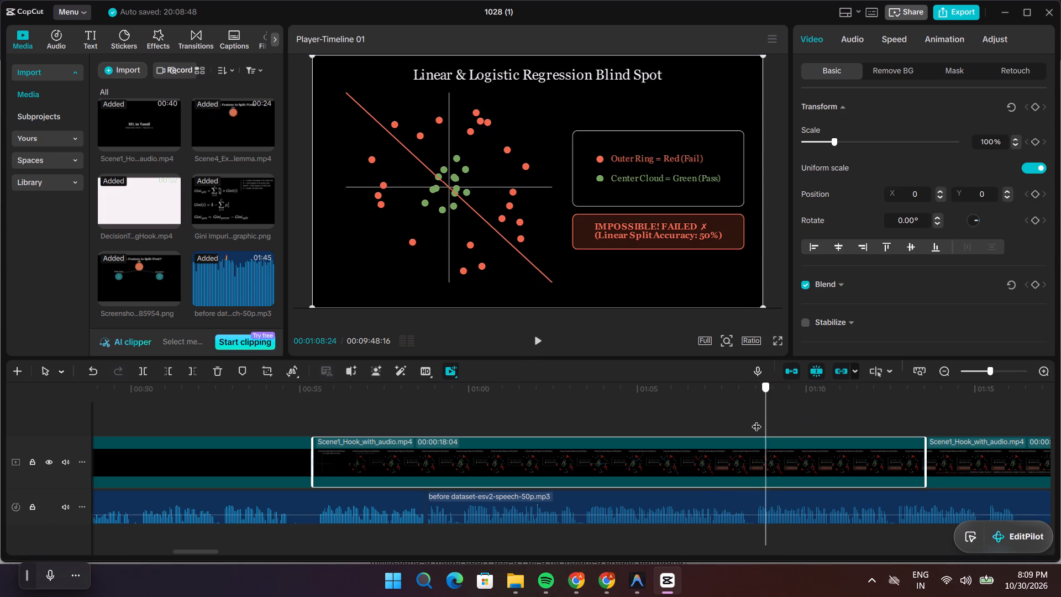
drag(757, 420, 731, 423)
key(space)
key(space)
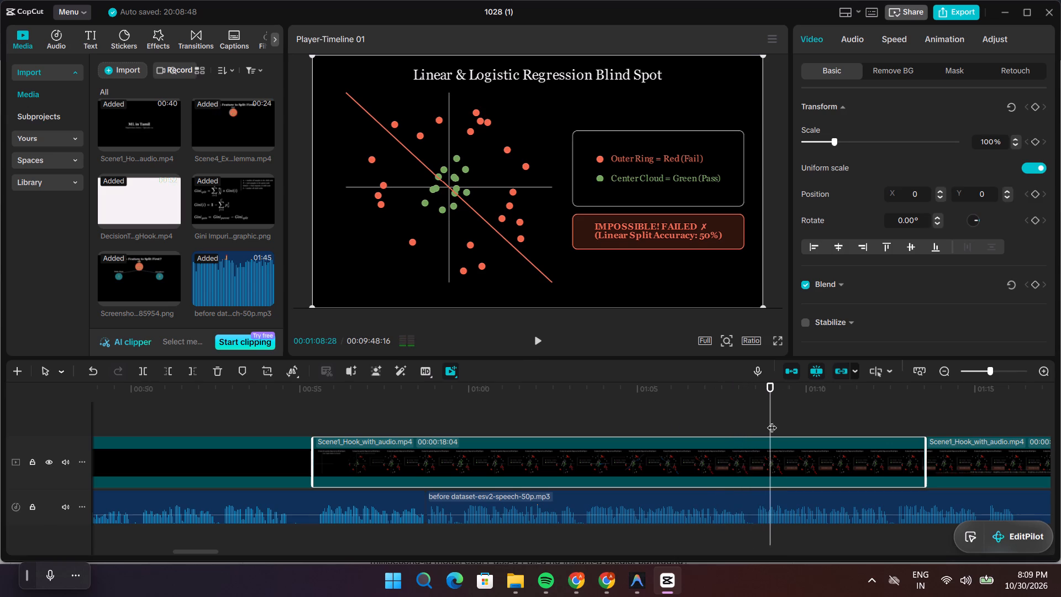
drag(768, 421, 754, 425)
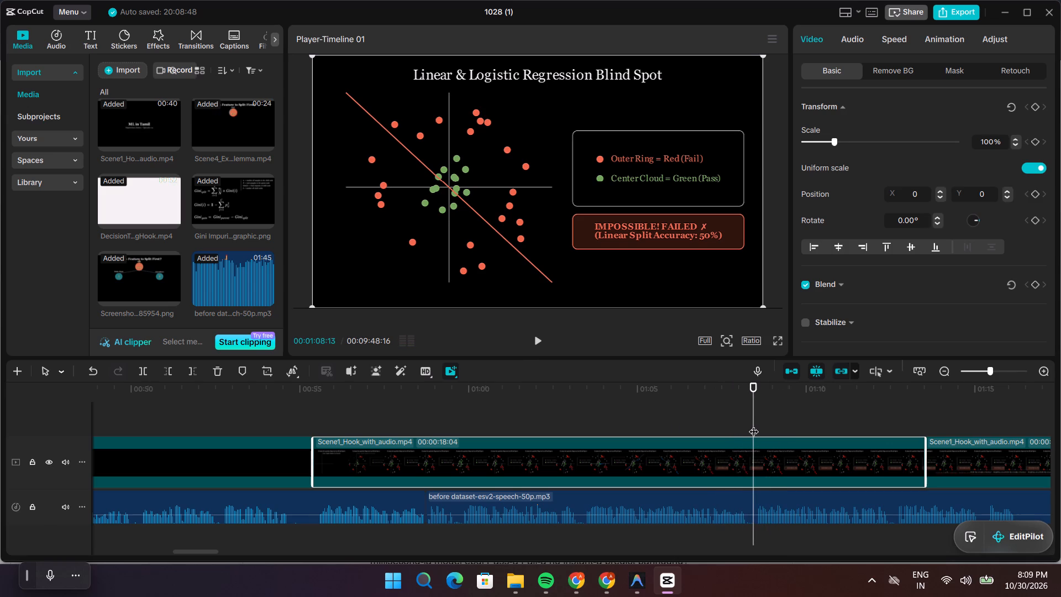
Split the first Scene1_Hook part at 00:01:08:08 and delete the section between there and the split at 00:01:13:16.
drag(752, 422, 887, 416)
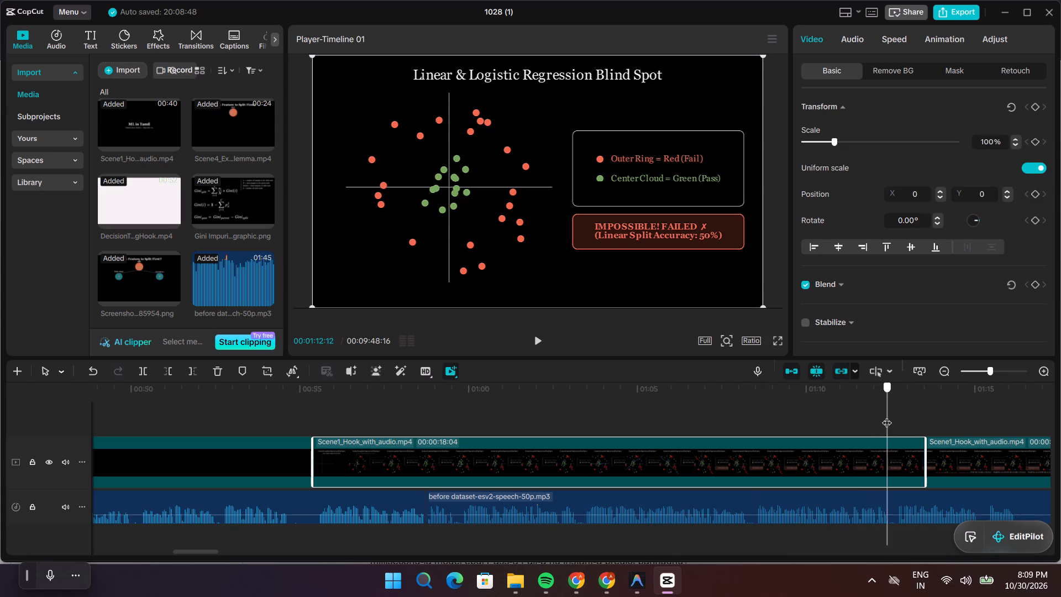
drag(887, 416, 745, 429)
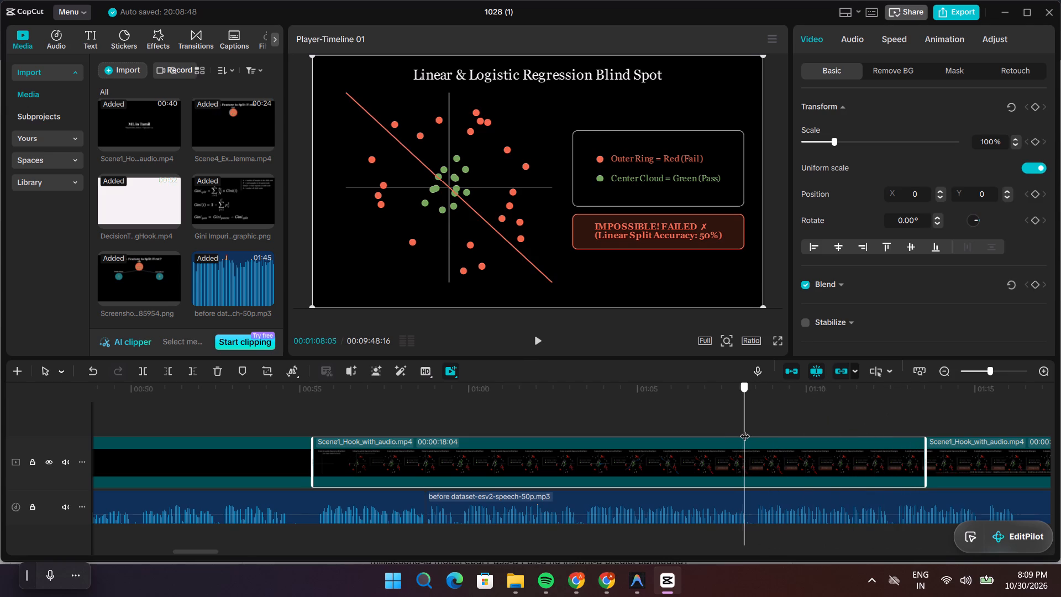
drag(745, 429, 747, 429)
click(757, 469)
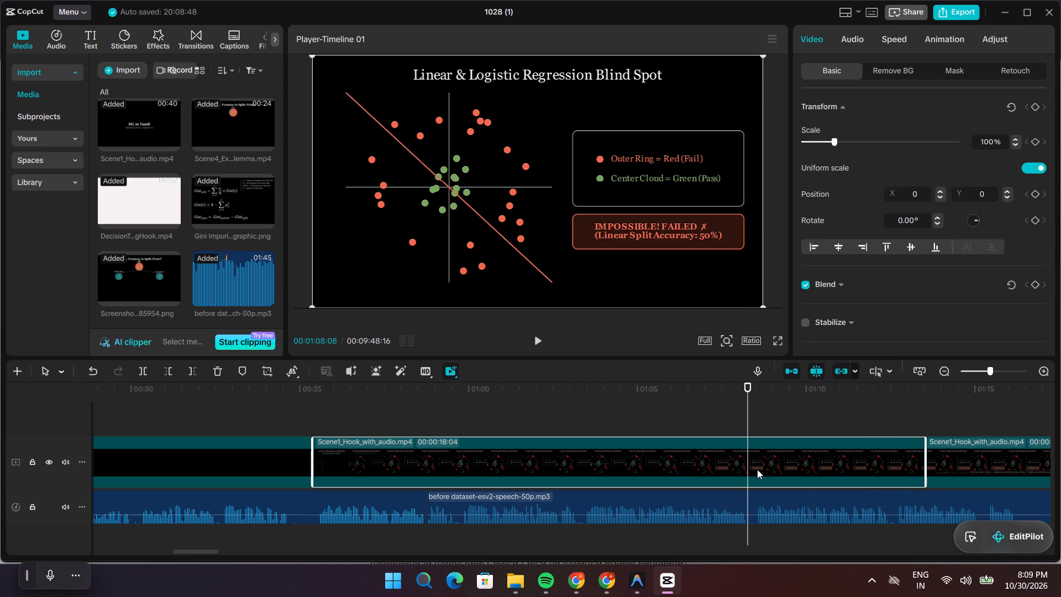
key(ctrl+b)
click(757, 469)
key(BackSpace)
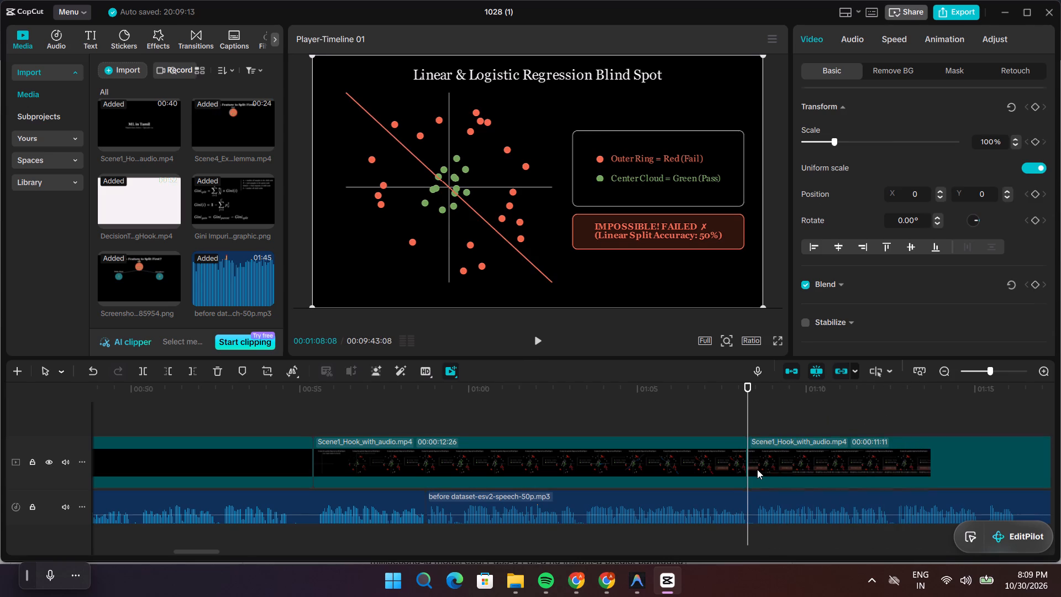
Play across the new Scene1_Hook cut at 00:01:08:08 to about 00:01:14:18 to check the banner against the narration.
click(745, 425)
drag(747, 415, 715, 420)
key(space)
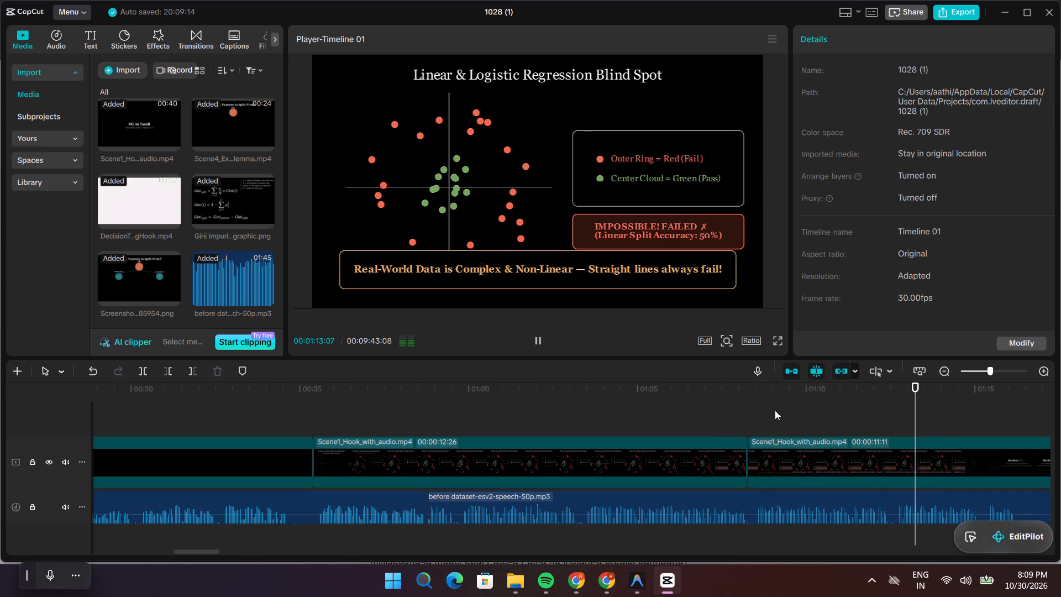
key(space)
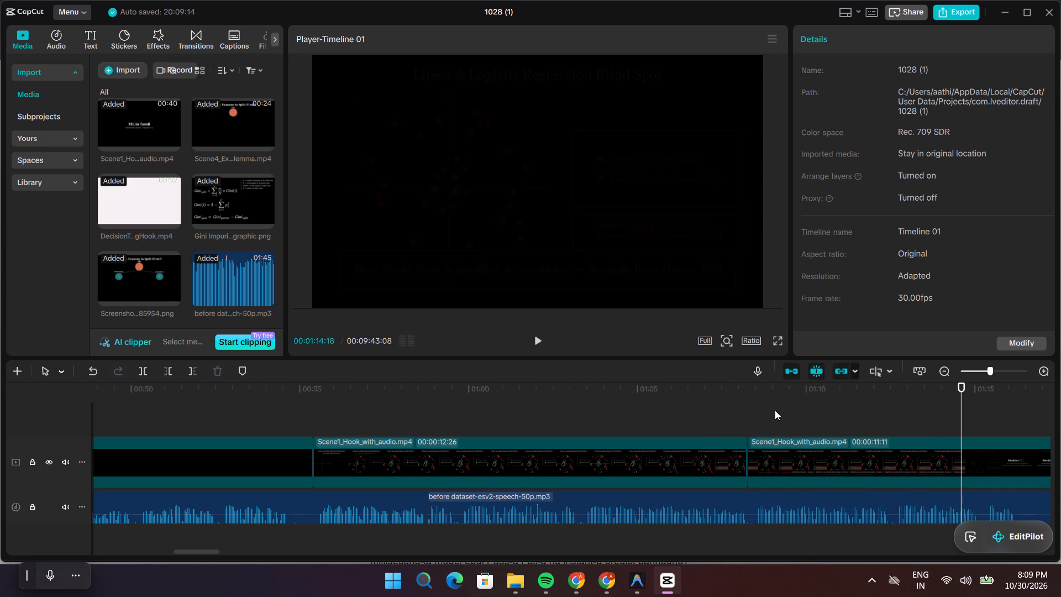
Play from the Decision Tree title through Scene2_HumanFlowchart to about 00:01:44 to check the narration against the flowchart.
key(space)
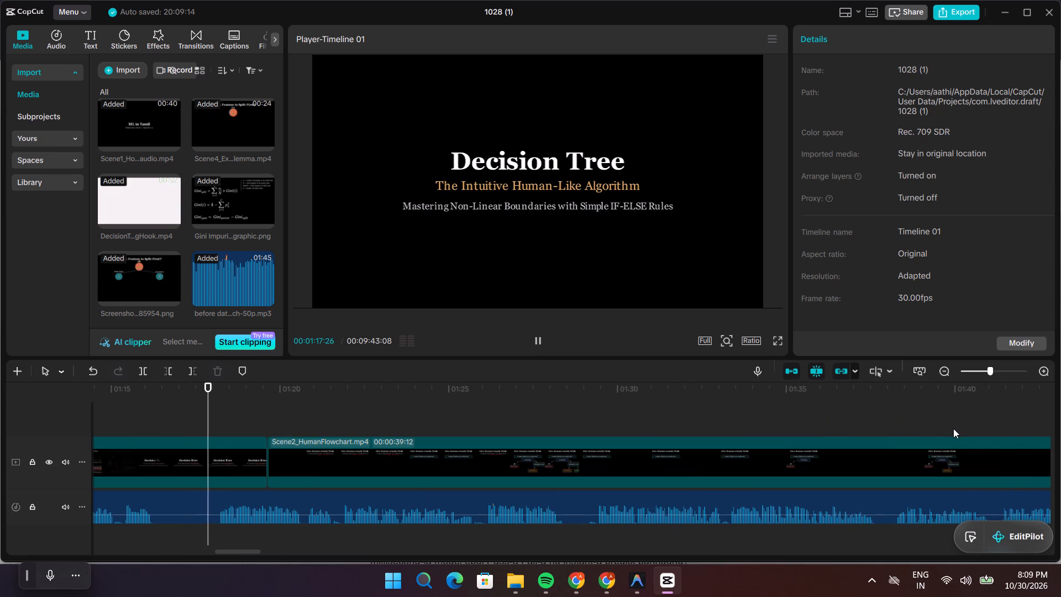
key(space)
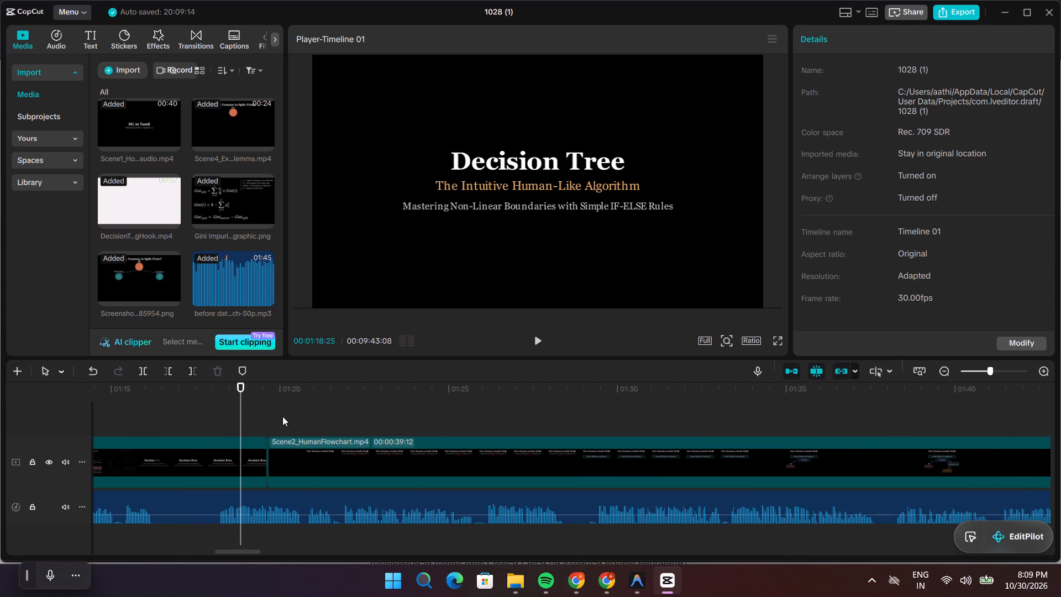
drag(241, 405, 109, 410)
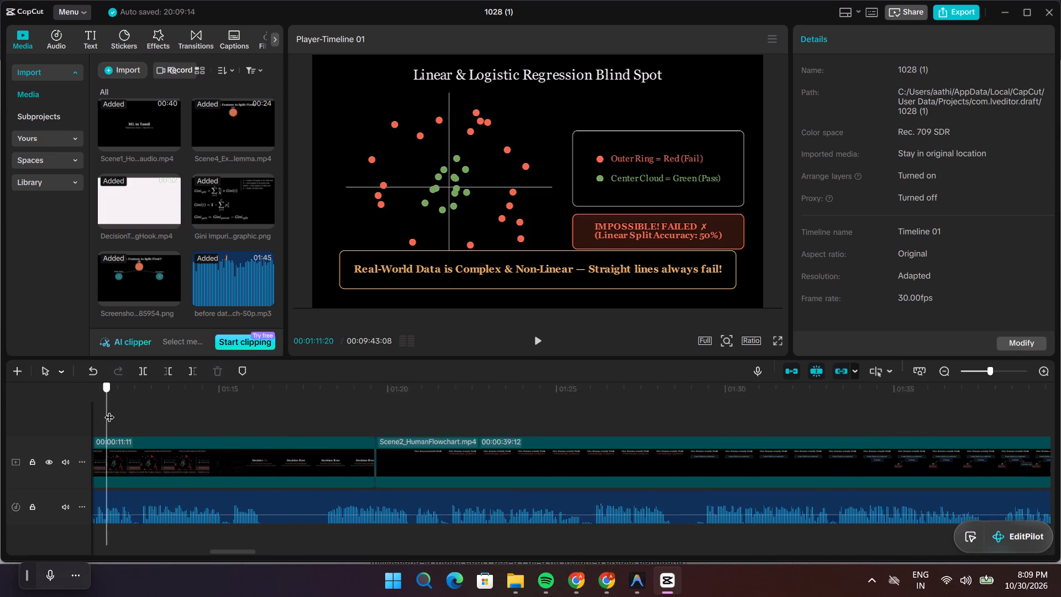
drag(109, 410, 136, 409)
key(space)
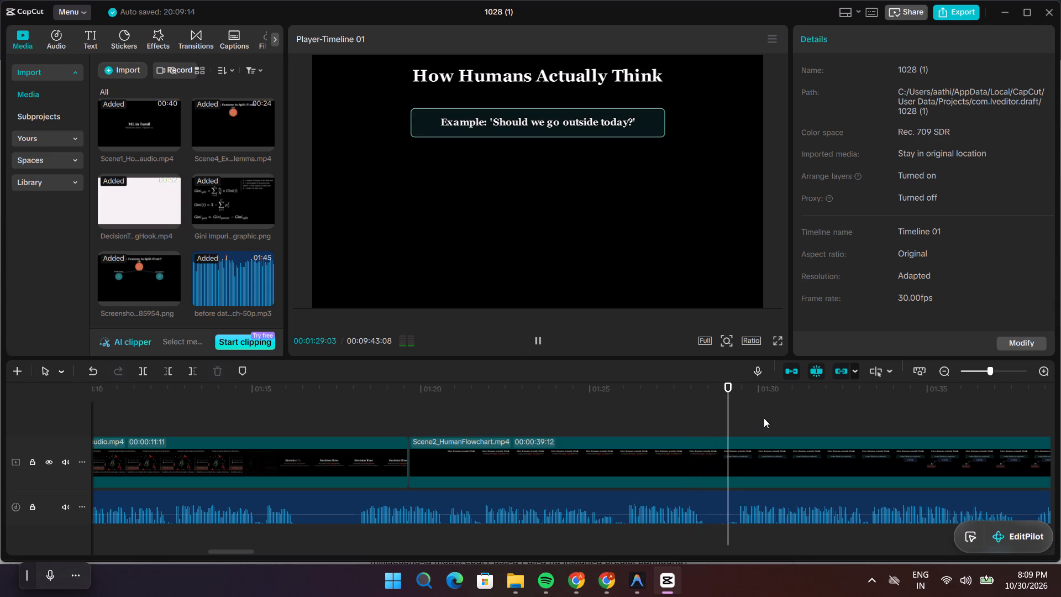
key(space)
key(space)
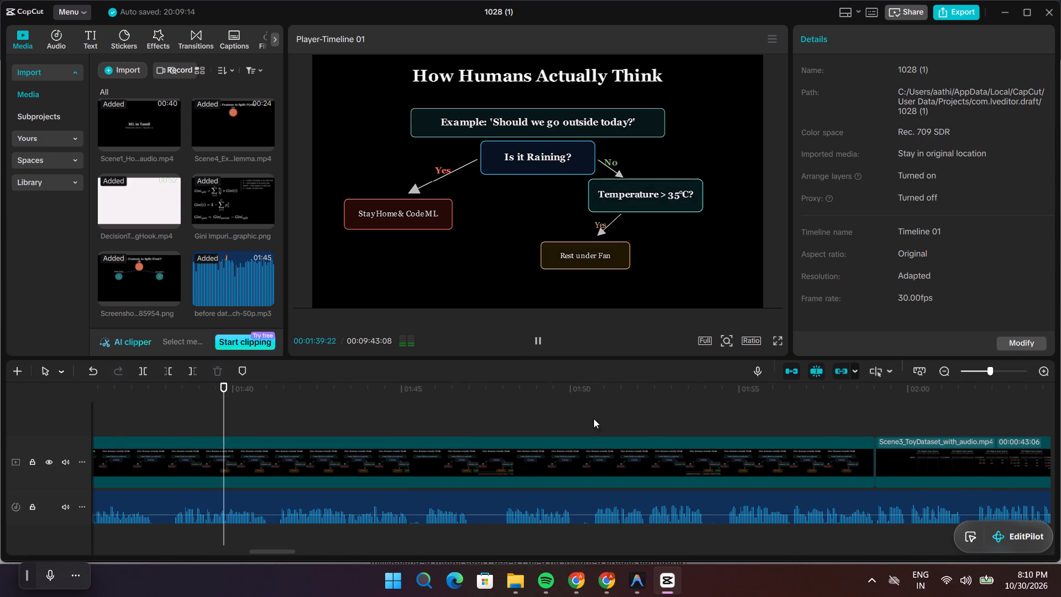
key(space)
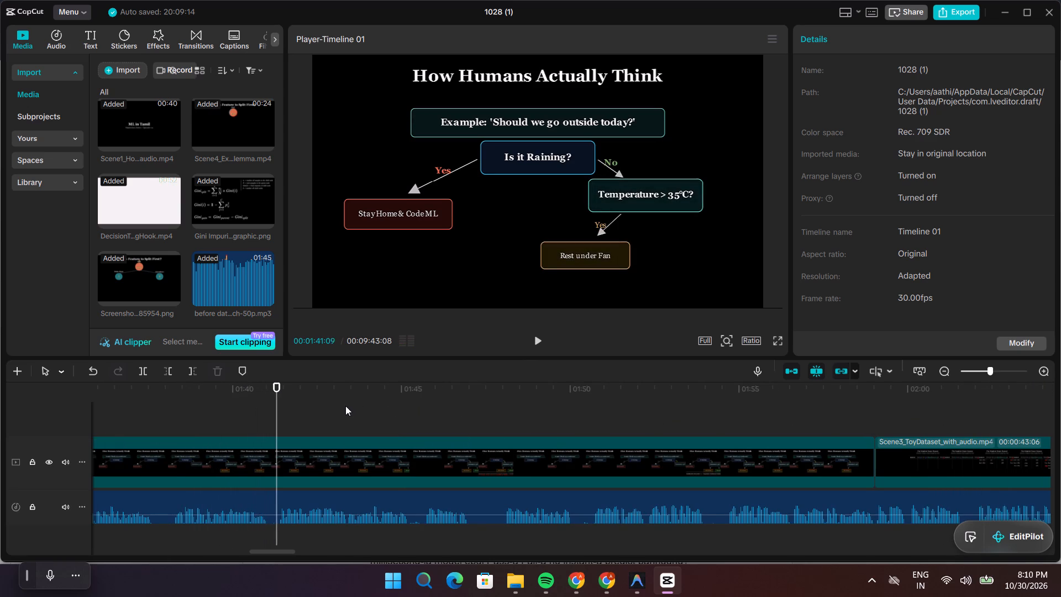
key(space)
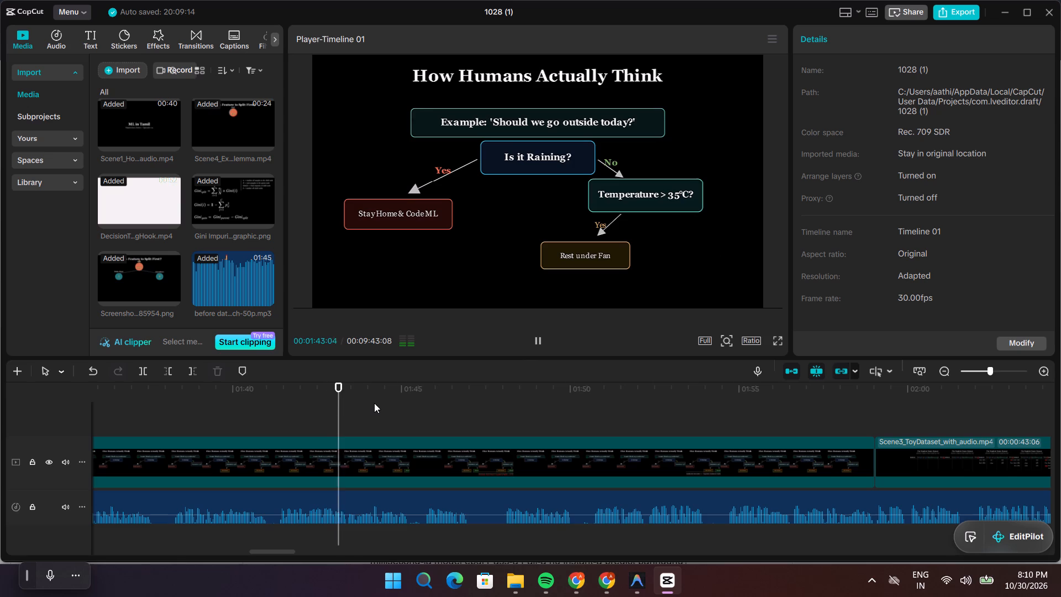
key(space)
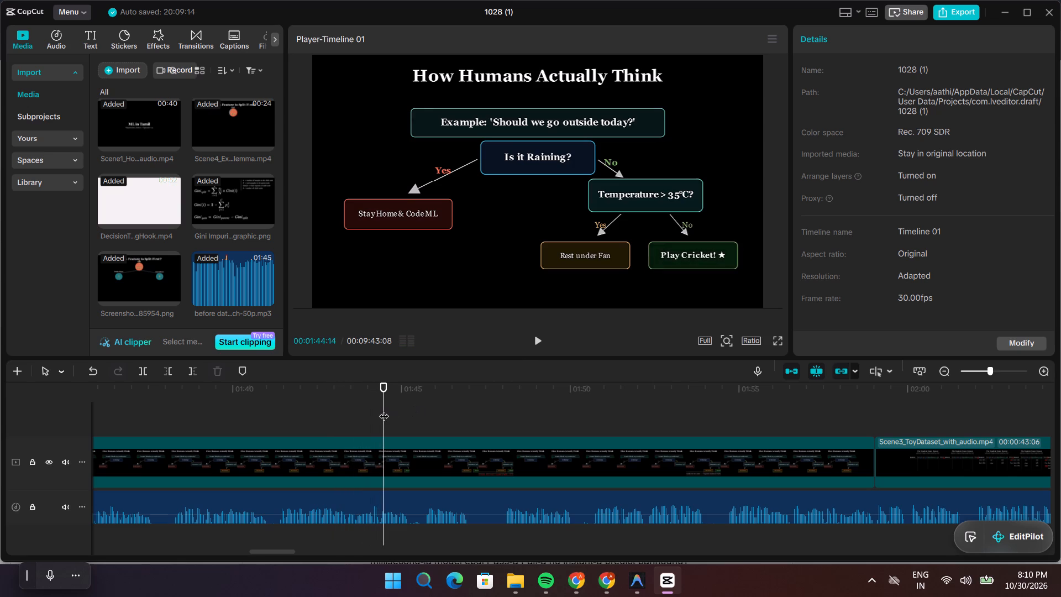
Replay the transition from Scene1_Hook into Scene2_HumanFlowchart up to about 00:01:22 to find the narration passage that needs cutting.
drag(384, 409, 98, 418)
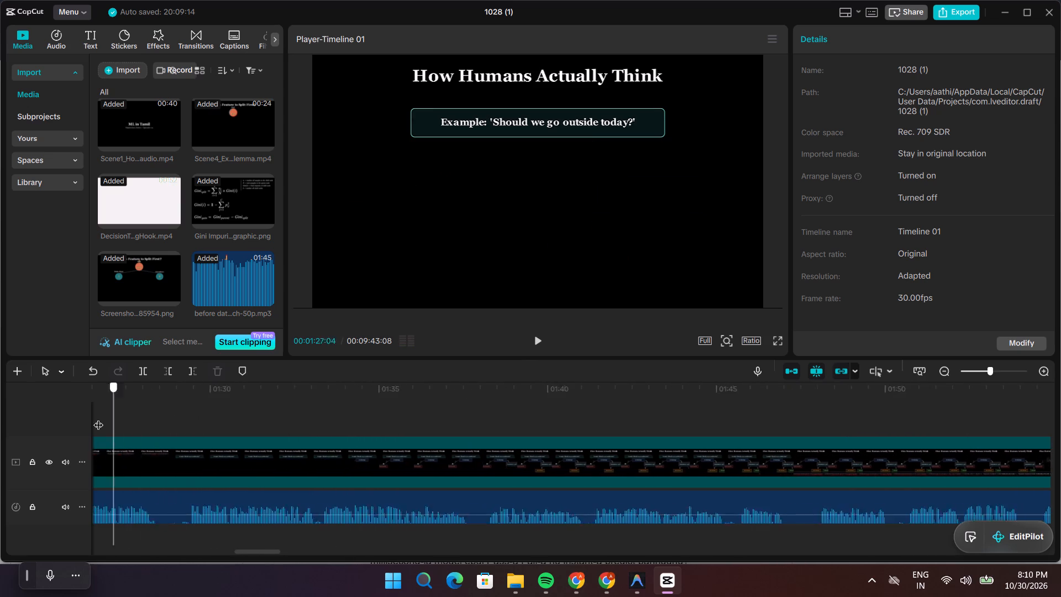
drag(98, 418, 262, 432)
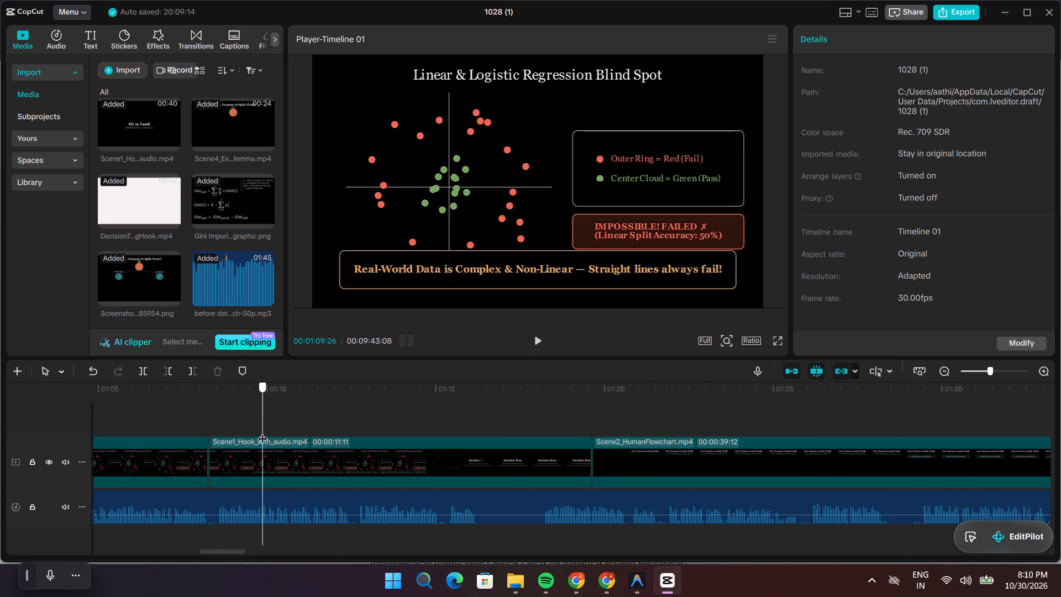
drag(262, 432, 182, 421)
key(space)
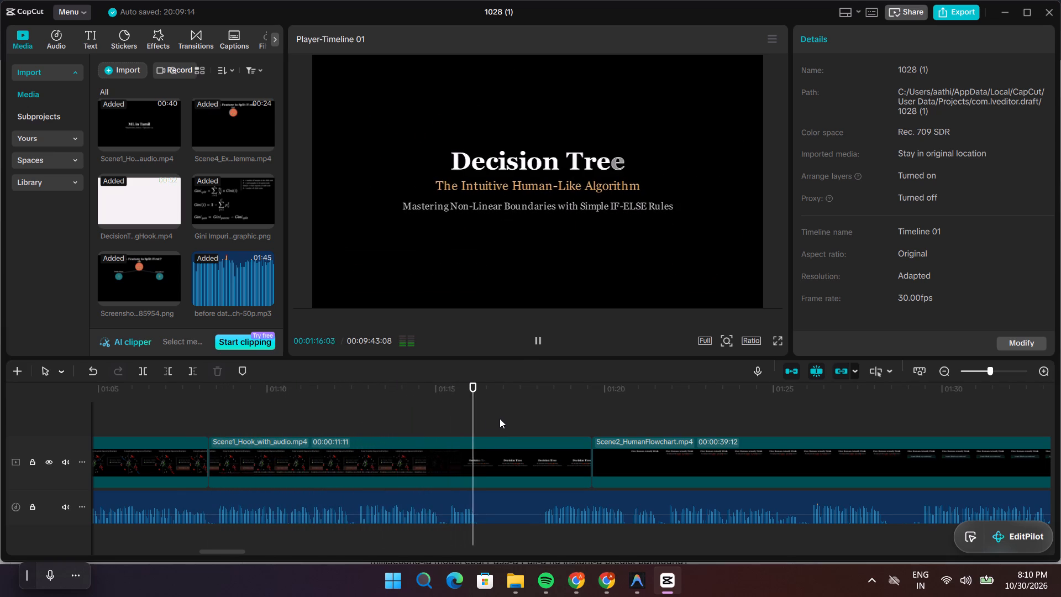
key(space)
drag(487, 416, 405, 419)
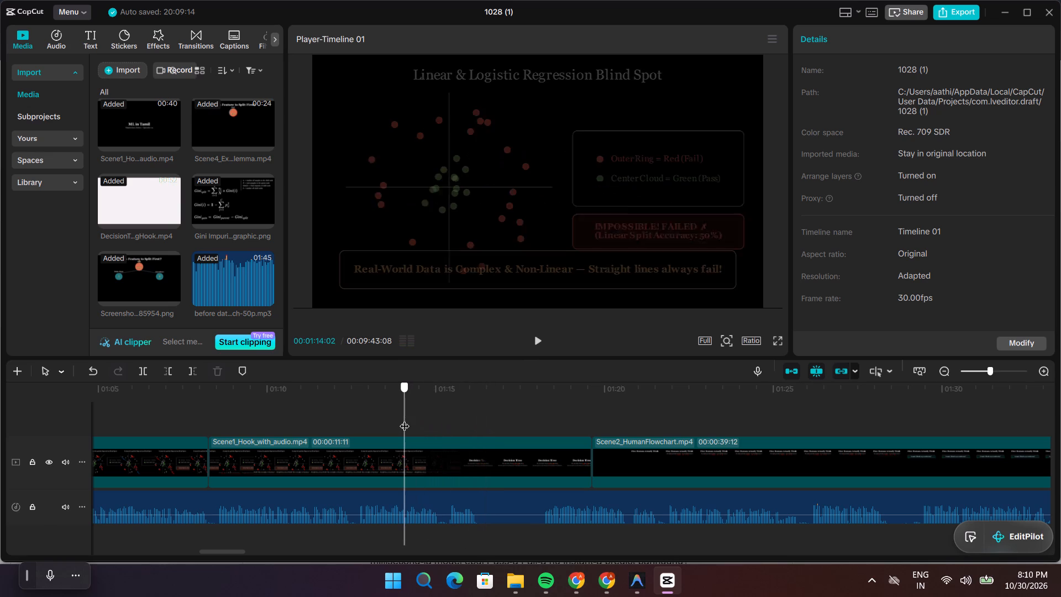
drag(405, 419, 421, 420)
key(space)
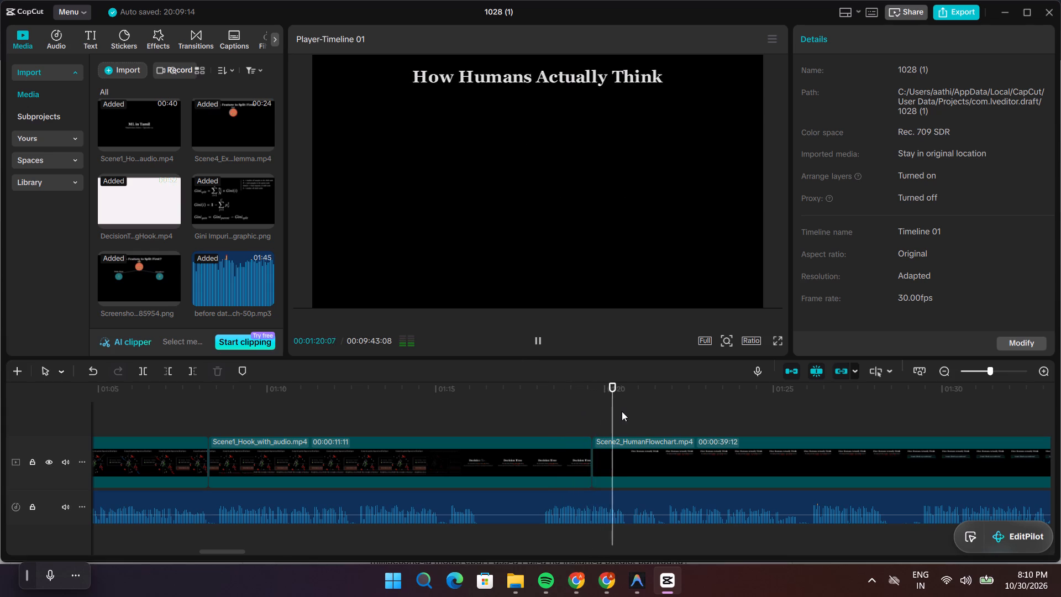
key(space)
key(space)
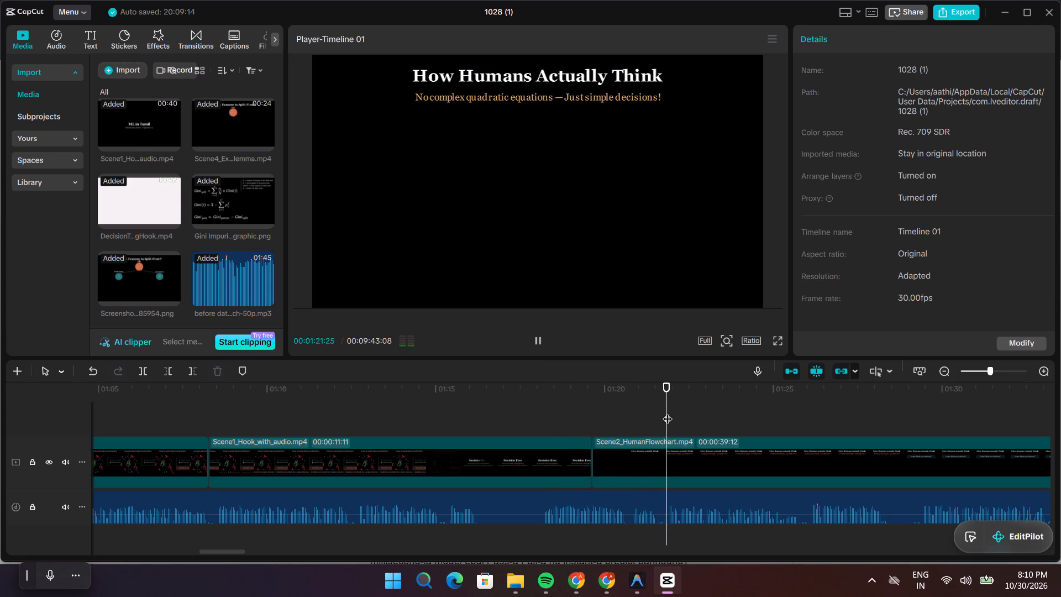
key(space)
drag(700, 411, 547, 431)
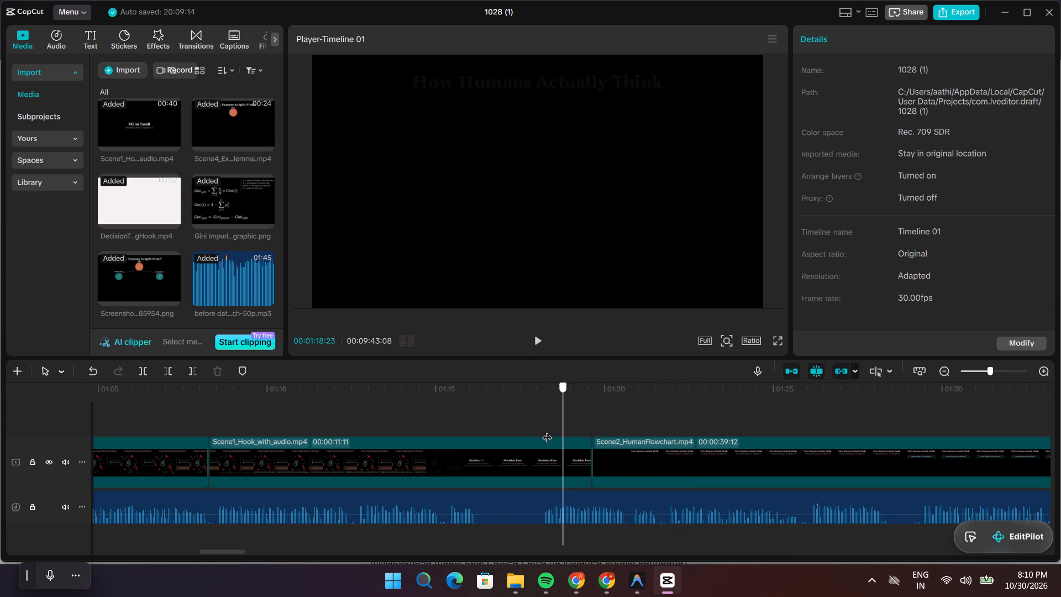
Split the narration audio at 00:01:15:07, while the Decision Tree title is being written in, leaving the video uncut.
drag(547, 431, 391, 441)
key(space)
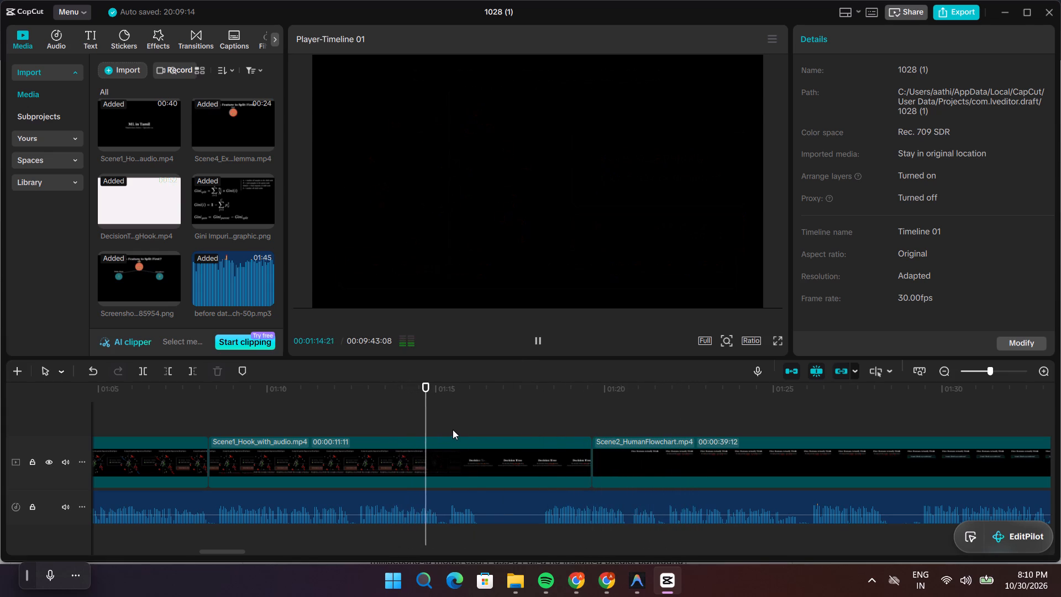
key(space)
click(464, 493)
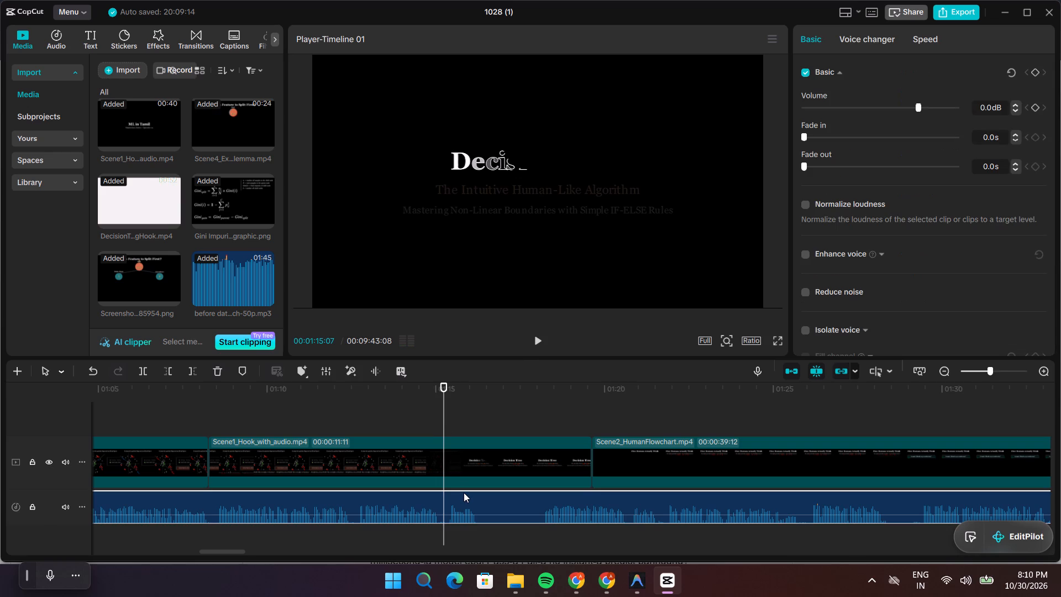
key(ctrl+b)
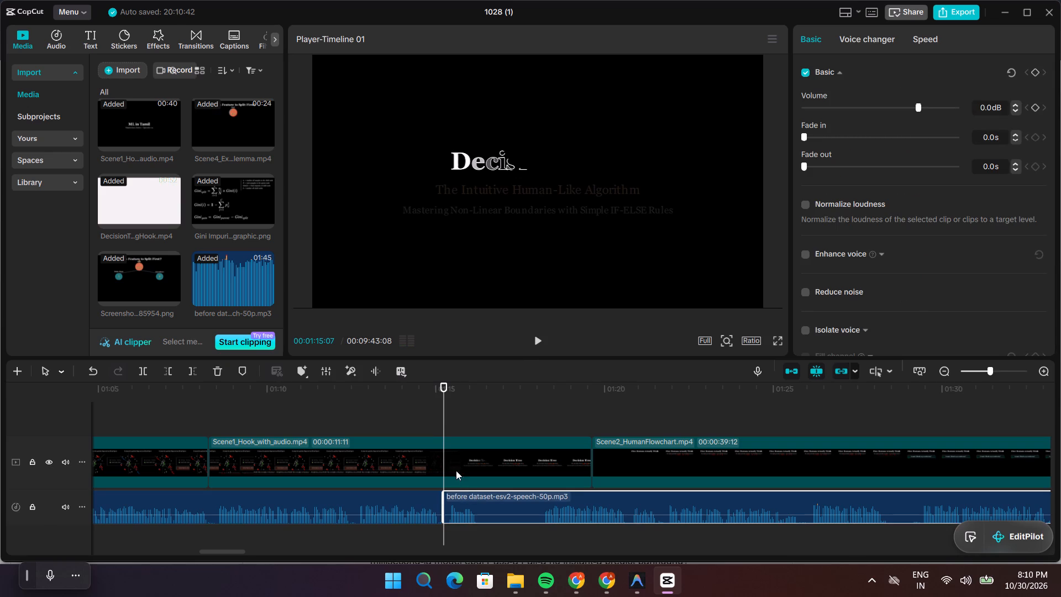
Split the narration audio at 00:01:19:04, just before Scene2_HumanFlowchart, and delete the narration section between there and the split at 00:01:15:07.
drag(445, 411, 573, 418)
key(space)
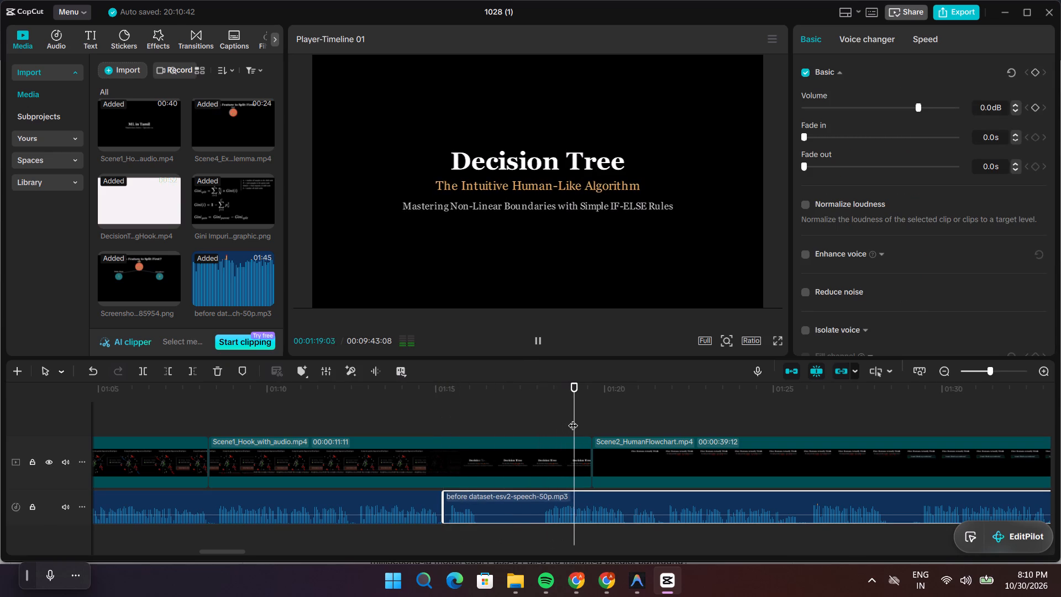
key(space)
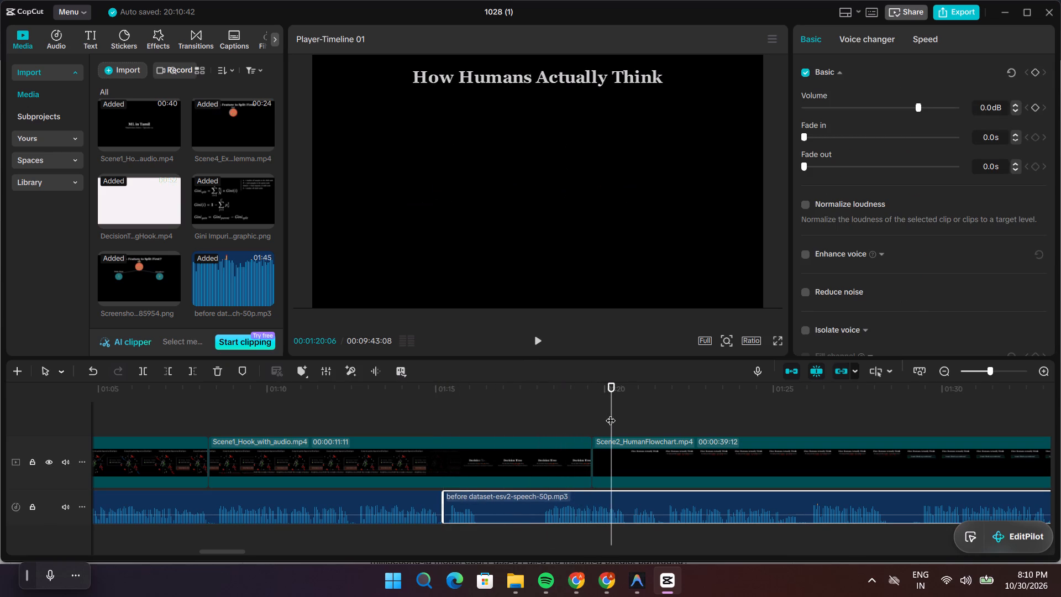
drag(613, 415, 537, 427)
key(space)
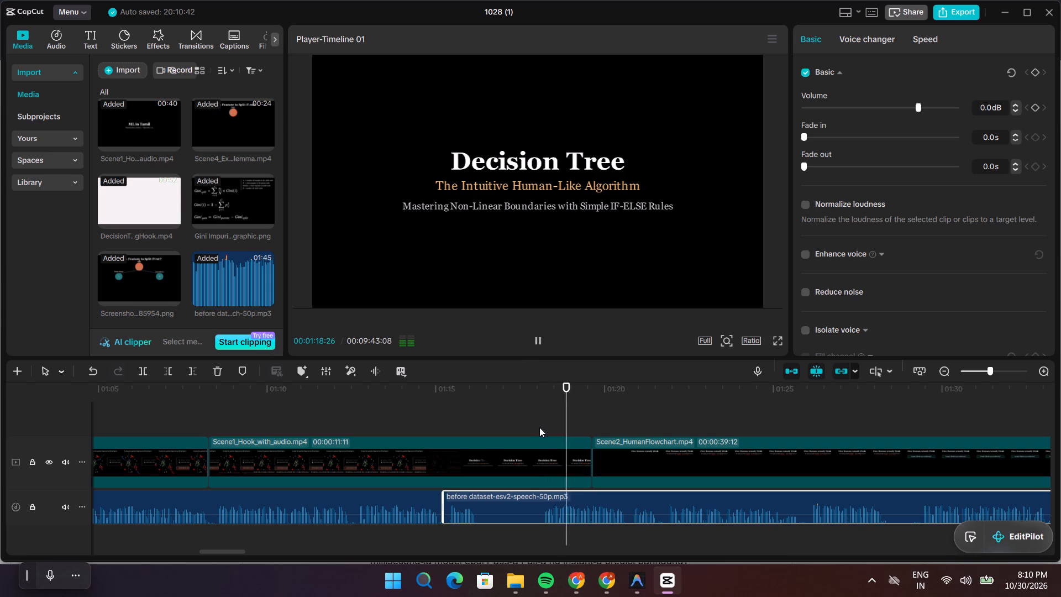
key(space)
drag(595, 417, 574, 422)
key(space)
key(space)
drag(585, 422, 577, 425)
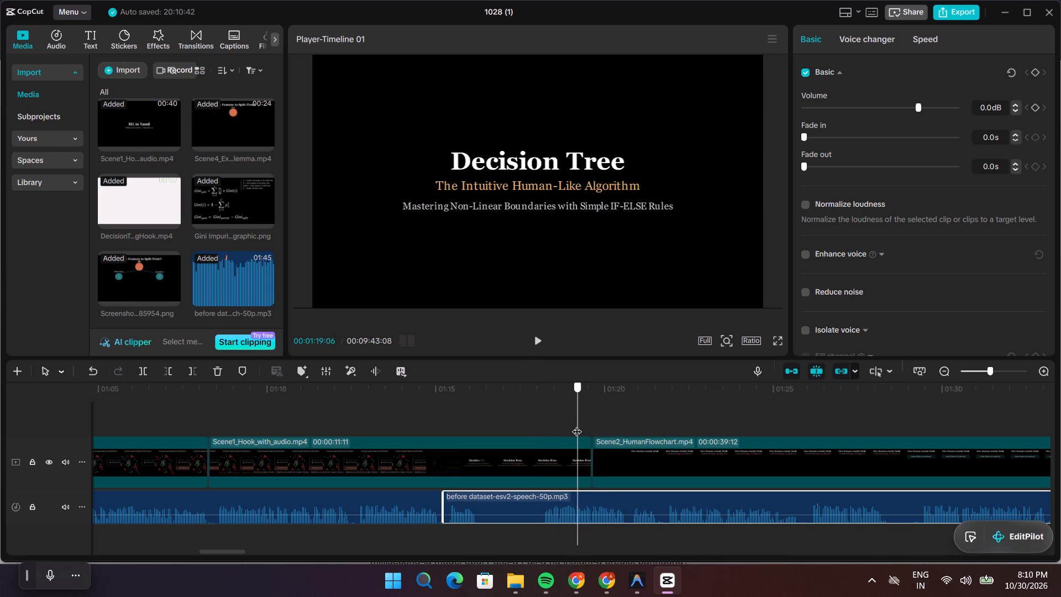
drag(577, 425, 565, 429)
key(space)
key(space)
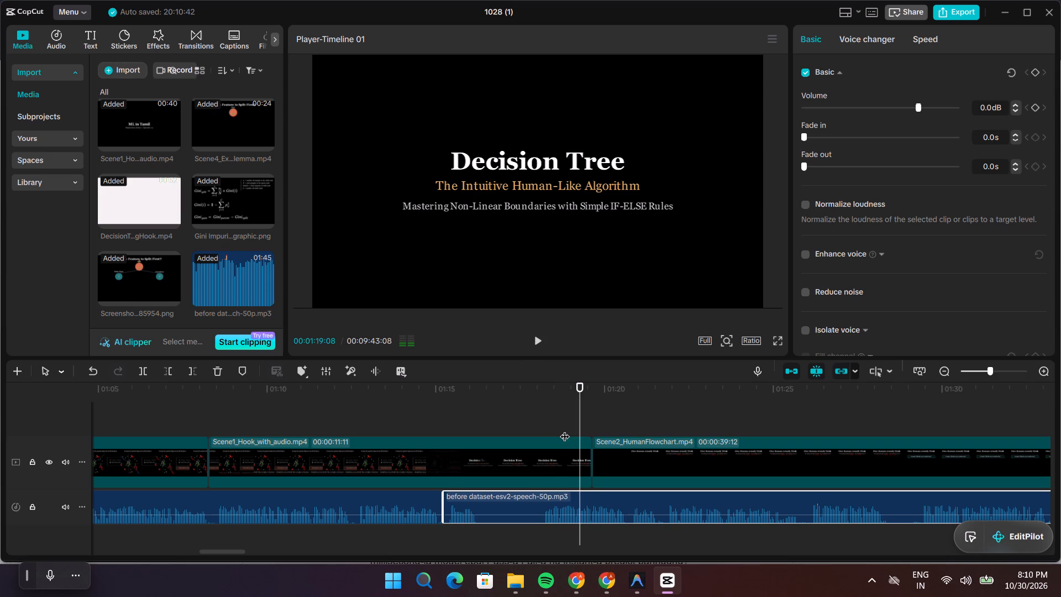
click(580, 423)
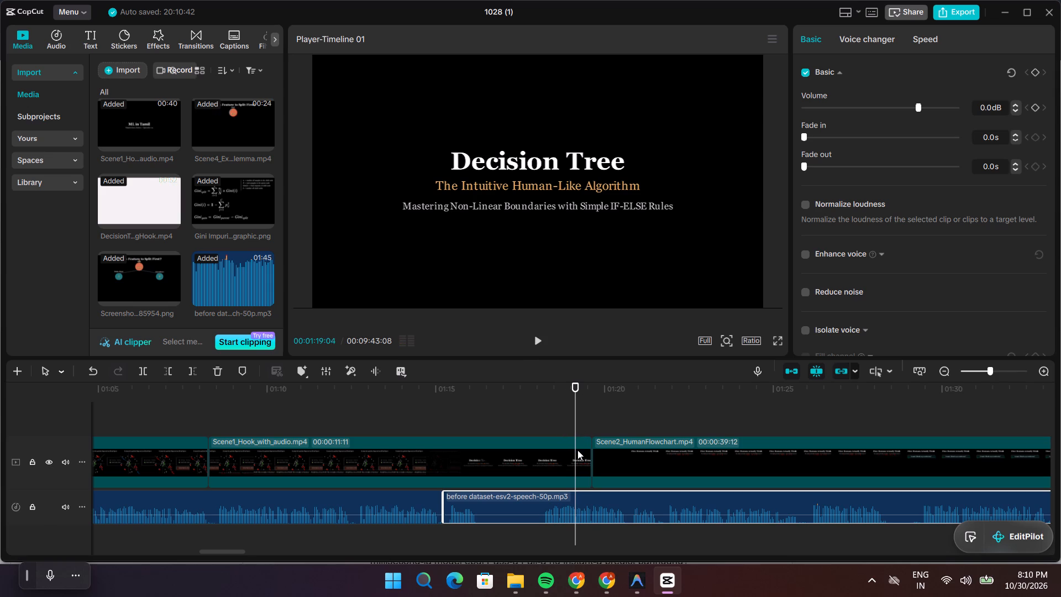
key(ctrl+b)
click(531, 503)
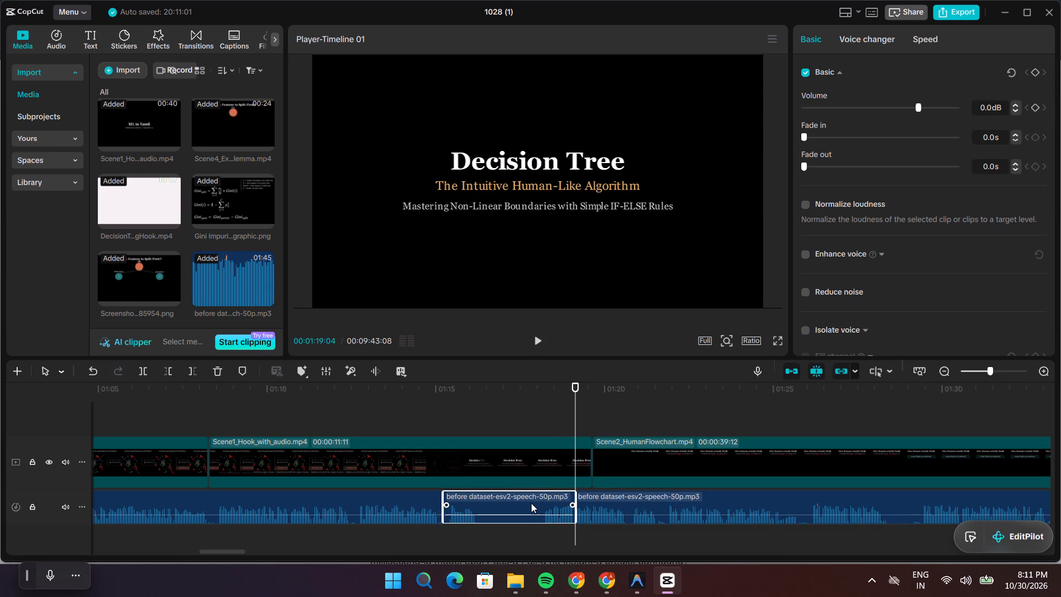
key(BackSpace)
Move the remaining narration clip earlier so it starts at 00:01:15:07, directly against the end of the previous narration part.
drag(595, 519, 594, 519)
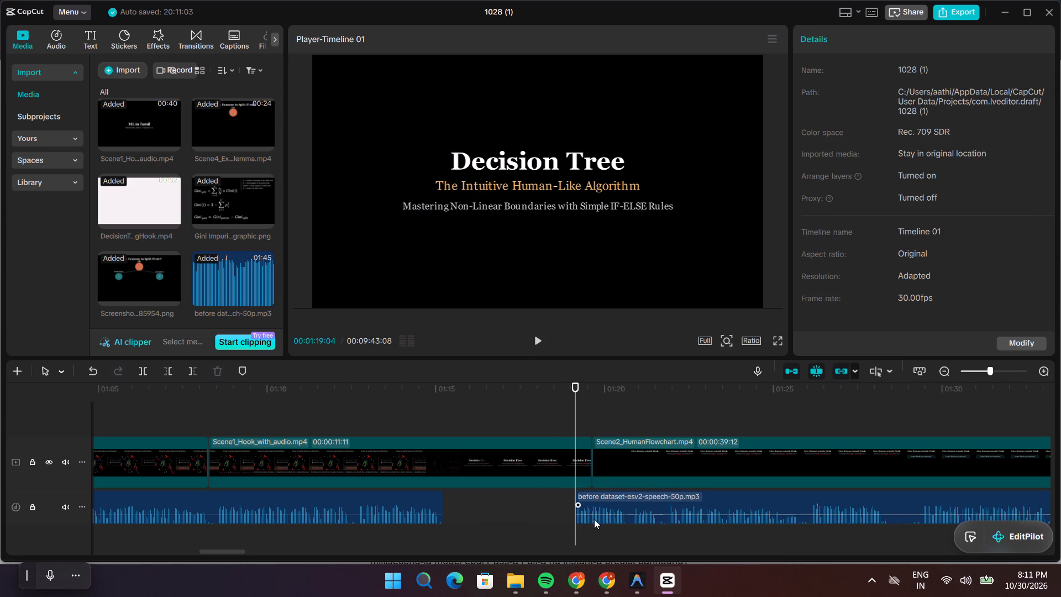
drag(594, 519, 464, 519)
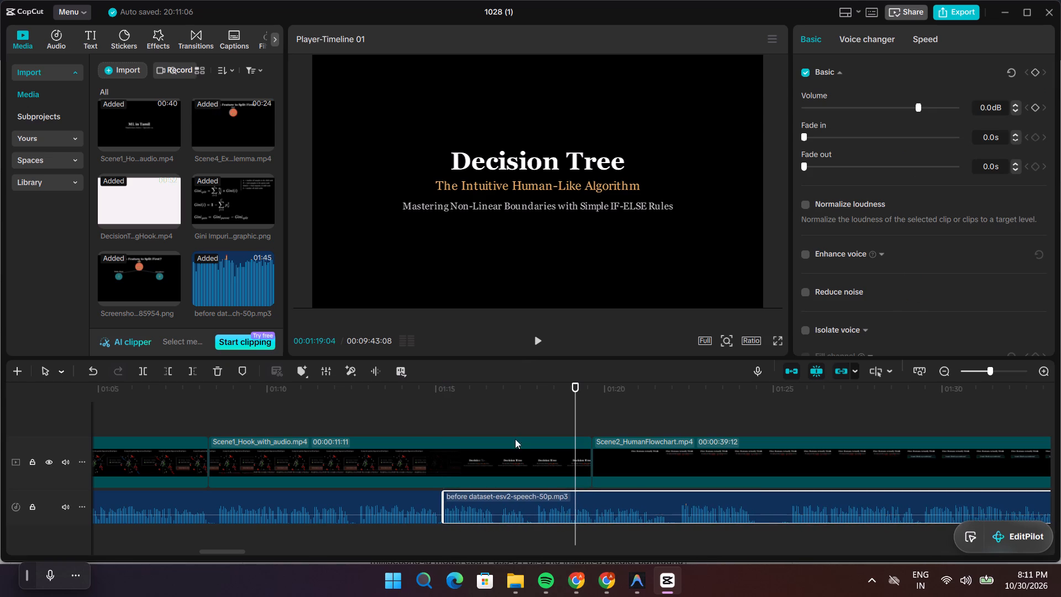
Replay the end of Scene1_Hook into Scene2_HumanFlowchart, up to about 00:01:23, to check the narration against the scene change.
drag(575, 411, 401, 431)
key(space)
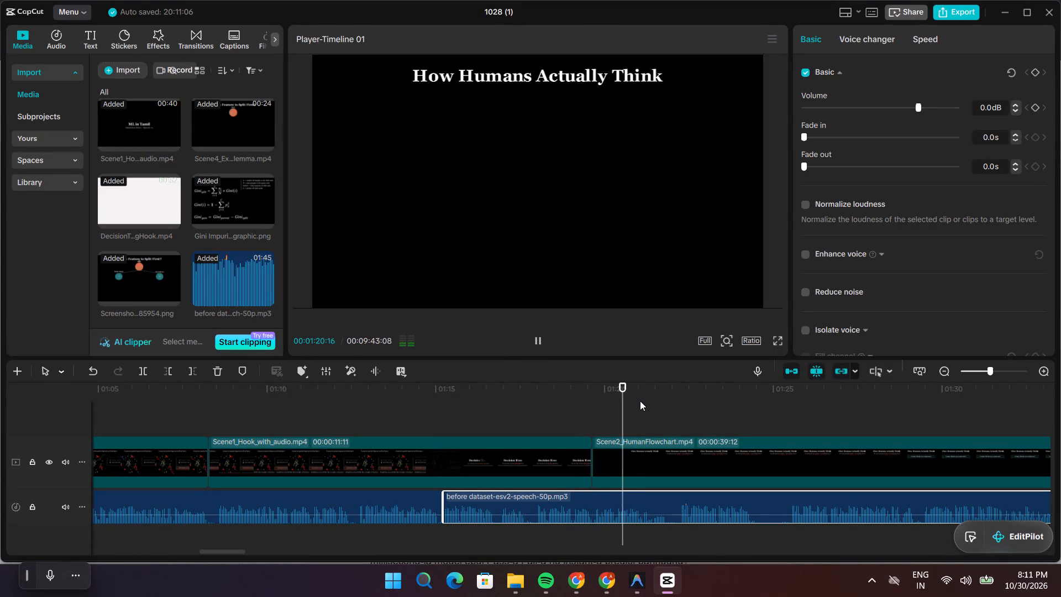
key(space)
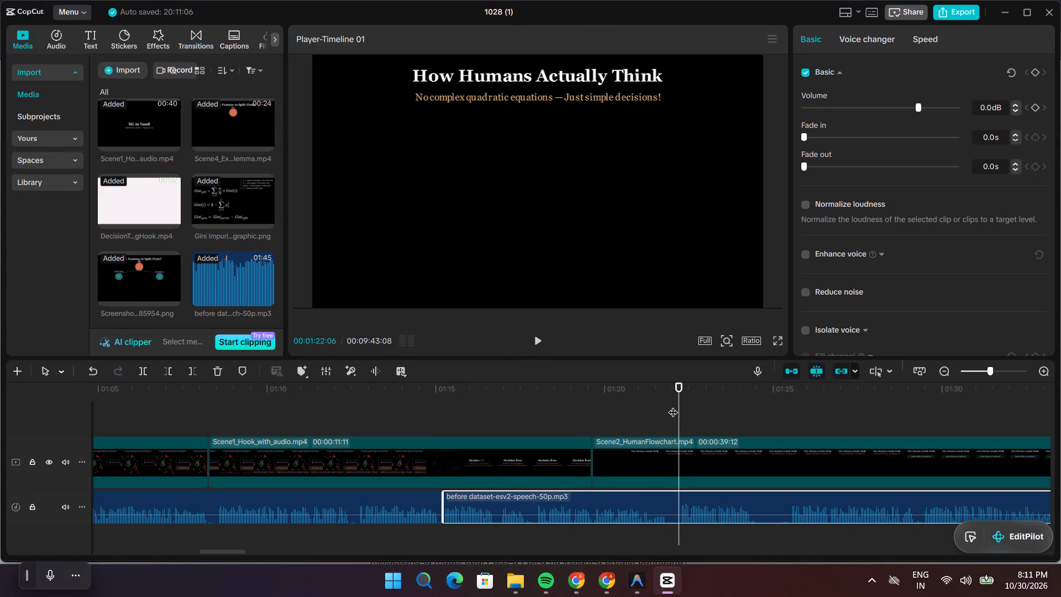
key(space)
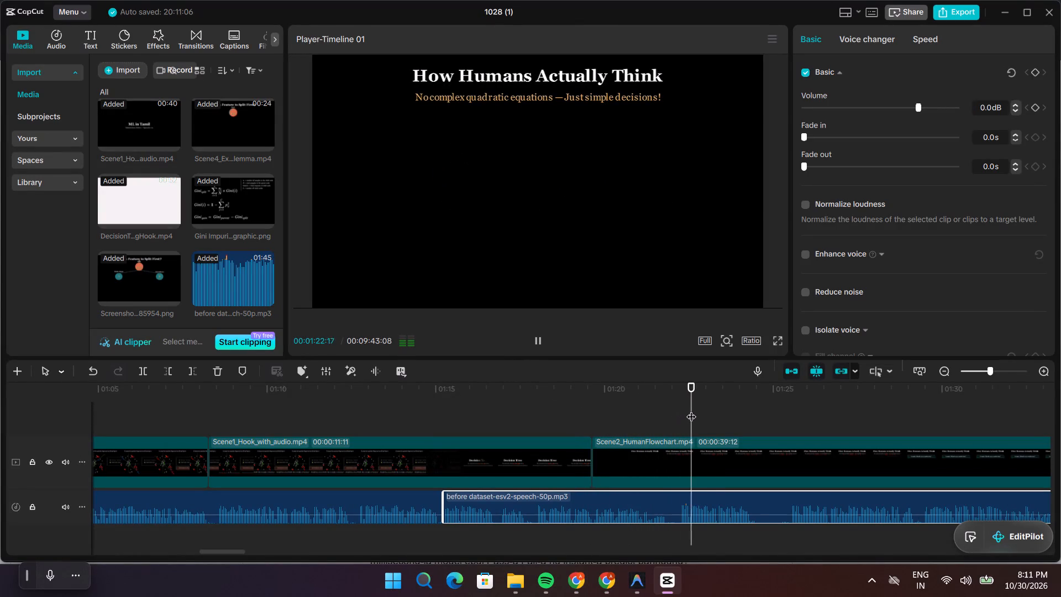
key(space)
drag(714, 410, 639, 419)
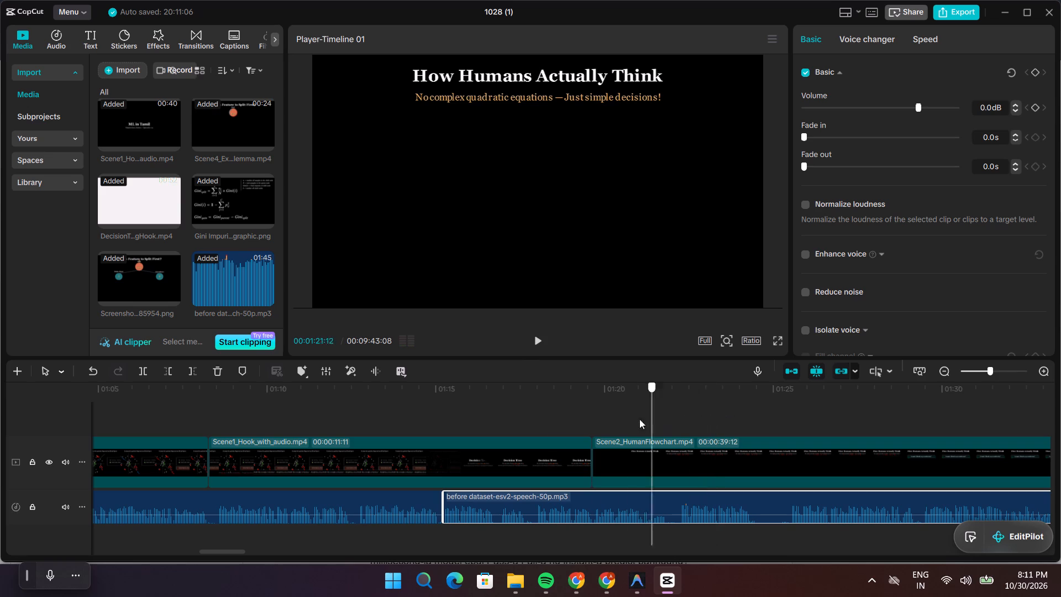
drag(639, 419, 417, 450)
key(space)
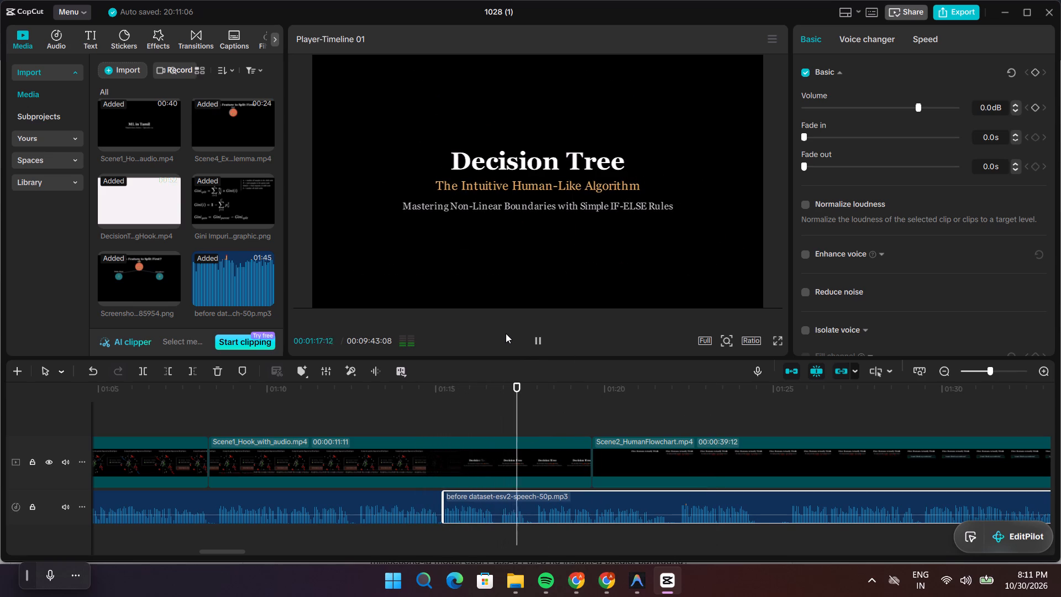
key(space)
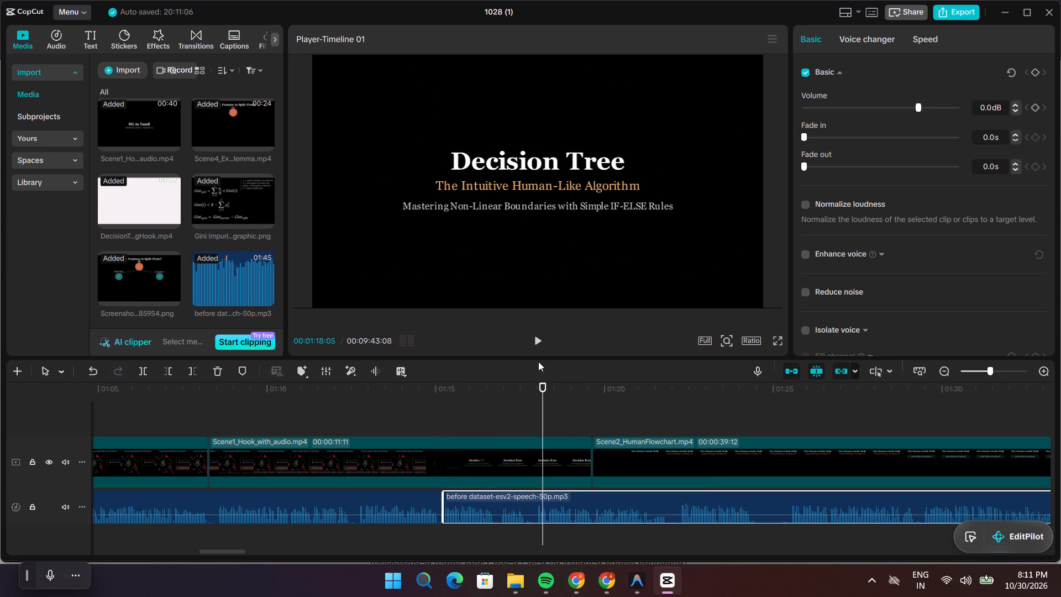
Split the Scene1_Hook video at 00:01:17:23, on the finished Decision Tree title, and delete the remainder before Scene2_HumanFlowchart.
drag(543, 402, 439, 417)
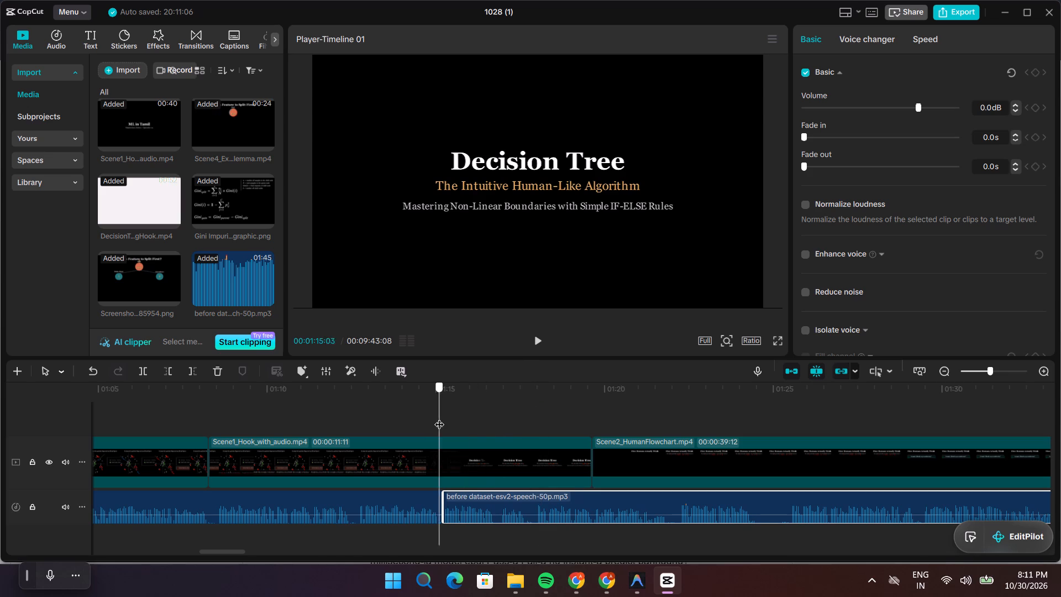
drag(439, 417, 510, 423)
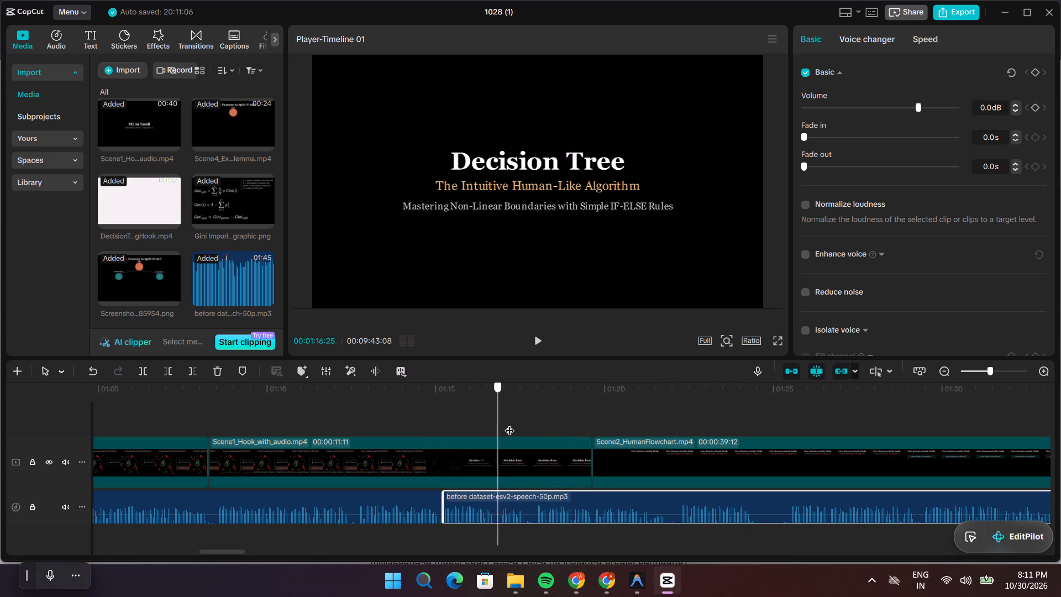
drag(510, 423, 527, 429)
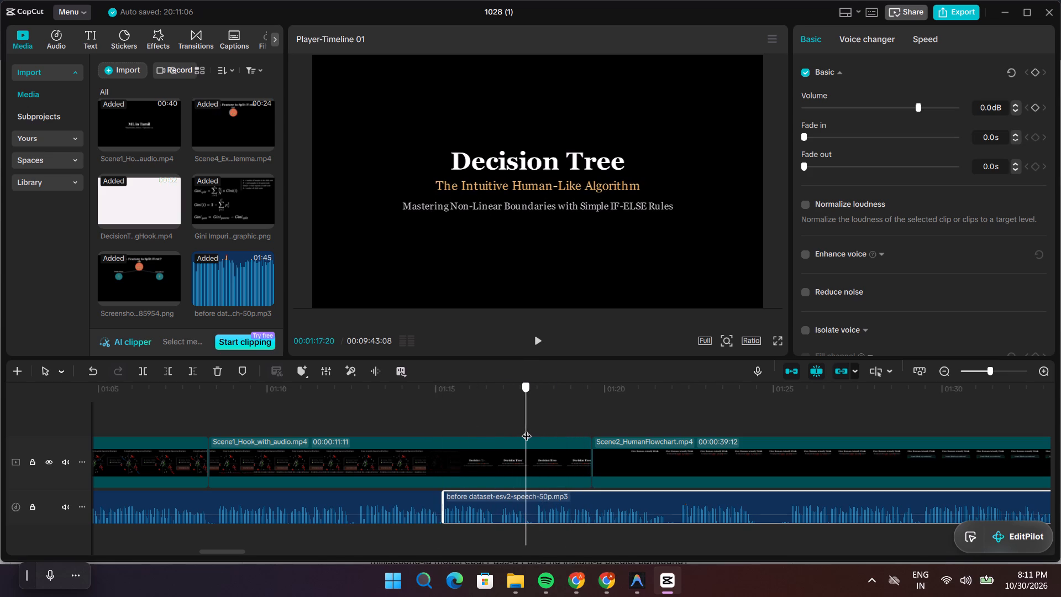
drag(527, 429, 529, 428)
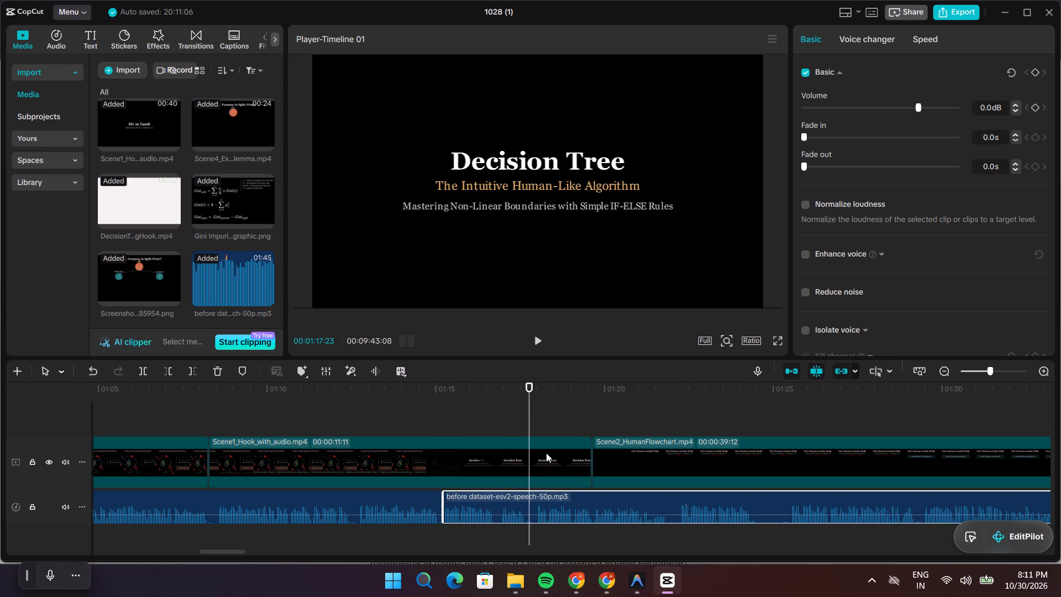
click(545, 453)
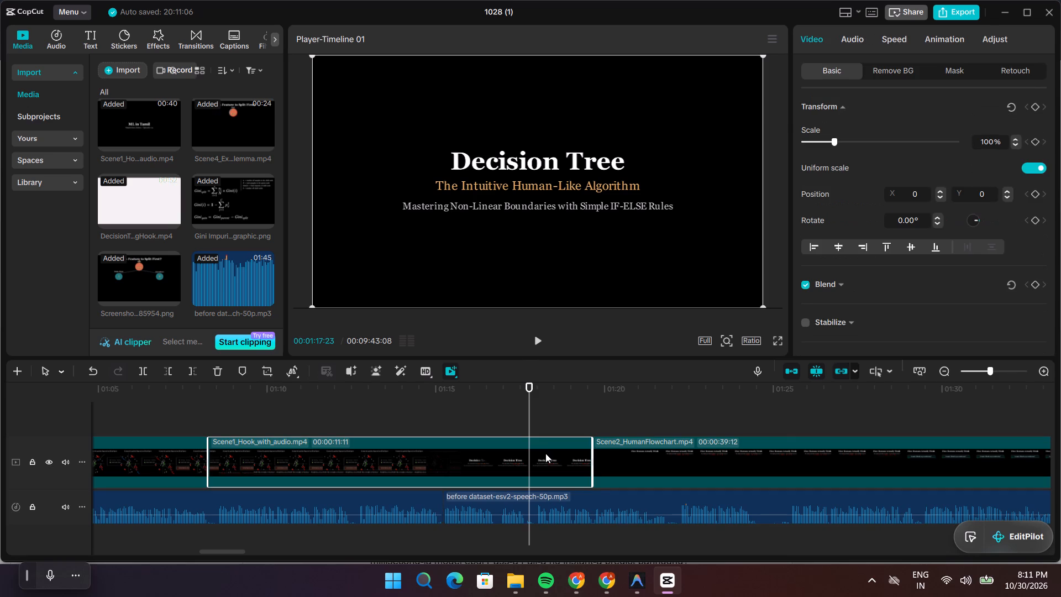
key(ctrl+b)
click(545, 453)
key(BackSpace)
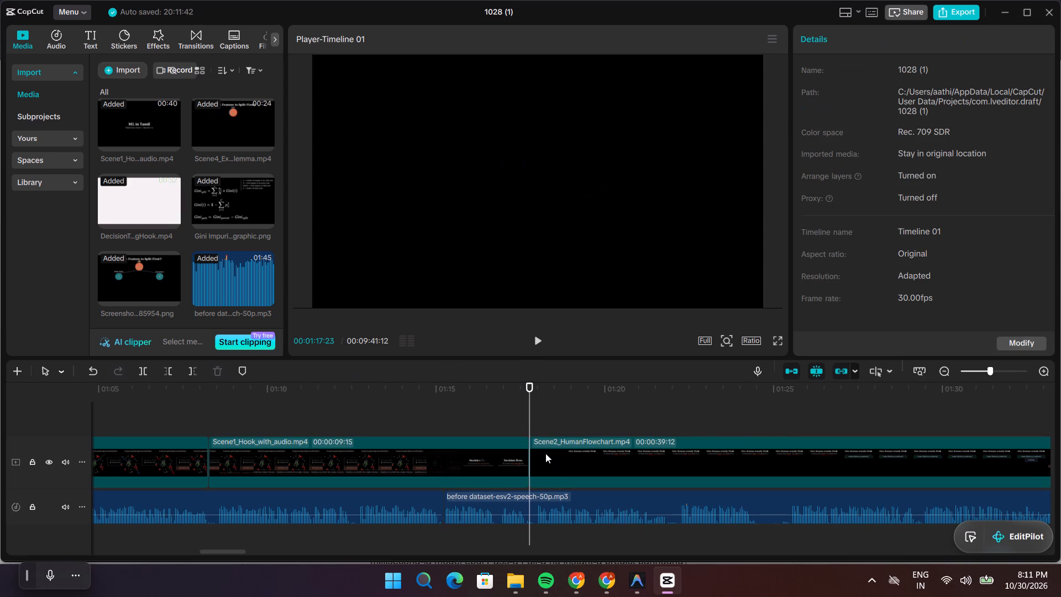
Play on through Scene2_HumanFlowchart to about 00:01:30 and split the narration audio at 00:01:25:12.
key(space)
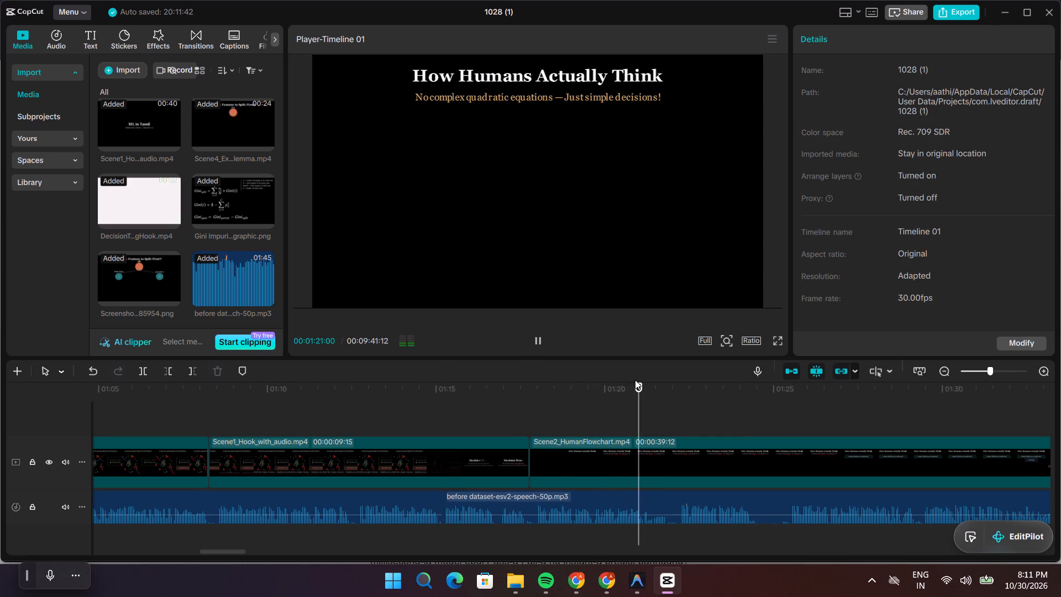
key(space)
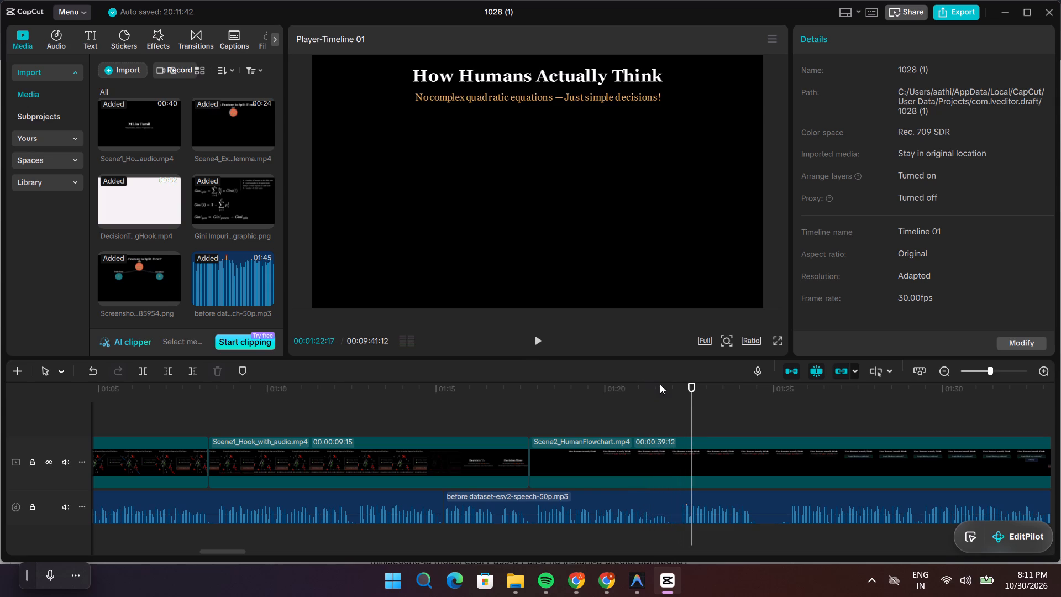
key(space)
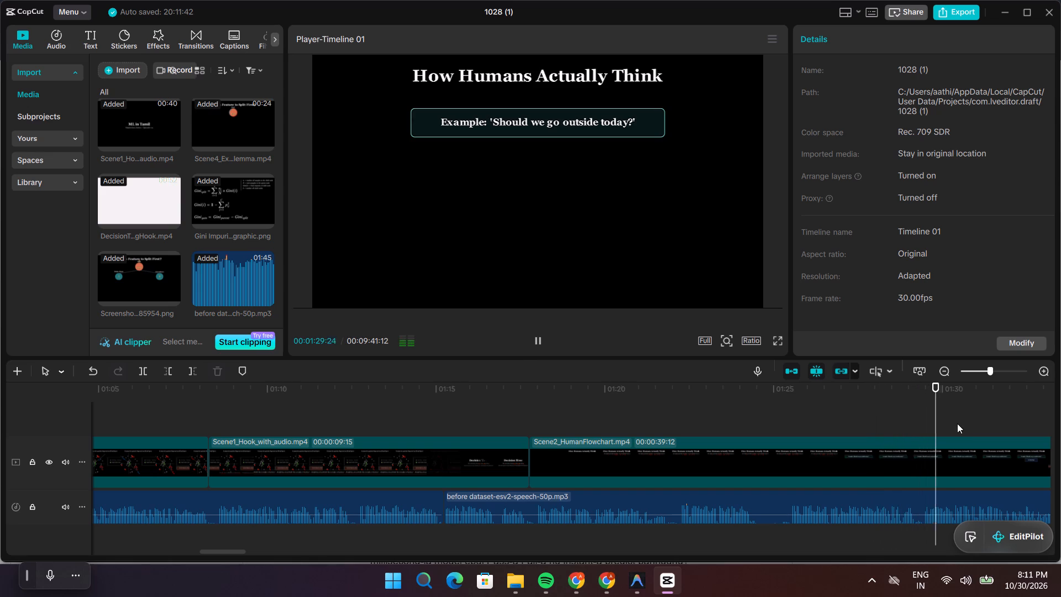
key(space)
drag(947, 424, 787, 444)
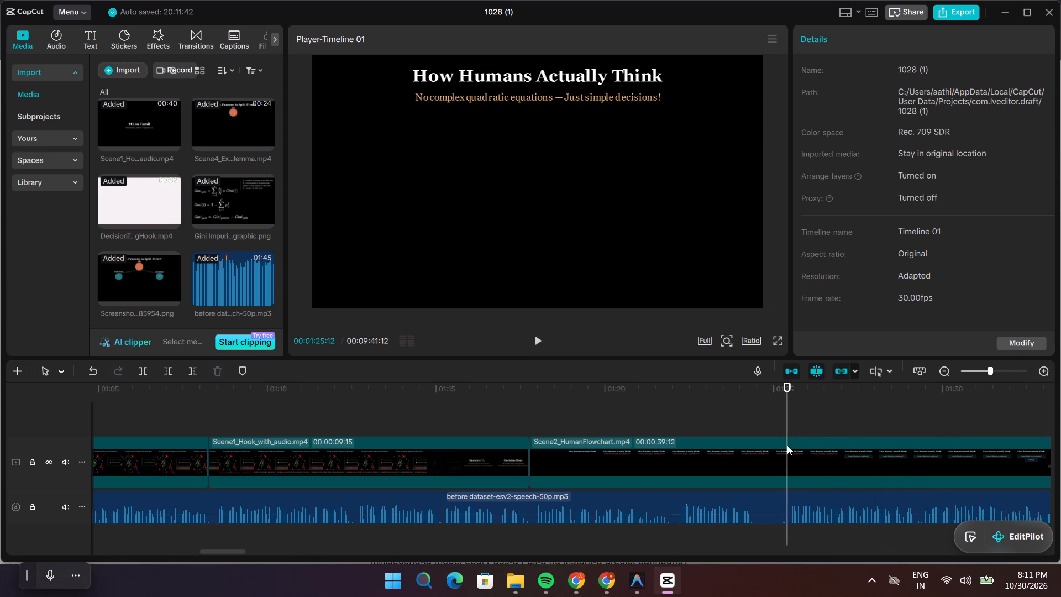
click(774, 504)
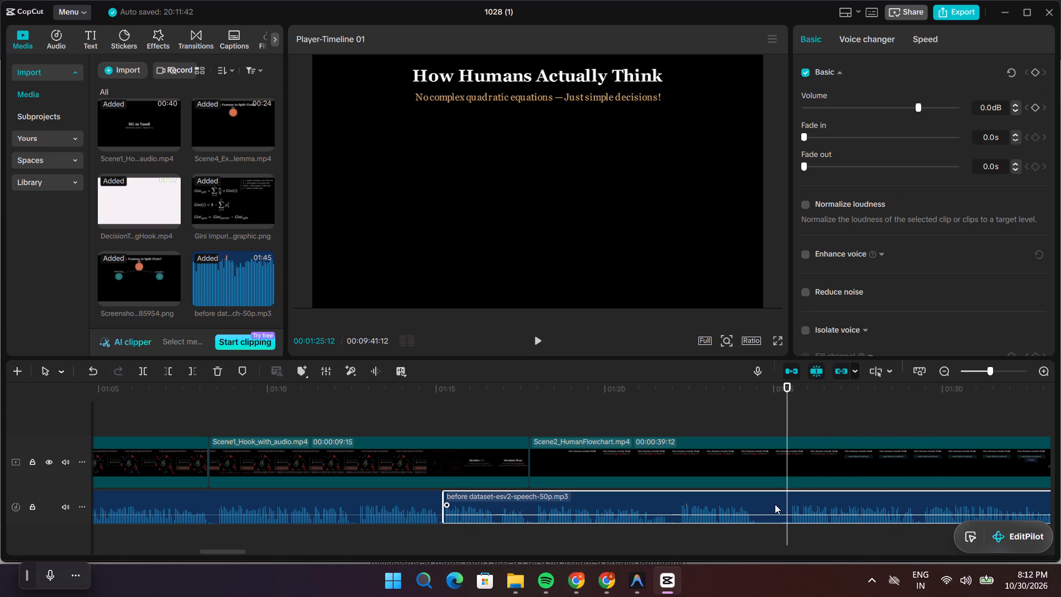
key(ctrl+b)
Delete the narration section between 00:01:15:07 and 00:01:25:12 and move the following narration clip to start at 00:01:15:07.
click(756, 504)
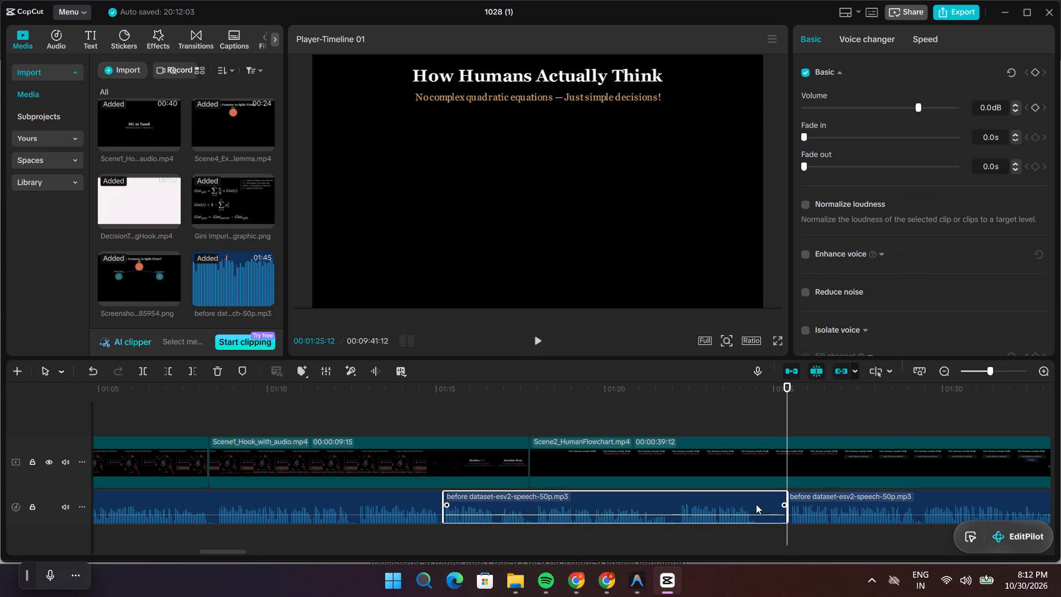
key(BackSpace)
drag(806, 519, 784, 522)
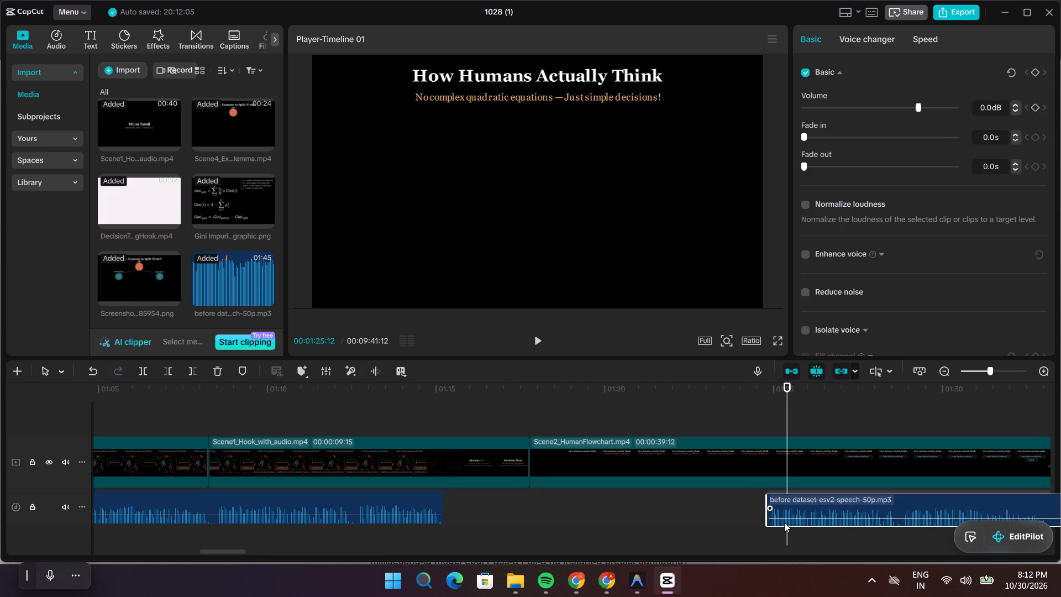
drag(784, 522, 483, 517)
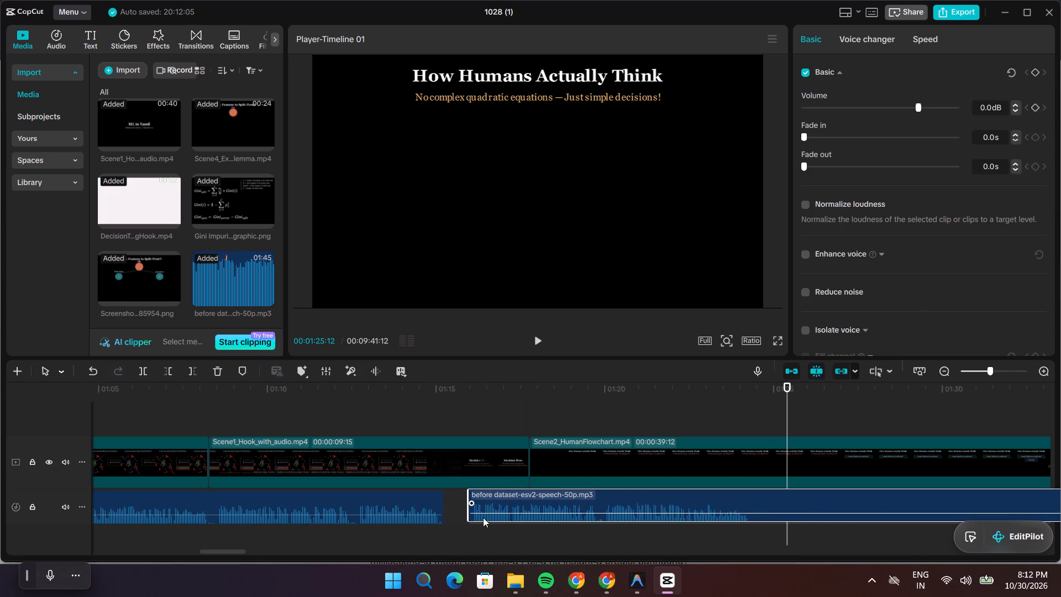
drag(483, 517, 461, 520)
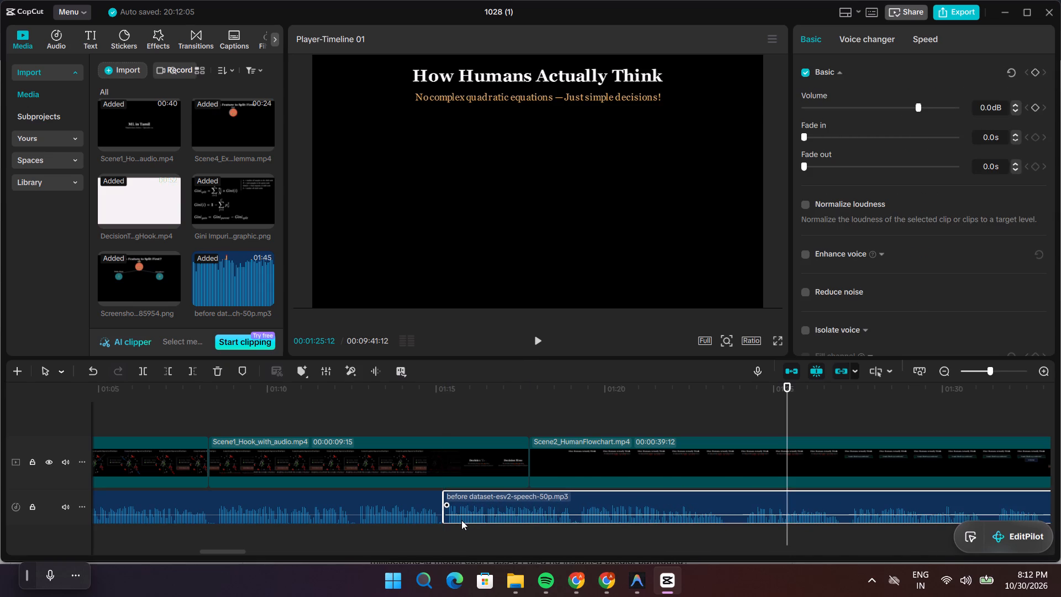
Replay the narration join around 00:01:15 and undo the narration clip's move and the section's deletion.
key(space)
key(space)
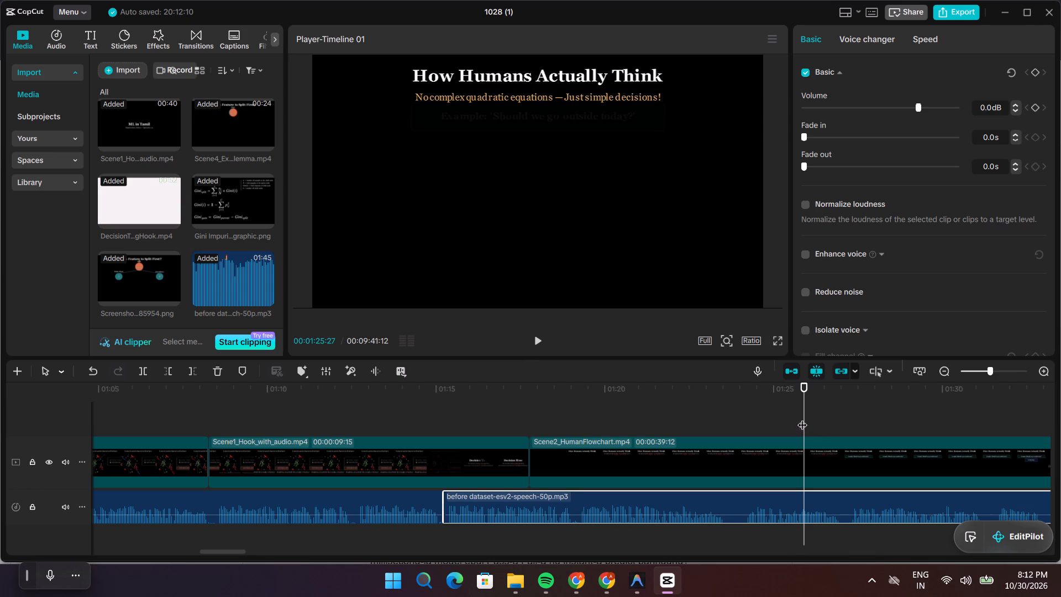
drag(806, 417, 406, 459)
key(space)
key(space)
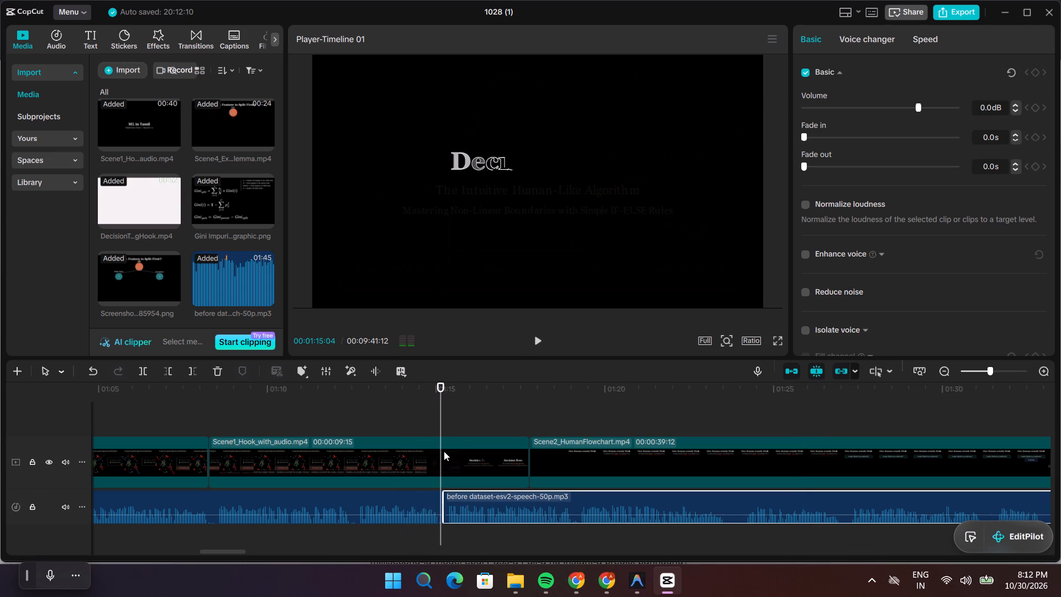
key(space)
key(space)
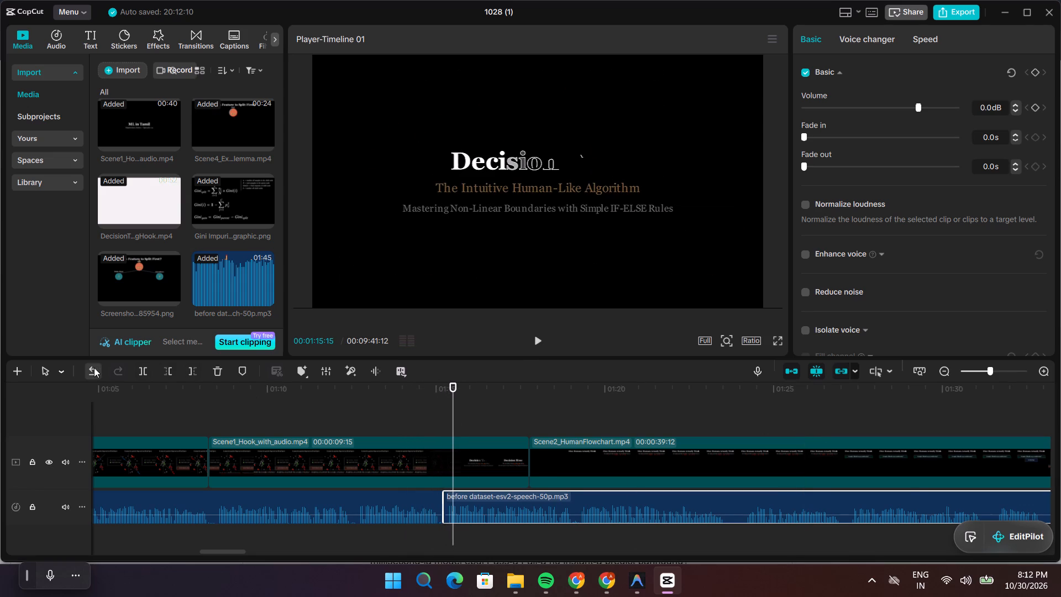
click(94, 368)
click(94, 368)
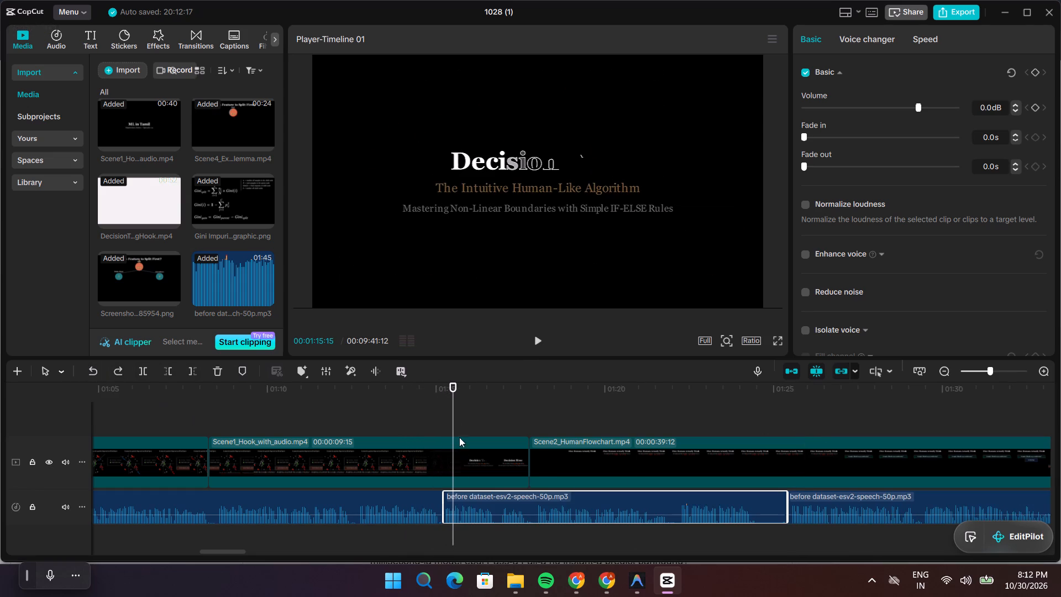
Split the narration at 00:01:17:23, where Scene2_HumanFlowchart starts, and delete the section from there to the split at 00:01:25:12.
drag(452, 422, 426, 422)
key(space)
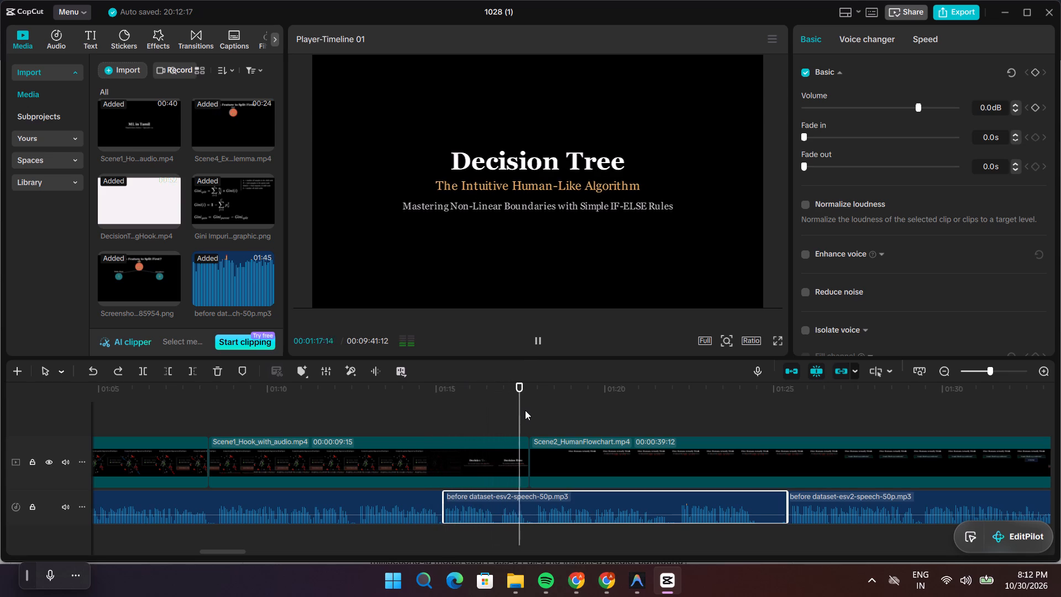
key(space)
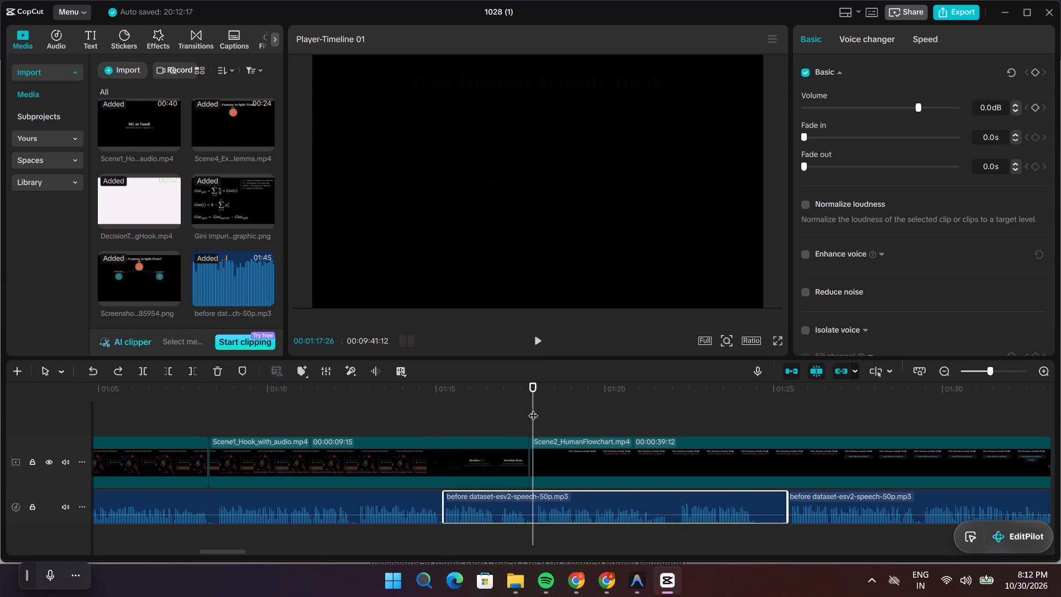
click(533, 409)
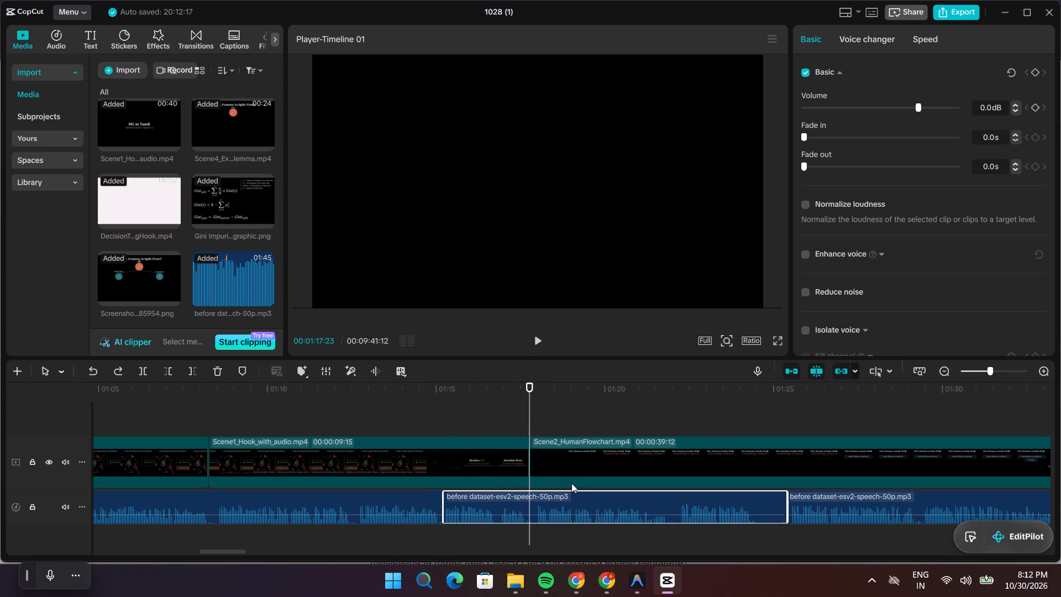
key(ctrl+b)
click(576, 504)
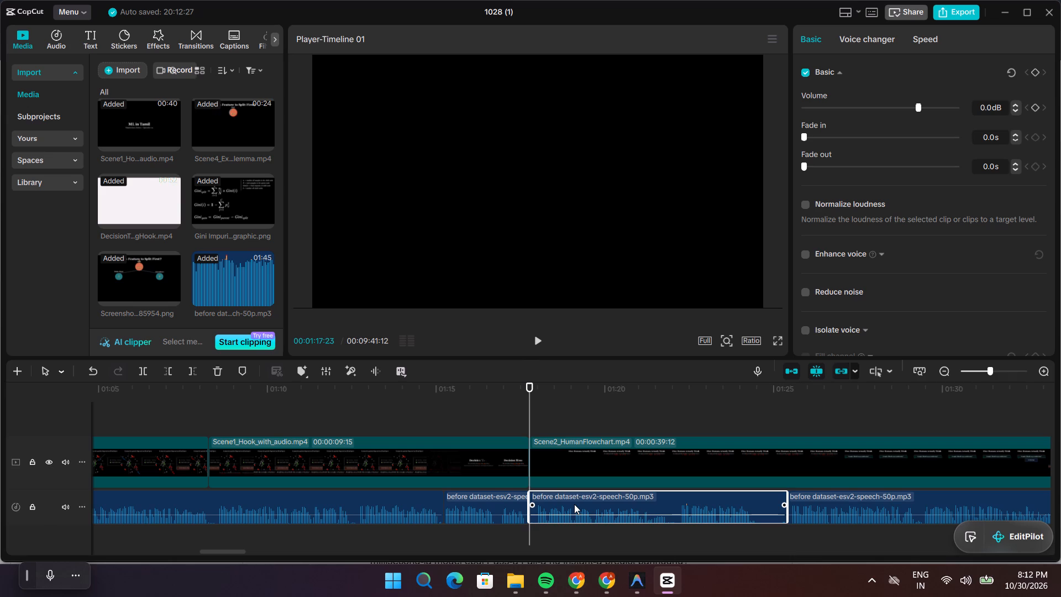
key(BackSpace)
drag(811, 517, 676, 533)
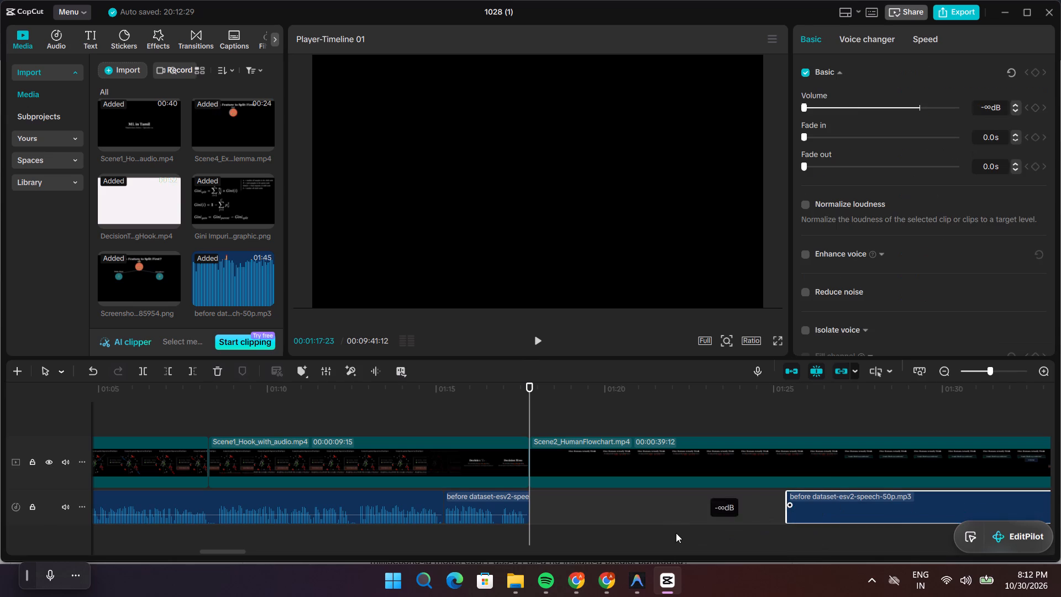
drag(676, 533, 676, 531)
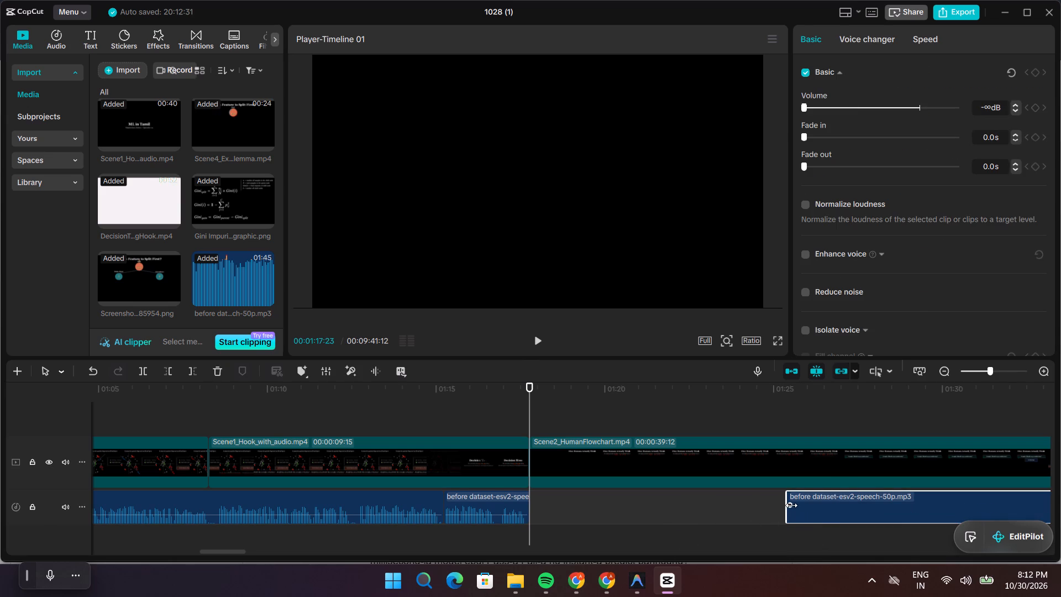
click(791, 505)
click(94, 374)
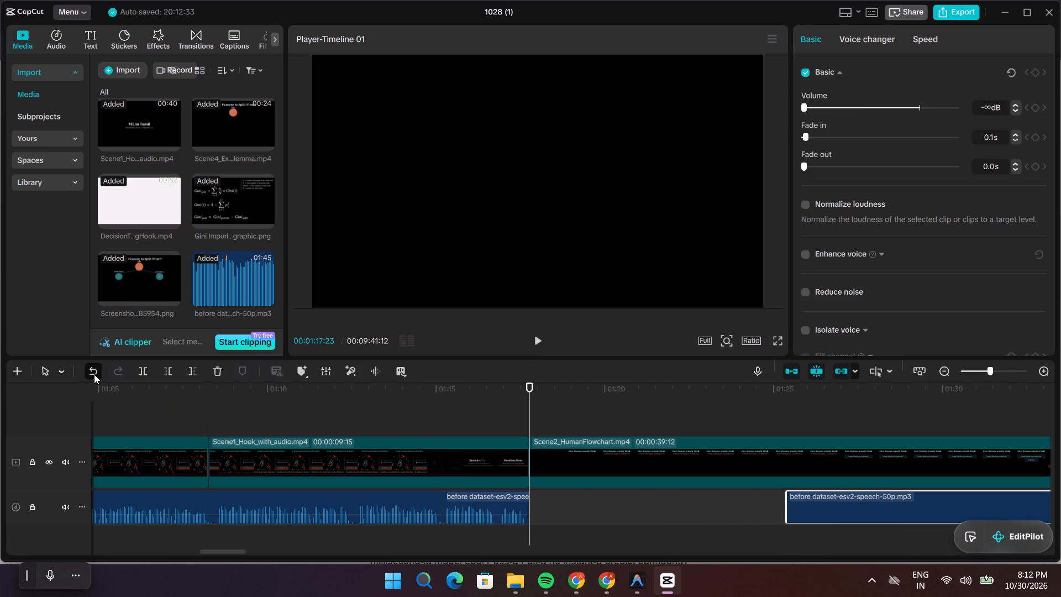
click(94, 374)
Move the remaining narration clip to a separate audio track below, starting at 00:01:17:23 with Scene2_HumanFlowchart.
drag(816, 521, 566, 522)
drag(566, 522, 559, 523)
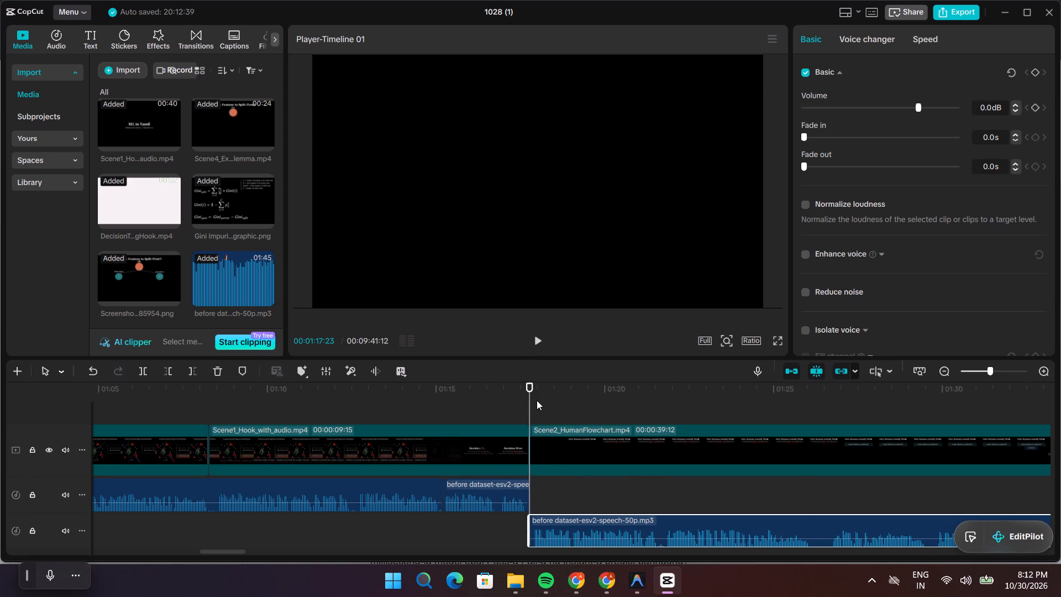
Play the narration under Scene2_HumanFlowchart and split it at the pause at 00:01:26:17.
key(space)
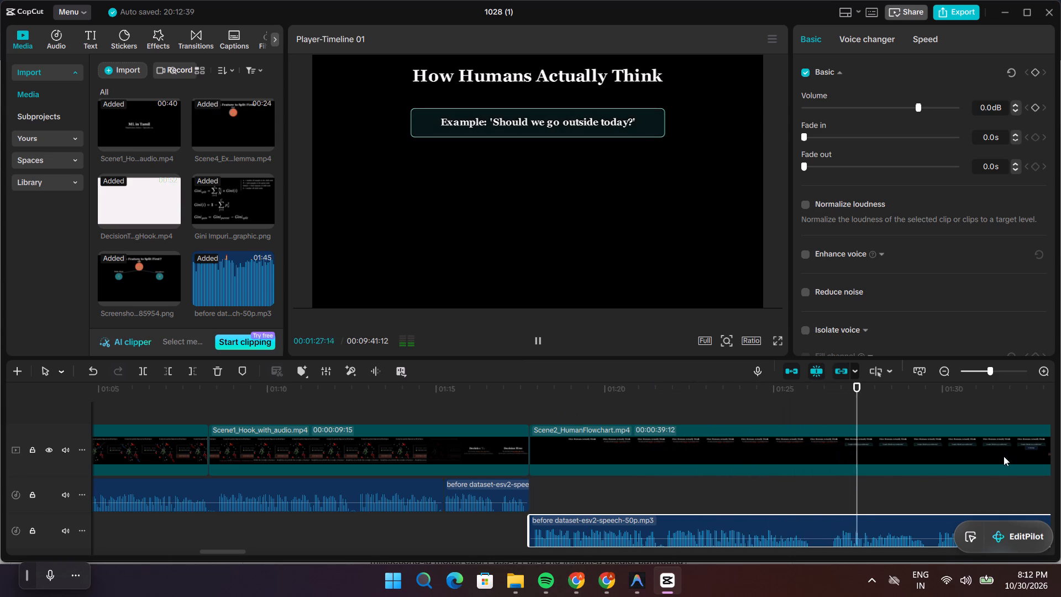
click(879, 402)
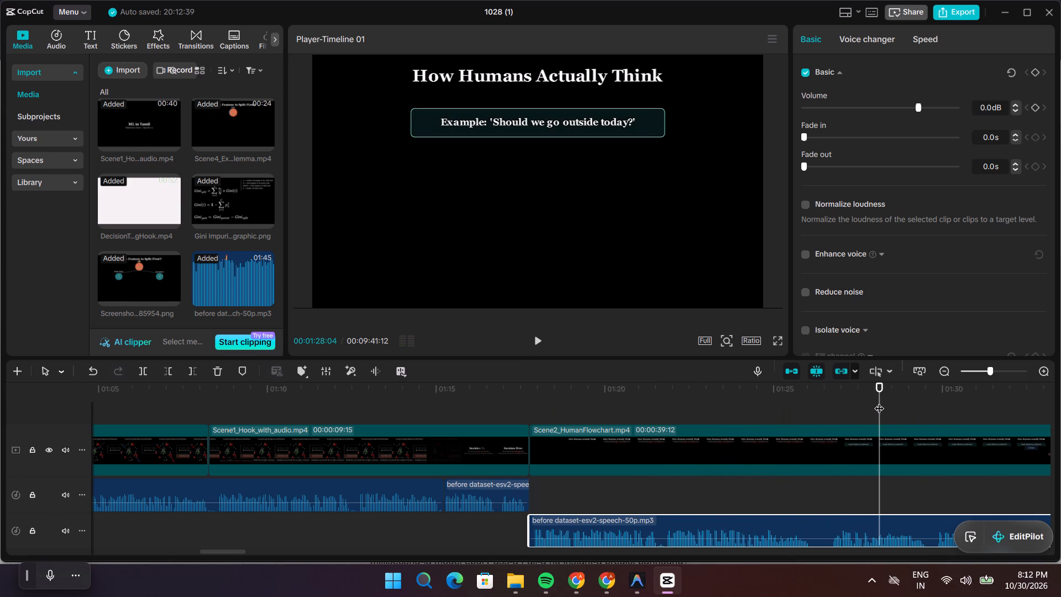
drag(879, 401, 826, 414)
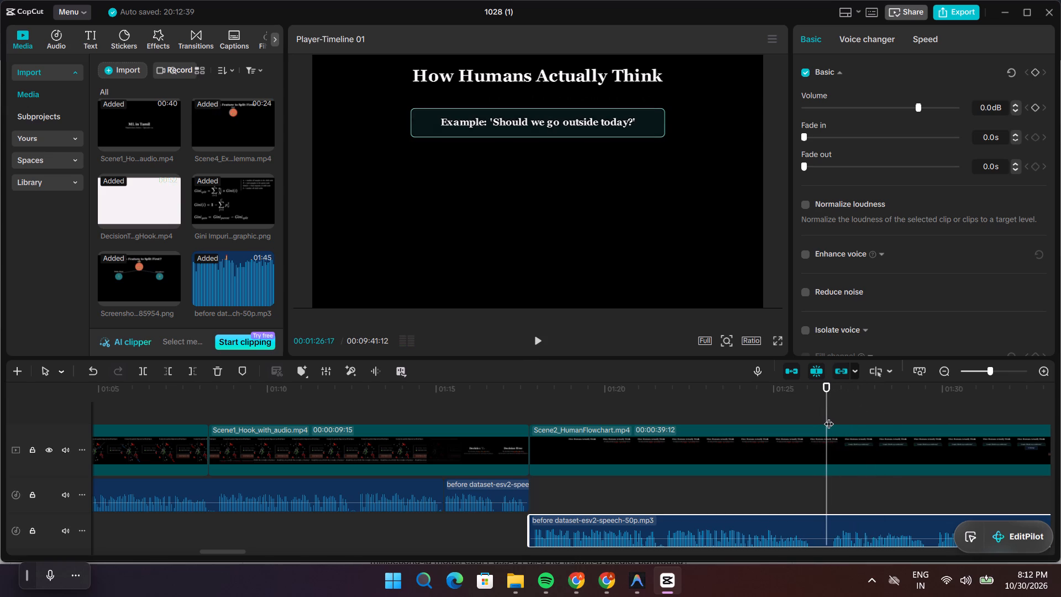
key(ctrl+b)
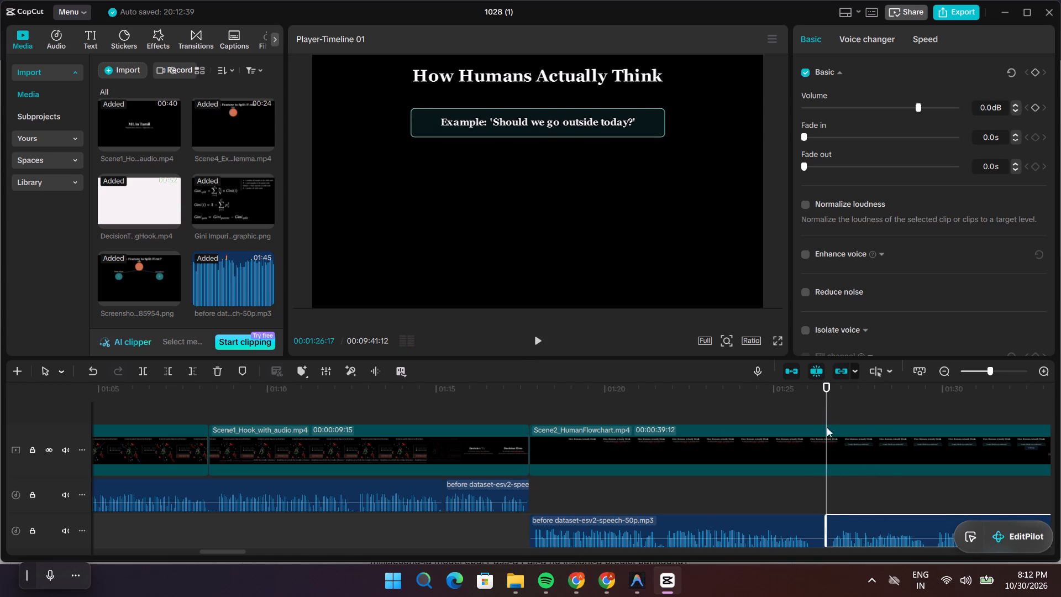
Move the narration section before the split to a separate audio track below, starting at 00:01:17:23.
click(820, 539)
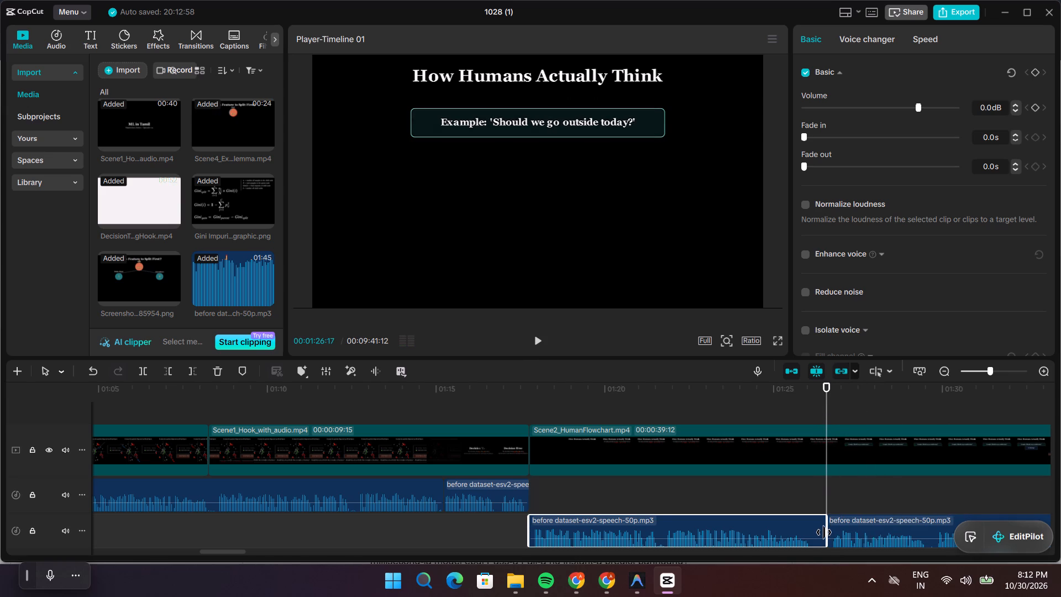
click(825, 532)
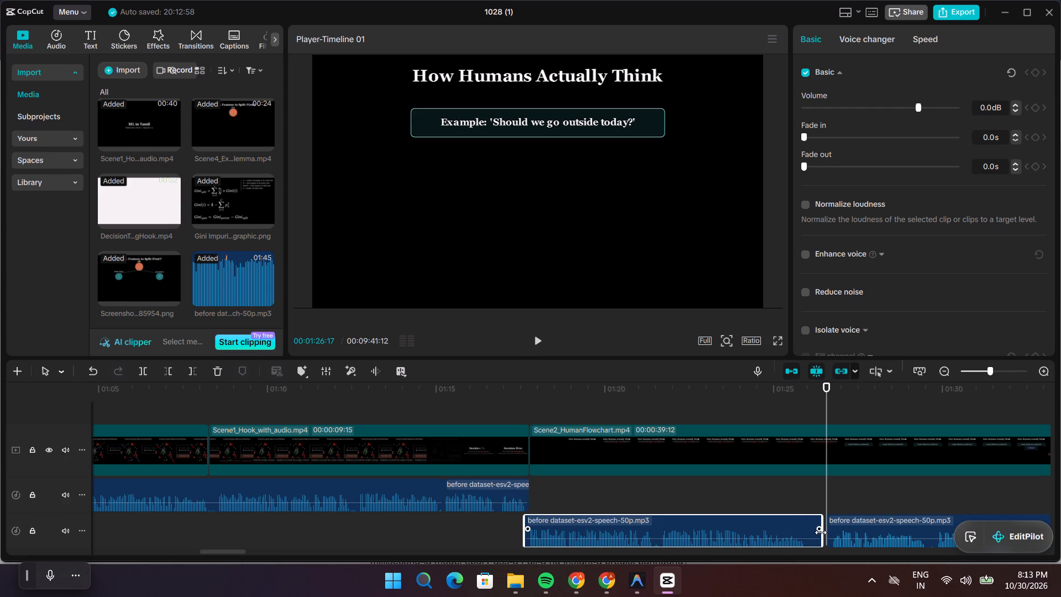
drag(712, 543, 719, 543)
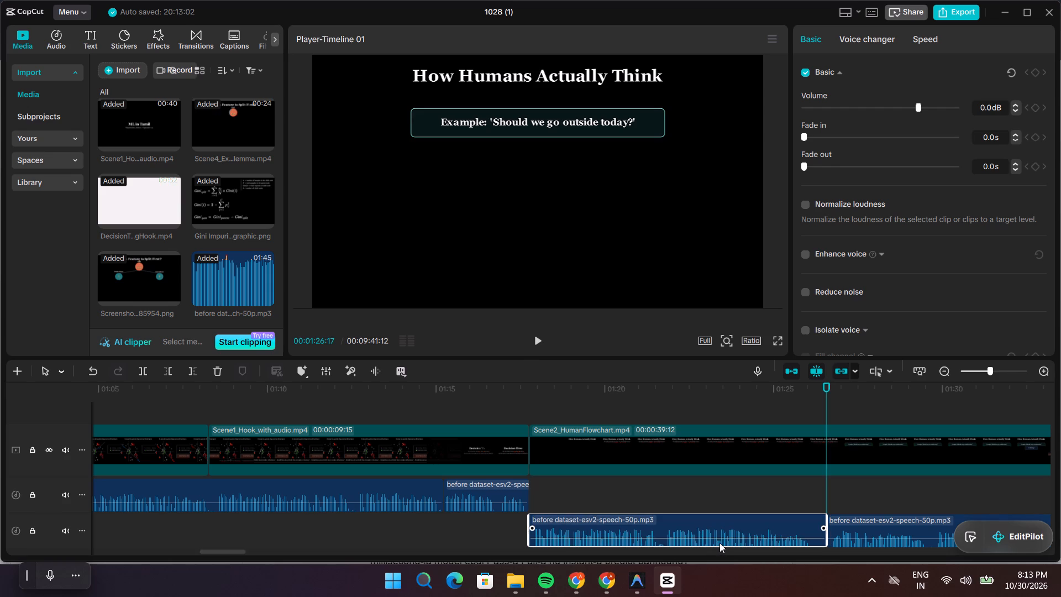
drag(719, 543, 719, 542)
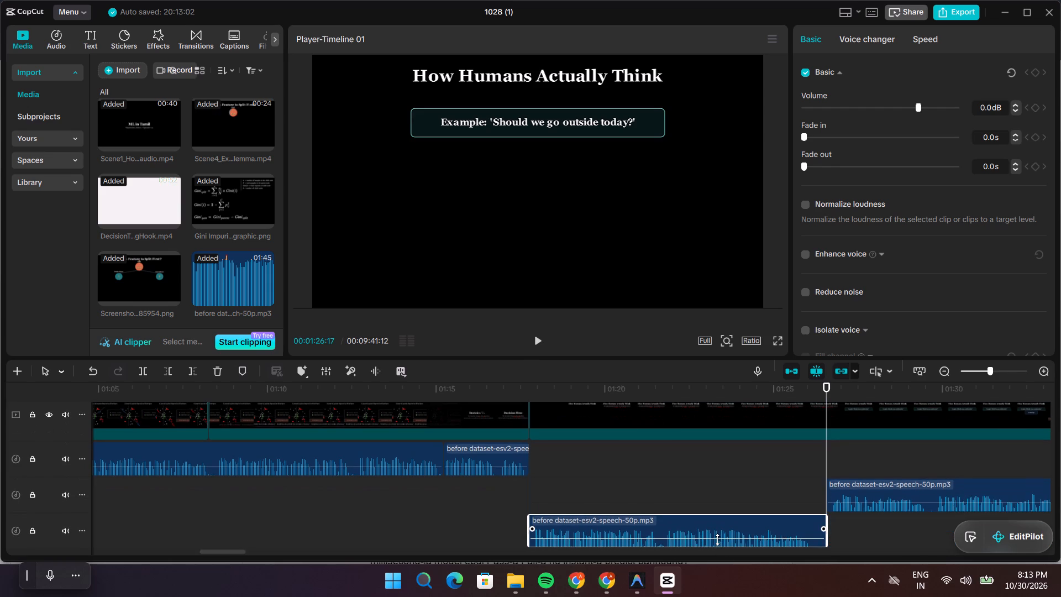
Trim the end of that narration section to about 00:01:26:05 and move the following narration clip up against it.
click(801, 519)
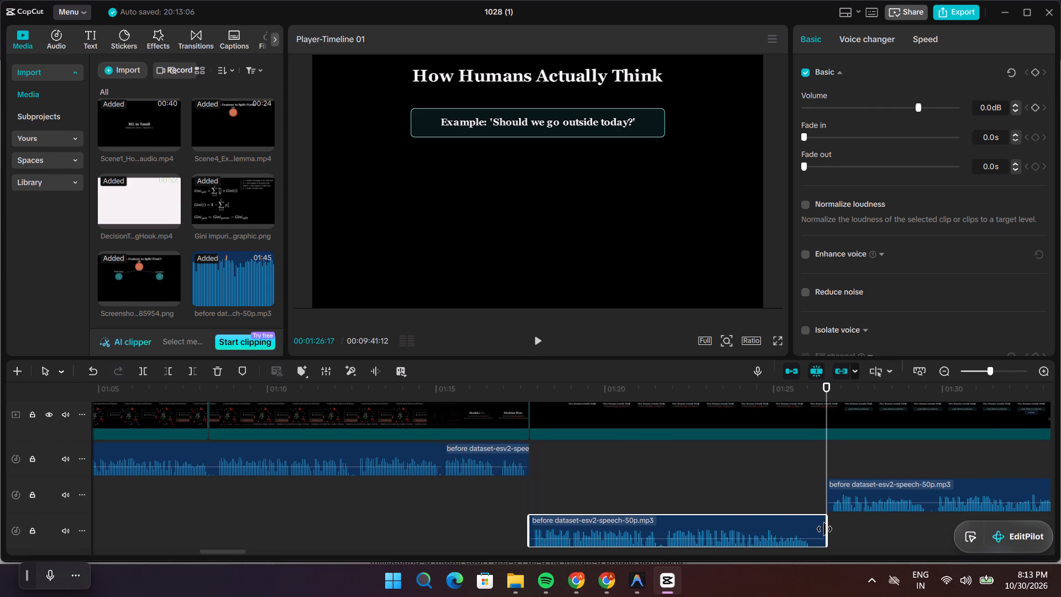
click(824, 529)
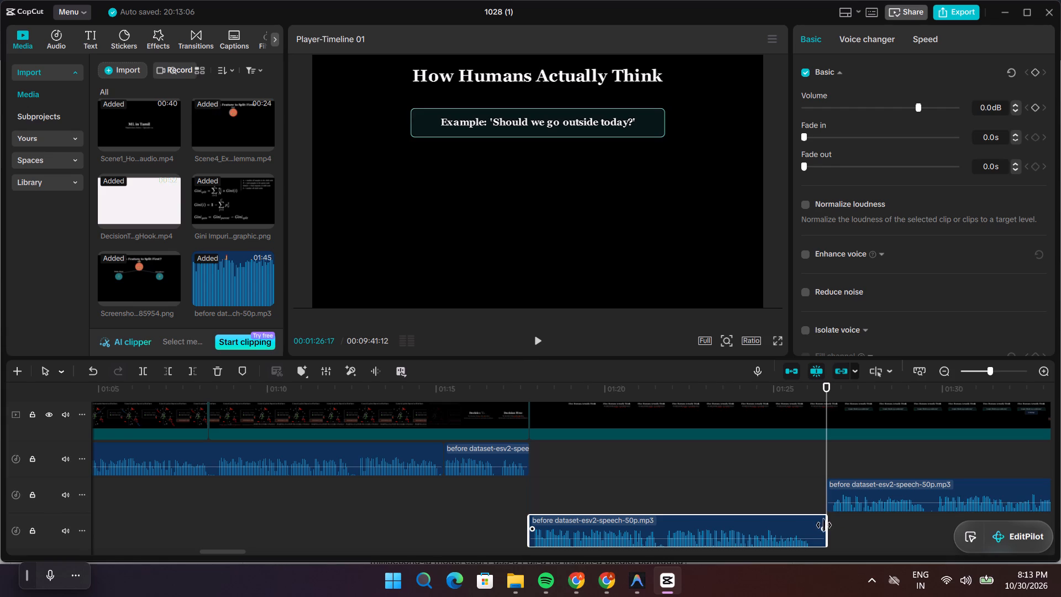
click(826, 525)
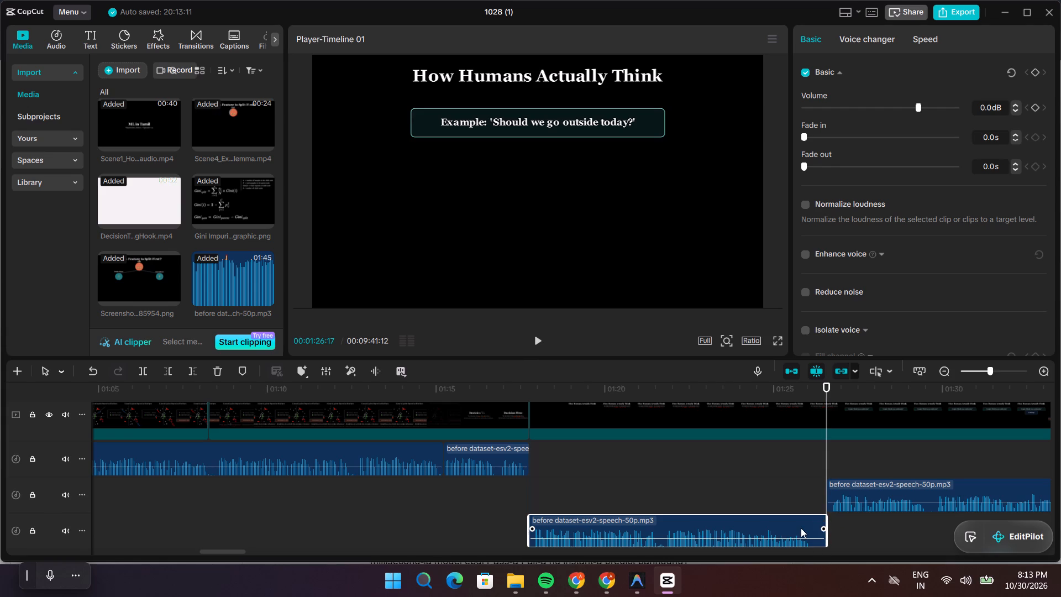
double_click(801, 528)
drag(825, 536, 822, 536)
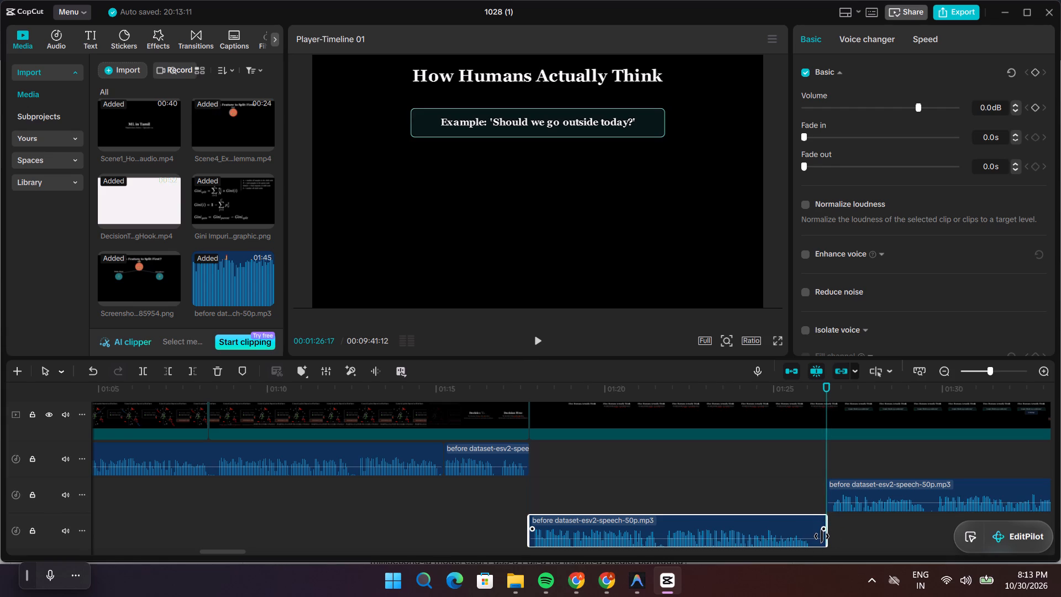
drag(822, 536, 810, 536)
drag(850, 510, 836, 512)
Play across the narration join near 00:01:26 to check how the two clips fit the scene.
key(space)
key(space)
drag(847, 453, 767, 474)
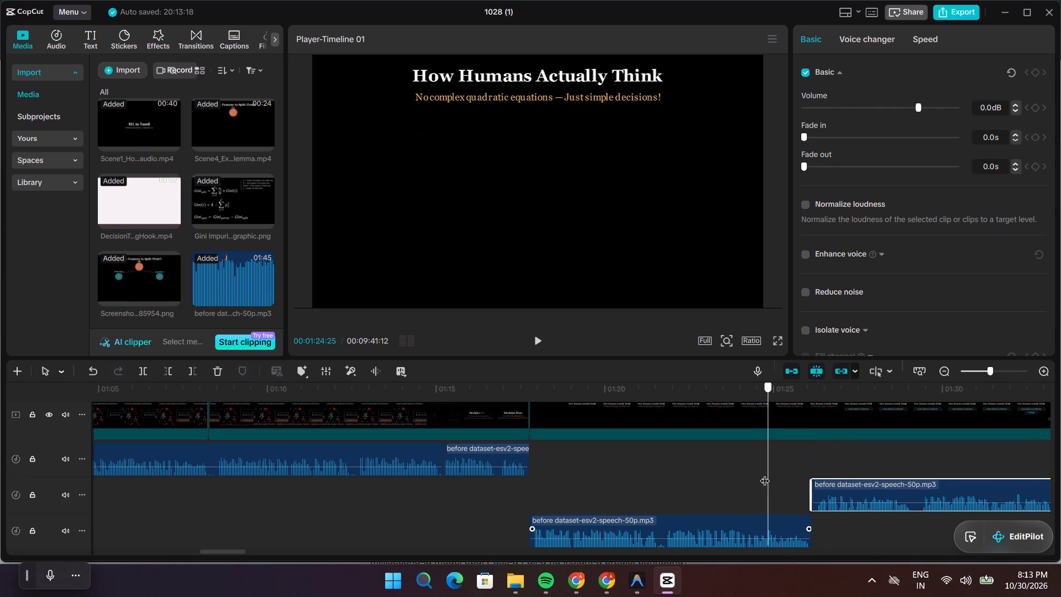
key(space)
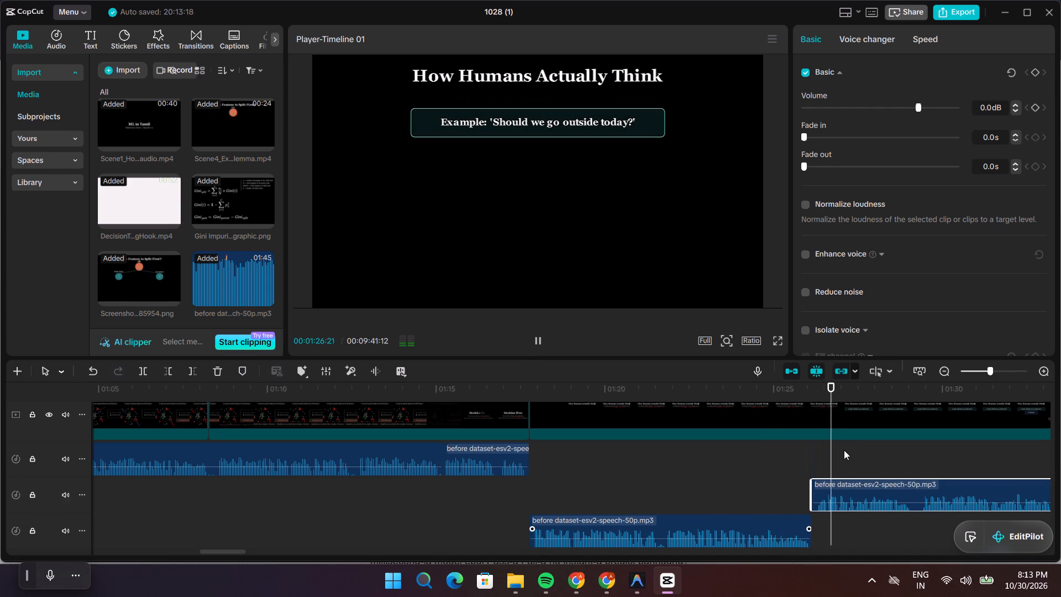
key(space)
key(space)
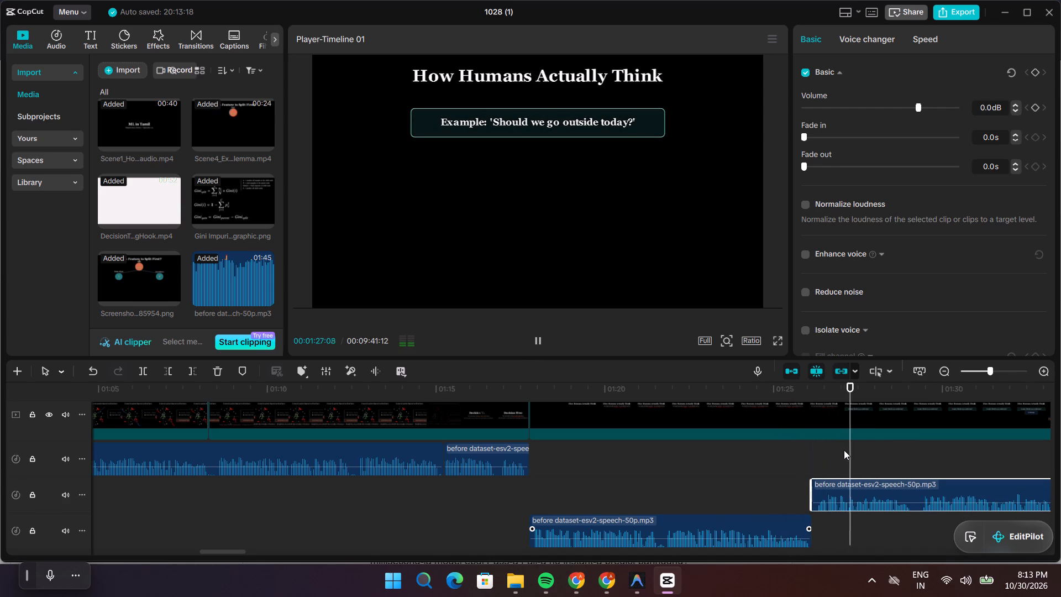
key(space)
click(939, 447)
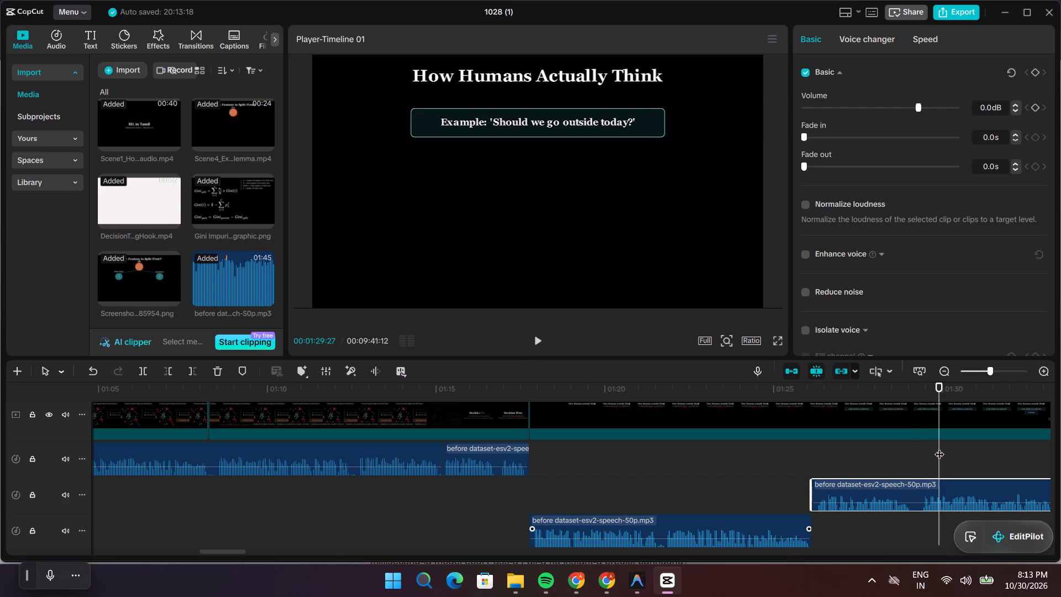
click(938, 447)
drag(928, 447, 900, 449)
drag(895, 450, 875, 454)
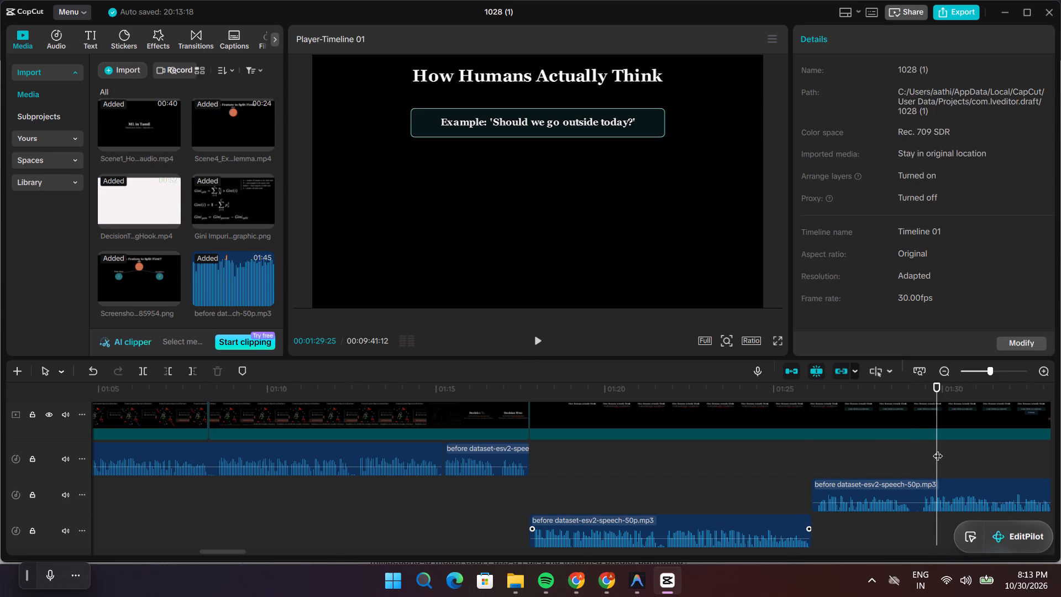
Replay the start of Scene2_HumanFlowchart and set the speed of its first narration section to 1.10x.
drag(938, 449, 519, 499)
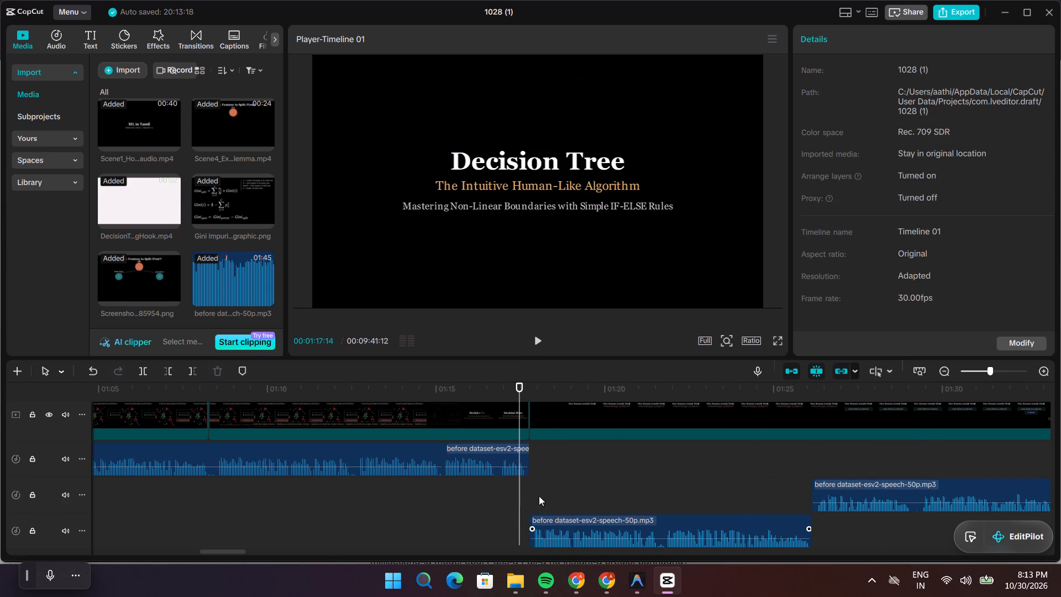
key(space)
click(705, 517)
key(space)
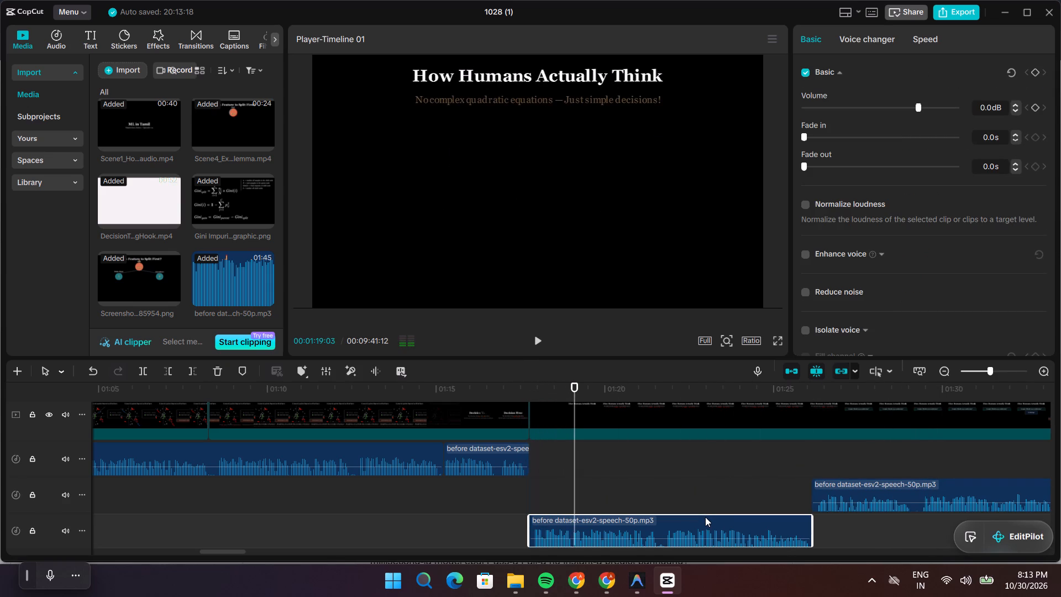
click(929, 39)
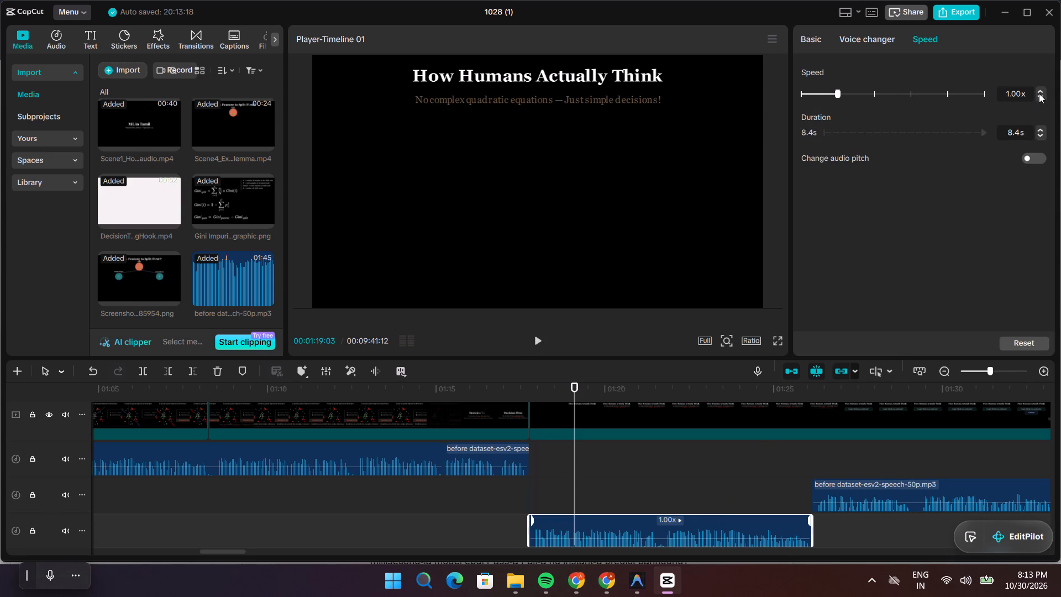
click(1041, 89)
Replay the first narration section and move the following narration clip to start at its end, 00:01:25:10.
key(space)
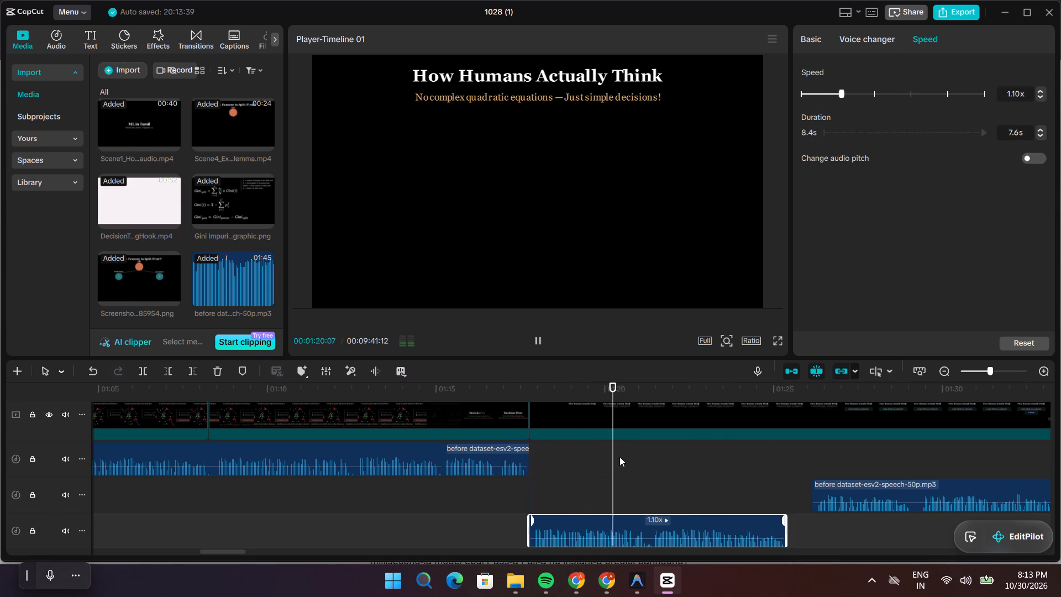
drag(619, 457, 510, 466)
key(space)
key(space)
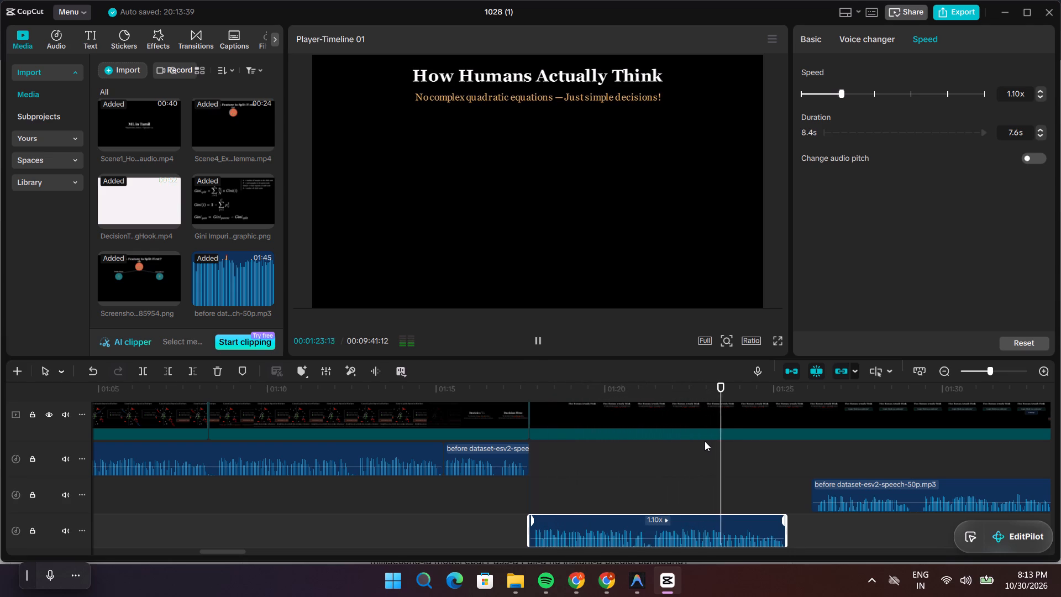
key(space)
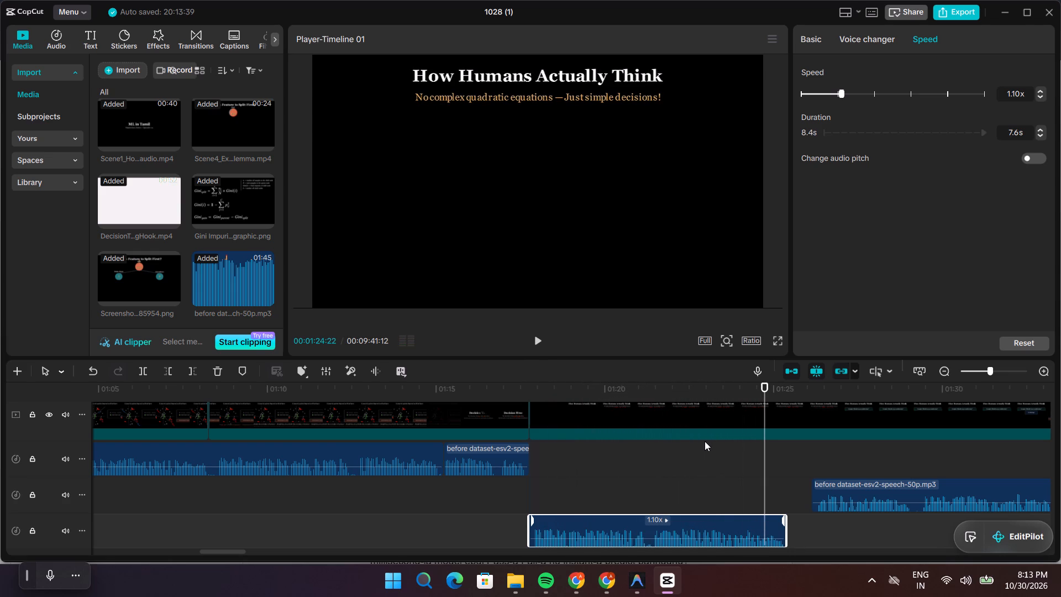
key(space)
key(space)
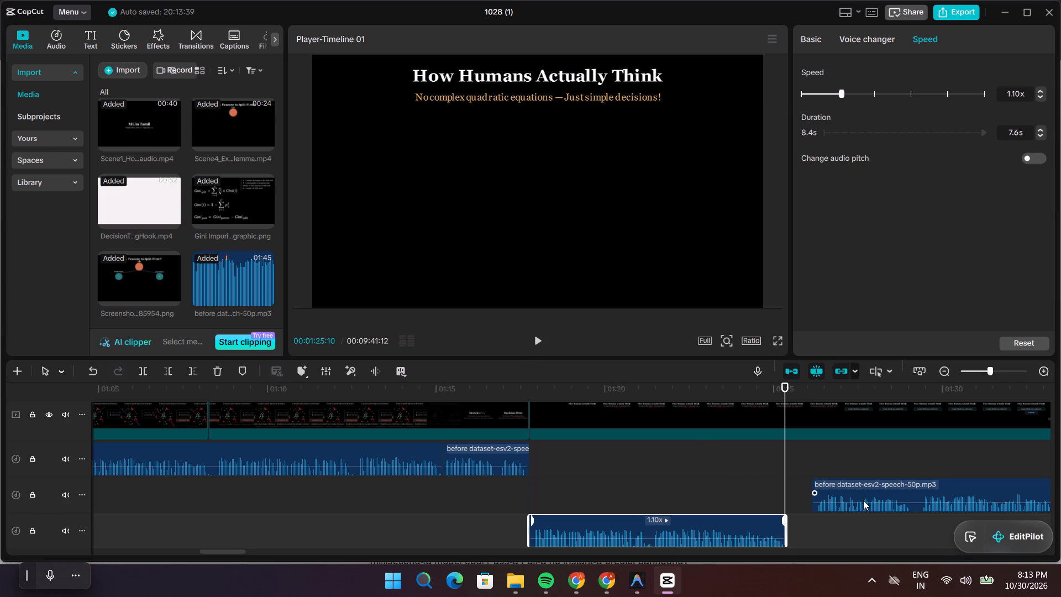
drag(856, 508, 833, 512)
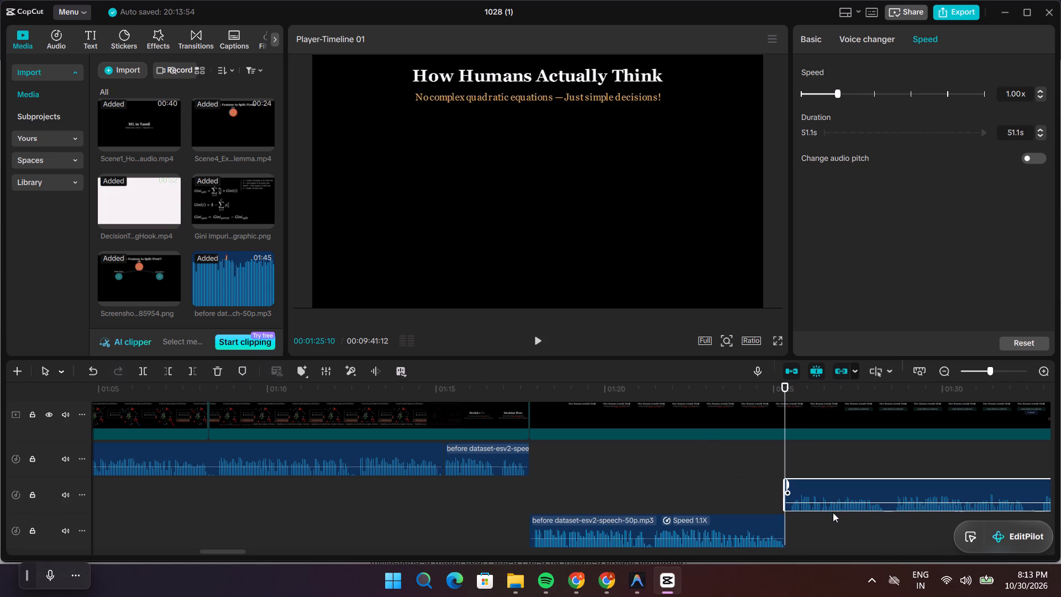
Play the new narration join and set the speed of the narration clip starting at 00:01:25:10 to 1.10x.
key(space)
key(space)
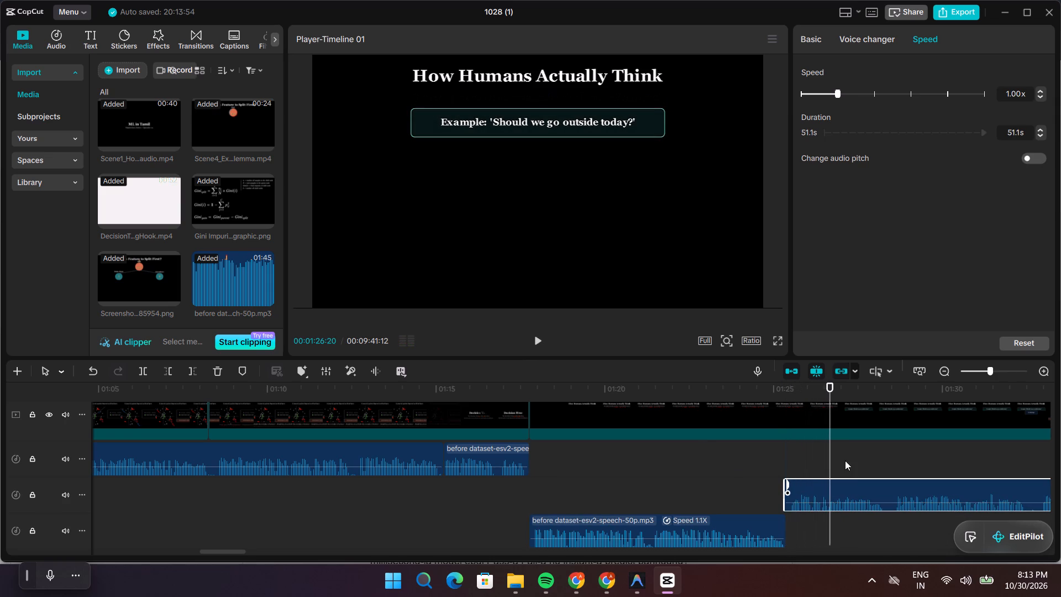
drag(832, 448, 780, 458)
click(807, 508)
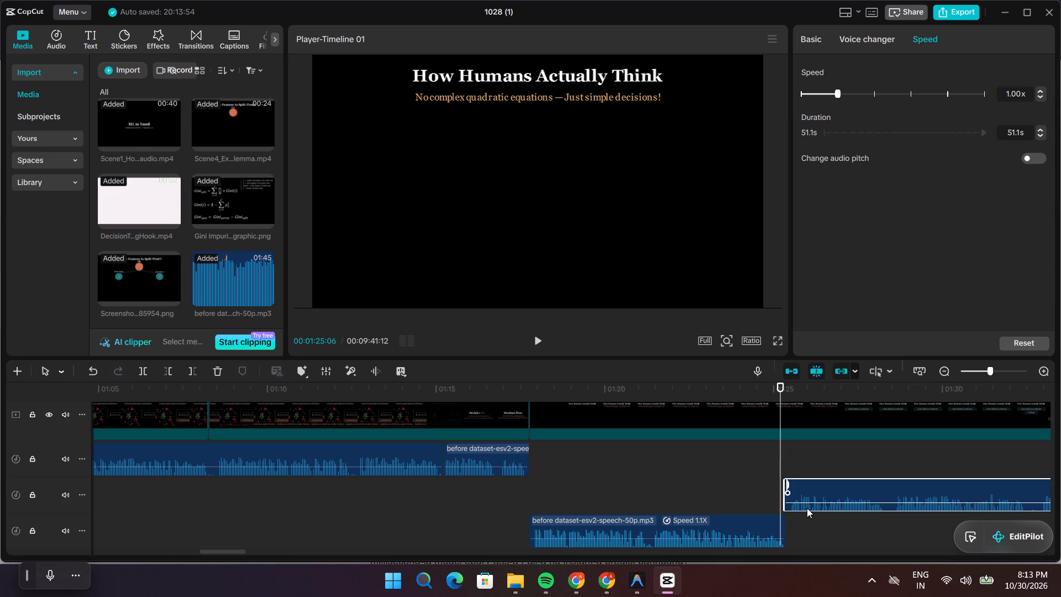
click(806, 506)
click(1039, 90)
Check the 1.10x narration and insert a 3-second freeze frame in Scene2_HumanFlowchart at 00:01:25:05.
key(space)
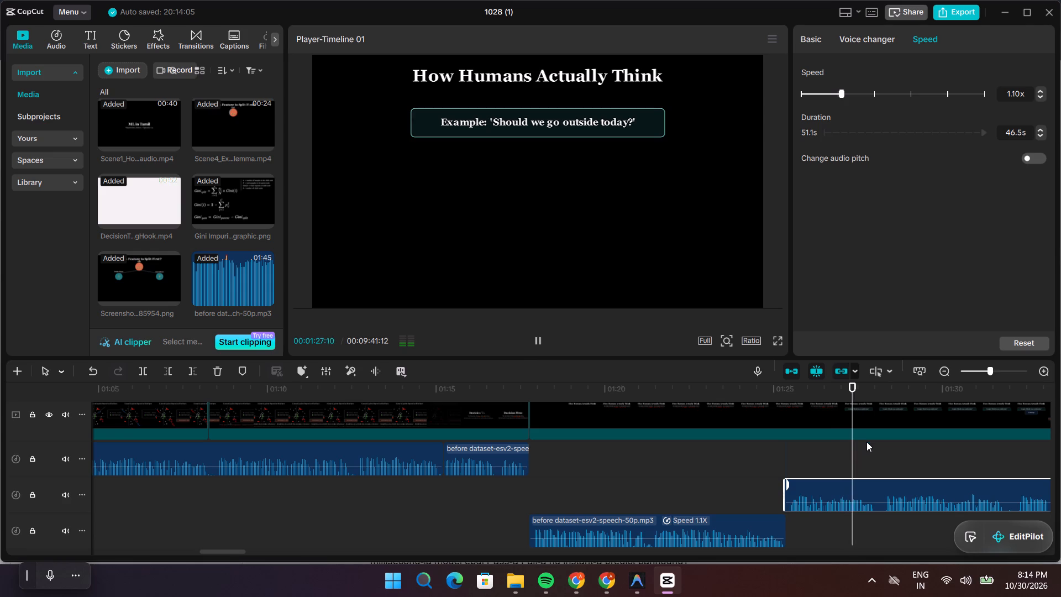
key(space)
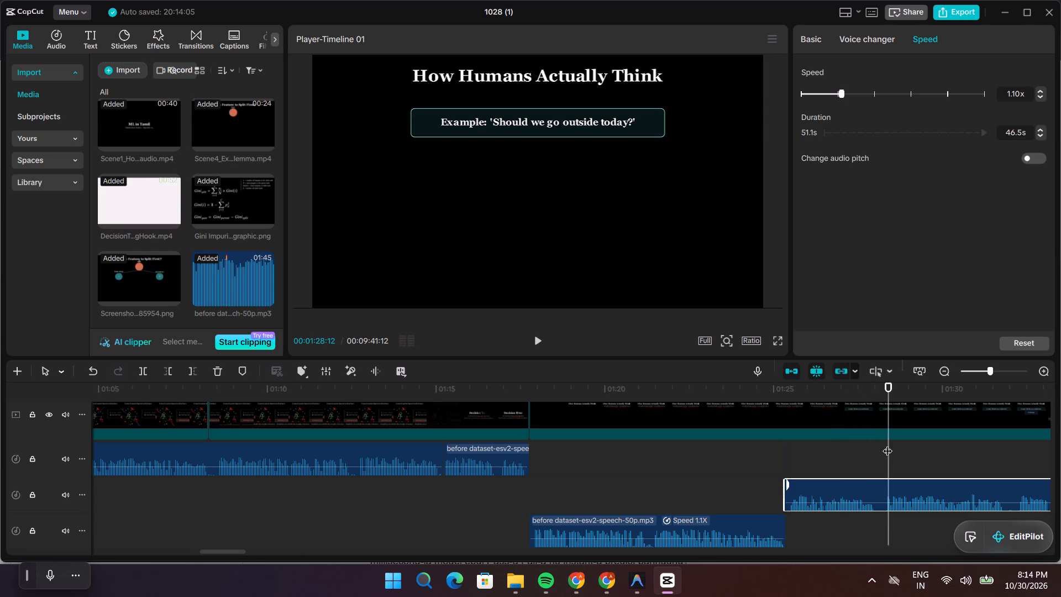
drag(887, 444, 782, 458)
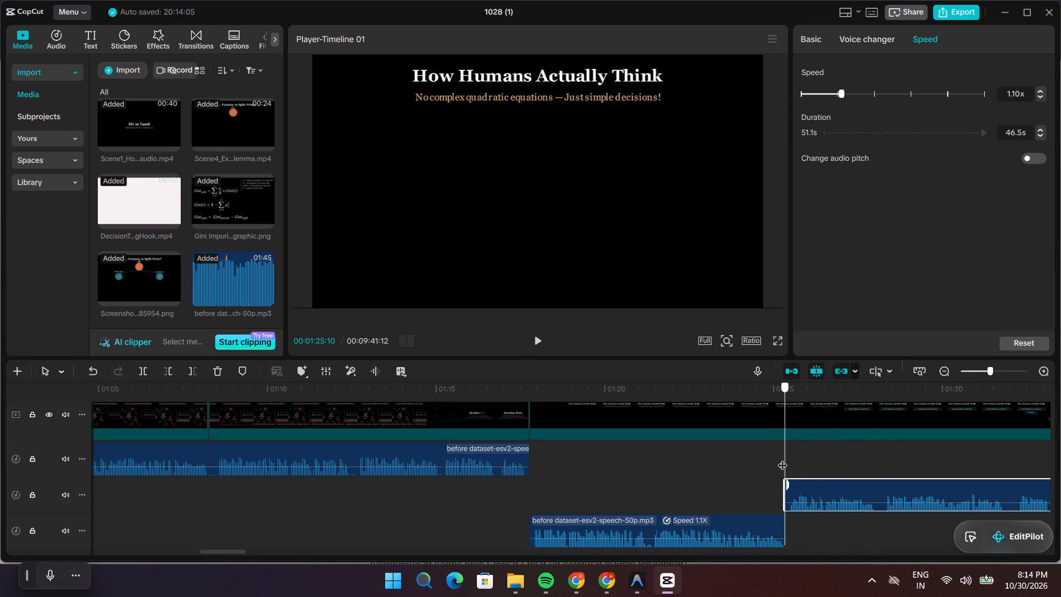
drag(782, 458, 779, 458)
scroll(802, 445, up, 2)
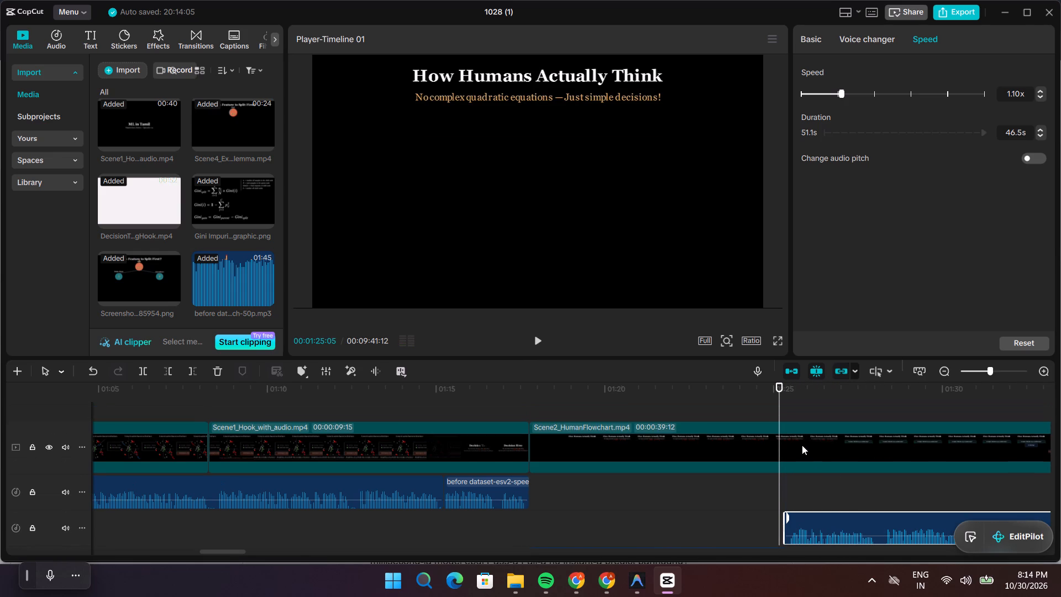
click(607, 441)
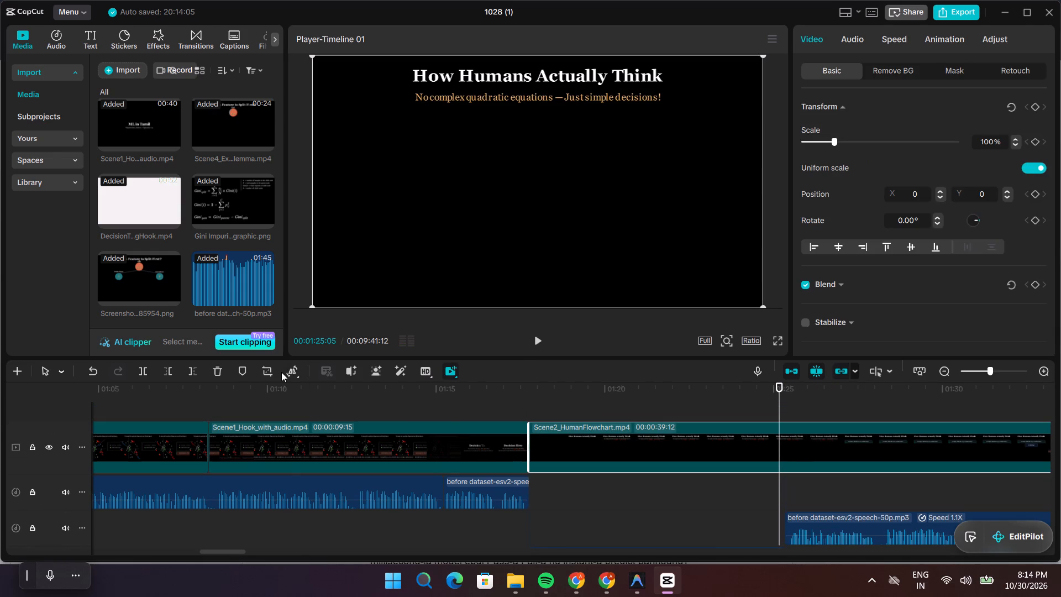
click(309, 396)
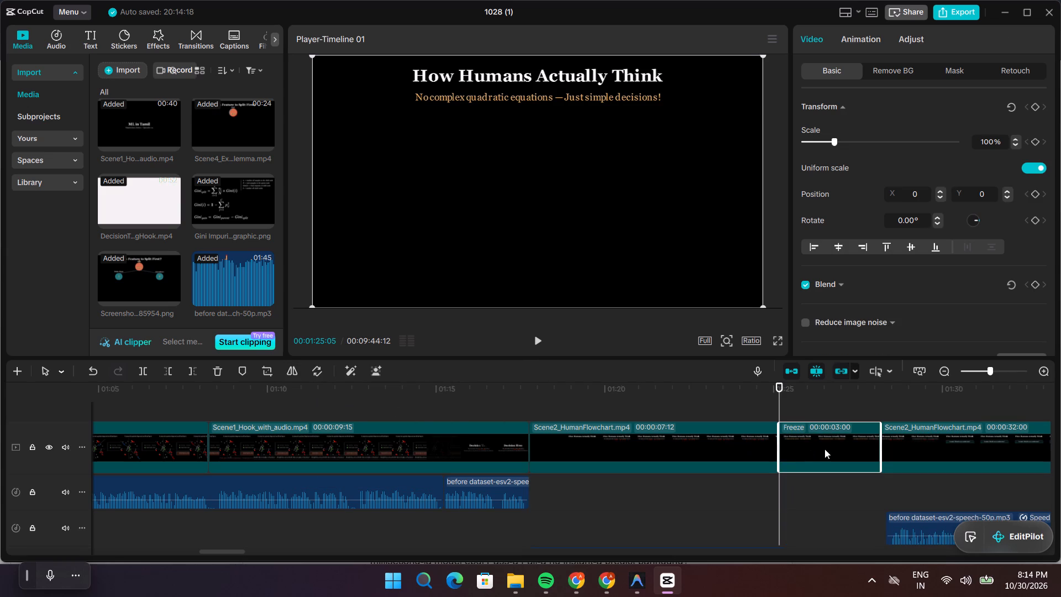
scroll(836, 484, down, 3)
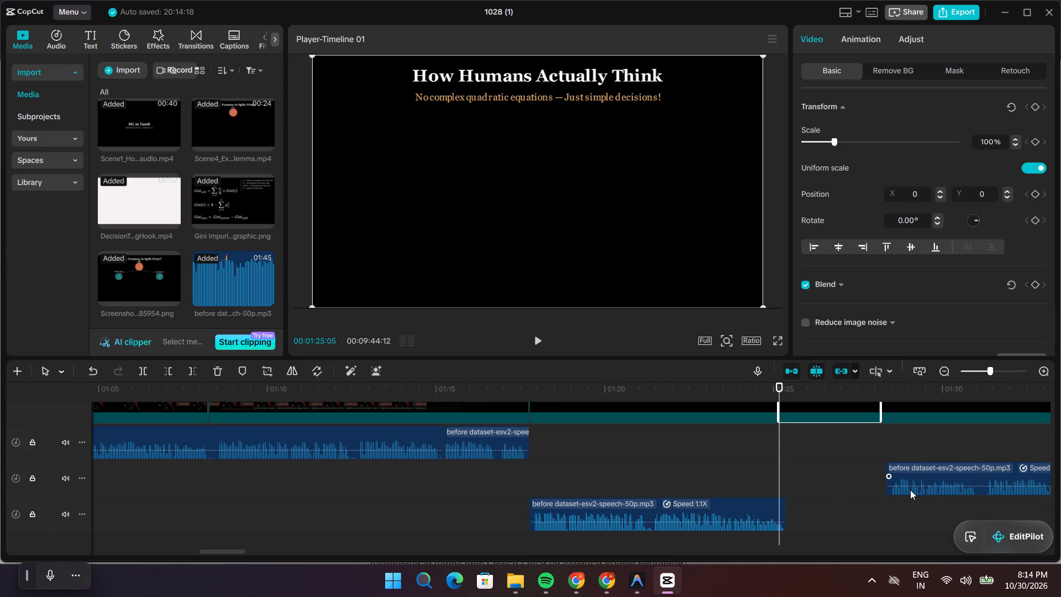
Move the narration clip after the freeze frame back to start at the end of the previous narration section.
drag(909, 491, 807, 491)
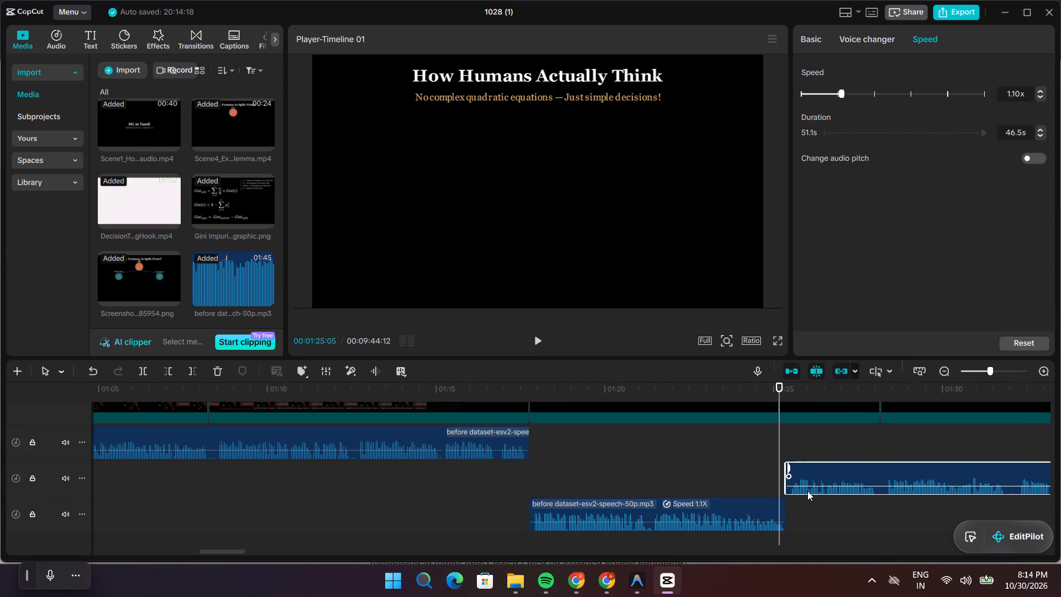
Play the moved narration over the freeze frame and the 'Should we go outside today?' example to check its timing.
key(space)
scroll(836, 441, up, 1)
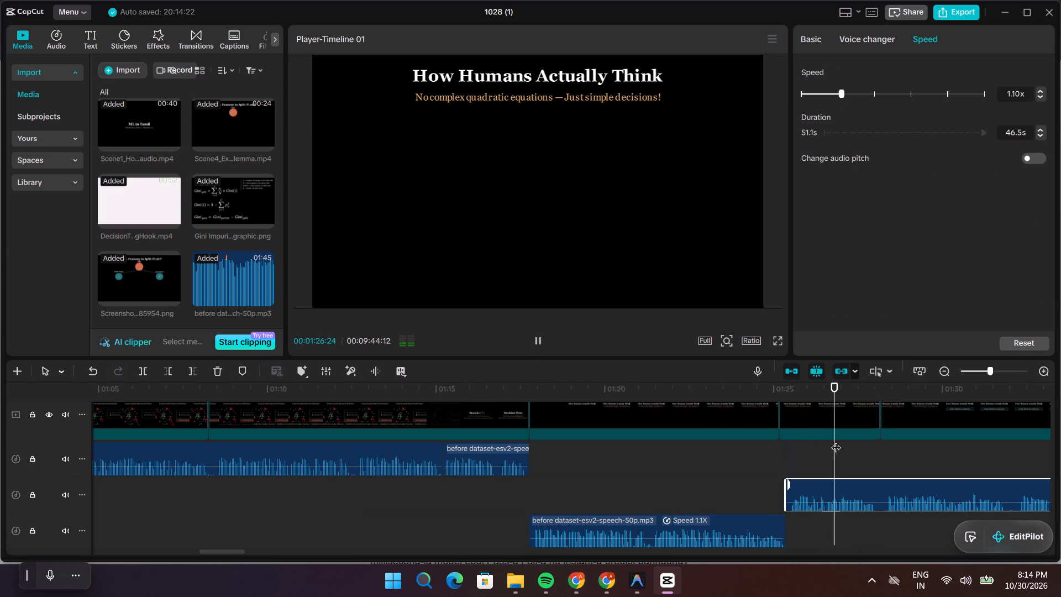
key(space)
key(space)
key(space)
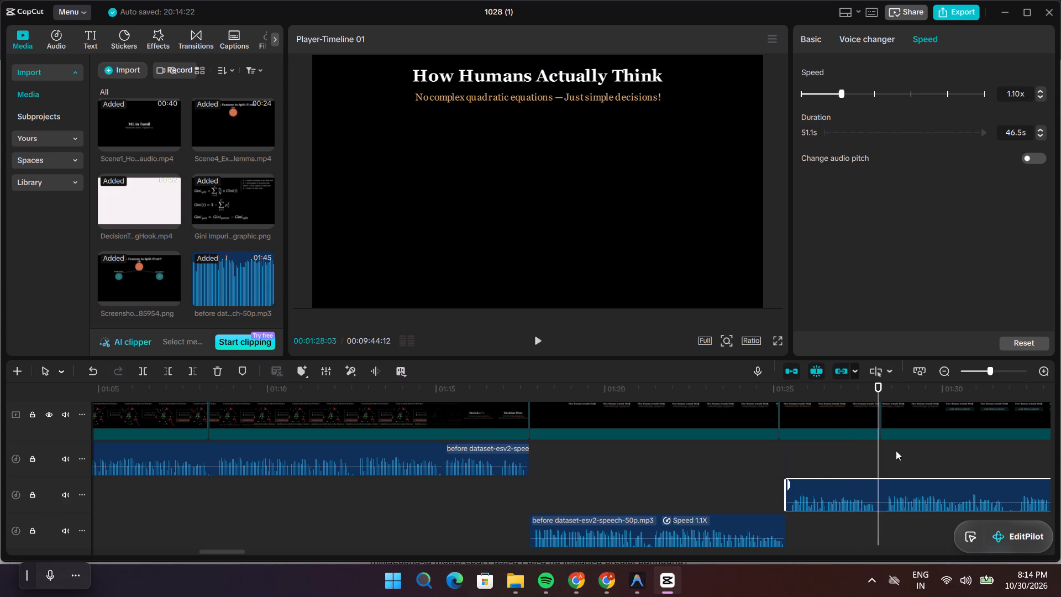
key(space)
key(space)
scroll(921, 452, up, 1)
key(space)
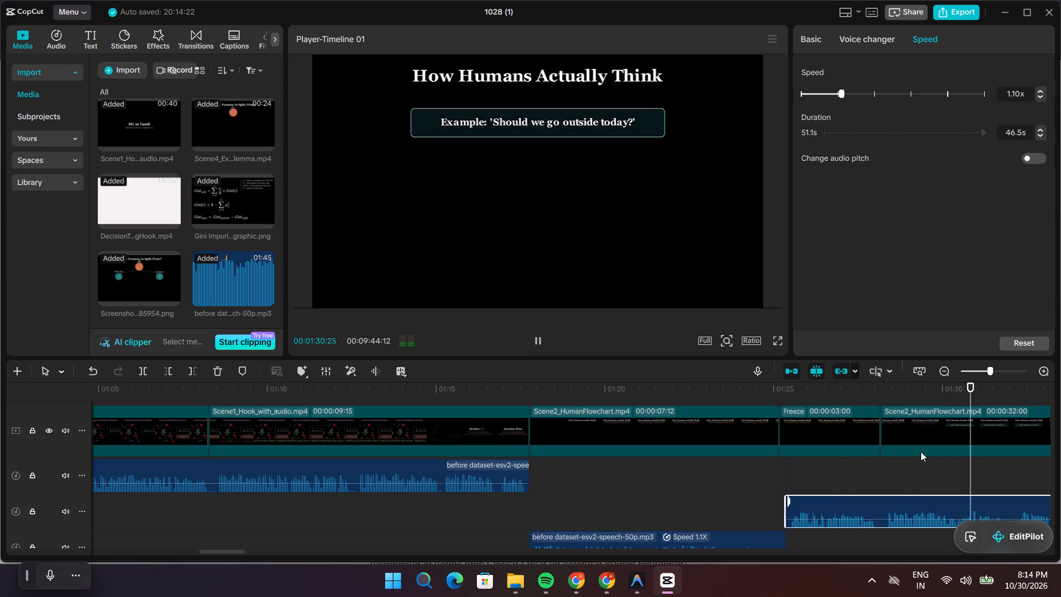
key(space)
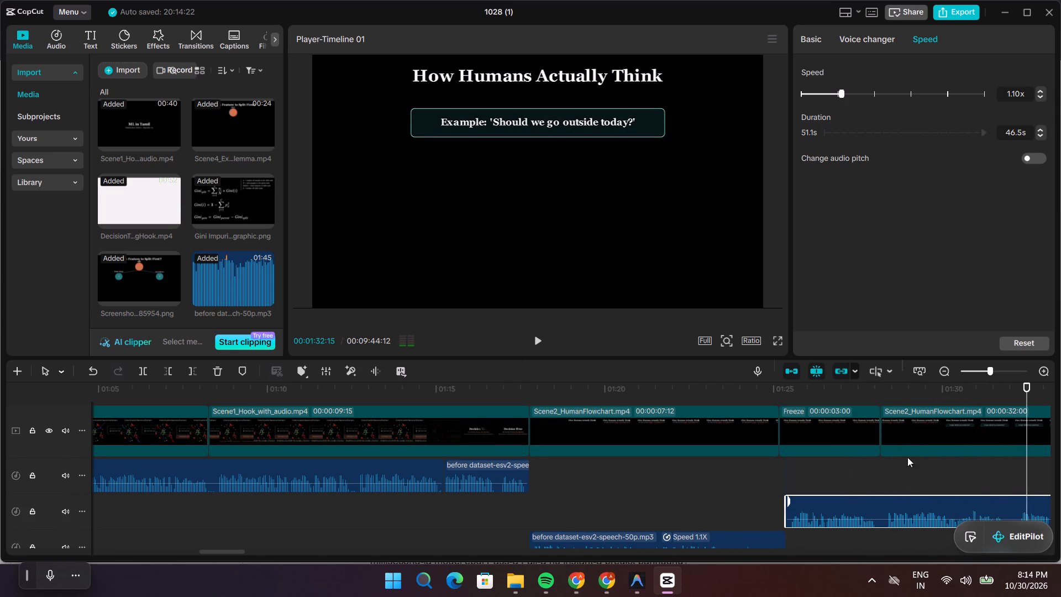
scroll(853, 470, down, 1)
scroll(757, 531, down, 2)
scroll(427, 537, down, 1)
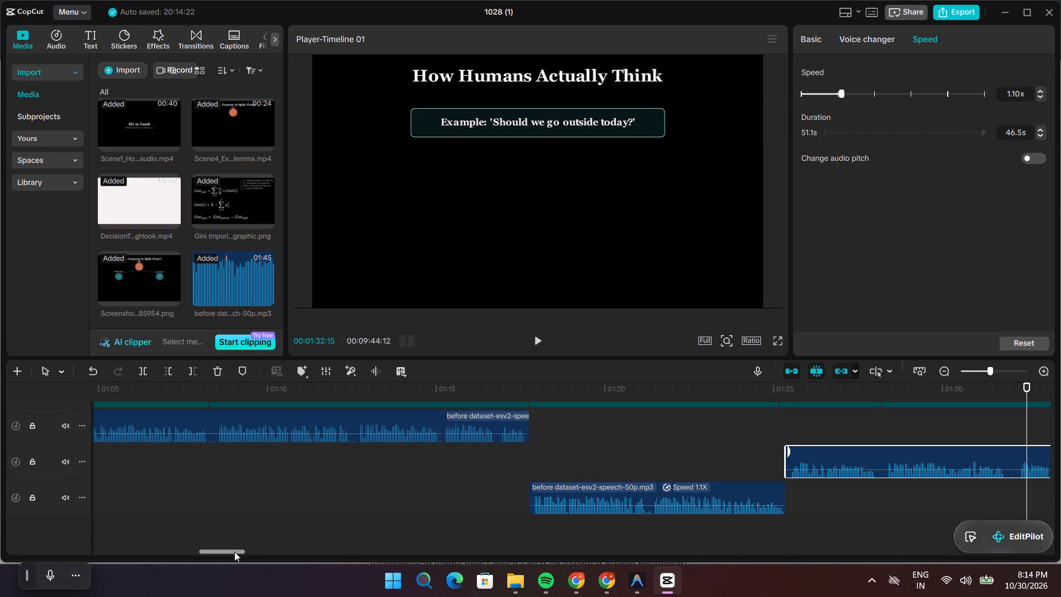
drag(234, 552, 273, 559)
scroll(316, 521, up, 2)
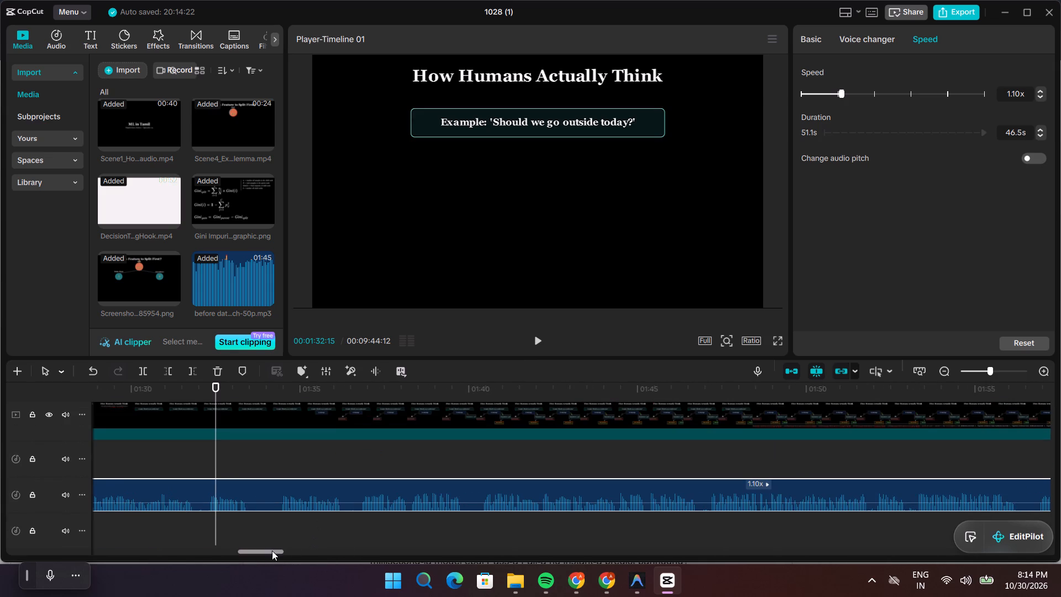
drag(271, 551, 264, 551)
scroll(272, 548, up, 3)
key(space)
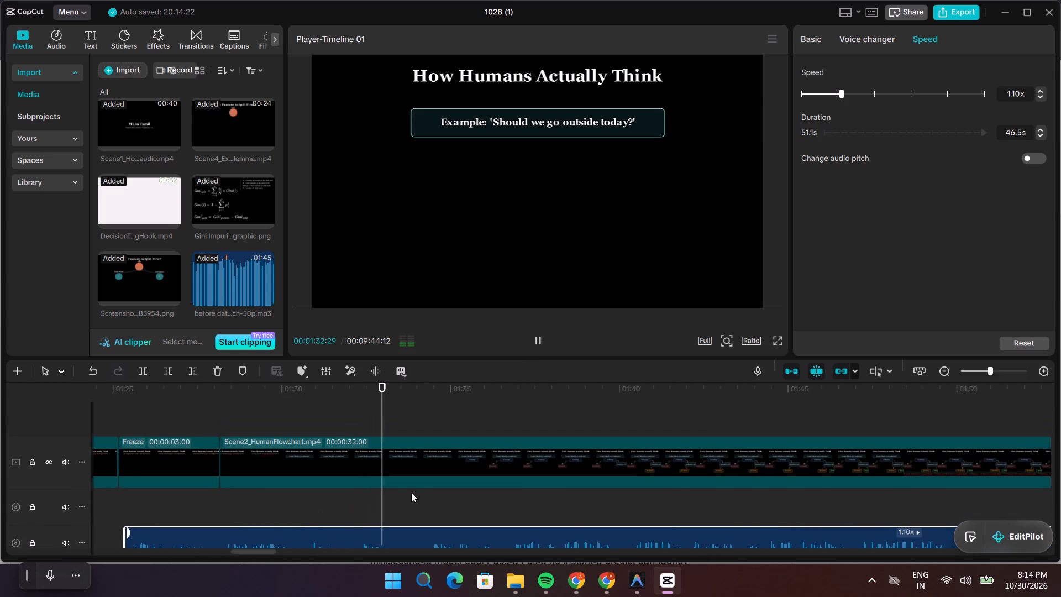
scroll(424, 493, down, 1)
key(space)
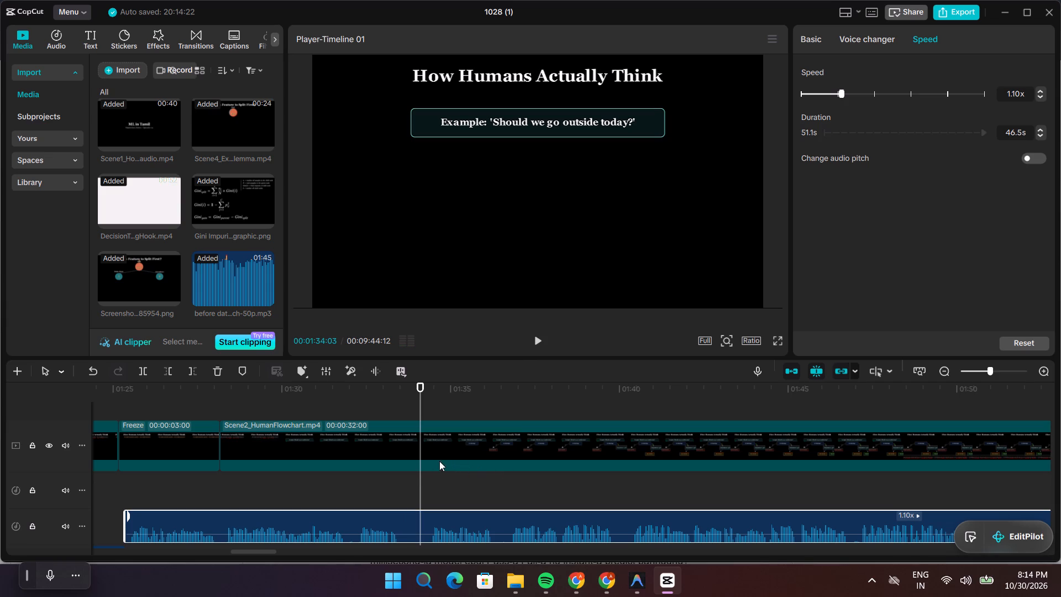
Replay the narration over the 'Should we go outside today?' example up to the 'Is it Raining?' box to find a cut point.
drag(419, 471, 336, 487)
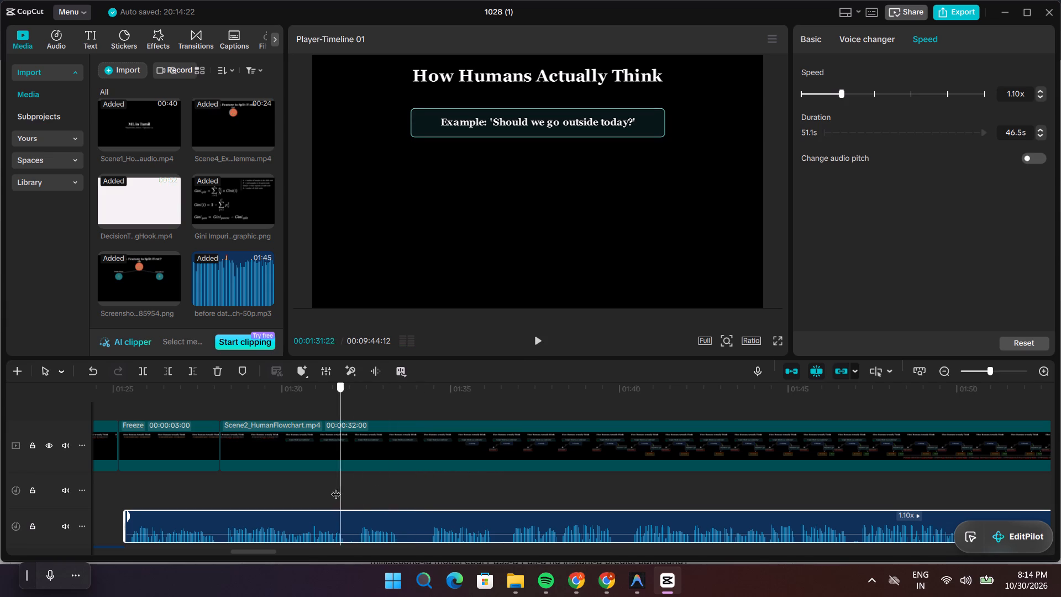
drag(336, 487, 316, 487)
key(space)
key(space)
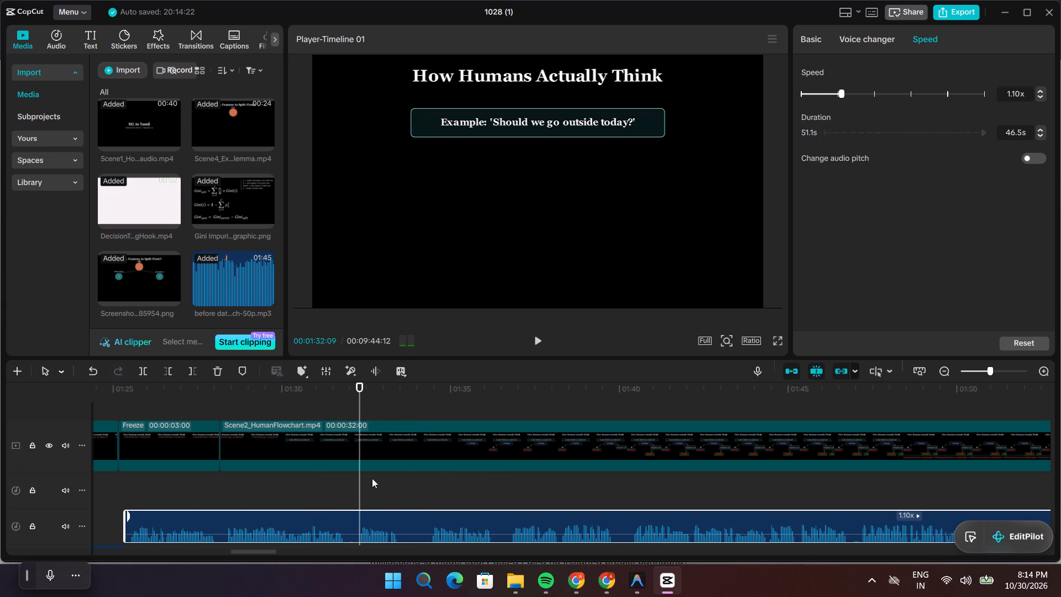
drag(358, 478, 347, 479)
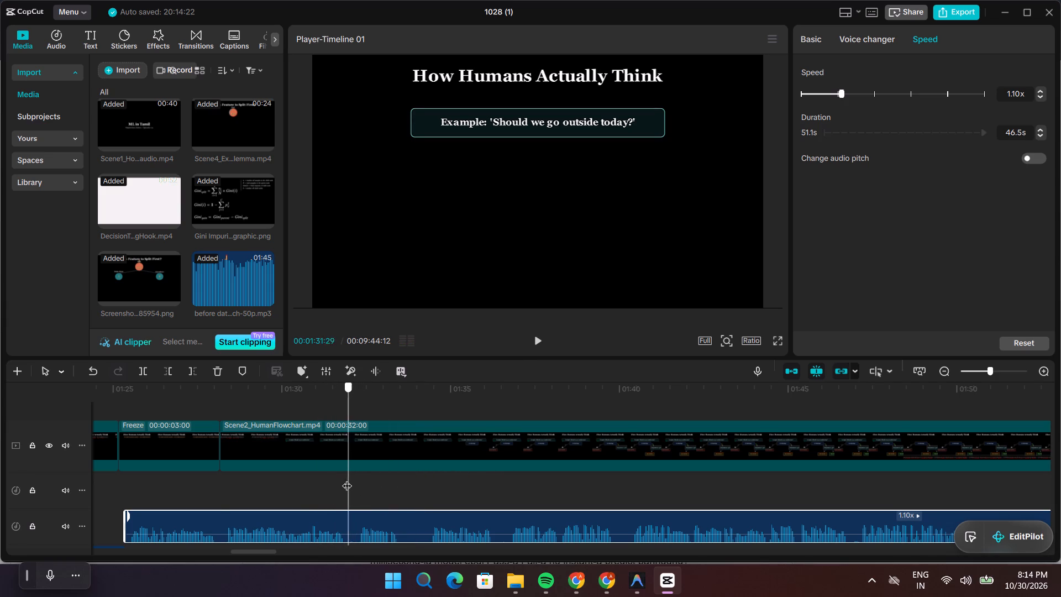
drag(347, 479, 220, 479)
key(space)
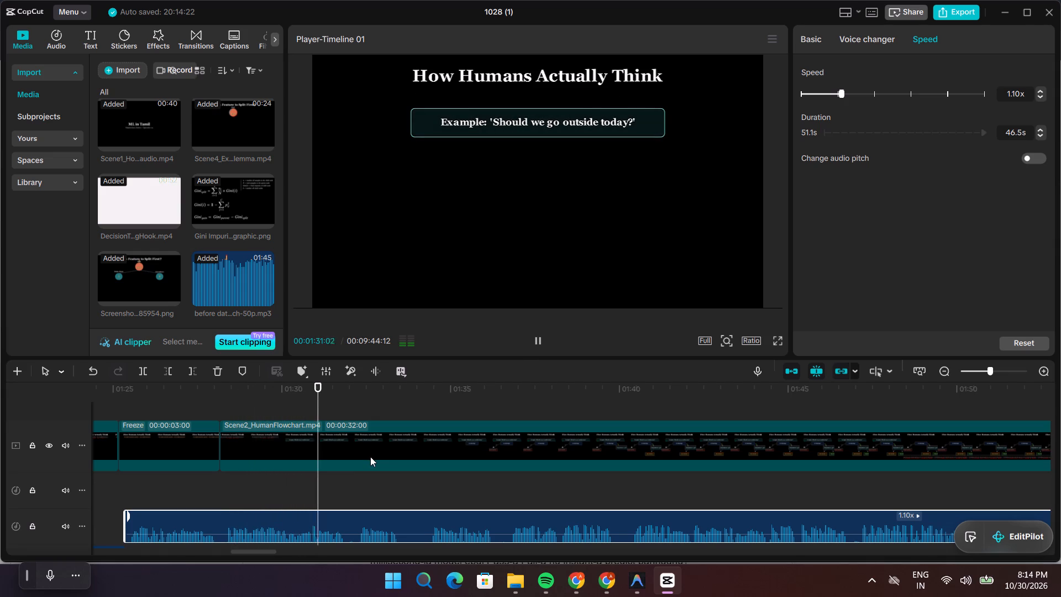
click(370, 457)
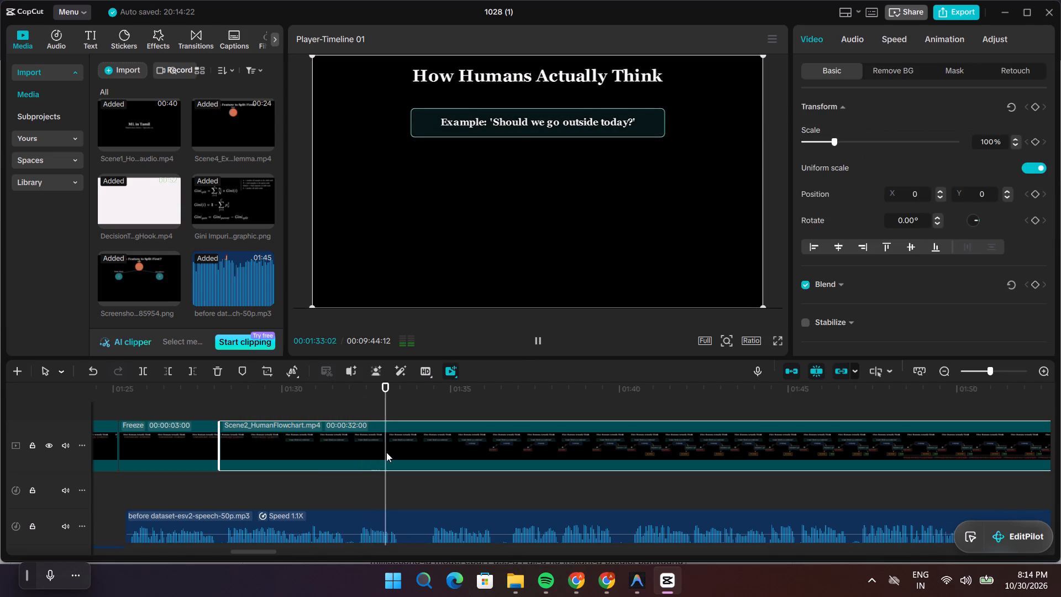
key(space)
drag(390, 400, 359, 404)
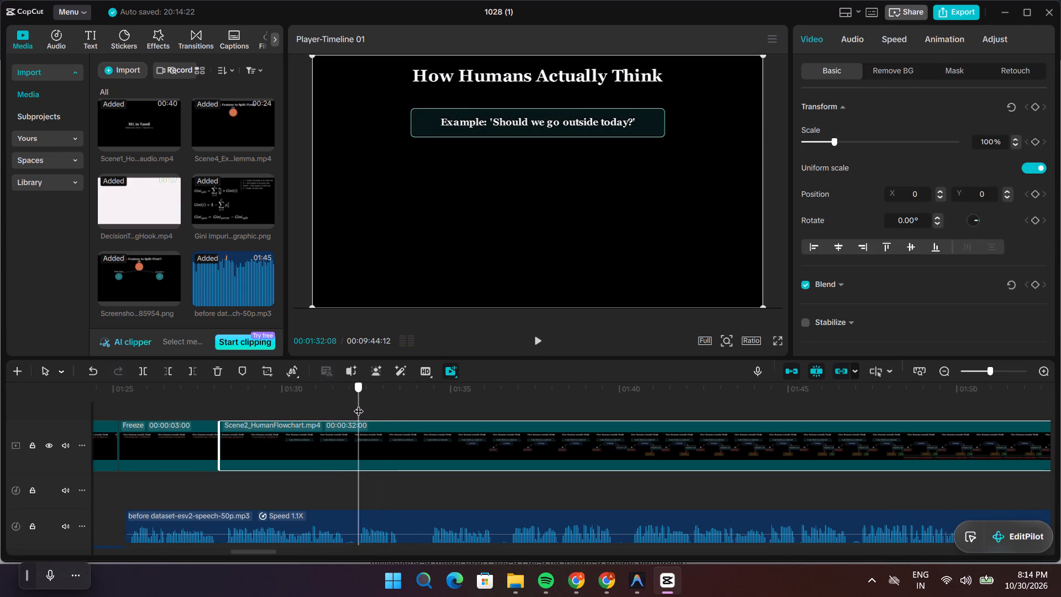
drag(359, 404, 377, 406)
key(space)
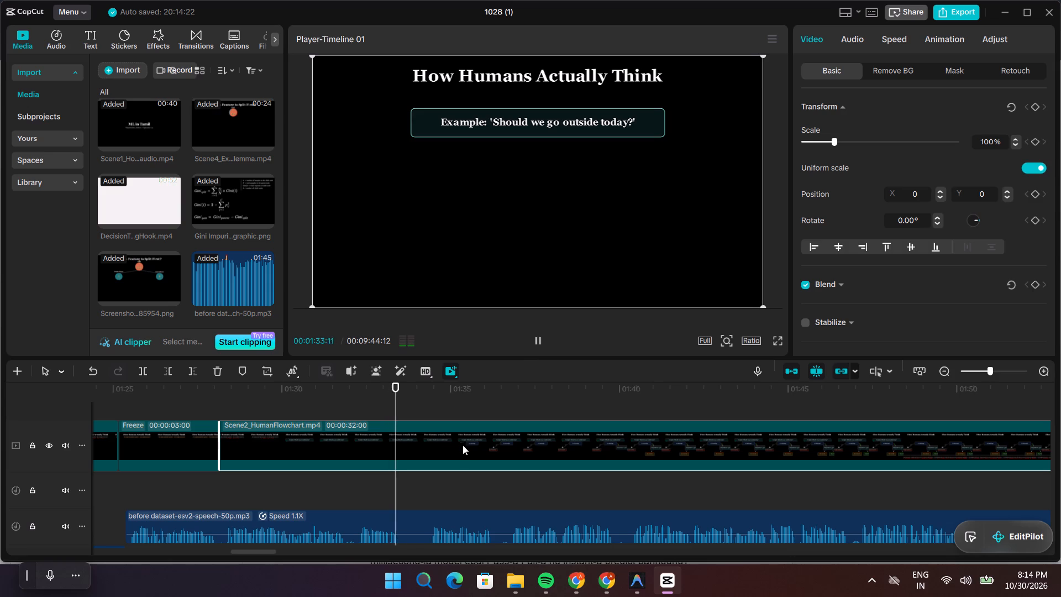
key(space)
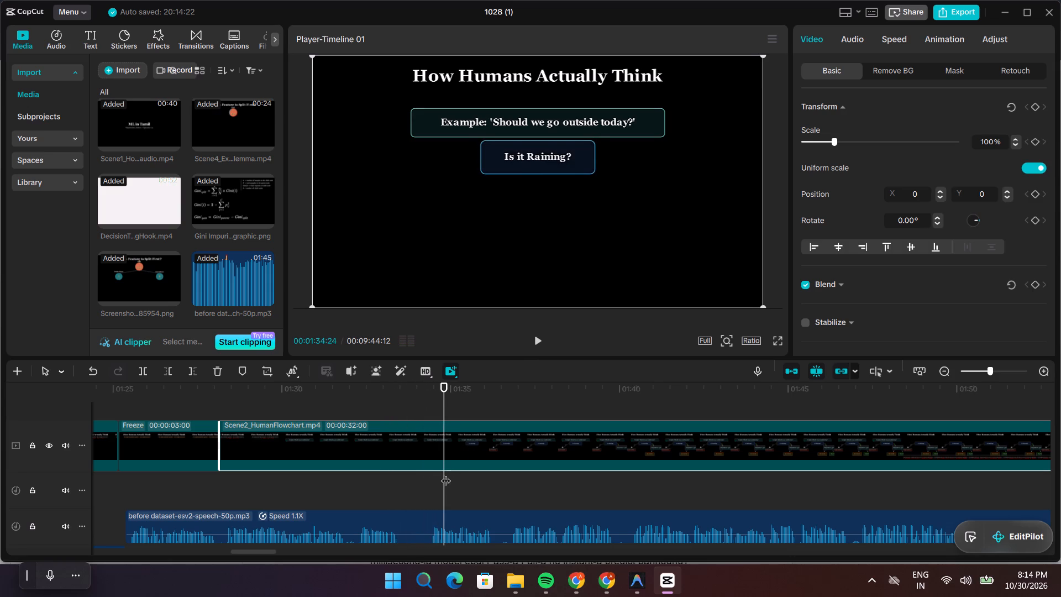
Split the narration clip at 00:01:34:09, just before its next spoken section begins.
drag(445, 475, 429, 479)
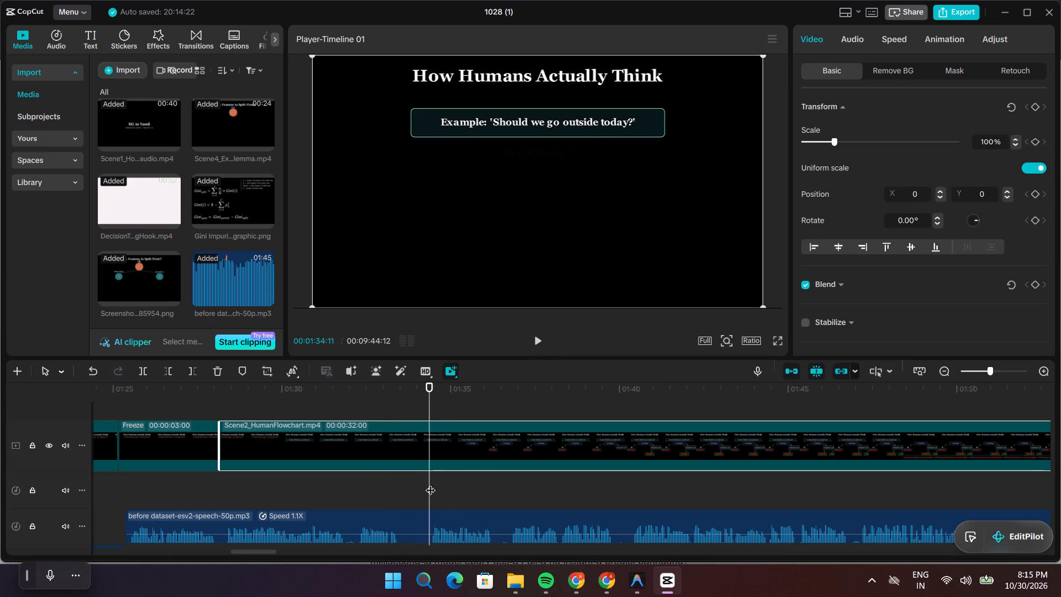
click(416, 511)
drag(416, 485, 421, 486)
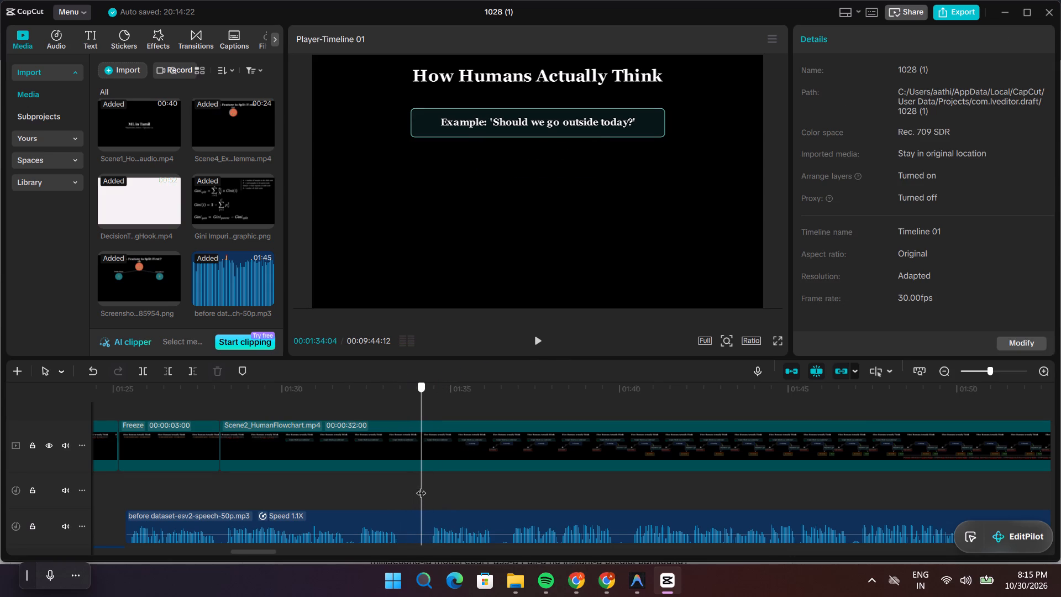
drag(421, 486, 427, 489)
click(417, 516)
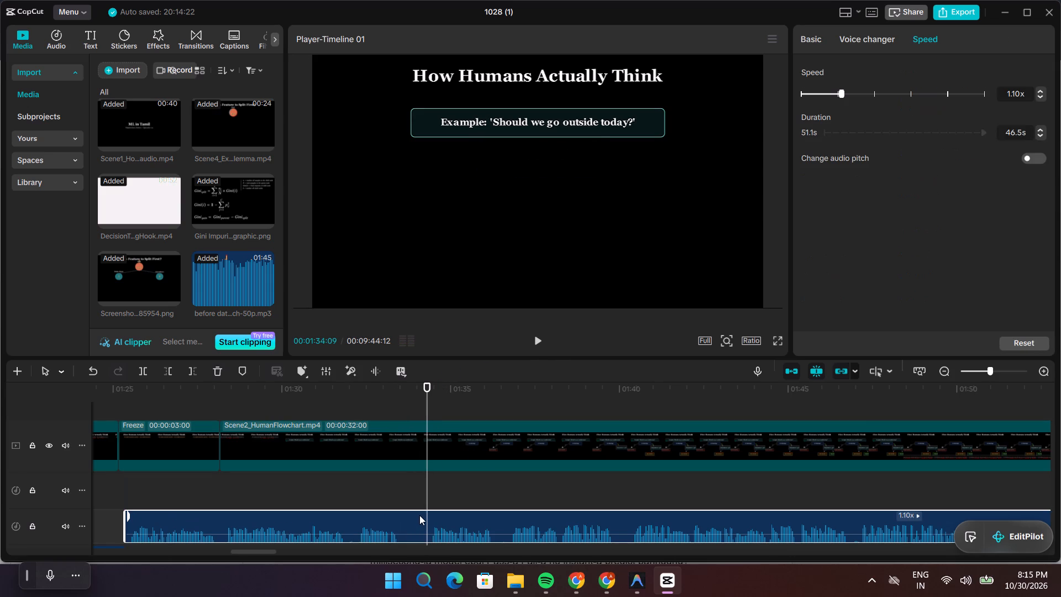
key(ctrl+b)
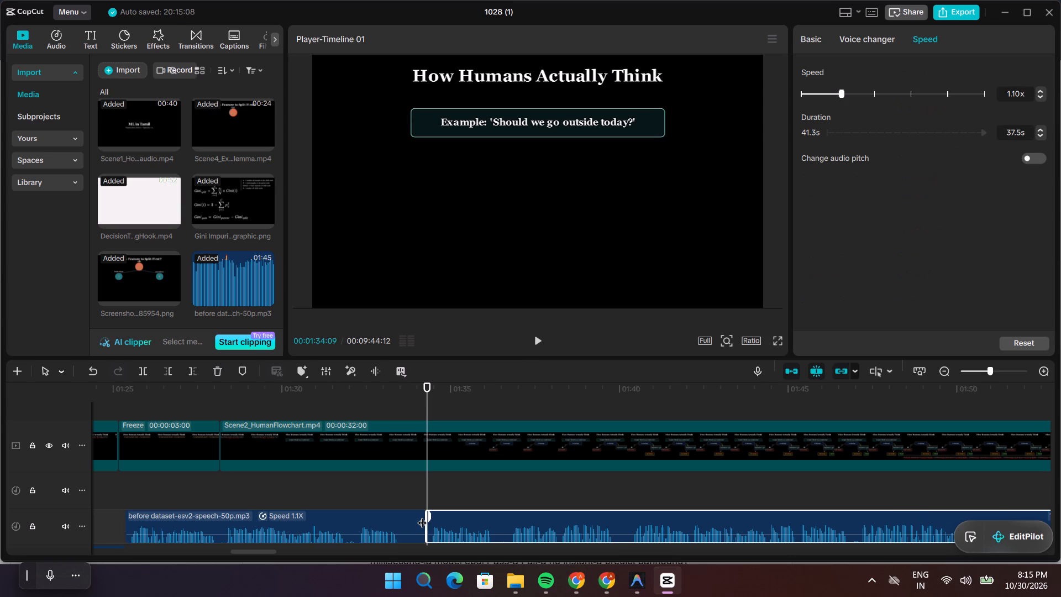
Trim the end of the narration section before the split back to where its speech ends, at about 00:01:33:15.
click(419, 519)
click(424, 526)
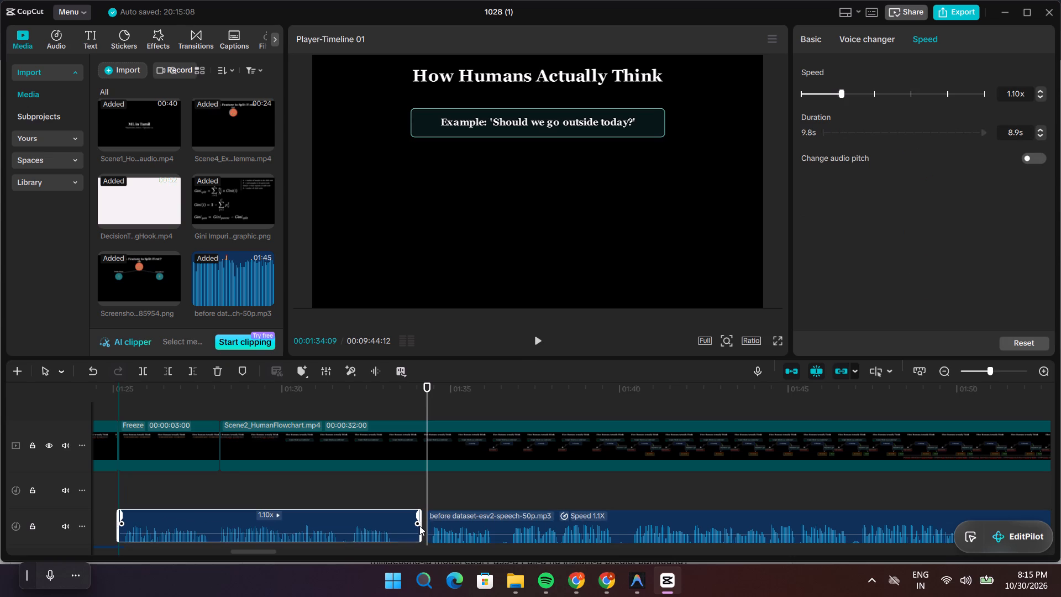
click(413, 525)
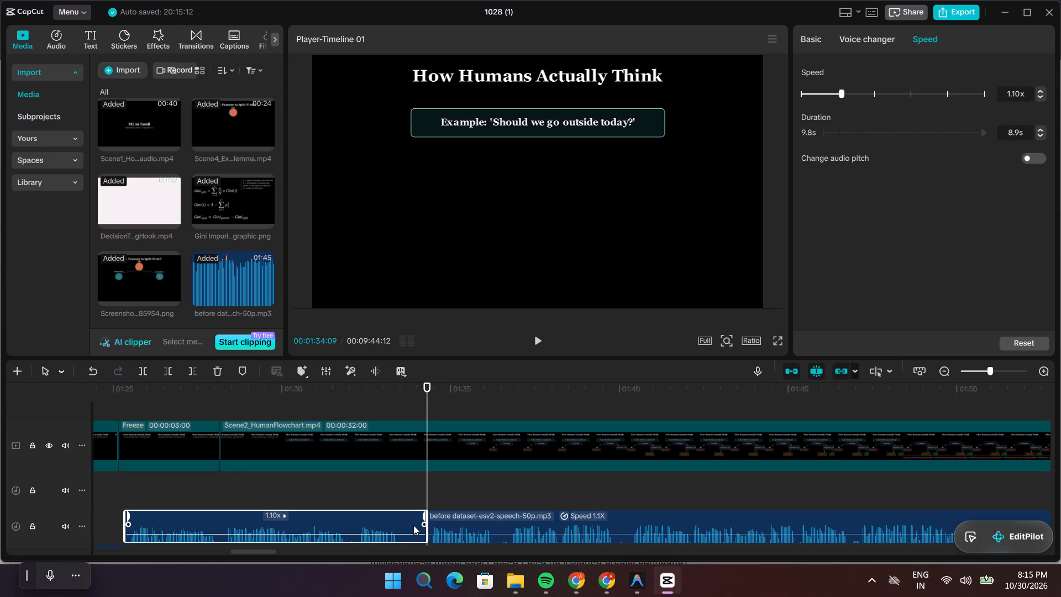
drag(427, 530, 407, 527)
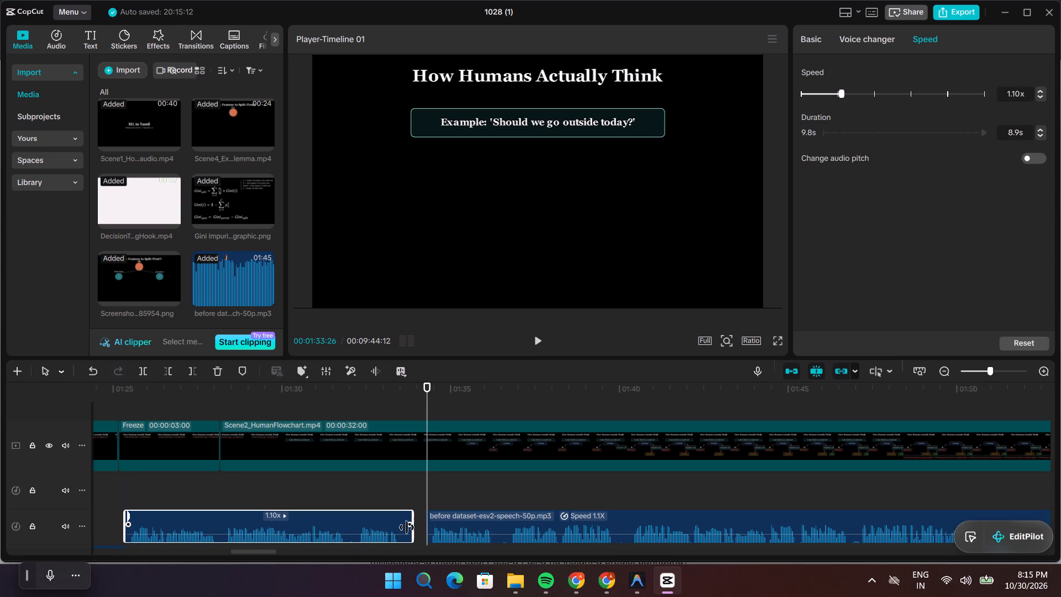
drag(407, 527, 397, 527)
Move the following narration clip against the trimmed section's end and play the join.
drag(447, 540, 434, 539)
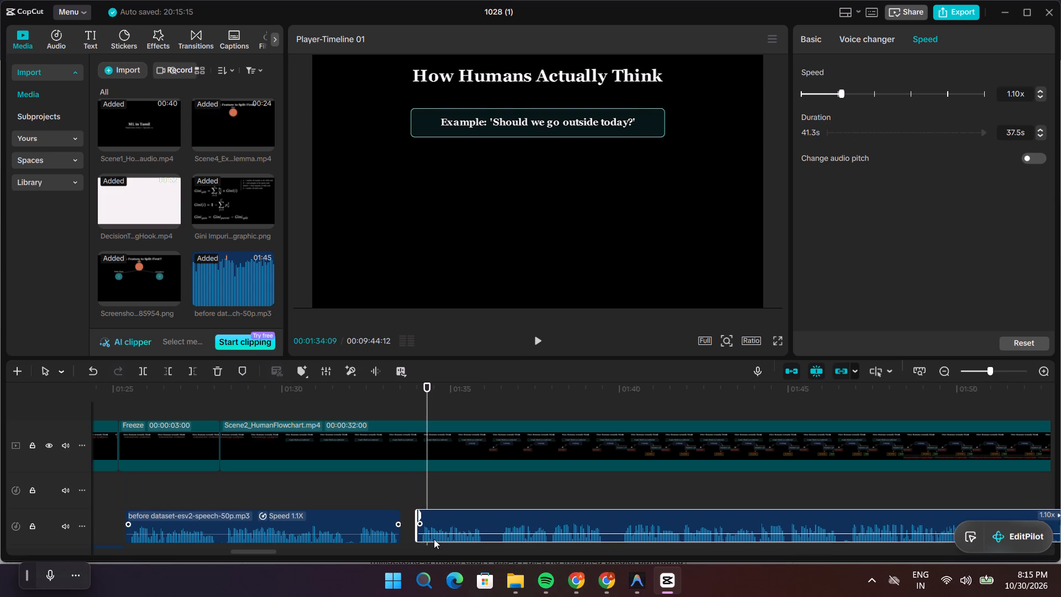
drag(434, 539, 425, 540)
drag(427, 493, 392, 491)
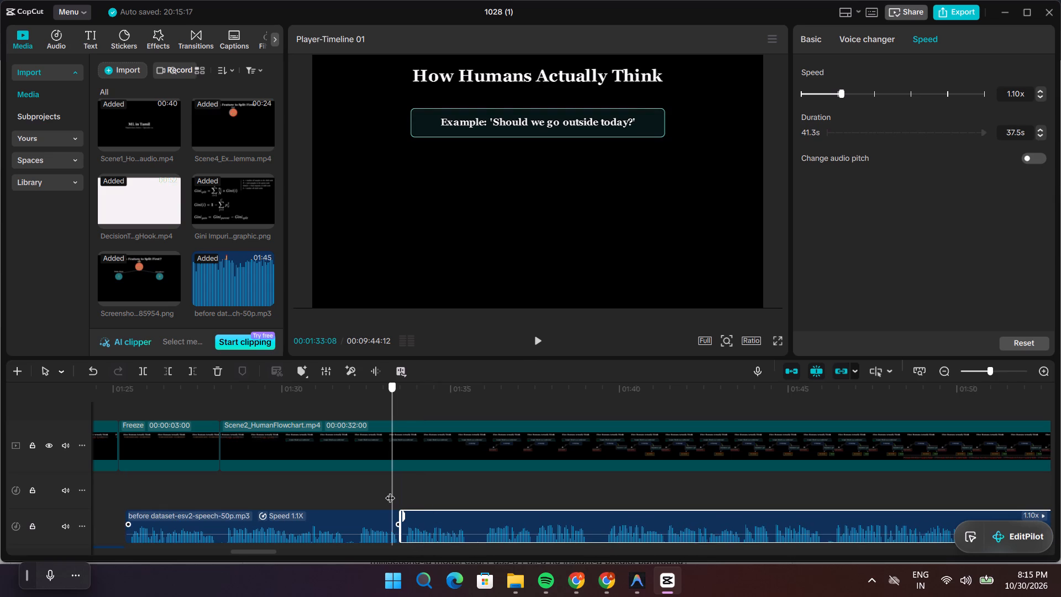
key(space)
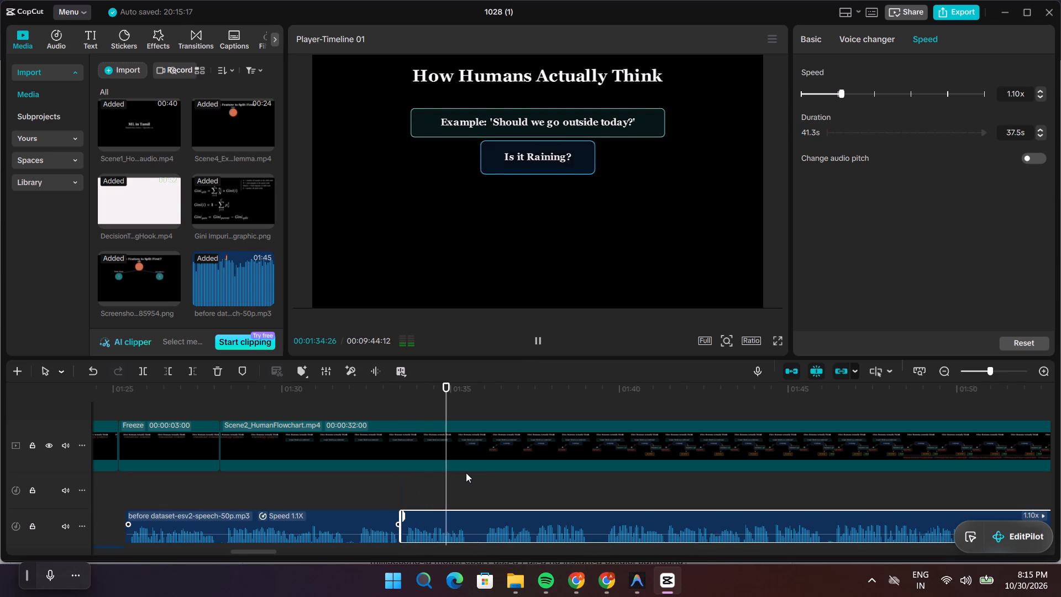
key(space)
Replay the narration over the 'Should we go outside today?' example to check its timing before the 'Is it Raining?' box.
drag(444, 477, 376, 488)
drag(376, 488, 259, 488)
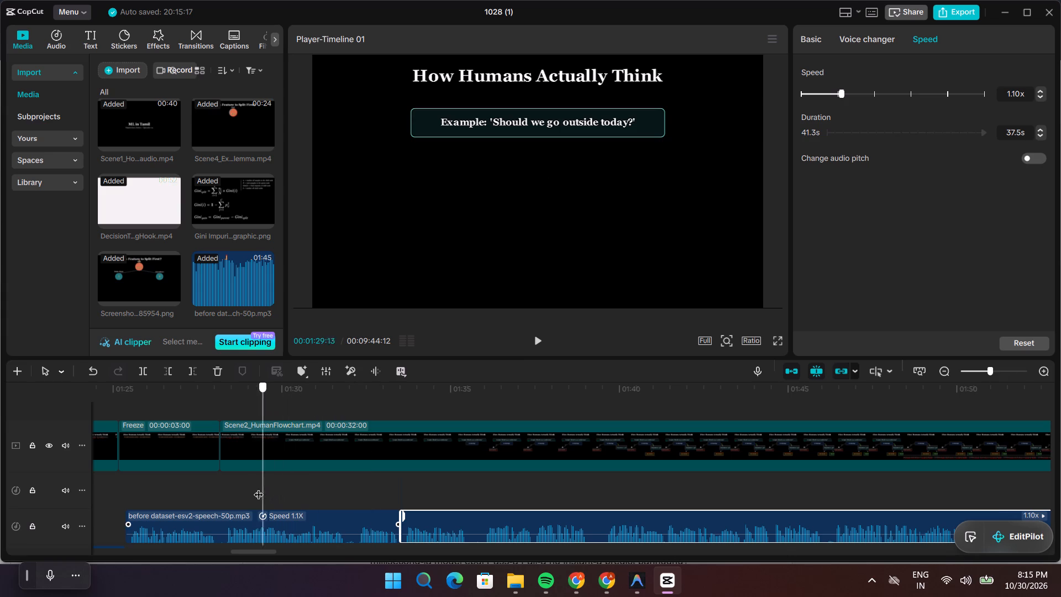
drag(259, 488, 197, 488)
key(space)
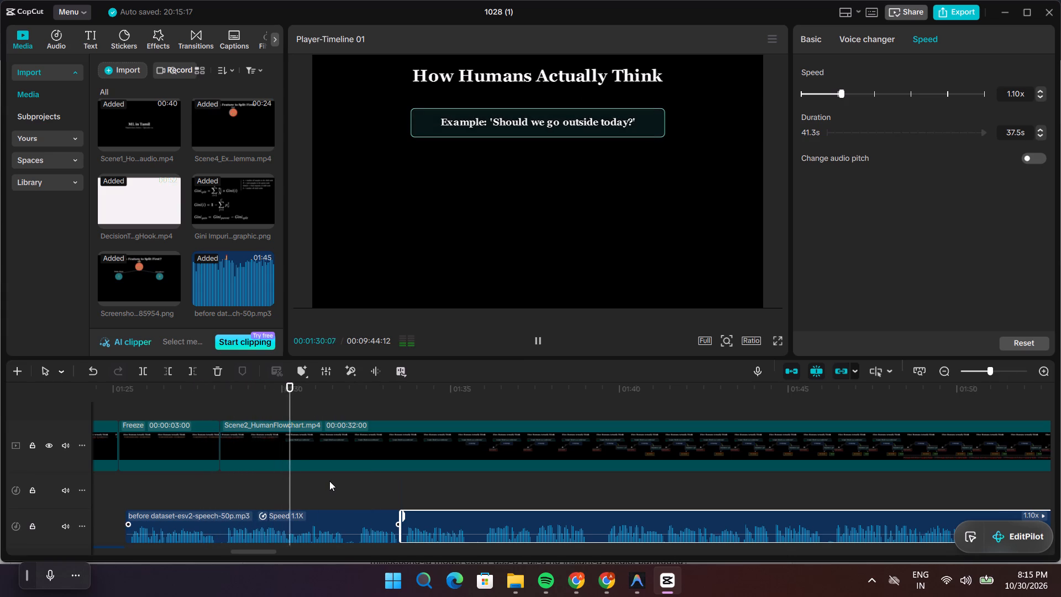
key(space)
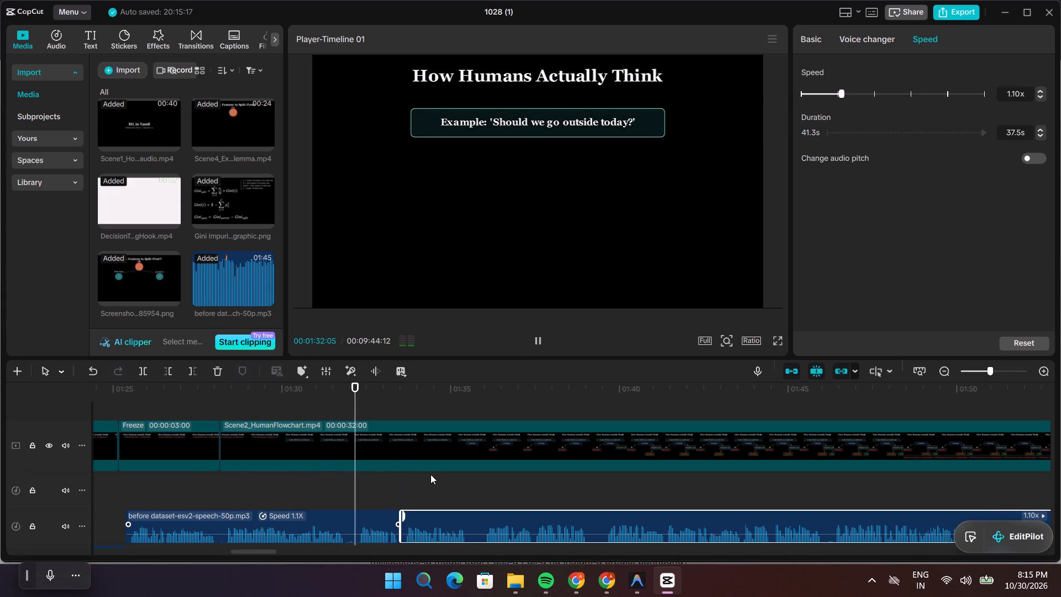
key(space)
key(space)
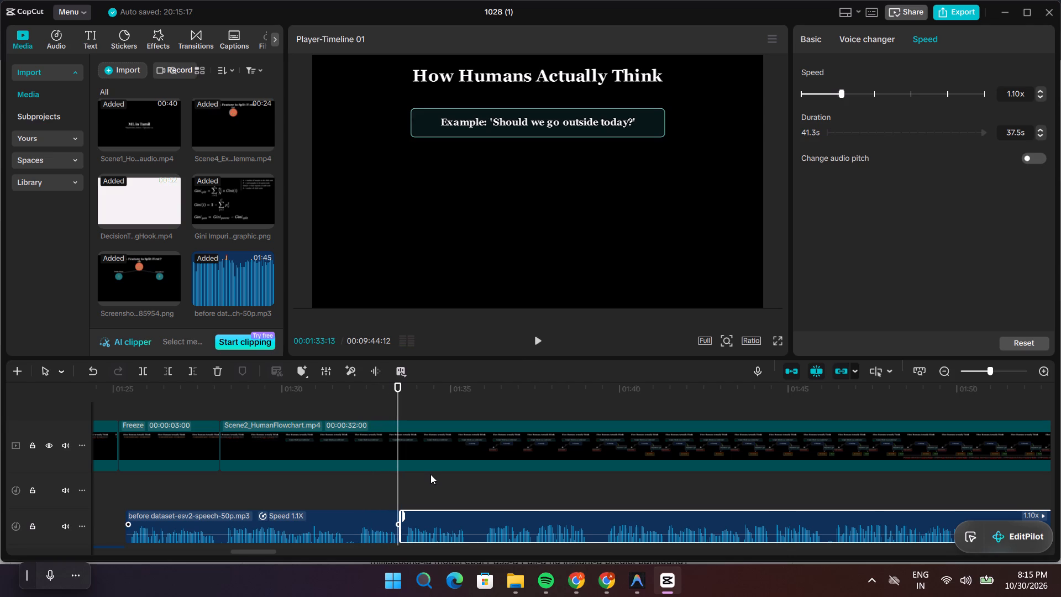
drag(400, 472, 293, 475)
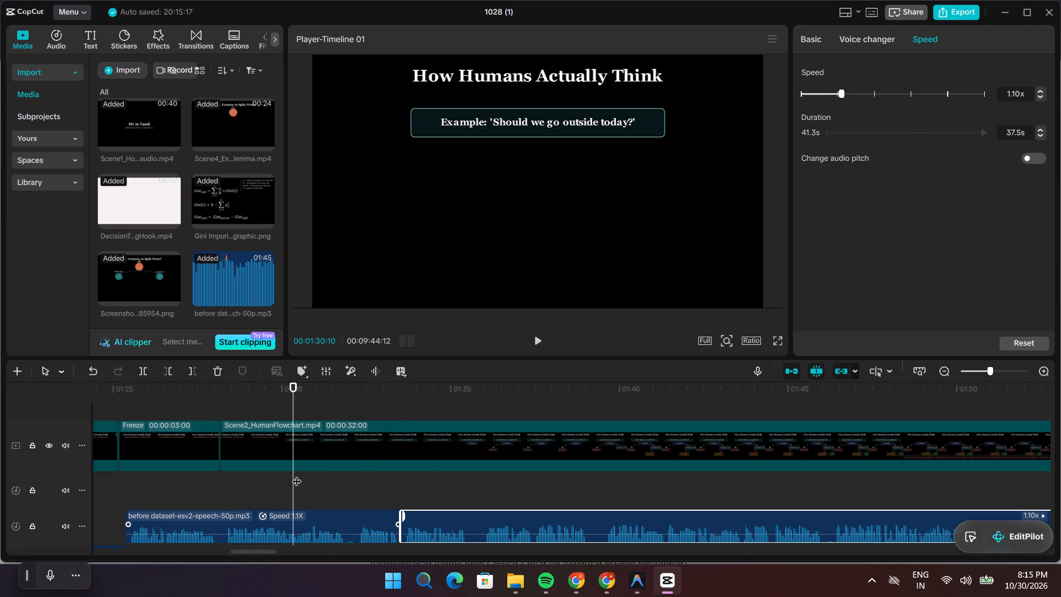
key(space)
key(space)
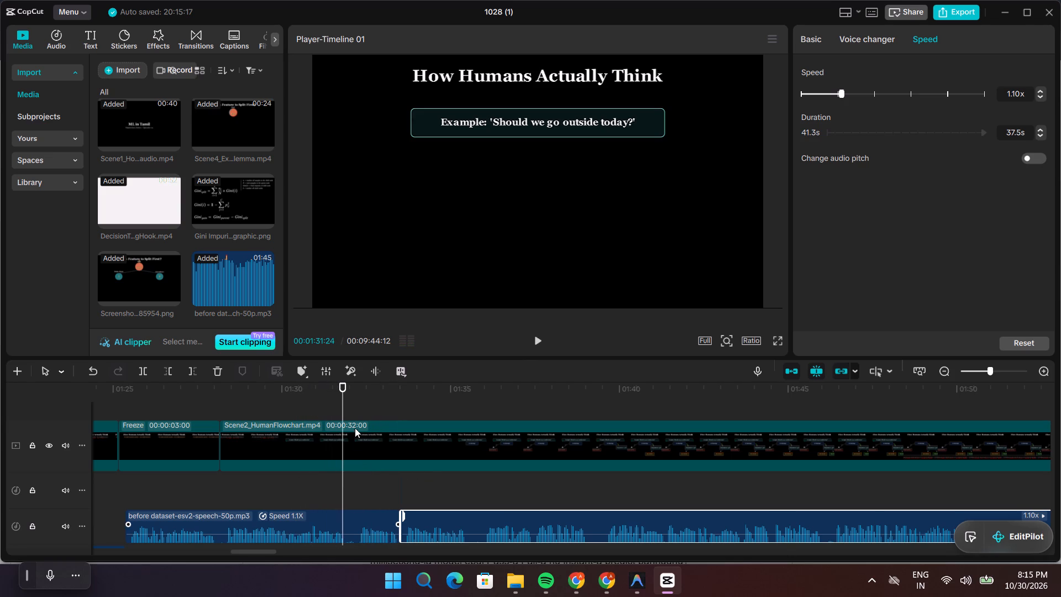
Split the Scene2_HumanFlowchart.mp4 clip at 00:01:34:12, where the 'Is it Raining?' box starts to fade in.
drag(342, 398, 385, 405)
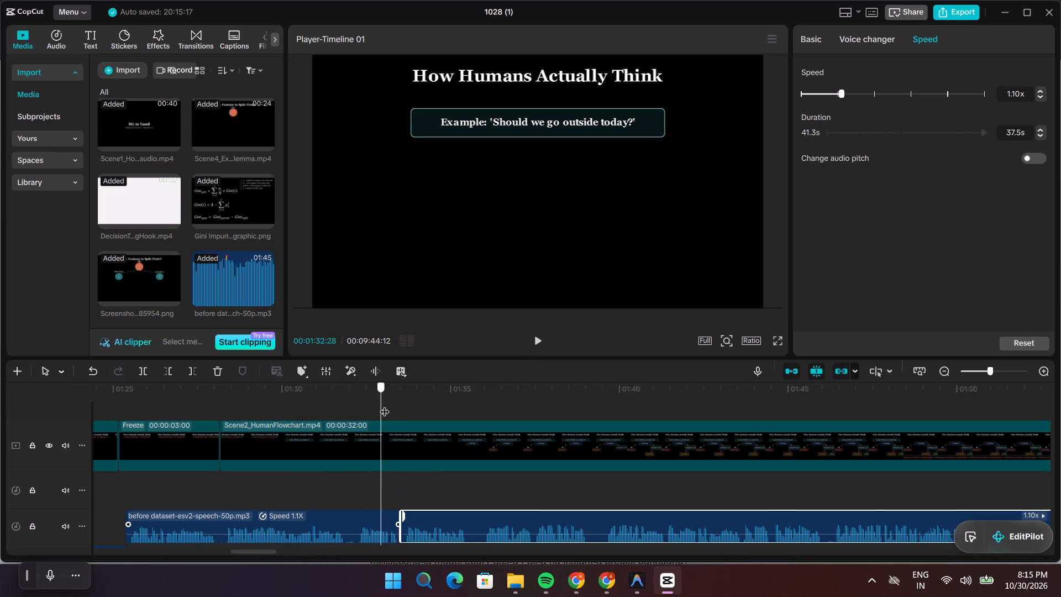
drag(385, 405, 449, 410)
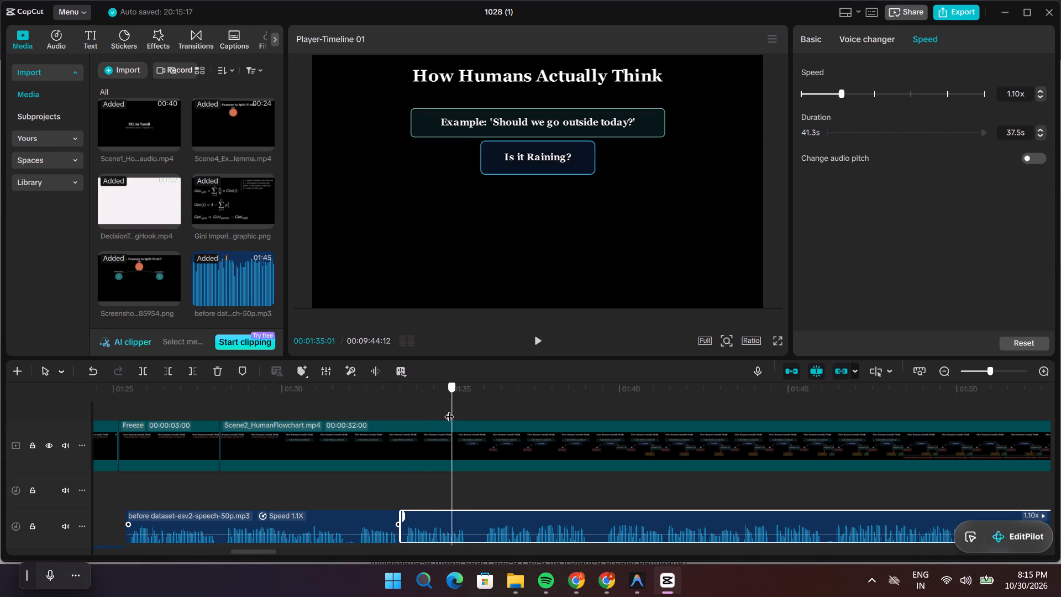
drag(449, 410, 430, 410)
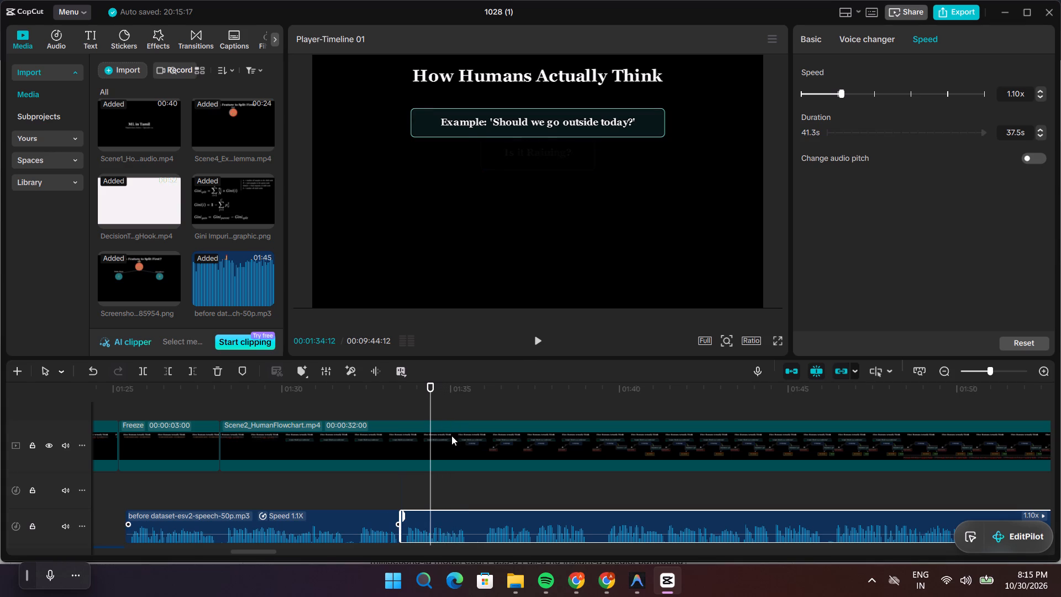
click(451, 436)
key(ctrl+b)
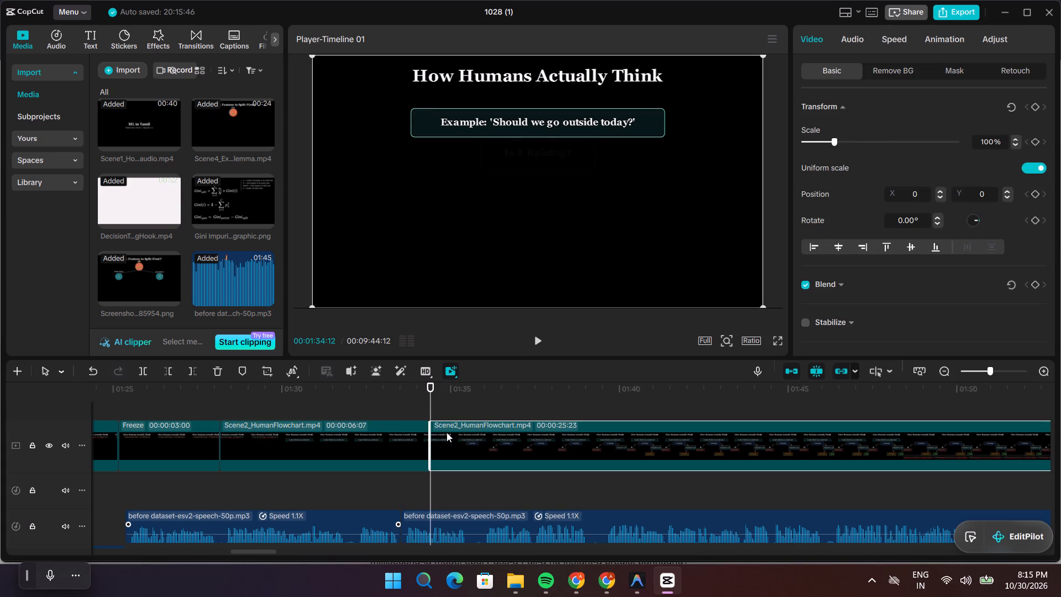
Replay the narration before the cut and split the preceding flowchart clip at 00:01:32:08.
drag(429, 406, 365, 407)
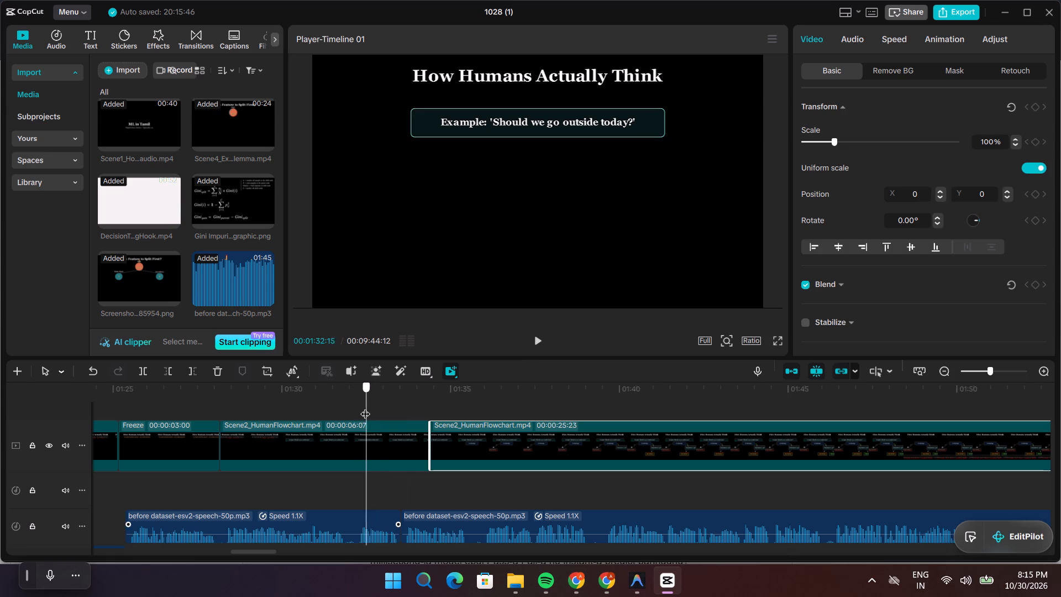
drag(365, 407, 254, 404)
key(space)
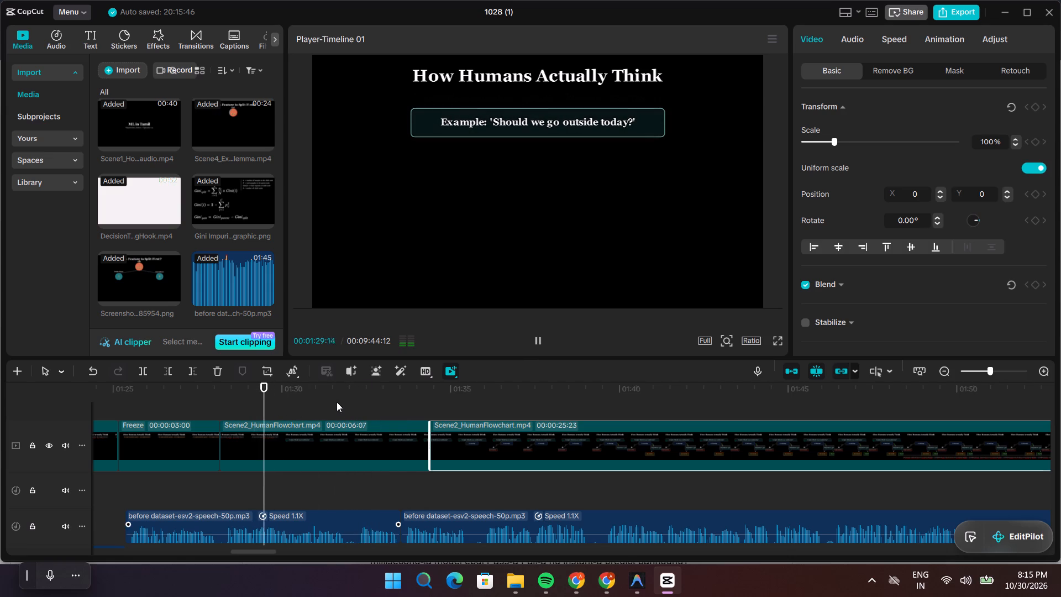
key(space)
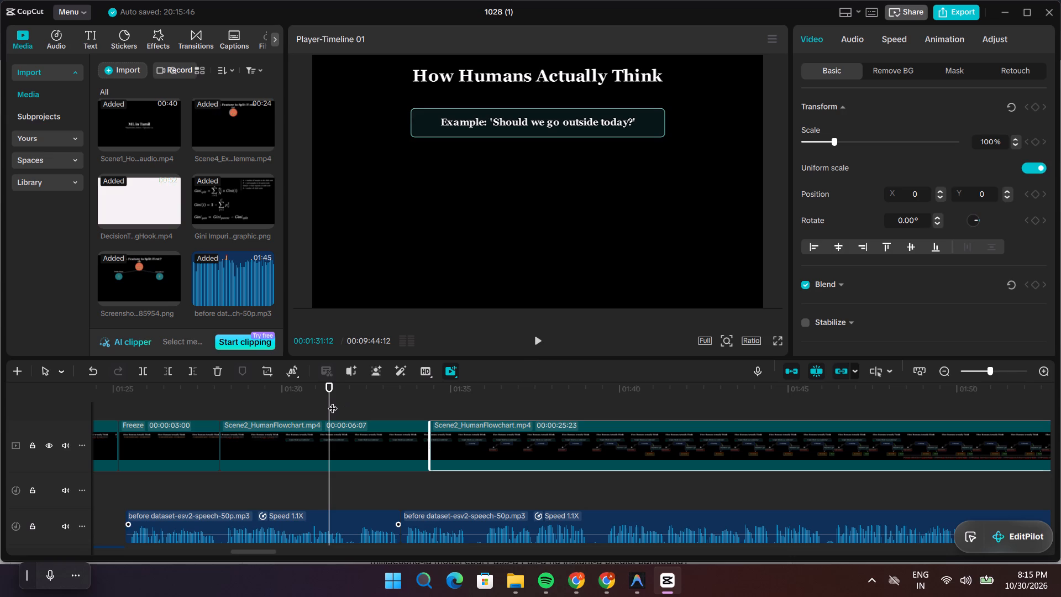
key(space)
key(space)
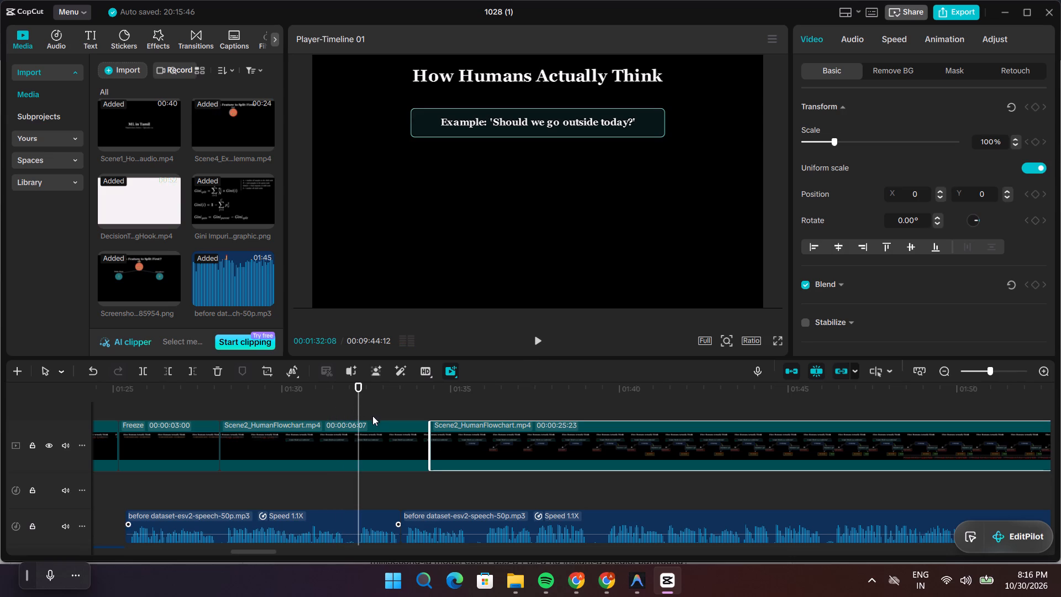
click(380, 432)
key(ctrl+b)
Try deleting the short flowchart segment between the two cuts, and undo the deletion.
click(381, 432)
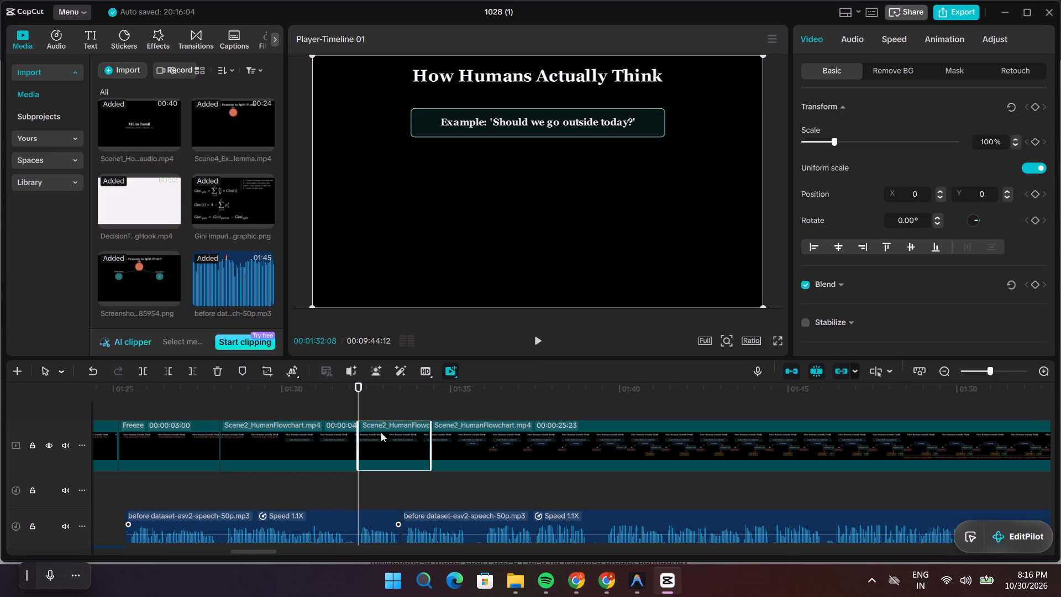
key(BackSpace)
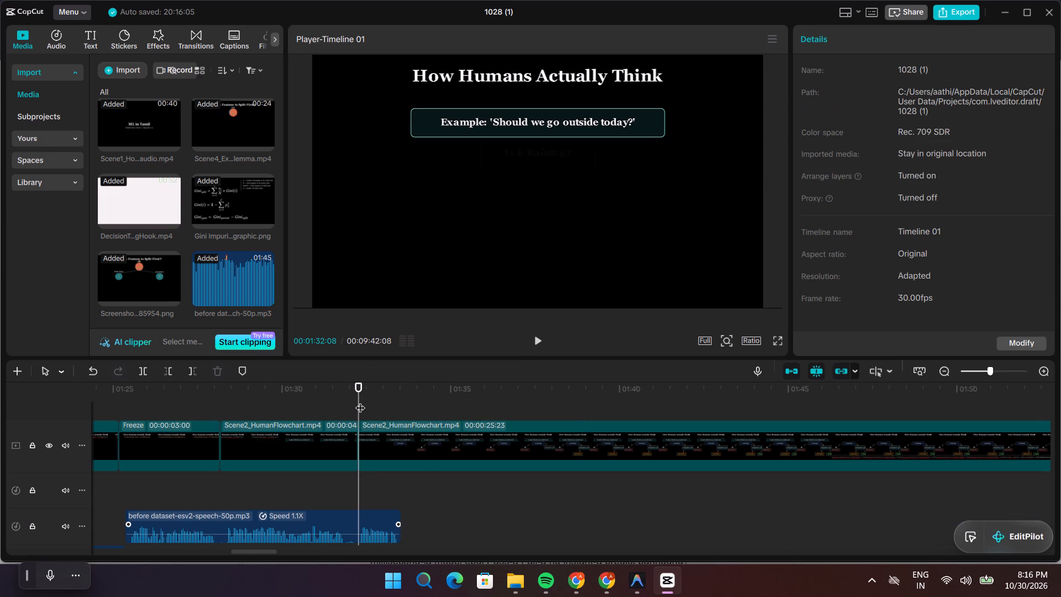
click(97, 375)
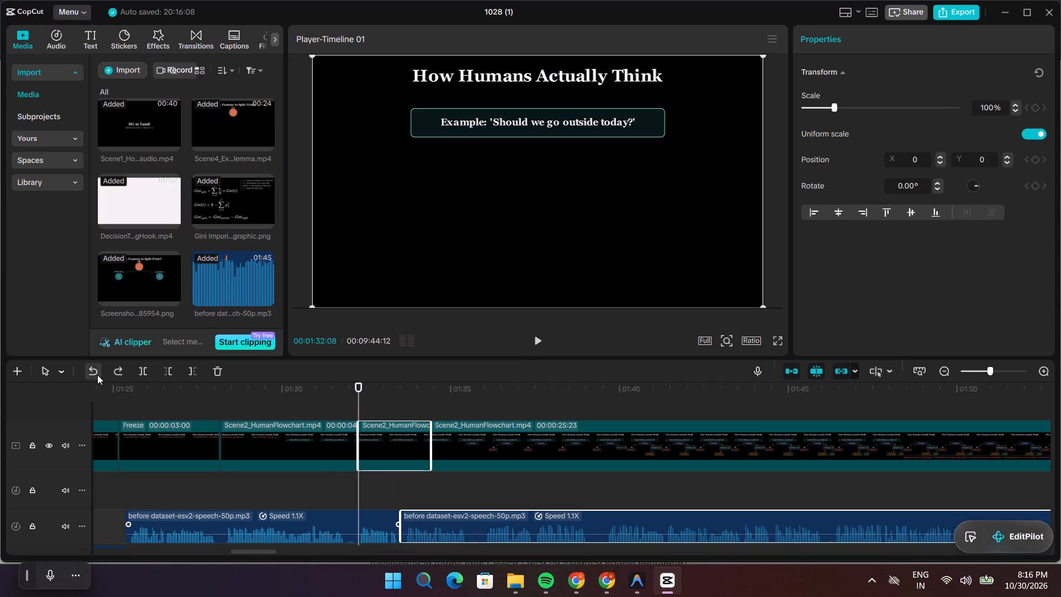
Delete the flowchart segment between 00:01:32:08 and 00:01:34:12 while the narration track is locked, and unlock that track.
click(376, 433)
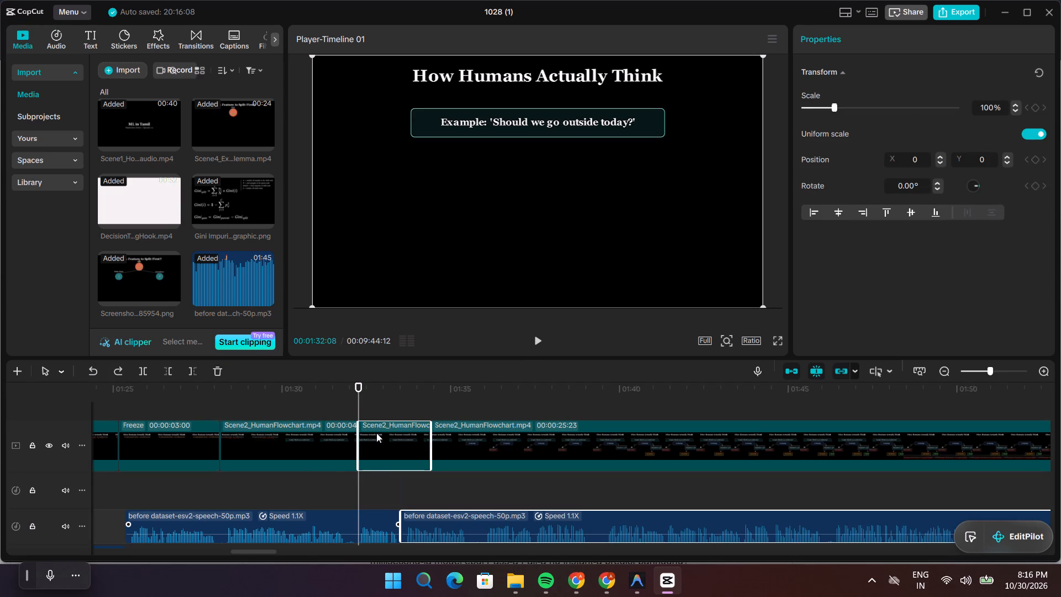
click(376, 433)
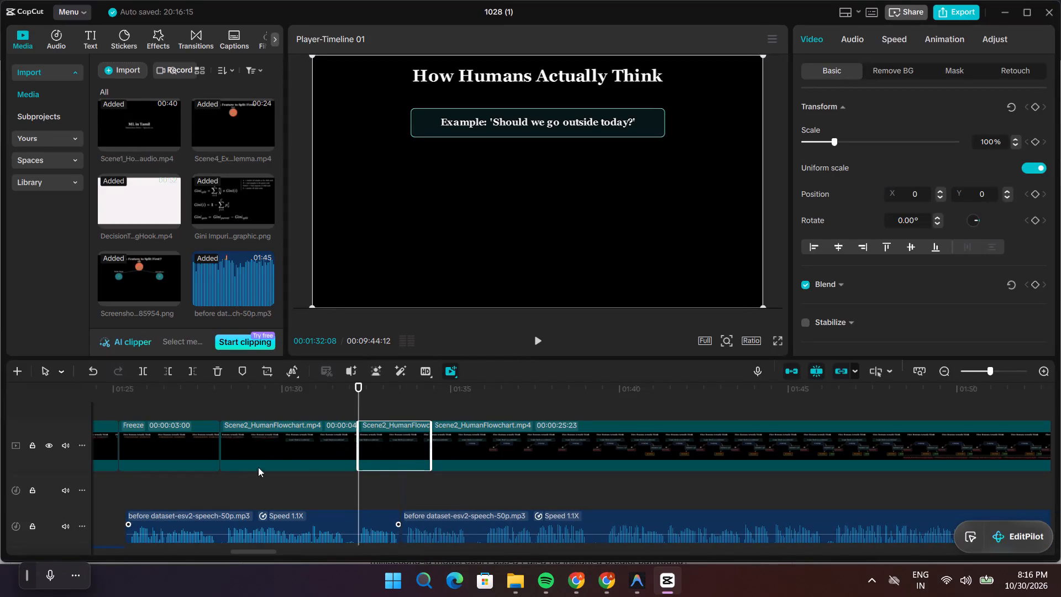
click(31, 525)
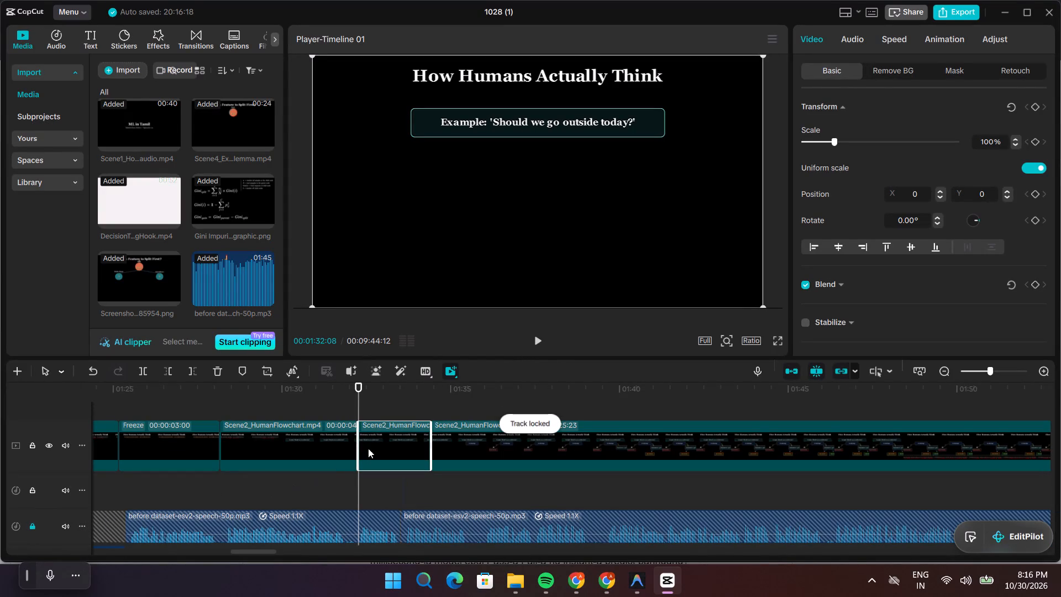
drag(374, 446, 381, 411)
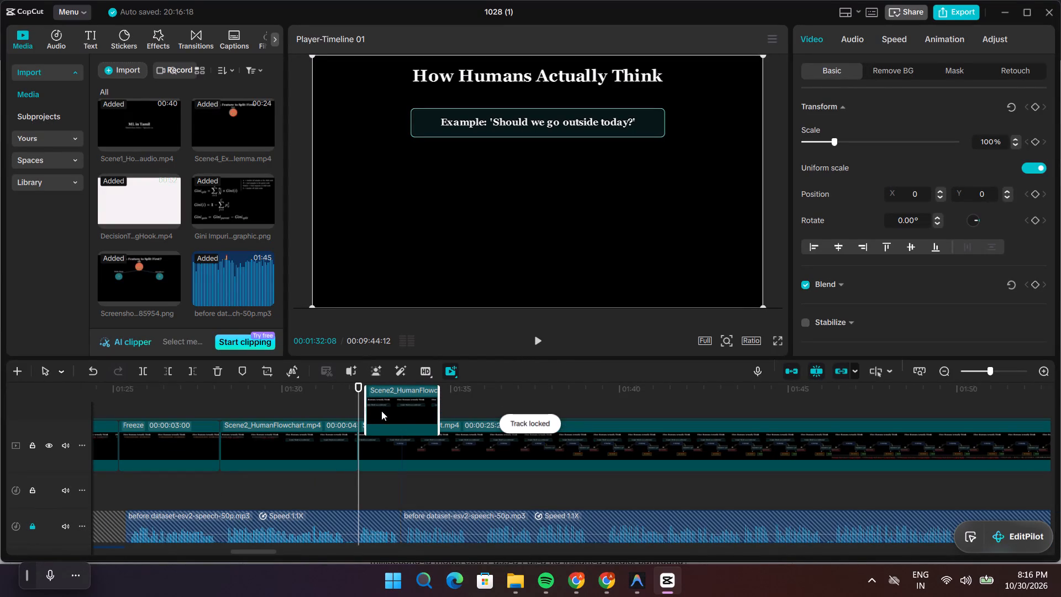
drag(381, 411, 371, 432)
click(371, 432)
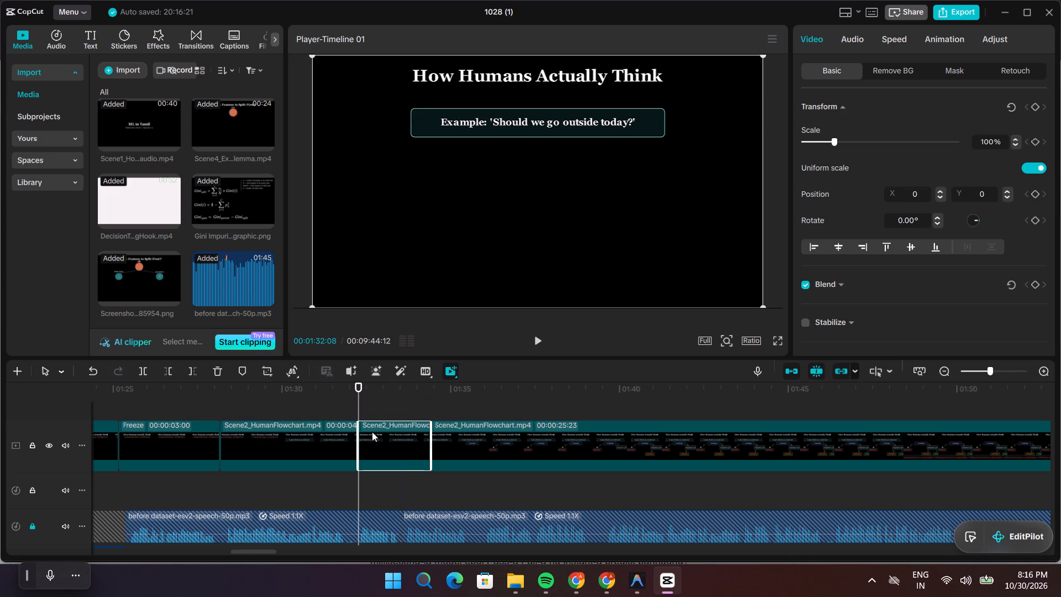
key(BackSpace)
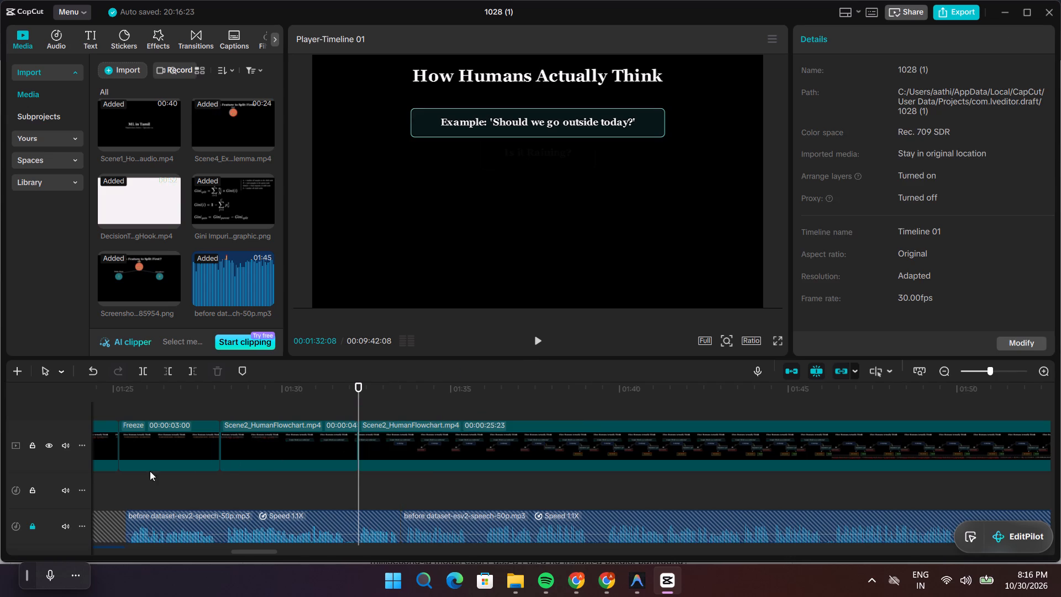
click(30, 522)
Play the flowchart across the new join and find the frame where the 'Rest under Fan' box starts to appear.
drag(360, 400, 343, 405)
key(space)
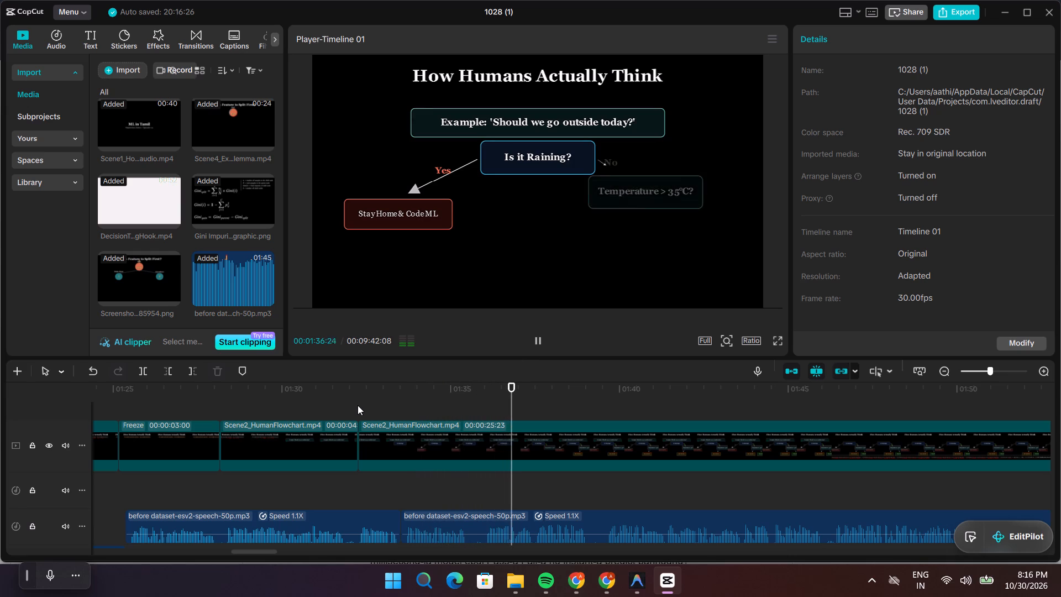
key(space)
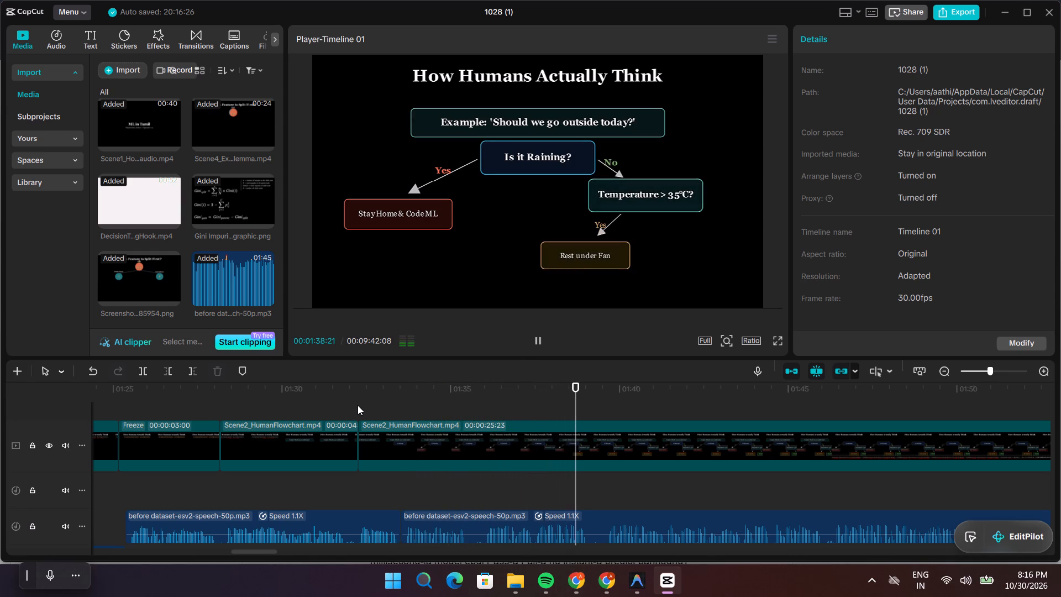
drag(577, 405, 556, 406)
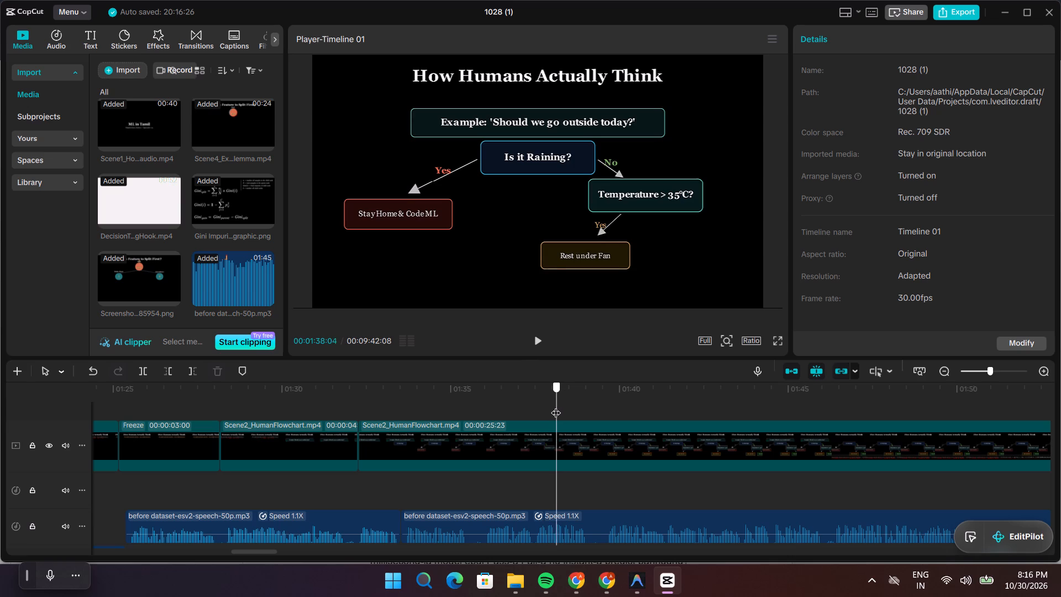
drag(556, 406, 537, 406)
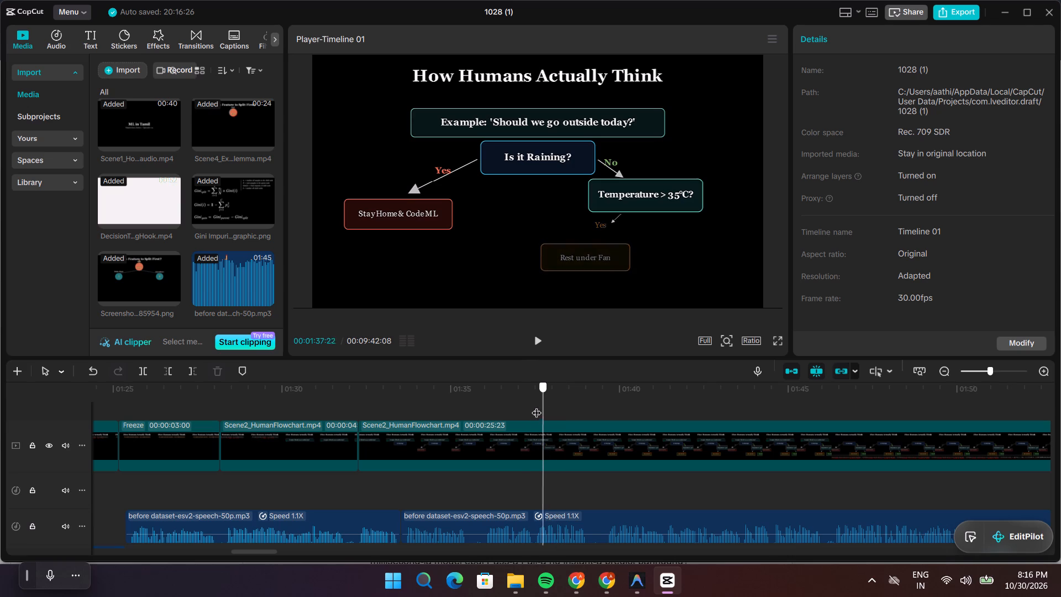
drag(537, 406, 519, 406)
key(space)
key(space)
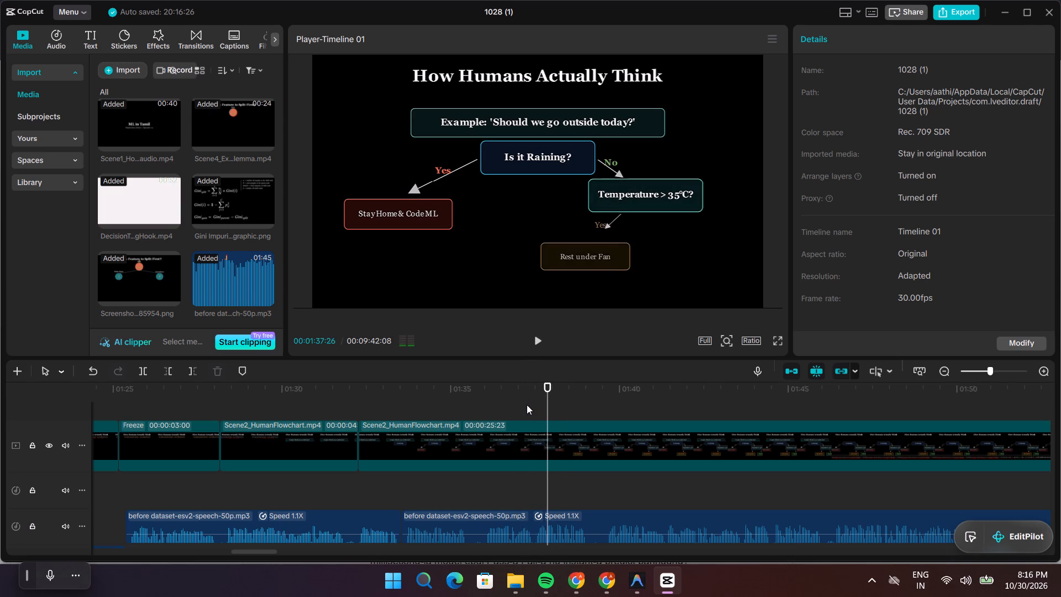
drag(547, 401, 538, 401)
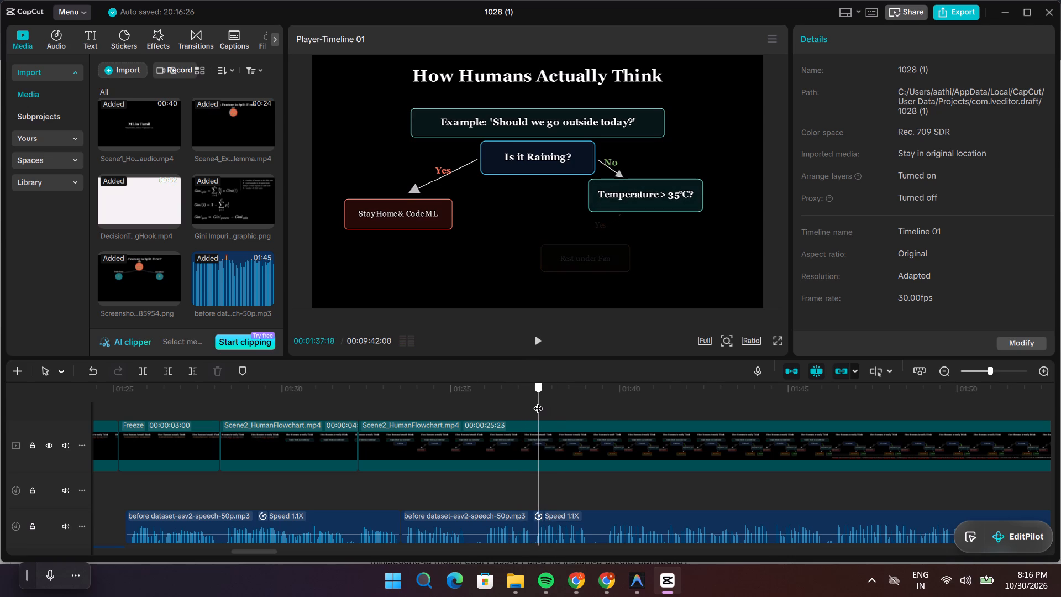
drag(538, 401, 535, 401)
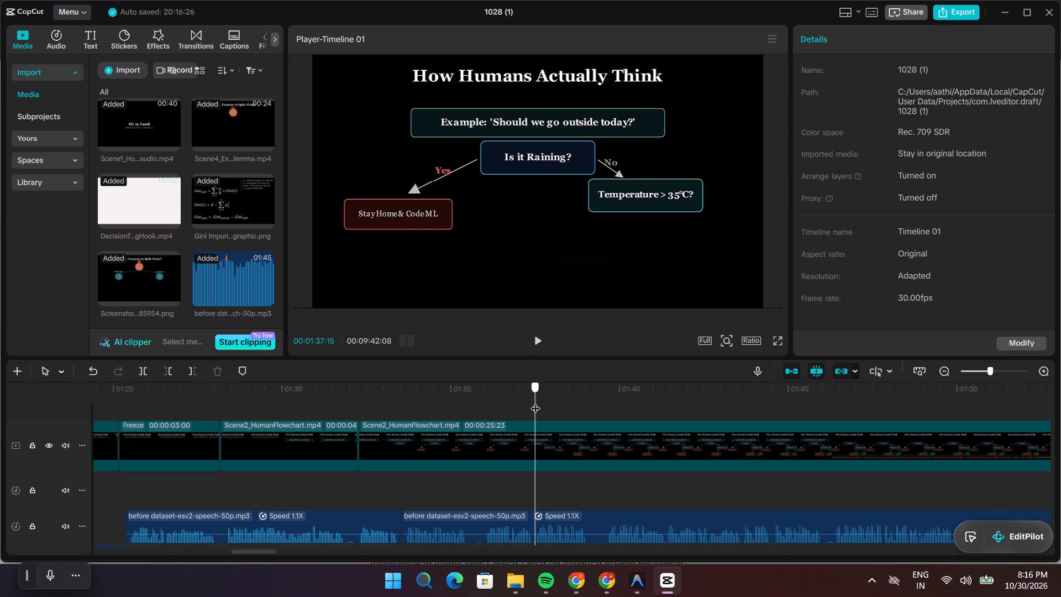
Replay the narration from about 00:01:35:20 through the appearance of the 'Temperature > 35°C?' and 'Rest under Fan' boxes.
drag(535, 401, 473, 404)
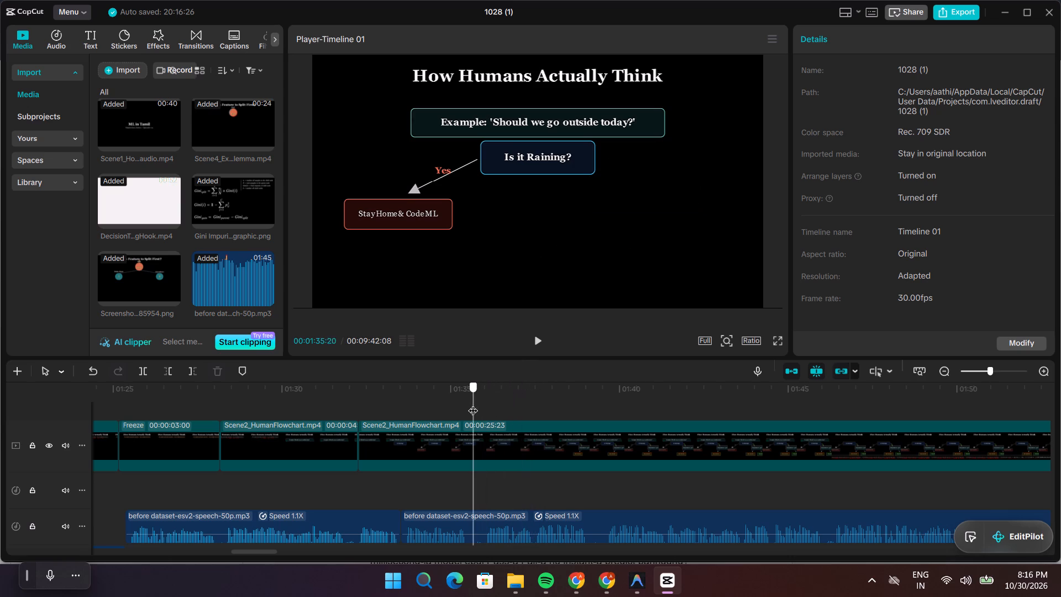
drag(473, 404, 470, 404)
key(space)
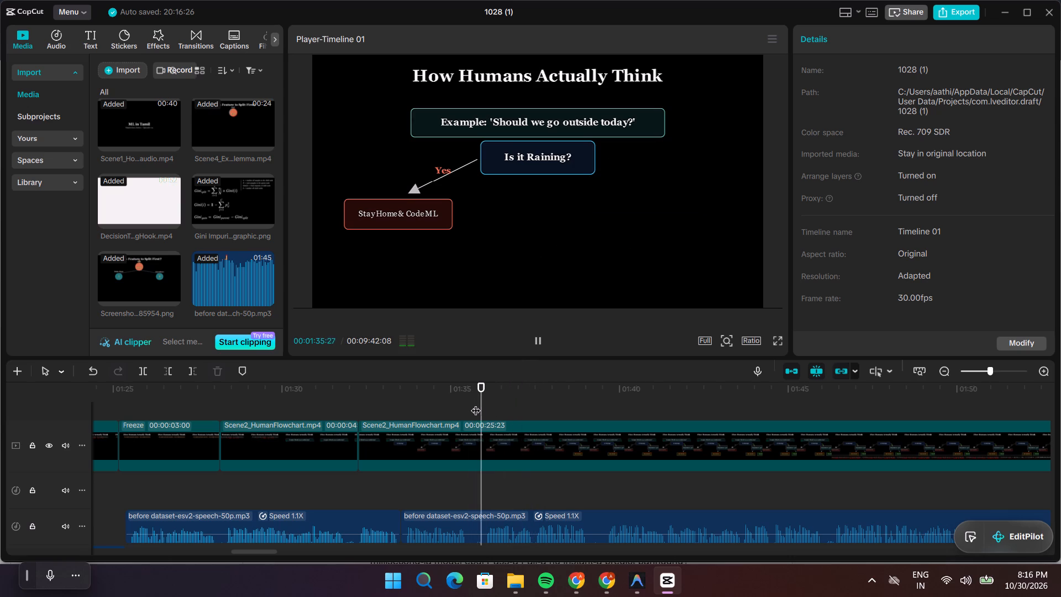
key(space)
key(space)
key(space)
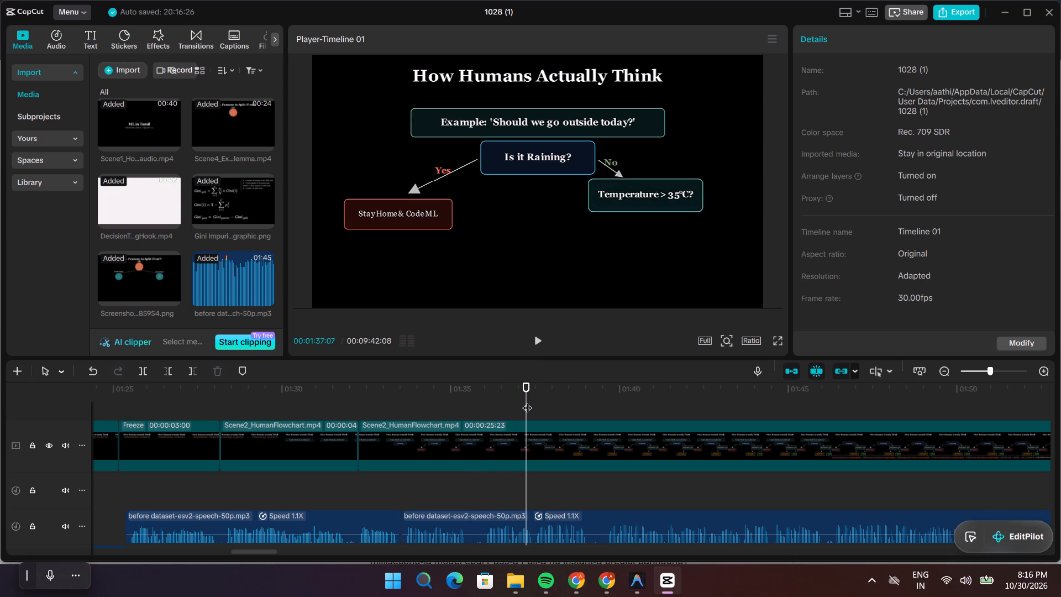
key(space)
key(space)
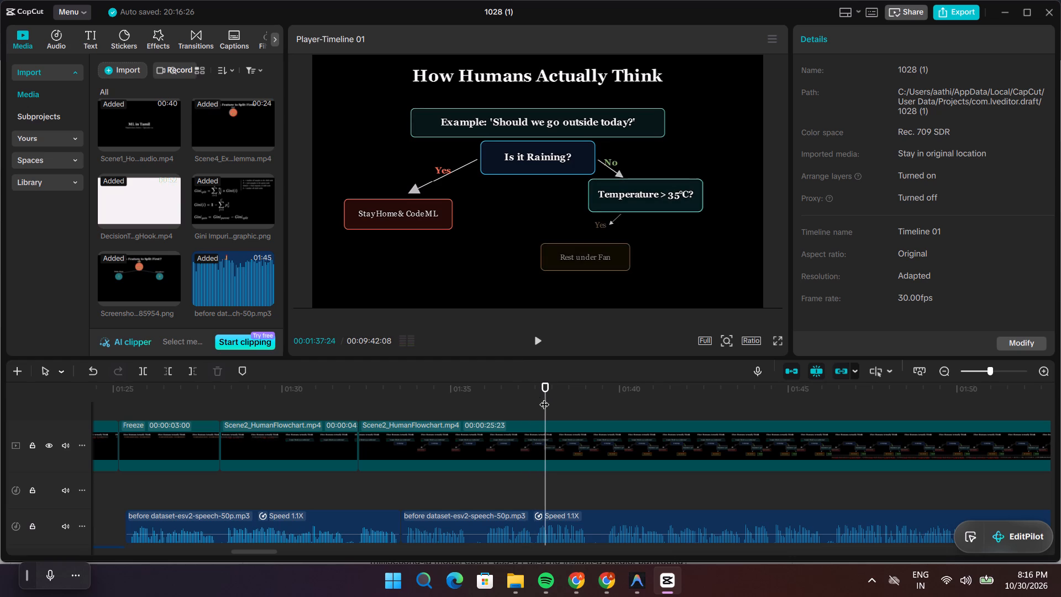
Locate the pause in the narration after the 'Stay Home & Code ML' part and split the narration clip at 00:01:35:28.
drag(546, 396, 490, 406)
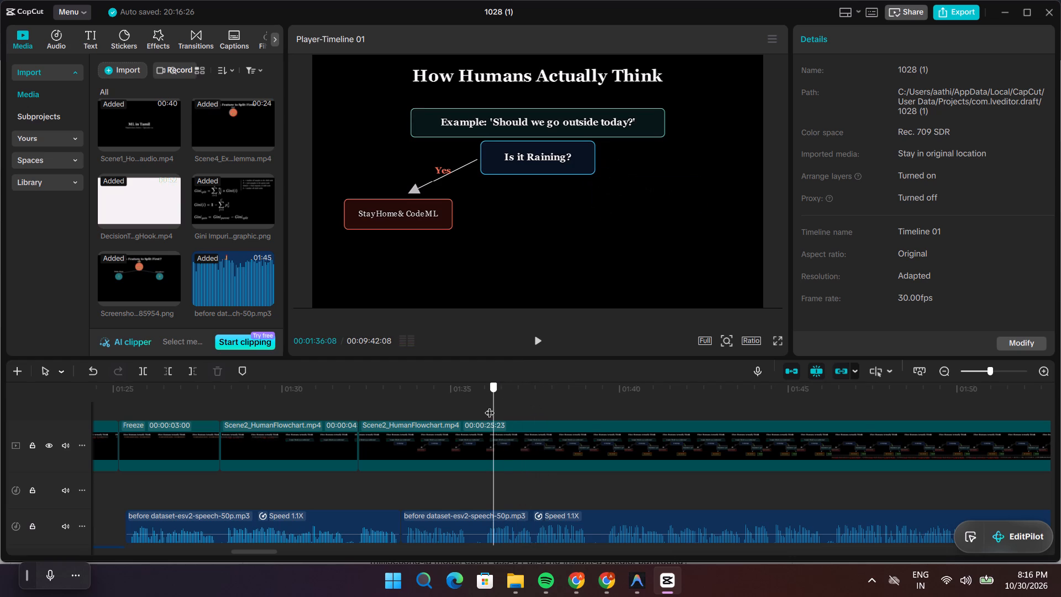
drag(490, 406, 482, 411)
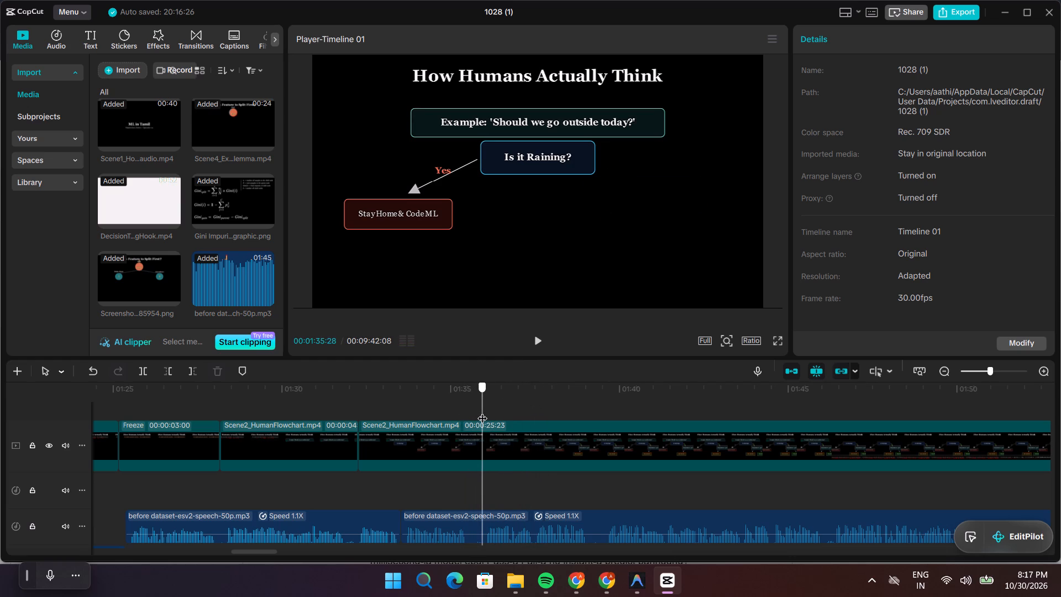
drag(482, 411, 477, 411)
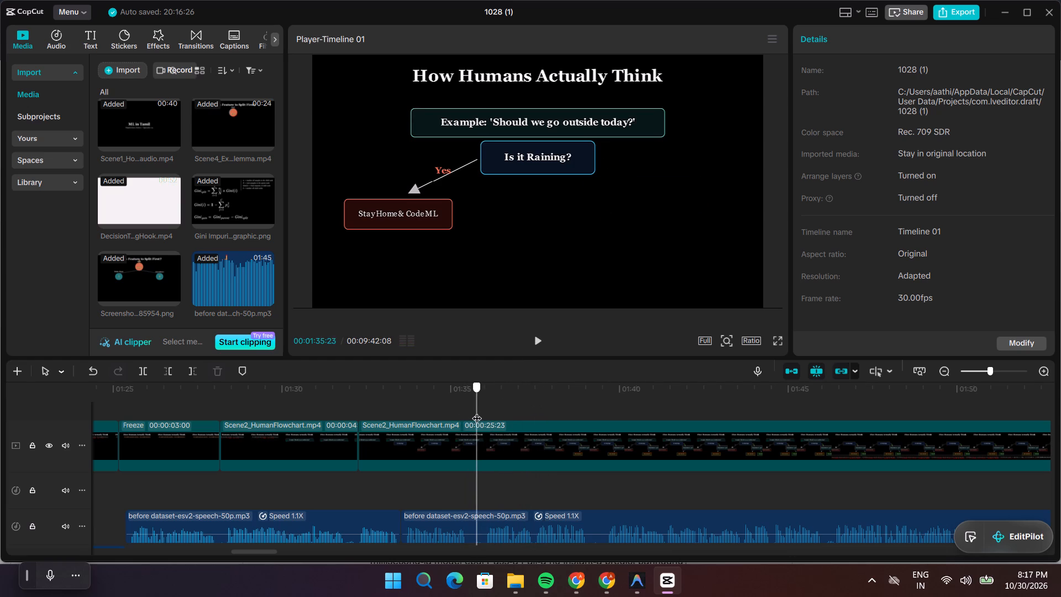
drag(477, 411, 447, 415)
key(space)
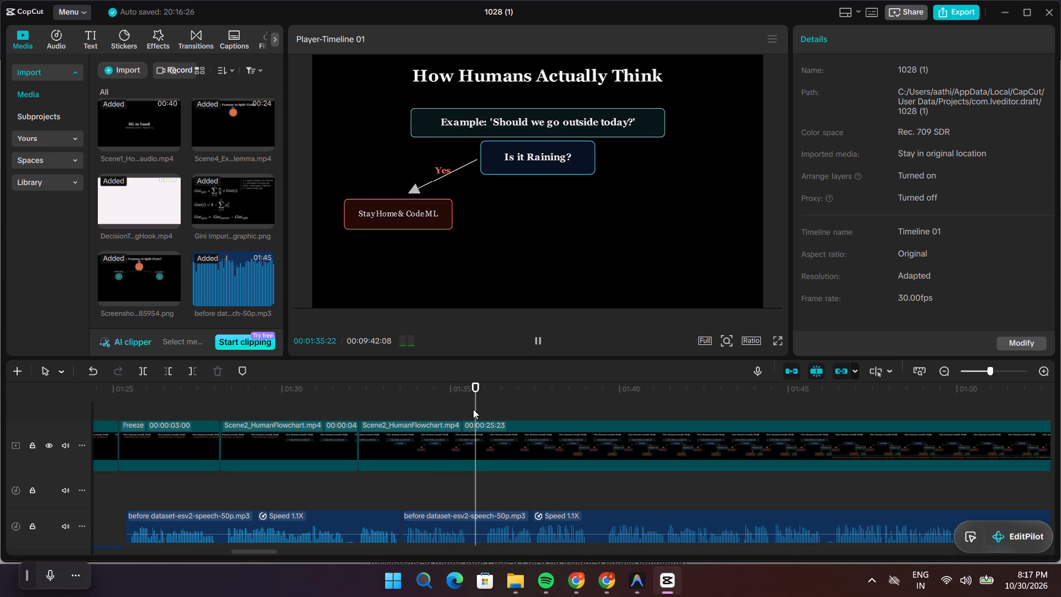
key(space)
drag(492, 407, 484, 407)
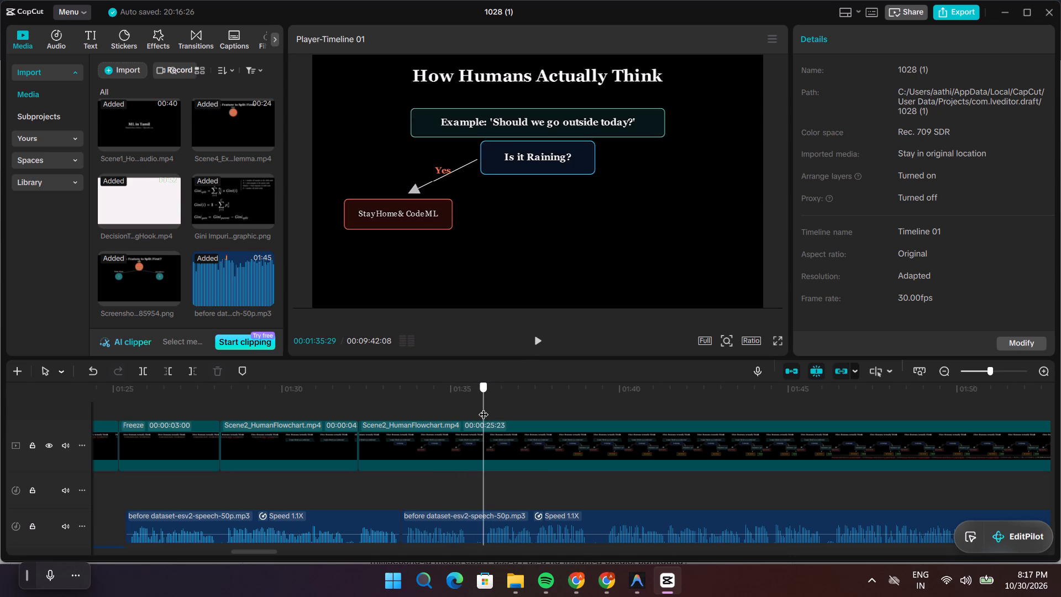
drag(484, 407, 482, 407)
click(471, 520)
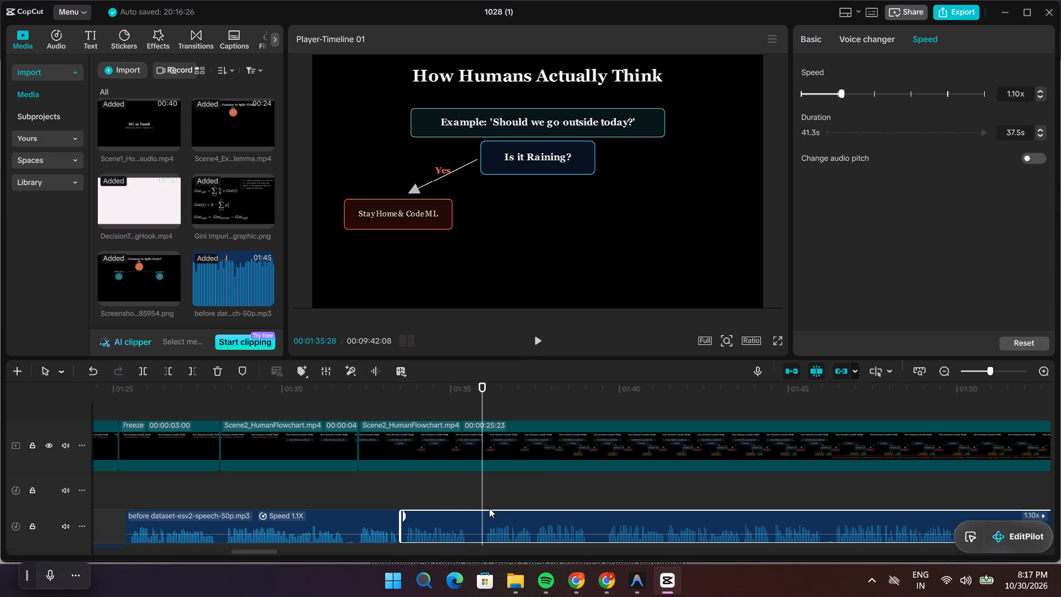
key(ctrl+b)
Trim the end of the short narration segment before the cut to 2.0 s and move the following narration back against it.
click(455, 526)
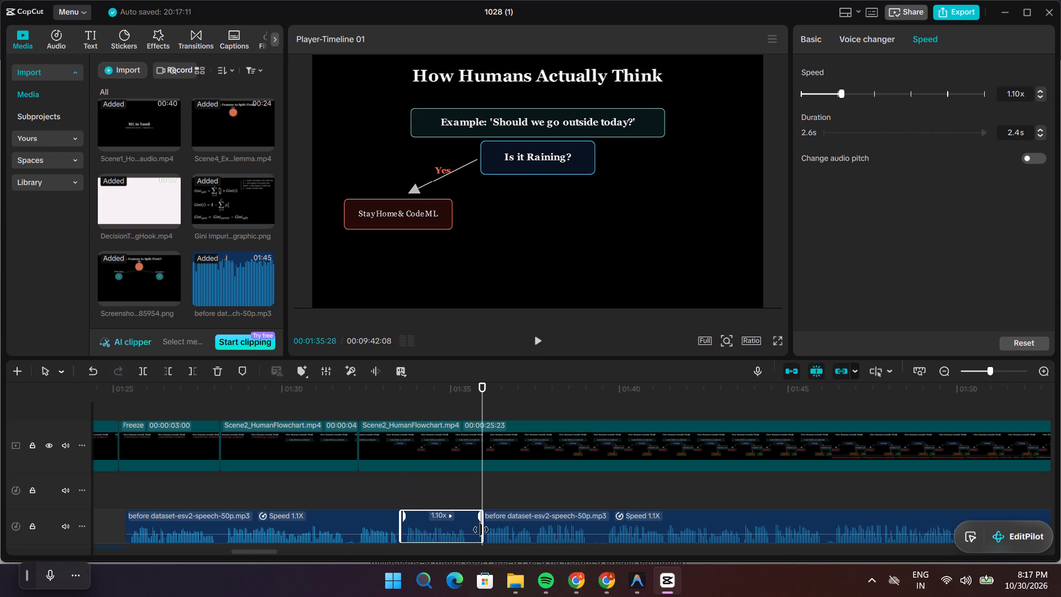
click(481, 530)
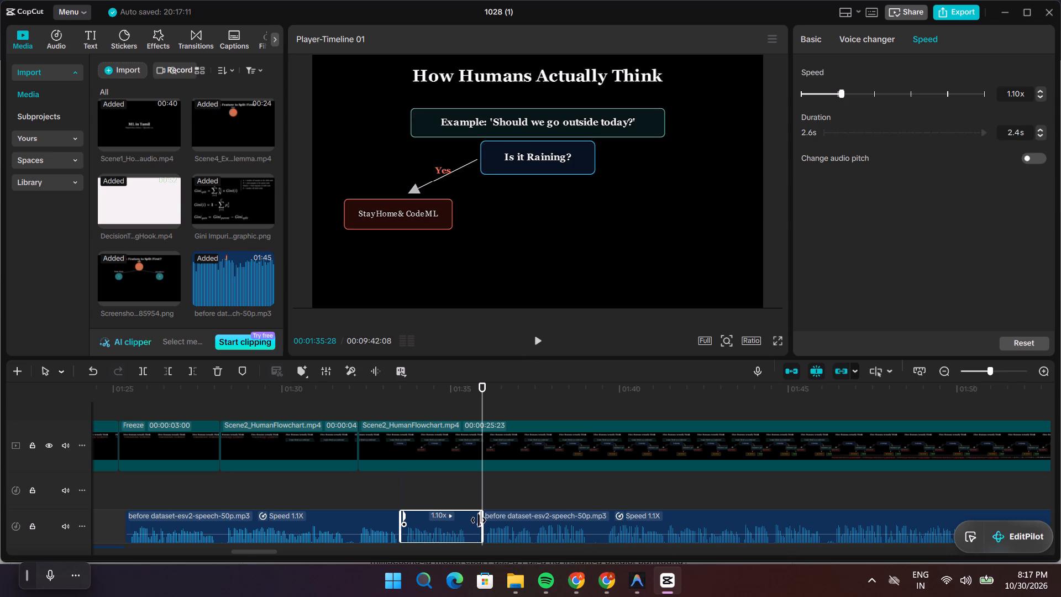
click(481, 522)
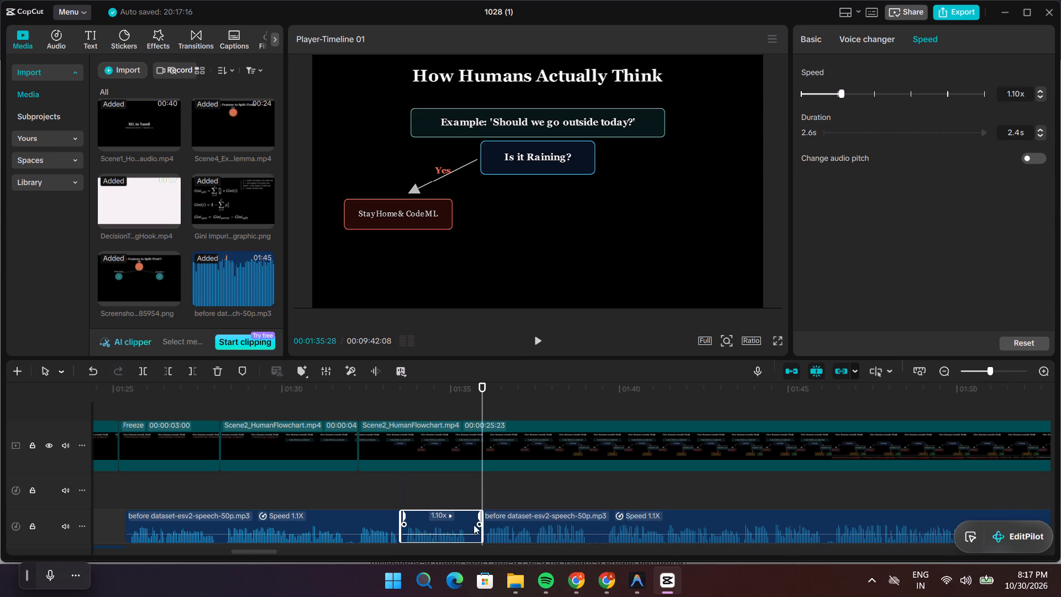
click(466, 526)
drag(482, 531, 477, 531)
drag(477, 531, 465, 532)
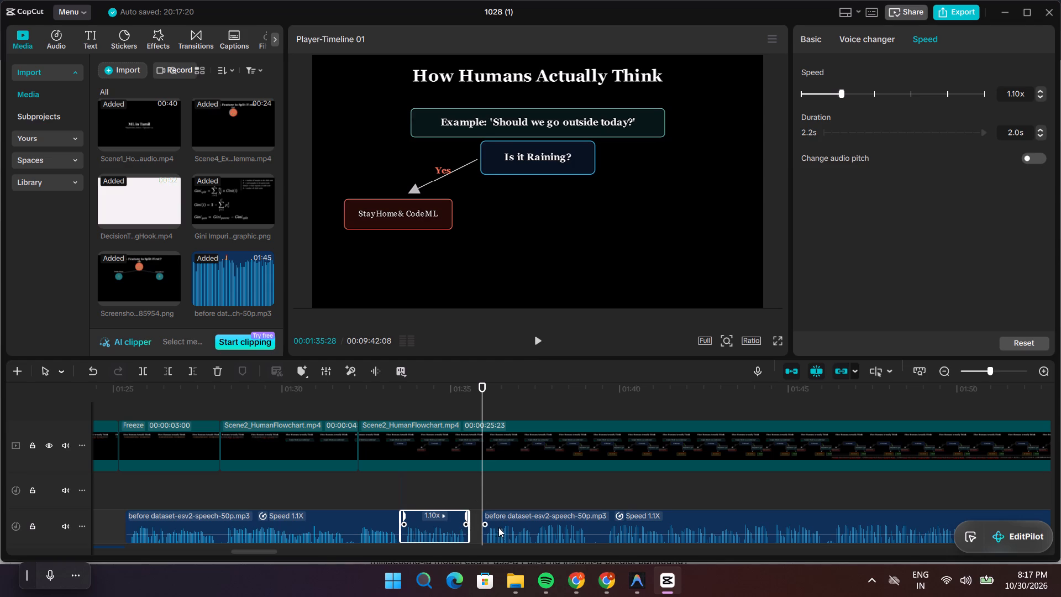
drag(501, 541, 492, 541)
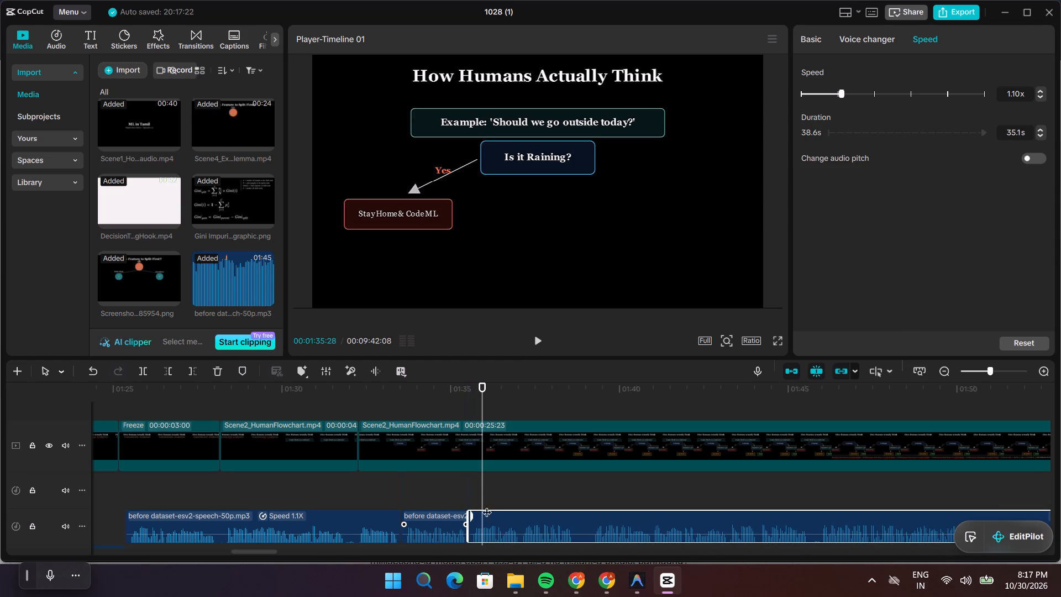
Replay the joined narration and insert a freeze frame in the flowchart clip at 00:01:37:14, just before 'Rest under Fan' appears.
drag(481, 491, 447, 490)
key(space)
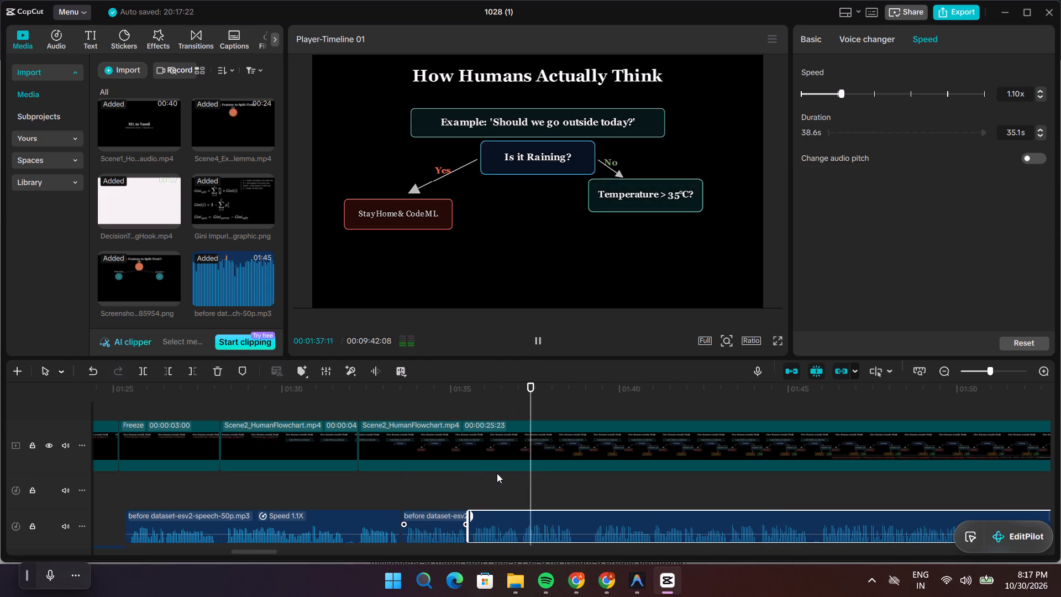
key(space)
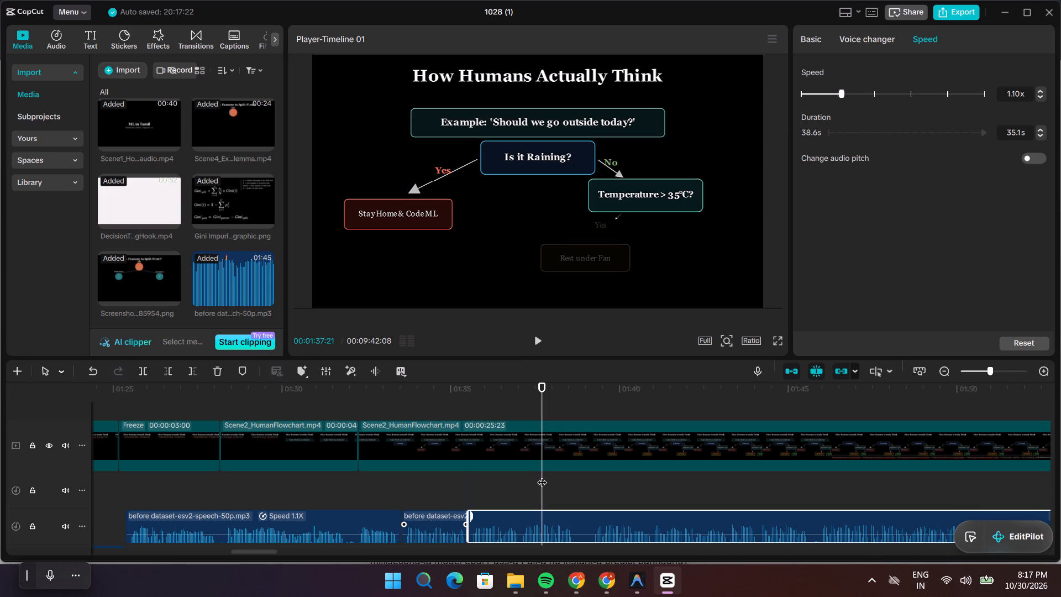
drag(542, 475, 534, 475)
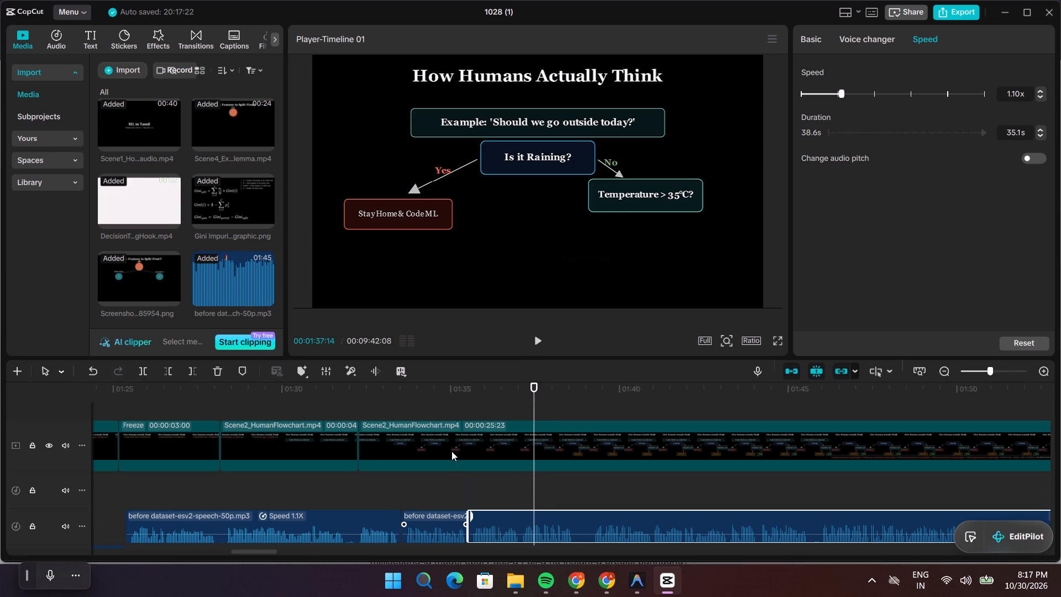
click(469, 439)
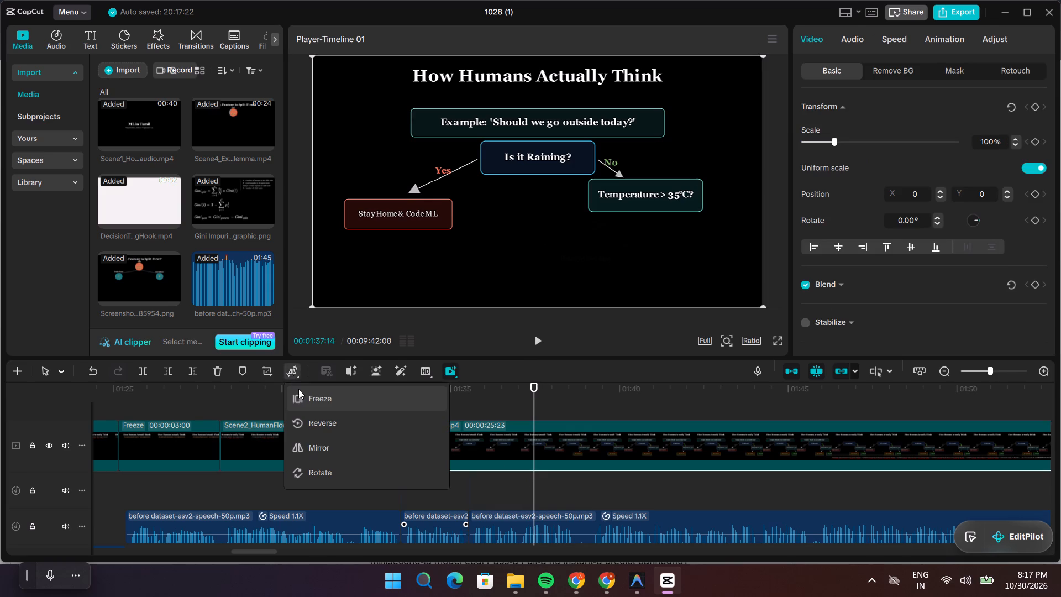
click(302, 395)
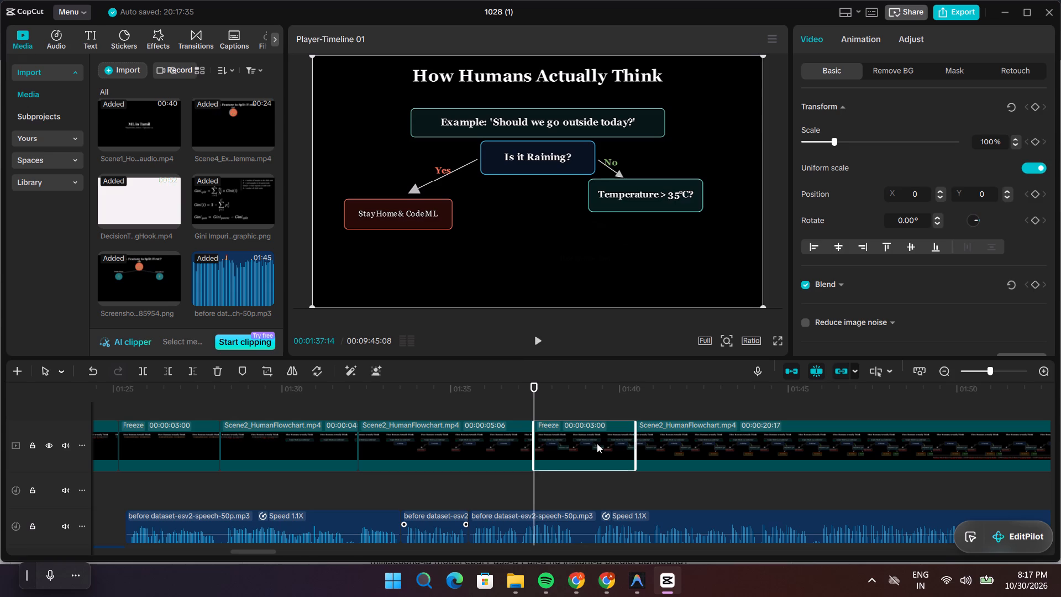
Play into the new freeze frame and shorten its end to 00:01:38:27.
key(space)
key(space)
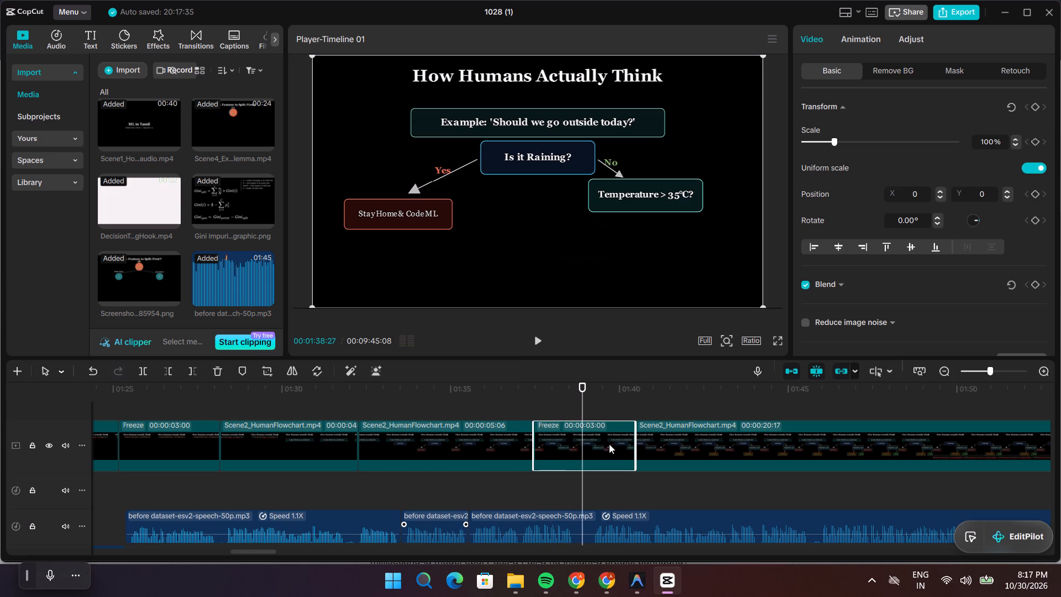
click(609, 444)
drag(634, 446, 598, 455)
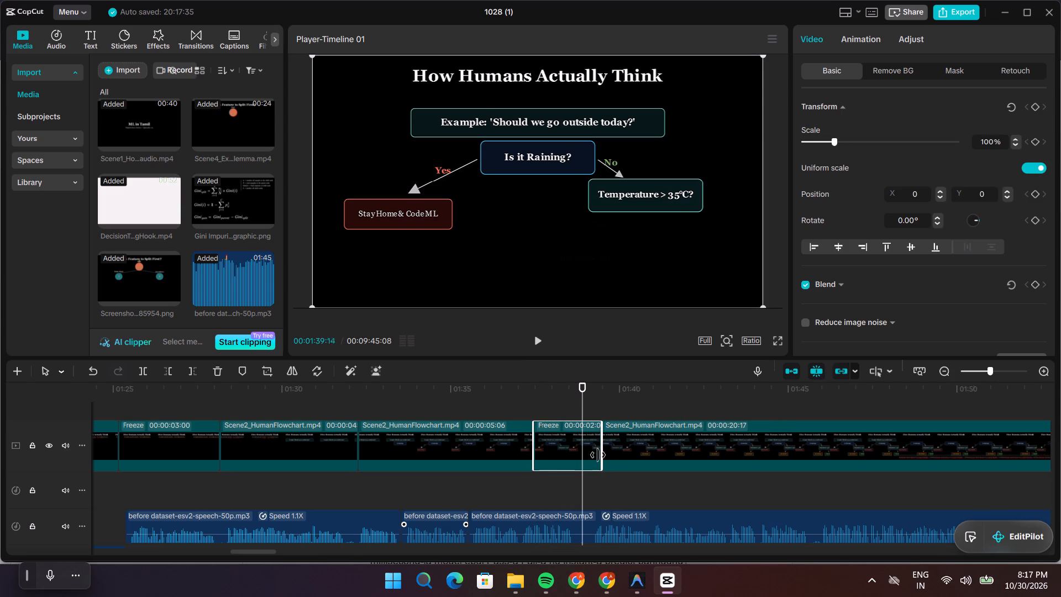
drag(598, 455, 582, 459)
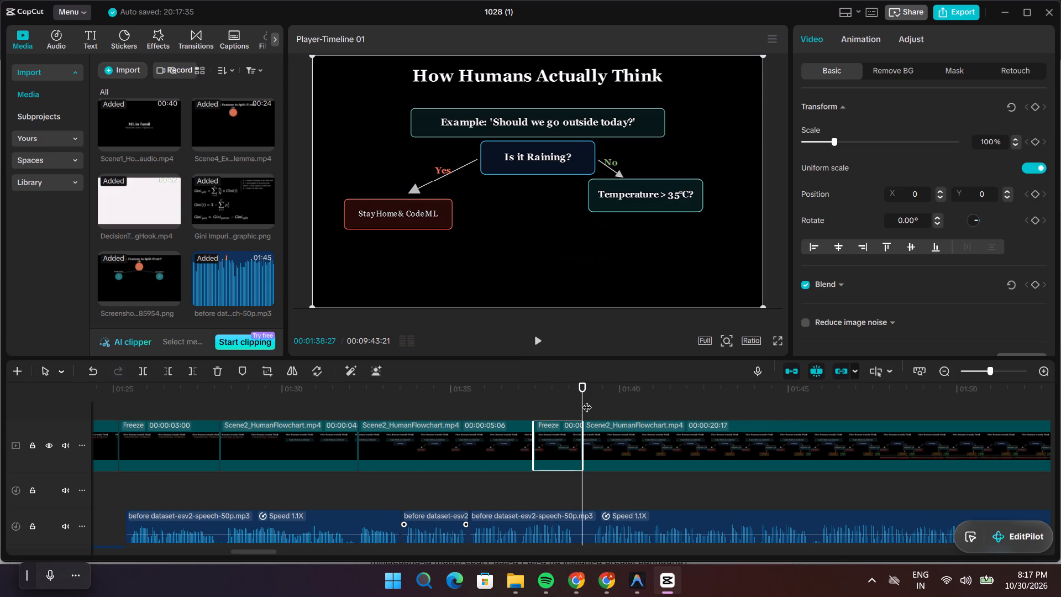
Replay the shortened freeze section and split the narration clip at 00:01:38:19.
drag(582, 400, 548, 408)
key(space)
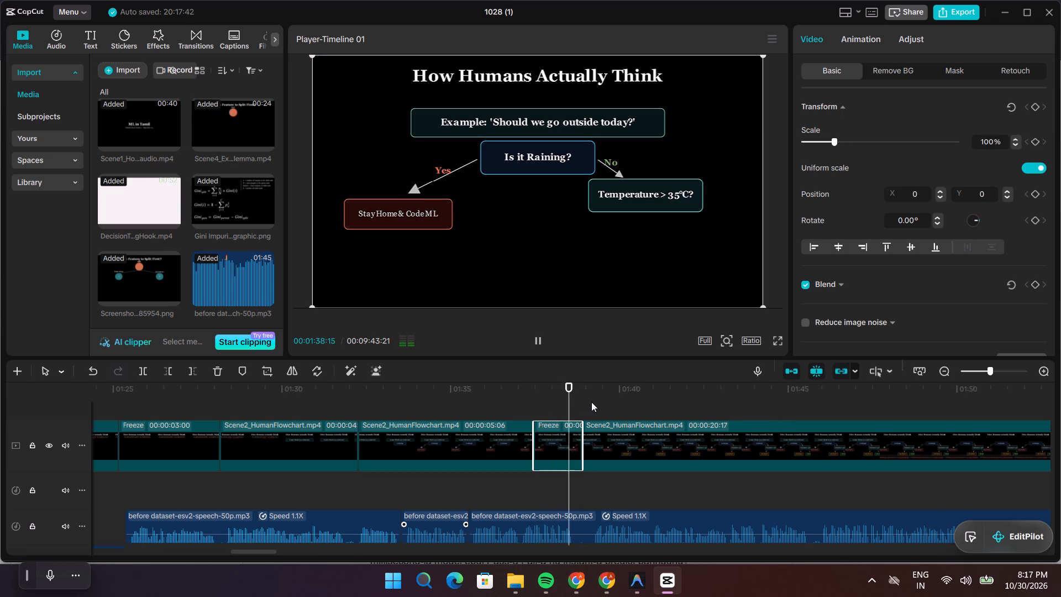
key(space)
drag(608, 397, 573, 414)
click(582, 525)
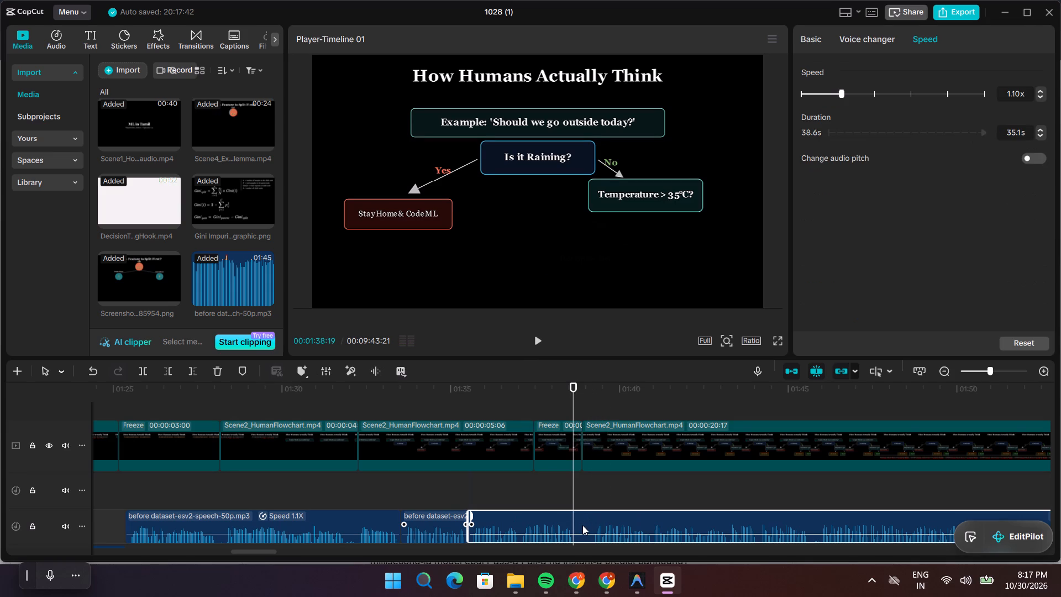
key(ctrl+b)
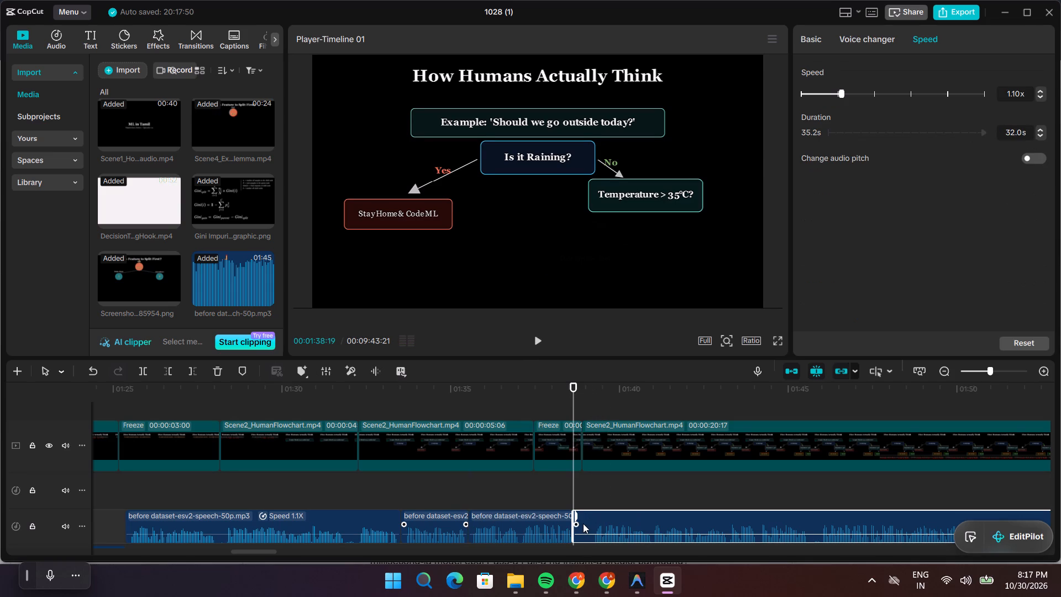
Trim the start of the narration clip after the cut, reducing its duration to 31.5 s.
click(573, 527)
click(586, 531)
drag(572, 531, 579, 531)
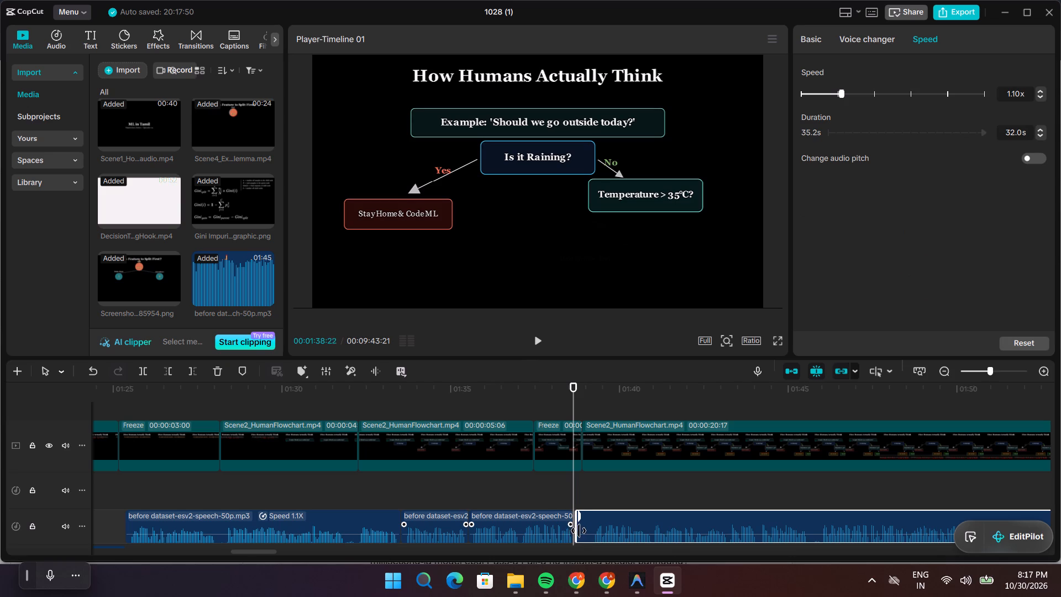
drag(579, 531, 592, 538)
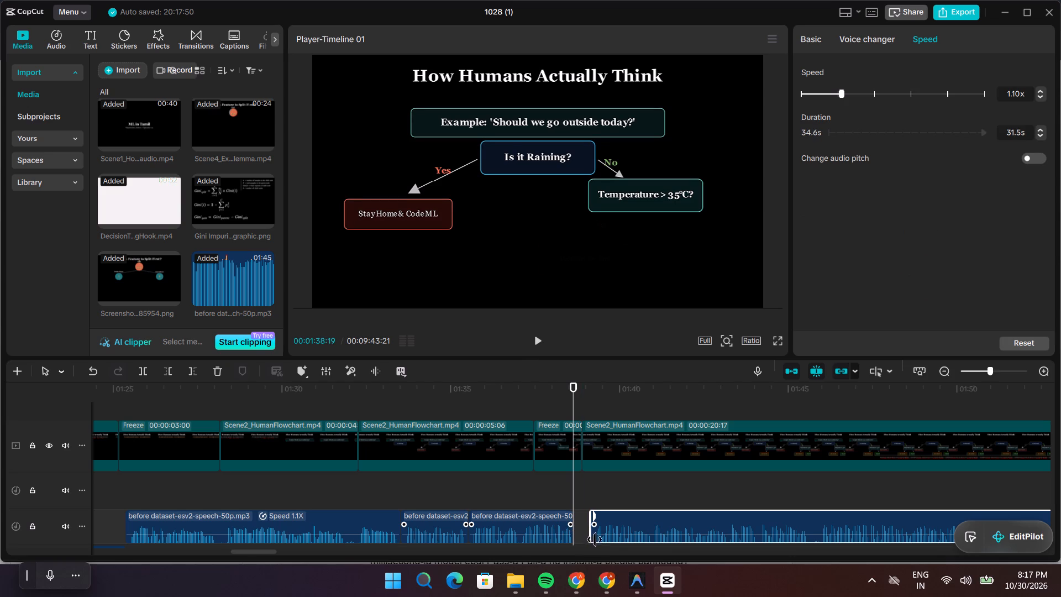
Move the trimmed narration clip to the audio track below so that it starts at 00:01:38:19, where the previous segment ends.
click(607, 540)
drag(603, 537, 590, 537)
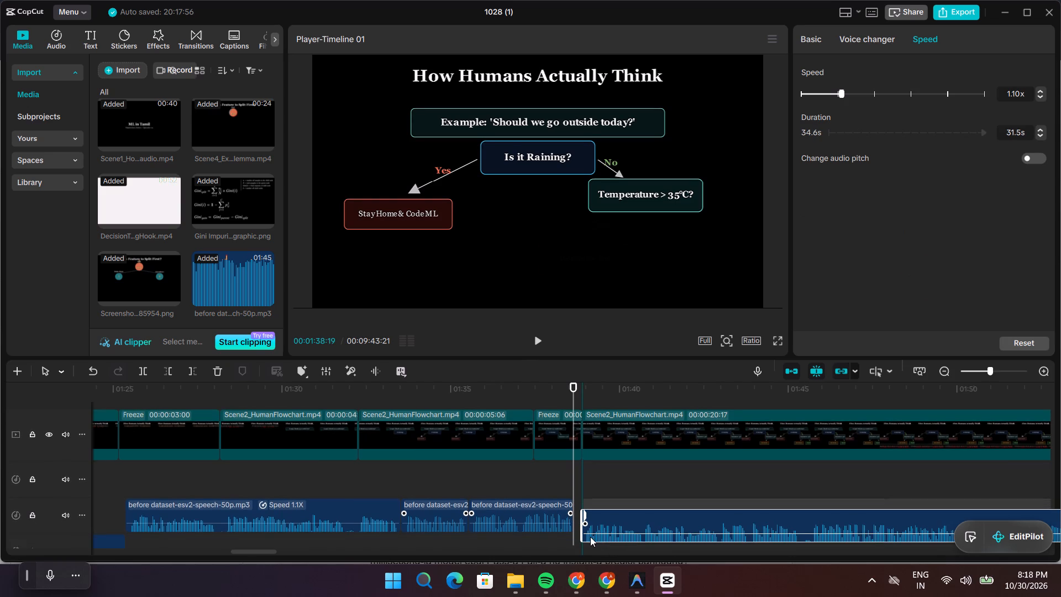
drag(590, 537, 590, 539)
scroll(602, 468, down, 2)
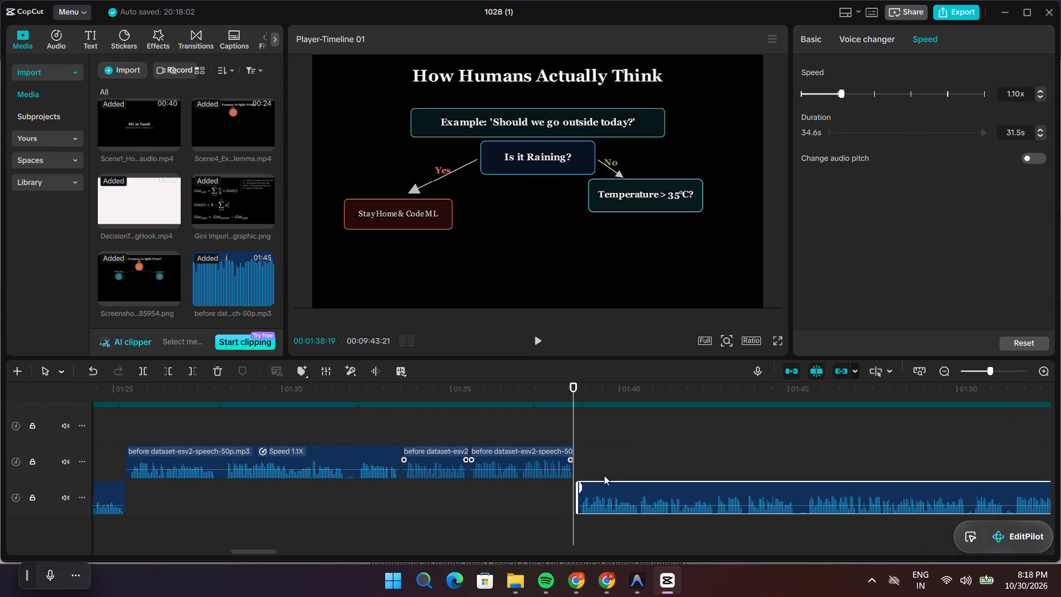
scroll(604, 475, down, 3)
drag(600, 509, 593, 509)
scroll(586, 435, up, 1)
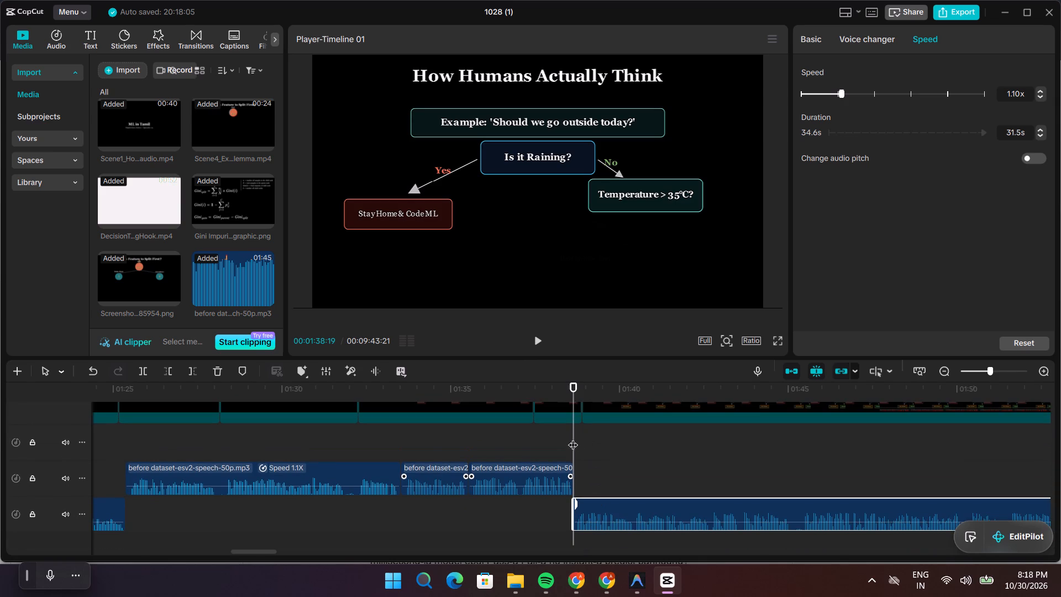
Play the narration from the end of the freeze frame through the flowchart scene and split the narration clip at 00:01:51:09.
drag(572, 438, 559, 441)
key(space)
scroll(601, 462, up, 2)
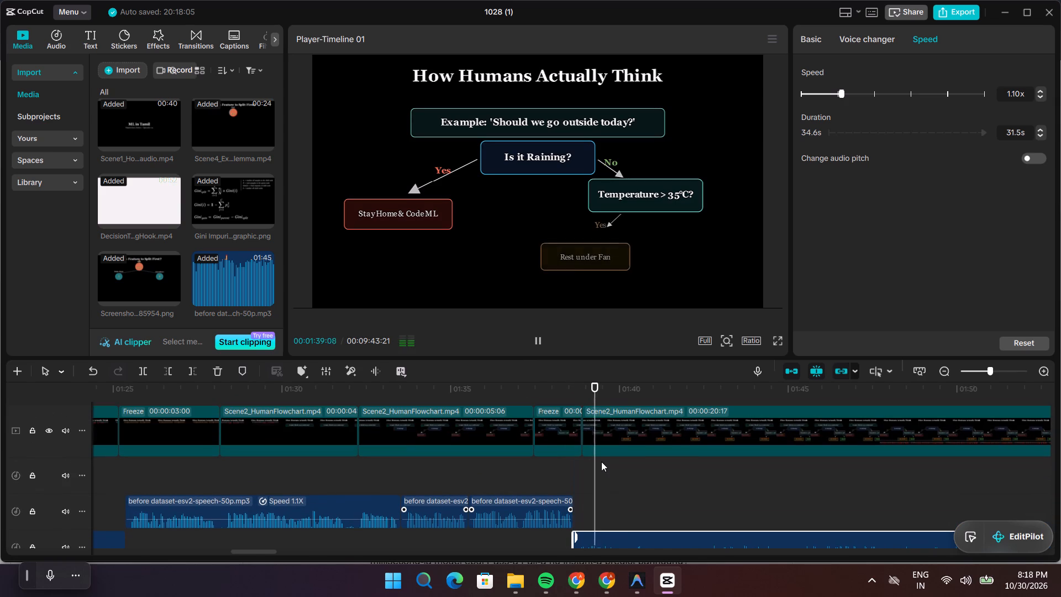
key(space)
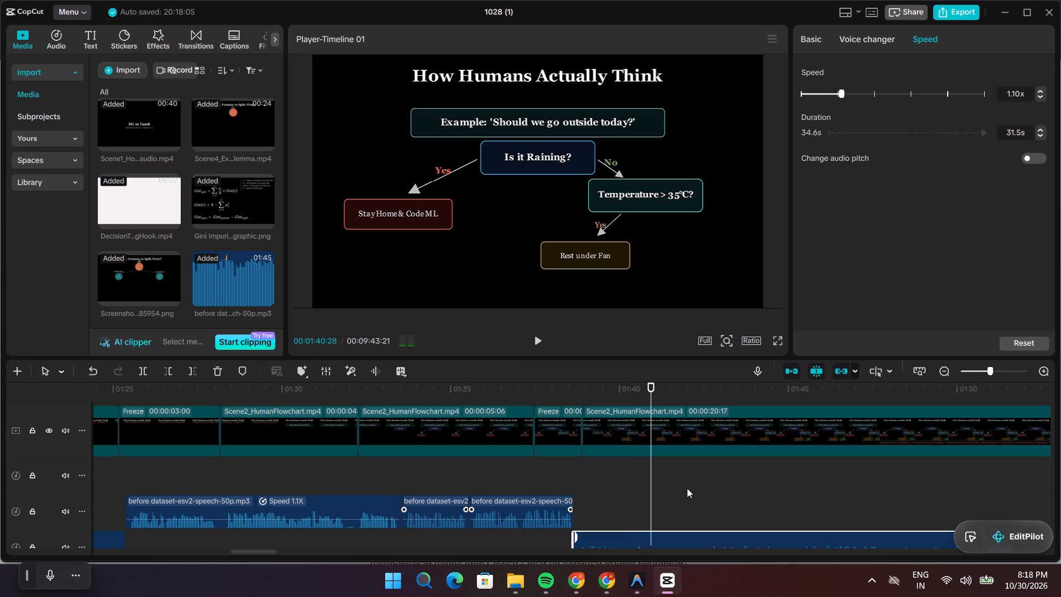
key(space)
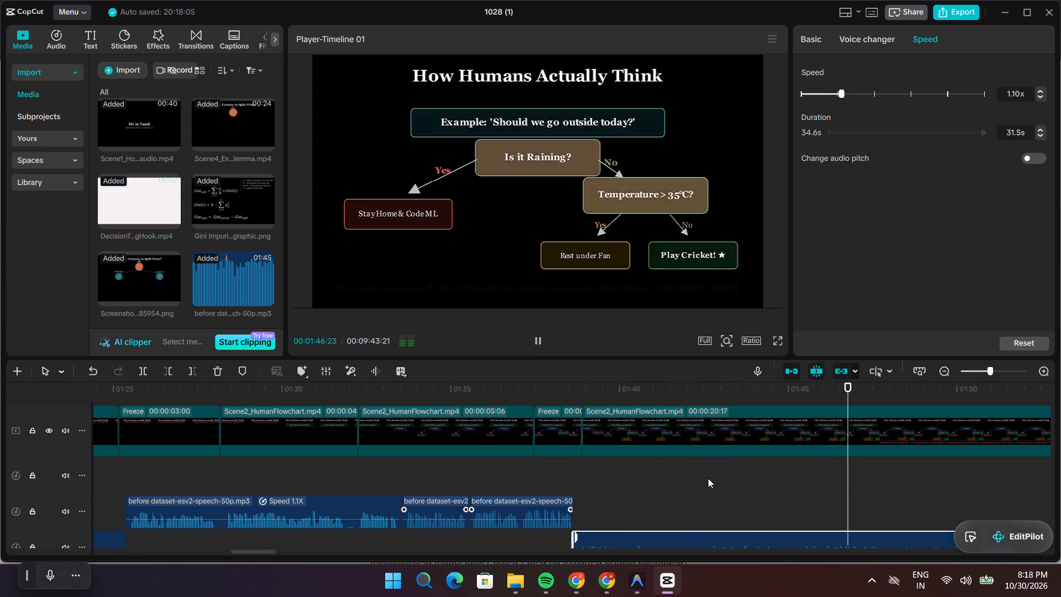
key(space)
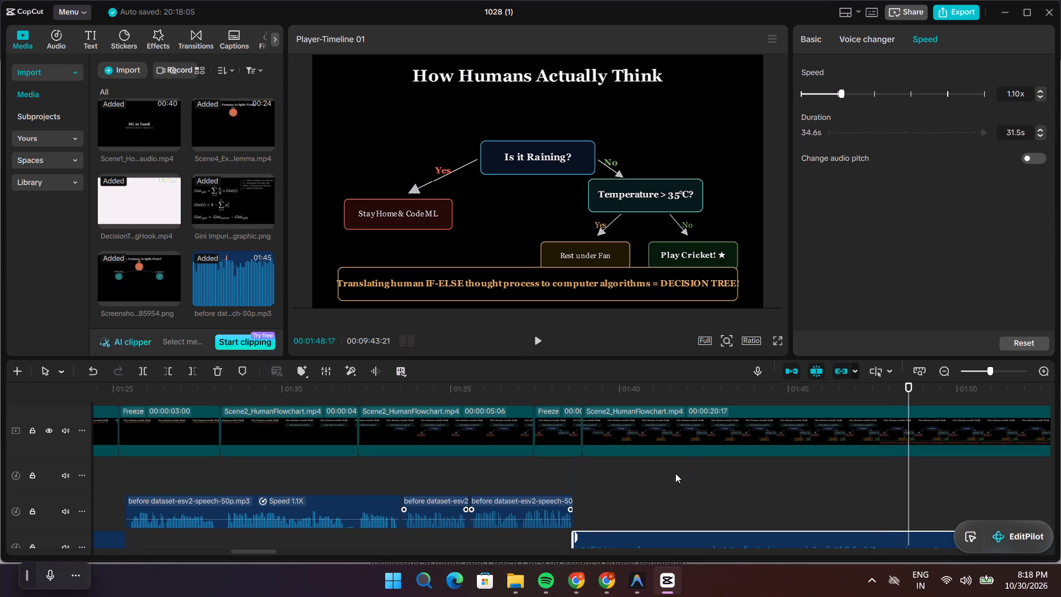
key(space)
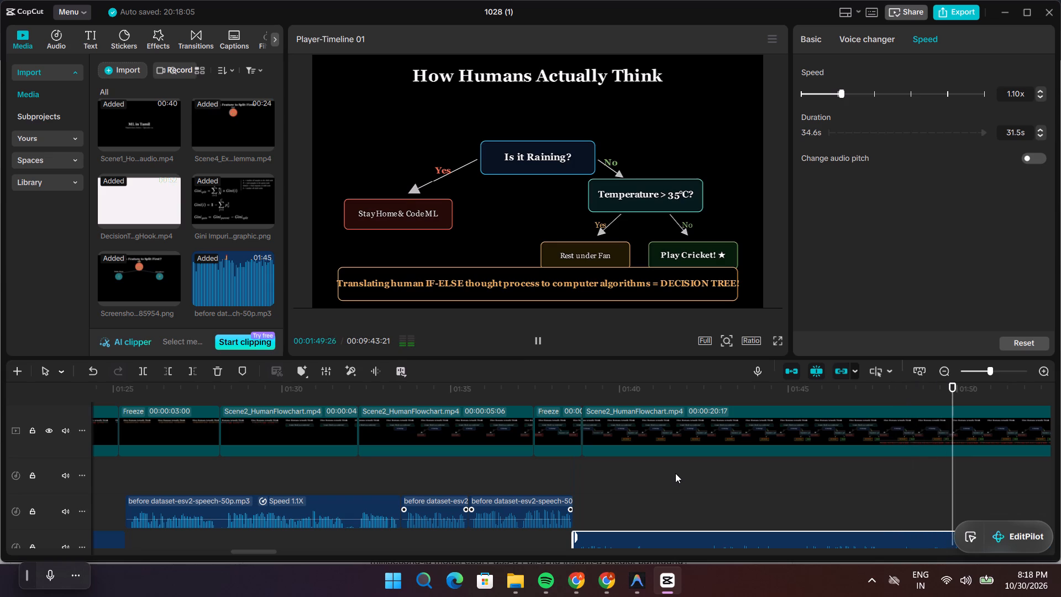
key(space)
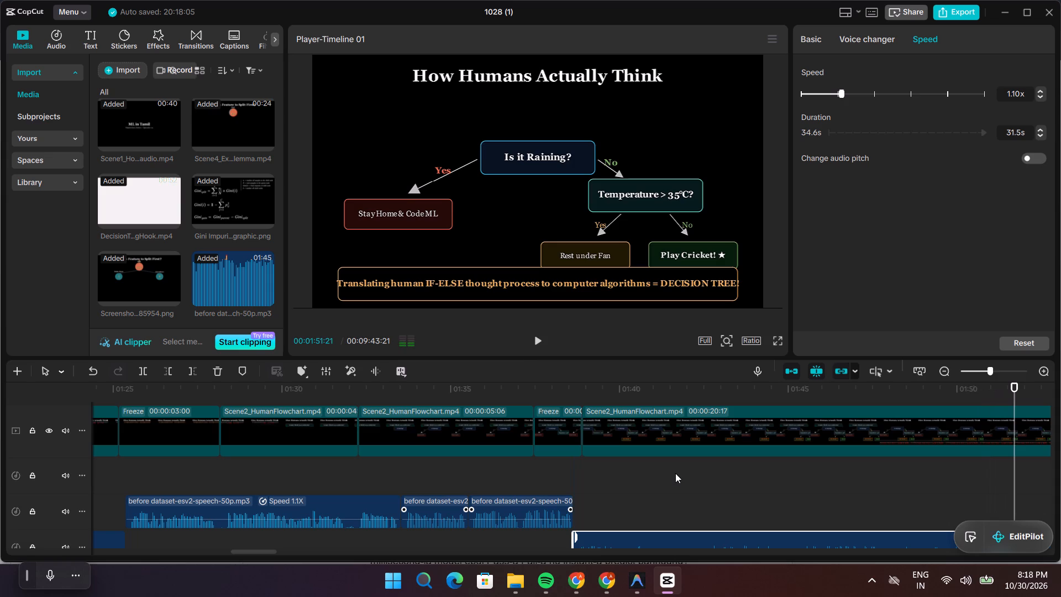
scroll(747, 483, down, 5)
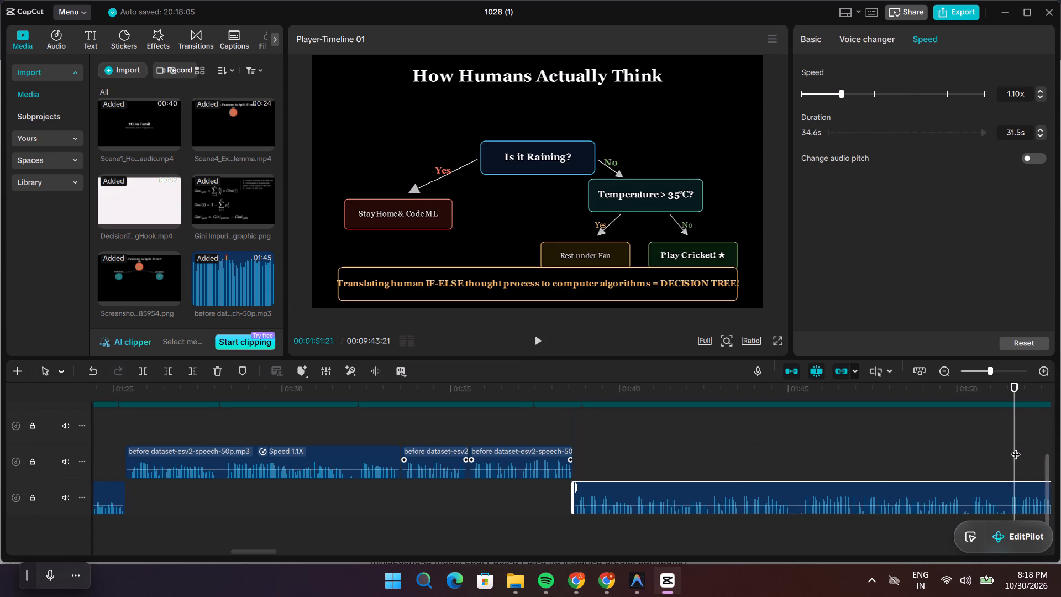
drag(1013, 448, 1001, 453)
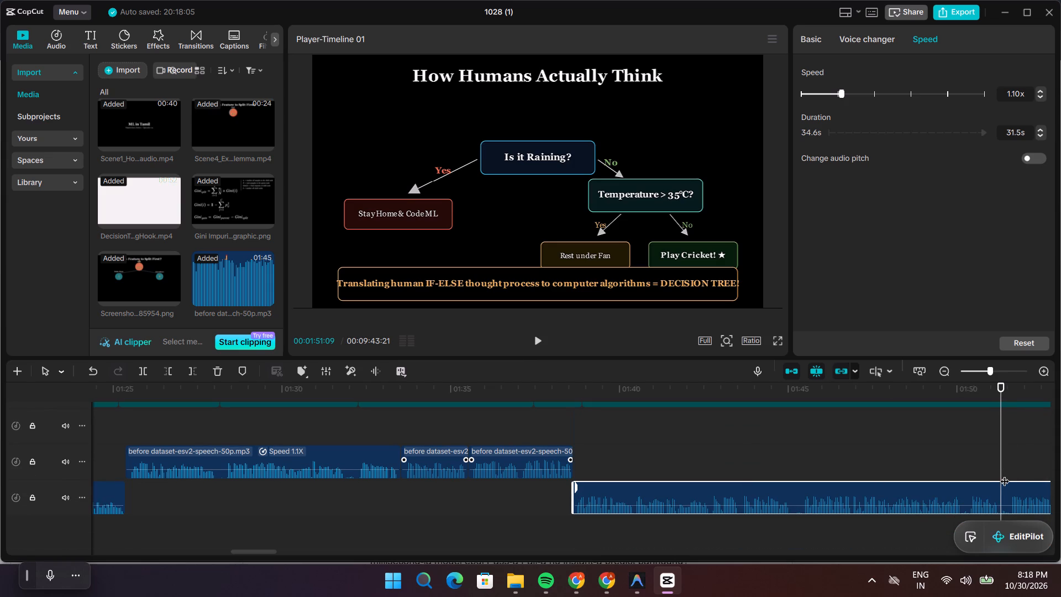
key(ctrl+b)
Trim the start of the narration clip after the cut to a duration of 18.6 s and move it back against the previous segment.
click(1012, 490)
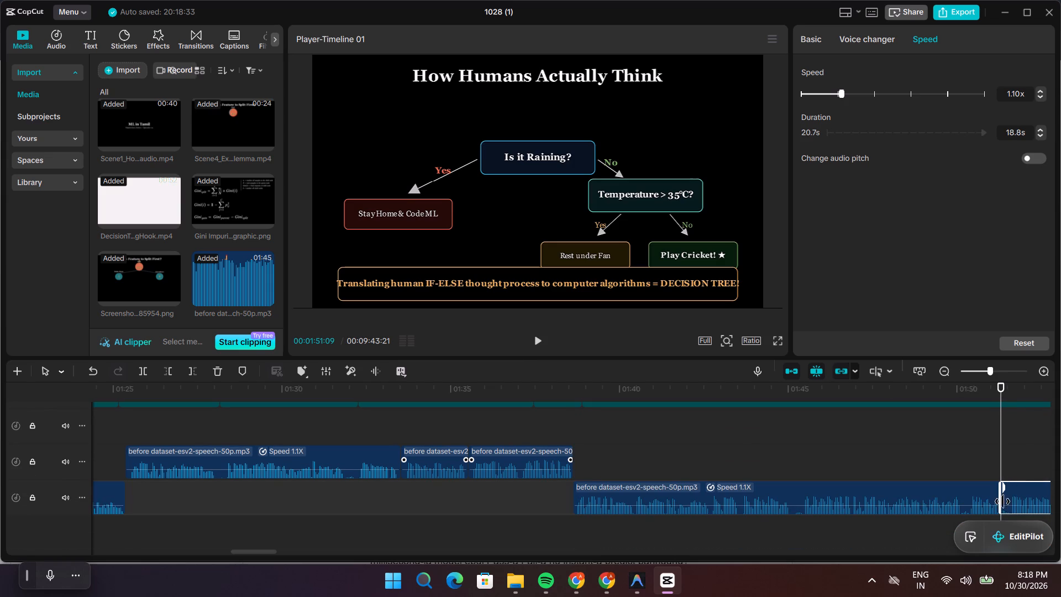
drag(1001, 502, 1008, 502)
drag(1008, 502, 1011, 504)
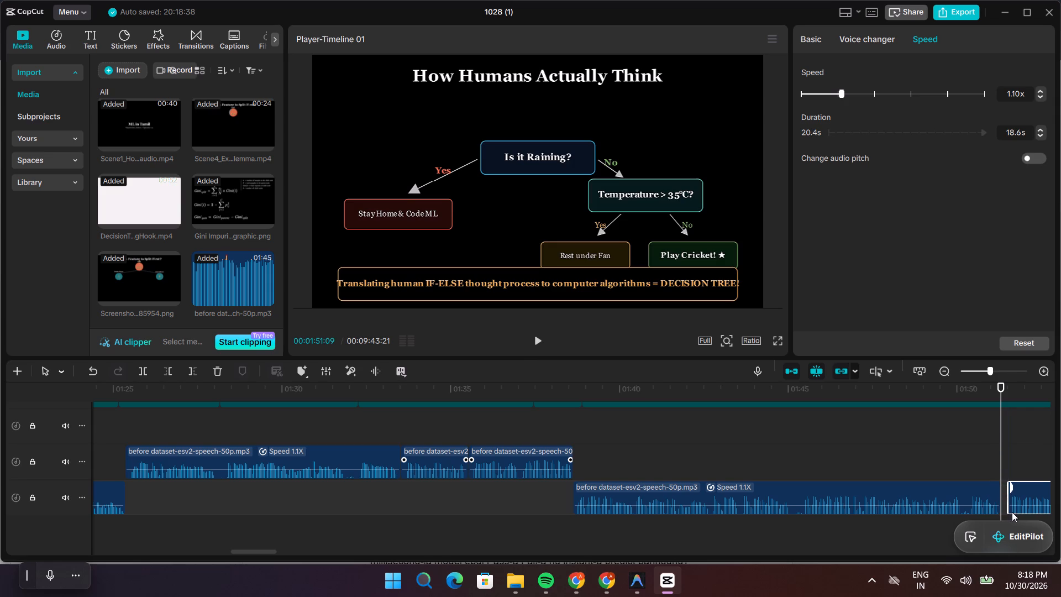
drag(1016, 511, 1009, 509)
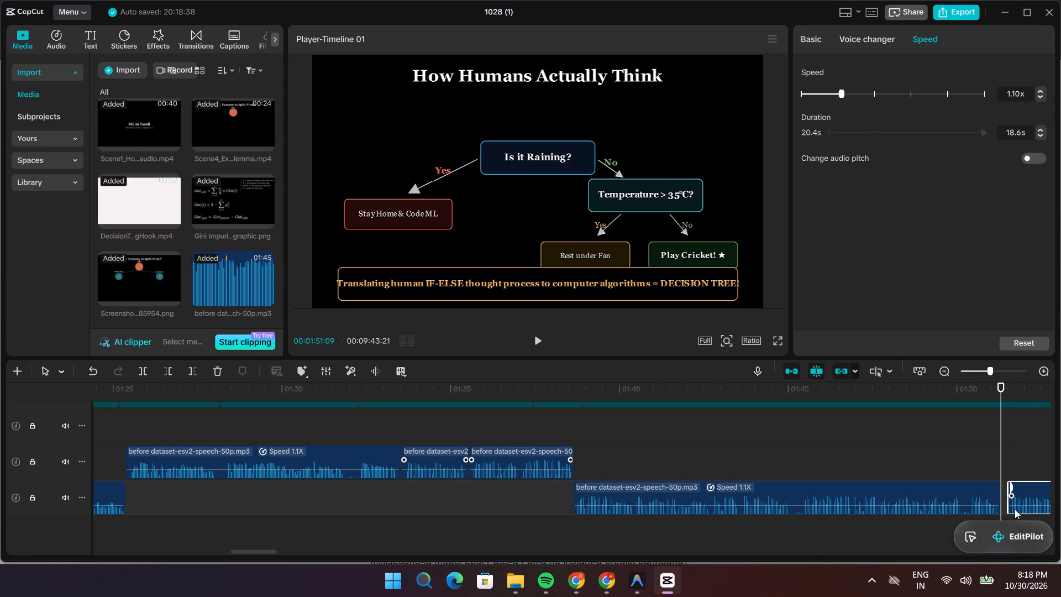
click(1015, 509)
drag(1015, 509, 1009, 507)
Play from the new join through the end of the flowchart scene into the Student Exam Dataset scene to check the narration timing.
drag(1002, 460, 995, 460)
key(space)
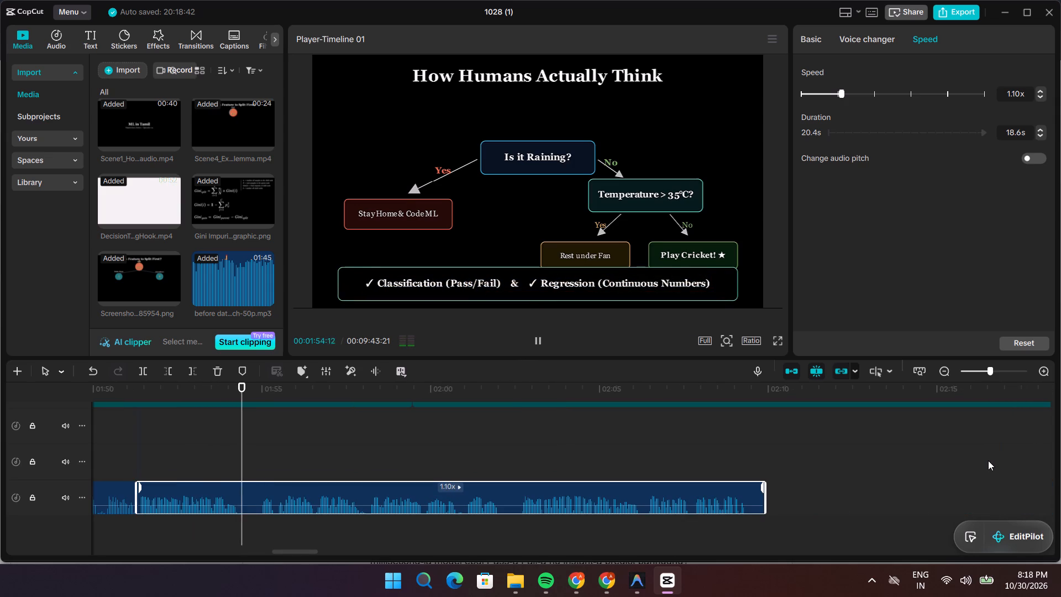
key(space)
key(space)
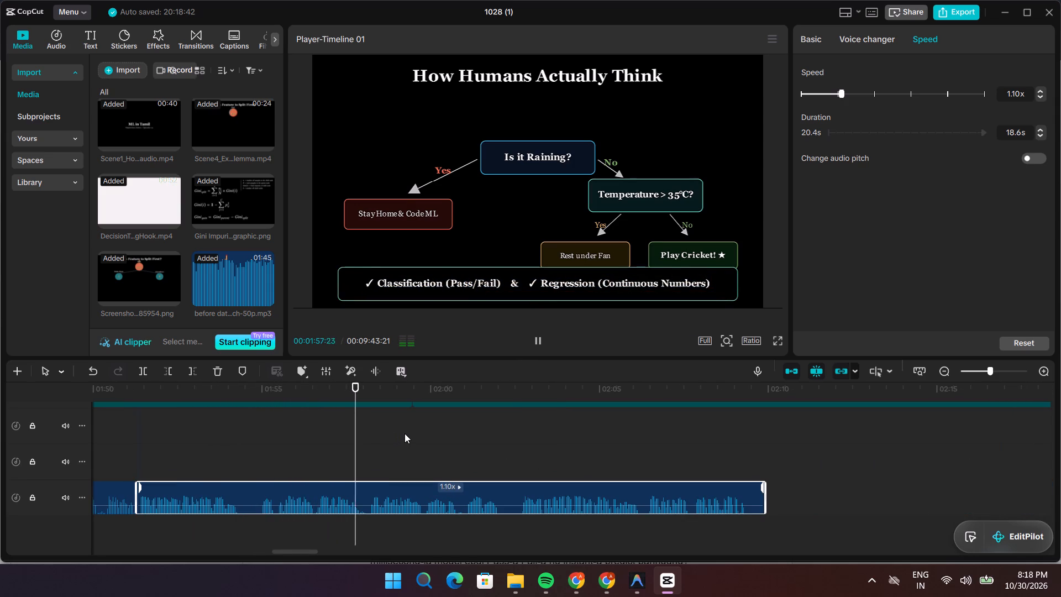
key(space)
drag(375, 436, 153, 444)
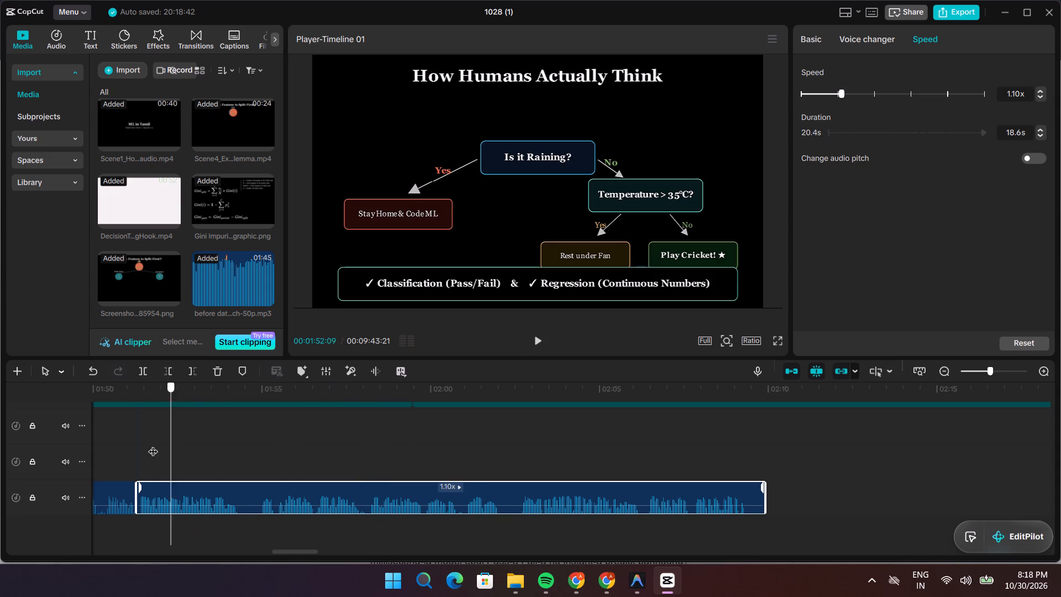
drag(153, 444, 131, 444)
click(131, 444)
key(space)
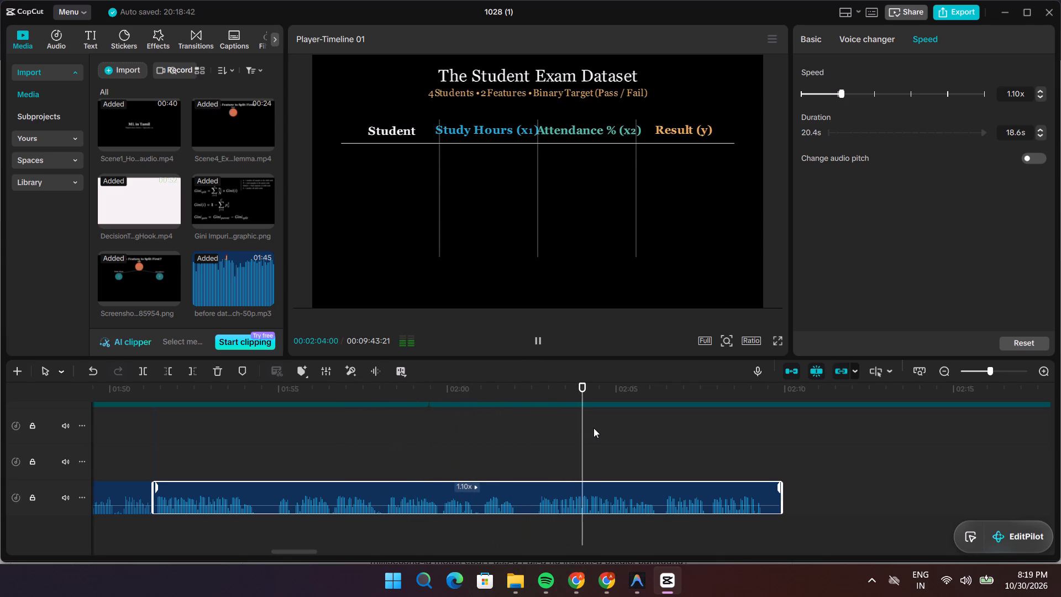
key(space)
Replay the narration after the join to find the end of the unwanted passage and split the selected clip at 00:01:56:18.
drag(598, 432, 529, 436)
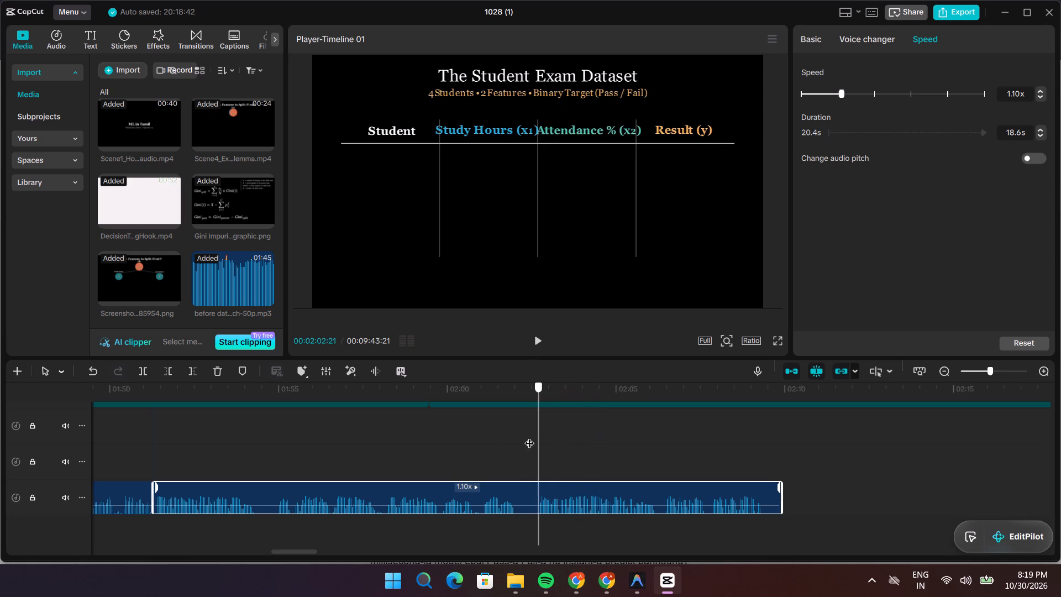
drag(529, 436, 149, 437)
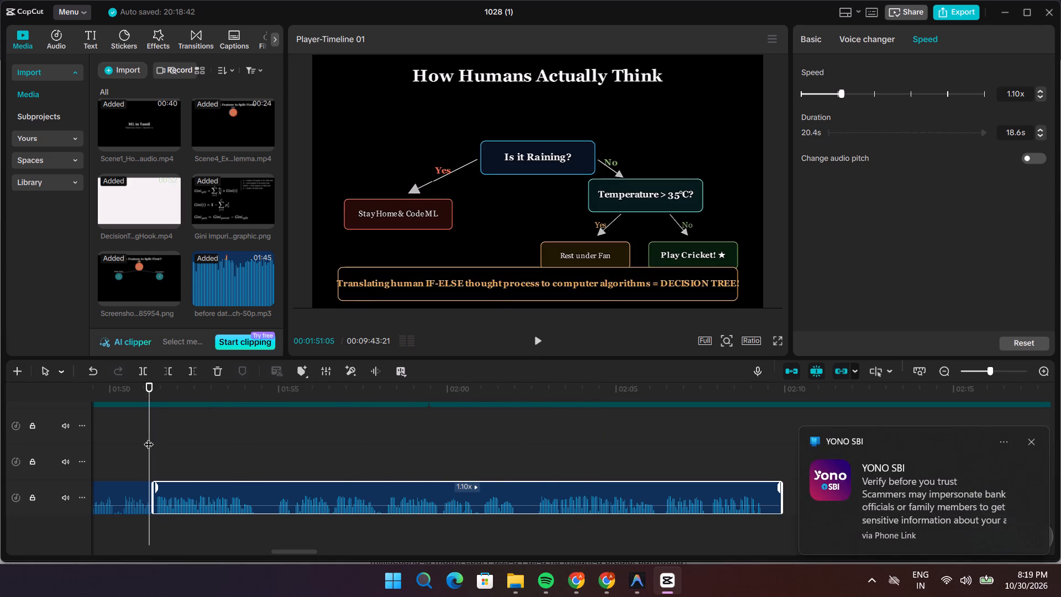
key(space)
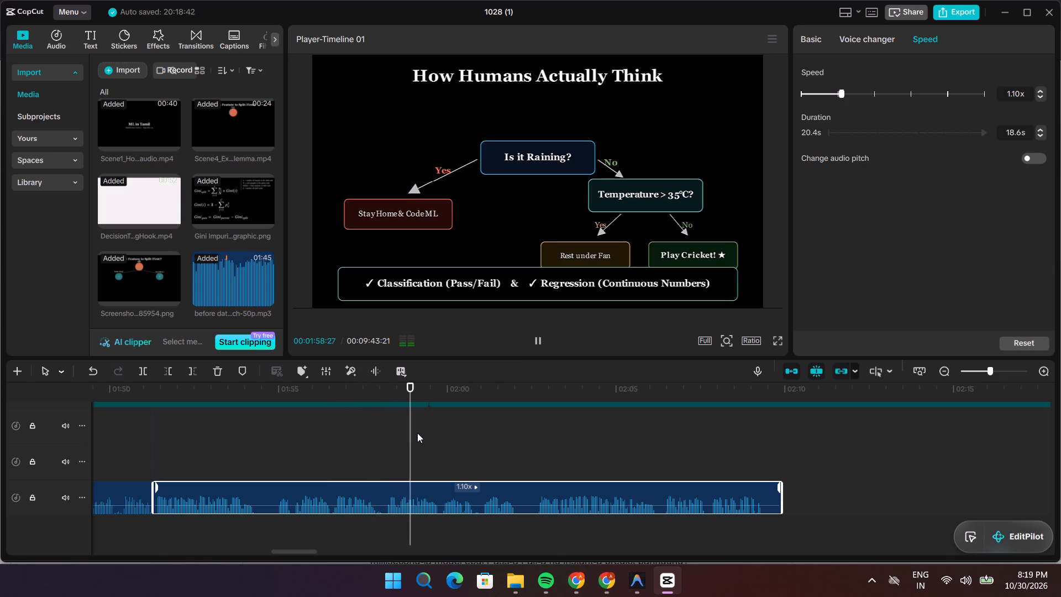
key(space)
drag(427, 439, 359, 441)
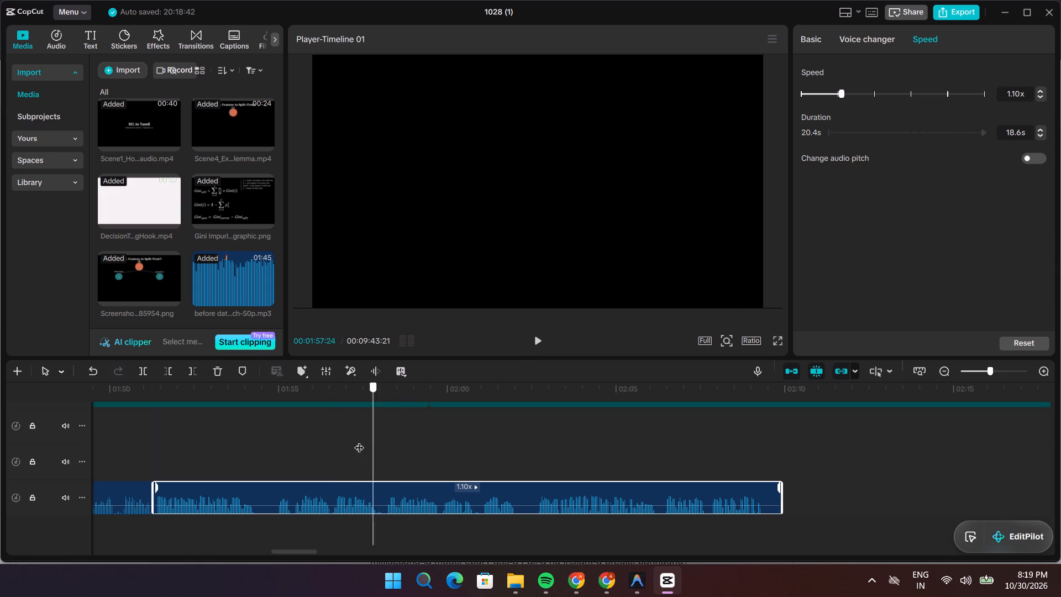
drag(359, 441, 332, 443)
key(space)
key(space)
drag(351, 440, 332, 442)
click(258, 490)
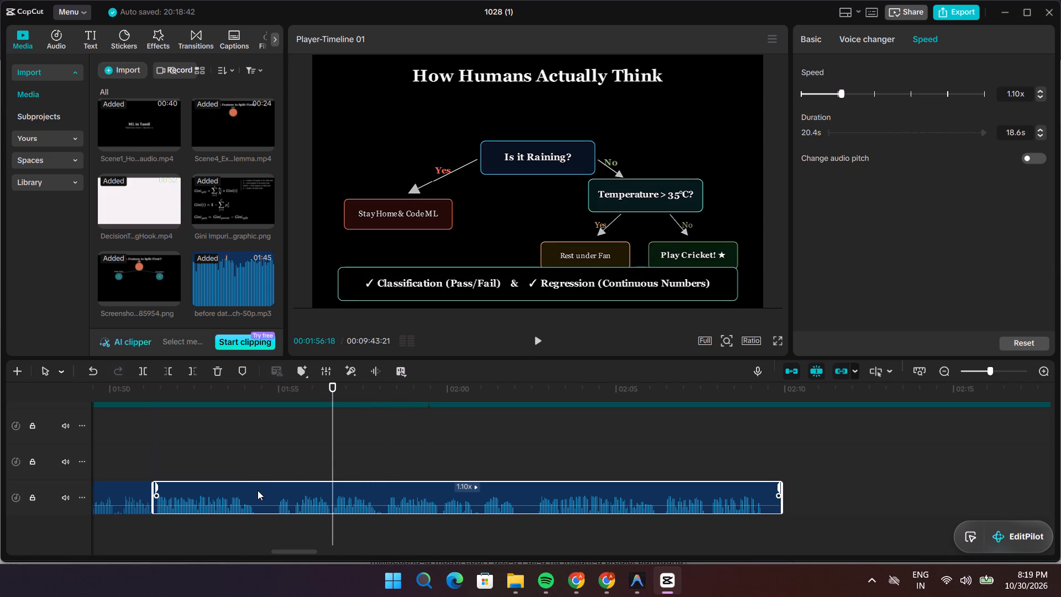
key(ctrl+b)
Delete the narration segment between 00:01:51:09 and 00:01:56:18 and move the remaining clip back against the previous segment.
click(262, 490)
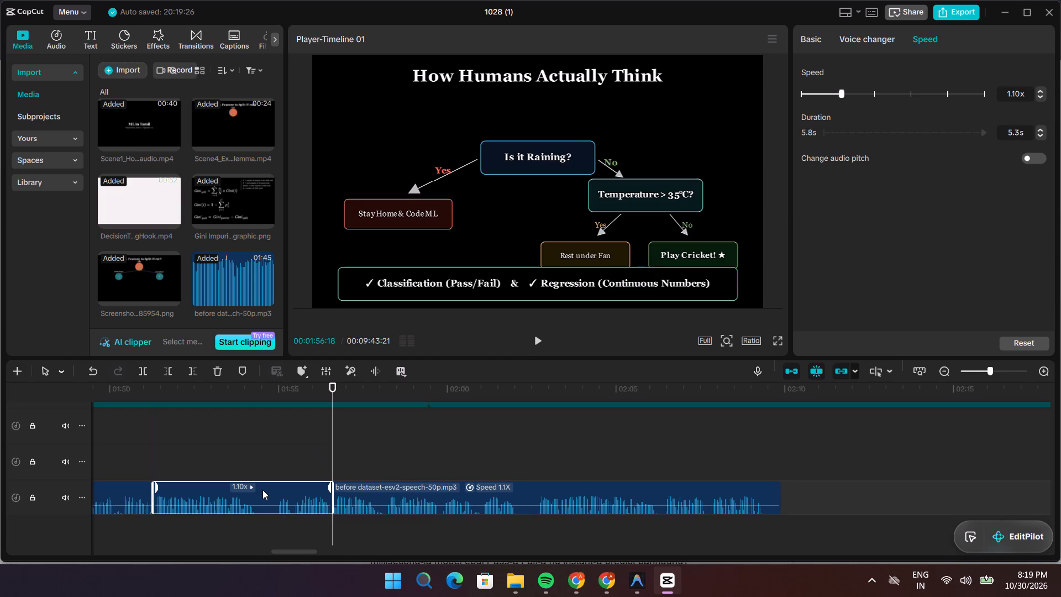
key(BackSpace)
drag(368, 511, 335, 509)
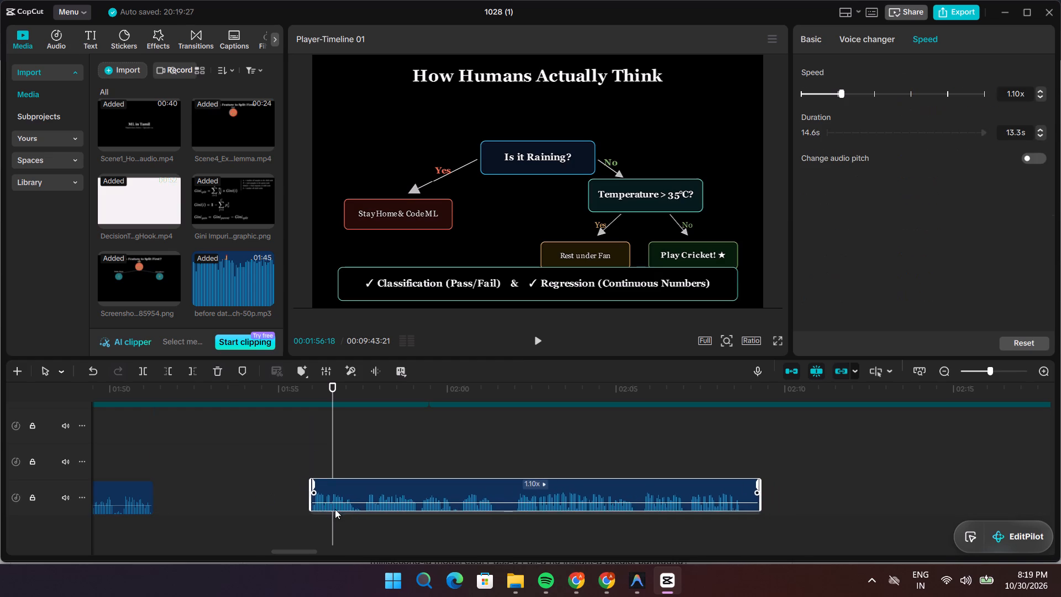
drag(335, 509, 192, 507)
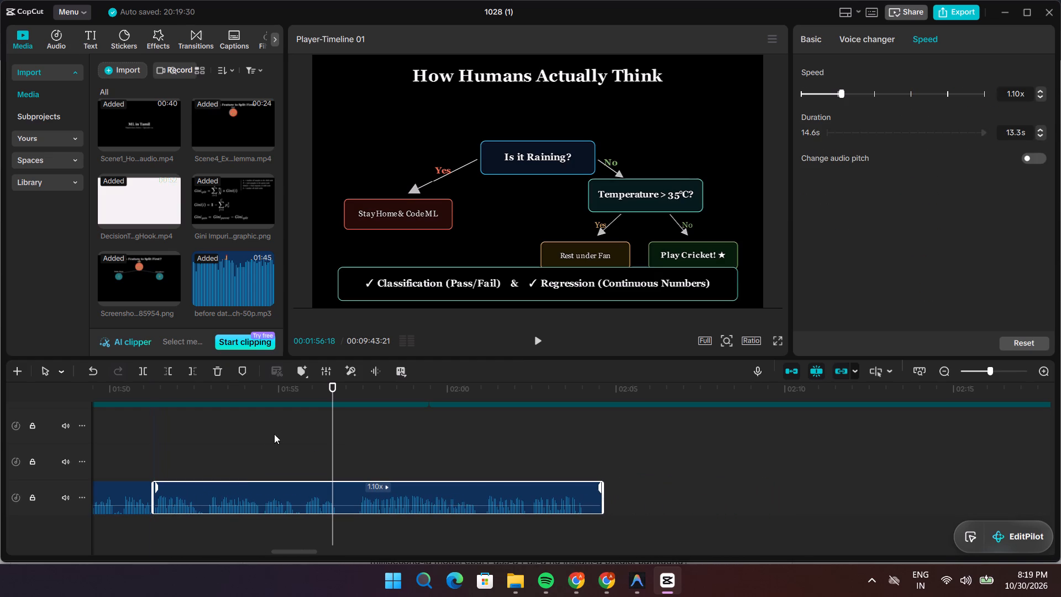
Play across the closed gap to check the narration against the Classification and Regression caption.
drag(331, 440, 132, 443)
key(space)
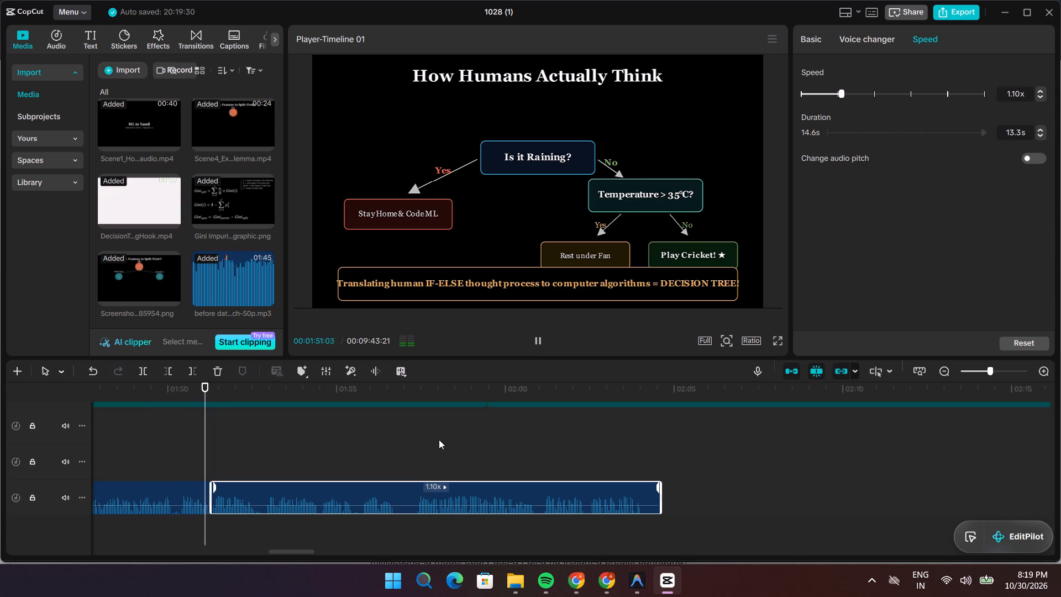
key(space)
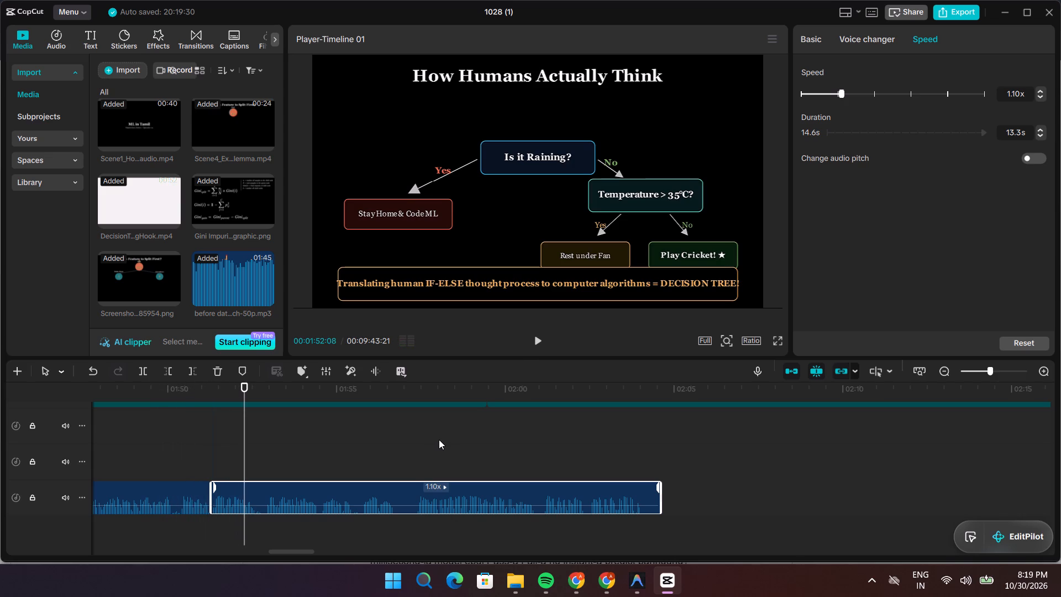
scroll(439, 439, up, 4)
key(space)
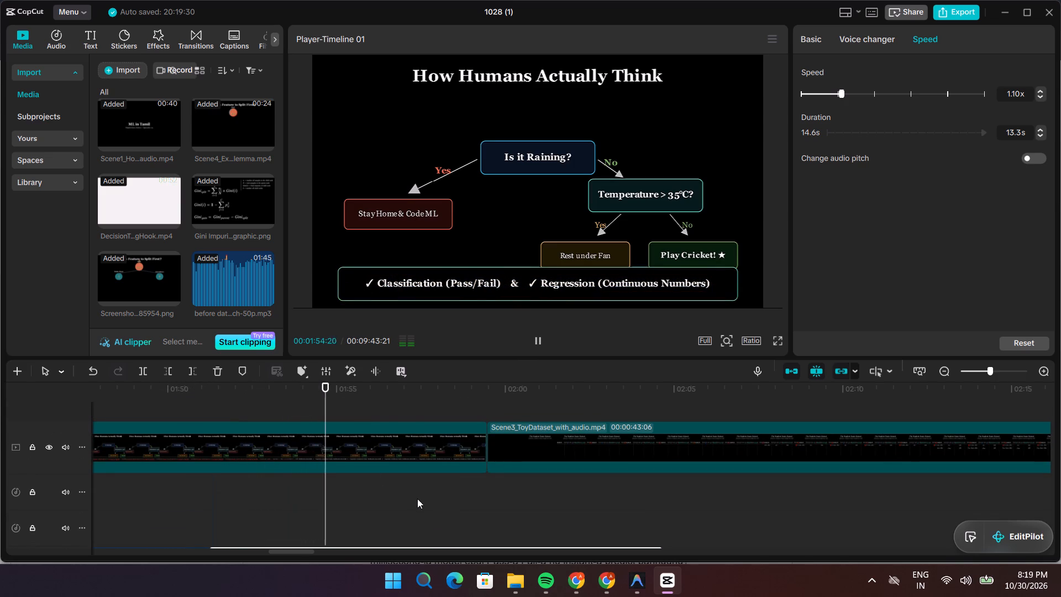
scroll(418, 499, down, 2)
scroll(533, 478, down, 1)
key(space)
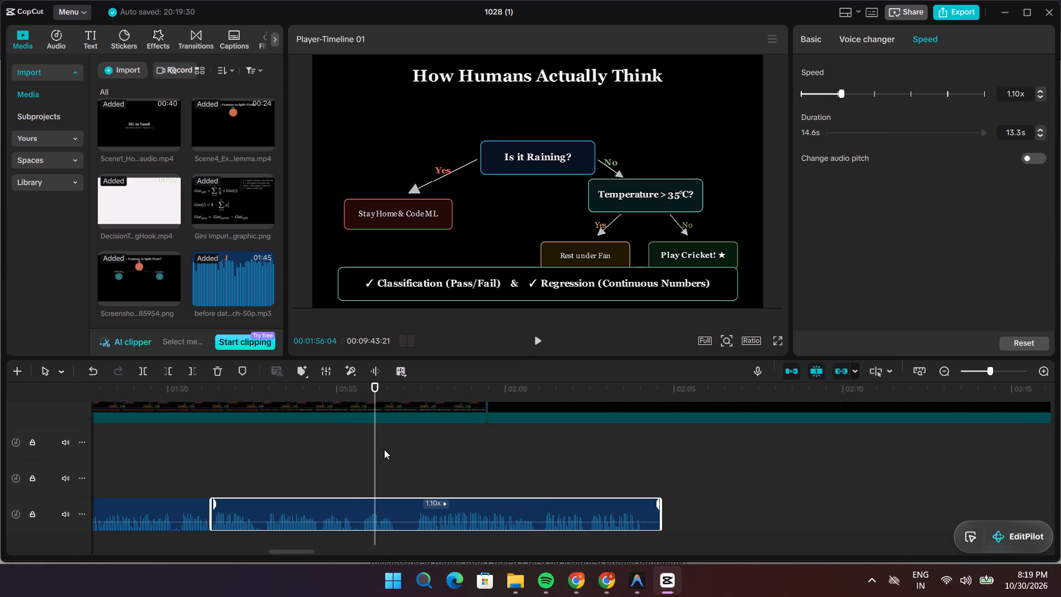
Replay the start of the moved narration clip and split it at 00:01:52:20, where the Classification and Regression caption begins to appear.
drag(375, 449, 346, 452)
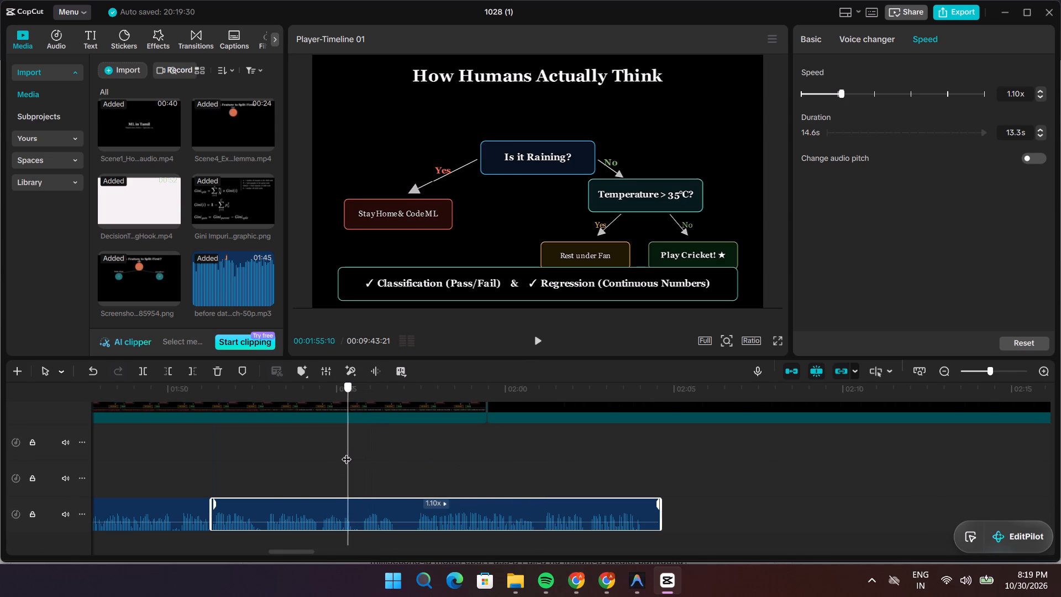
drag(346, 452, 234, 452)
key(space)
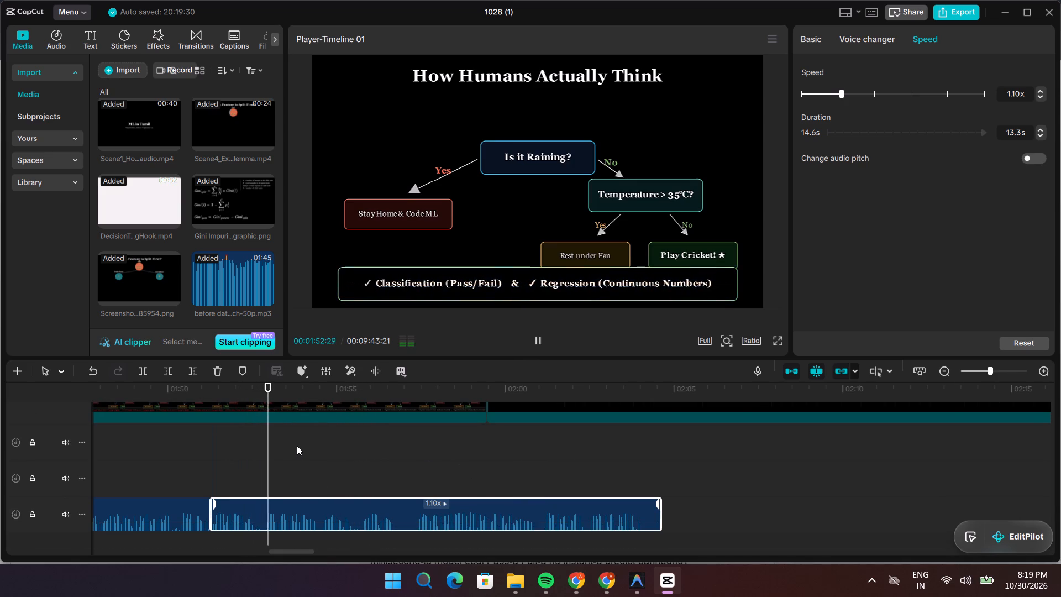
key(space)
drag(279, 447, 265, 451)
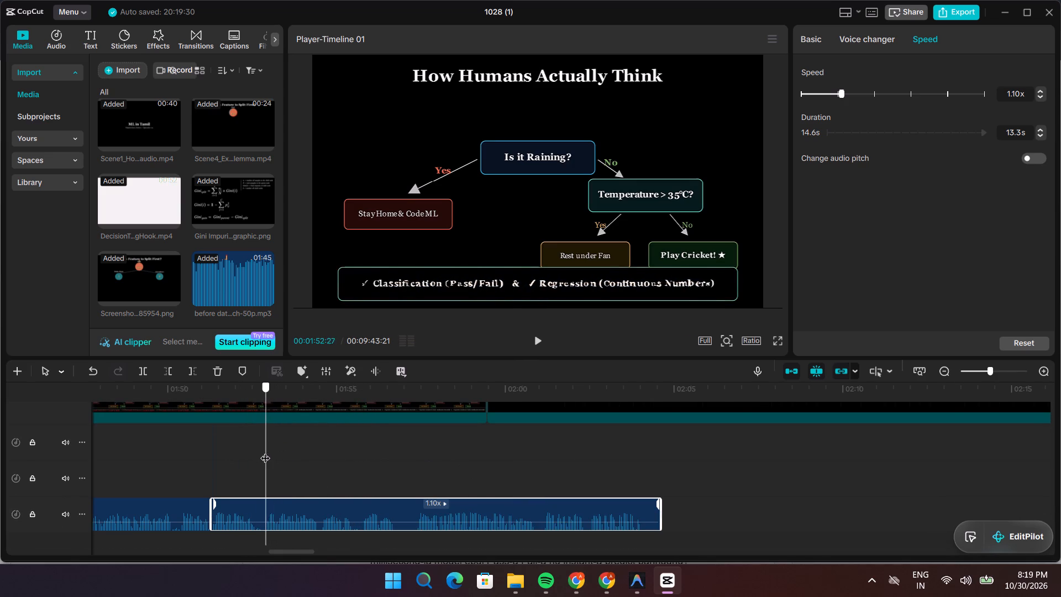
drag(265, 451, 261, 452)
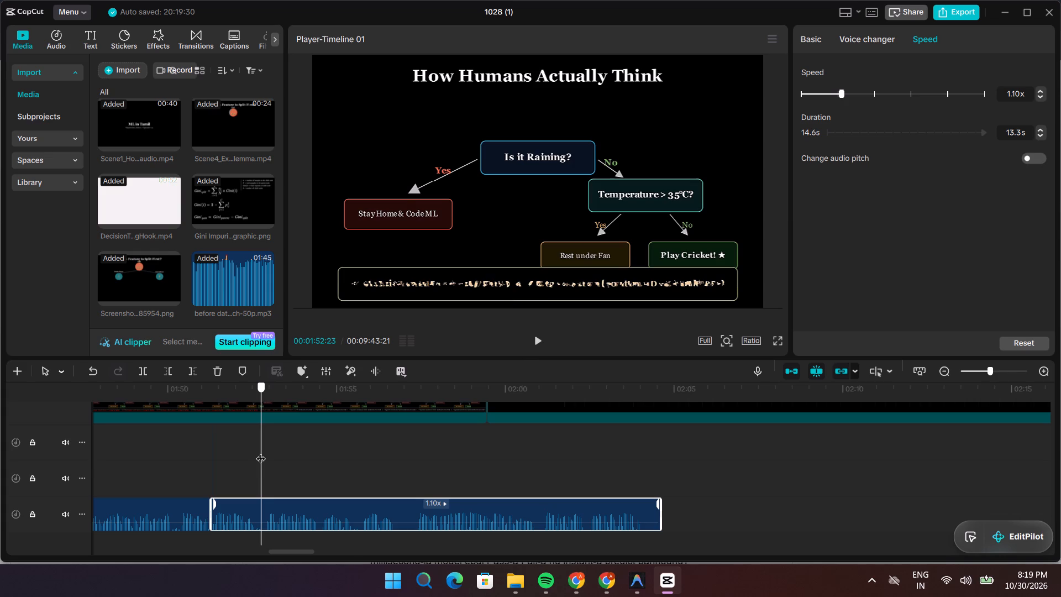
drag(261, 452, 258, 452)
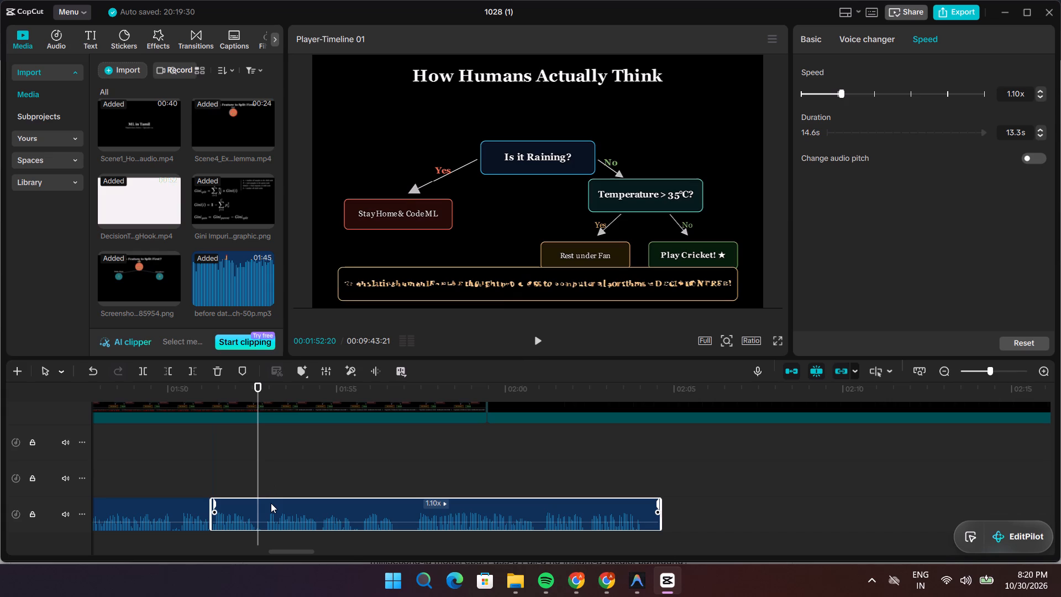
key(ctrl+b)
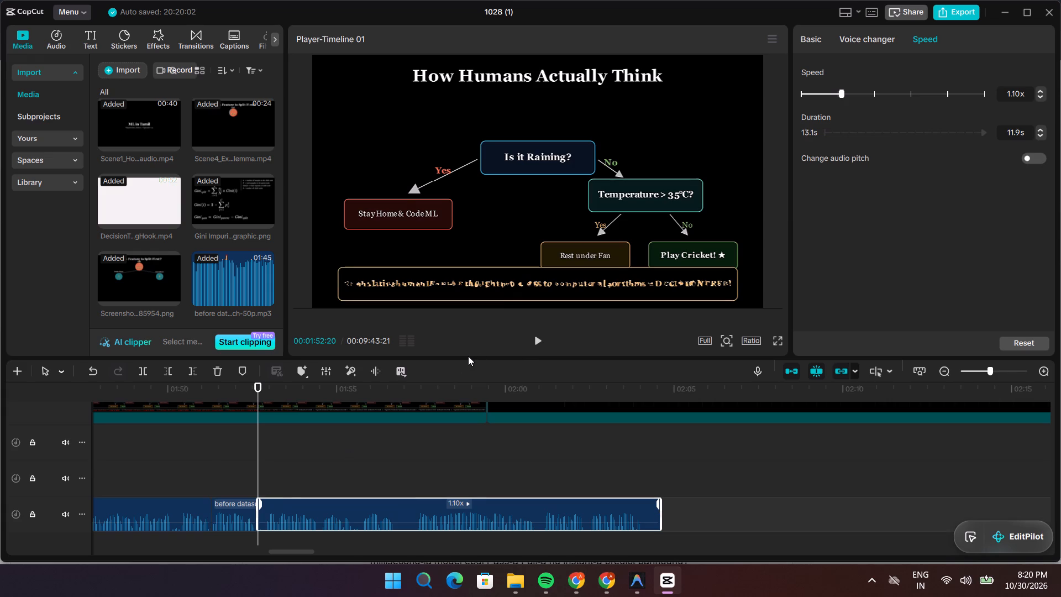
Trim about 0.2 s from the start of the narration clip at 00:01:52:20 and close the gap to the previous segment.
drag(255, 516, 259, 516)
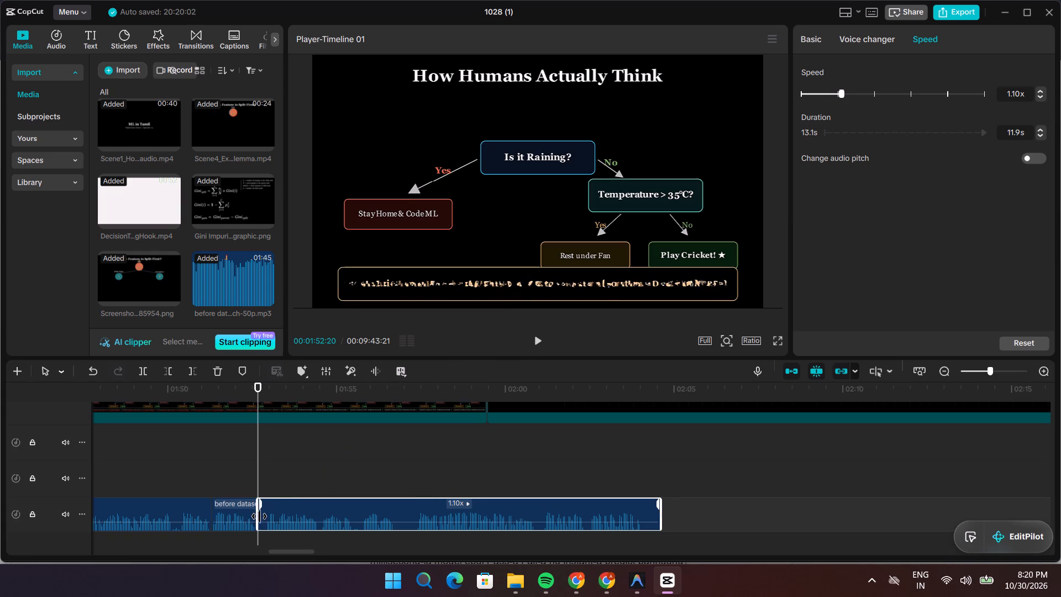
drag(259, 516, 264, 519)
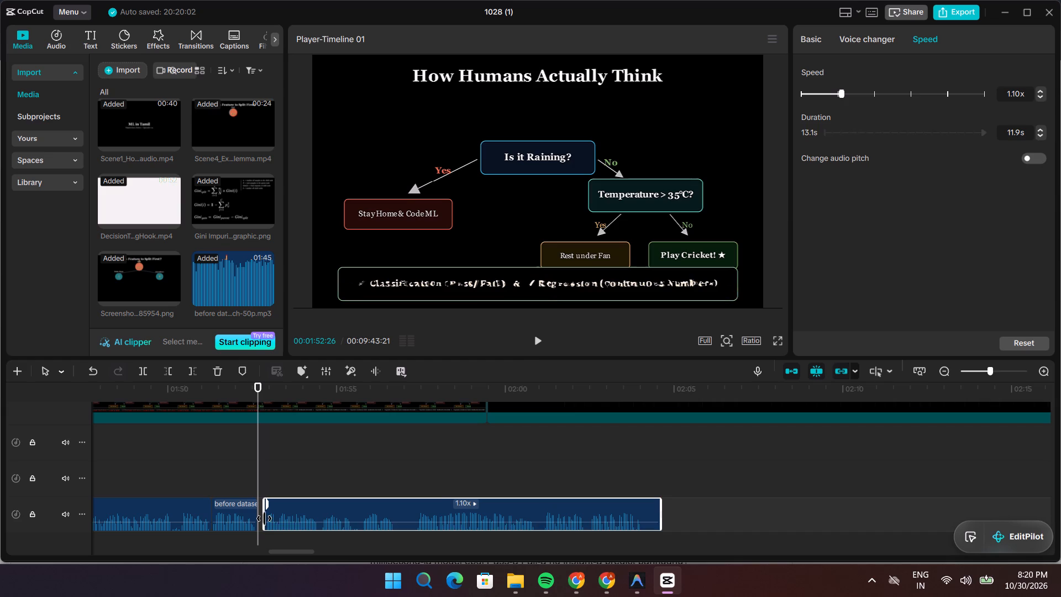
drag(298, 529, 290, 530)
Replay the narration over the Classification and Regression caption and split the selected clip at the pause at 00:01:55:09.
drag(258, 467, 236, 469)
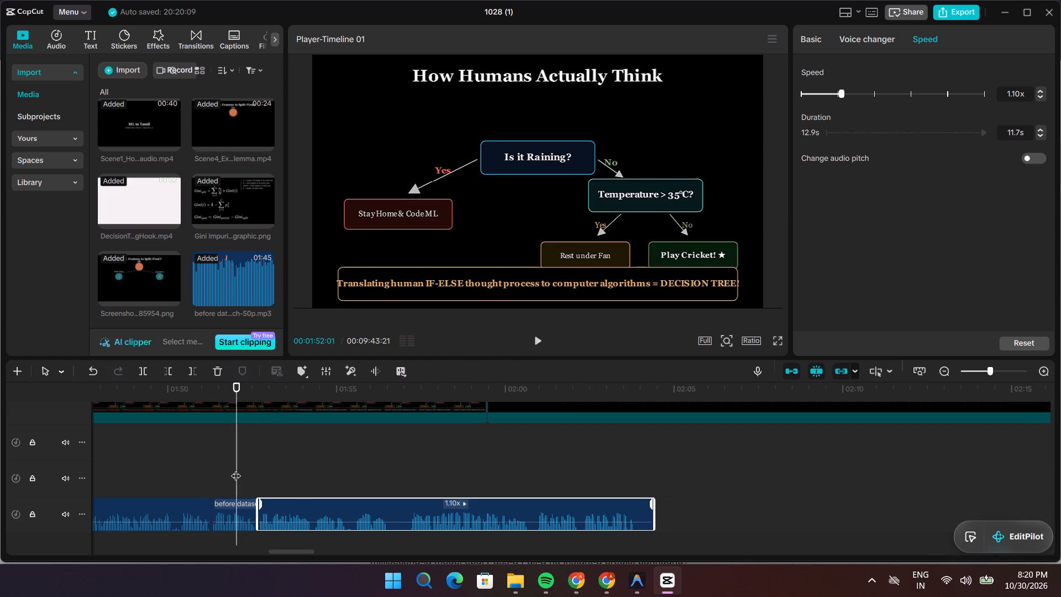
key(space)
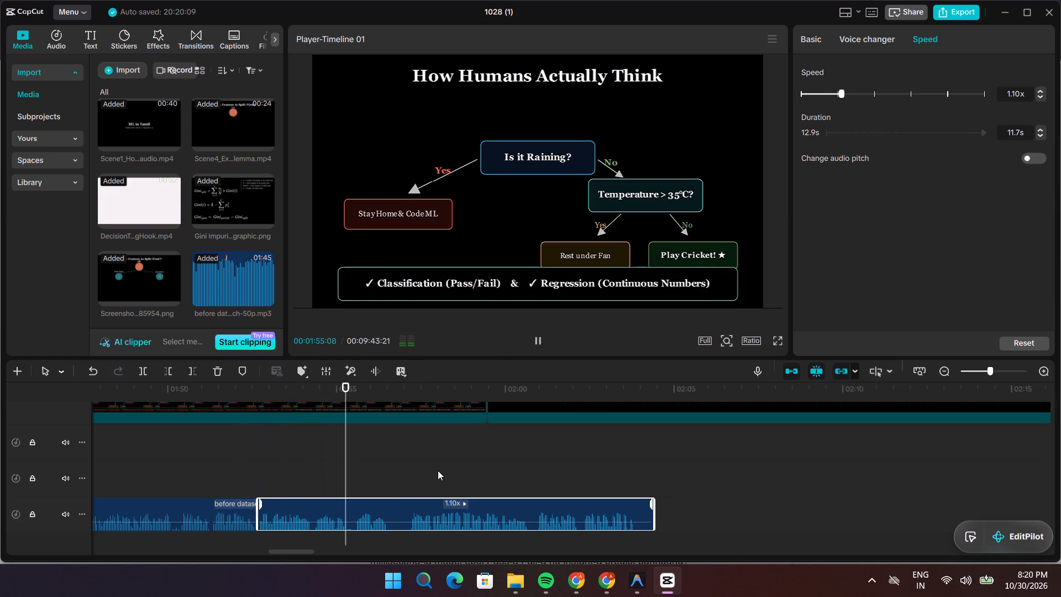
key(space)
key(space)
key(space)
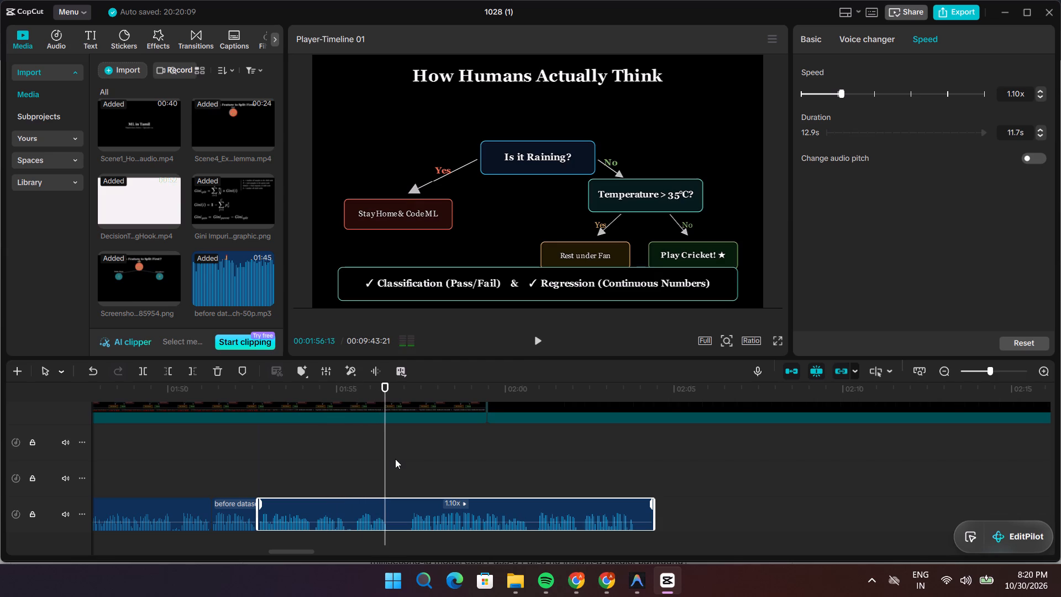
drag(384, 463, 348, 468)
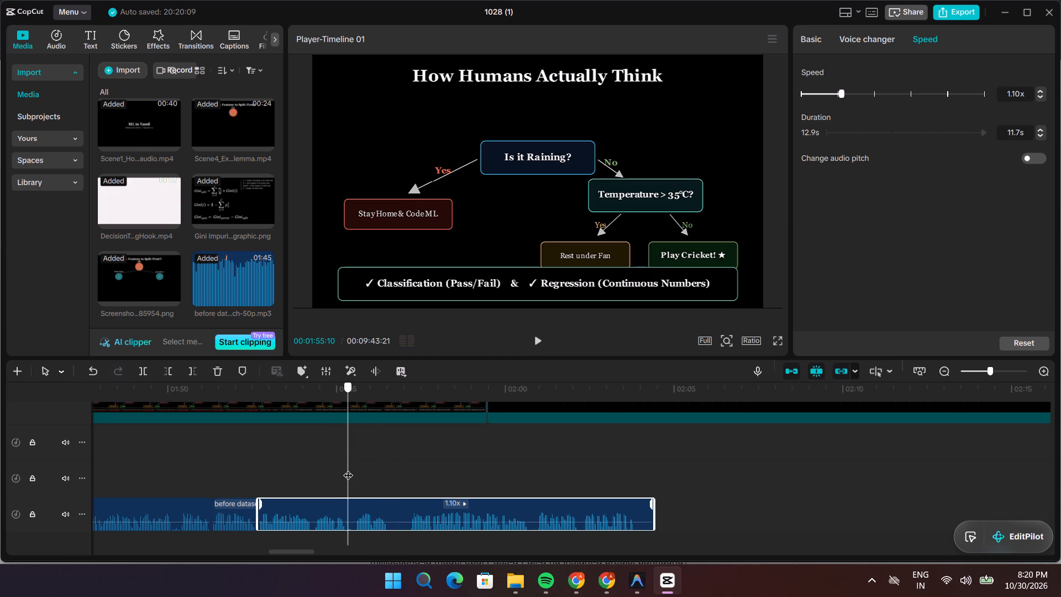
drag(348, 468, 346, 469)
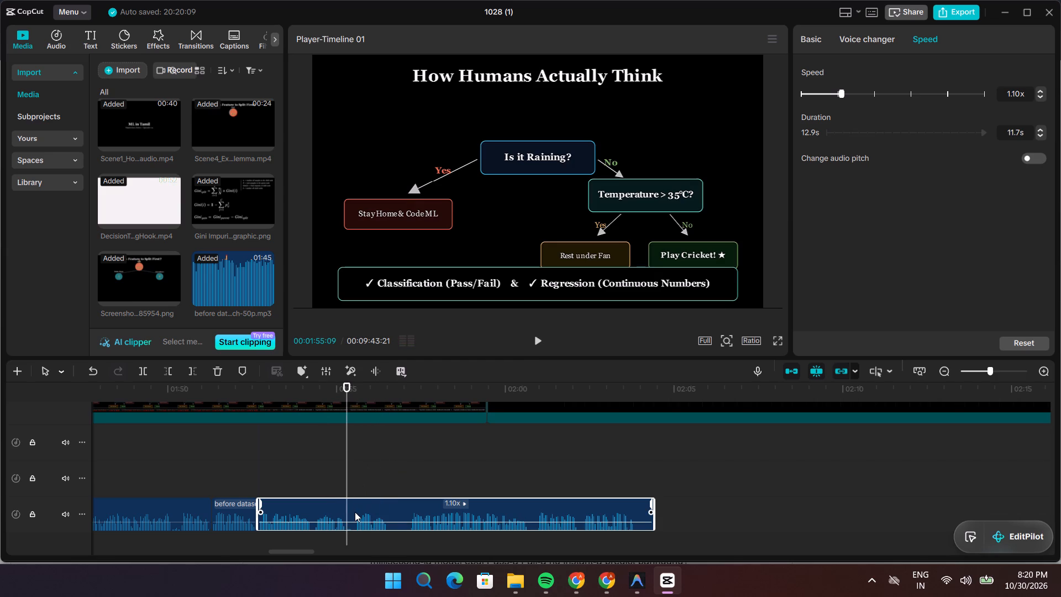
click(355, 512)
key(ctrl+b)
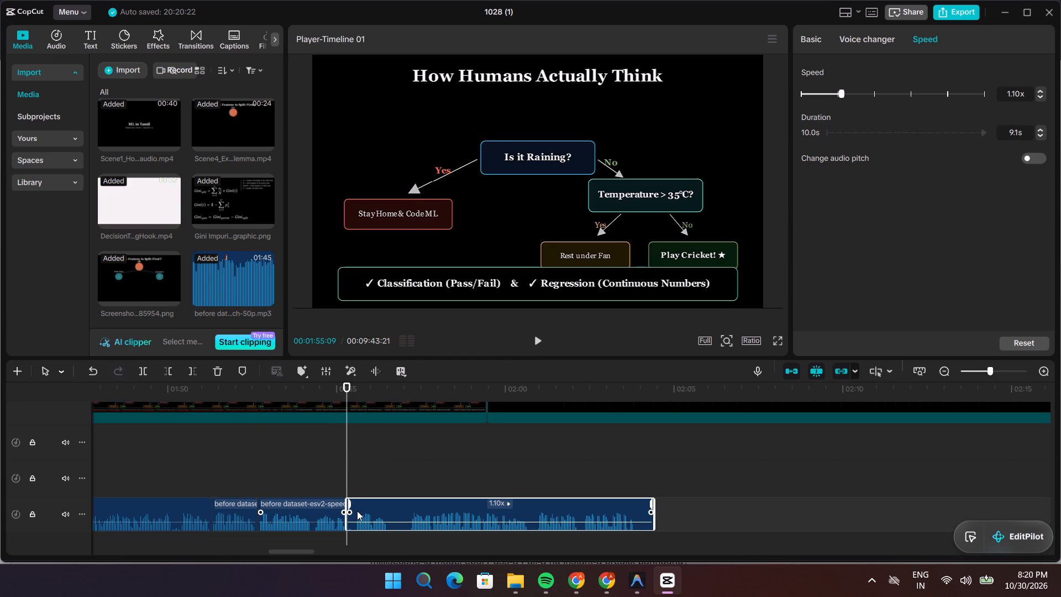
Trim about 0.2 s from the start of the narration clip at 00:01:55:09 and move it back against the previous segment.
click(358, 511)
drag(347, 516, 354, 516)
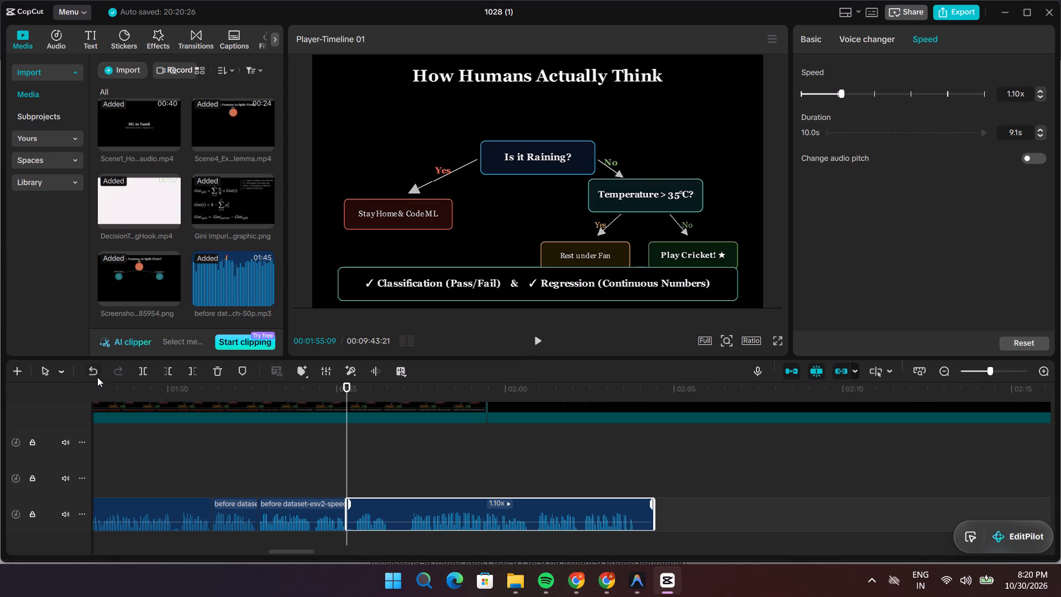
click(97, 373)
click(364, 512)
drag(347, 518, 353, 518)
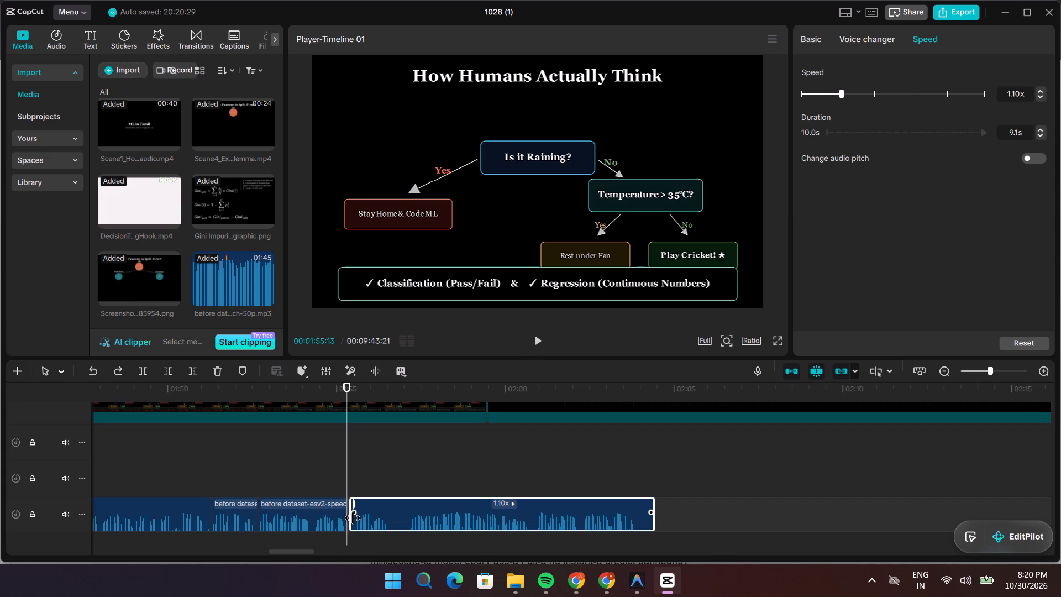
drag(353, 518, 355, 519)
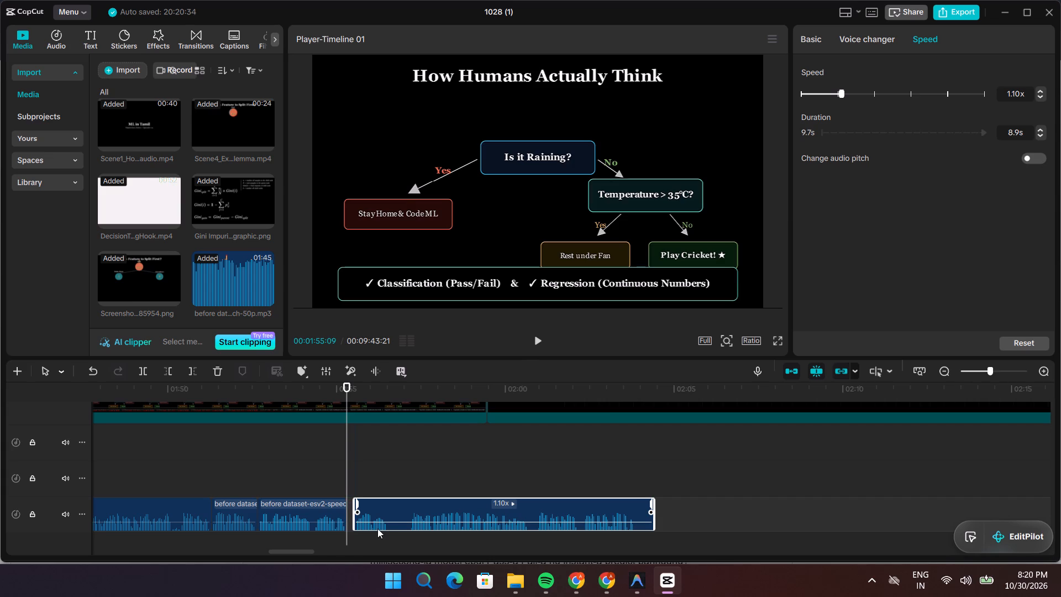
drag(377, 528, 369, 528)
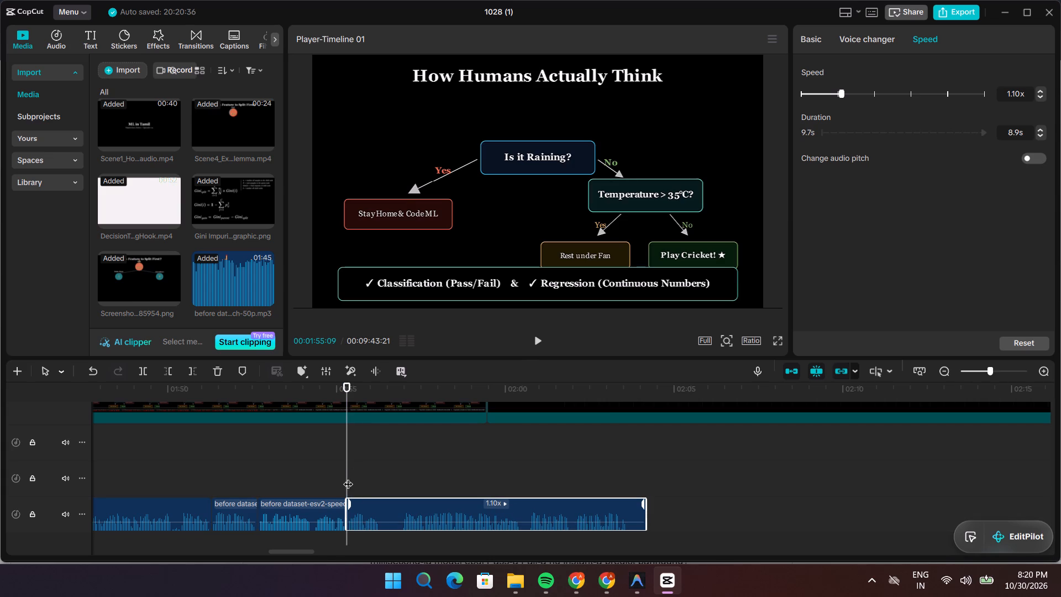
Split the narration clip at 00:01:56:07, after the short phrase that follows the last join.
click(348, 477)
drag(345, 473, 378, 484)
key(ctrl+b)
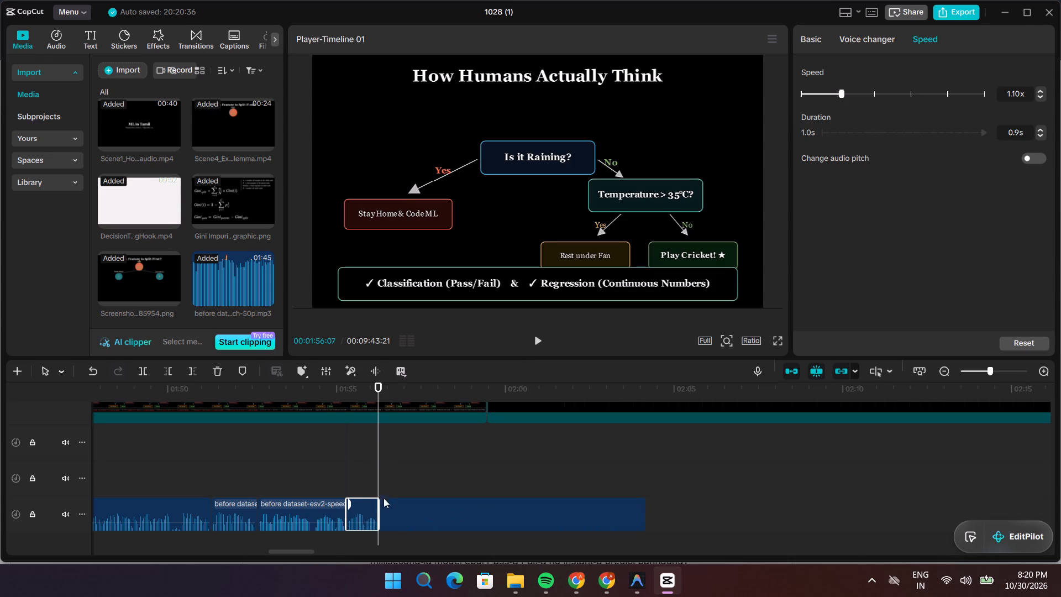
Shift the narration clip after 00:01:56:07 slightly later on the track and change its speed to 1.12x.
click(397, 510)
click(380, 514)
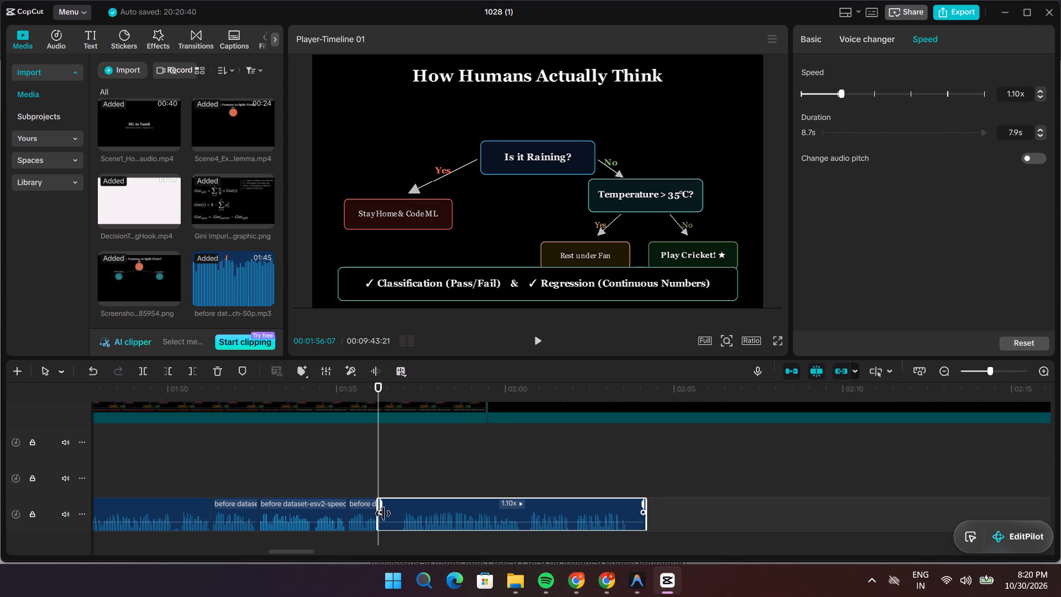
click(380, 517)
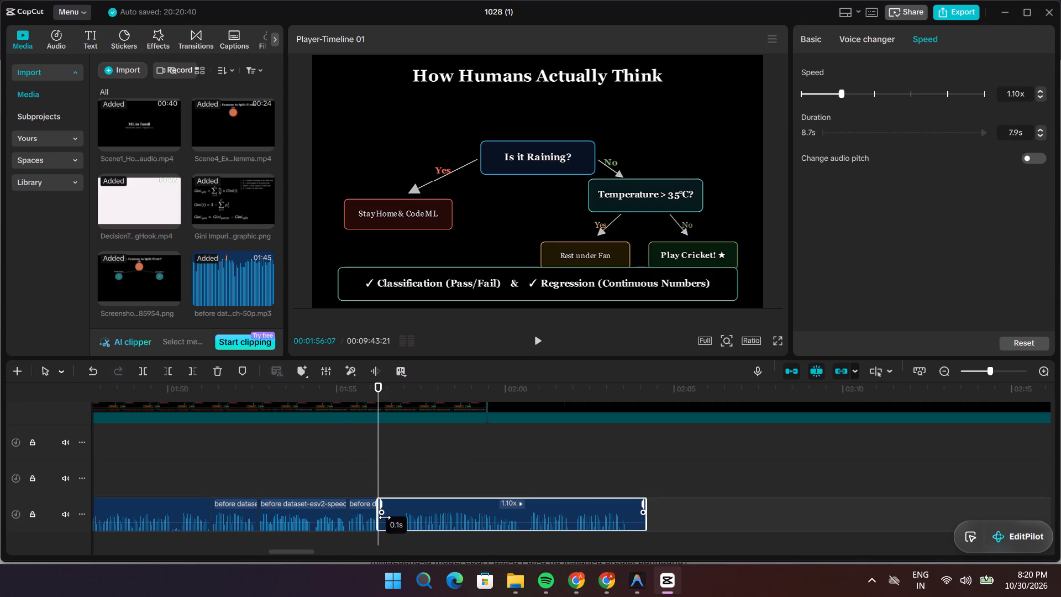
click(379, 512)
drag(378, 512, 383, 512)
click(397, 512)
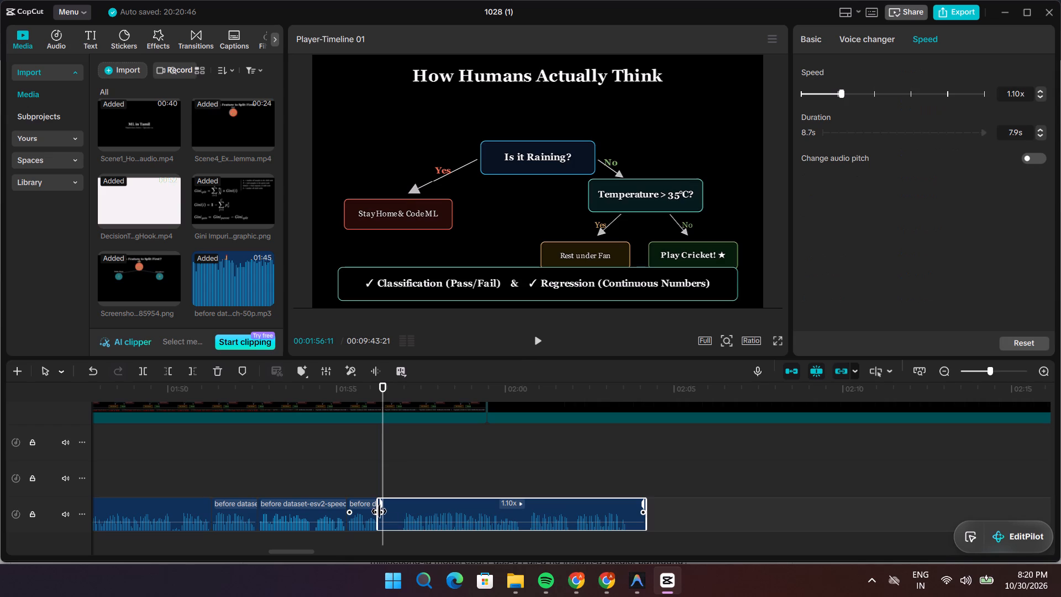
drag(379, 509, 385, 508)
click(392, 509)
drag(383, 516, 390, 518)
double_click(409, 509)
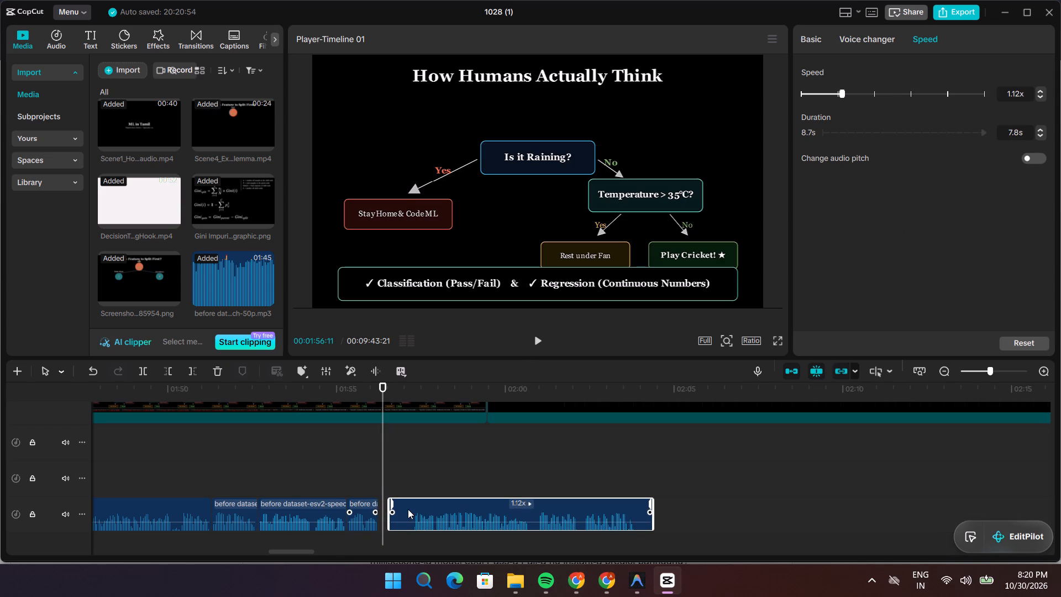
Trim about 0.6 s of silence from the start of the 1.12x narration clip and move it back against the previous segment.
drag(388, 518, 397, 519)
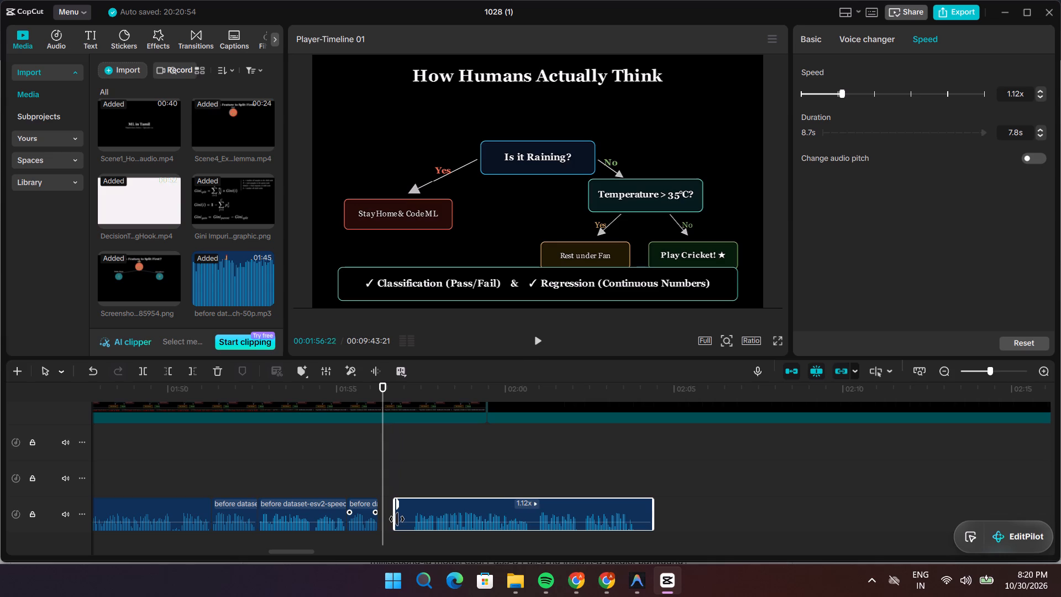
drag(397, 519, 411, 537)
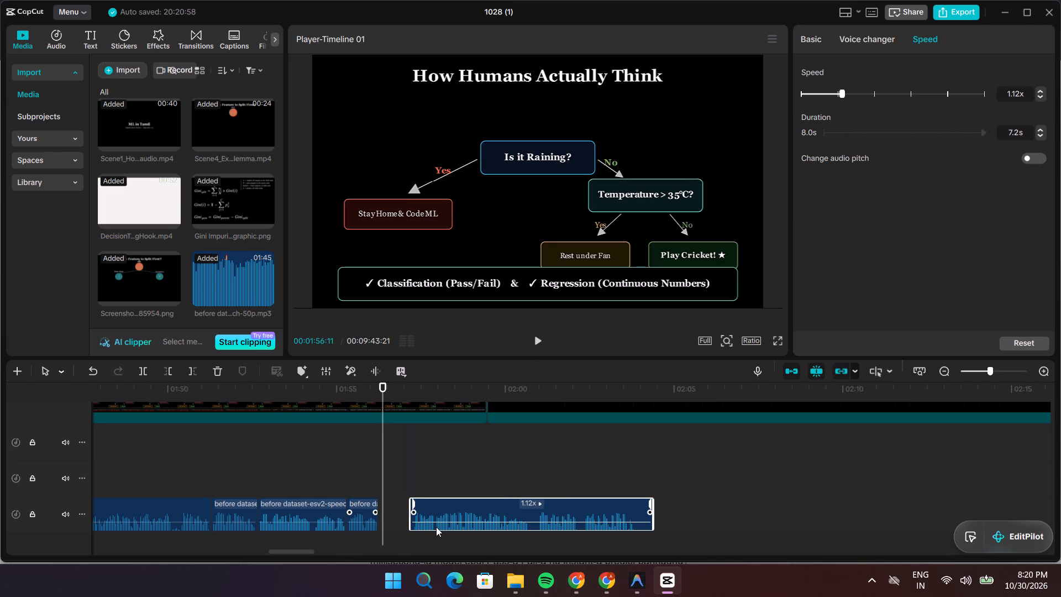
drag(436, 527, 407, 529)
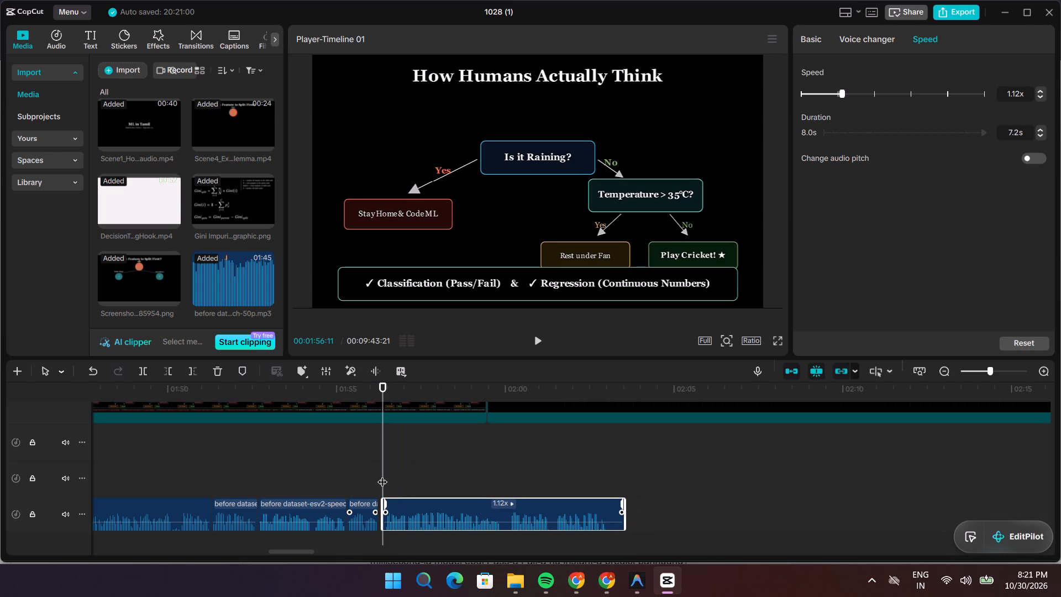
drag(382, 474, 364, 476)
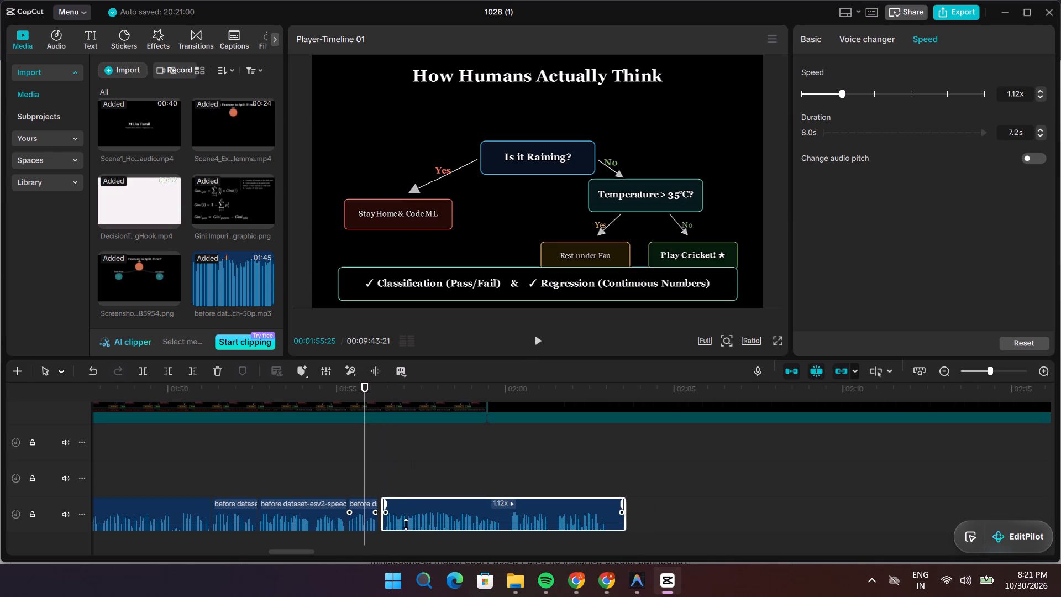
drag(406, 526, 397, 526)
Replay the tightened narration from about 00:01:55 into the Student Exam Dataset scene to check its timing against the visuals.
key(space)
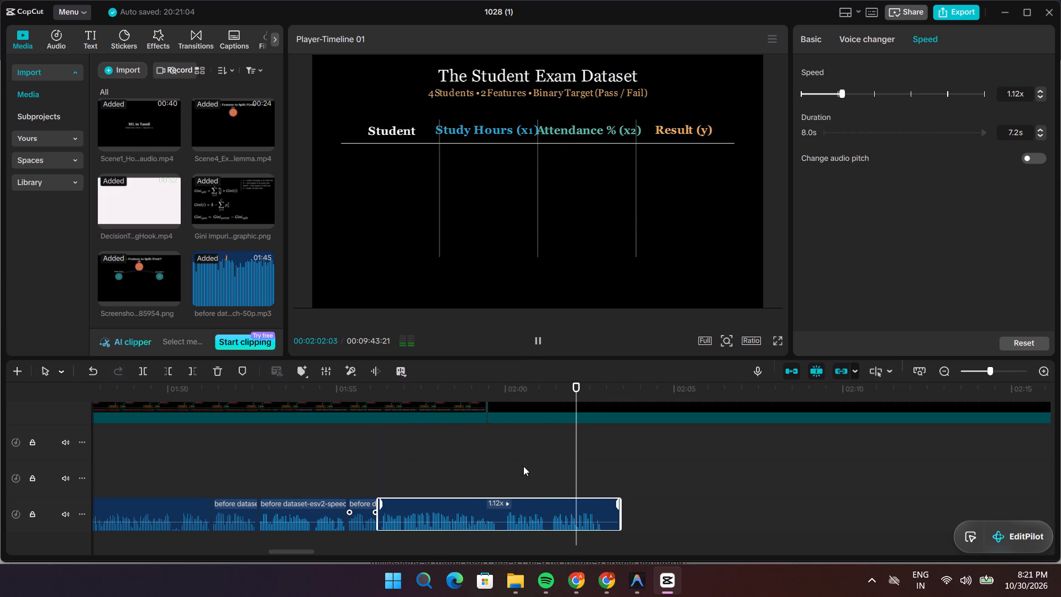
key(space)
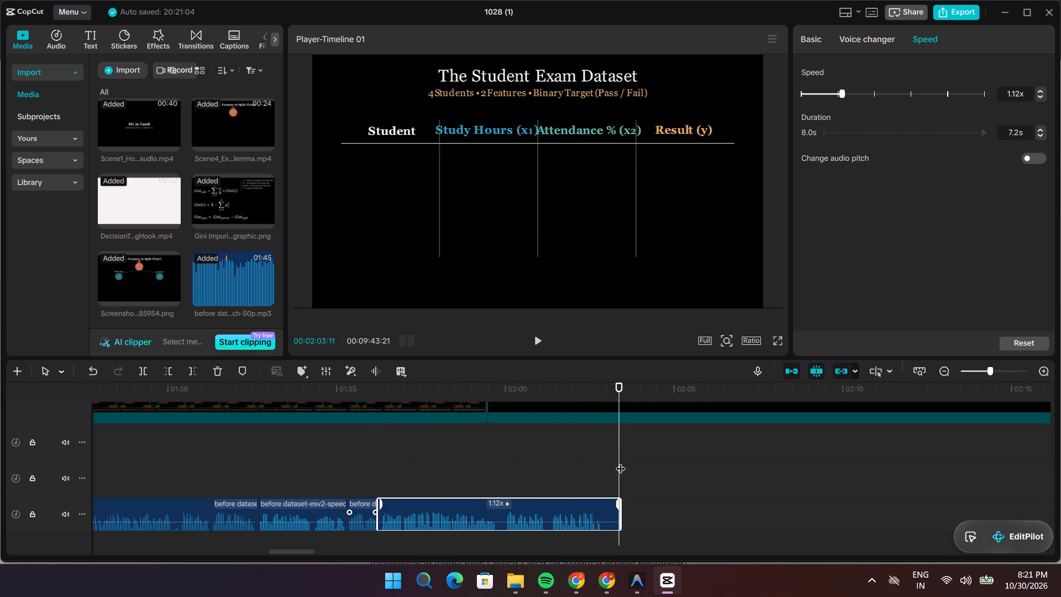
drag(618, 462, 452, 462)
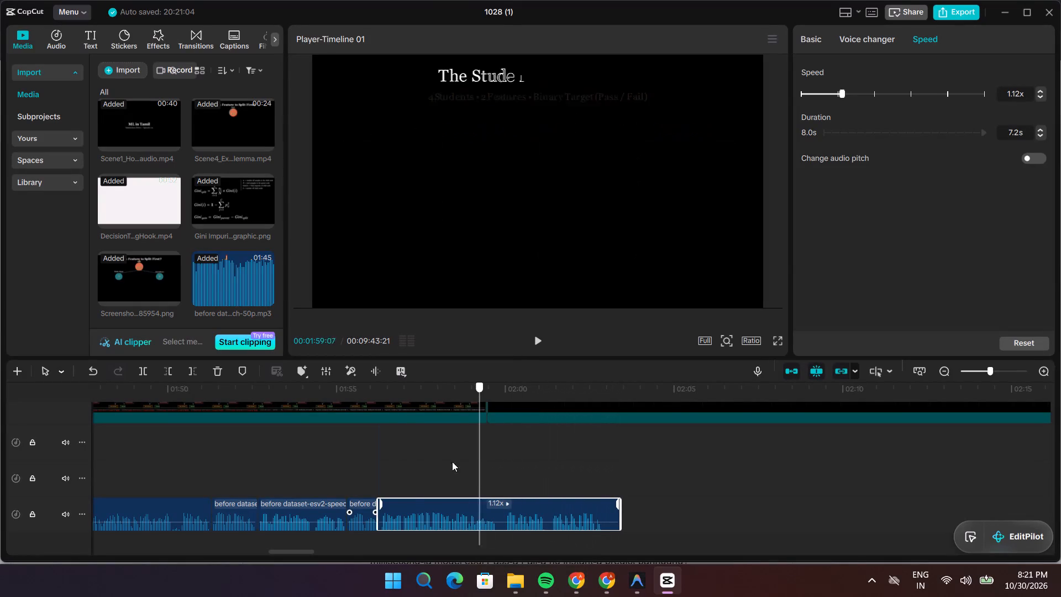
drag(452, 462, 405, 462)
key(space)
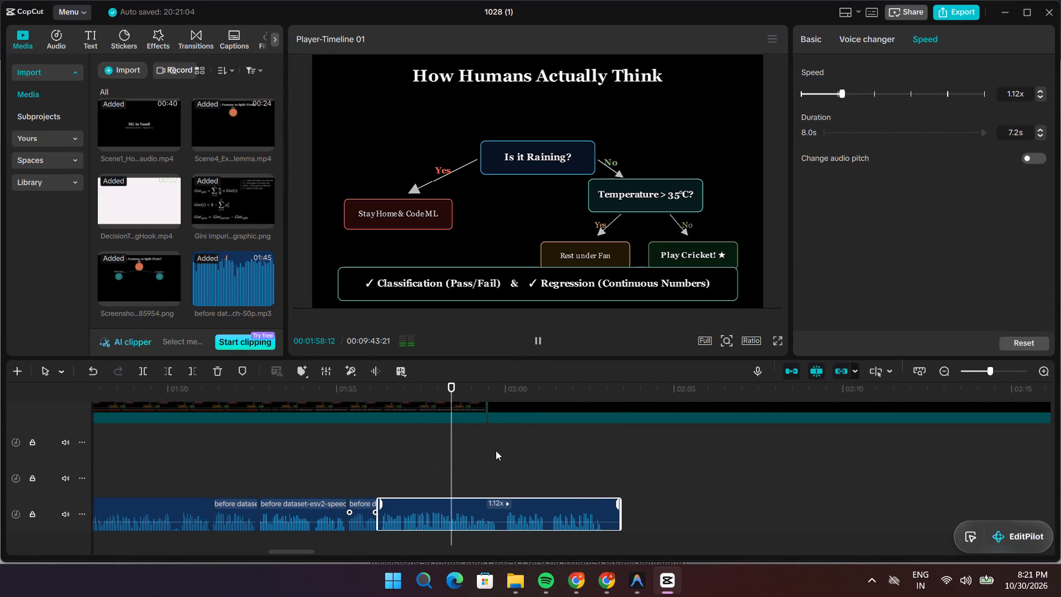
key(space)
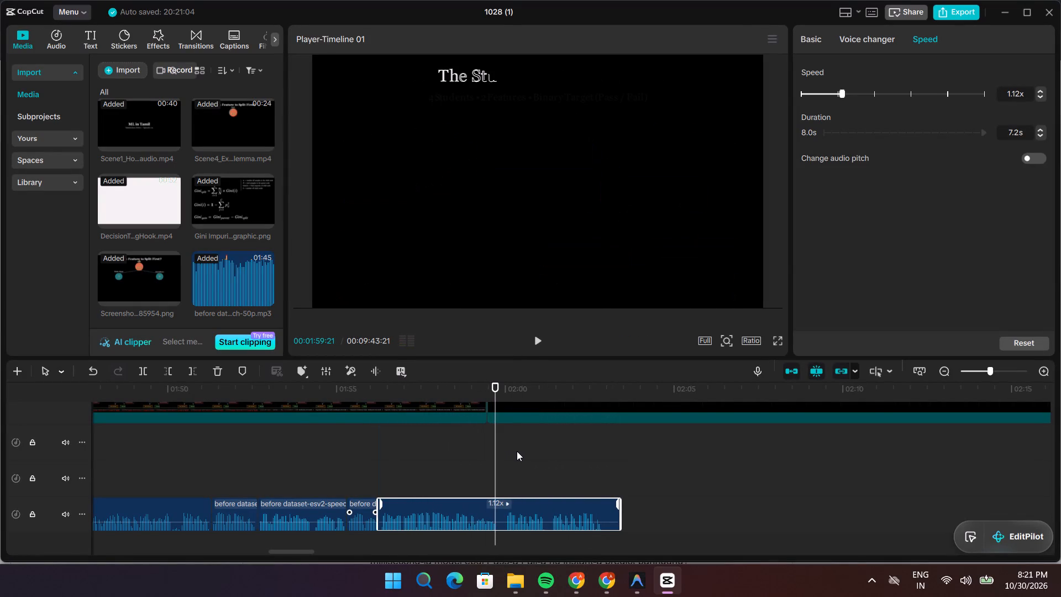
drag(495, 457, 422, 457)
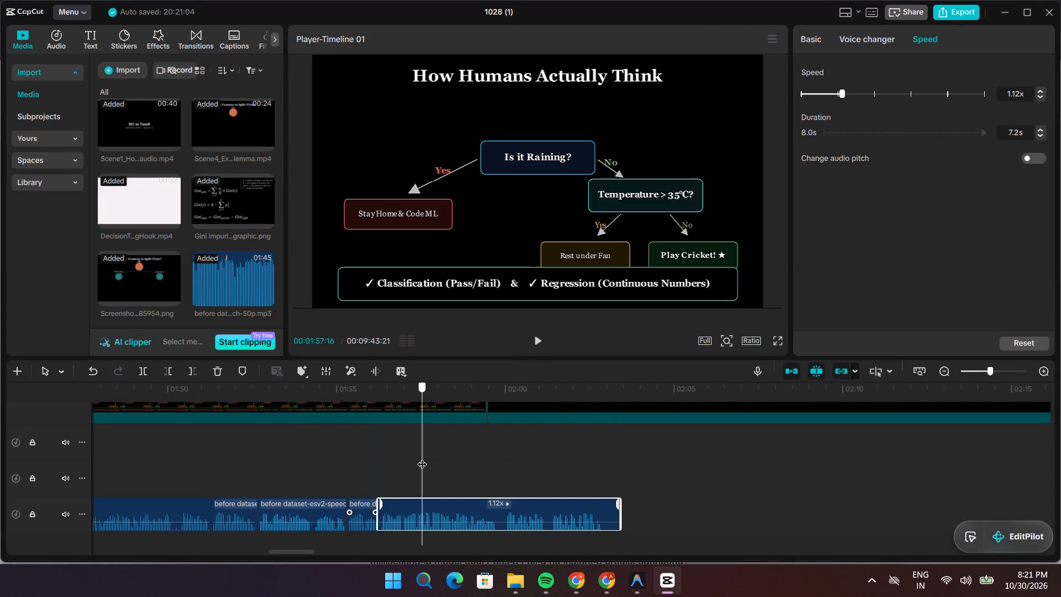
drag(422, 457, 413, 457)
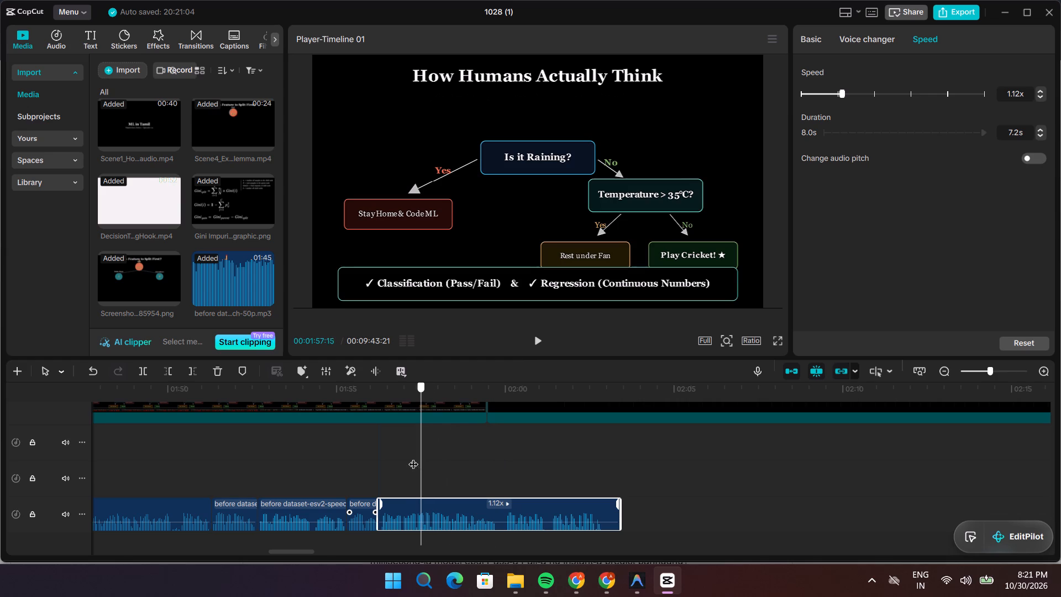
drag(413, 457, 360, 464)
key(space)
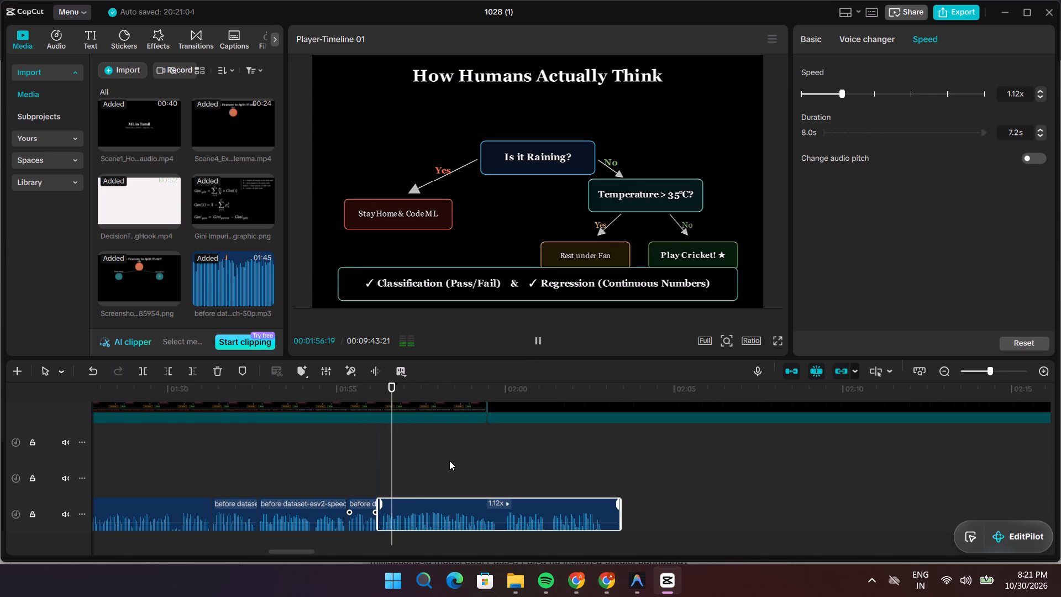
key(space)
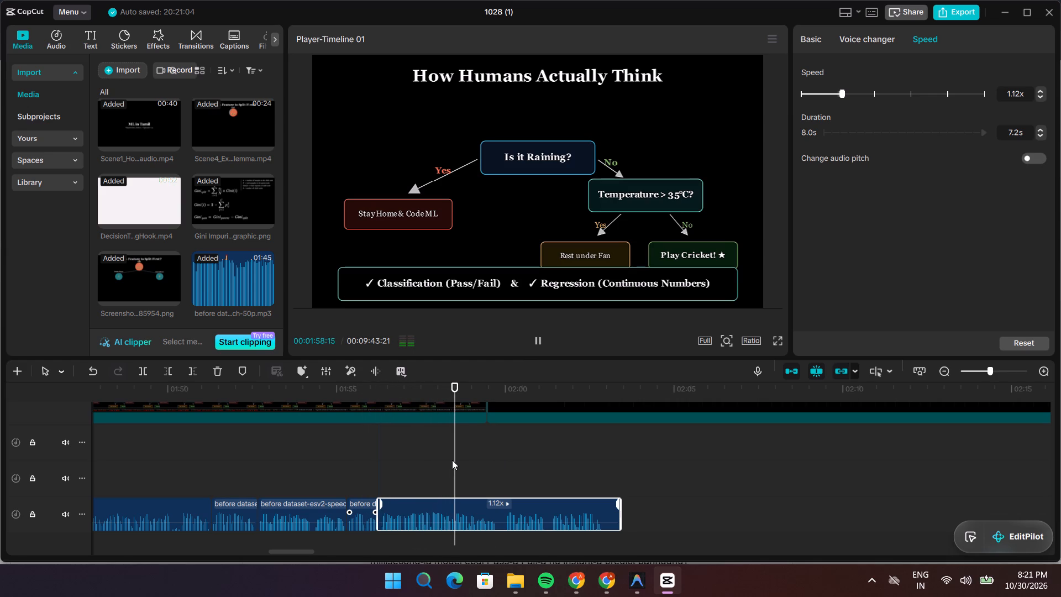
key(space)
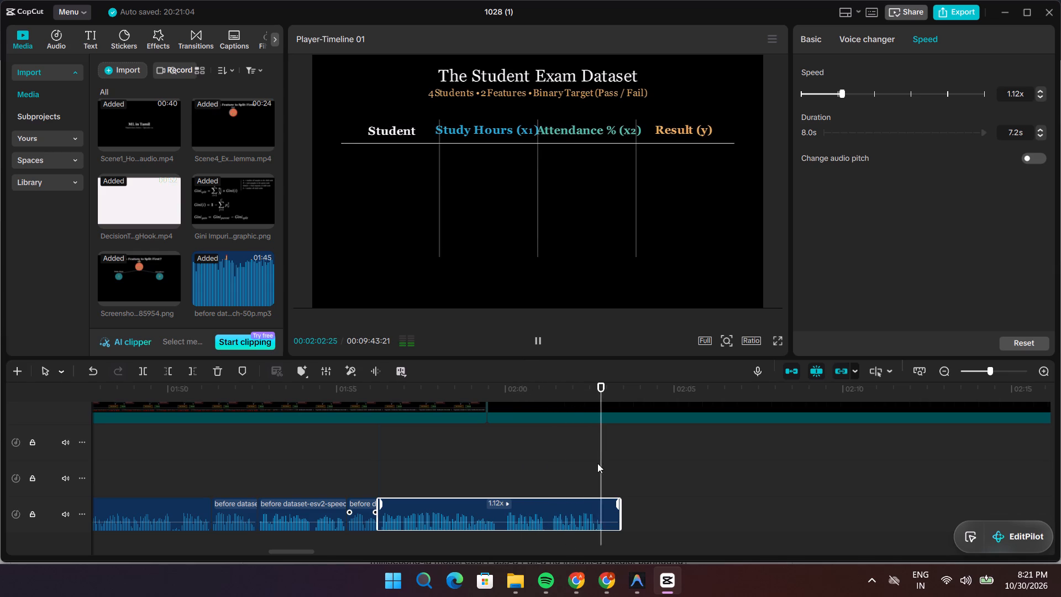
key(space)
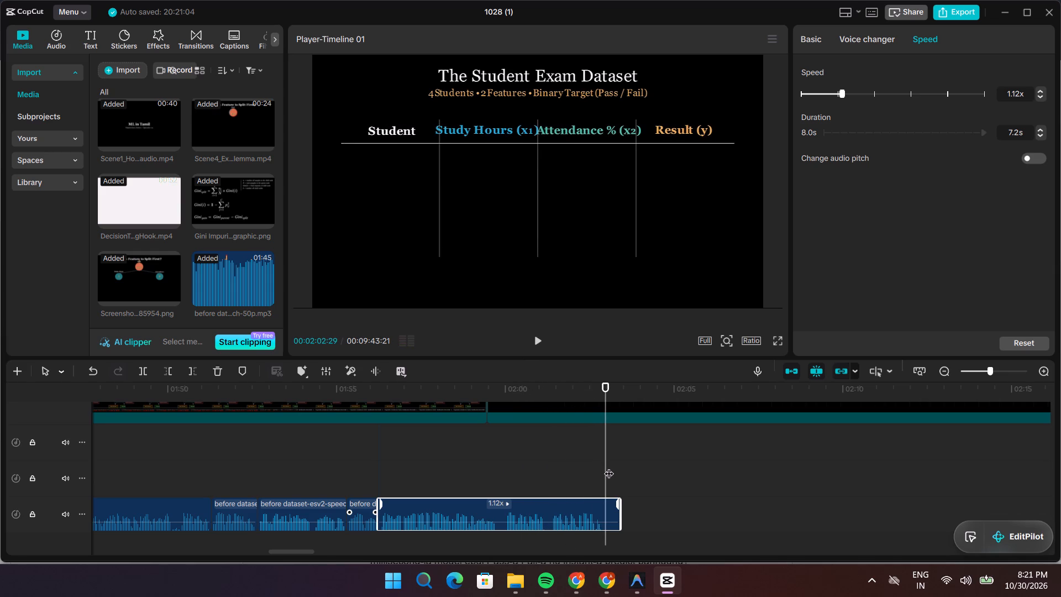
Switch to the Google Docs script and read the passages from the decision tree example through the four-student sample dataset.
key(alt+Tab)
scroll(497, 477, up, 15)
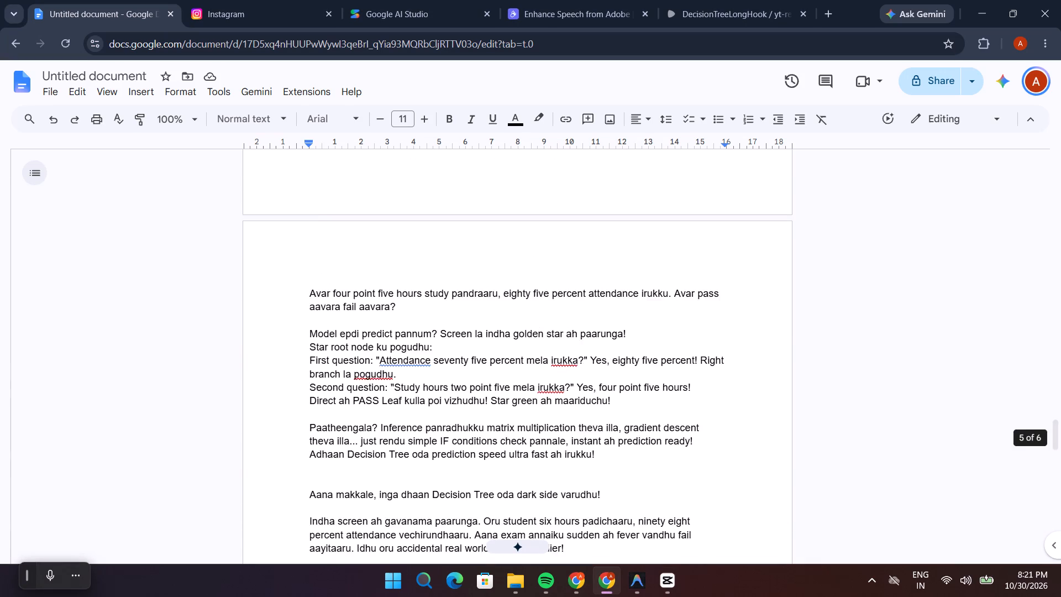
scroll(499, 477, up, 20)
scroll(499, 477, up, 20)
scroll(499, 477, up, 2)
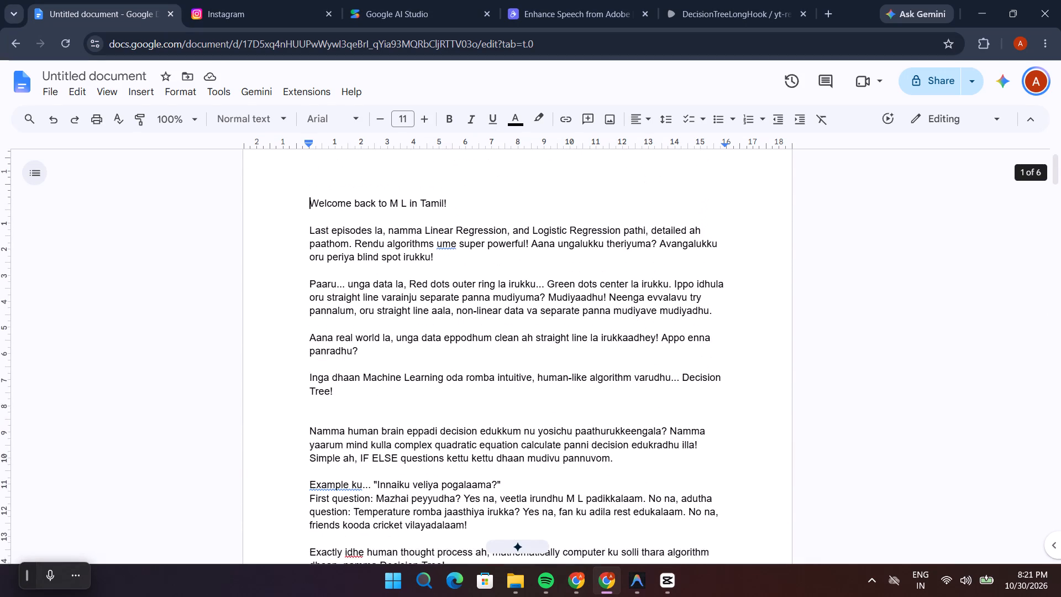
scroll(500, 462, up, 5)
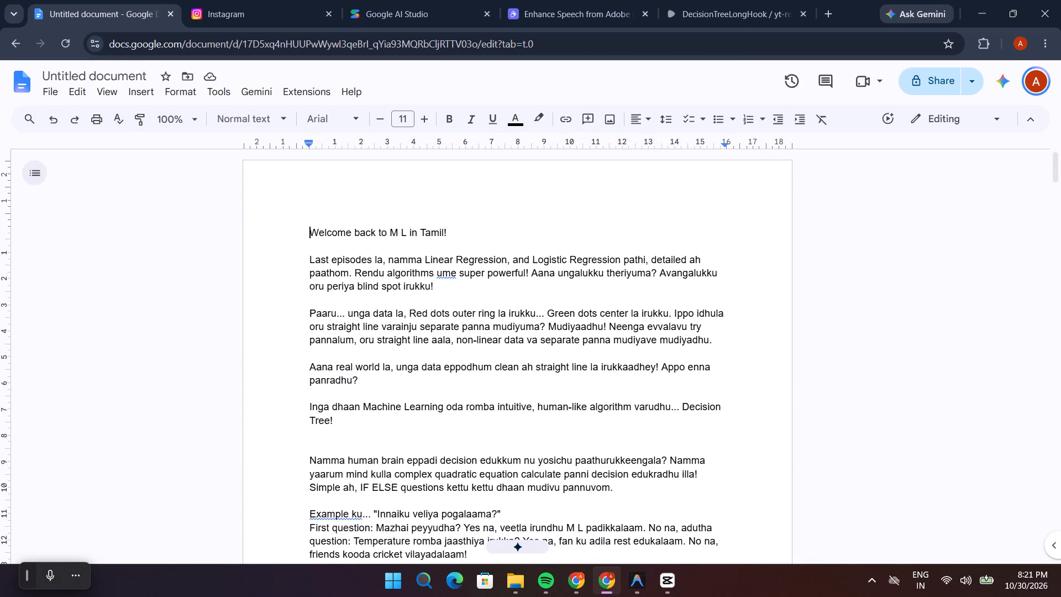
scroll(593, 422, down, 1)
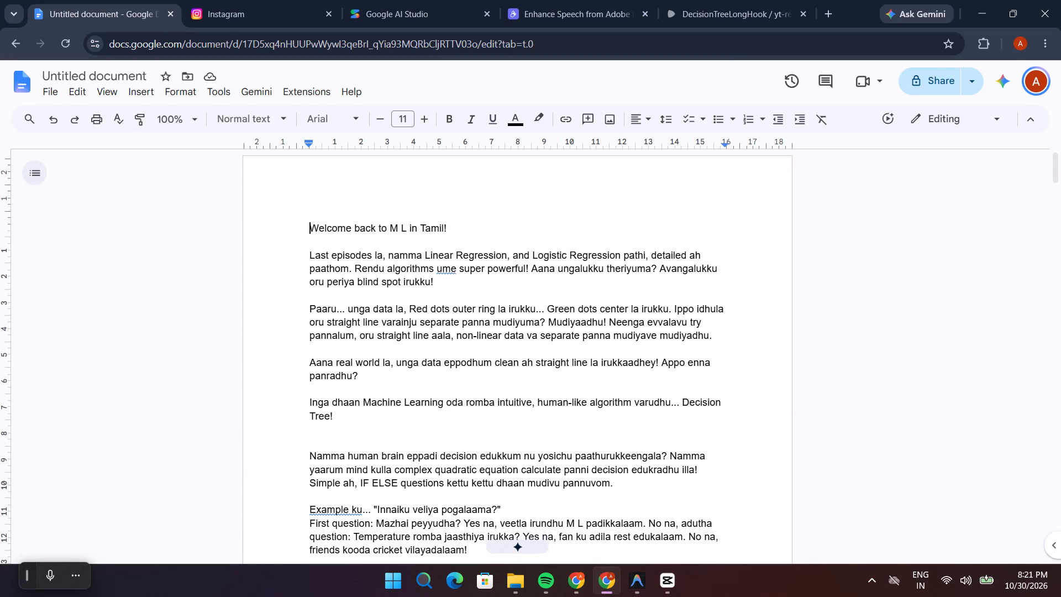
scroll(626, 413, down, 4)
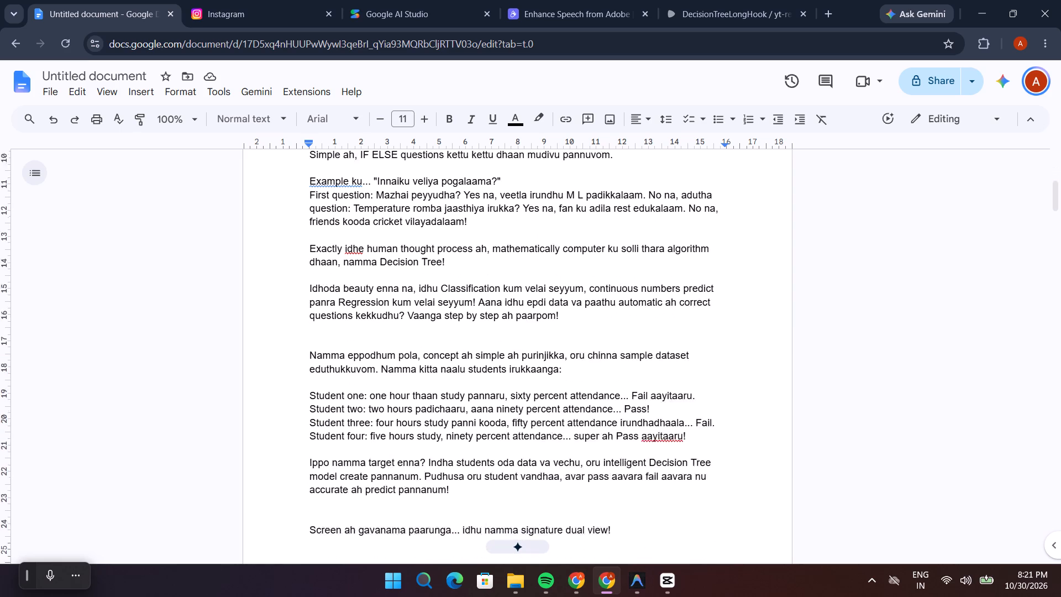
scroll(545, 467, up, 9)
scroll(543, 466, down, 5)
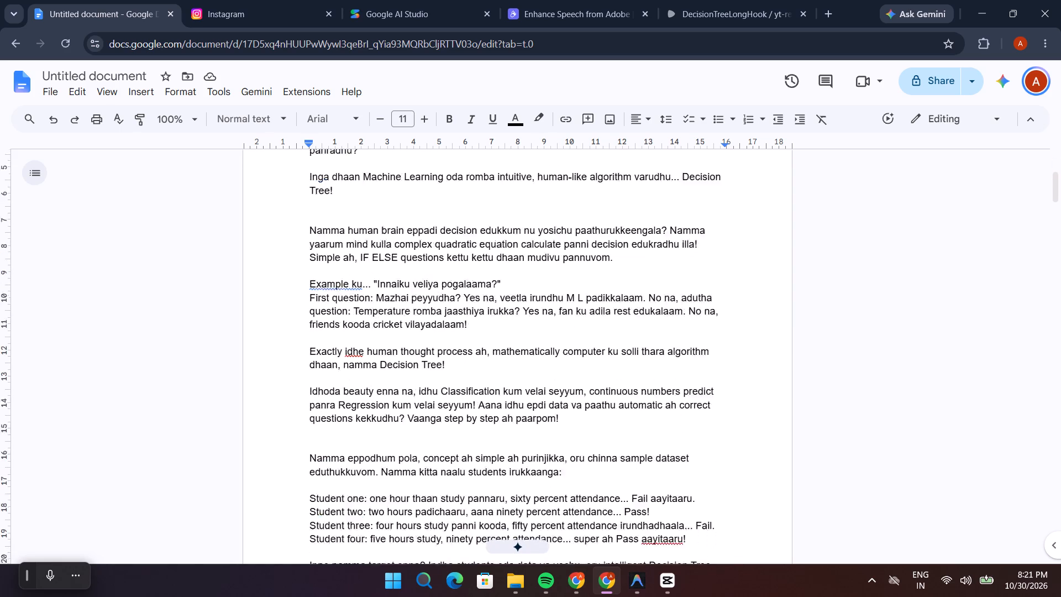
scroll(543, 466, down, 3)
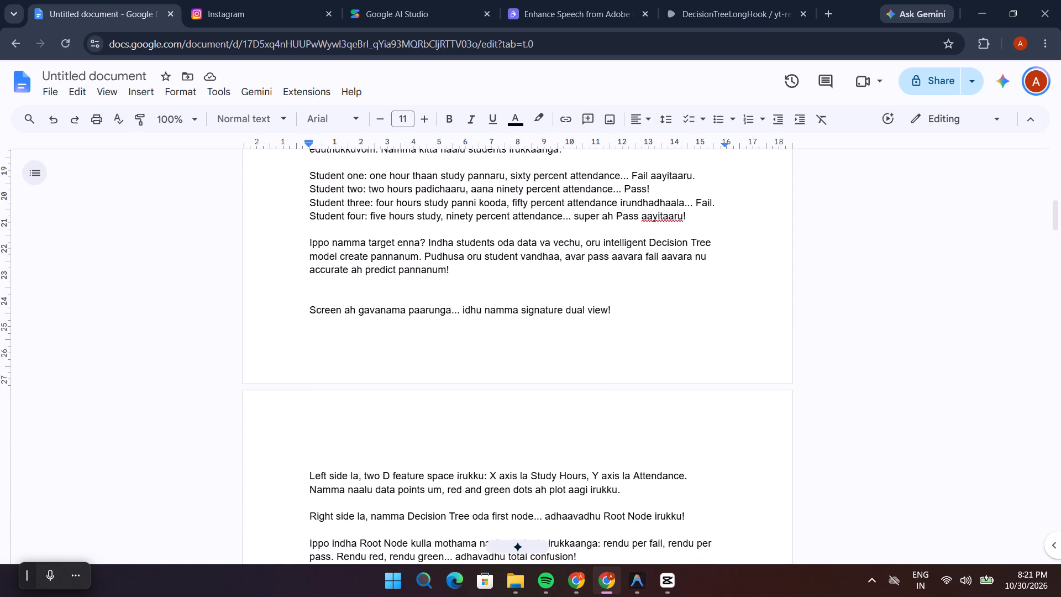
scroll(355, 416, up, 2)
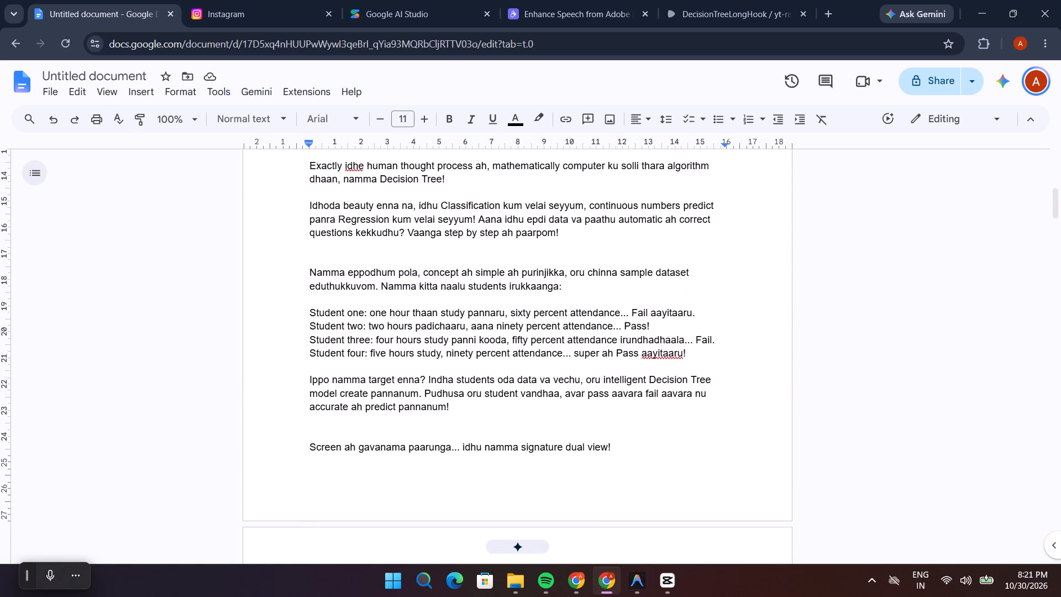
scroll(355, 416, up, 7)
scroll(355, 416, down, 2)
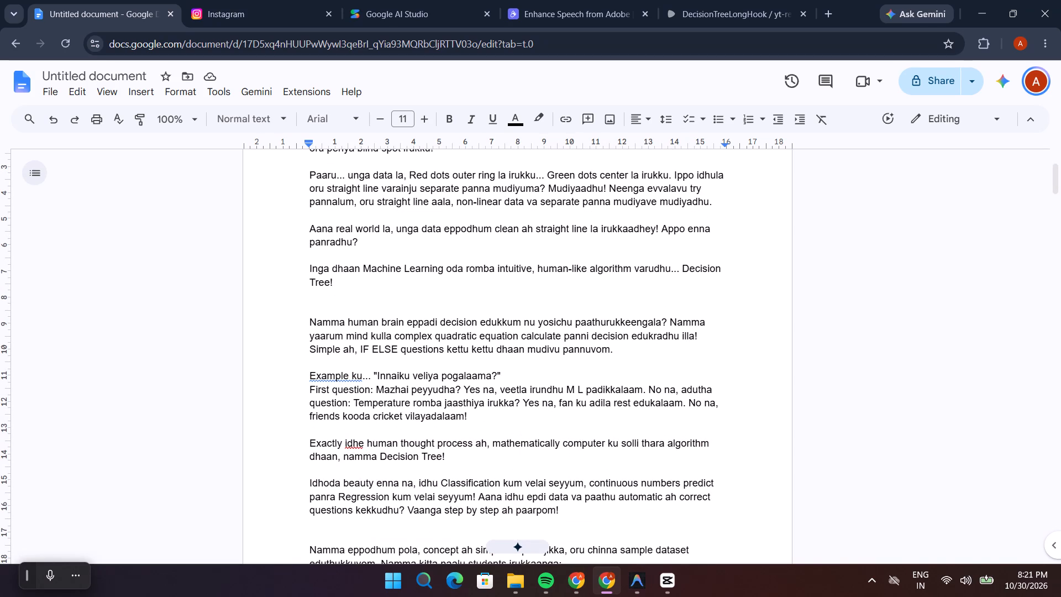
scroll(406, 410, down, 1)
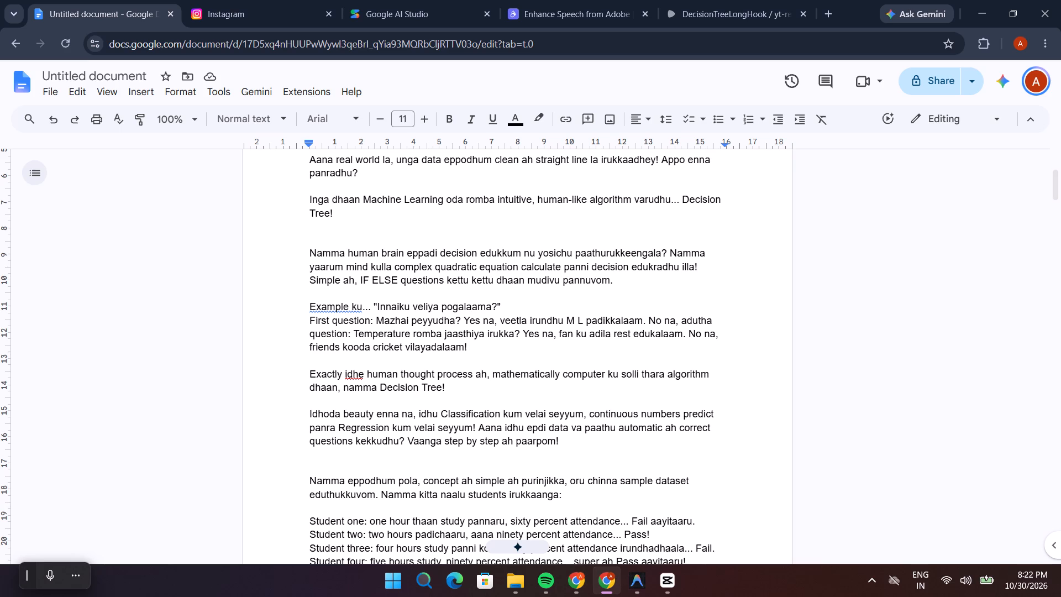
Return to CapCut, replay the 1.12x narration clip and split it at 00:02:01:08.
key(alt+Tab)
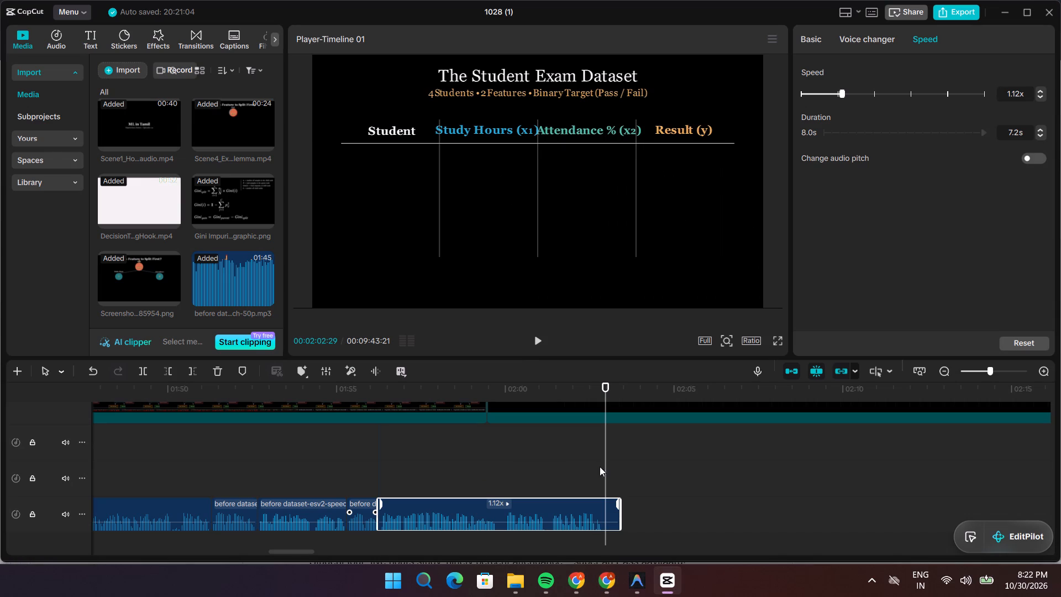
drag(606, 467, 412, 459)
key(space)
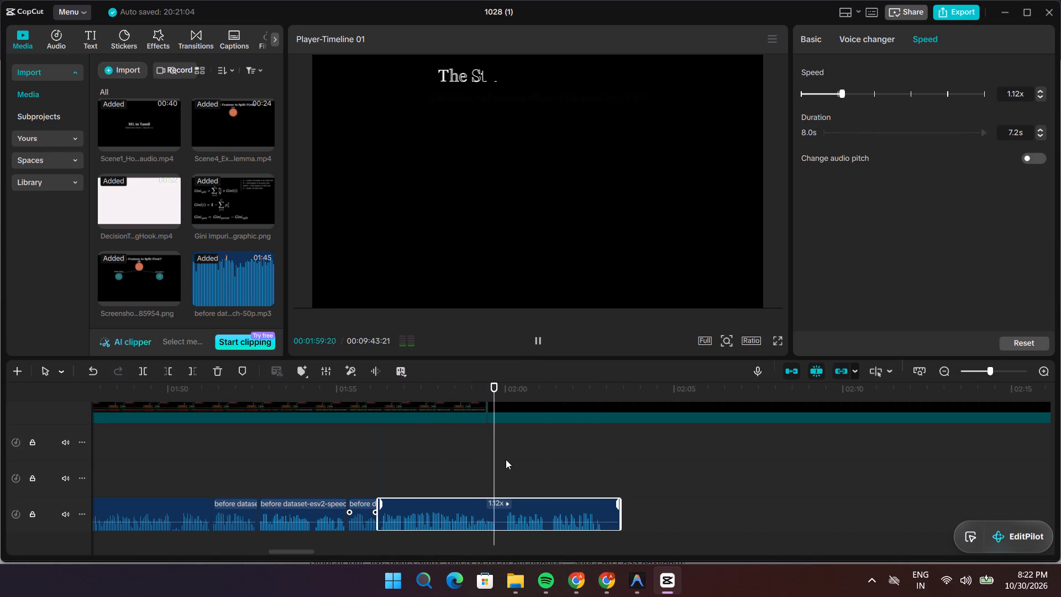
key(space)
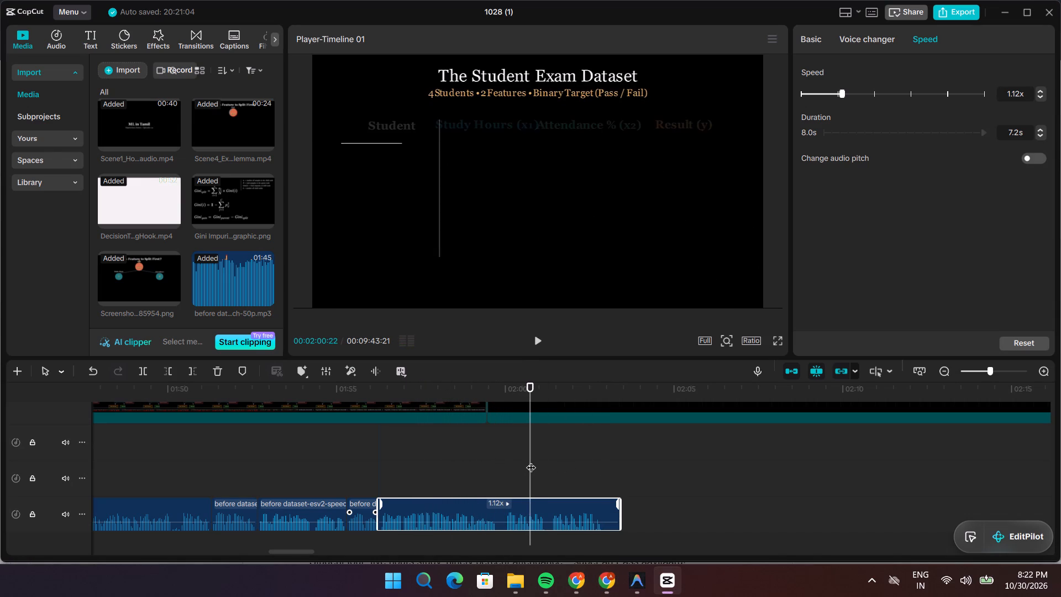
key(space)
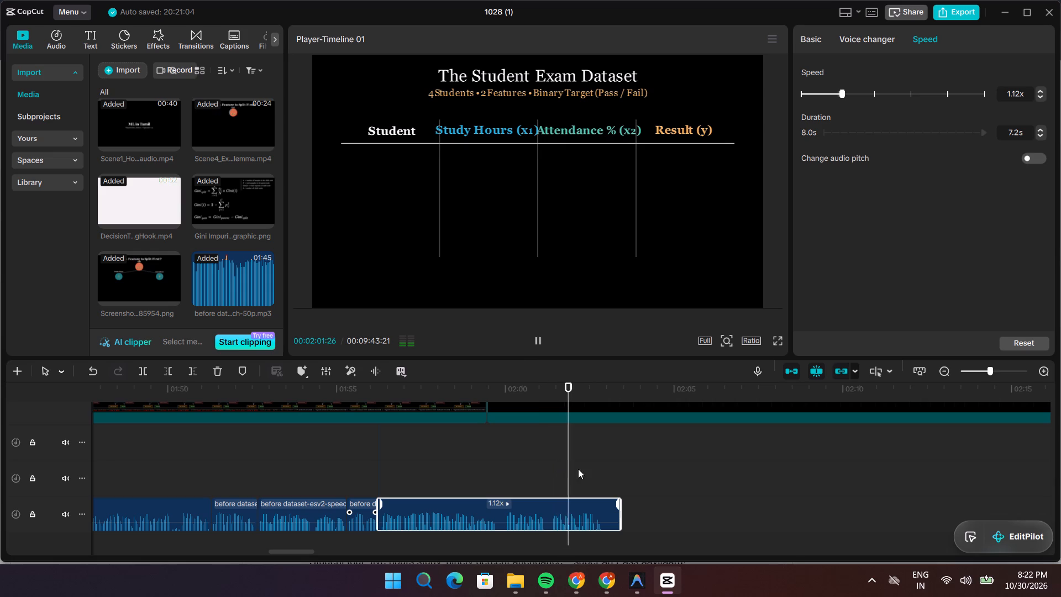
key(space)
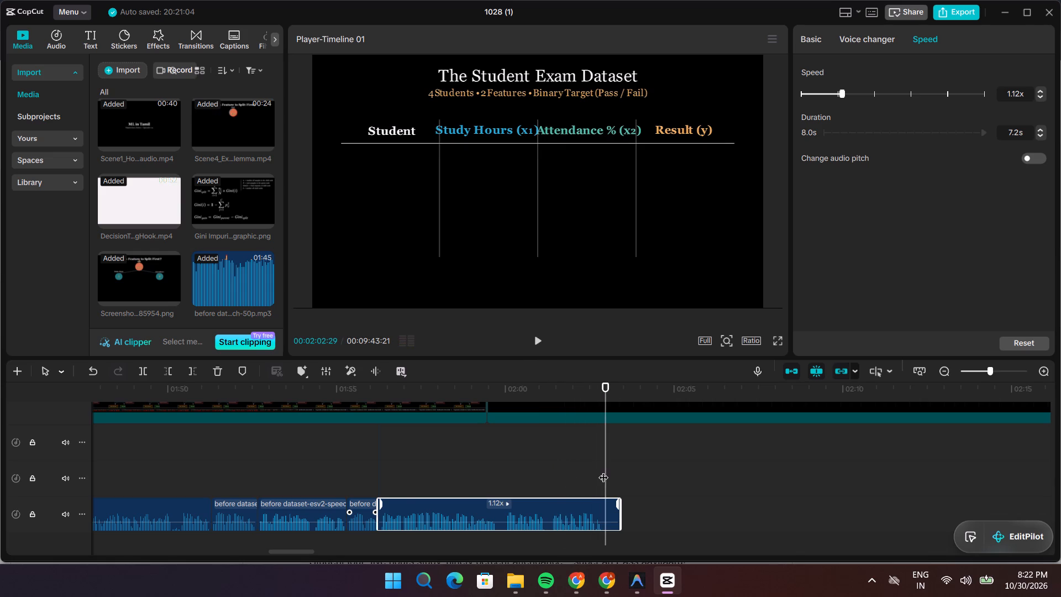
drag(603, 470, 387, 435)
key(space)
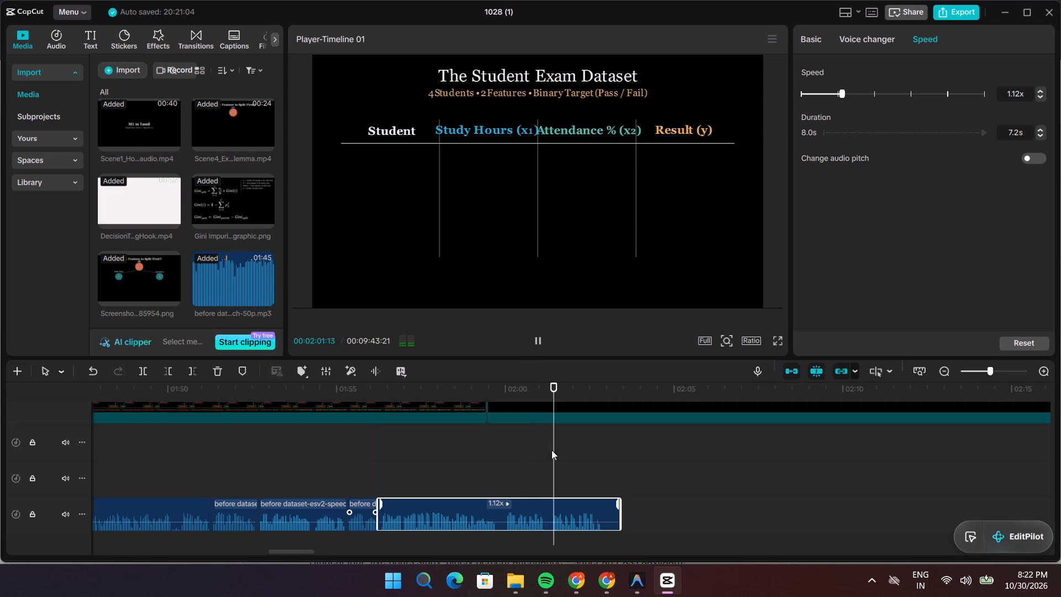
key(space)
drag(569, 453, 569, 454)
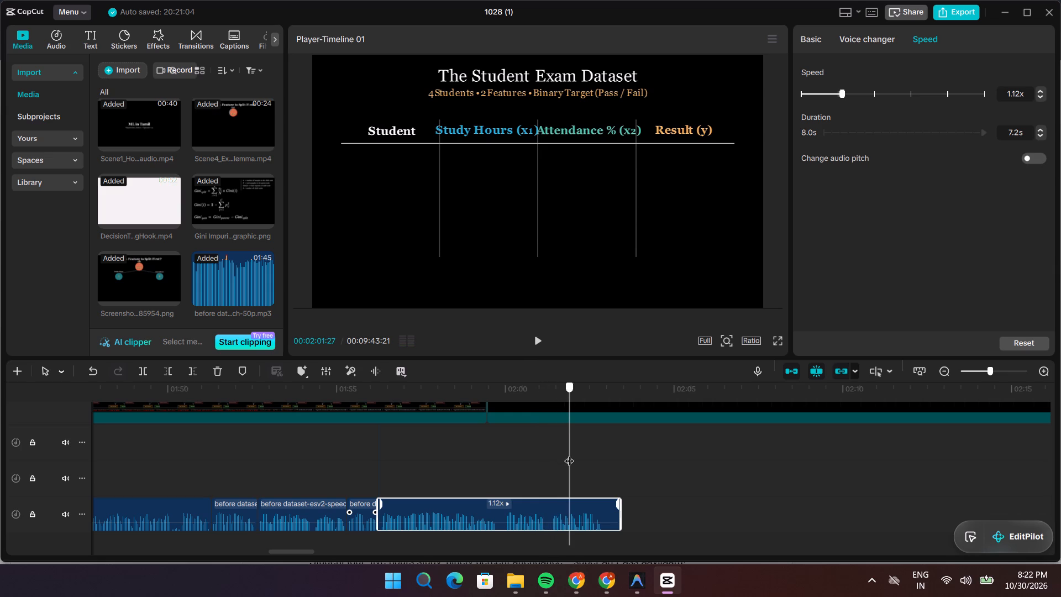
drag(569, 454, 548, 458)
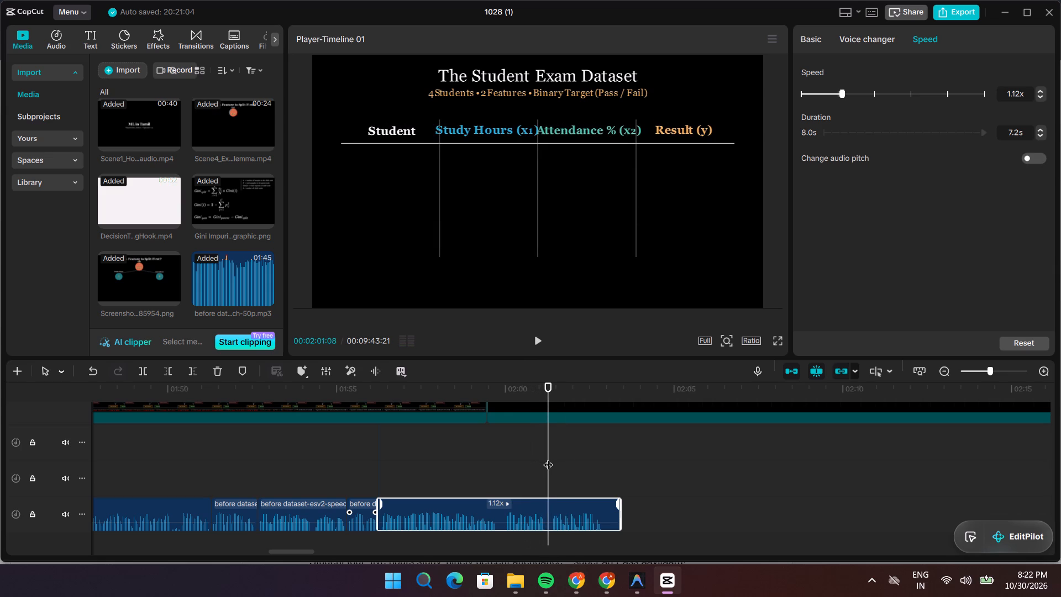
key(ctrl+b)
Trim the end of the narration segment before the split to 3.6 s and move the following segment back against it.
click(521, 526)
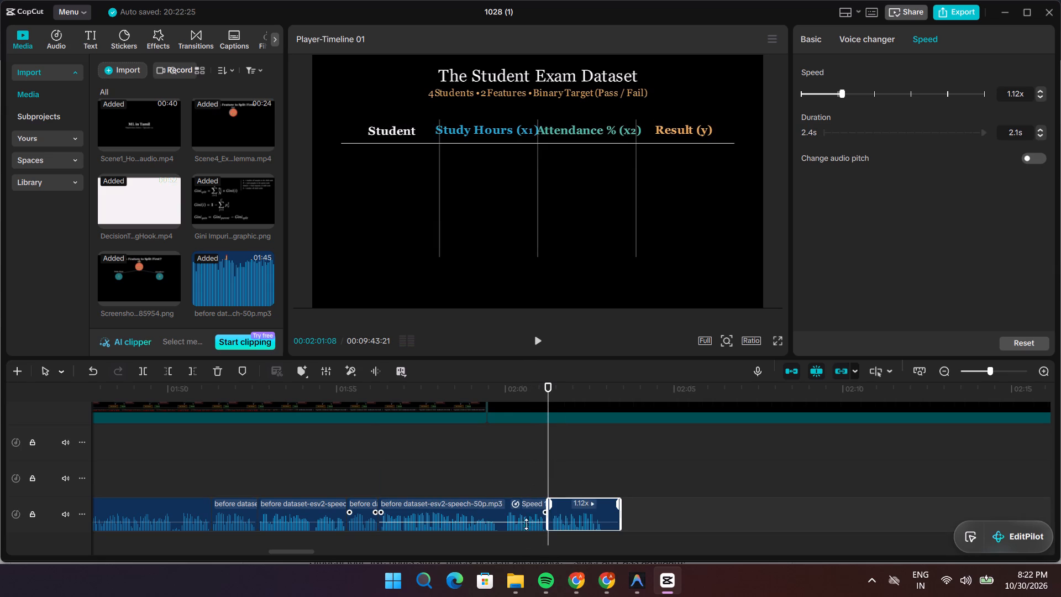
click(547, 516)
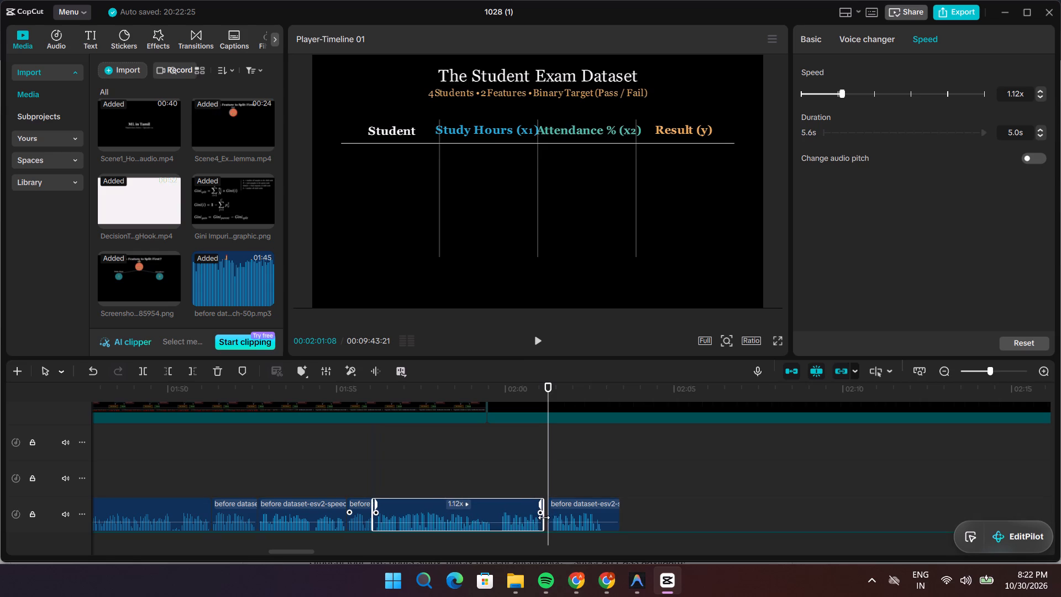
click(508, 515)
drag(547, 518, 497, 530)
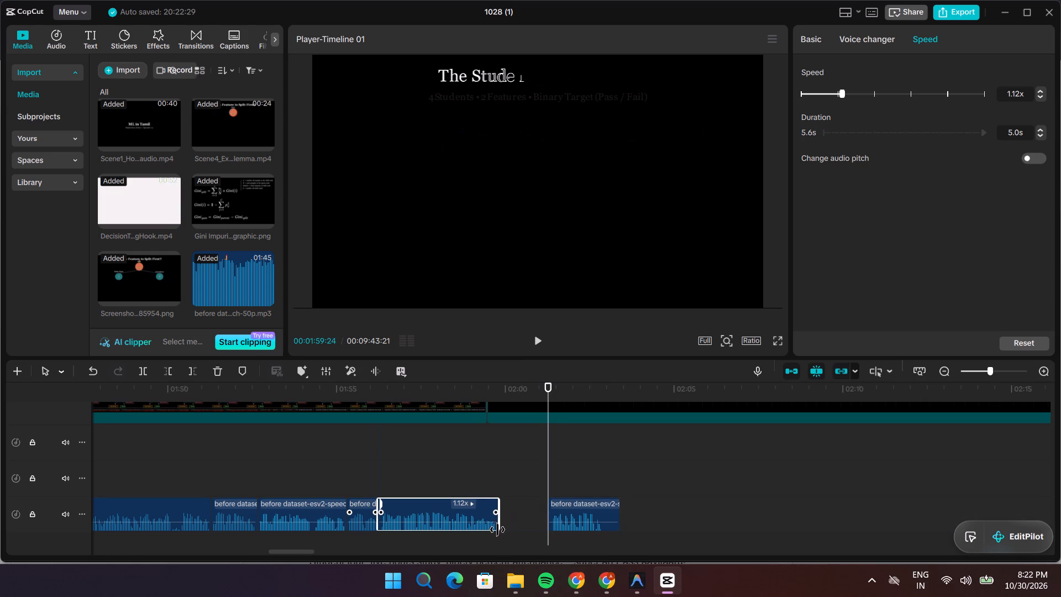
drag(497, 530, 498, 530)
drag(563, 528, 563, 527)
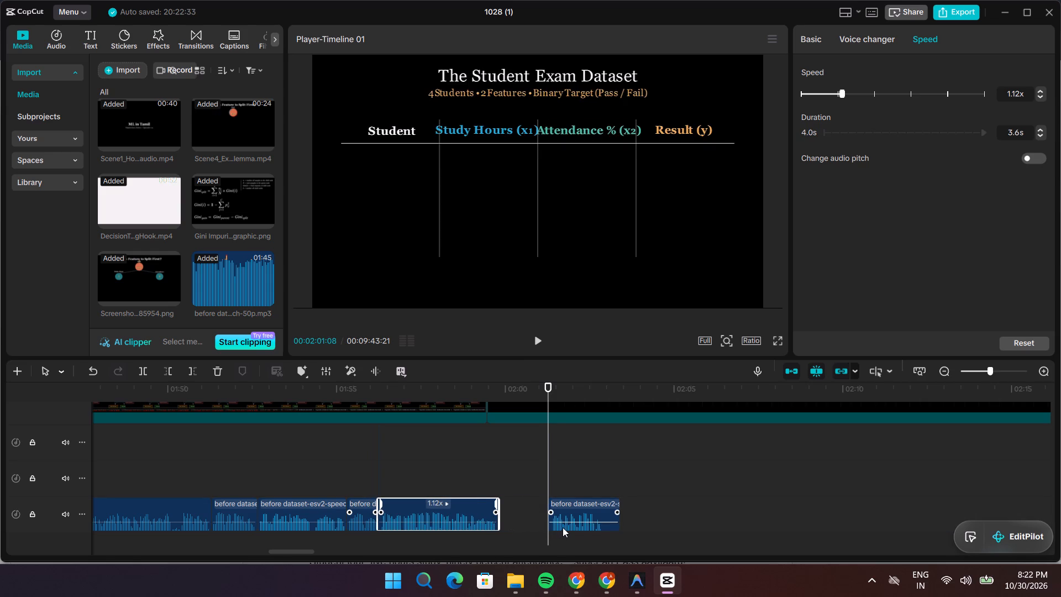
drag(563, 527, 516, 531)
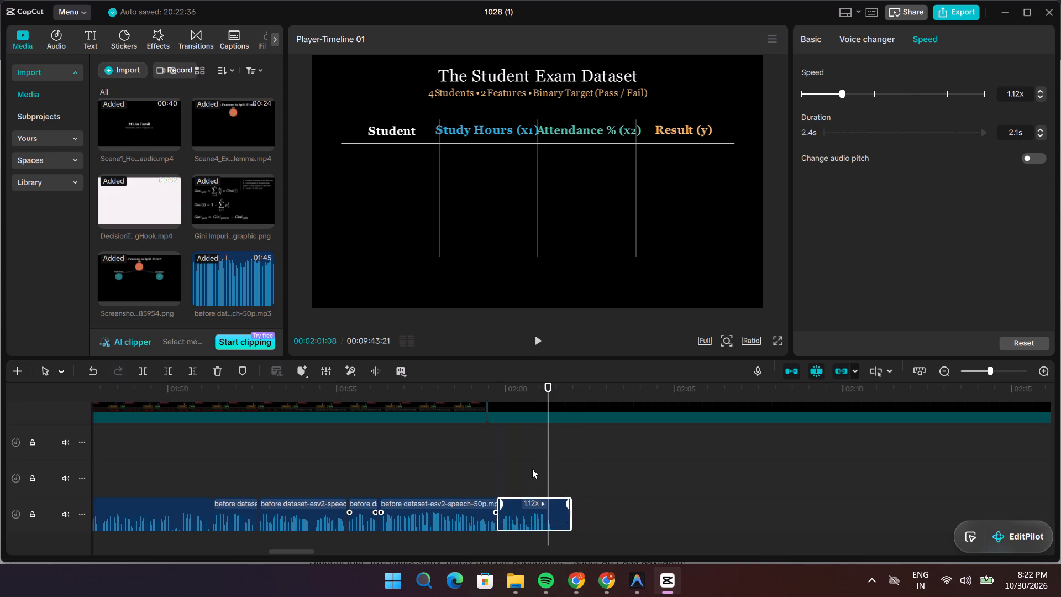
Replay the narration between about 00:01:57 and 00:02:00 to check the cut into the Student Exam Dataset scene.
drag(547, 465, 448, 467)
key(space)
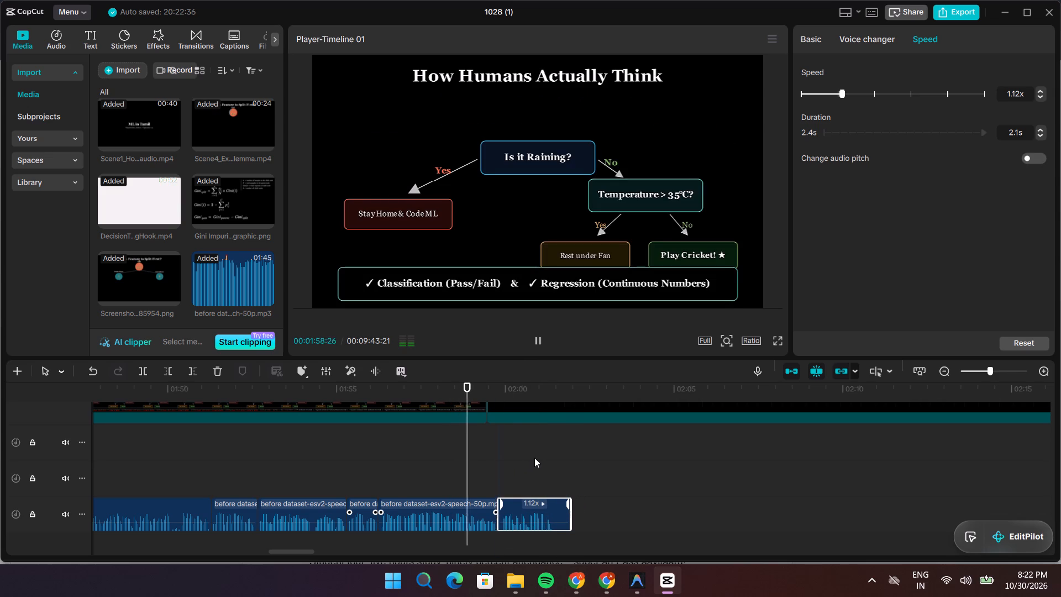
key(space)
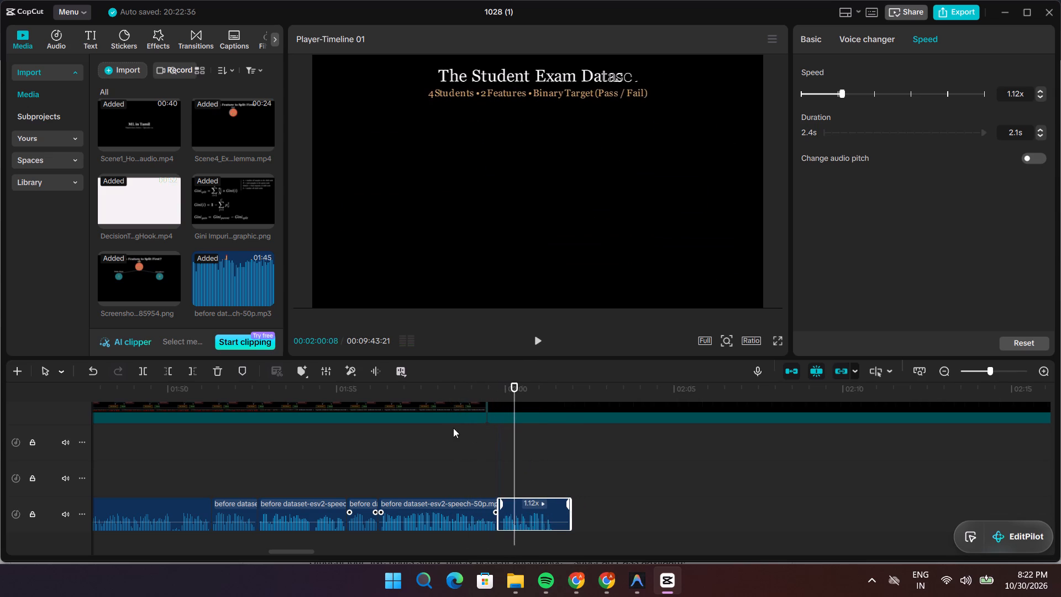
scroll(449, 427, up, 2)
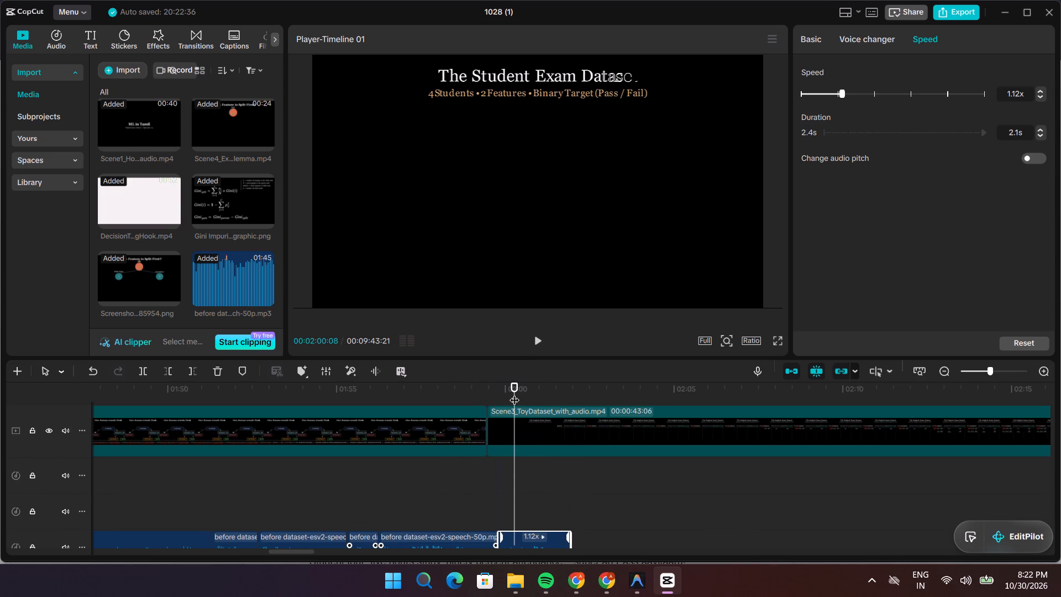
drag(514, 393, 478, 396)
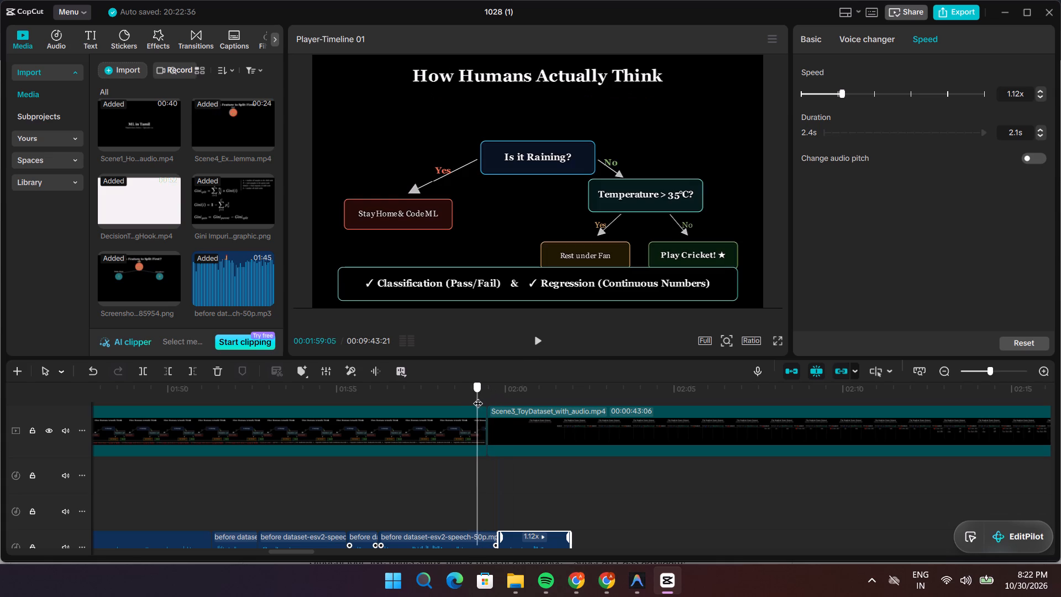
drag(478, 396, 438, 397)
key(space)
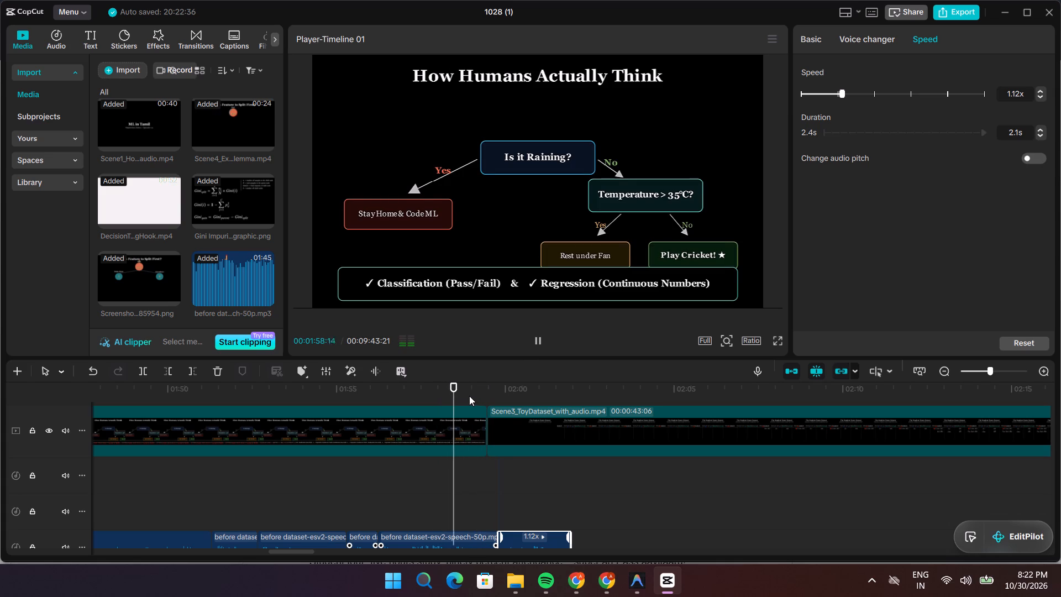
key(space)
drag(482, 393, 430, 396)
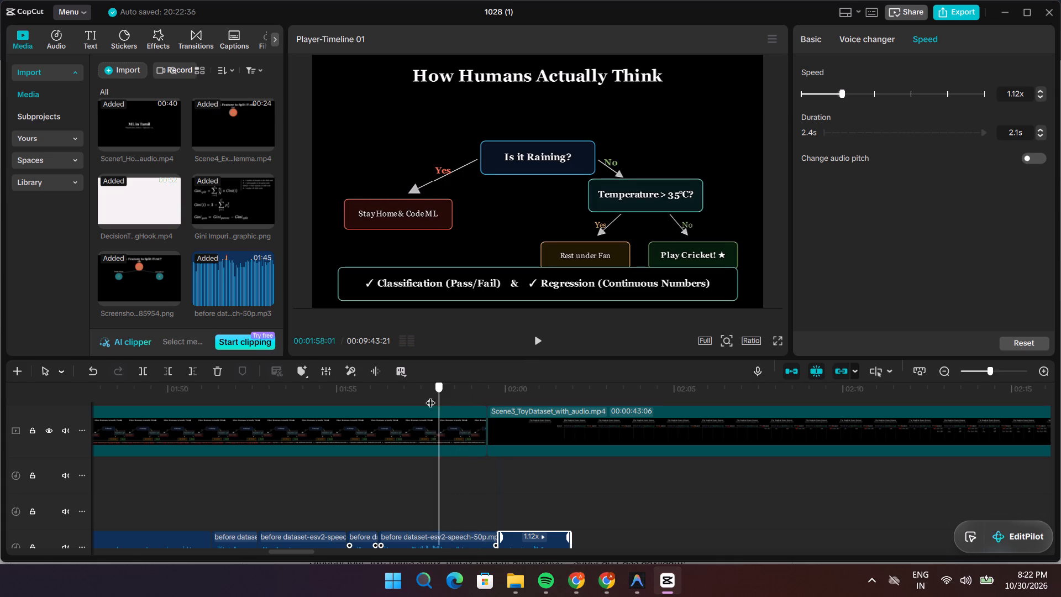
drag(430, 396, 371, 391)
key(space)
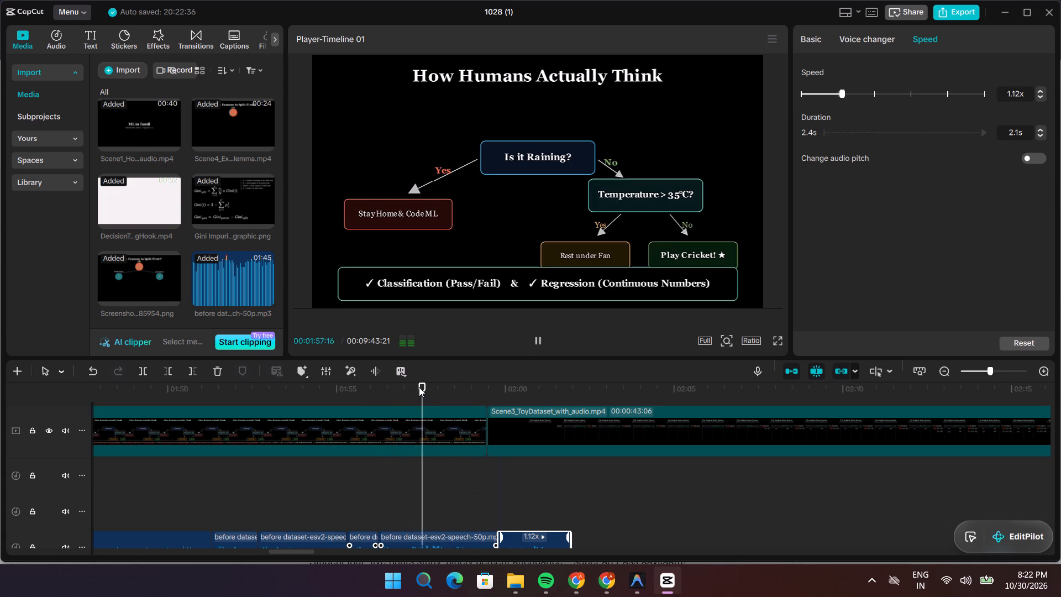
key(space)
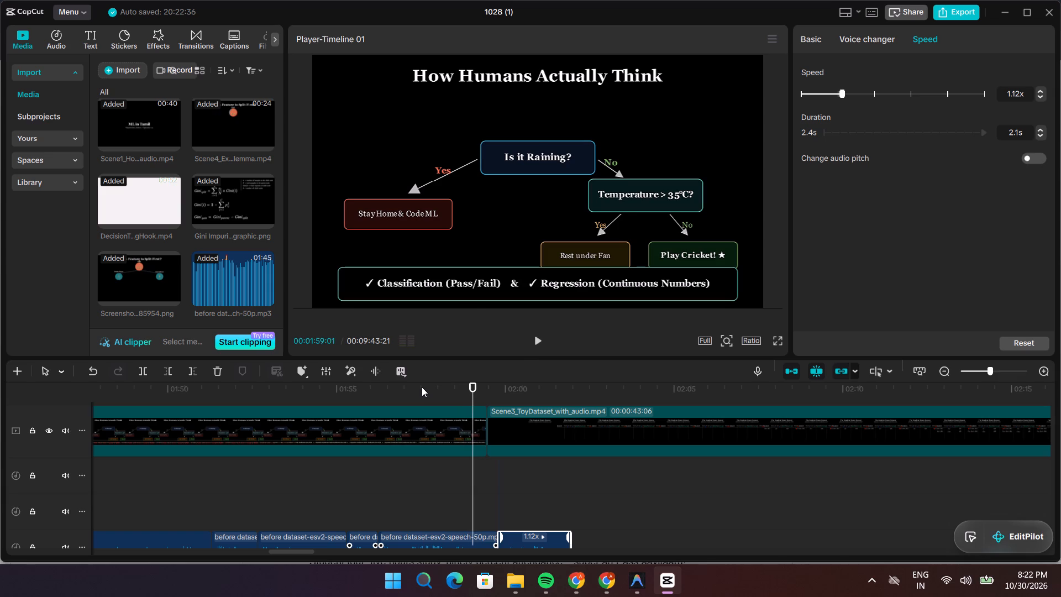
key(space)
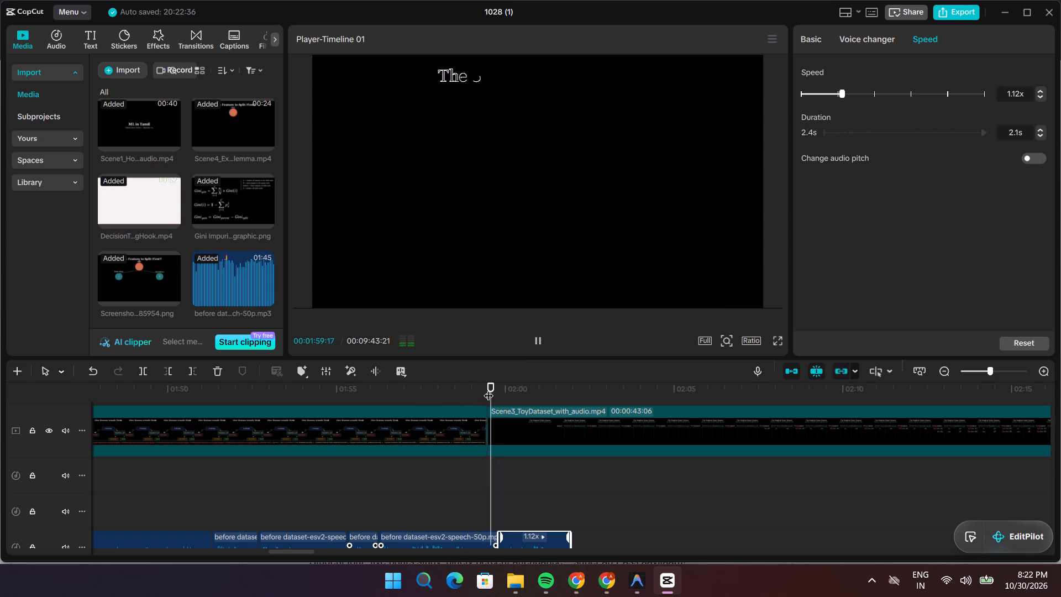
key(space)
Replay the narration from about 00:01:56 to the end of the 1.12x segment to judge where the dataset scene should begin.
drag(493, 391, 482, 392)
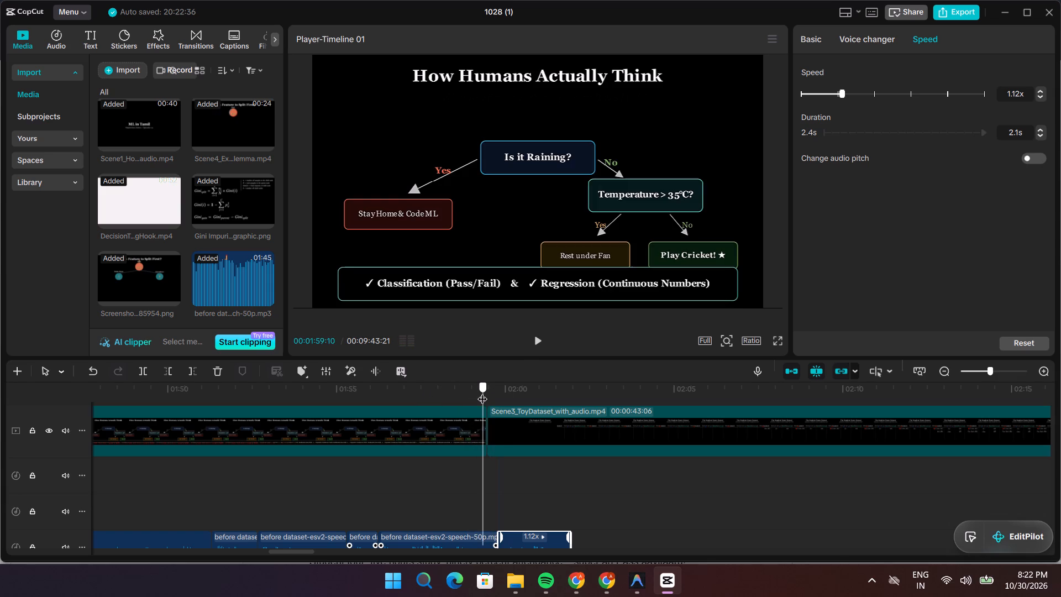
drag(482, 392, 364, 378)
key(space)
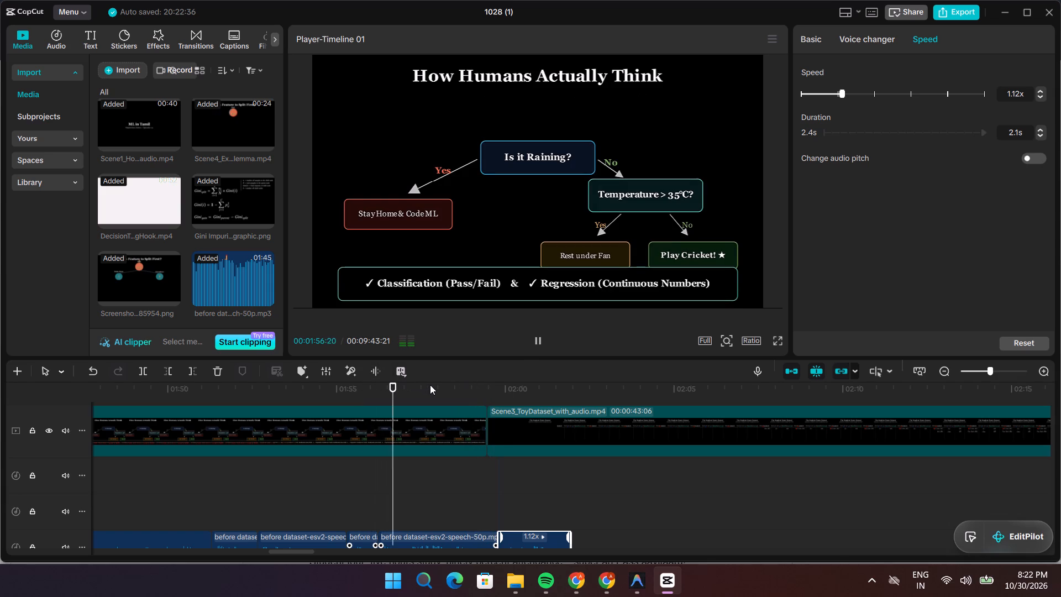
key(space)
key(space)
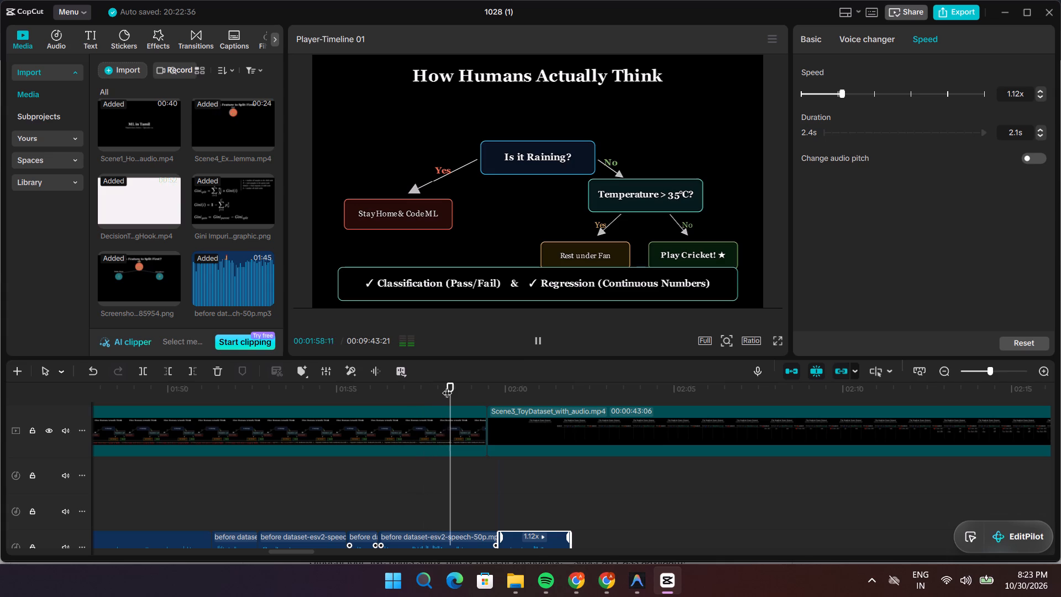
key(space)
key(space)
key(space)
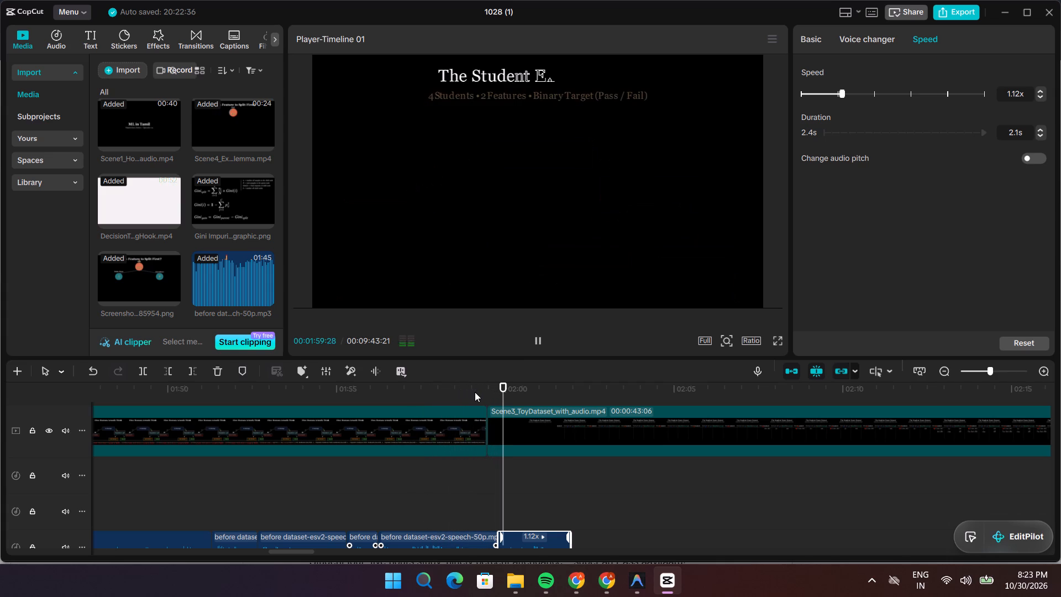
key(space)
key(space)
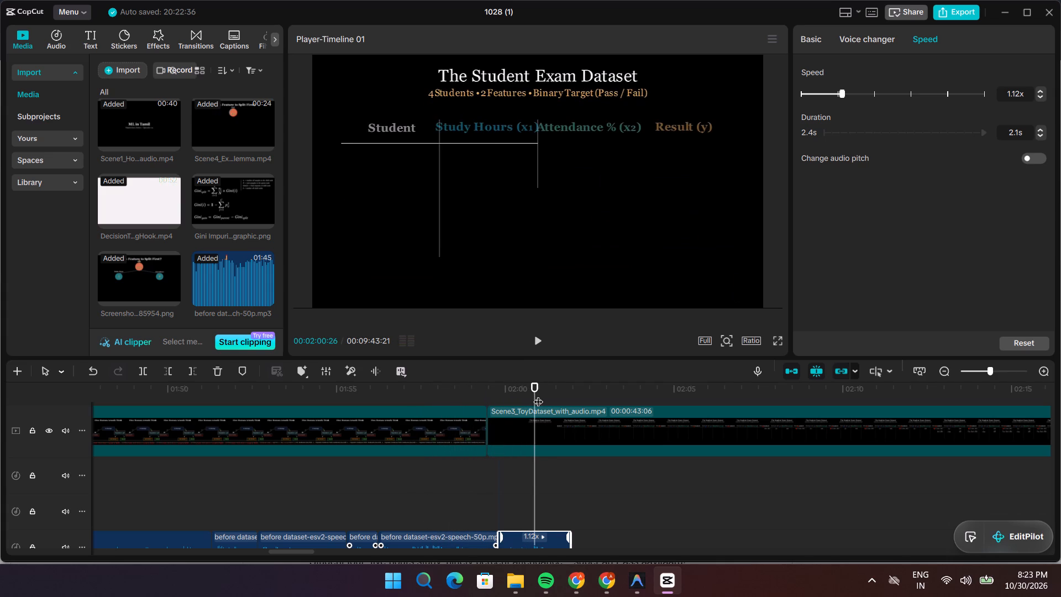
key(space)
key(space)
key(space)
key(space)
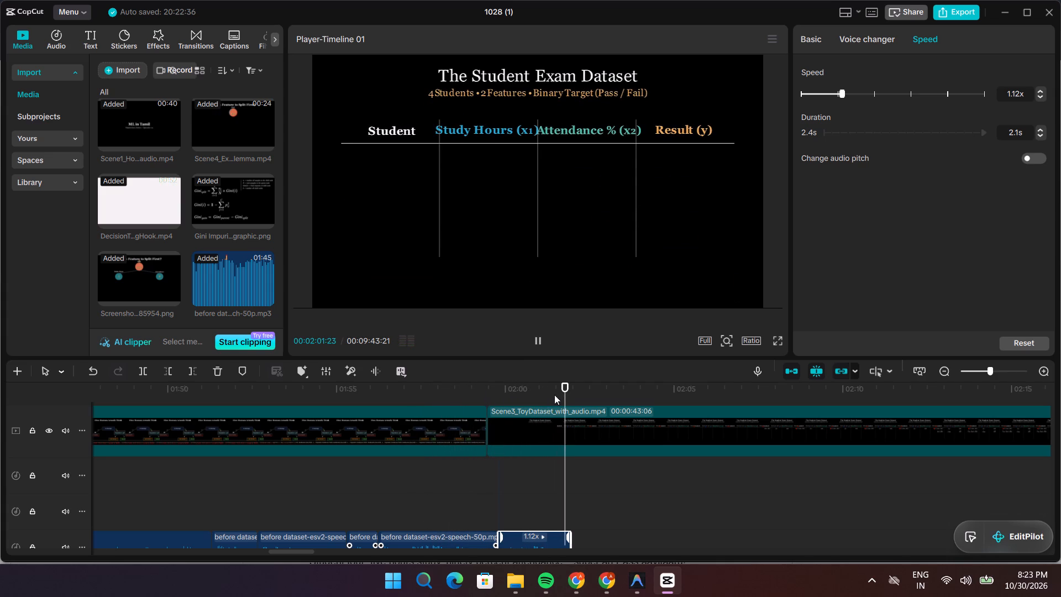
drag(565, 395, 460, 396)
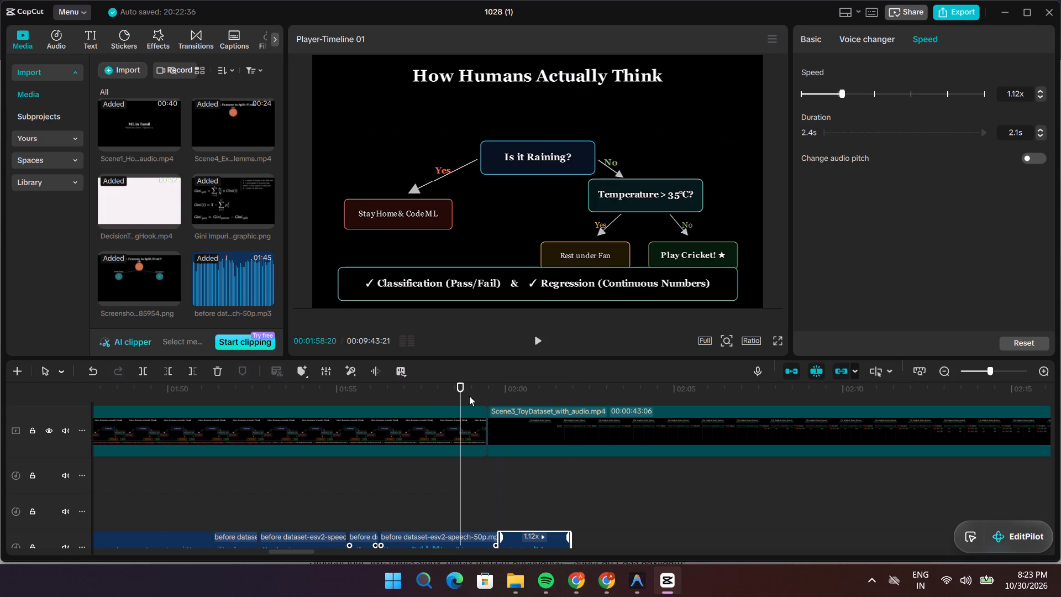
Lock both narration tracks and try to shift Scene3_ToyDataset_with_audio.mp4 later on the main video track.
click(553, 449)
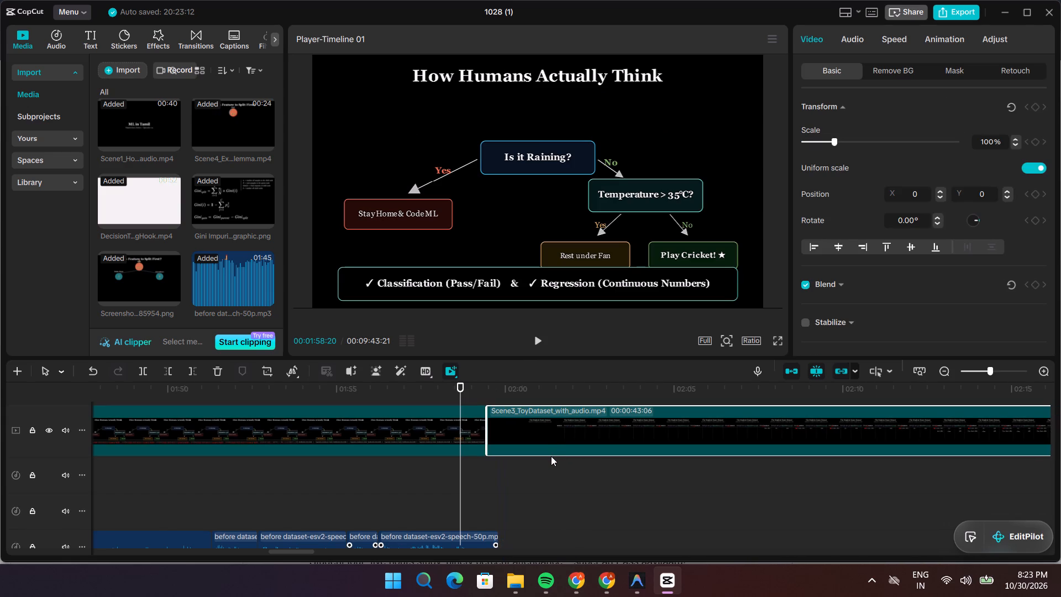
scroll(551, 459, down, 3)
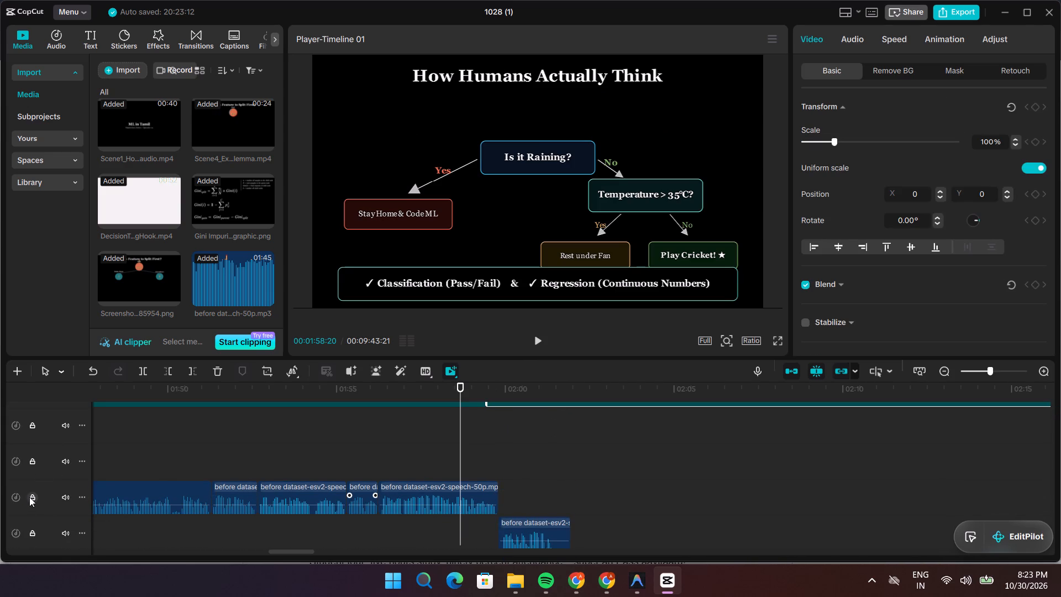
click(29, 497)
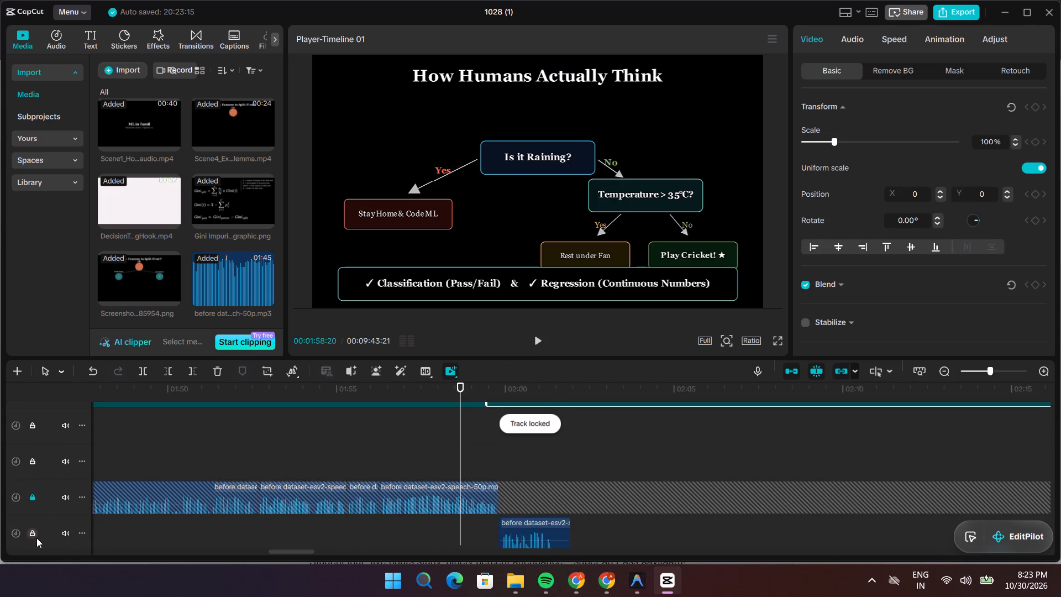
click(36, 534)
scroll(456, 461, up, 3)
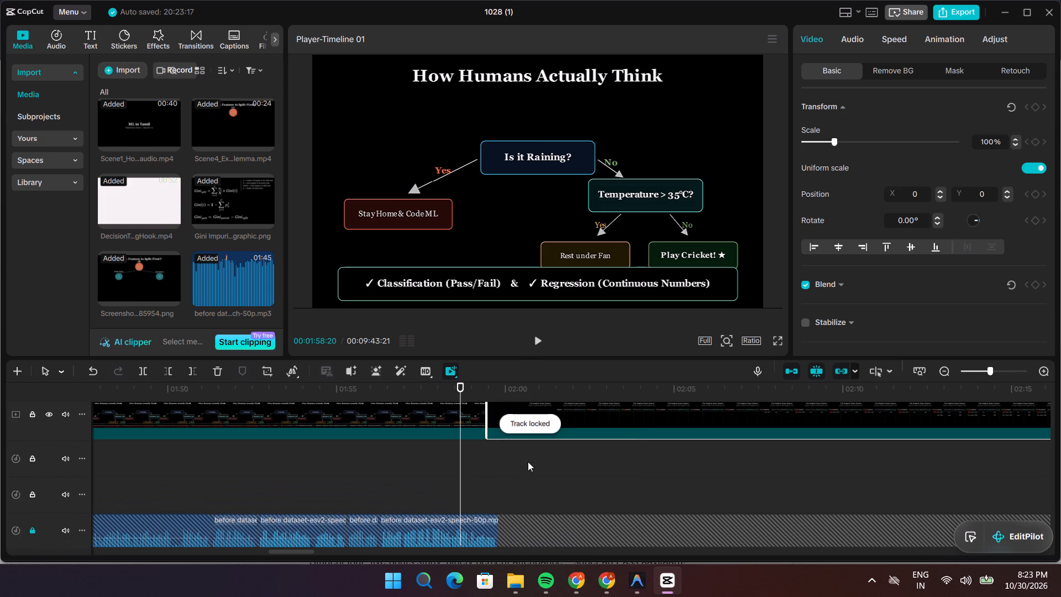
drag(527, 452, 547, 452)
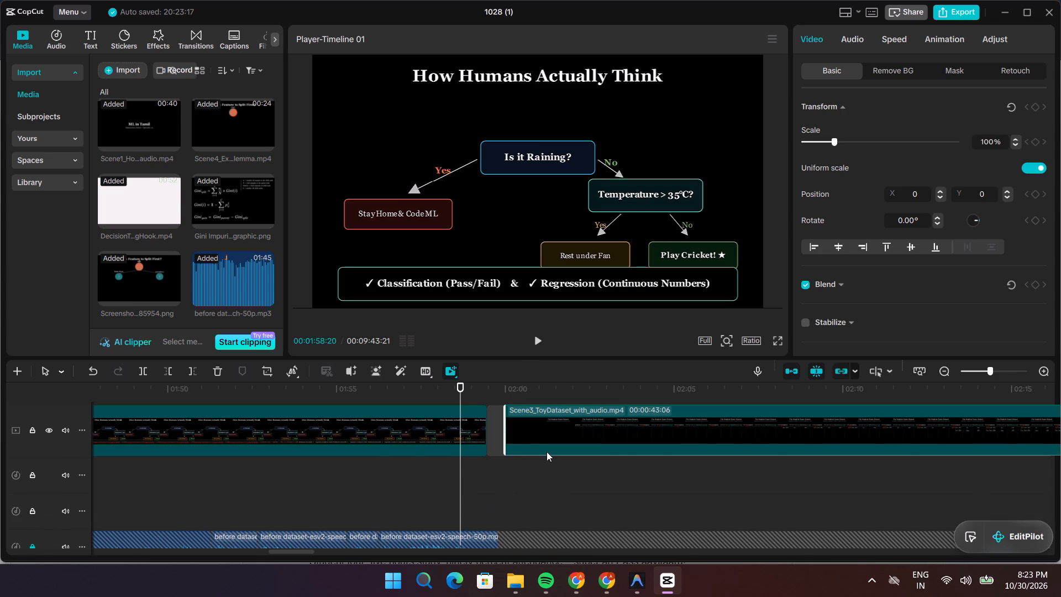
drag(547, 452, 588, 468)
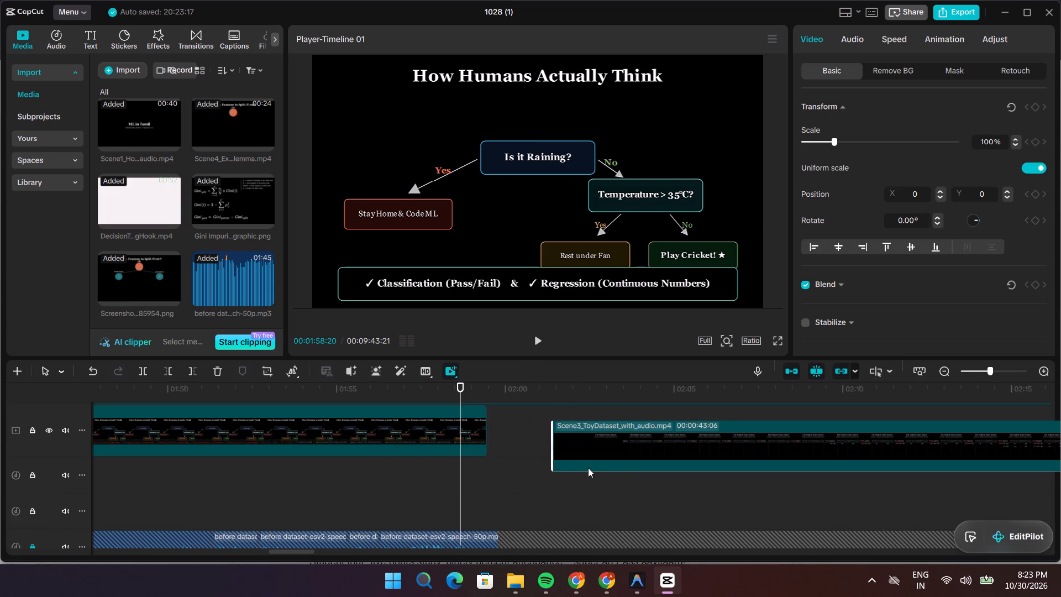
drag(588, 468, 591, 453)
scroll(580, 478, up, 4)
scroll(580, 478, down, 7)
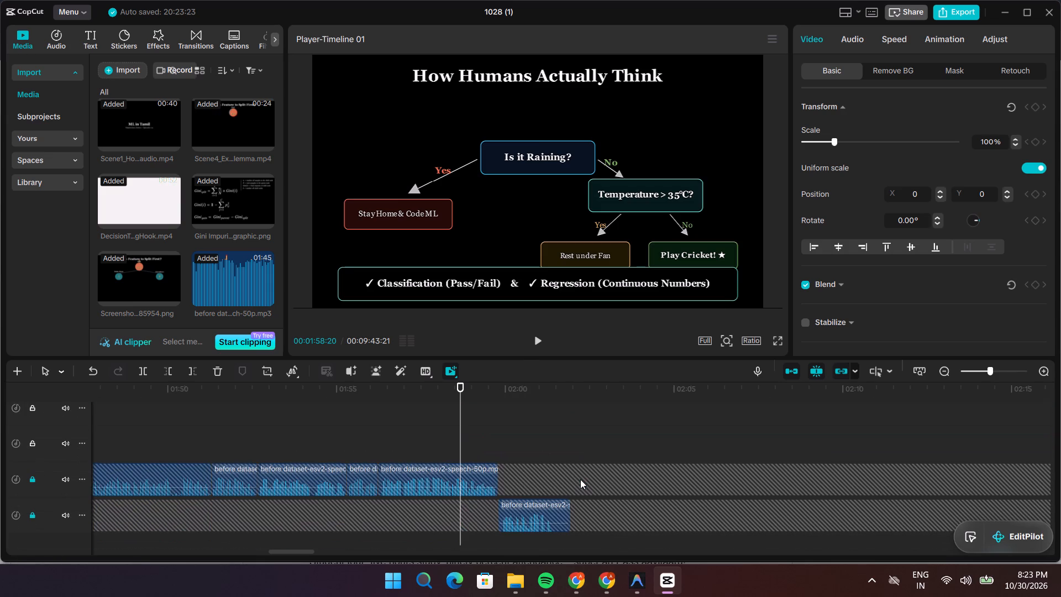
Unlock both narration tracks and move the 1.12x segment back onto the main narration track, directly after the preceding segment.
click(537, 494)
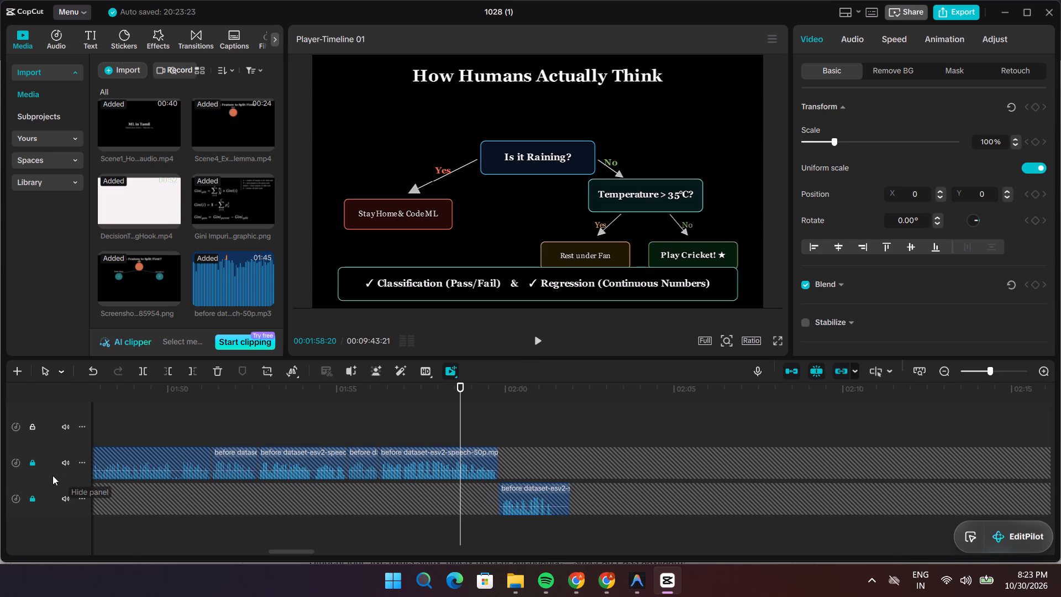
click(32, 493)
click(36, 460)
click(34, 498)
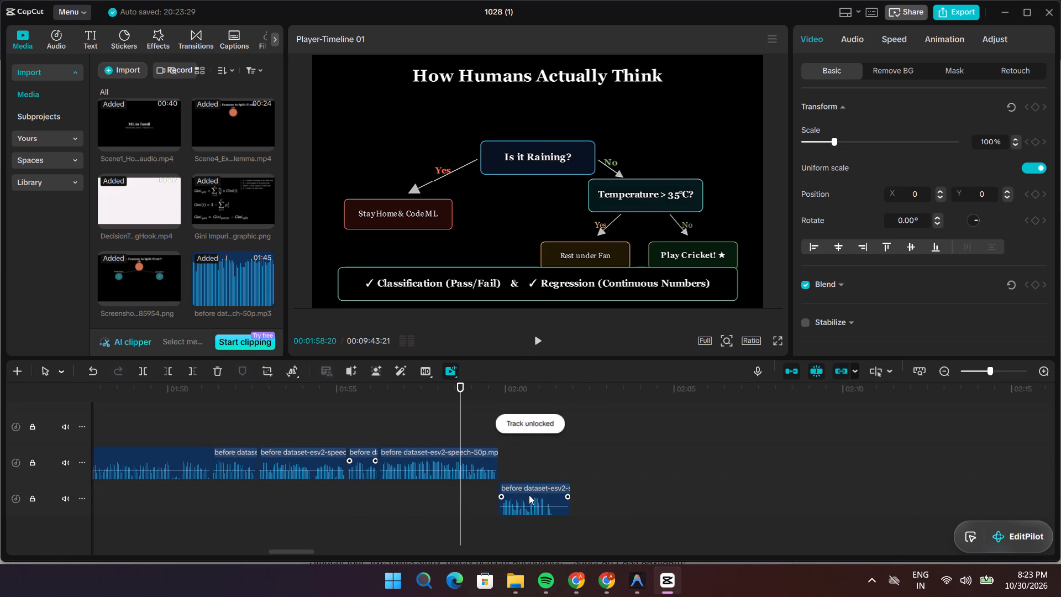
drag(528, 498, 530, 468)
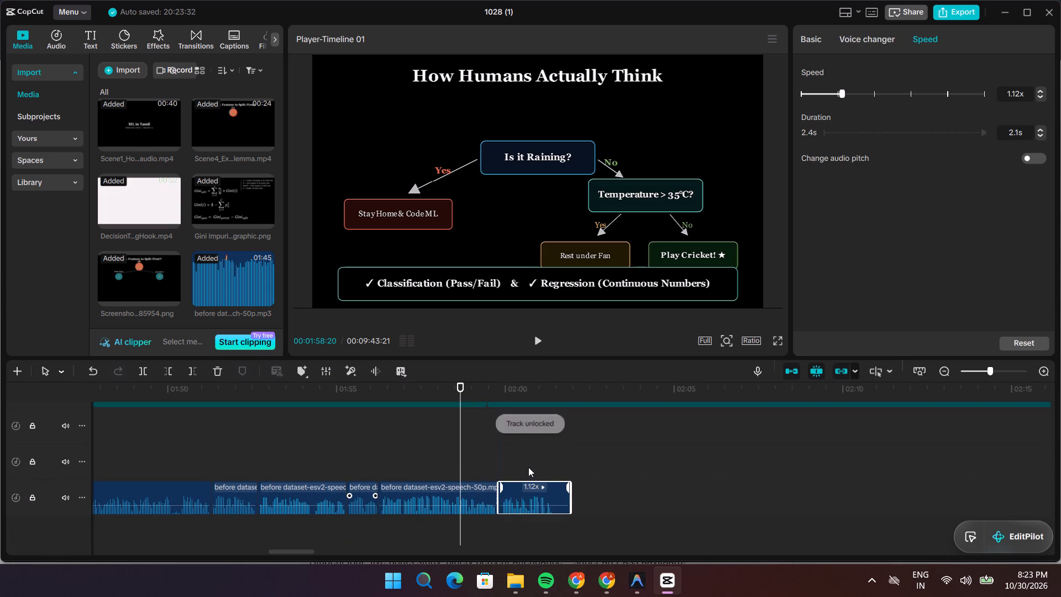
Lock the narration track and move Scene3_ToyDataset_with_audio.mp4 to start at 00:02:01:28, on a track above the main video.
click(30, 496)
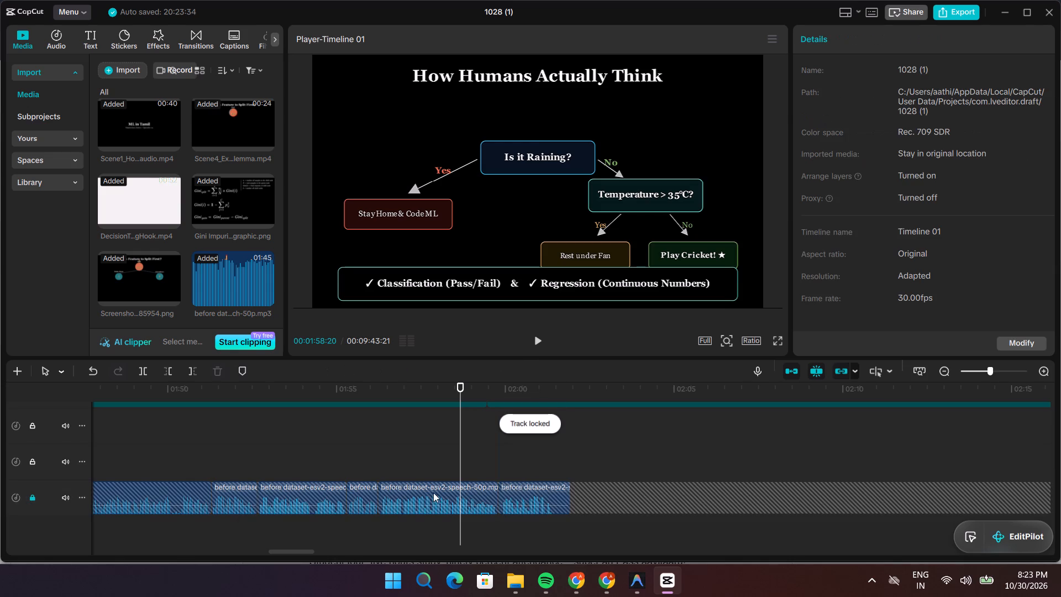
scroll(451, 485, up, 1)
drag(460, 468, 468, 469)
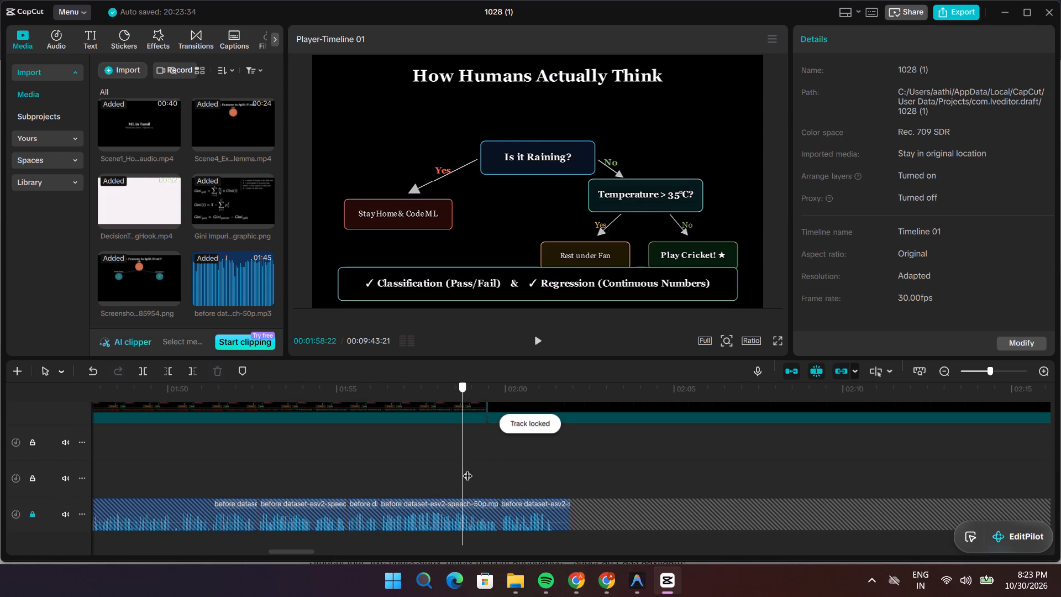
drag(468, 469, 568, 490)
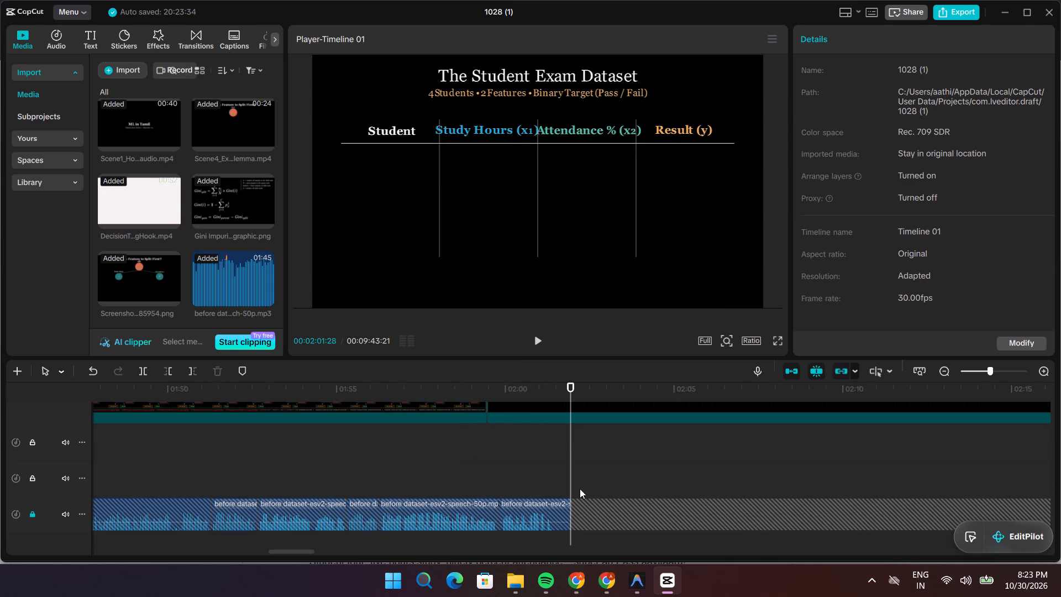
scroll(580, 489, up, 2)
drag(586, 453, 661, 459)
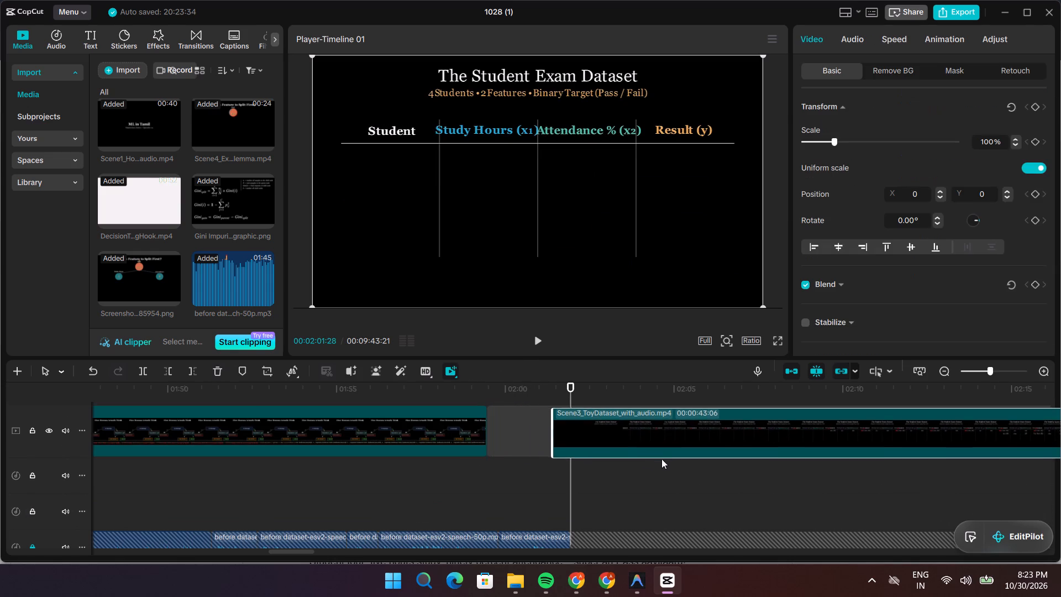
drag(661, 459, 673, 460)
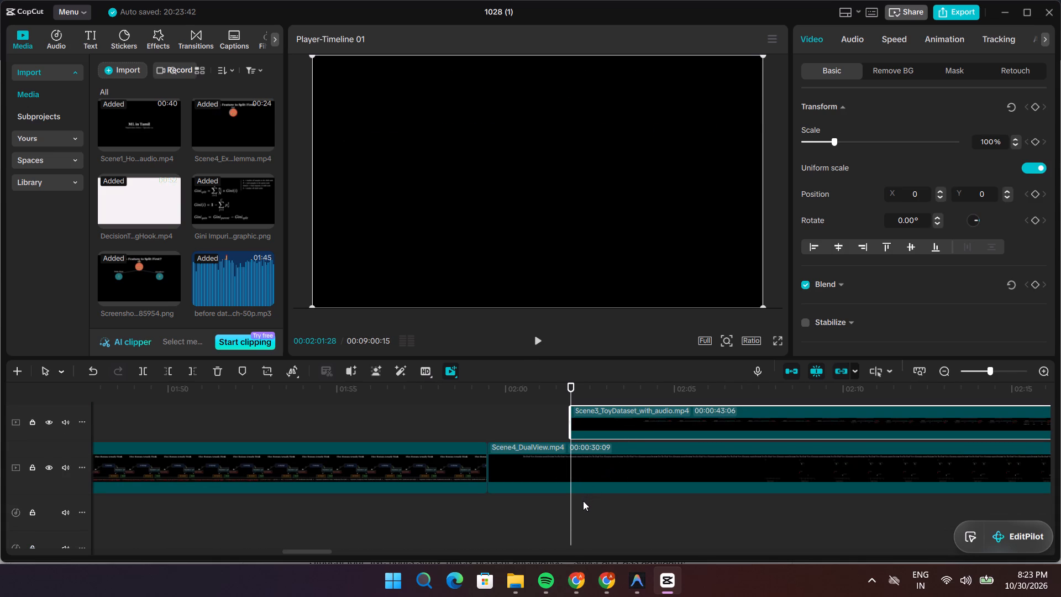
Move Scene3_ToyDataset_with_audio.mp4 back onto the main video track, directly after the Scene2_HumanFlowchart.mp4 clip and before Scene4_DualView.mp4.
scroll(583, 501, down, 7)
scroll(583, 503, up, 5)
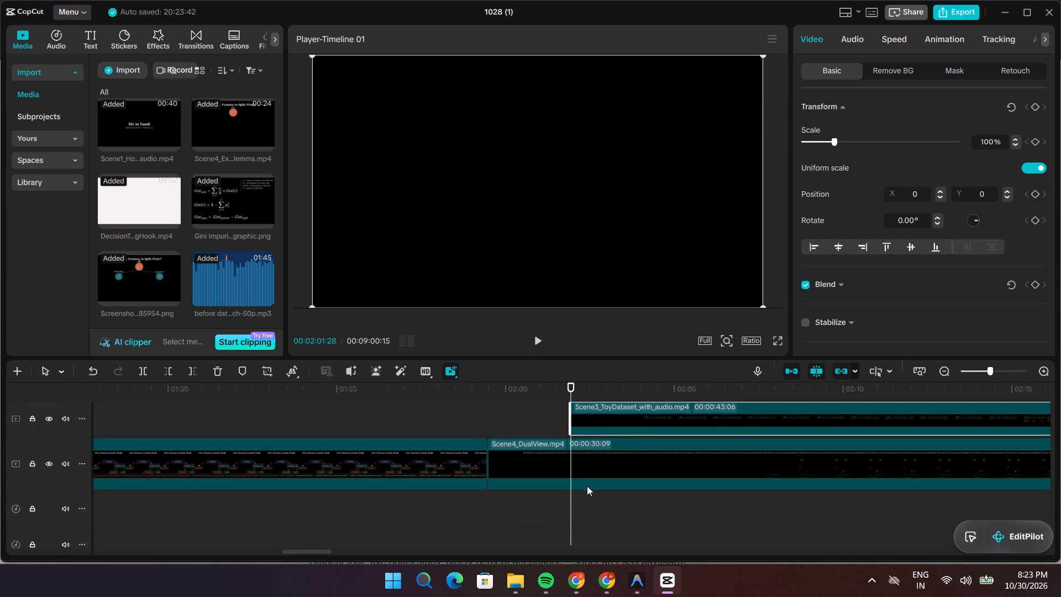
click(588, 485)
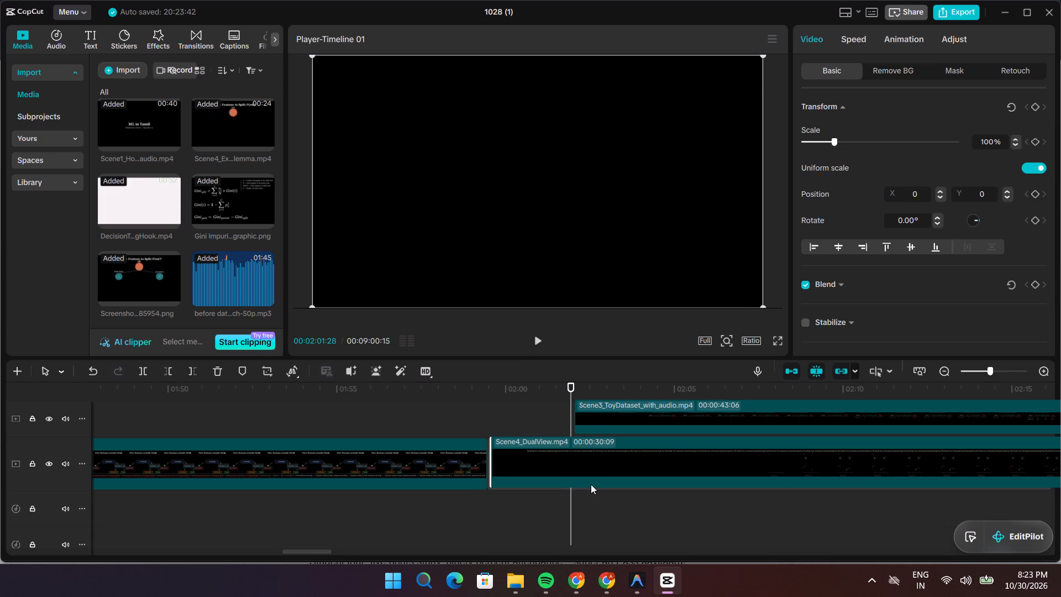
drag(612, 418, 578, 422)
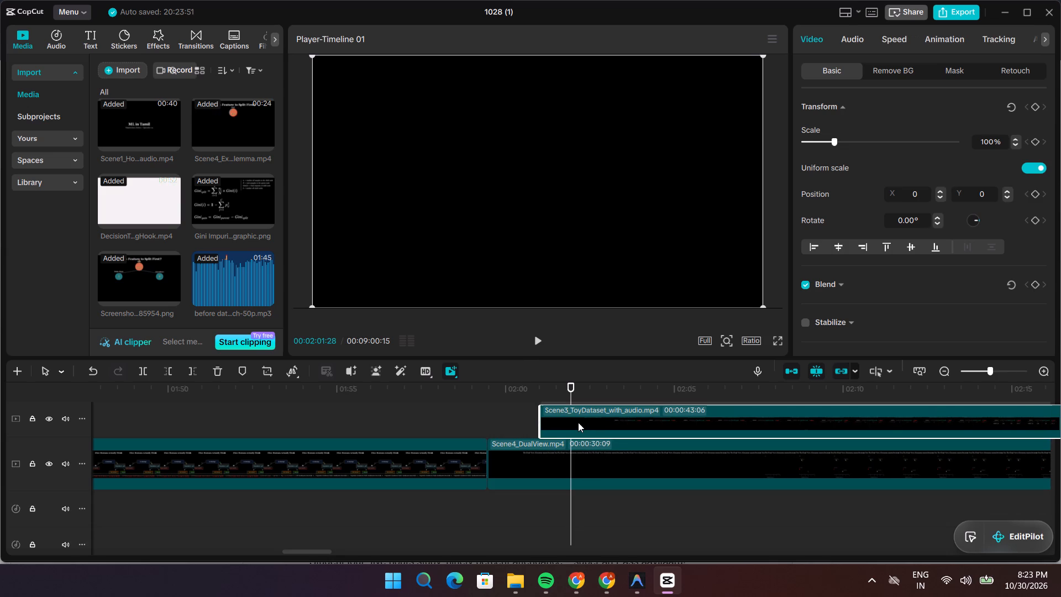
drag(578, 422, 527, 454)
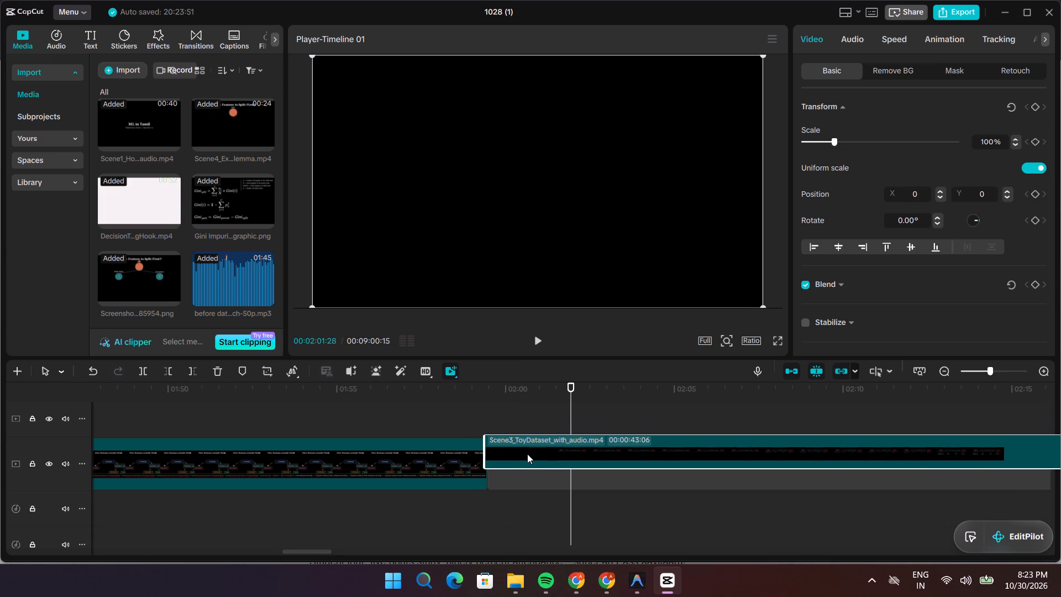
drag(527, 454, 529, 460)
Replay and scrub the opening of Scene3_ToyDataset_with_audio.mp4 against the end of the narration, starting from its cut with the flowchart scene.
drag(571, 392, 513, 404)
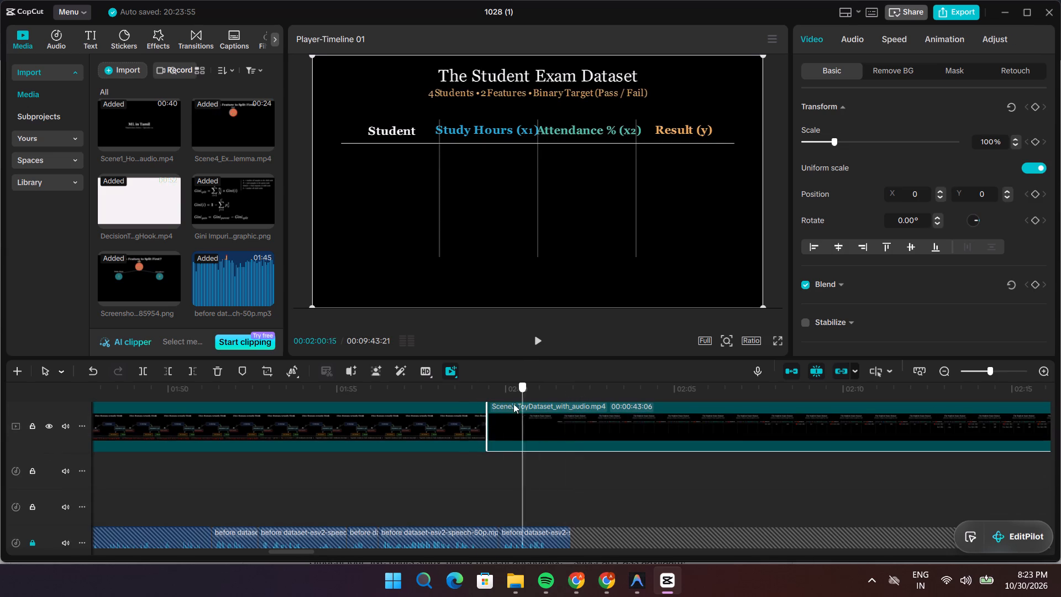
drag(513, 404, 469, 407)
key(space)
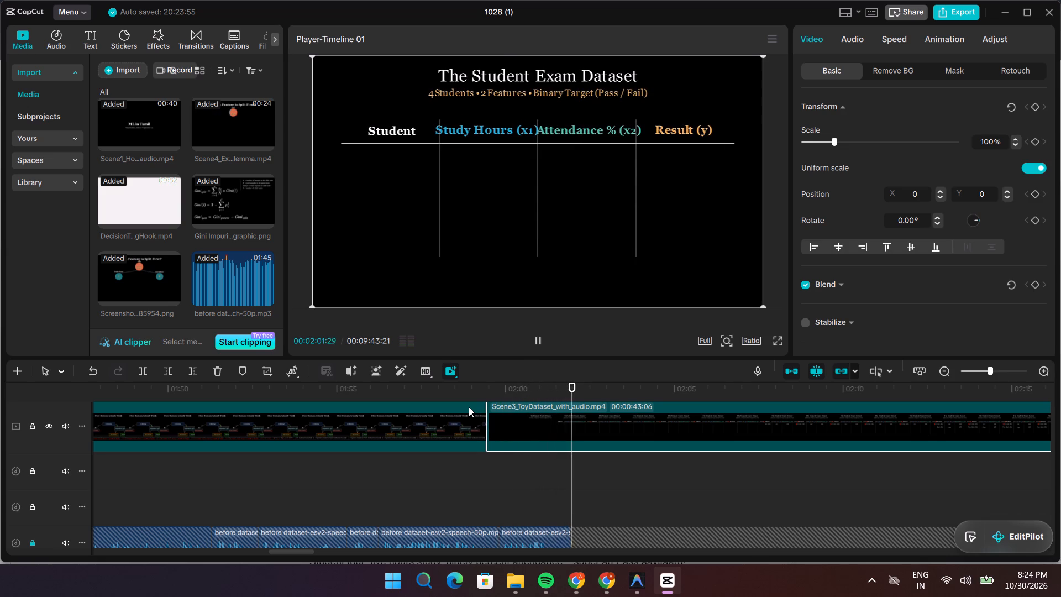
key(space)
drag(590, 394, 510, 399)
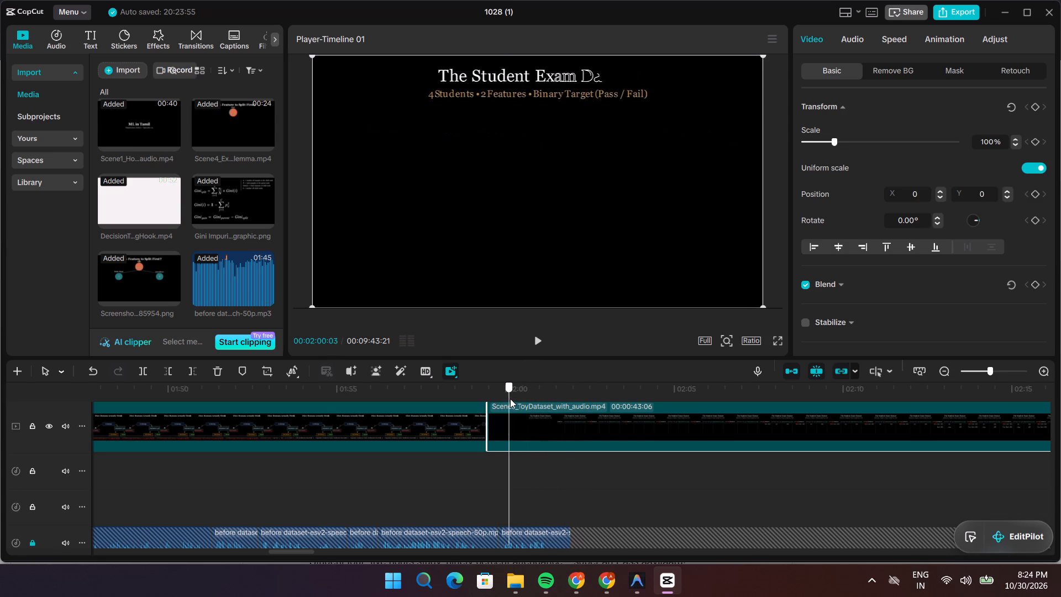
drag(510, 399, 520, 402)
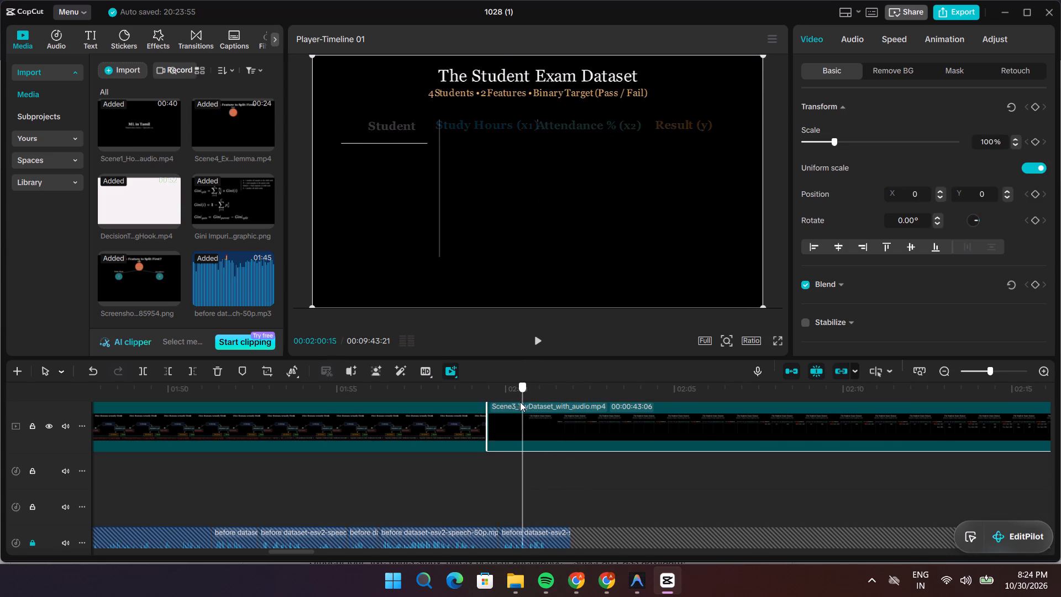
drag(520, 402, 489, 403)
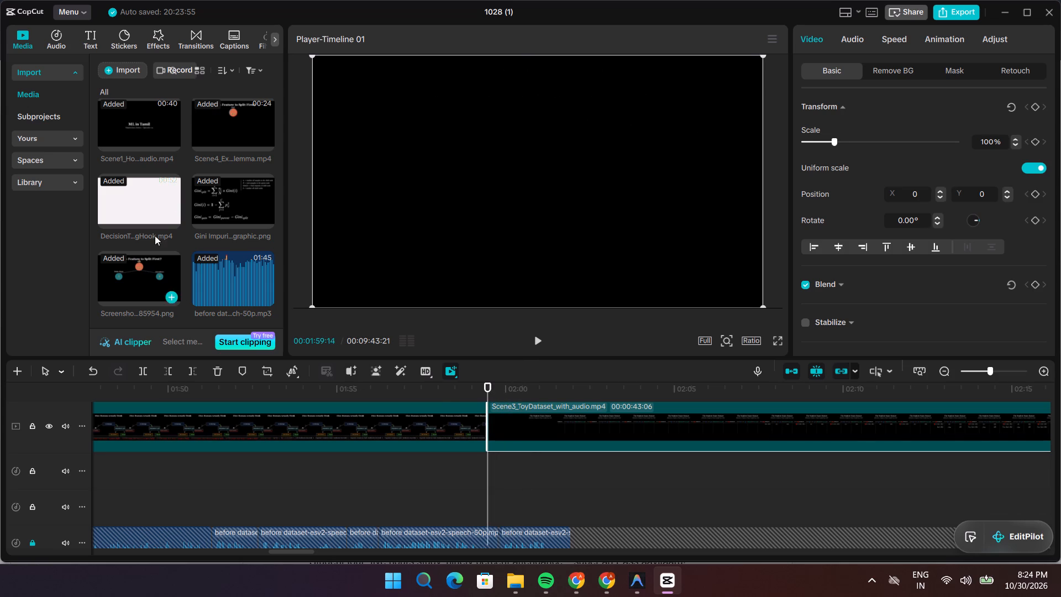
Browse the imported media for footage that could fill the time before the dataset scene.
scroll(163, 212, up, 6)
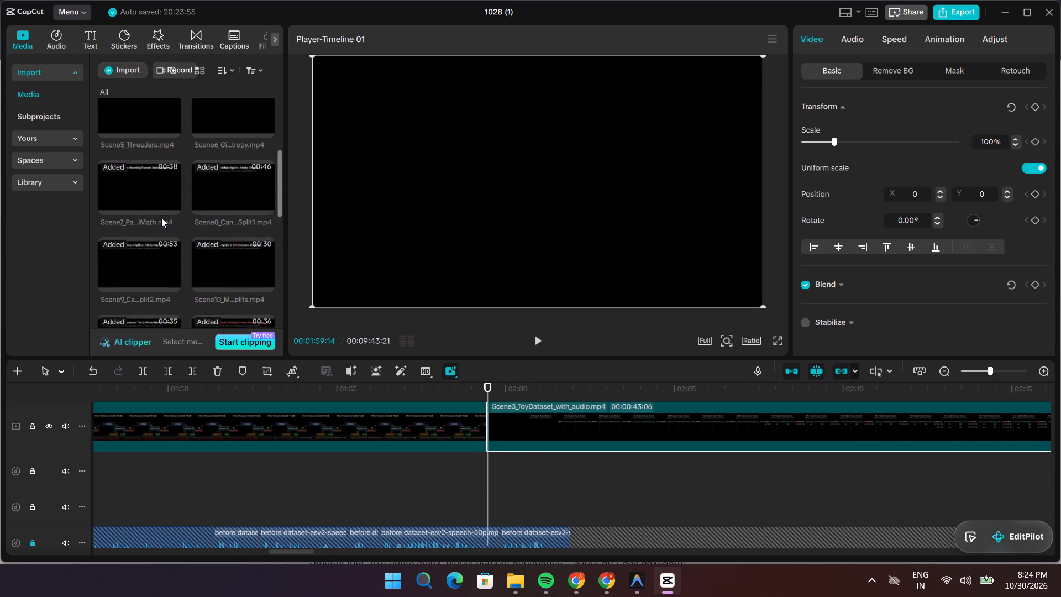
scroll(161, 218, up, 4)
scroll(190, 268, up, 5)
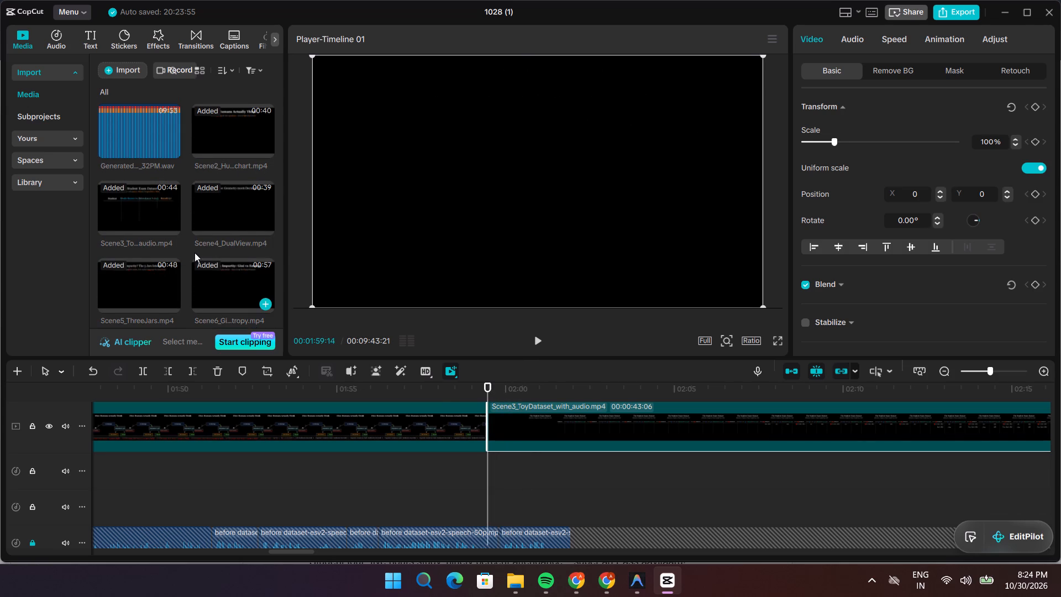
scroll(195, 253, down, 2)
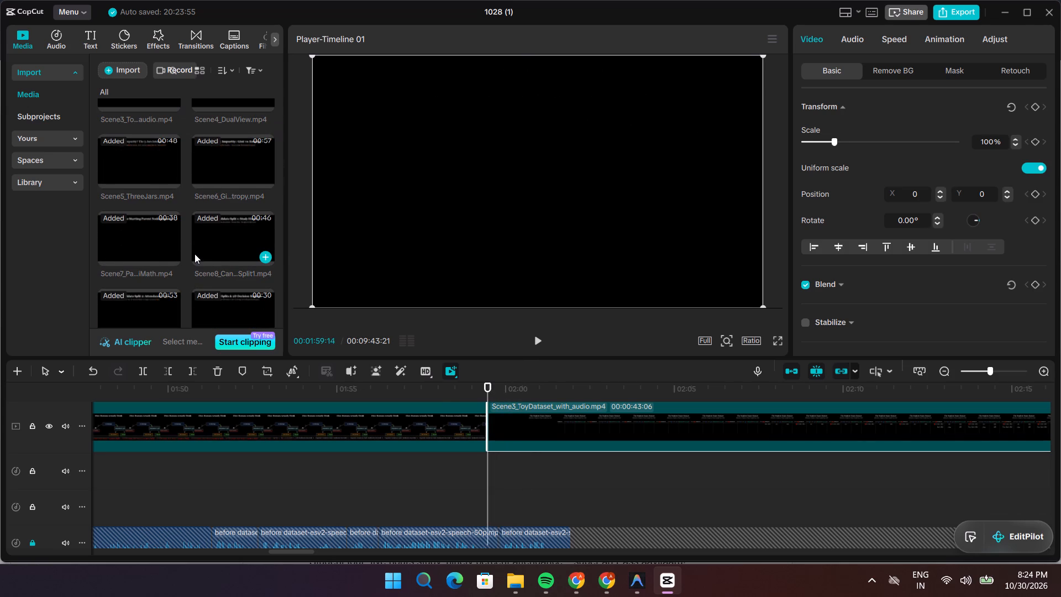
scroll(196, 256, down, 4)
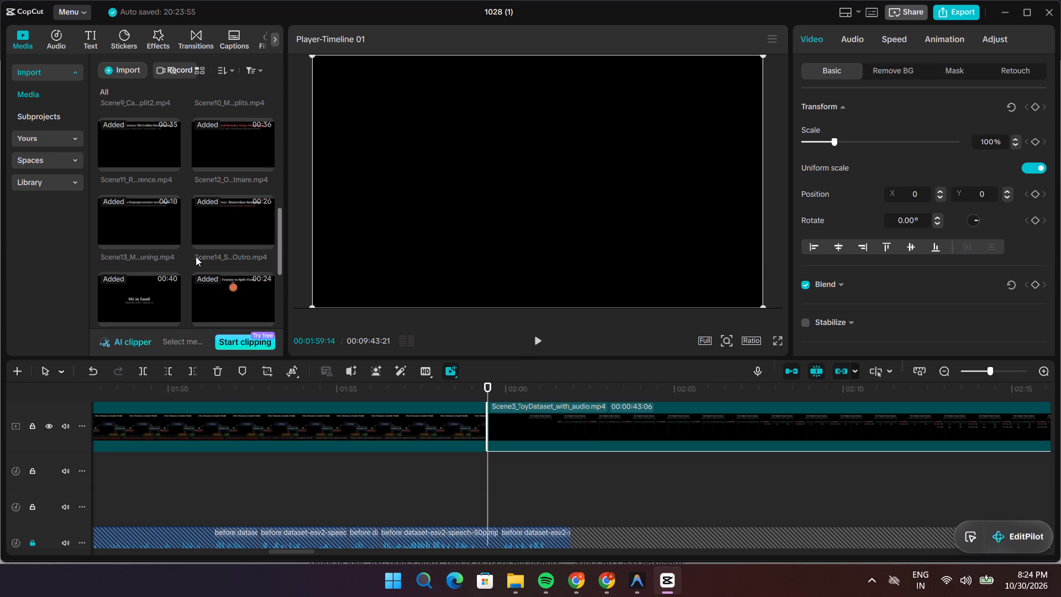
scroll(197, 259, down, 4)
scroll(197, 259, up, 3)
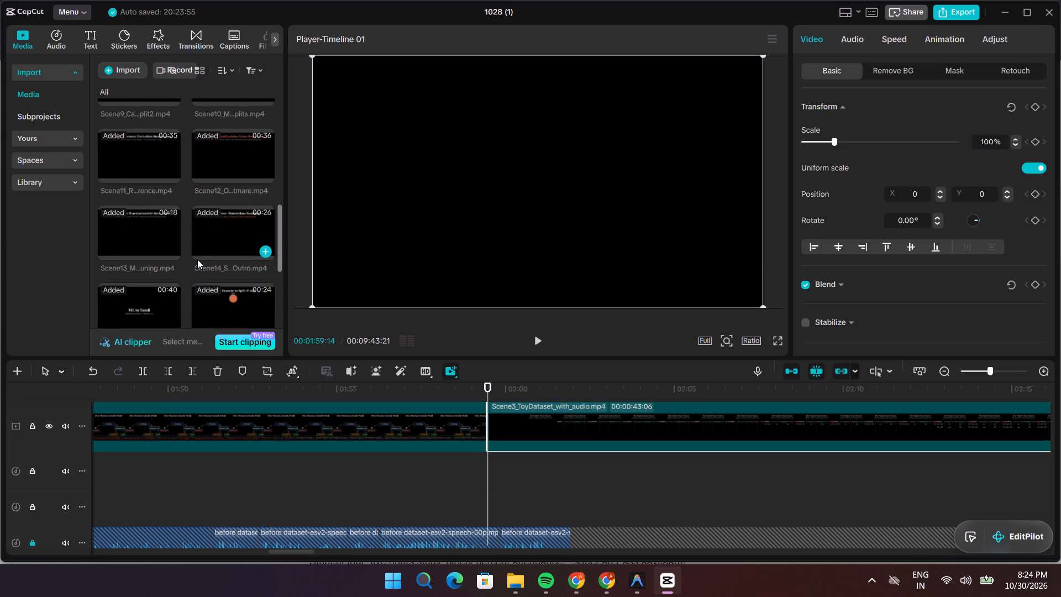
scroll(197, 259, up, 15)
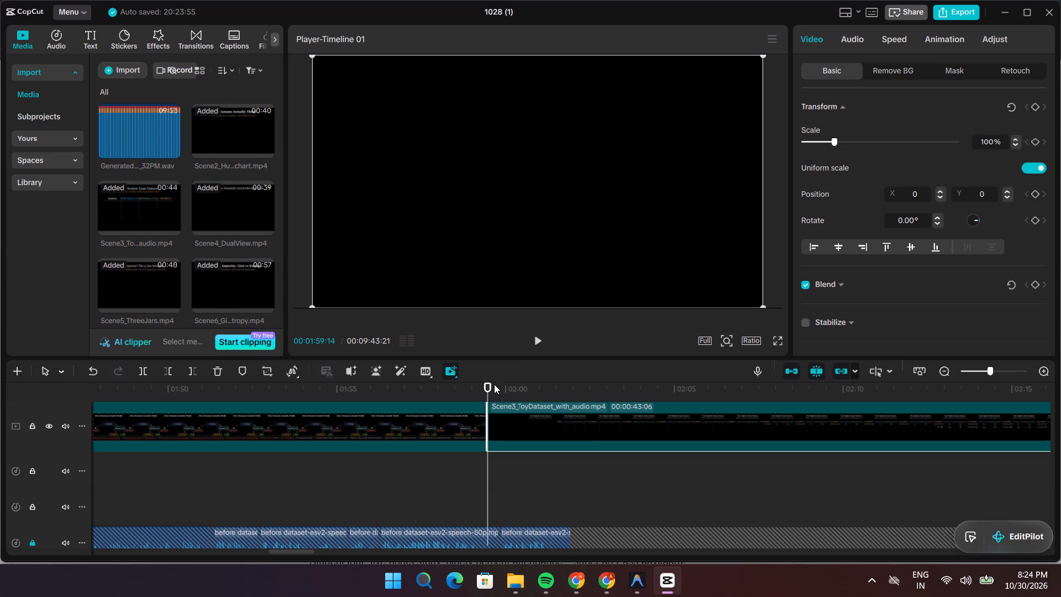
Copy the black freeze clip located just before Scene1_Hook_with_audio.mp4 on the main video track.
drag(487, 382, 93, 372)
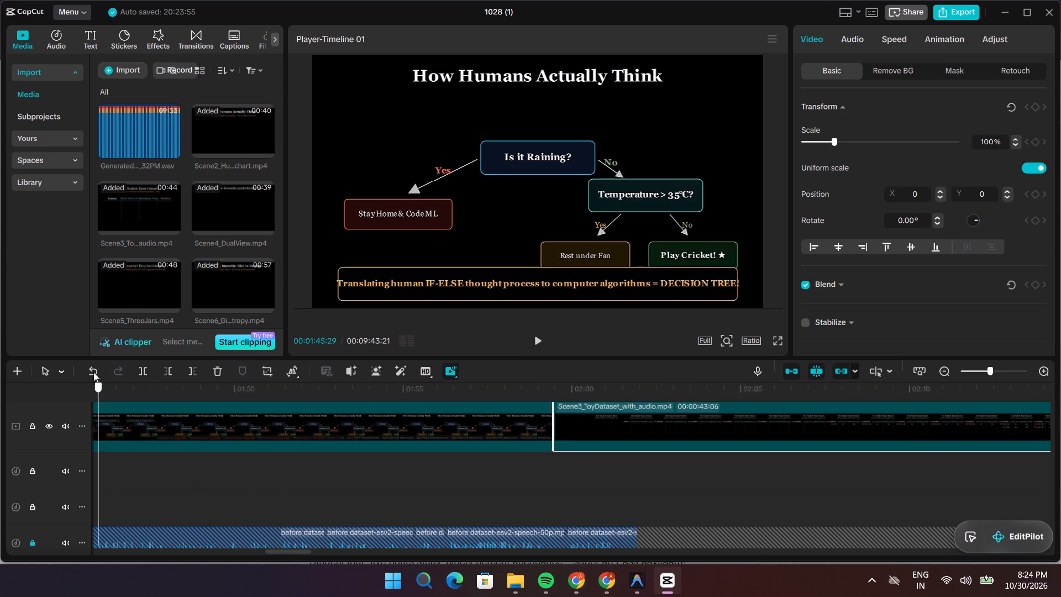
drag(93, 372, 377, 430)
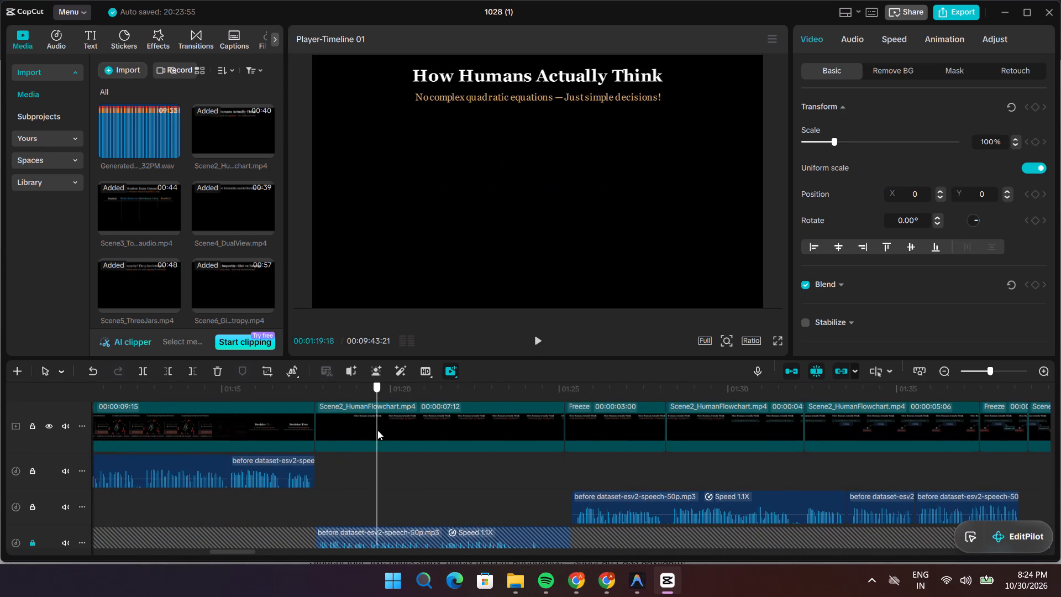
drag(377, 430, 640, 452)
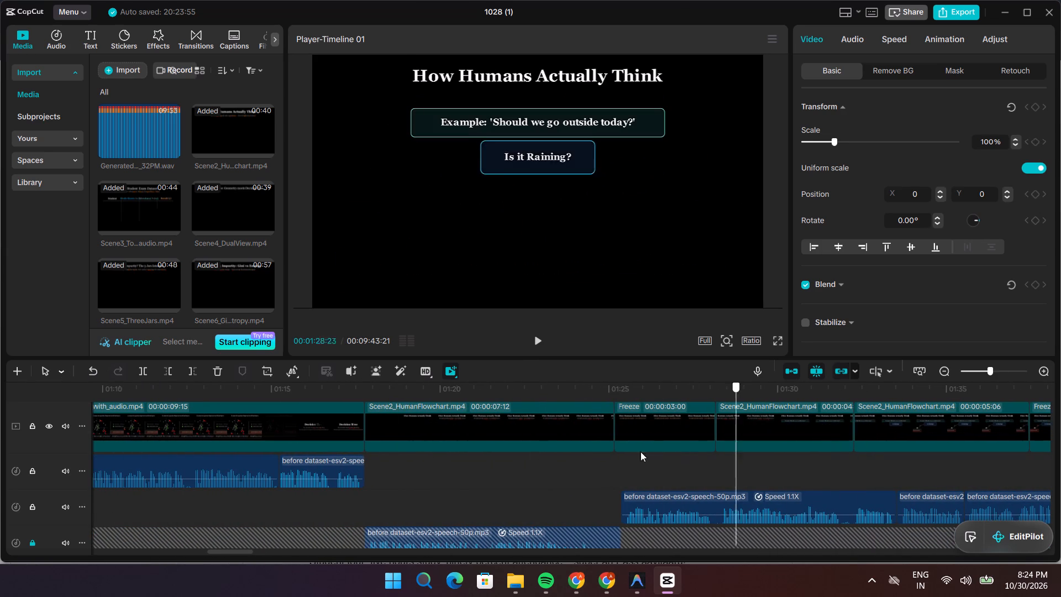
drag(640, 452, 508, 488)
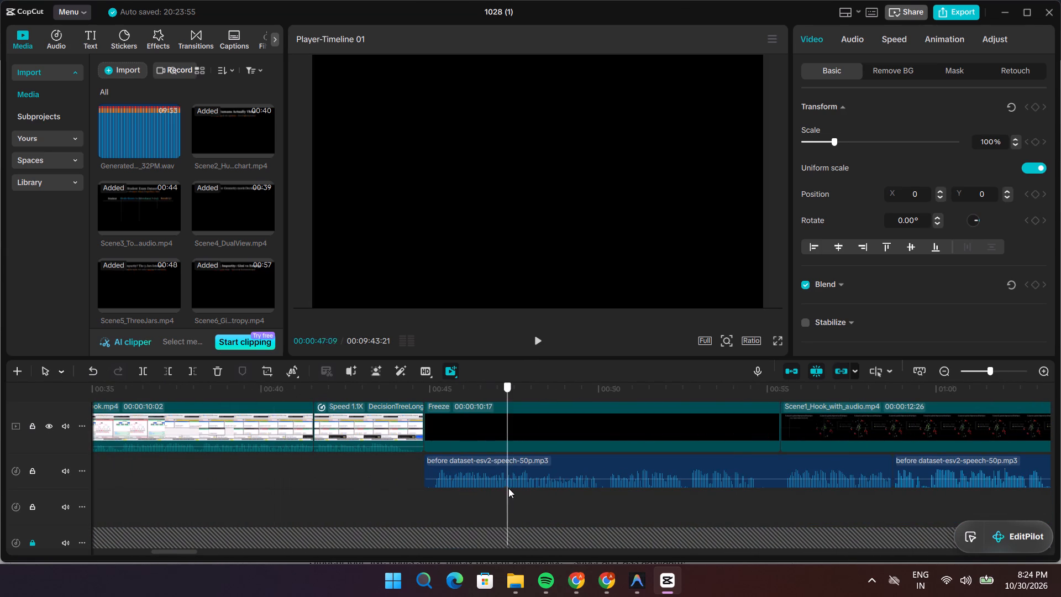
drag(508, 488, 634, 510)
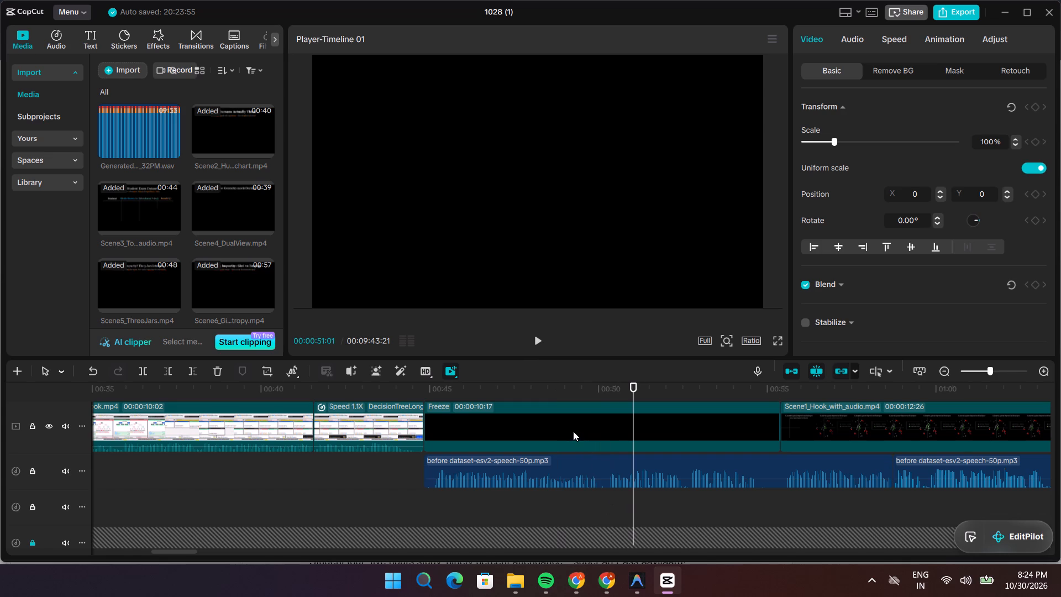
click(573, 431)
right_click(572, 431)
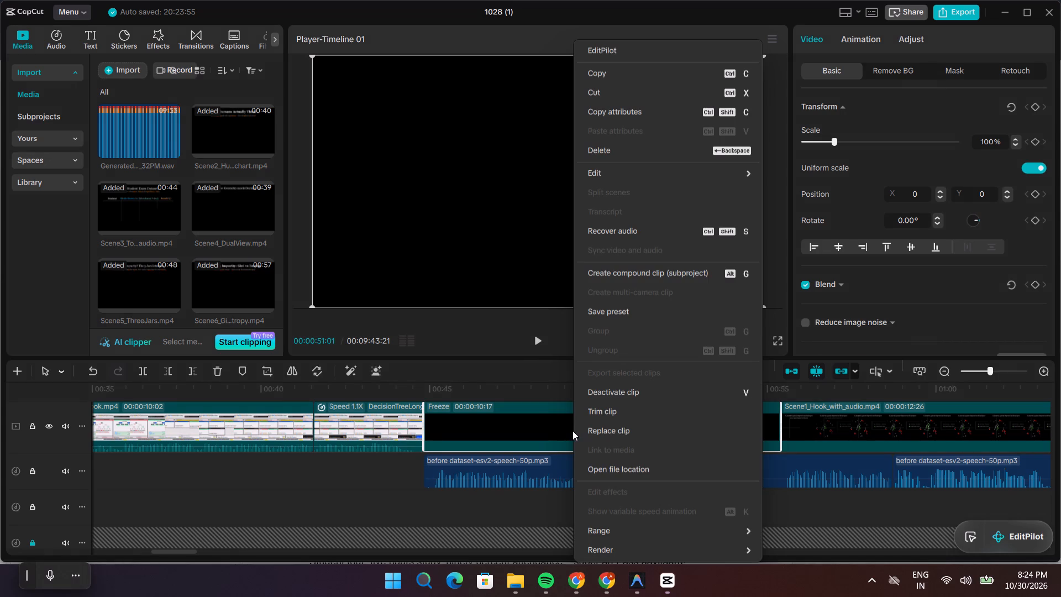
click(635, 76)
Play the timeline from 00:01:35:21 into the start of Scene3_ToyDataset_with_audio.mp4 to check the narration against the flowchart scene.
drag(632, 394, 714, 386)
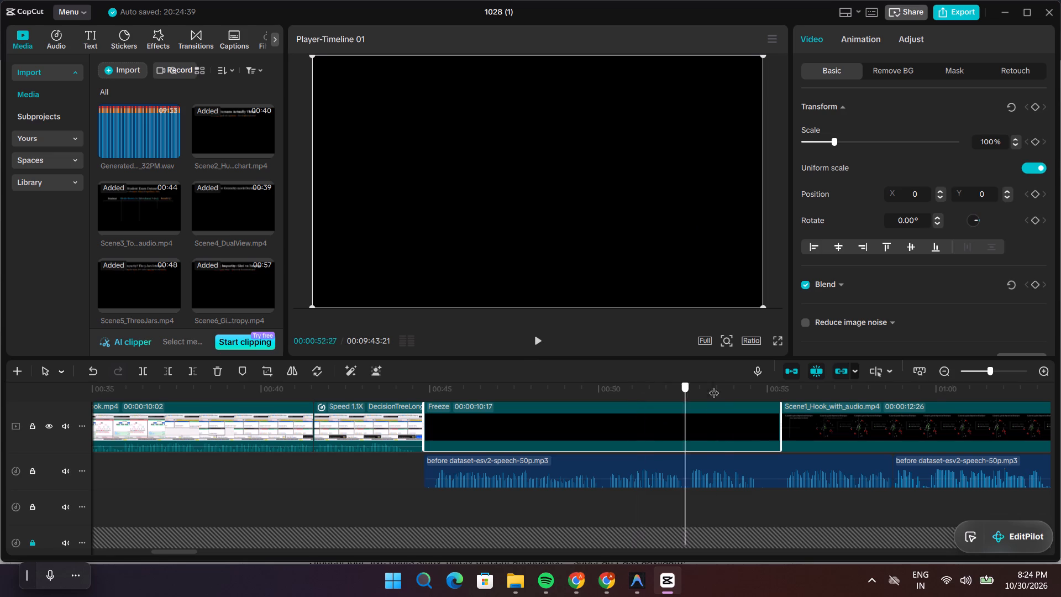
drag(714, 386, 892, 436)
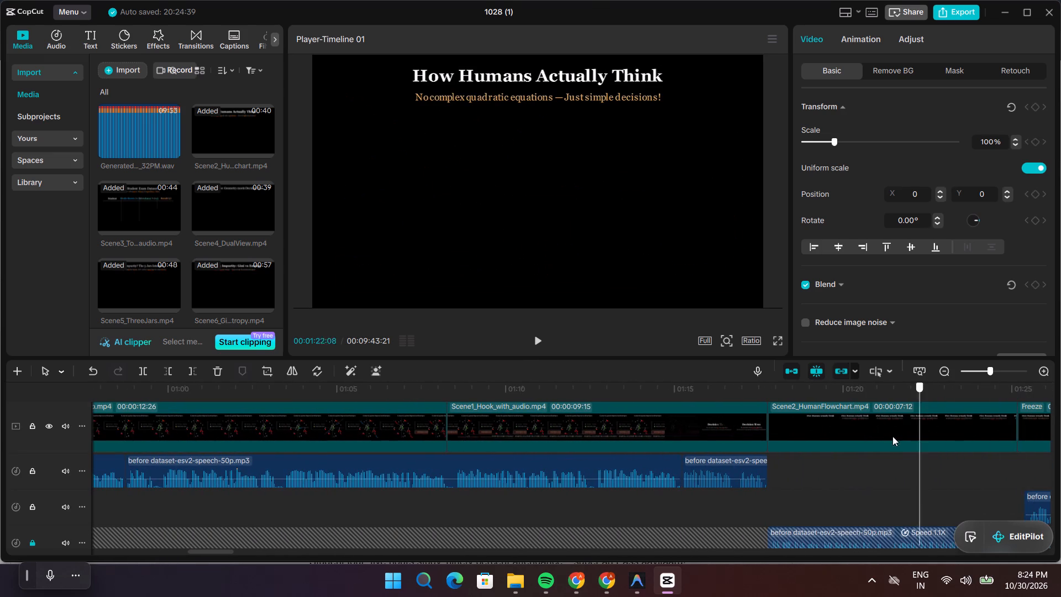
drag(892, 436, 915, 458)
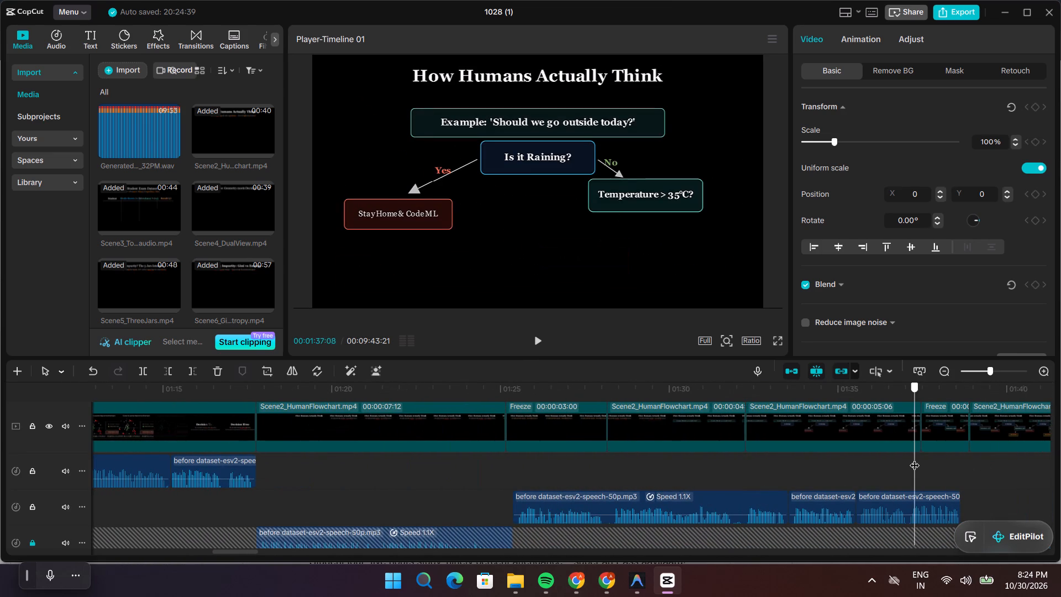
drag(915, 458, 862, 468)
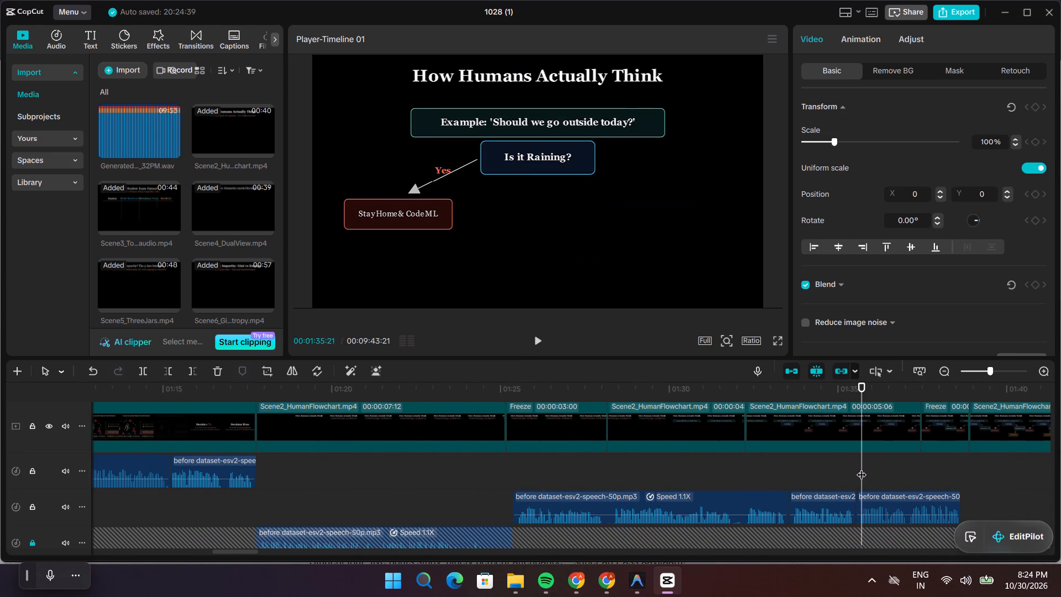
key(space)
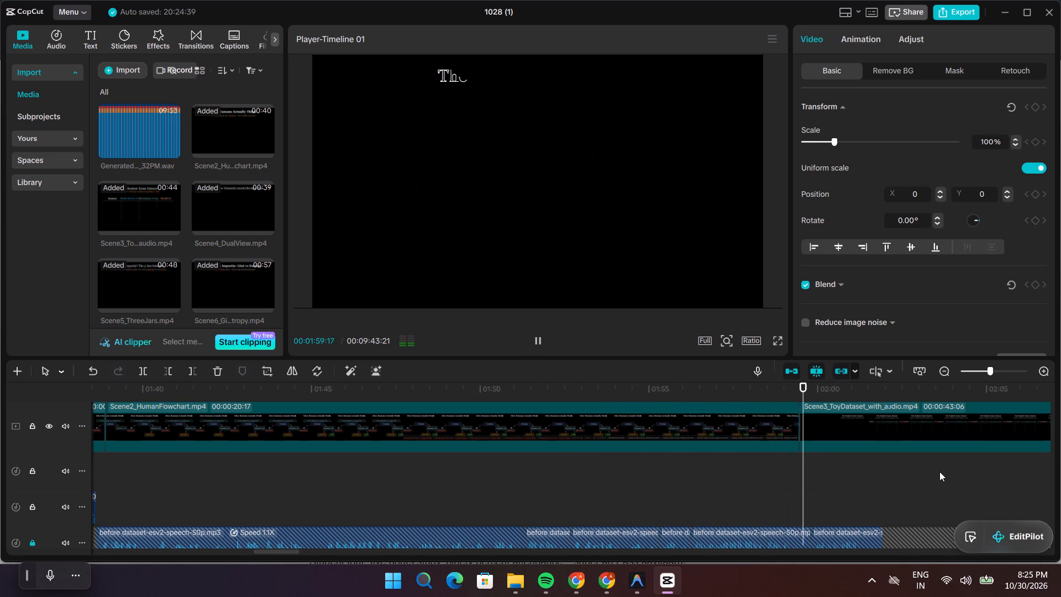
key(space)
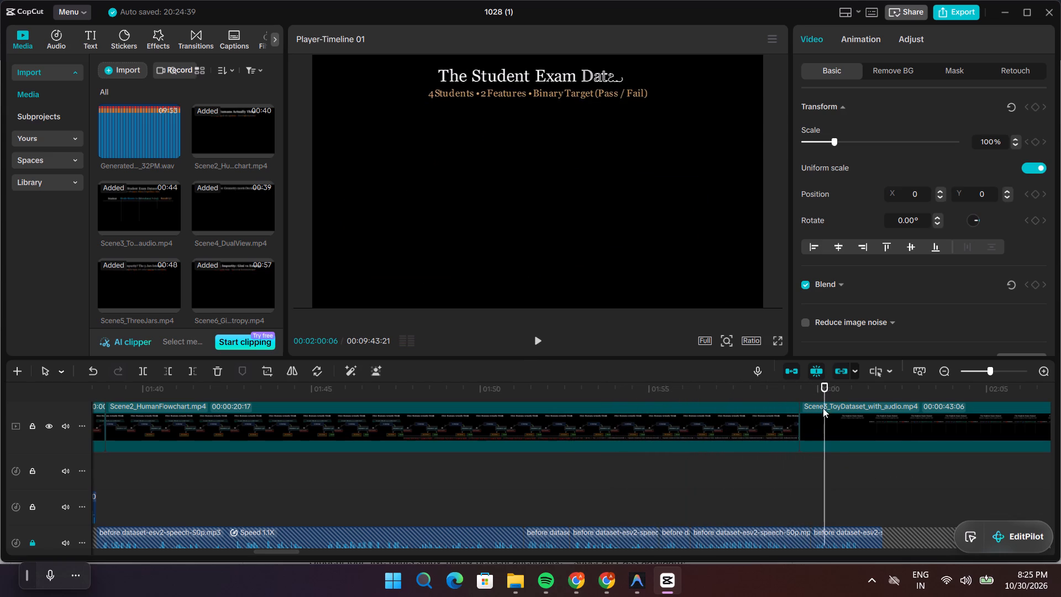
Paste the copied black freeze at 00:01:59:14 and insert it on the main video track between the flowchart and dataset scenes.
drag(823, 392, 801, 391)
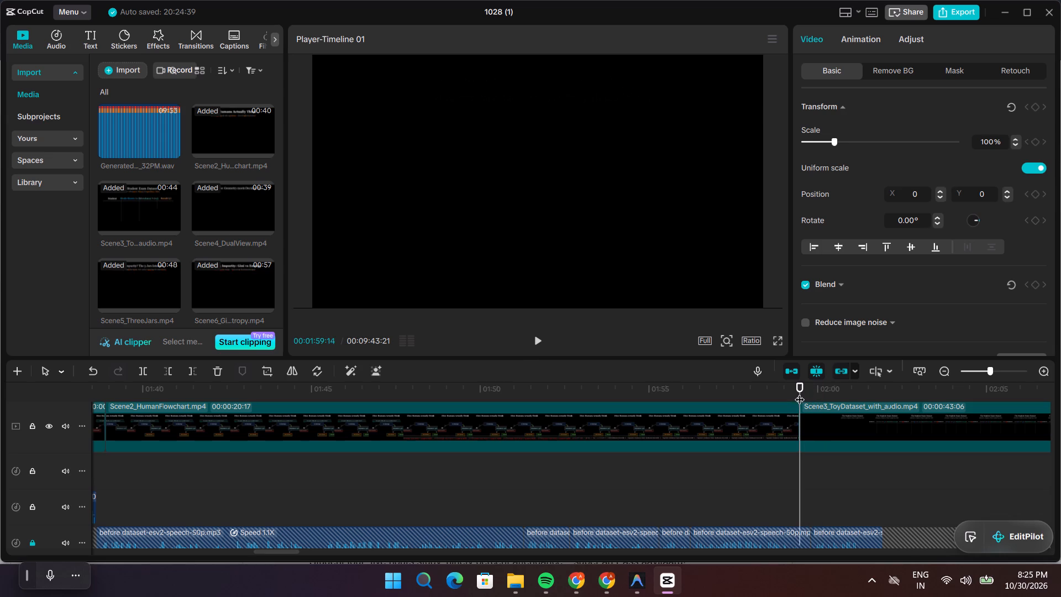
right_click(800, 412)
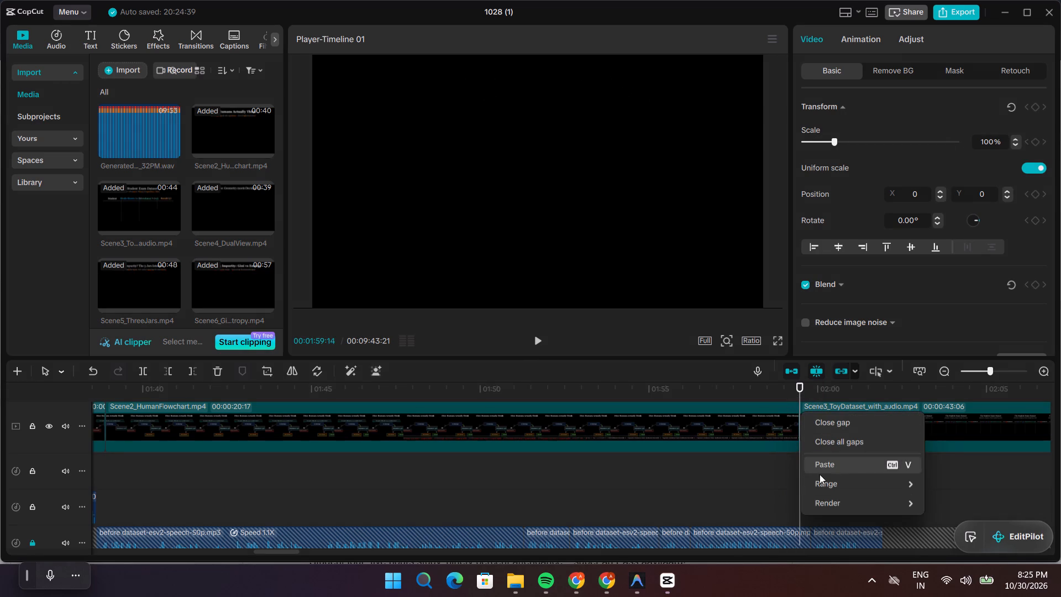
click(846, 465)
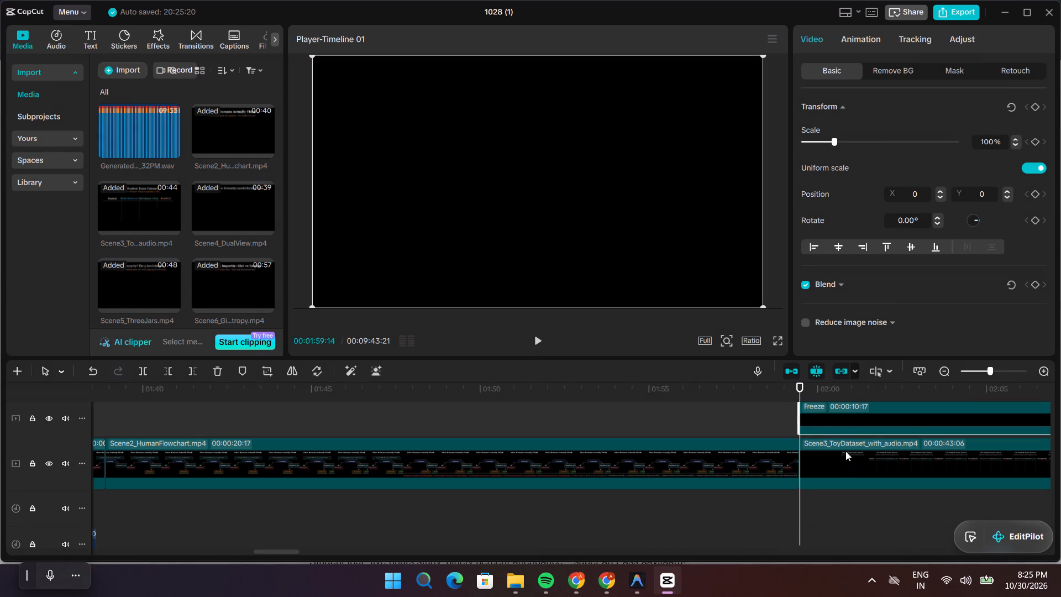
drag(840, 424, 831, 469)
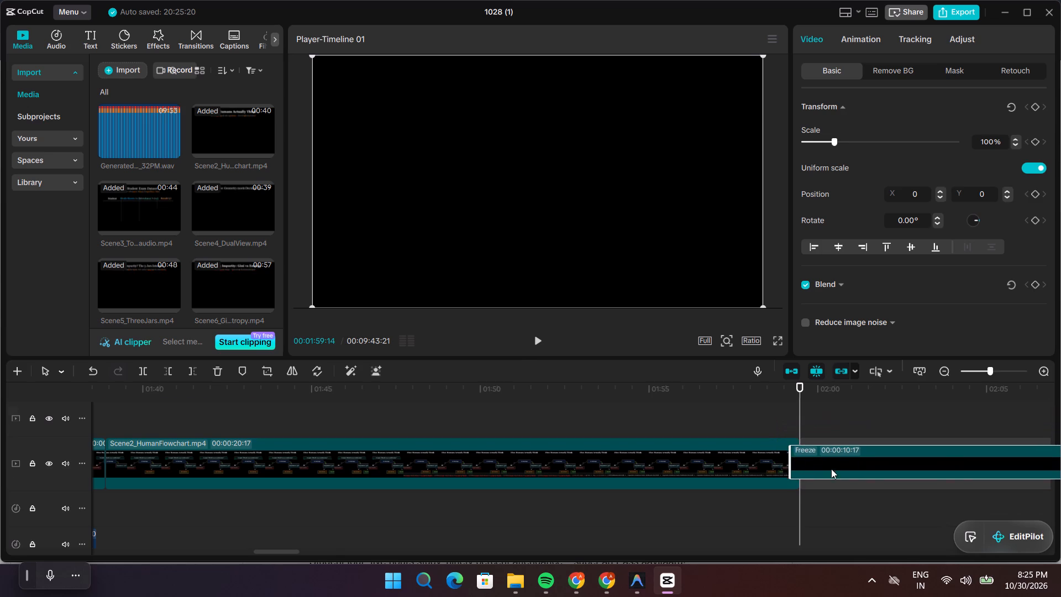
drag(799, 475, 807, 476)
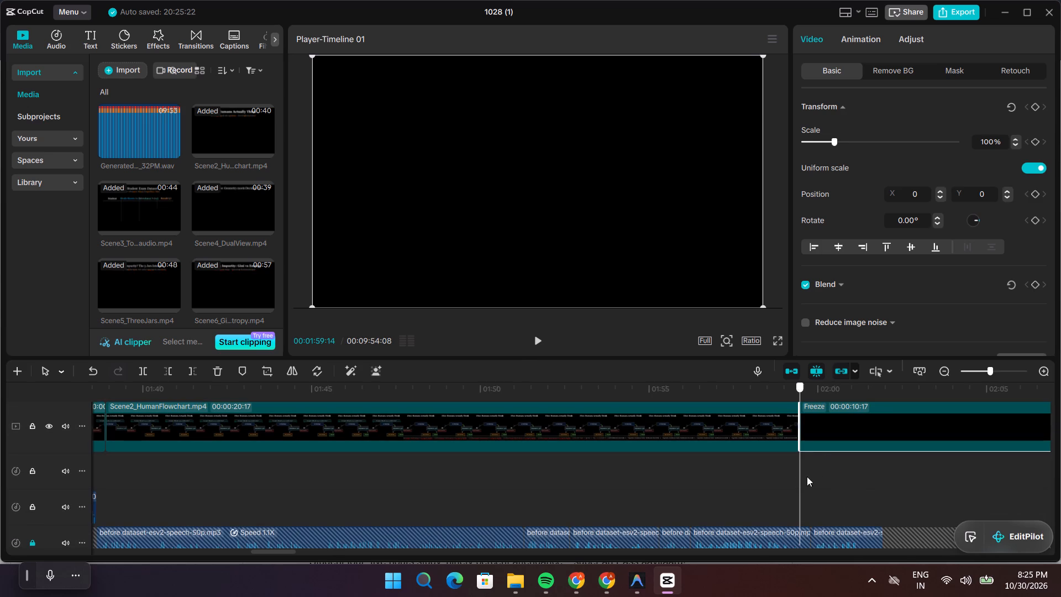
Shorten the black freeze before the dataset scene to 00:00:02:14, ending with the narration at 00:02:01:28, and play the transition.
drag(807, 476, 755, 481)
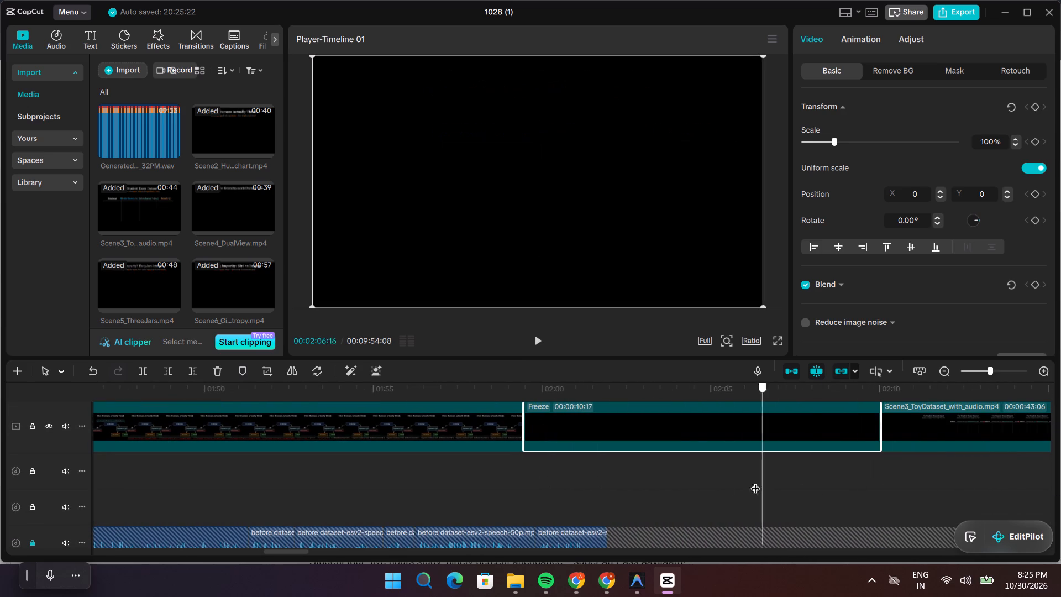
drag(755, 481, 673, 480)
click(663, 427)
click(797, 426)
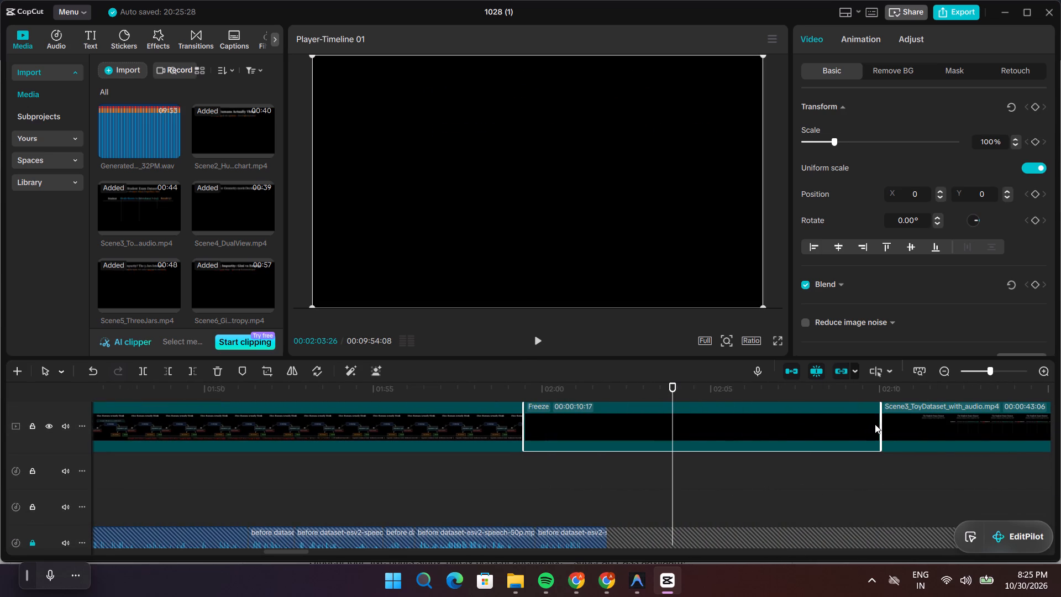
click(878, 424)
drag(879, 424, 818, 437)
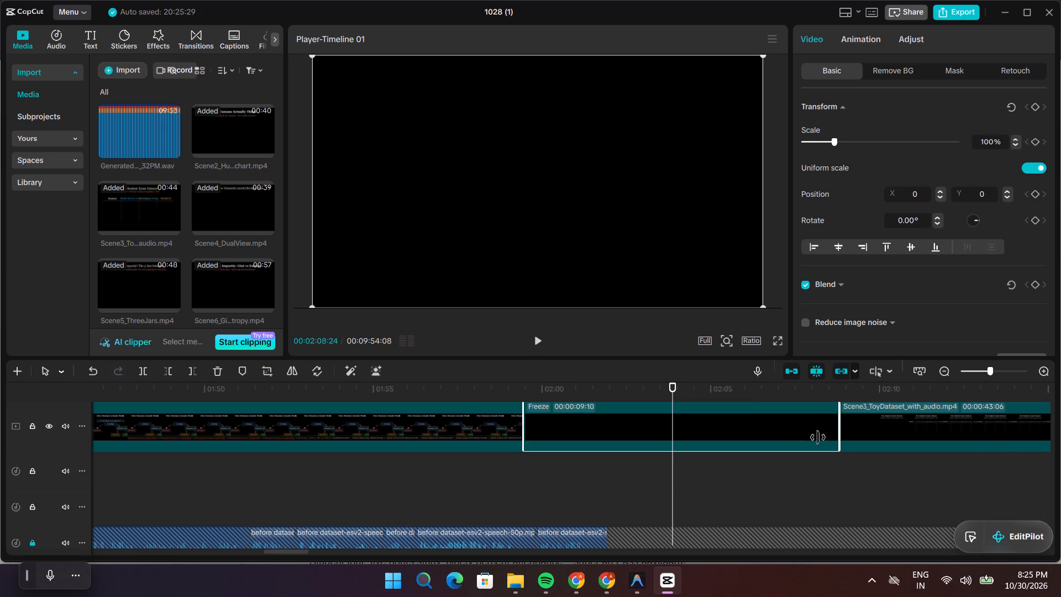
drag(818, 437, 614, 460)
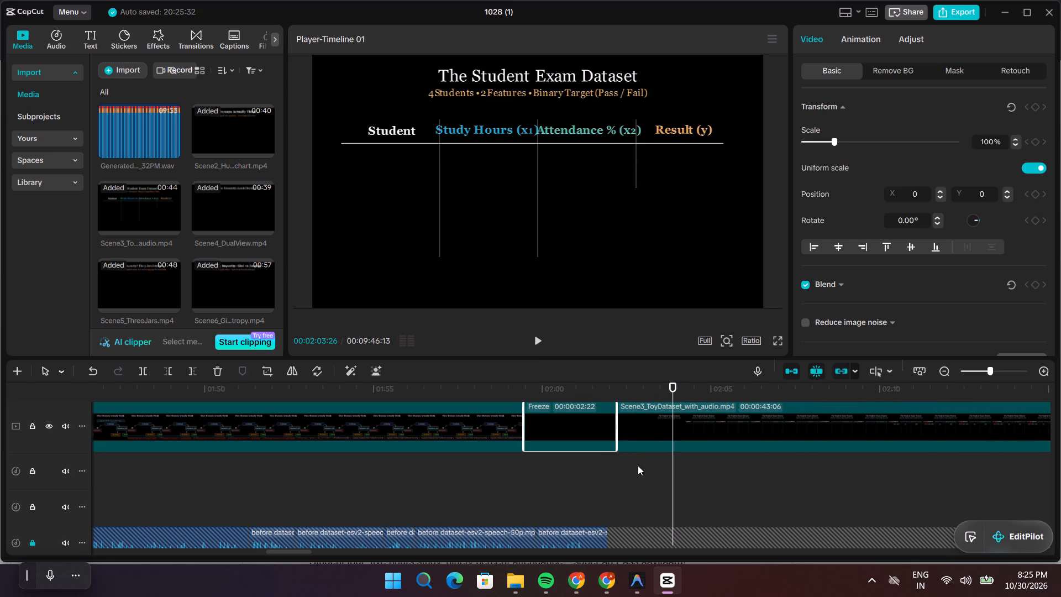
drag(673, 478, 608, 491)
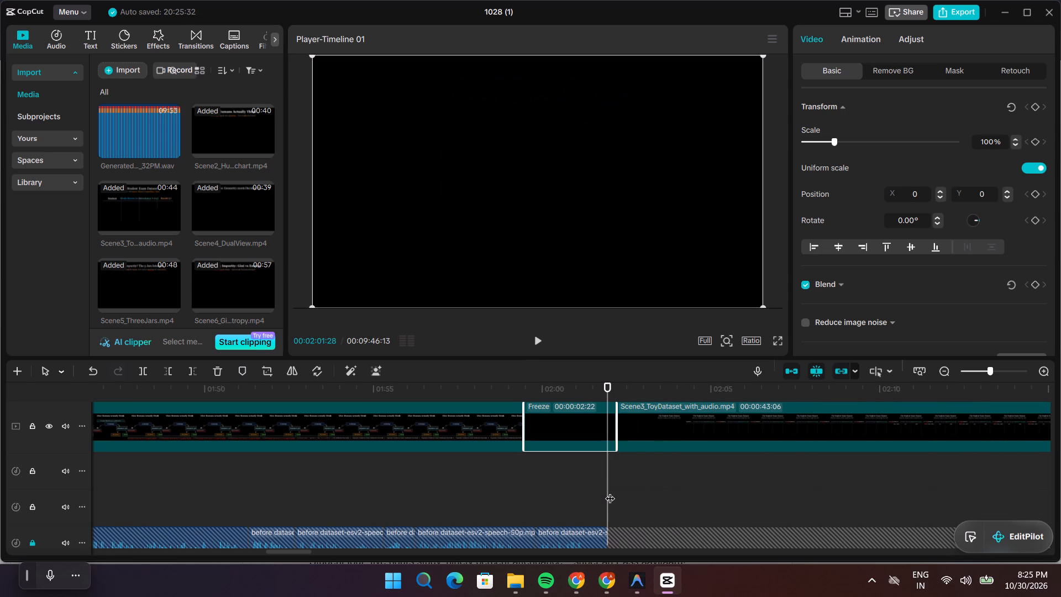
click(607, 383)
click(608, 412)
drag(615, 427, 608, 428)
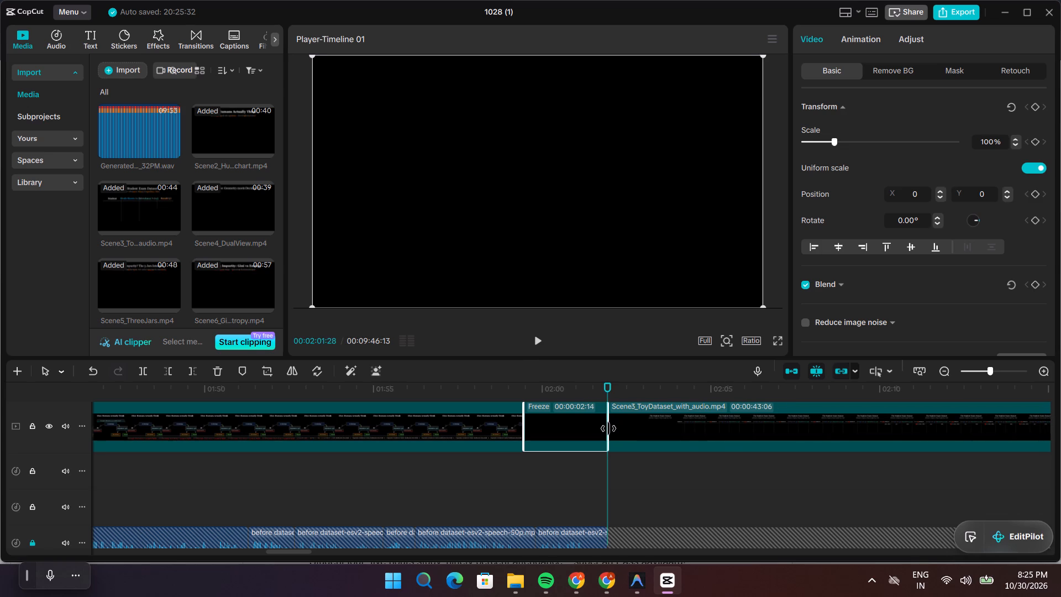
drag(608, 428, 607, 428)
drag(608, 387, 493, 405)
key(space)
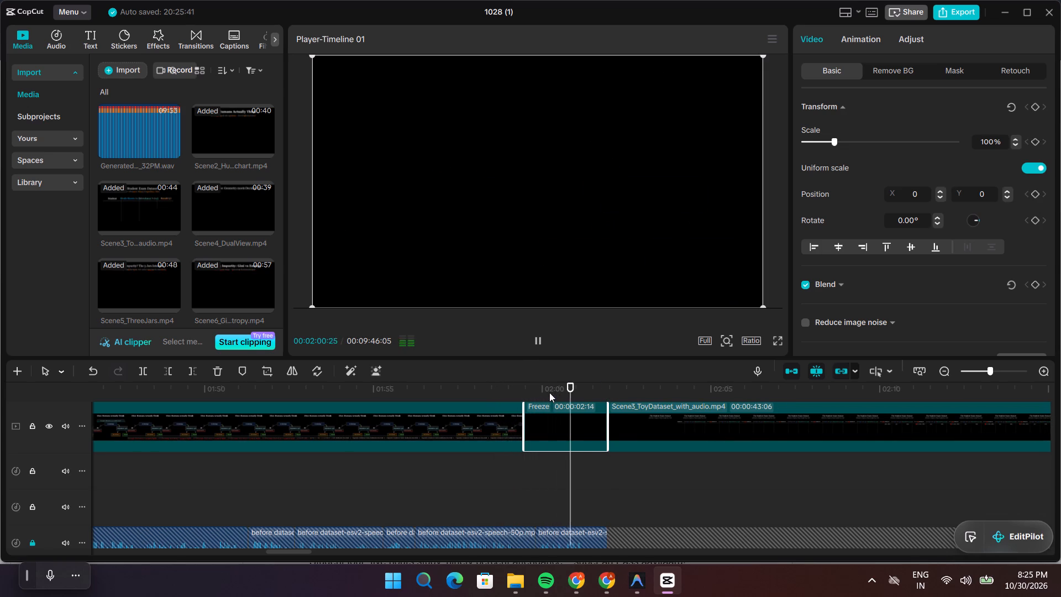
key(space)
Import dataset-esv2-speech-50p.mp3 from Downloads and place it on an audio track at 00:02:01:28, aligned with the start of Scene3_ToyDataset_with_audio.mp4.
drag(625, 385, 605, 394)
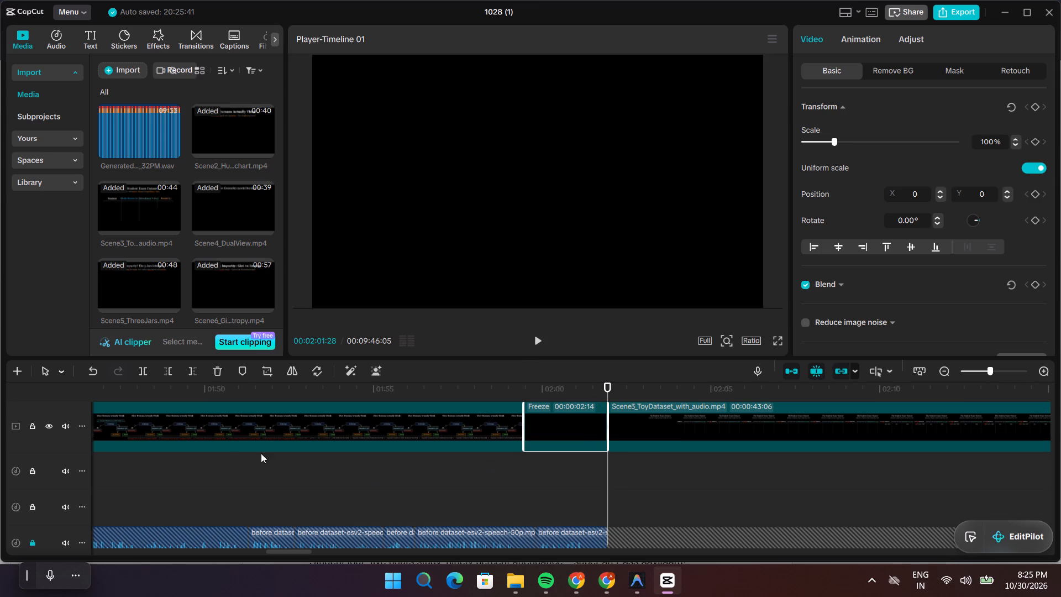
click(128, 72)
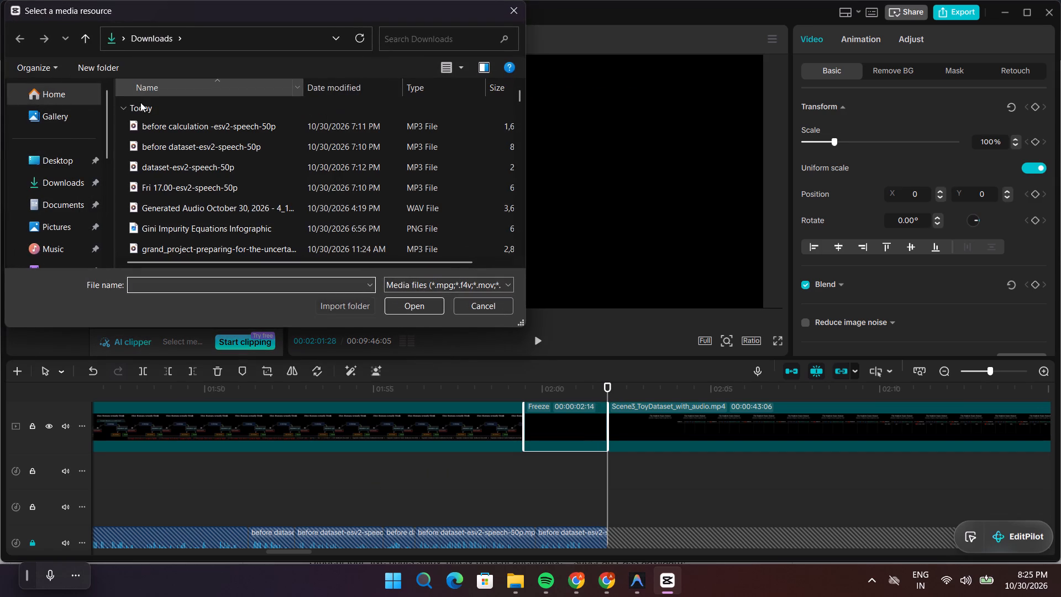
click(154, 164)
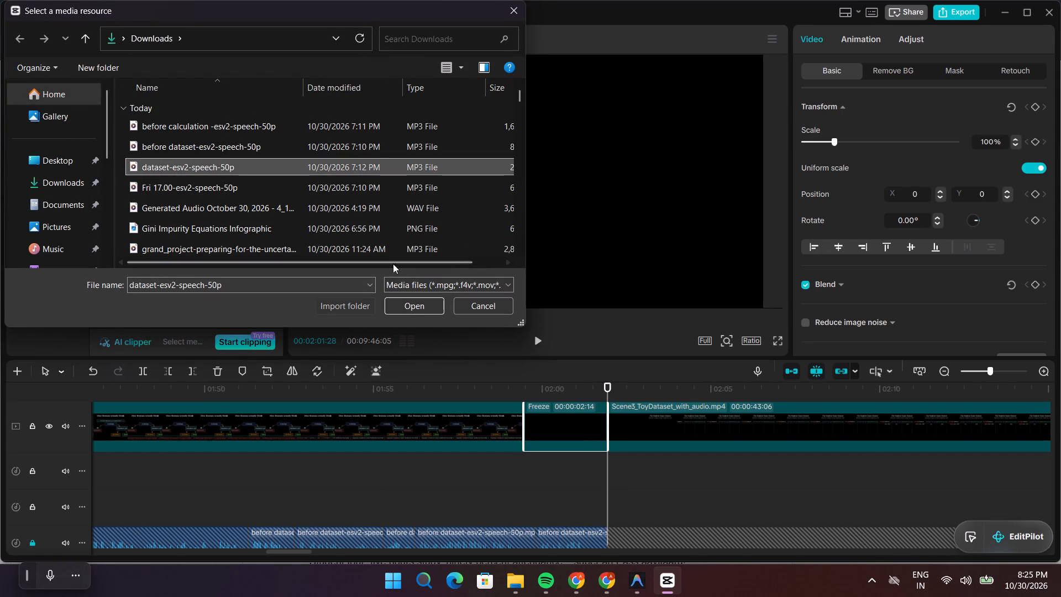
click(414, 308)
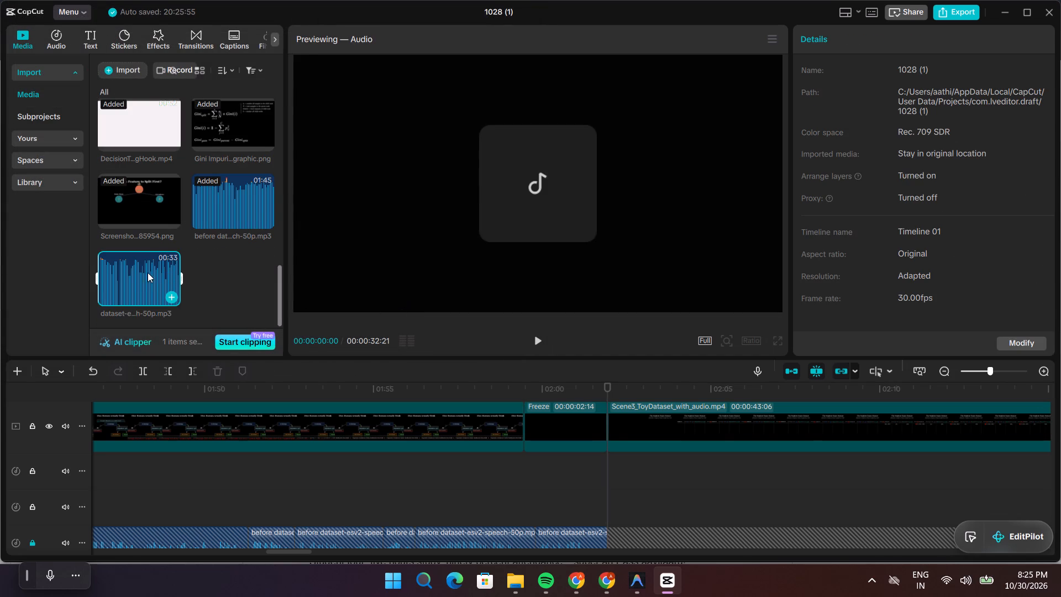
drag(138, 273, 610, 524)
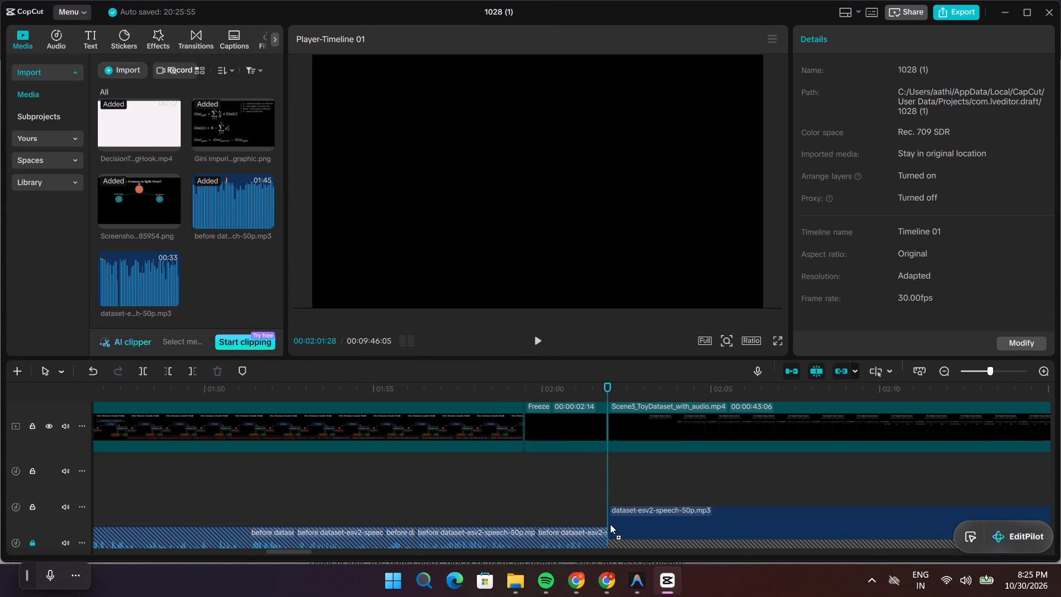
drag(610, 524, 610, 525)
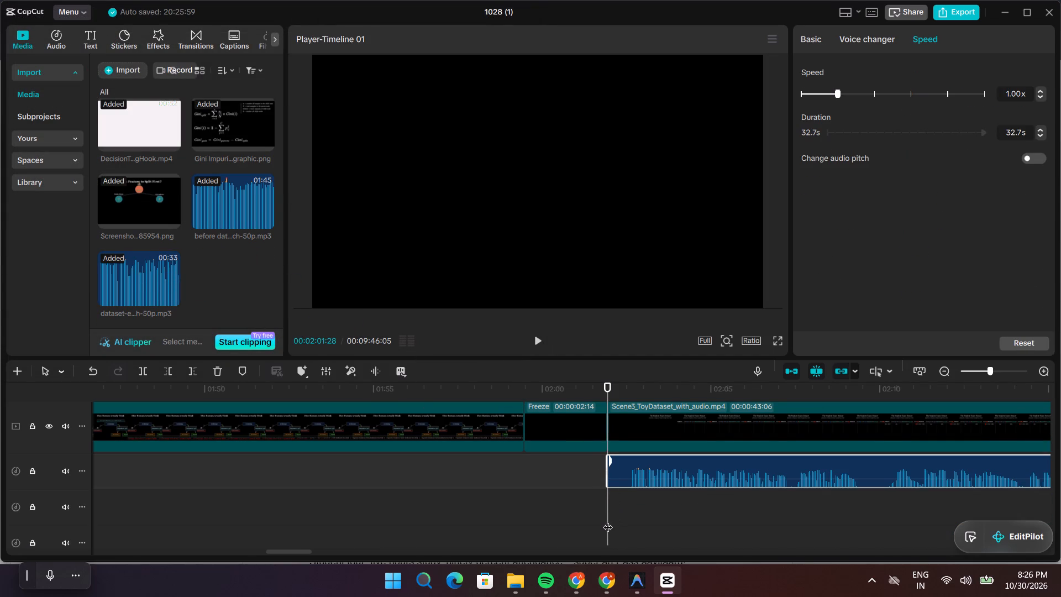
Play the dataset narration against the table scene and split the audio at 00:02:10:07, before the Student 1 narration.
drag(608, 520, 600, 524)
scroll(600, 524, down, 4)
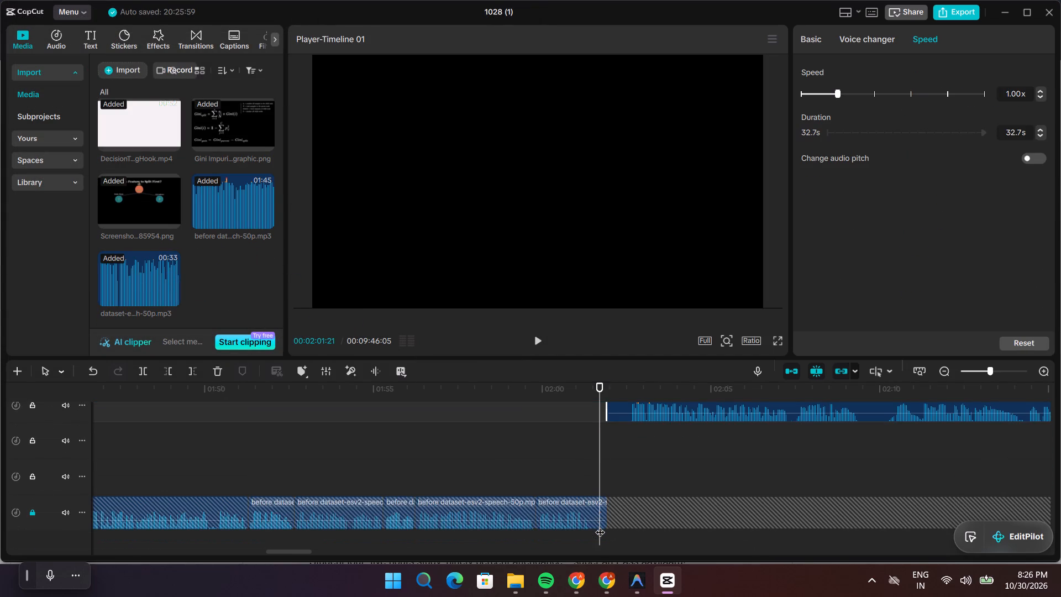
scroll(600, 525, up, 2)
key(space)
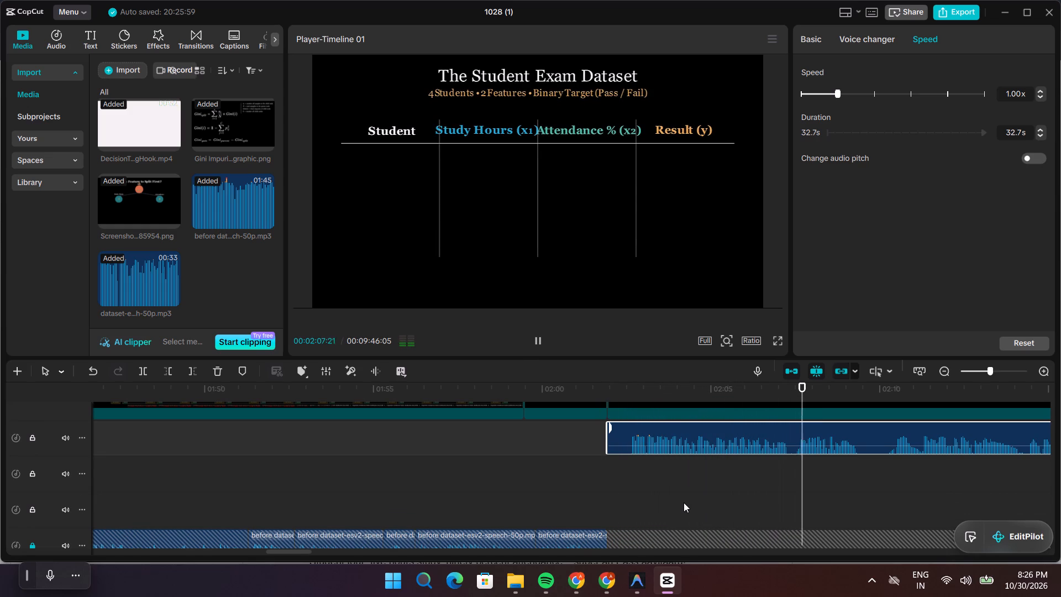
key(space)
drag(816, 495, 793, 496)
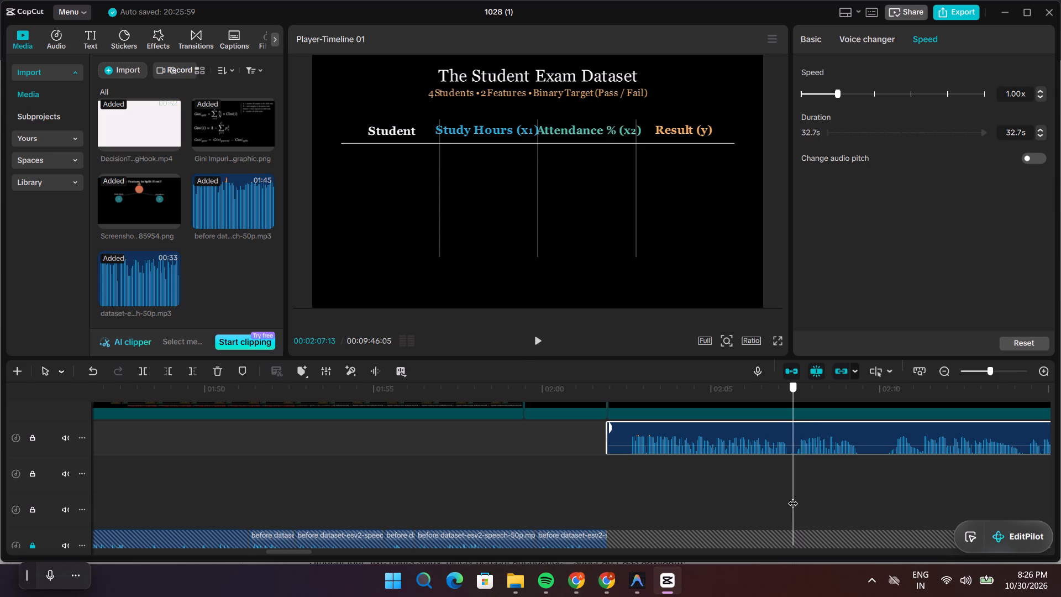
drag(793, 496, 794, 497)
key(space)
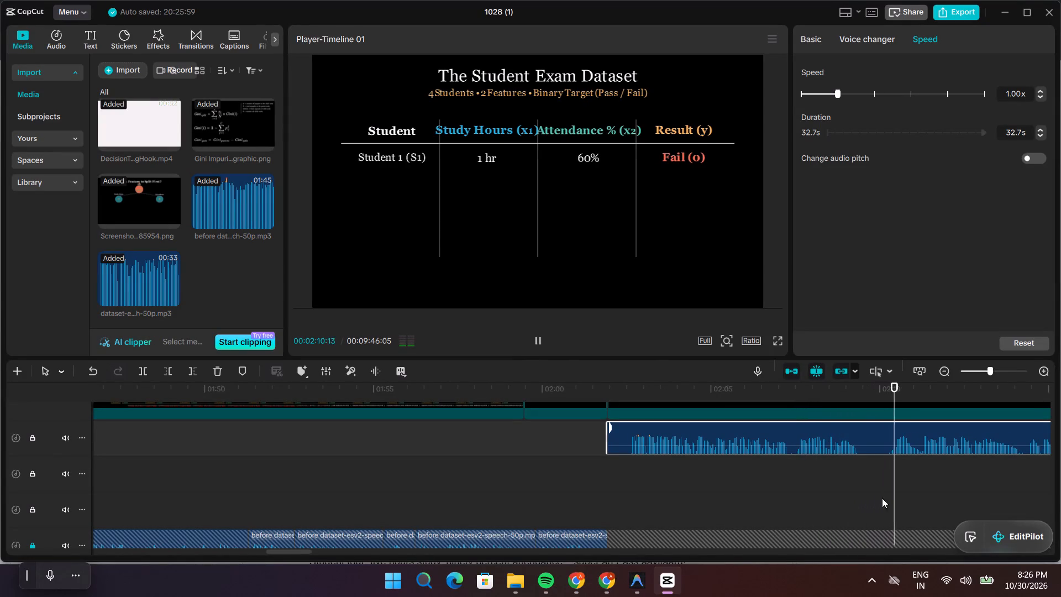
key(space)
drag(913, 490, 860, 492)
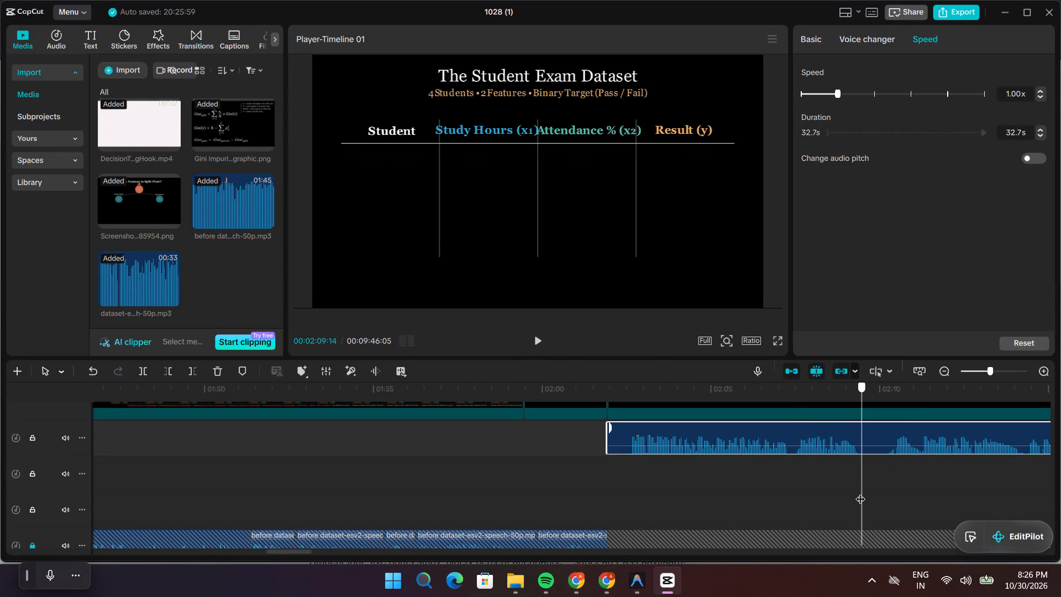
drag(860, 492, 859, 492)
drag(862, 489, 864, 489)
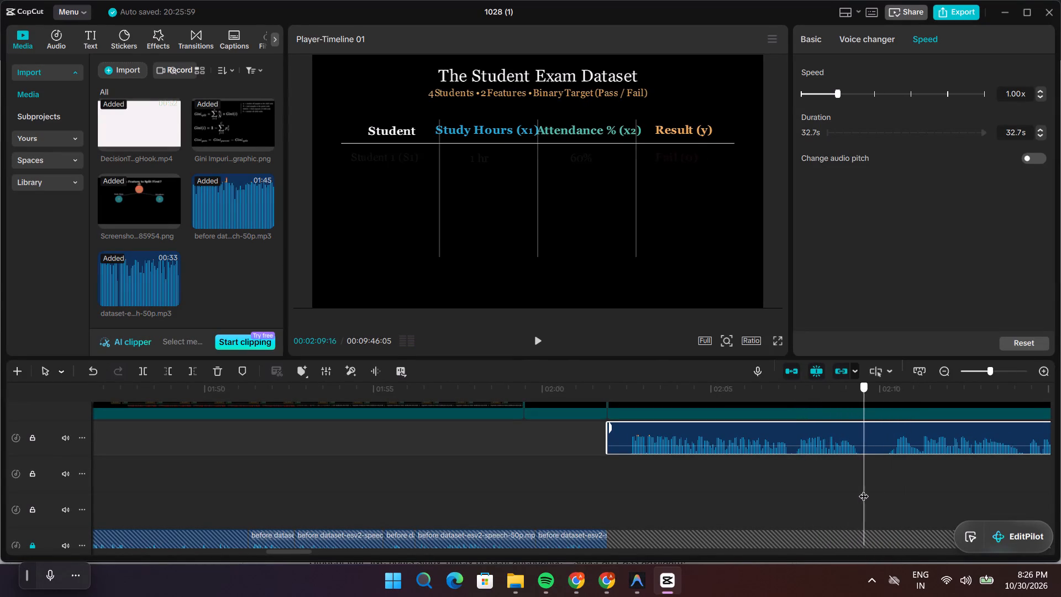
drag(864, 489, 887, 487)
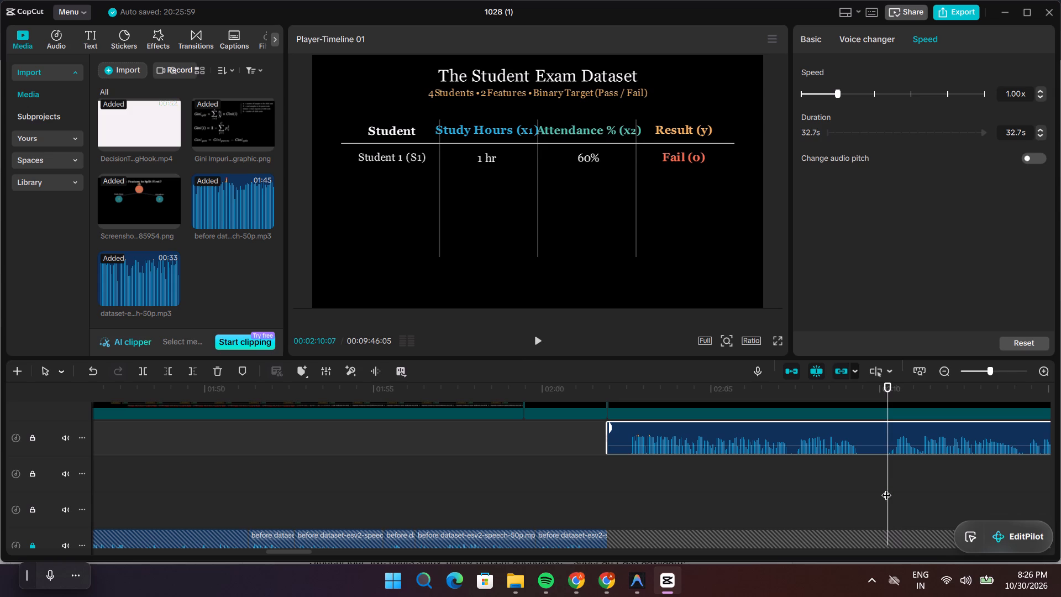
key(ctrl+b)
Trim the end of the first dataset narration piece to 7.5 s, removing the silence after its last words.
click(863, 434)
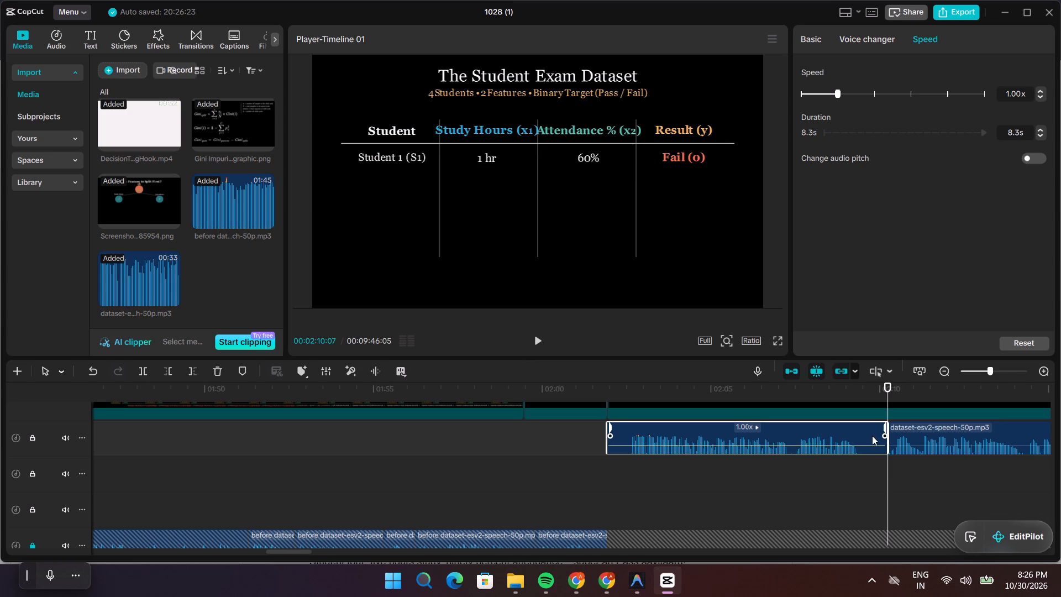
click(885, 439)
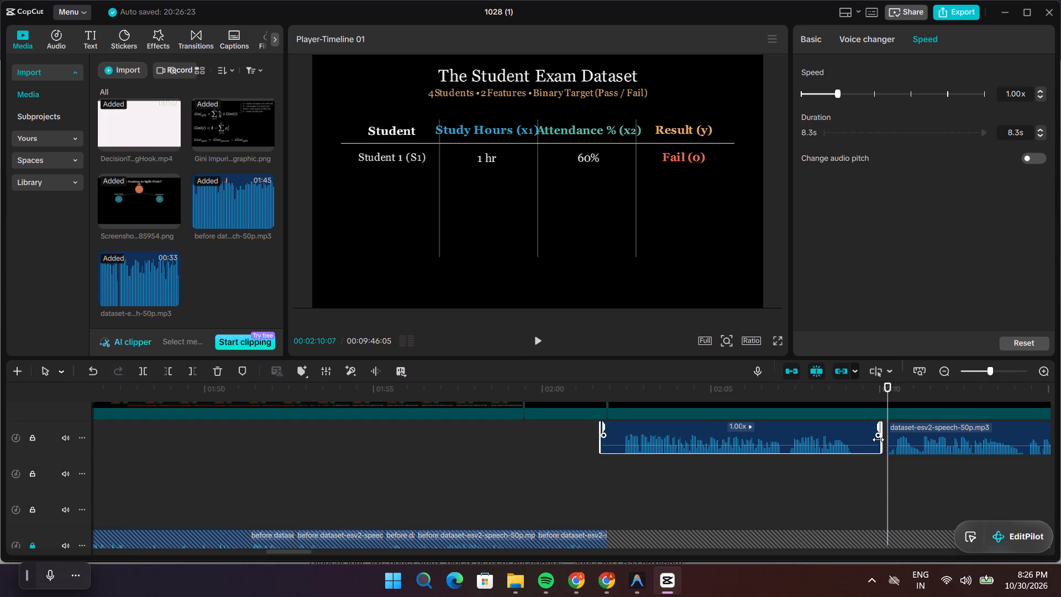
click(862, 436)
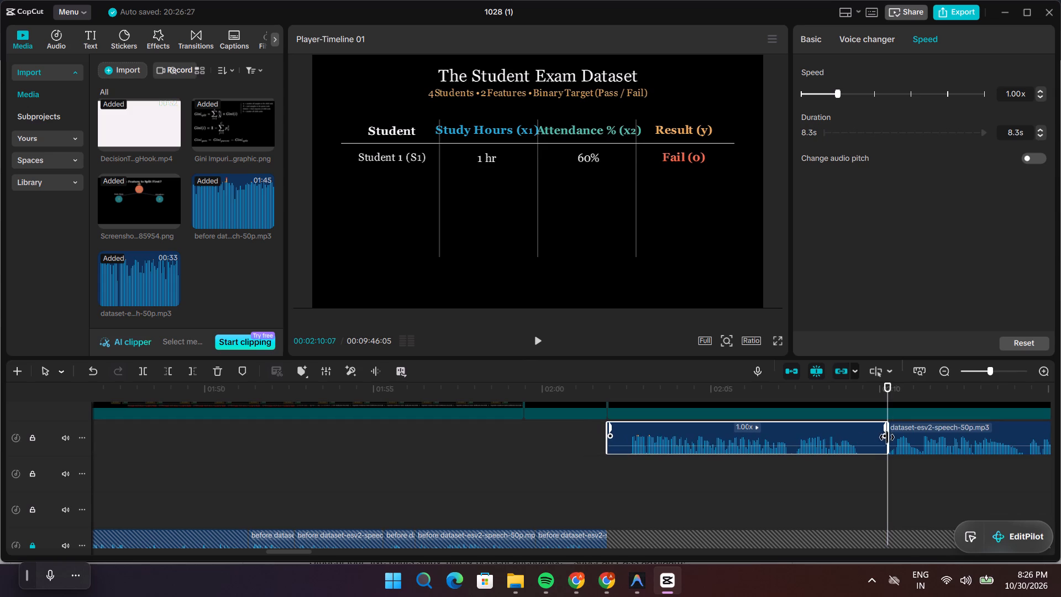
drag(887, 437, 878, 438)
click(862, 430)
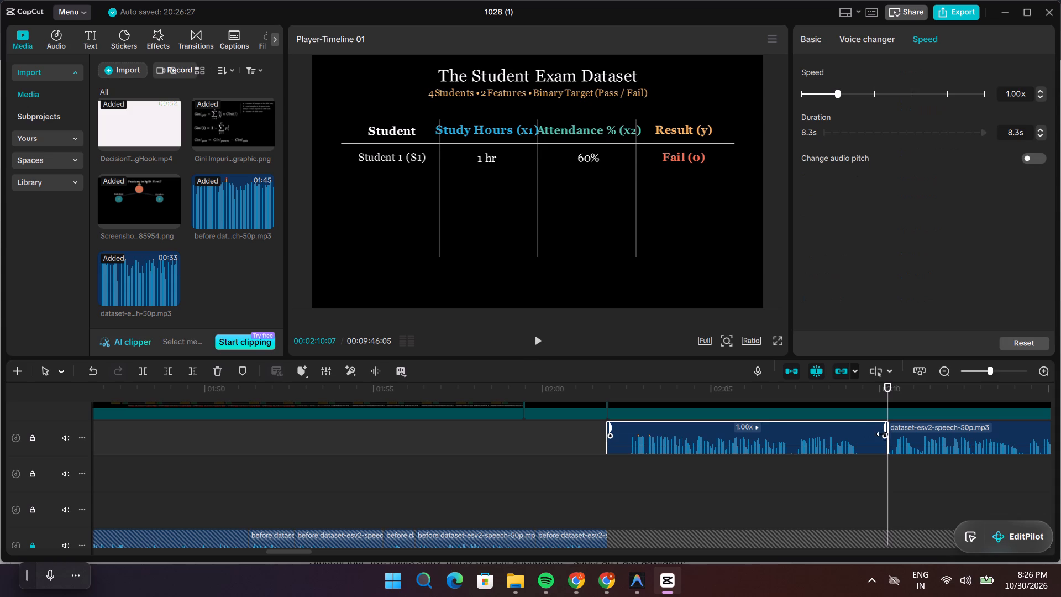
click(885, 438)
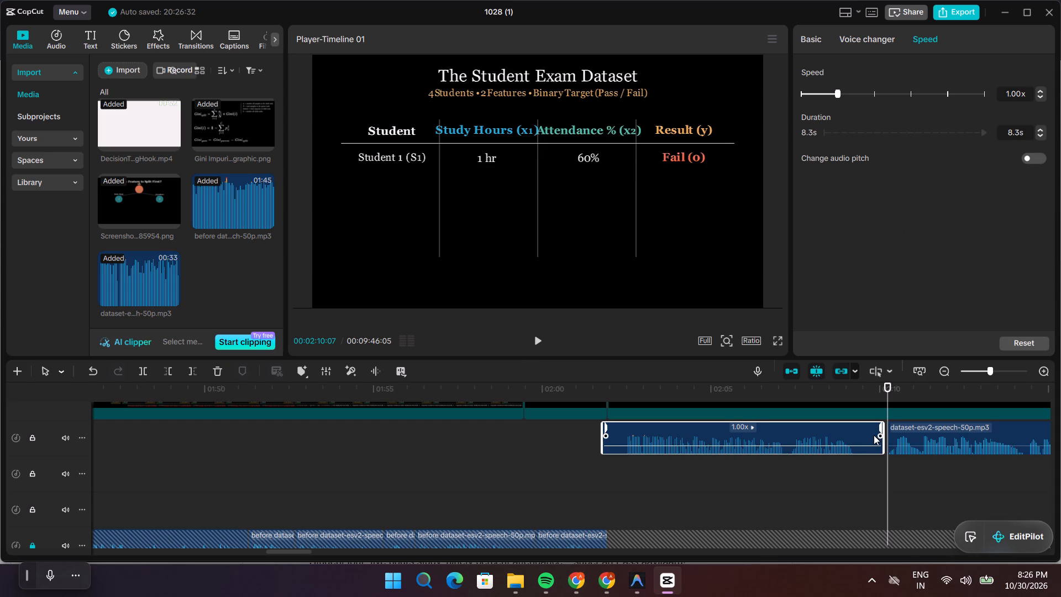
click(870, 435)
drag(863, 432, 869, 432)
click(869, 432)
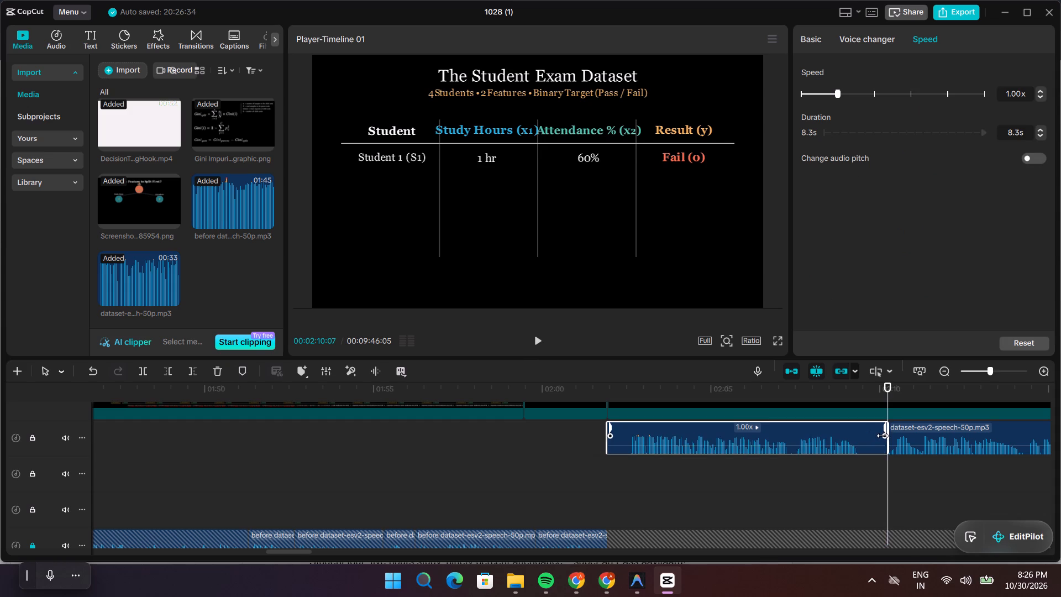
click(887, 439)
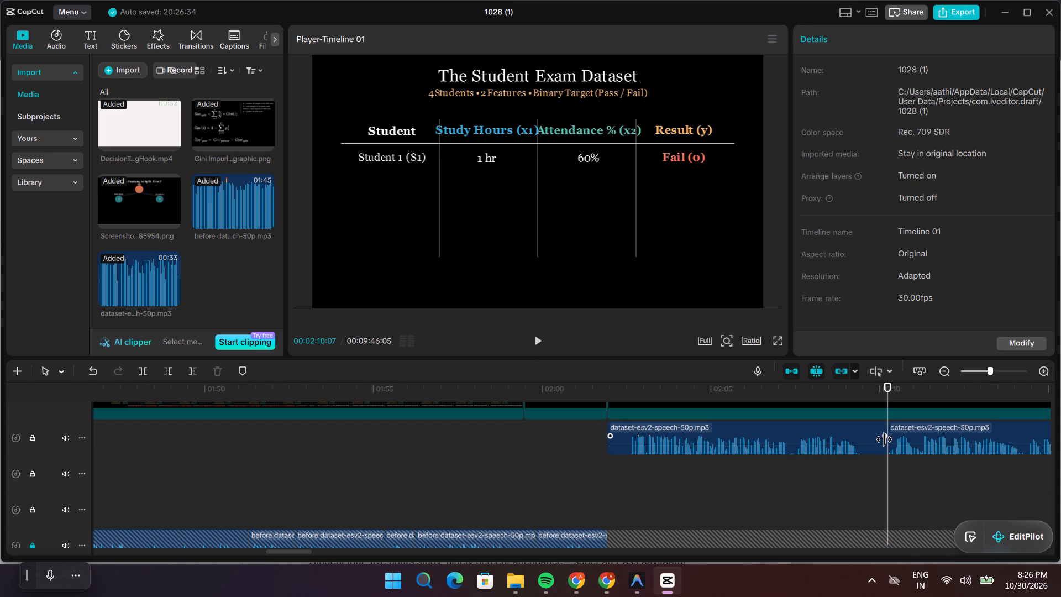
click(860, 439)
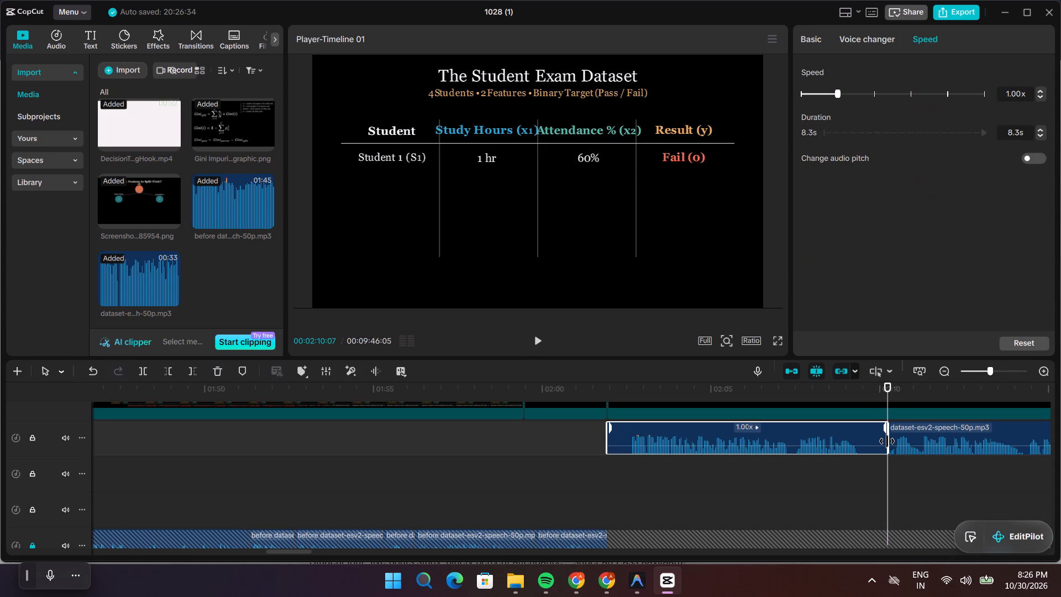
click(887, 441)
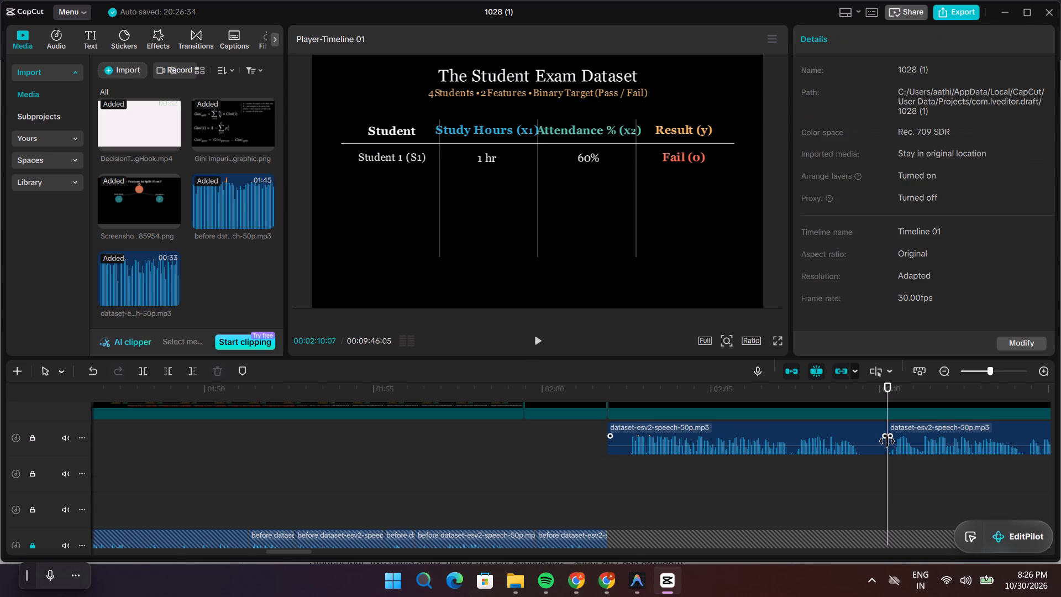
click(875, 439)
click(887, 441)
click(852, 430)
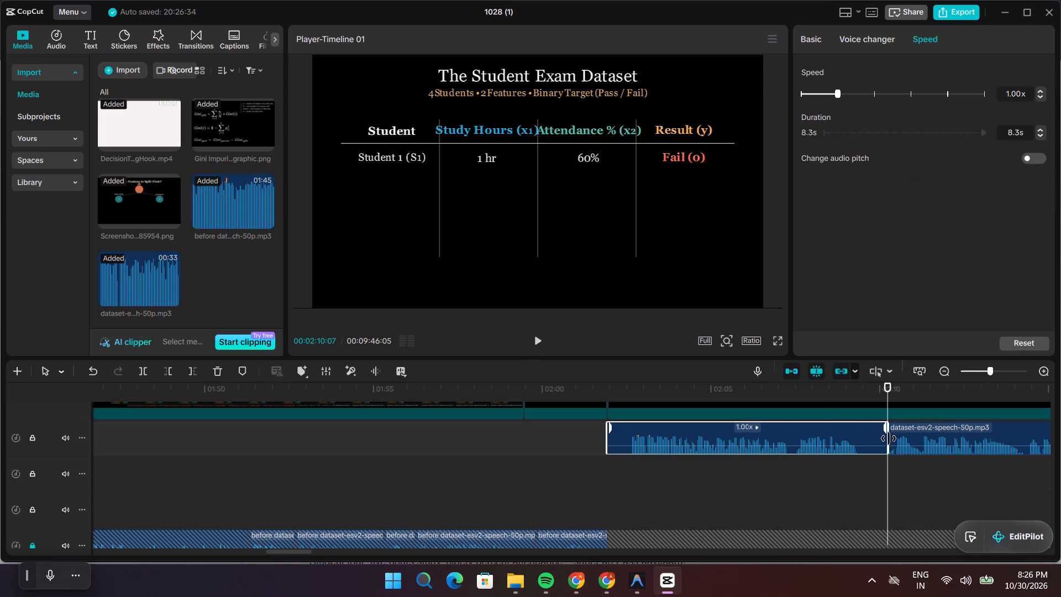
drag(889, 438, 862, 462)
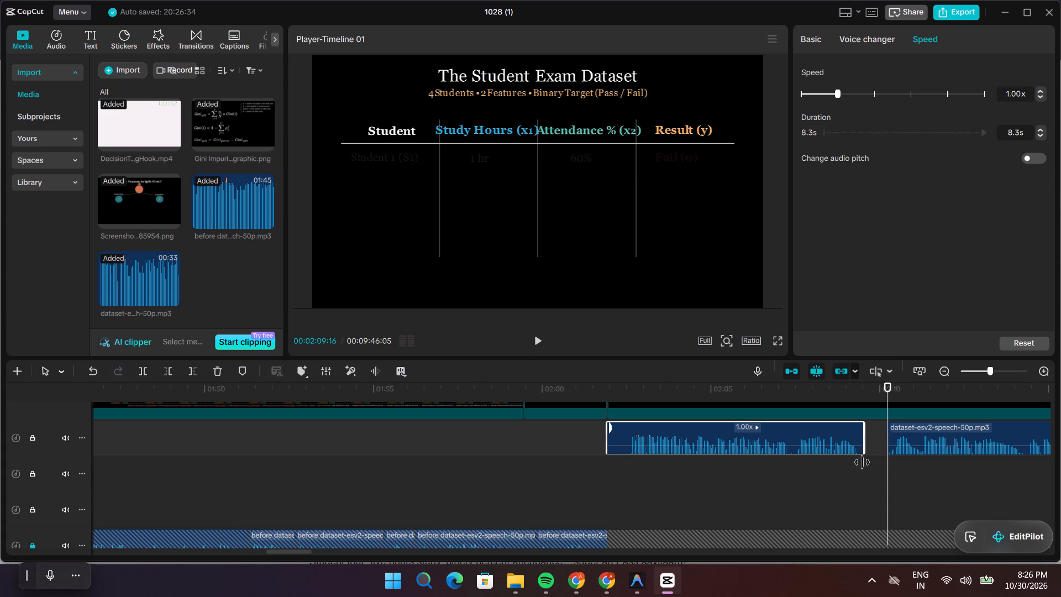
drag(862, 462, 858, 474)
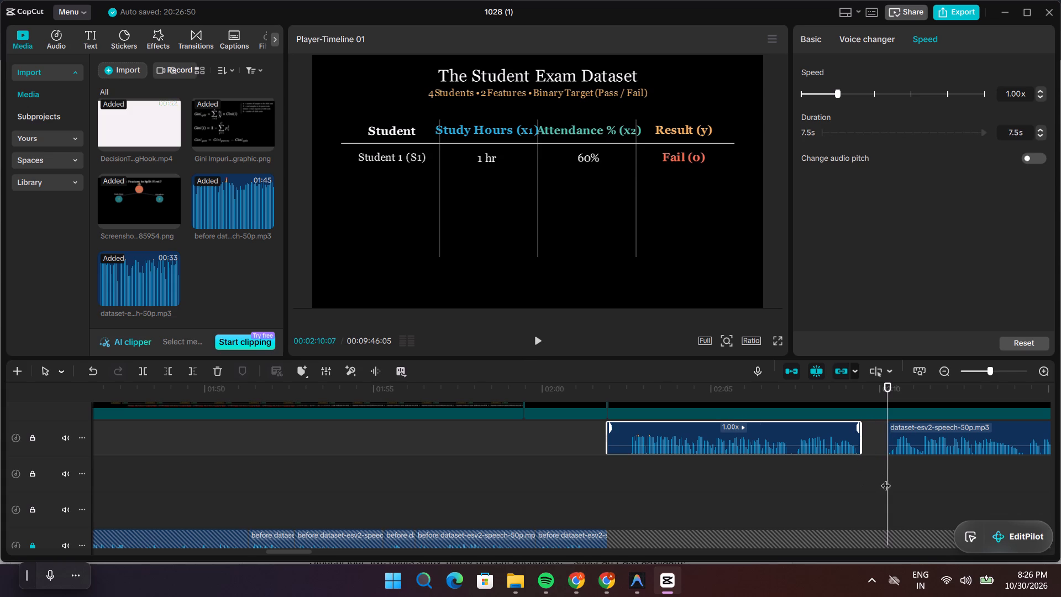
Move the Student 1 narration piece earlier, onto the audio track below, so it starts at 00:02:09:18.
drag(886, 480, 755, 480)
key(space)
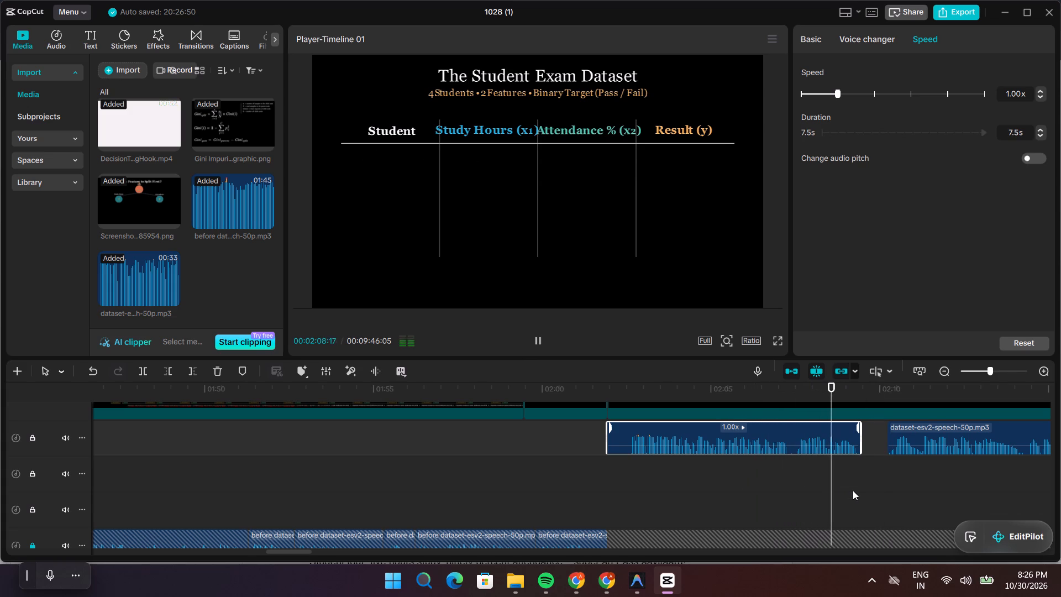
key(space)
drag(901, 452, 890, 452)
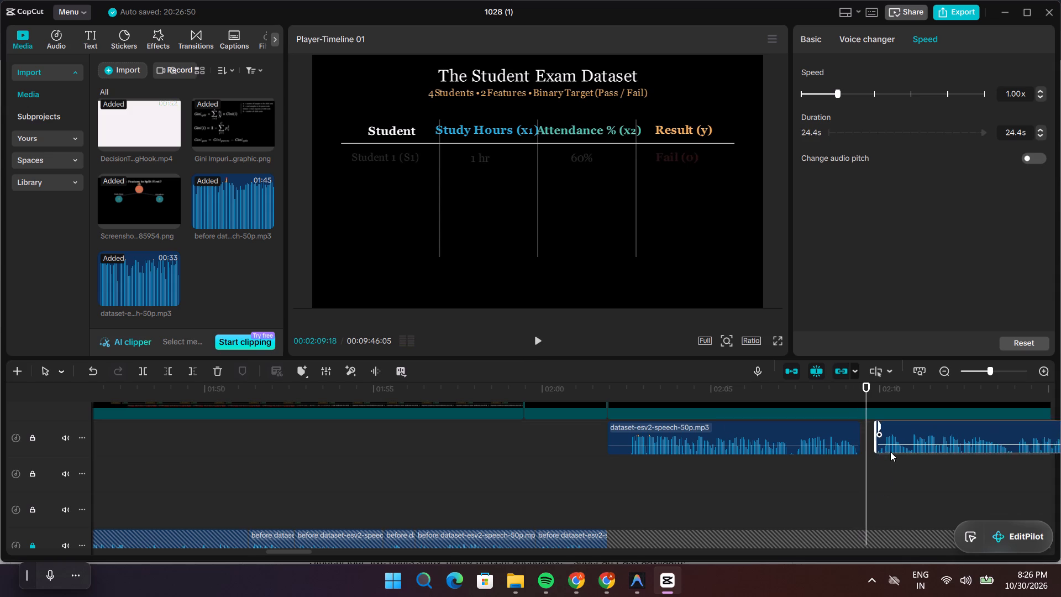
drag(890, 452, 880, 457)
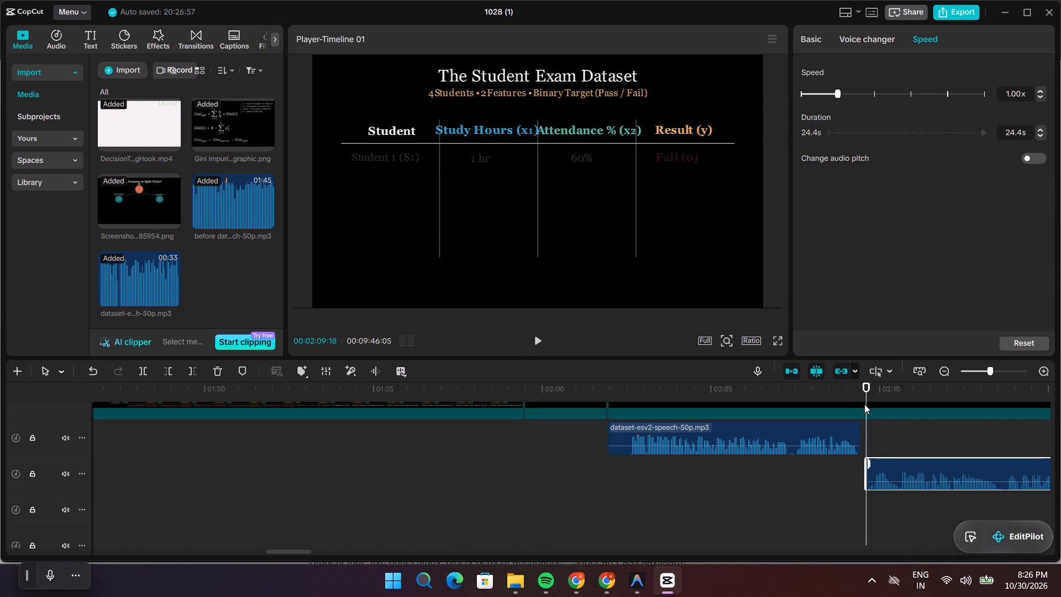
Play the second dataset narration piece to its last words, split it at 00:02:32:22 and delete the silent remainder.
drag(864, 392, 855, 394)
key(space)
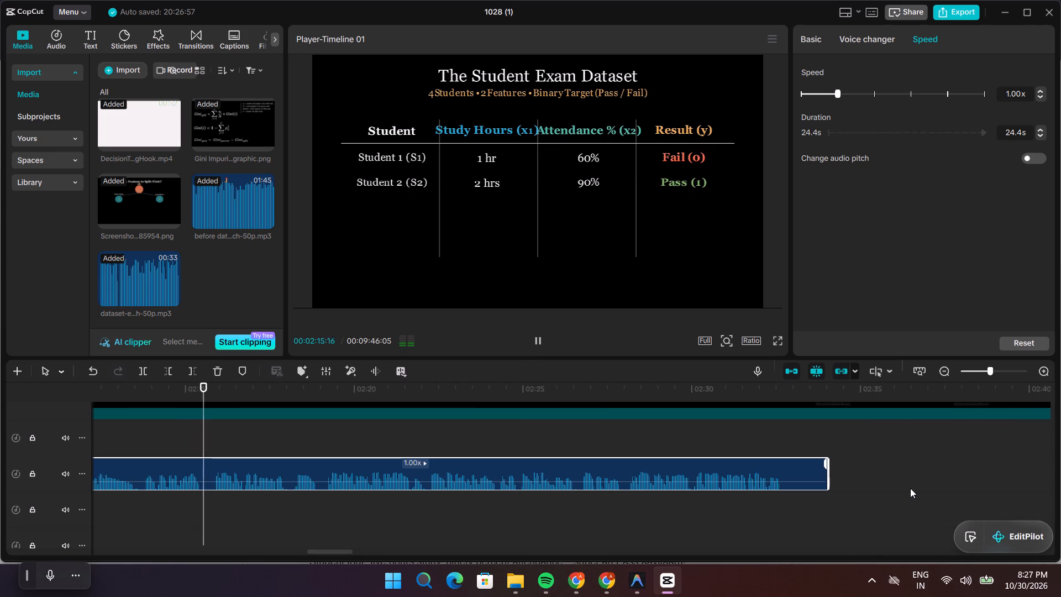
key(space)
key(space)
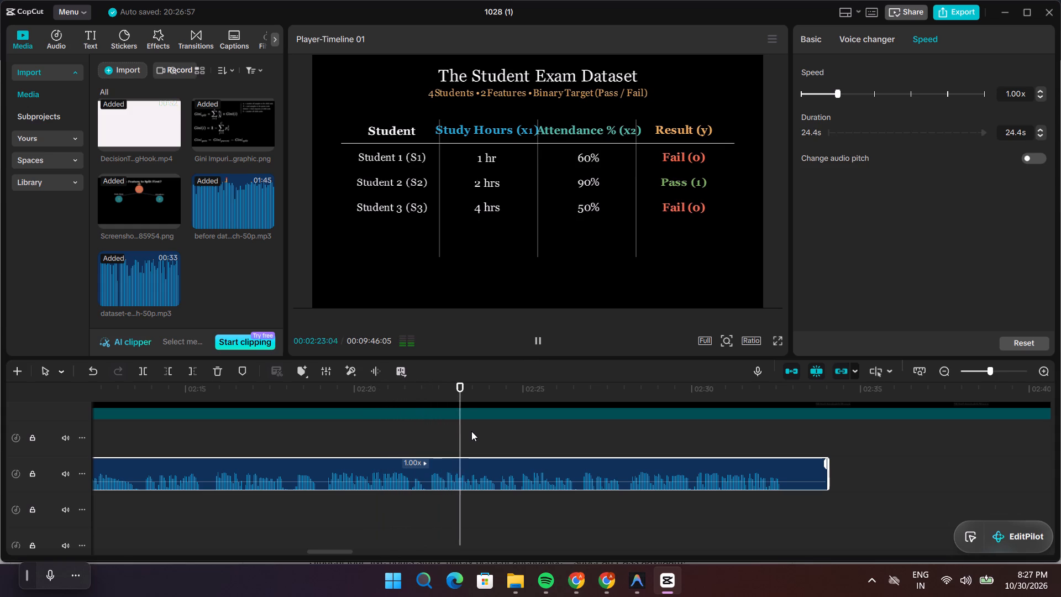
scroll(628, 441, up, 1)
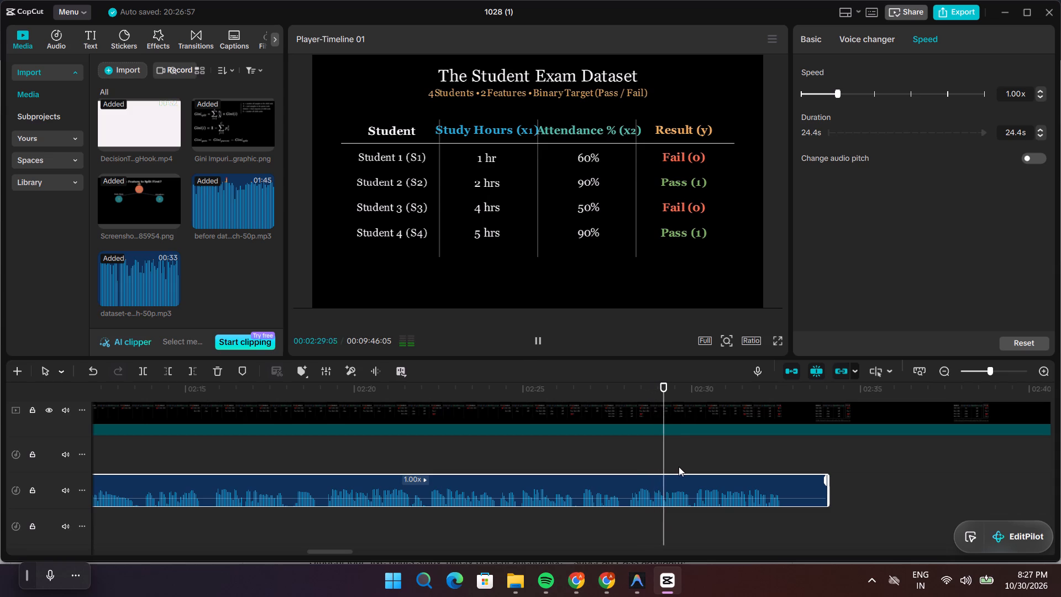
scroll(772, 454, up, 1)
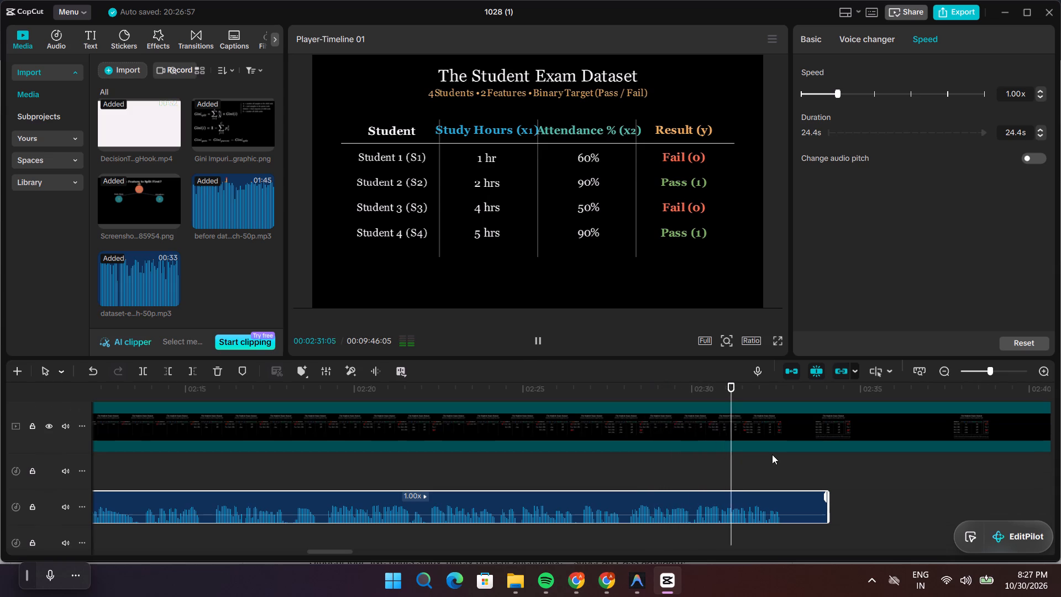
key(space)
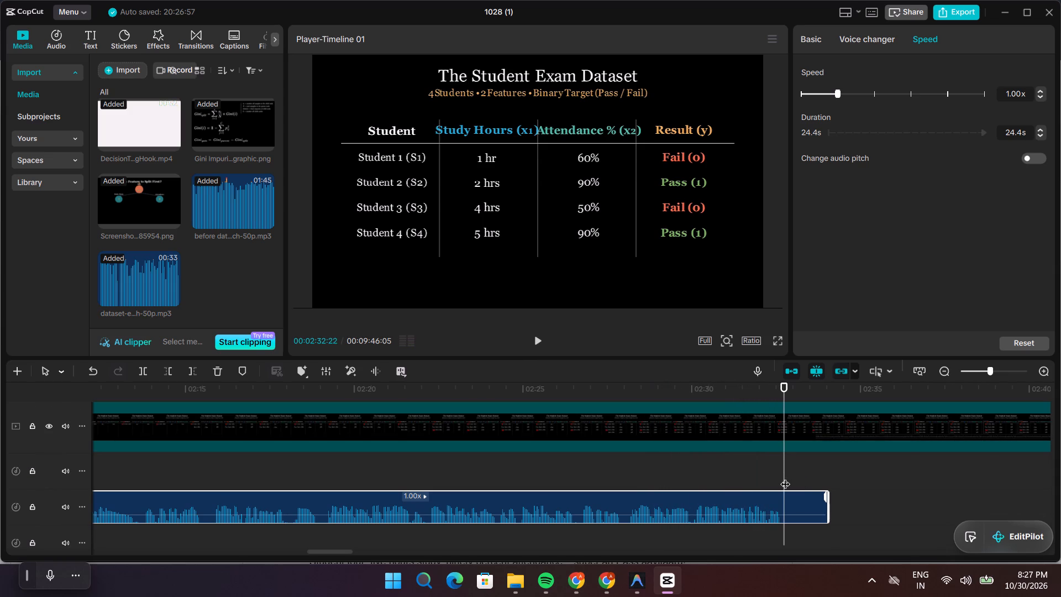
key(ctrl+b)
click(799, 507)
key(BackSpace)
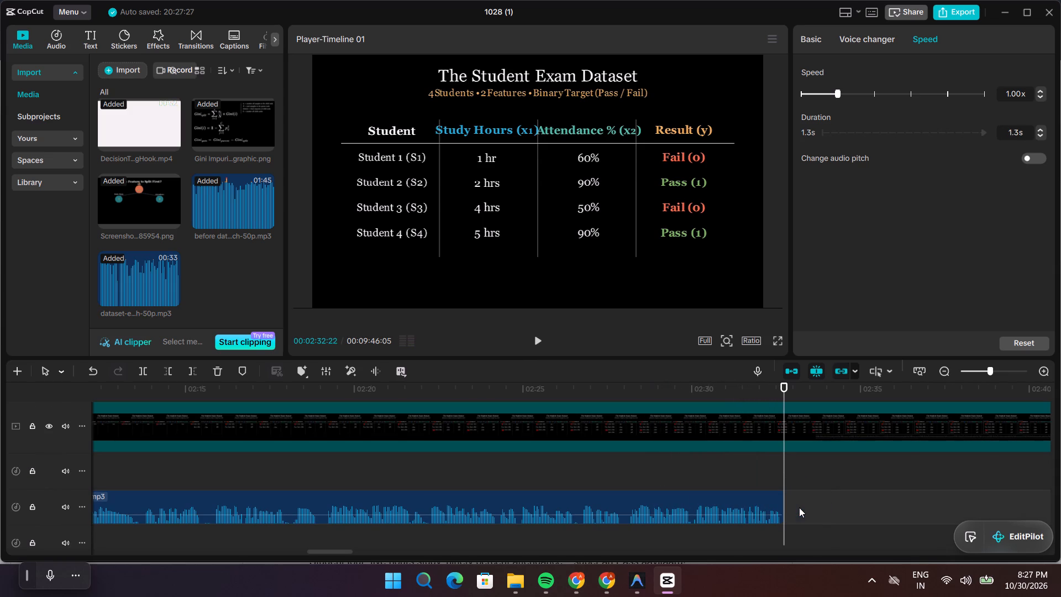
Review the dataset scene beyond the narration's end and replay it from 00:01:55:15 to compare the table animation's timing with the audio.
key(space)
drag(809, 473, 899, 484)
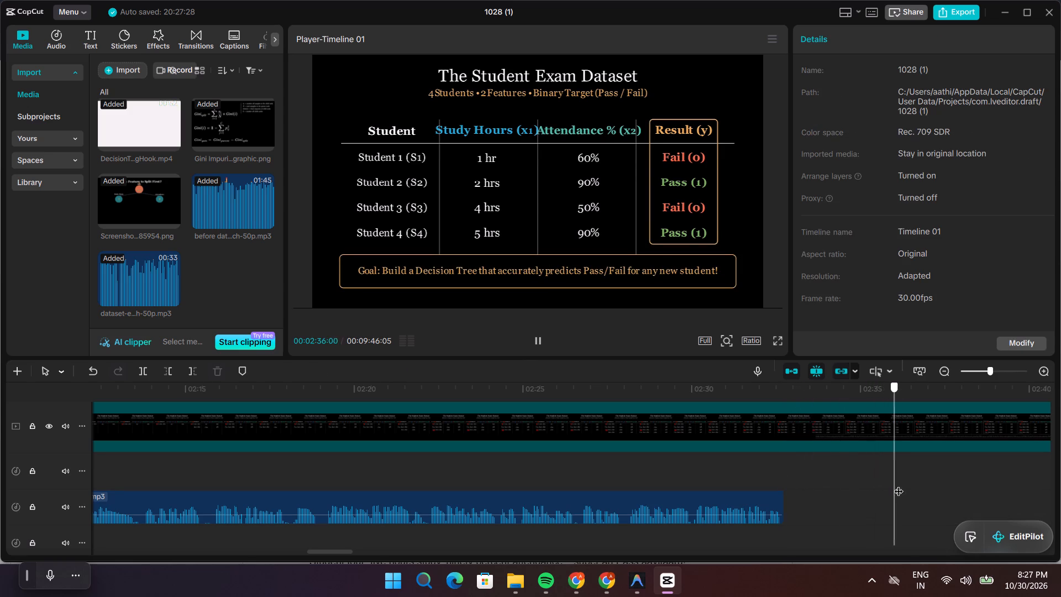
drag(899, 484, 1050, 504)
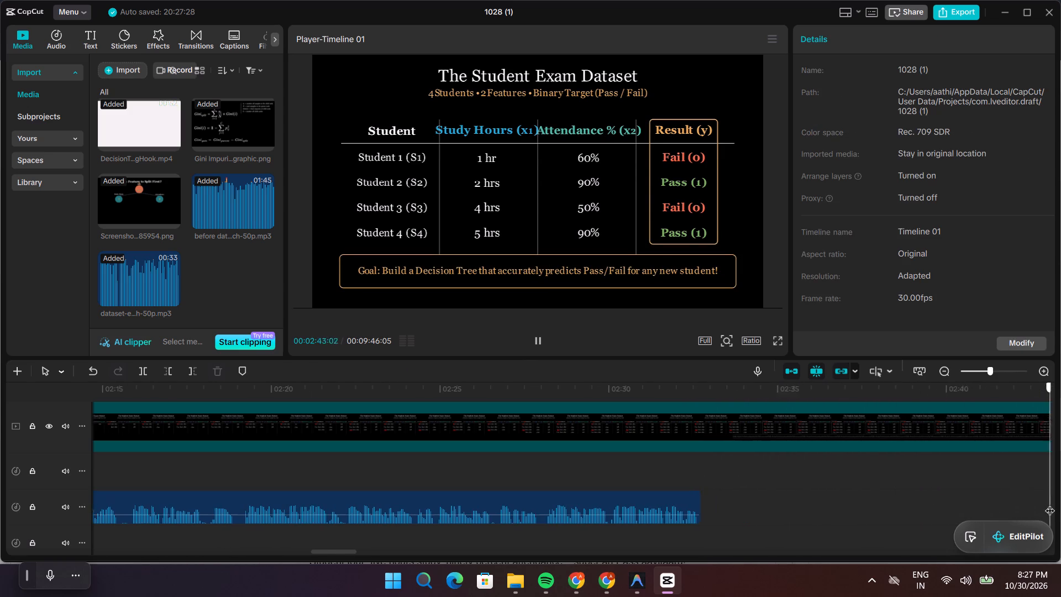
drag(1050, 504, 500, 500)
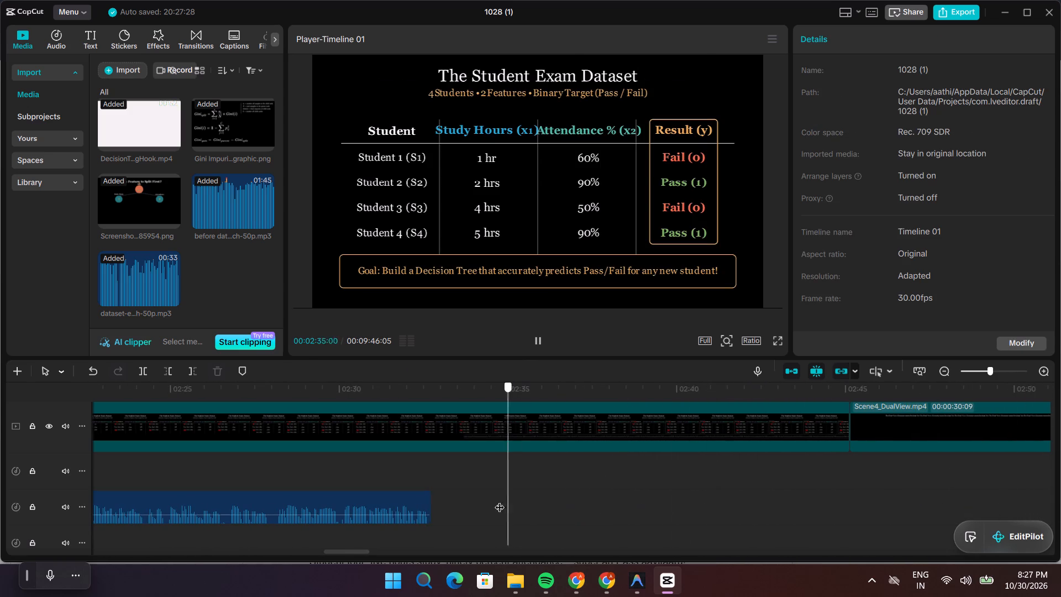
drag(500, 500, 101, 468)
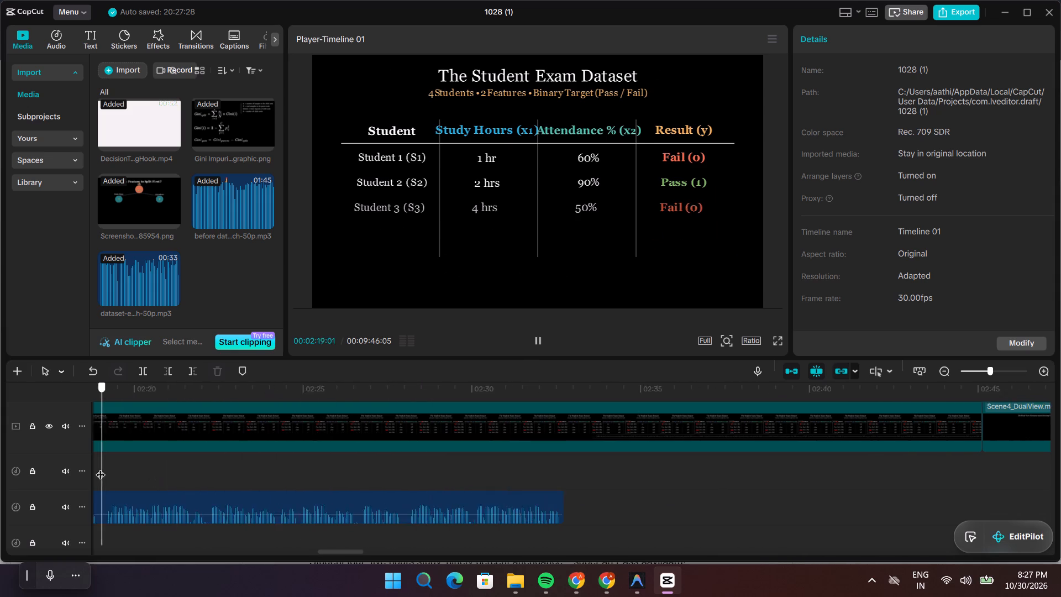
drag(101, 468, 186, 504)
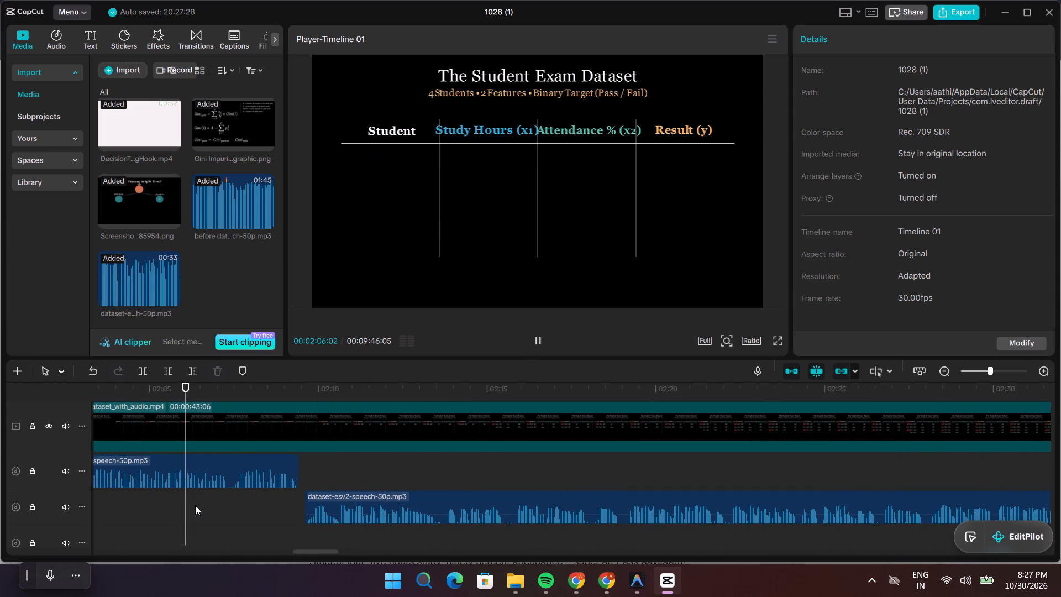
key(space)
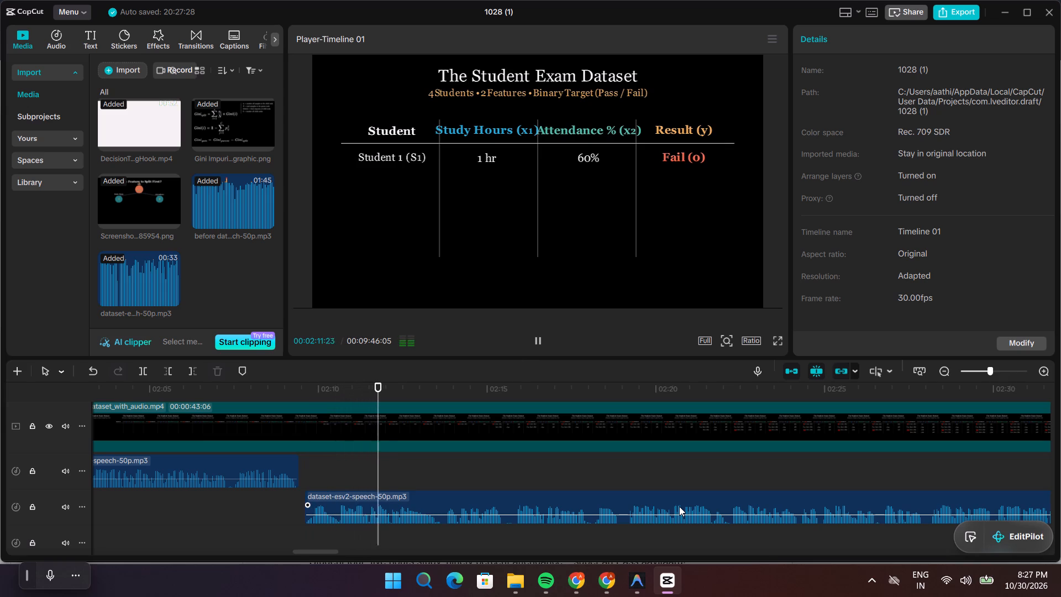
key(space)
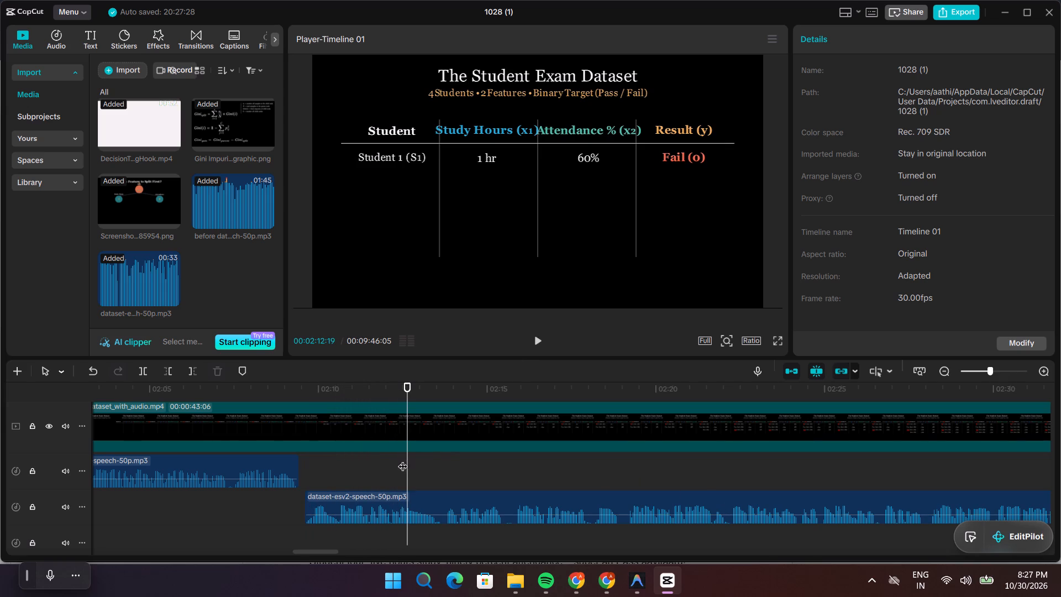
drag(404, 459, 169, 459)
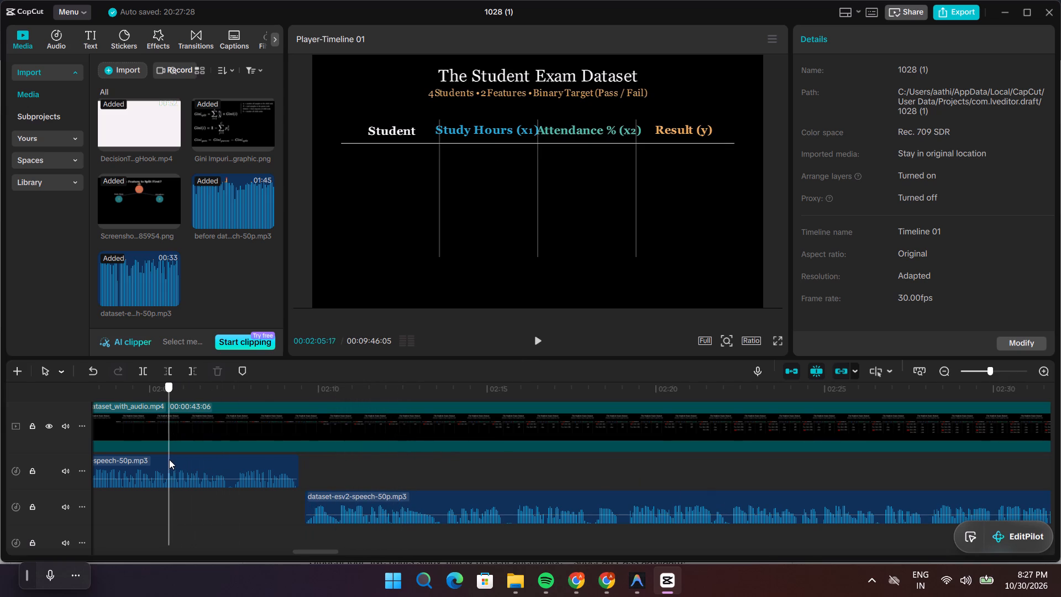
drag(169, 459, 155, 464)
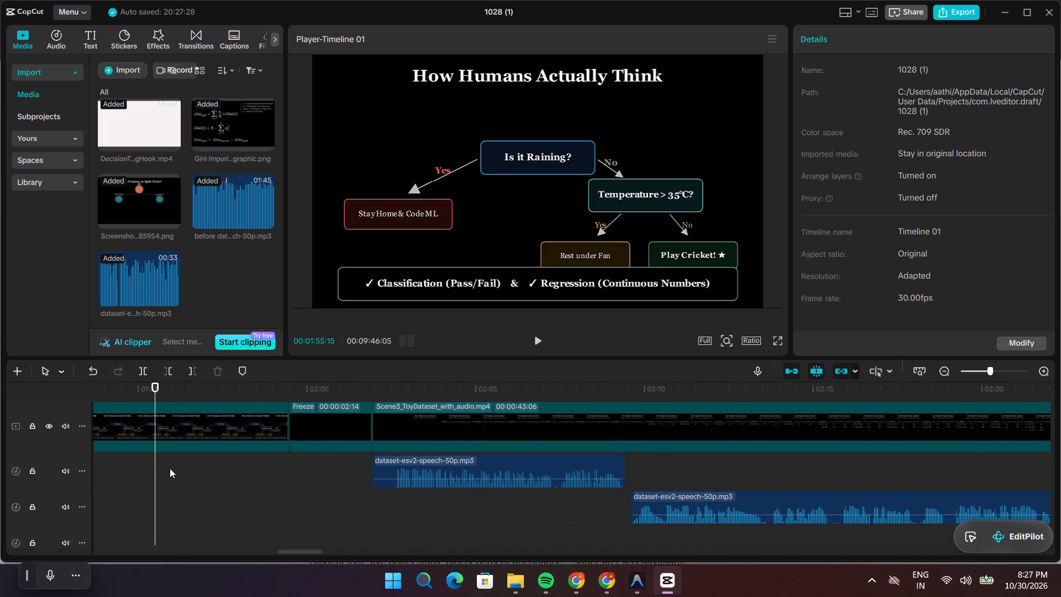
key(space)
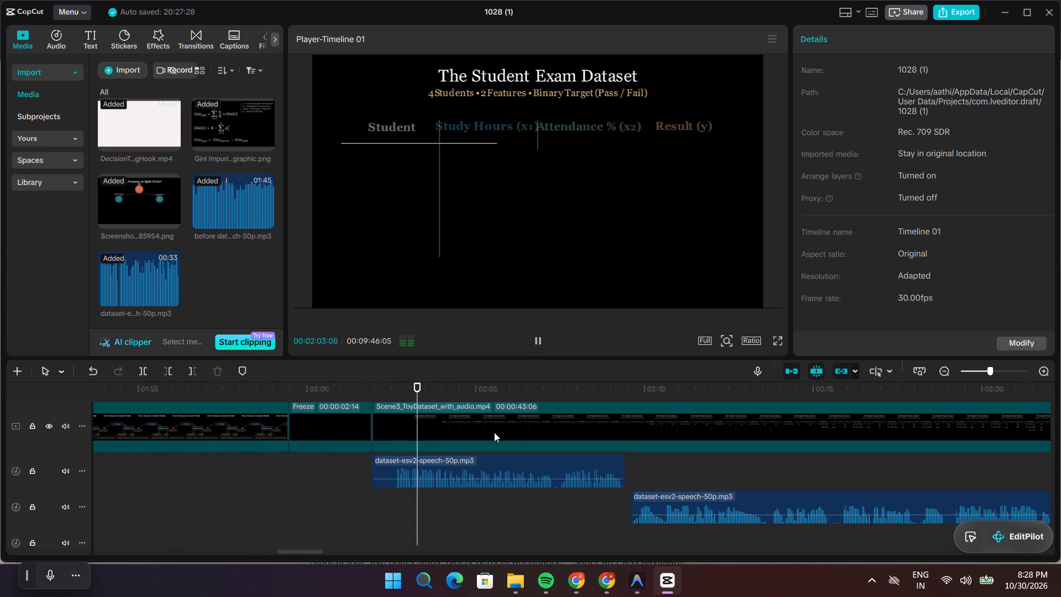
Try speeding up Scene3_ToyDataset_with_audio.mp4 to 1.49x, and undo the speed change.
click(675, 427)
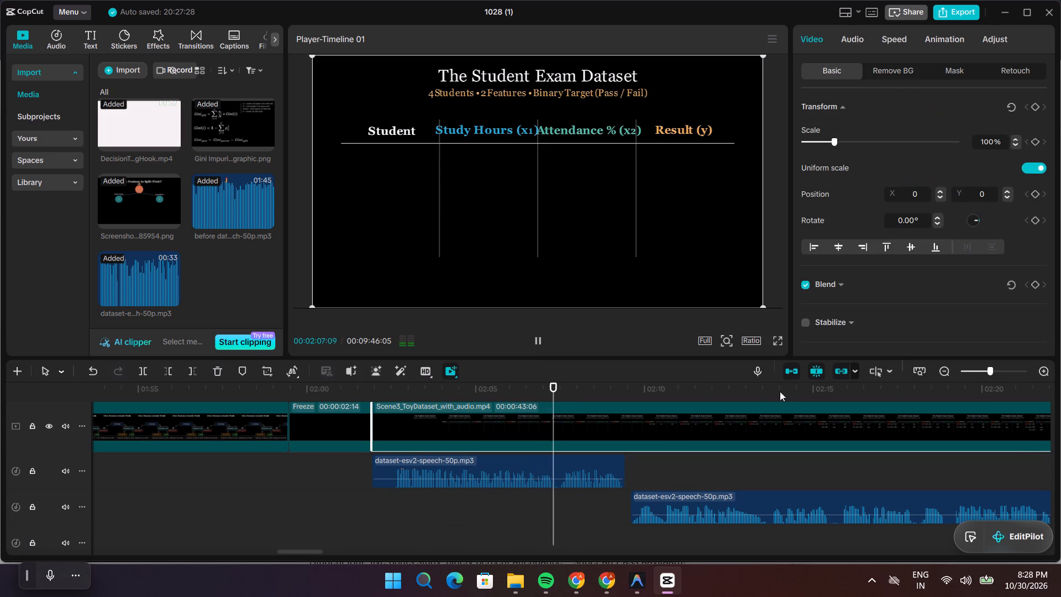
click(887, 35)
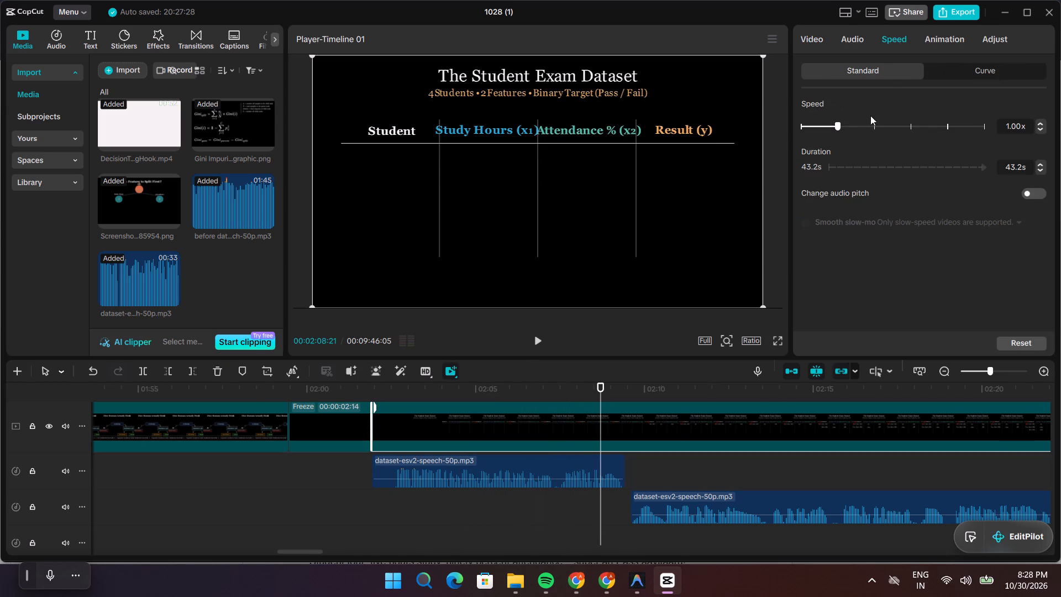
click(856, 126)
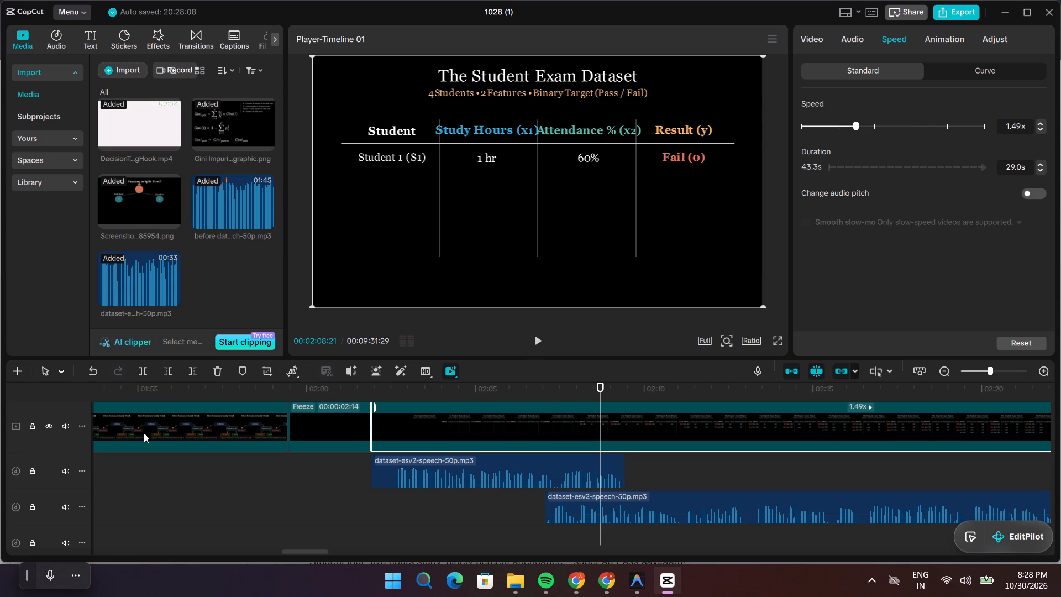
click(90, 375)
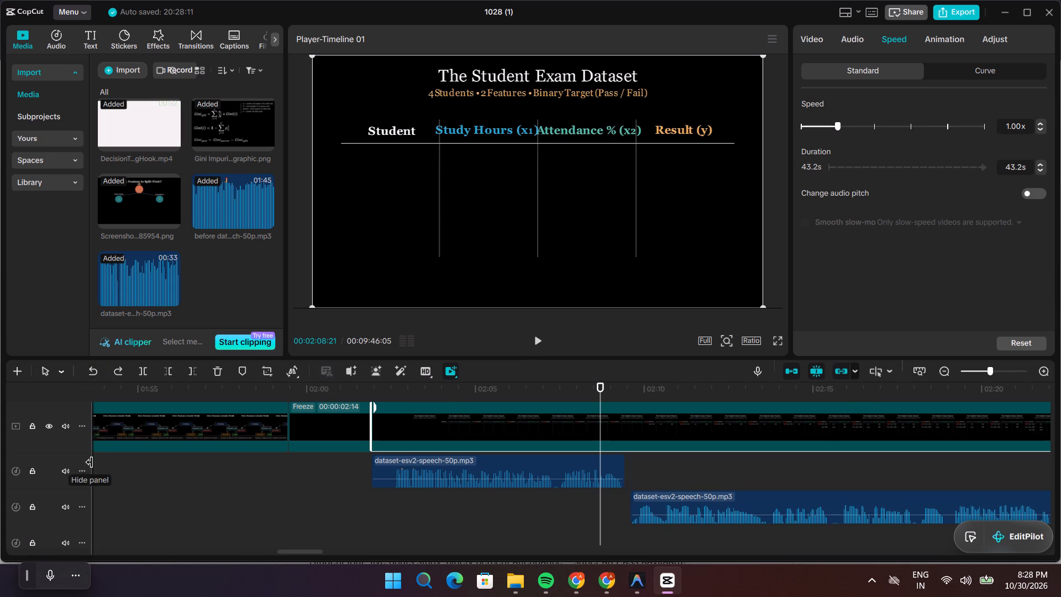
Lock both dataset narration tracks and set the speed of Scene3_ToyDataset_with_audio.mp4 to 1.58x.
click(30, 503)
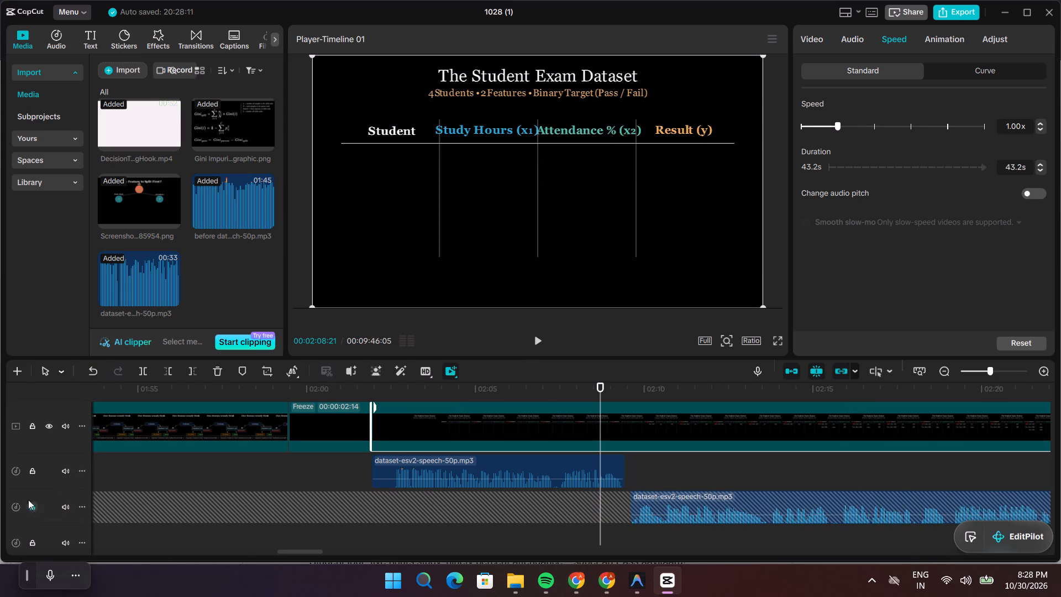
click(30, 469)
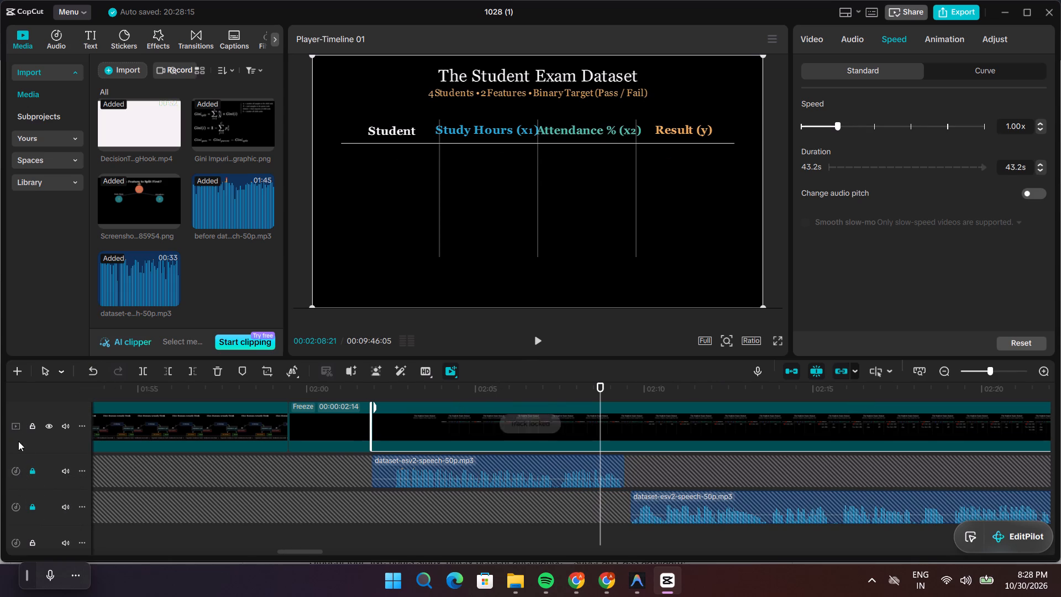
click(859, 124)
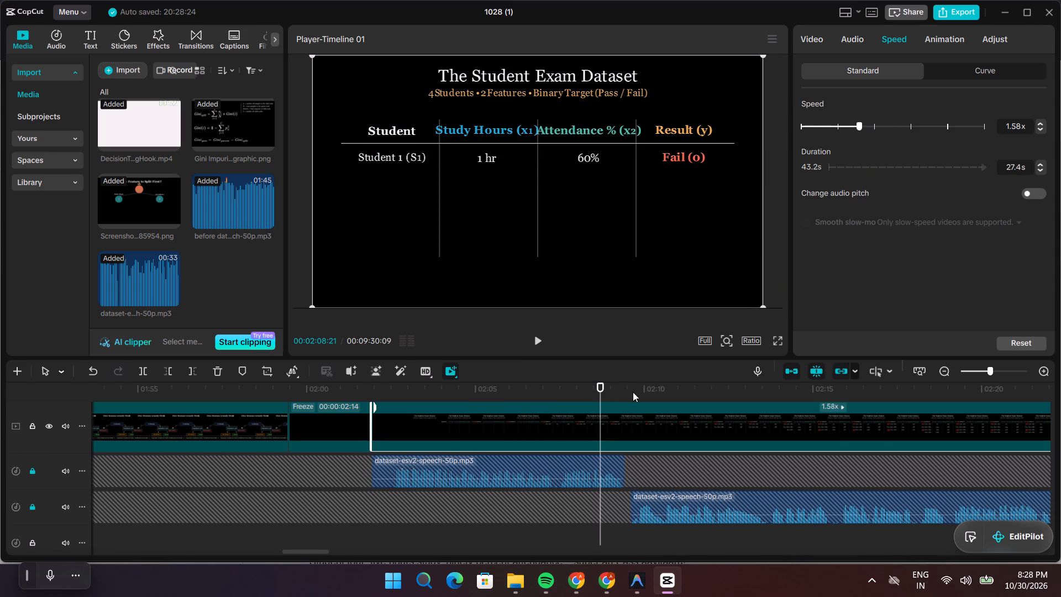
Play the sped-up scene's opening, unlock the first dataset narration's track and split its audio at 00:02:02:16, before the first words.
drag(598, 390, 350, 391)
key(space)
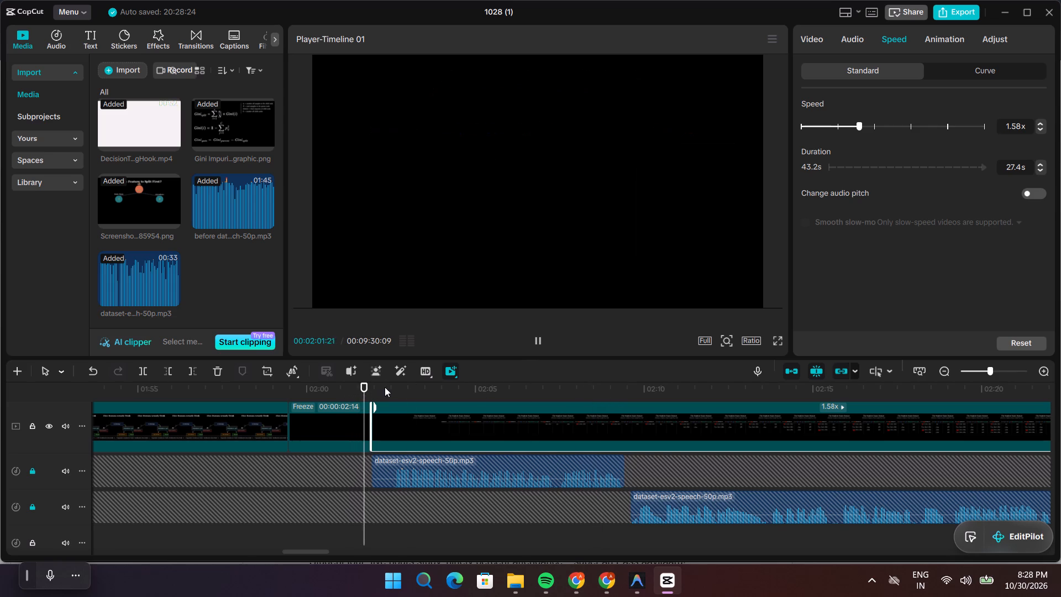
key(space)
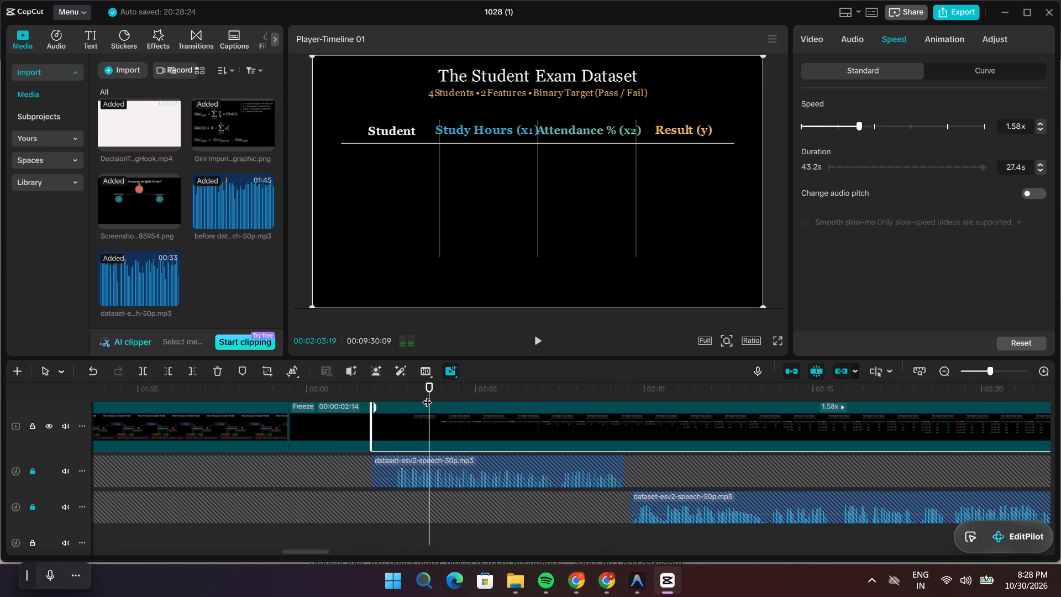
drag(428, 389, 390, 390)
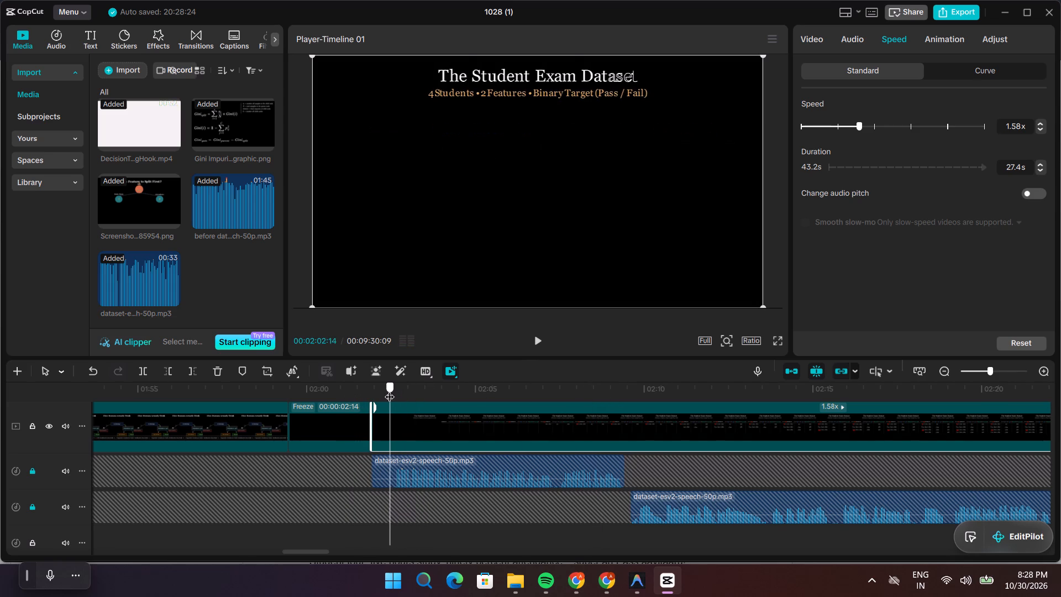
drag(390, 390, 392, 391)
click(381, 468)
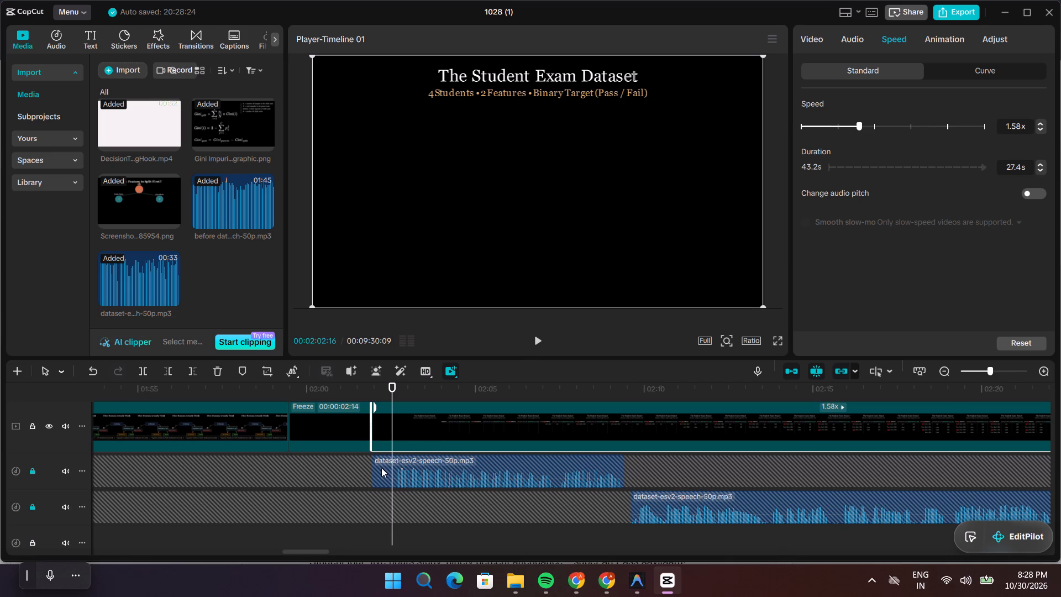
drag(390, 387, 368, 387)
click(28, 472)
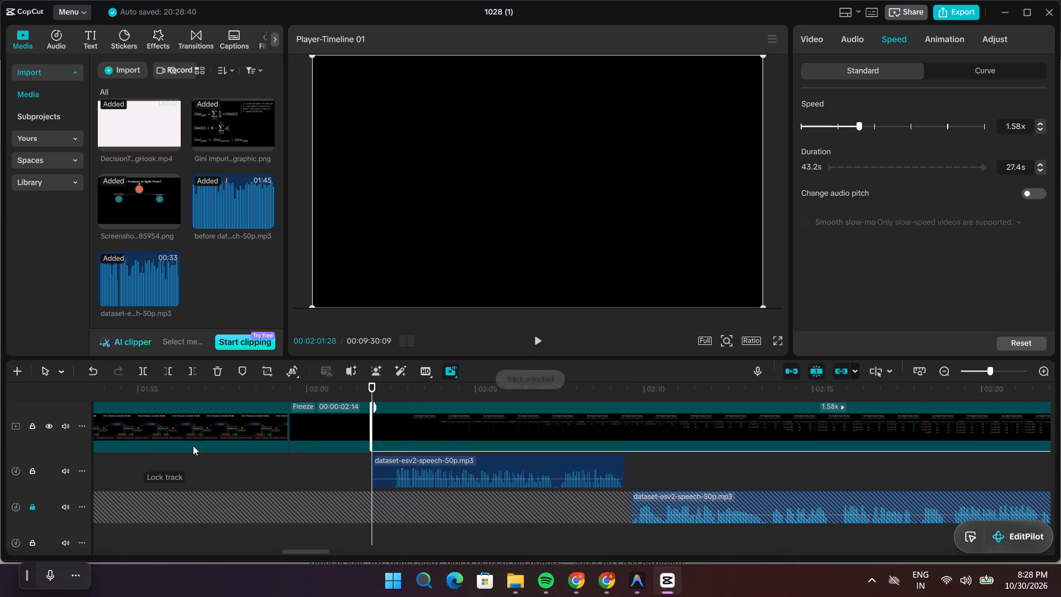
drag(372, 386, 378, 386)
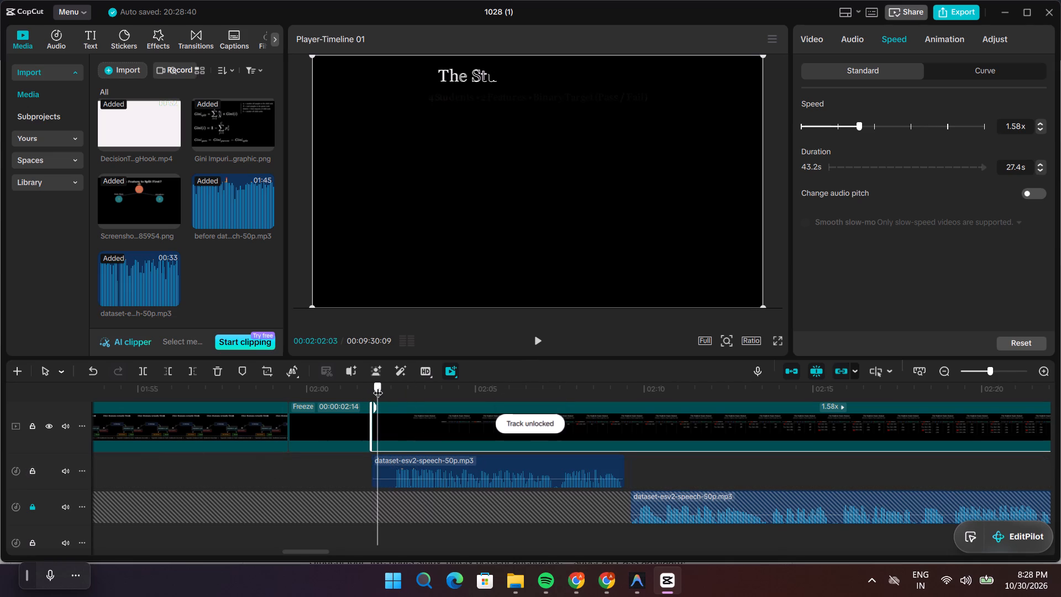
drag(378, 386, 390, 388)
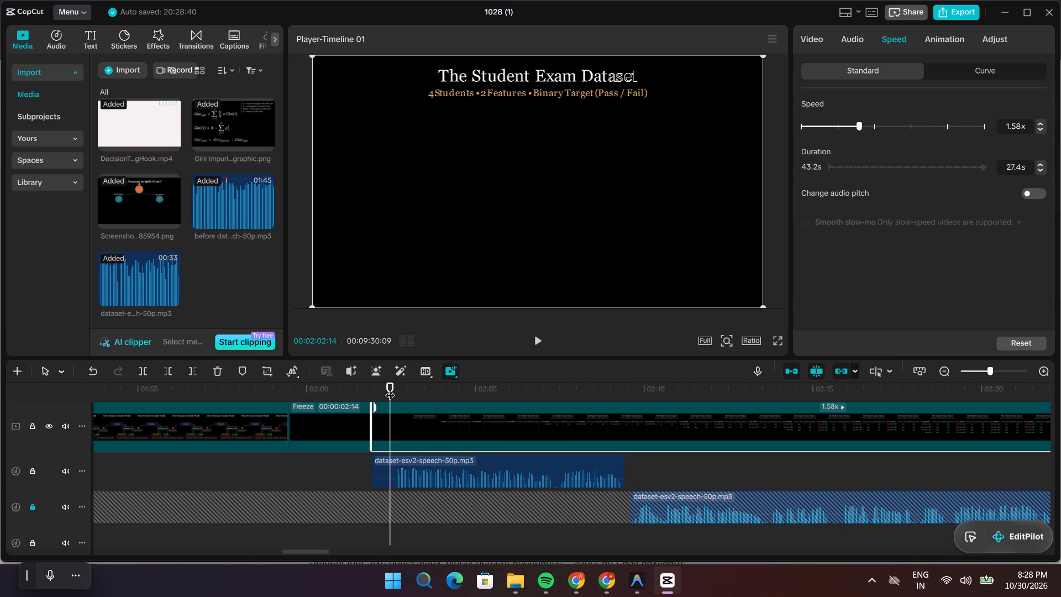
click(392, 386)
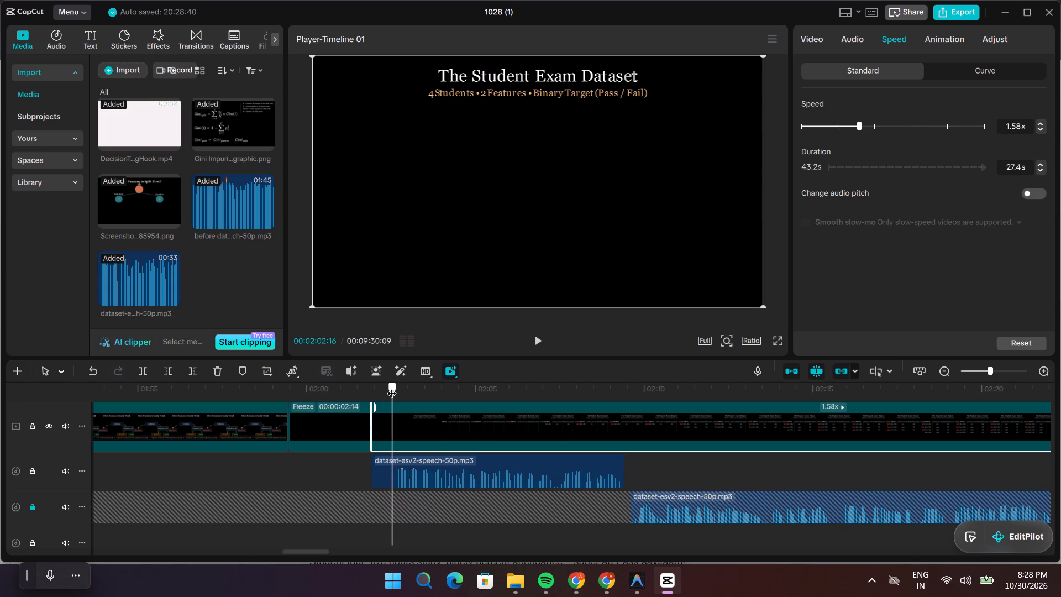
click(377, 473)
key(ctrl+b)
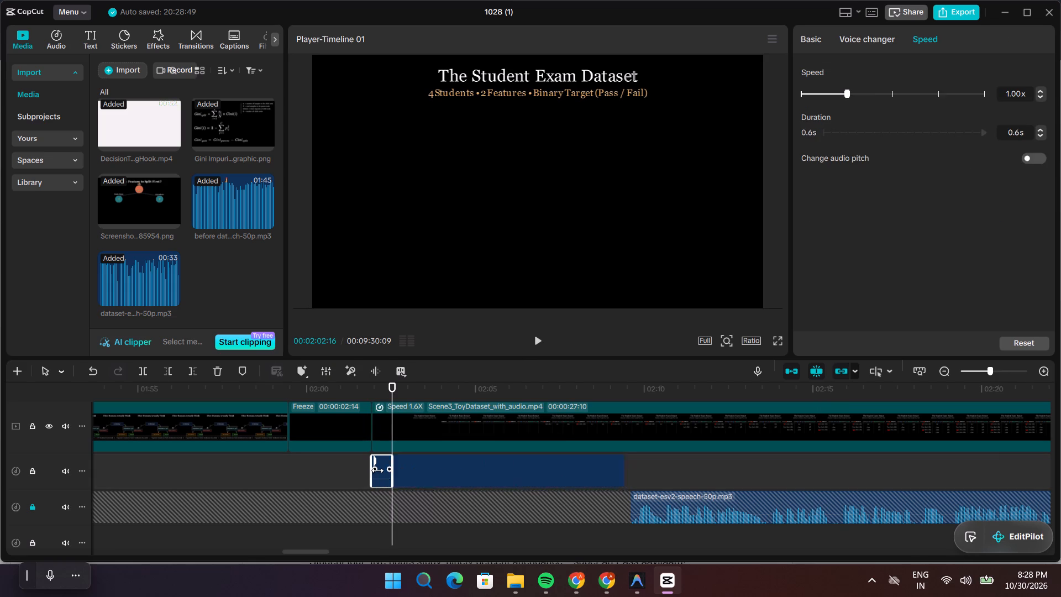
Delete the short audio piece before 00:02:02:16 and move the remaining first dataset narration back to the start of Scene3_ToyDataset_with_audio.mp4.
click(378, 481)
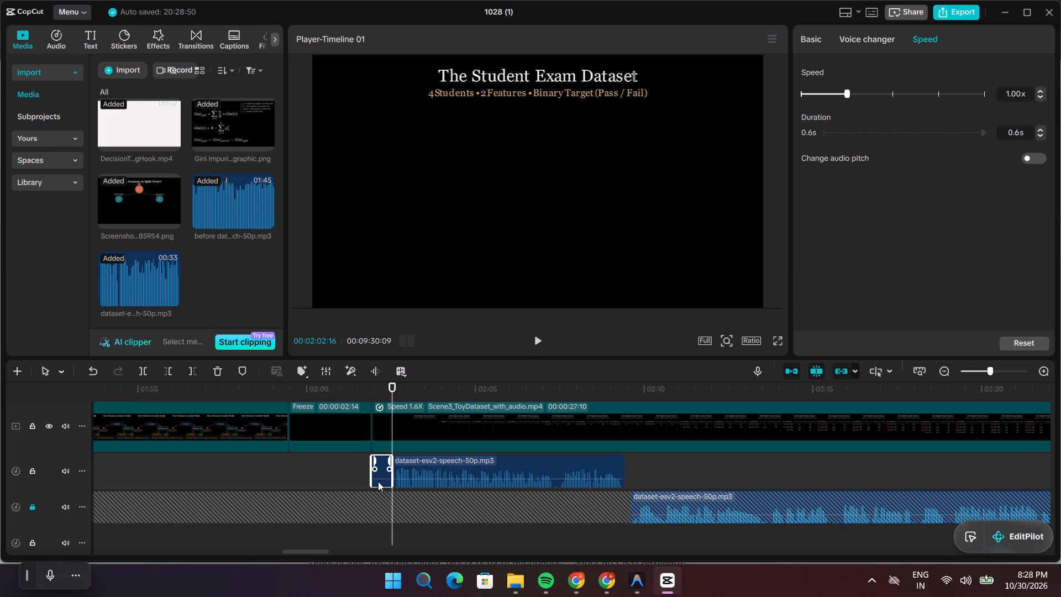
key(BackSpace)
drag(415, 485, 403, 486)
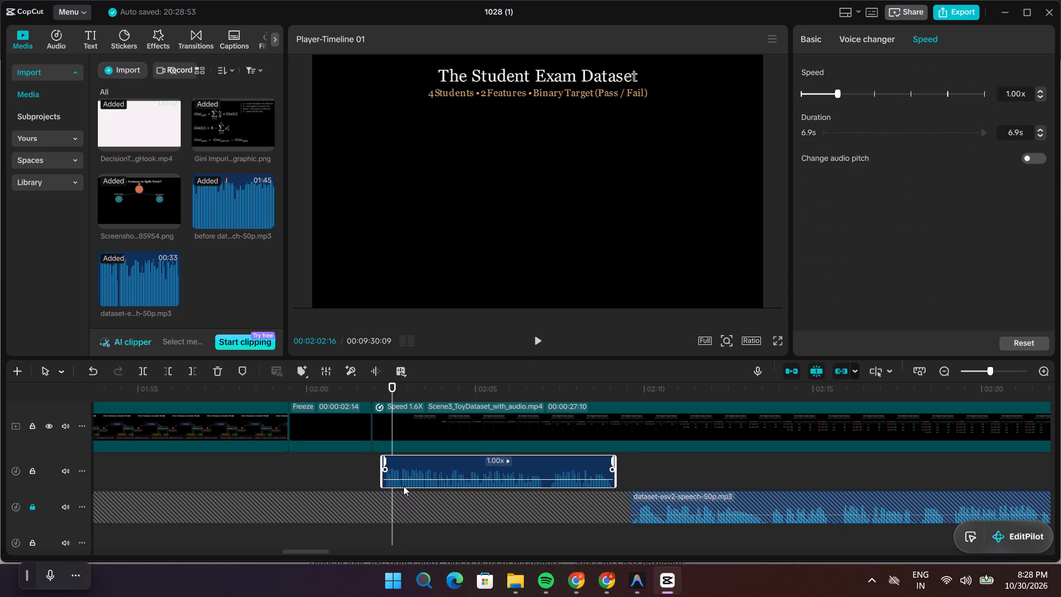
drag(403, 486, 397, 486)
Play the moved first dataset narration against the table animation and set its speed to 1.10x.
drag(392, 391, 357, 394)
key(space)
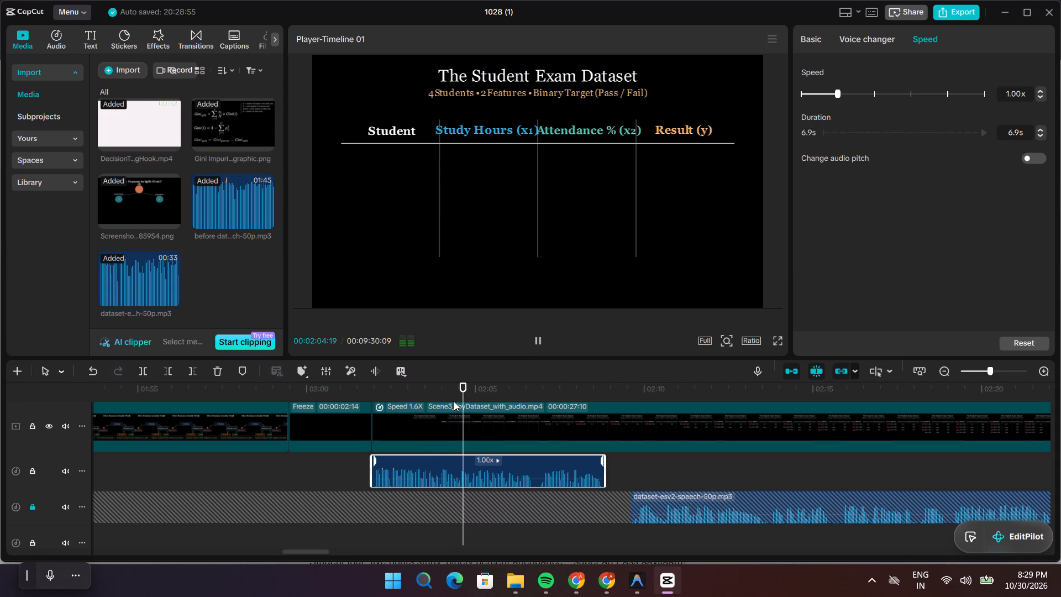
key(space)
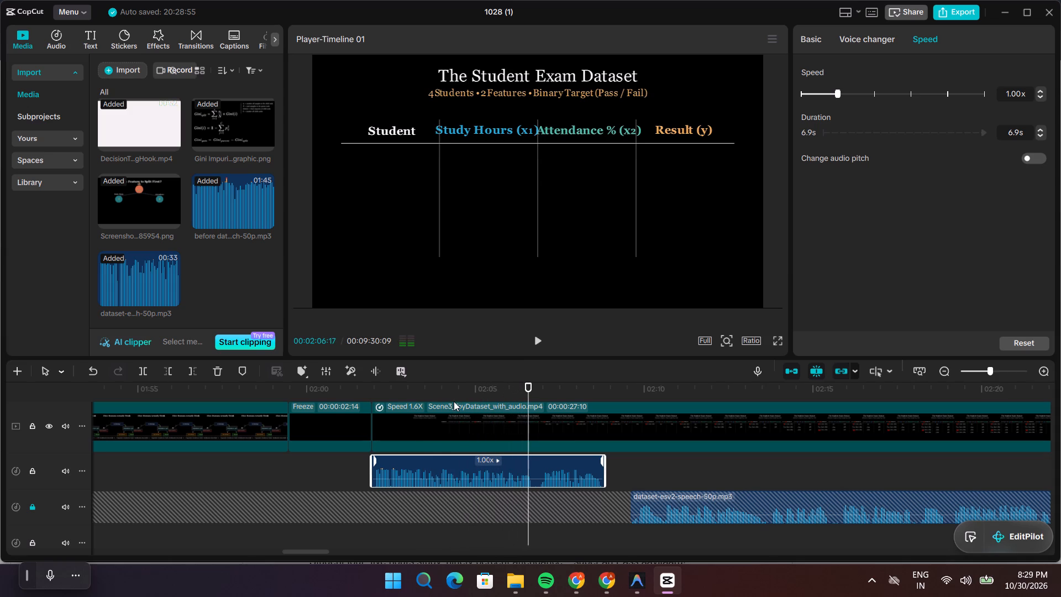
click(458, 469)
click(1039, 89)
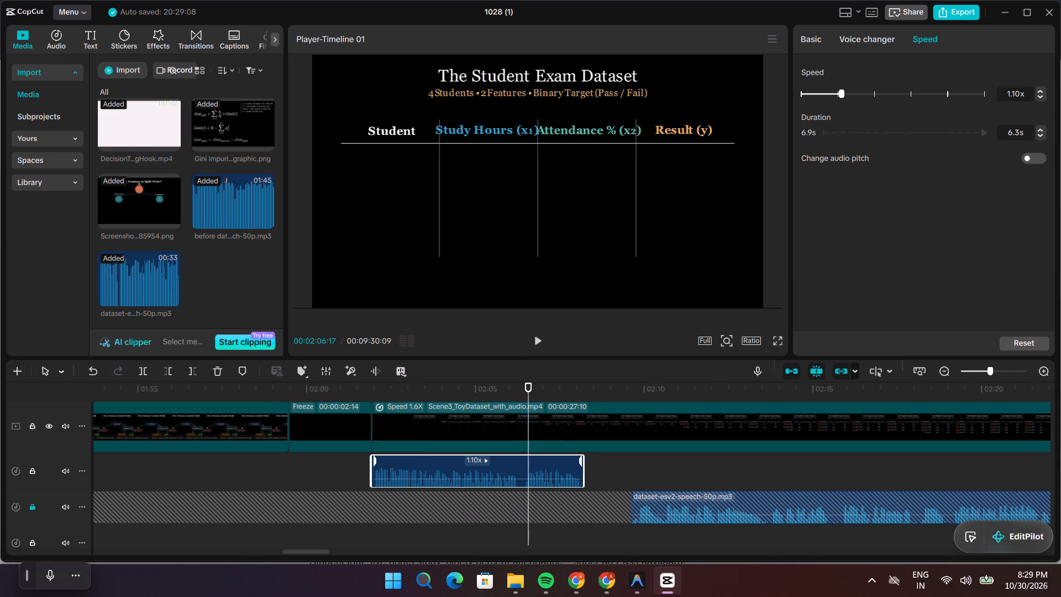
Replay the sped-up narration, unlock the second dataset narration's track and move its clip back to start where the first narration ends.
drag(524, 385, 341, 405)
key(space)
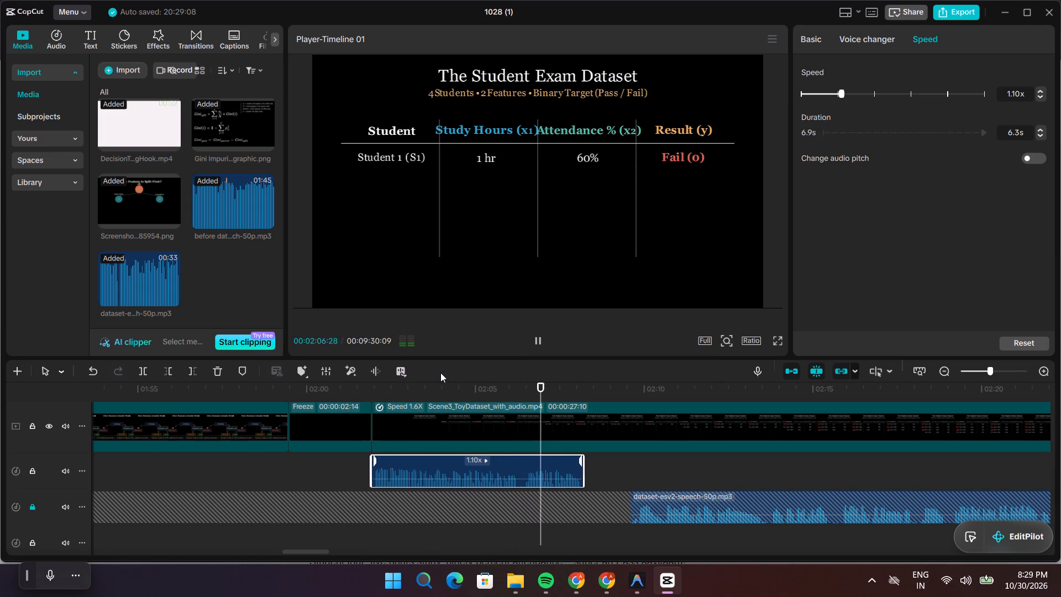
key(space)
key(space)
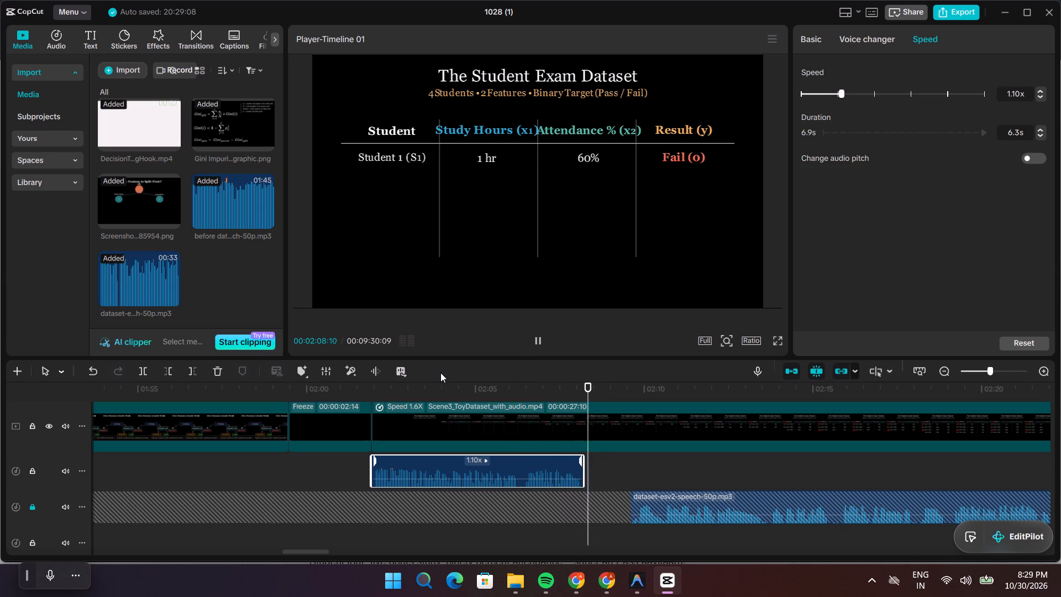
key(space)
drag(598, 387, 577, 387)
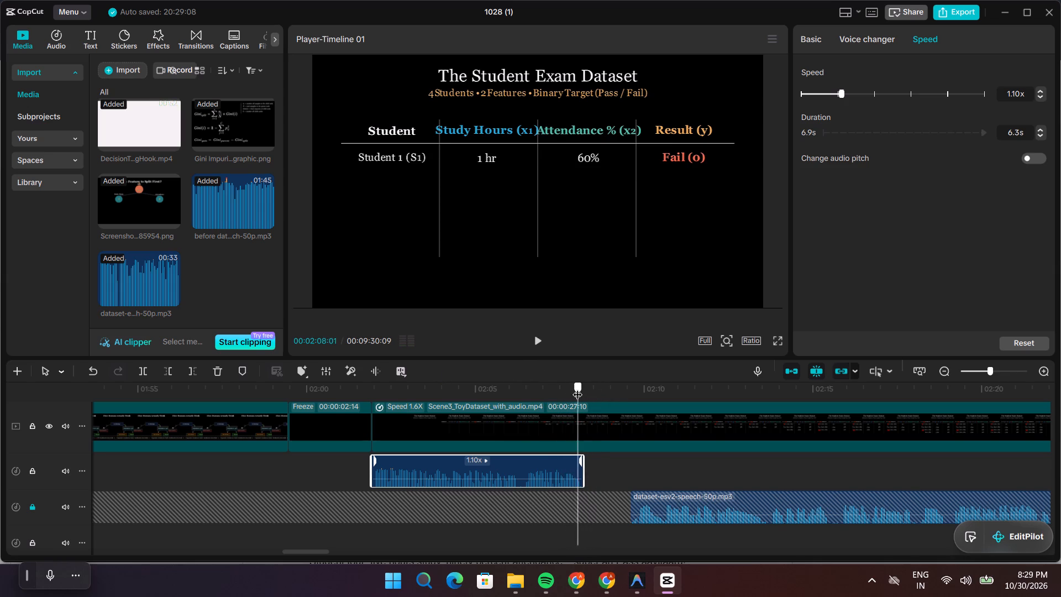
drag(577, 387, 563, 387)
click(34, 507)
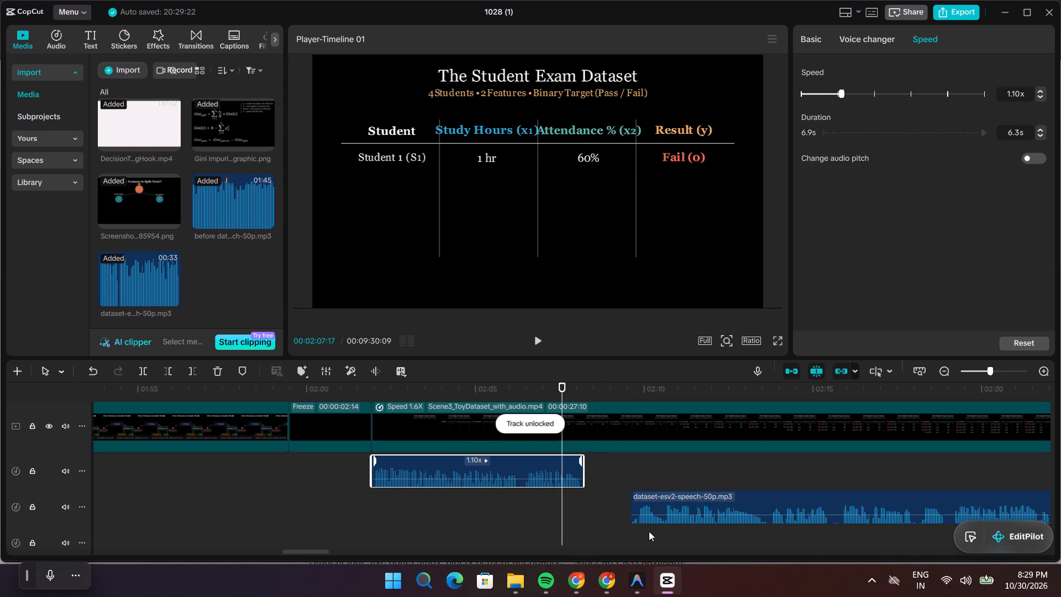
drag(654, 520, 621, 519)
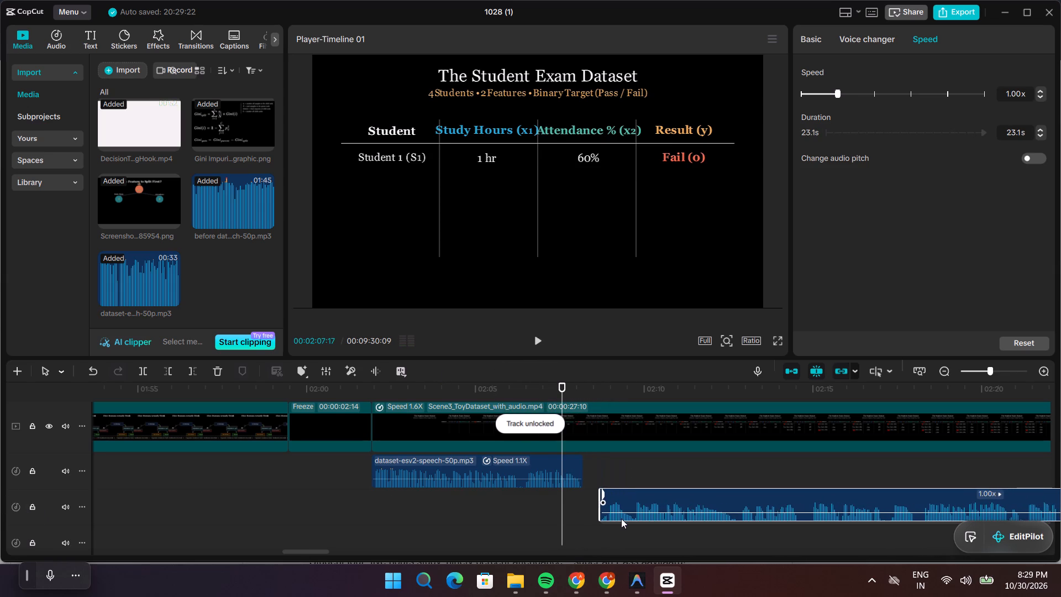
drag(621, 519, 607, 519)
Play briefly across the junction of the two narrations and set the second dataset narration's speed to 1.10x.
key(space)
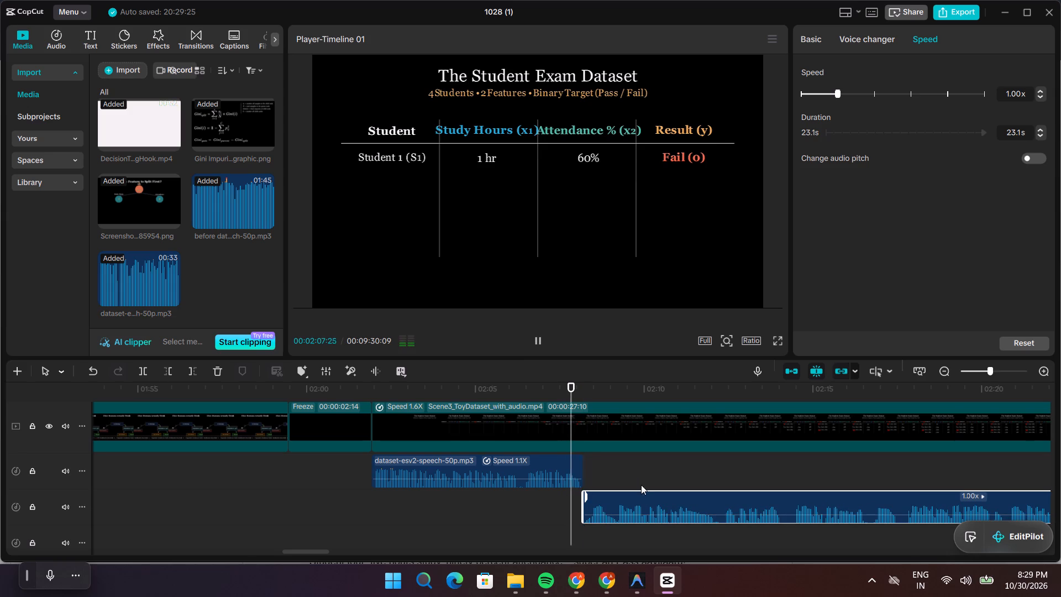
key(space)
click(656, 498)
click(647, 505)
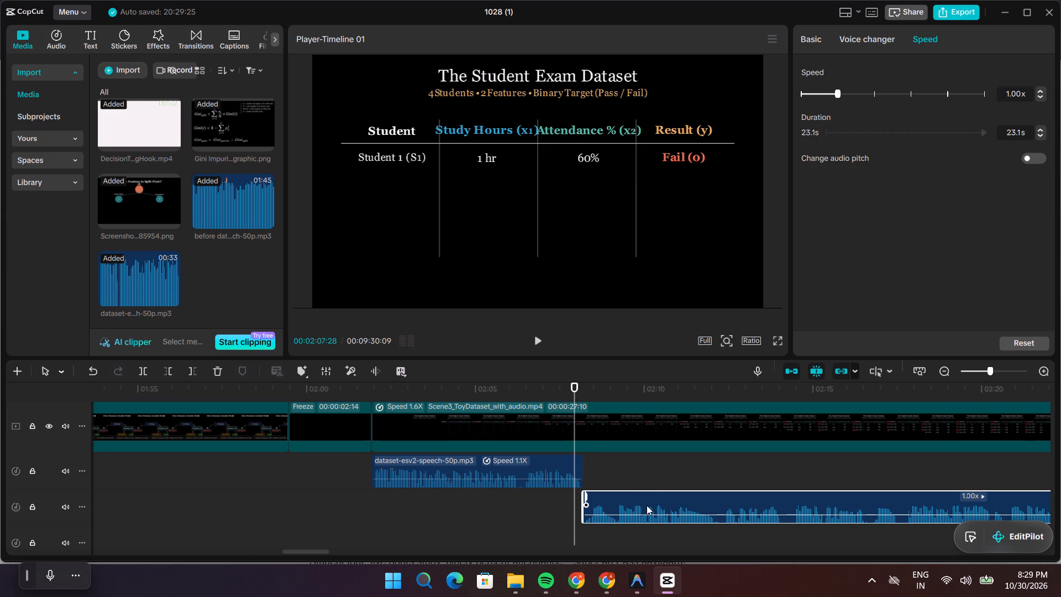
click(647, 505)
click(1039, 90)
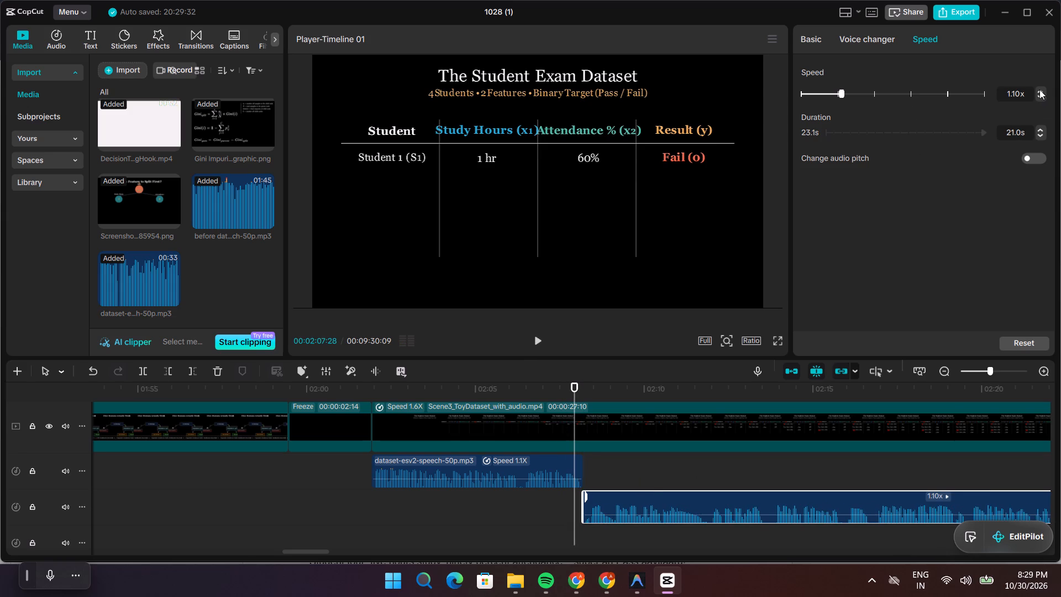
Play the dataset scene from 00:02:07:28 to near its end, replaying the goal statement section to compare narration and table animation timing.
key(space)
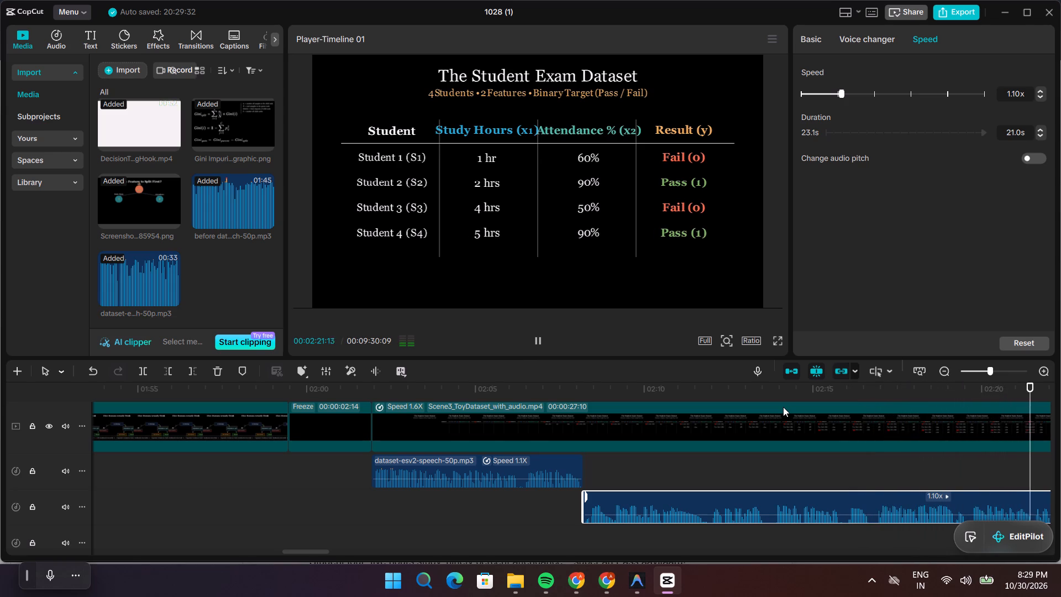
key(space)
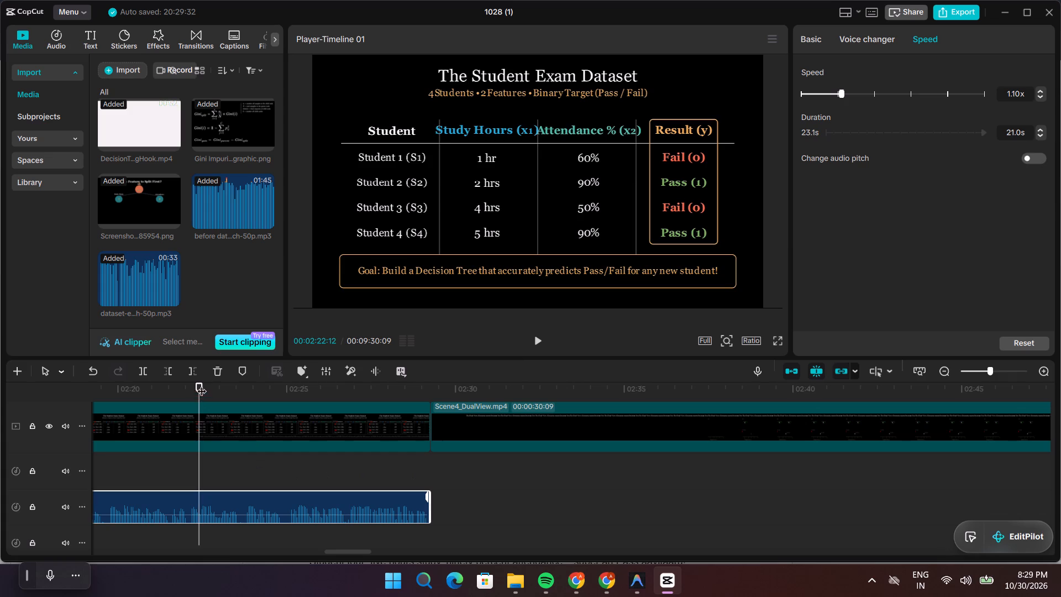
drag(200, 383, 101, 397)
key(space)
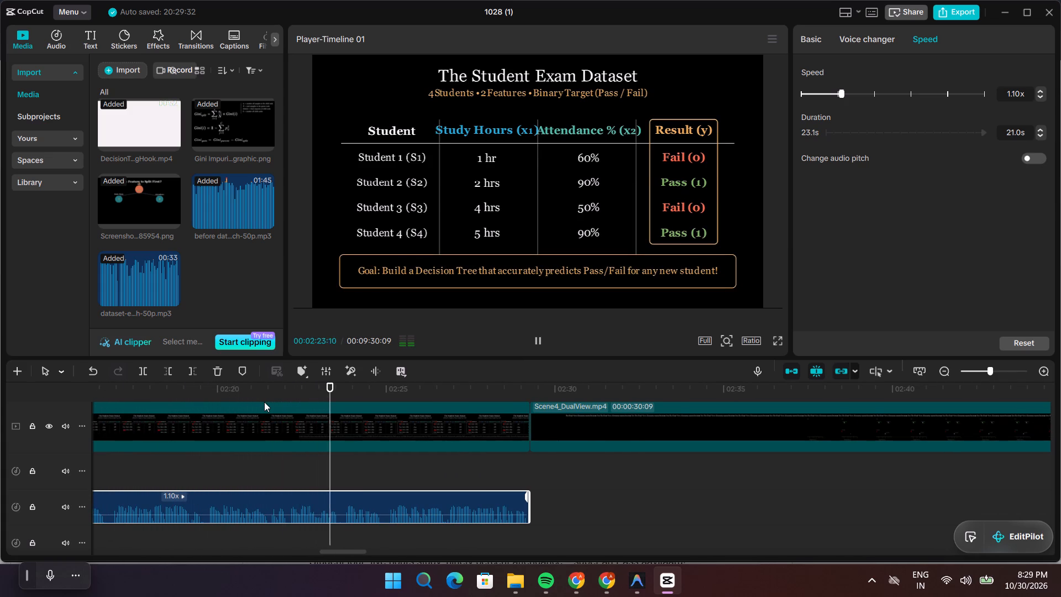
key(space)
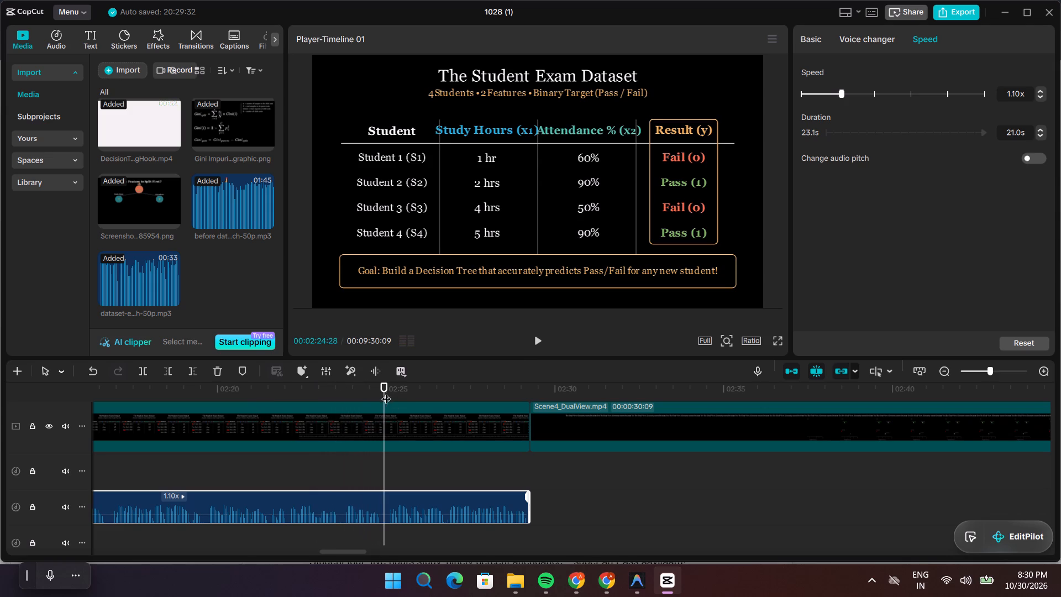
drag(384, 391, 300, 402)
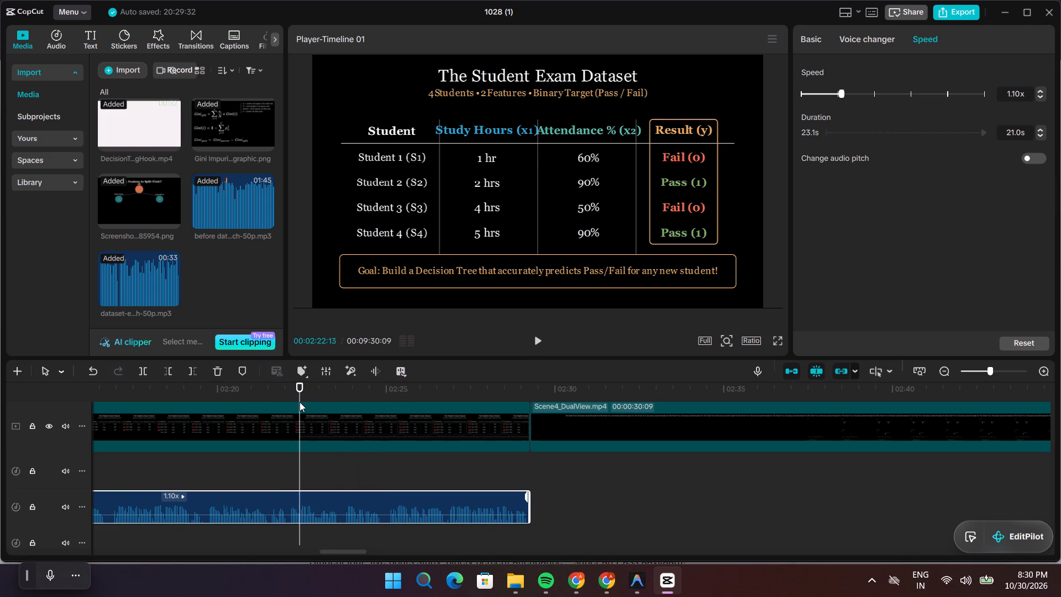
key(space)
key(space)
drag(324, 389, 297, 393)
drag(297, 393, 287, 394)
key(space)
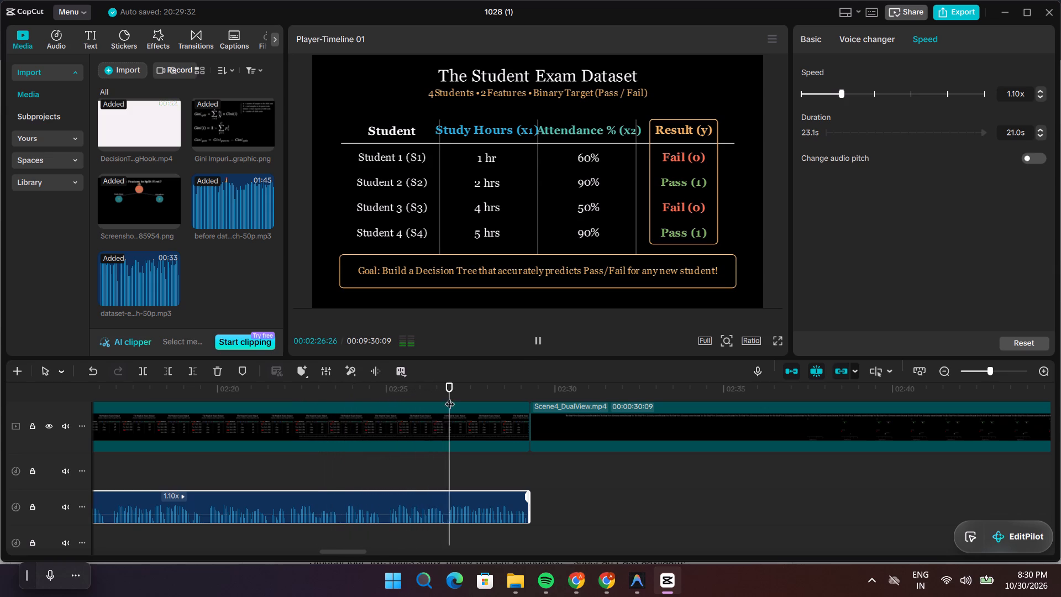
key(space)
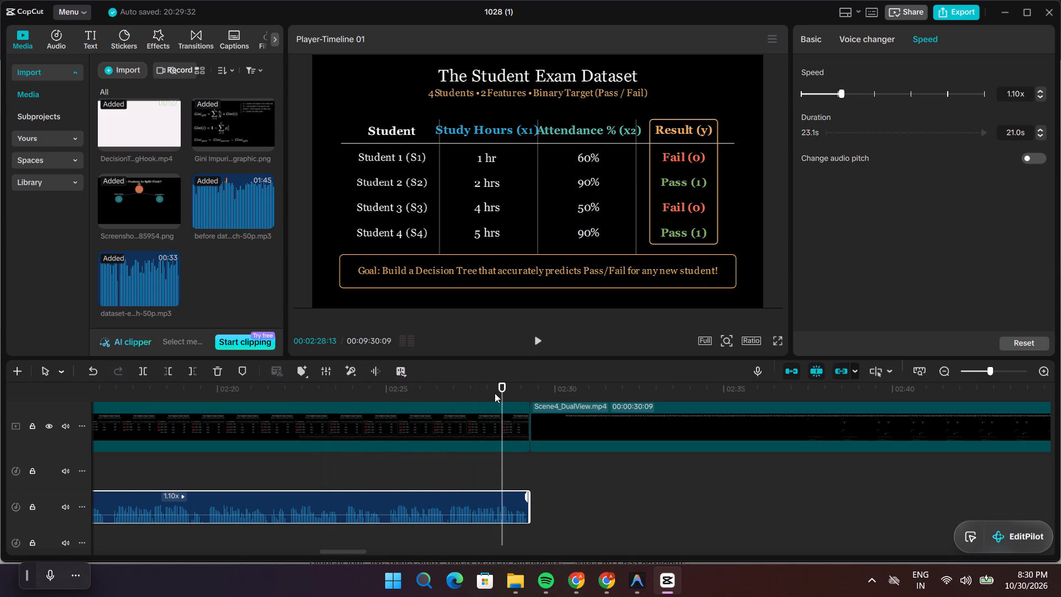
Find the pause near the Student 3 row's appearance and split the second dataset narration at 00:02:13:17.
drag(502, 392, 141, 453)
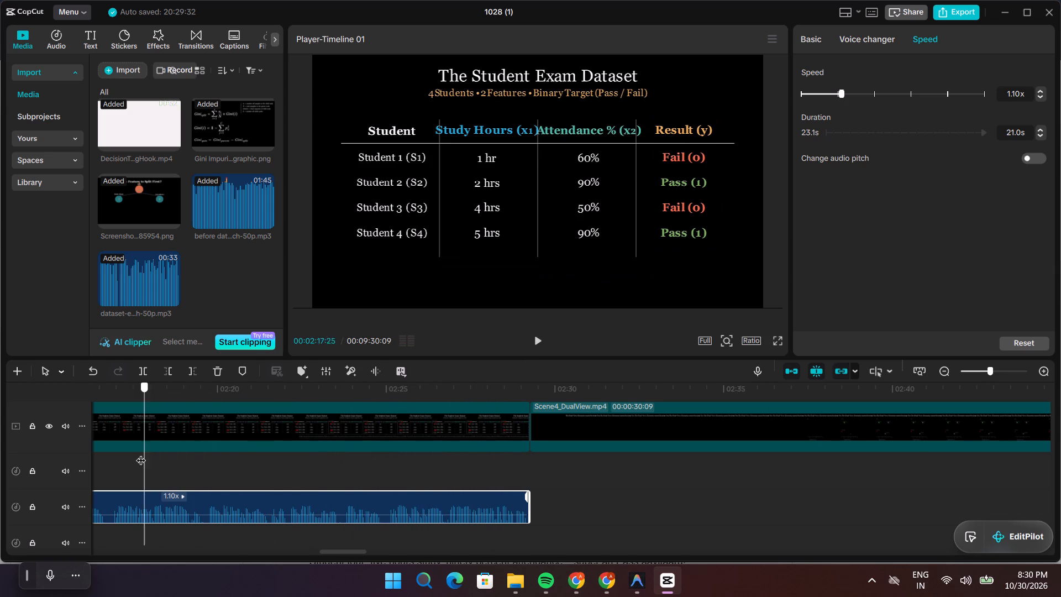
drag(141, 453, 120, 458)
key(space)
key(space)
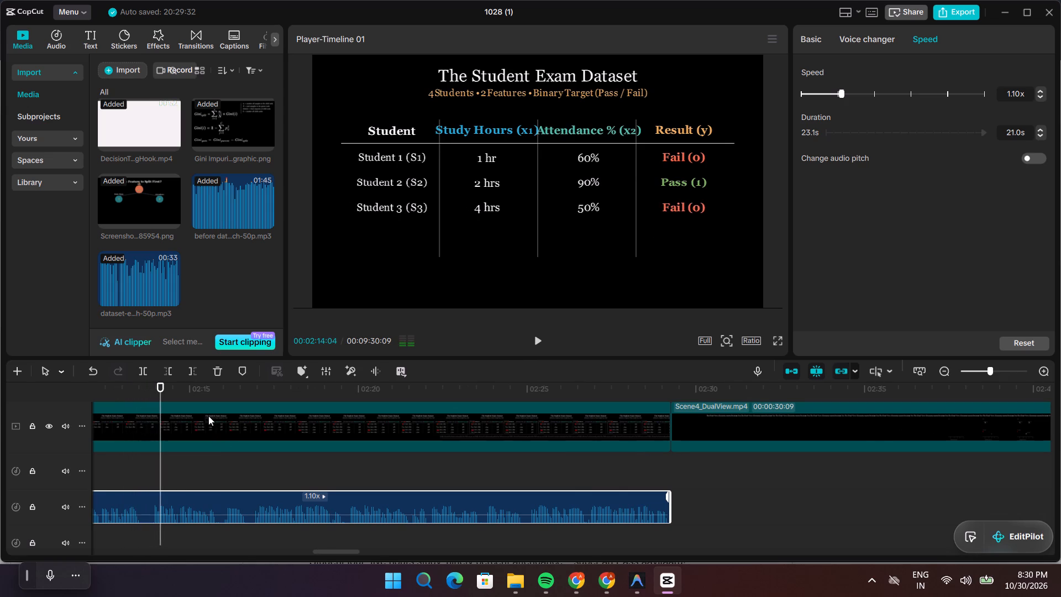
drag(160, 391, 141, 391)
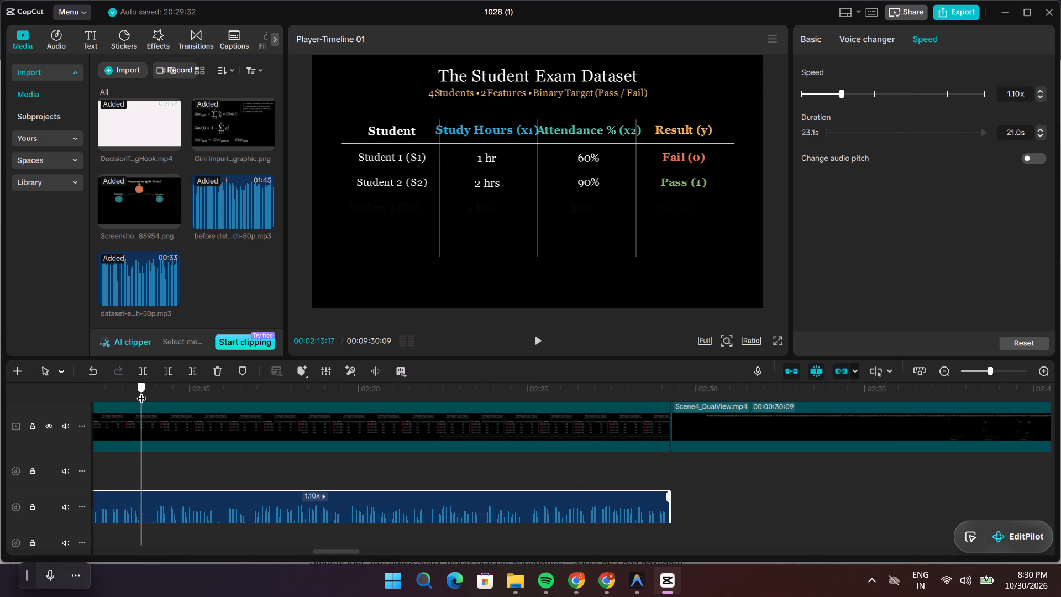
drag(141, 391, 141, 391)
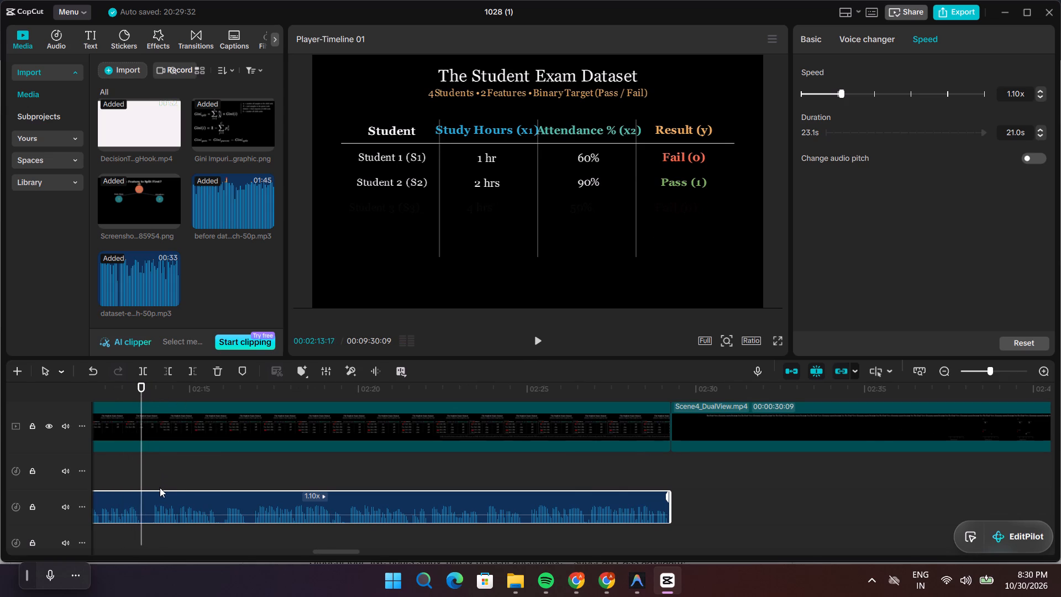
key(ctrl+b)
Trim about 0.4 s off the start of the narration piece after the split and move it back against the preceding piece.
click(163, 500)
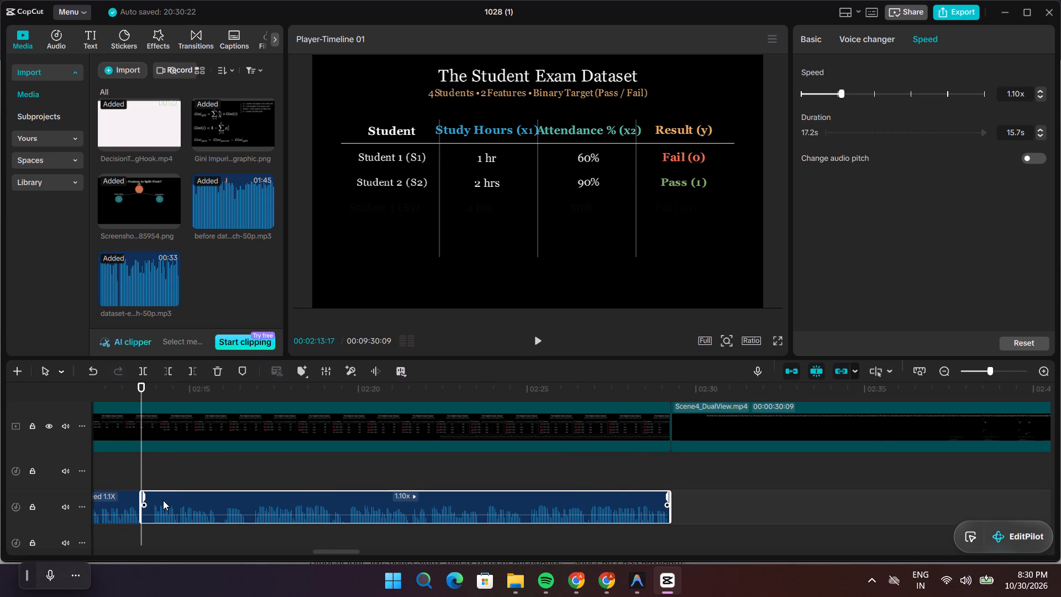
click(141, 509)
double_click(172, 501)
drag(140, 510, 152, 515)
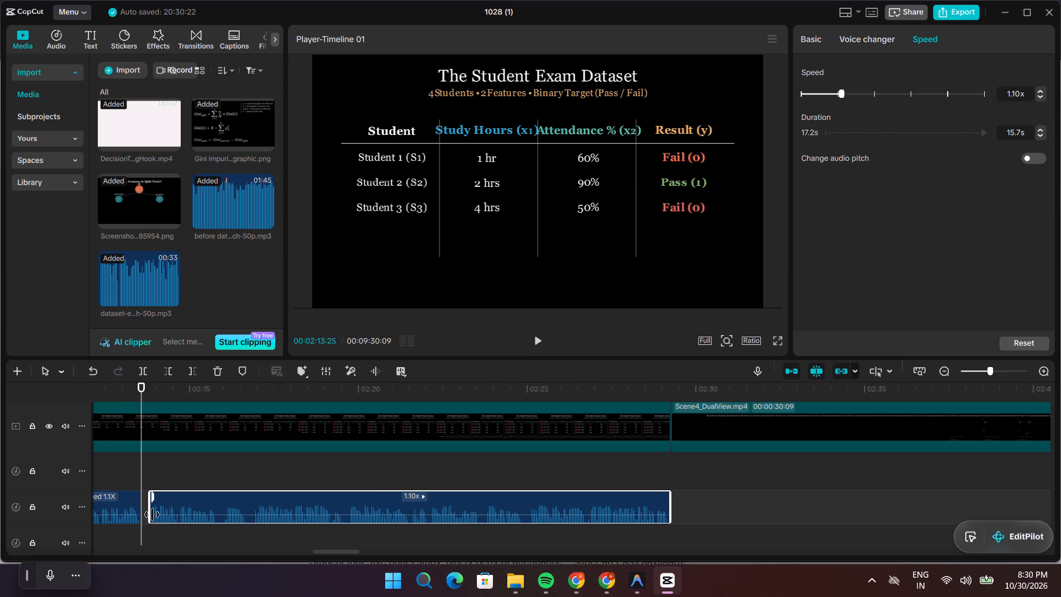
drag(152, 515, 155, 516)
drag(166, 522, 163, 521)
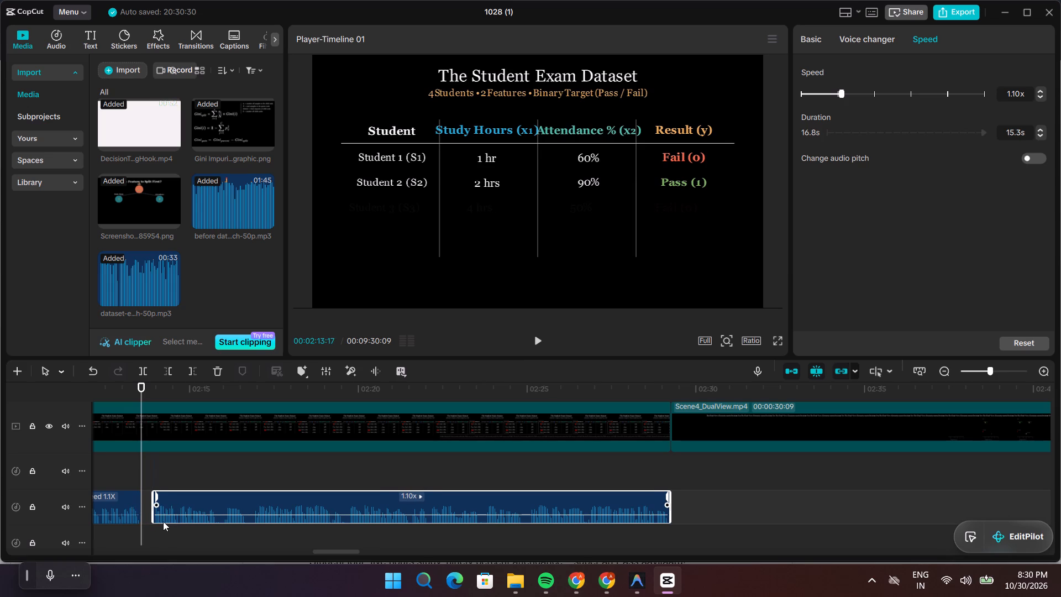
drag(163, 521, 158, 521)
Play the dataset scene onward from 00:02:13:17, replay the part before the goal statement, and split the narration at 00:02:19:08.
key(space)
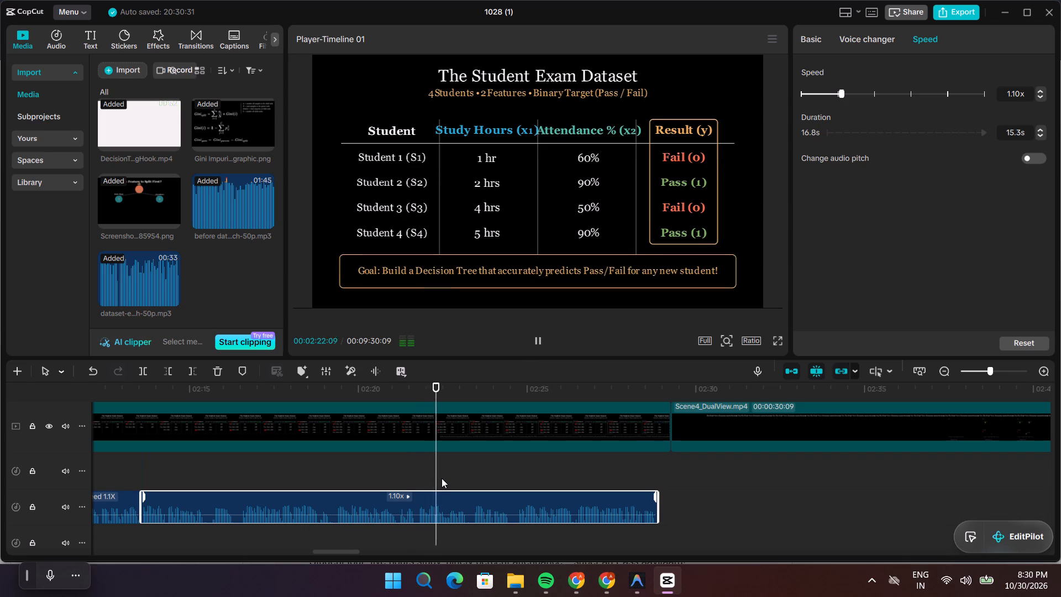
key(space)
key(space)
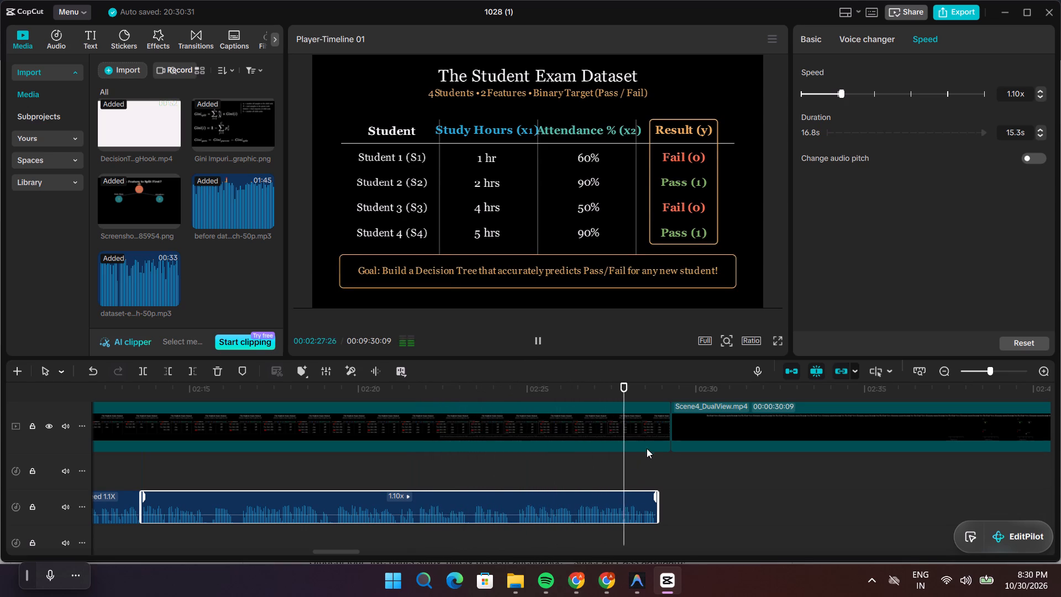
key(space)
drag(651, 390, 475, 418)
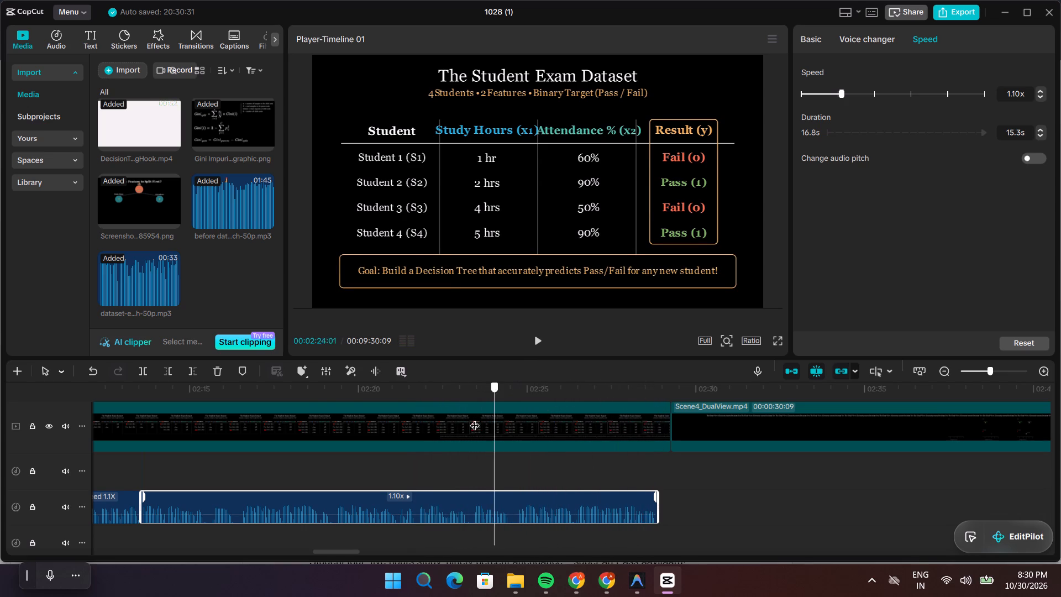
drag(475, 418, 303, 462)
key(space)
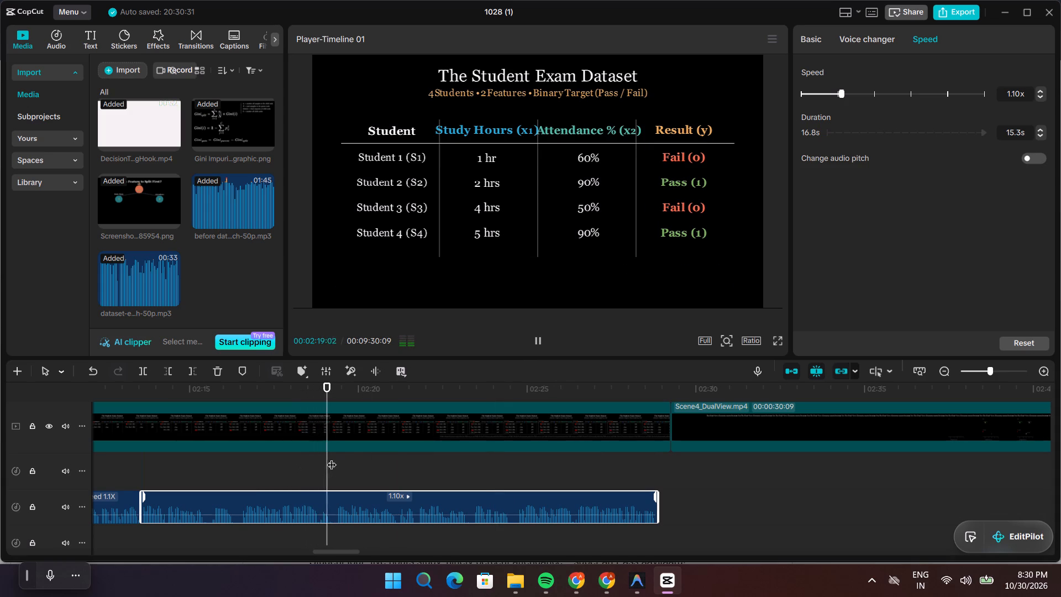
key(space)
click(338, 391)
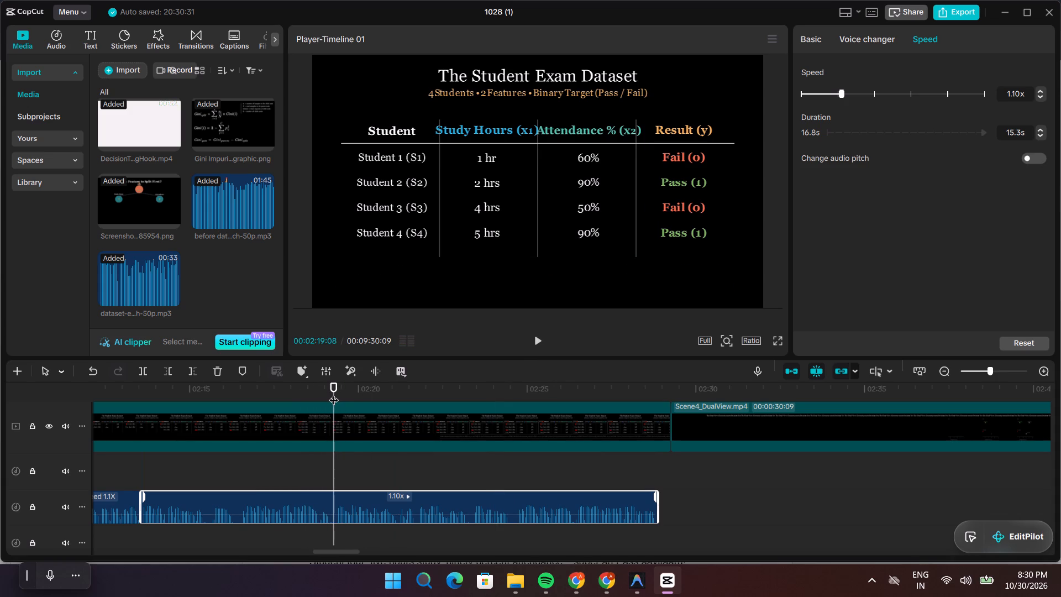
key(ctrl+b)
Split the narration at 00:02:21:22, delete the section from 00:02:19:08 to there, and move the last piece back against the preceding one.
drag(333, 387, 335, 387)
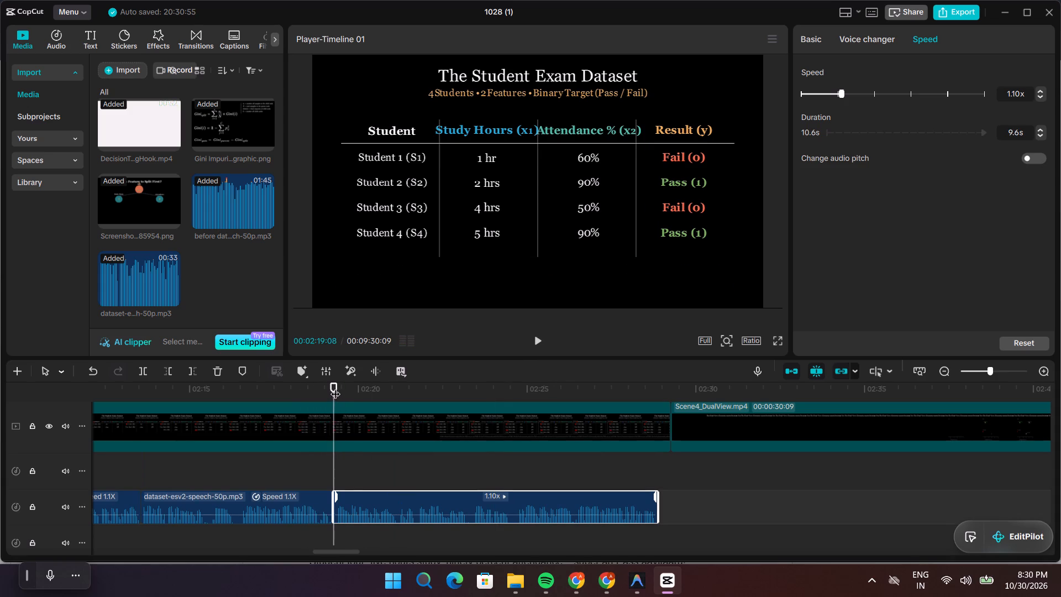
drag(335, 387, 416, 409)
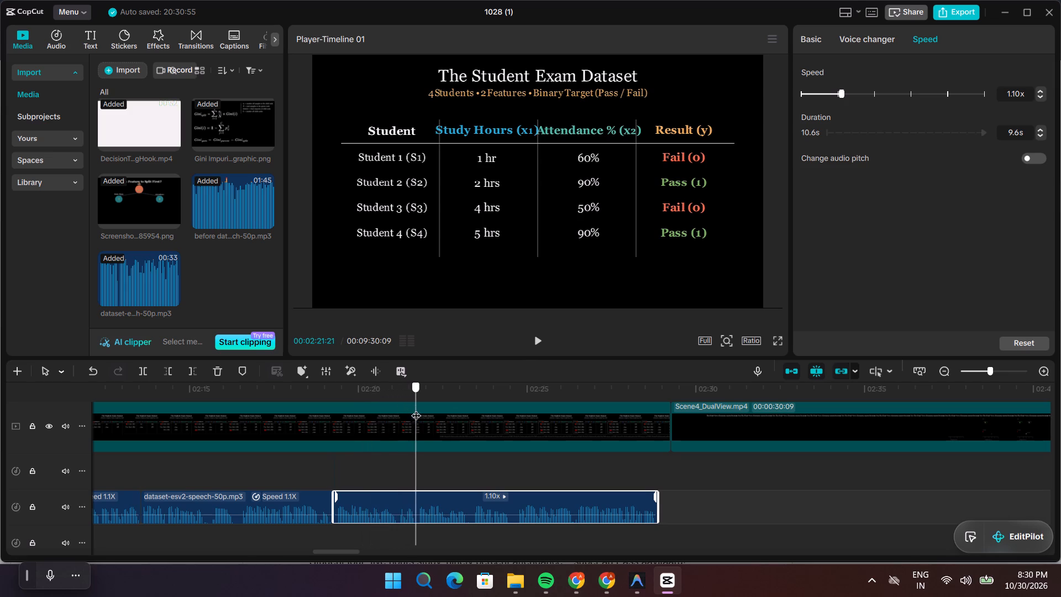
drag(416, 409, 417, 409)
key(ctrl+b)
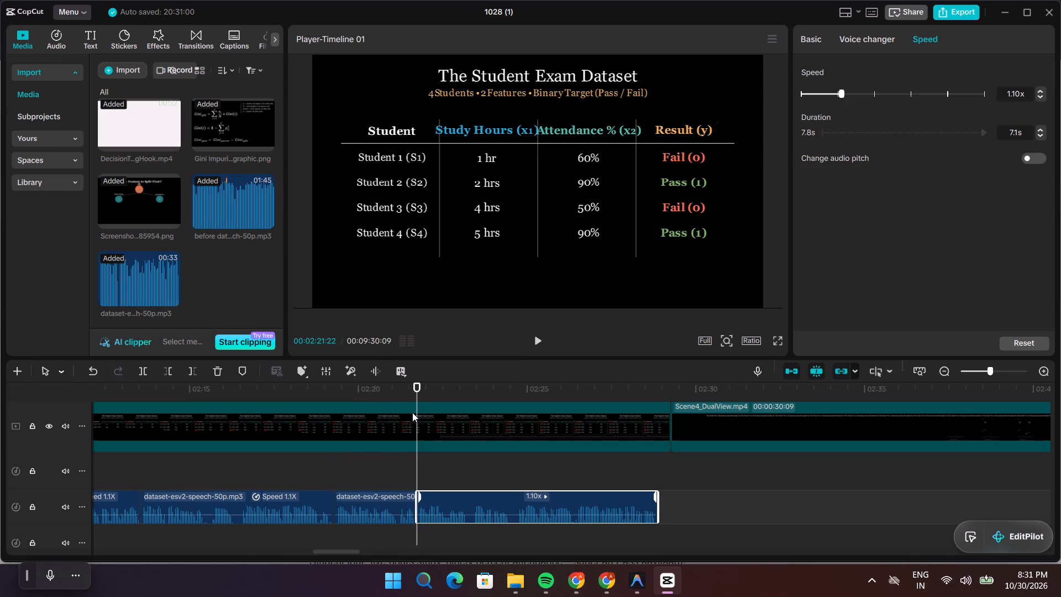
click(368, 505)
key(BackSpace)
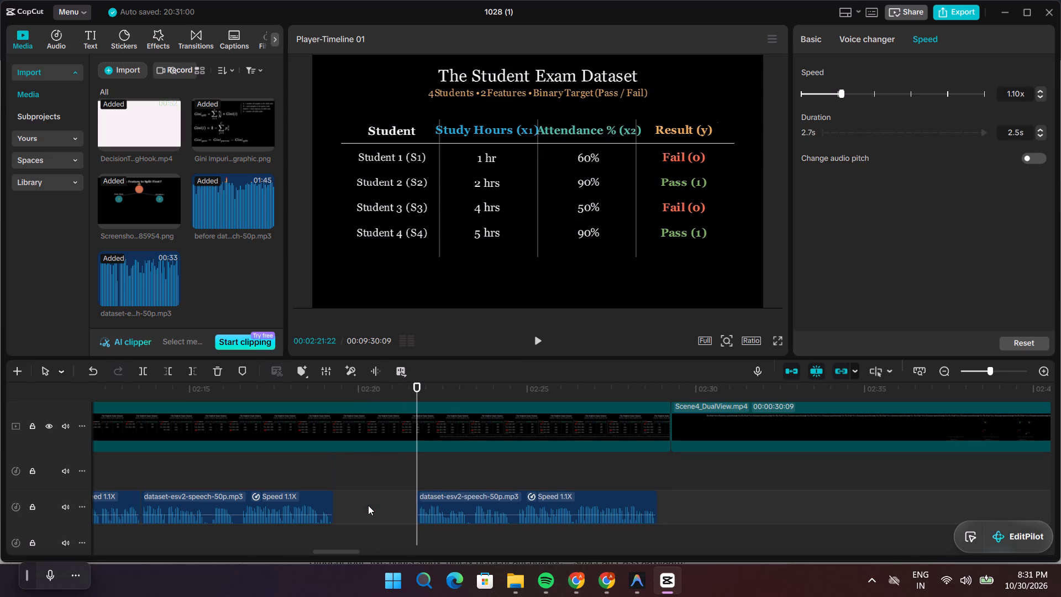
drag(437, 522, 357, 518)
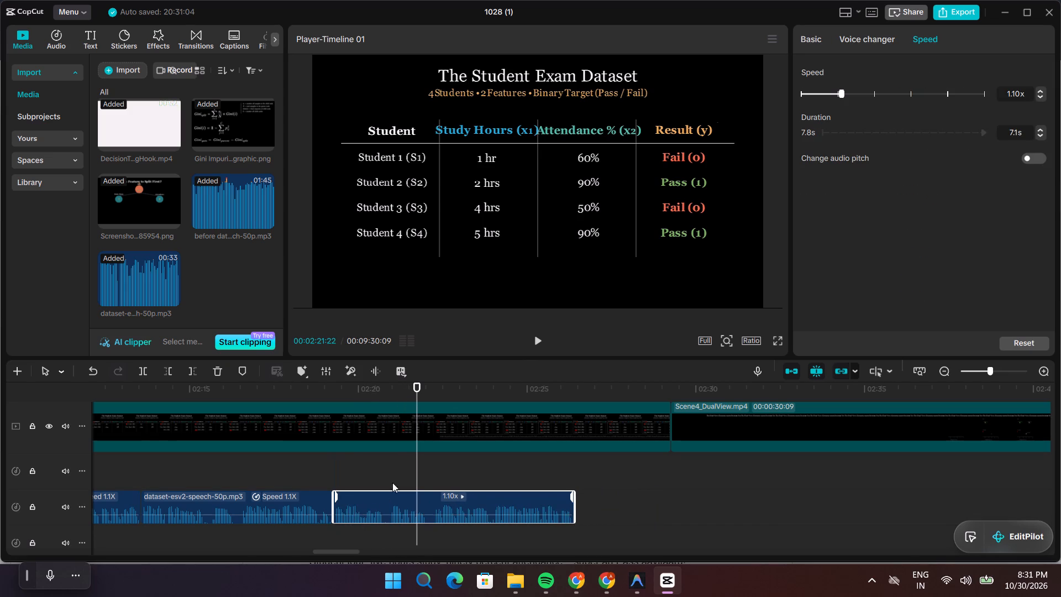
Play across the new narration join and split the dataset scene's video at 00:02:21:26, where the goal box begins to appear.
drag(418, 387, 311, 406)
key(space)
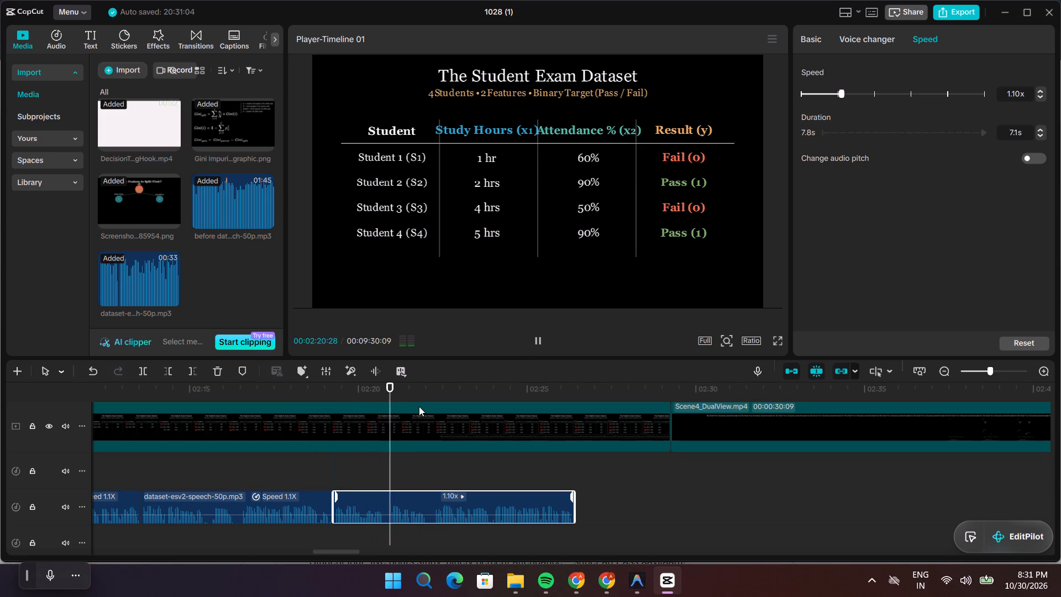
key(space)
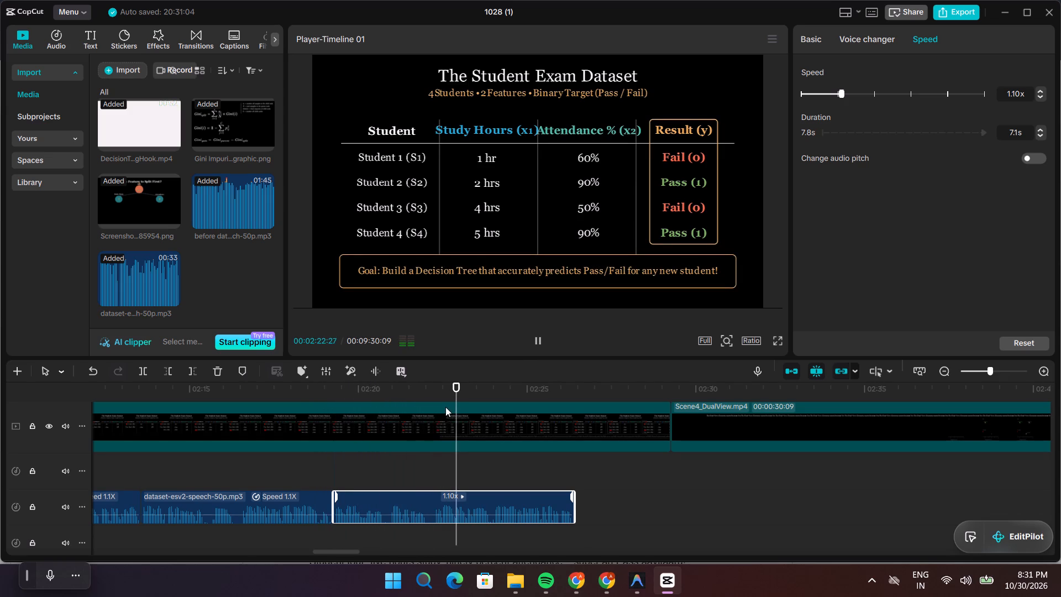
drag(458, 392, 447, 391)
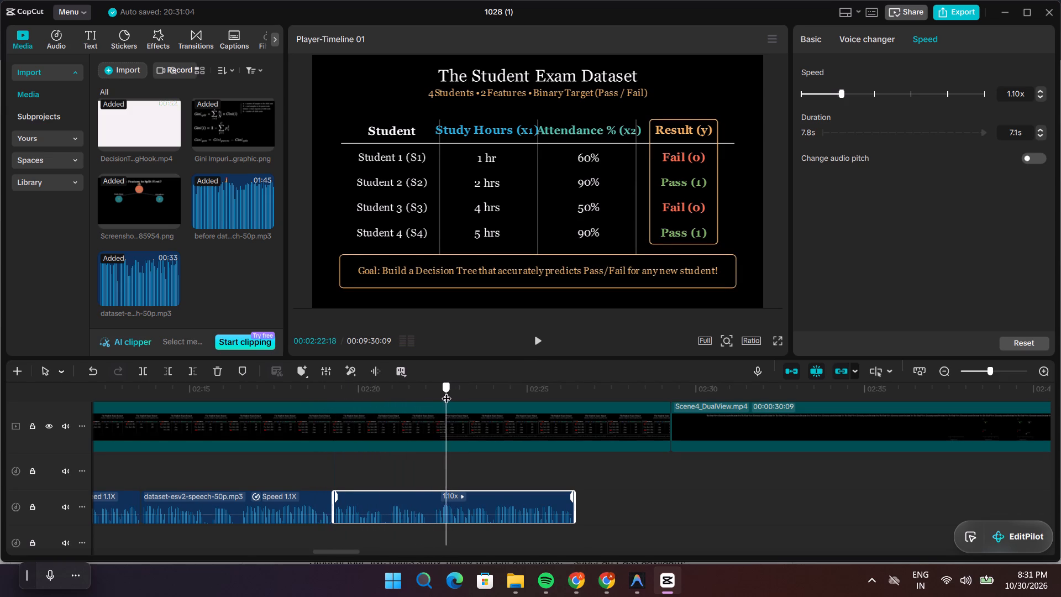
drag(447, 391, 422, 392)
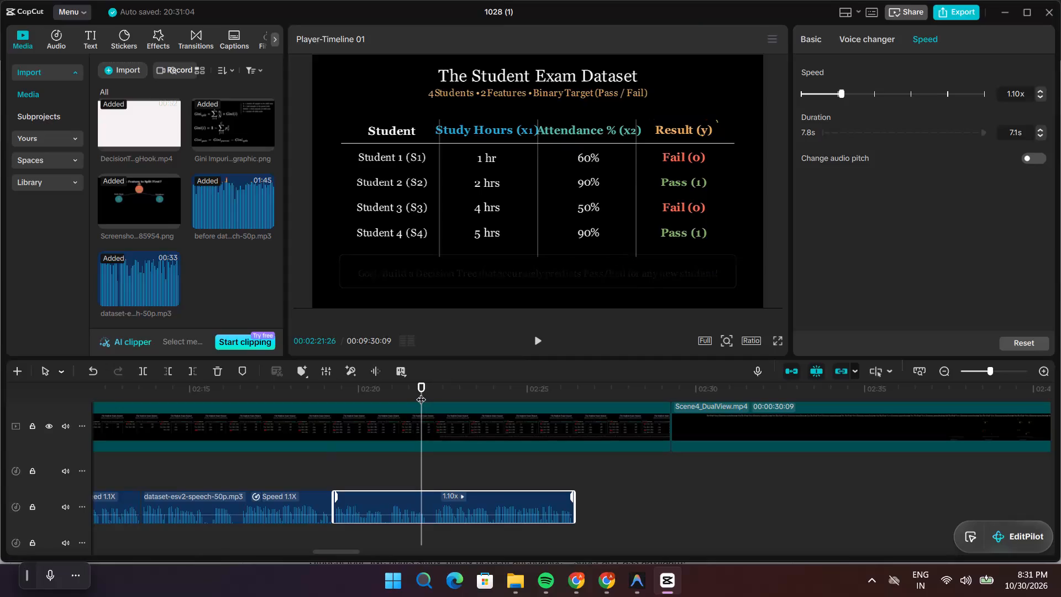
key(ctrl+b)
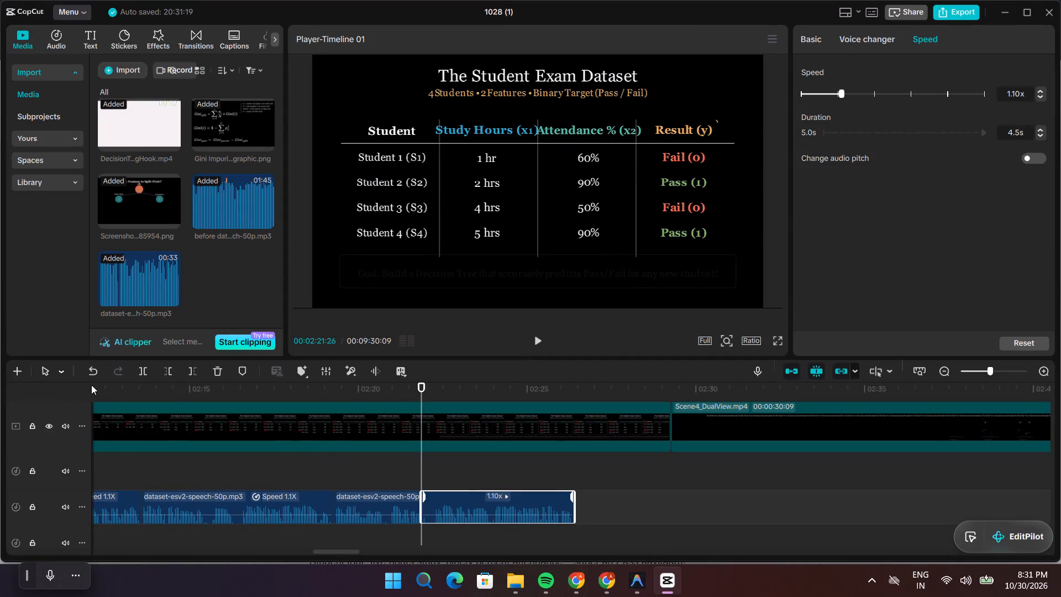
click(94, 371)
click(351, 424)
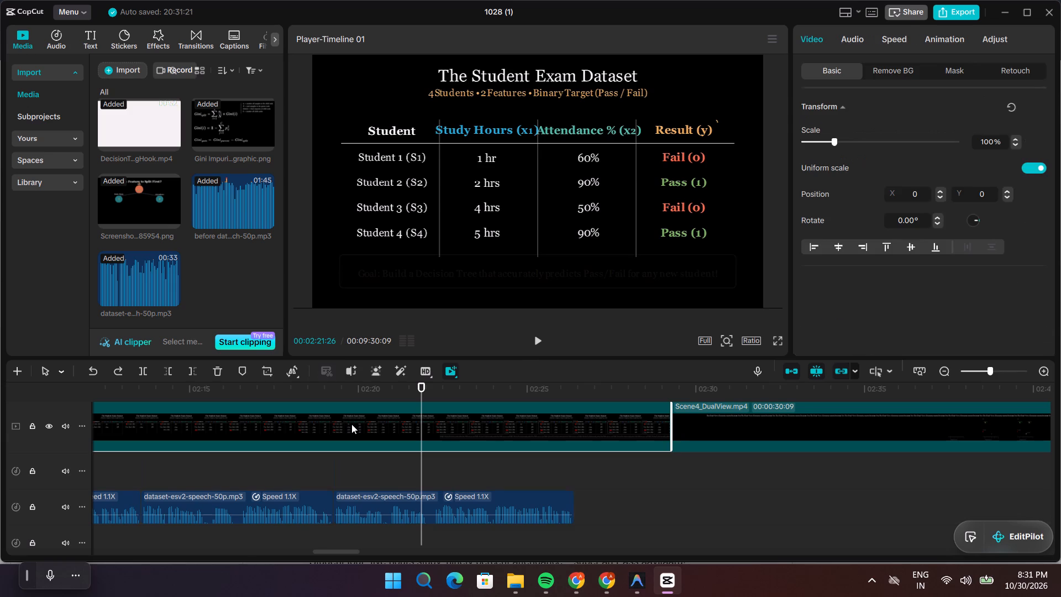
key(ctrl+b)
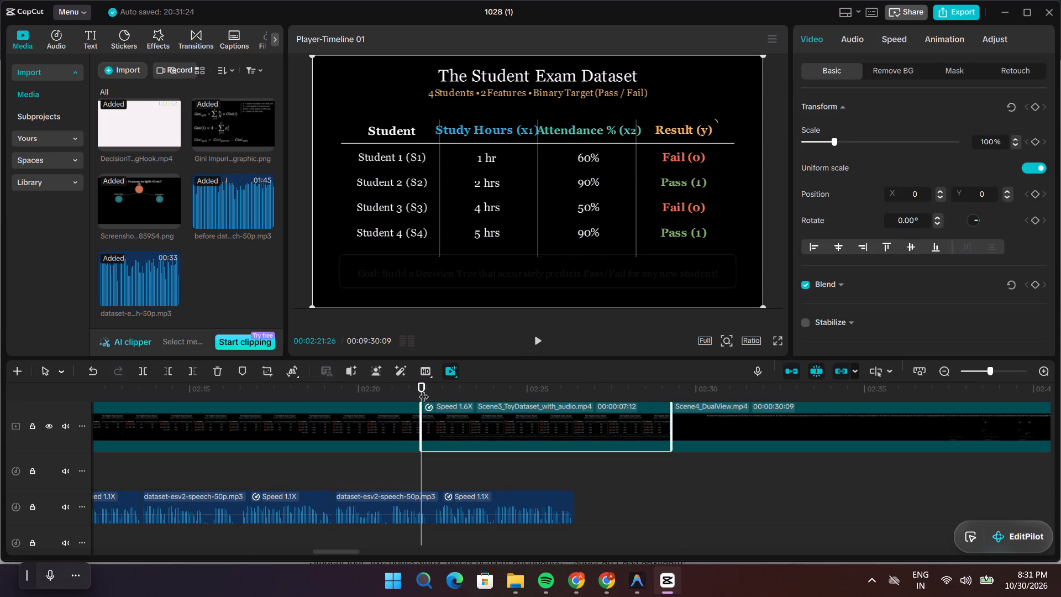
Split the dataset scene's video at 00:02:19:08, in line with the narration join.
drag(421, 387, 337, 396)
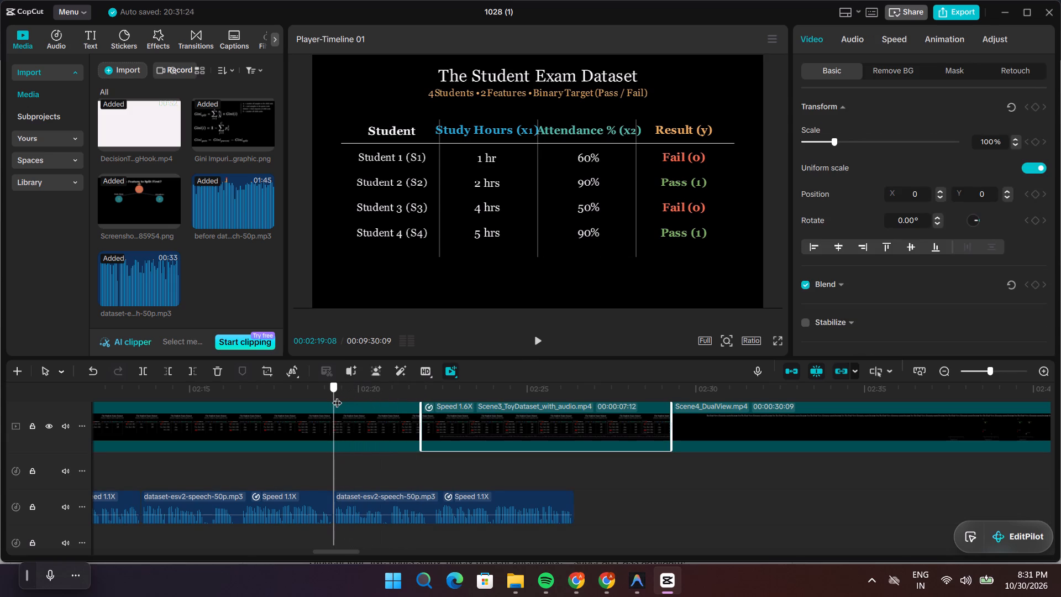
drag(337, 396, 337, 396)
click(337, 414)
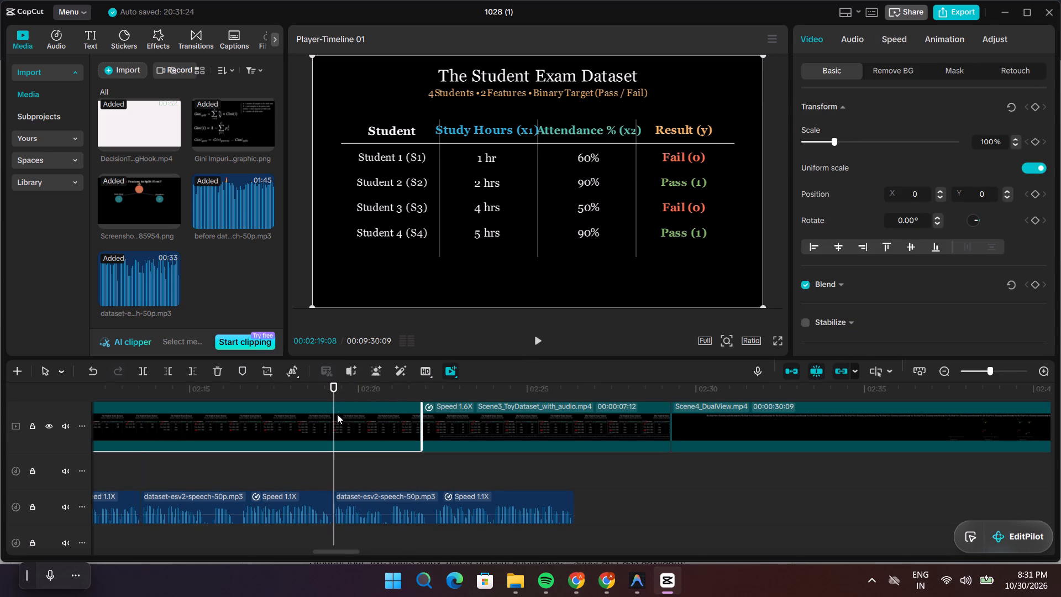
key(ctrl+b)
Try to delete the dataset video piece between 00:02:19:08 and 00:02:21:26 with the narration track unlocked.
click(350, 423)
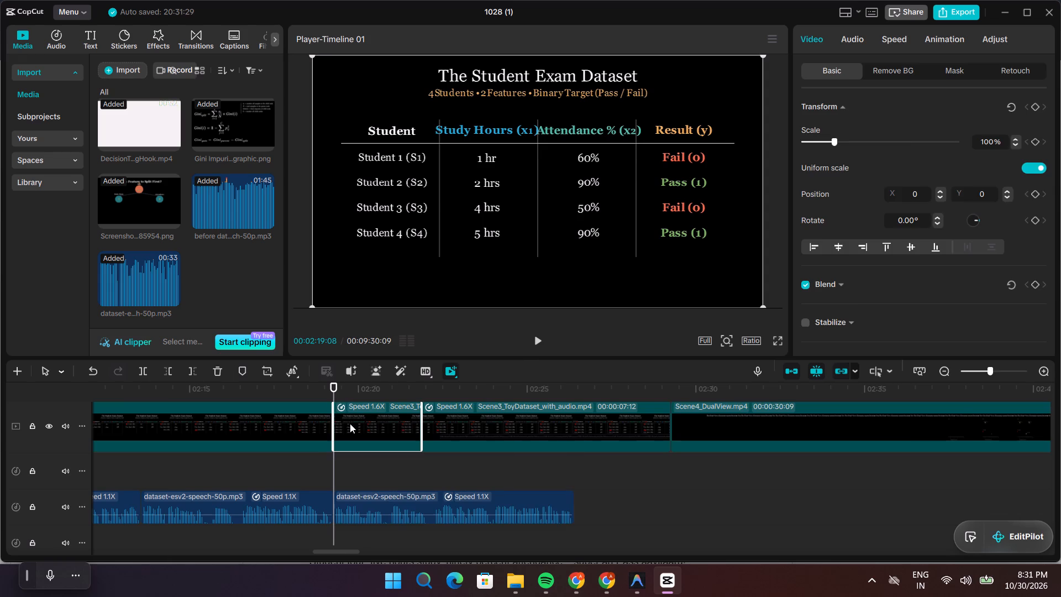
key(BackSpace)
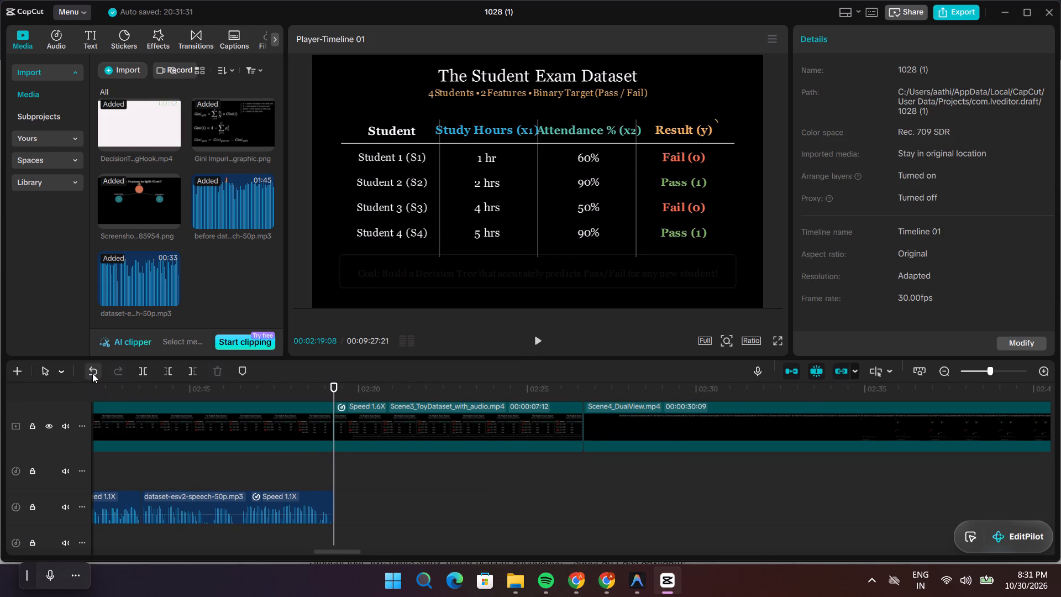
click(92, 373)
Lock the dataset narration track and delete the video piece between 00:02:19:08 and 00:02:21:26.
click(29, 507)
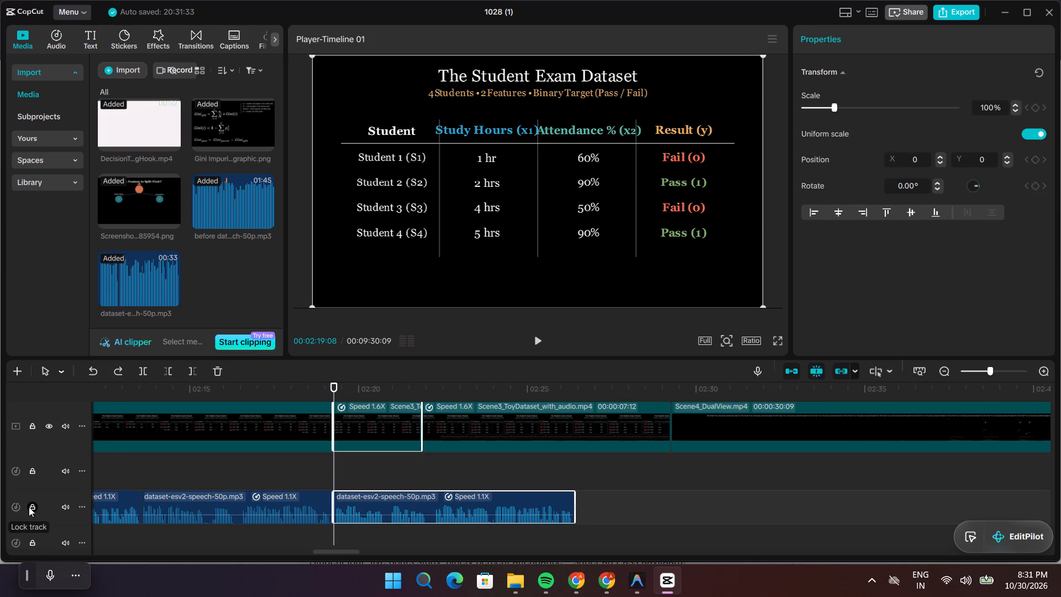
click(370, 437)
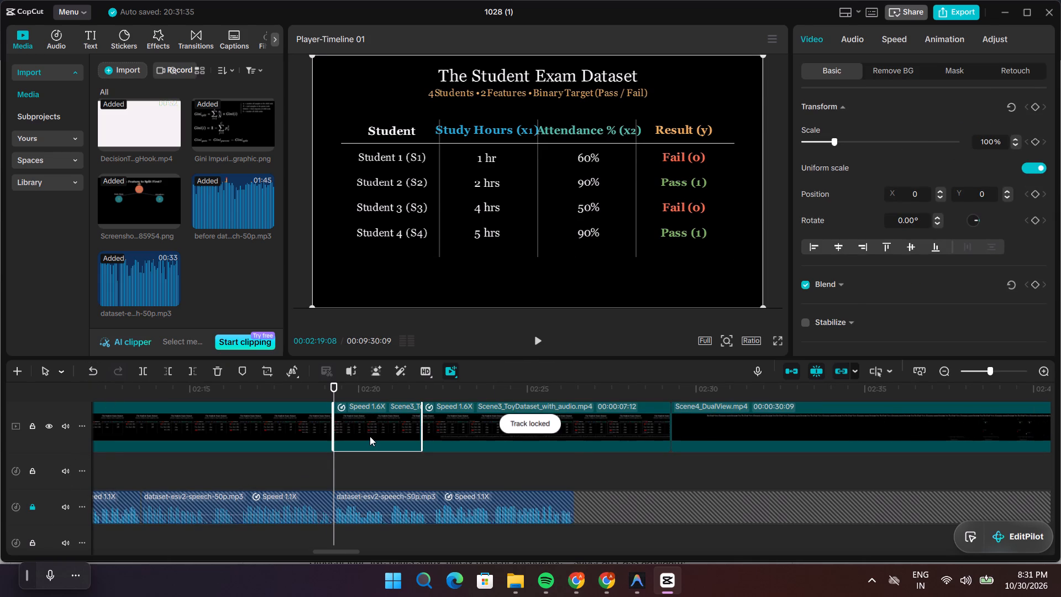
key(BackSpace)
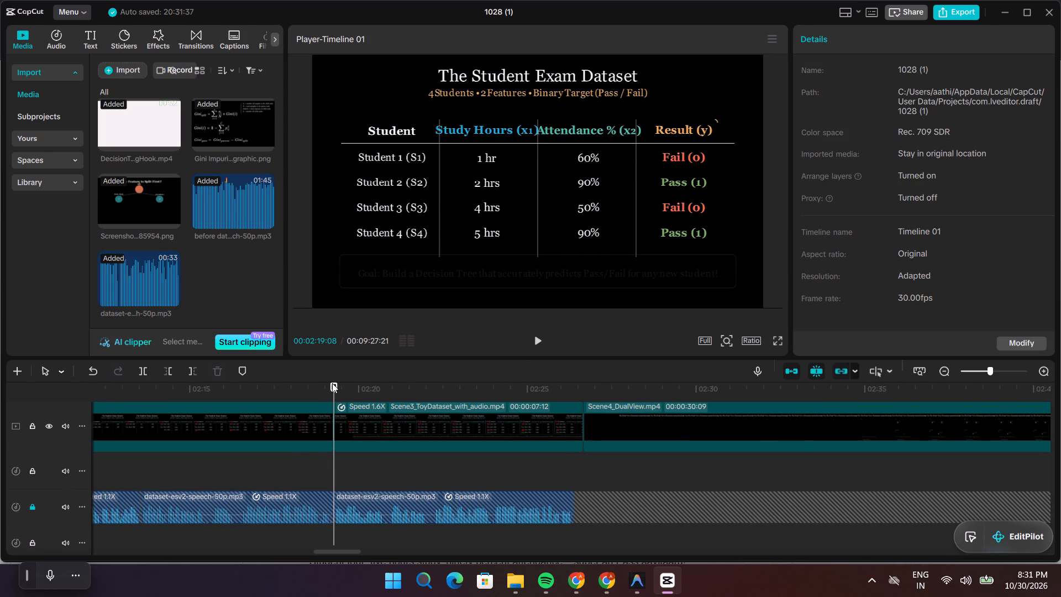
Play from just before the video cut into the Dual-View scene to compare the narration with the goal statement animation.
drag(332, 382, 290, 387)
key(space)
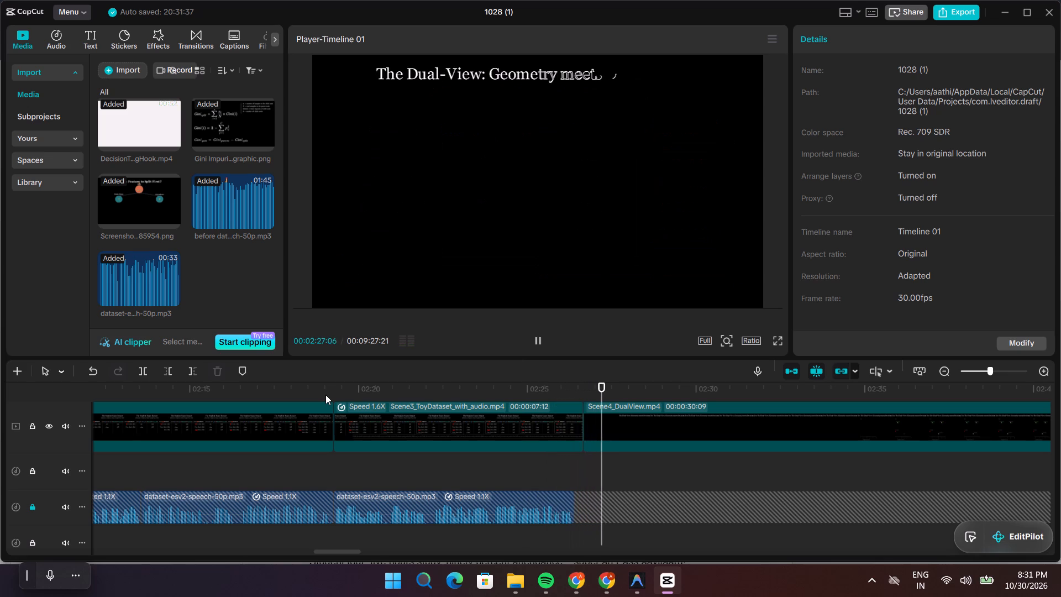
key(space)
key(space)
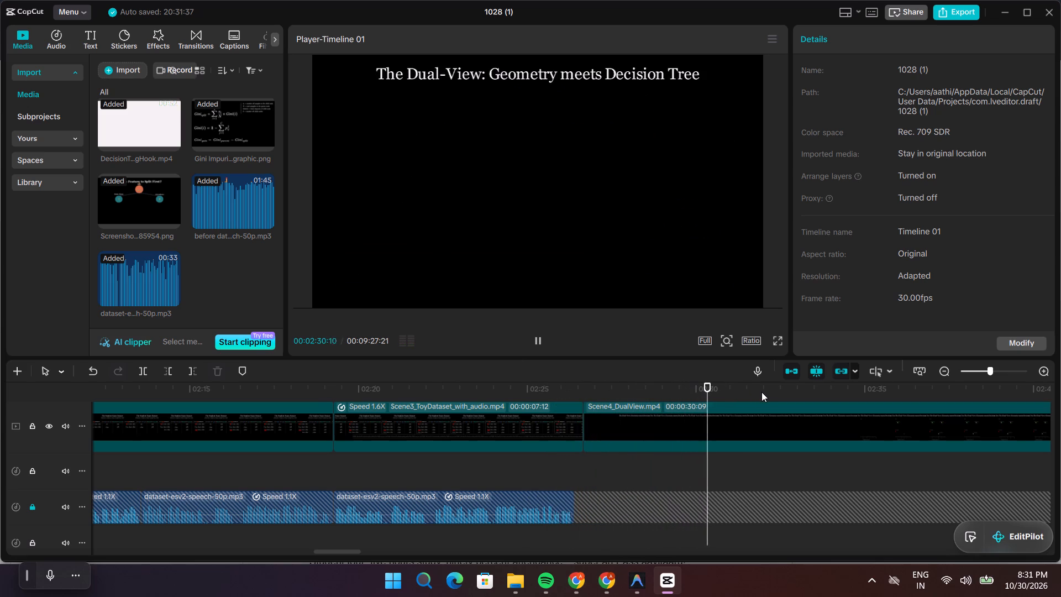
key(space)
drag(748, 390, 751, 390)
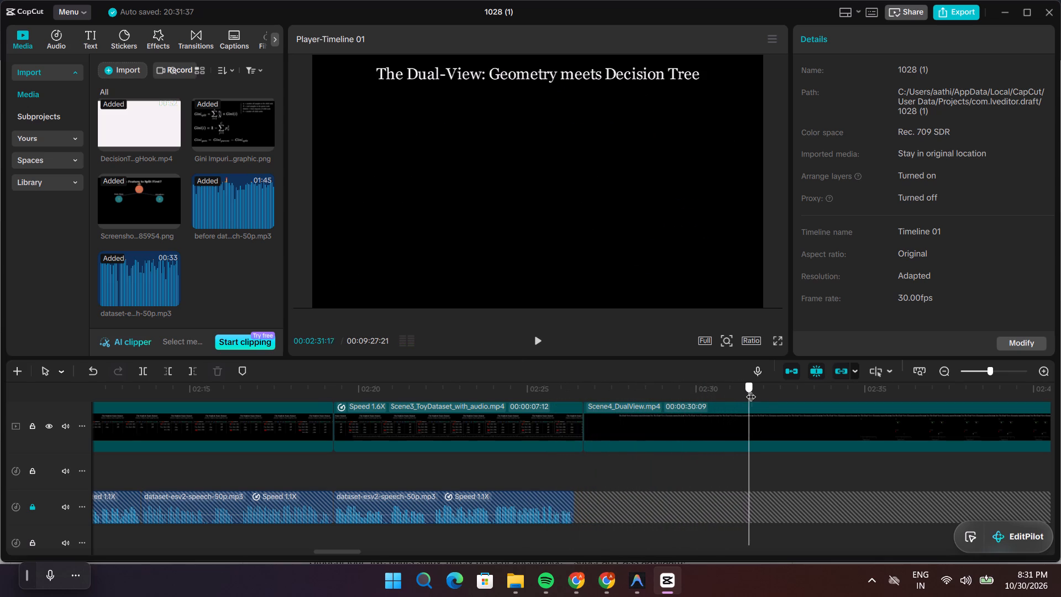
Split the dataset scene's video at 00:02:26:12, near the narration's end, and delete the short remainder before the Dual-View scene.
drag(751, 390, 584, 401)
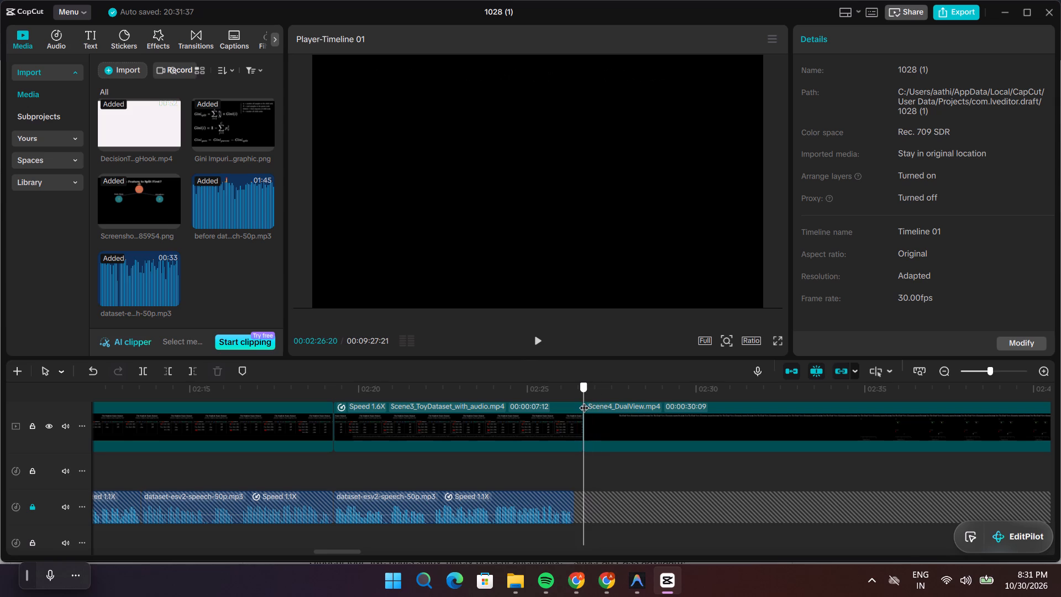
drag(584, 401, 576, 408)
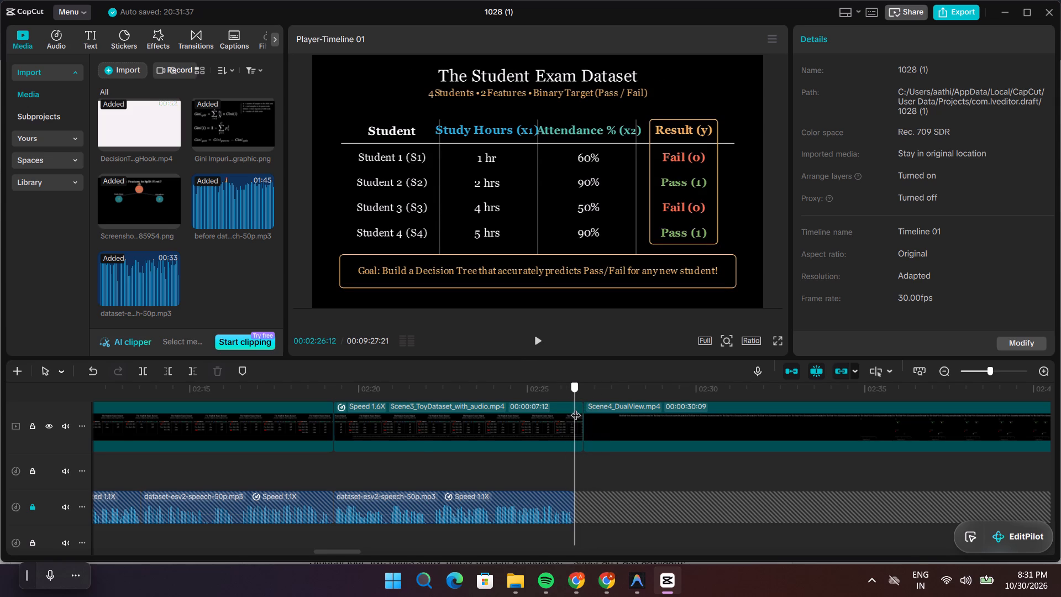
drag(576, 408, 579, 411)
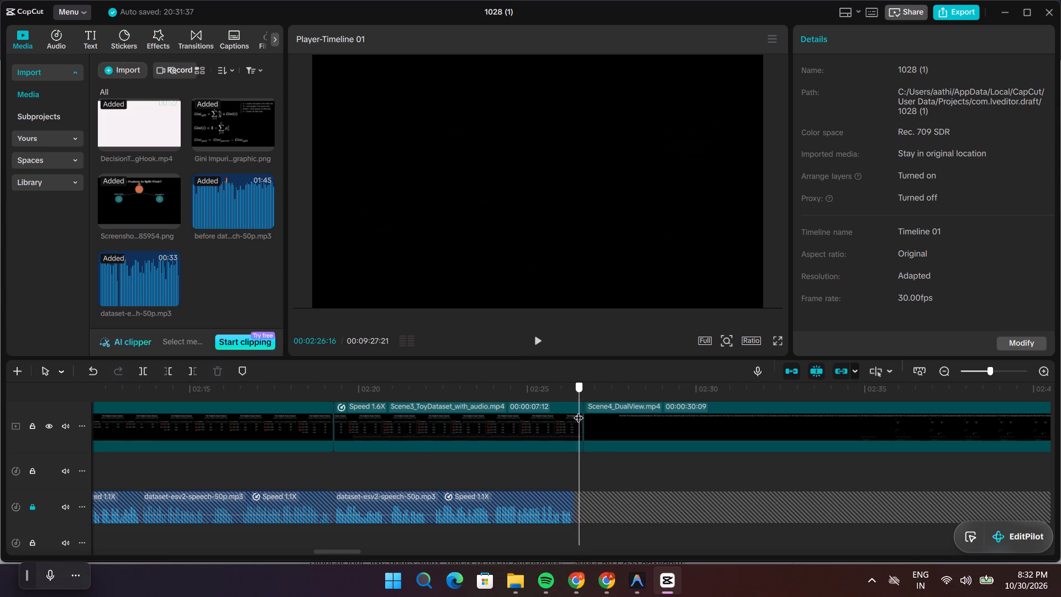
drag(579, 411, 577, 411)
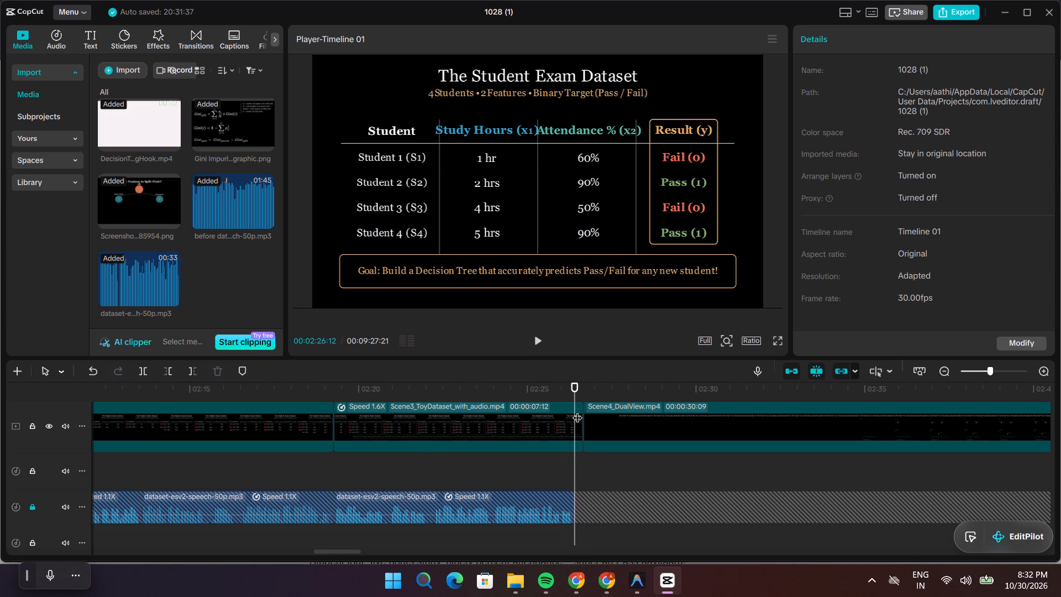
click(558, 416)
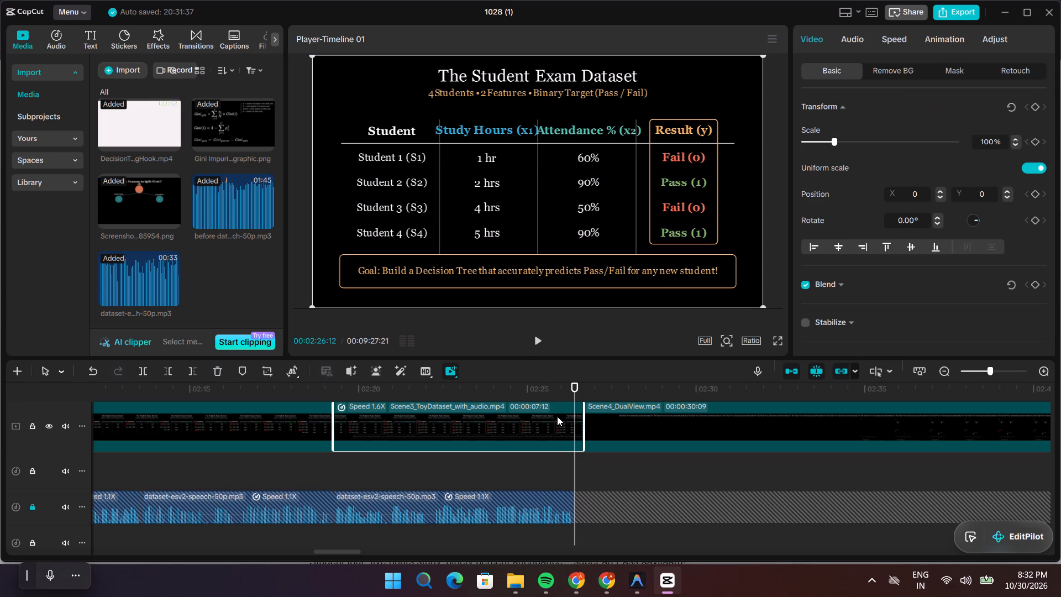
key(ctrl+b)
click(577, 428)
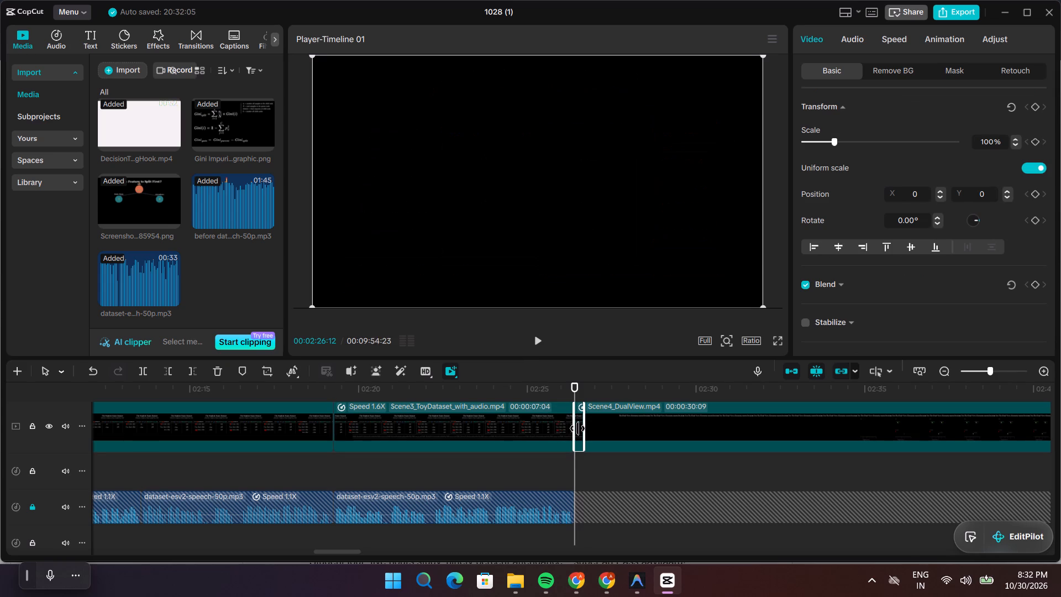
key(BackSpace)
Play across the junction between the shortened dataset scene and the Dual-View scene to check the transition.
drag(572, 392, 558, 395)
key(space)
key(space)
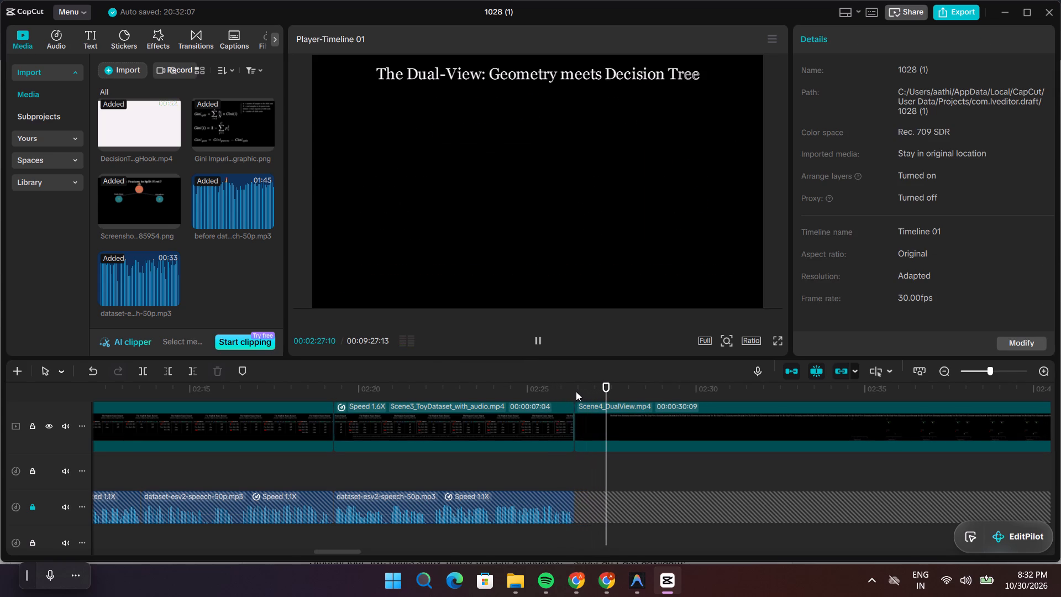
key(space)
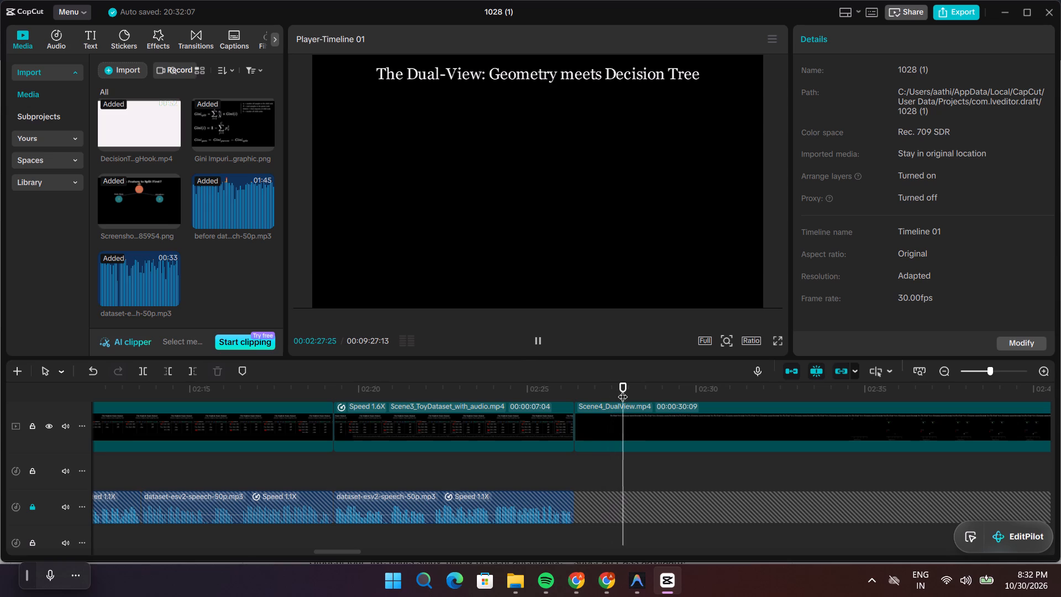
Import the "before calculation -esv2-speech-50p" narration from Downloads and place it on a new audio track at the Dual-View scene's start.
key(space)
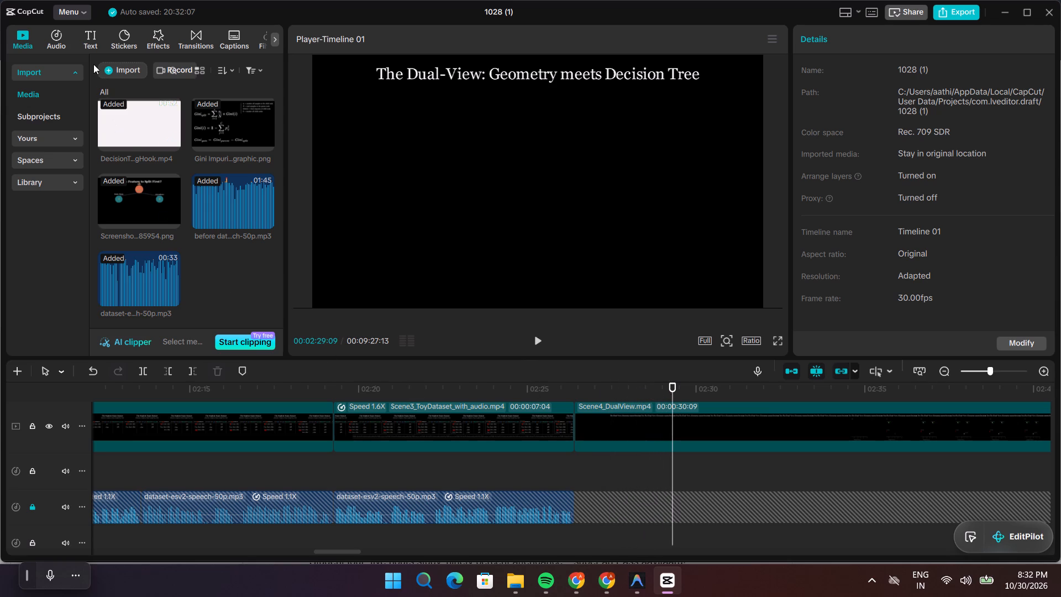
click(129, 69)
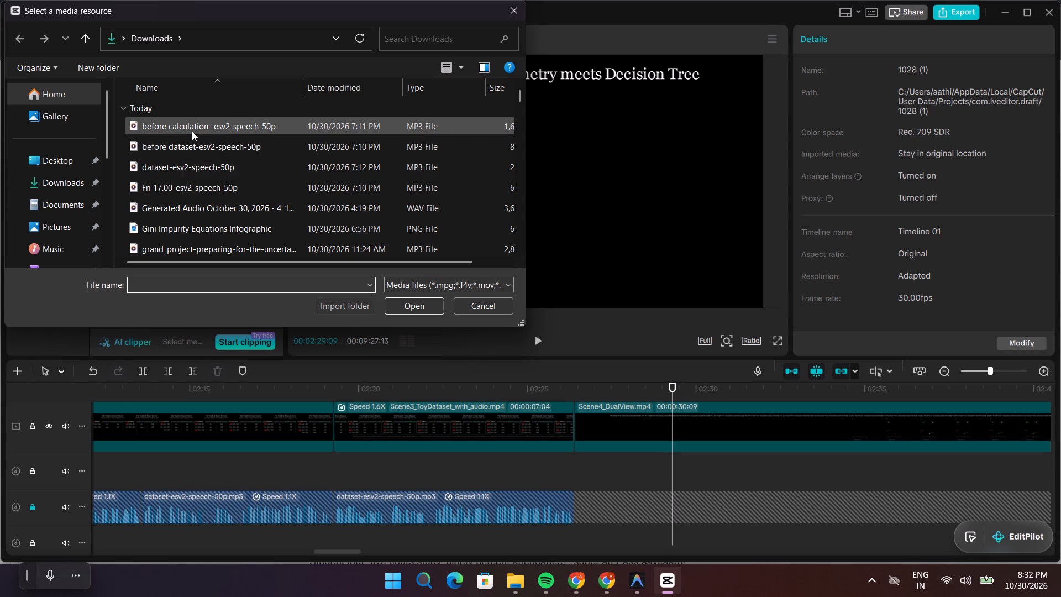
click(192, 128)
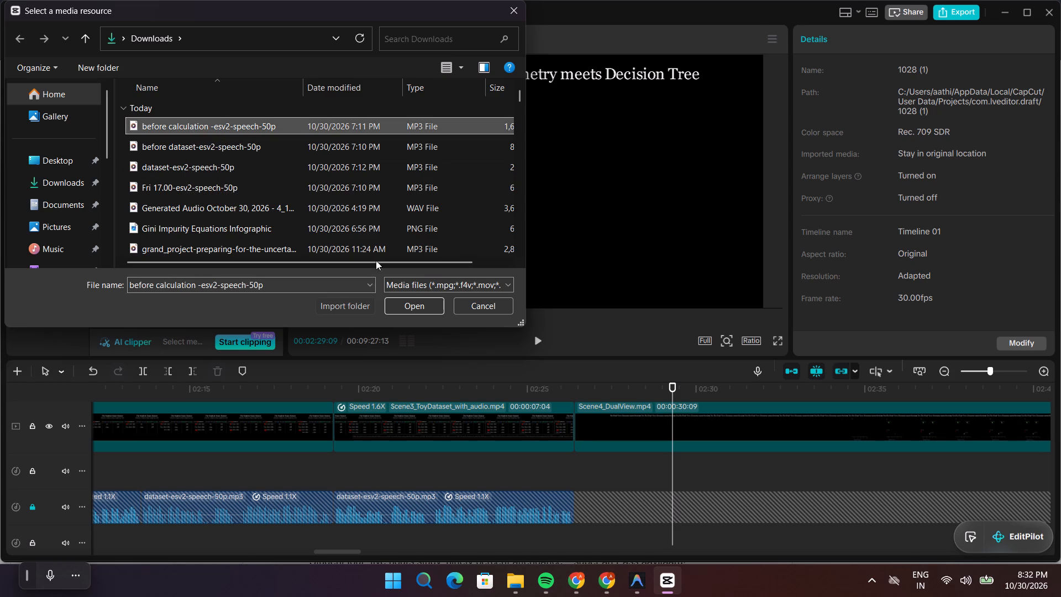
click(392, 310)
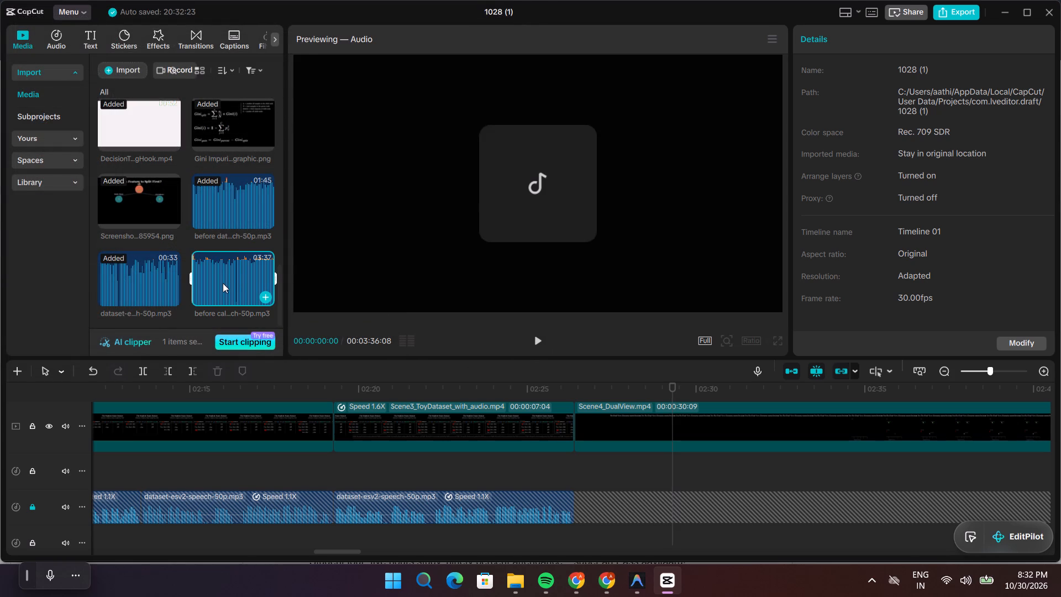
drag(222, 281, 572, 506)
Play and scrub the opening of the Dual-View scene to compare the new narration with the title and scatter plot animation.
drag(674, 458, 639, 468)
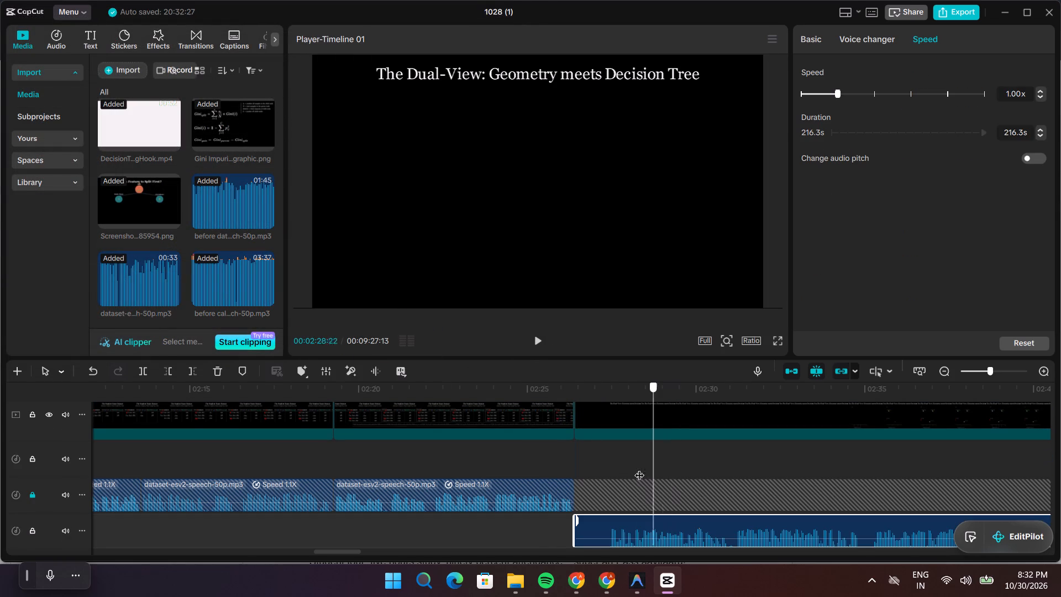
drag(639, 468, 546, 473)
key(space)
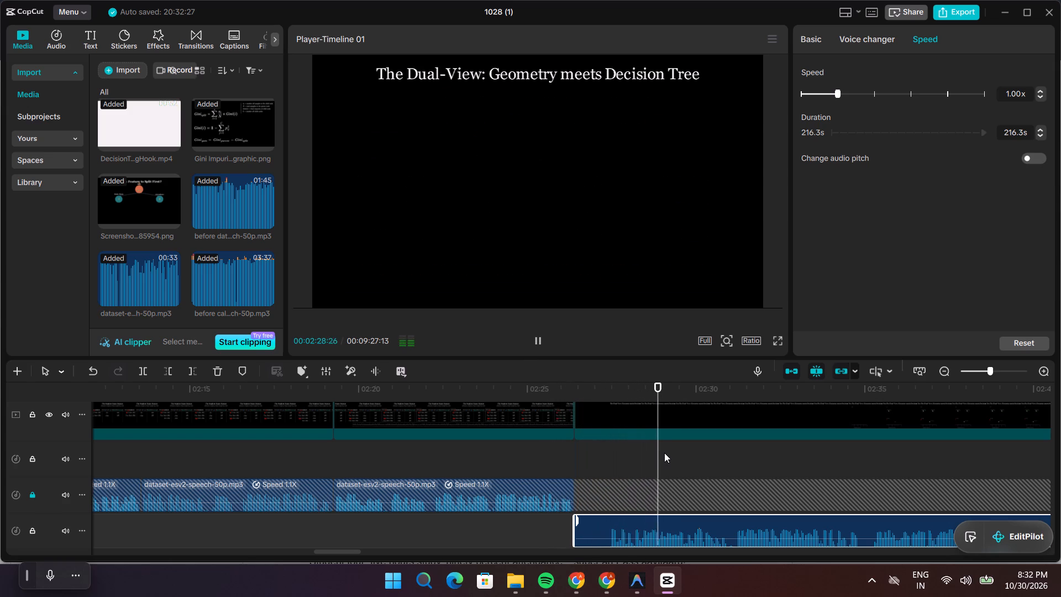
key(space)
drag(700, 454, 677, 458)
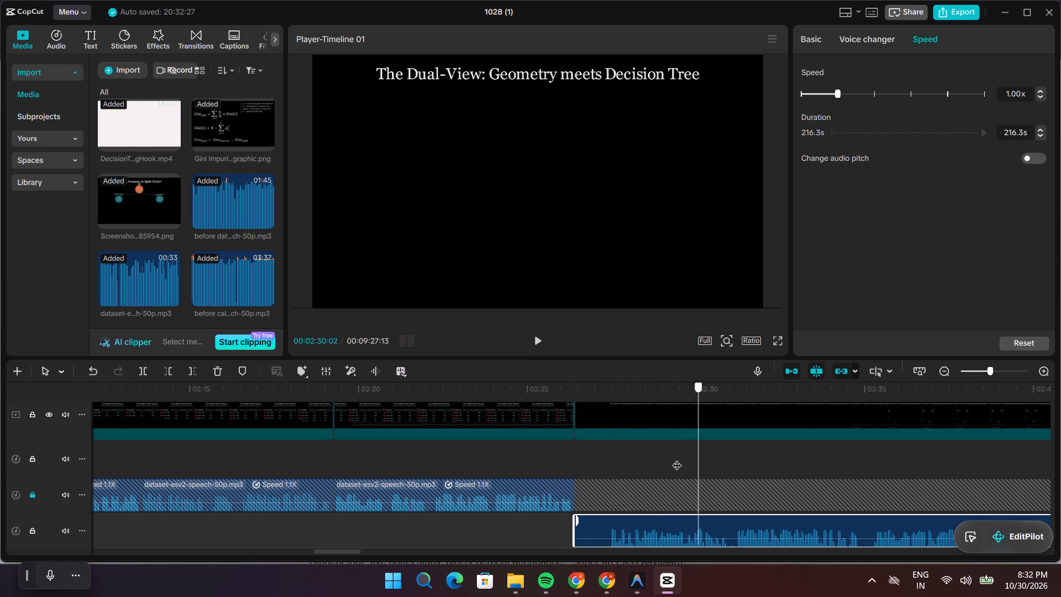
drag(677, 458, 607, 474)
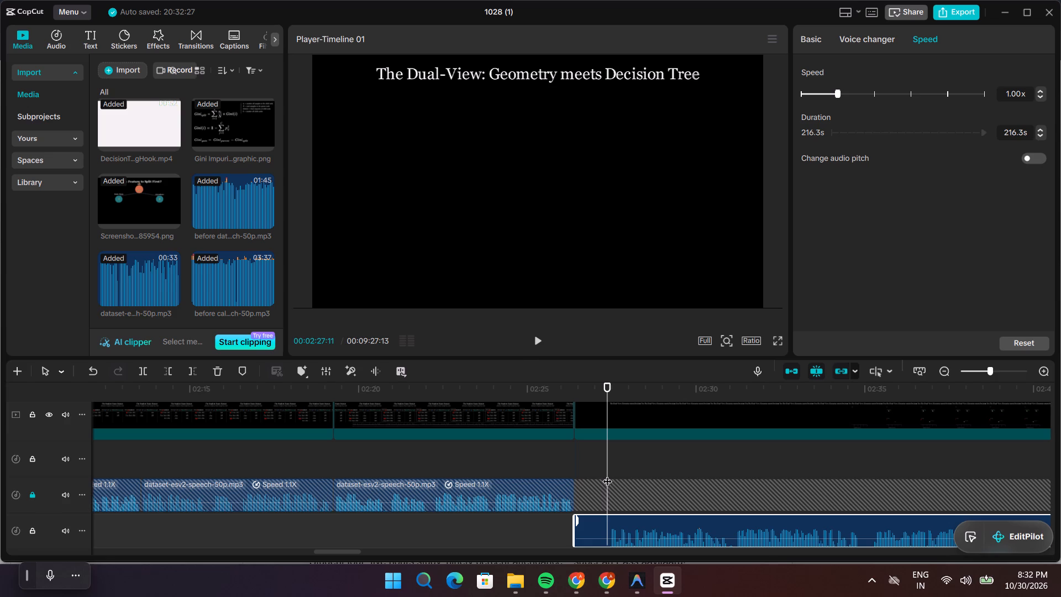
drag(610, 455, 618, 455)
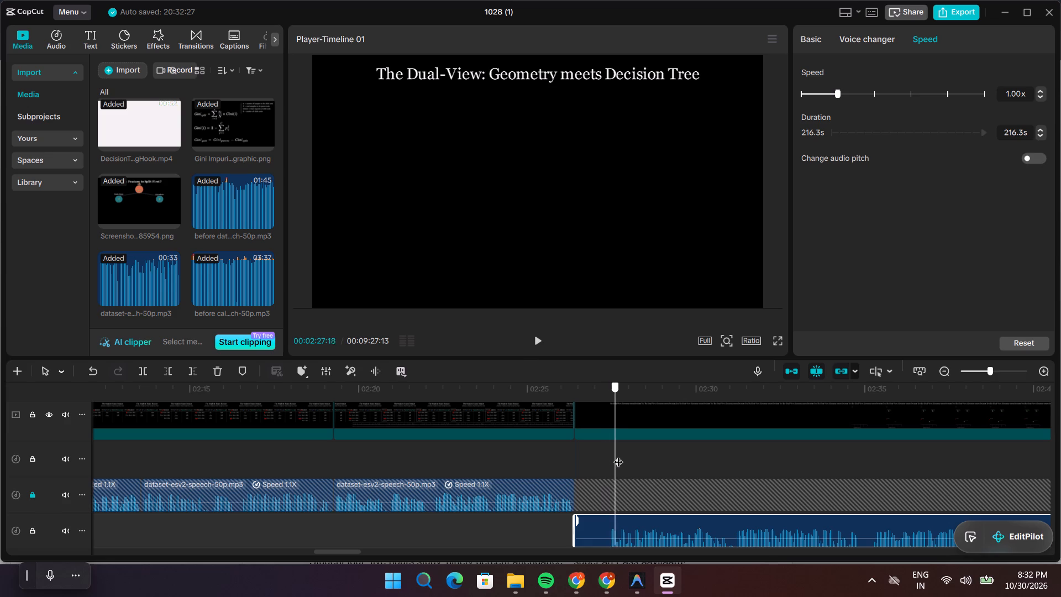
drag(618, 455, 909, 469)
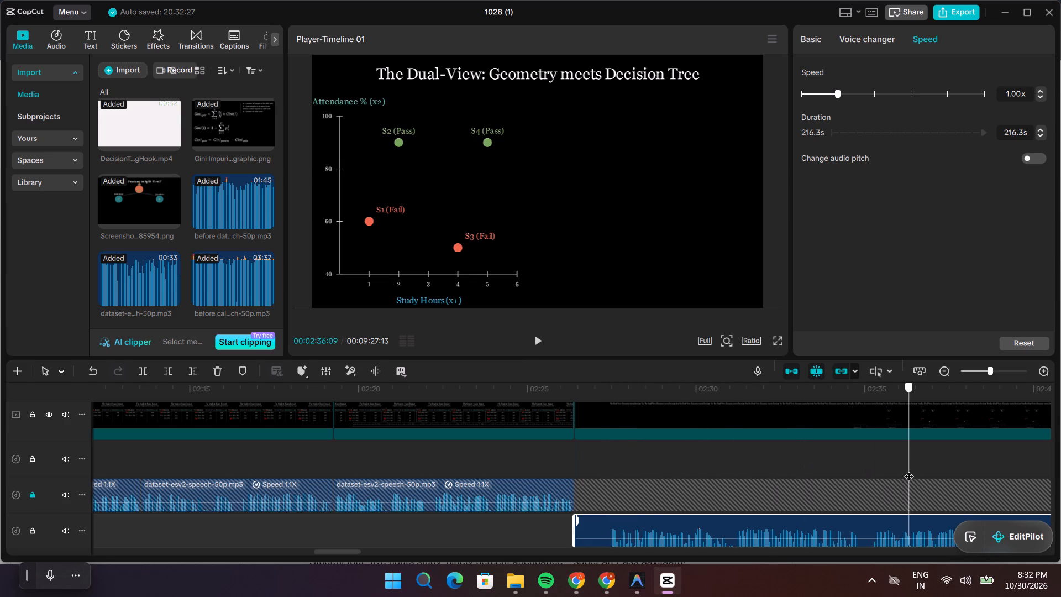
drag(909, 469, 904, 491)
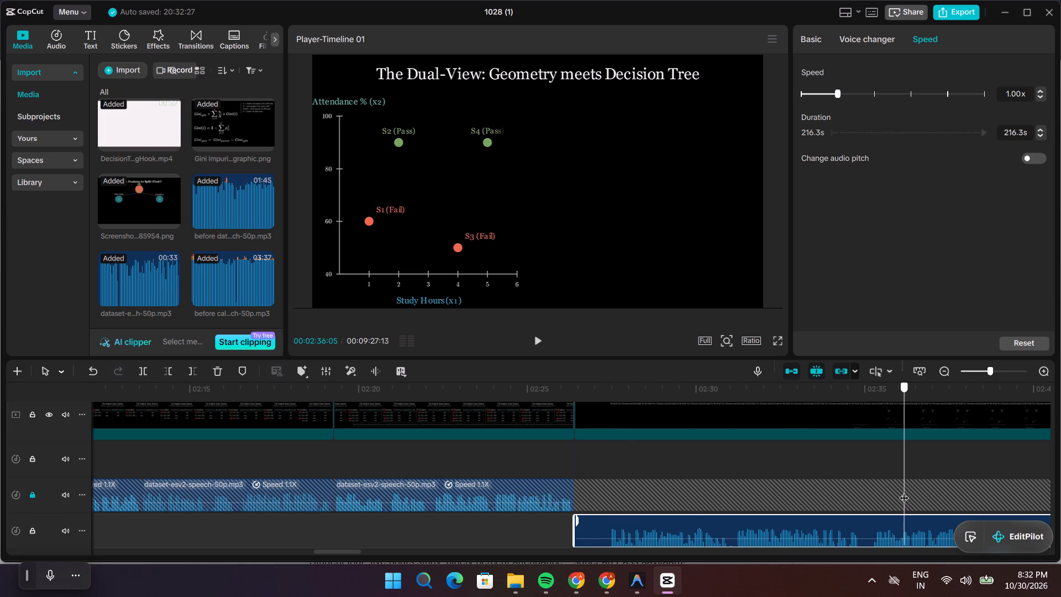
drag(904, 491, 902, 491)
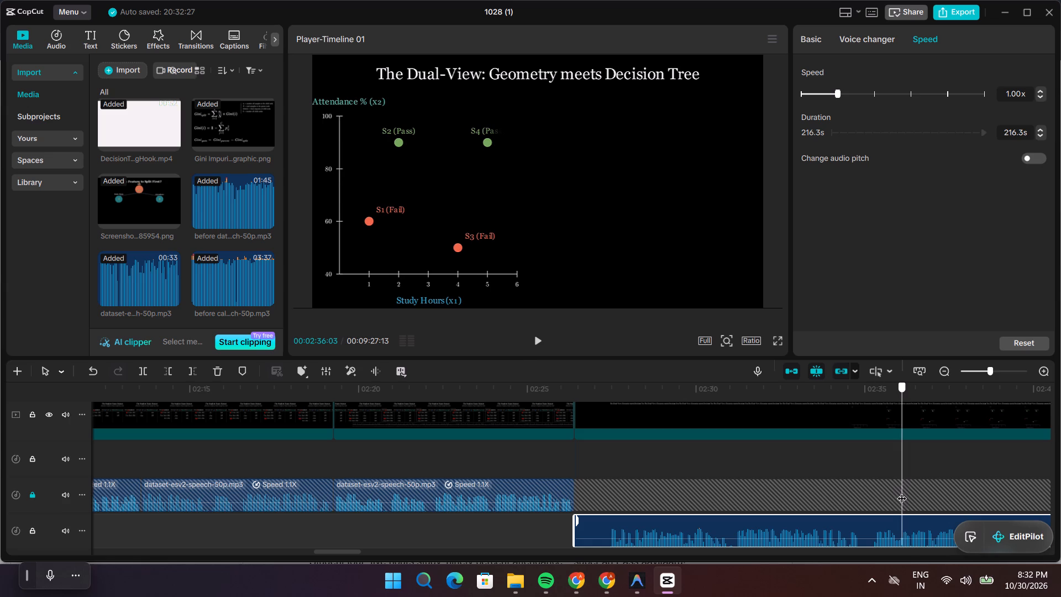
drag(902, 491, 901, 507)
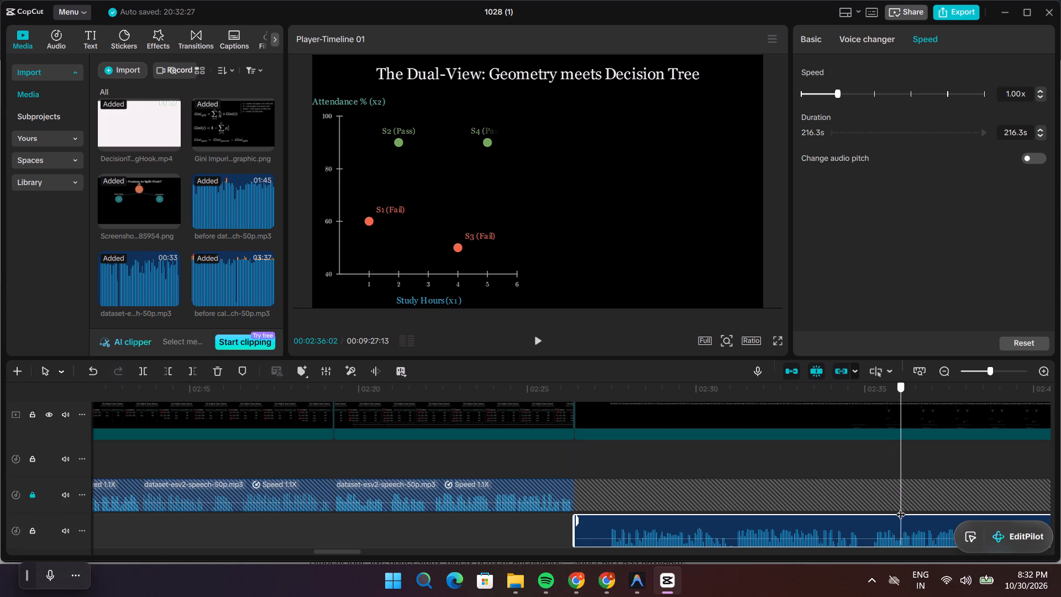
drag(901, 507, 901, 506)
click(901, 506)
click(903, 453)
drag(902, 450, 572, 490)
key(space)
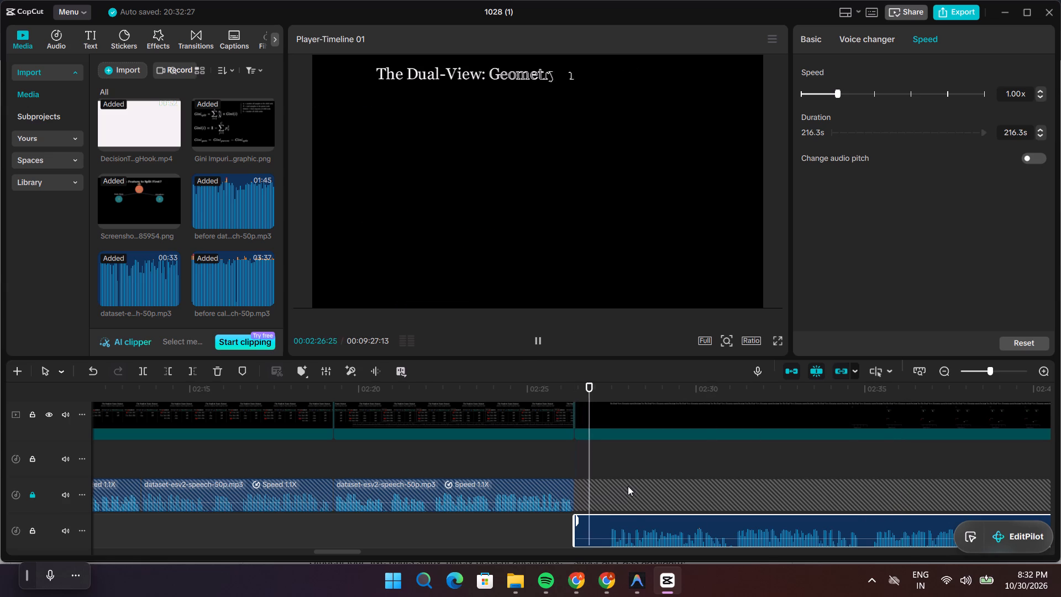
key(space)
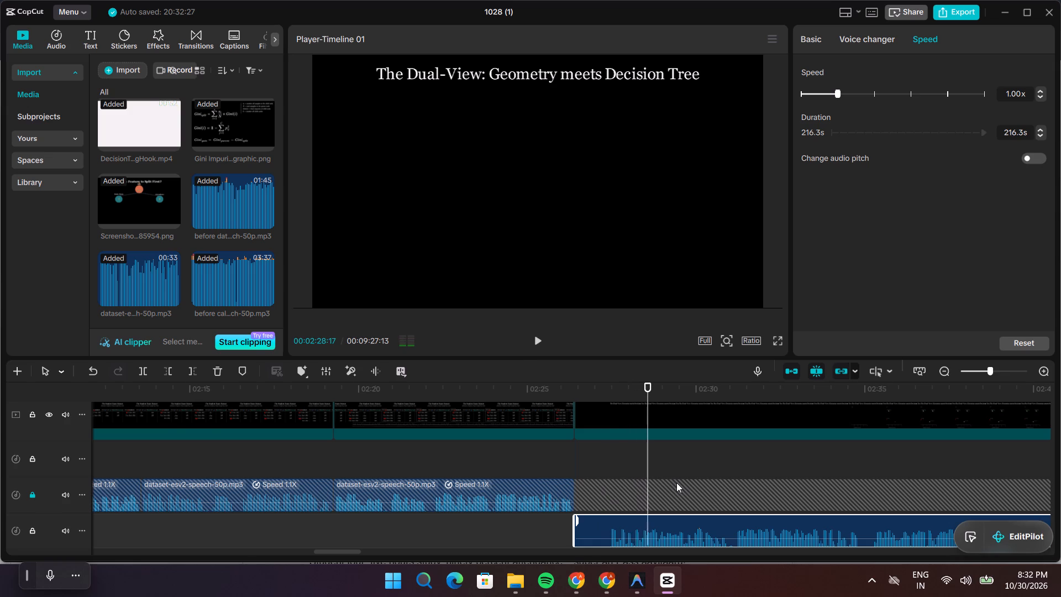
scroll(676, 483, up, 2)
key(space)
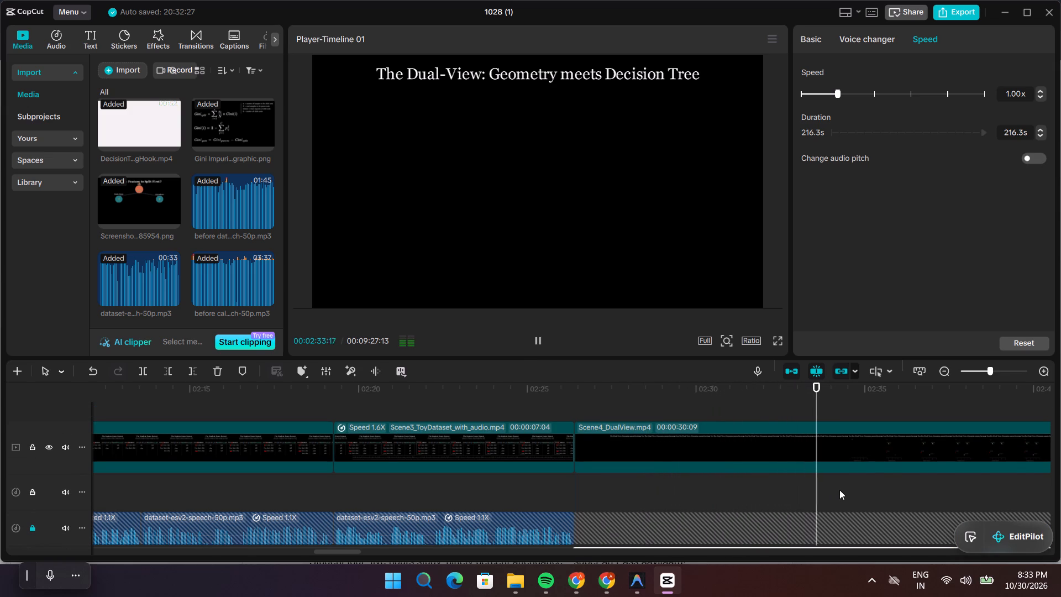
key(space)
Split the new narration at 00:02:27:13, delete the silent lead-in, and move the remainder back to the Dual-View scene's start.
drag(849, 493, 577, 541)
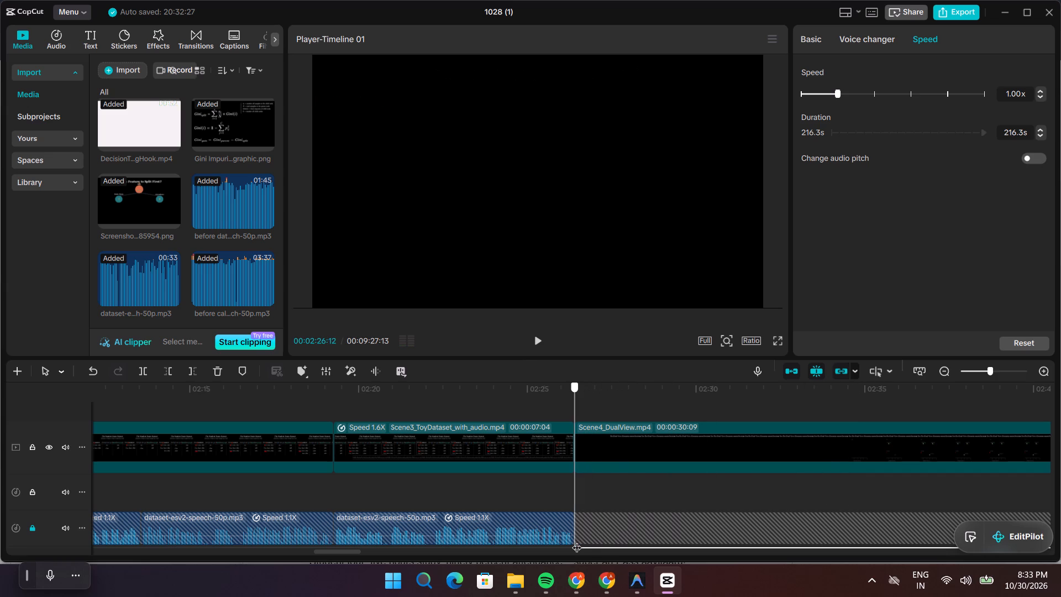
drag(577, 541, 611, 541)
scroll(644, 512, down, 3)
click(610, 469)
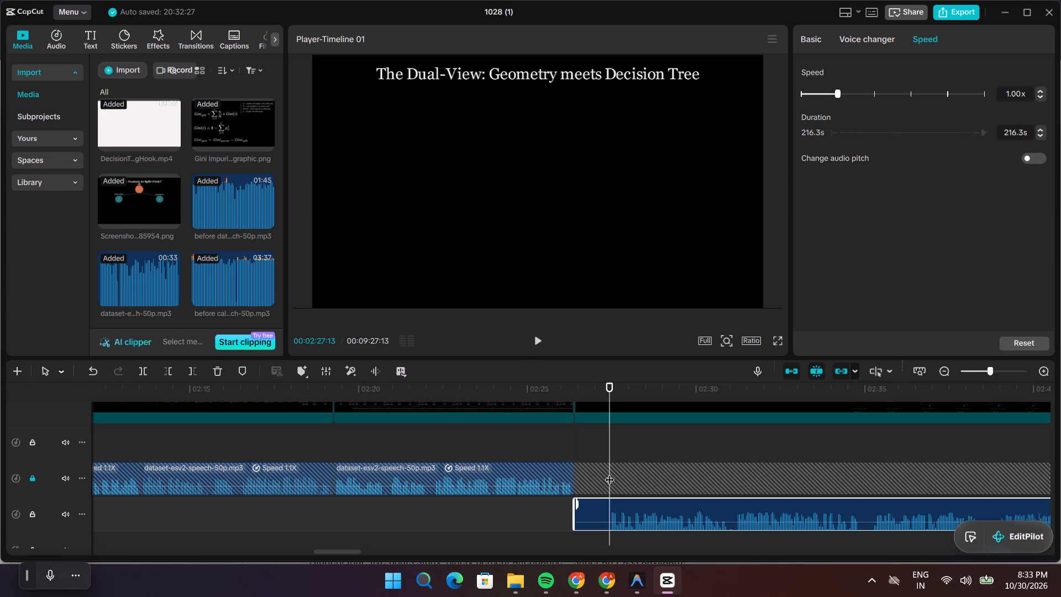
click(622, 413)
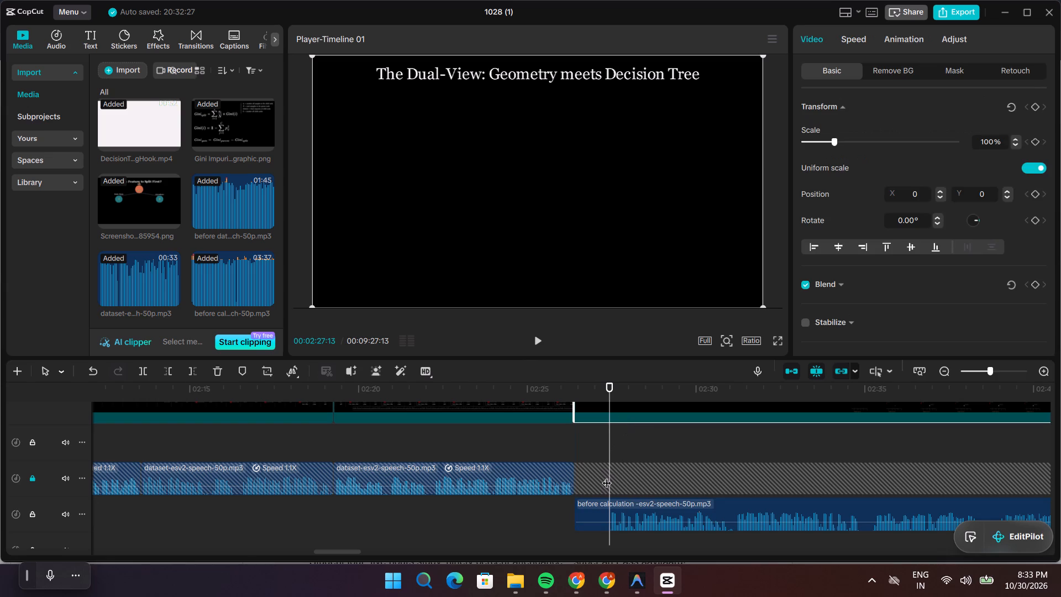
click(601, 504)
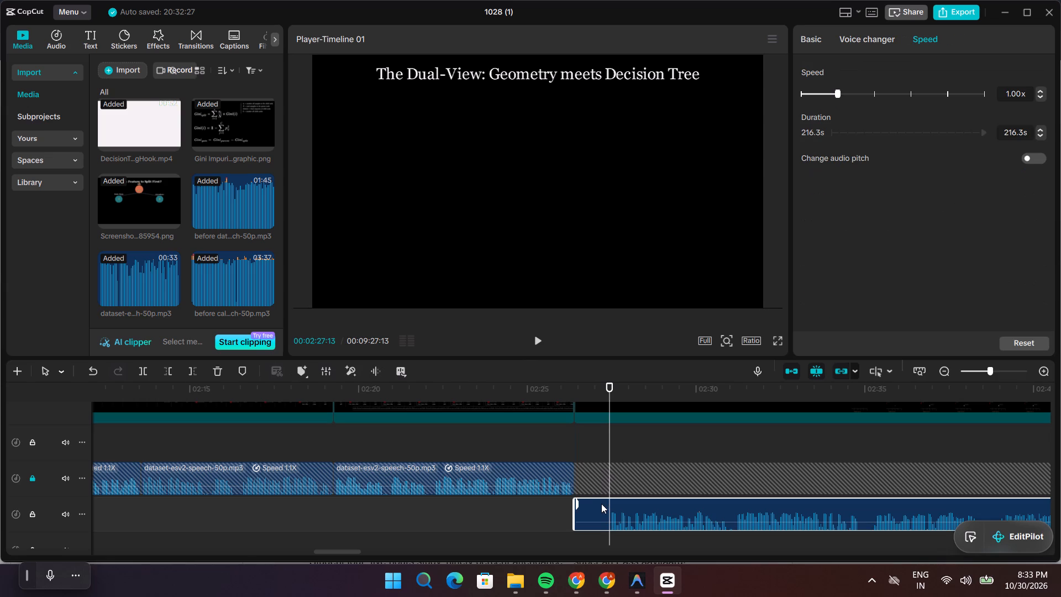
key(ctrl+b)
click(598, 508)
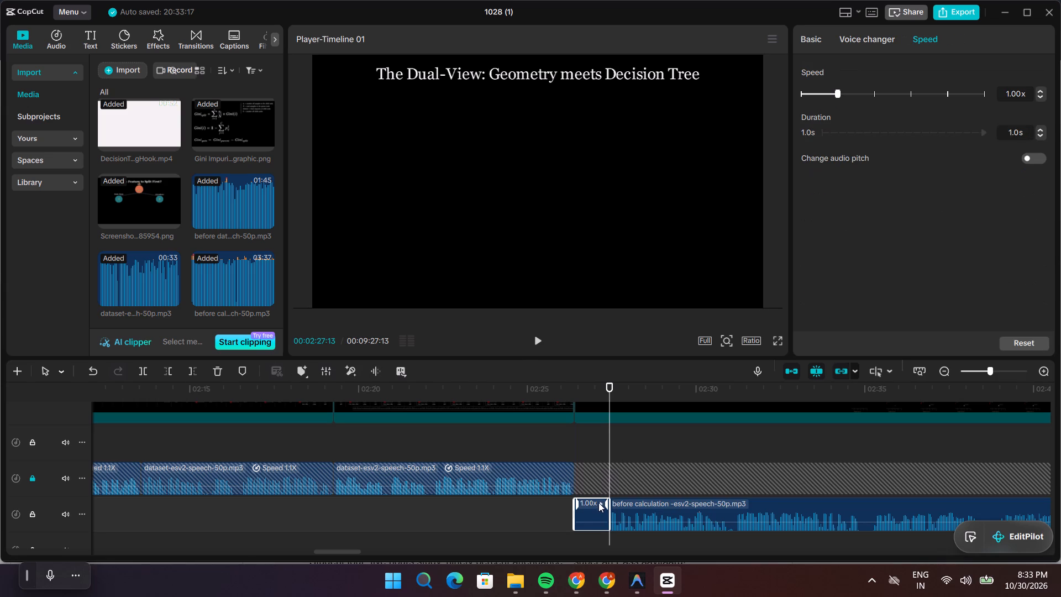
key(BackSpace)
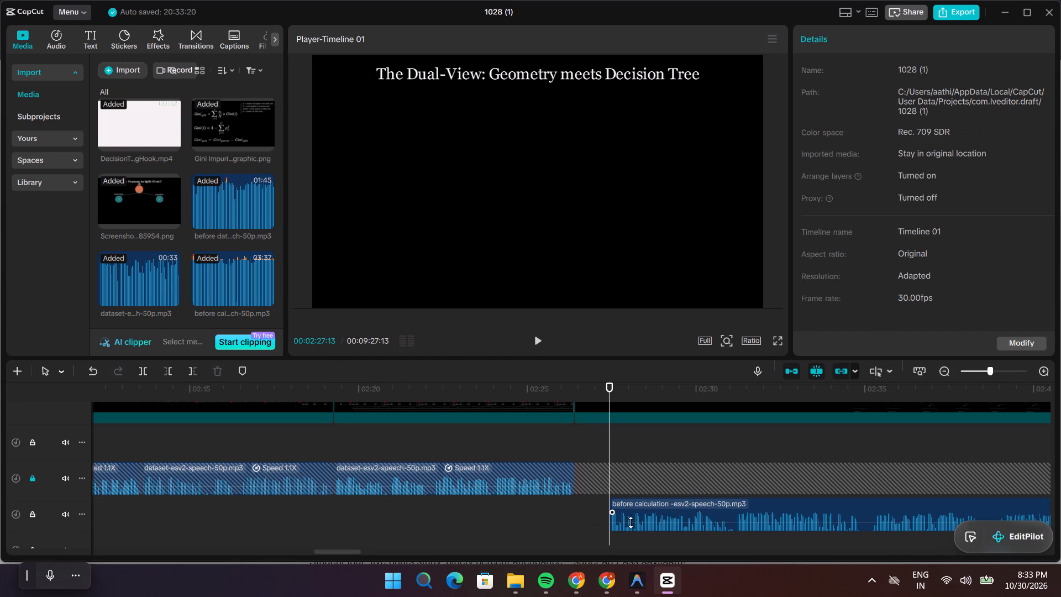
drag(629, 526, 596, 532)
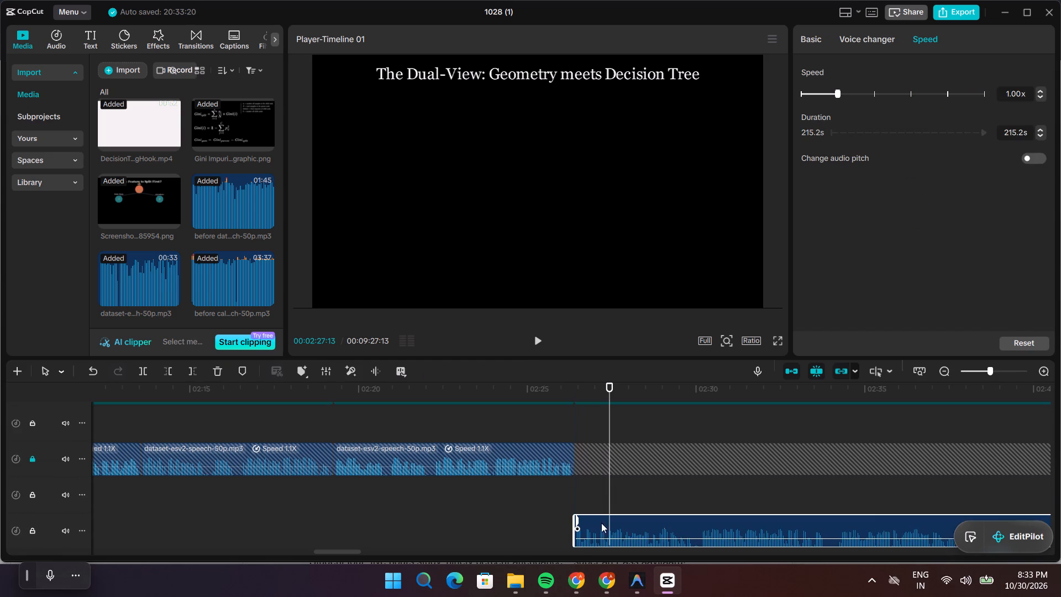
Play the trimmed narration from 00:02:26:12 to check it against the Dual-View title animation.
drag(609, 428, 573, 435)
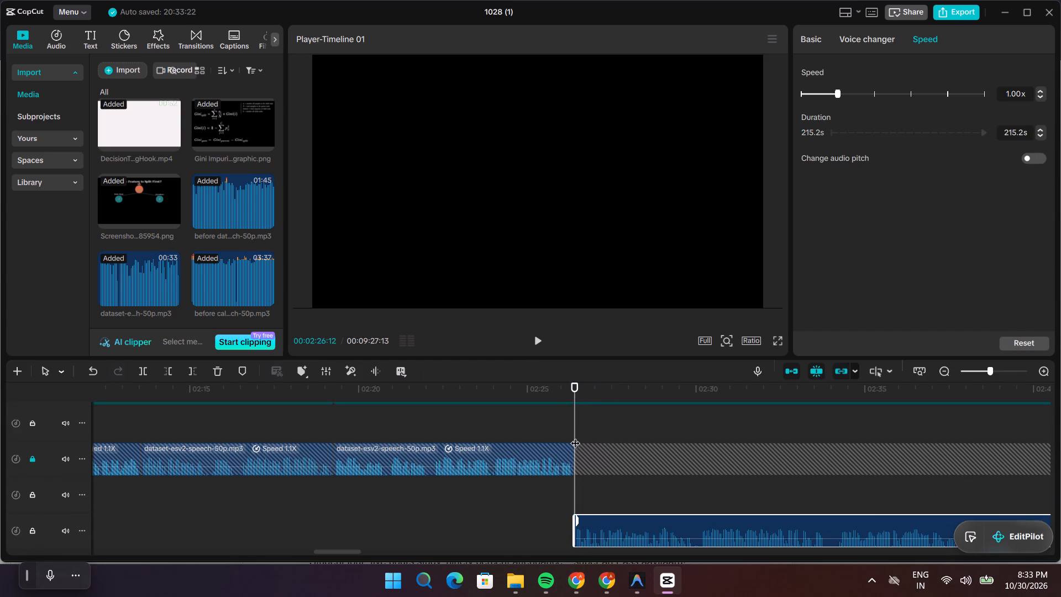
scroll(577, 437, up, 2)
key(space)
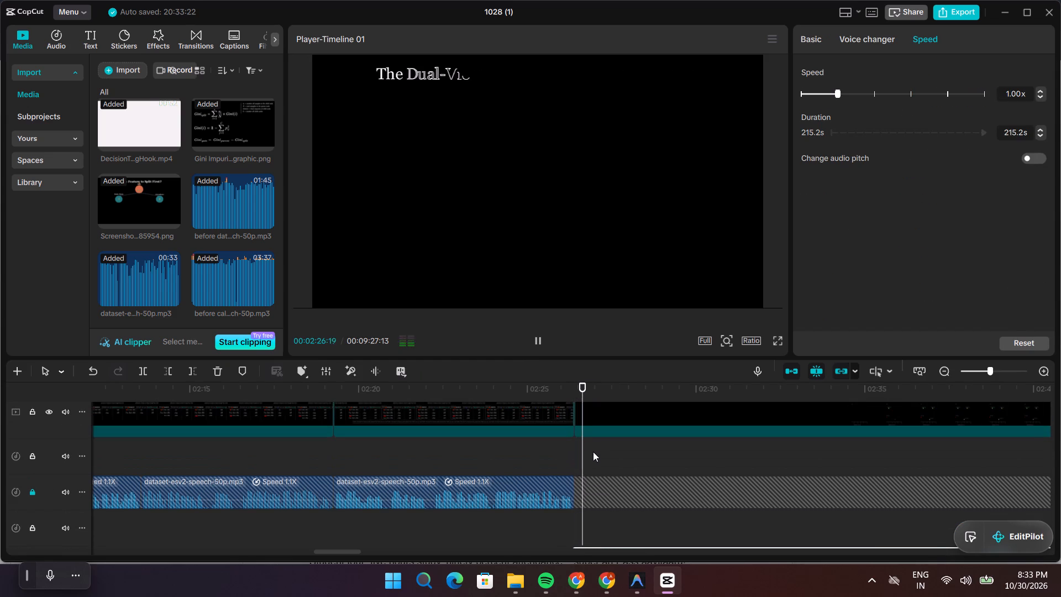
scroll(635, 456, up, 3)
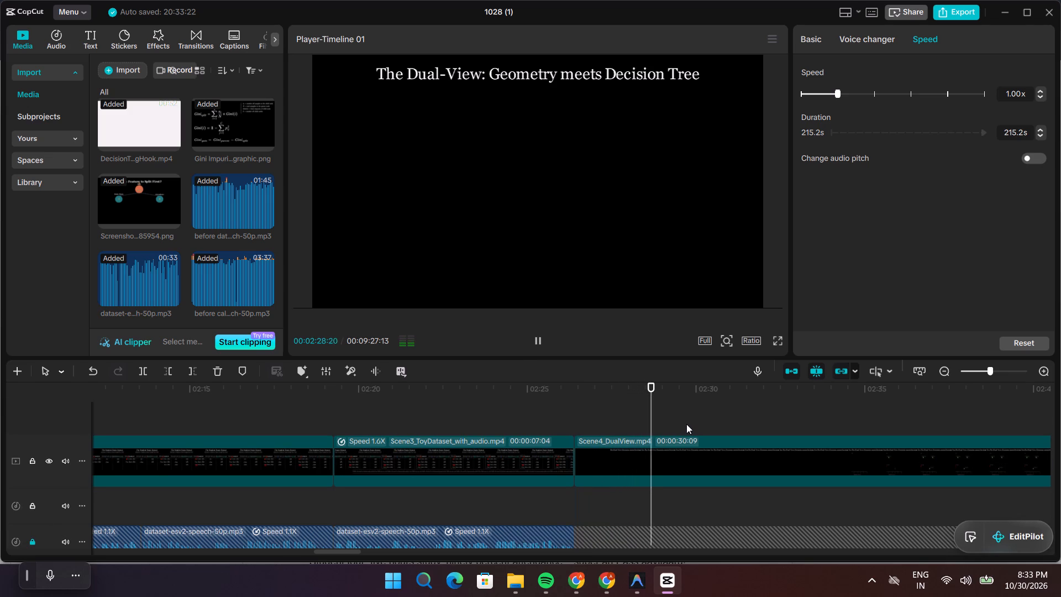
key(space)
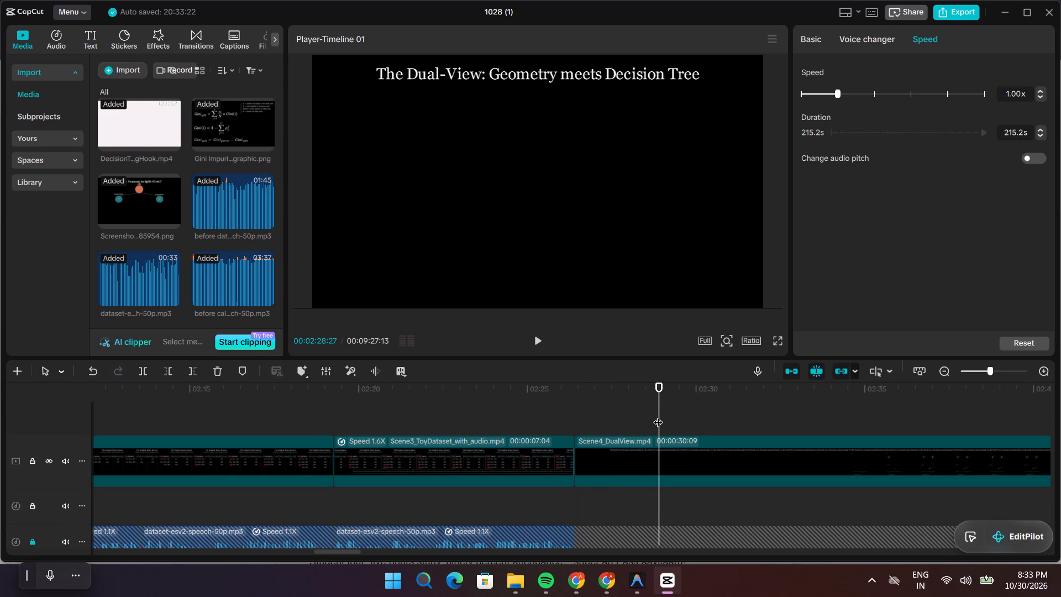
Split the Dual-View scene's video at 00:02:27:11, just after its title has been written out.
drag(658, 415, 586, 434)
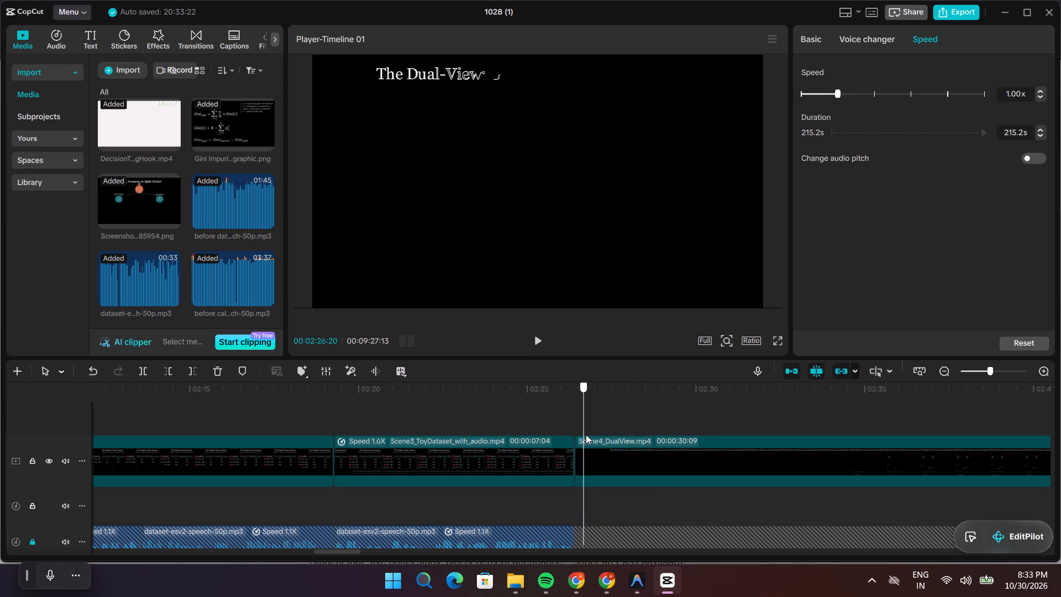
drag(586, 434, 607, 434)
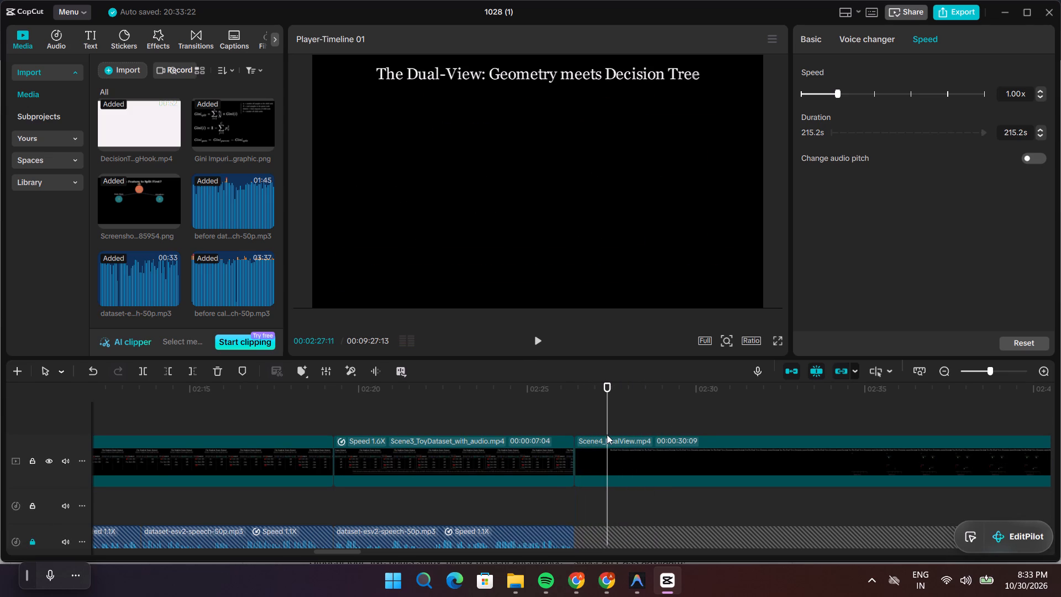
key(ctrl+b)
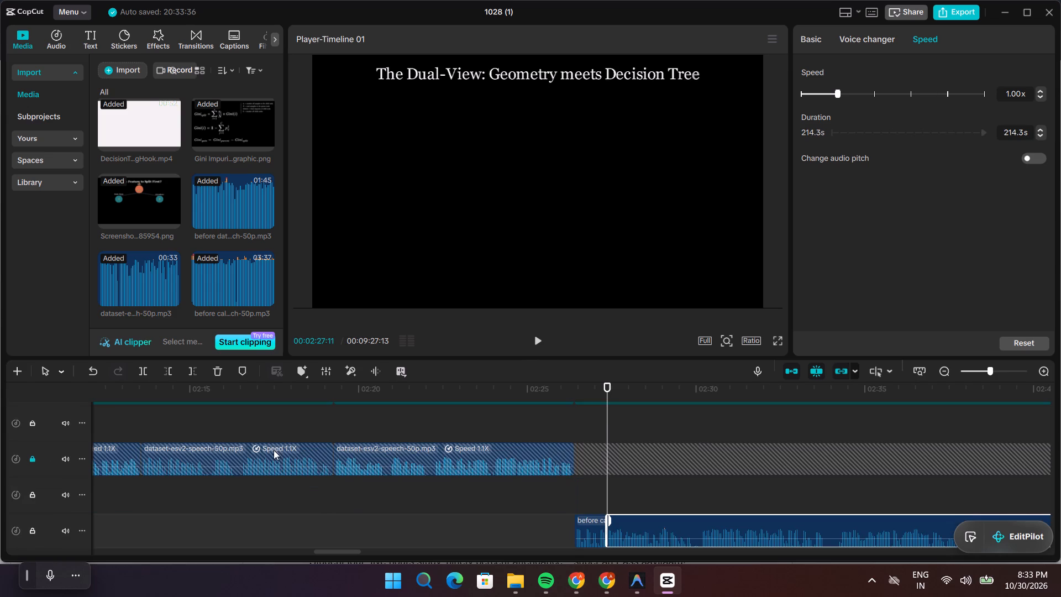
click(98, 375)
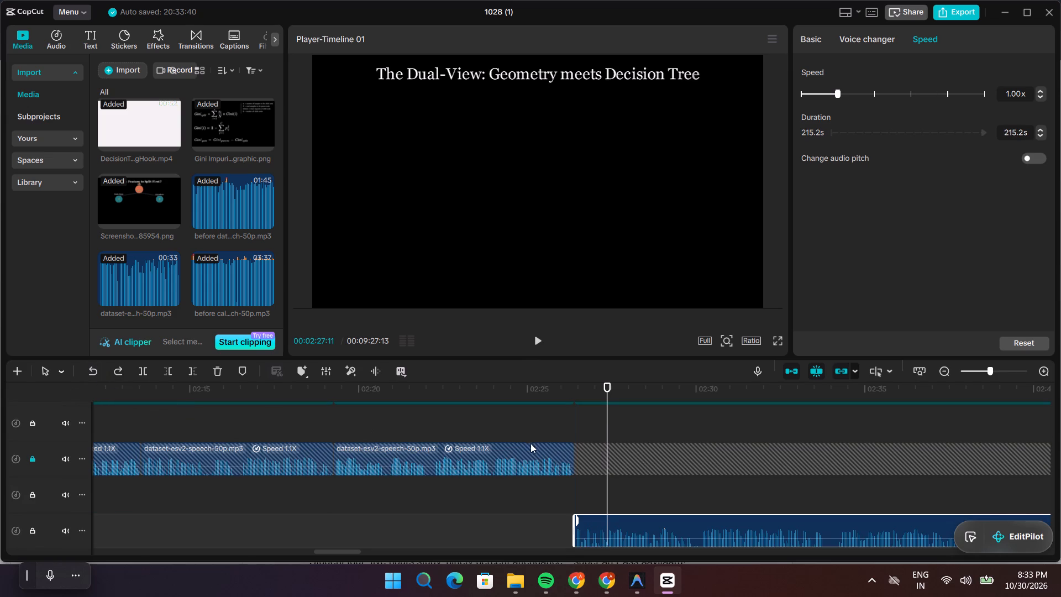
scroll(530, 444, up, 5)
click(637, 446)
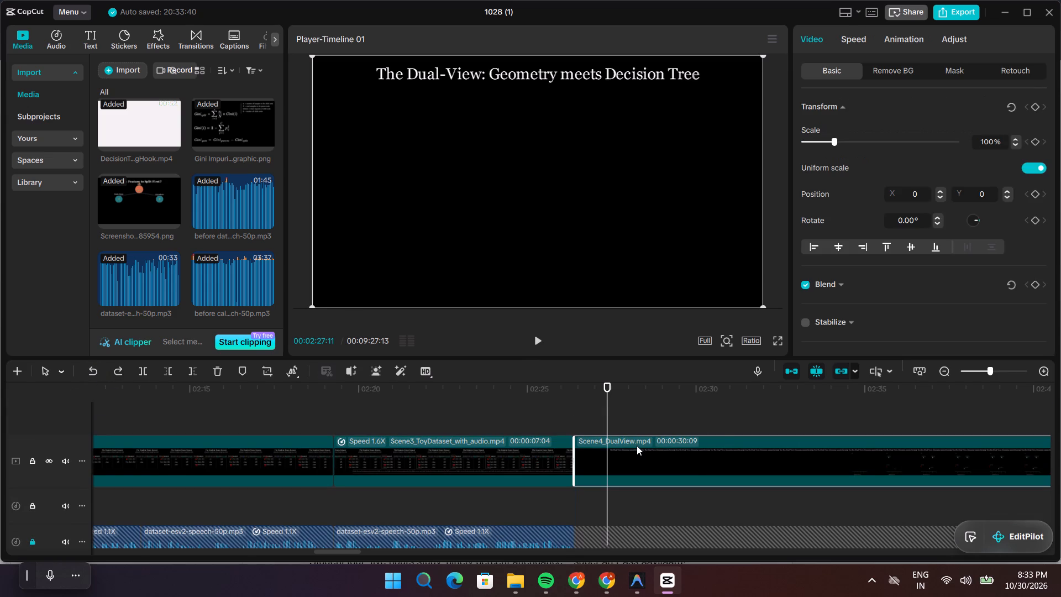
key(ctrl+b)
Split the Dual-View video at 00:02:33:26, just before the axes appear, and delete the static title section from 00:02:27:11 to that cut.
drag(607, 413, 645, 418)
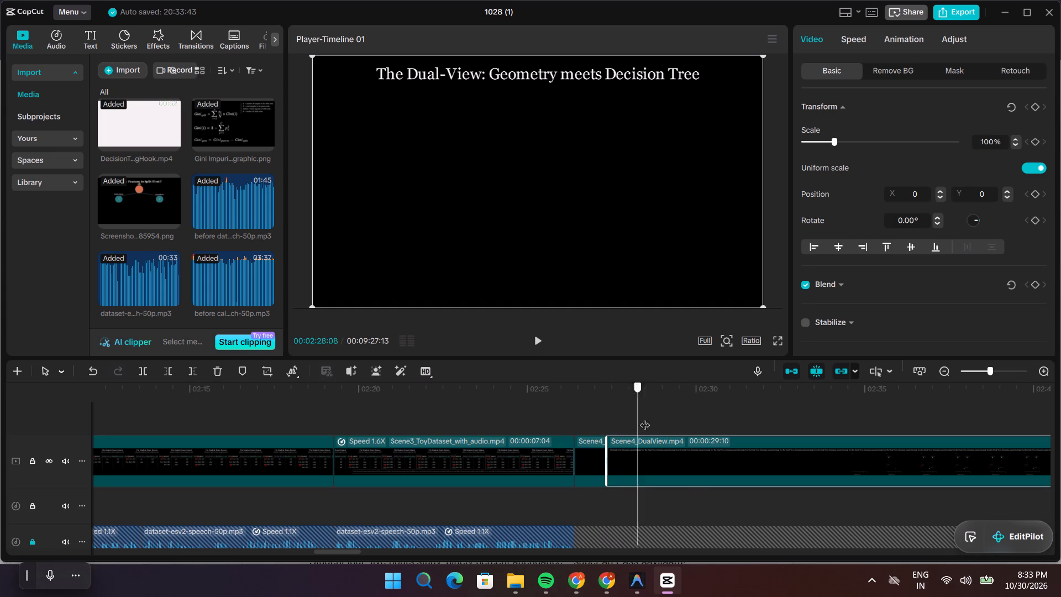
drag(645, 418, 791, 420)
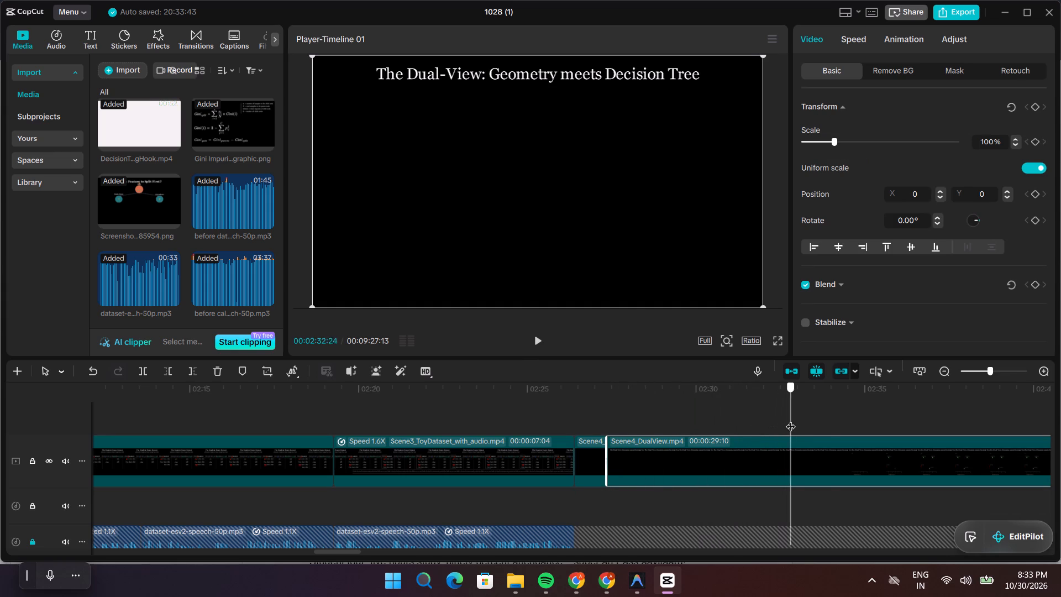
drag(791, 420, 847, 420)
drag(847, 416, 835, 415)
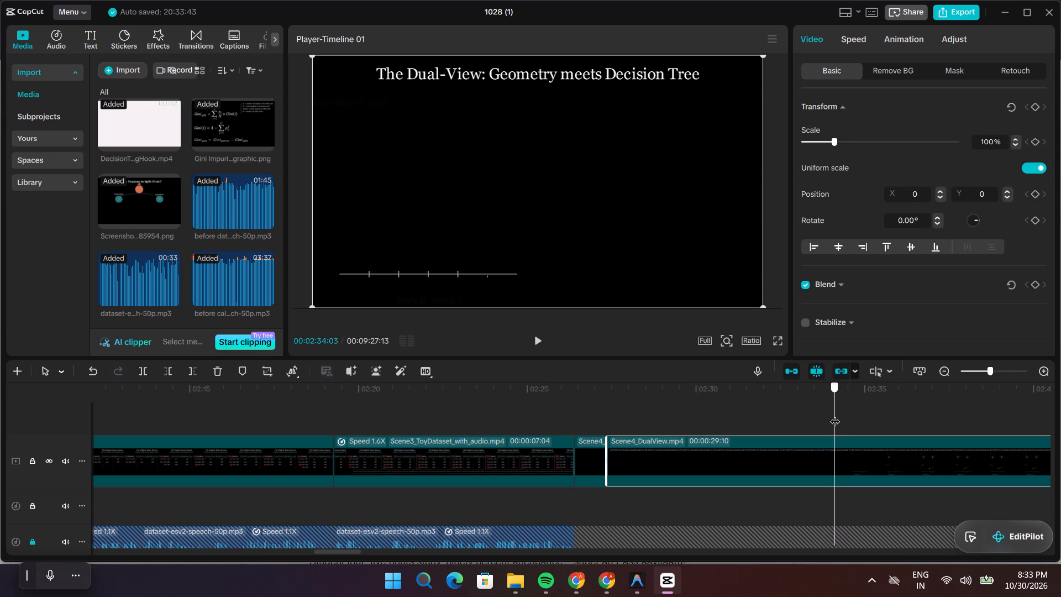
drag(835, 415, 827, 415)
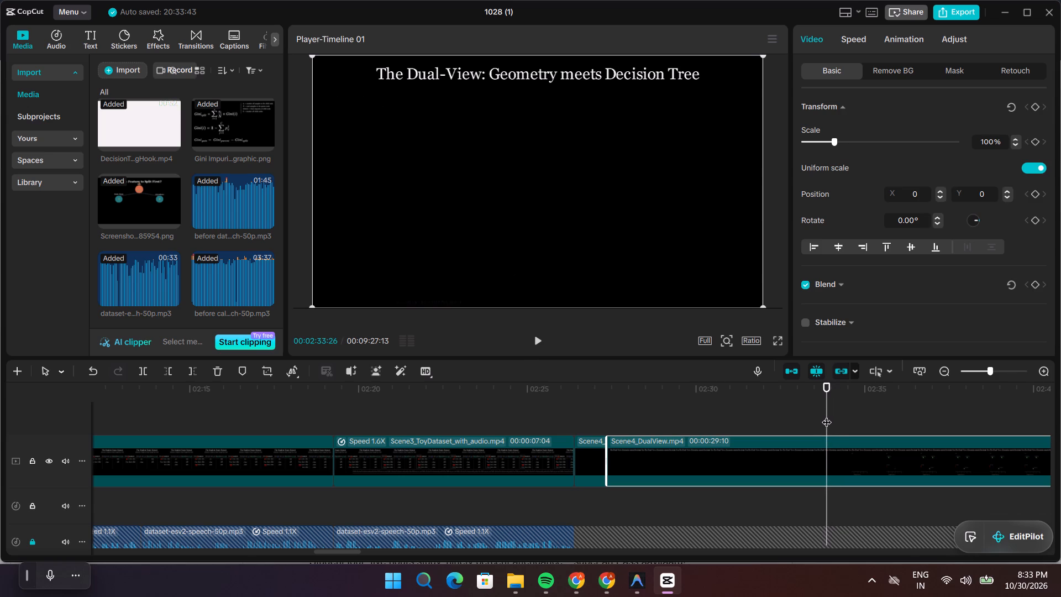
key(ctrl+b)
click(759, 470)
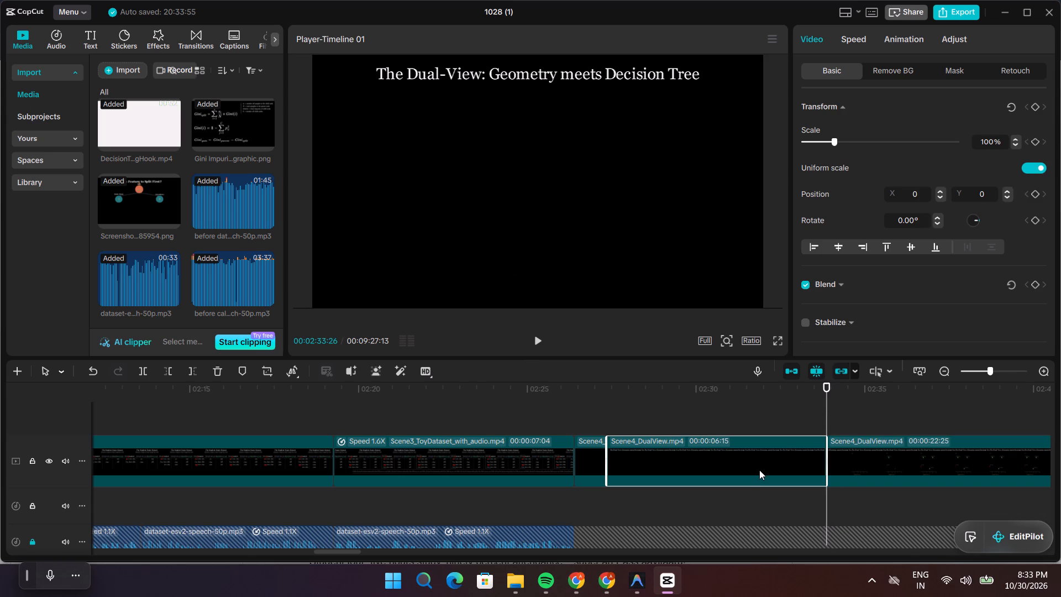
key(BackSpace)
Play and scrub the shortened Dual-View opening to check the title's pace and the cut to the scatter plot.
drag(825, 420, 634, 452)
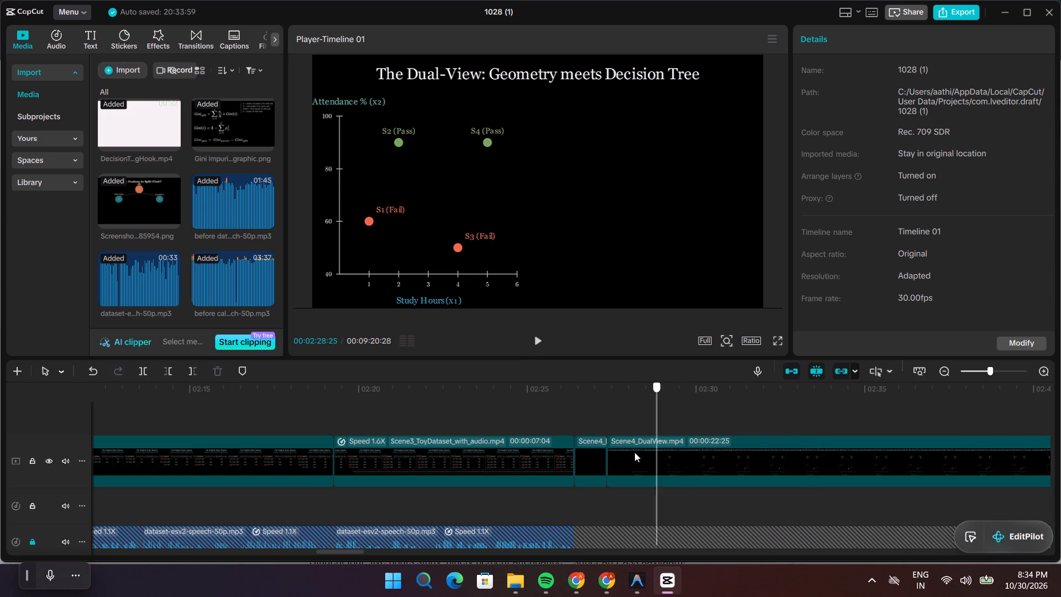
drag(634, 452, 586, 460)
scroll(611, 489, down, 6)
scroll(613, 491, up, 5)
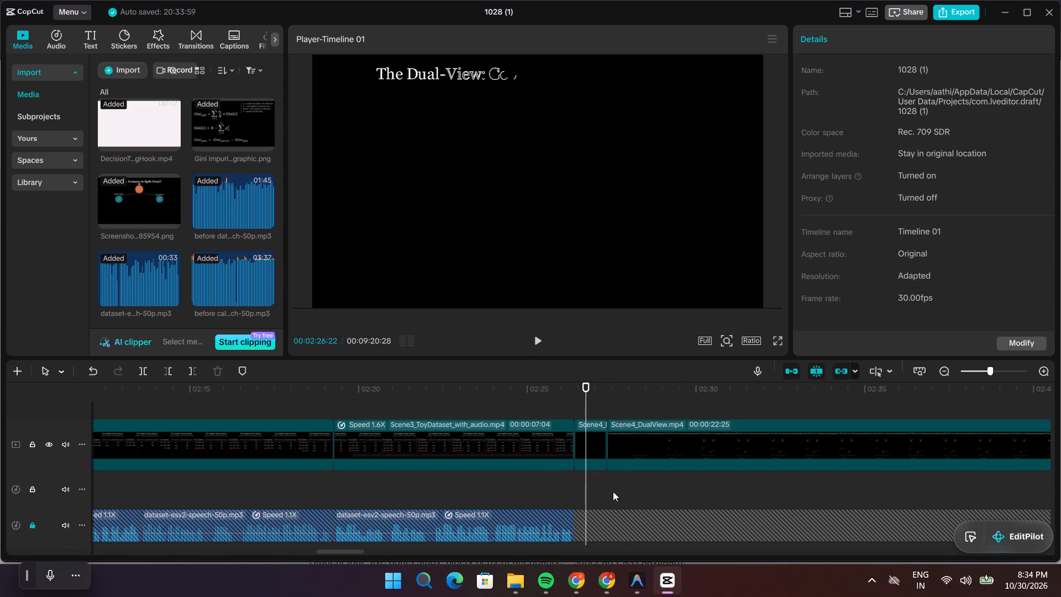
drag(585, 507, 563, 507)
key(space)
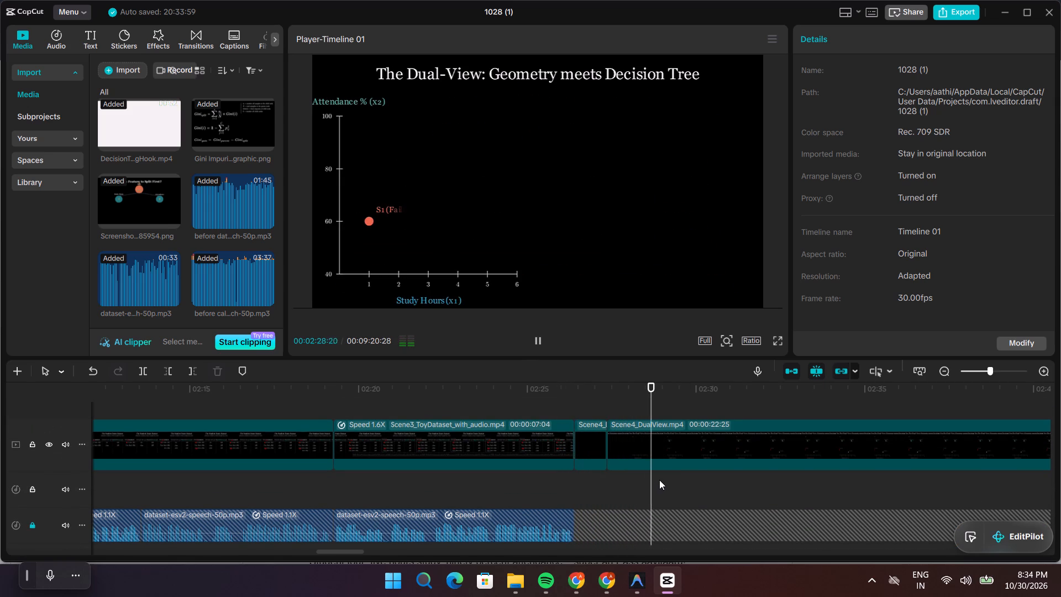
key(space)
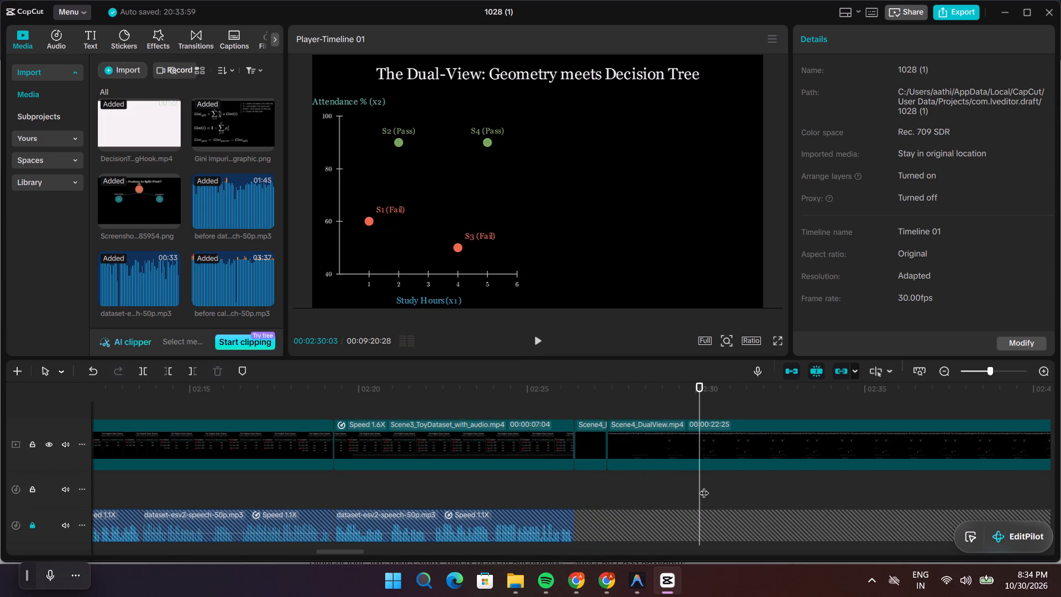
drag(701, 486, 591, 507)
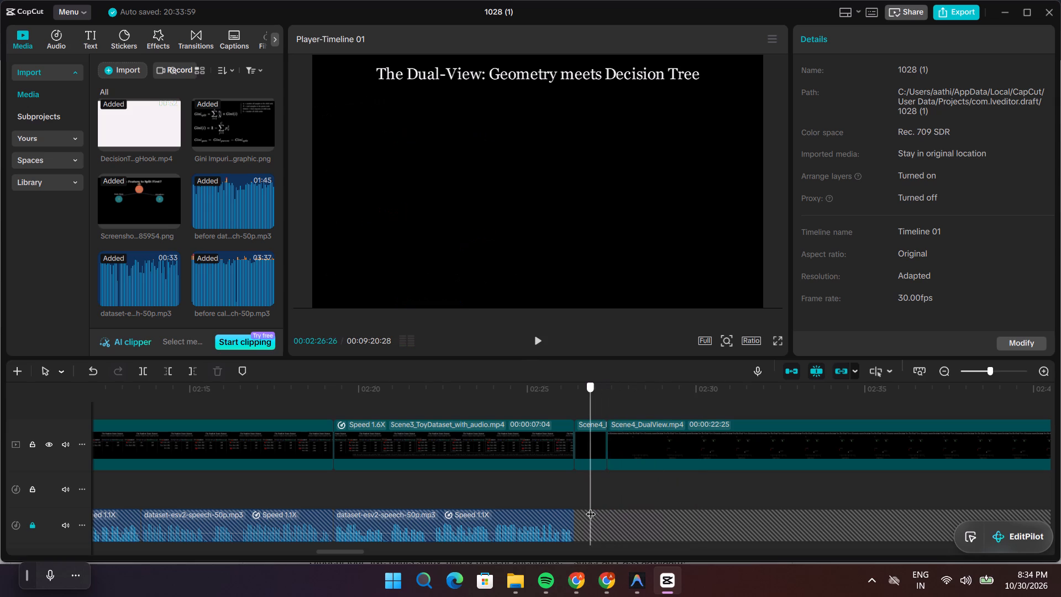
drag(591, 507, 592, 511)
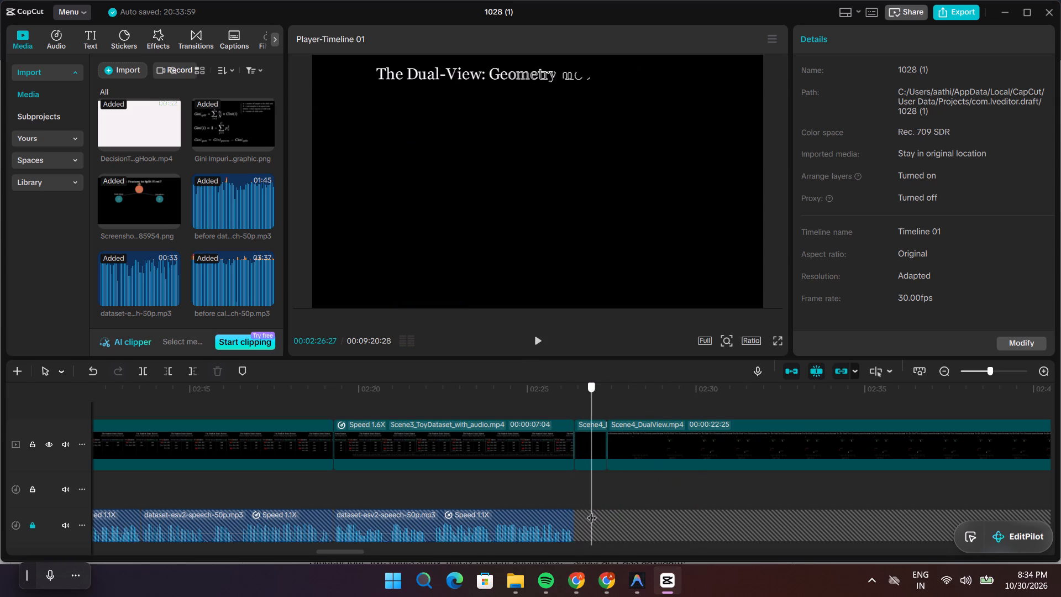
drag(592, 511, 632, 512)
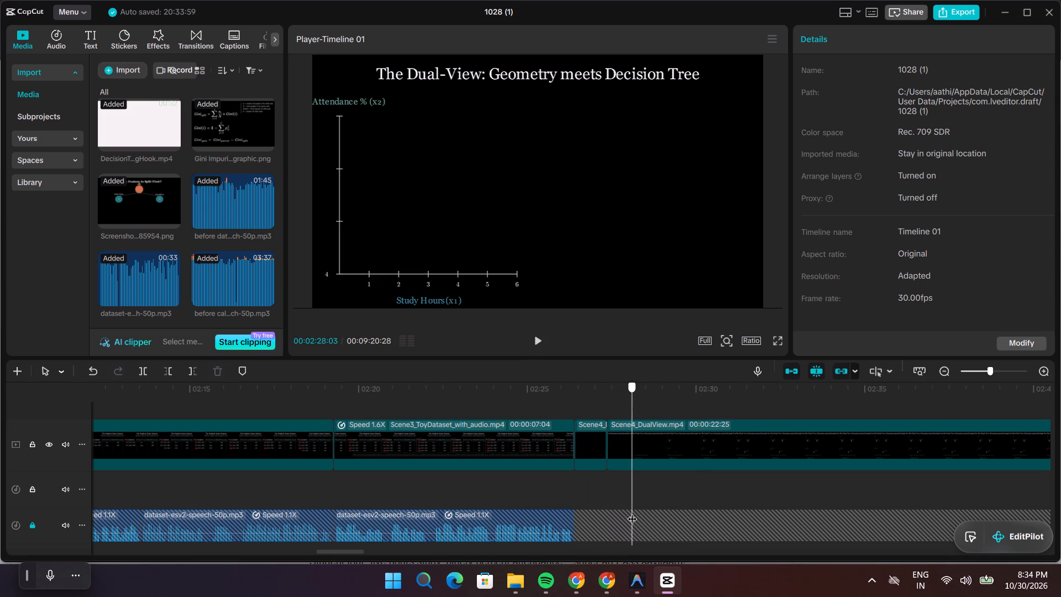
drag(632, 512, 593, 514)
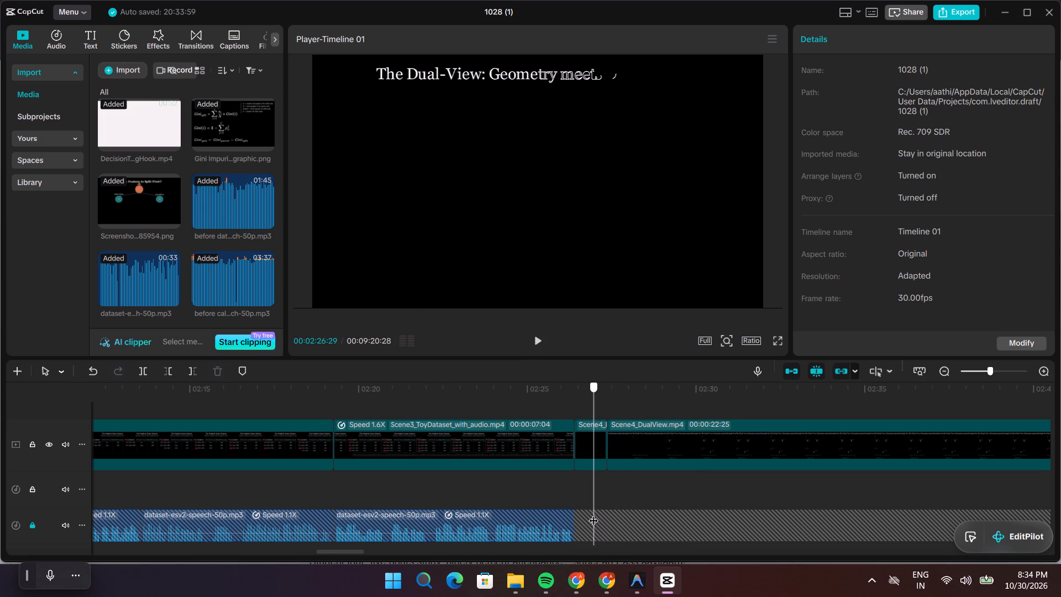
drag(593, 514, 582, 514)
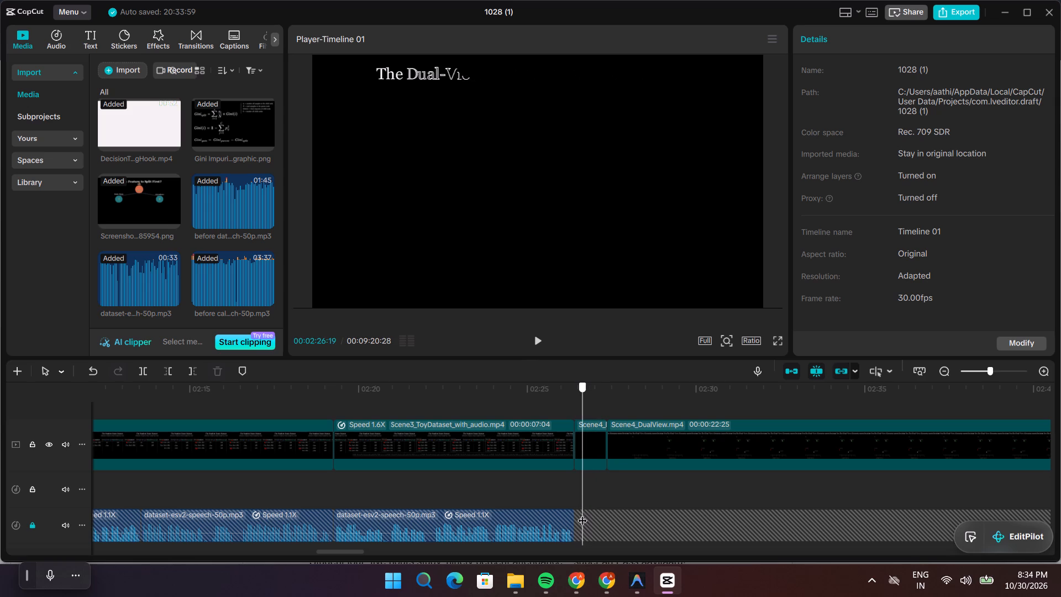
drag(582, 514, 581, 514)
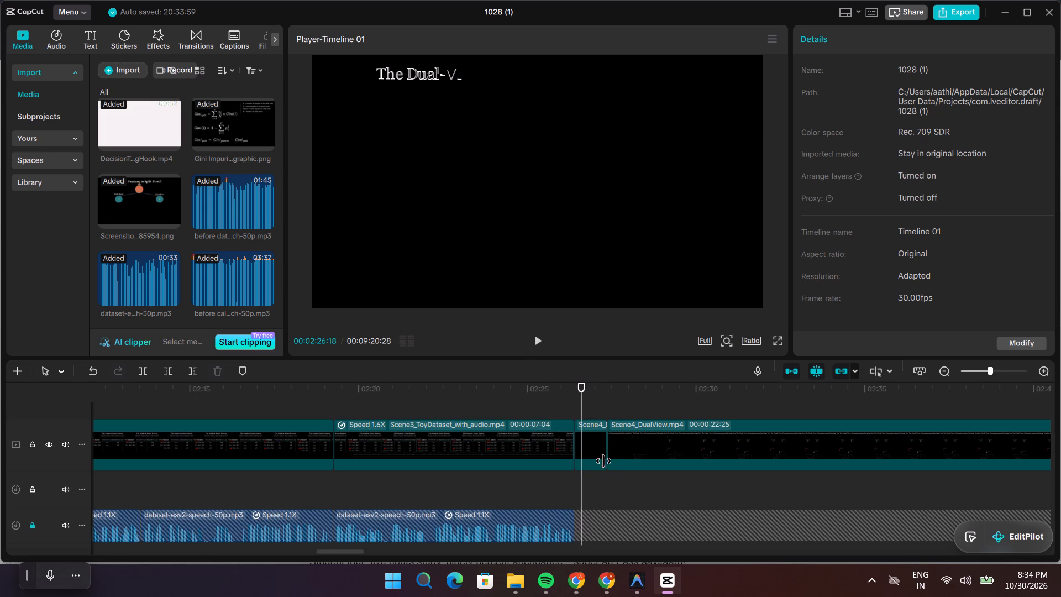
Set the speed of the short Dual-View title clip to 1.75x.
click(593, 455)
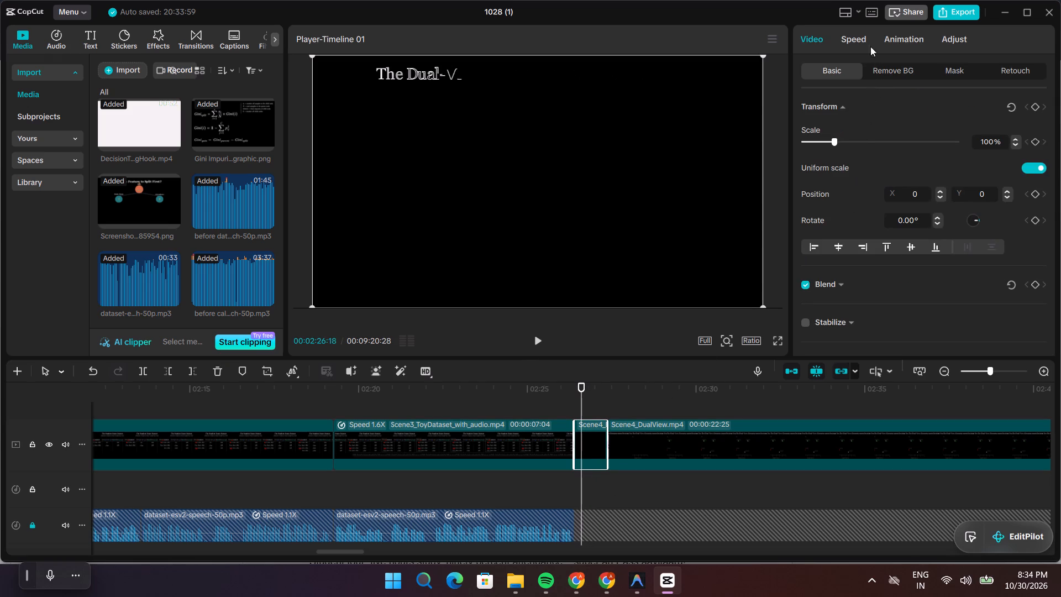
click(859, 42)
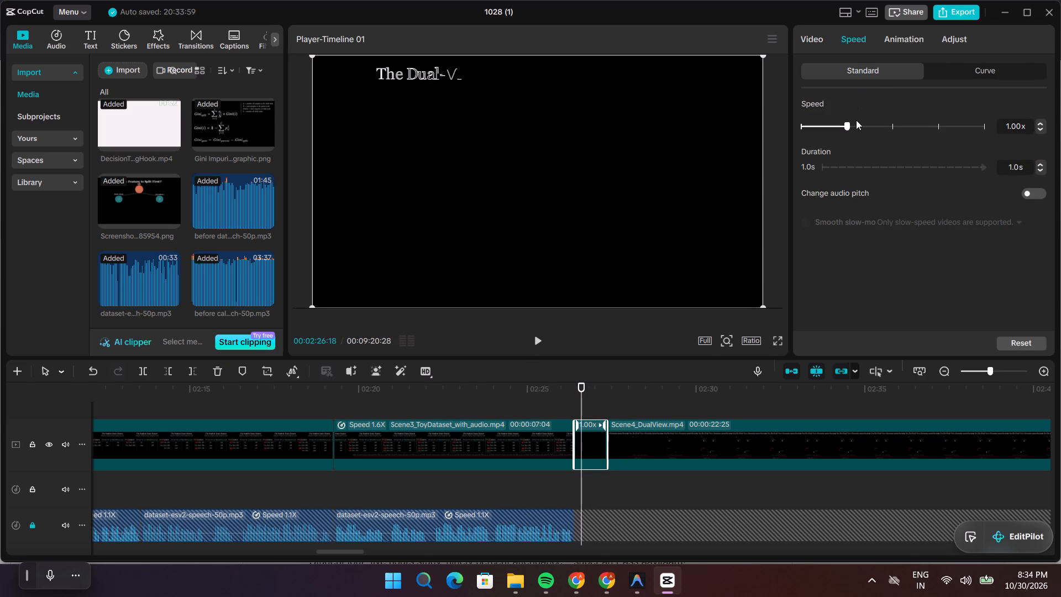
click(860, 124)
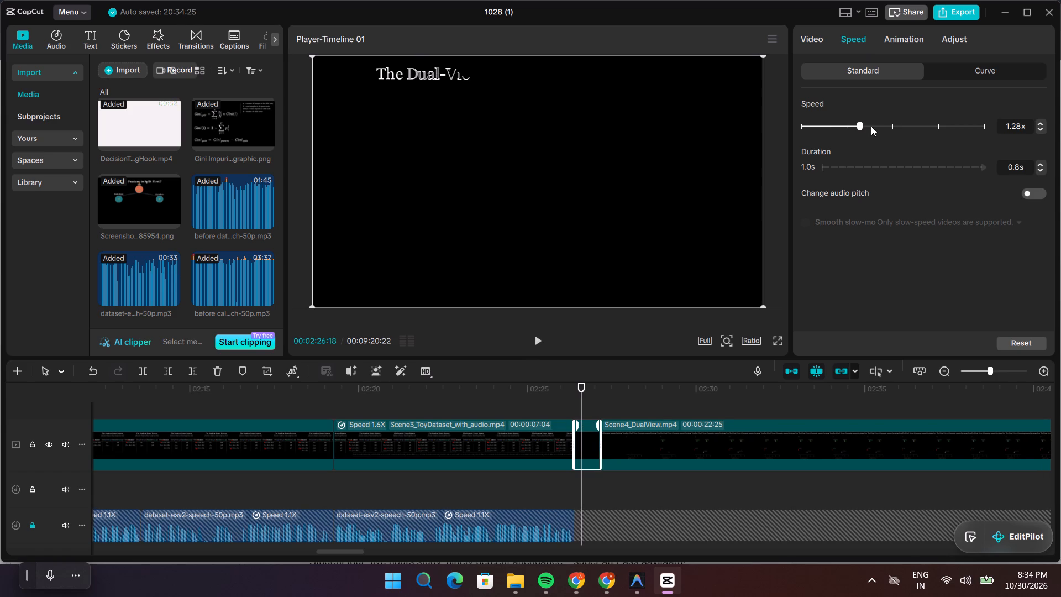
click(871, 126)
click(881, 125)
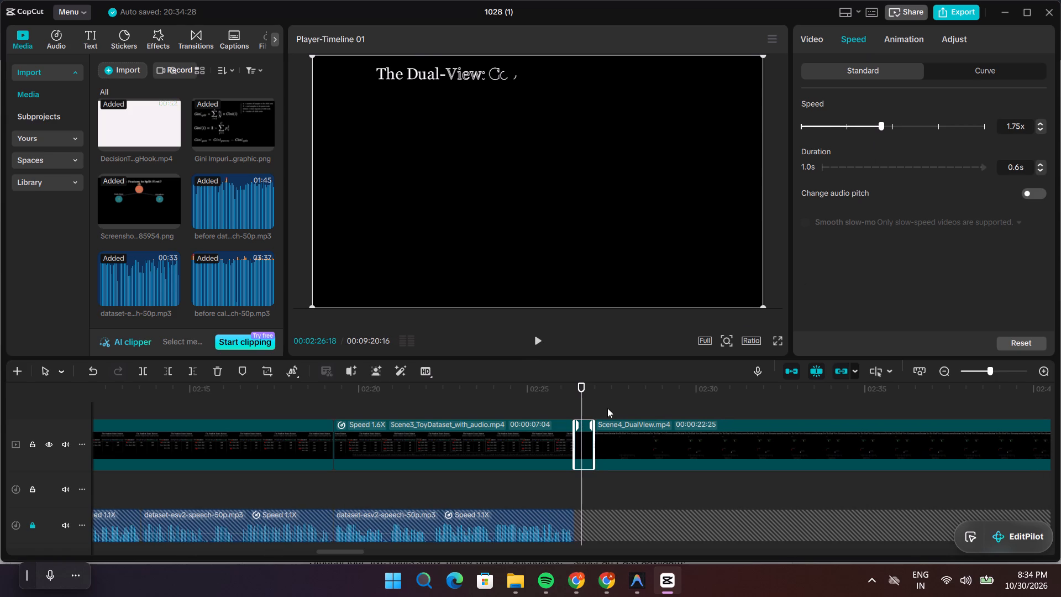
Play the Dual-View scene from just before its title to compare the narration with the scatter plot and root node animations.
drag(580, 393, 561, 393)
key(space)
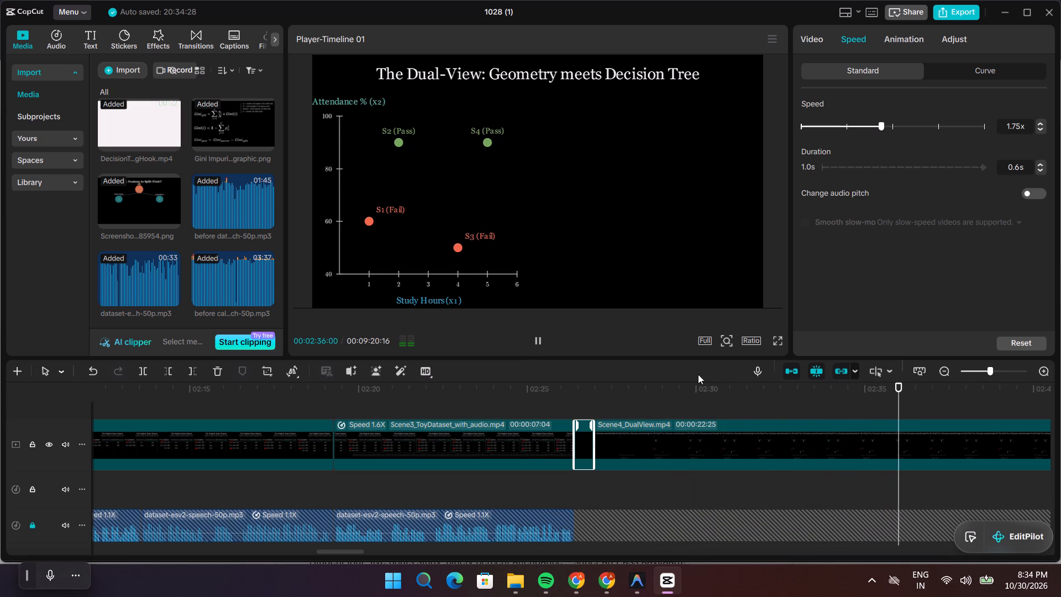
key(space)
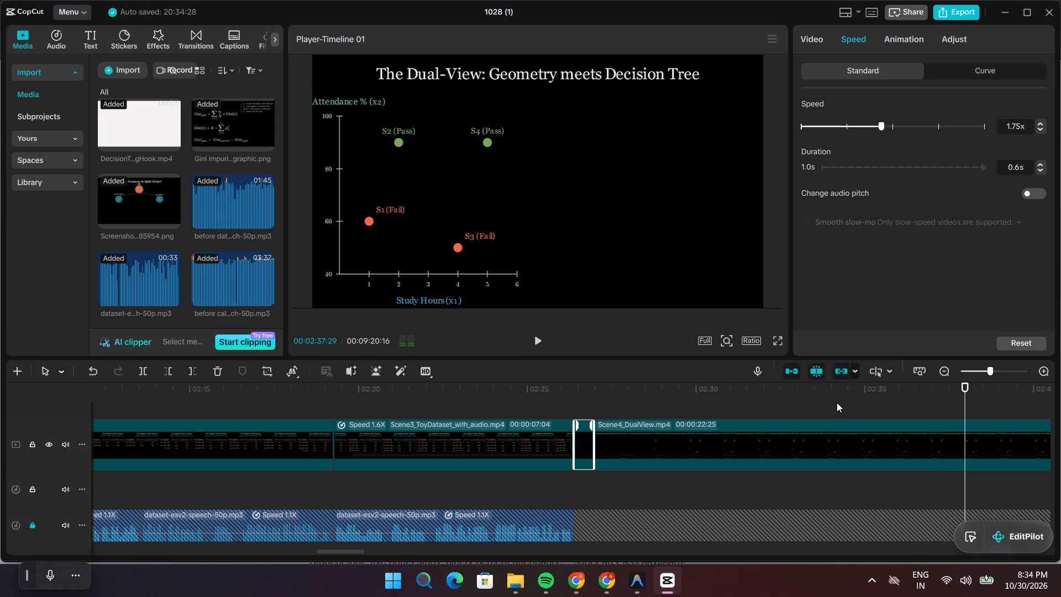
key(space)
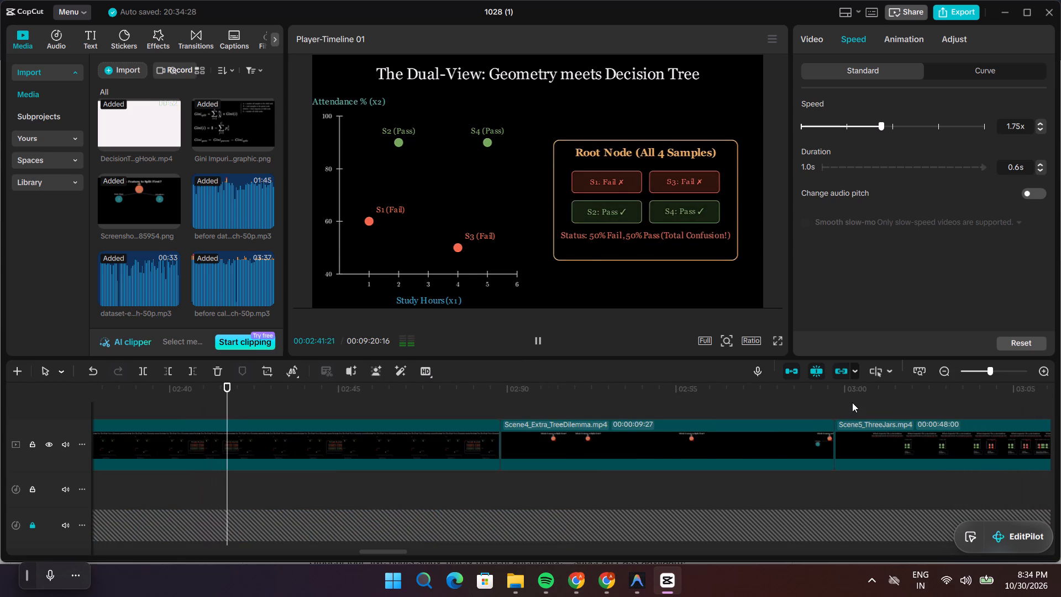
key(space)
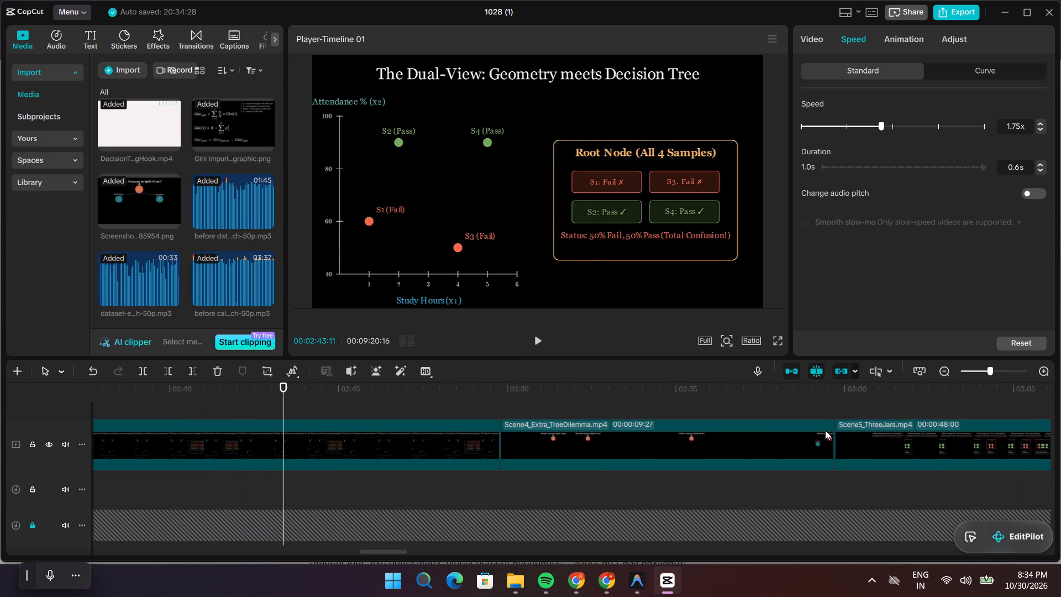
scroll(685, 524, down, 5)
key(space)
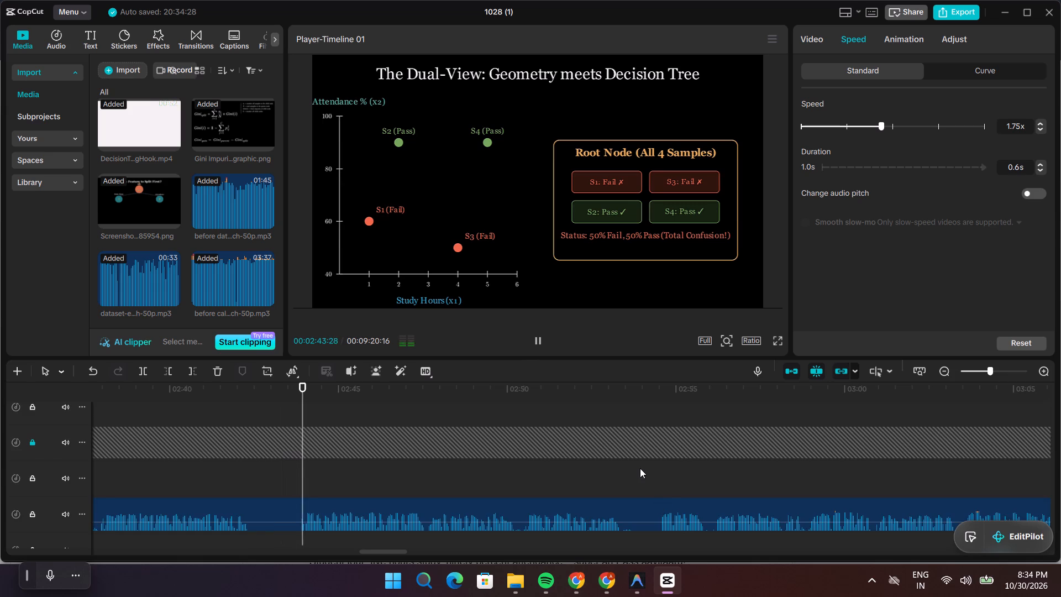
scroll(640, 468, up, 4)
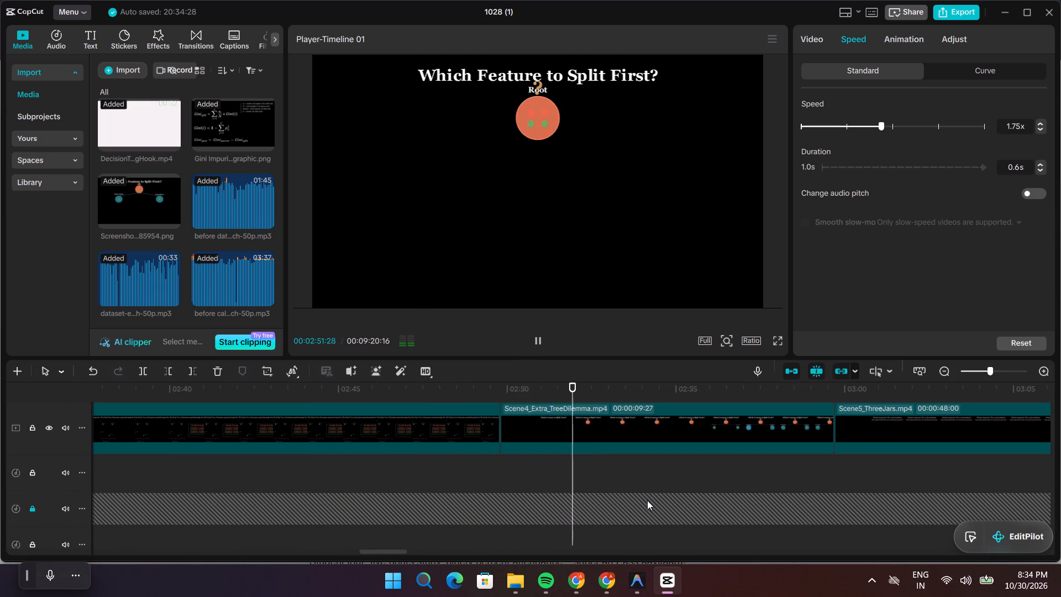
Play and scrub the Tree Dilemma scene into the Three Jars title to compare the feature-split visuals with the narration.
key(space)
key(space)
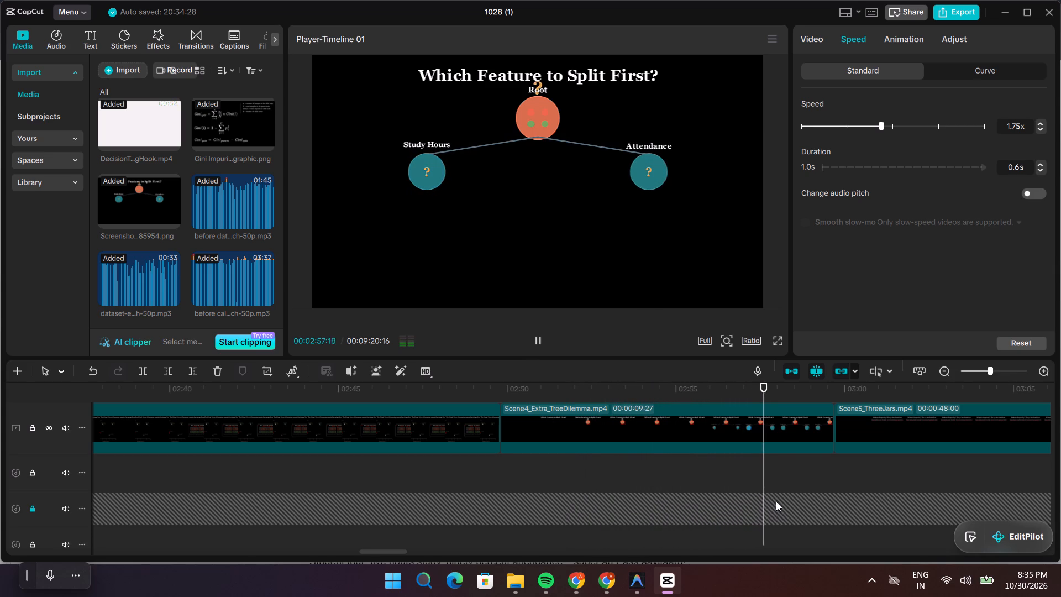
key(space)
key(space)
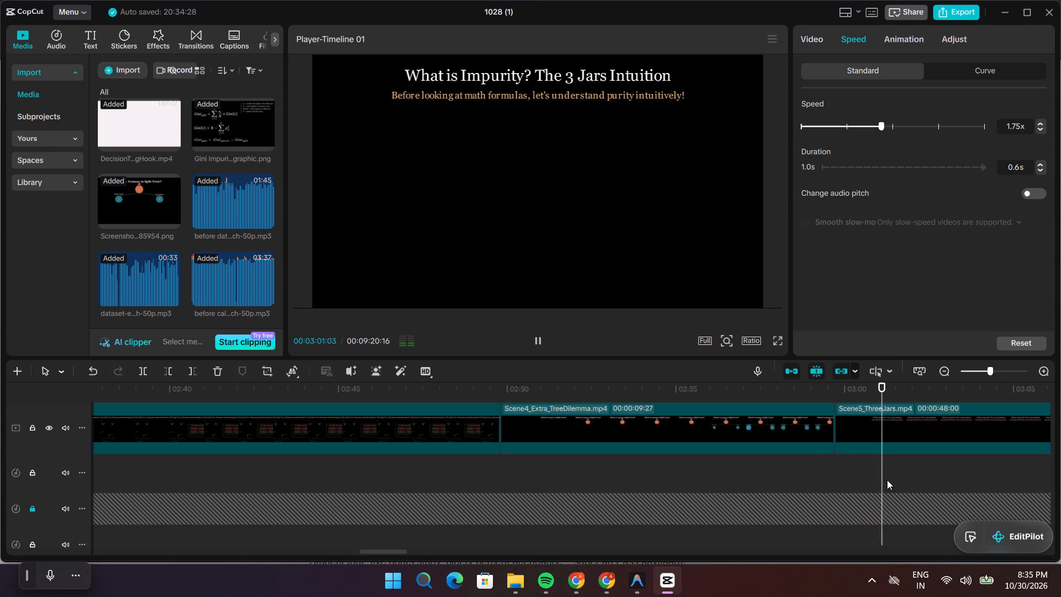
key(space)
key(space)
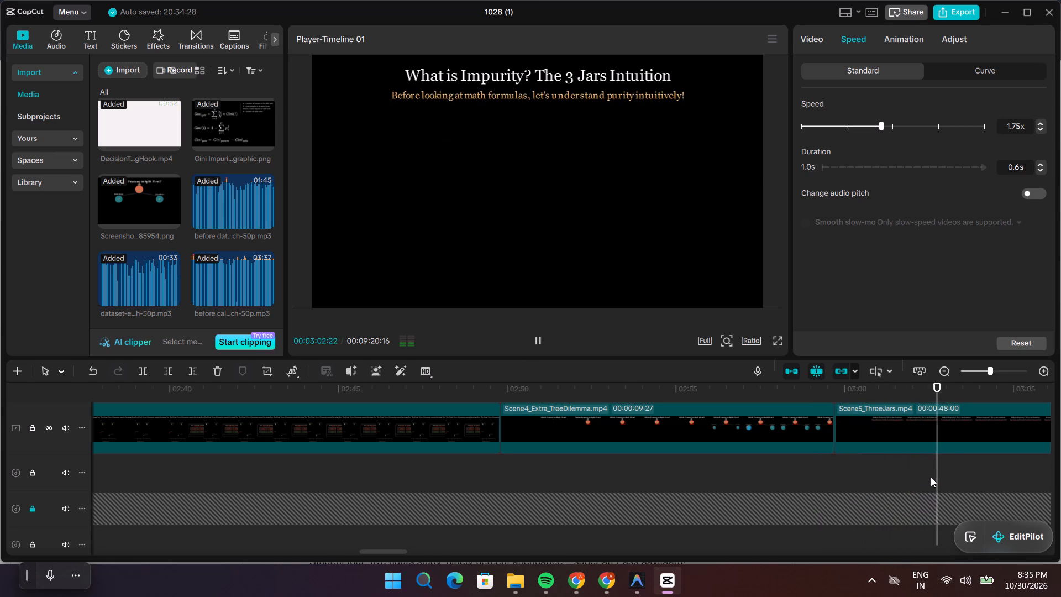
key(space)
drag(966, 477, 466, 499)
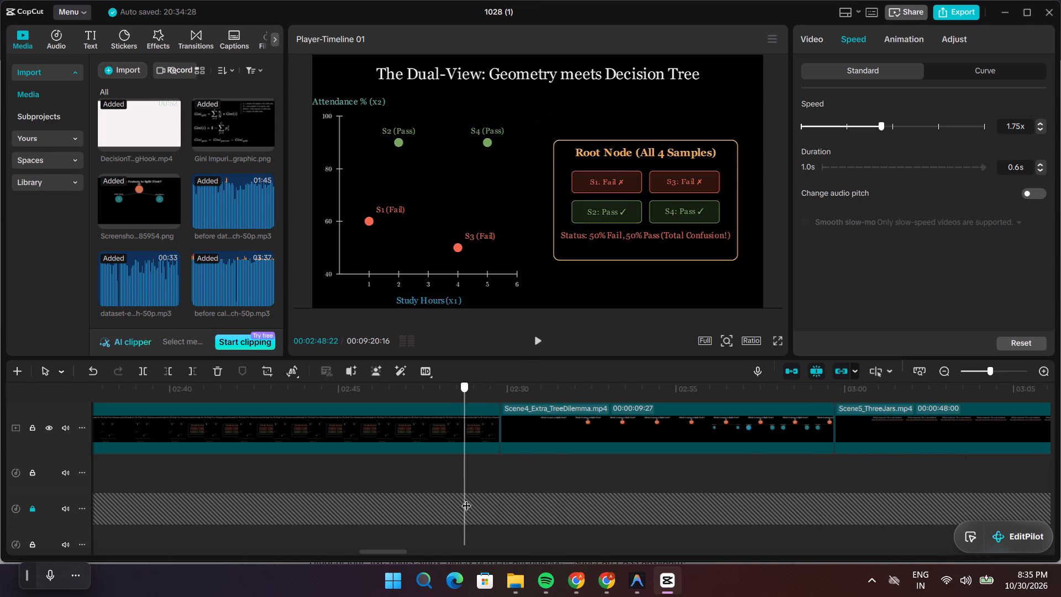
drag(466, 499, 731, 540)
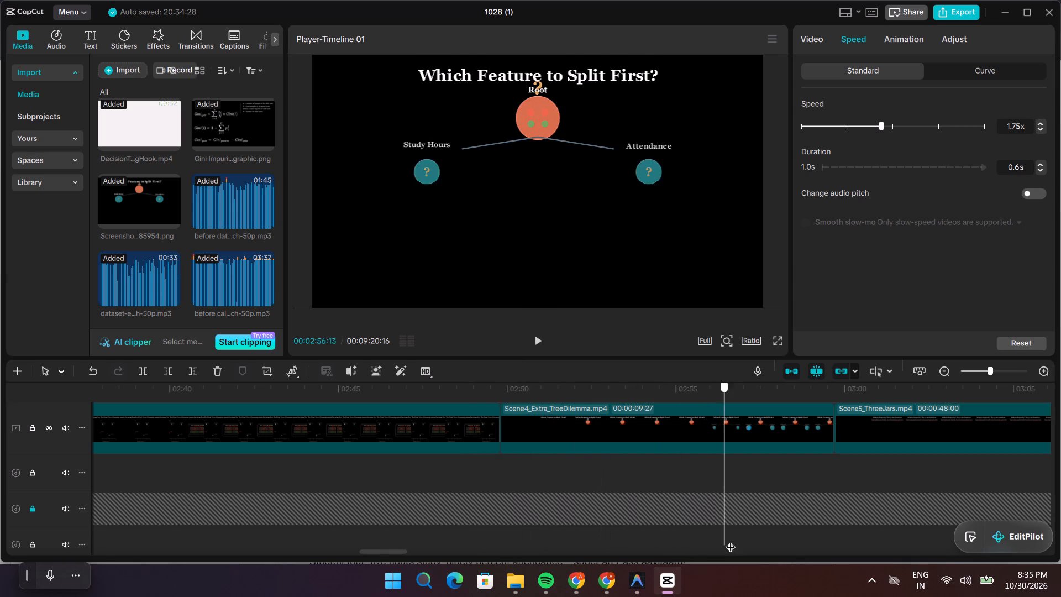
drag(731, 540, 869, 546)
Play from the Tree Dilemma scene through Jar A and Jar B of the Three Jars scene to compare the narration with the visuals.
key(space)
key(space)
scroll(869, 476, down, 5)
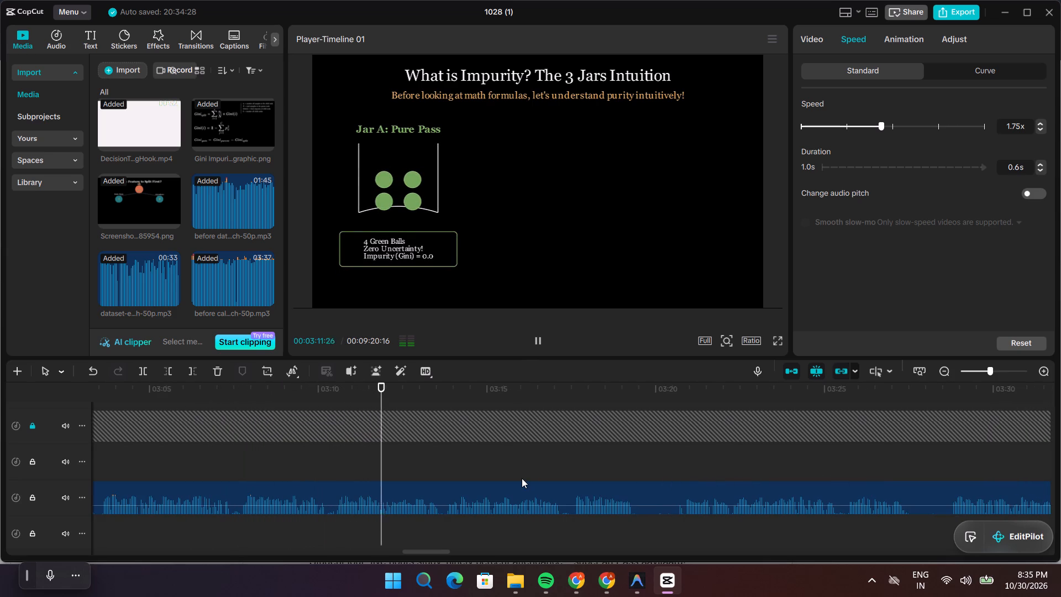
key(space)
key(space)
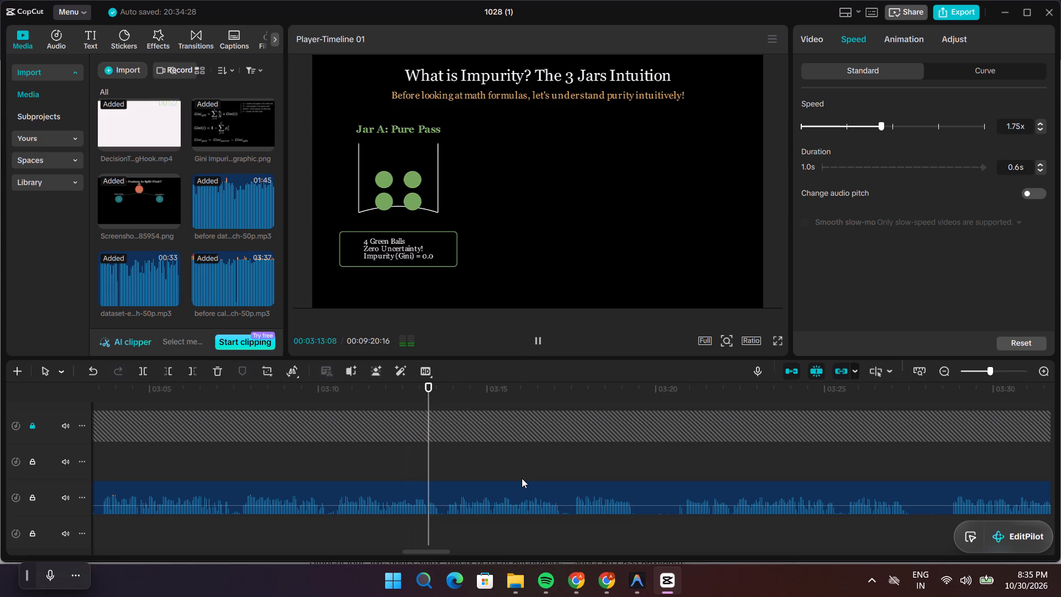
key(space)
key(space)
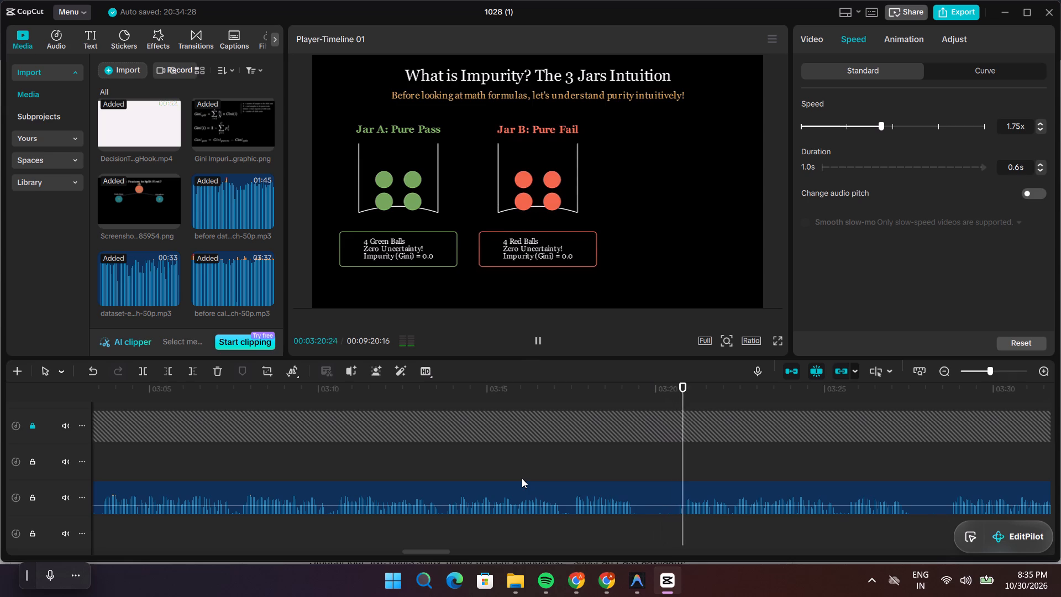
key(space)
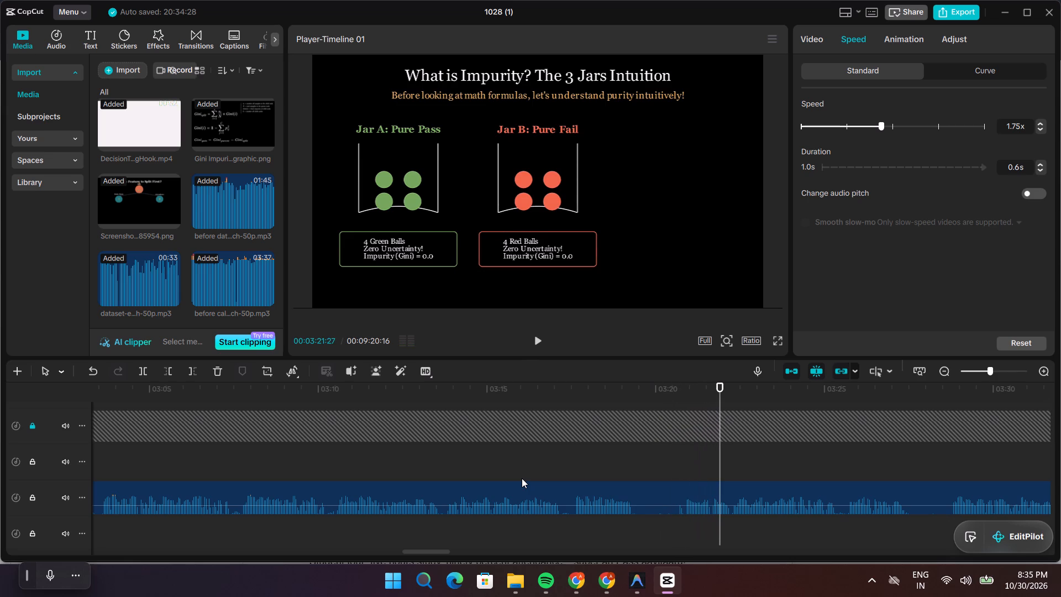
key(space)
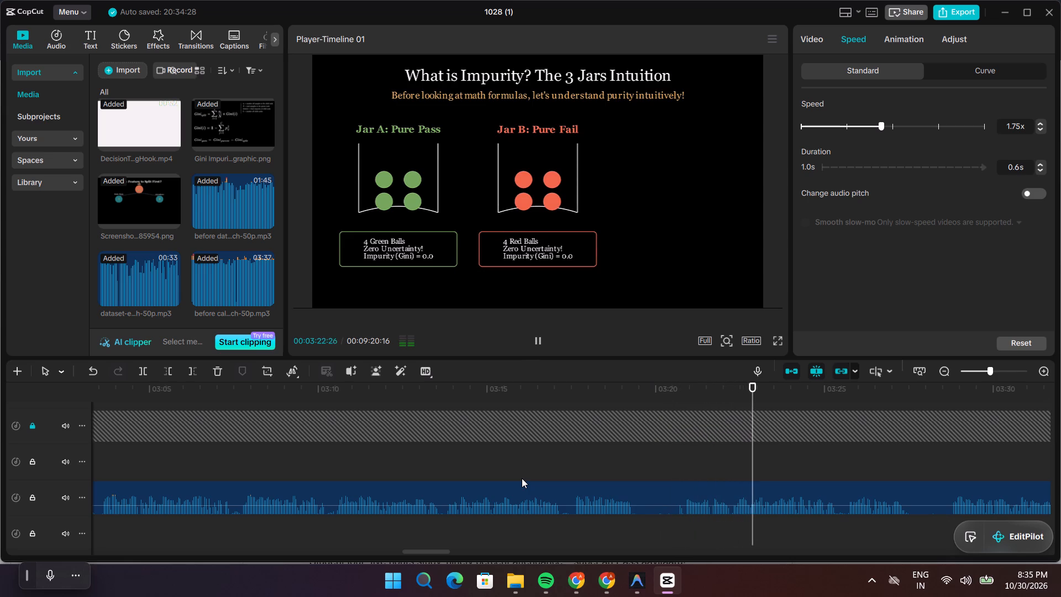
key(space)
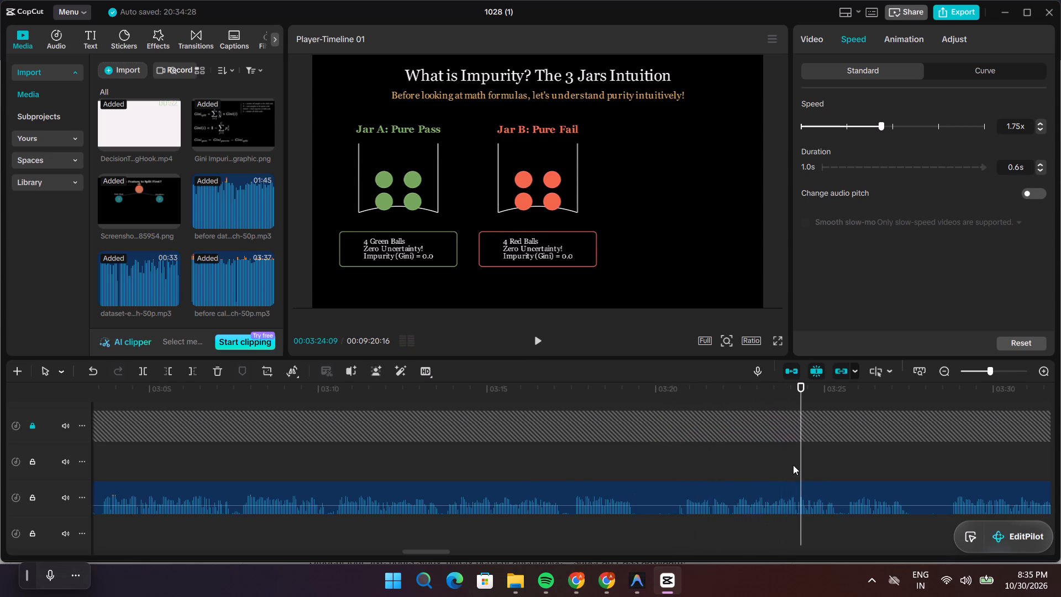
Split the before-calculation narration at the pause at 00:03:17:06, while Jar A is shown.
drag(801, 463, 561, 466)
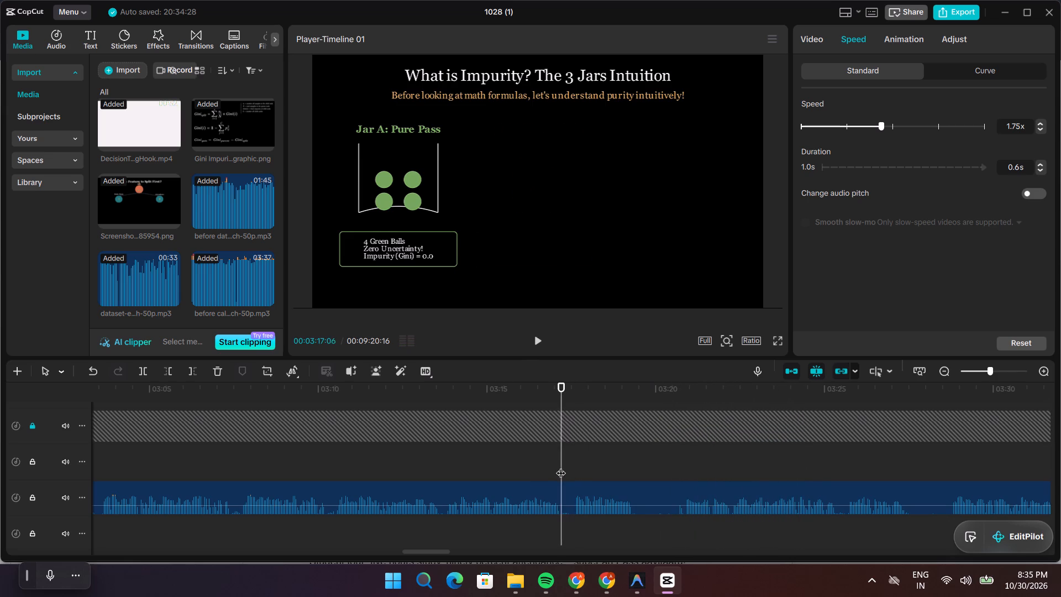
key(space)
key(space)
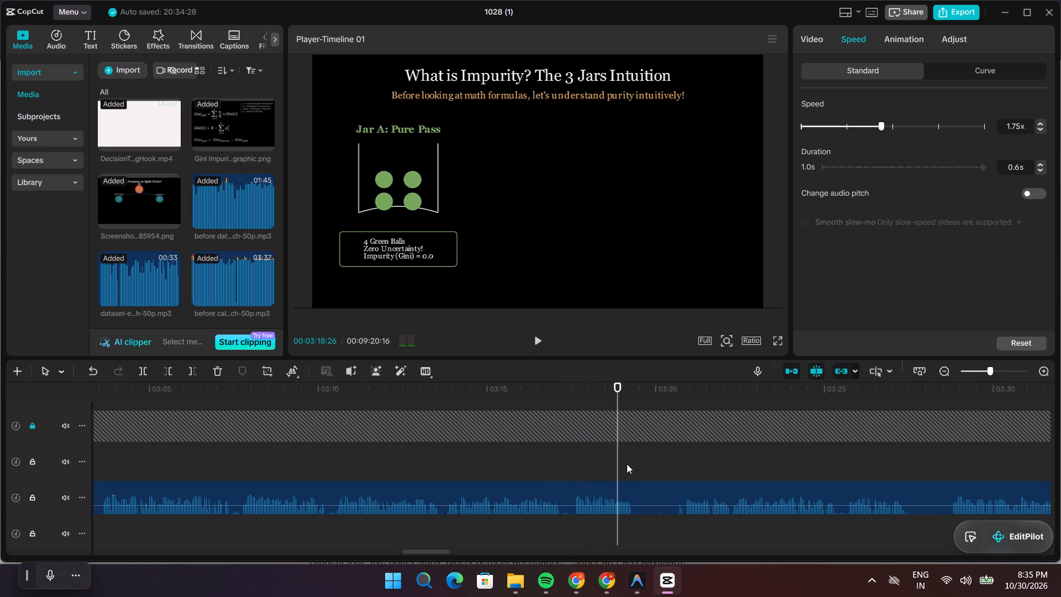
drag(617, 460, 565, 462)
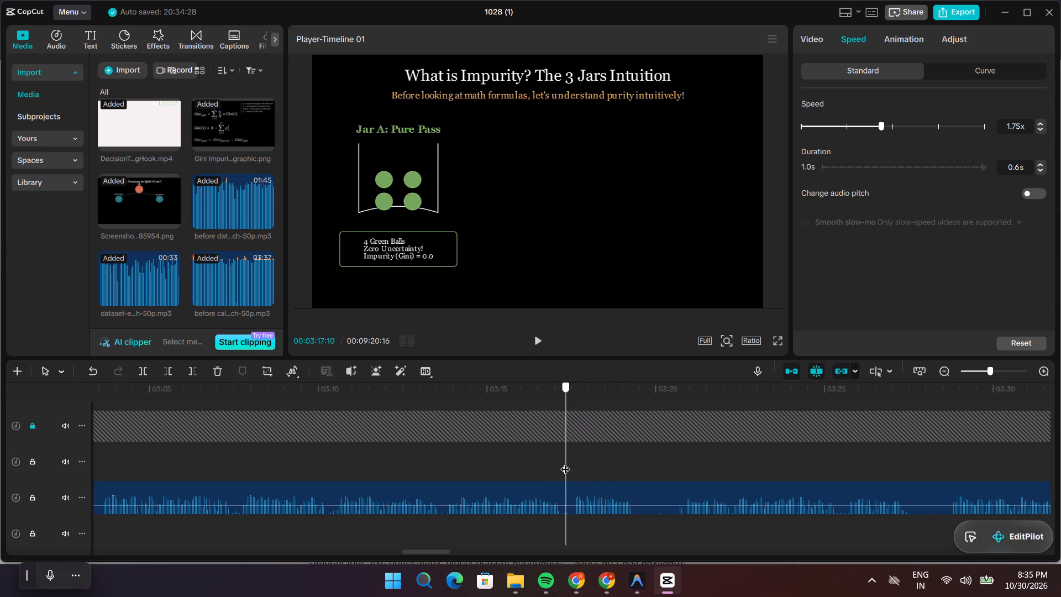
drag(565, 462, 561, 462)
click(576, 493)
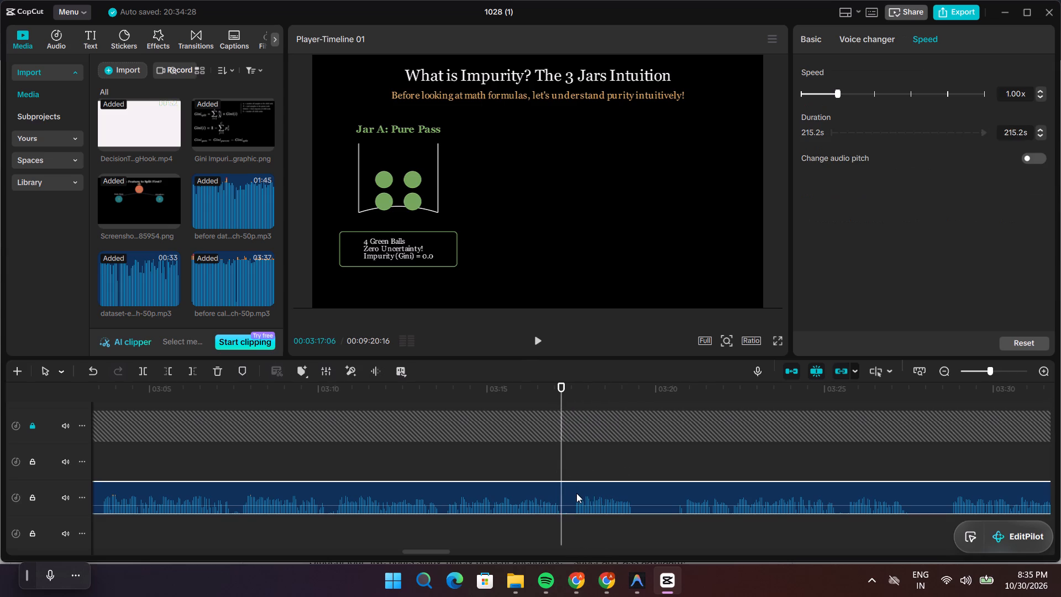
key(ctrl+b)
Split the before-calculation narration again at 00:03:22:08 and delete the segment between the two cuts.
drag(560, 454, 560, 454)
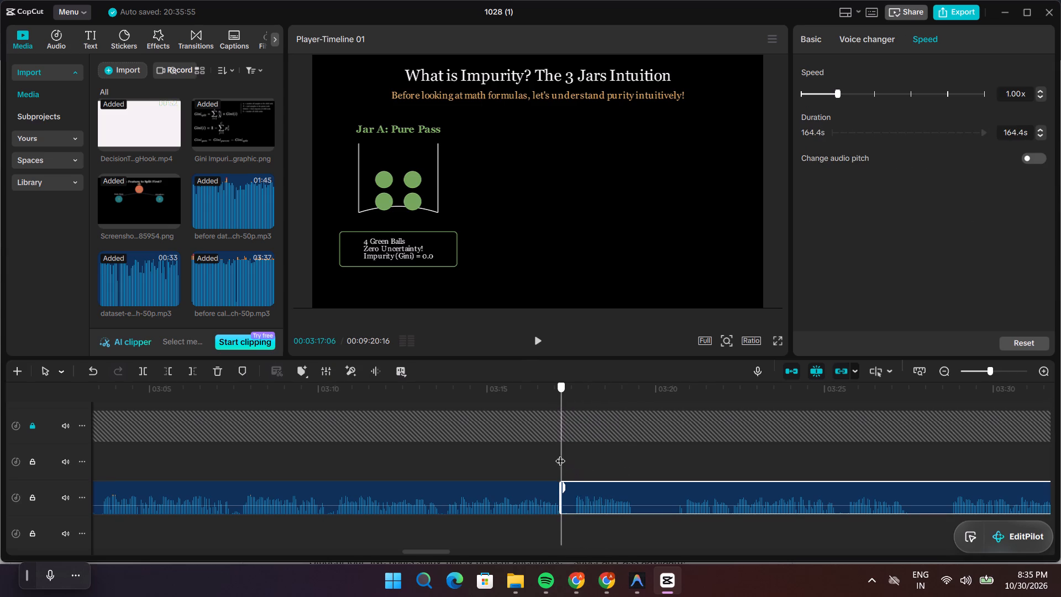
drag(560, 454, 666, 462)
key(space)
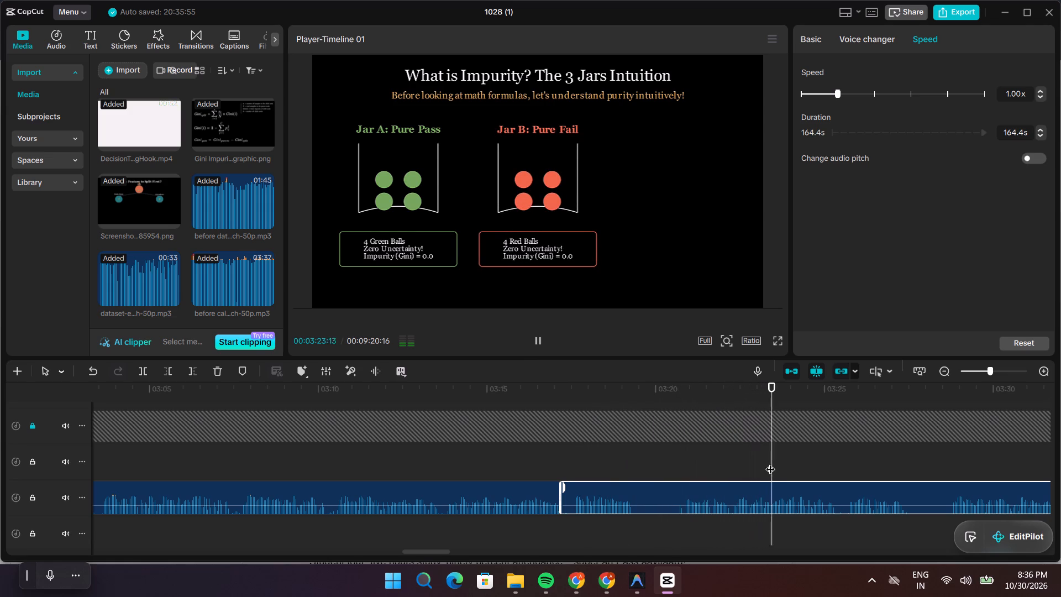
key(space)
drag(779, 459, 730, 459)
click(730, 459)
key(space)
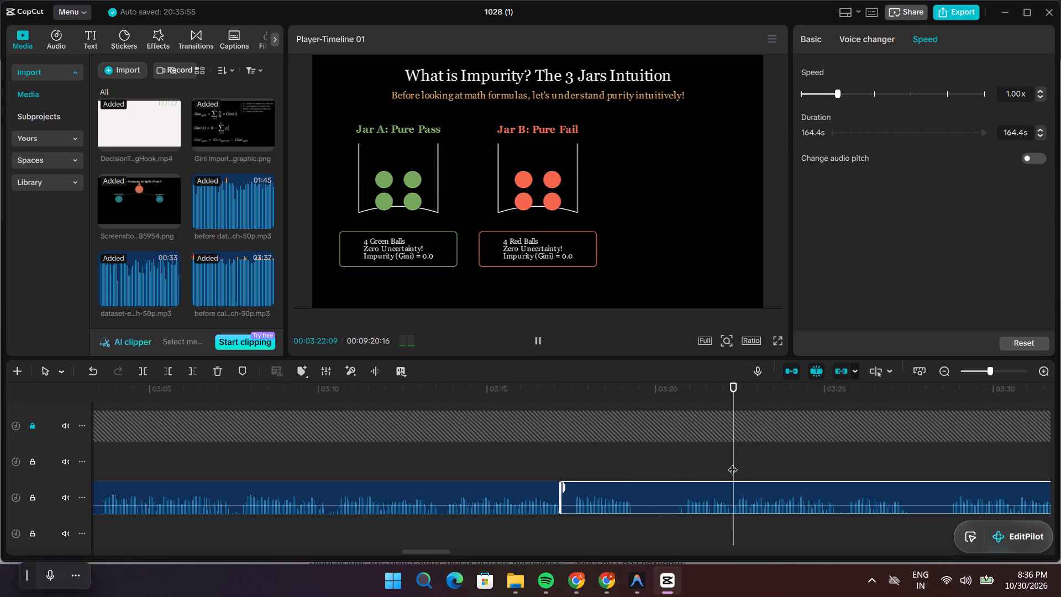
key(space)
drag(755, 459, 733, 458)
drag(733, 458, 710, 463)
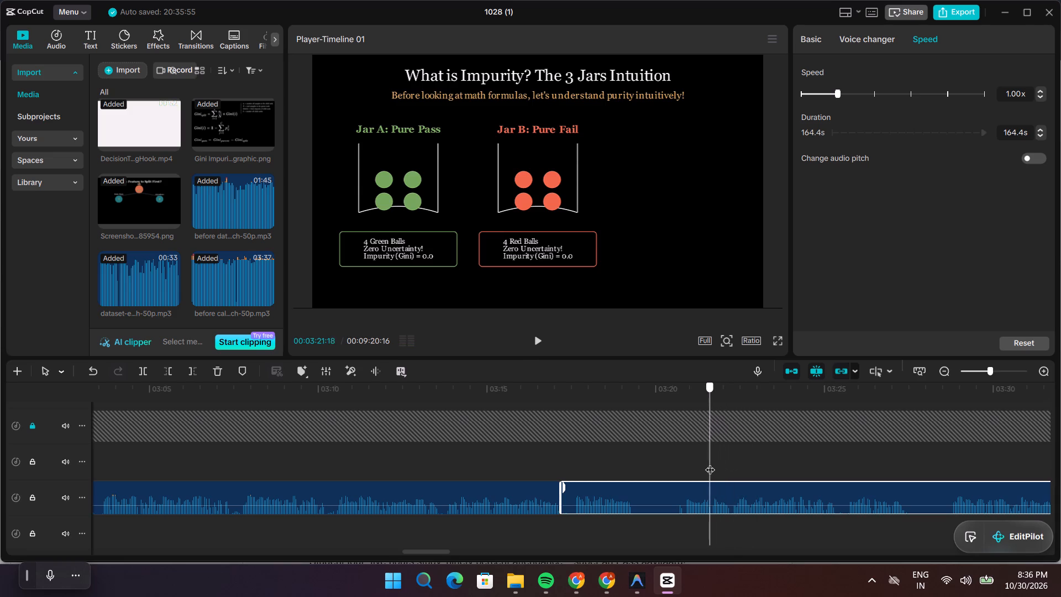
drag(710, 463, 711, 464)
key(space)
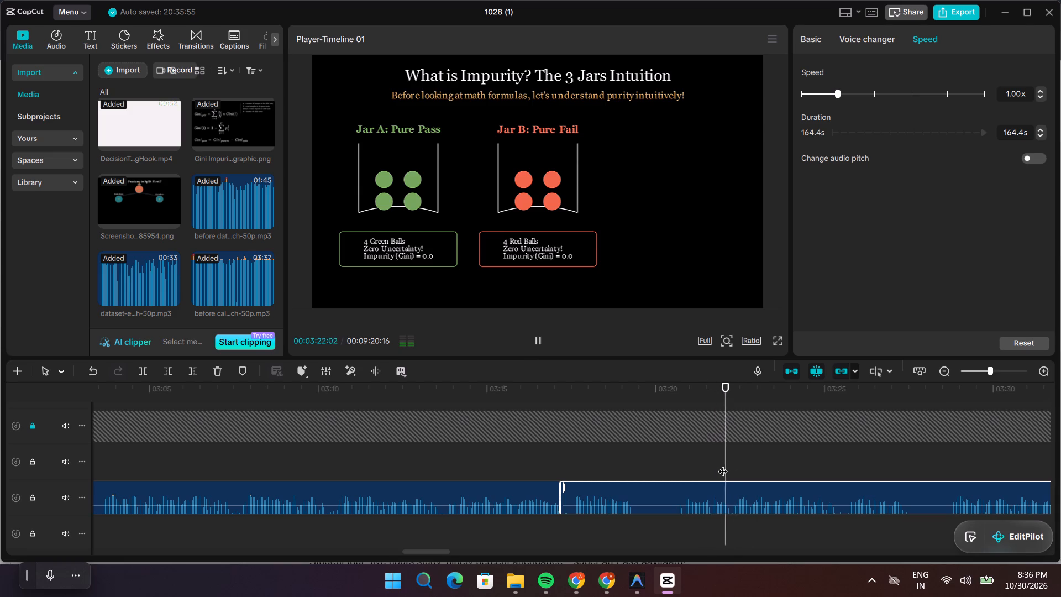
key(space)
drag(748, 458, 733, 460)
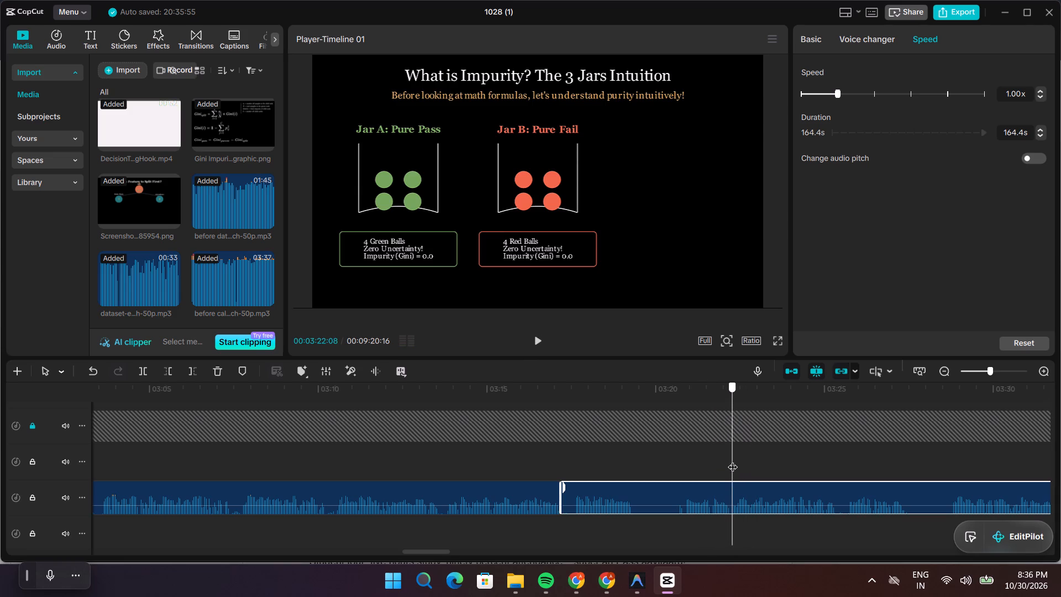
drag(733, 460, 732, 460)
key(ctrl+b)
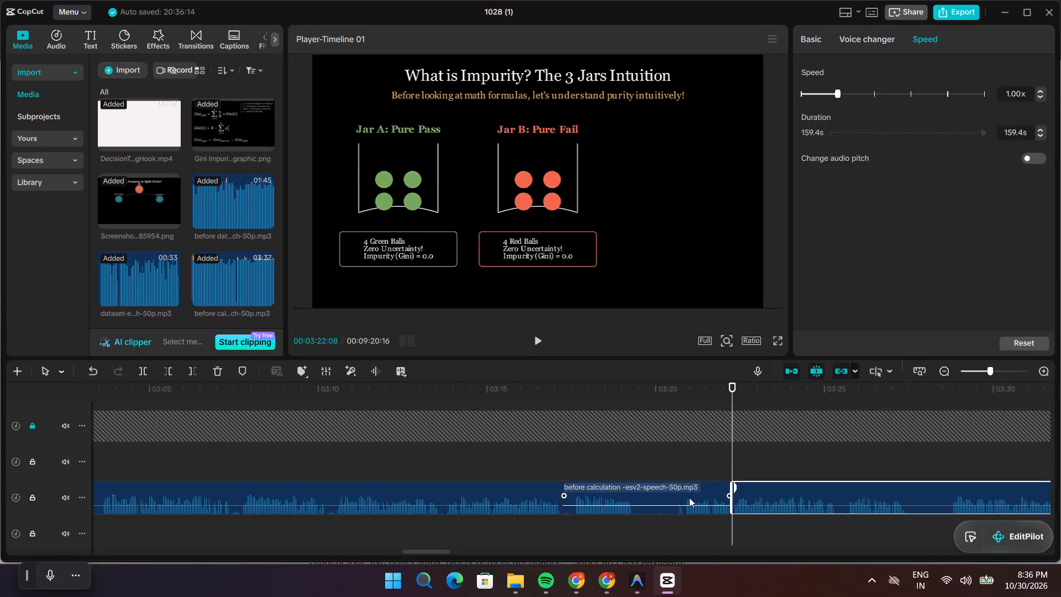
click(689, 498)
key(BackSpace)
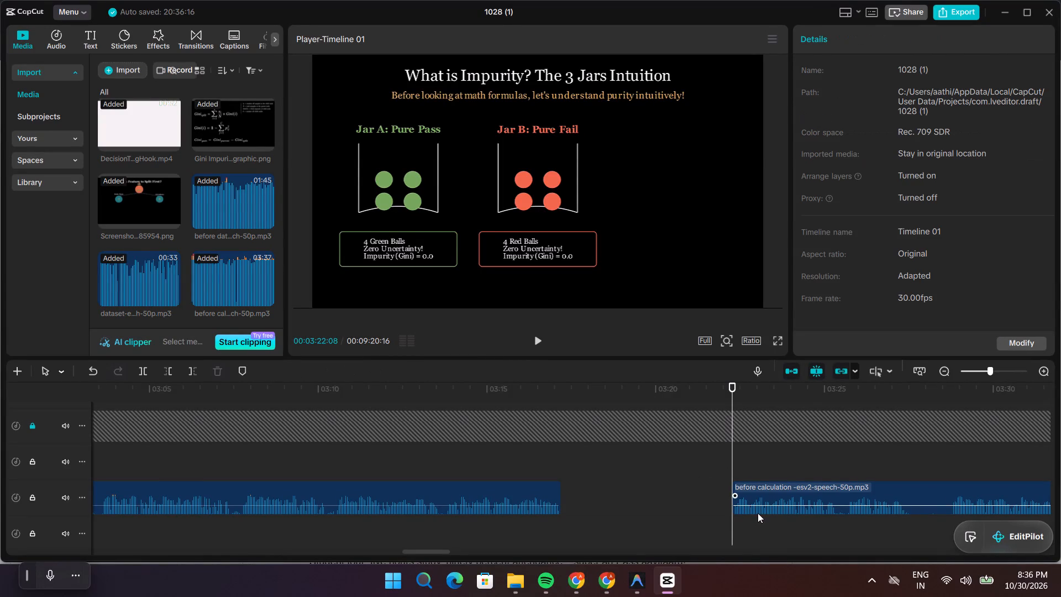
Move the remaining narration clip onto the audio track below, starting where the preceding narration clip ends at about 00:03:17.
drag(755, 510, 589, 525)
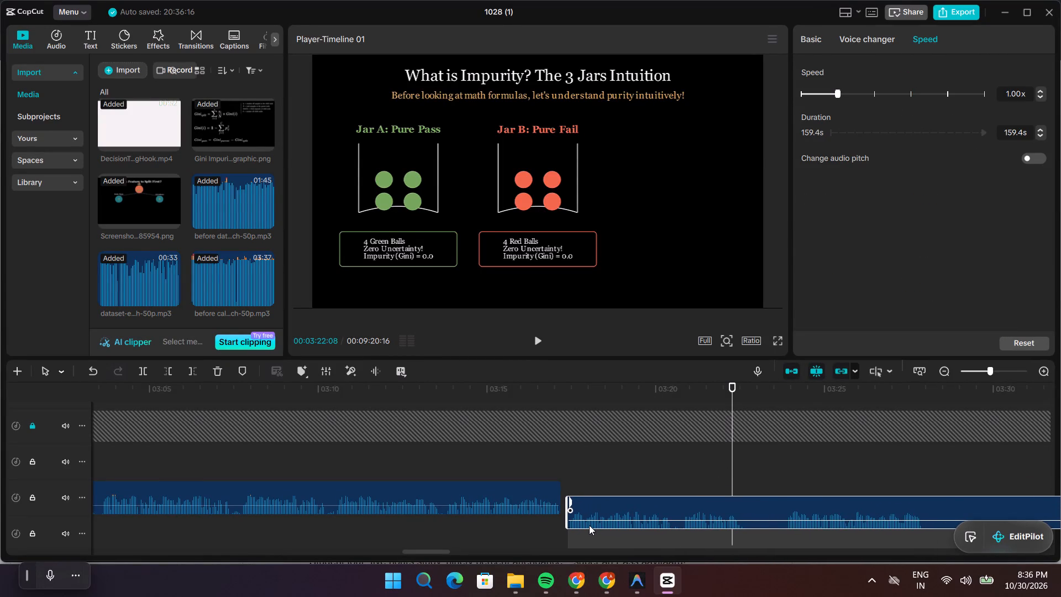
drag(589, 525, 587, 525)
Play from the narration cut through Jar C and the decision tree goal into the Gini vs Entropy title to check the sync.
drag(733, 484, 624, 495)
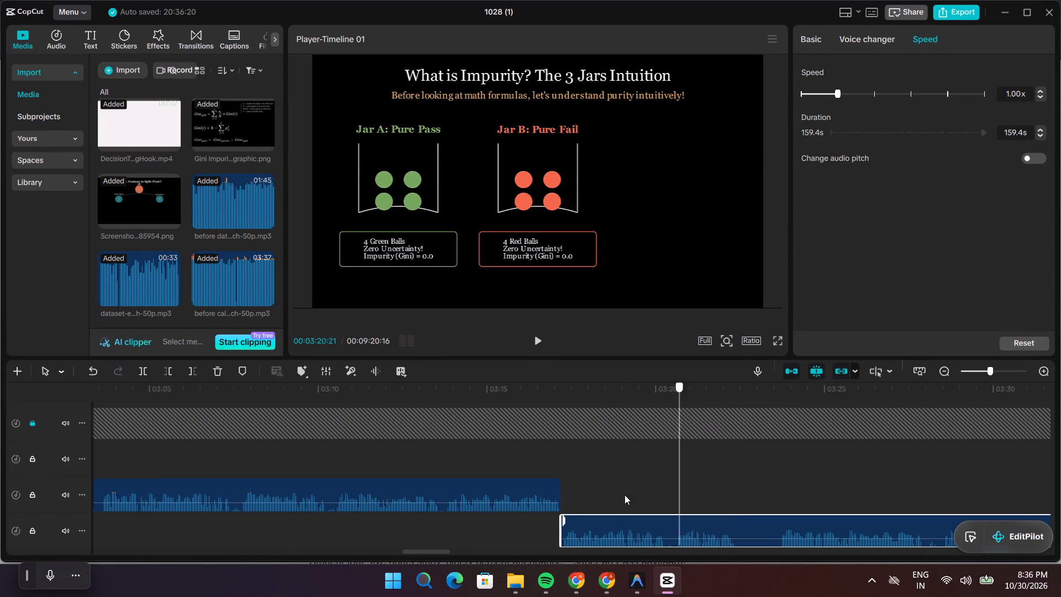
drag(624, 495, 545, 506)
key(space)
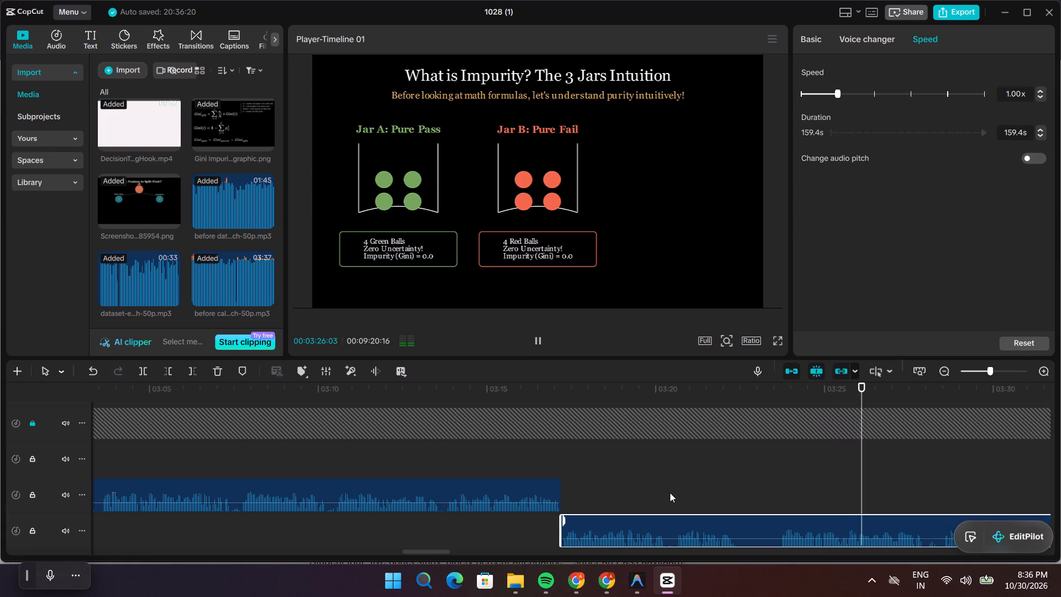
key(space)
key(space)
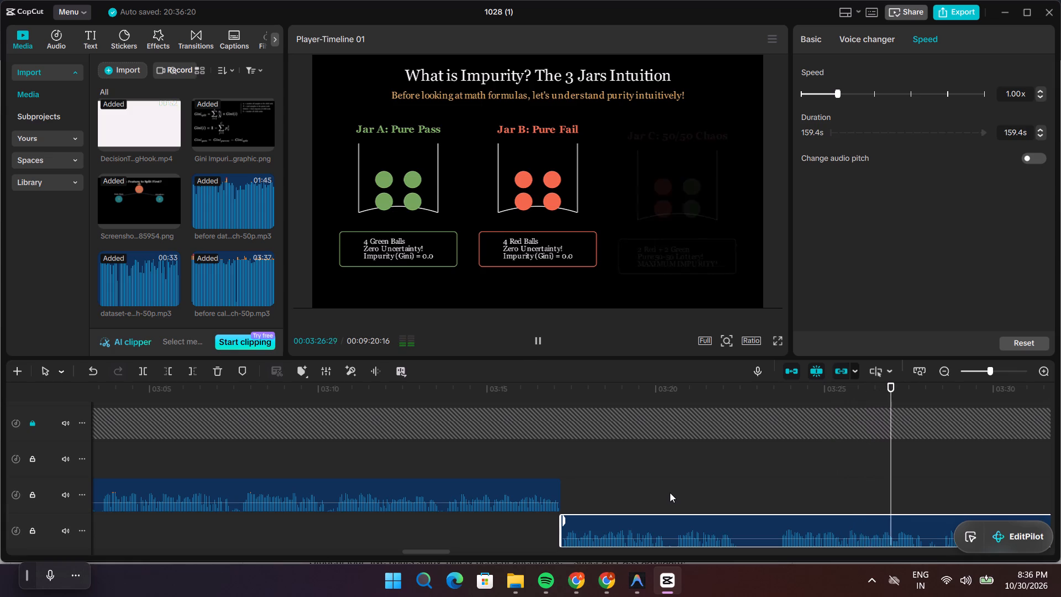
key(space)
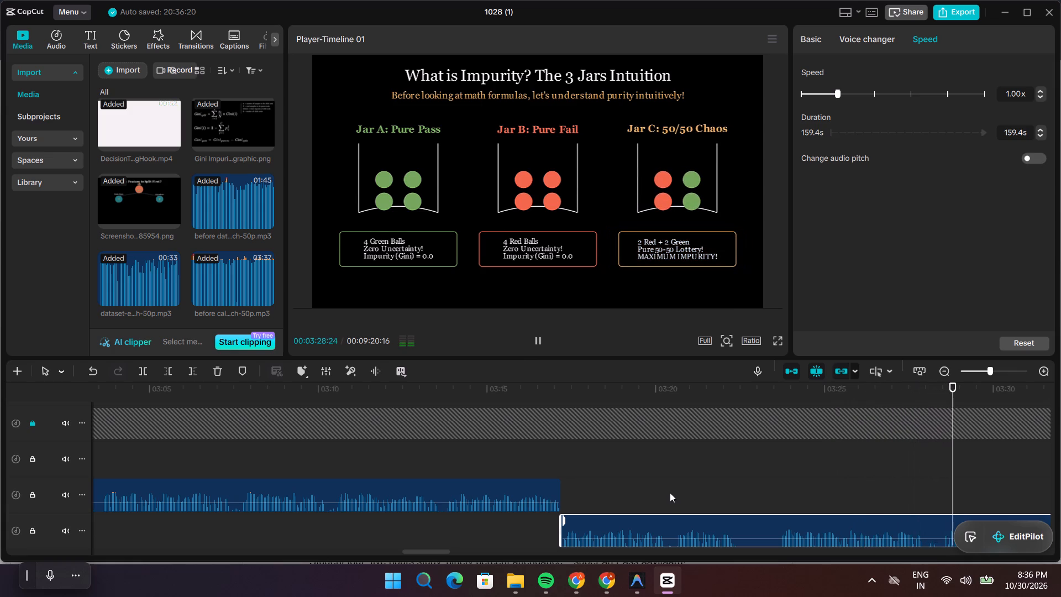
key(space)
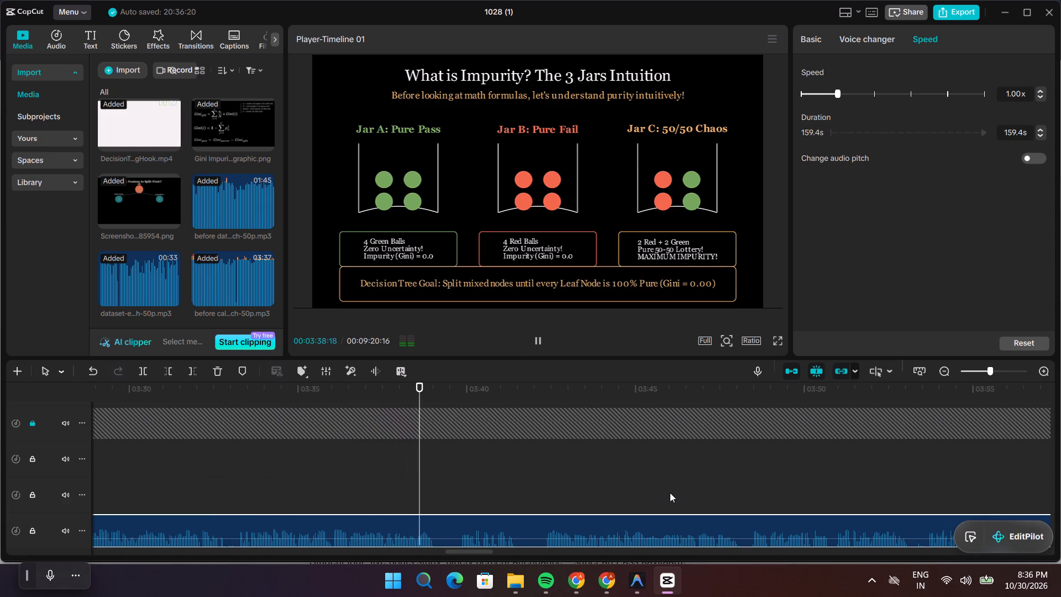
key(space)
key(space)
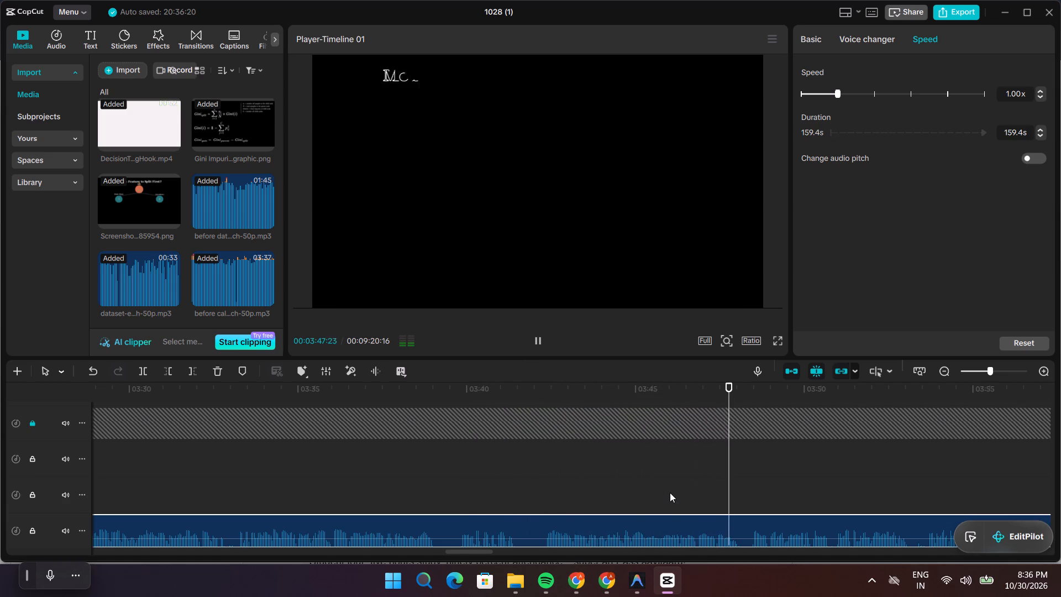
key(space)
key(space)
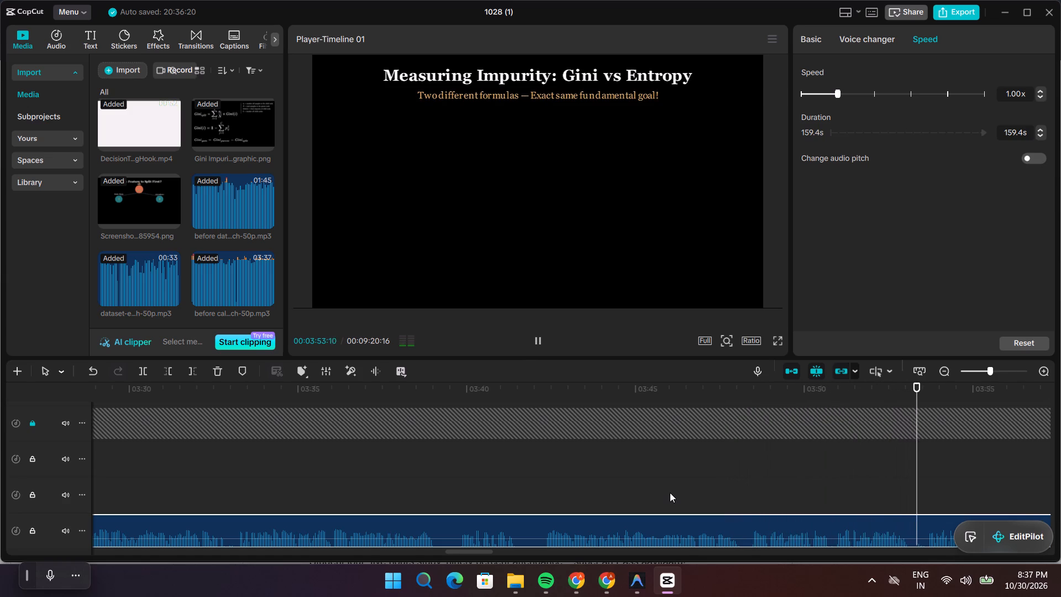
key(space)
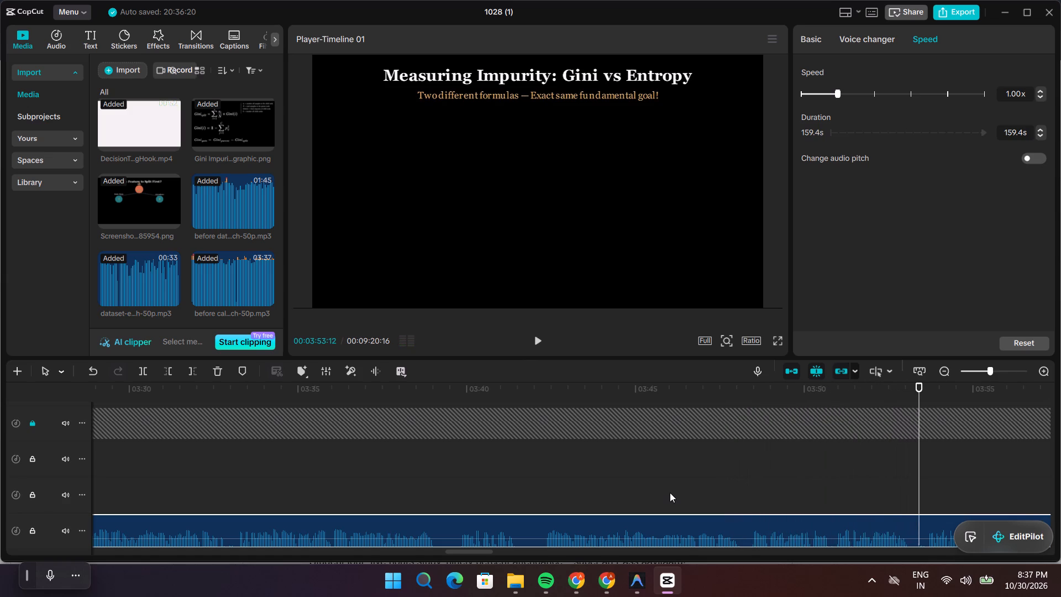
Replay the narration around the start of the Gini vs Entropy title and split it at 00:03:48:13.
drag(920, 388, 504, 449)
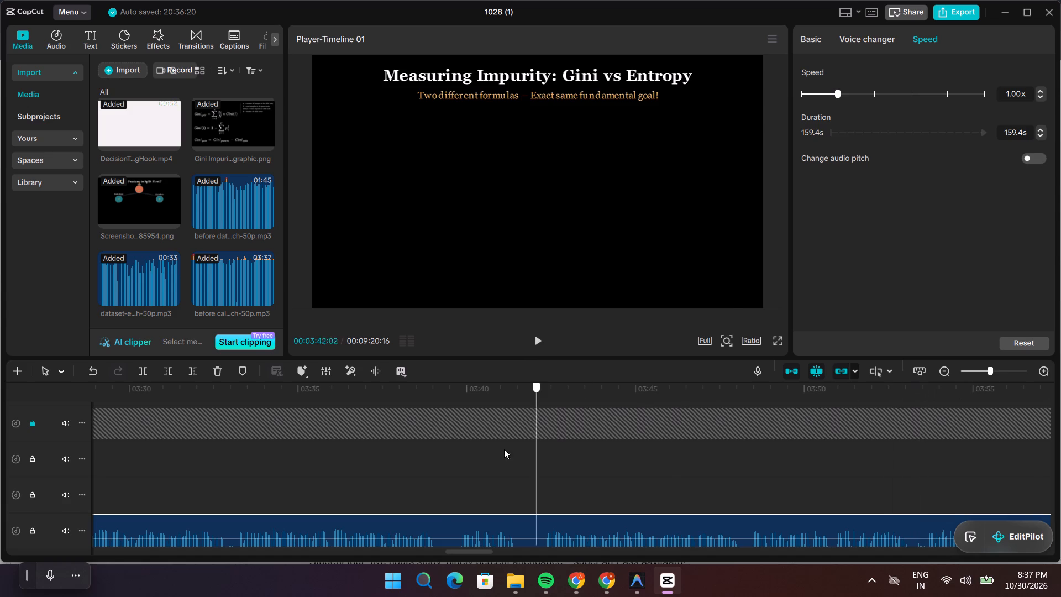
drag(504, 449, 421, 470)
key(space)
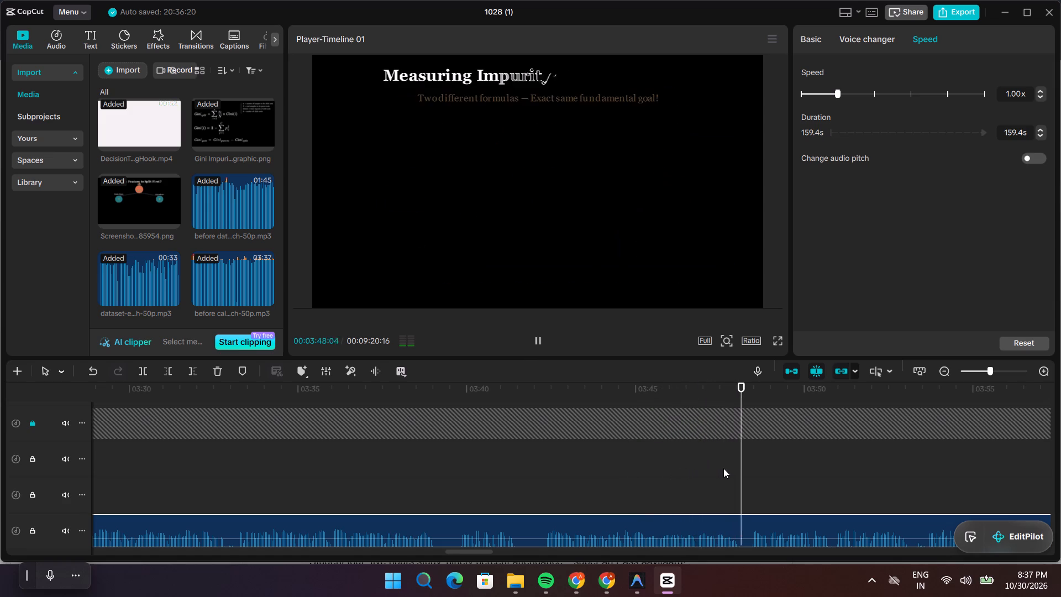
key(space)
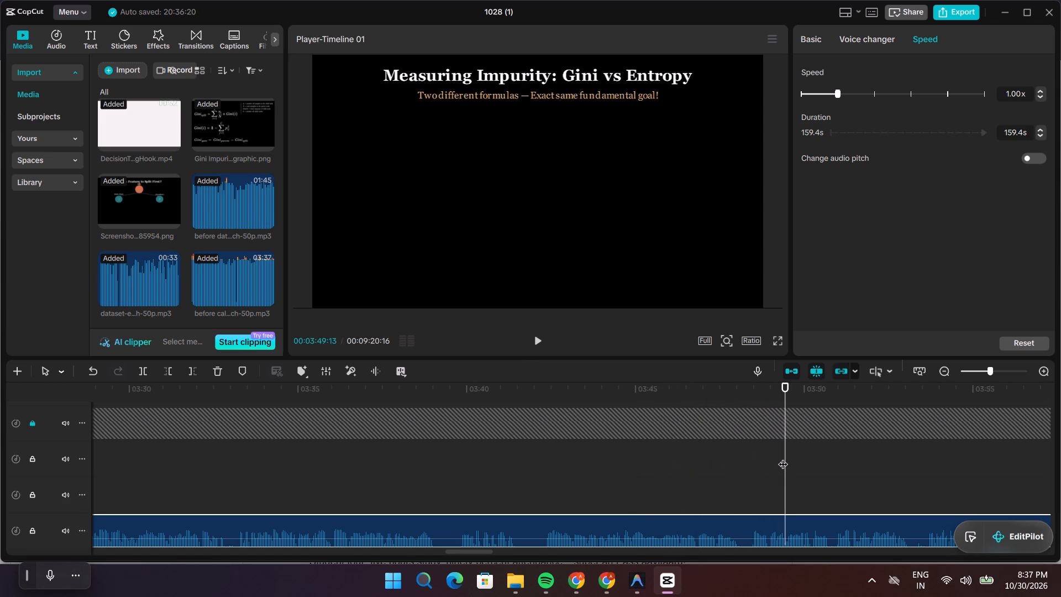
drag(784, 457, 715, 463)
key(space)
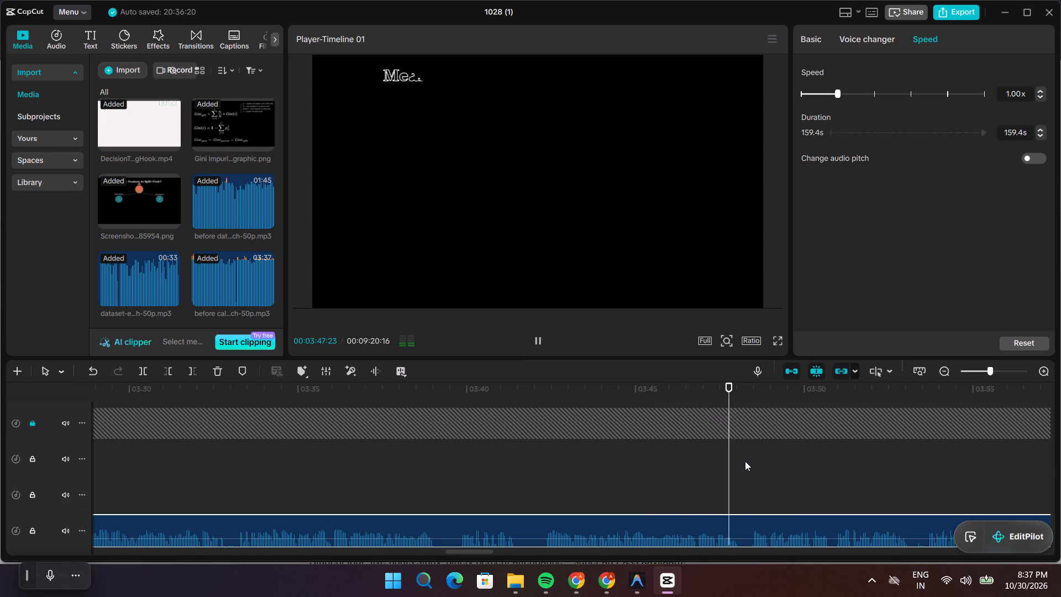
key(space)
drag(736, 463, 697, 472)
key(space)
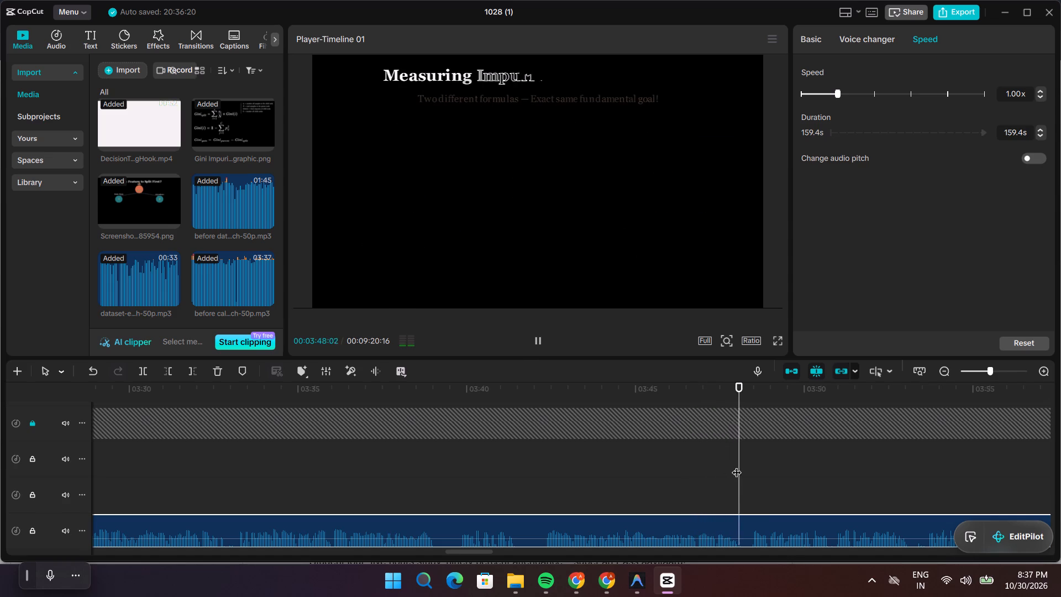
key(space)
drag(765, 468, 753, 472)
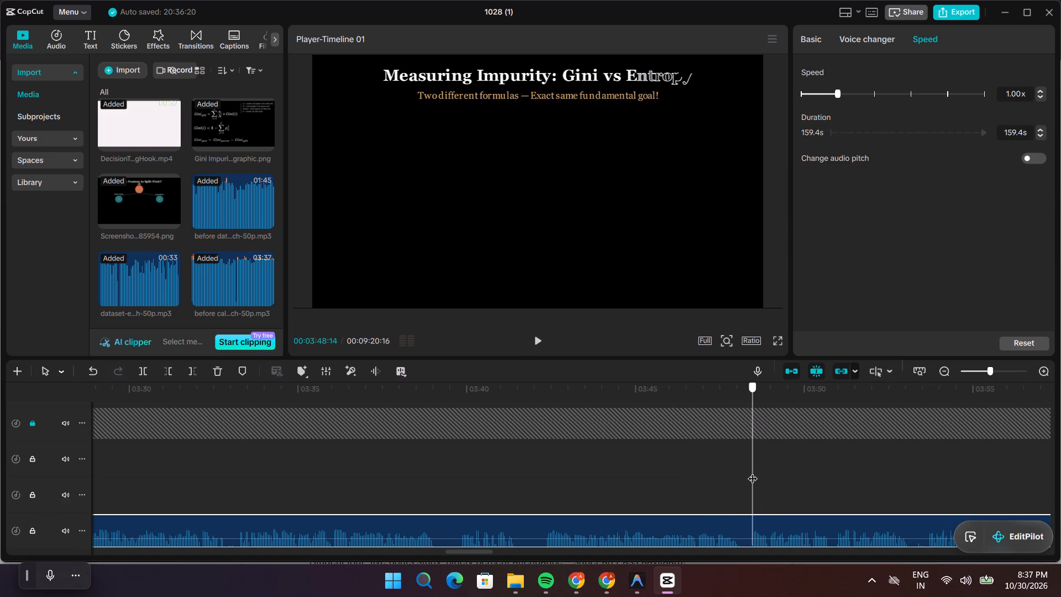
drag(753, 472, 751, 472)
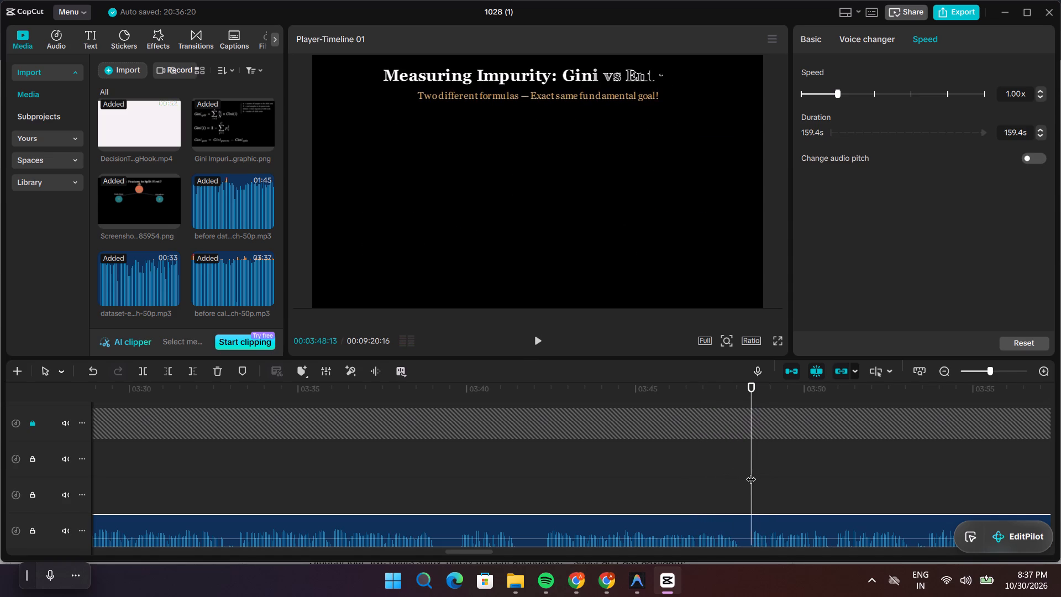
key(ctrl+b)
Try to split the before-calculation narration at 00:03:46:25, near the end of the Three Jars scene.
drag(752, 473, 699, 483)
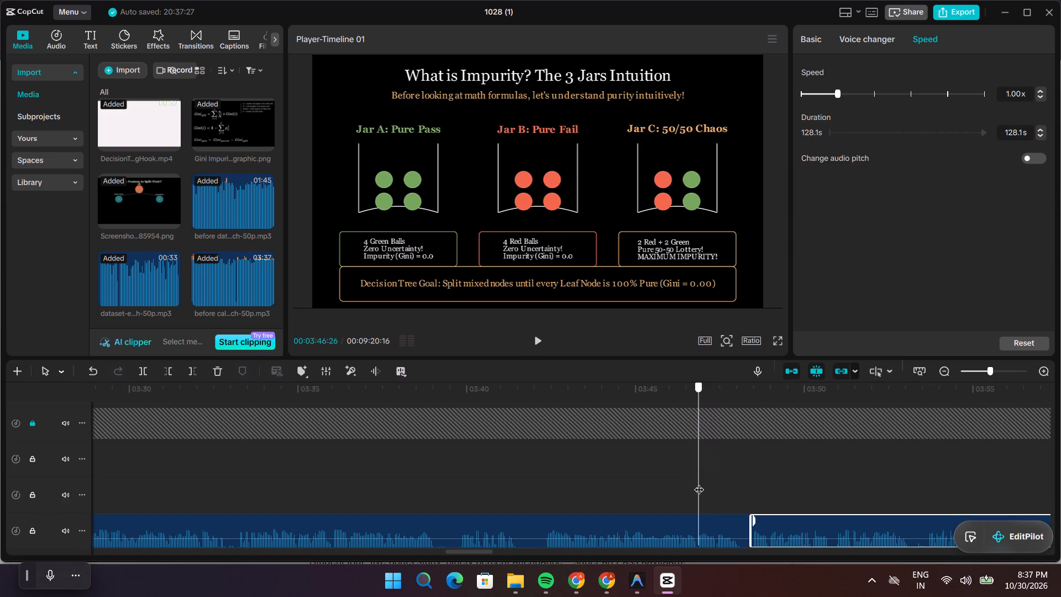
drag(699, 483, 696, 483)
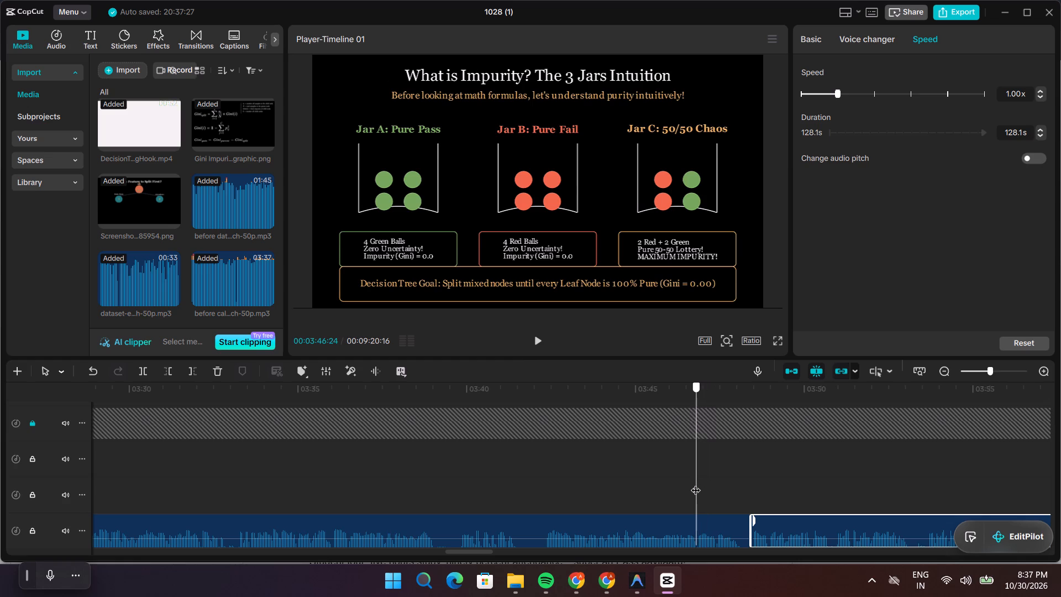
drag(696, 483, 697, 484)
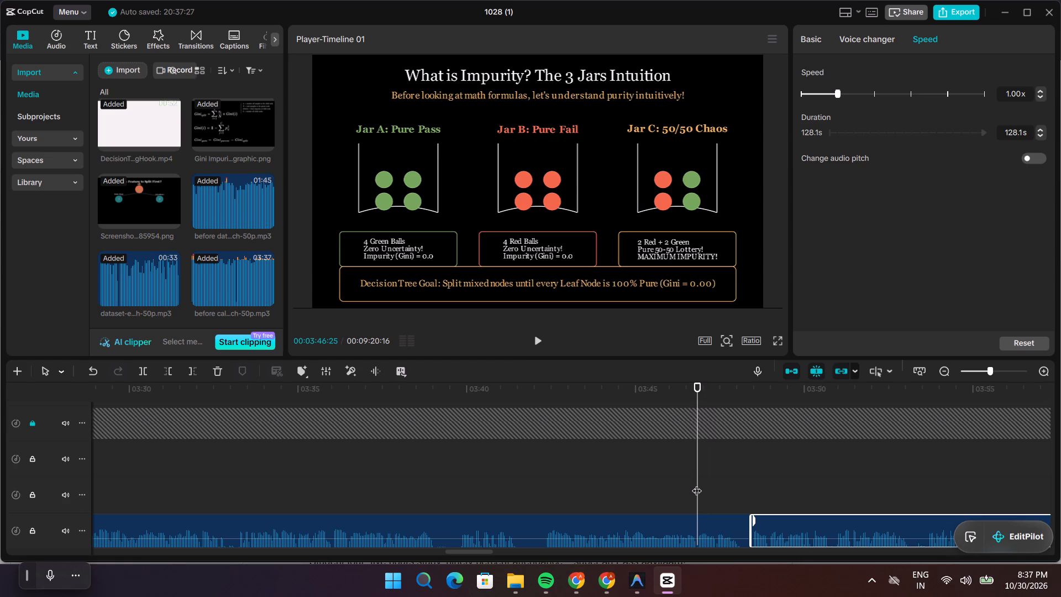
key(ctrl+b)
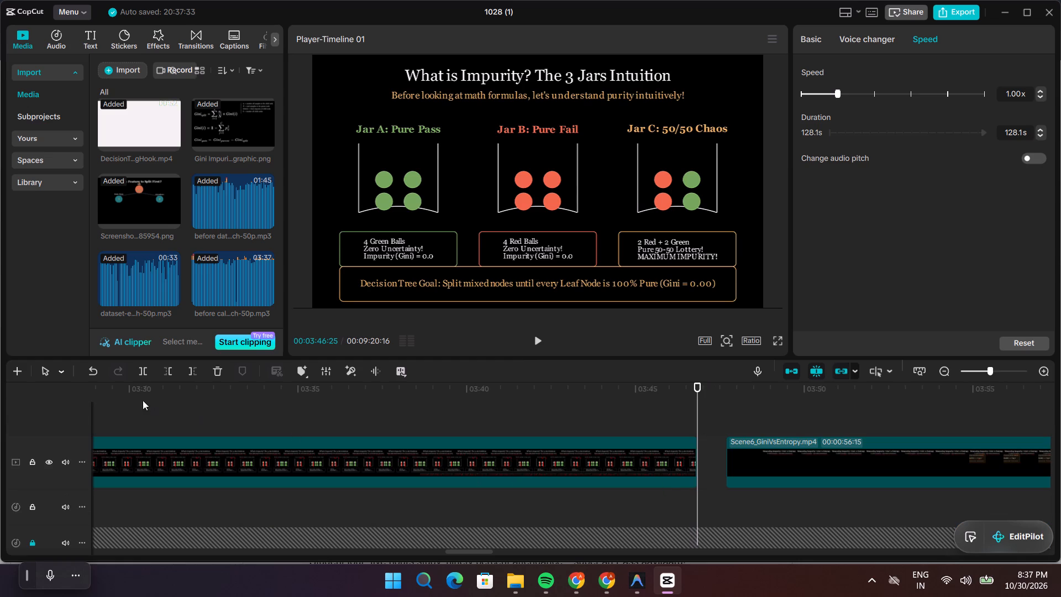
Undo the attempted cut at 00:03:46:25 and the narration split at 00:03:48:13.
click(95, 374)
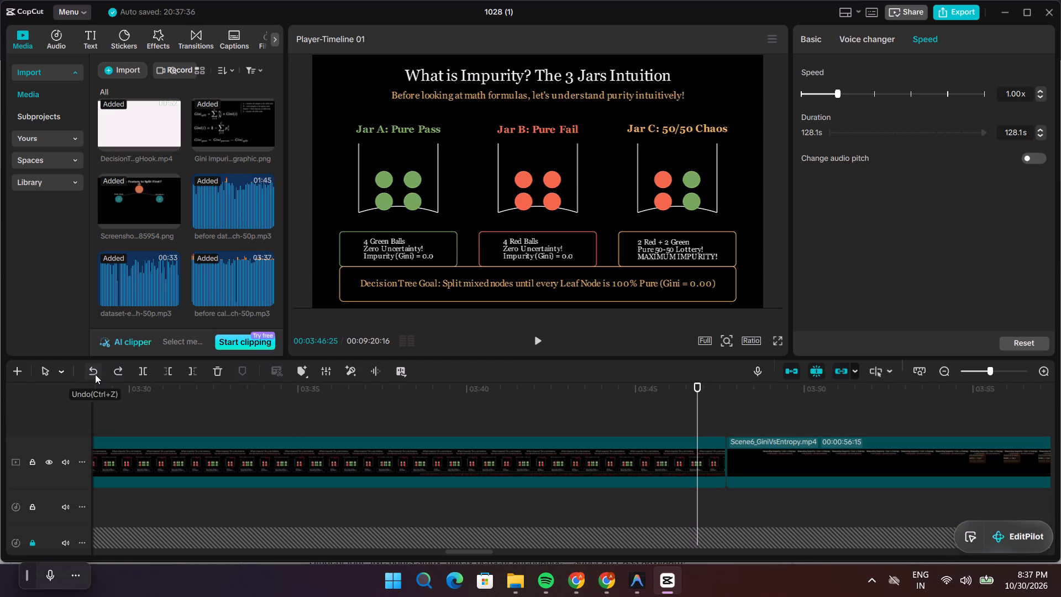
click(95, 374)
Split the before-calculation narration clip at 00:03:46:25, at the end of the Three Jars scene.
scroll(342, 437, down, 7)
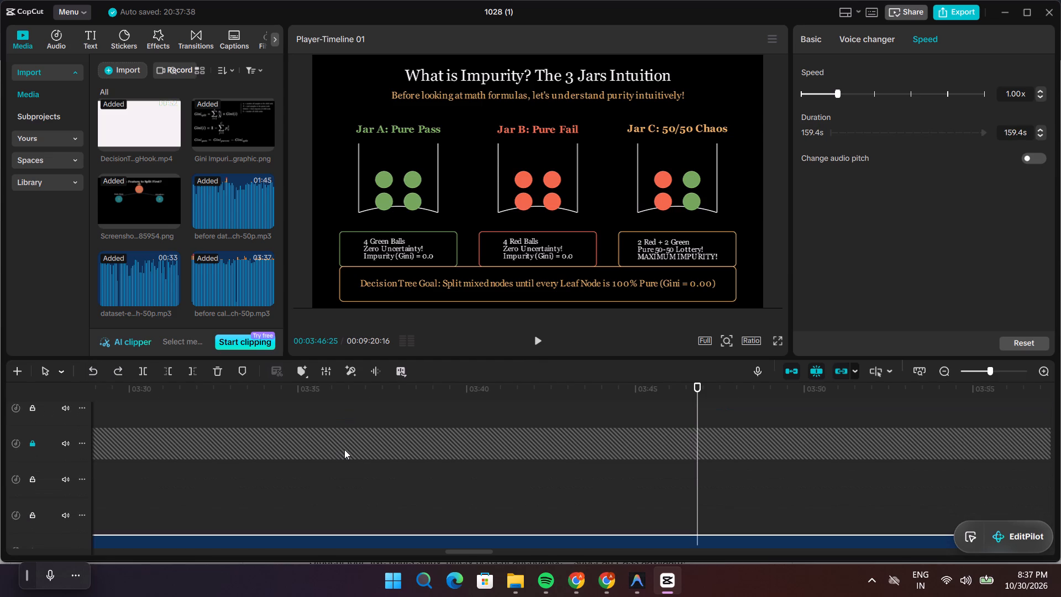
scroll(345, 449, down, 3)
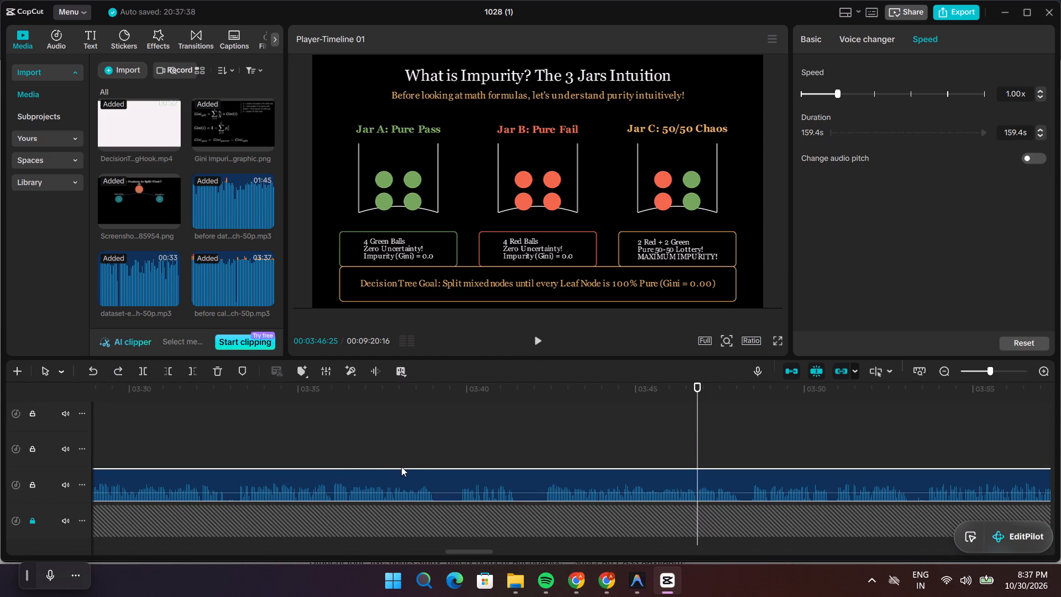
click(565, 483)
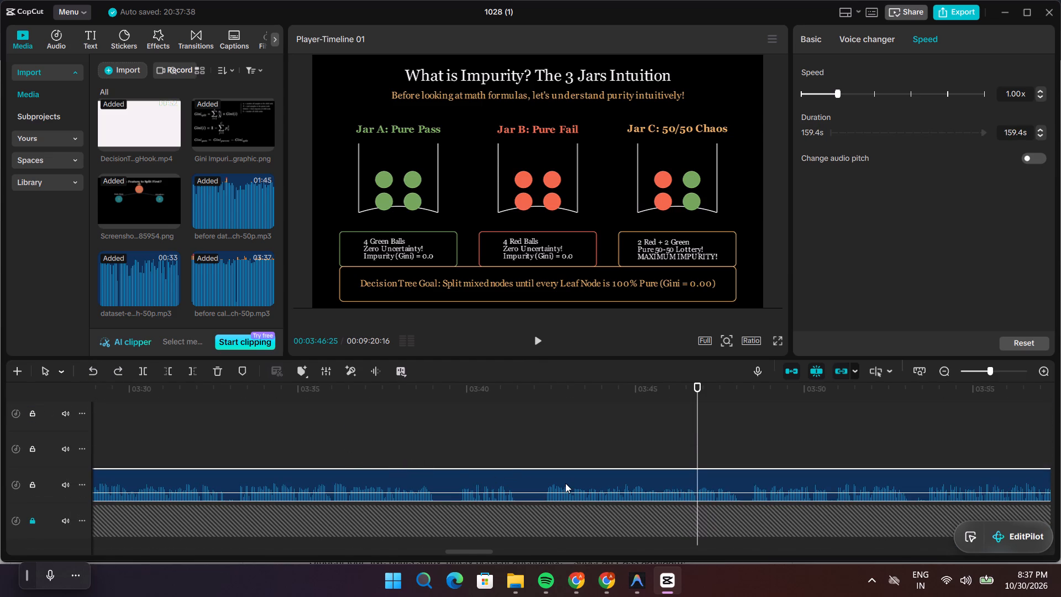
key(ctrl+b)
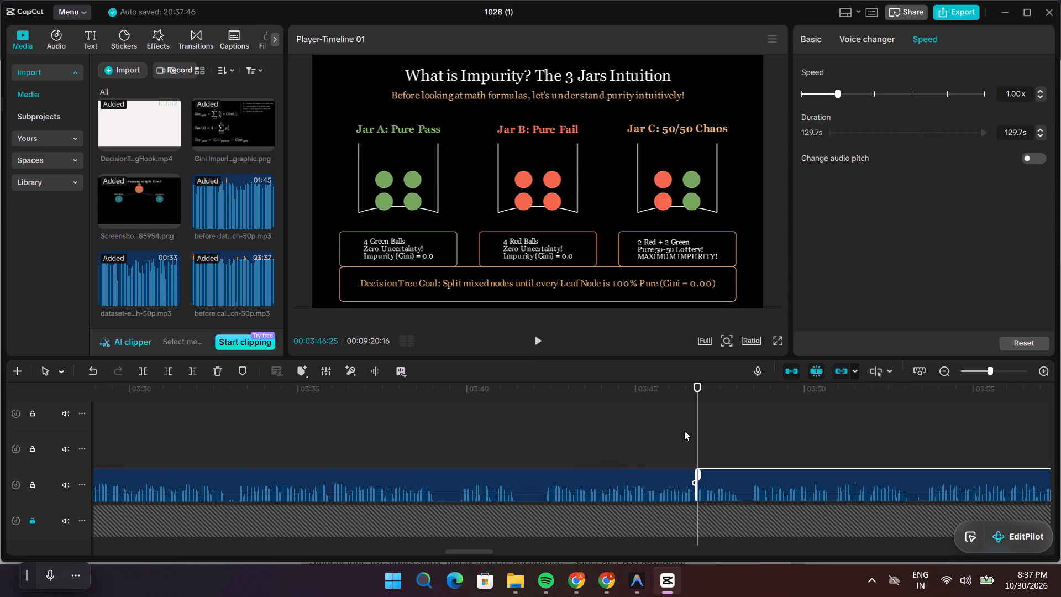
Split the narration again at 00:03:48:10 and delete the short segment between the two cuts.
drag(697, 433, 748, 438)
key(ctrl+b)
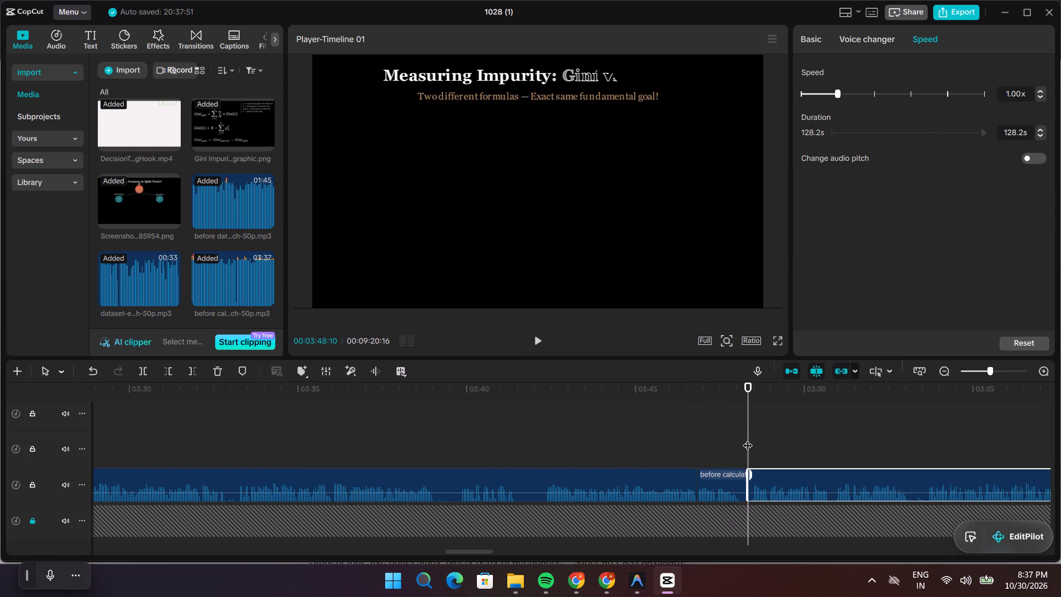
click(718, 488)
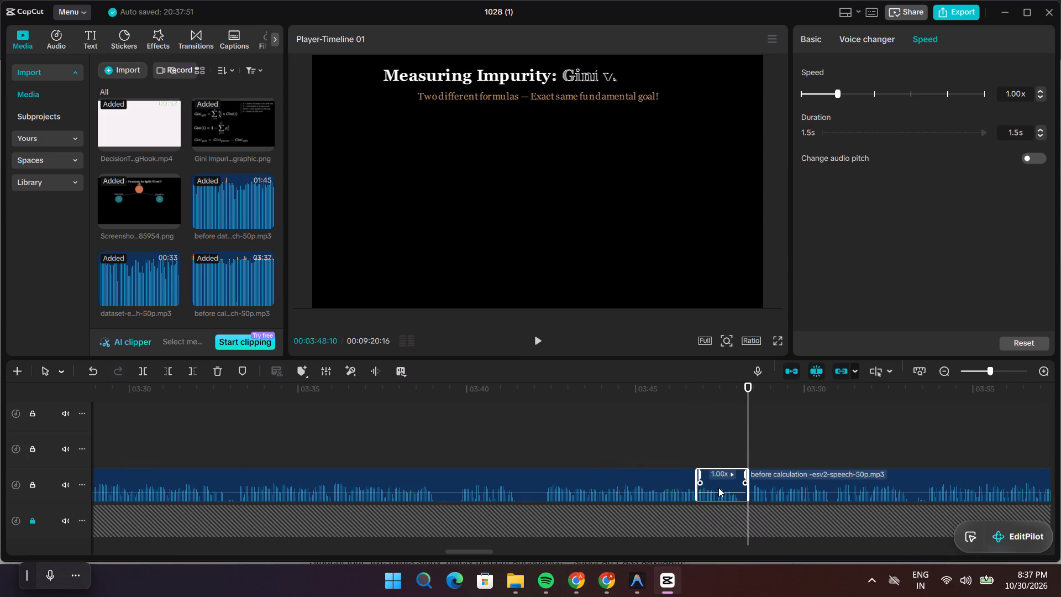
key(BackSpace)
Move the remaining narration clip earlier on its track so it starts where the preceding clip ends, at 00:03:46:25.
drag(770, 497, 725, 499)
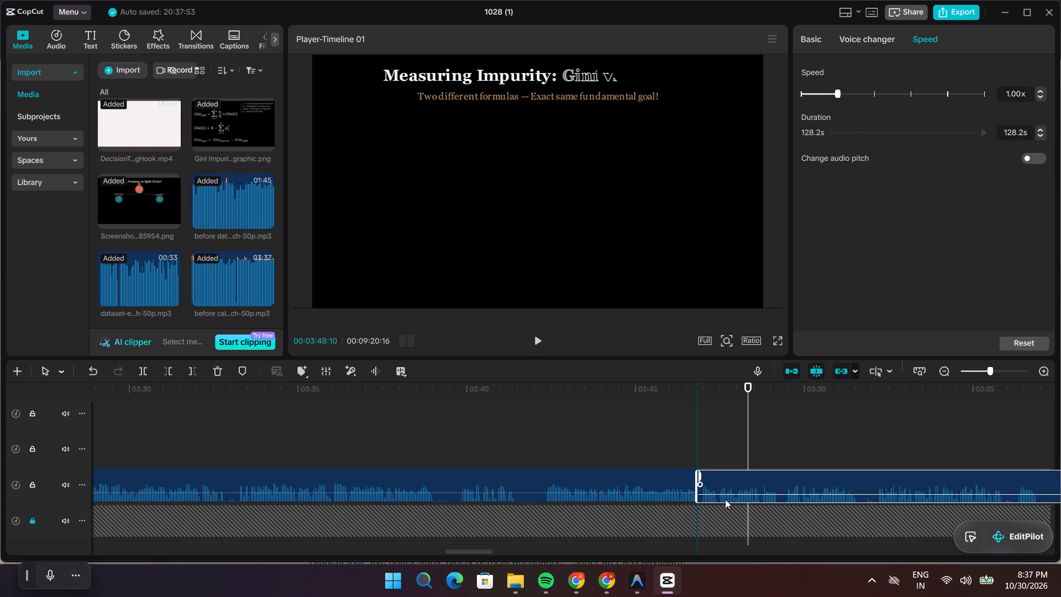
drag(725, 499, 722, 499)
Play from about 00:03:45 across the narration join into the Gini Impurity formula to check the sync.
drag(749, 442, 654, 455)
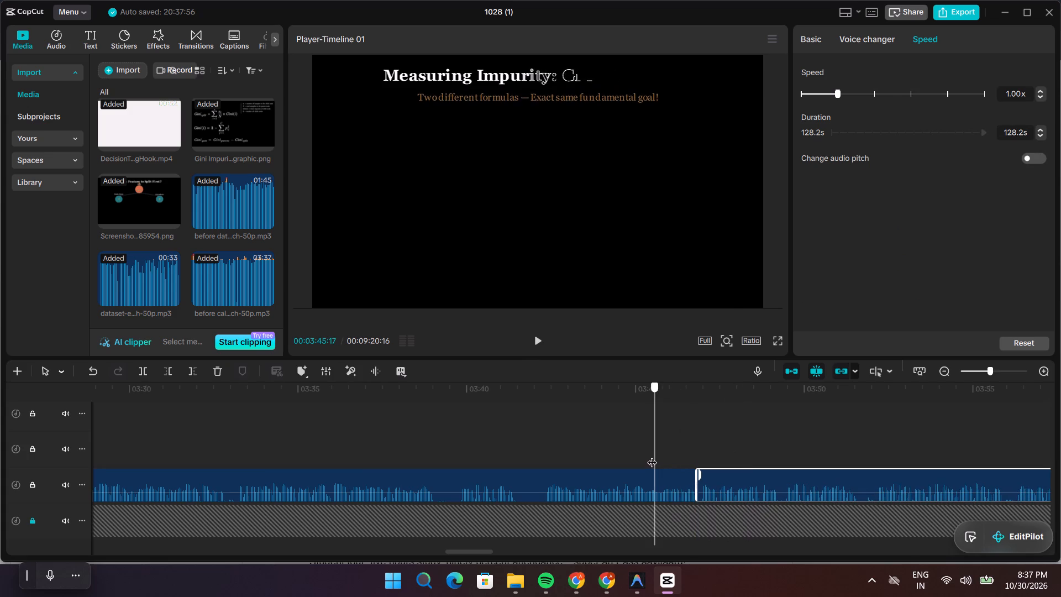
key(space)
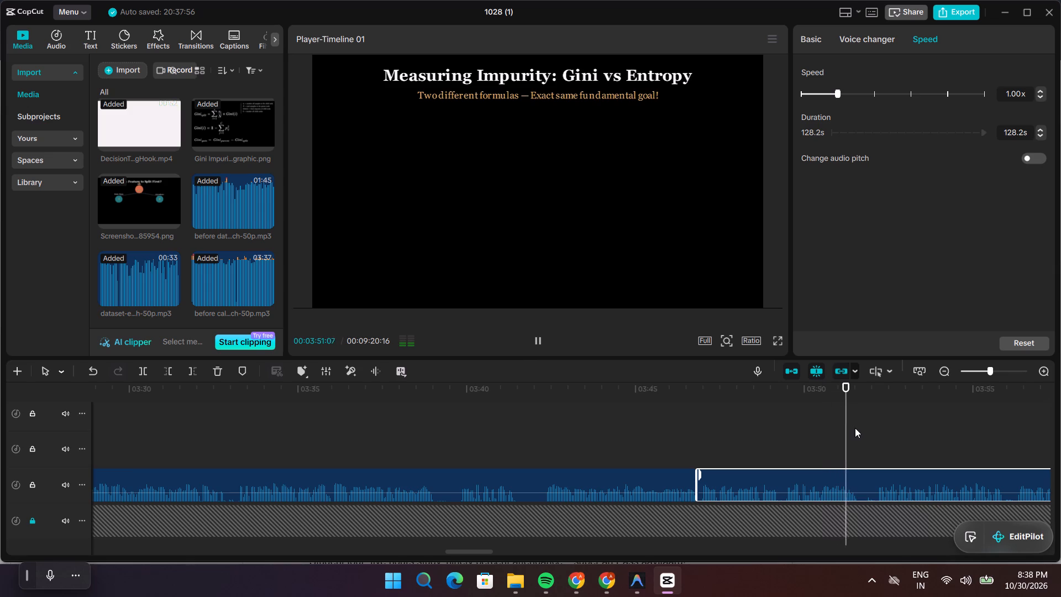
key(space)
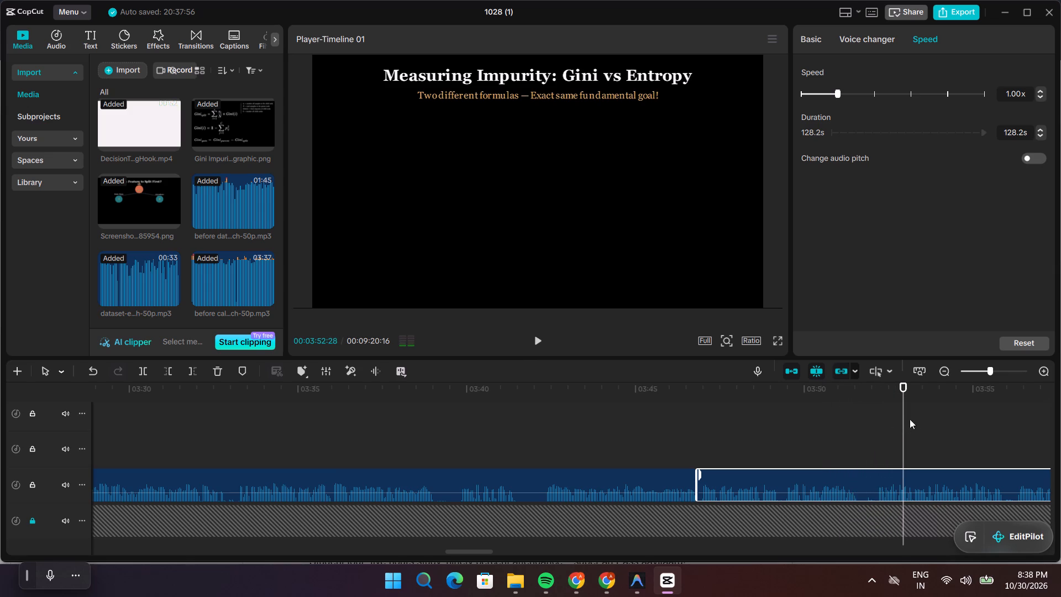
key(space)
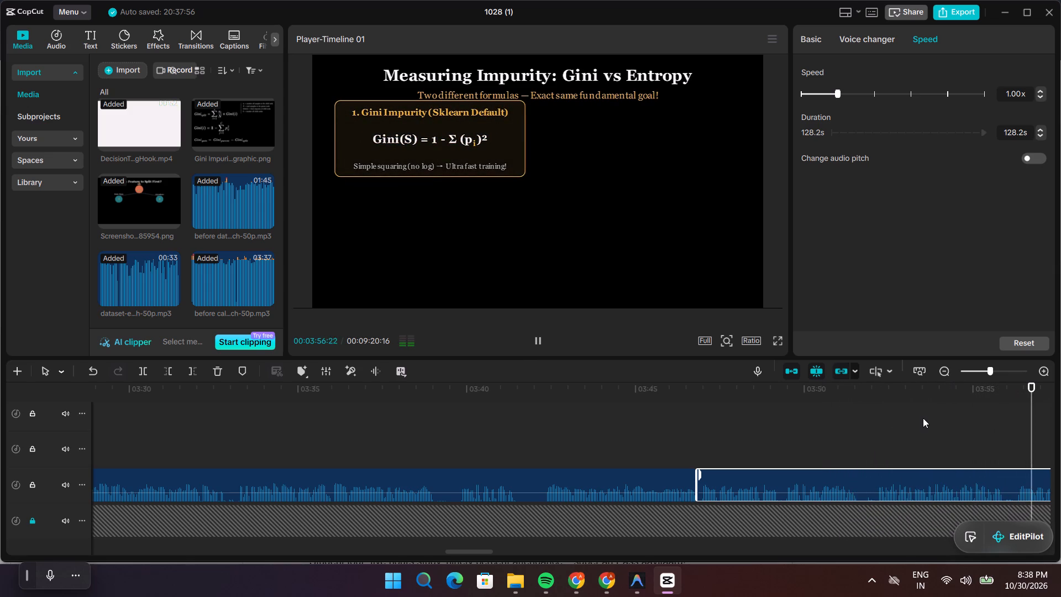
key(space)
key(space)
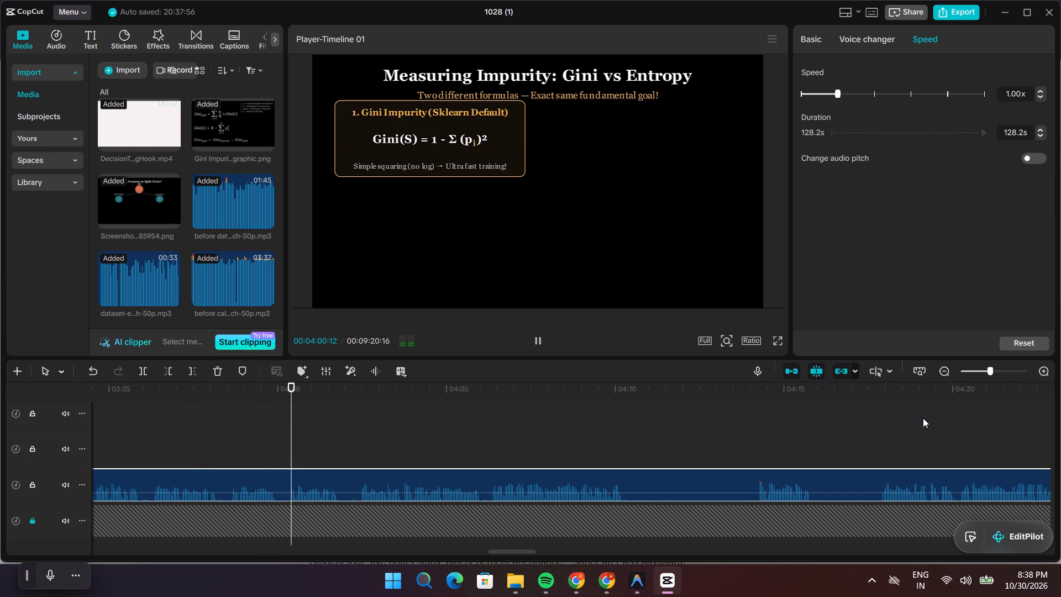
key(space)
key(space)
key(space)
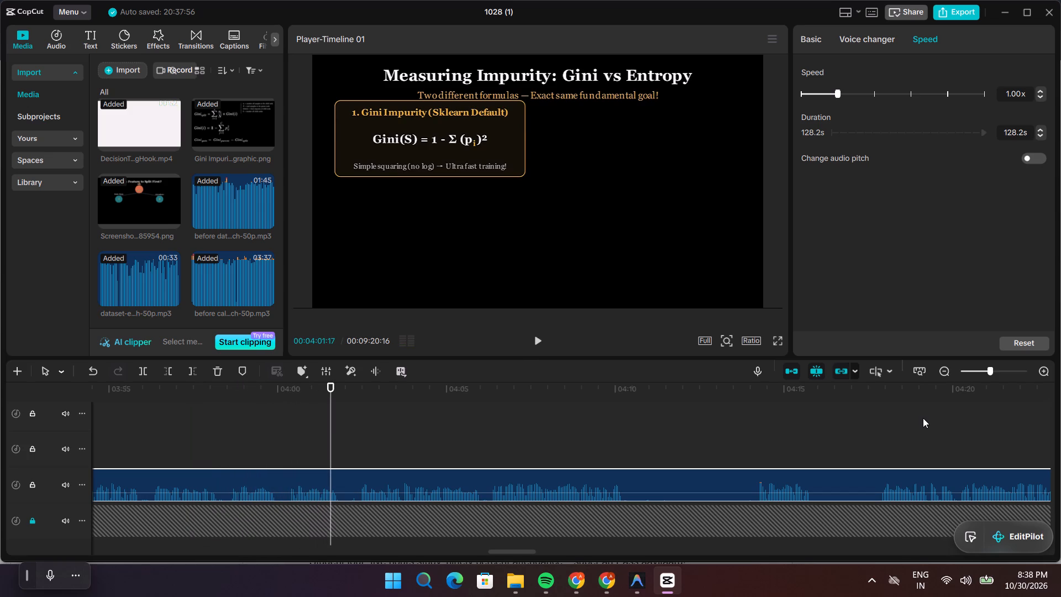
key(space)
key(space)
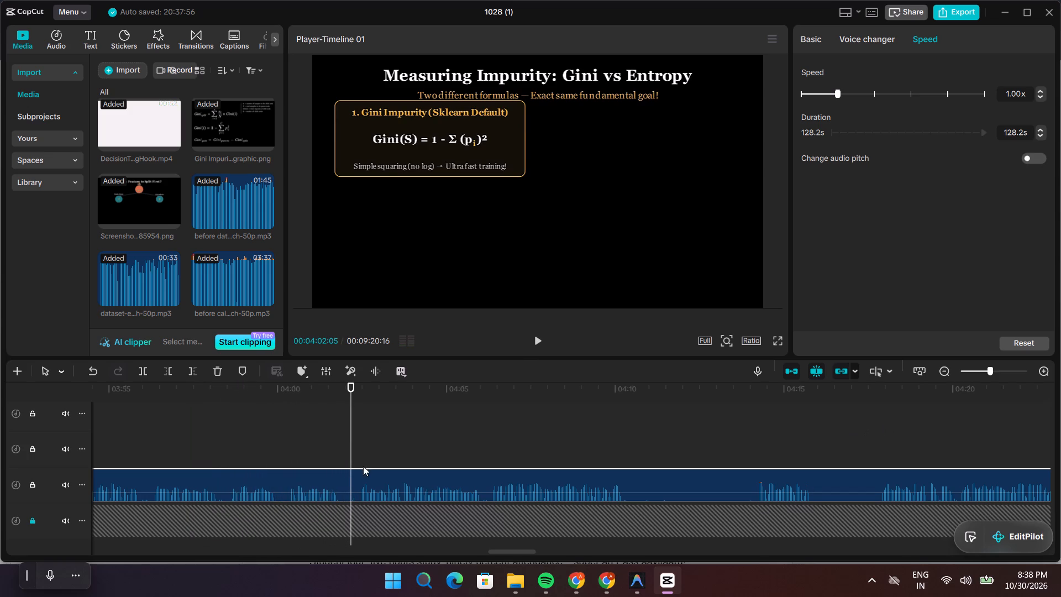
Replay the narration under the Gini Impurity formula and split it at the pause at 00:03:58:08.
drag(353, 432, 141, 466)
key(space)
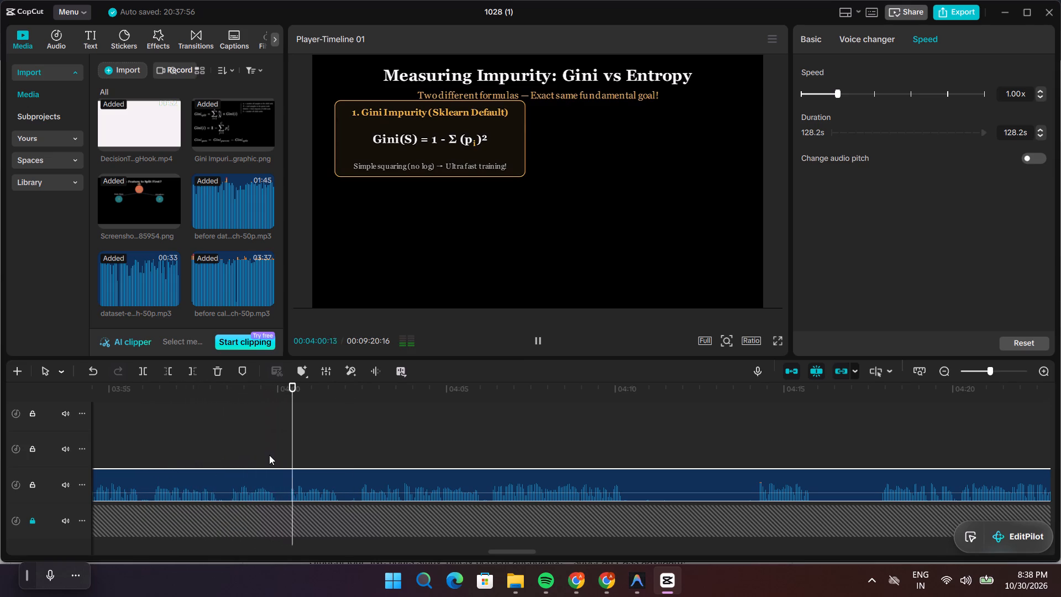
key(space)
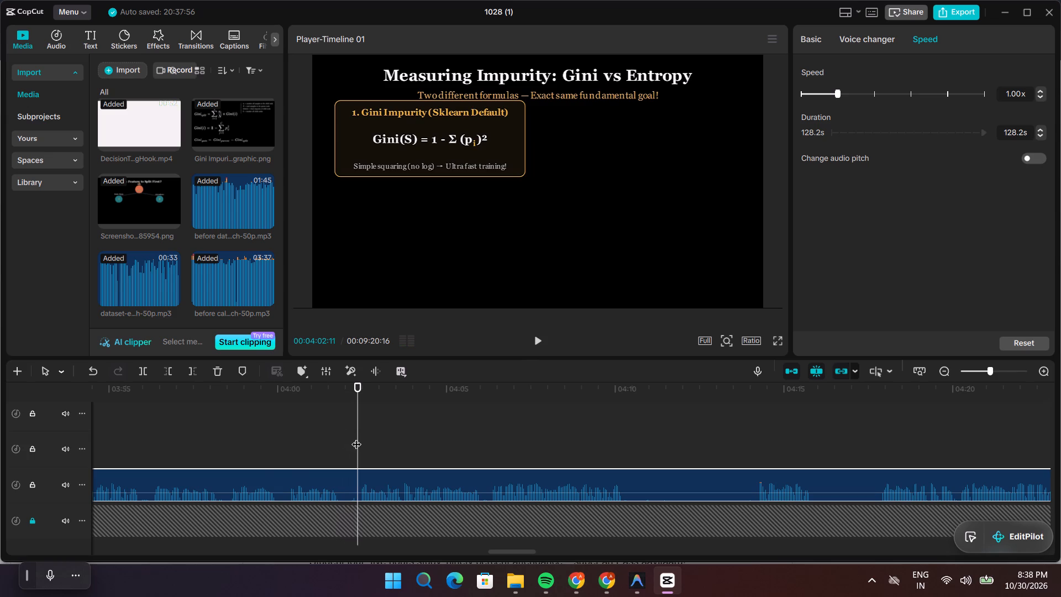
drag(356, 437, 191, 447)
key(space)
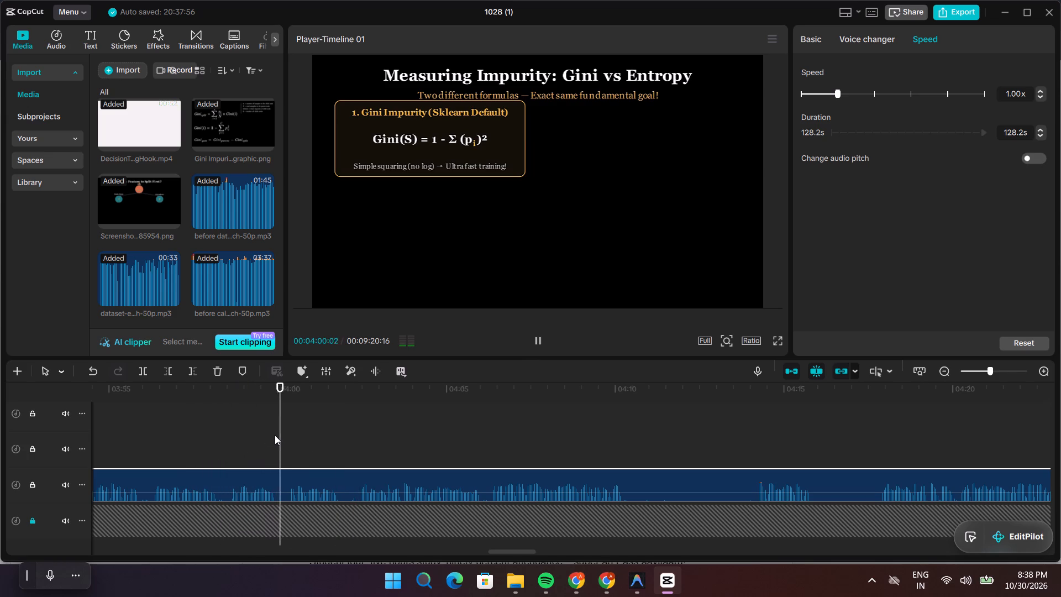
key(space)
drag(285, 435, 220, 445)
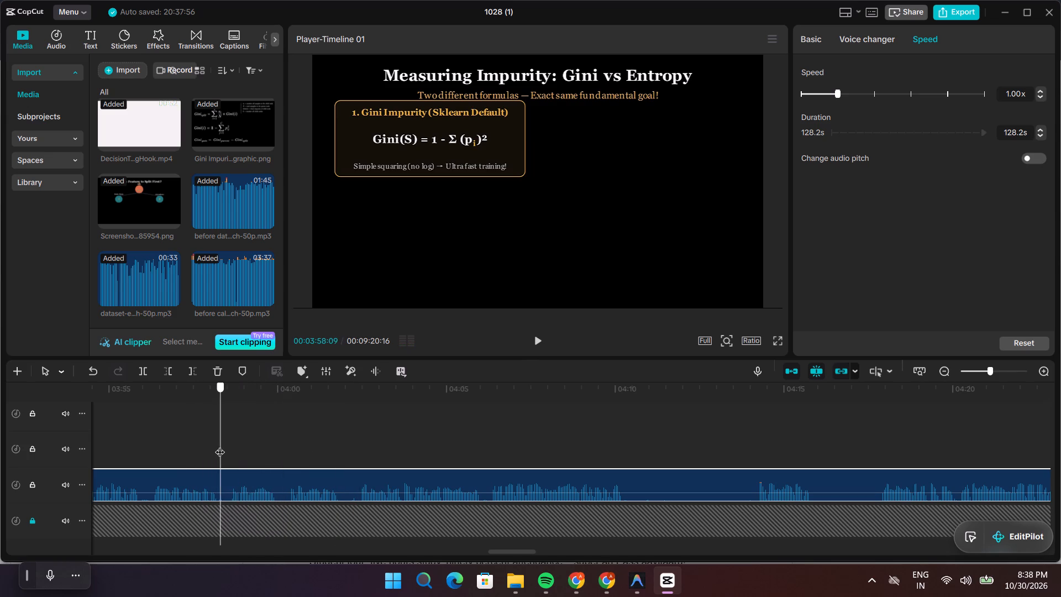
drag(220, 445, 219, 445)
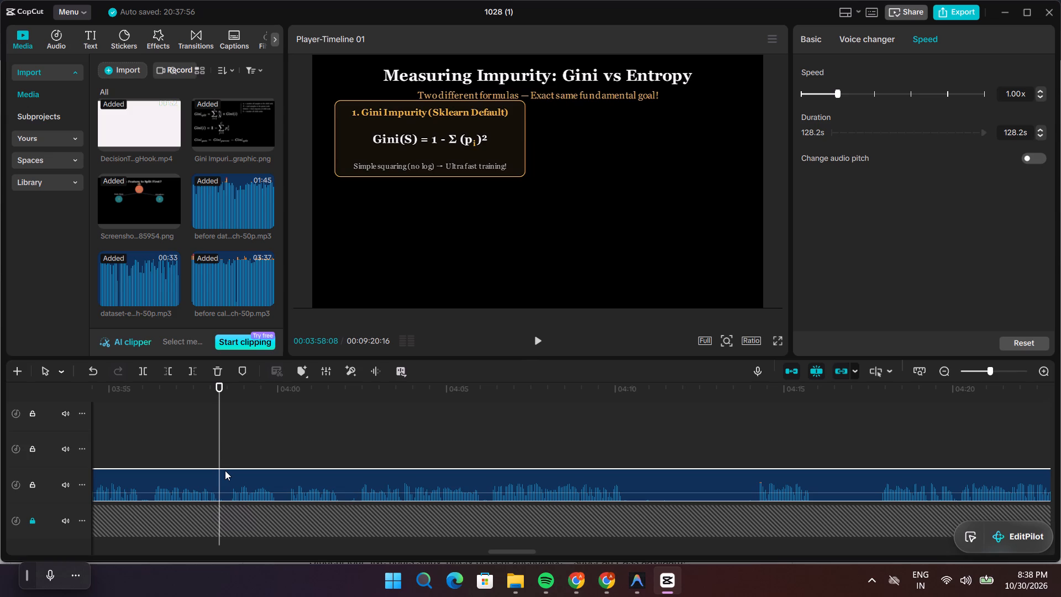
key(ctrl+b)
Split the narration again at 00:04:00:09 and delete the short segment between the two cuts.
drag(219, 436, 261, 436)
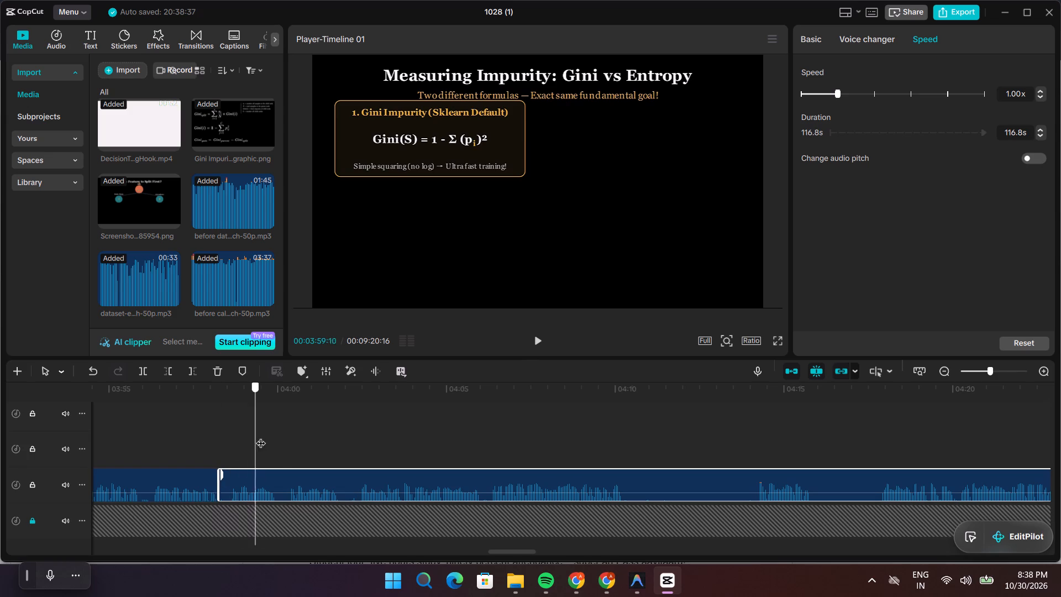
drag(261, 436, 287, 441)
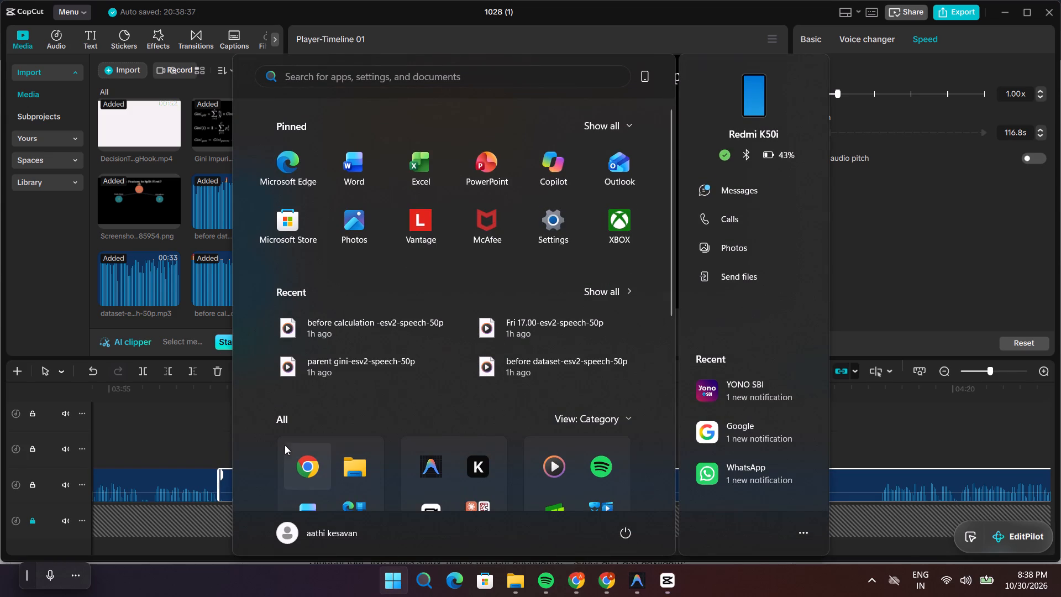
click(221, 579)
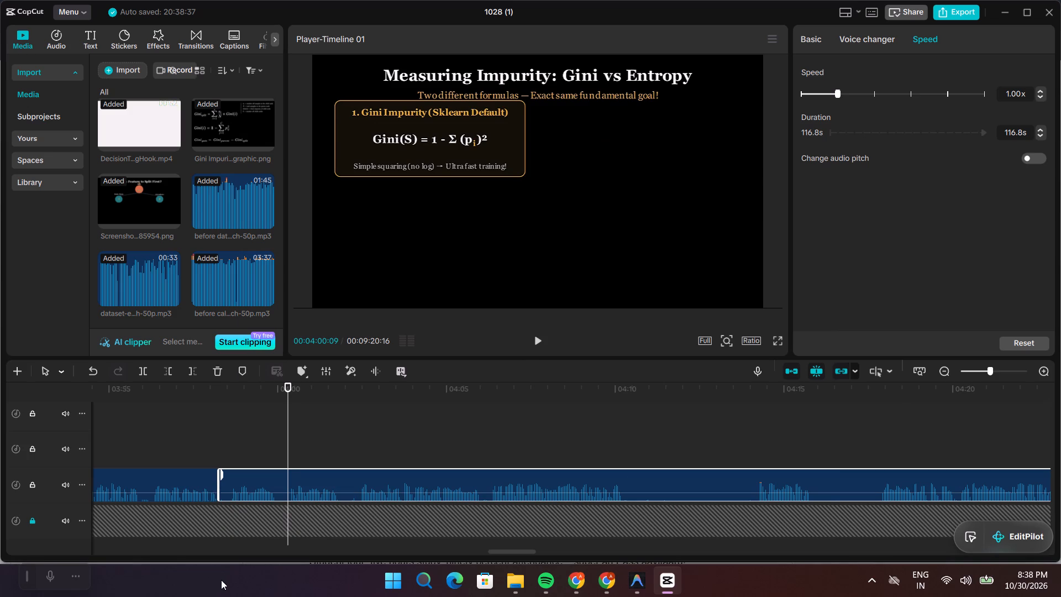
key(ctrl+b)
click(245, 485)
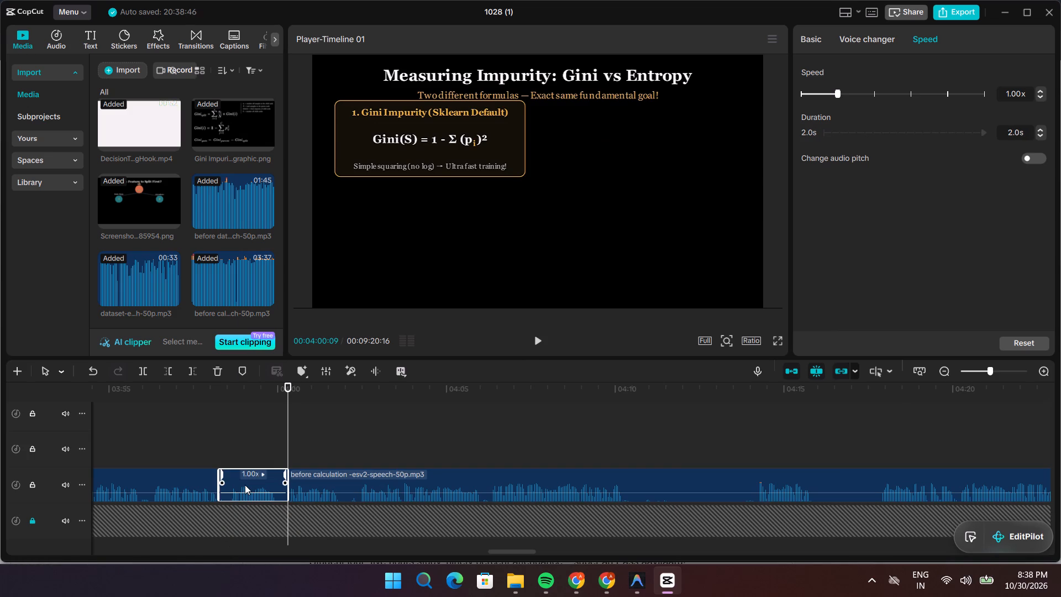
key(BackSpace)
Move the remaining narration clip to the track below, starting where the preceding clip ends, at 00:03:58:08.
drag(303, 498, 298, 499)
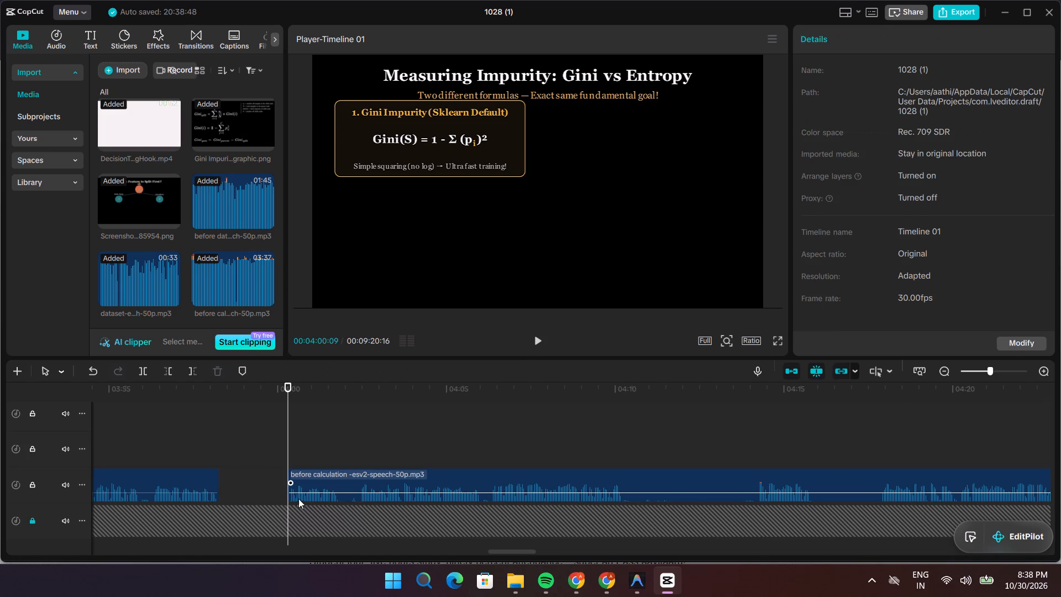
drag(298, 499, 235, 502)
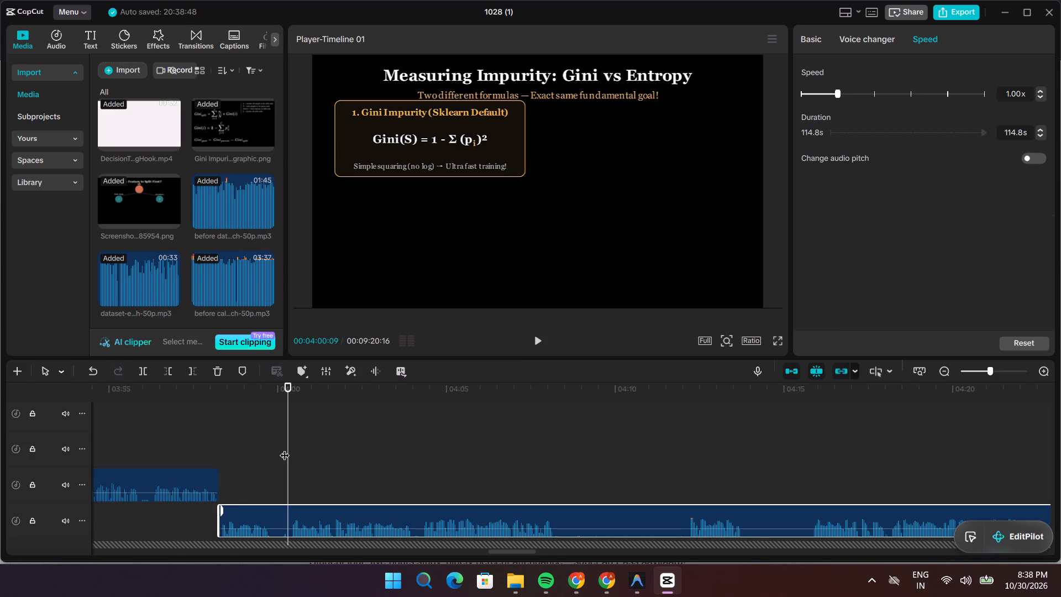
Play the narration from about 00:03:57 to 00:04:23 across the Gini, Entropy and impurity curve visuals to check the sync.
drag(290, 448, 191, 464)
key(space)
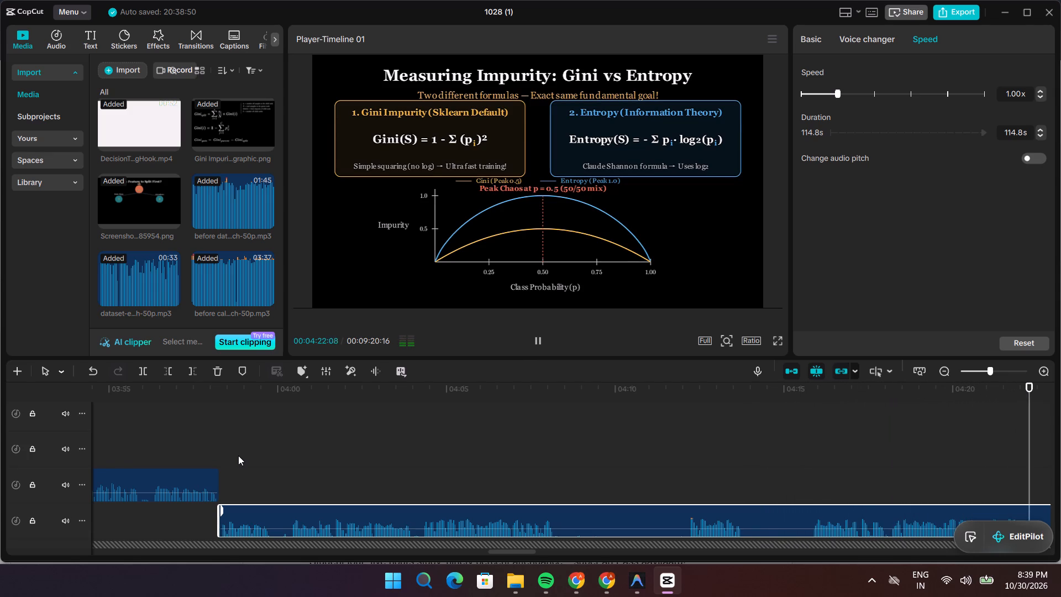
key(space)
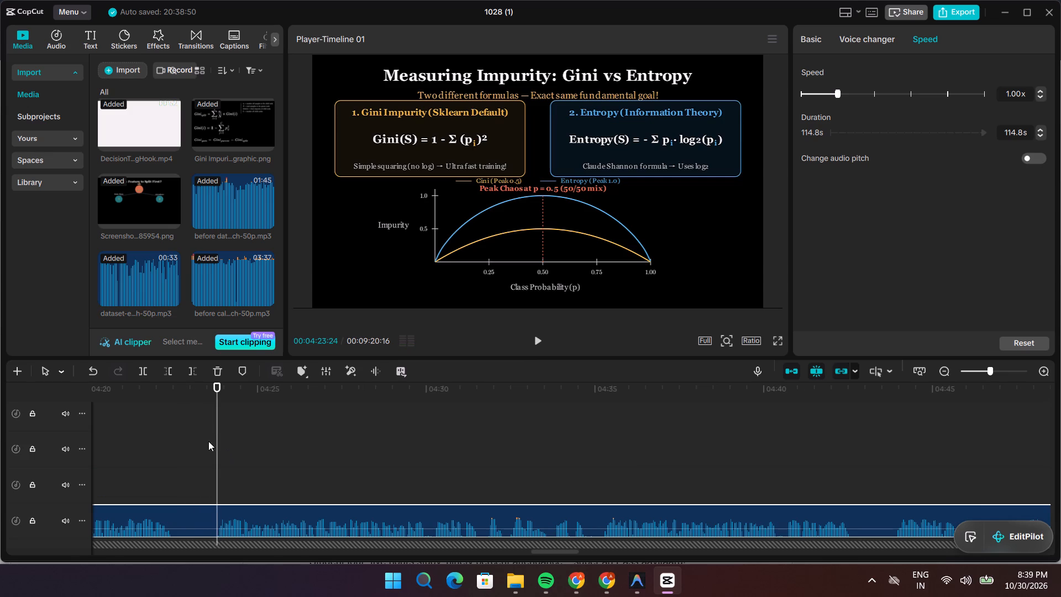
drag(218, 443, 103, 462)
key(space)
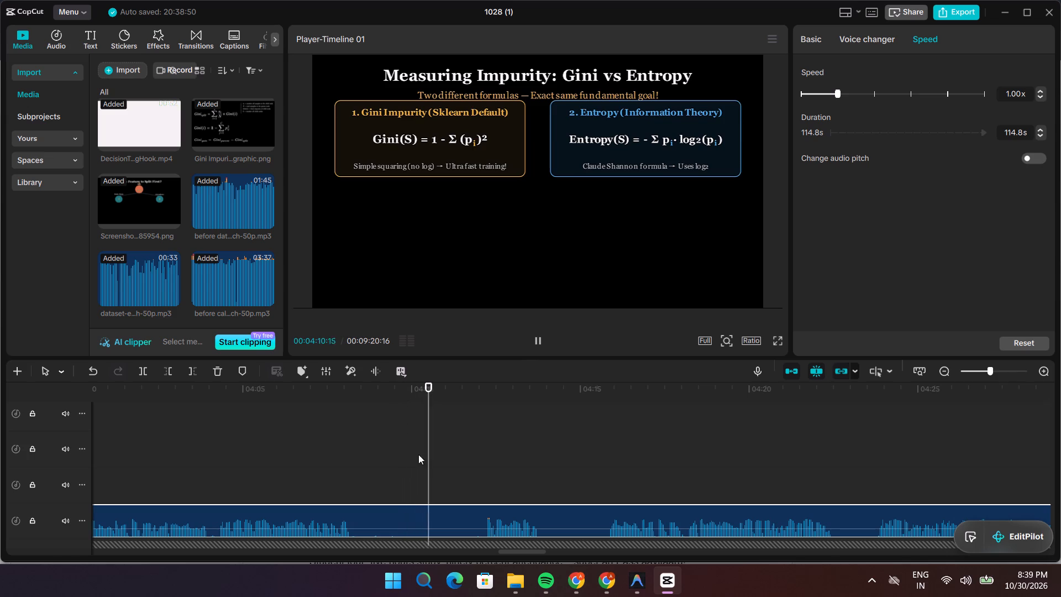
drag(455, 458, 539, 459)
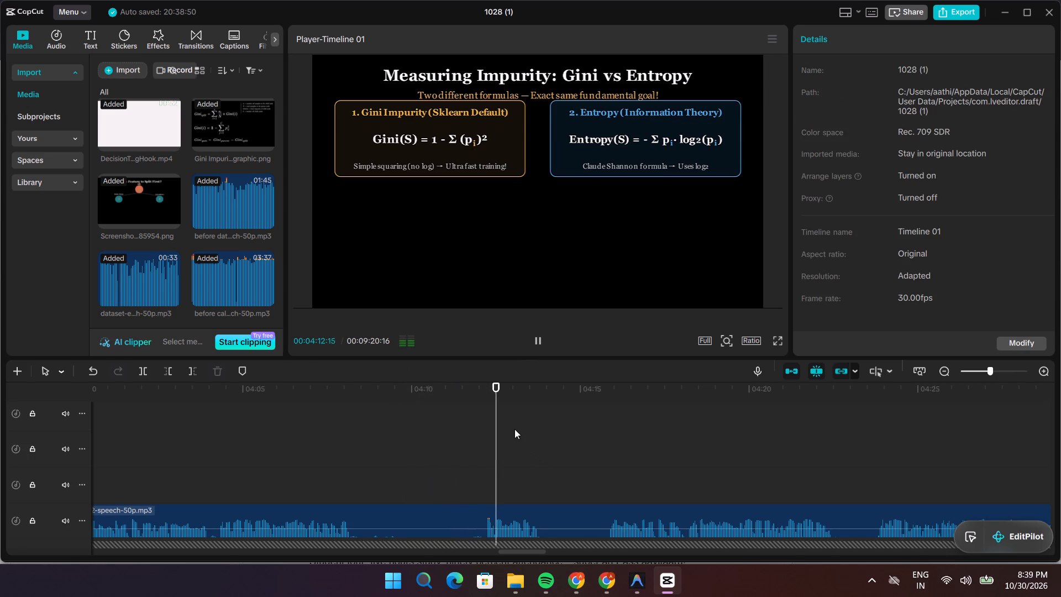
drag(511, 426, 665, 433)
key(space)
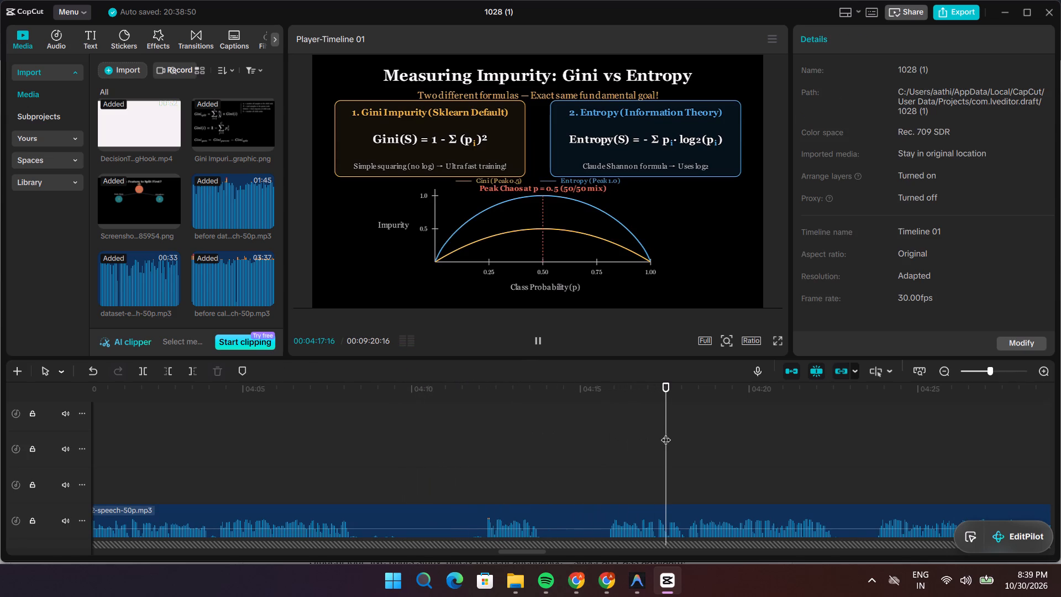
key(space)
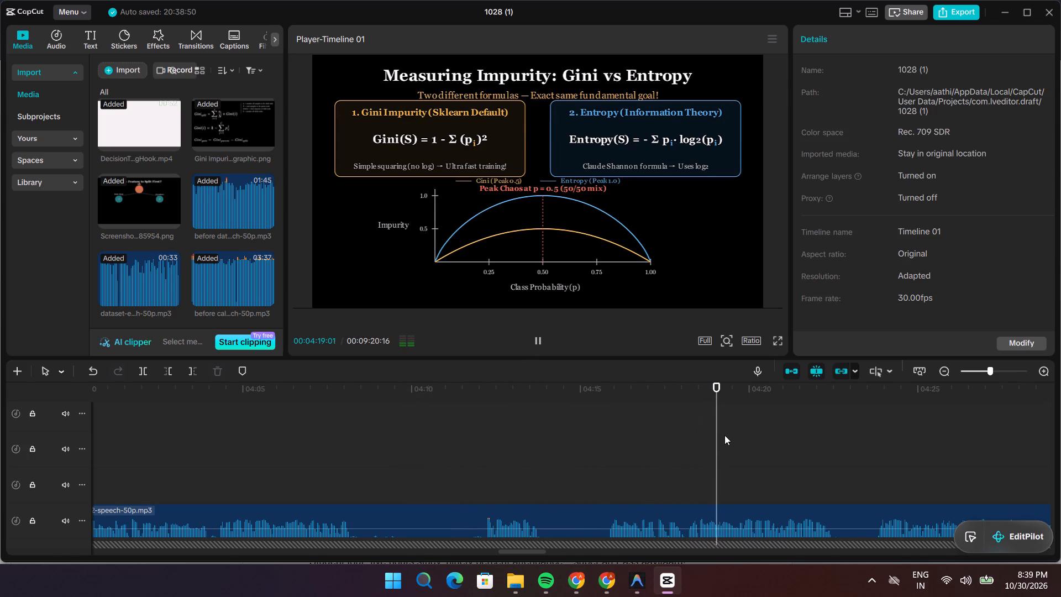
key(space)
key(space)
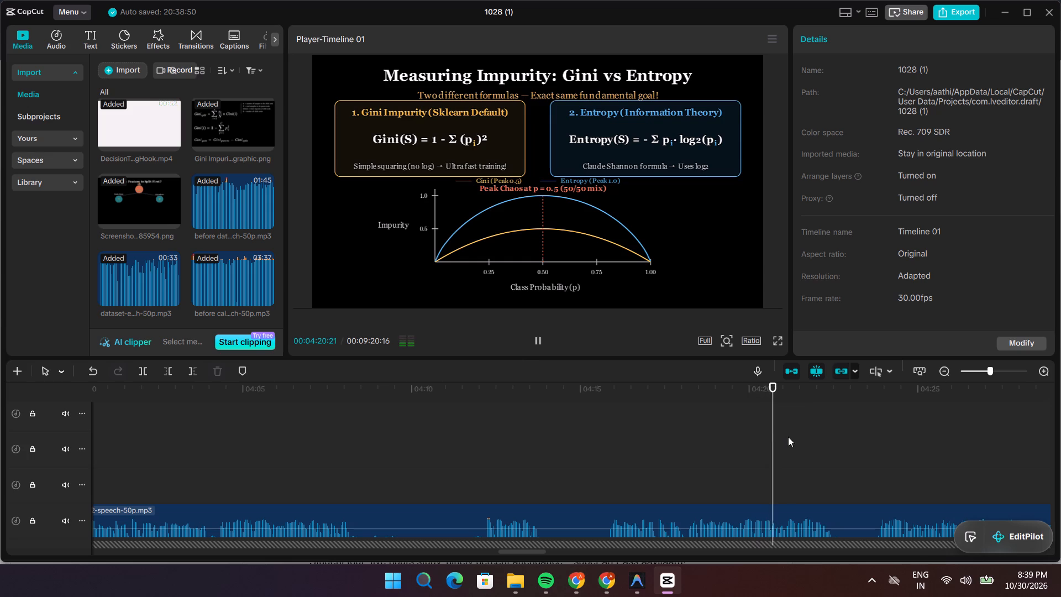
key(space)
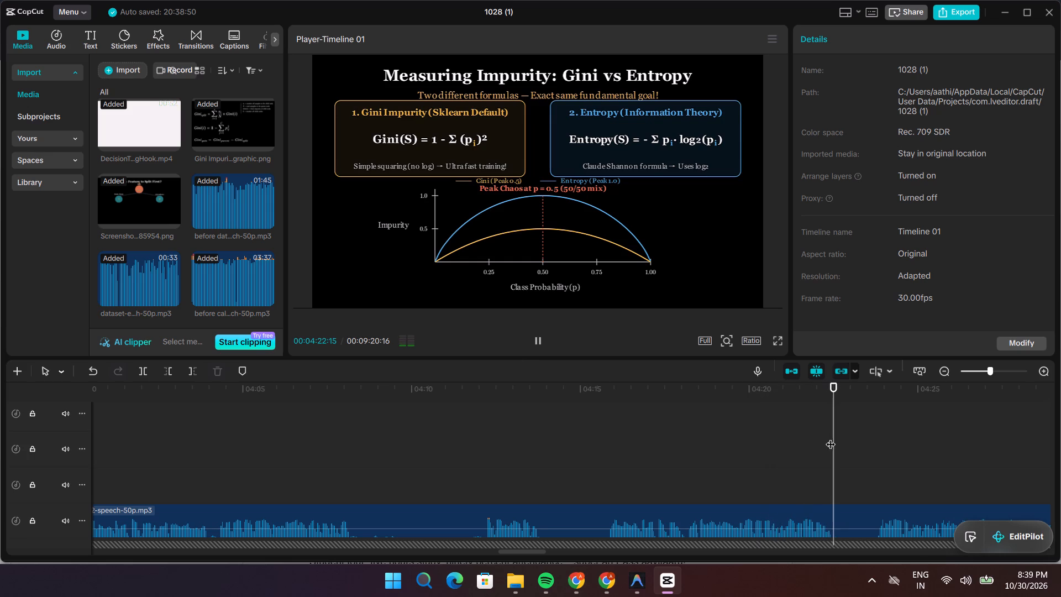
Replay the narration under the Gini and Entropy formulas, split it at 00:04:12:05, and delete the segment before that cut.
drag(831, 437, 415, 503)
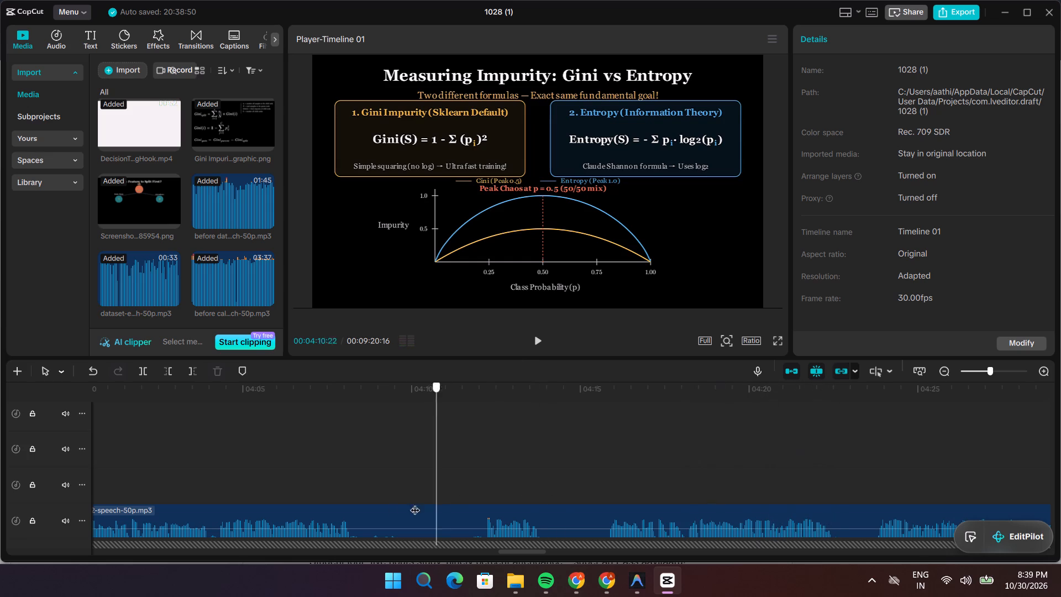
drag(415, 503, 145, 556)
key(space)
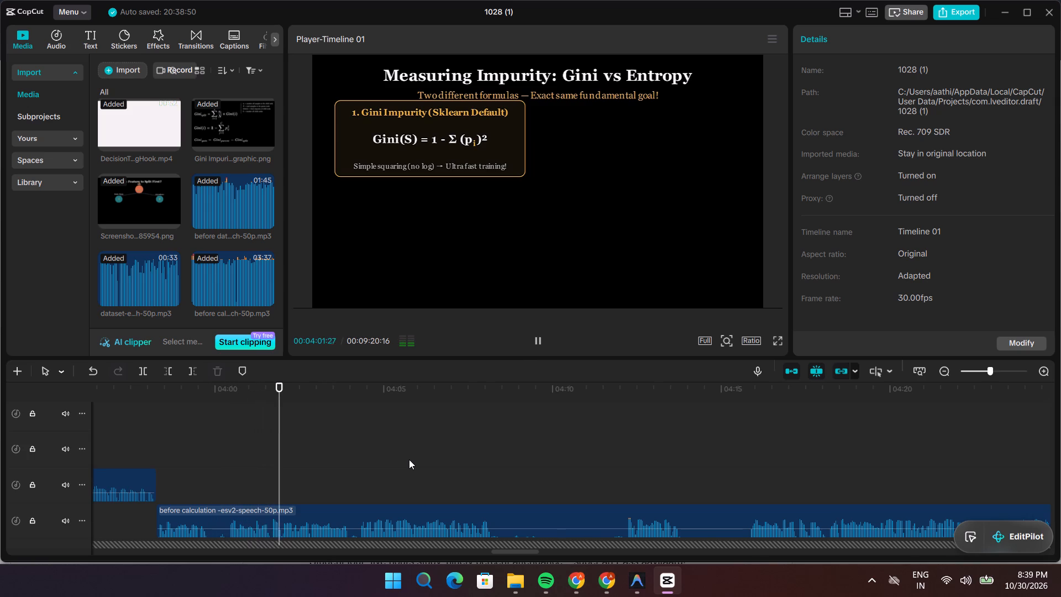
drag(334, 441, 423, 444)
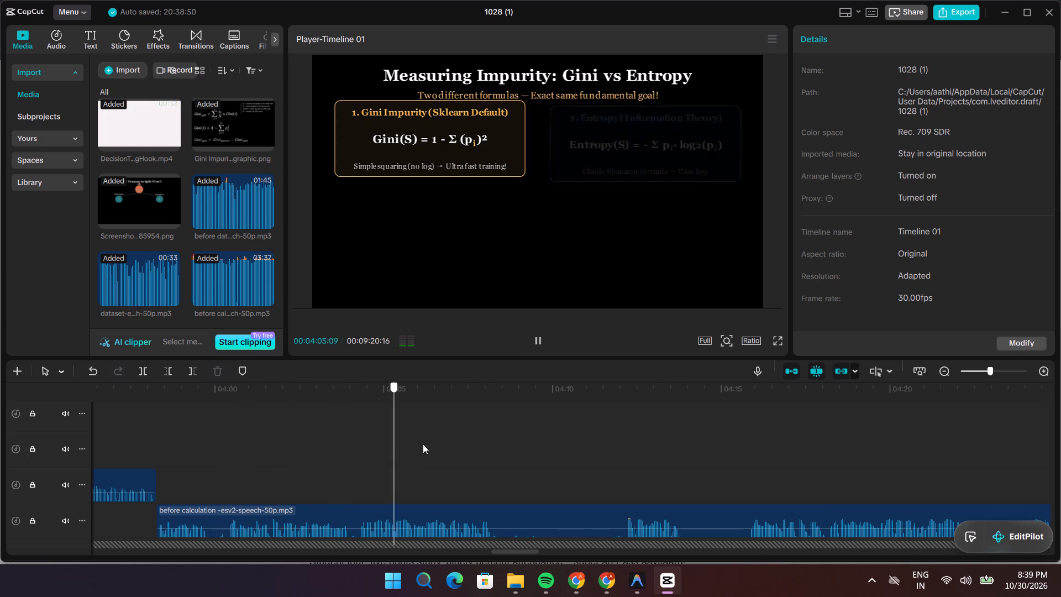
drag(423, 444, 598, 453)
key(space)
key(space)
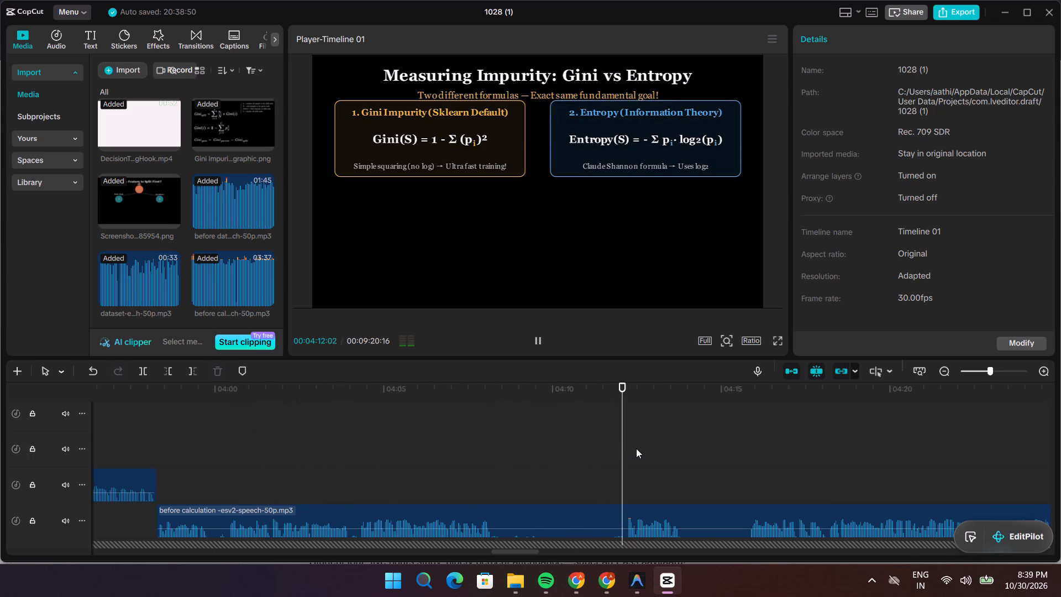
key(space)
drag(656, 448, 620, 453)
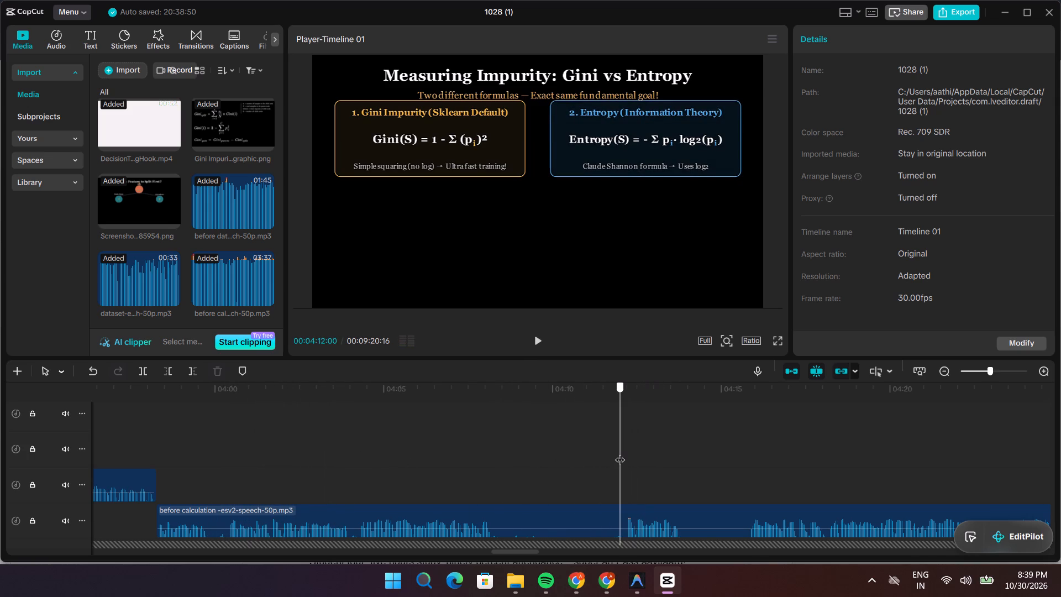
drag(620, 453, 626, 455)
click(518, 516)
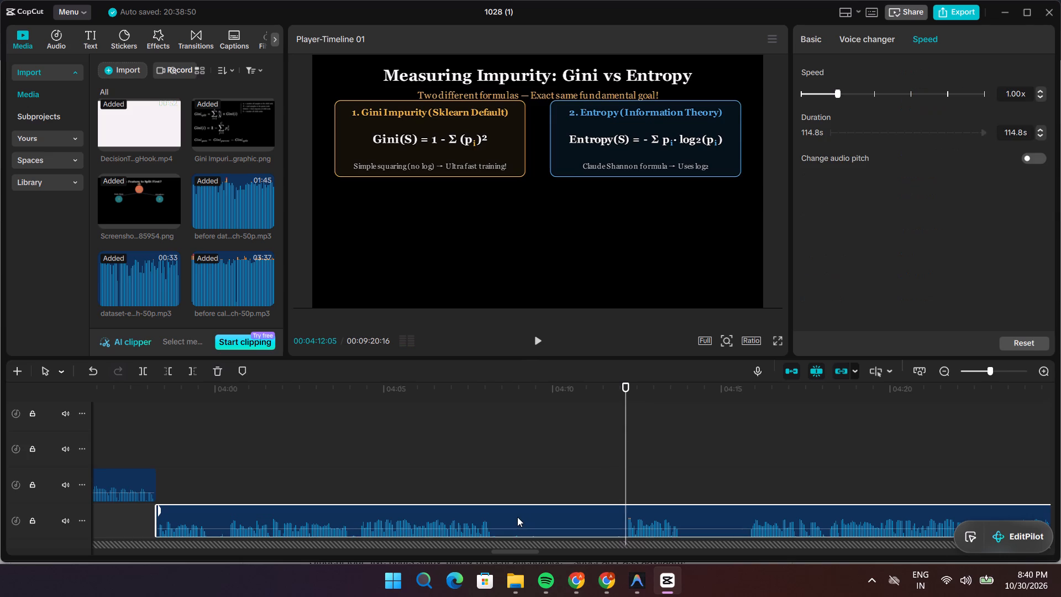
key(ctrl+b)
click(517, 517)
key(BackSpace)
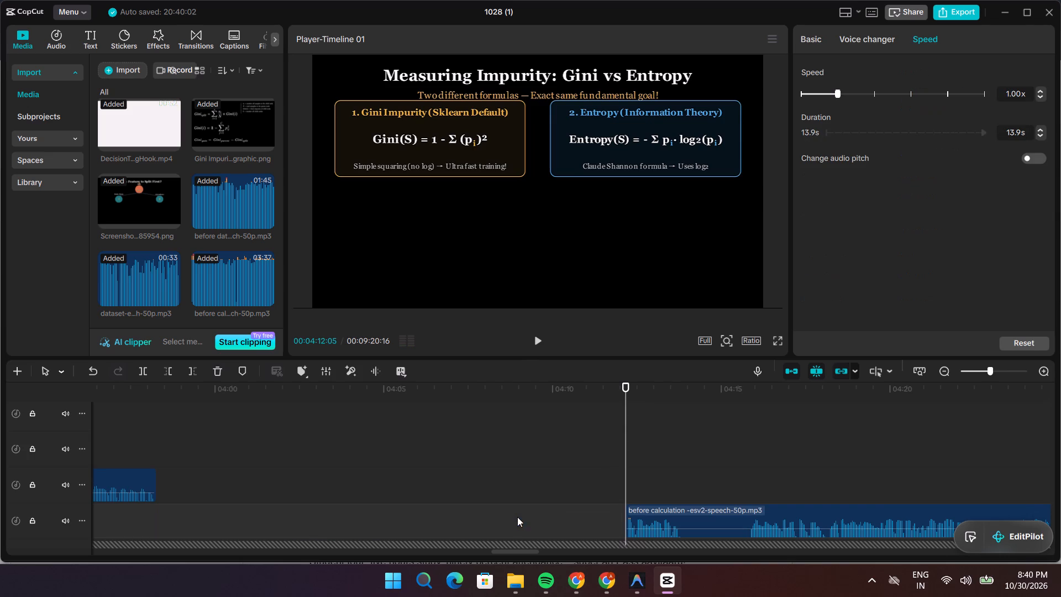
Move the remaining narration clip earlier, onto the track below the locked one, so it starts at 00:03:58:08.
drag(619, 470, 642, 469)
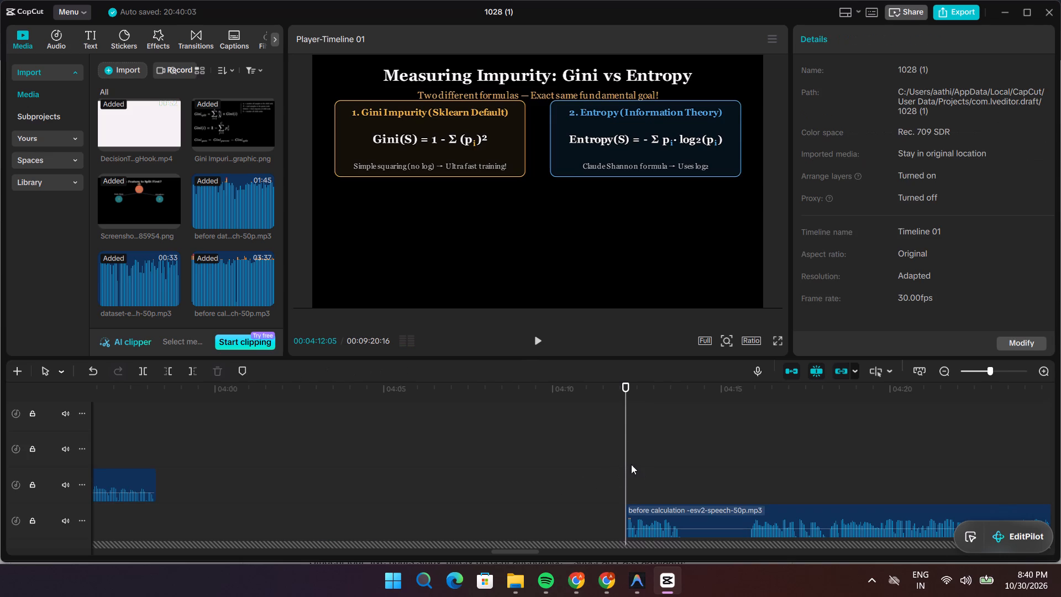
click(626, 459)
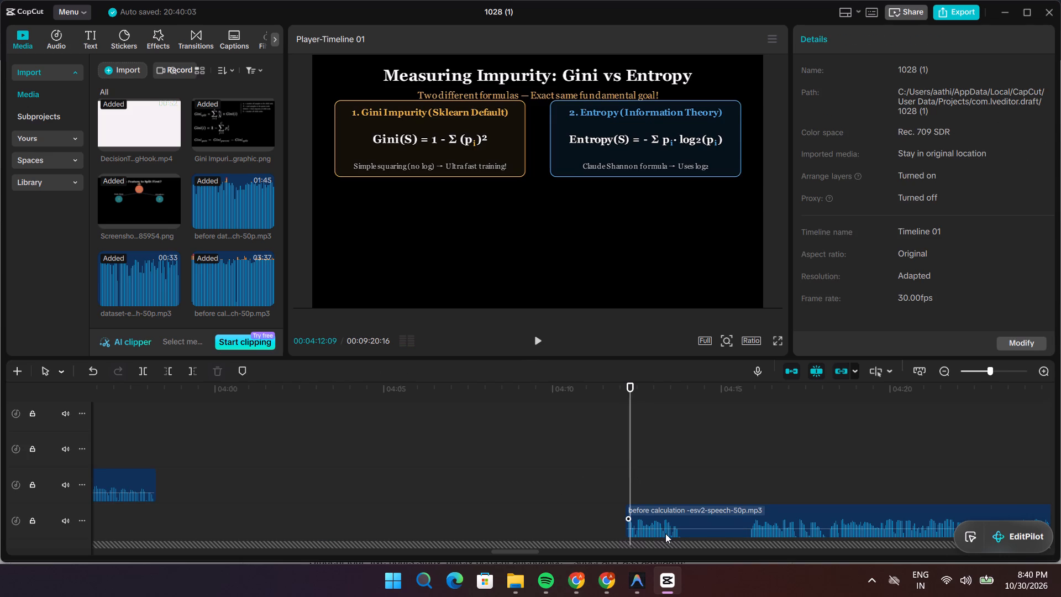
drag(665, 533, 195, 537)
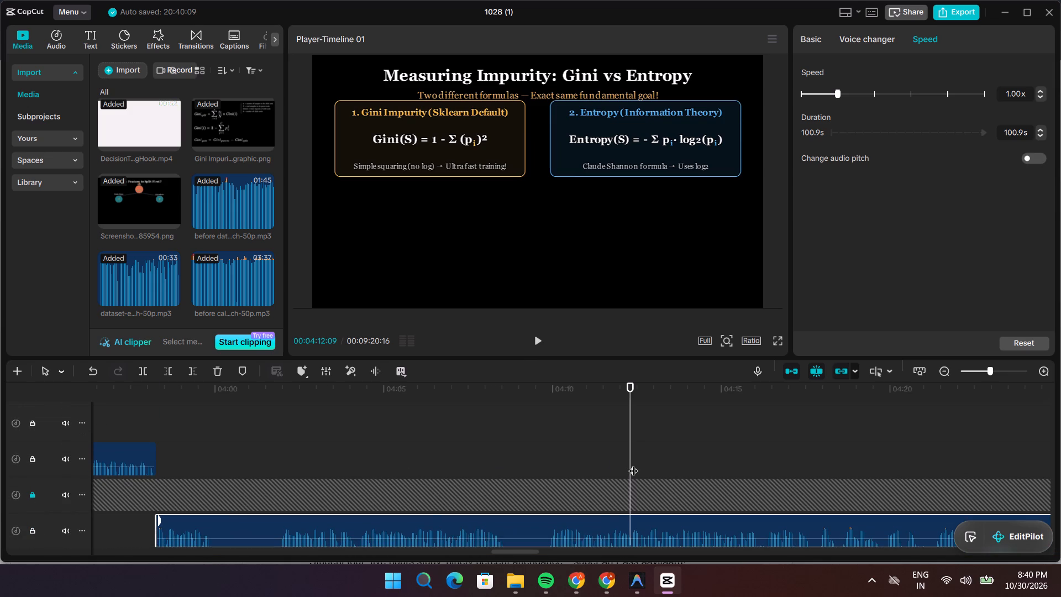
Split the narration at 00:04:01:24 and trim the silent end of the short first segment back to about 00:03:59:28.
drag(633, 464, 276, 494)
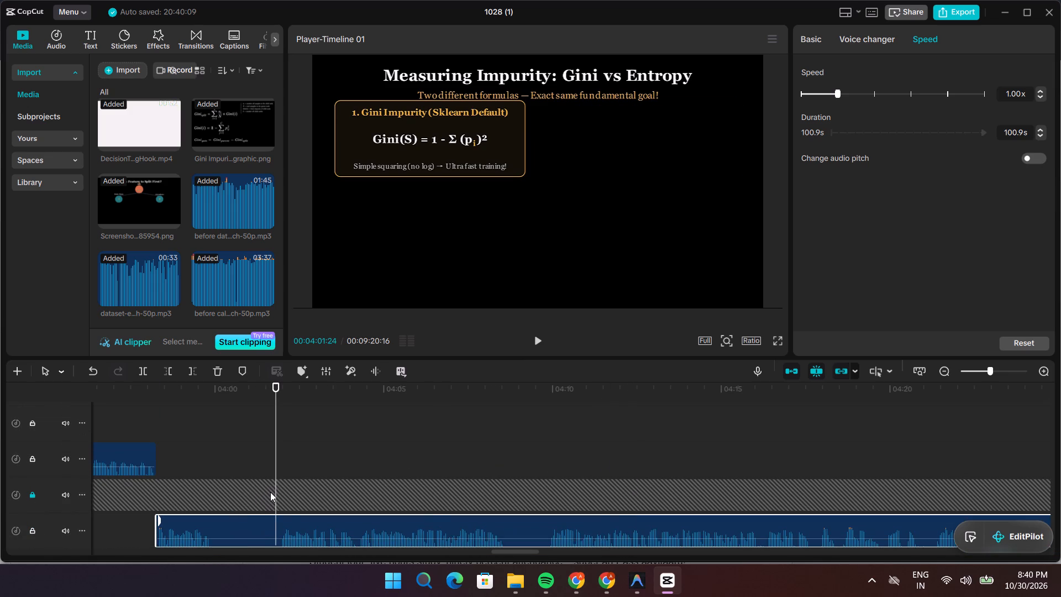
key(ctrl+b)
click(247, 544)
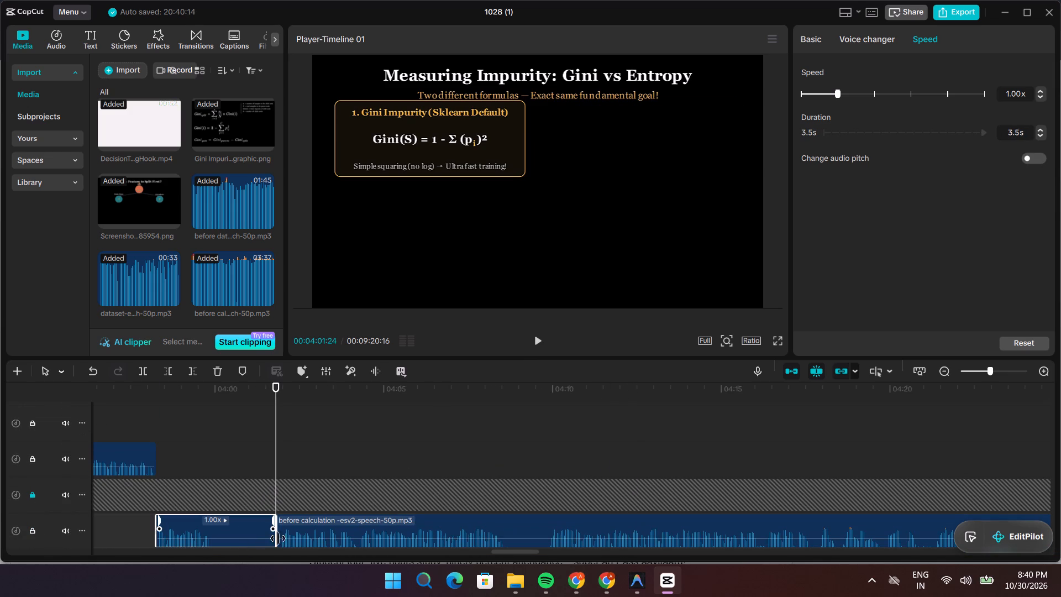
drag(275, 530, 261, 530)
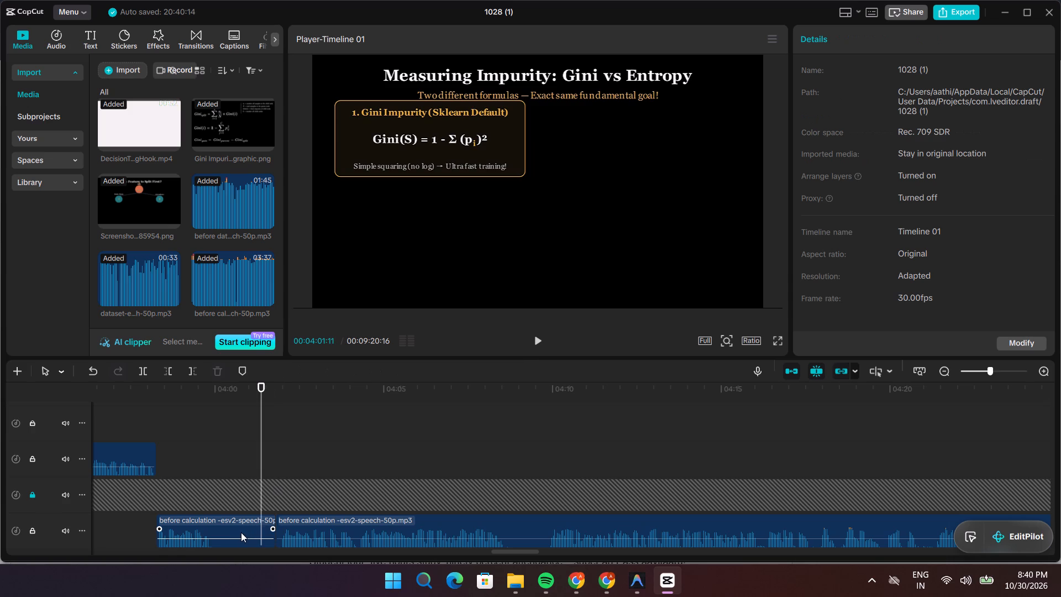
click(239, 532)
drag(276, 535, 270, 535)
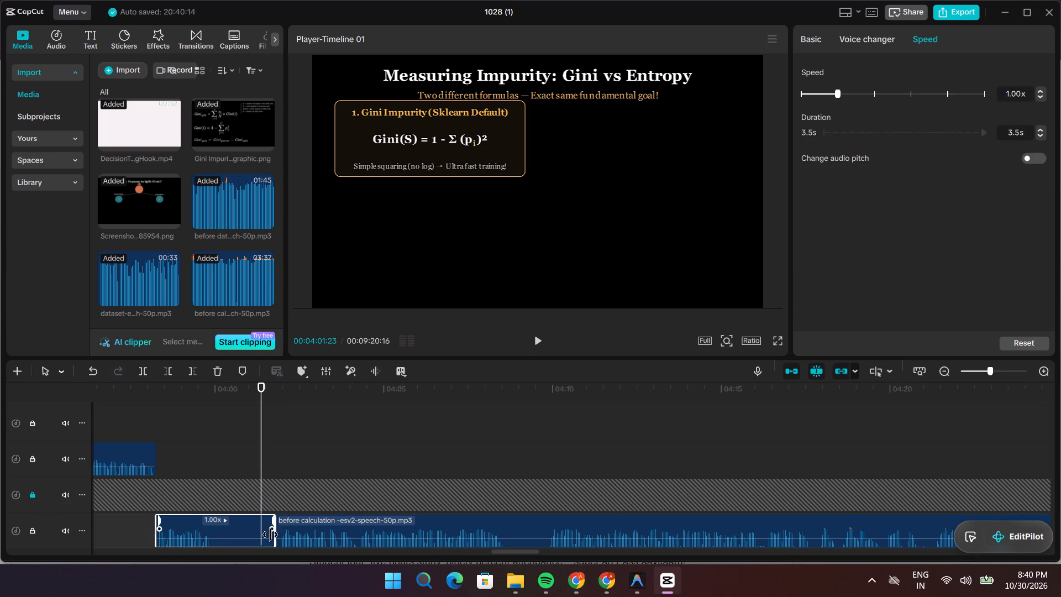
drag(270, 535, 209, 559)
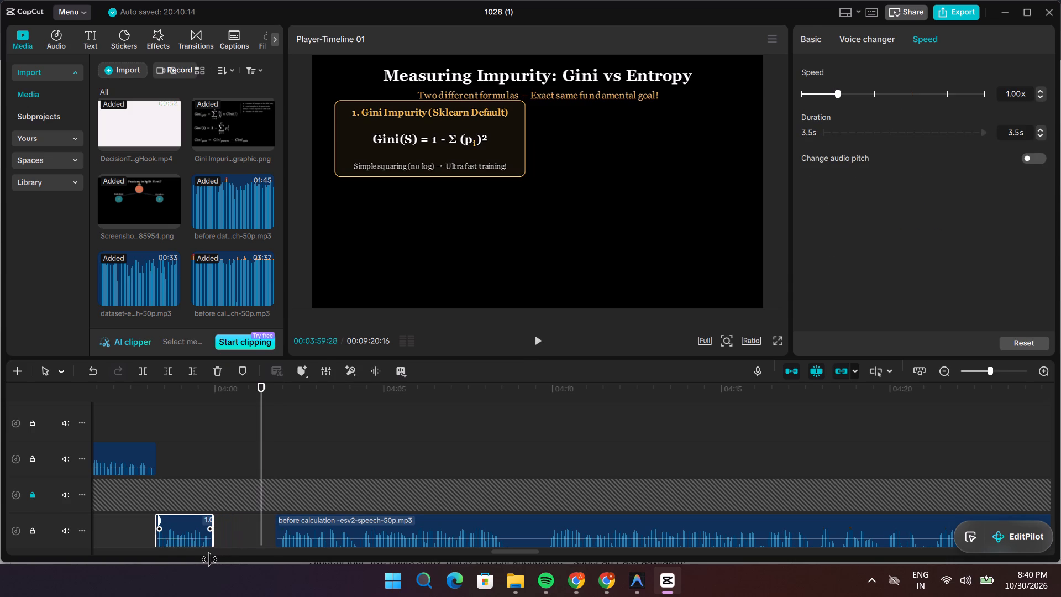
drag(209, 559, 208, 559)
Move the long narration clip earlier, on a separate track, so it starts where the trimmed short segment ends.
drag(288, 543, 228, 554)
Play from about 00:03:58:28 to 00:04:08:10 across the new narration join to check it against the Gini and Entropy formulas.
drag(265, 425, 179, 435)
key(space)
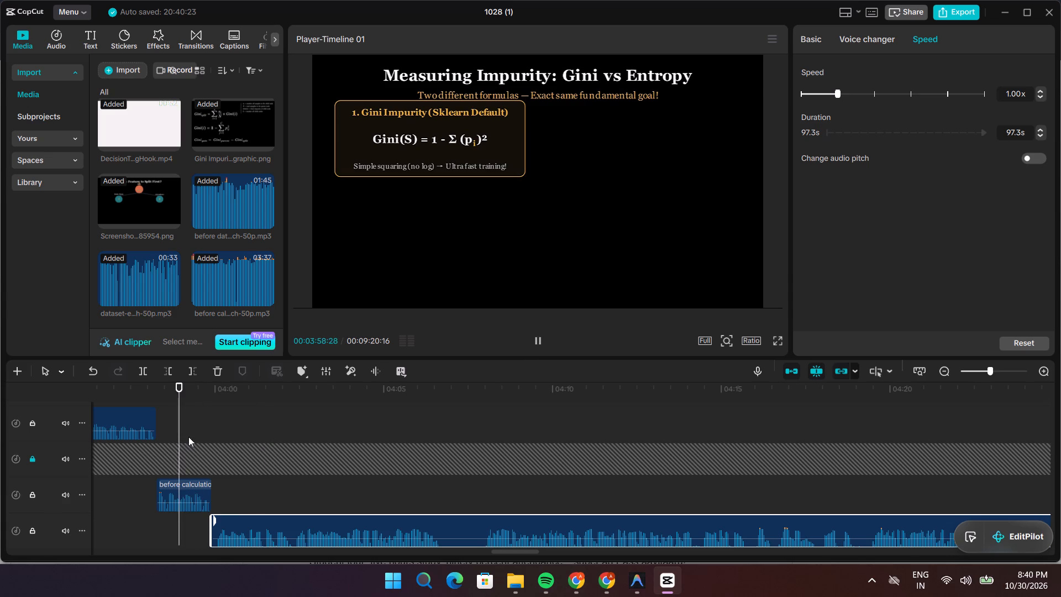
key(space)
key(space)
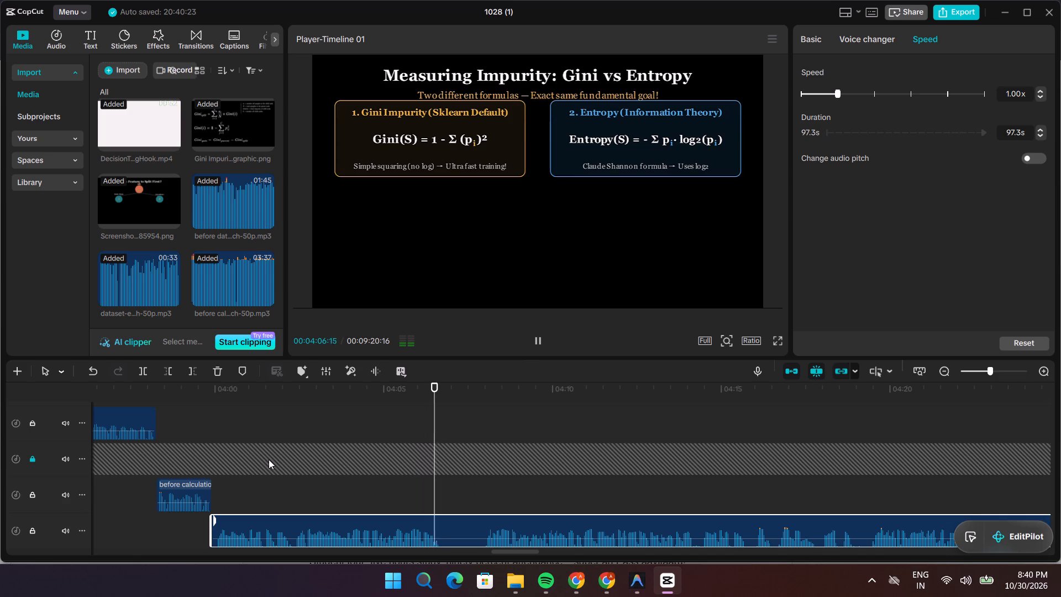
key(space)
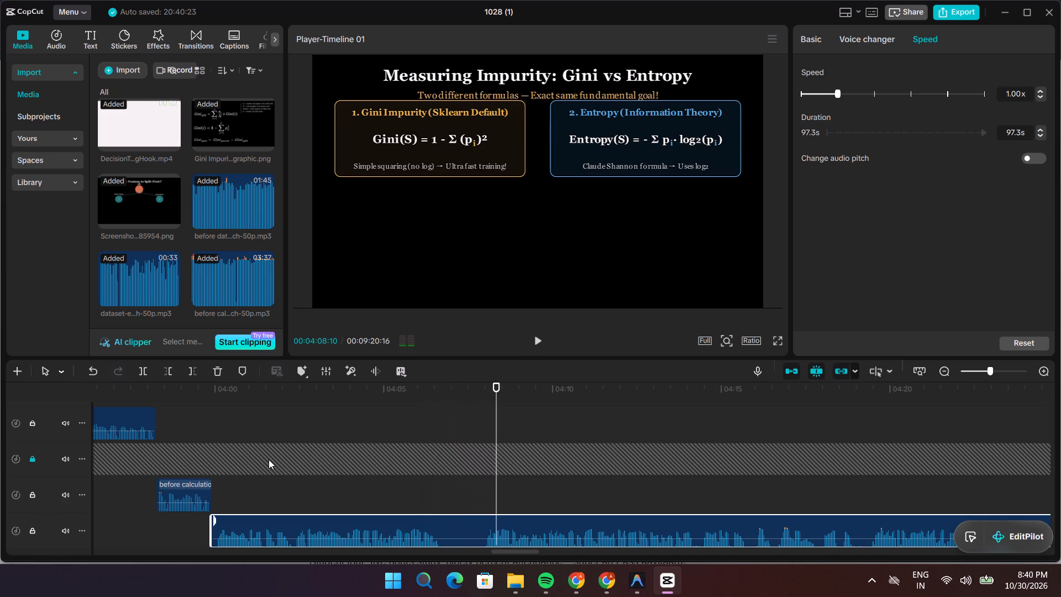
Split the long "before calculation" narration clip at 00:04:06:22, where the pause in speech begins.
key(space)
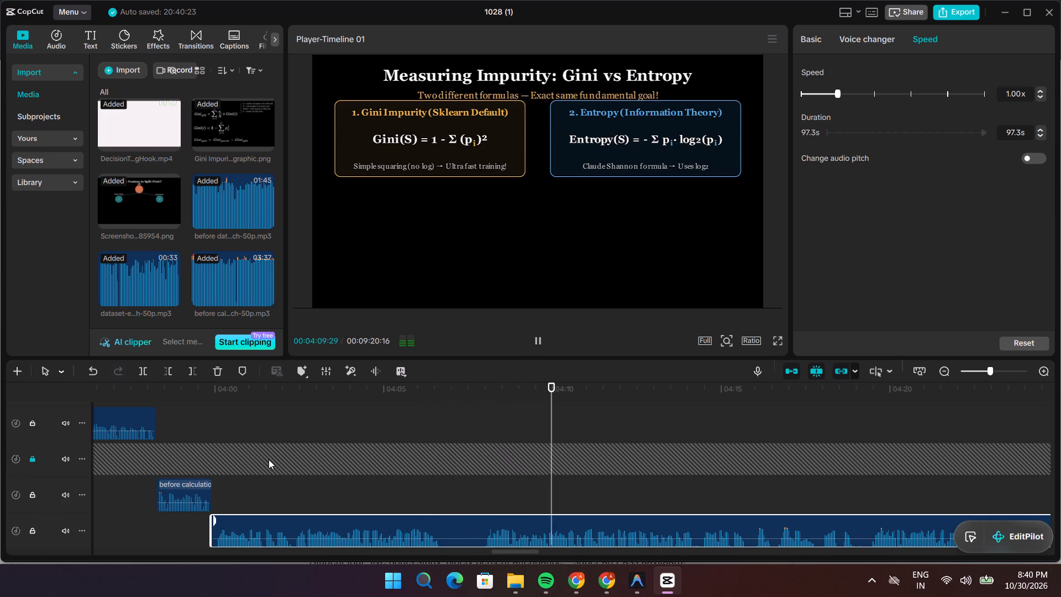
key(space)
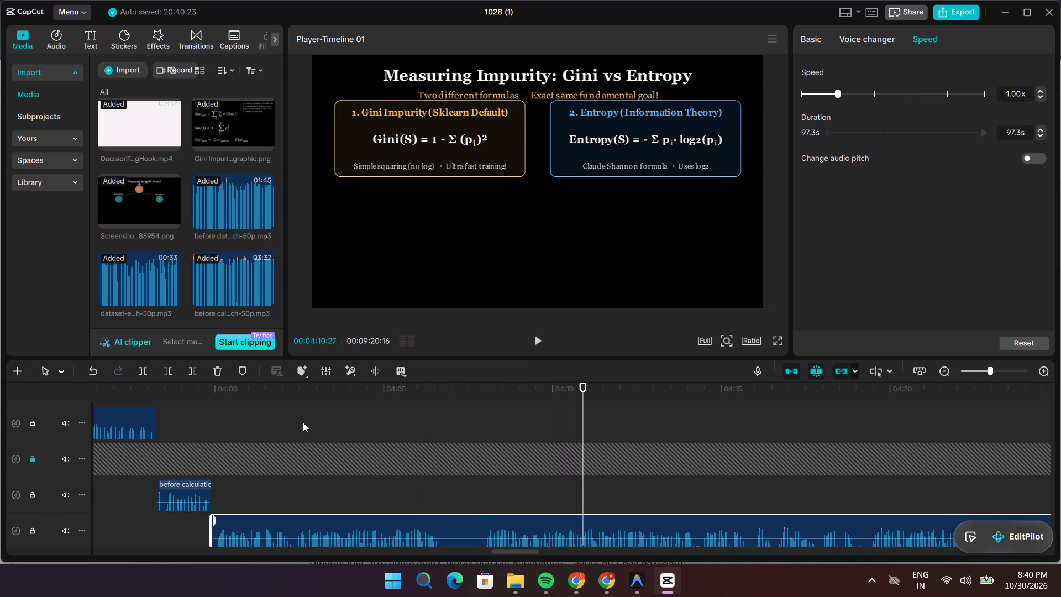
drag(581, 420, 469, 427)
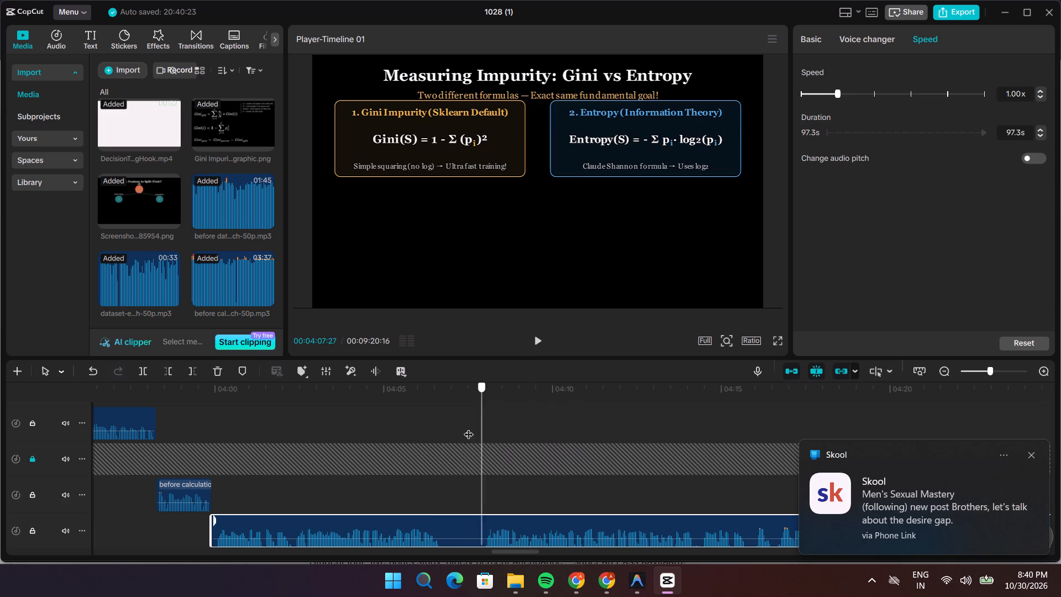
drag(469, 427, 442, 430)
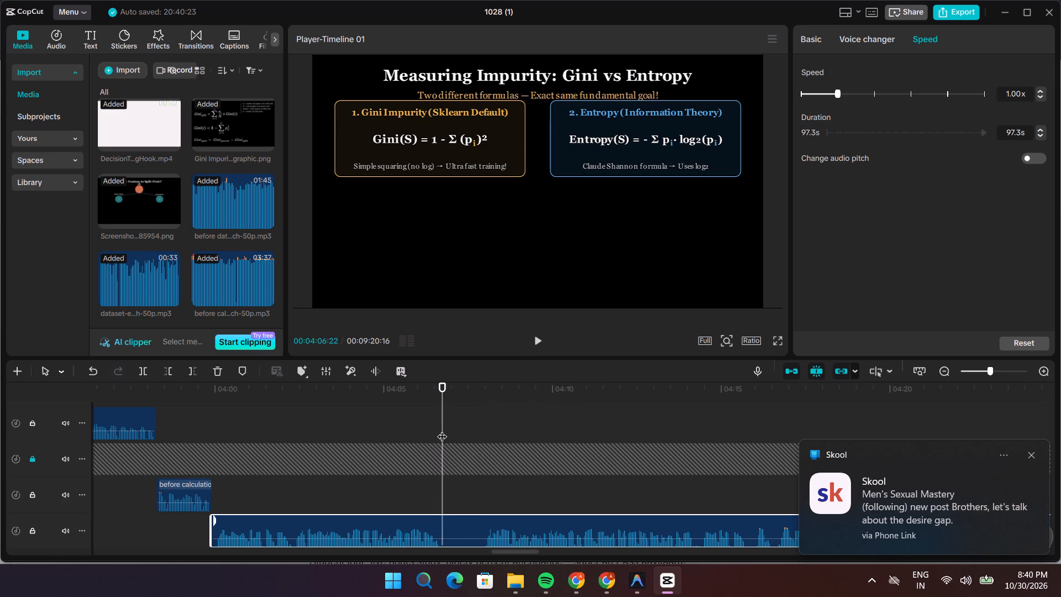
key(ctrl+b)
Listen repeatedly to the narration between about 00:04:07 and 00:04:10 to locate the next cut point.
drag(442, 430, 473, 427)
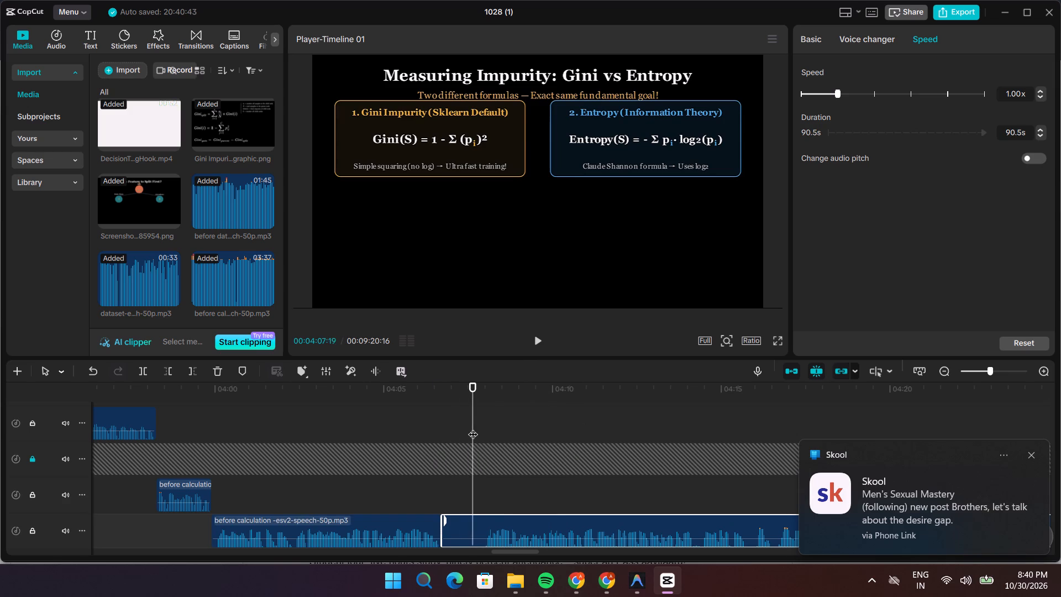
key(space)
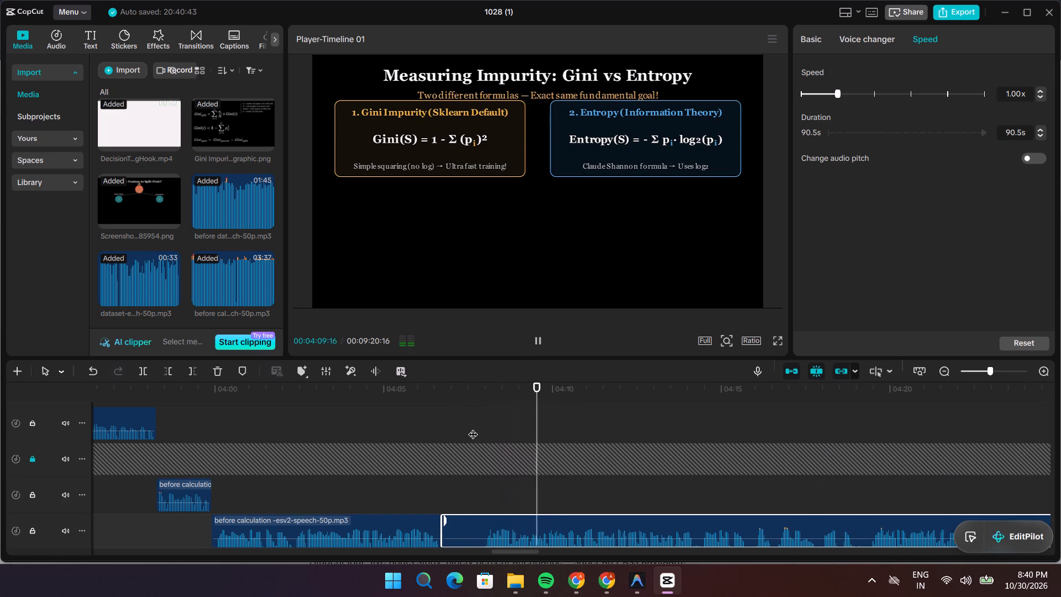
key(space)
drag(550, 426, 544, 426)
drag(544, 426, 540, 426)
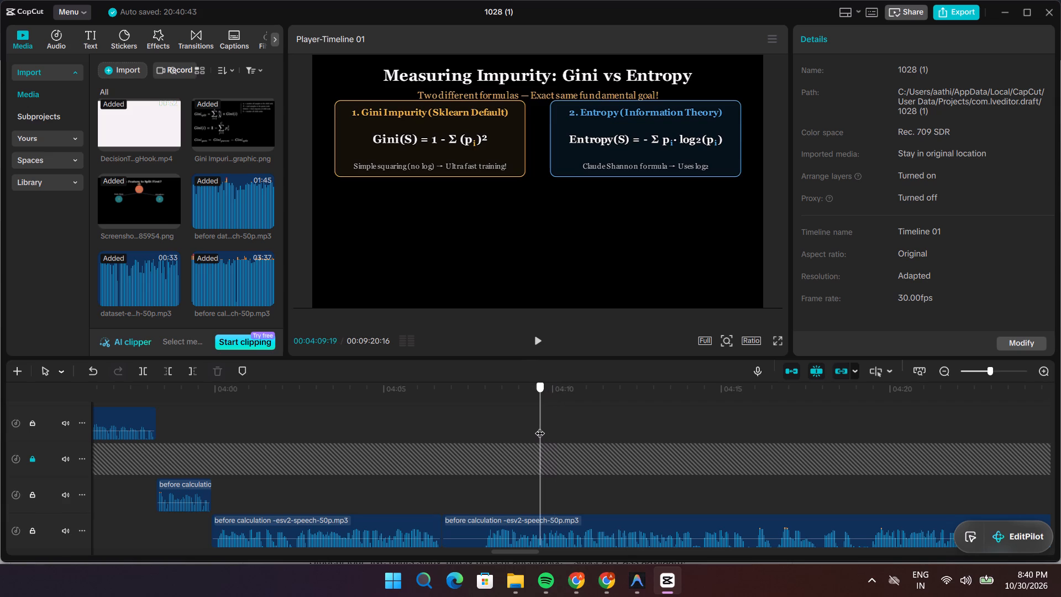
drag(540, 426, 538, 426)
key(space)
key(space)
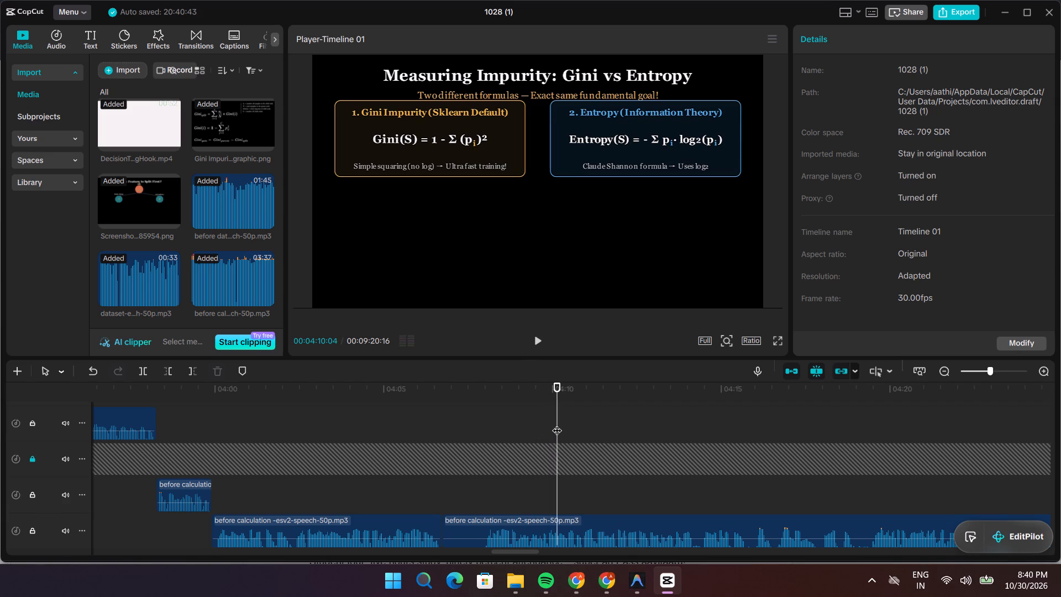
drag(557, 423, 531, 428)
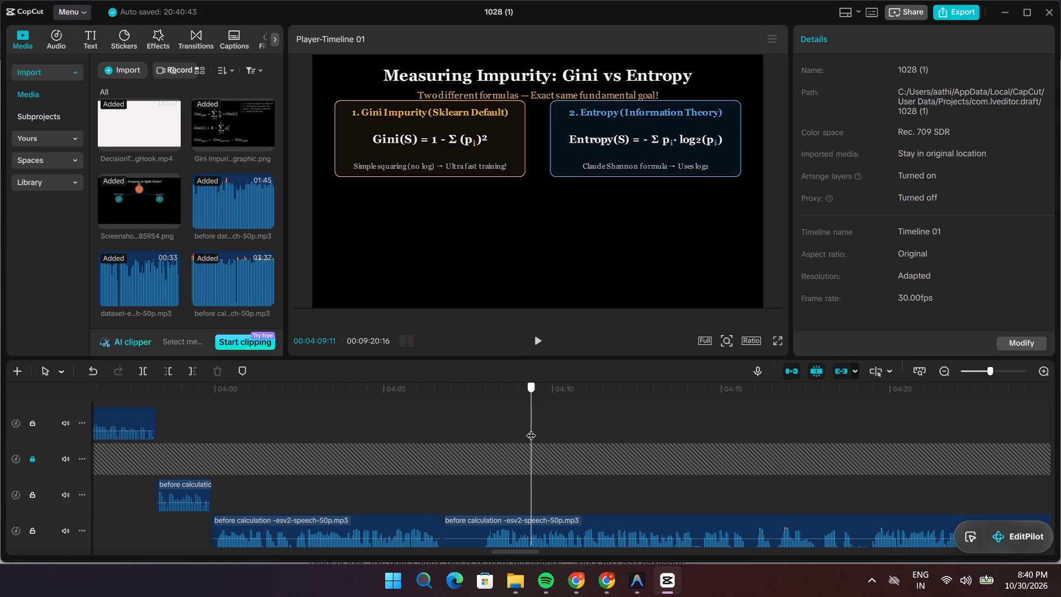
drag(531, 428, 530, 429)
key(space)
key(space)
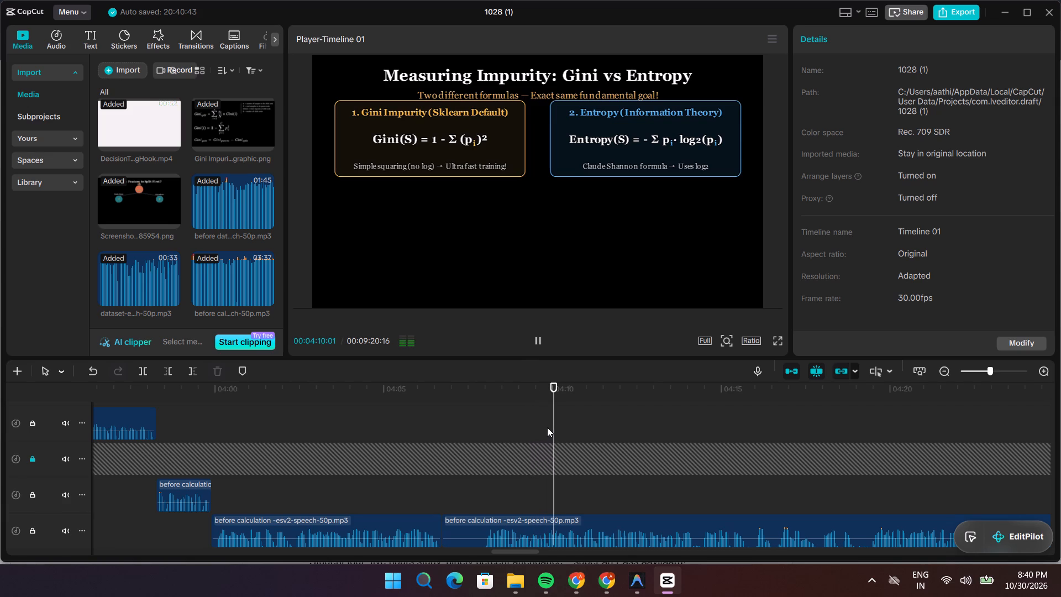
drag(554, 428, 529, 434)
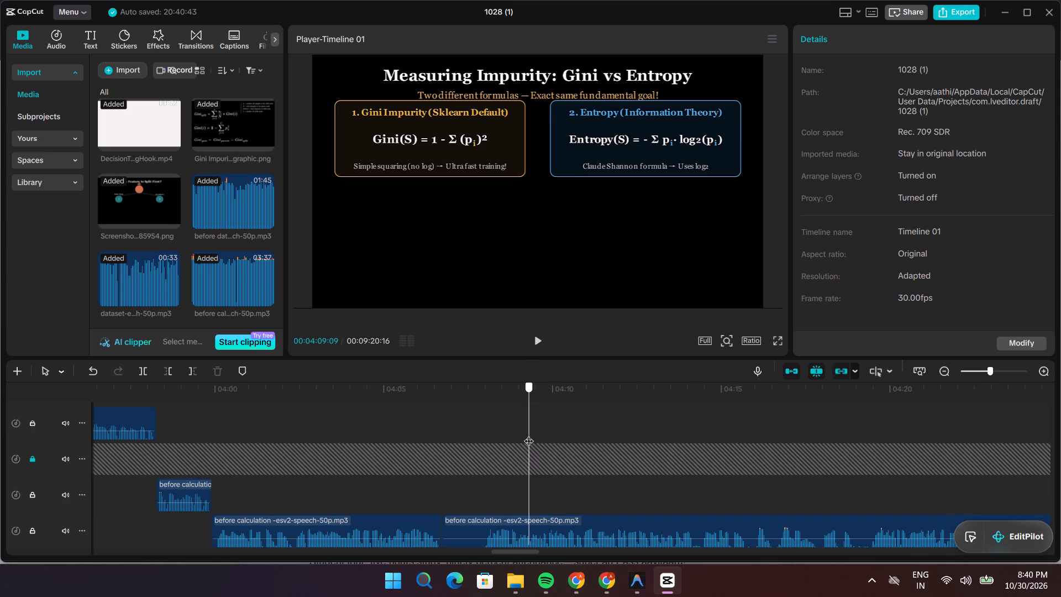
drag(529, 434, 530, 434)
key(space)
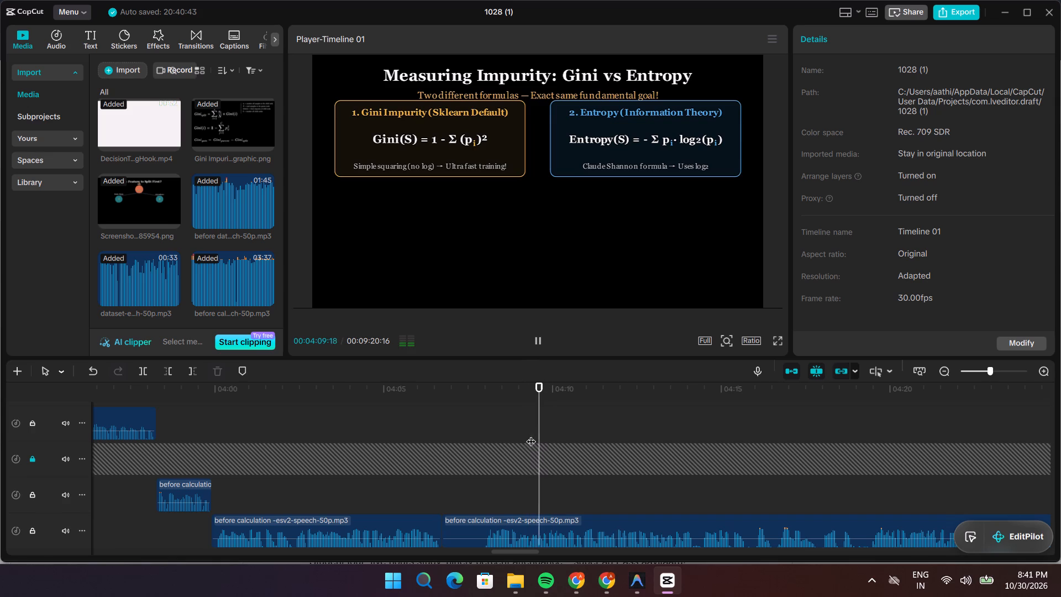
key(space)
drag(570, 428, 546, 432)
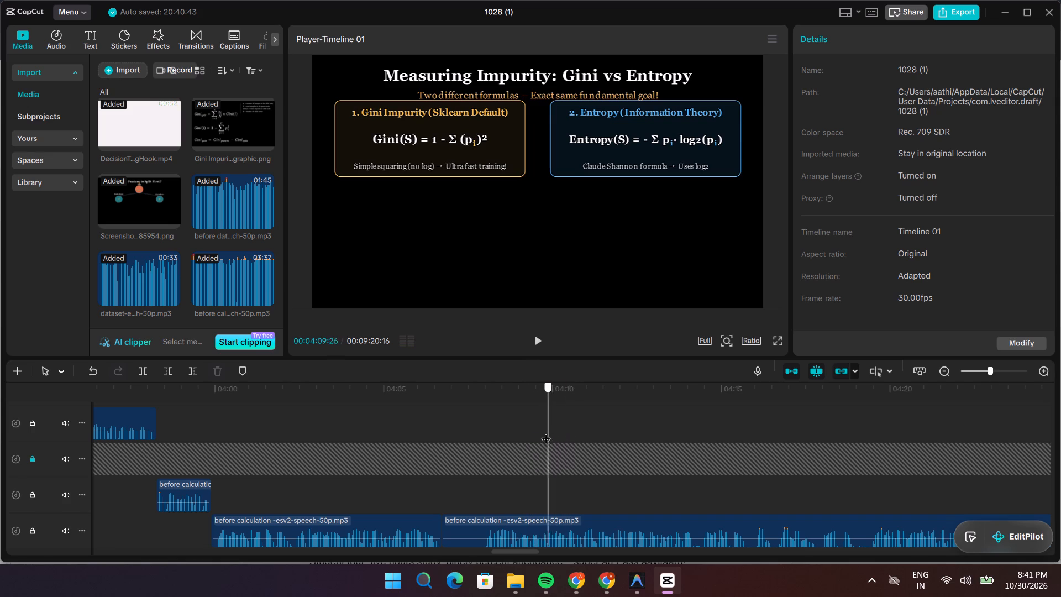
drag(546, 432, 532, 434)
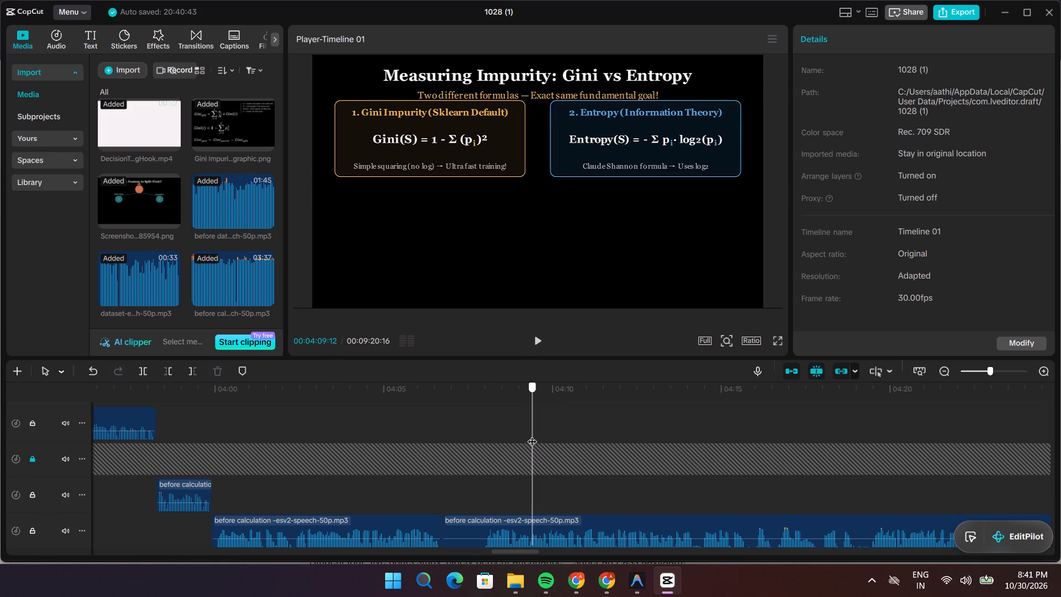
drag(532, 434, 530, 437)
key(space)
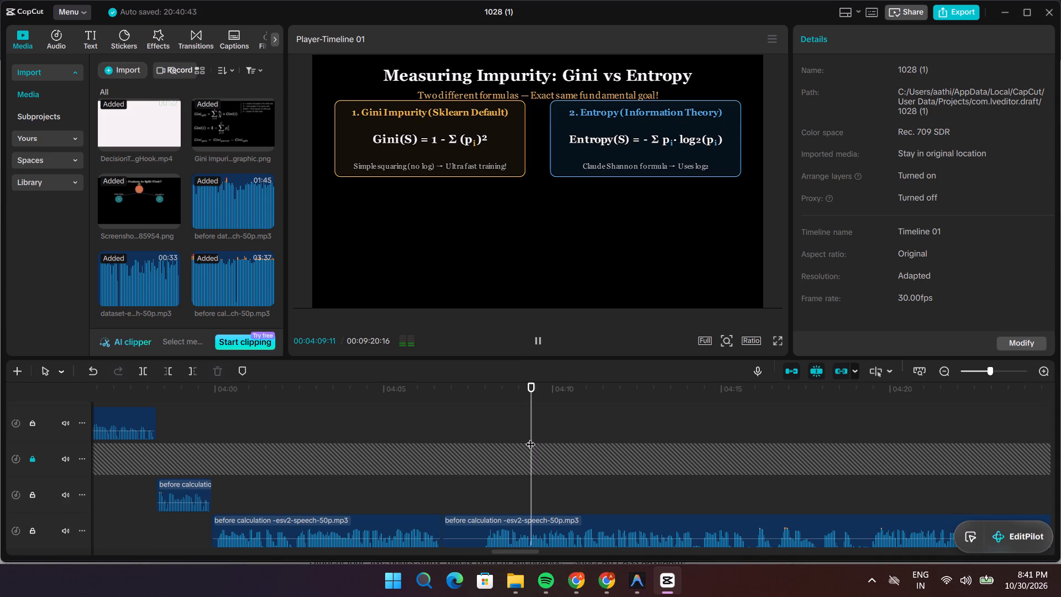
key(space)
drag(566, 433, 549, 437)
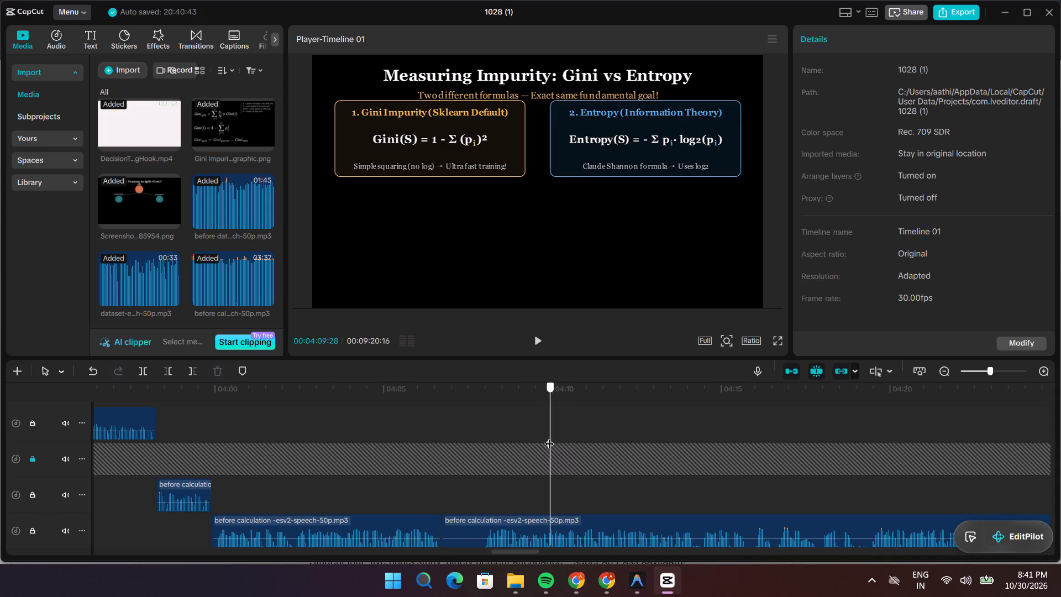
drag(549, 437, 549, 438)
Split the narration at 00:04:09:25 and delete the segment between this cut and the one at 00:04:06:22.
ctrl+scroll(567, 515, up, 4)
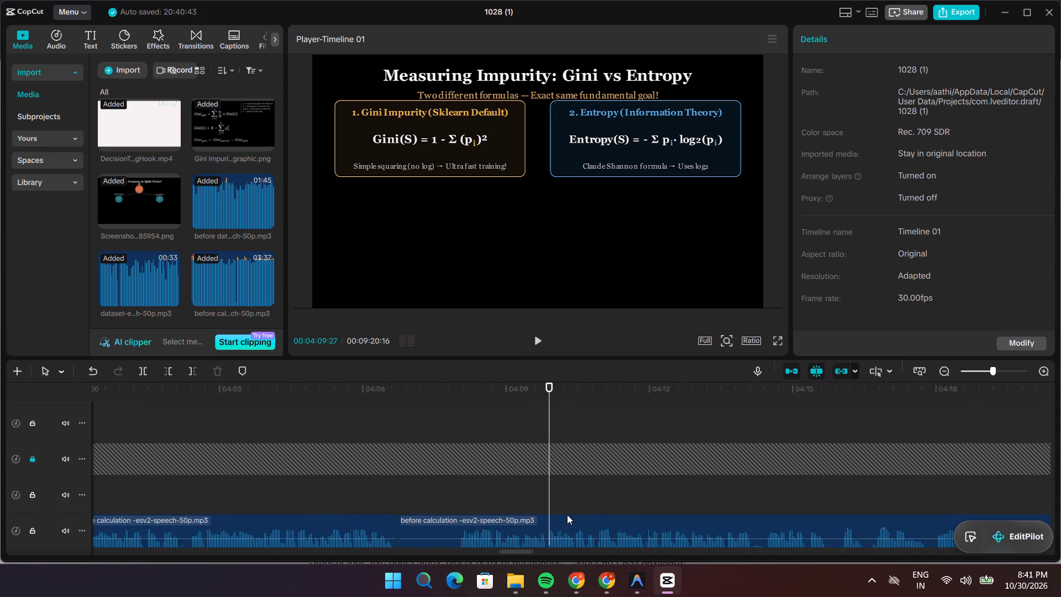
ctrl+scroll(567, 515, up, 2)
drag(549, 425, 516, 426)
key(space)
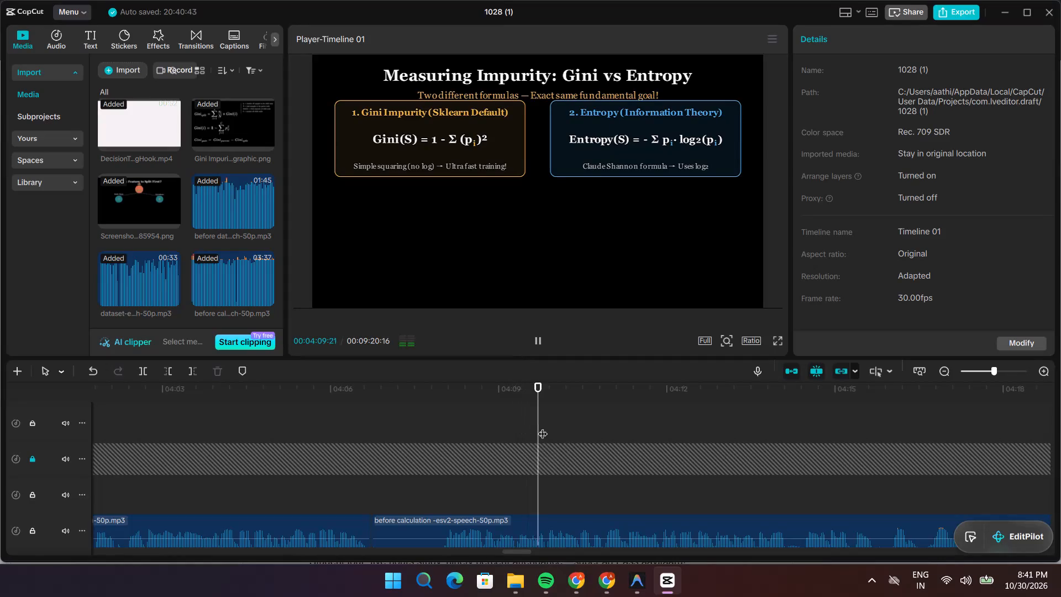
key(space)
click(570, 425)
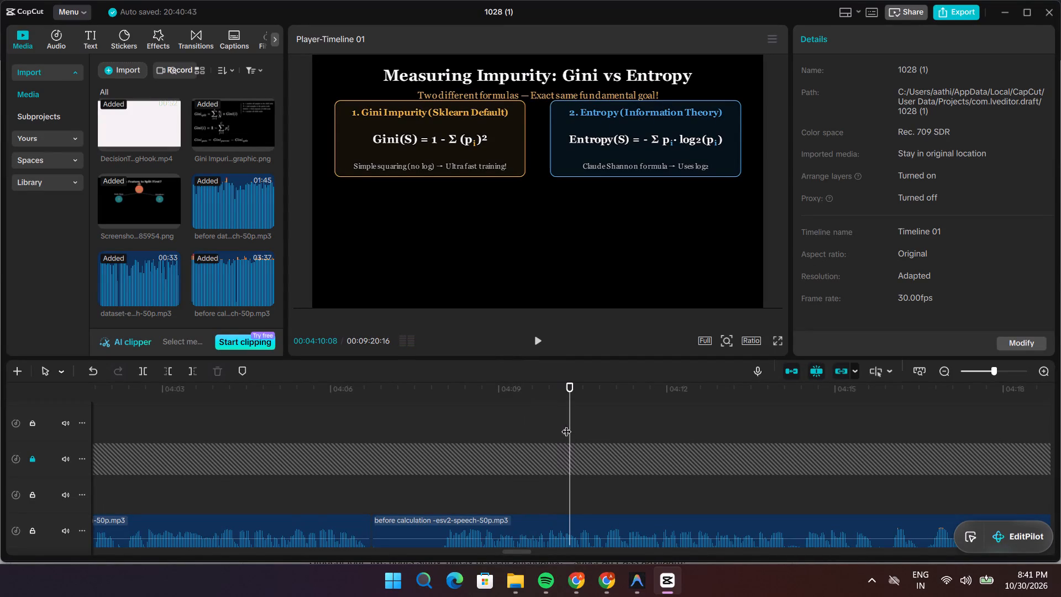
click(562, 425)
drag(563, 424, 545, 430)
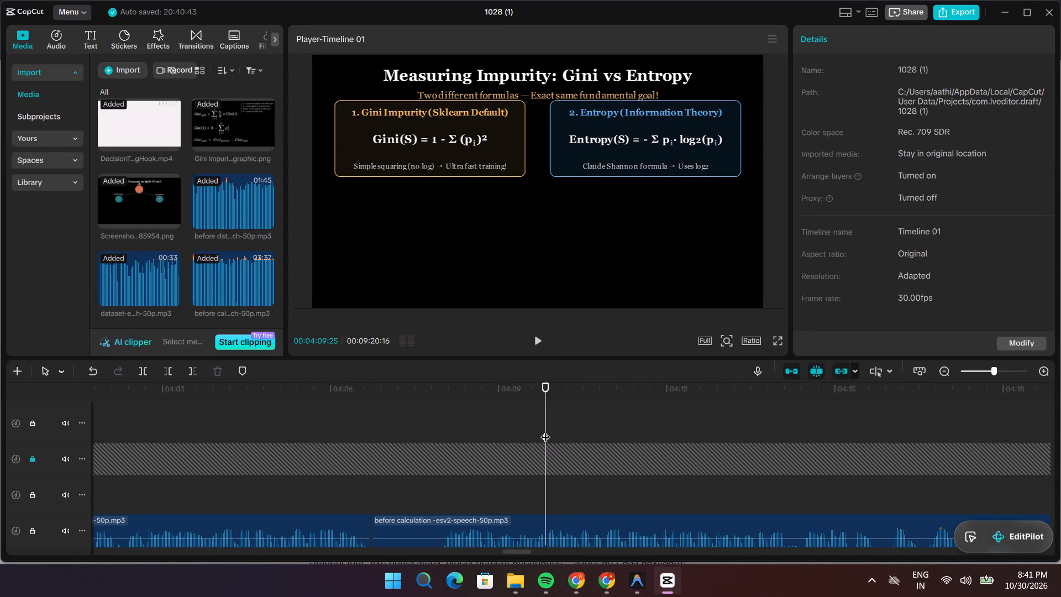
key(space)
key(space)
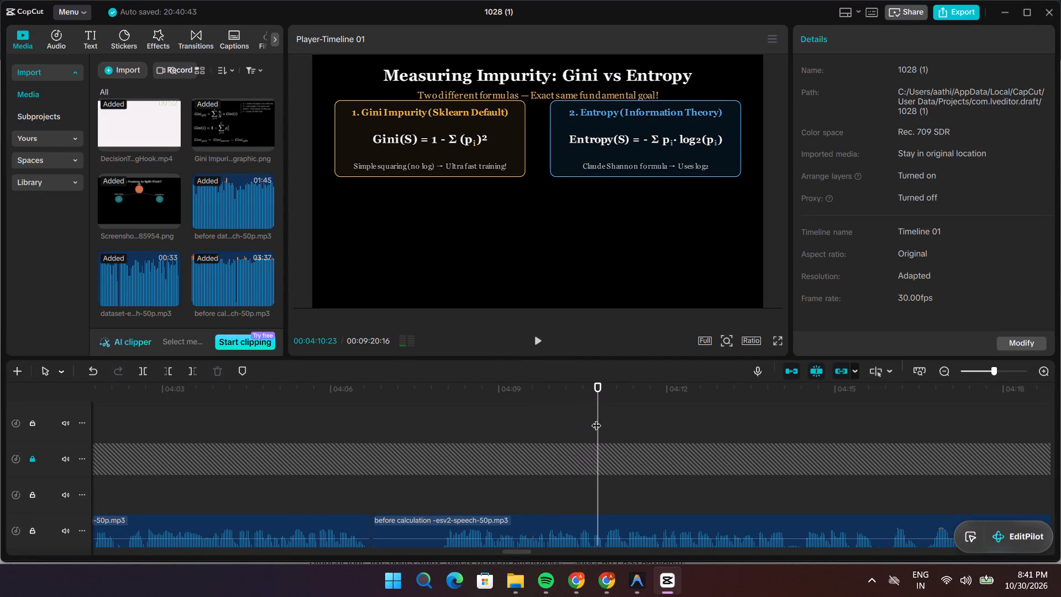
drag(596, 418, 546, 425)
click(490, 532)
key(ctrl+b)
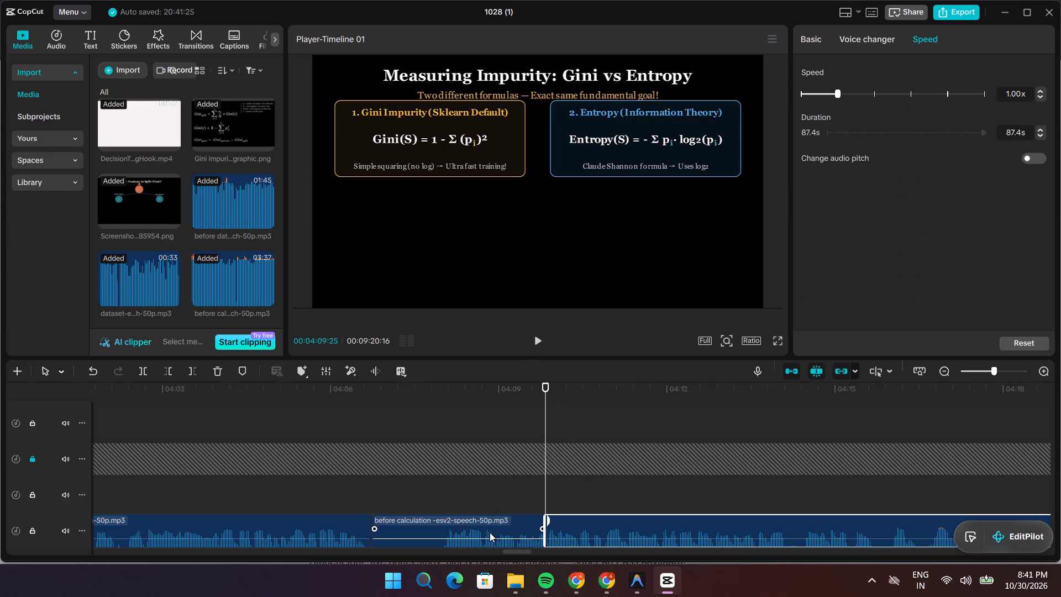
click(490, 532)
key(BackSpace)
Move the remaining narration clip back to 00:04:06:22 on a new lower track, closing the gap left by the deleted segment.
drag(563, 544, 548, 543)
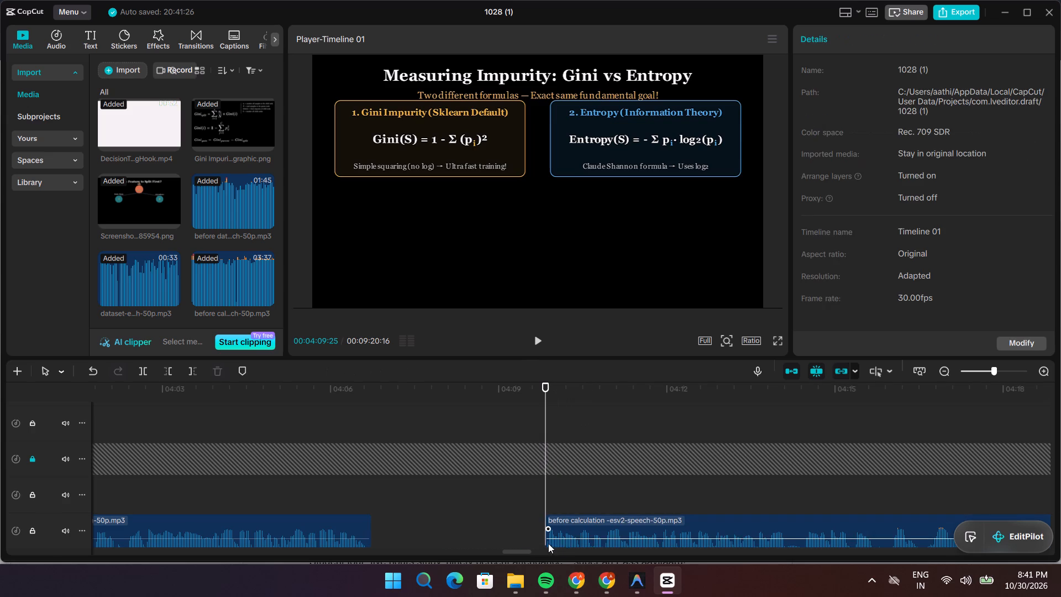
drag(548, 543, 393, 557)
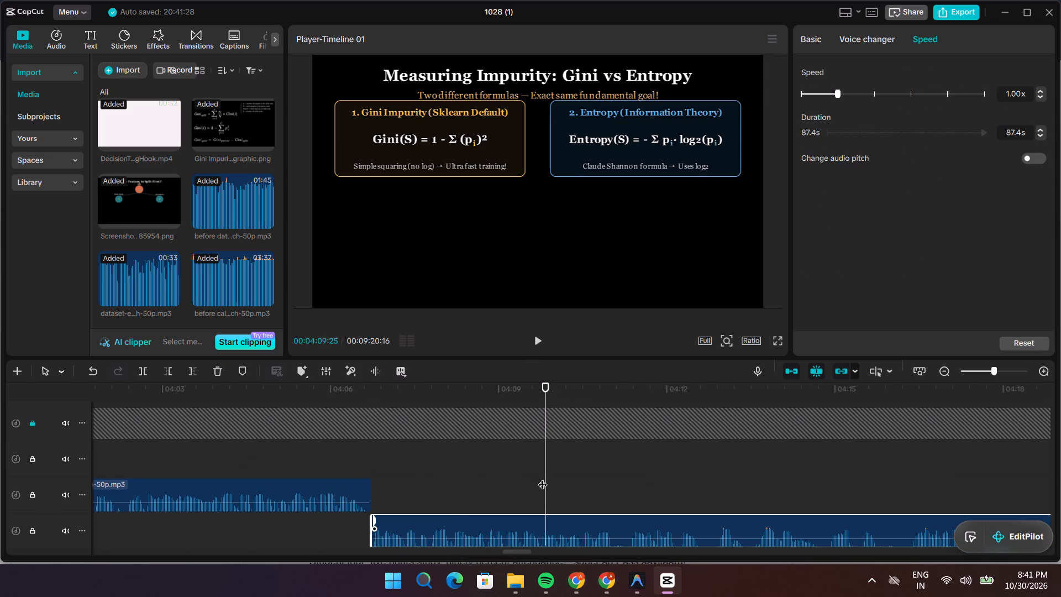
Play through the narration from before the new join, and split the clip at 00:04:21:14.
drag(545, 479, 333, 511)
key(space)
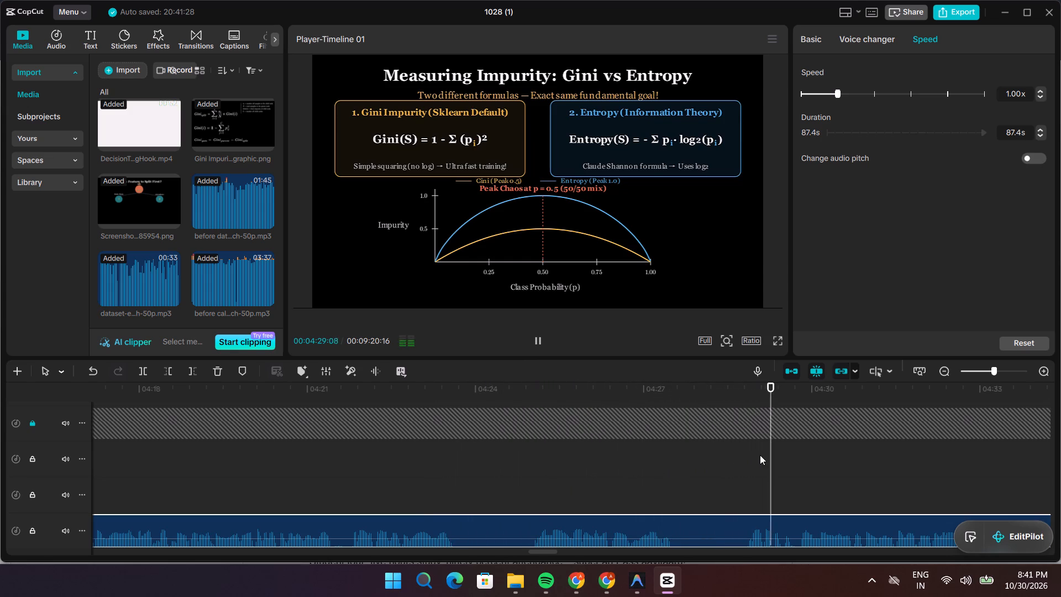
key(space)
drag(827, 450, 471, 554)
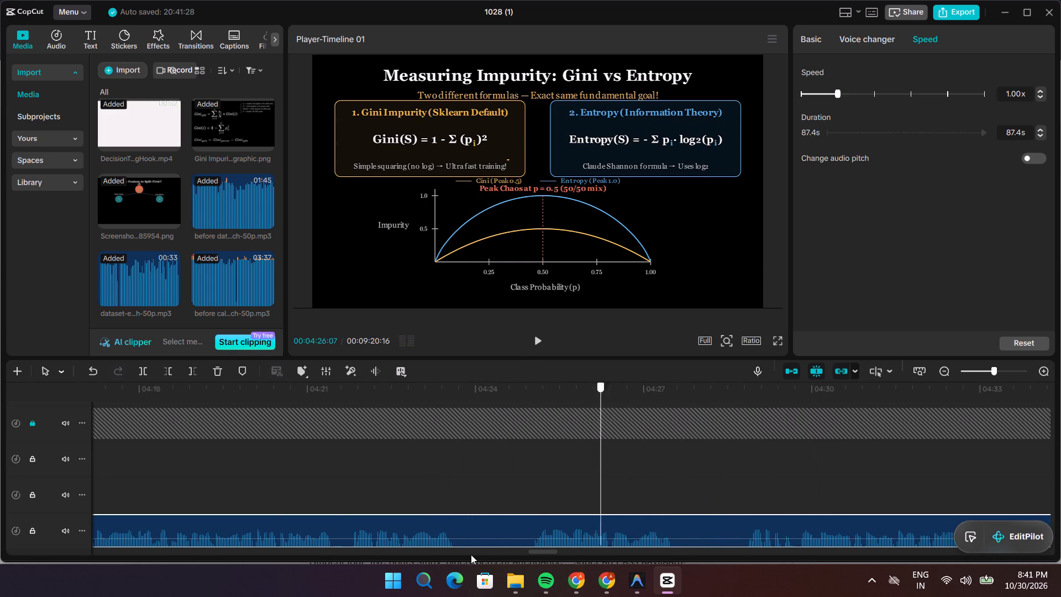
drag(471, 554, 271, 584)
key(space)
key(space)
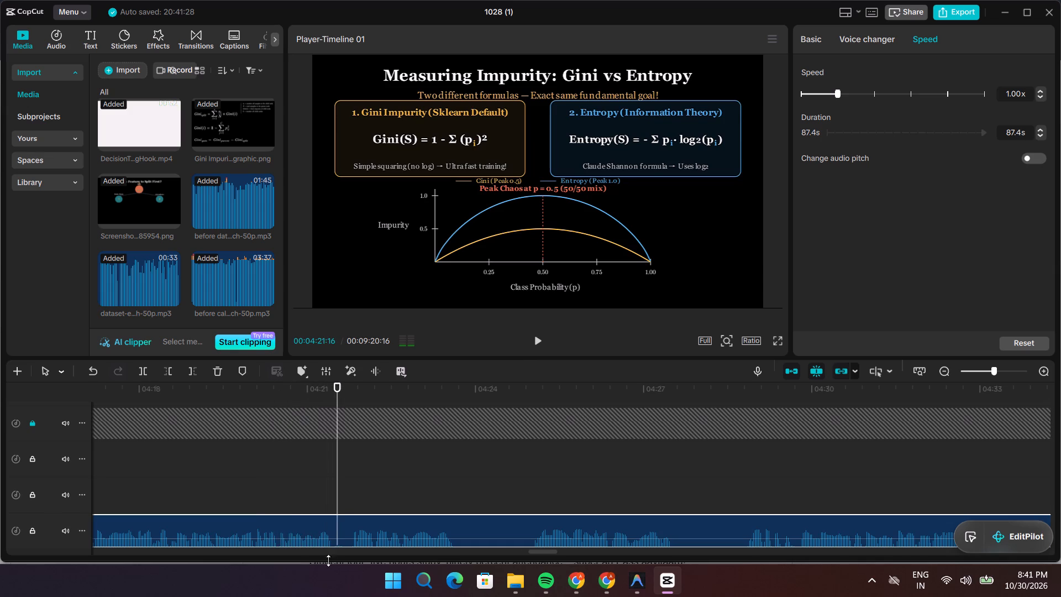
click(337, 474)
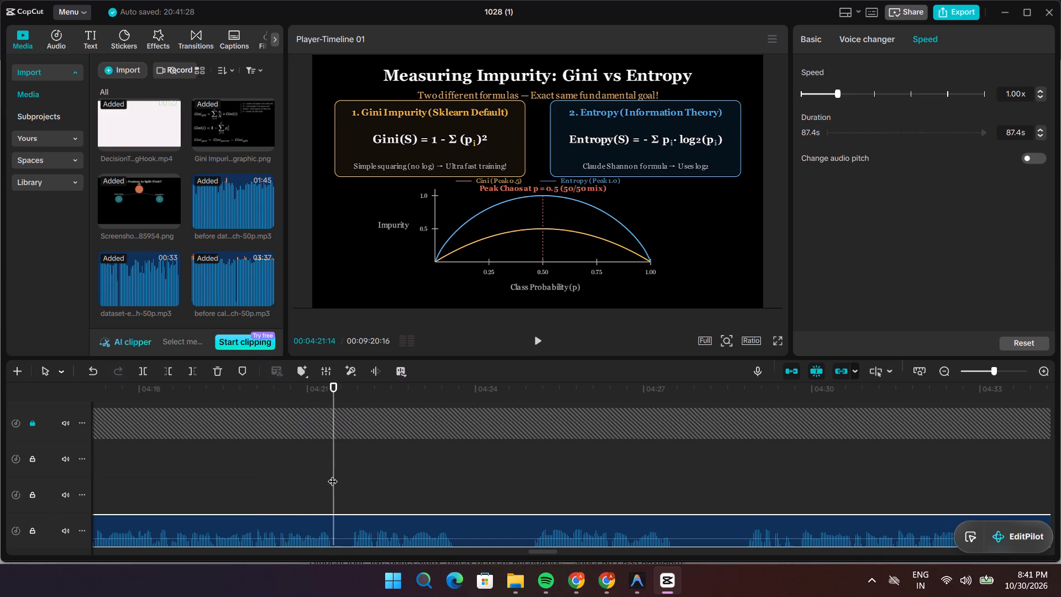
key(ctrl+b)
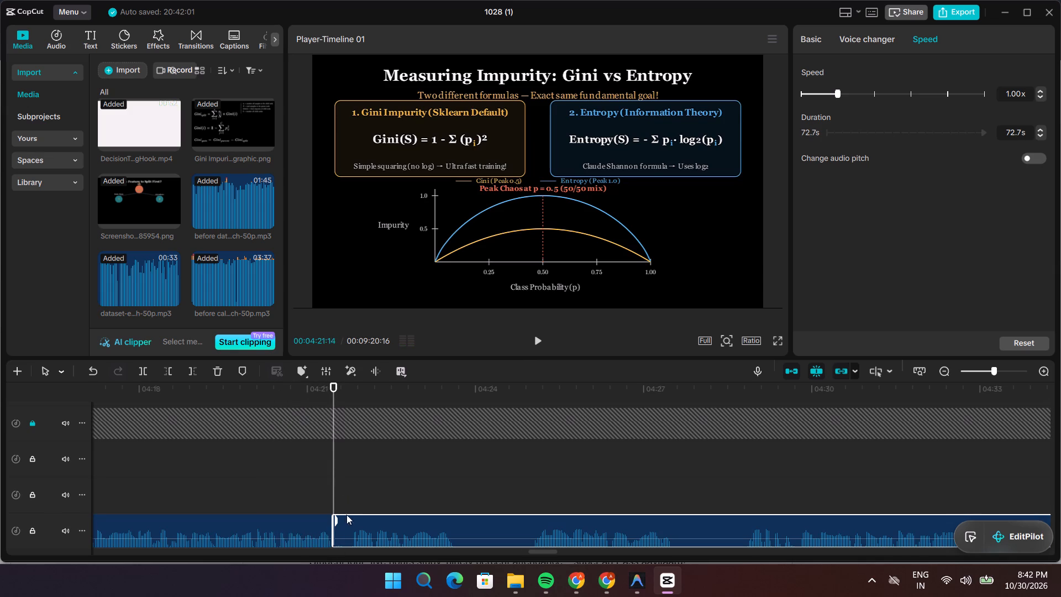
Trim the silent start of the narration segment after 00:04:21:14 so the segment lasts 72.3 s.
click(346, 523)
click(343, 527)
drag(331, 533, 349, 533)
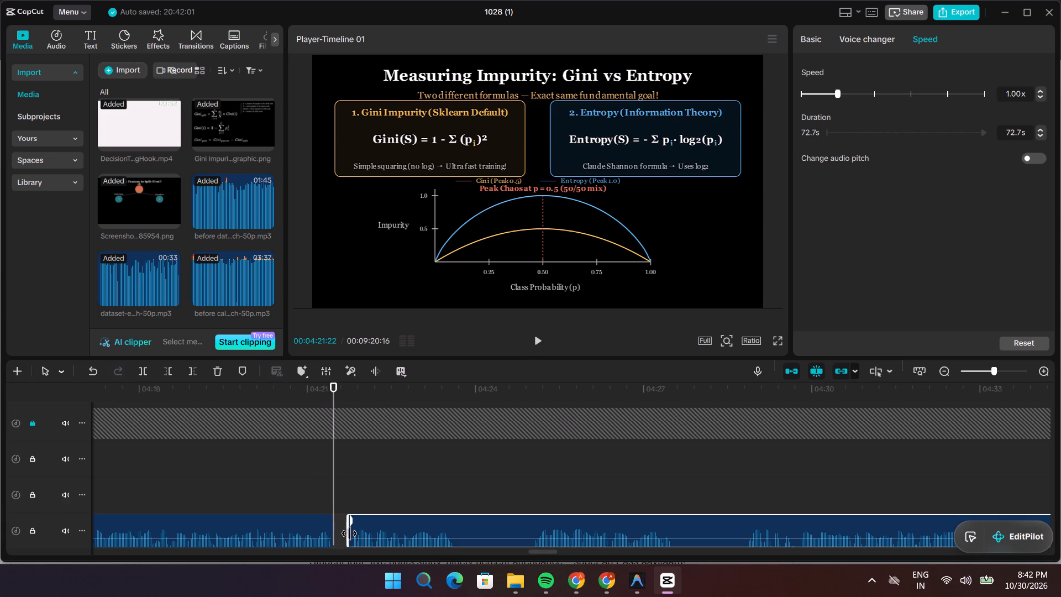
drag(349, 533, 350, 536)
drag(350, 536, 352, 538)
Move the trimmed narration segment back to 00:04:21:14 so it directly follows the preceding segment.
drag(365, 543, 356, 543)
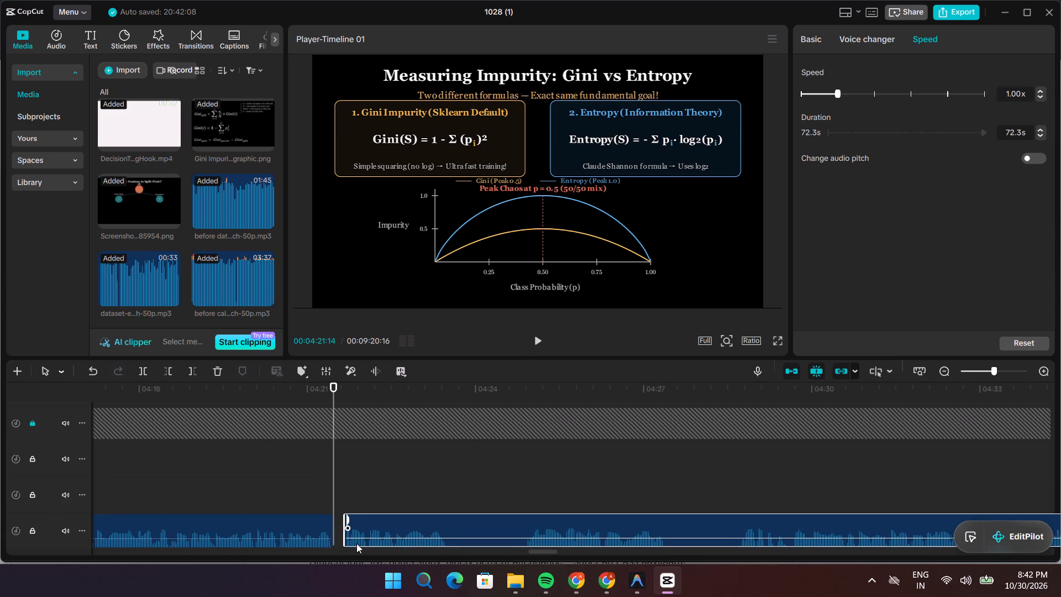
drag(356, 543, 348, 543)
Split the narration at 00:04:23:07, at the end of the spoken phrase.
drag(334, 489, 335, 489)
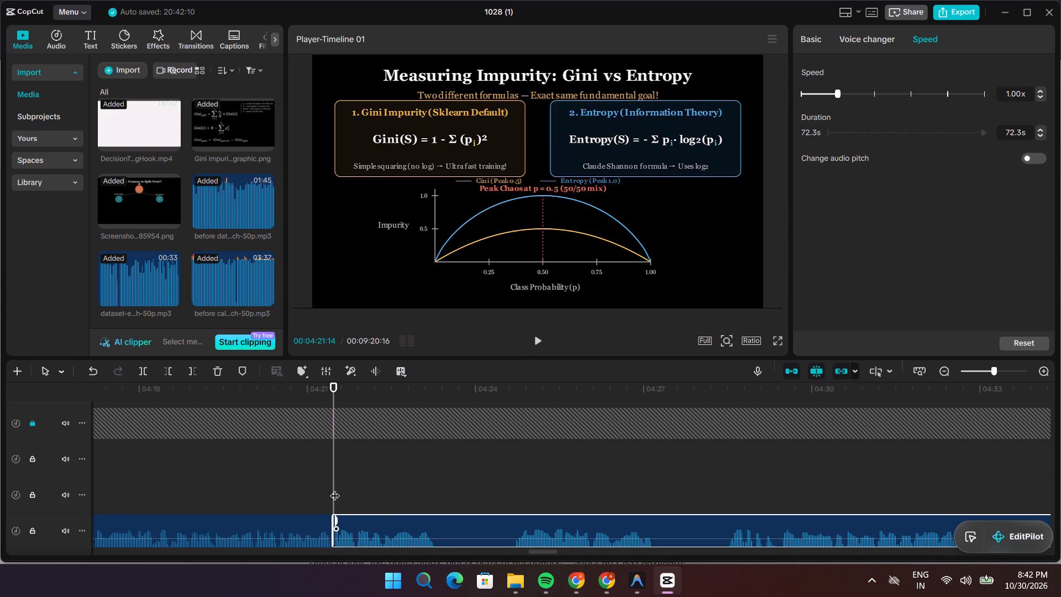
drag(335, 489, 432, 498)
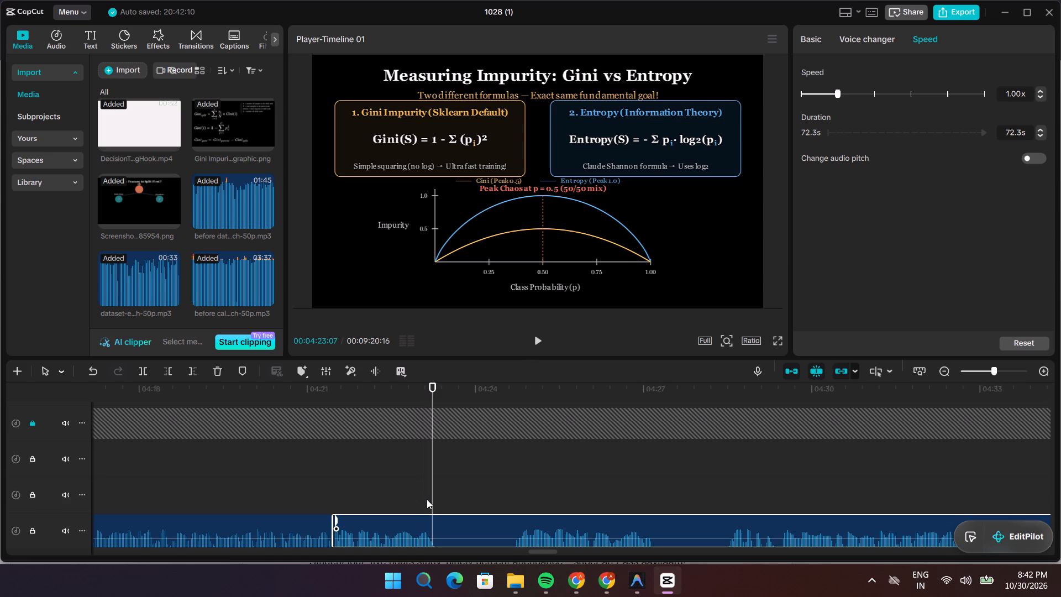
key(ctrl+b)
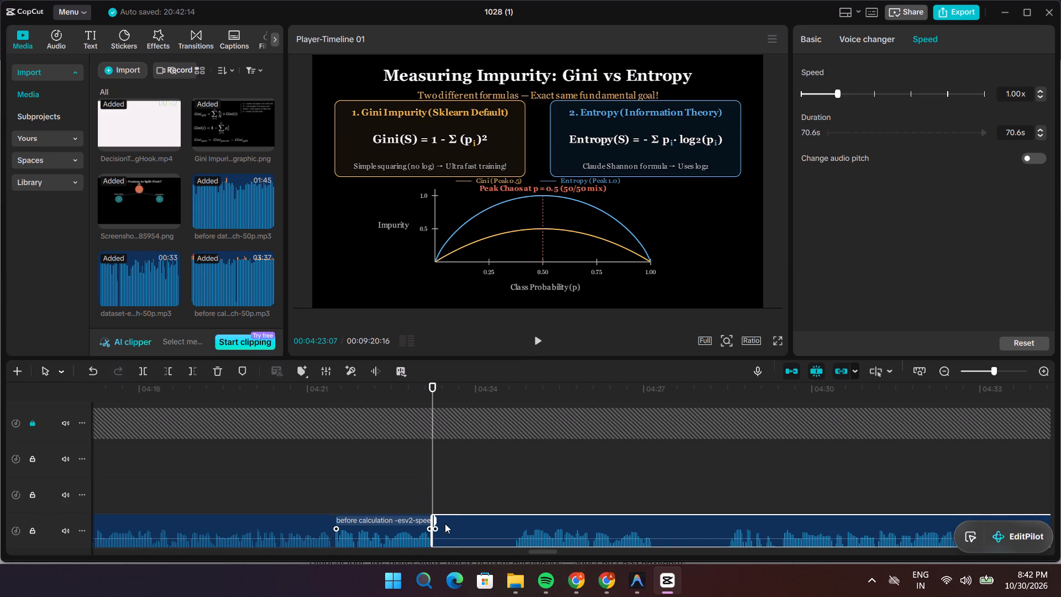
Trim the silent start of the following segment to leave 69.1 s, and move it back to 00:04:23:07 on a new lower track.
click(447, 546)
drag(430, 536, 438, 536)
drag(438, 536, 514, 557)
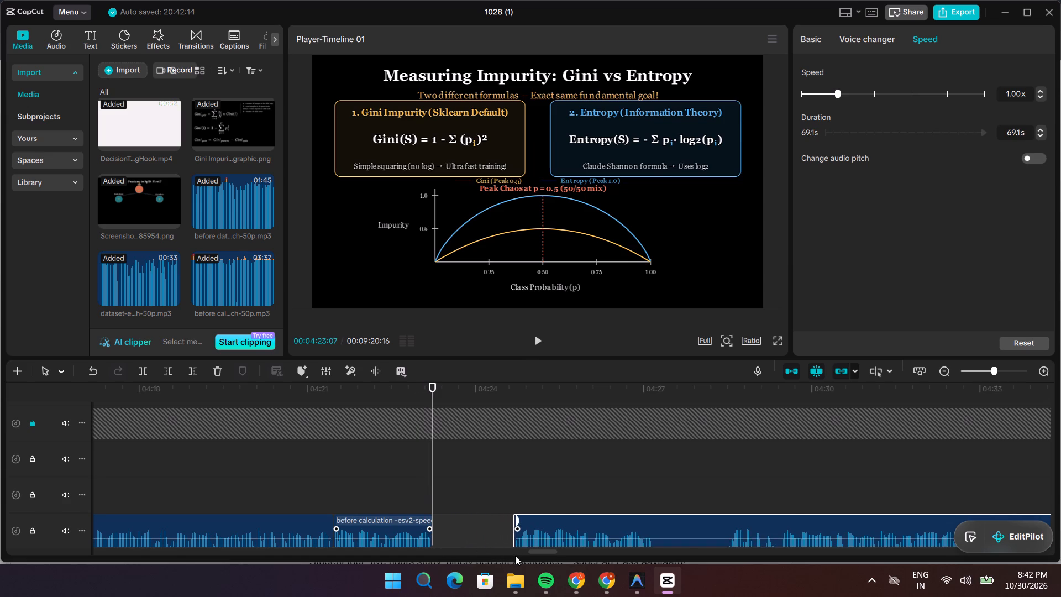
drag(523, 545, 445, 556)
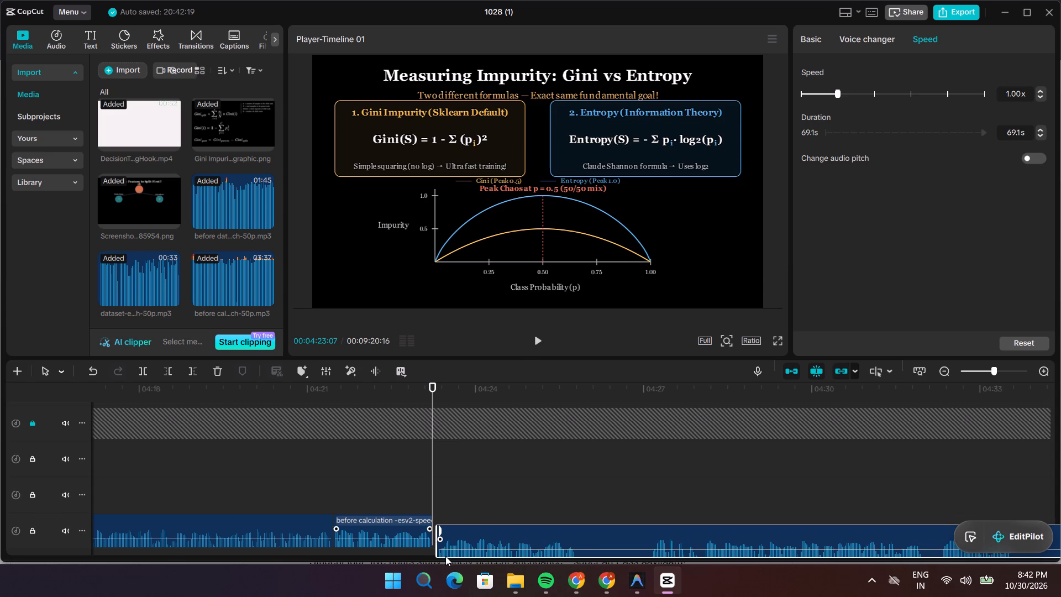
drag(445, 556, 444, 556)
Play through the narration across the 00:04:23:07 join, and split the clip at 00:04:25:22.
click(428, 466)
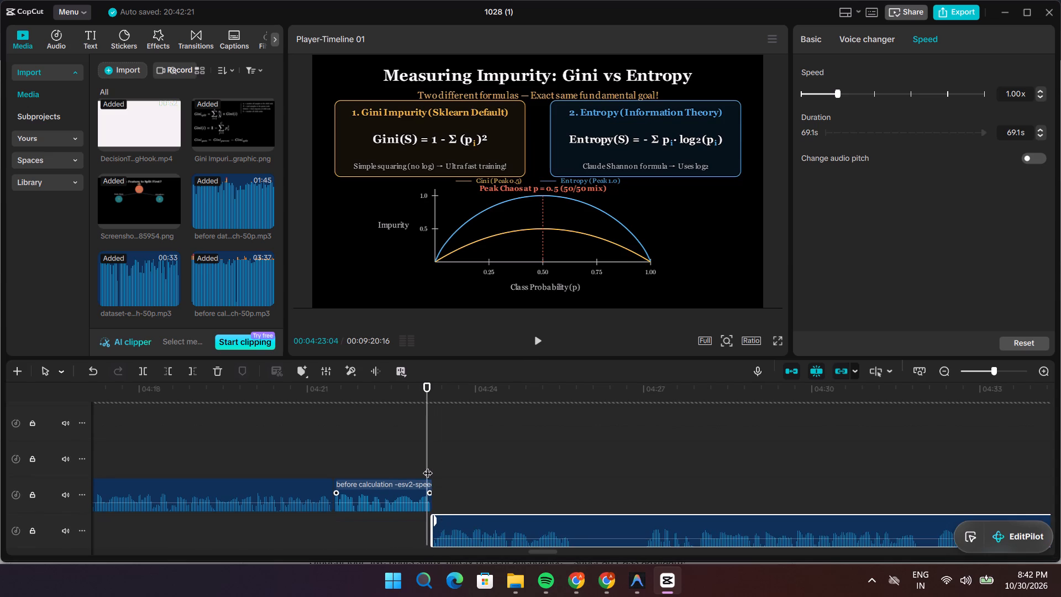
key(space)
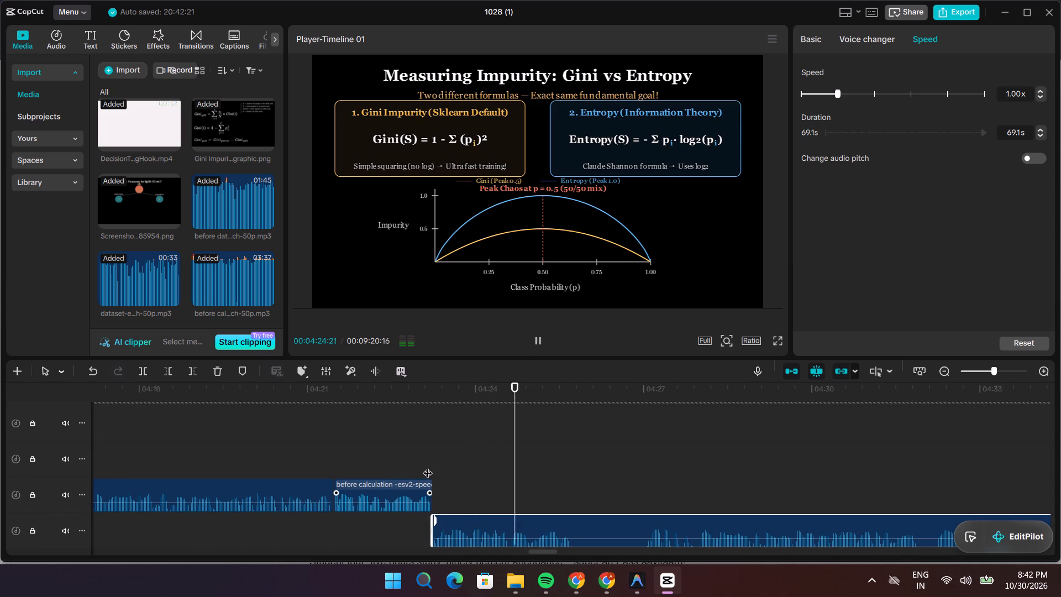
key(space)
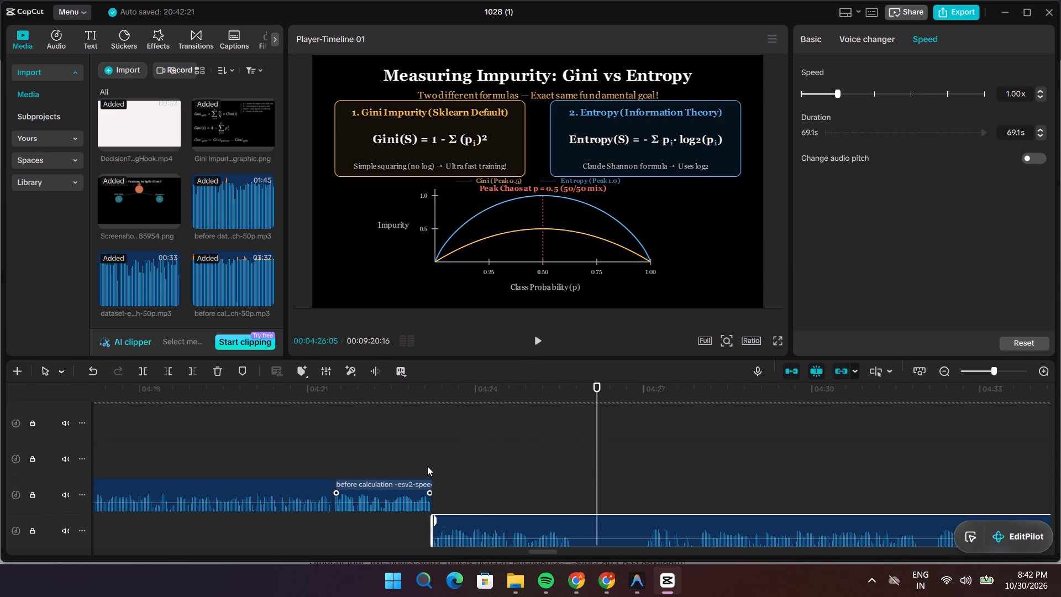
drag(598, 469, 572, 473)
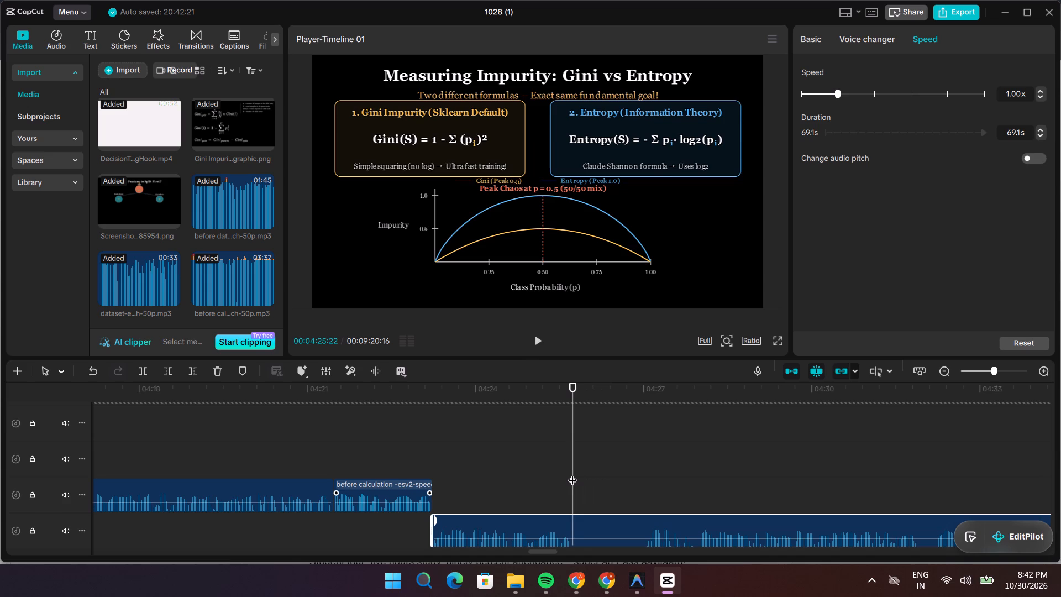
key(ctrl+b)
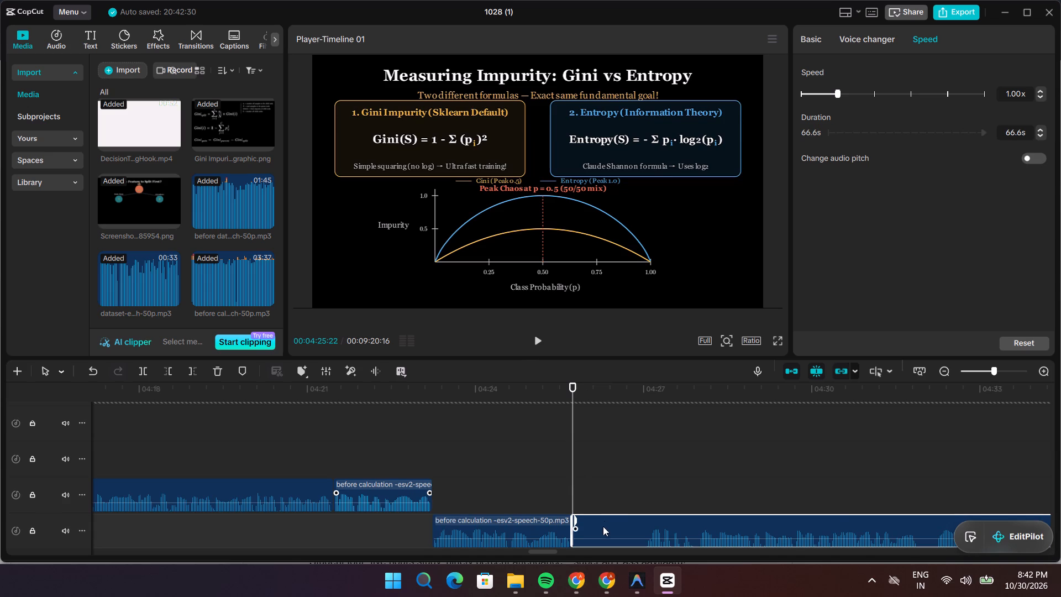
Trim the silent start of the segment after 00:04:25:22 to leave 65.3 s, and move it back to the split on a new lower track.
click(602, 530)
drag(572, 536, 632, 544)
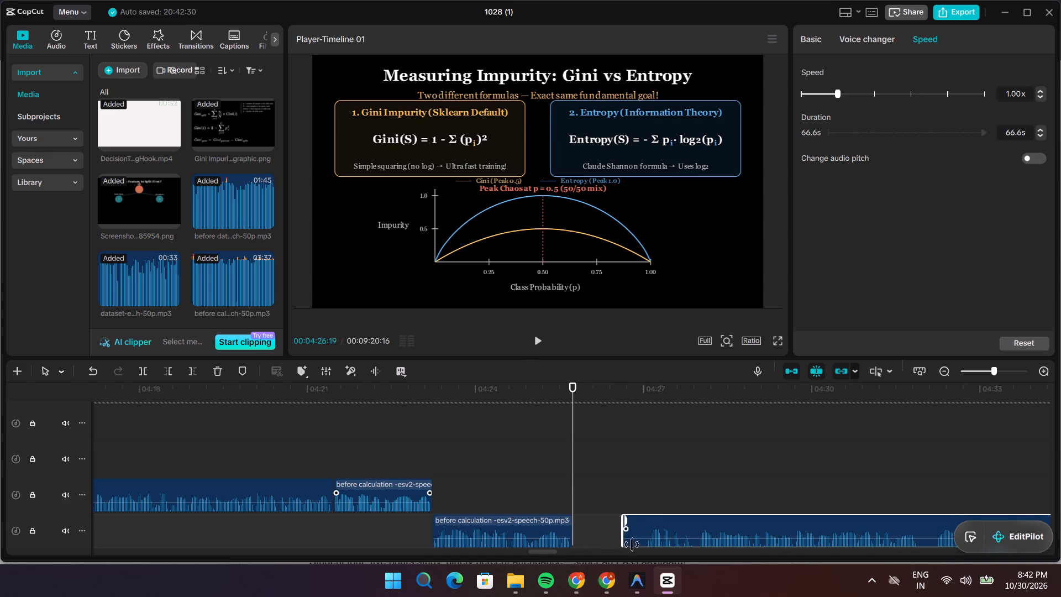
drag(632, 544, 646, 551)
drag(662, 543, 618, 542)
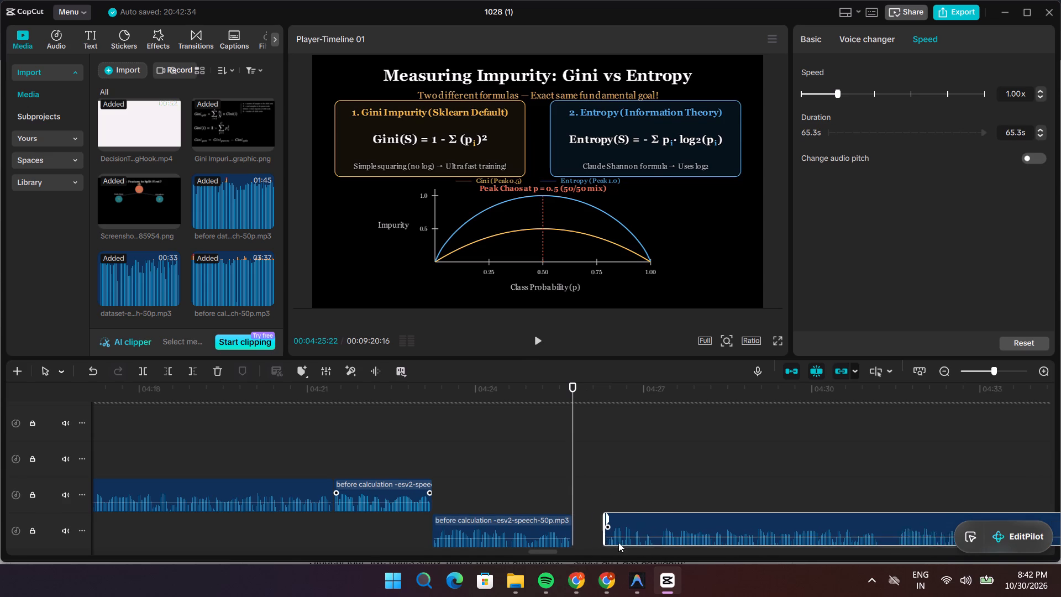
drag(618, 542, 592, 552)
Listen to the narration onward into the Step 1 scene, replay it from before the 00:04:25:22 join, and split it at 00:04:30:18.
key(space)
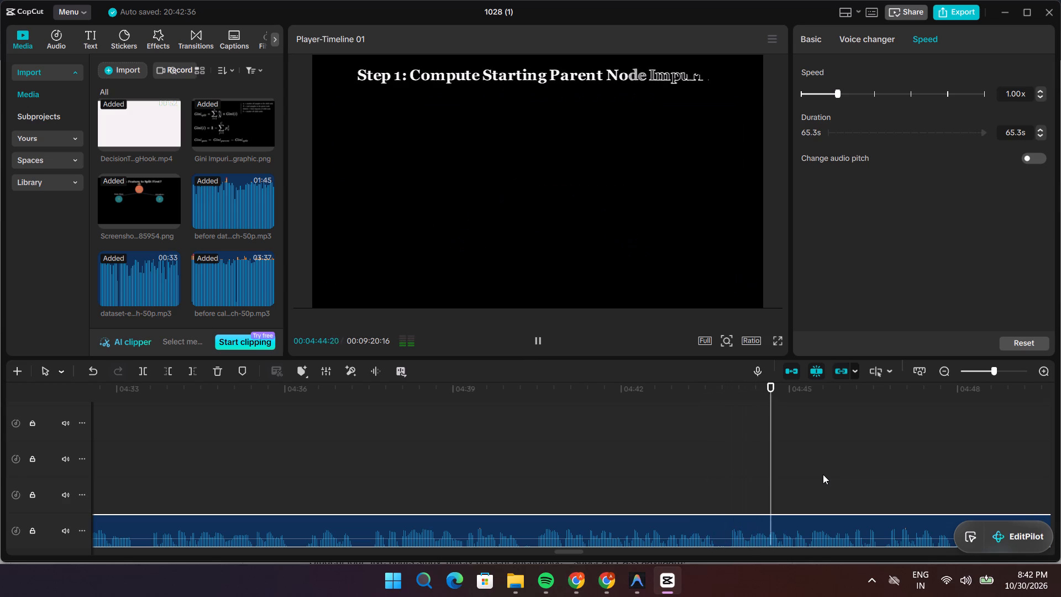
key(space)
key(space)
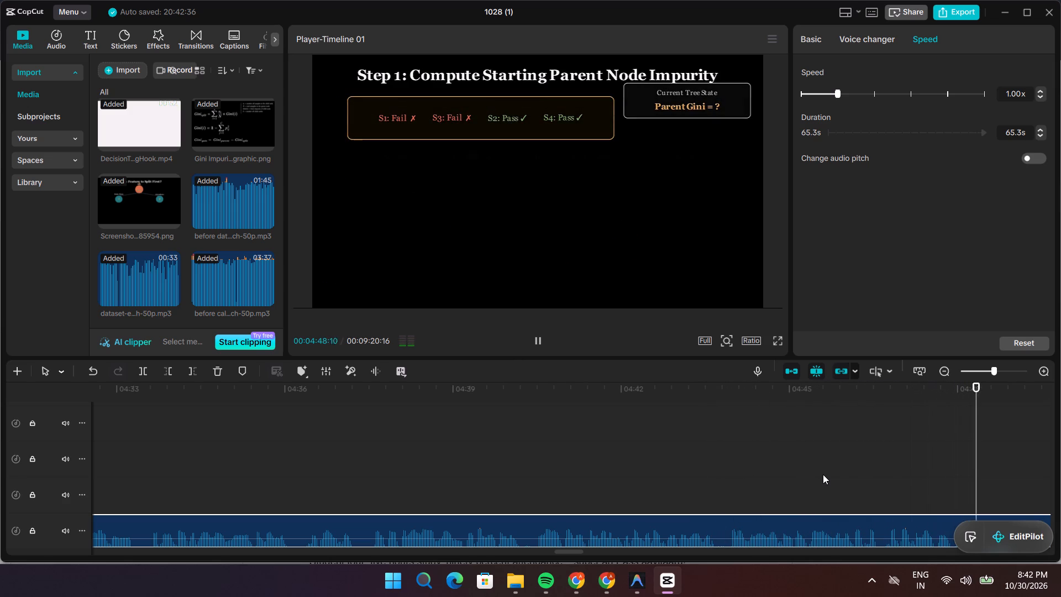
key(space)
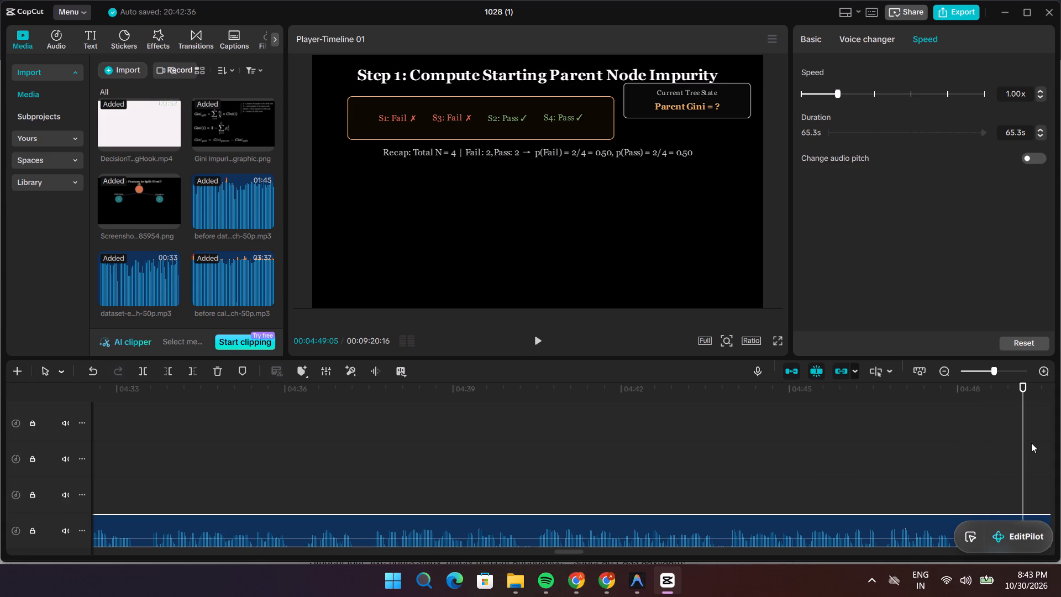
drag(1024, 444, 185, 596)
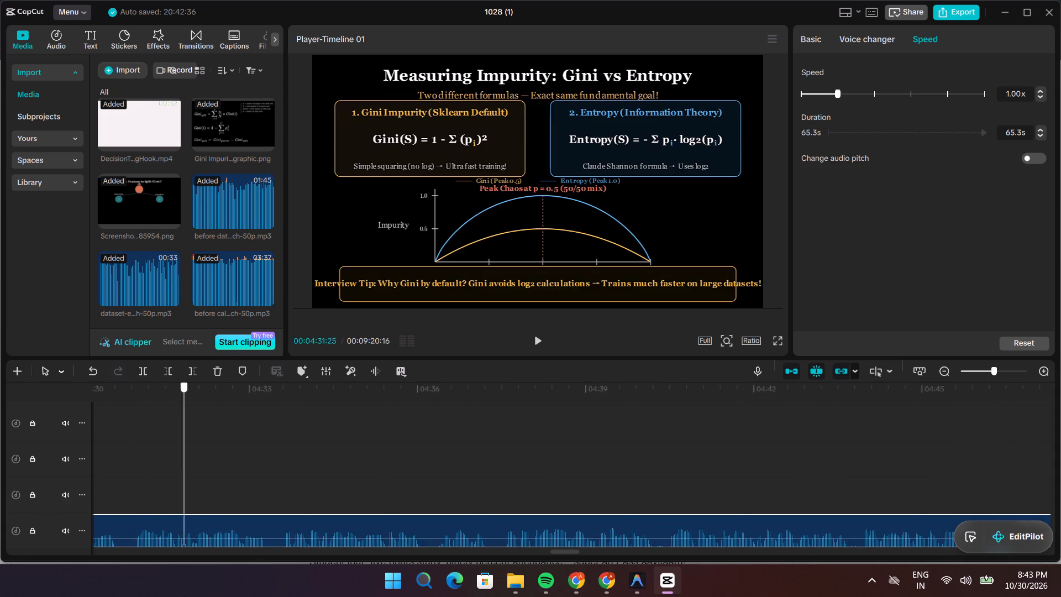
drag(185, 596, 261, 596)
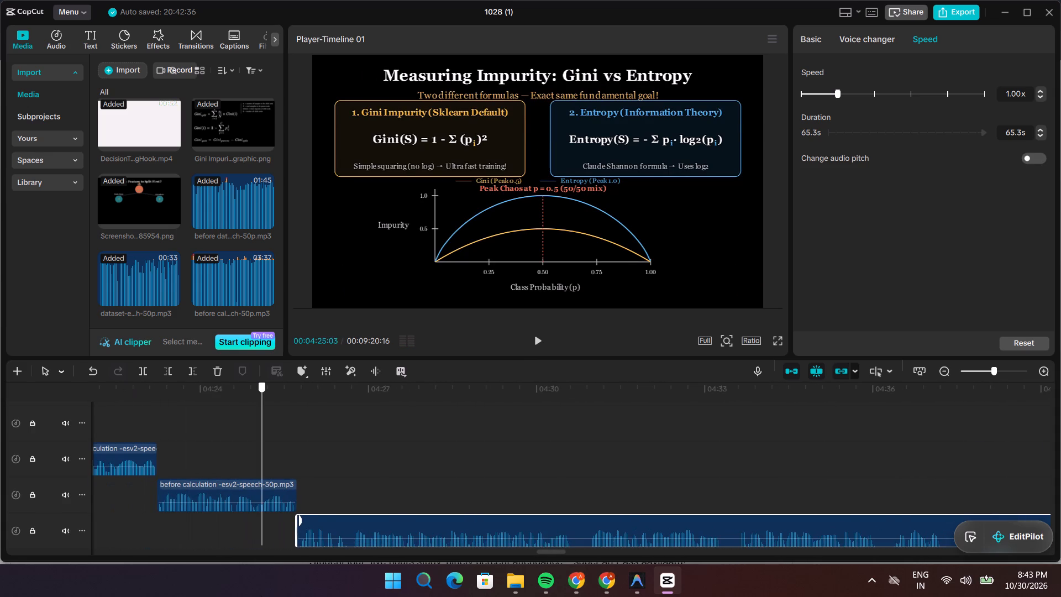
drag(261, 596, 272, 596)
key(space)
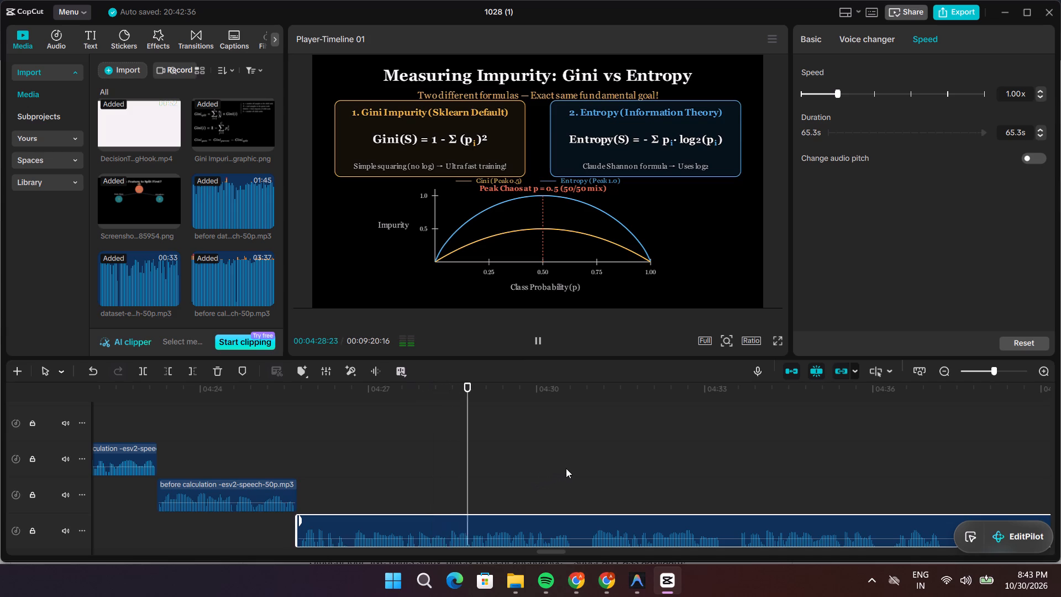
key(space)
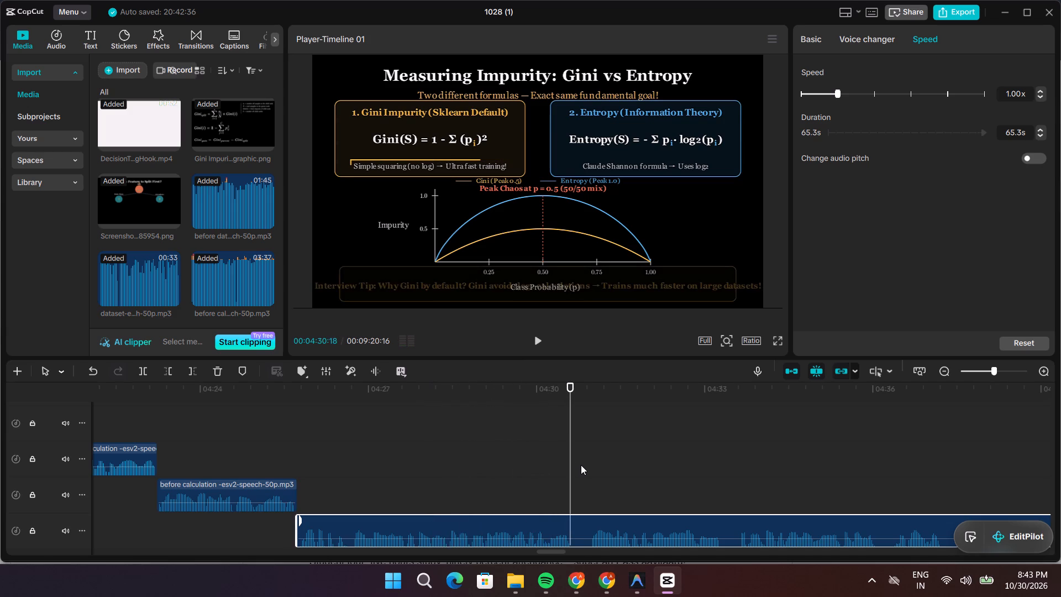
key(ctrl+b)
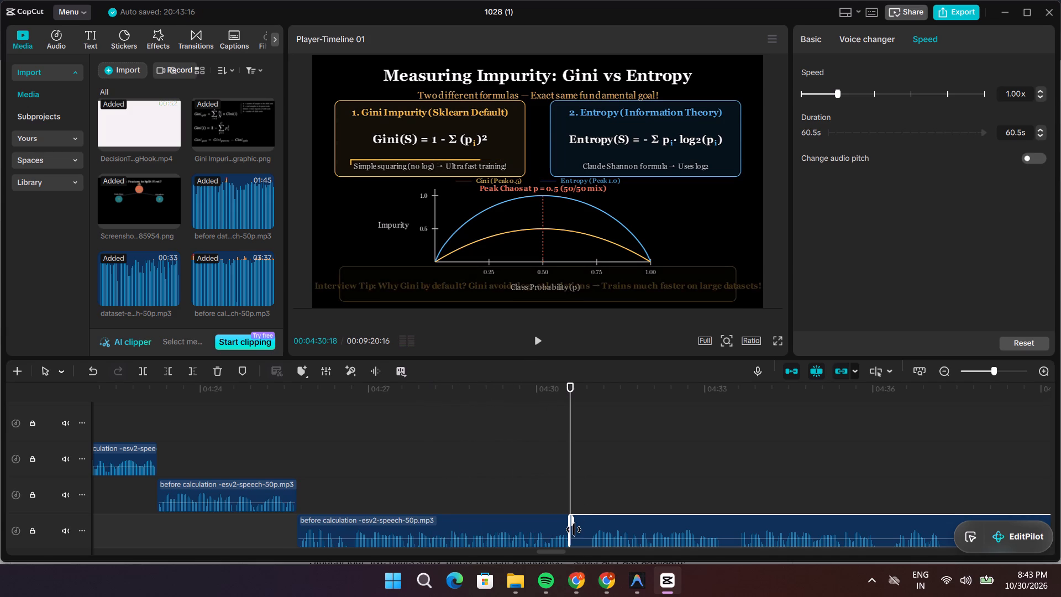
Trim the silent start of the segment after 00:04:30:18 to leave 60.1 s, and move it back against the preceding segment.
click(574, 530)
drag(570, 536, 579, 538)
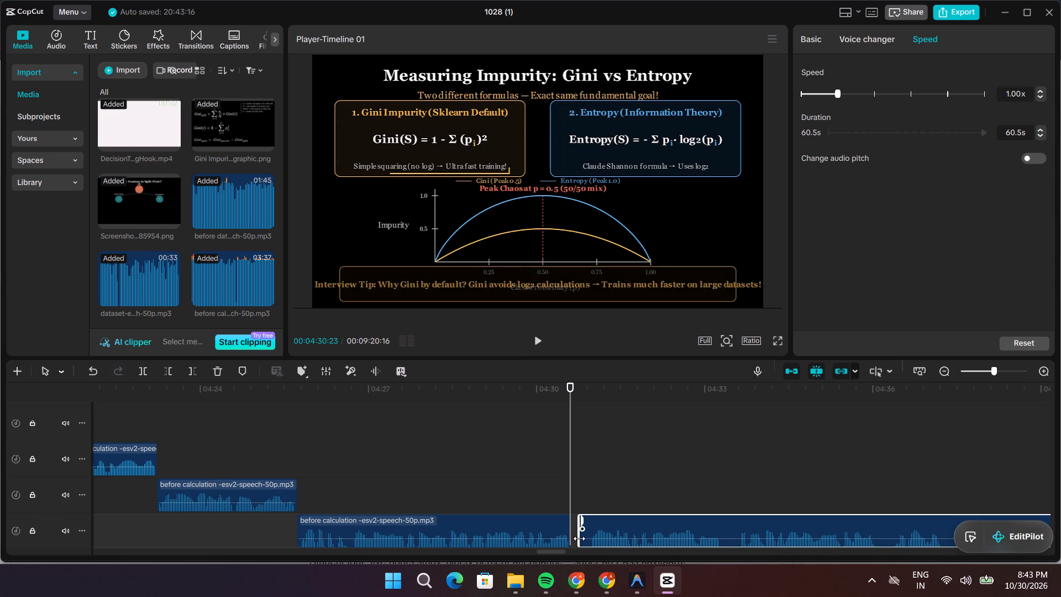
drag(579, 538, 590, 546)
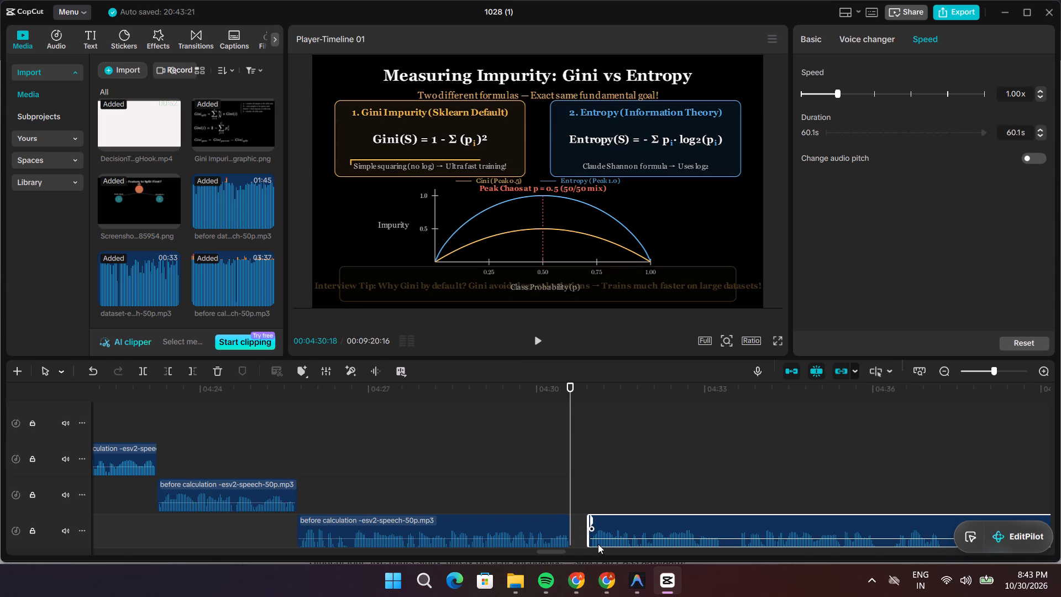
drag(599, 543, 584, 544)
Play through the narration from 00:04:30:18, checking the pause near 00:04:33, and split the clip at 00:04:35:23.
key(space)
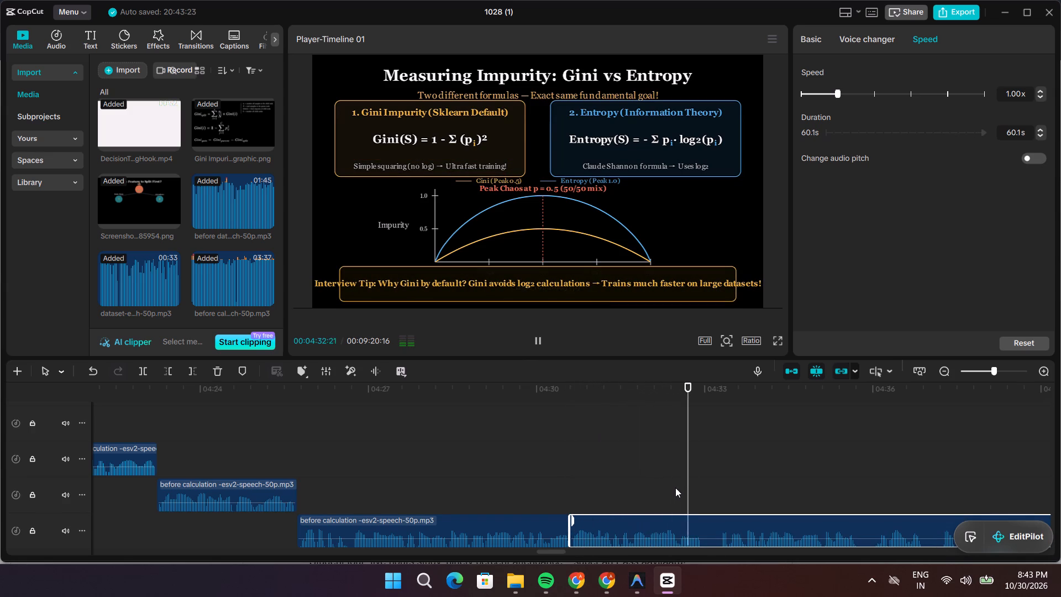
key(space)
drag(711, 483, 706, 484)
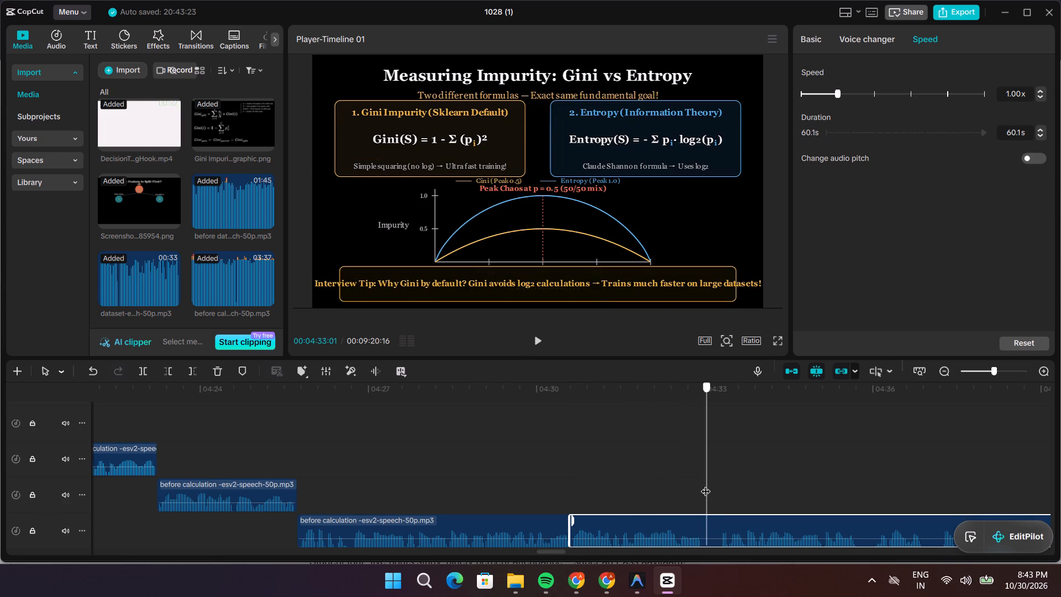
drag(706, 484, 702, 485)
key(space)
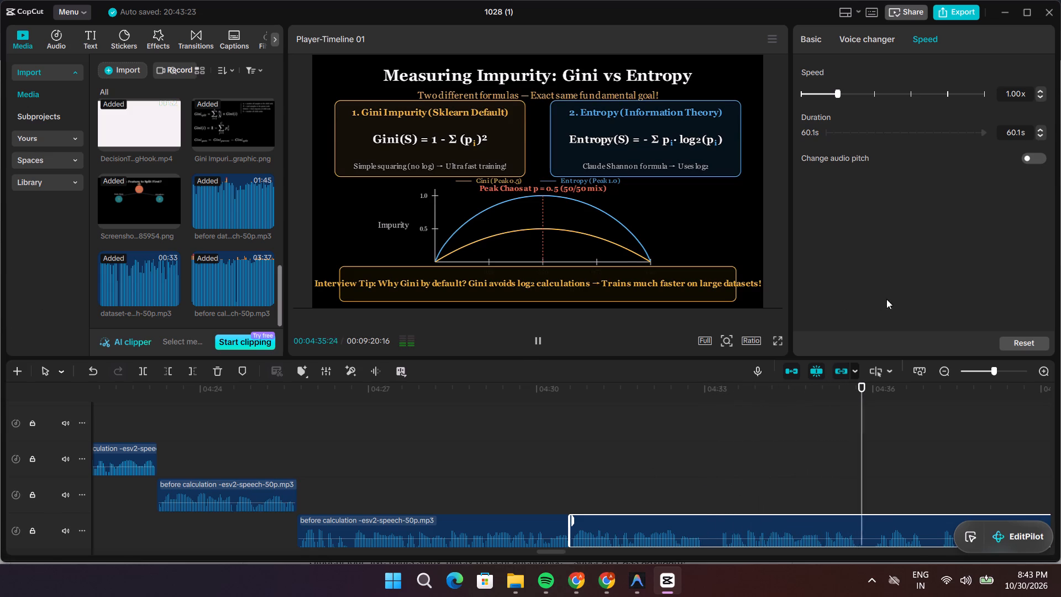
key(space)
drag(891, 438, 859, 441)
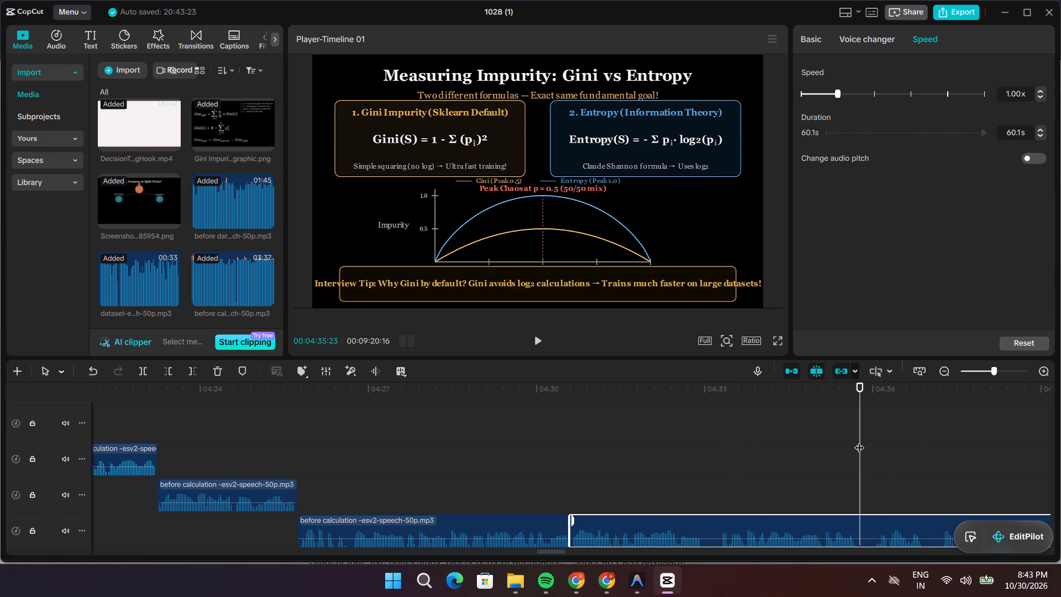
key(ctrl+b)
Trim the silent start of the segment after 00:04:35:23 to leave 54.7 s, and move it back against the preceding segment.
click(874, 531)
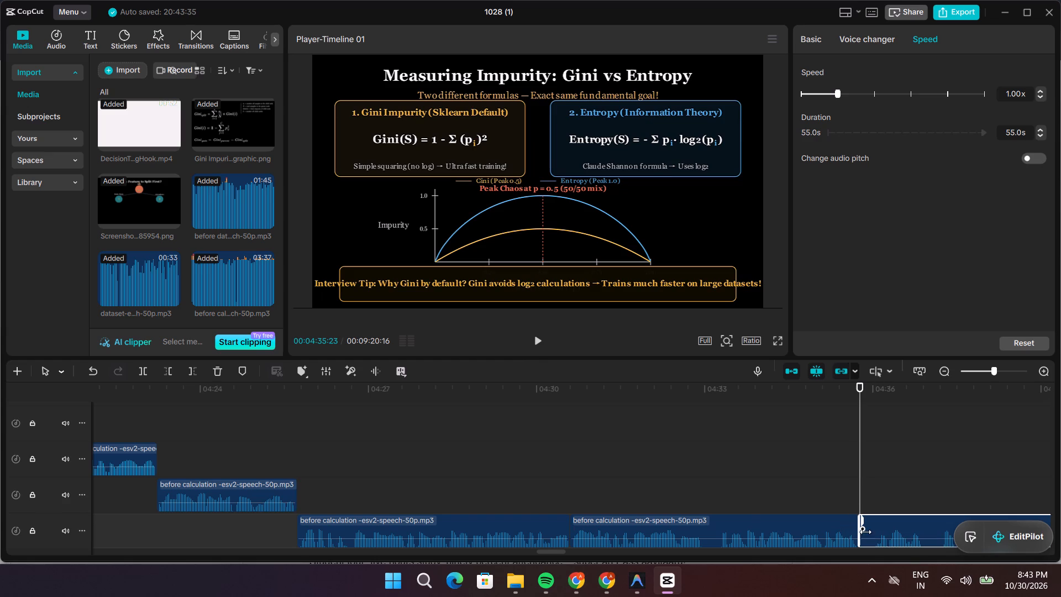
drag(860, 536, 873, 538)
drag(873, 538, 875, 538)
drag(895, 544, 881, 544)
Play the narration from the 00:04:35:23 join, and split the clip at 00:04:36:20.
key(space)
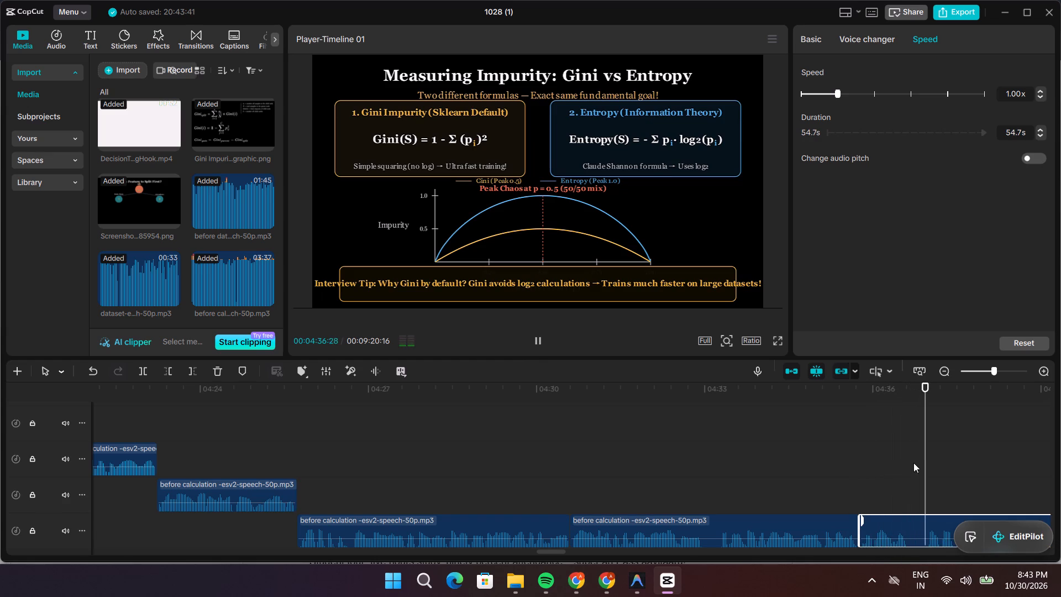
key(space)
drag(933, 463, 911, 469)
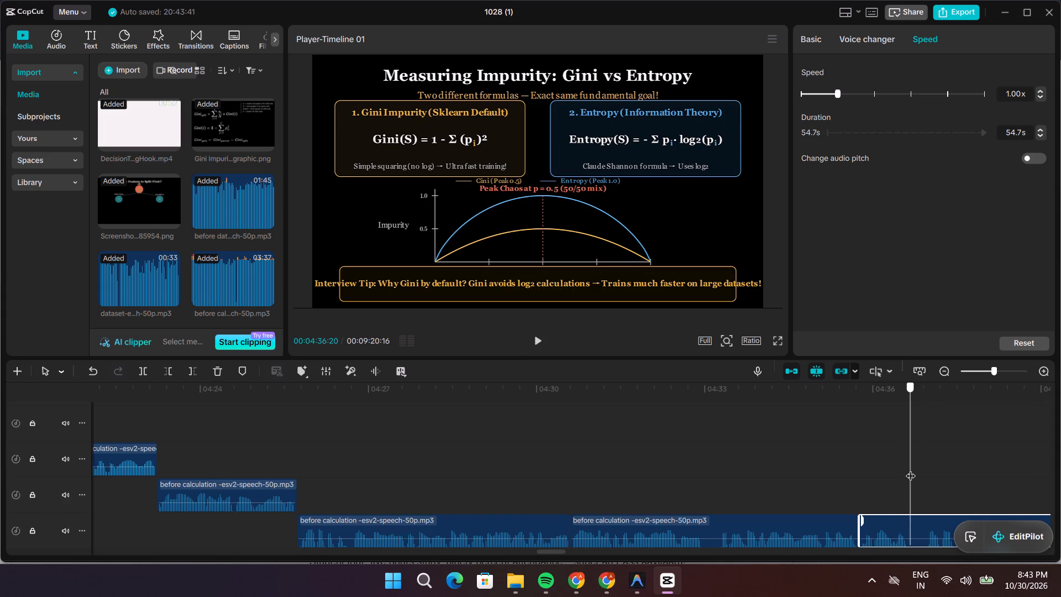
key(ctrl+b)
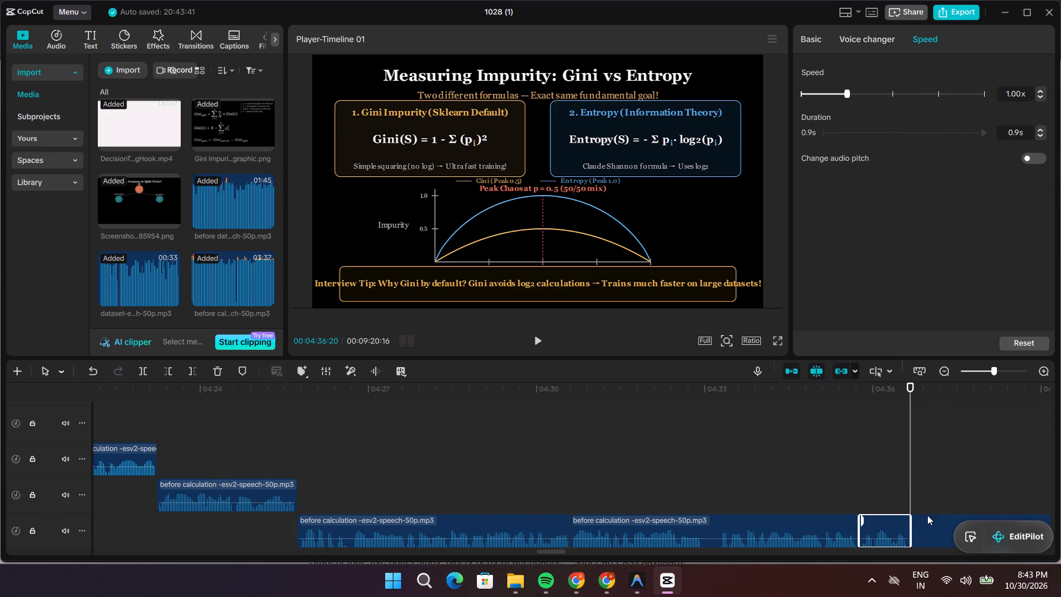
Trim the start of the segment after 00:04:36:20 to leave 53.5 s, and move it back against the short preceding segment.
click(927, 519)
drag(909, 539, 922, 546)
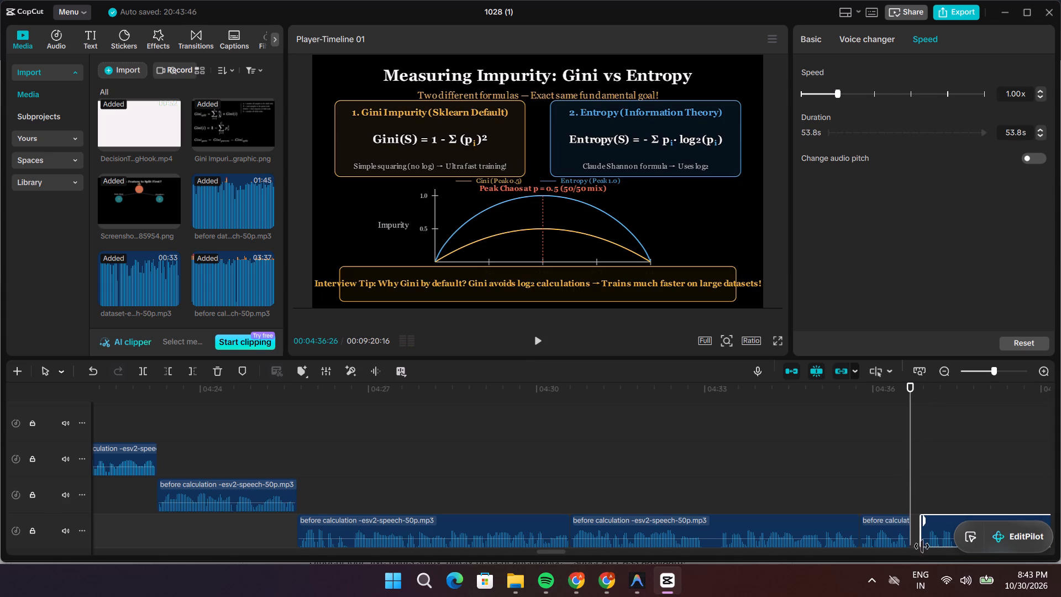
drag(922, 546, 927, 551)
drag(939, 542, 927, 543)
Play the narration across the 00:04:36:20 join, starting just before it.
drag(909, 473, 894, 474)
key(space)
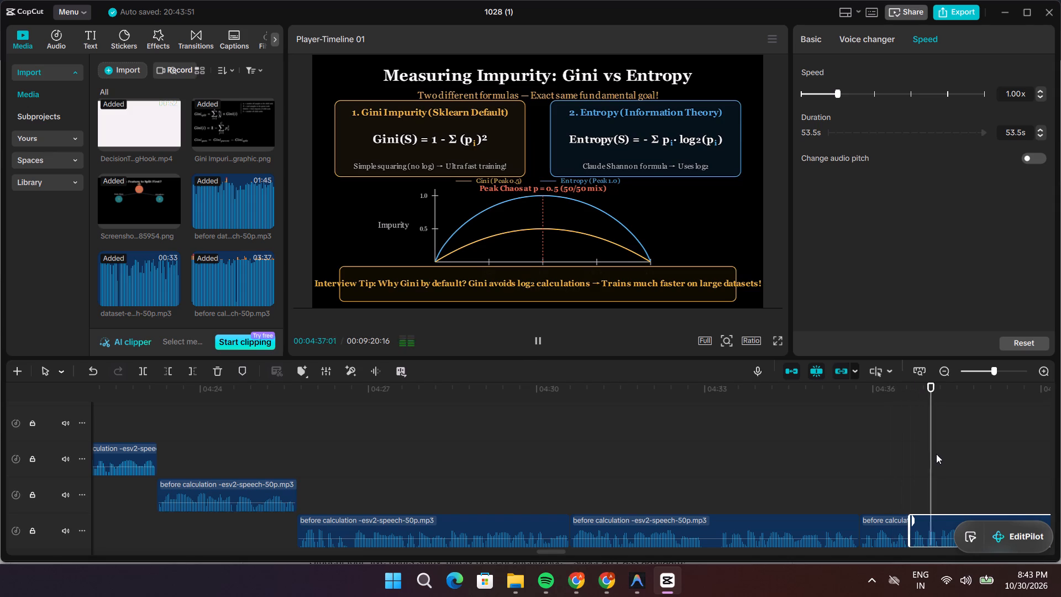
key(space)
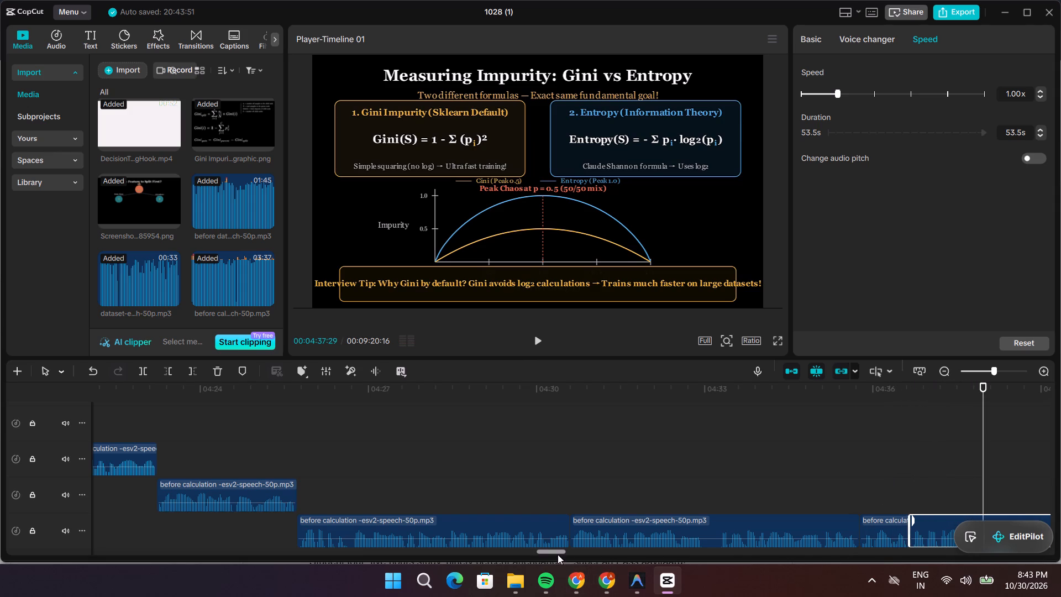
Play the narration onward from the 00:04:36:20 join, and split the clip at 00:04:39:11.
drag(558, 554, 576, 556)
key(space)
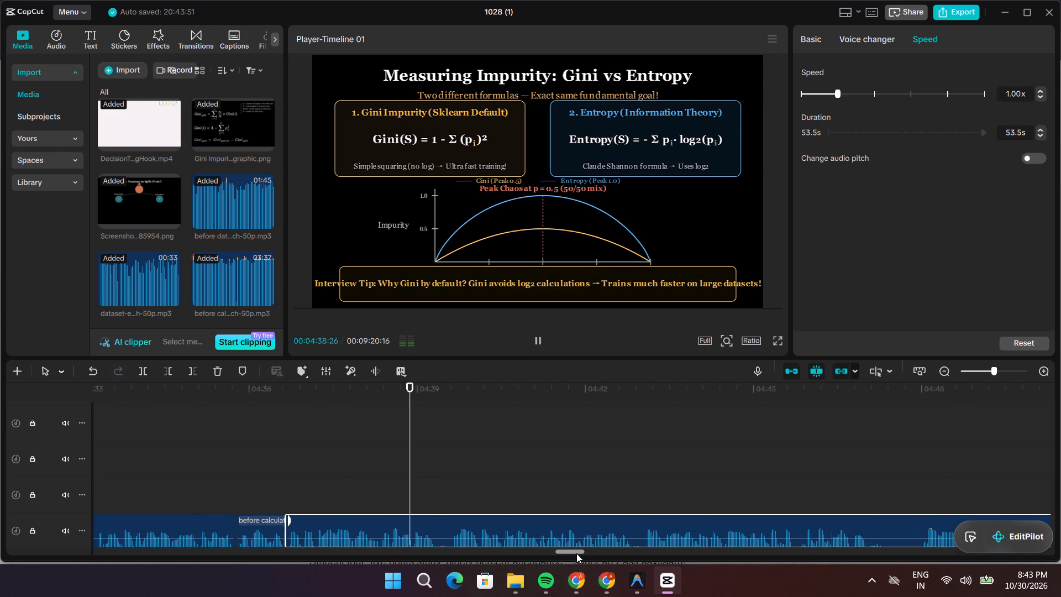
key(space)
click(440, 458)
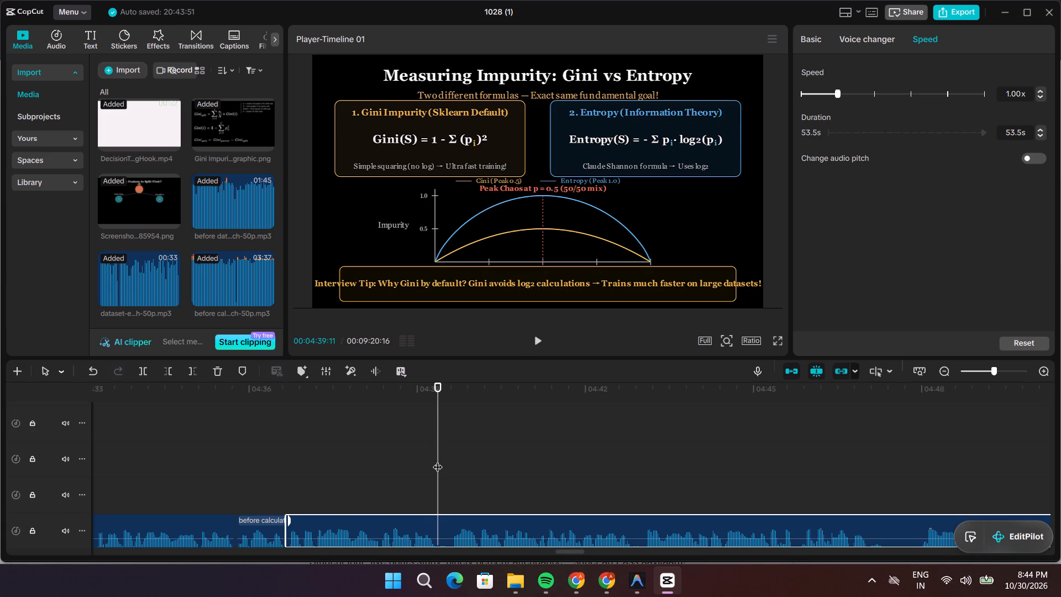
key(ctrl+b)
Trim the start of the segment after 00:04:39:11 to leave 50.6 s, and move it back against the preceding segment.
click(472, 536)
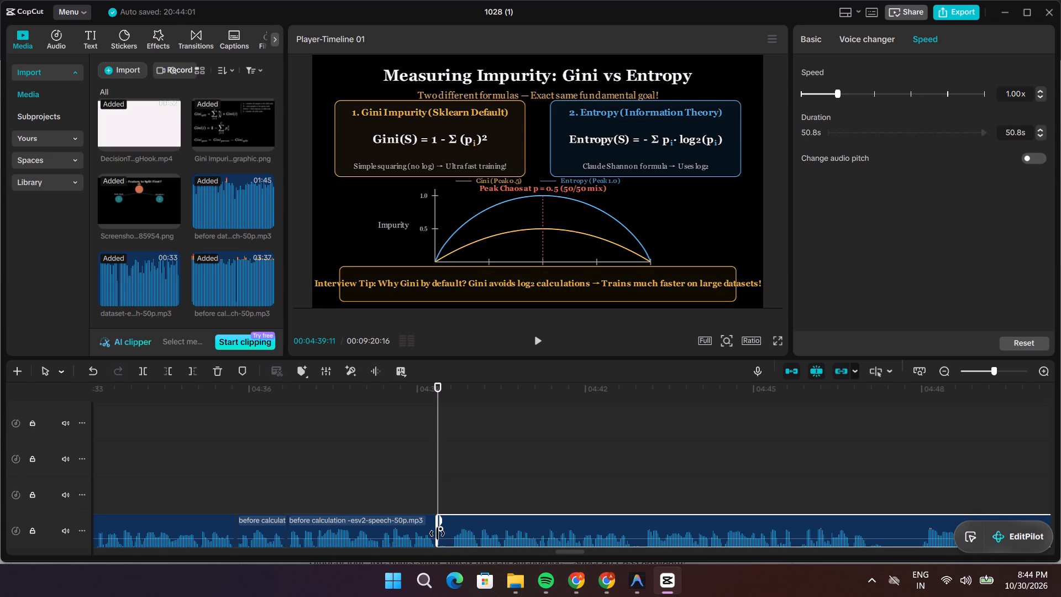
click(437, 533)
click(468, 534)
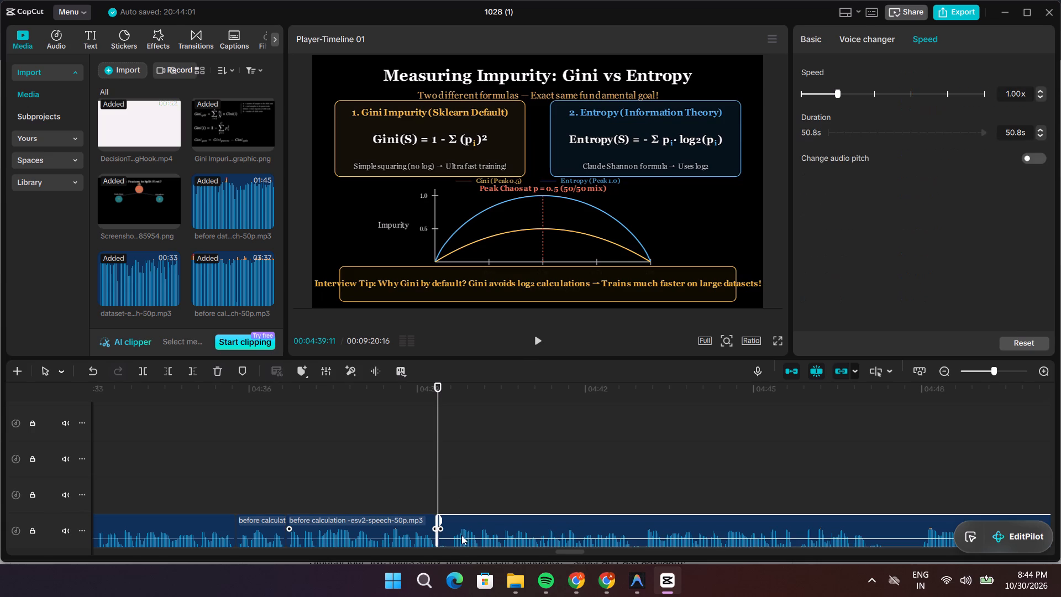
click(439, 533)
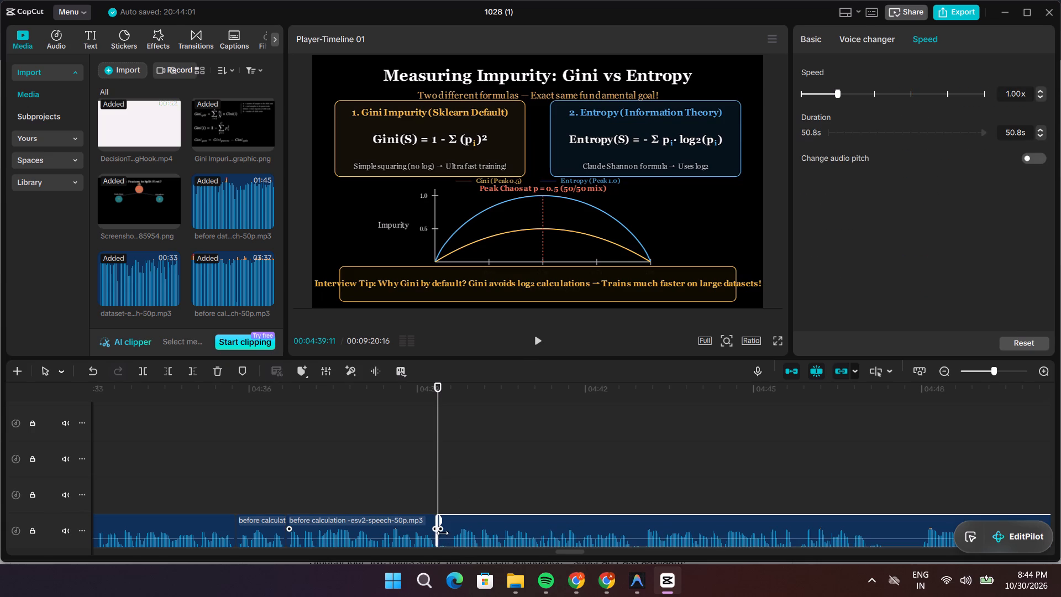
click(437, 532)
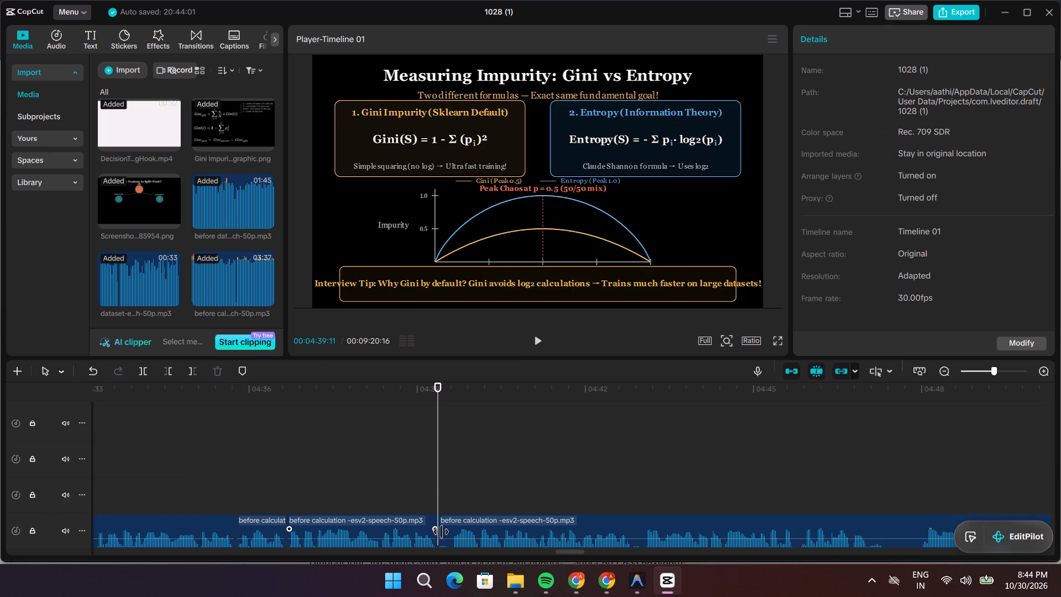
click(463, 528)
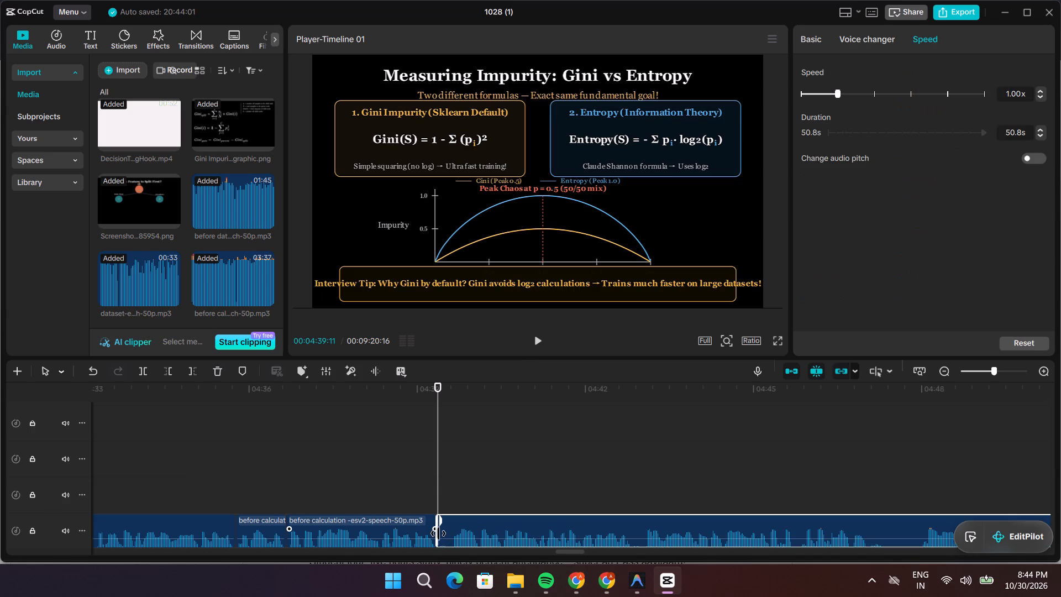
drag(437, 533, 445, 534)
drag(445, 534, 451, 537)
drag(465, 543, 454, 543)
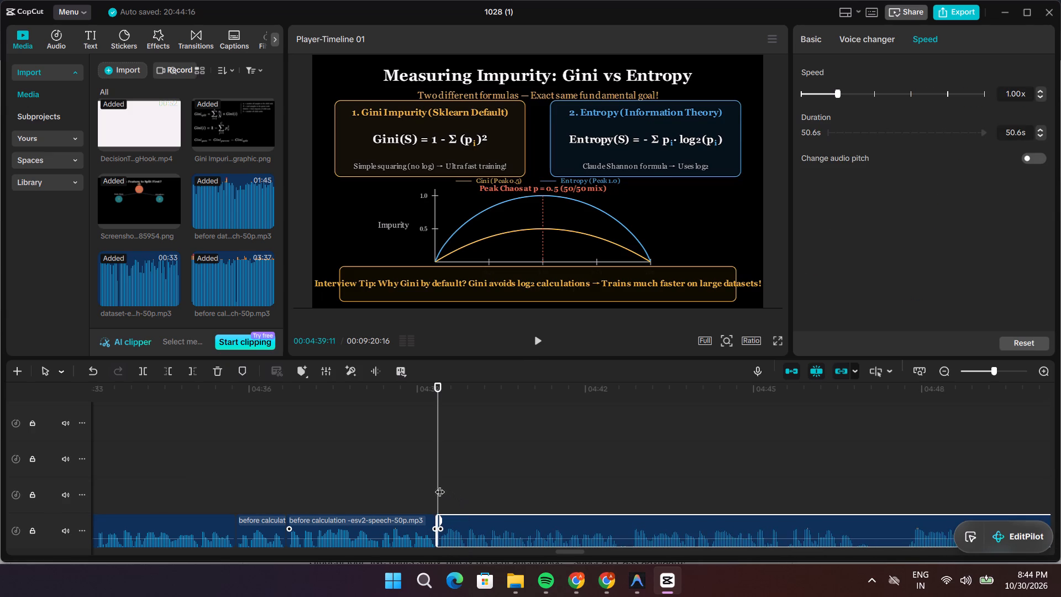
Play the narration across the 00:04:39:11 join and on to about 00:04:49, replaying the passage around 00:04:45 to 00:04:46.
drag(439, 484, 422, 486)
key(space)
key(space)
key(space)
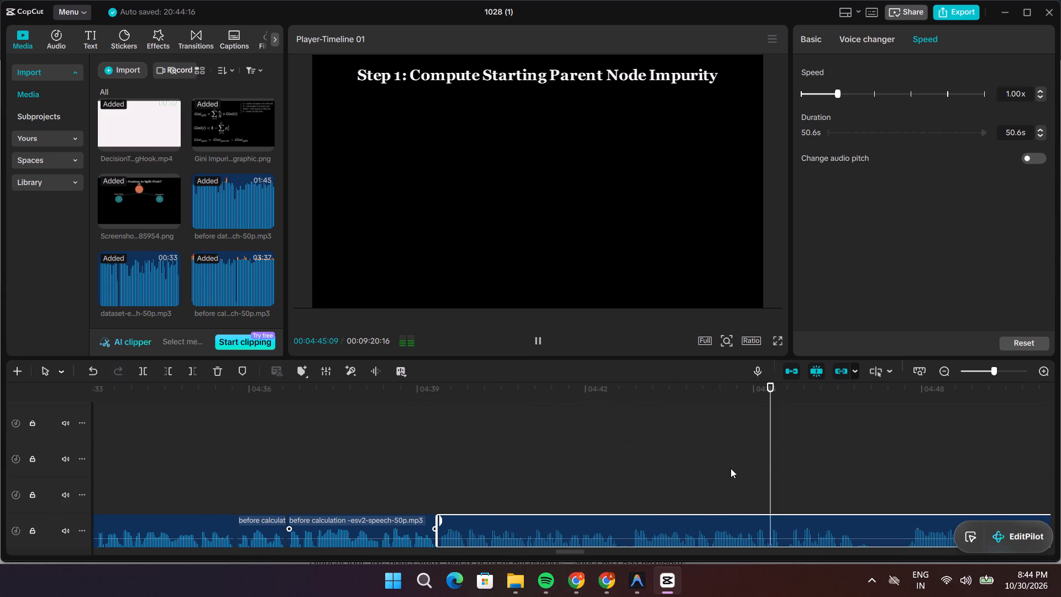
key(space)
drag(836, 481, 835, 481)
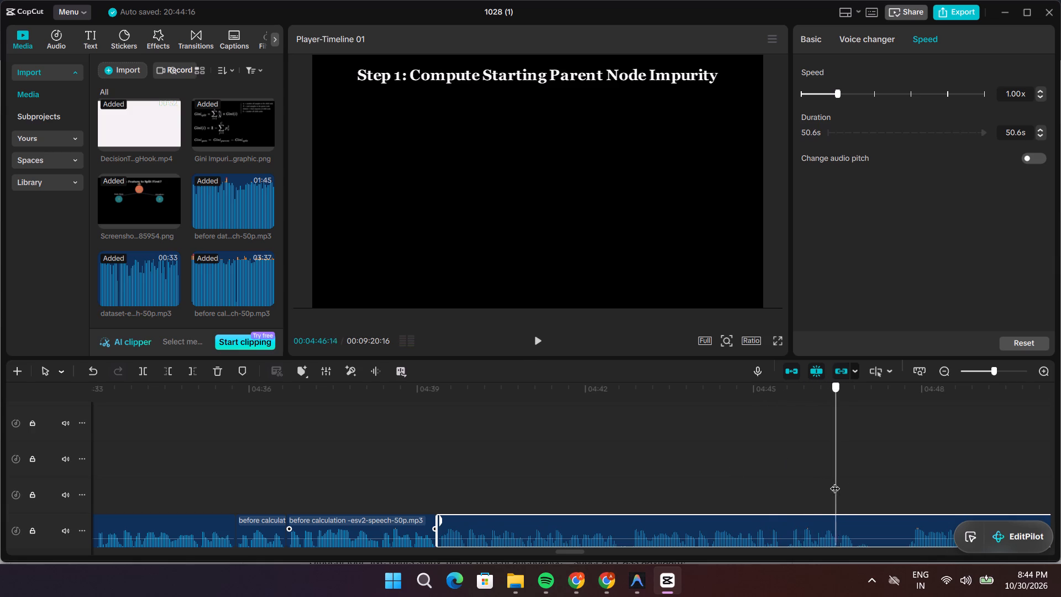
drag(835, 481, 754, 509)
key(space)
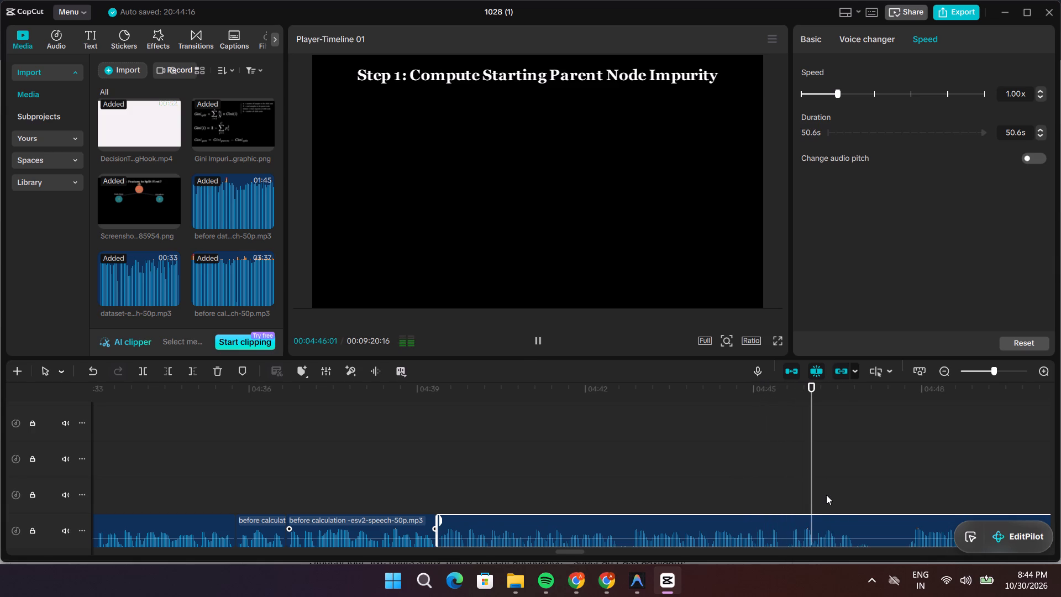
key(space)
key(space)
key(space)
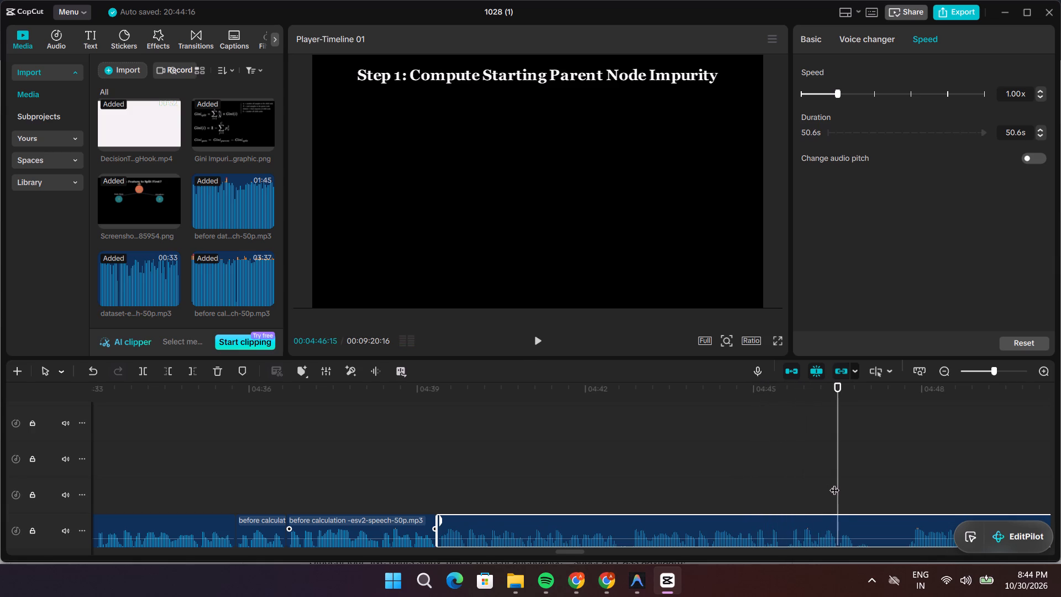
drag(838, 484, 697, 515)
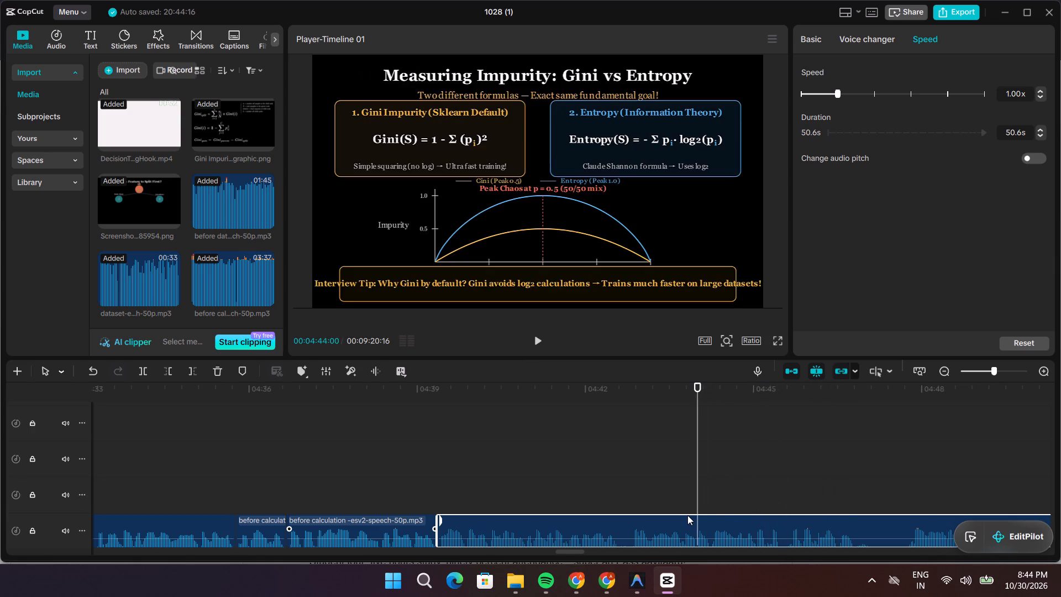
key(space)
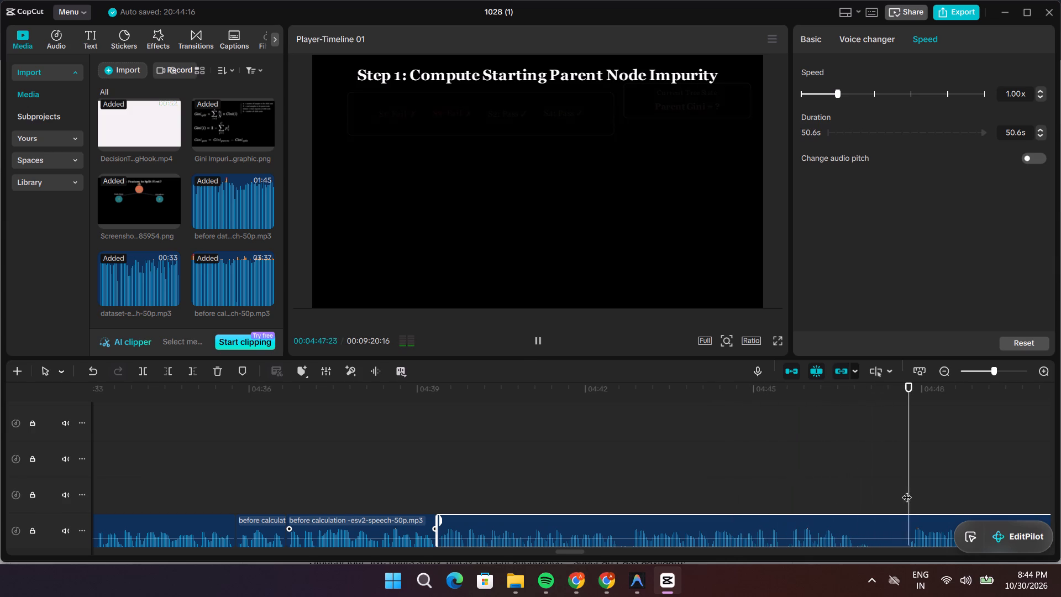
key(space)
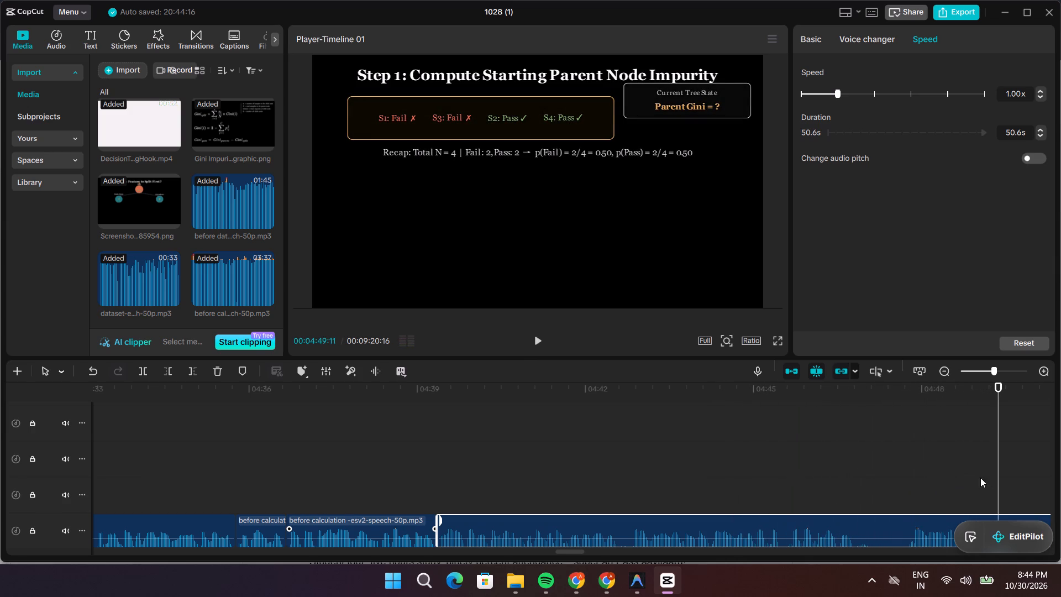
Replay the passage from 00:04:43:20 to locate the cut point, and split the narration clip at 00:04:45:01.
drag(1003, 474, 679, 532)
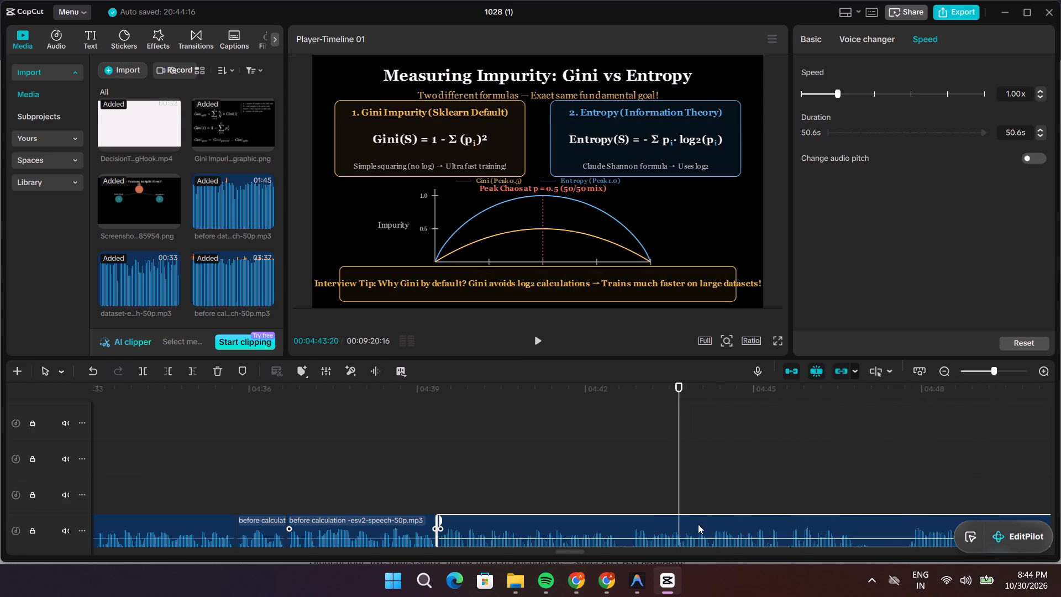
key(space)
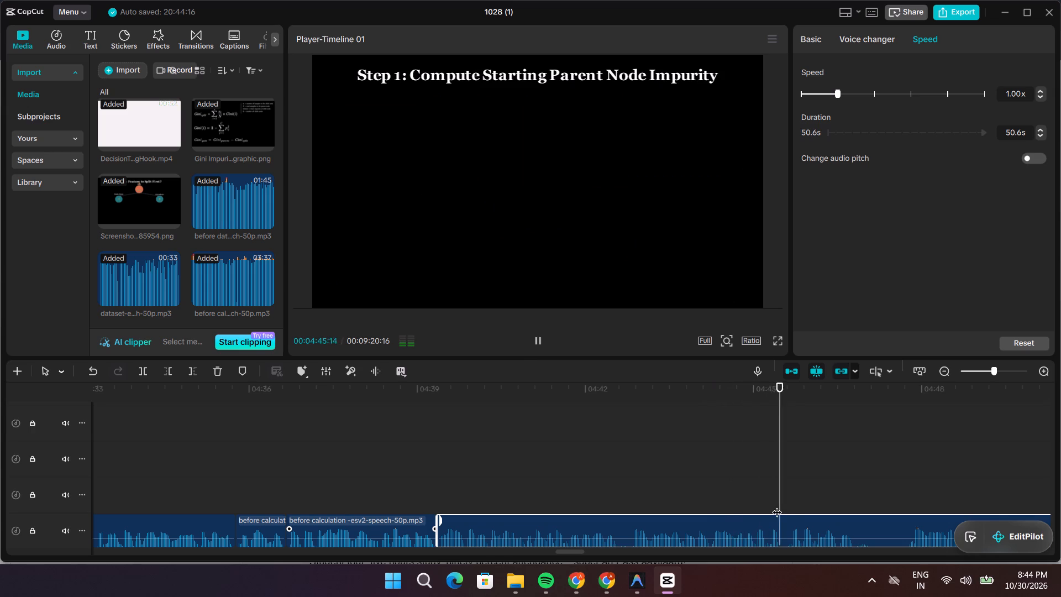
key(space)
key(space)
key(space)
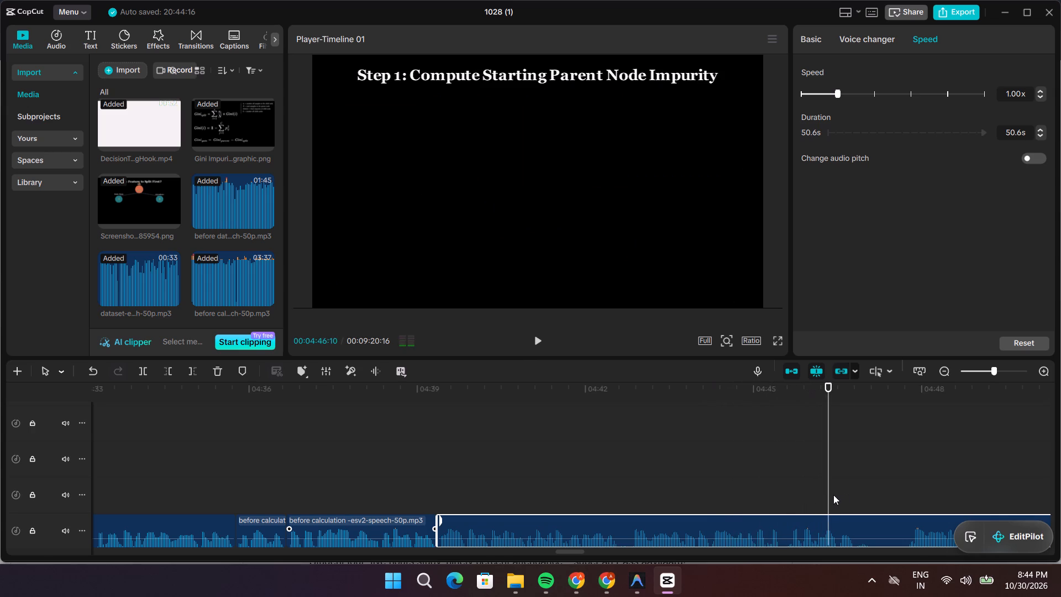
drag(831, 496, 756, 509)
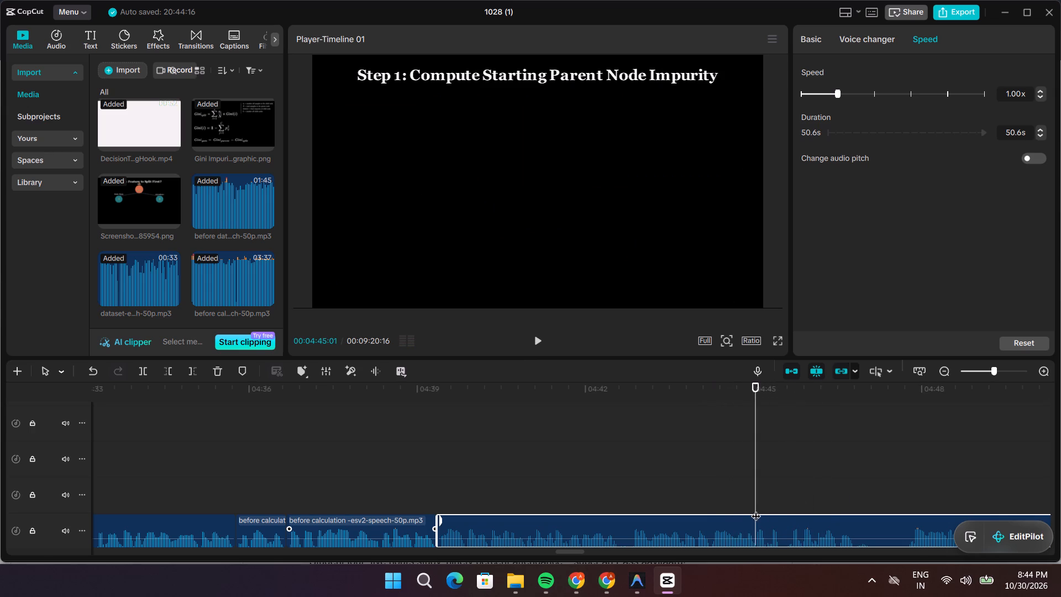
key(space)
key(space)
drag(787, 495, 764, 500)
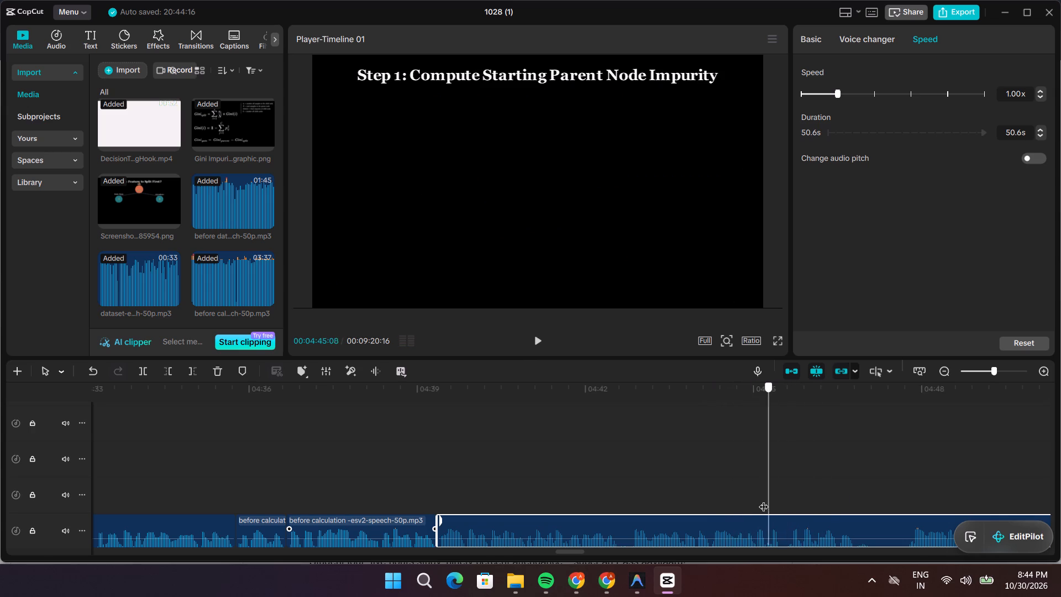
drag(764, 500, 756, 505)
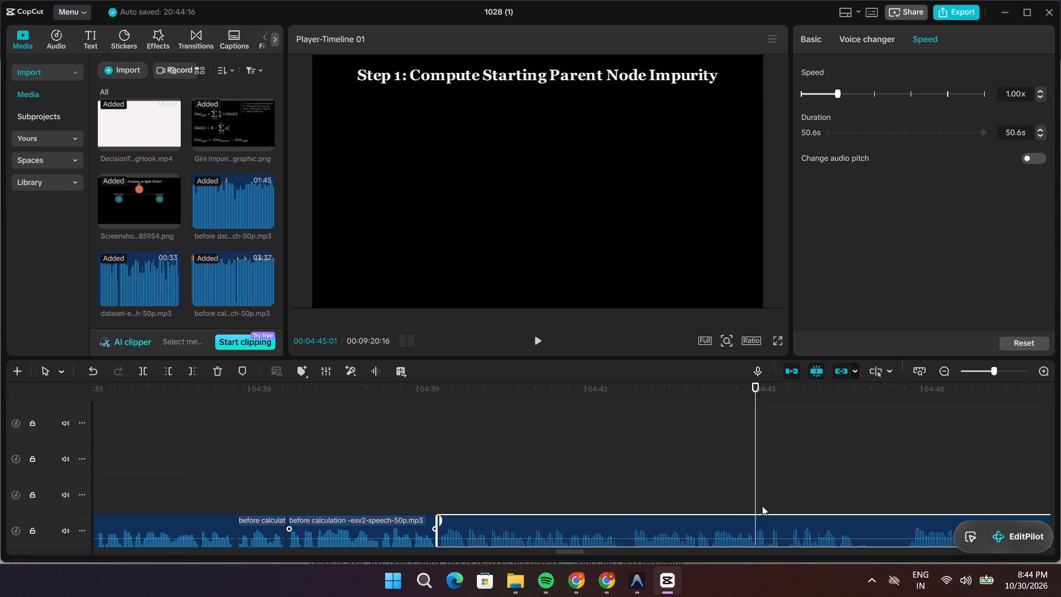
key(ctrl+b)
Trim the start of the segment after 00:04:45:01 to leave 44.3 s, and move it back against the preceding segment.
click(774, 517)
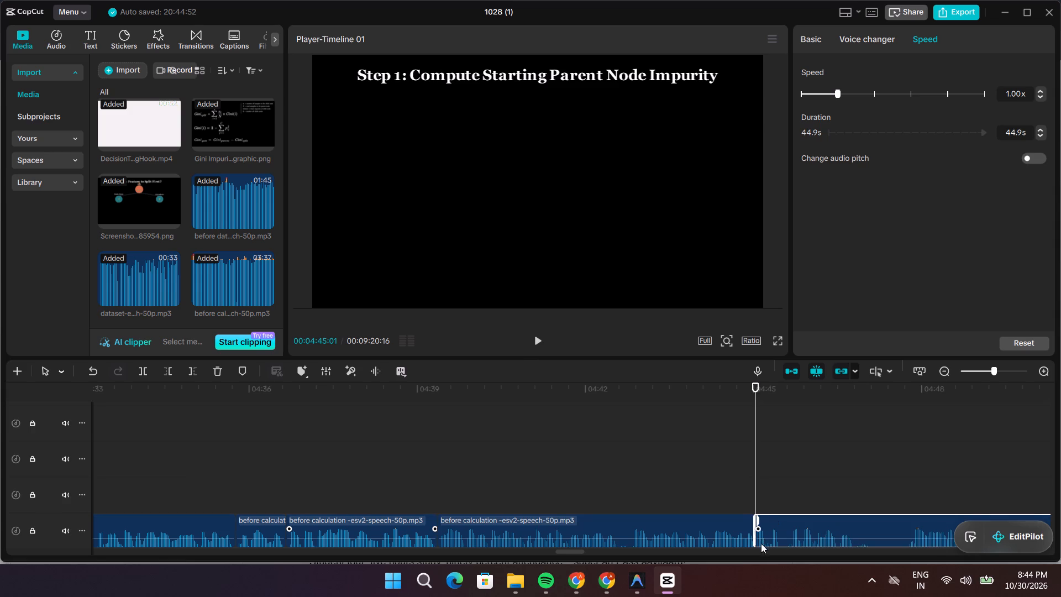
drag(756, 541, 791, 551)
drag(799, 544, 763, 548)
Play the narration from the 00:04:45:01 join, and split the clip at 00:04:46:06, where the speech pauses.
key(space)
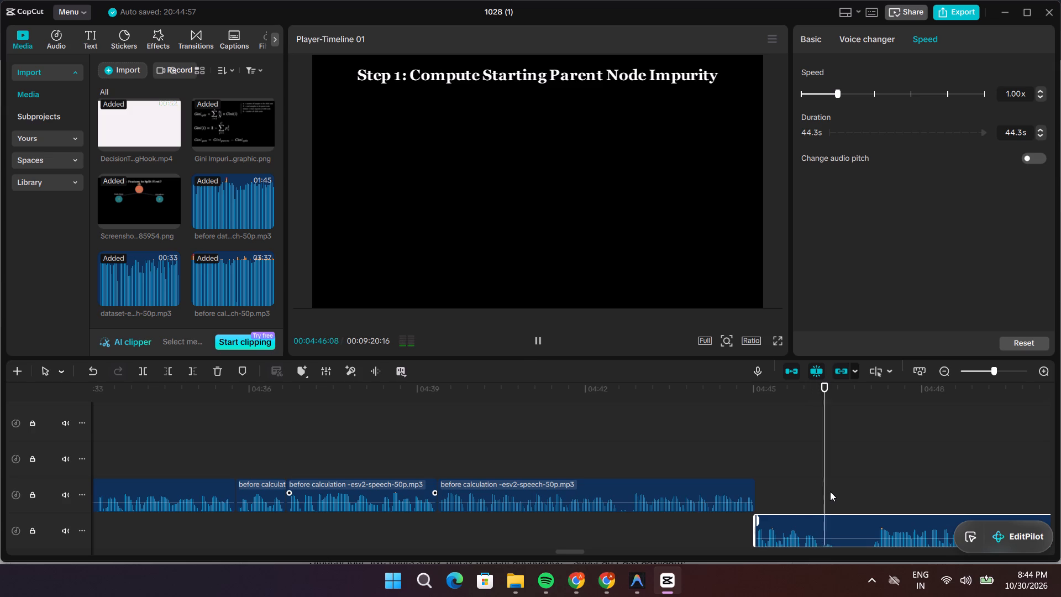
key(space)
key(space)
key(space)
drag(848, 491, 822, 501)
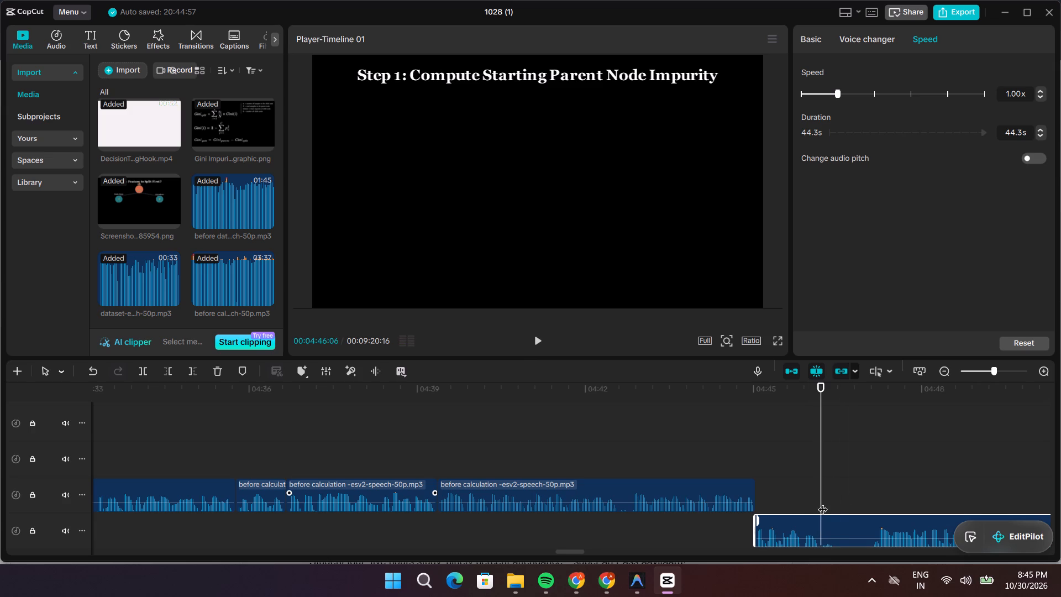
key(ctrl+b)
Trim the silent start of the segment after 00:04:46:06 to leave 42.2 s, and move it back against the short preceding segment.
click(832, 532)
drag(820, 538, 843, 540)
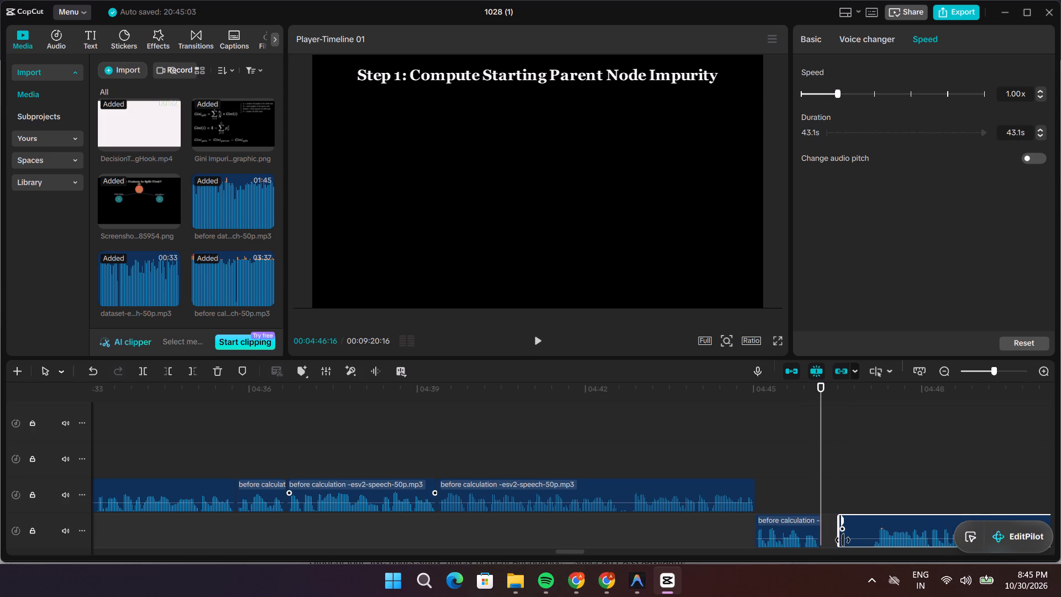
drag(843, 540, 872, 557)
drag(881, 544, 834, 551)
Play the narration from the 00:04:46:06 join to about 00:04:57, replaying from about 00:04:52, to check for unwanted speech and pauses.
key(space)
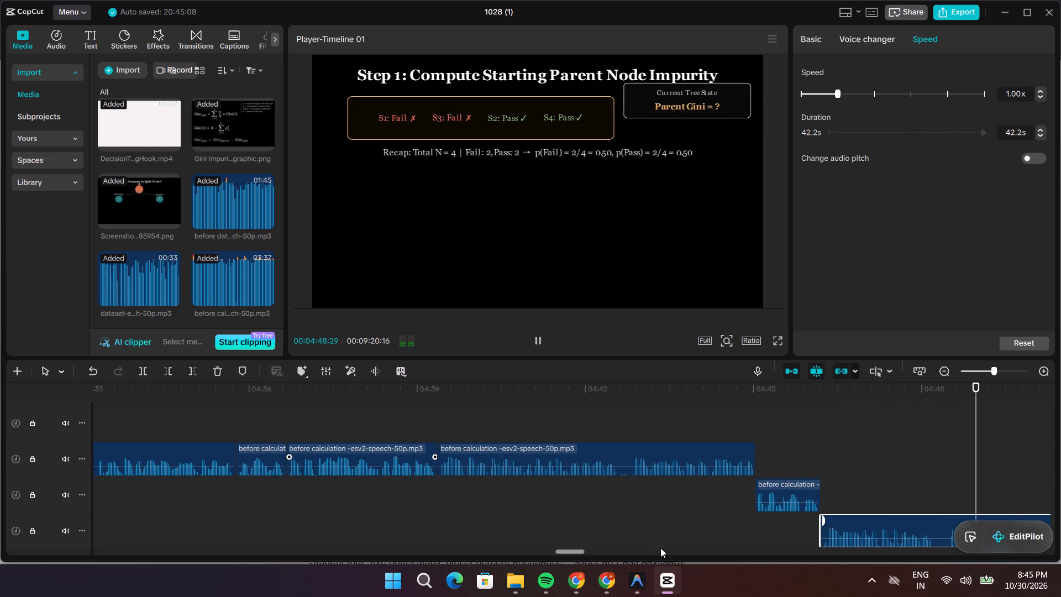
drag(575, 552, 586, 556)
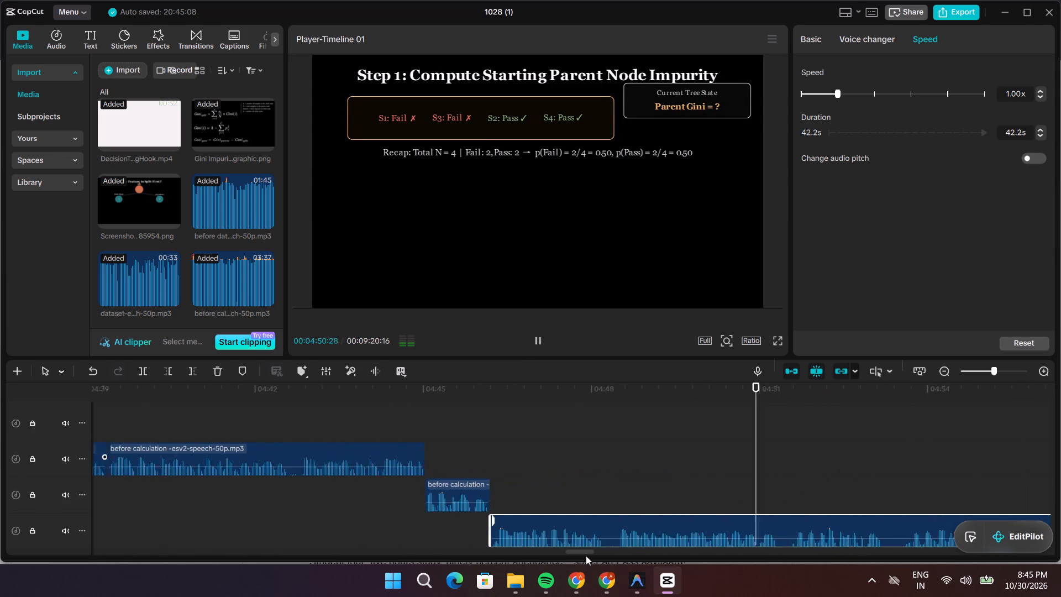
drag(586, 556, 593, 558)
key(space)
key(space)
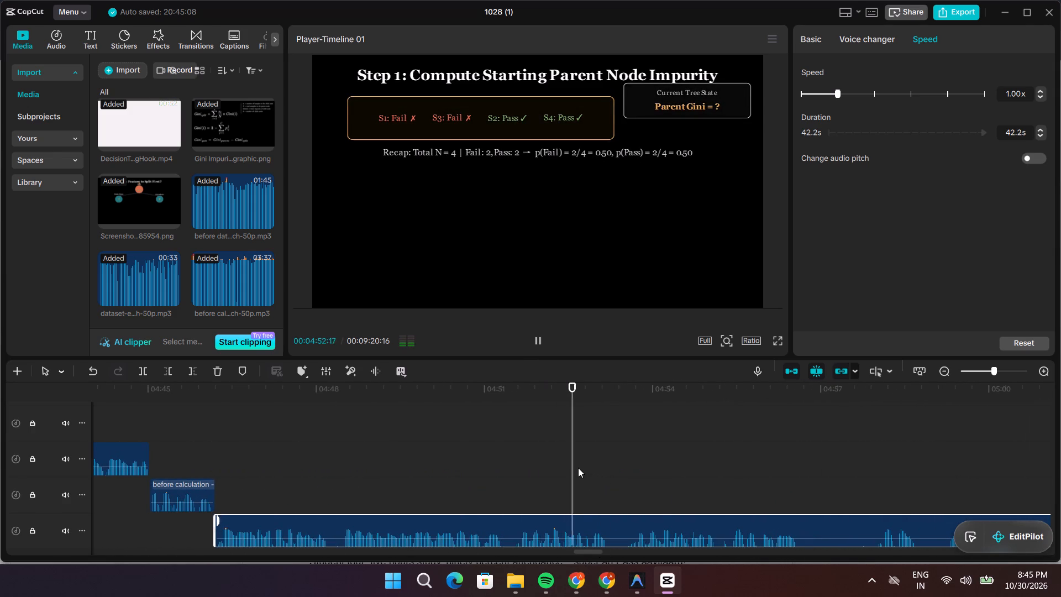
key(space)
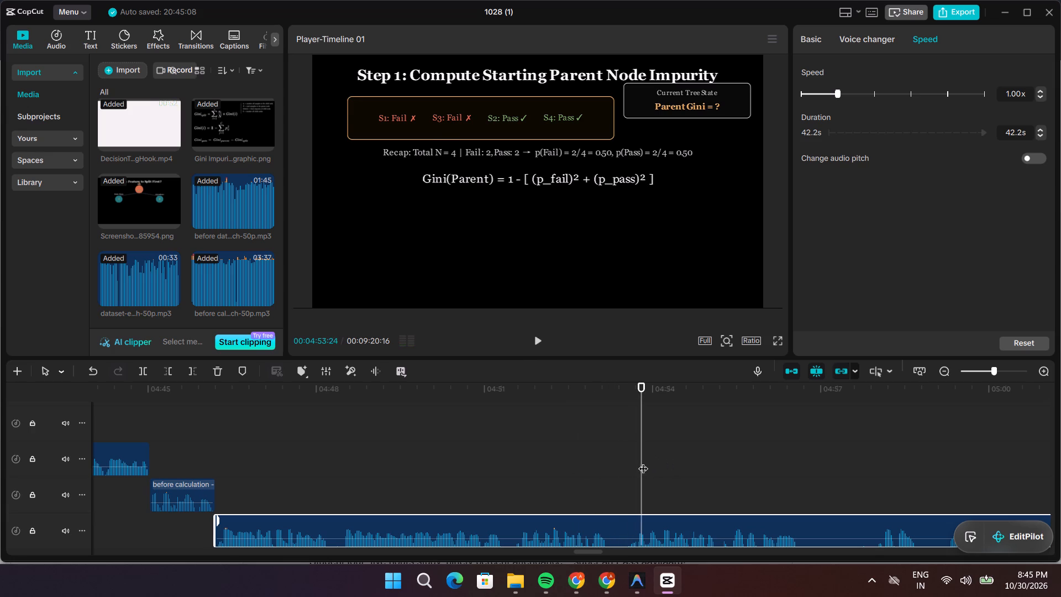
drag(643, 462, 526, 478)
key(space)
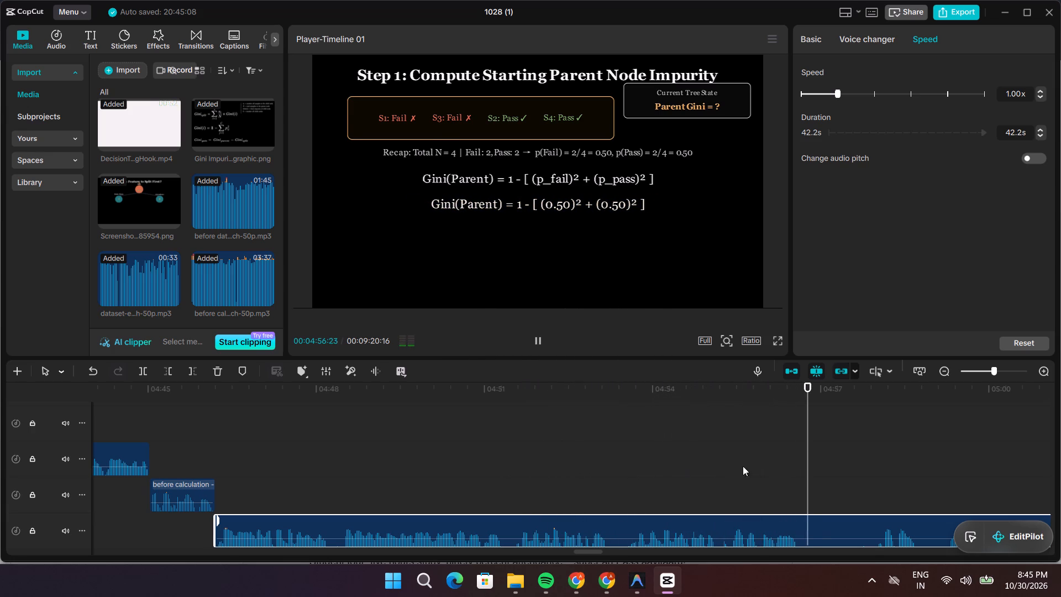
key(space)
Replay the narration from about 00:04:48, and split the clip at 00:04:48:06, where the speech pauses.
drag(814, 463, 321, 489)
key(space)
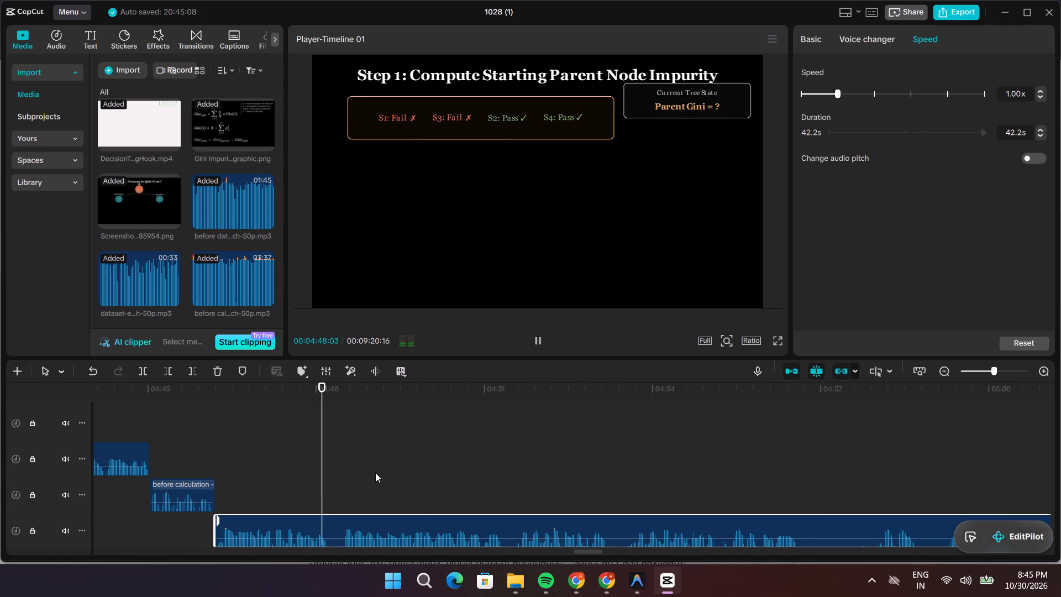
key(space)
drag(345, 469, 339, 471)
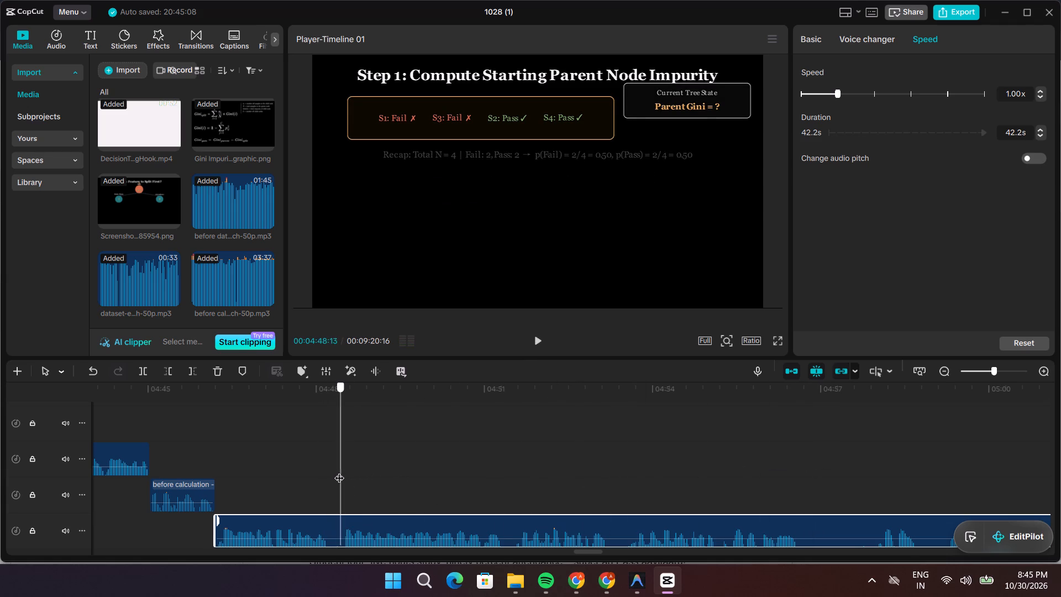
drag(339, 471, 328, 471)
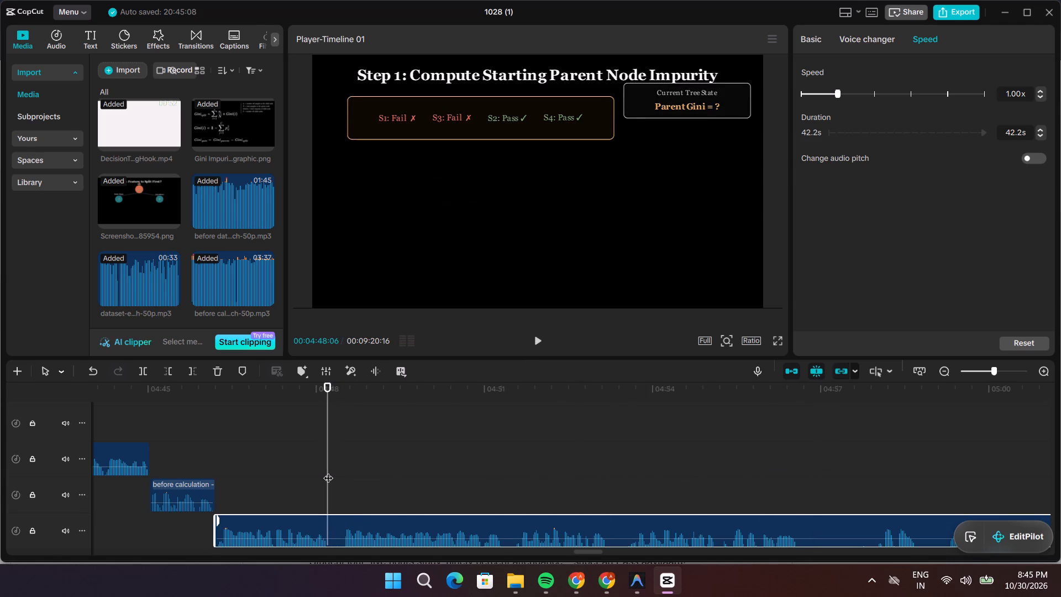
key(ctrl+b)
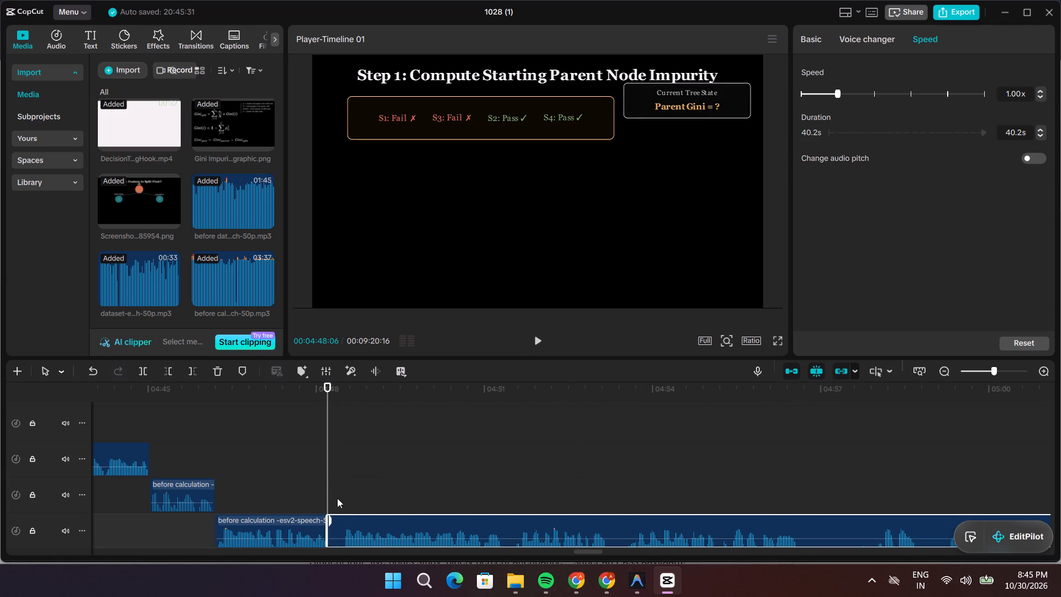
Trim the silent start of the narration segment after 00:04:48:06 to leave 40.0 s, and move it back against the preceding segment.
click(338, 518)
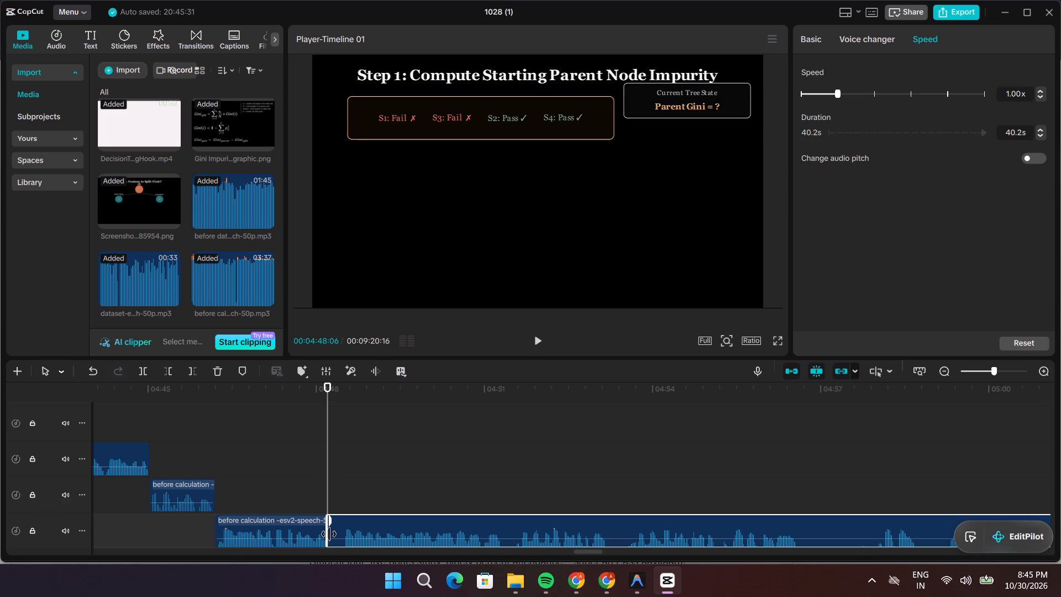
click(329, 534)
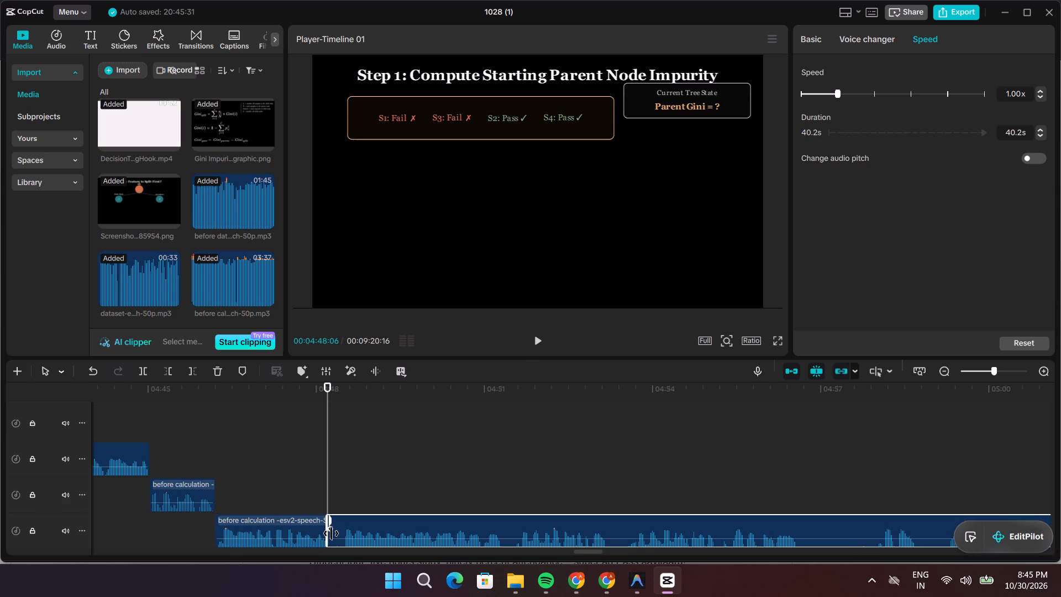
click(328, 534)
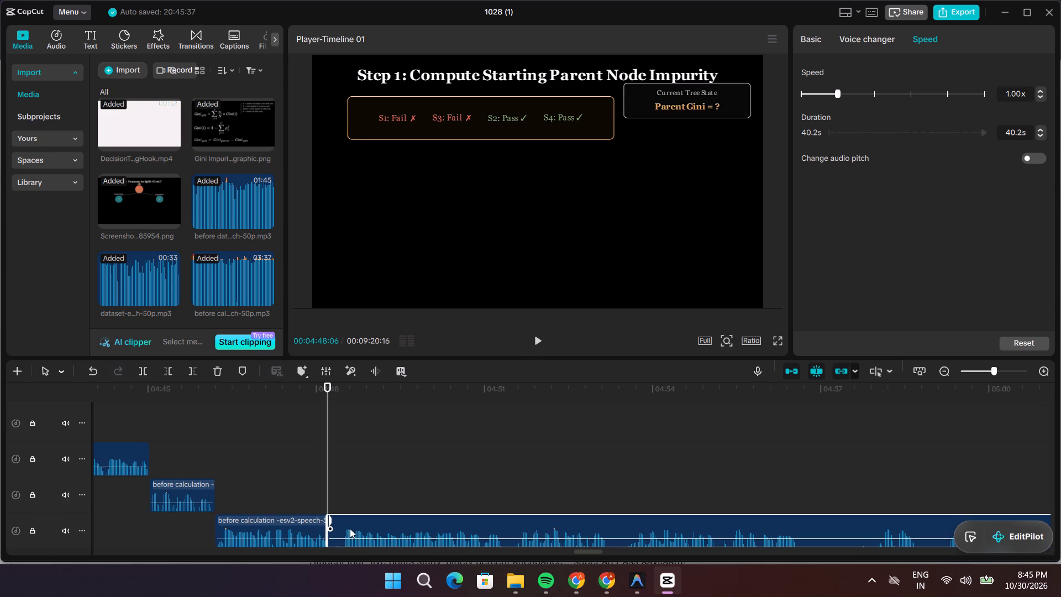
click(350, 528)
click(326, 531)
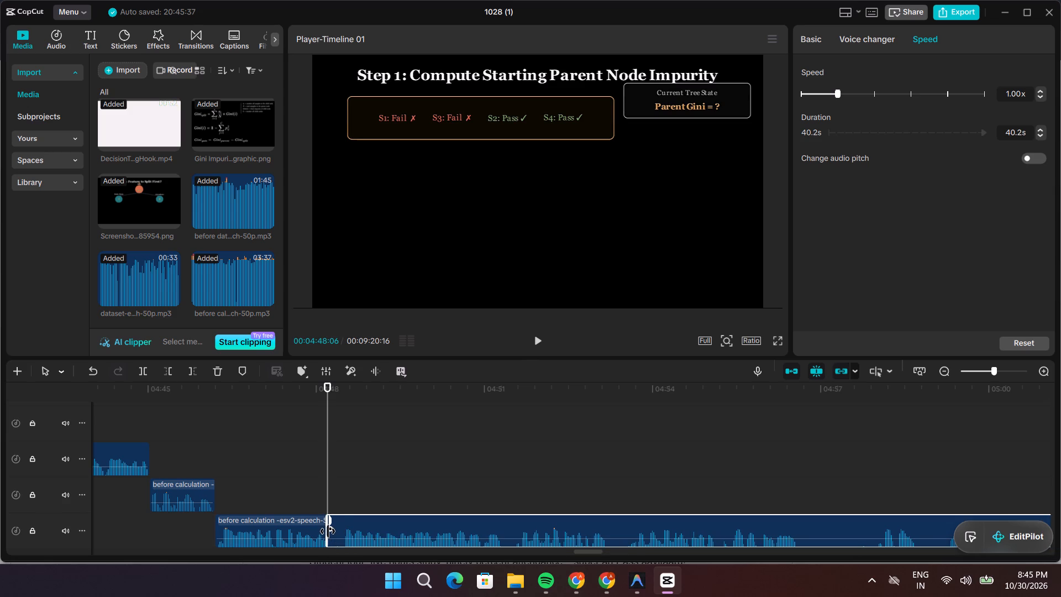
click(328, 530)
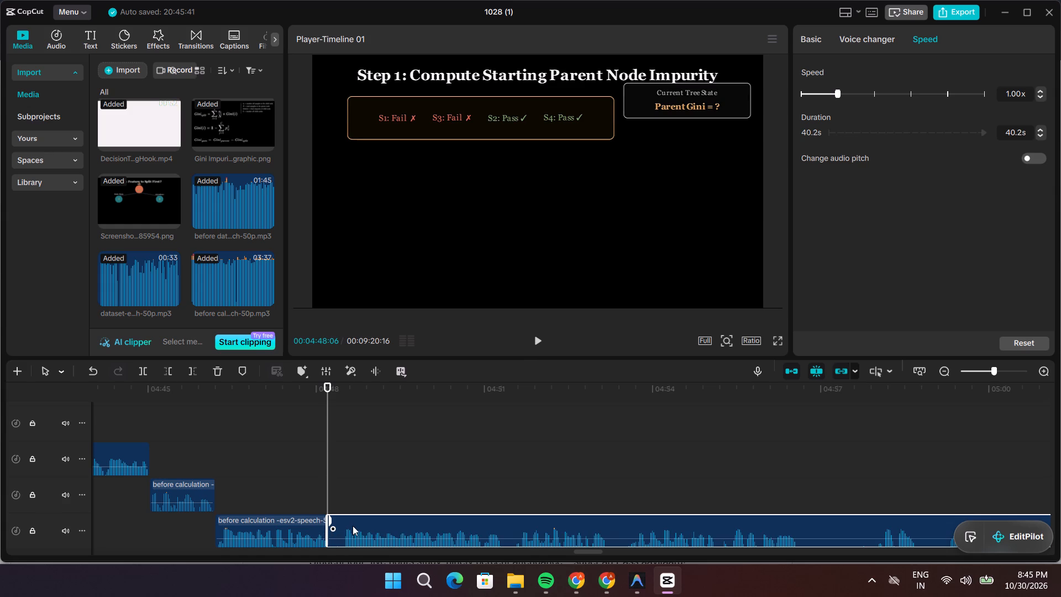
click(353, 526)
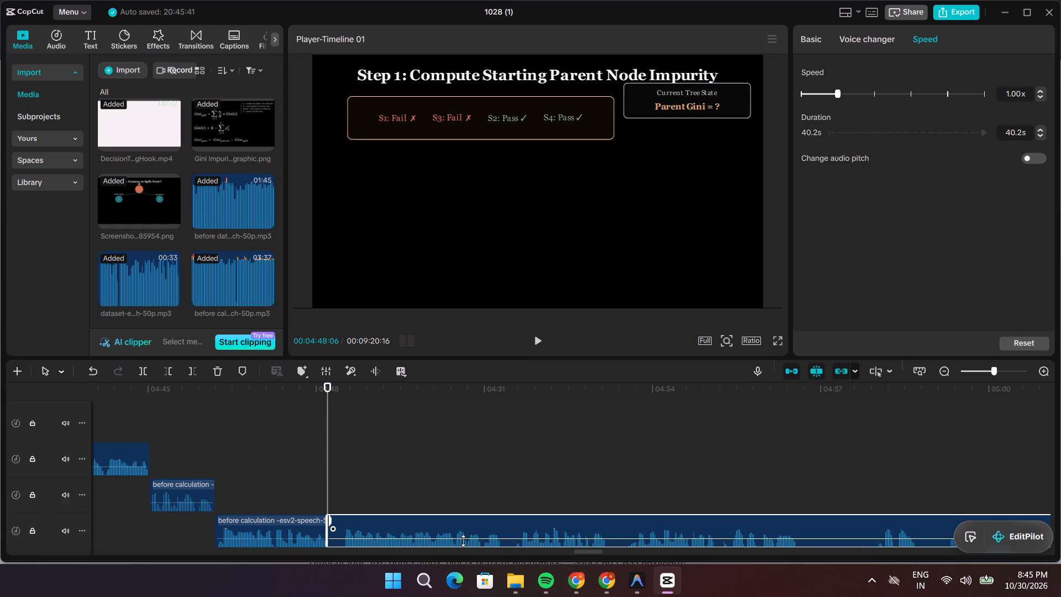
click(448, 530)
drag(329, 535, 338, 535)
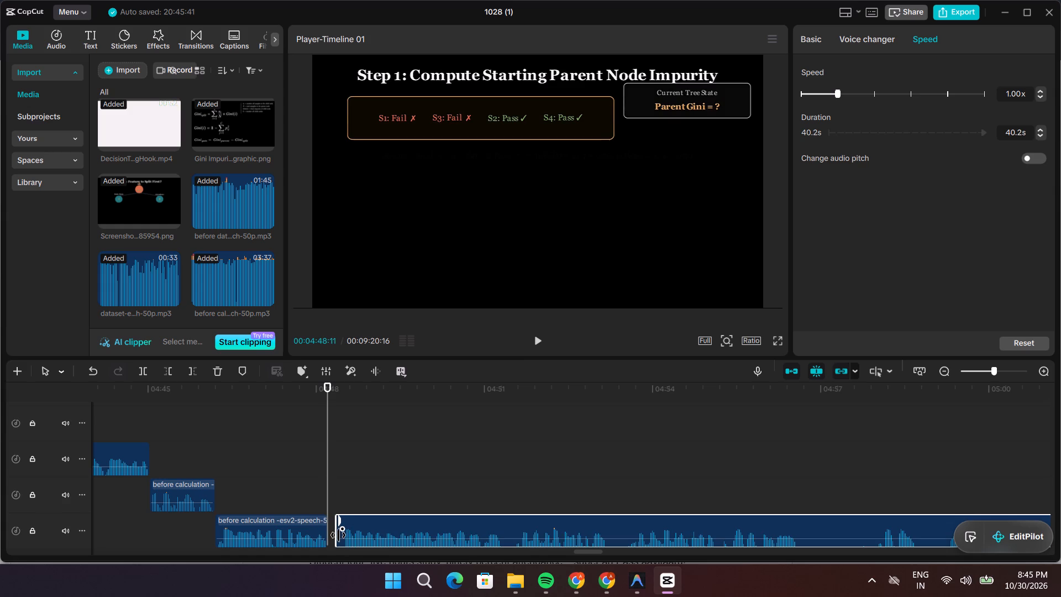
drag(338, 535, 343, 536)
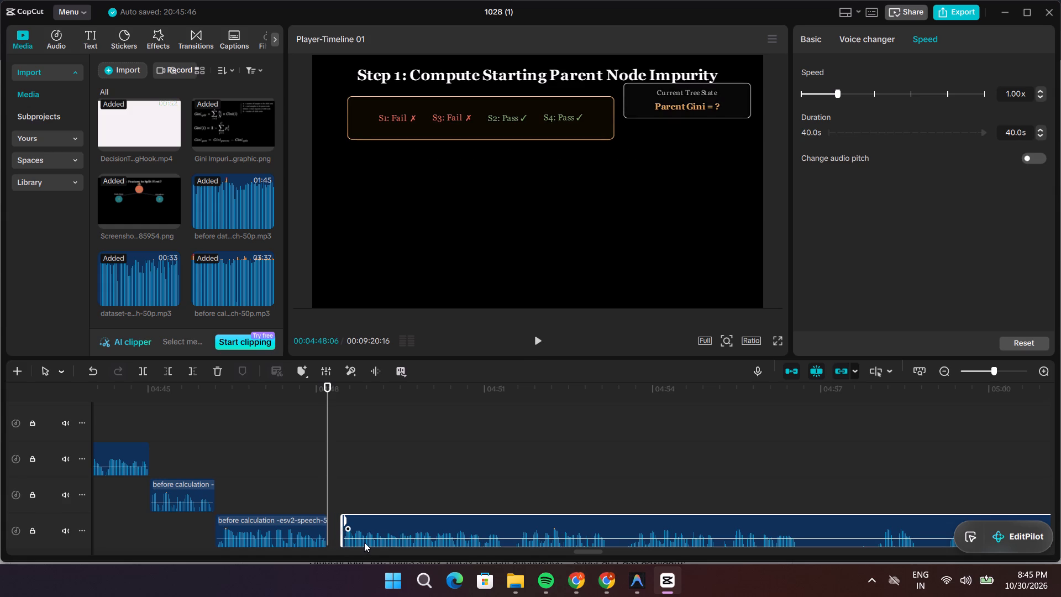
drag(364, 542, 350, 543)
Play the narration from the 00:04:48:06 join, and split the clip at 00:04:51:02, where the speech pauses.
key(space)
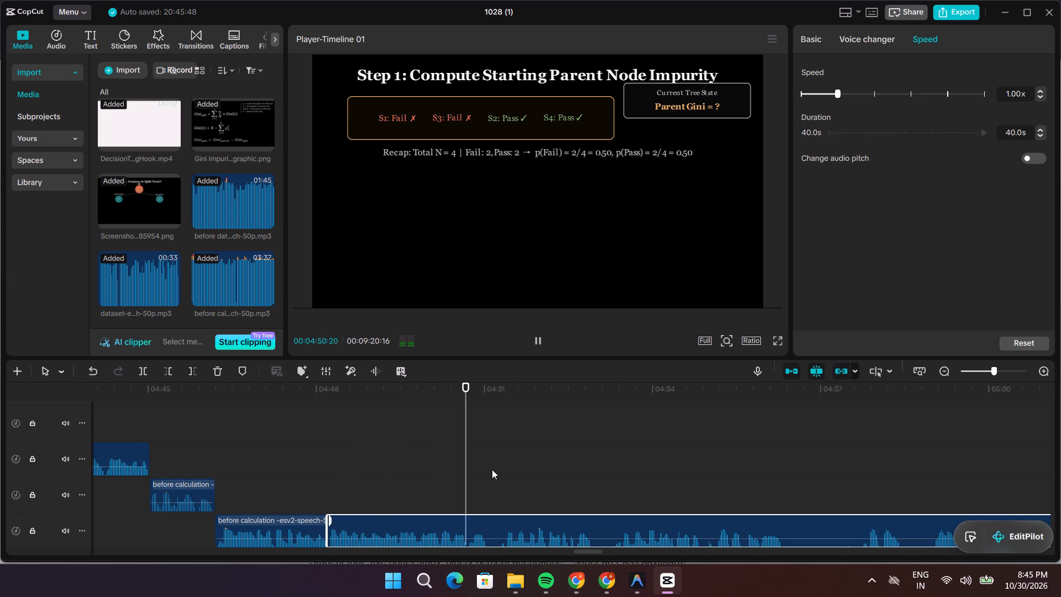
key(space)
drag(510, 468, 506, 470)
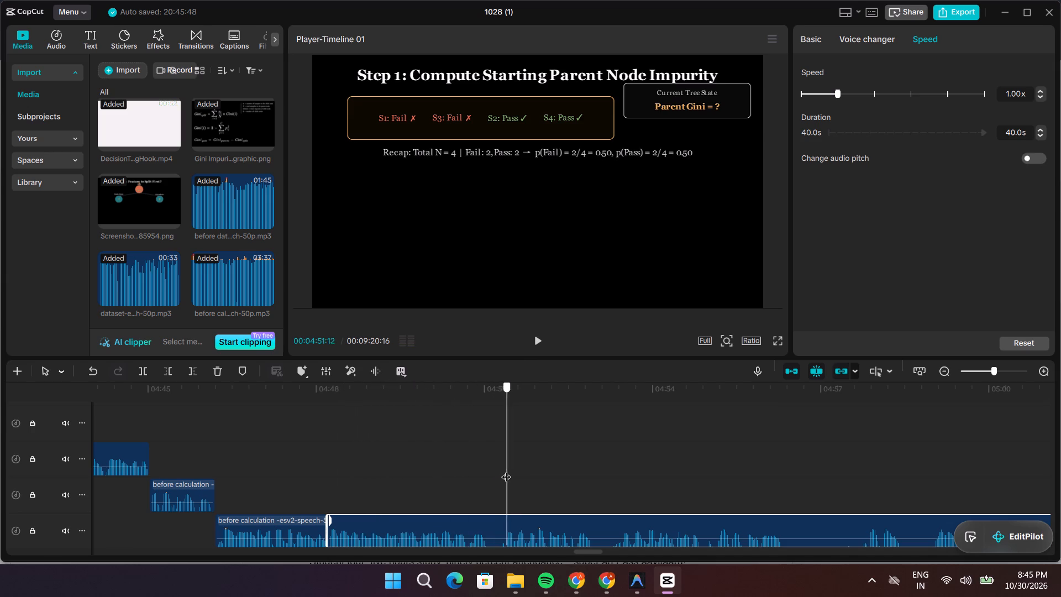
drag(506, 470, 487, 472)
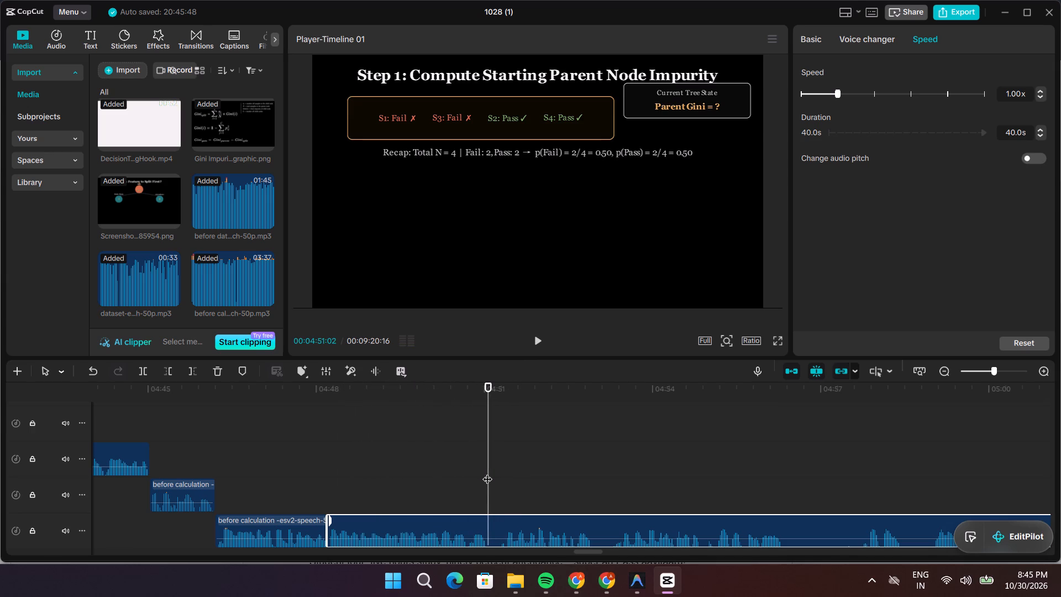
key(ctrl+b)
Trim the silent start of the segment after 00:04:51:02 to leave 36.9 s, and move it back against the preceding segment.
click(495, 522)
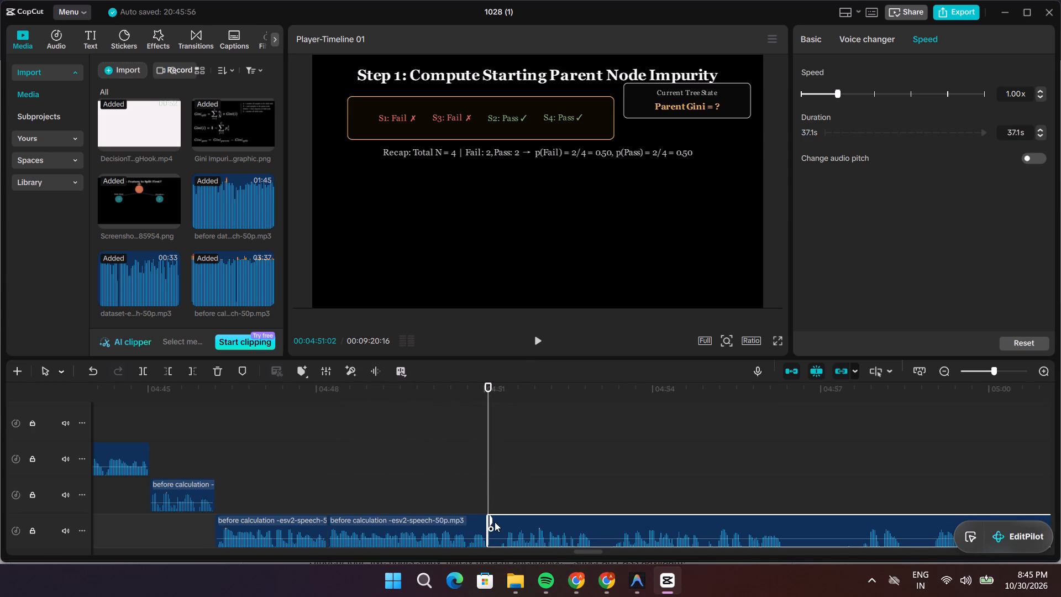
click(488, 531)
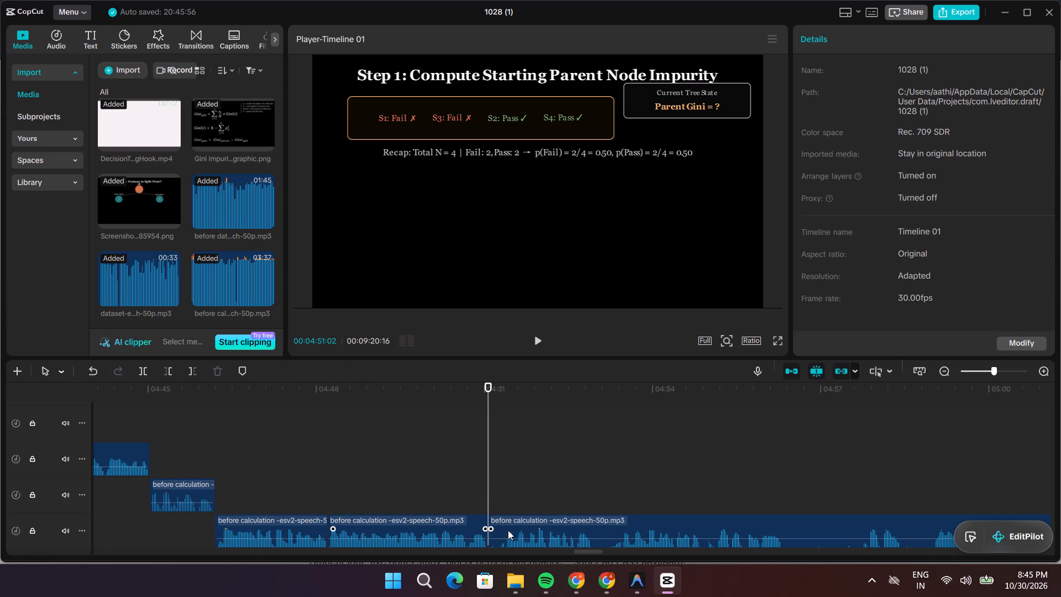
click(508, 530)
click(485, 534)
click(508, 528)
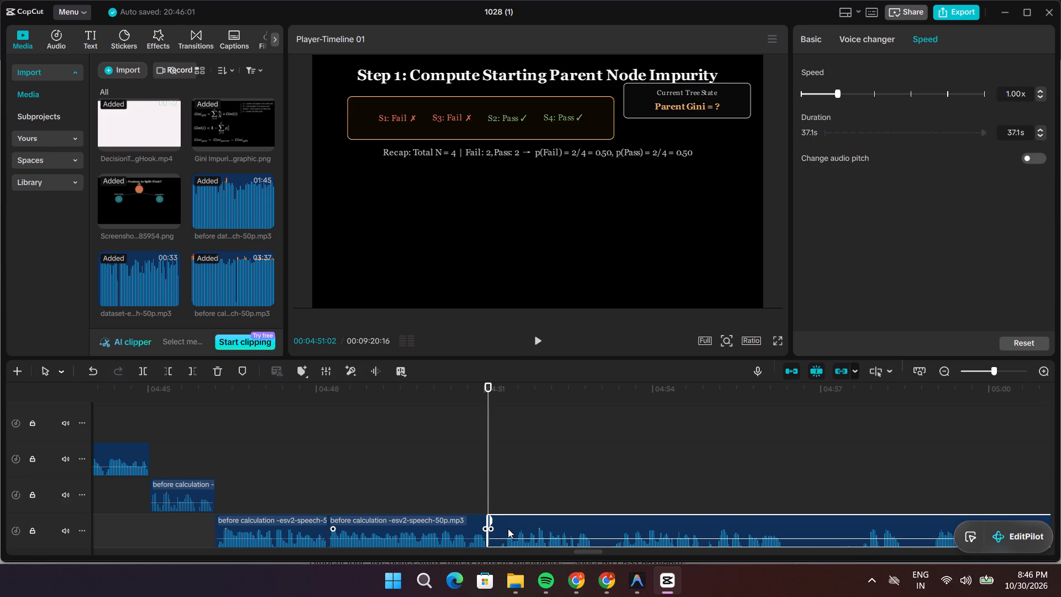
click(487, 533)
click(511, 528)
click(488, 533)
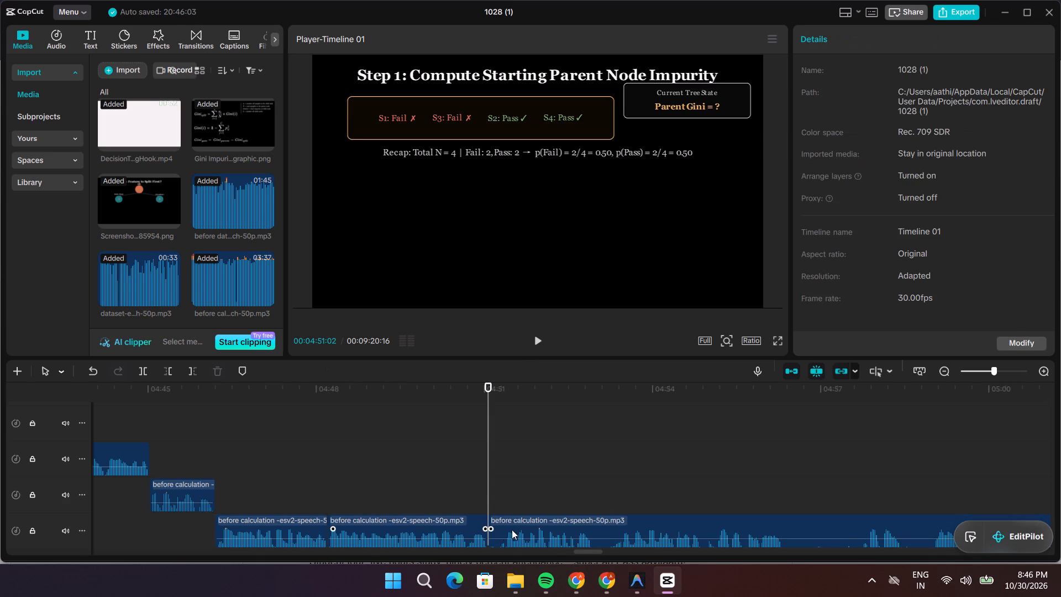
click(512, 529)
click(488, 535)
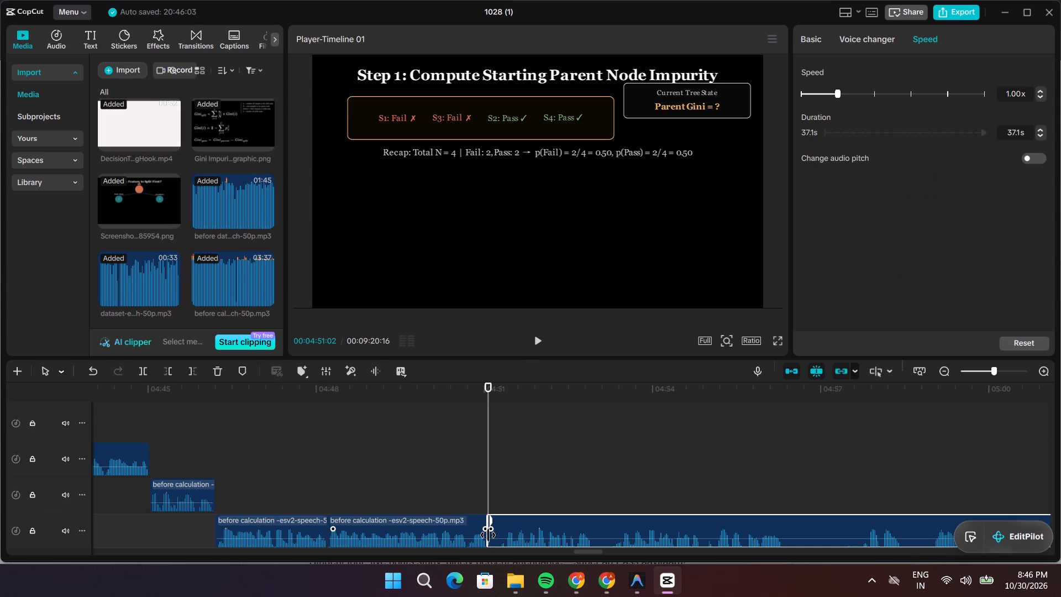
drag(485, 533, 487, 533)
drag(487, 533, 497, 535)
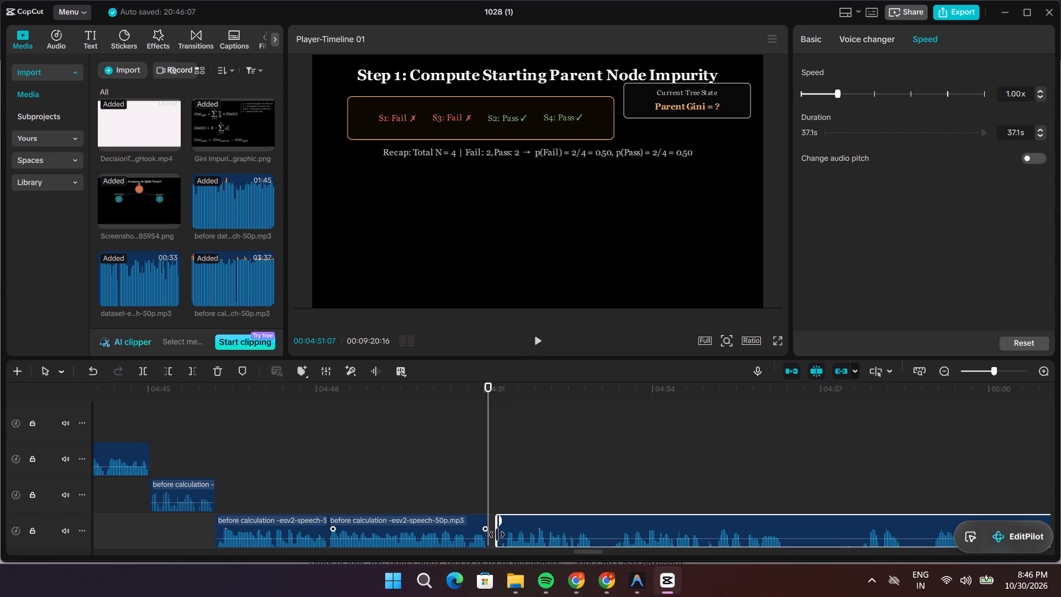
drag(497, 535, 498, 536)
drag(515, 543, 506, 543)
Play the narration from the 00:04:51:02 join to about 00:04:56, and cut out the section between 00:04:51:02 and 00:04:53:04.
key(space)
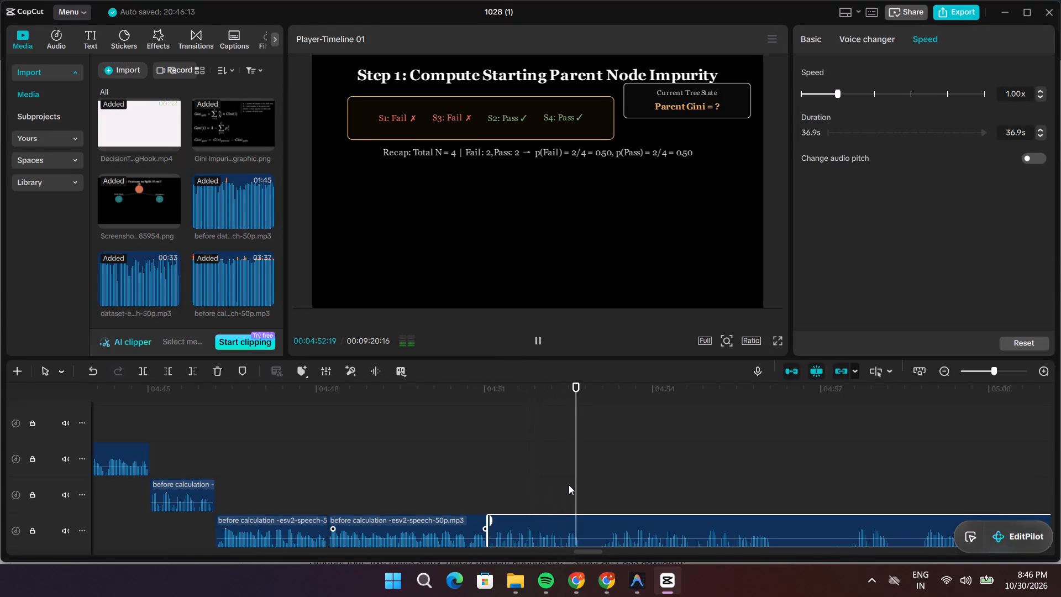
key(space)
drag(652, 478, 590, 488)
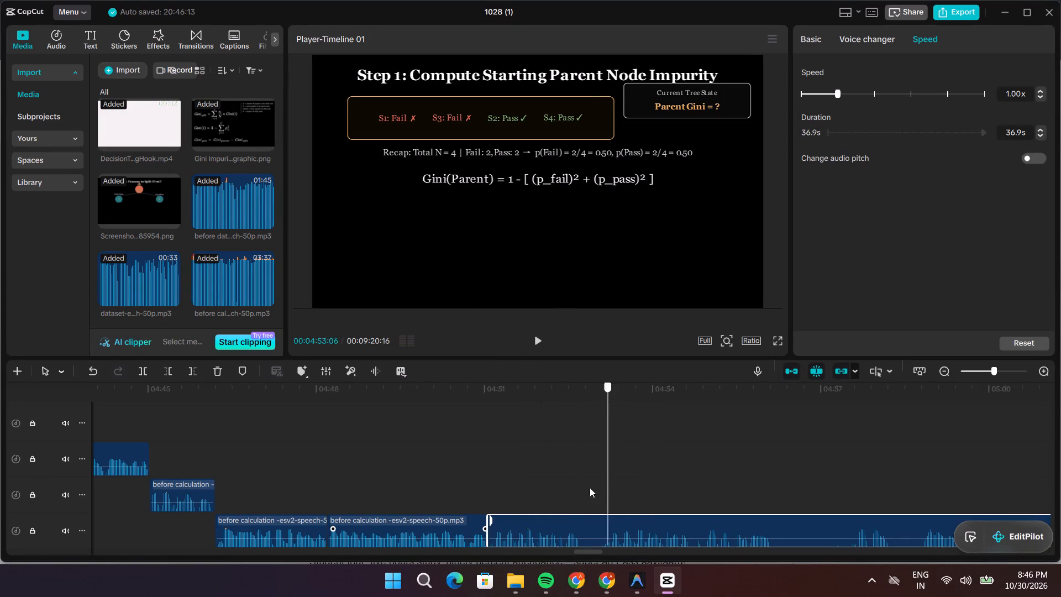
drag(590, 488, 477, 500)
key(space)
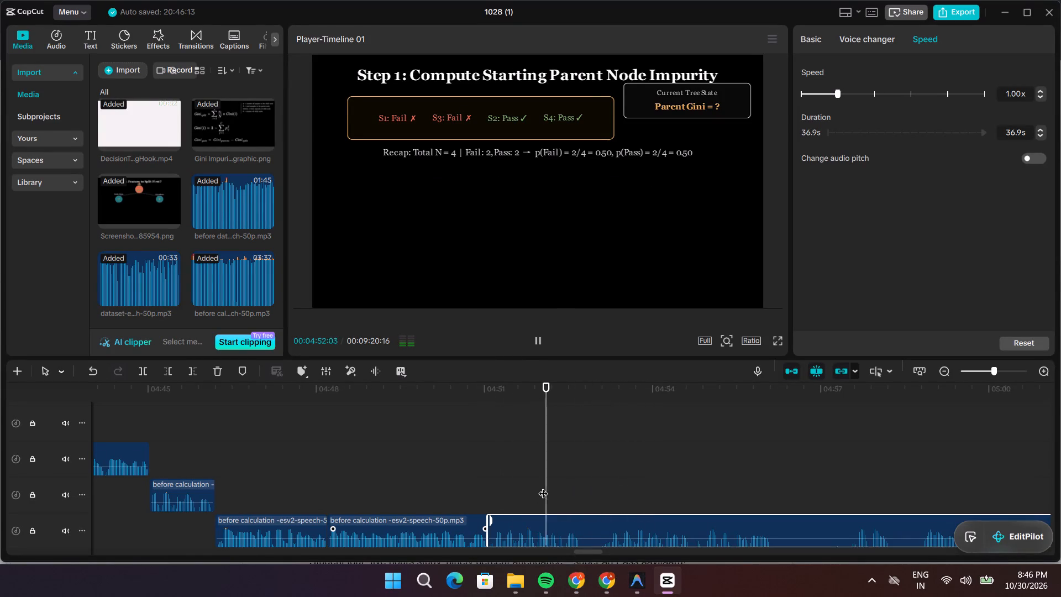
key(space)
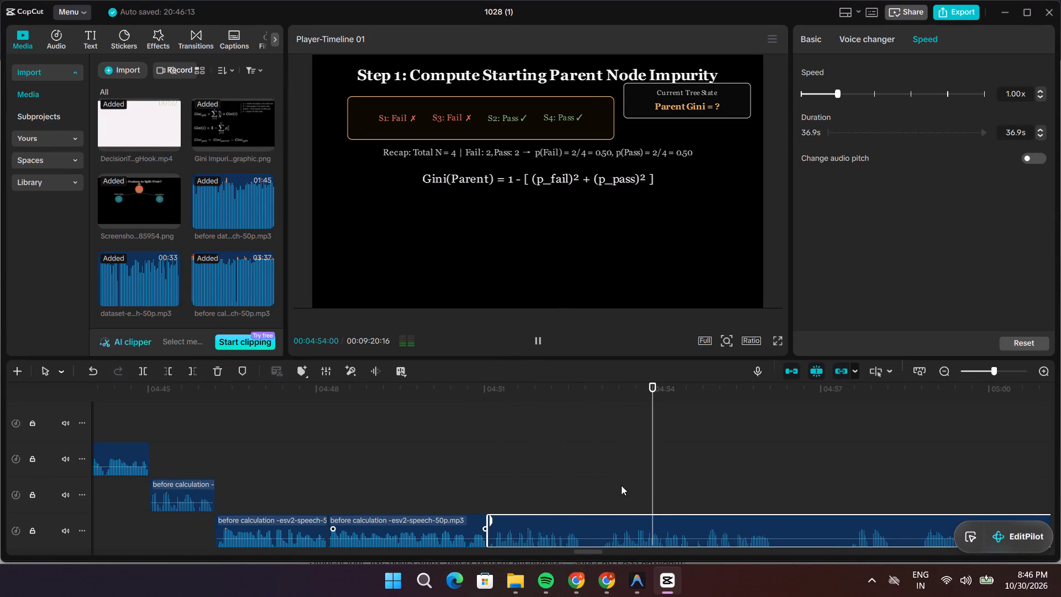
key(space)
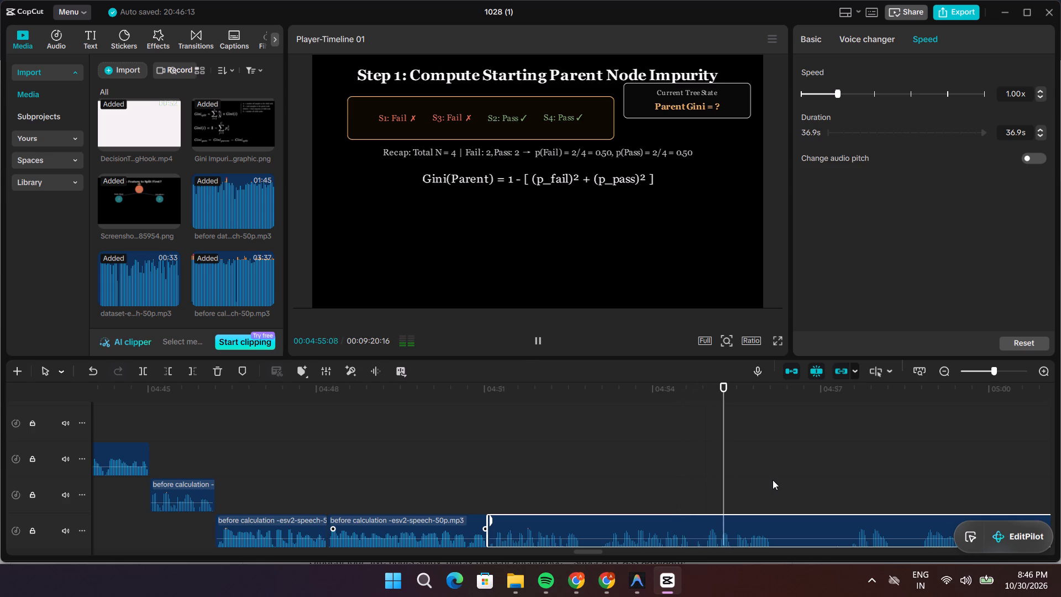
key(space)
drag(760, 480, 612, 496)
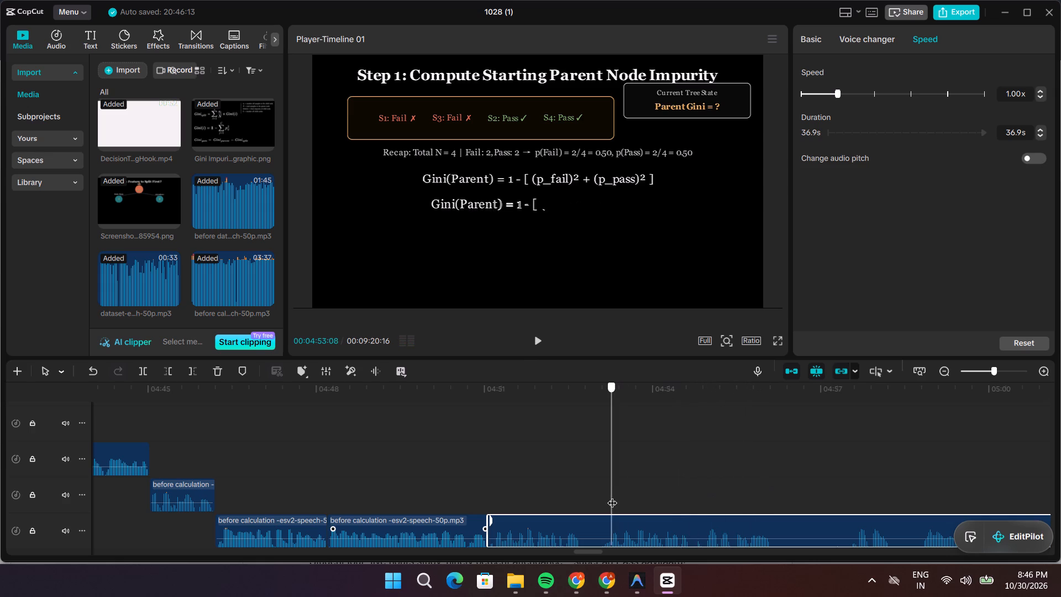
drag(612, 496, 605, 498)
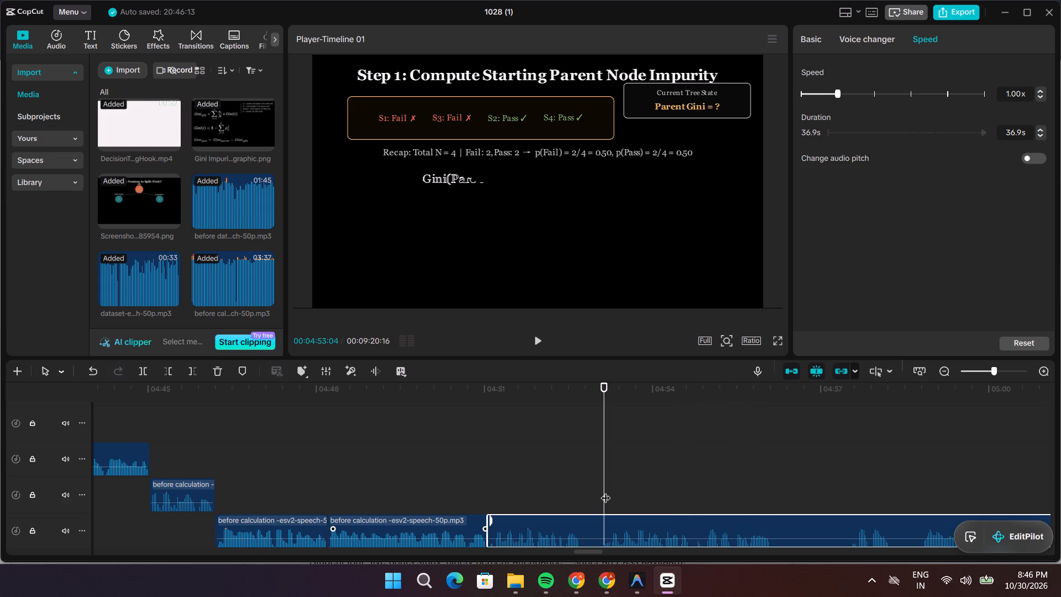
key(ctrl+b)
click(561, 521)
key(BackSpace)
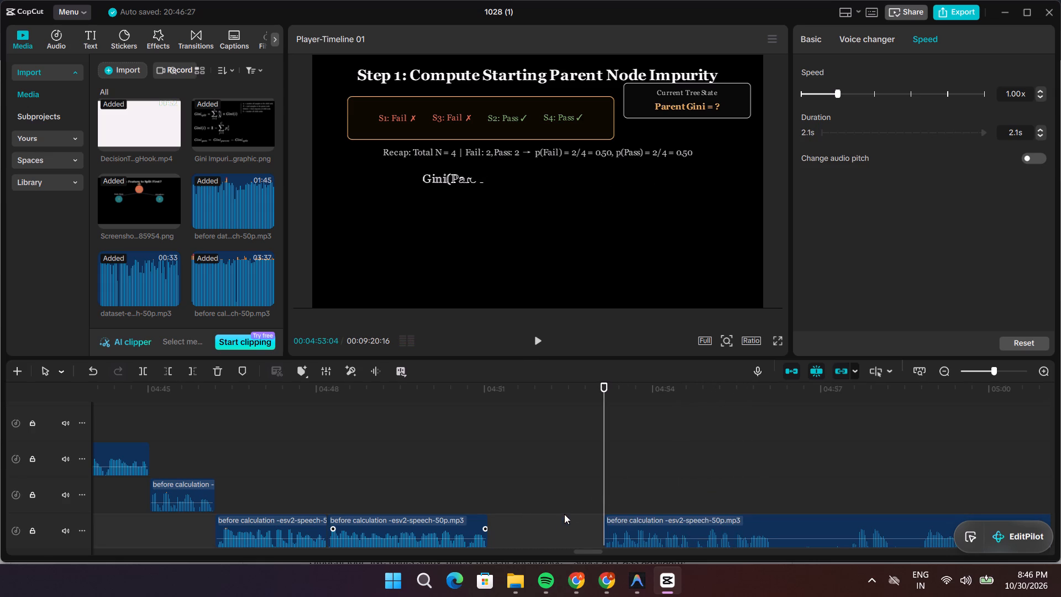
Move the remaining narration segment back from 00:04:53:04 to the end of the preceding segment at 00:04:51:02, closing the gap.
drag(641, 542, 604, 542)
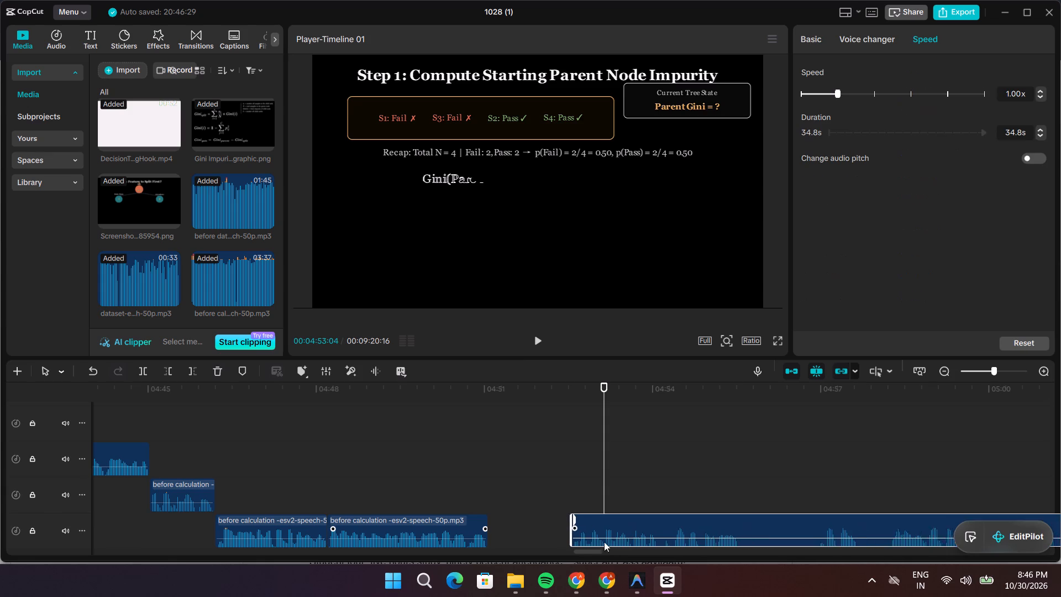
drag(604, 542, 527, 551)
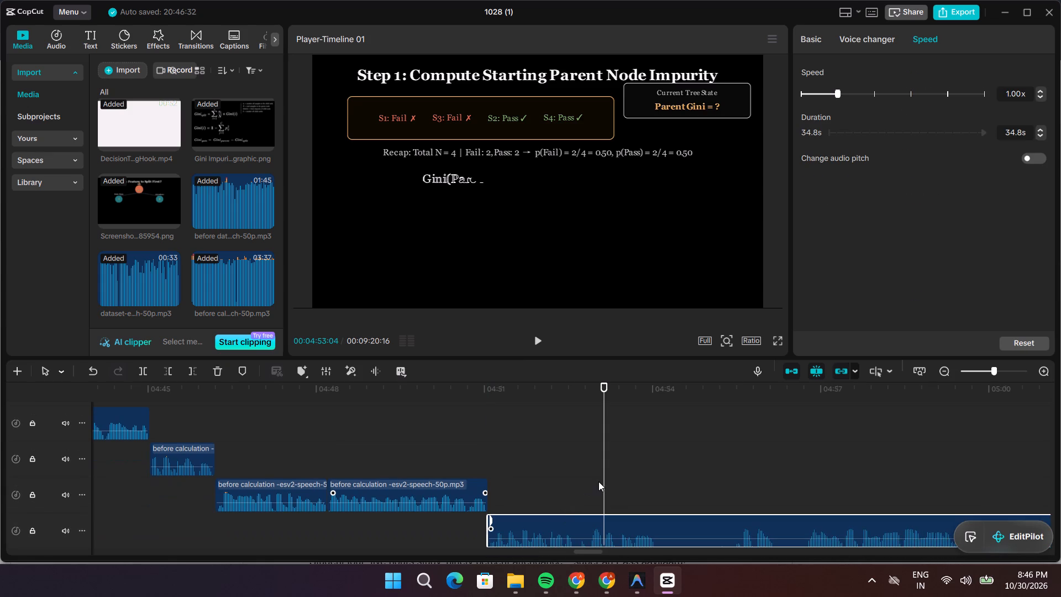
Play the narration from the 00:04:51:02 join to about 00:04:59, and make a split at 00:04:54:02, where the speech pauses.
drag(605, 481, 482, 496)
click(482, 496)
key(space)
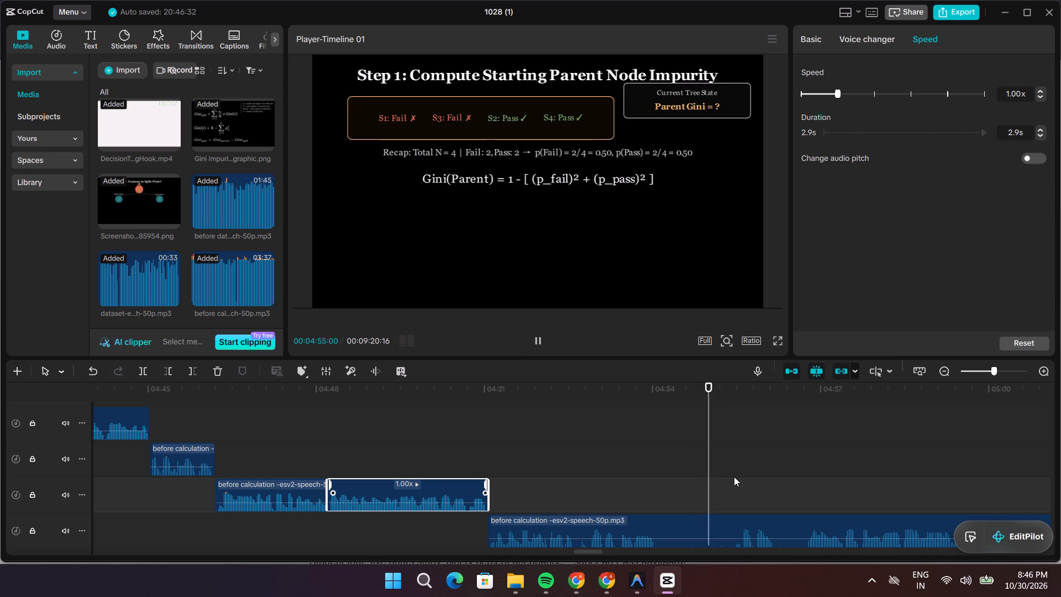
key(space)
key(space)
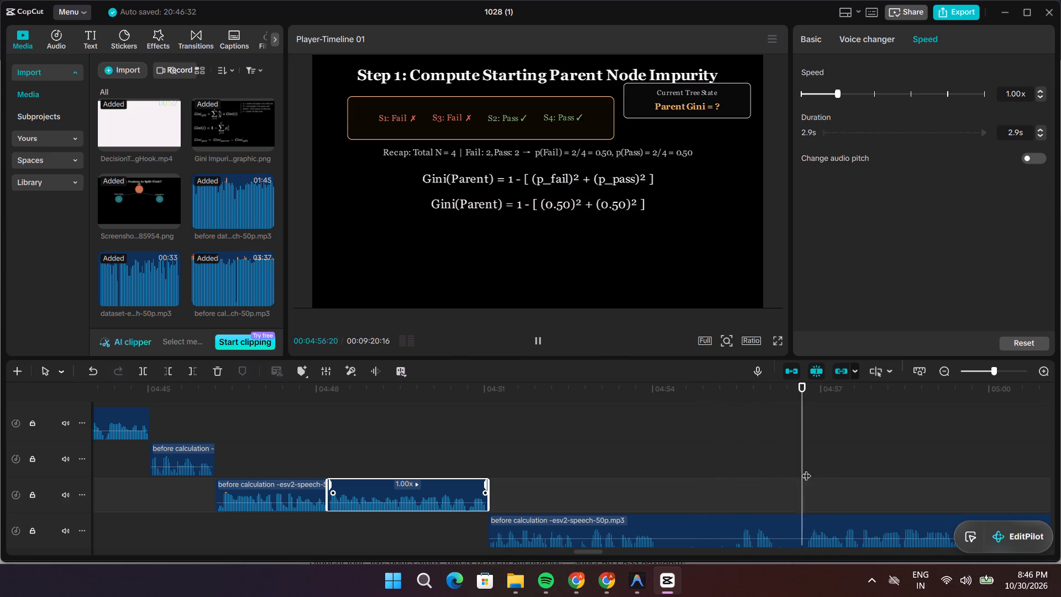
key(space)
key(space)
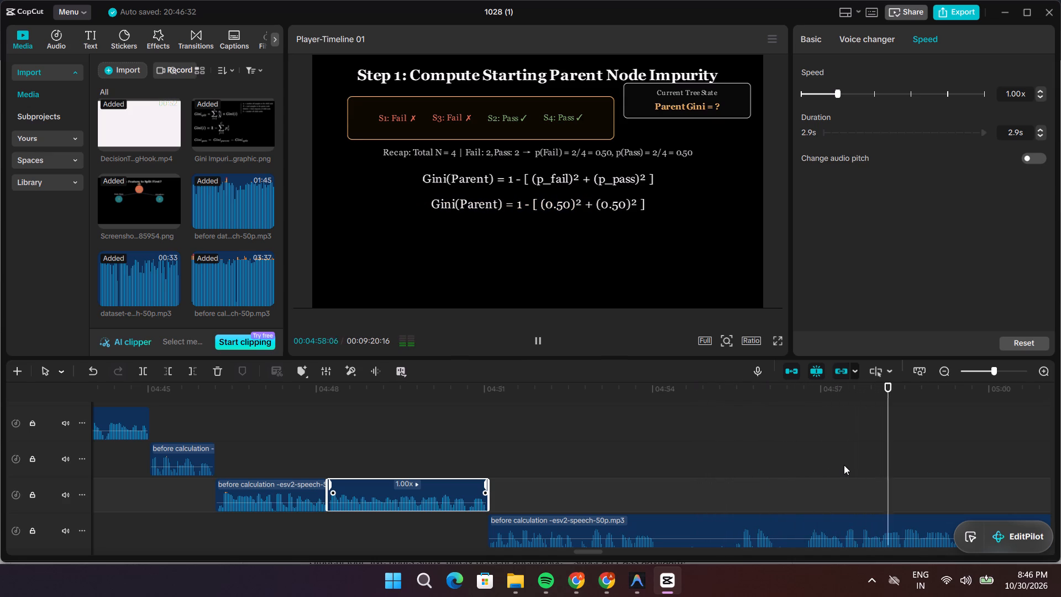
key(space)
drag(941, 467, 829, 479)
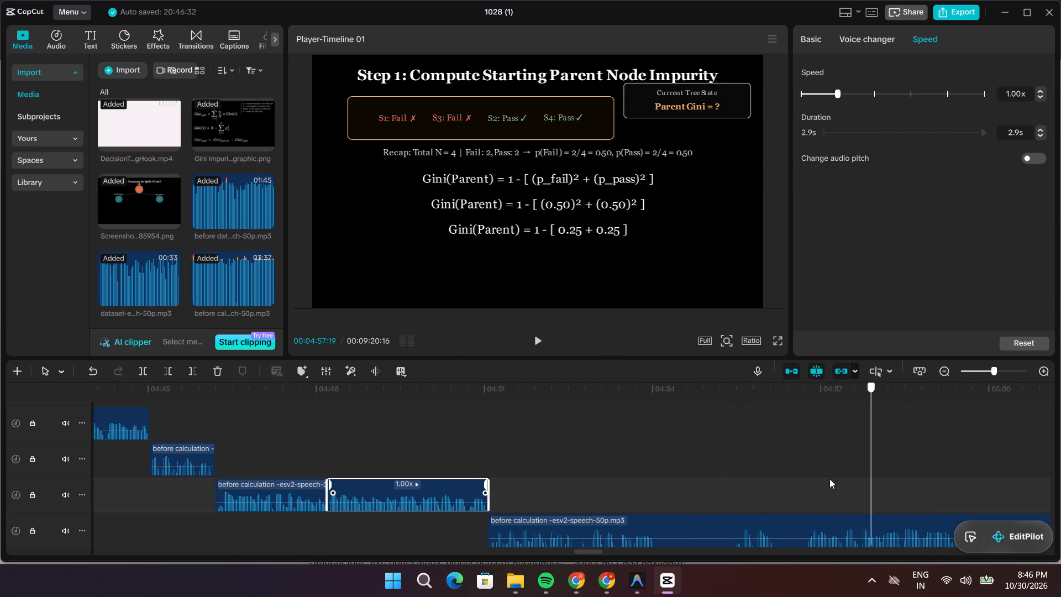
drag(829, 479, 656, 509)
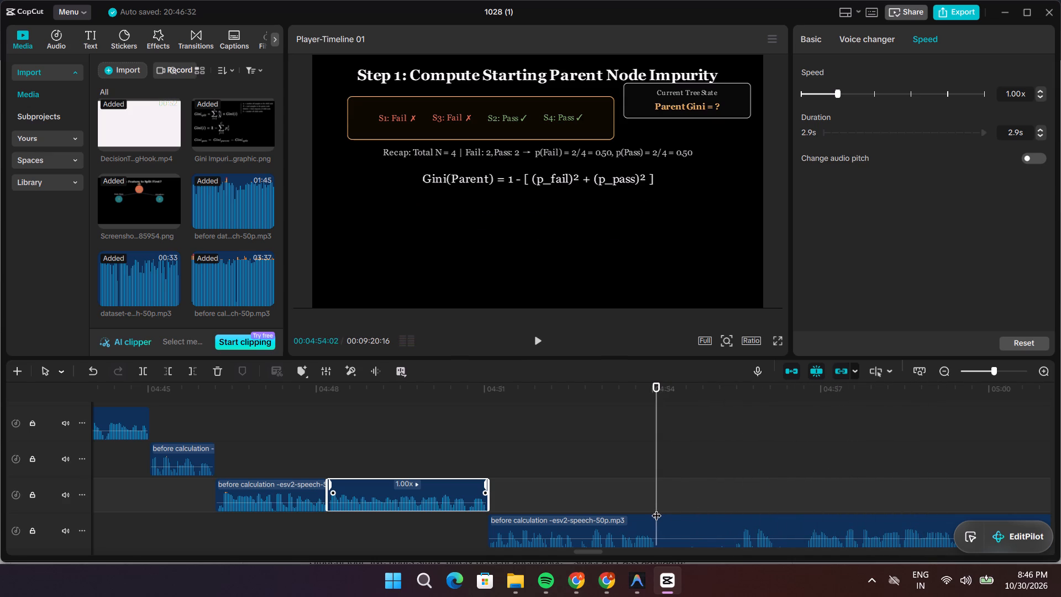
key(ctrl+b)
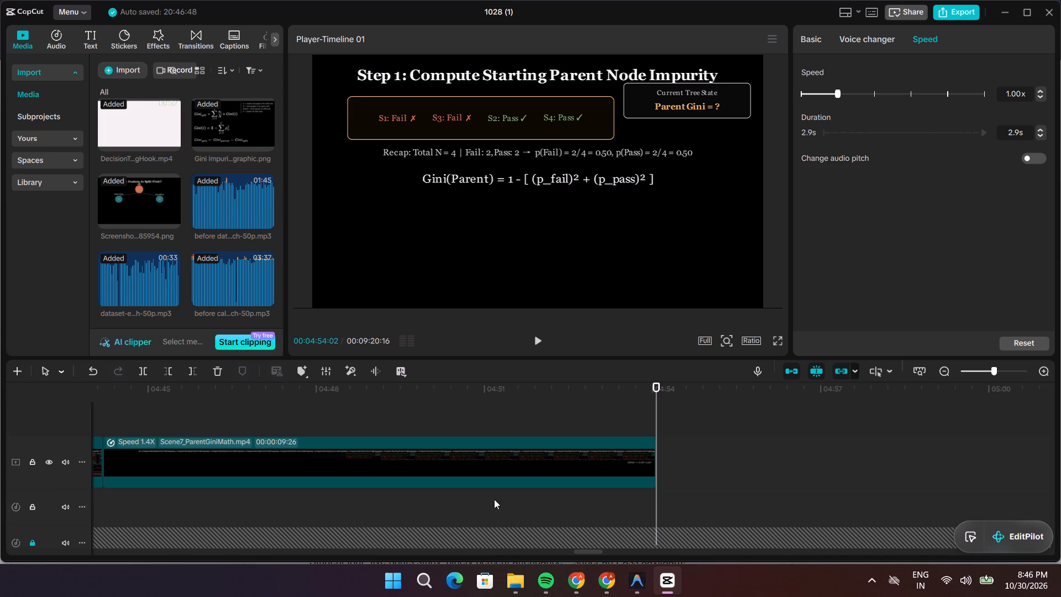
Undo the last cut made to the Scene7_ParentGiniMath.mp4 video clip at 00:04:54:02.
click(93, 371)
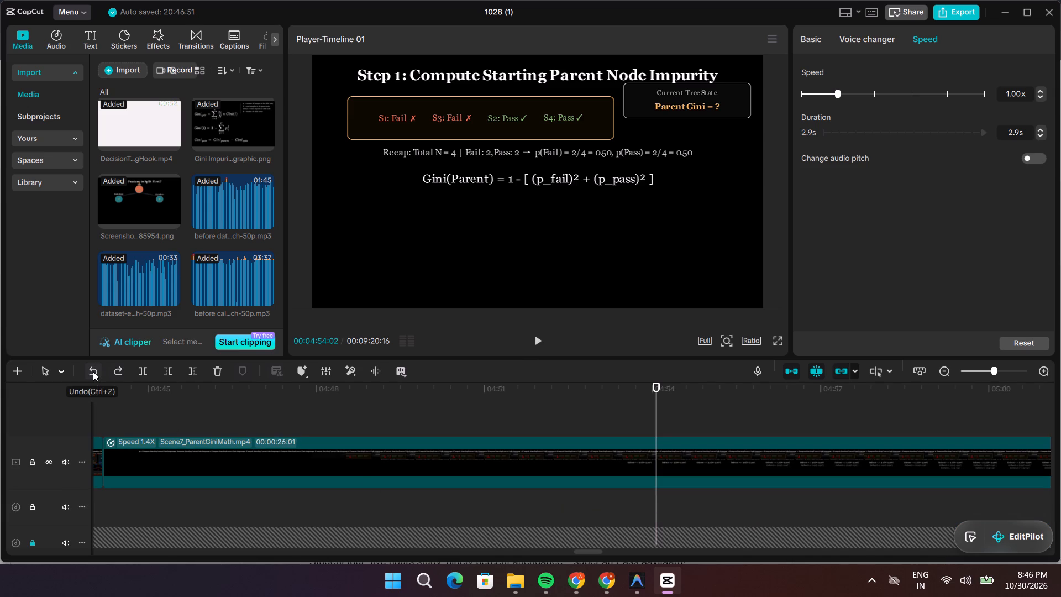
Split the bottom-most narration segment, which starts at the 00:04:51:02 join, at 00:04:54:02.
scroll(528, 524, down, 17)
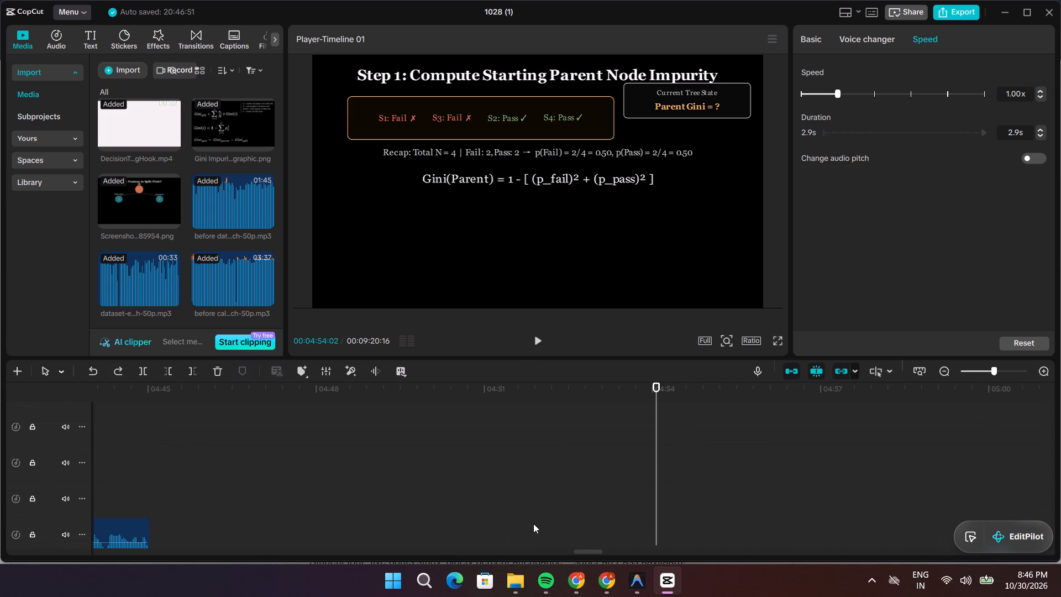
scroll(533, 523, down, 10)
click(670, 525)
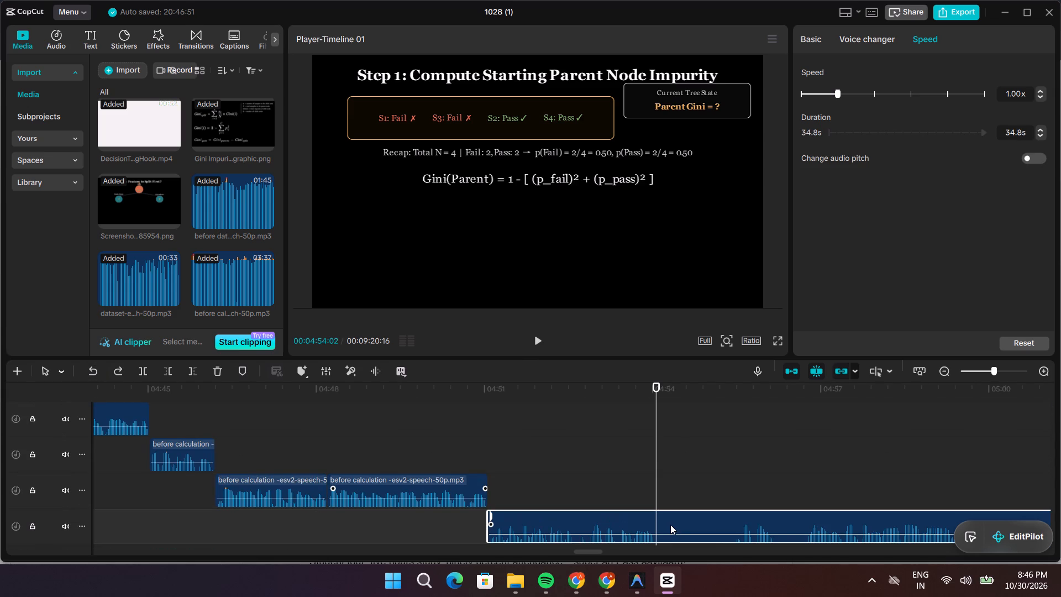
key(ctrl+b)
Trim the silent start of the narration after 00:04:54:02 to leave 30.5 s, and move it back against the preceding segment.
click(671, 522)
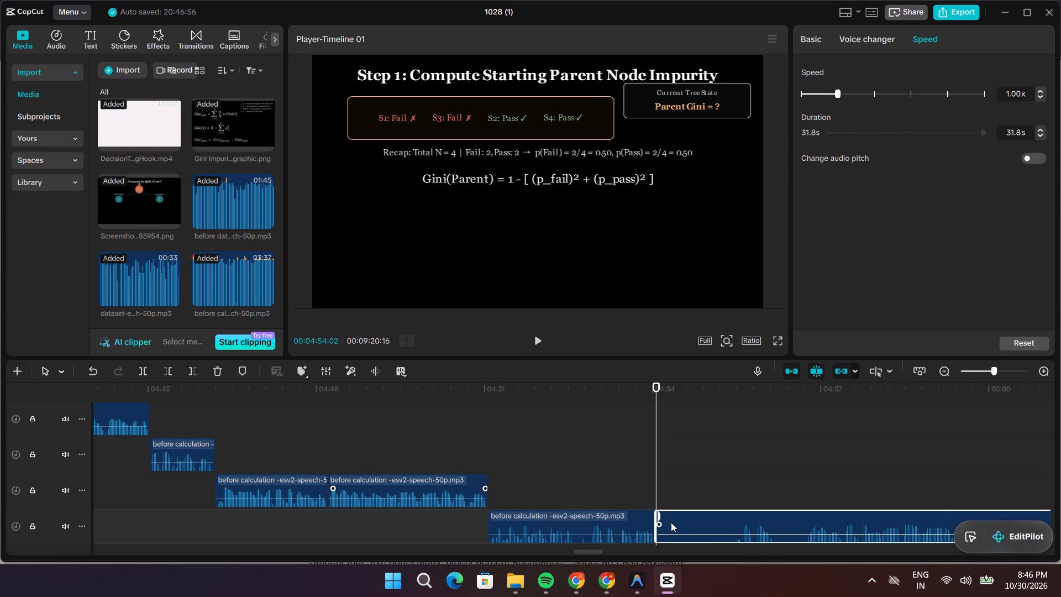
drag(655, 531, 734, 559)
drag(757, 541, 703, 547)
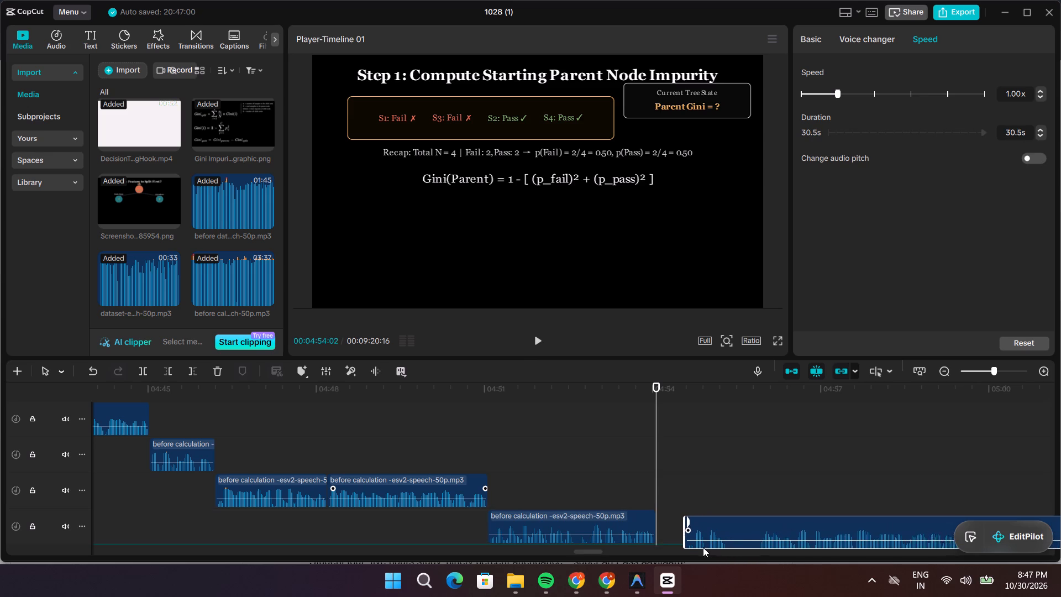
drag(703, 547, 681, 550)
Play the narration from 00:04:54:02 to about 00:04:55:11, and split it at 00:04:55:09, just before the speech resumes.
key(space)
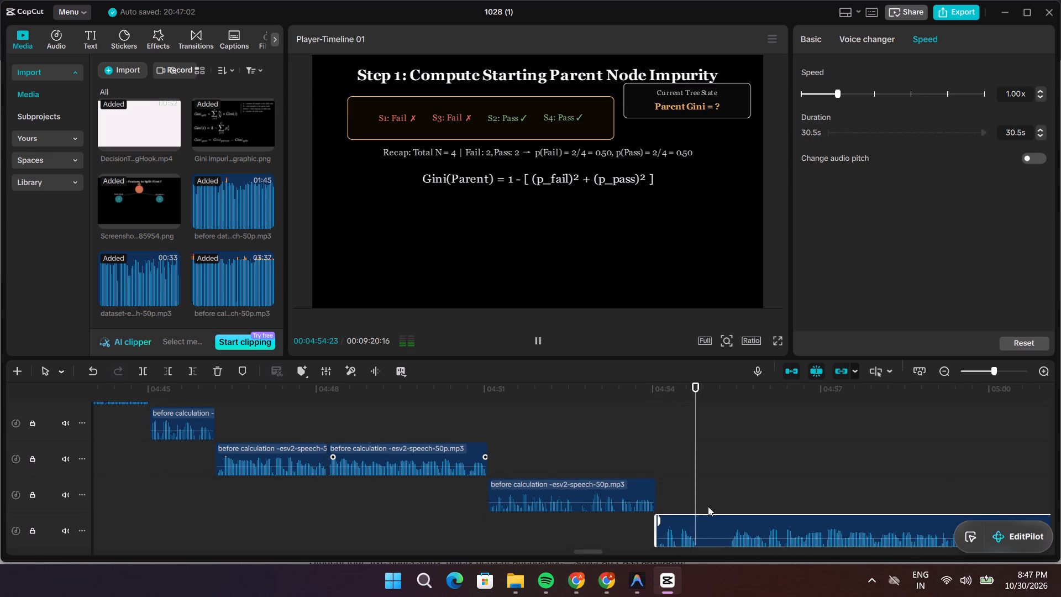
key(space)
key(space)
key(space)
drag(732, 501, 728, 501)
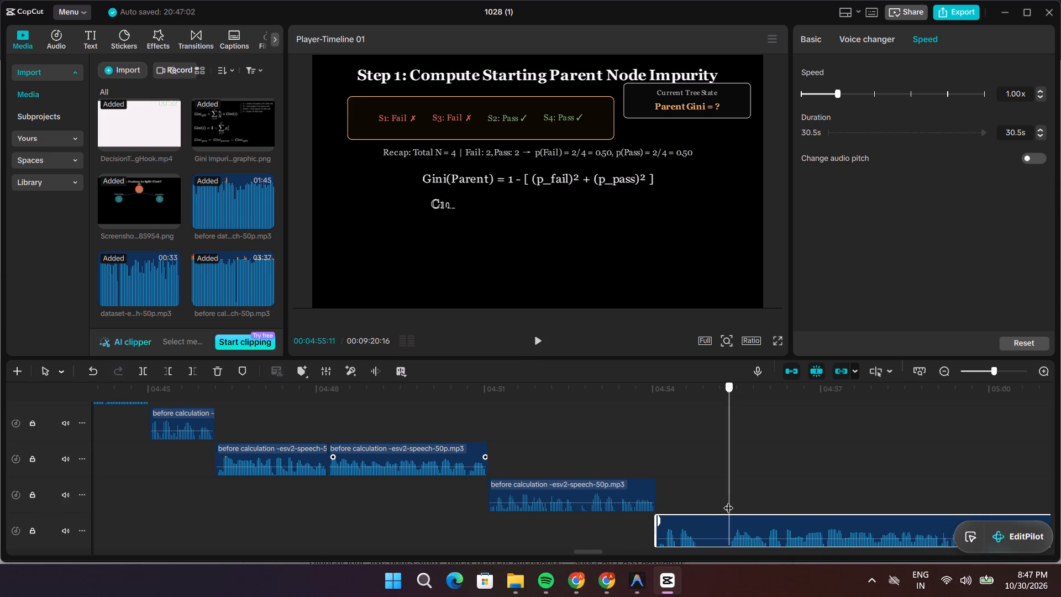
drag(728, 501, 725, 501)
key(ctrl+b)
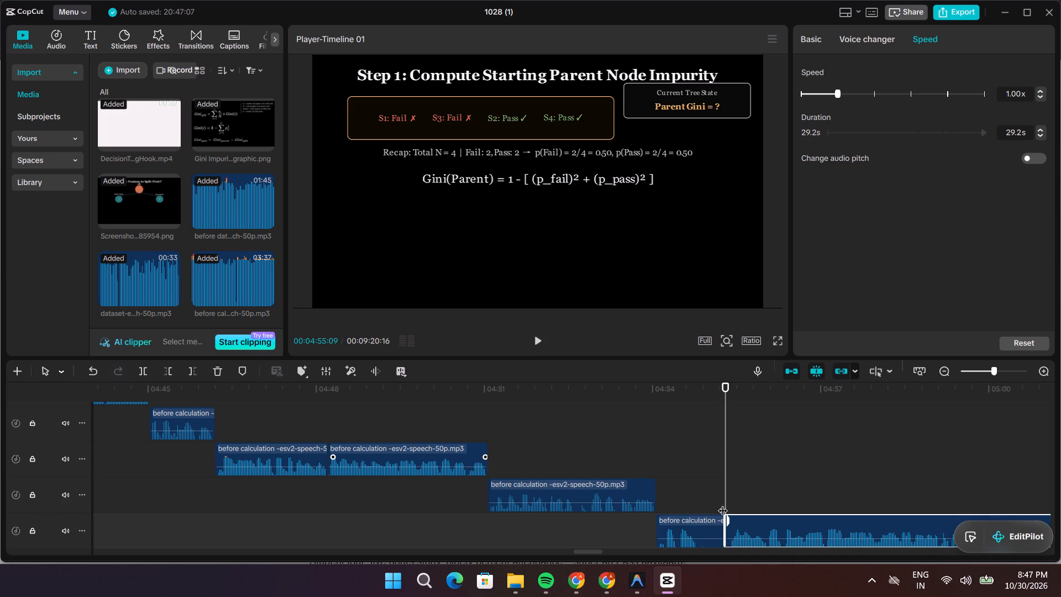
Trim the silent end of the short segment after 00:04:54:02 to leave 0.7 s, and move the following narration back against it.
click(702, 531)
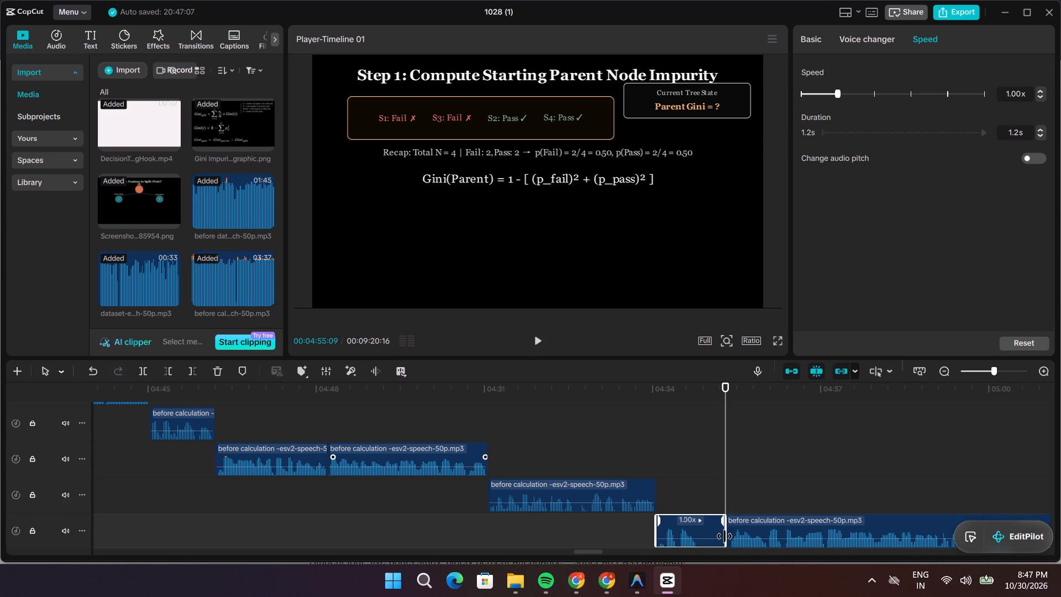
drag(724, 536, 697, 544)
drag(747, 544, 742, 544)
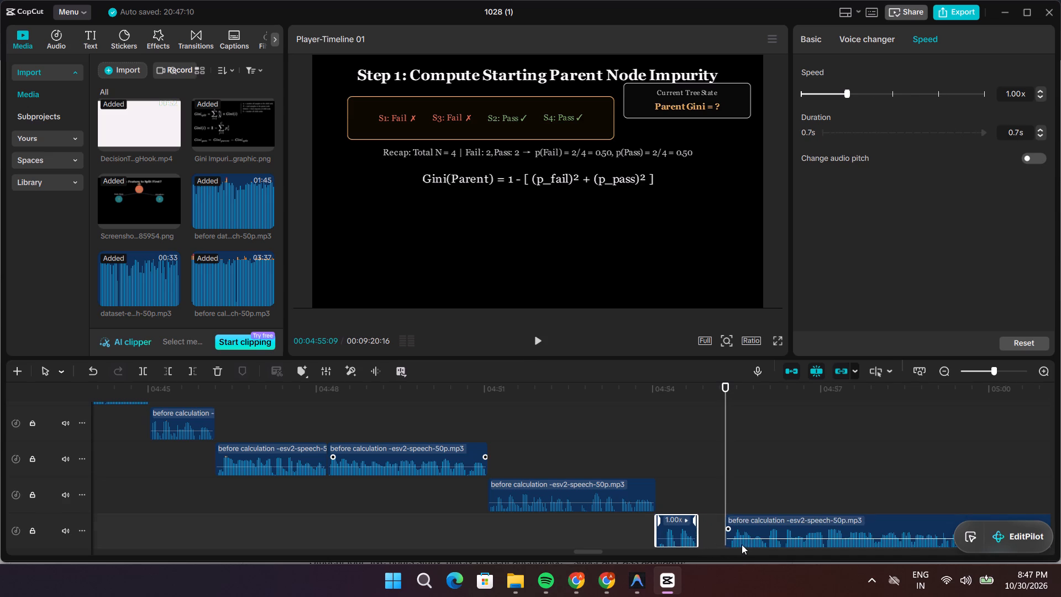
drag(742, 544, 722, 549)
Play the narration on past 00:05:03, return to the pause near 00:05:00, and split the segment at 00:04:59:21.
key(space)
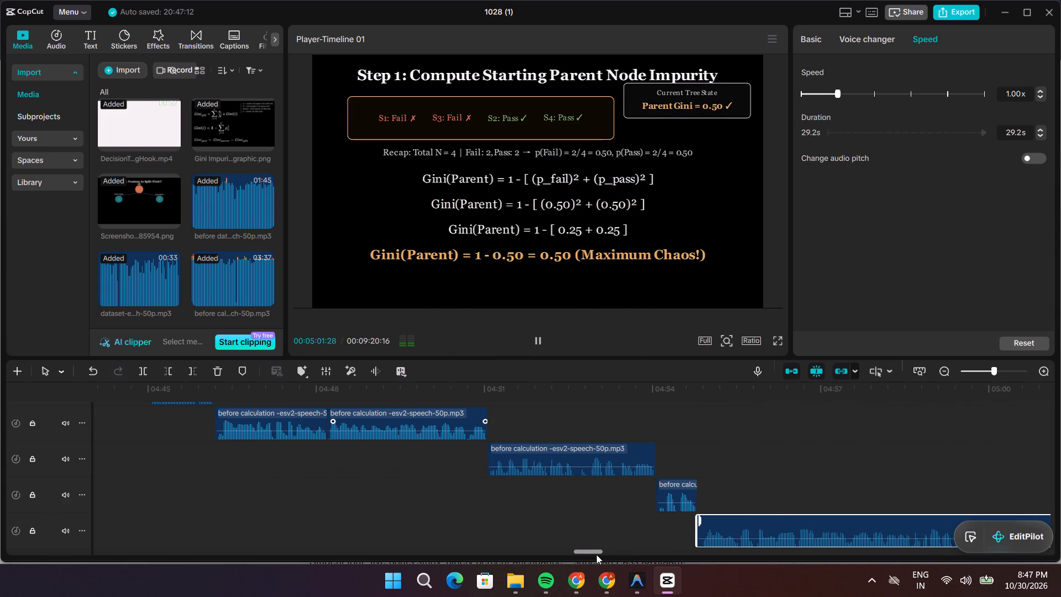
drag(594, 554, 606, 556)
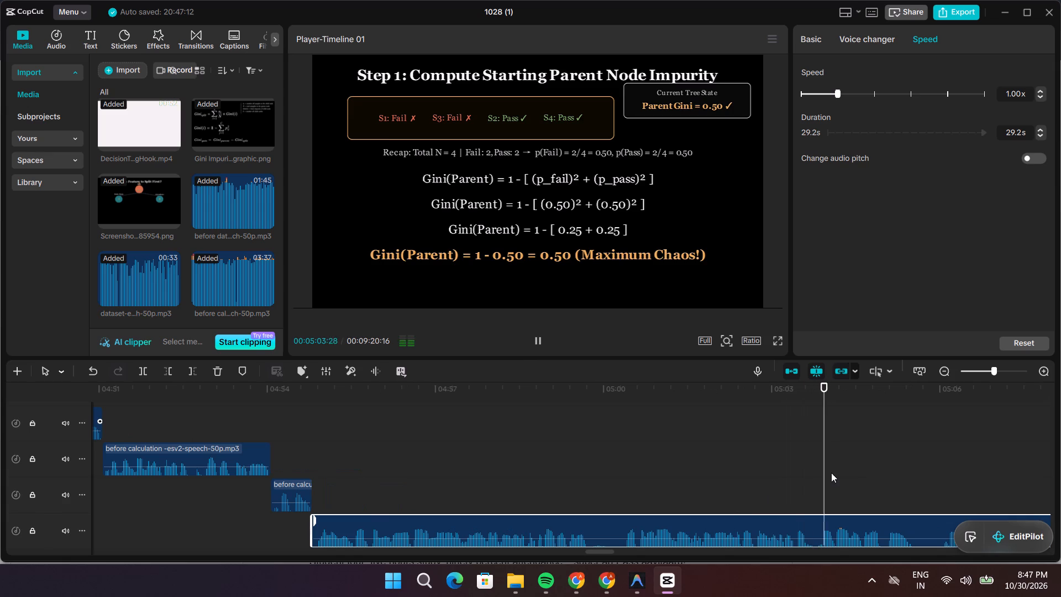
drag(831, 473, 545, 514)
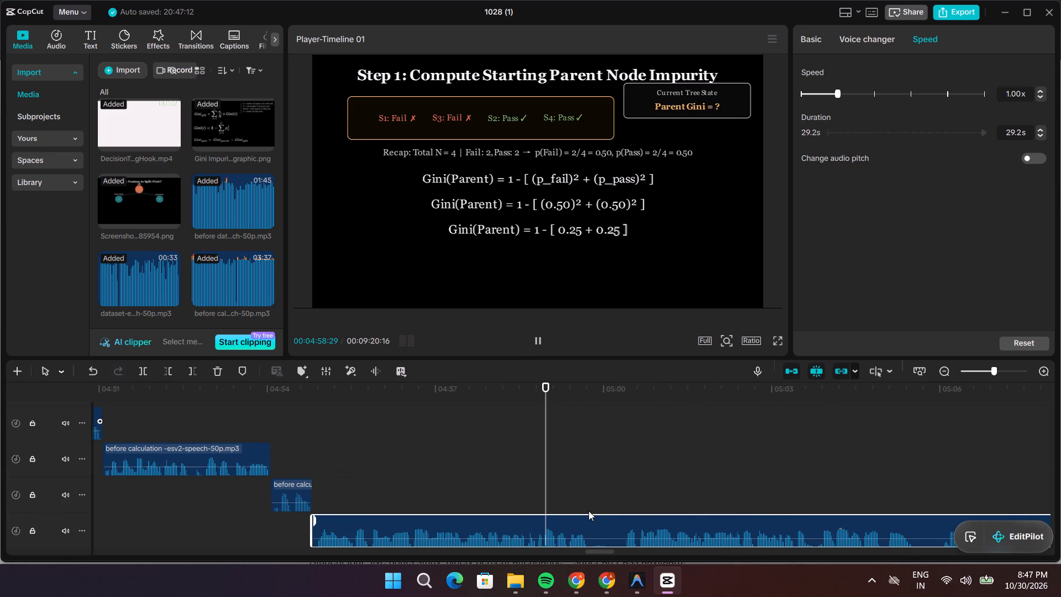
key(space)
key(space)
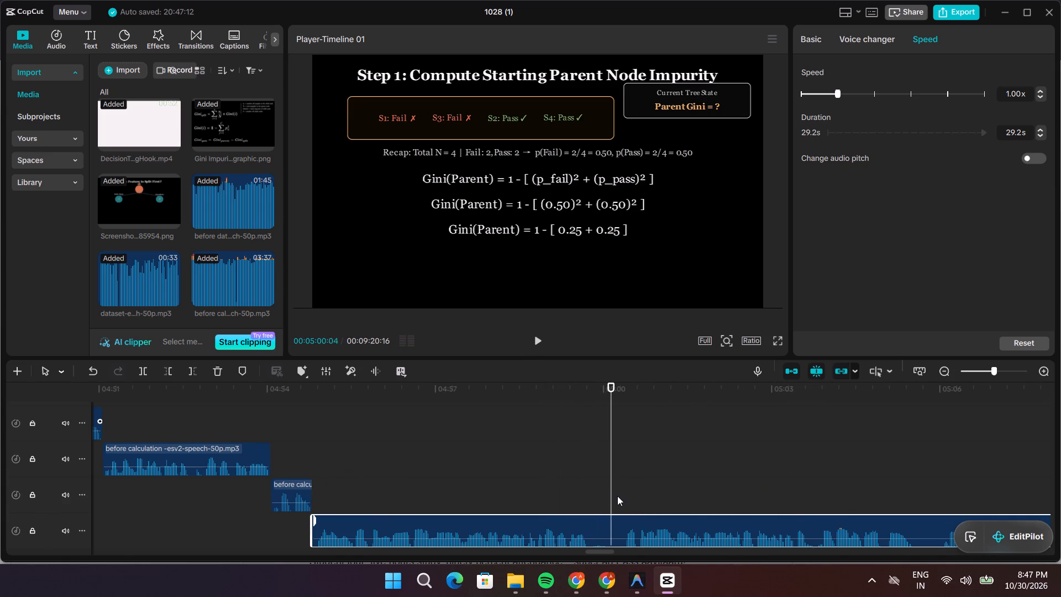
drag(610, 491, 589, 492)
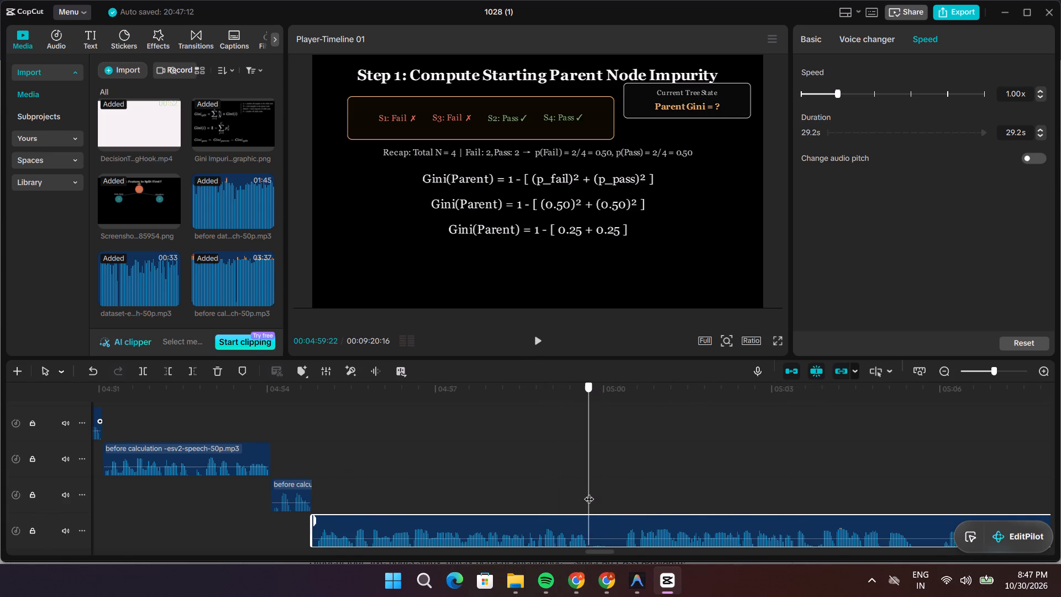
drag(589, 492, 586, 492)
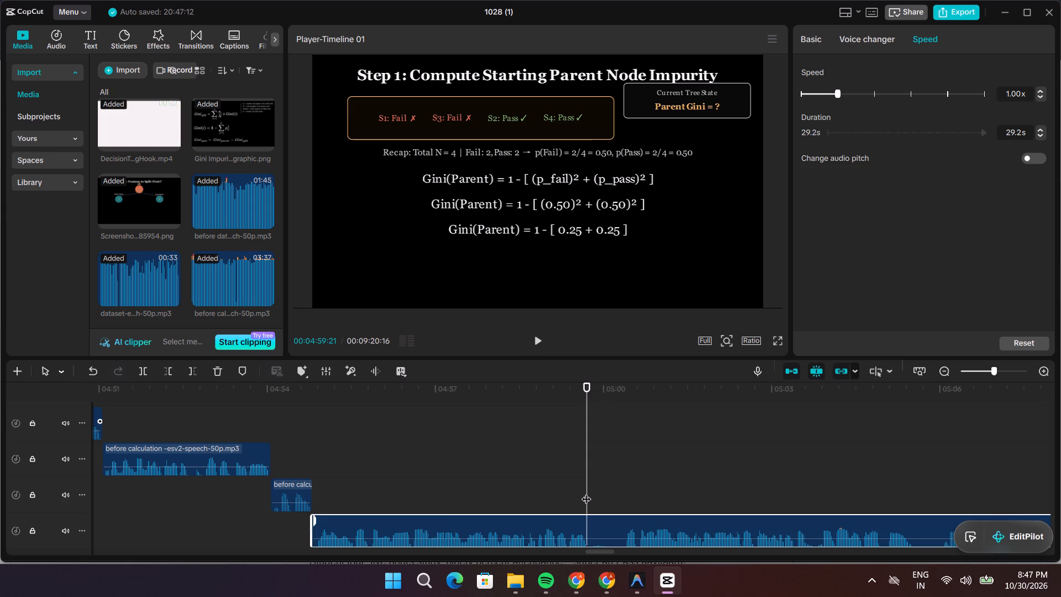
key(ctrl+b)
Trim the silent start of the narration after 00:04:59:21 to leave 23.7 s, and move it back against the preceding segment.
click(610, 514)
click(595, 531)
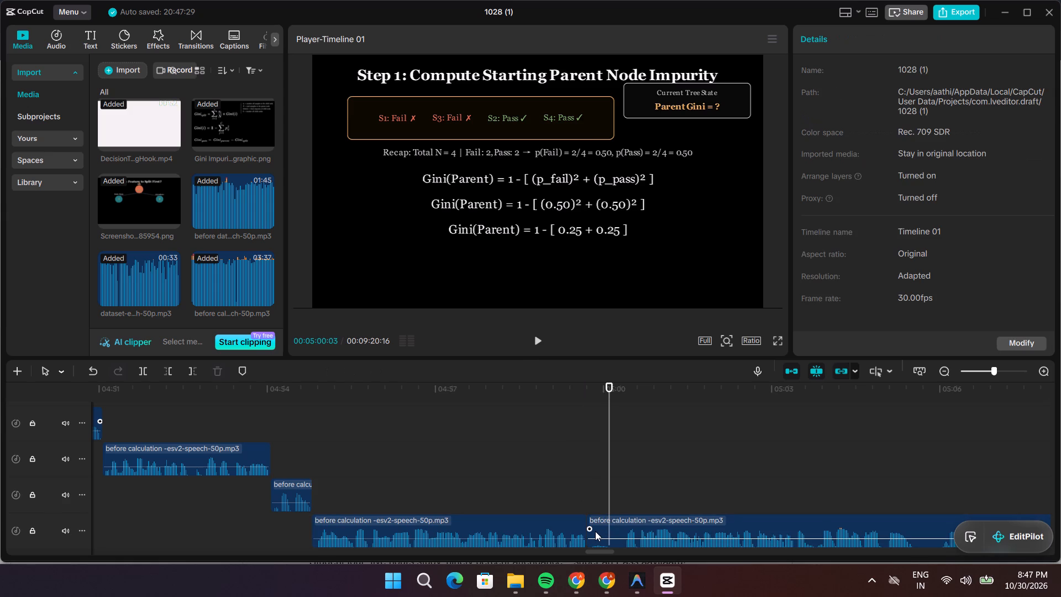
drag(585, 536, 589, 536)
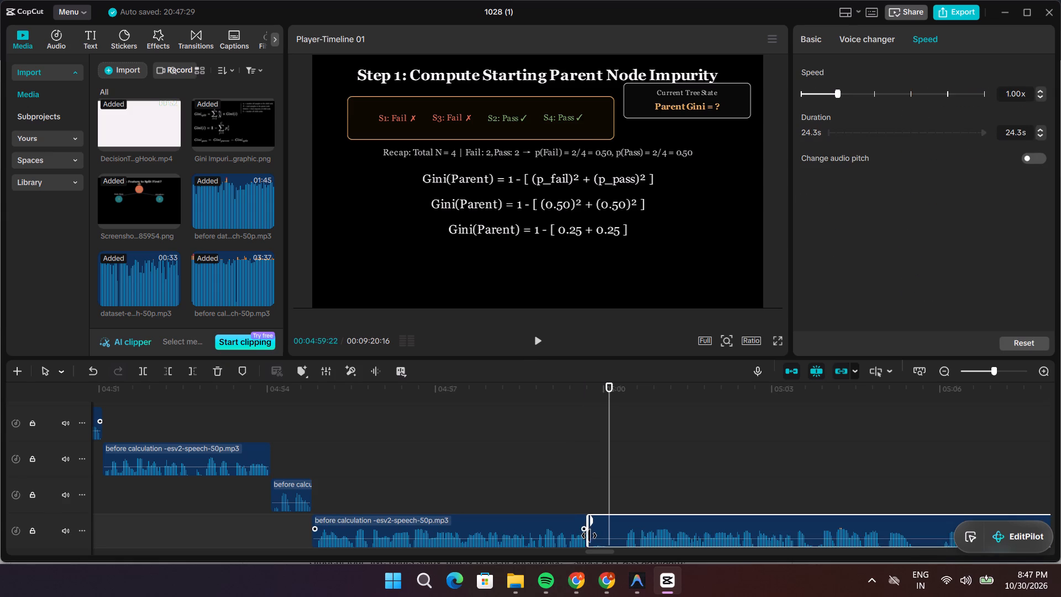
drag(589, 536, 620, 553)
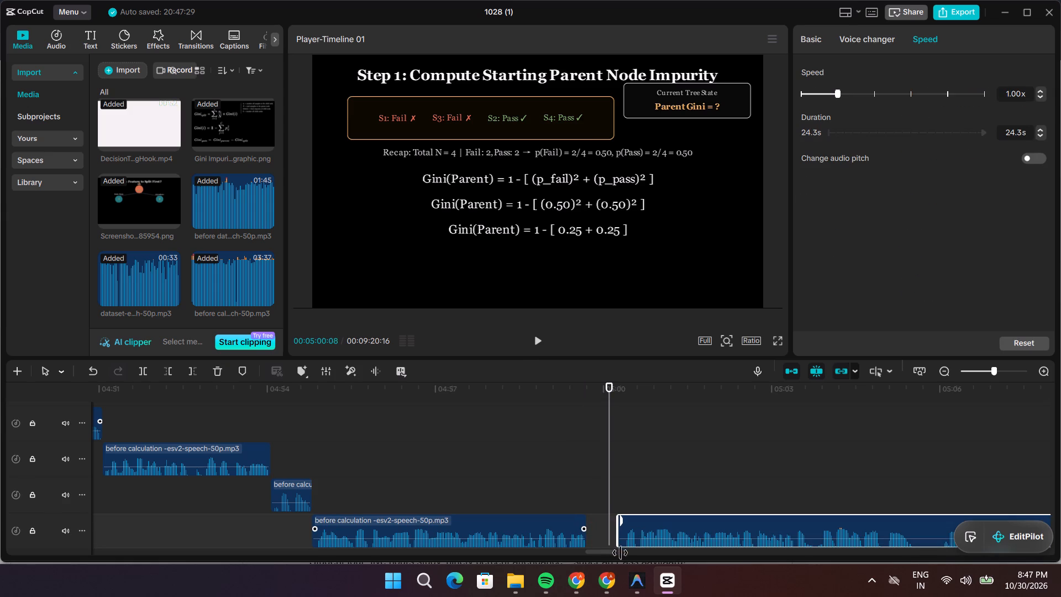
drag(620, 553, 623, 555)
drag(623, 555, 624, 556)
drag(654, 544, 630, 545)
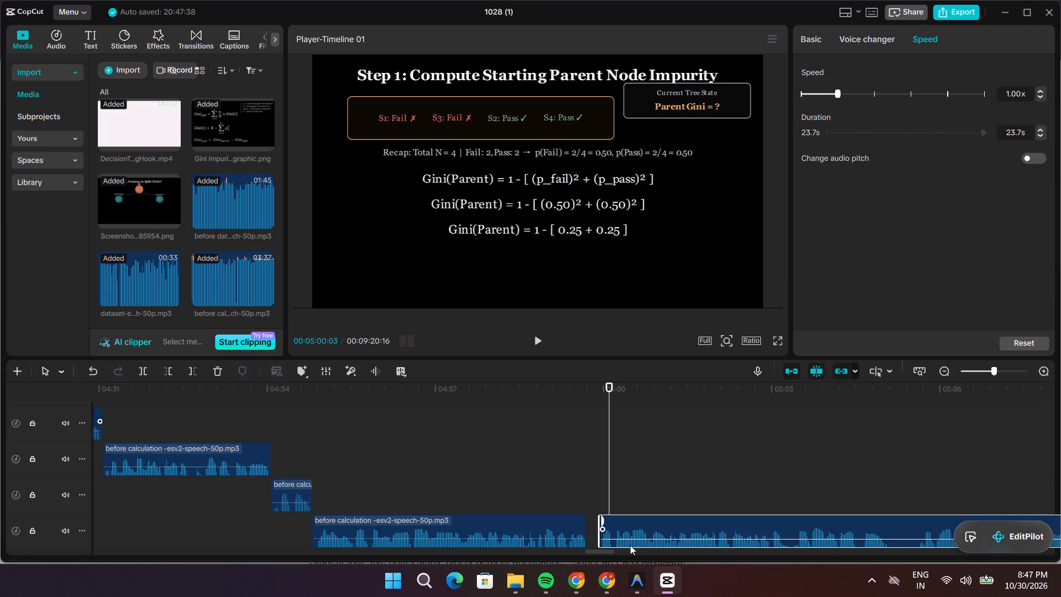
drag(630, 545, 620, 547)
Play the narration from about 00:04:59 to 00:05:14 to check the new join and the speech against the visuals.
drag(607, 483, 555, 488)
key(space)
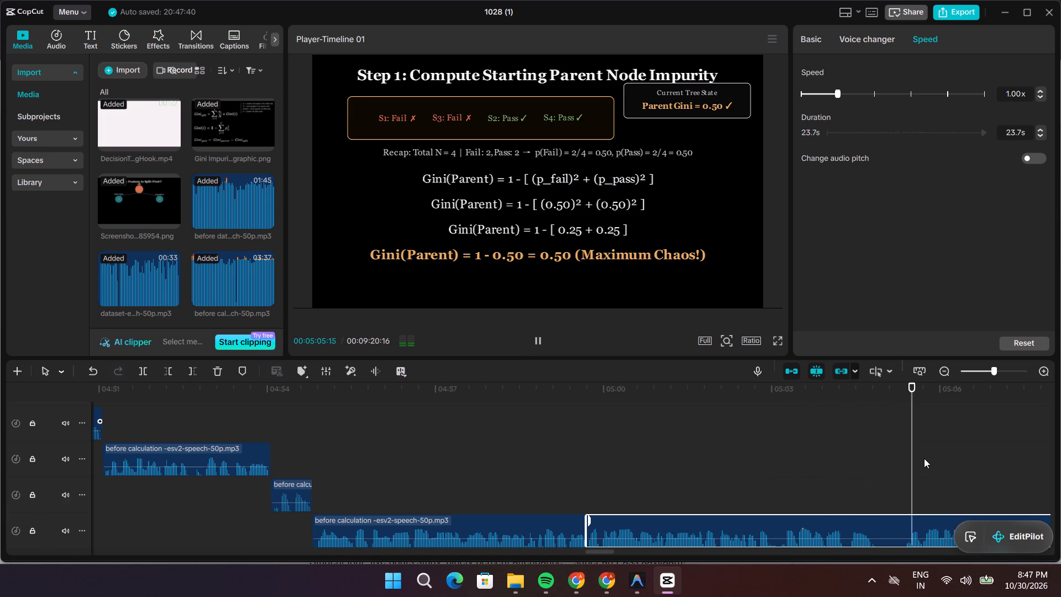
key(space)
key(space)
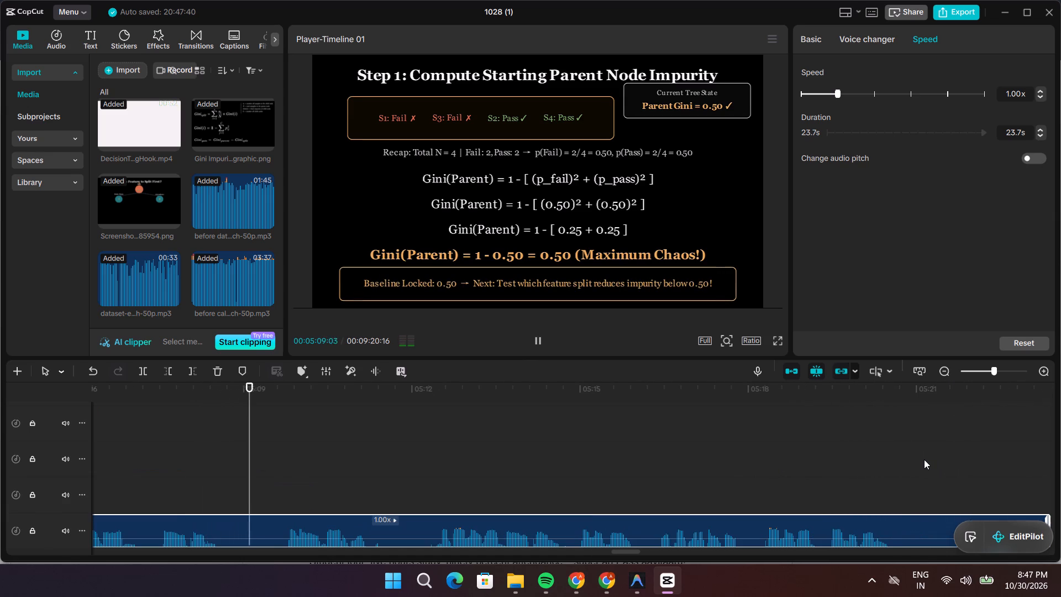
key(space)
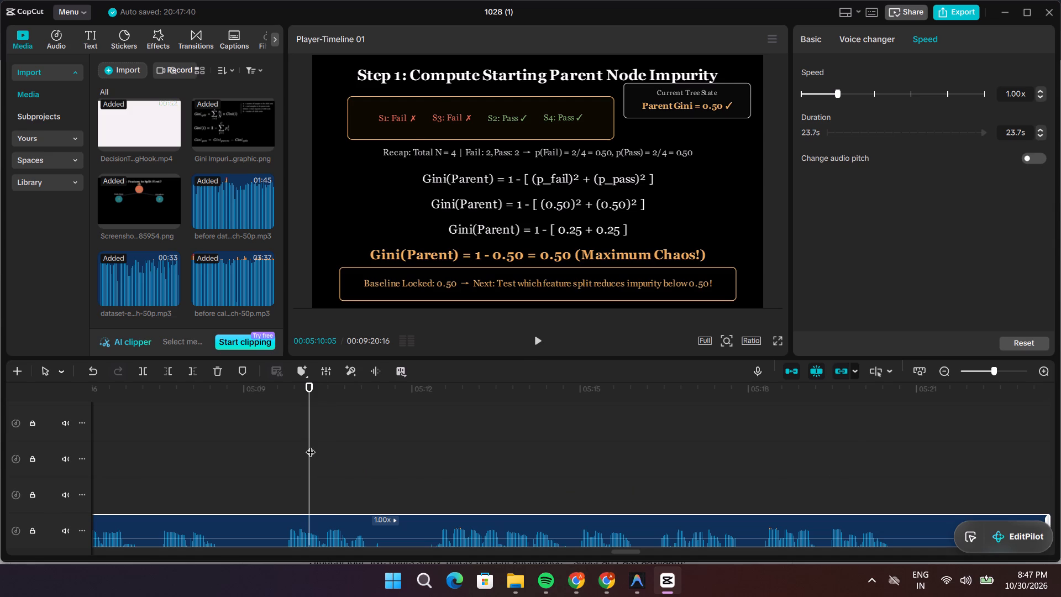
key(space)
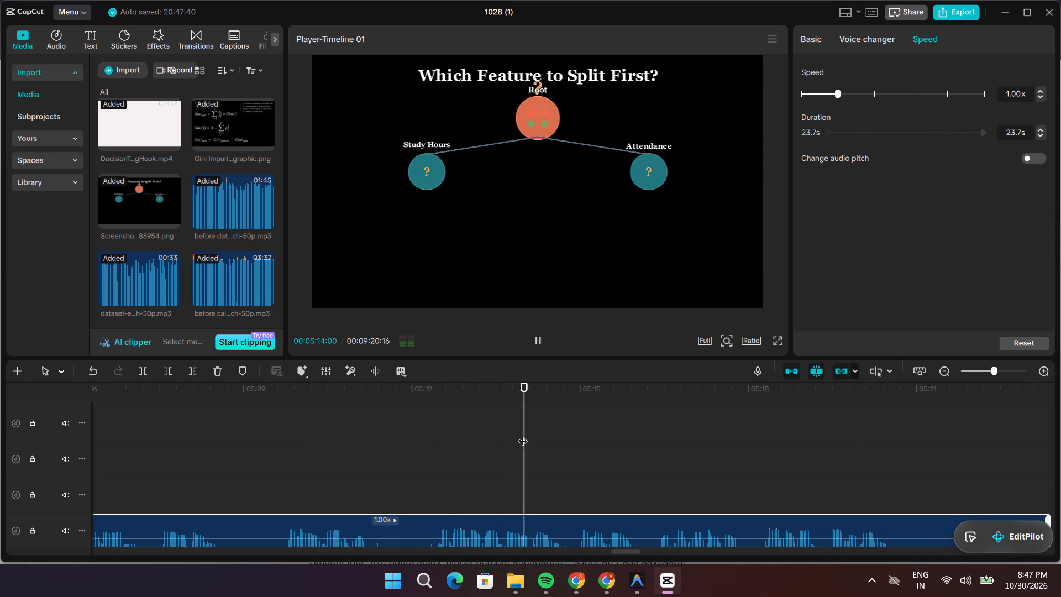
key(space)
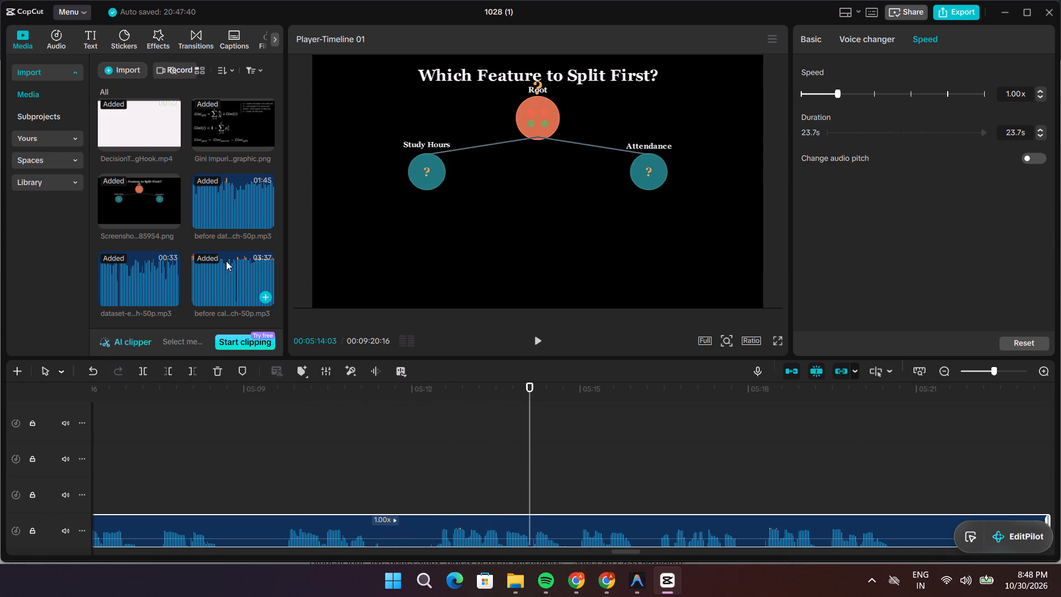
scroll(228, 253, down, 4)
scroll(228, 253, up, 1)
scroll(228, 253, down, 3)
Replay the narration from about 00:04:56 to 00:05:05, pausing repeatedly to check the speech against the parent Gini calculation.
drag(530, 456, 150, 481)
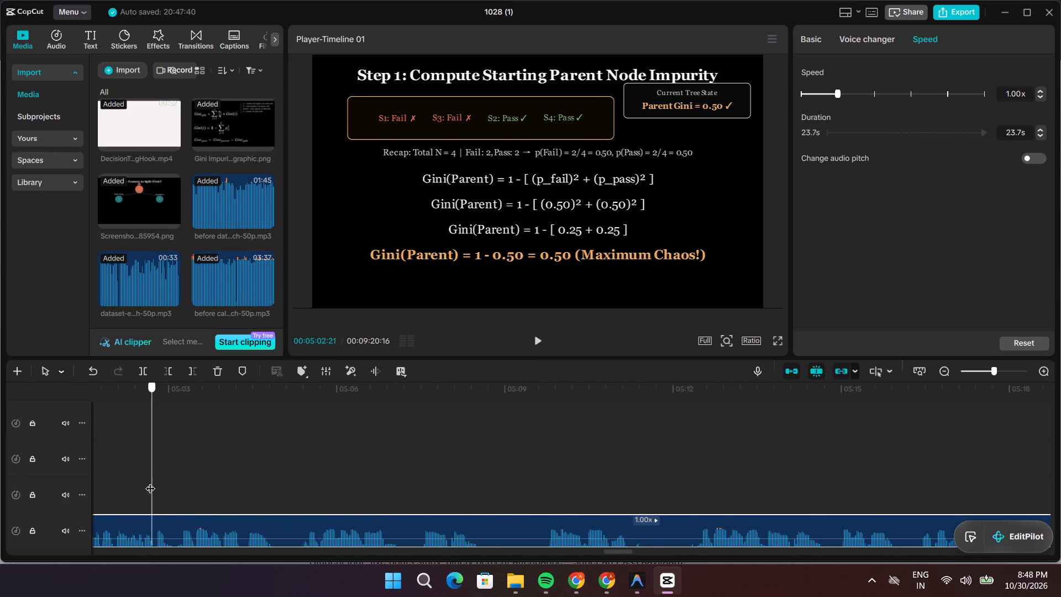
drag(150, 481, 106, 486)
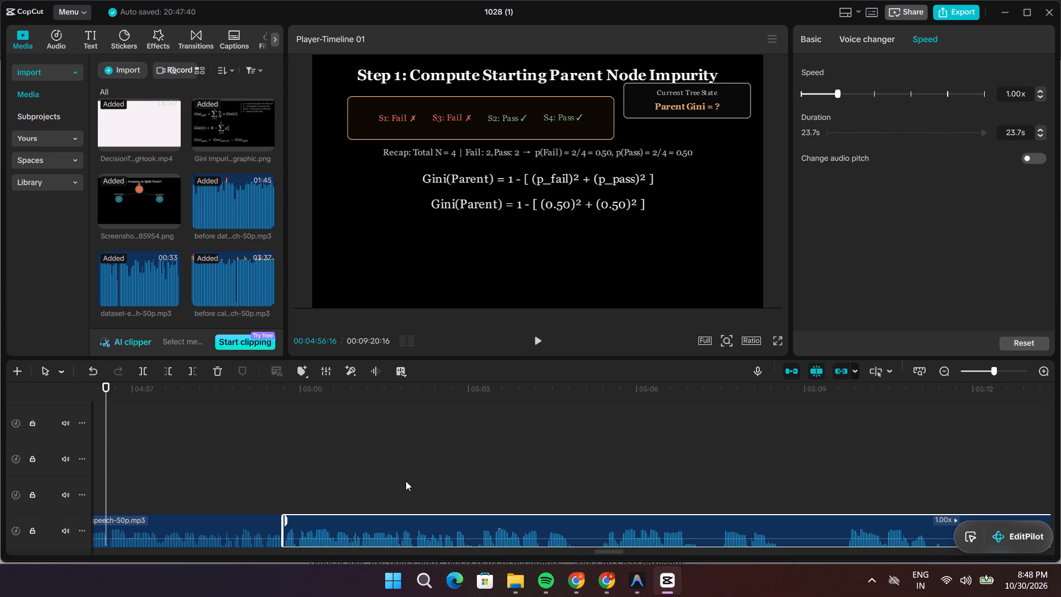
key(alt+Tab)
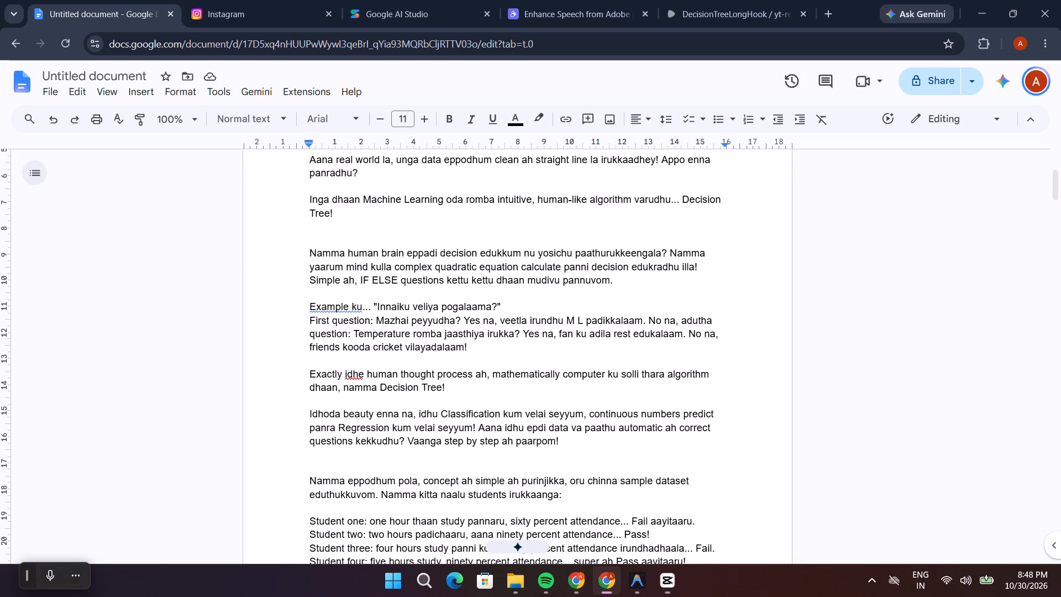
key(alt+Tab)
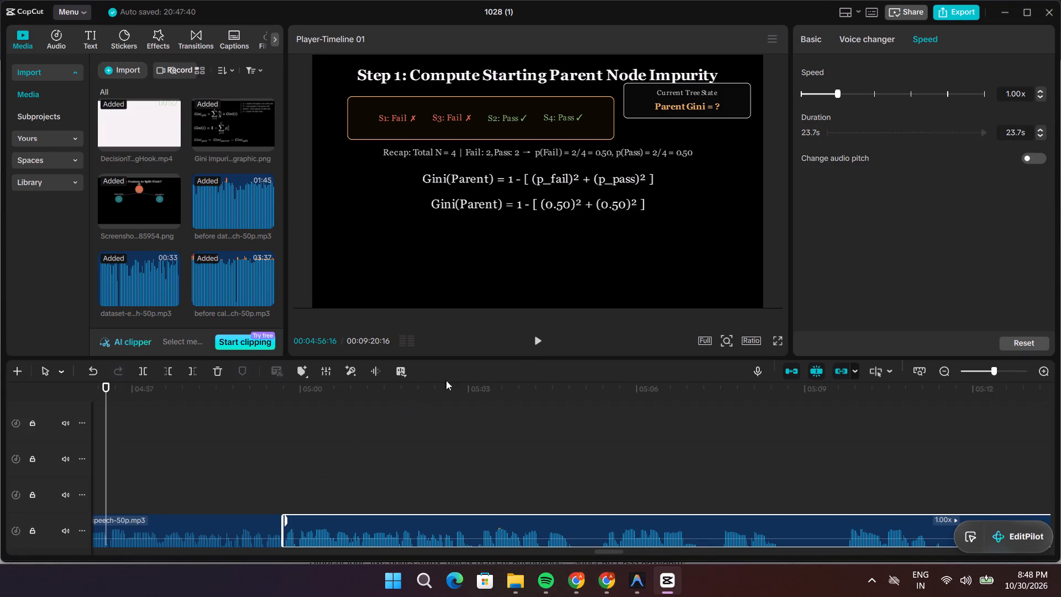
click(542, 343)
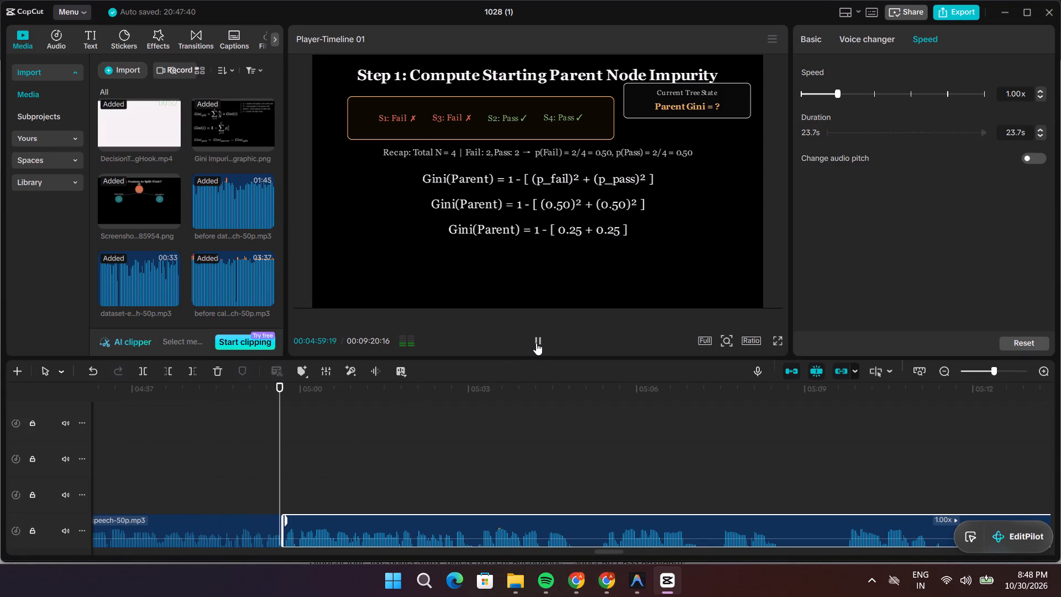
key(space)
key(space)
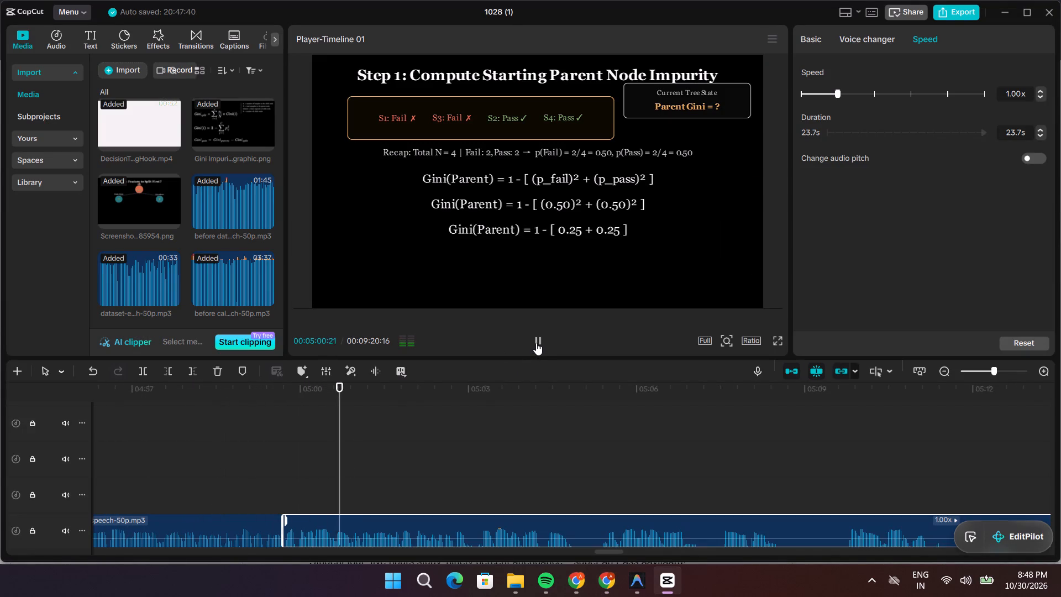
key(space)
key(space)
key(space)
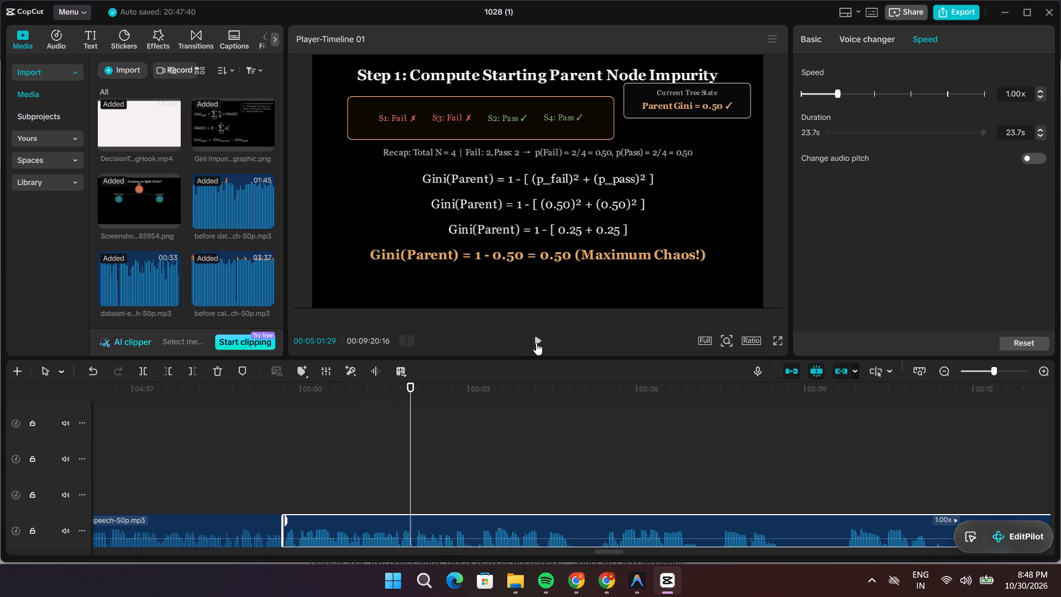
key(space)
key(space)
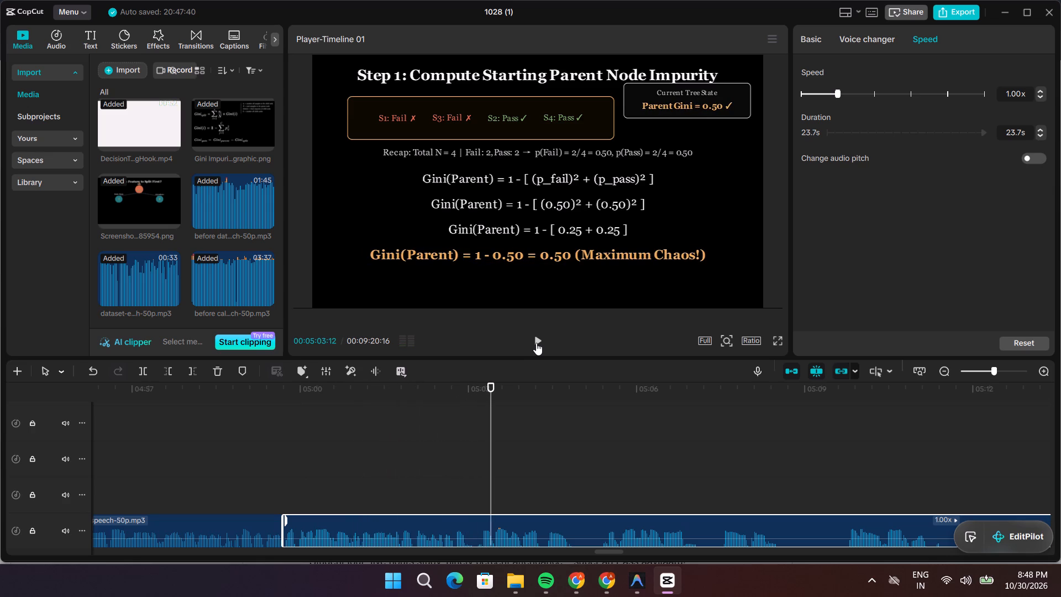
key(space)
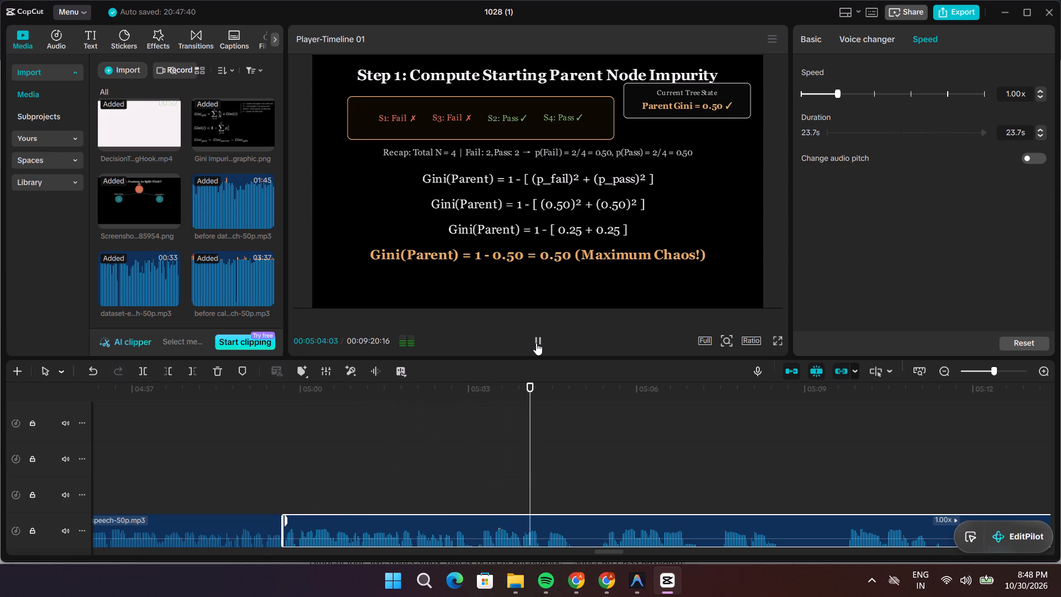
click(536, 341)
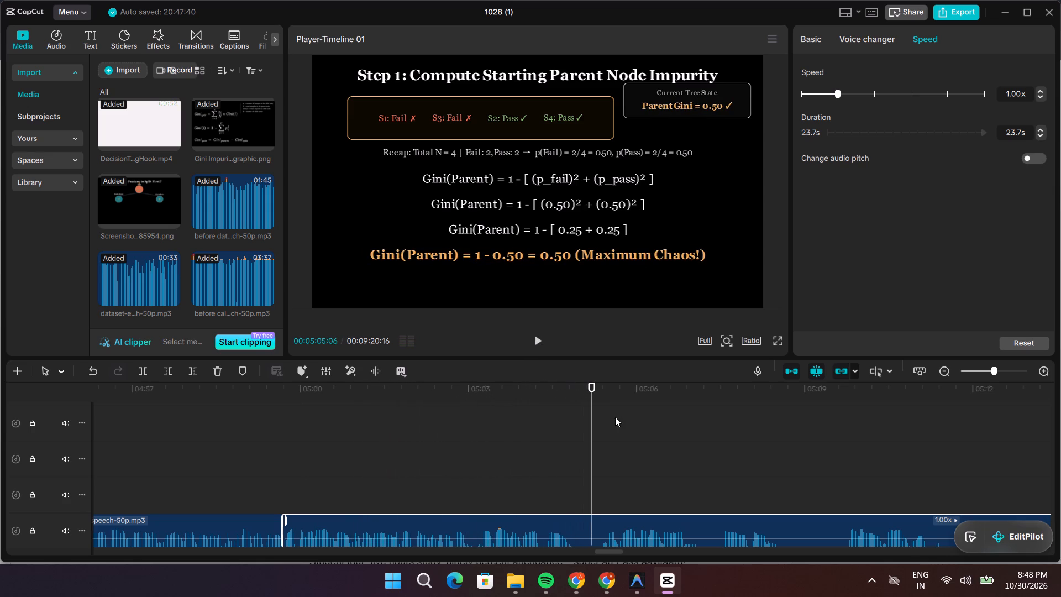
scroll(240, 291, down, 1)
Switch to Adobe Podcast in Chrome and look through the list of enhanced narration tracks.
key(alt+Tab)
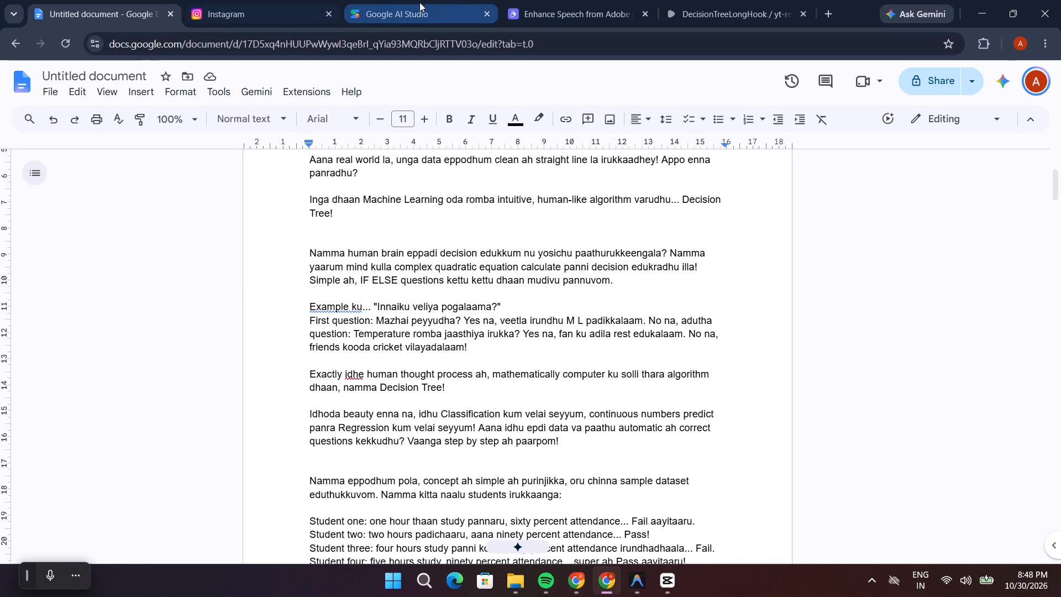
click(581, 0)
scroll(197, 420, down, 2)
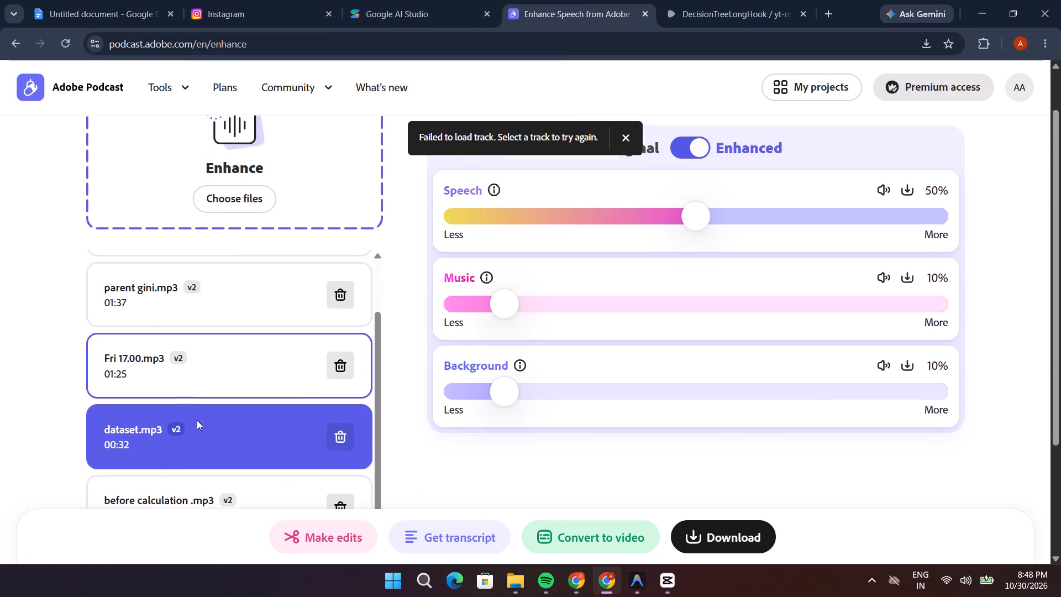
scroll(197, 424, down, 3)
scroll(195, 426, up, 2)
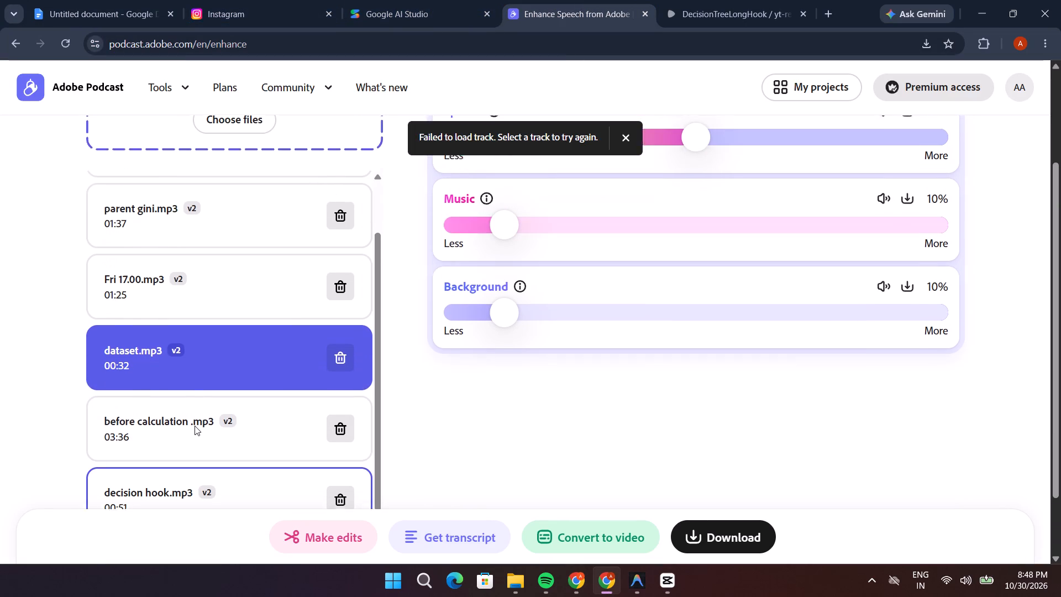
scroll(195, 426, up, 3)
scroll(194, 426, down, 5)
scroll(194, 426, up, 2)
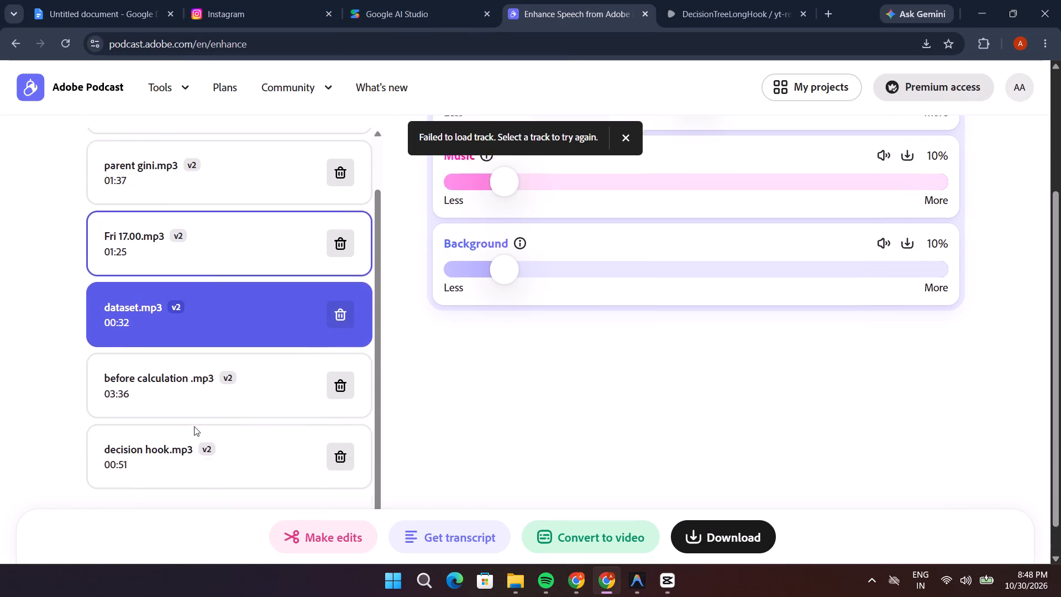
scroll(194, 426, up, 4)
scroll(220, 387, up, 1)
scroll(220, 387, down, 1)
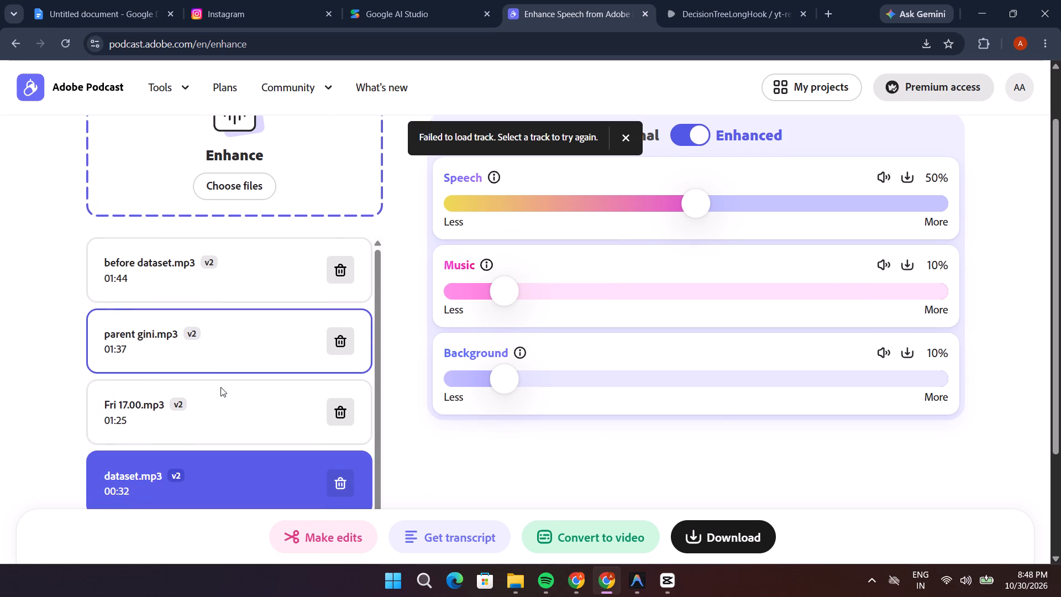
scroll(220, 389, down, 4)
scroll(207, 453, down, 3)
scroll(207, 453, up, 5)
scroll(256, 381, up, 4)
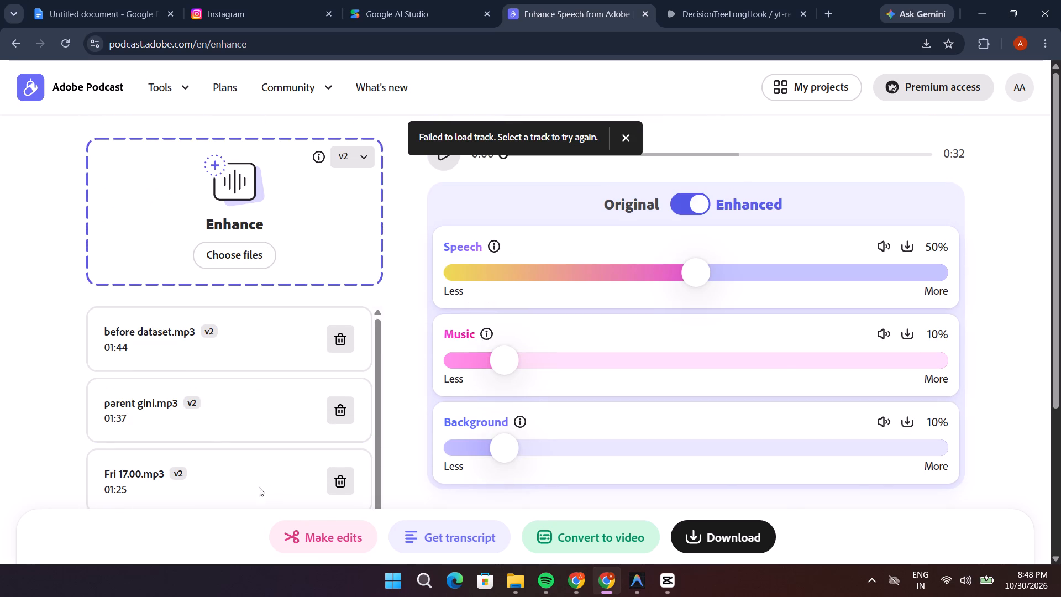
Look over the enhanced speech MP3 files in the Downloads folder in File Explorer, and return to CapCut.
click(516, 580)
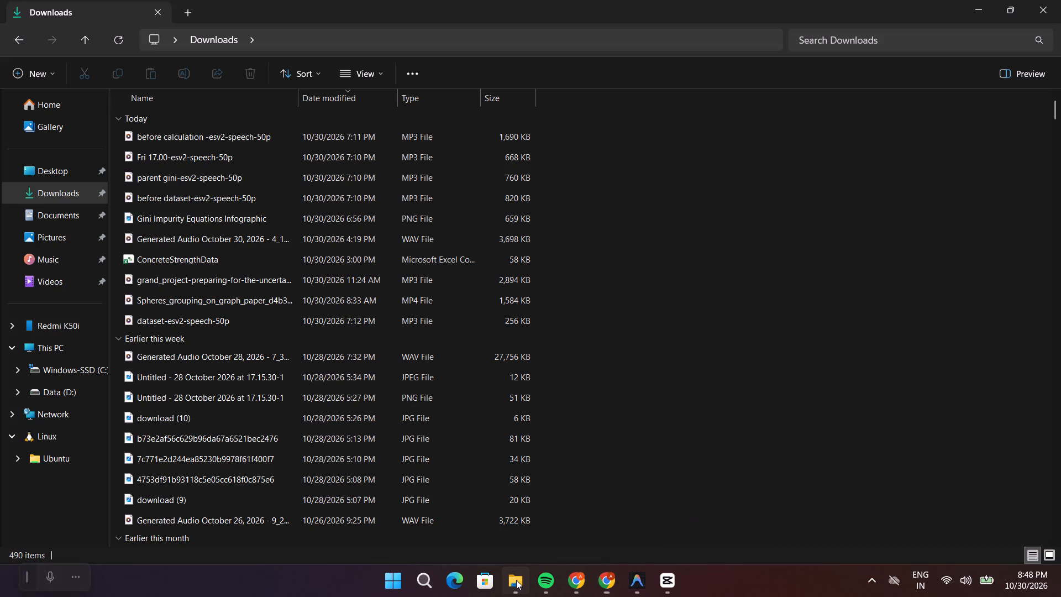
scroll(209, 255, up, 3)
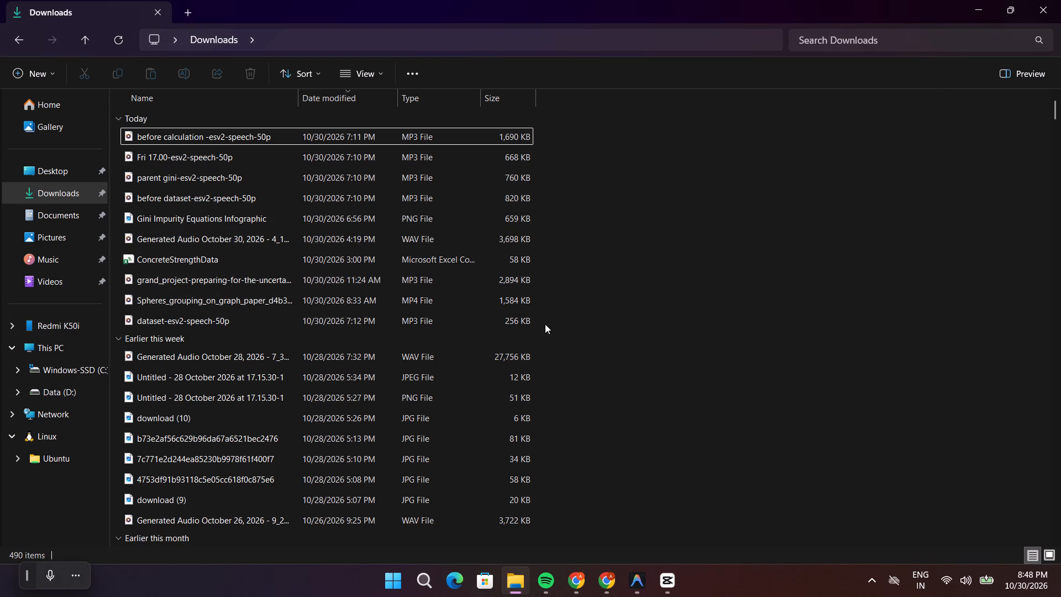
key(alt+Tab)
key(alt+Tab)
key(alt+Tab)
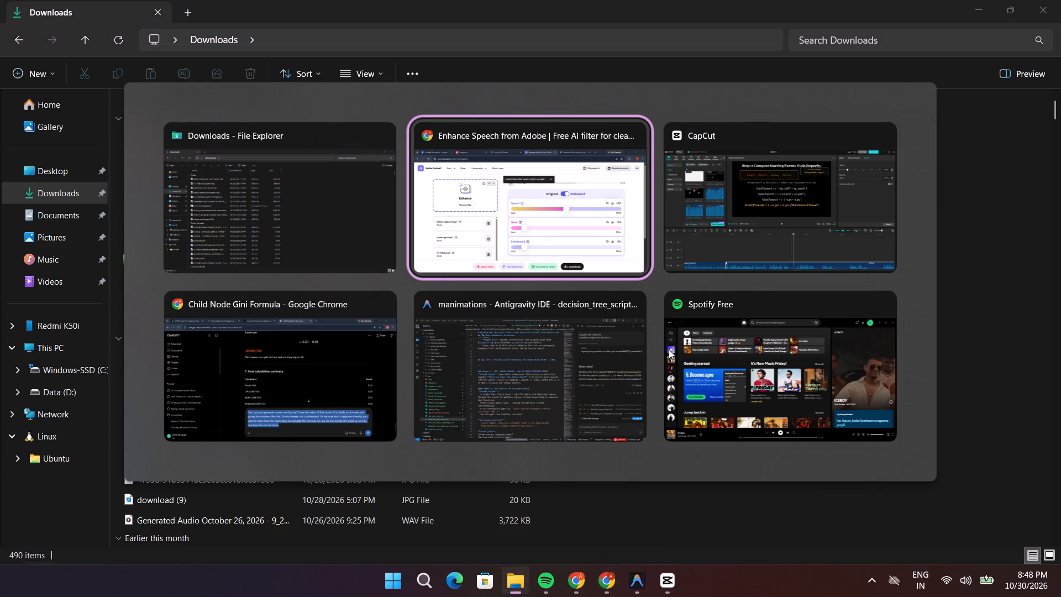
key(alt+Tab)
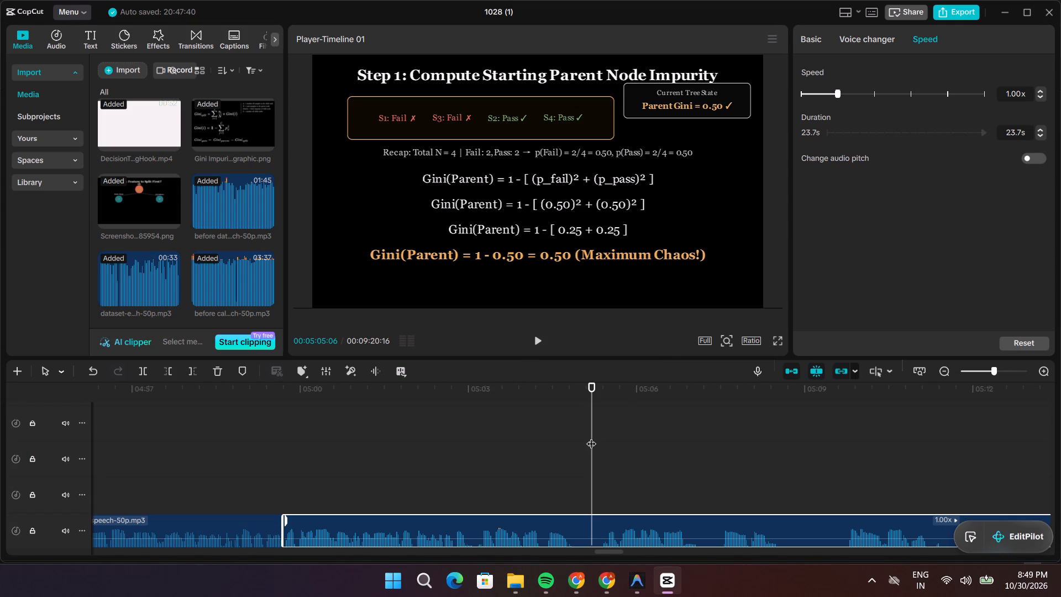
Play the narration on from about 00:05:05 and look along the rest of its last segment.
click(591, 437)
key(space)
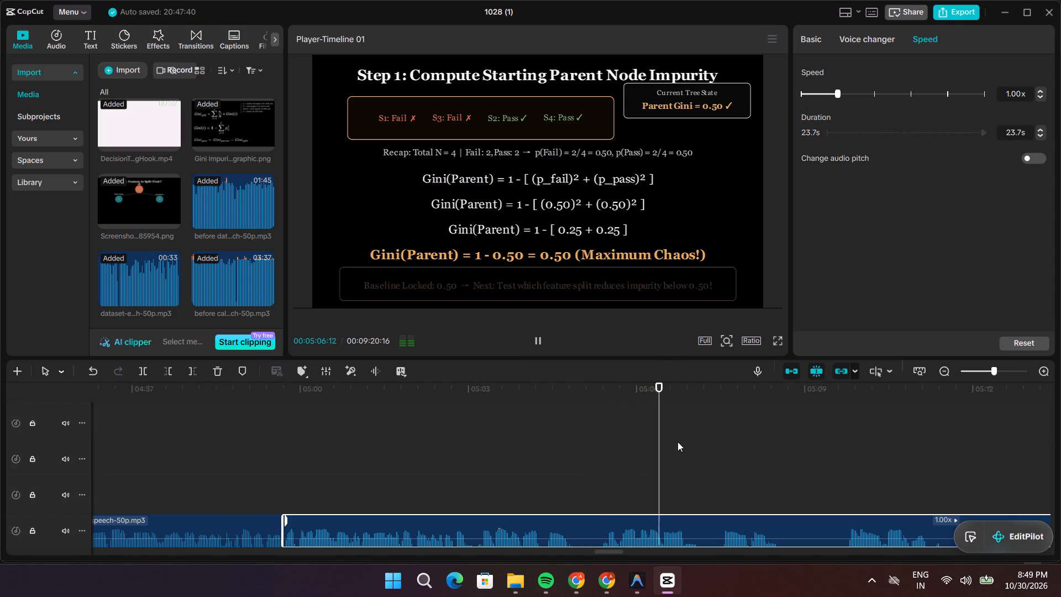
scroll(805, 464, down, 4)
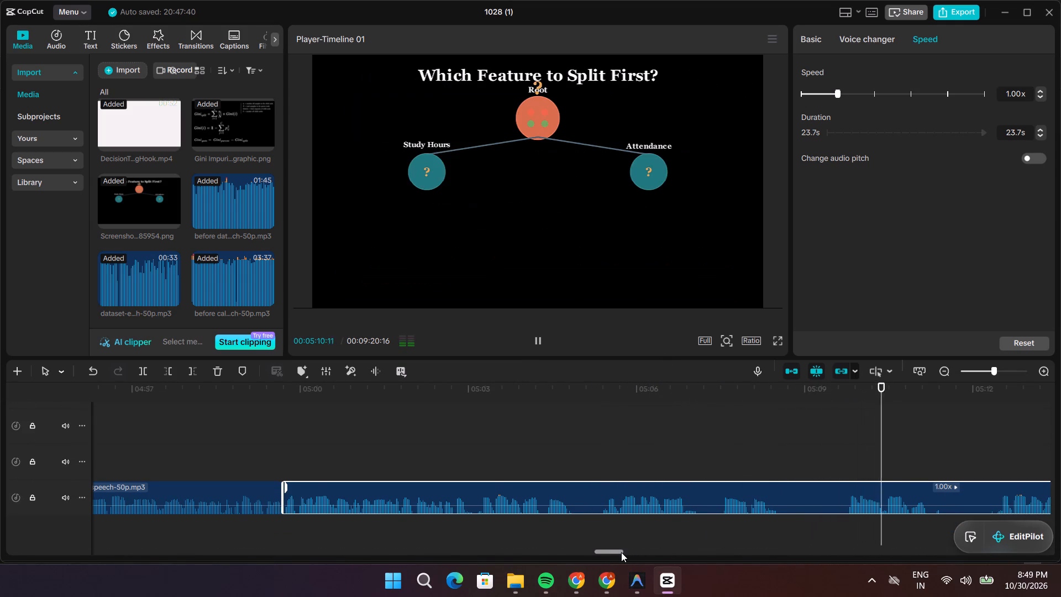
drag(617, 552, 645, 556)
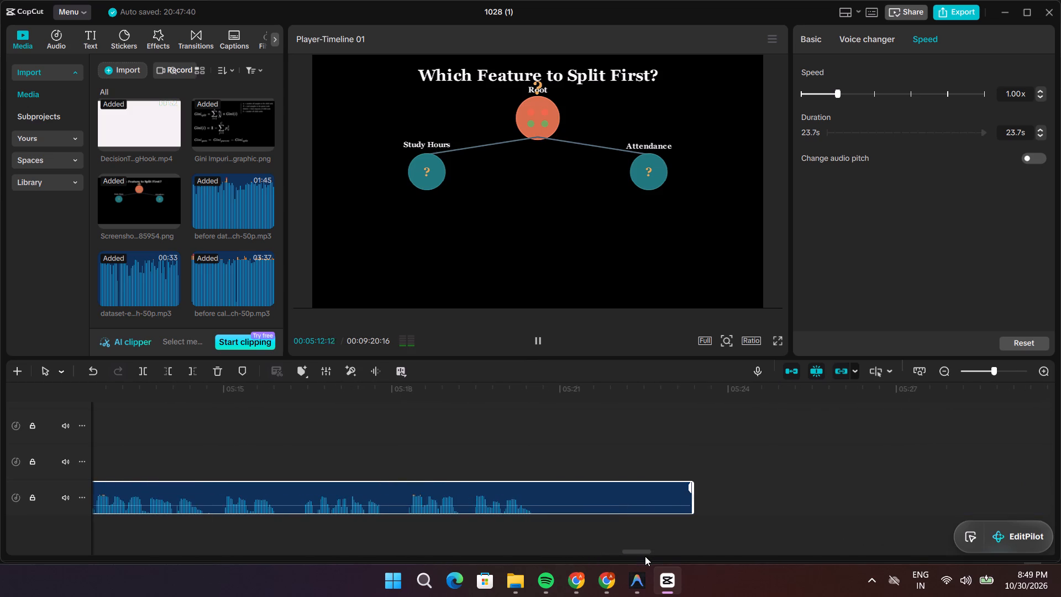
drag(645, 556, 616, 561)
Delete the 23.7 s narration segment that starts after 00:04:59:21.
click(632, 495)
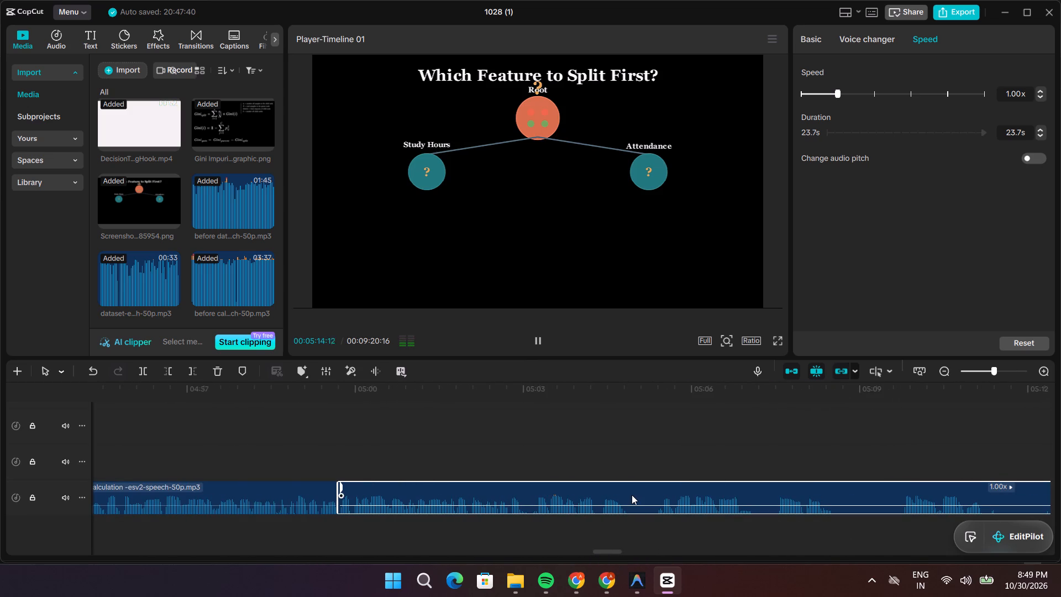
click(632, 495)
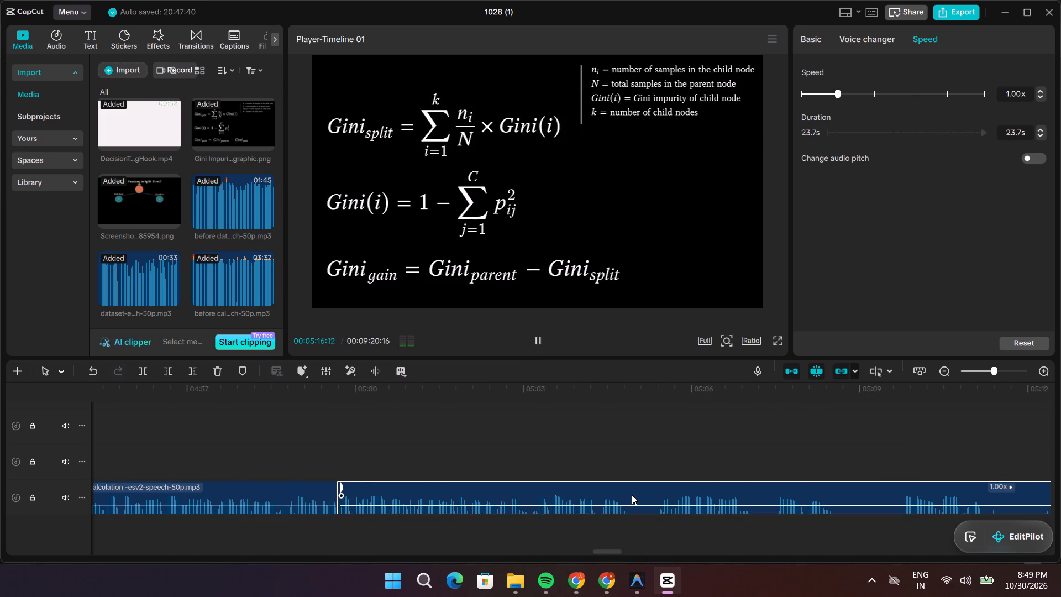
key(BackSpace)
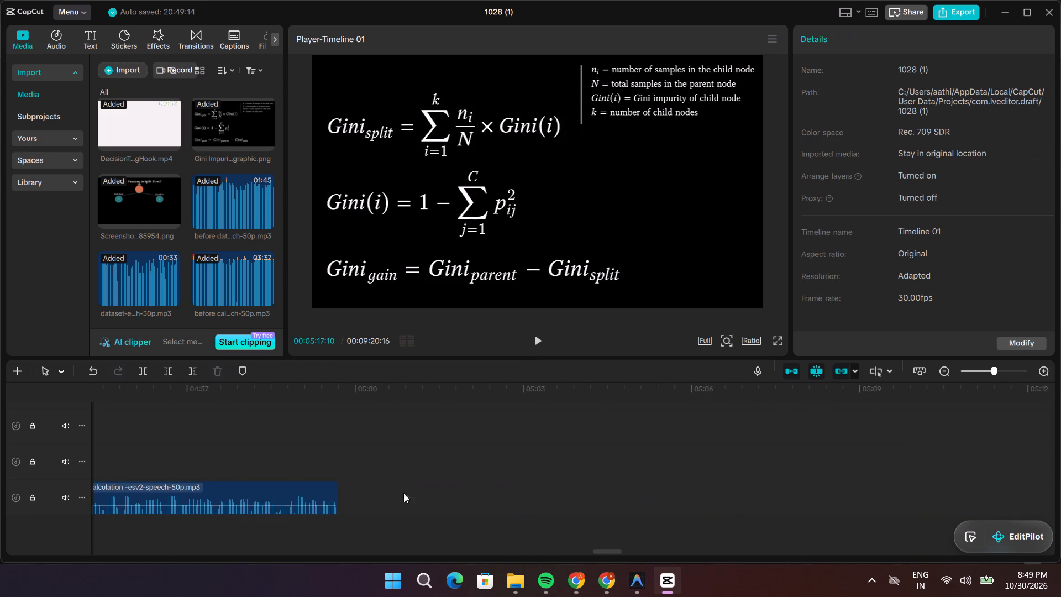
Go back through the earlier sections to about 00:02:24 and play the narration from the Student Exam Dataset end into the Dual-View scene.
drag(601, 549, 588, 551)
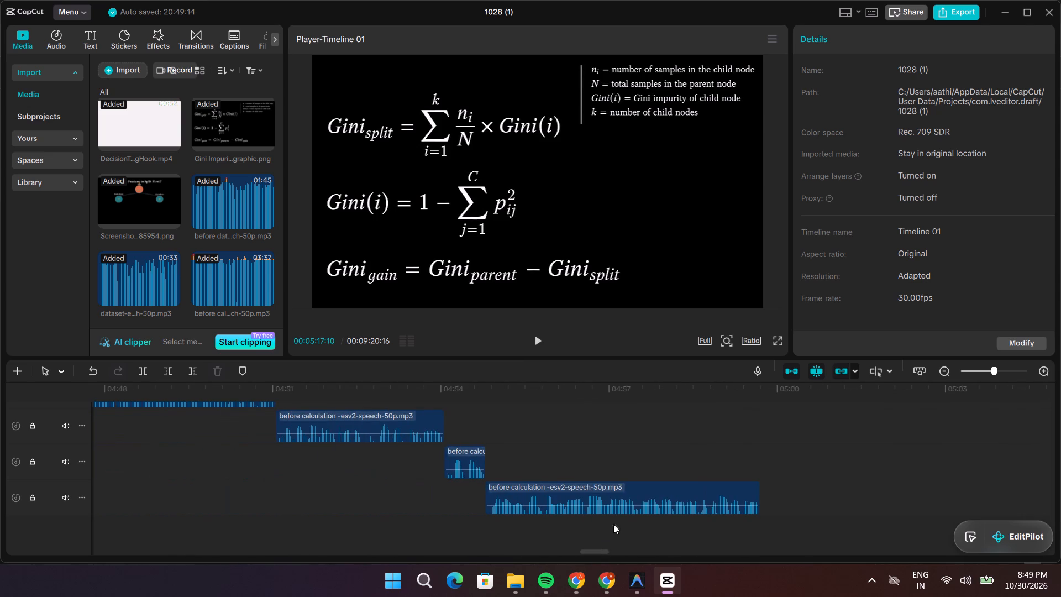
click(624, 501)
key(space)
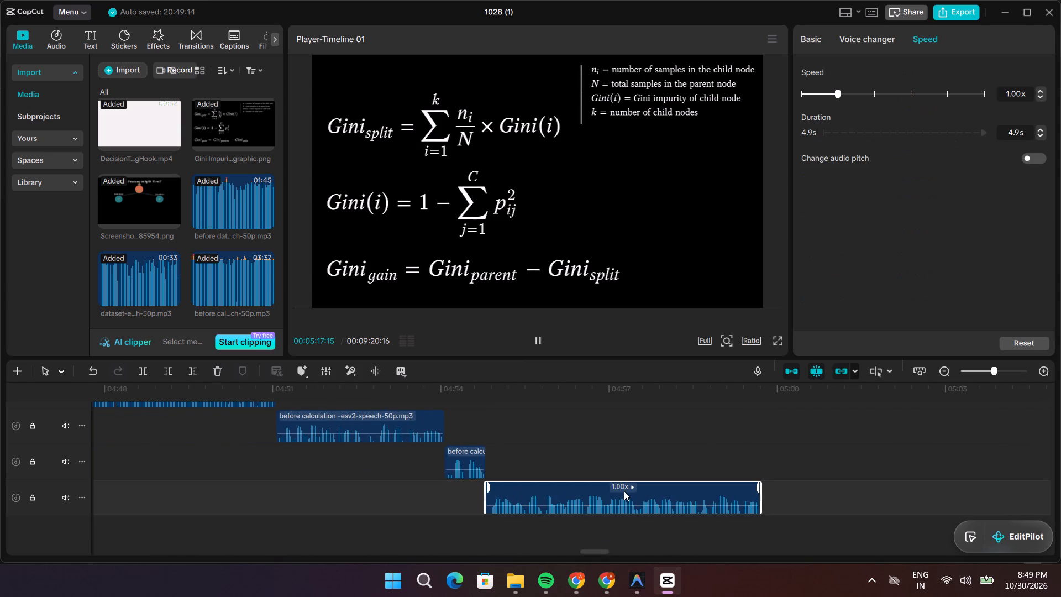
key(space)
drag(575, 469, 163, 507)
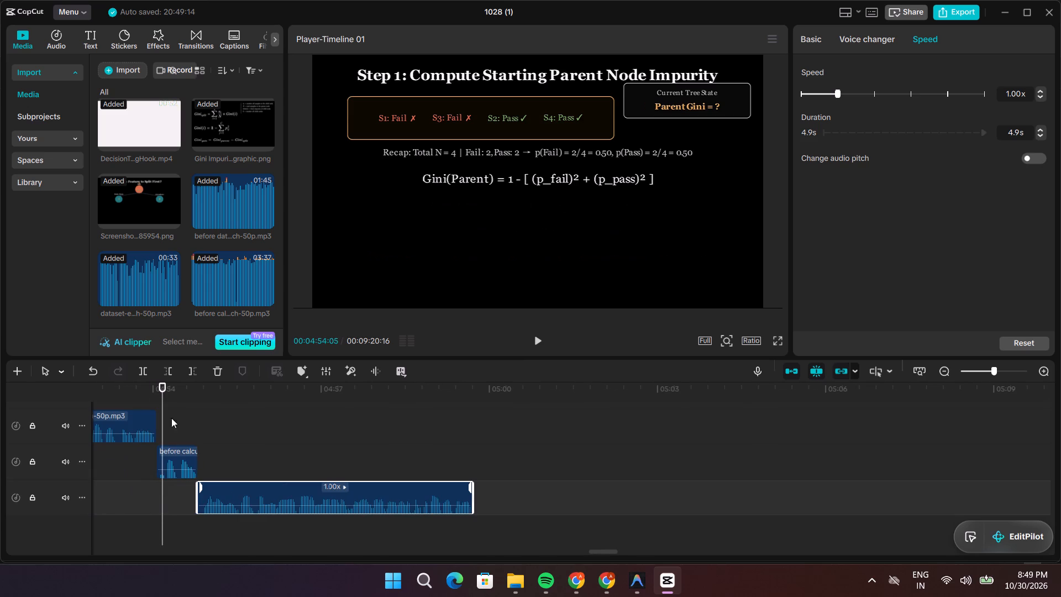
drag(161, 399, 30, 425)
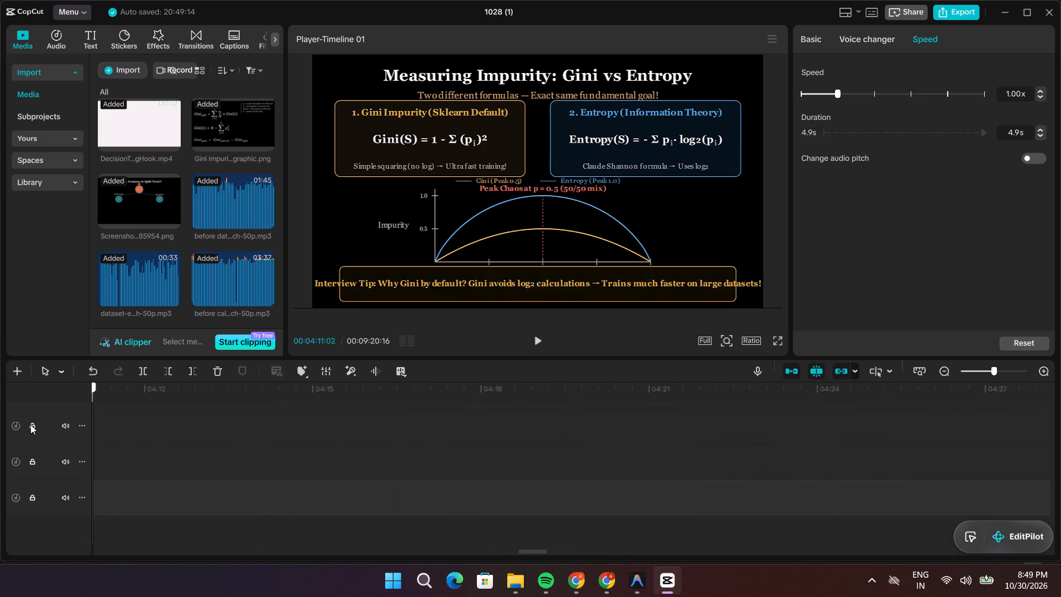
drag(30, 425, 176, 451)
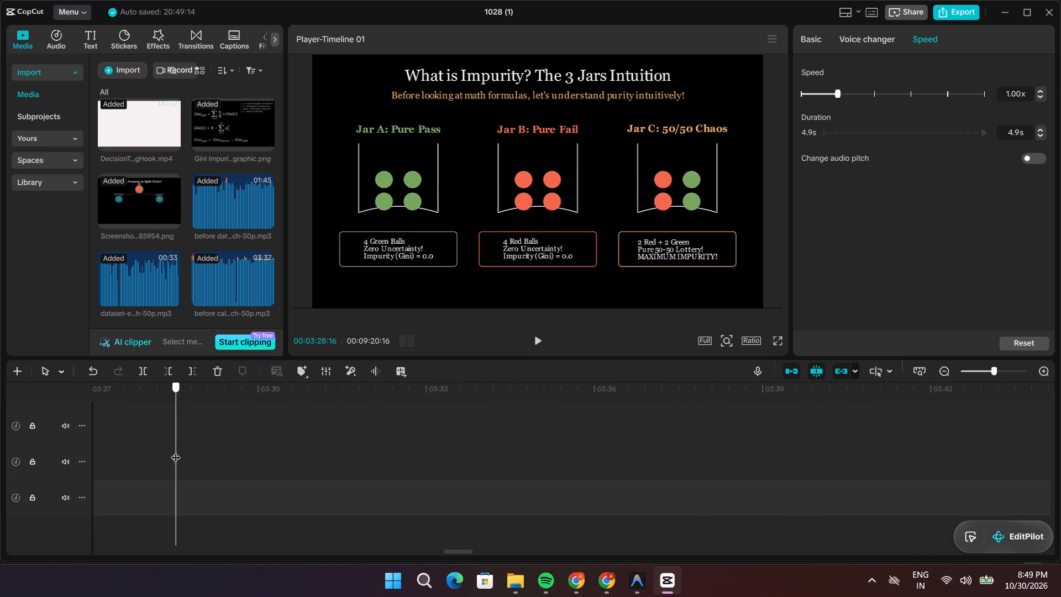
drag(176, 451, 138, 453)
scroll(197, 479, up, 11)
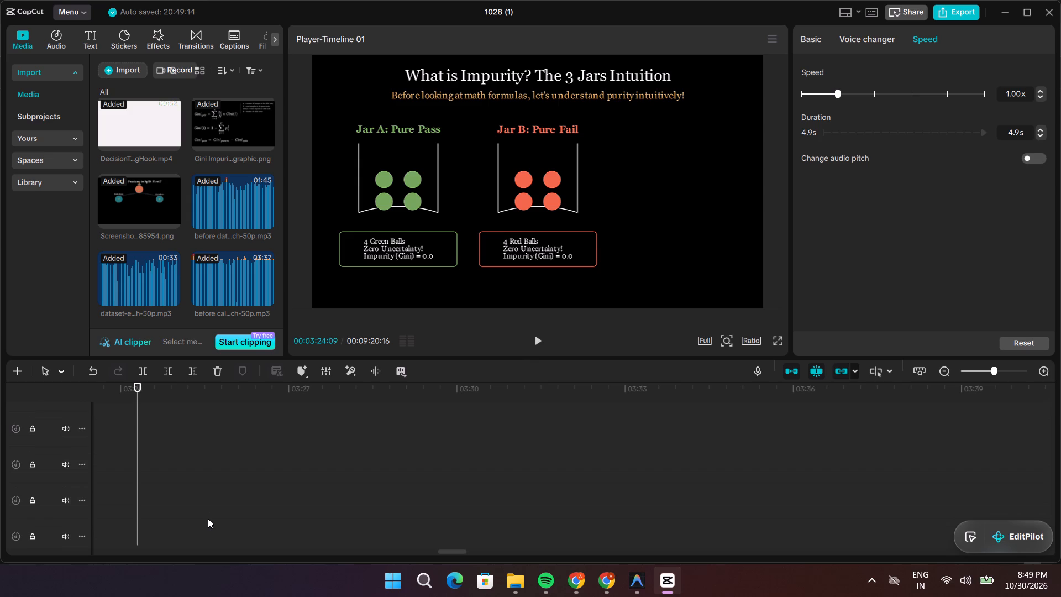
scroll(209, 520, up, 14)
scroll(209, 521, down, 7)
scroll(209, 525, up, 6)
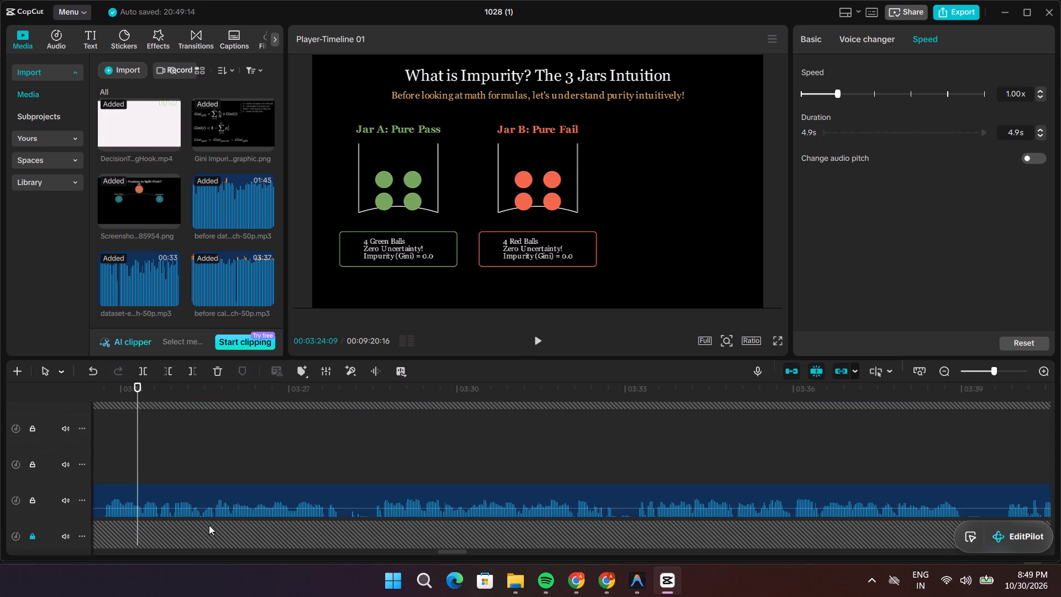
scroll(172, 453, up, 5)
drag(136, 426, 74, 441)
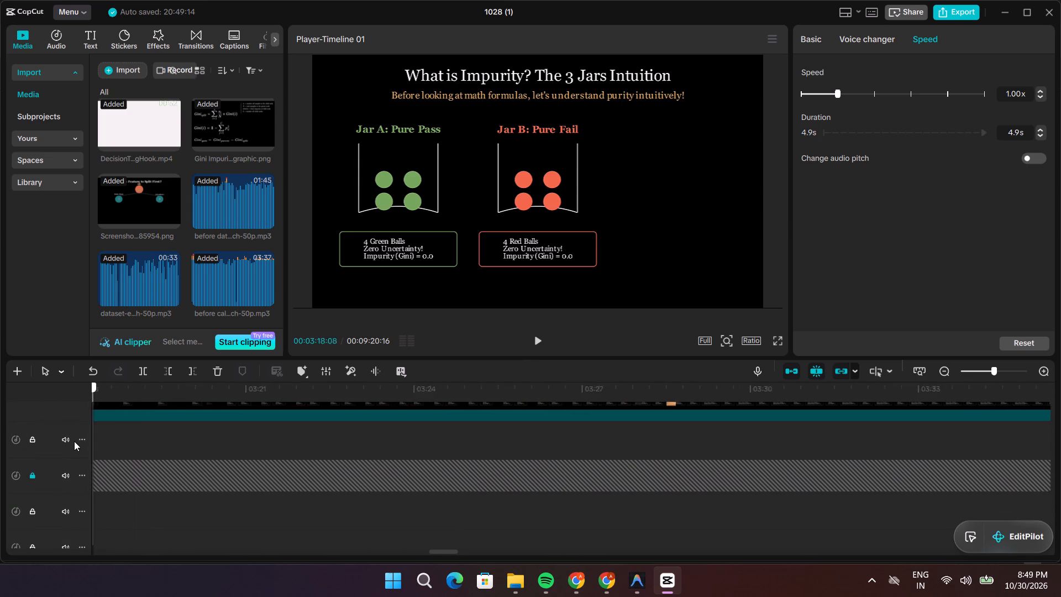
drag(74, 441, 183, 469)
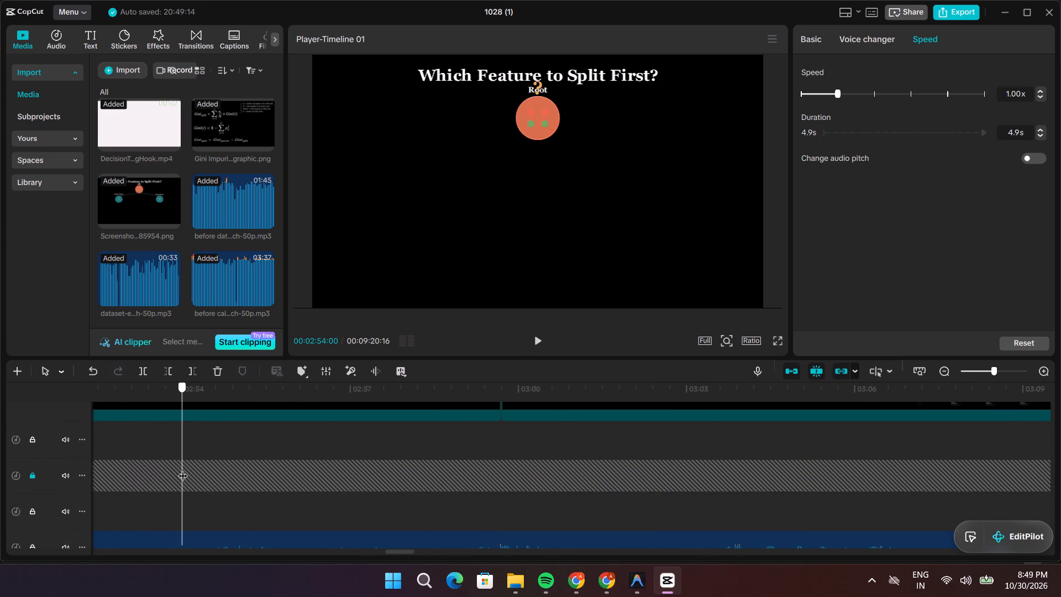
drag(183, 469, 176, 474)
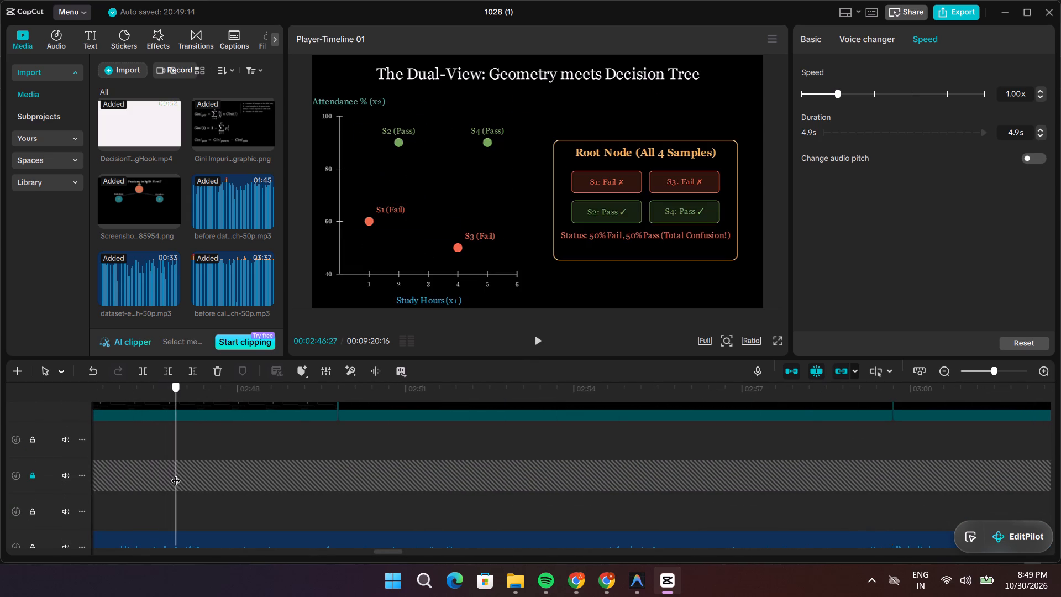
drag(176, 474, 105, 474)
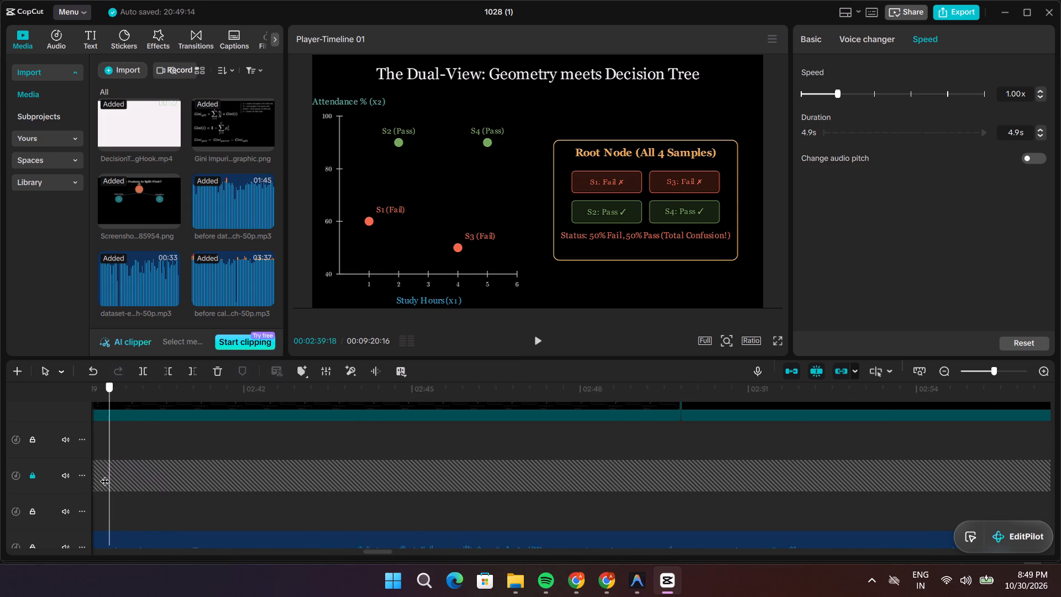
drag(105, 474, 128, 477)
key(space)
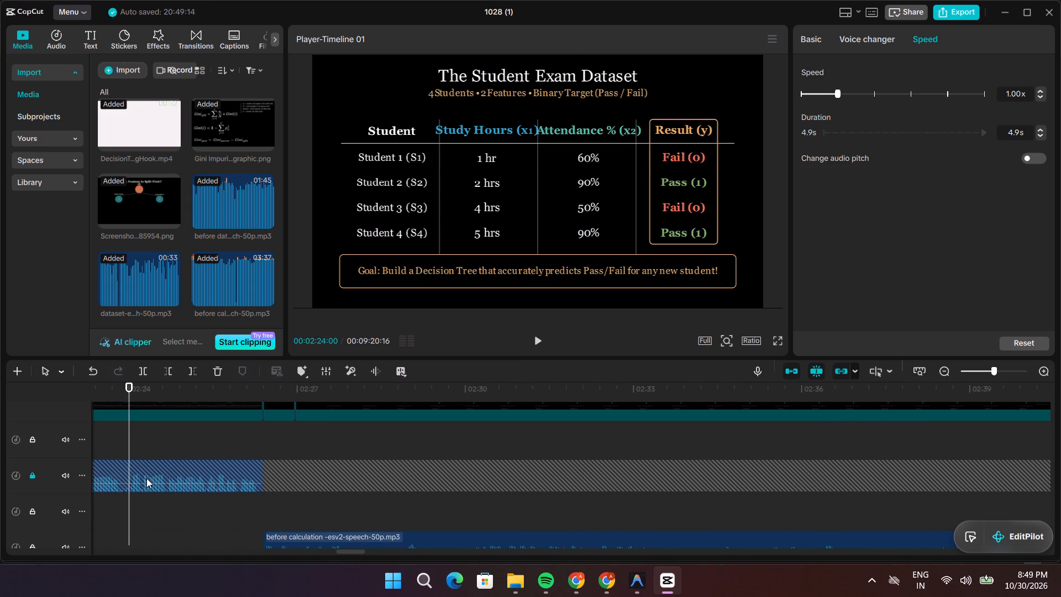
scroll(401, 499, down, 1)
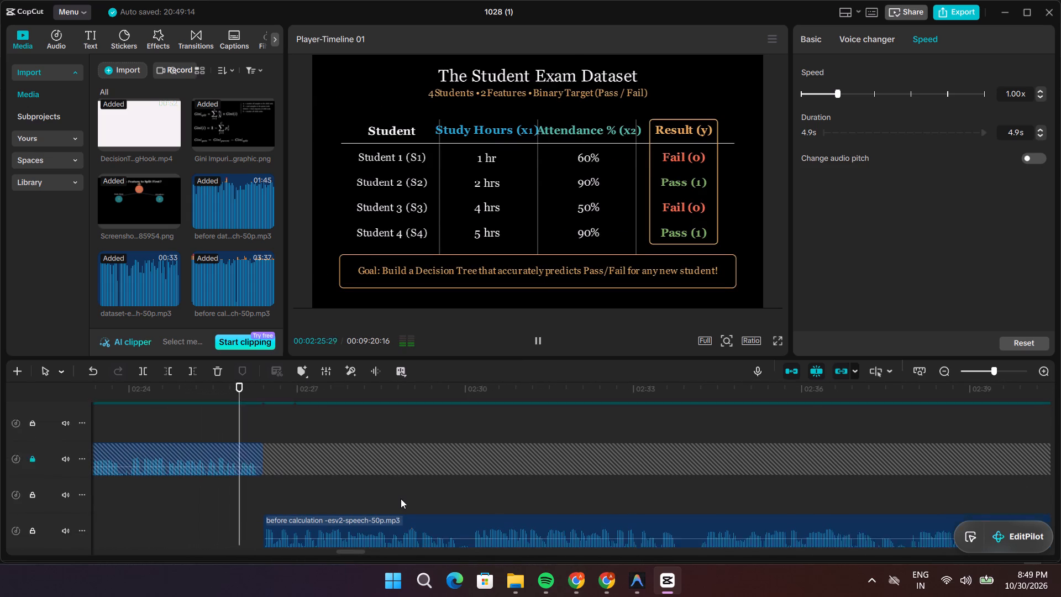
scroll(401, 499, down, 2)
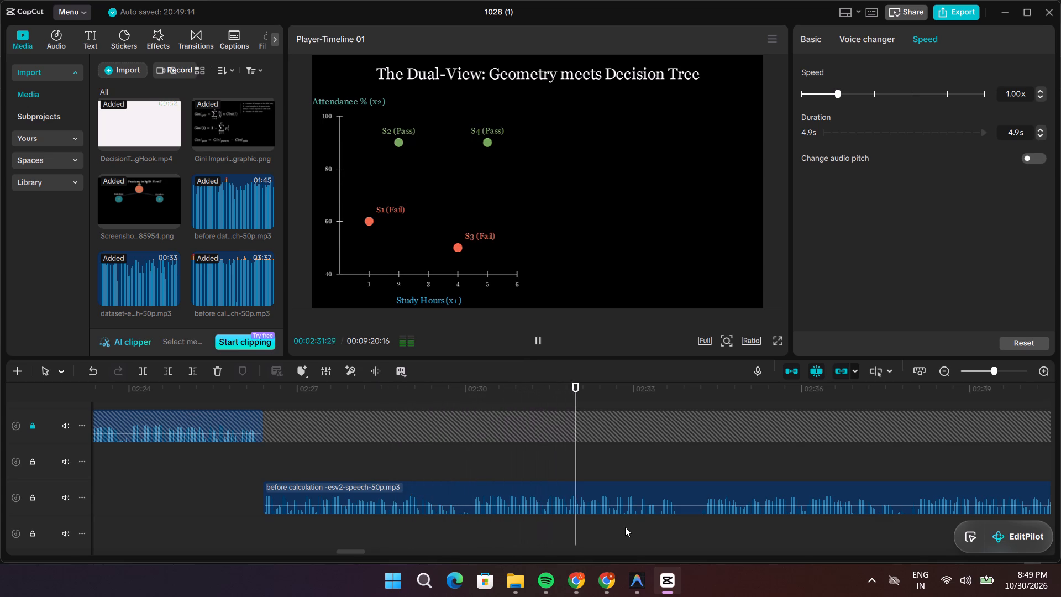
key(space)
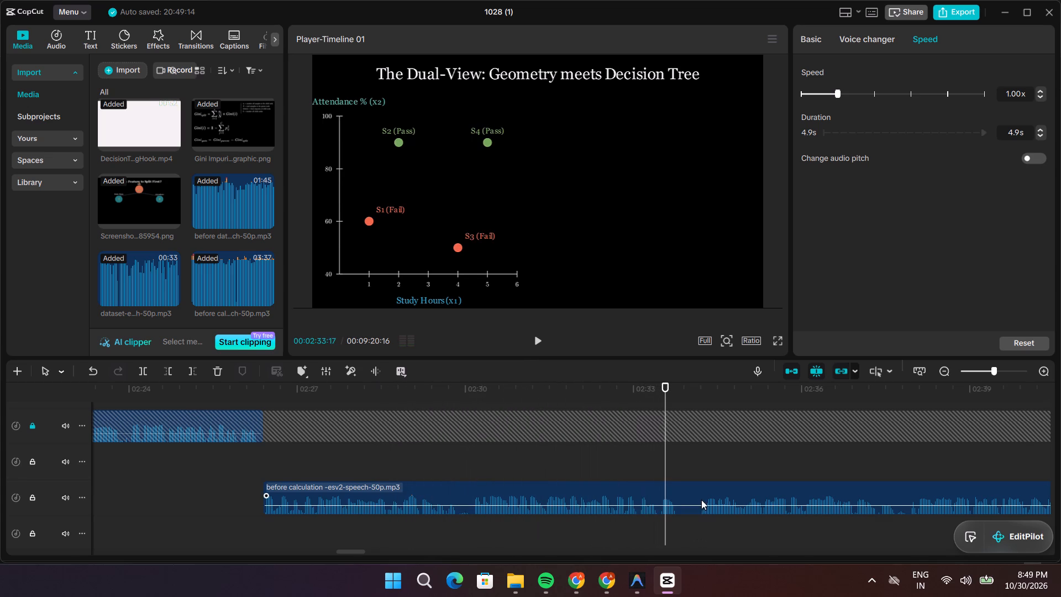
Set the speed of the narration segment that starts with the Dual-View scene to 1.10x and replay its opening.
click(701, 493)
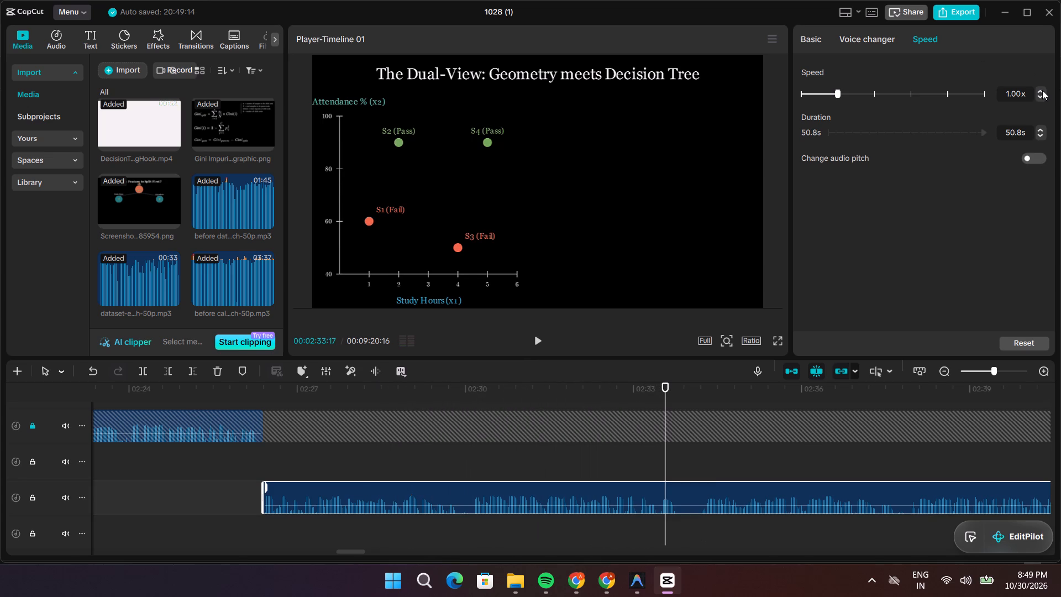
click(1042, 90)
drag(665, 434, 256, 513)
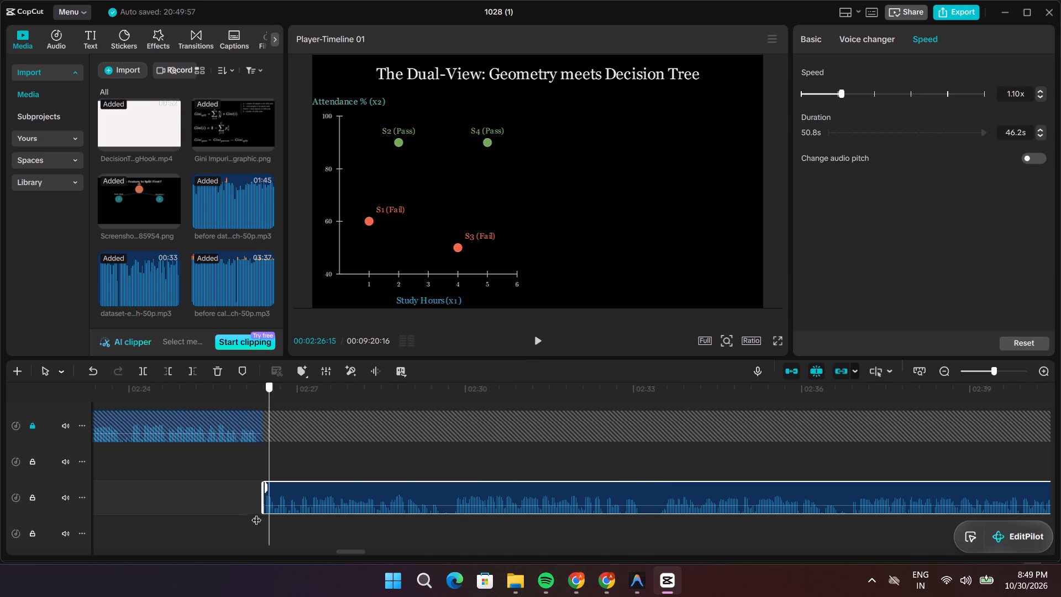
drag(256, 513, 251, 514)
key(space)
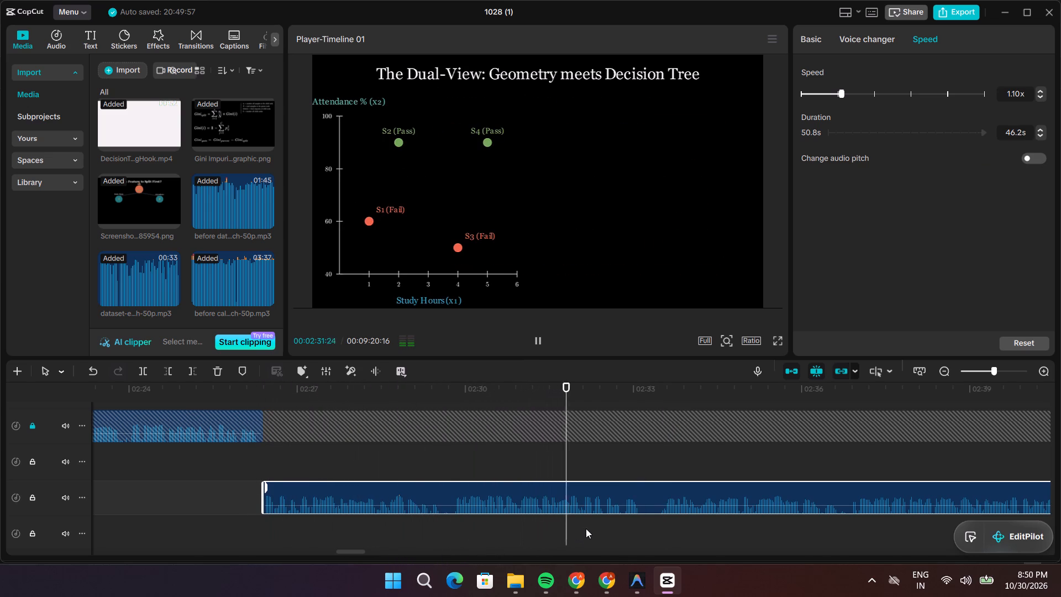
key(space)
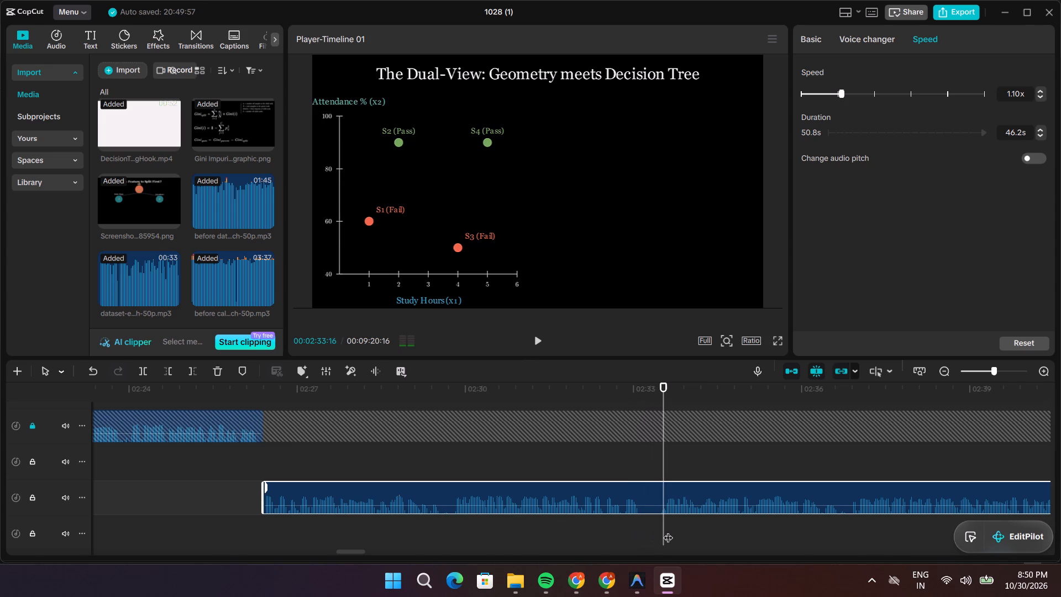
Cut the short pause after 00:02:33:04 out of this narration by splitting there, trimming the second part's start and closing the gap.
drag(663, 531, 643, 533)
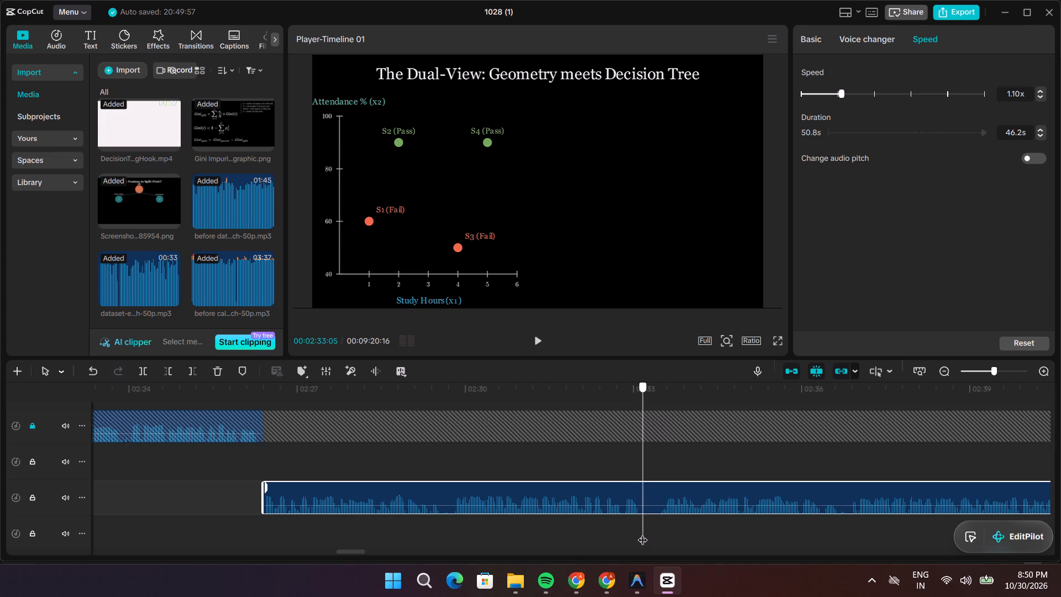
drag(643, 533, 641, 533)
key(ctrl+b)
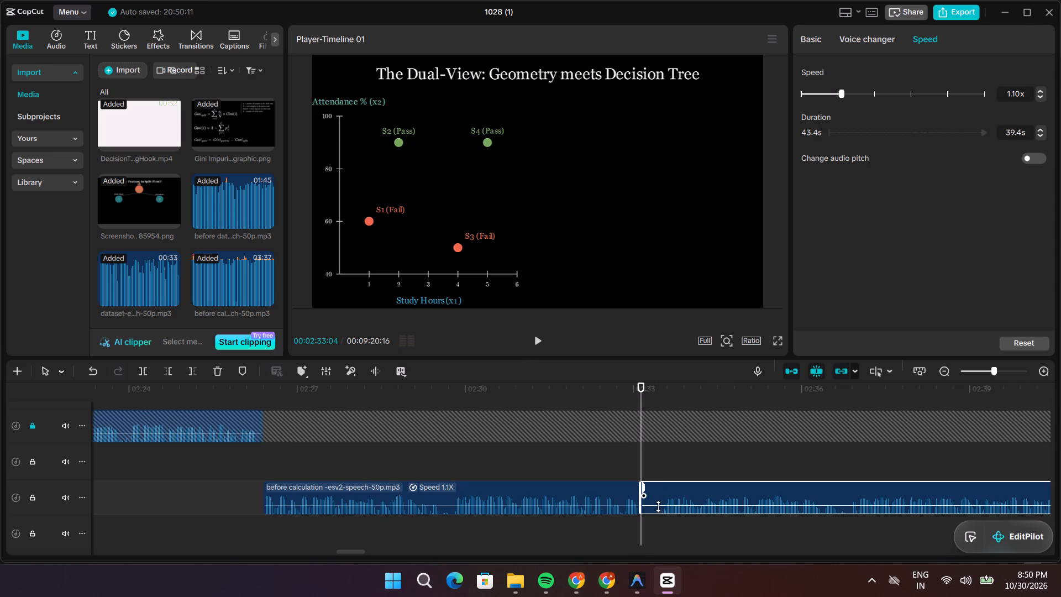
click(656, 498)
drag(640, 504, 660, 509)
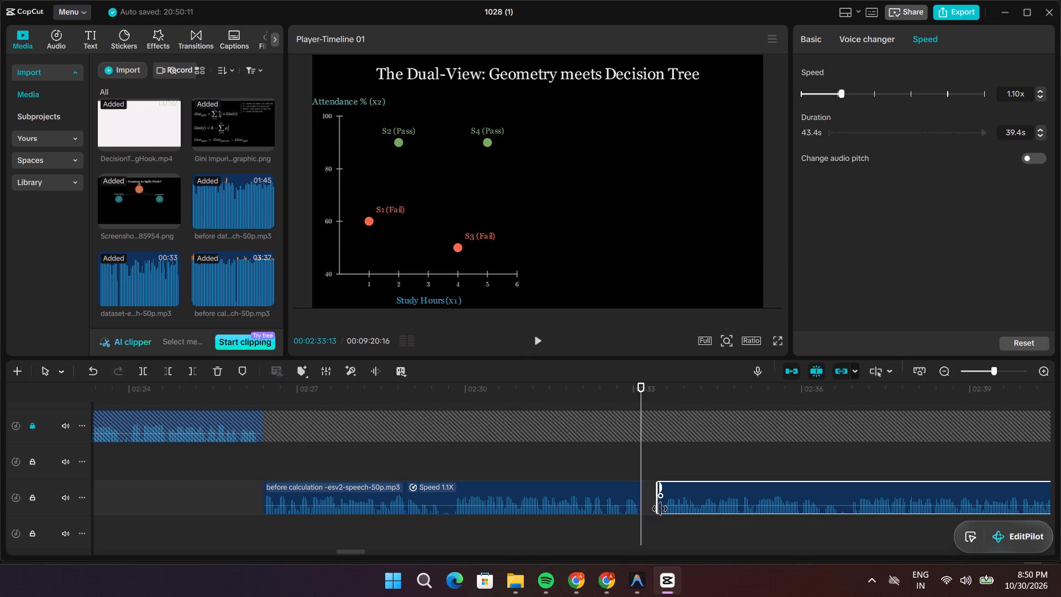
drag(660, 509, 662, 510)
drag(673, 511, 654, 515)
Play the Dual-View narration across the cut and on to about 00:02:41, and replay it from just before the cut.
key(space)
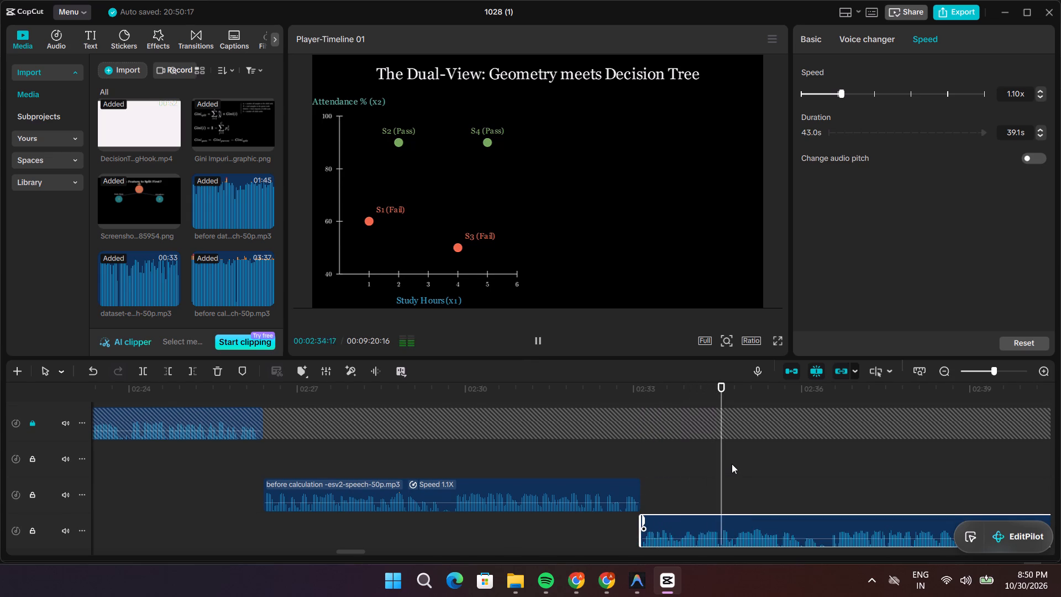
key(space)
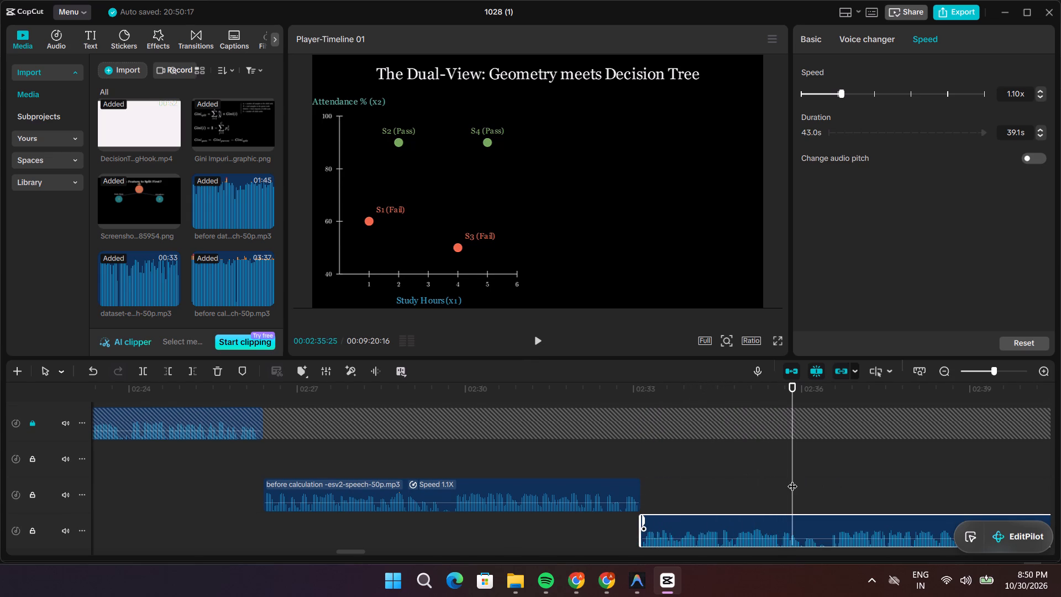
drag(792, 479, 230, 525)
key(space)
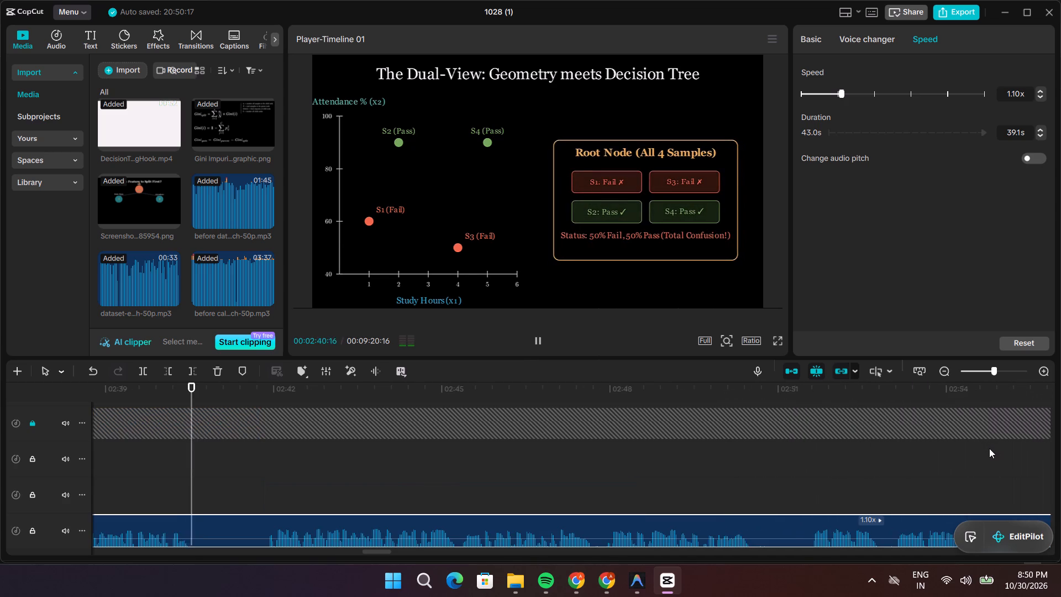
key(space)
scroll(475, 496, down, 1)
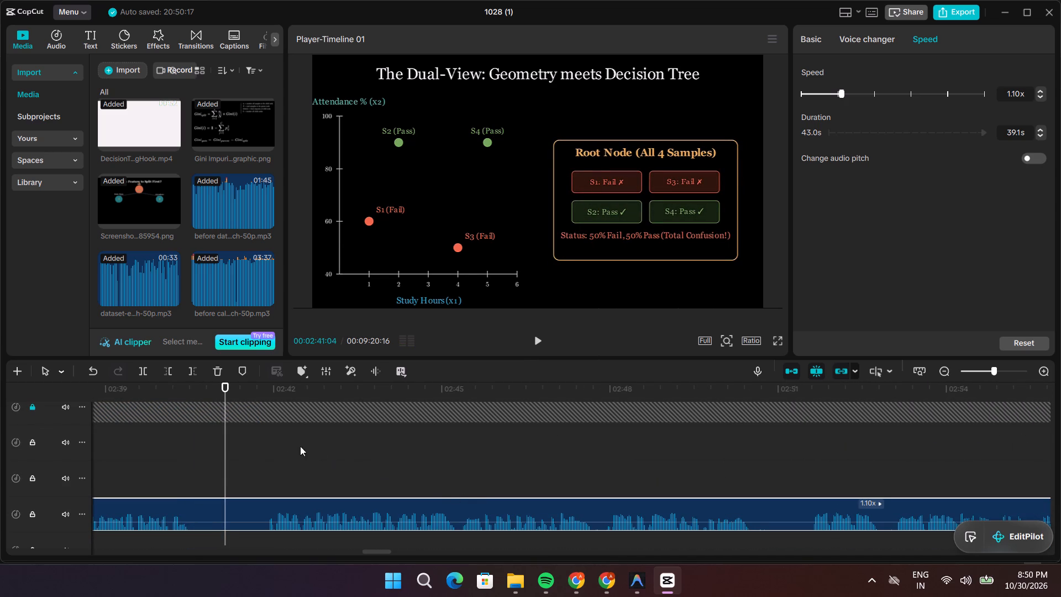
drag(226, 439, 118, 473)
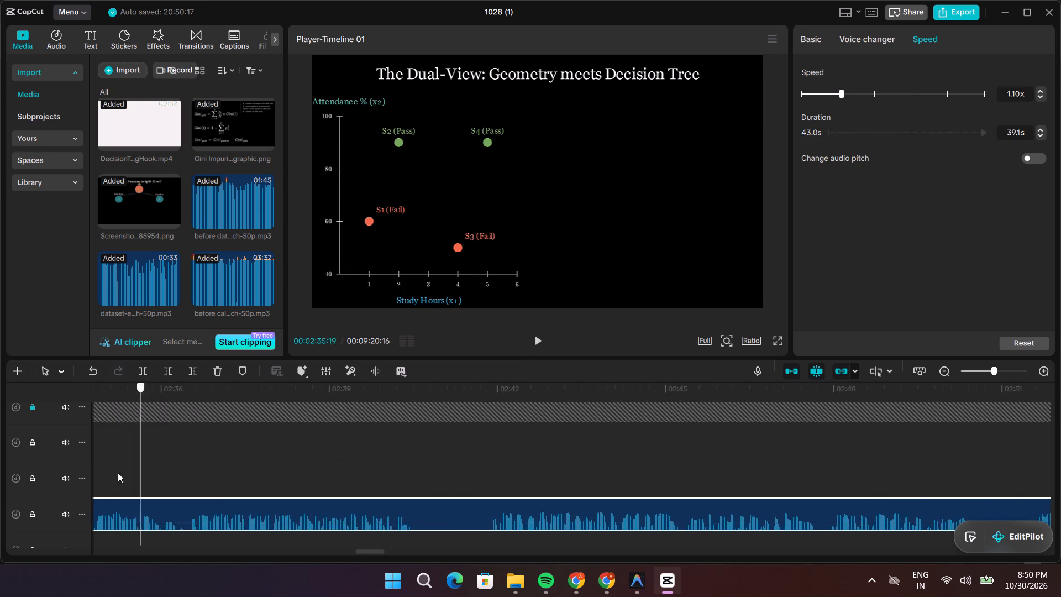
drag(118, 473, 329, 486)
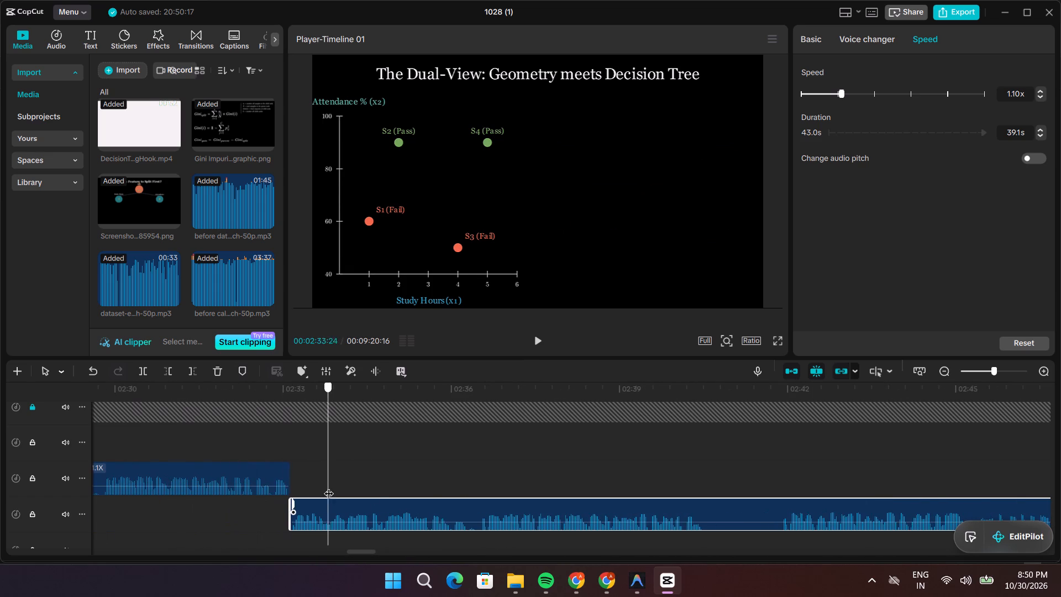
drag(329, 486, 270, 493)
key(space)
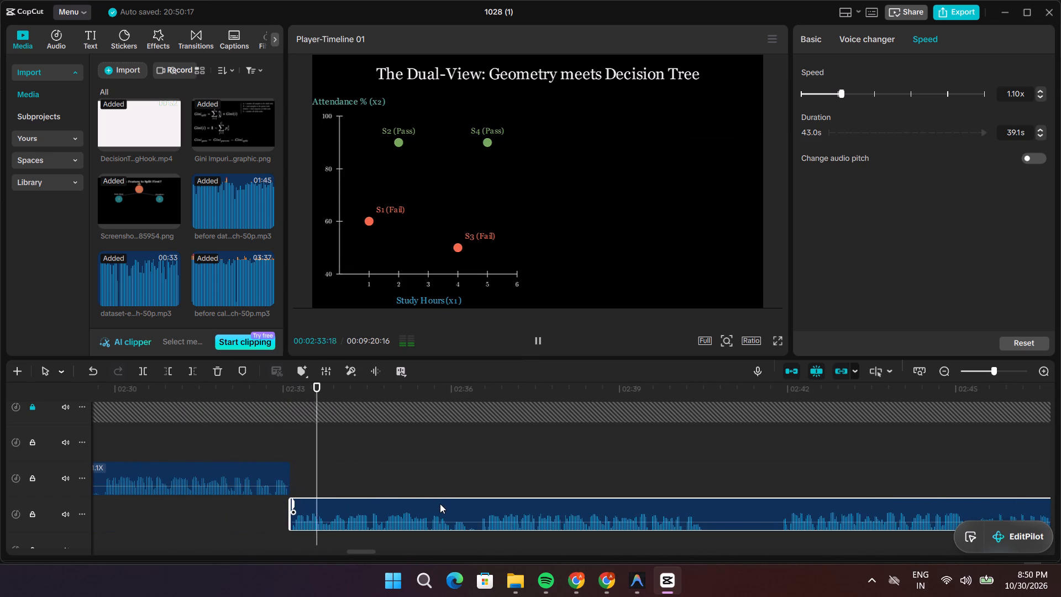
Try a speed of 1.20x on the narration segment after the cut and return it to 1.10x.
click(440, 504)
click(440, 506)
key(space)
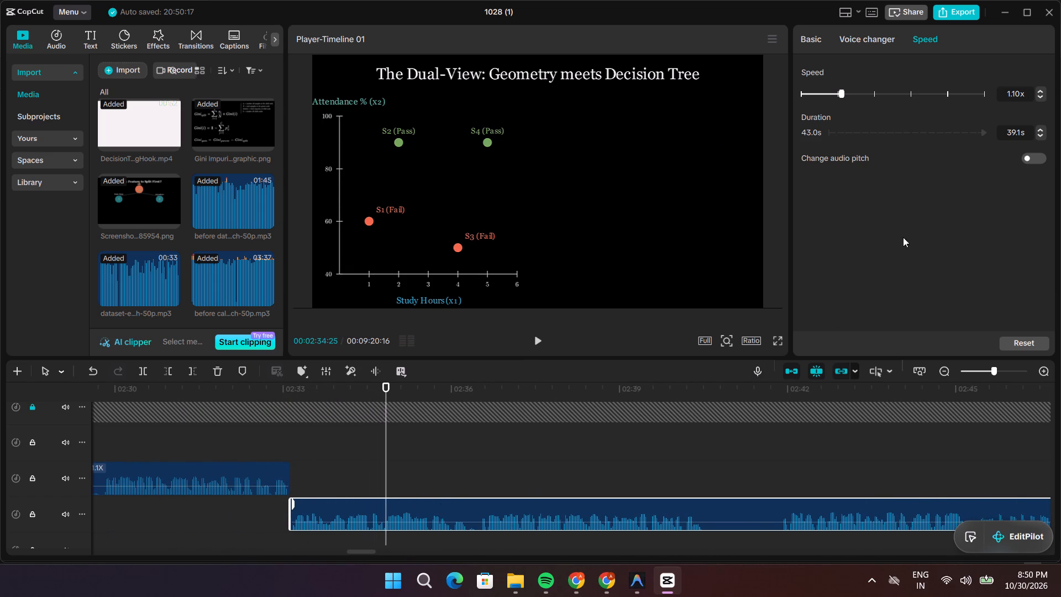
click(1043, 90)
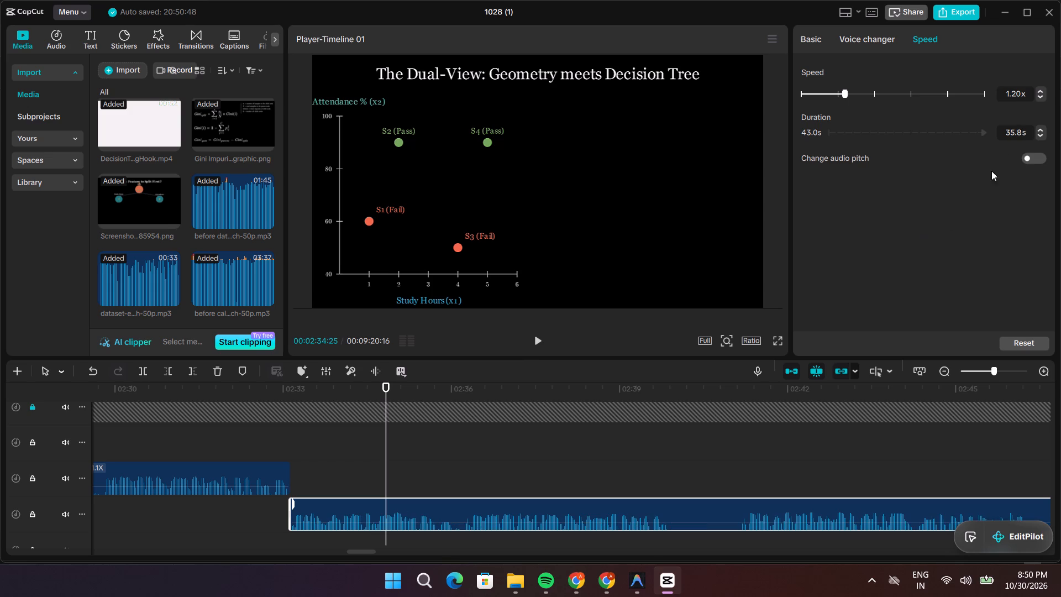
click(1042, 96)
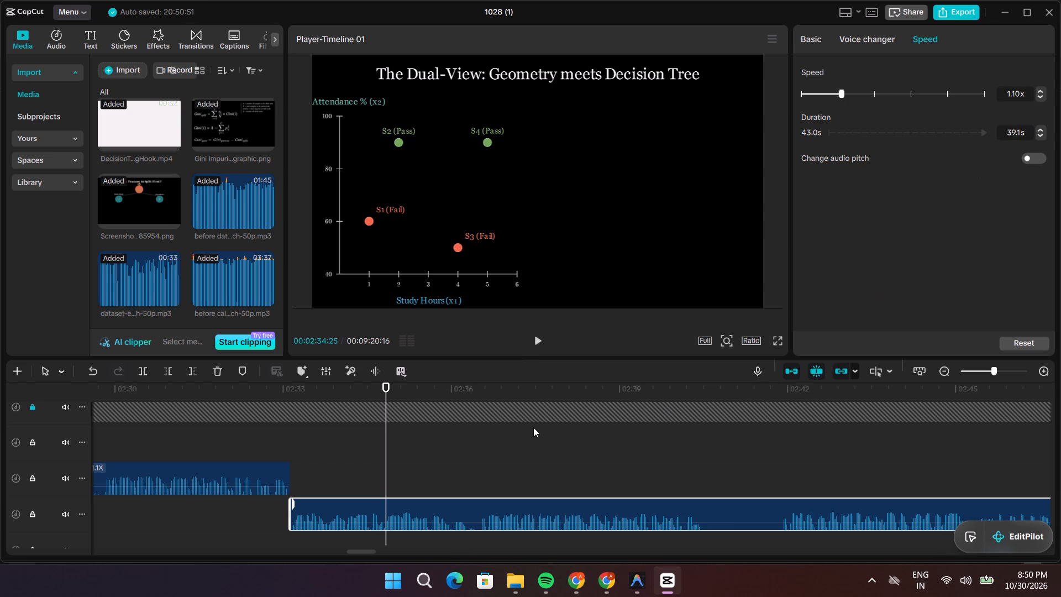
Play the Dual-View narration through its next pause and split the segment at 00:02:41:26, just before speech resumes.
key(space)
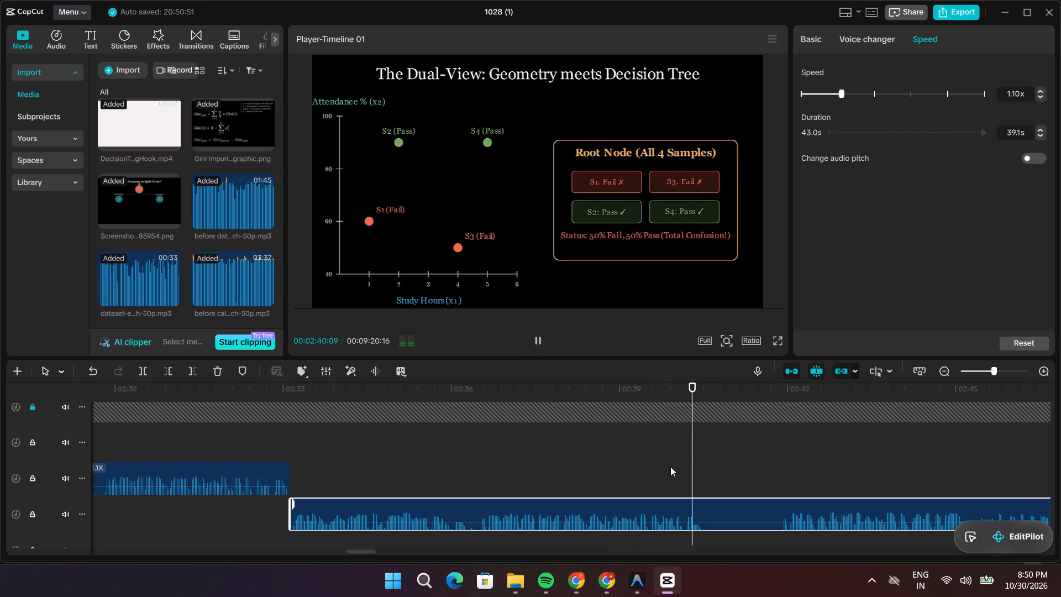
key(space)
key(space)
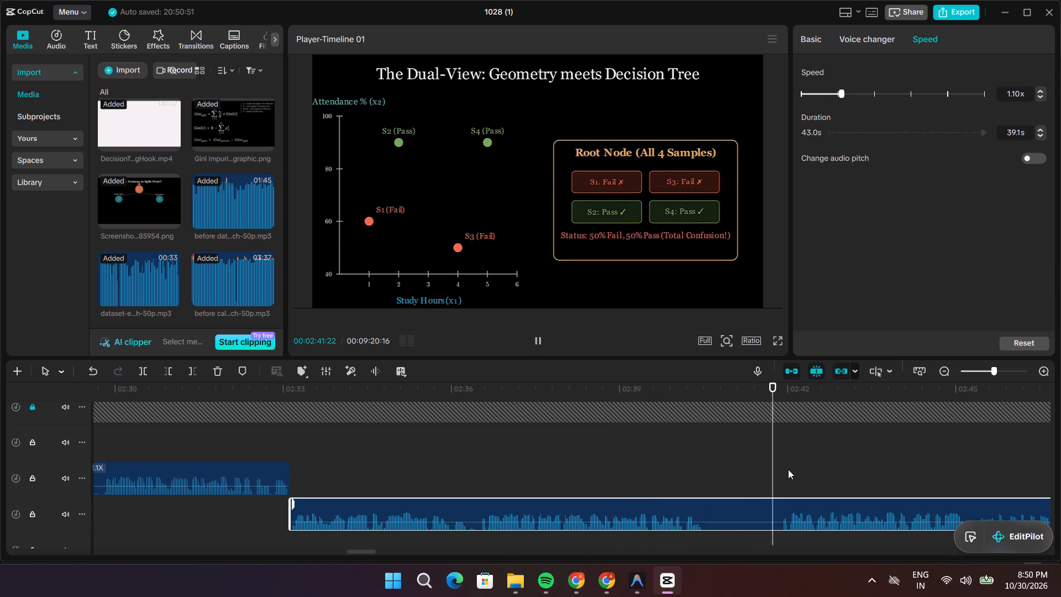
key(space)
drag(797, 465, 778, 469)
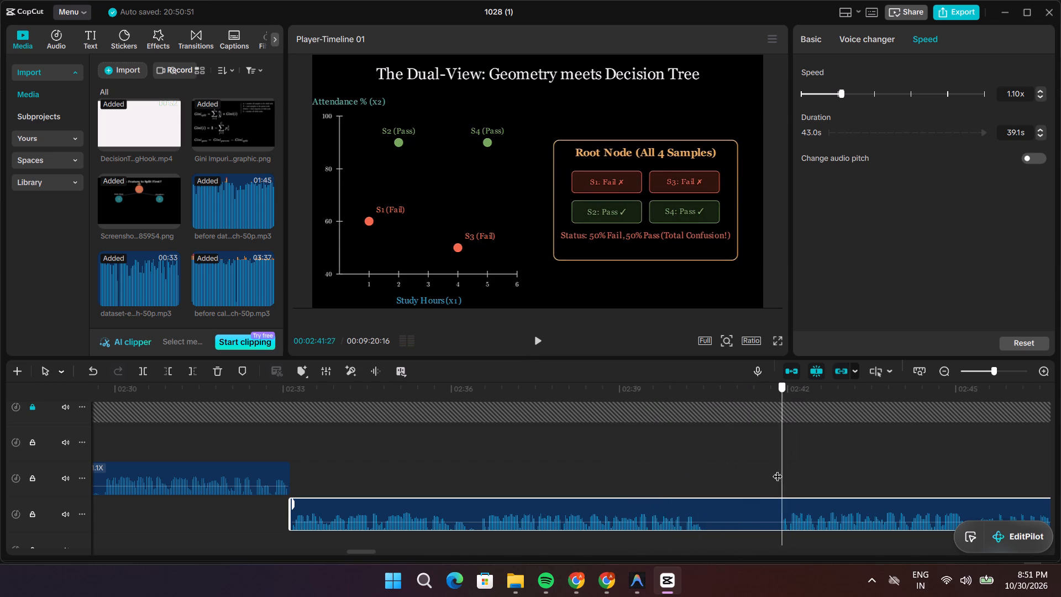
drag(778, 469, 784, 471)
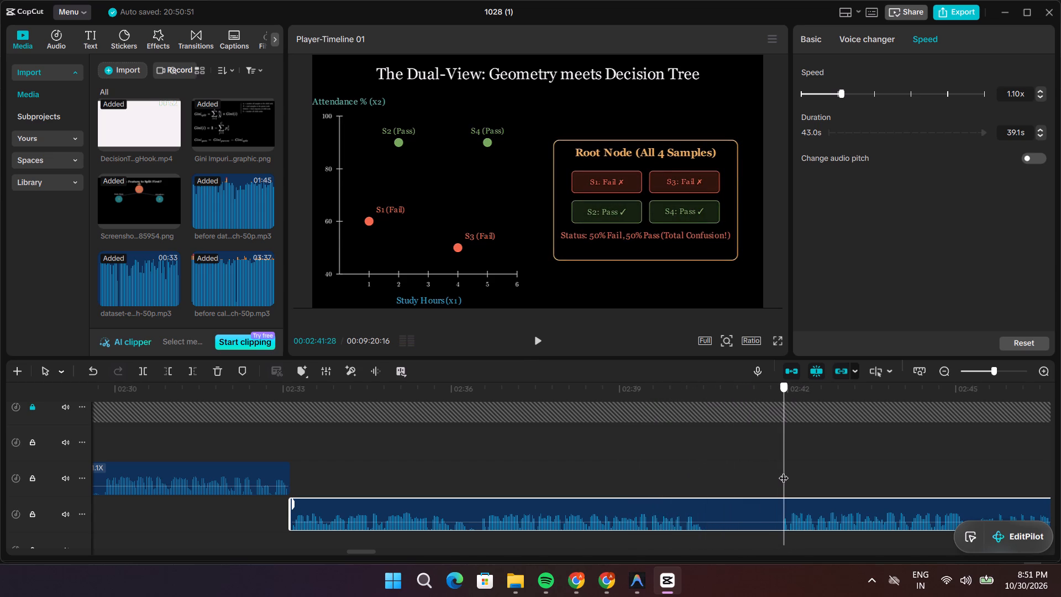
drag(784, 471, 781, 471)
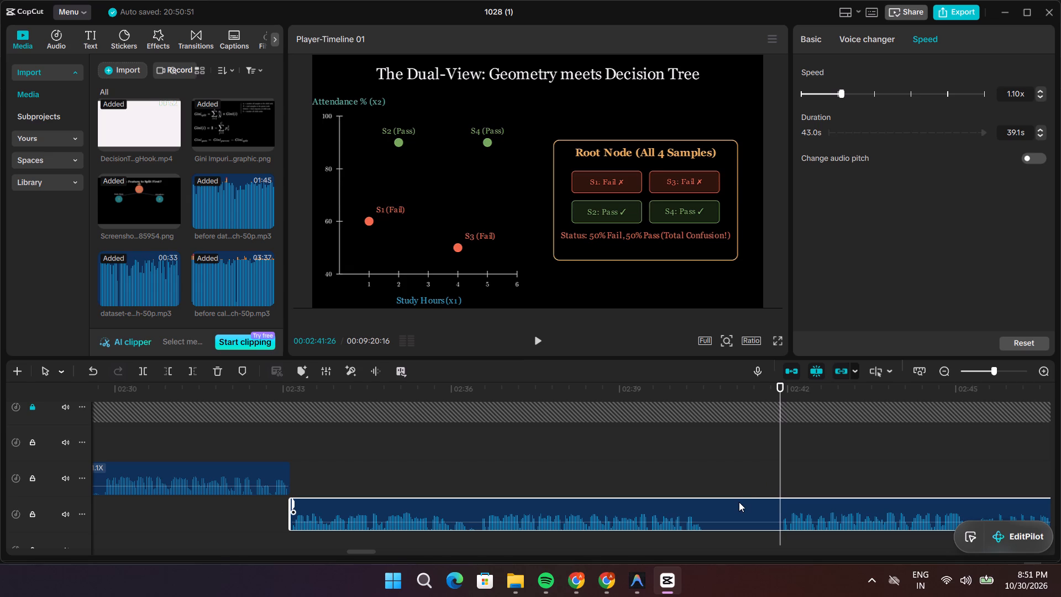
click(739, 502)
key(ctrl+b)
click(739, 502)
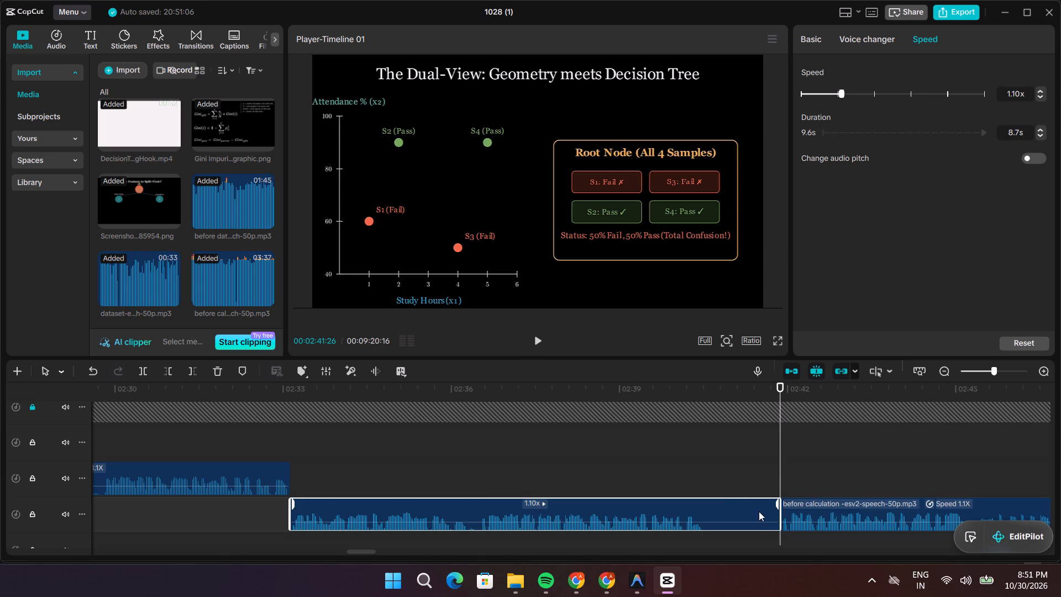
Trim the silence off the end of the first part, shortening it to 7.3 s, and play across its new end.
drag(780, 514, 770, 516)
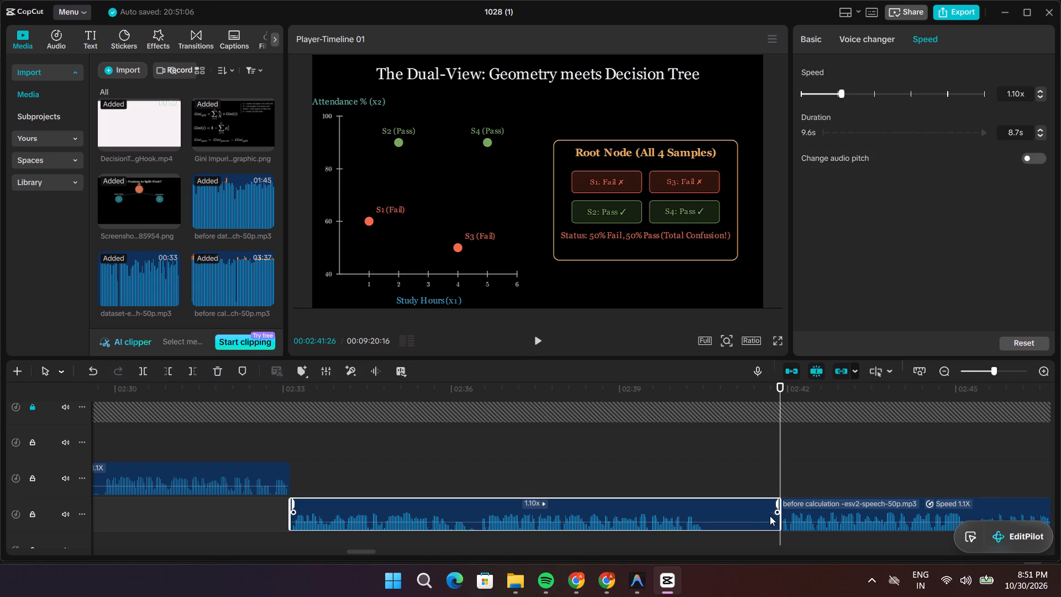
drag(770, 516, 762, 517)
click(761, 517)
click(778, 515)
click(738, 517)
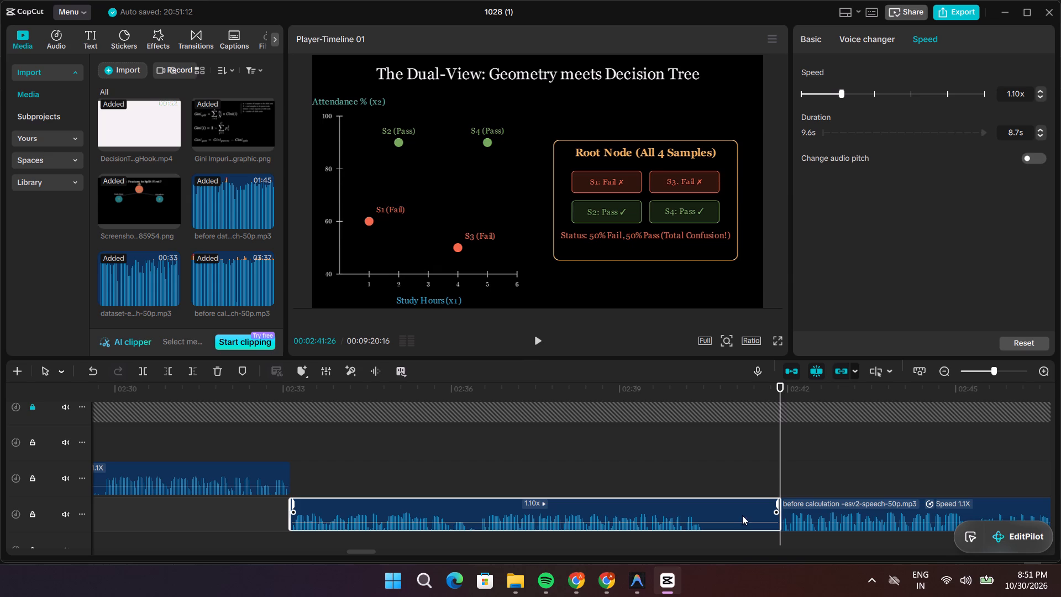
click(779, 517)
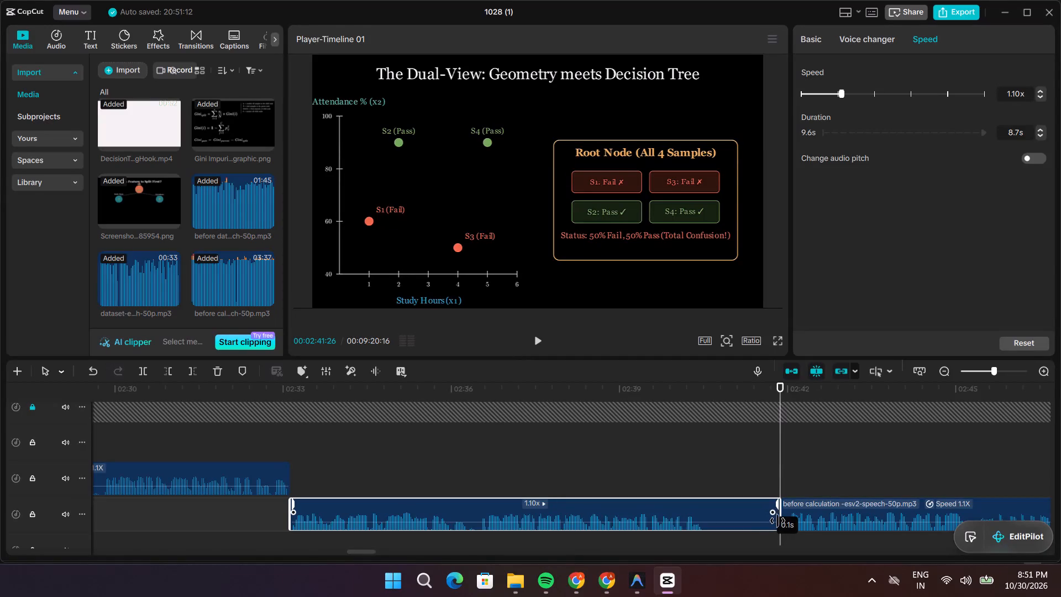
click(740, 515)
drag(780, 520, 698, 540)
drag(779, 473, 654, 482)
key(space)
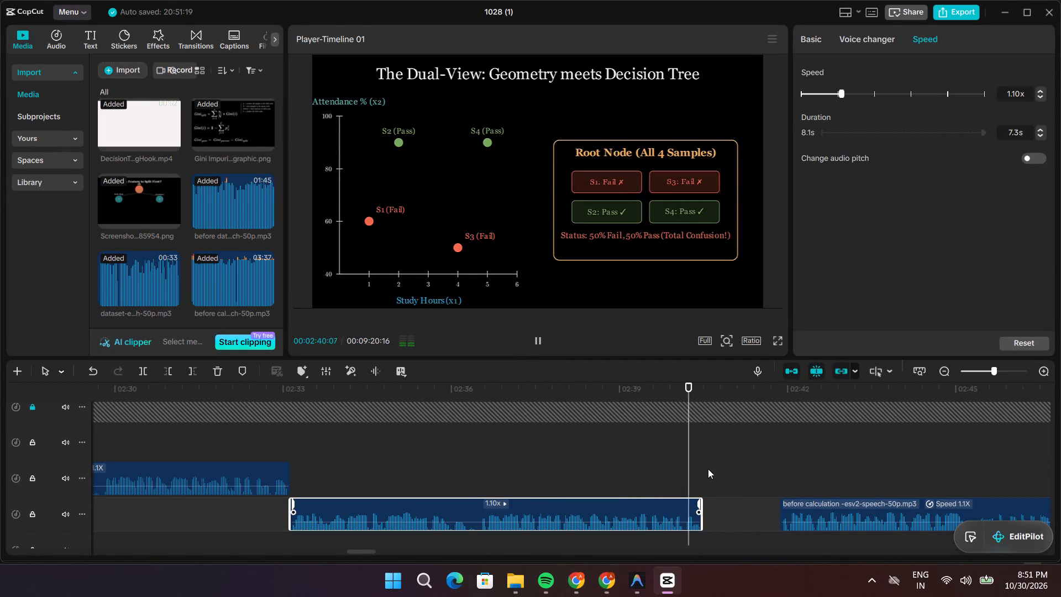
key(space)
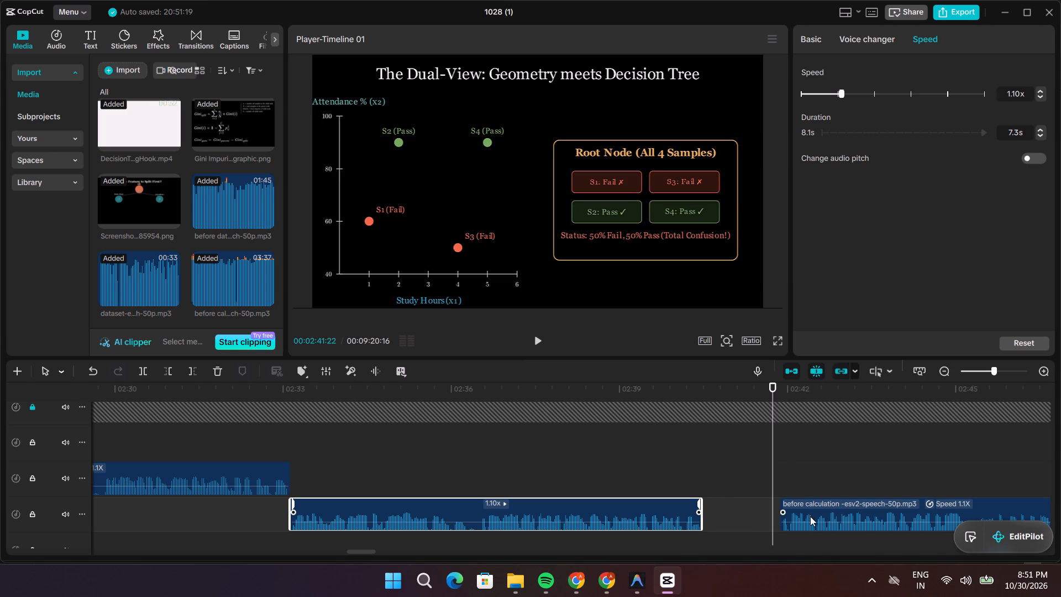
Move the following 1.10x narration segment earlier, onto the track below, so it starts where the trimmed part ends.
drag(807, 526, 732, 549)
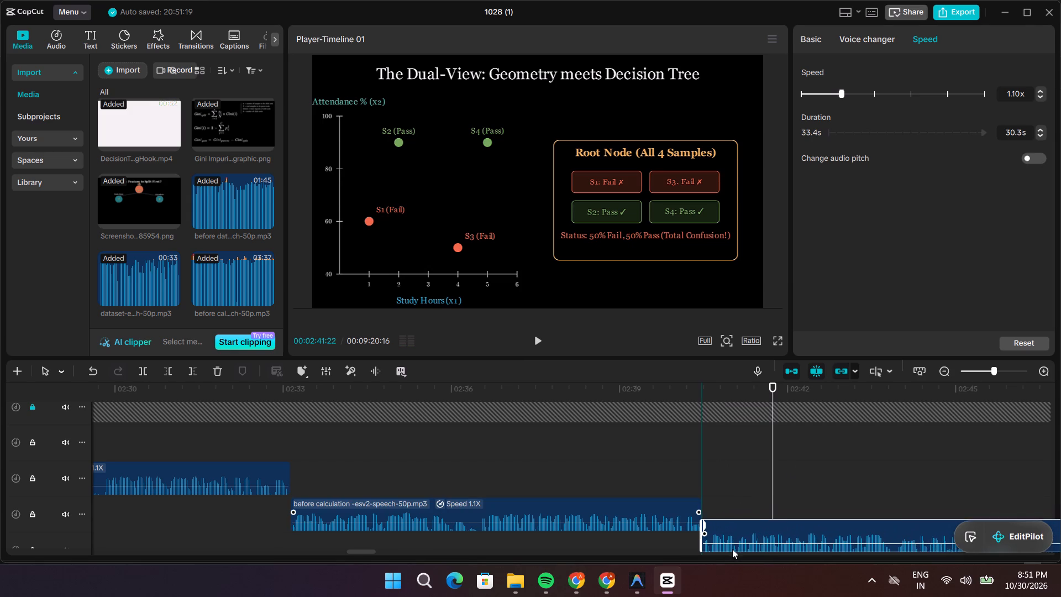
drag(732, 549, 732, 551)
Play the narration from just before the closed gap to about 00:02:47, replaying the phrases around 00:02:42 to 00:02:45.
drag(770, 477, 674, 479)
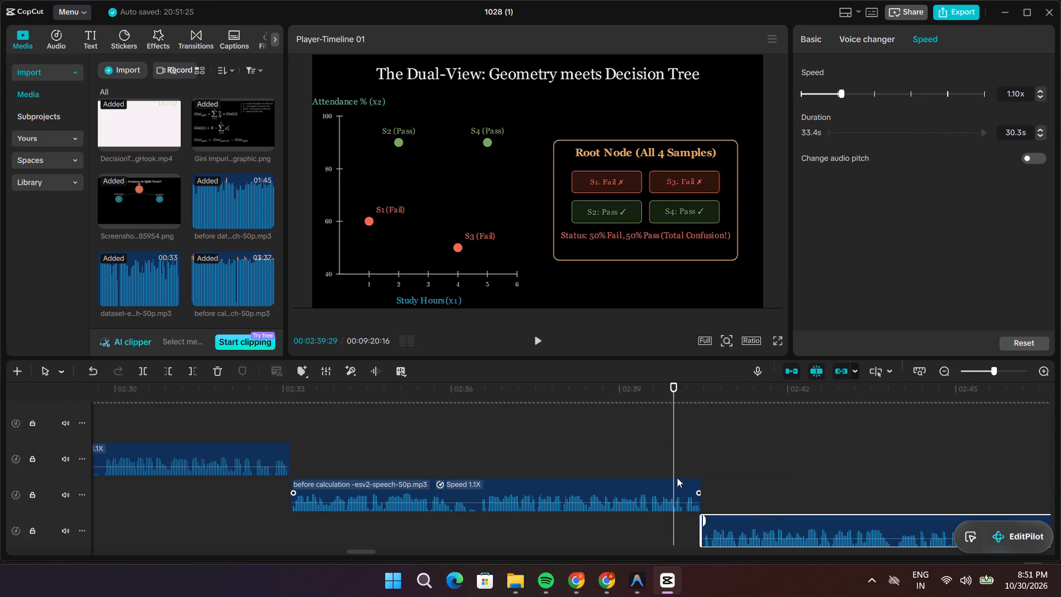
key(space)
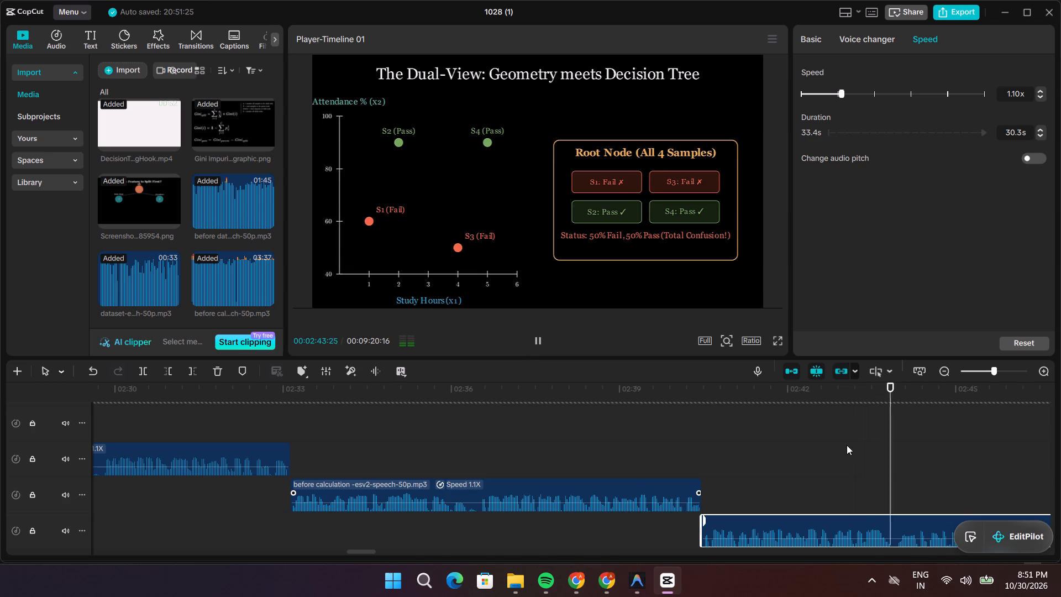
key(space)
drag(928, 442, 910, 446)
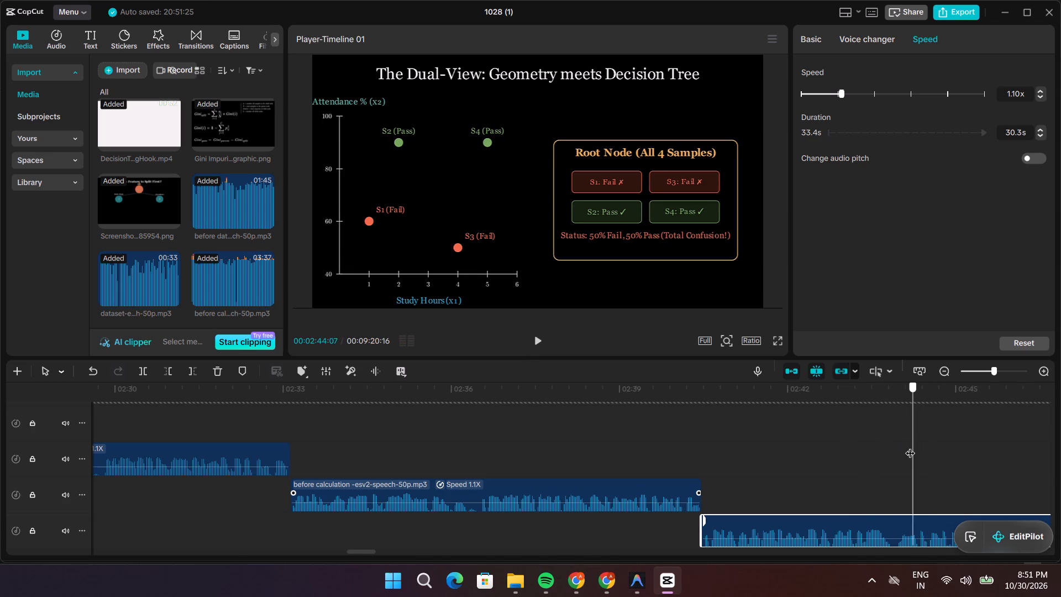
drag(910, 446, 843, 459)
key(space)
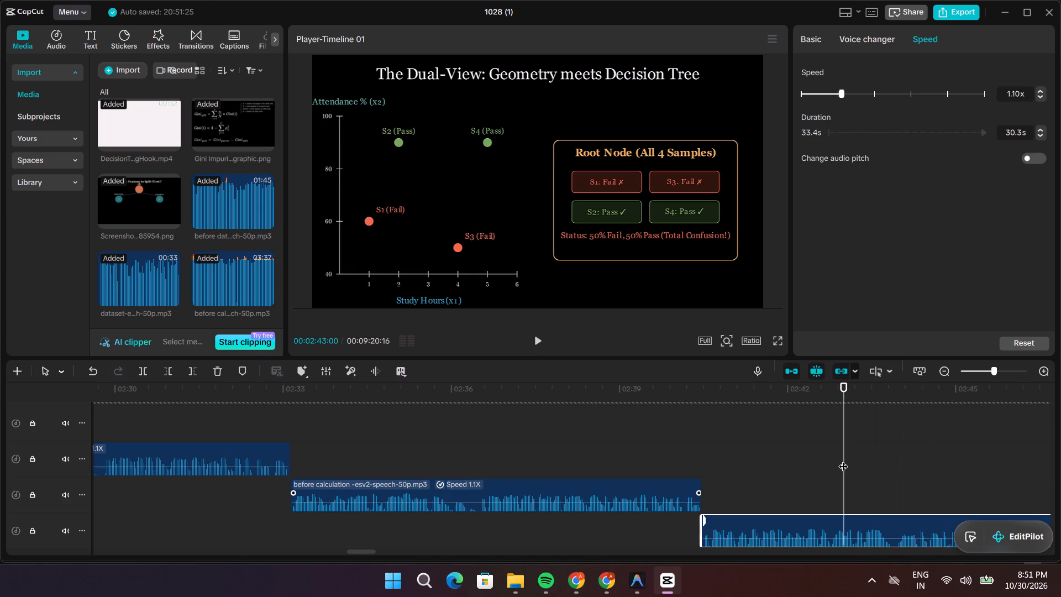
key(space)
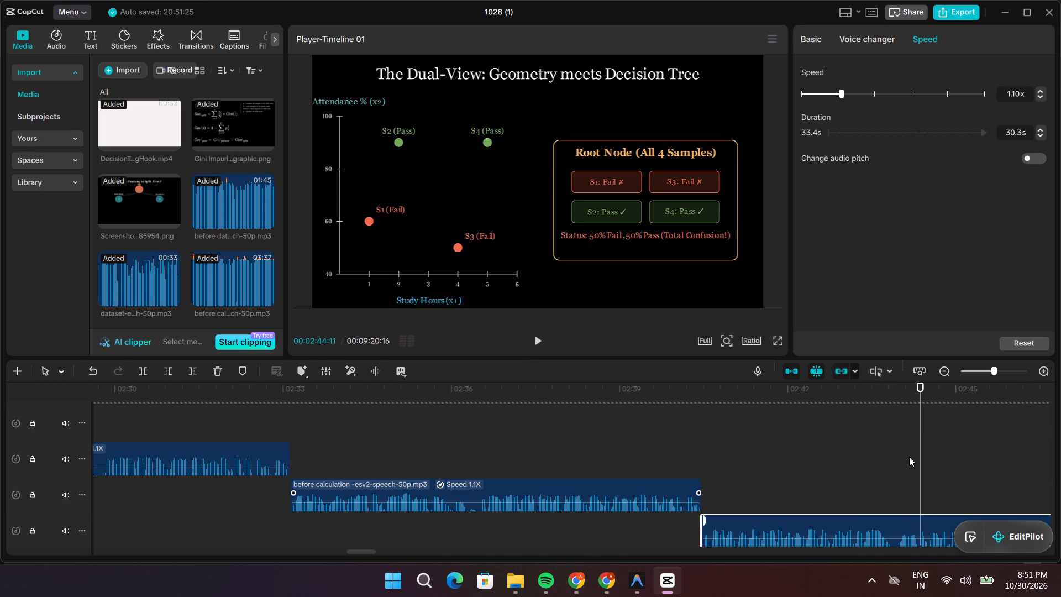
key(space)
key(space)
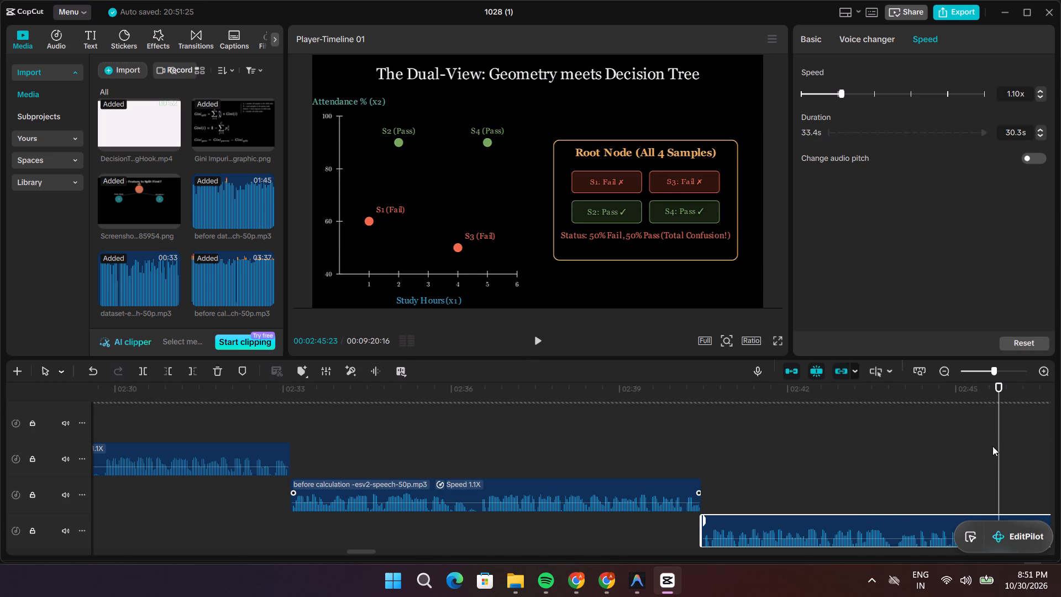
drag(997, 445, 795, 491)
key(space)
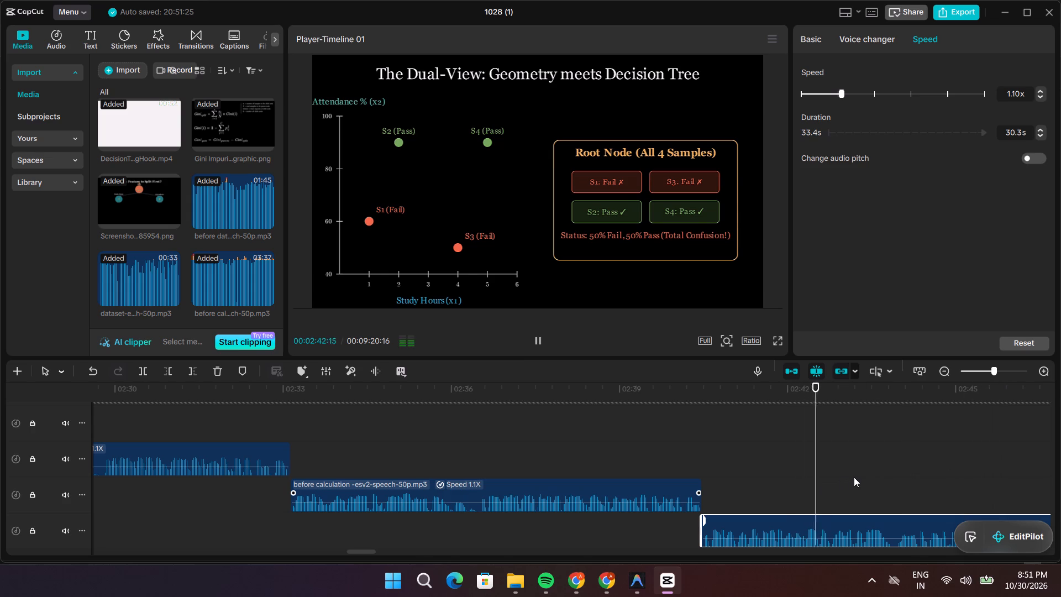
key(space)
drag(845, 478, 693, 484)
key(space)
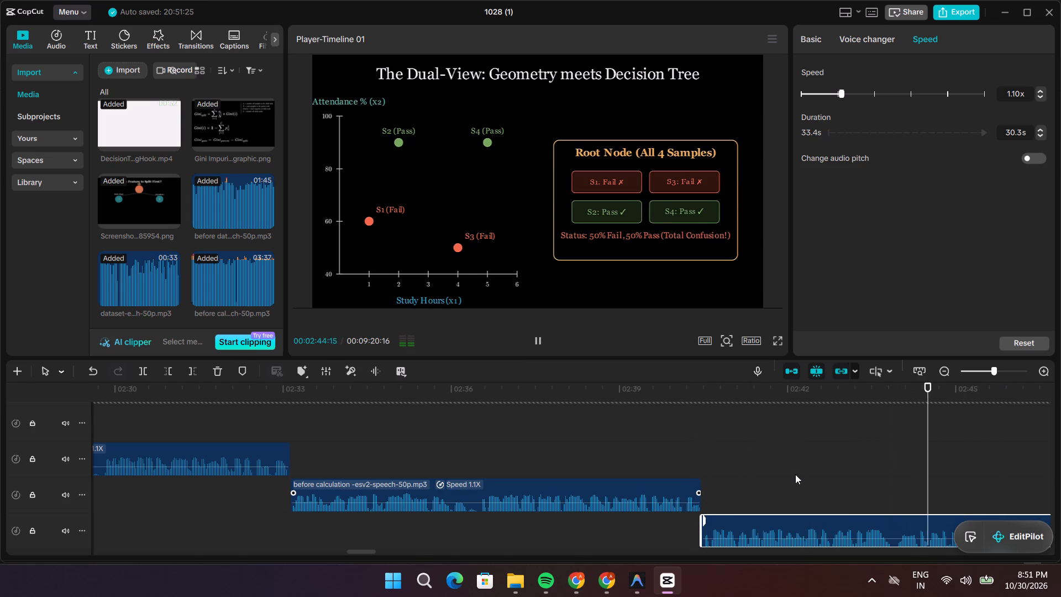
key(space)
drag(968, 452, 920, 465)
key(space)
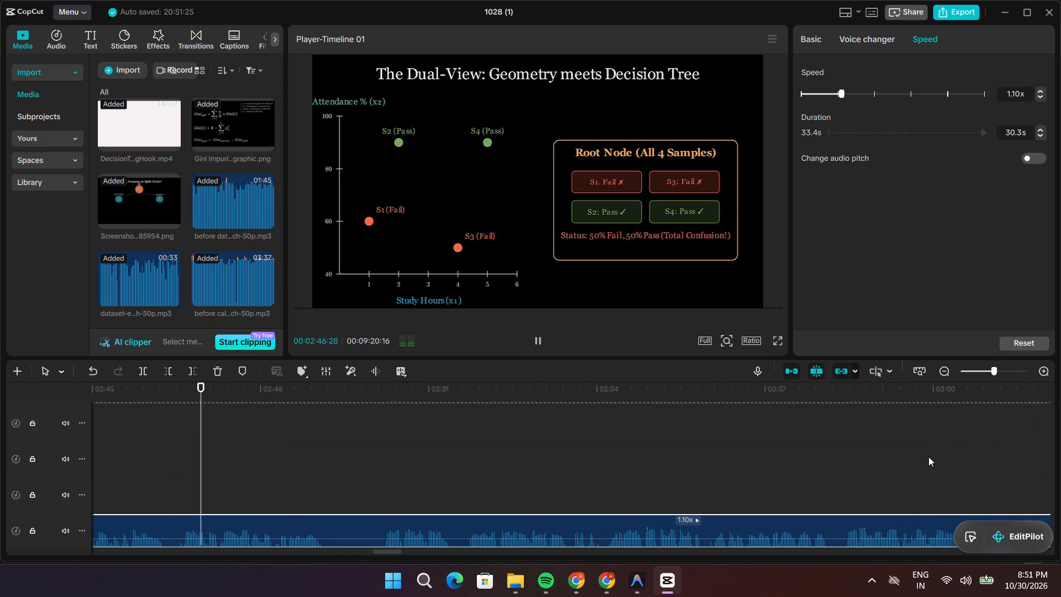
key(space)
Replay the start of the moved narration segment and split it at 00:02:42:09, where the unwanted phrase begins.
drag(208, 465, 123, 475)
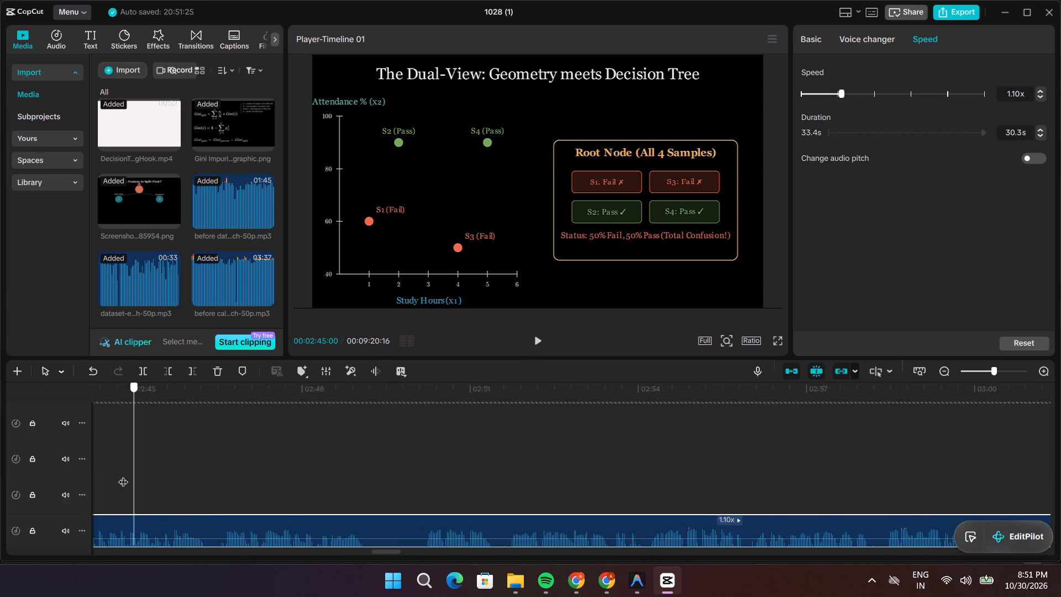
drag(123, 475, 210, 482)
key(space)
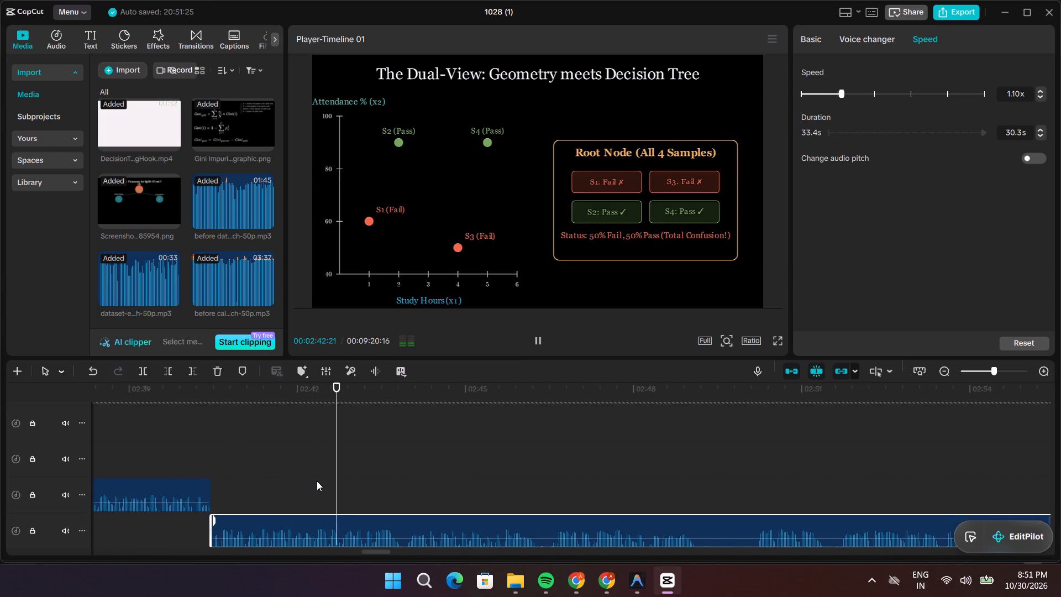
key(space)
drag(344, 479, 313, 486)
key(space)
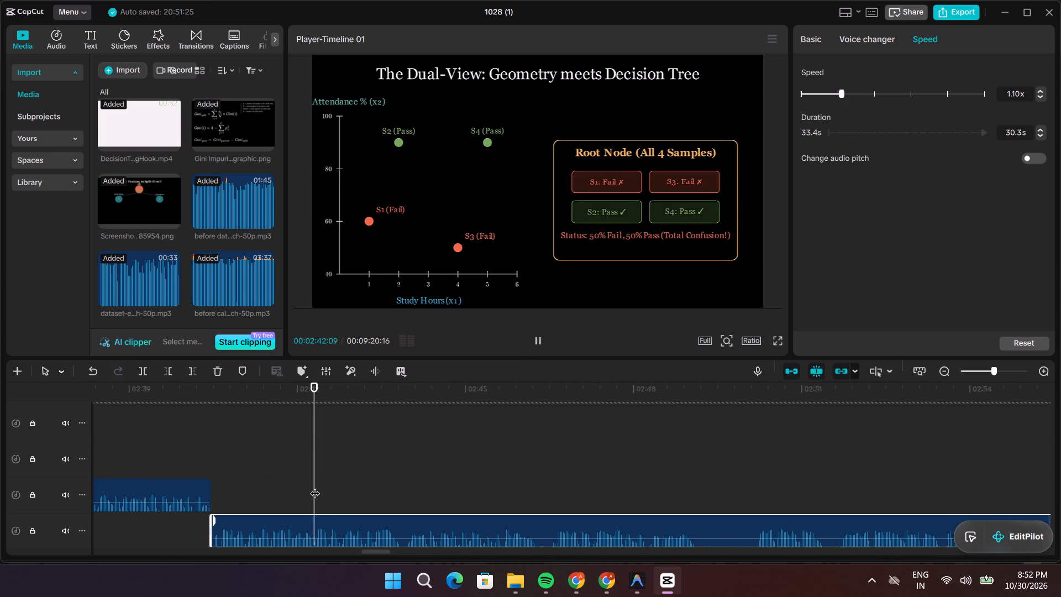
key(space)
drag(340, 486, 314, 486)
drag(314, 486, 316, 488)
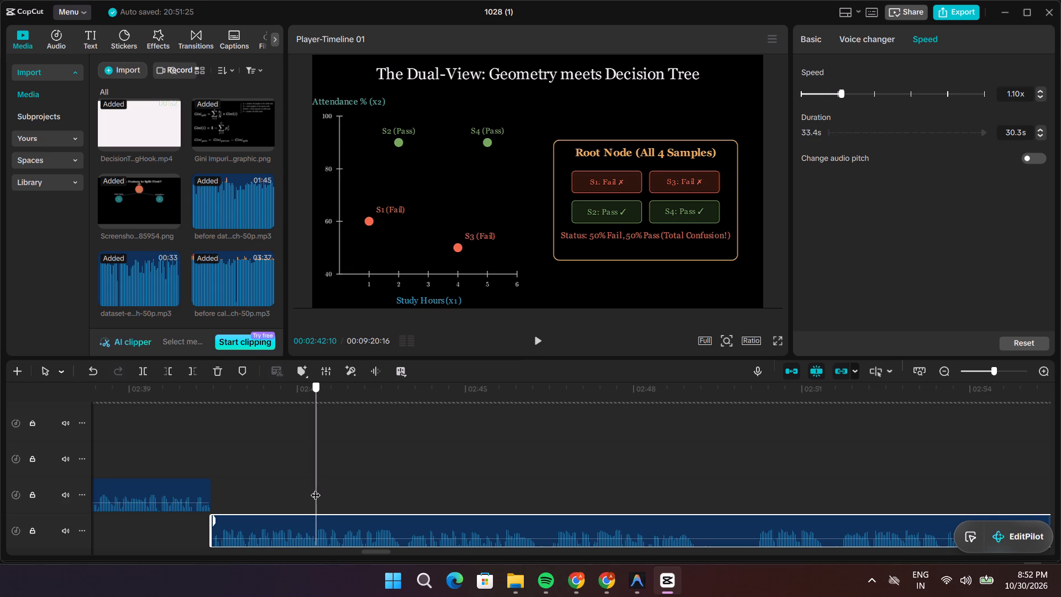
drag(316, 488, 314, 488)
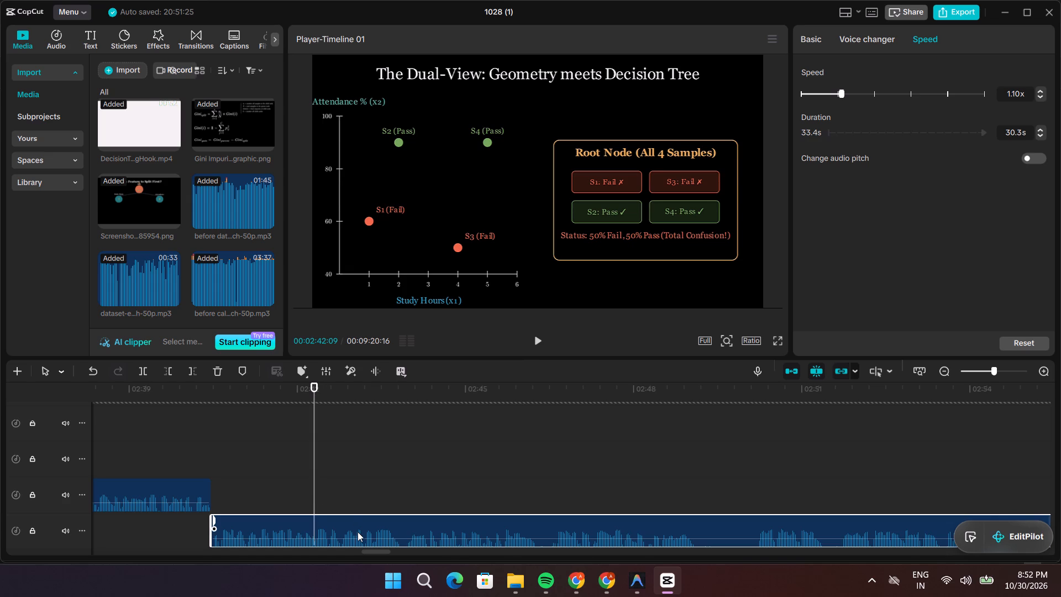
key(ctrl+b)
Split the narration again at 00:02:43:27 and delete the 1.6 s piece between the two cuts.
drag(316, 480, 343, 480)
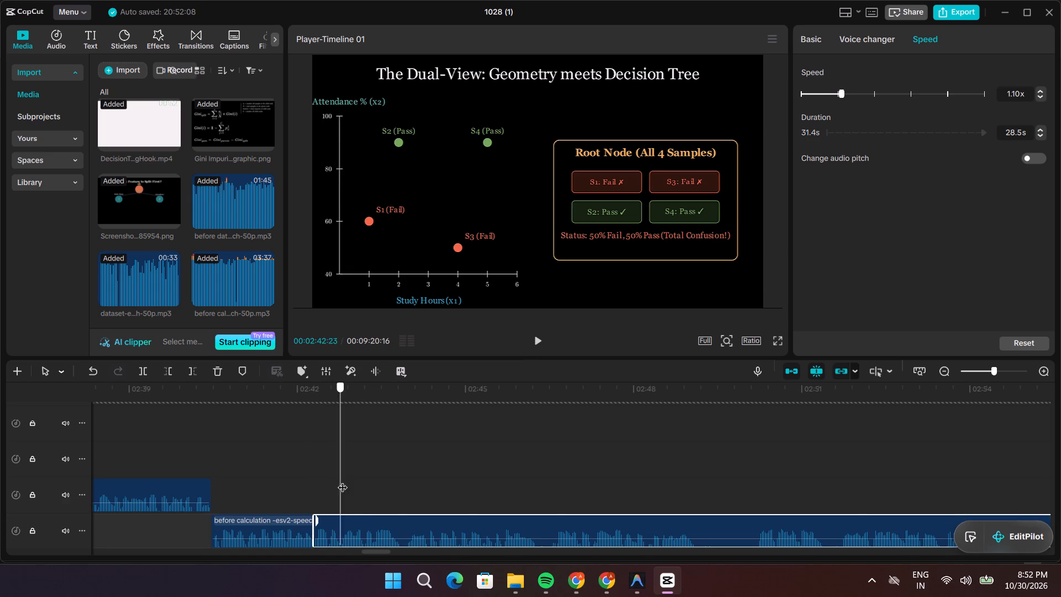
drag(343, 480, 404, 498)
key(space)
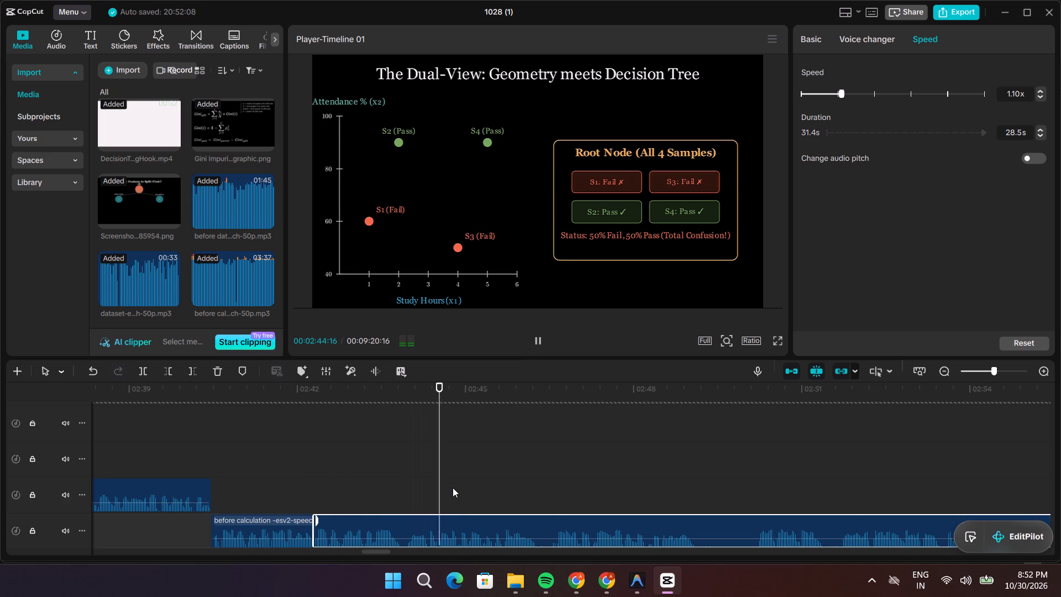
key(space)
drag(444, 485, 407, 491)
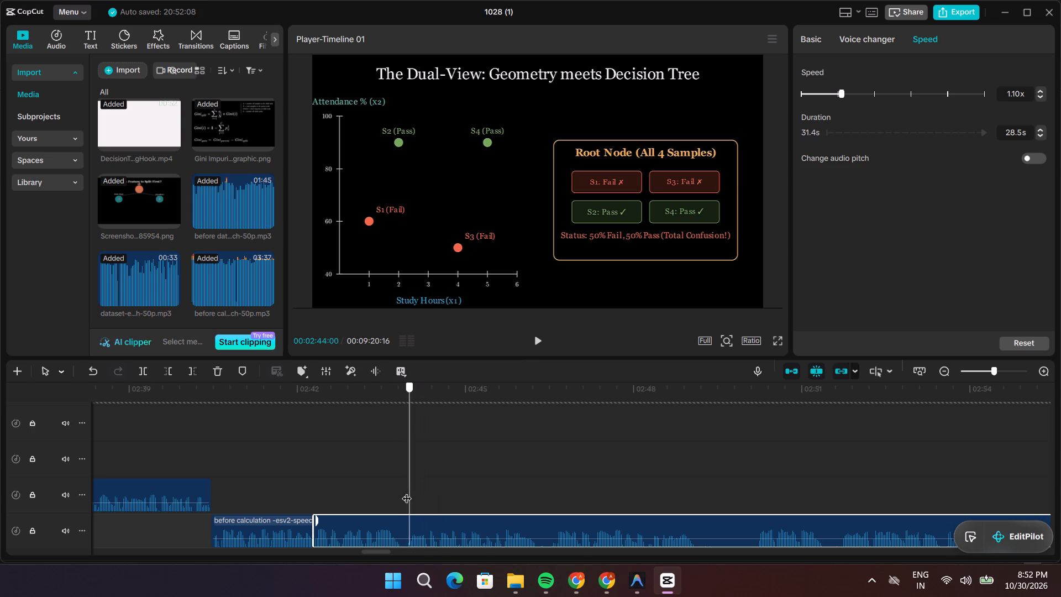
drag(407, 491, 404, 491)
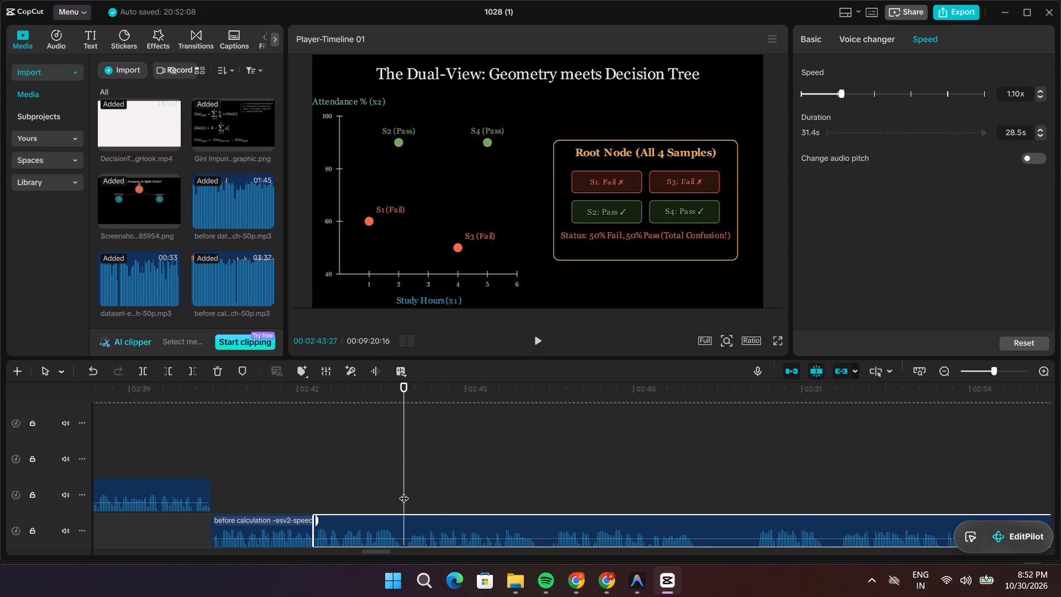
key(ctrl+b)
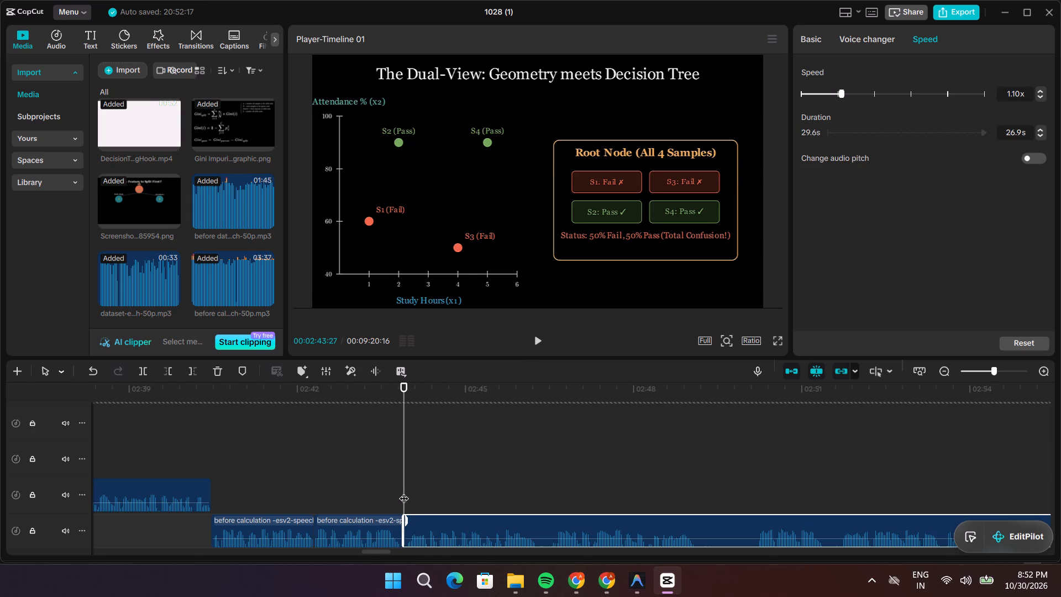
click(372, 523)
key(BackSpace)
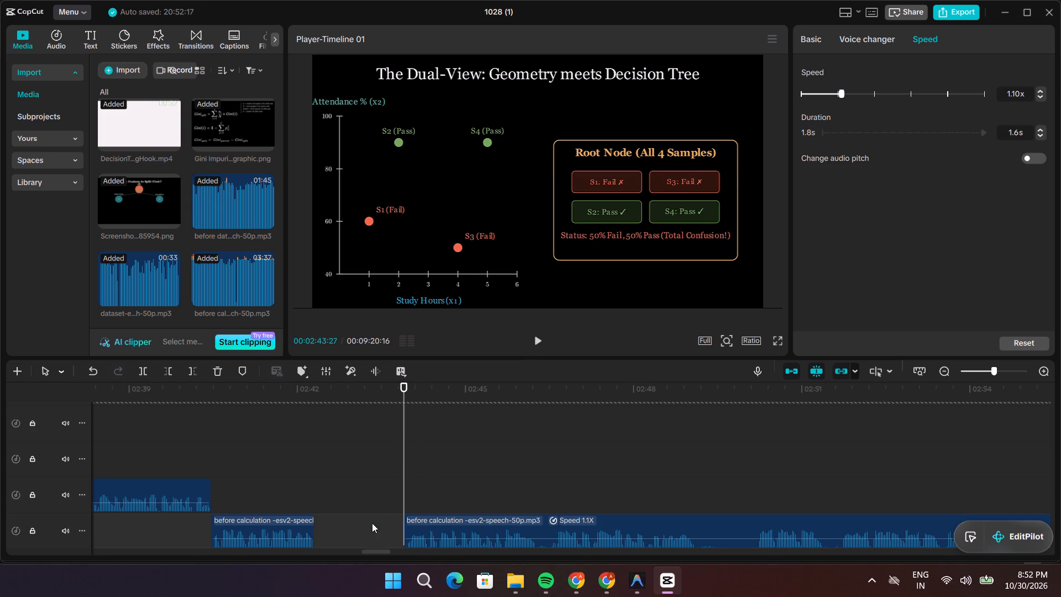
Move the remaining 1.10x narration segment earlier so it starts right where the previous piece ends, at about 00:02:42:09.
drag(422, 542, 338, 546)
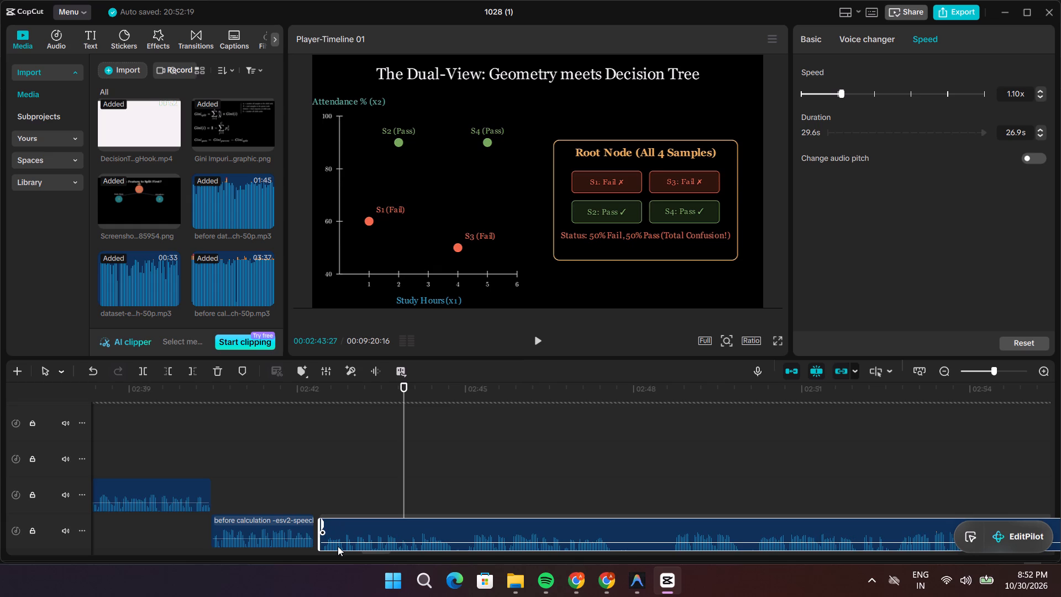
drag(338, 546, 335, 547)
Play the narration across the closed gap to about 00:02:48 and split it at 00:02:47:15, where the pause begins.
drag(403, 490, 285, 493)
key(space)
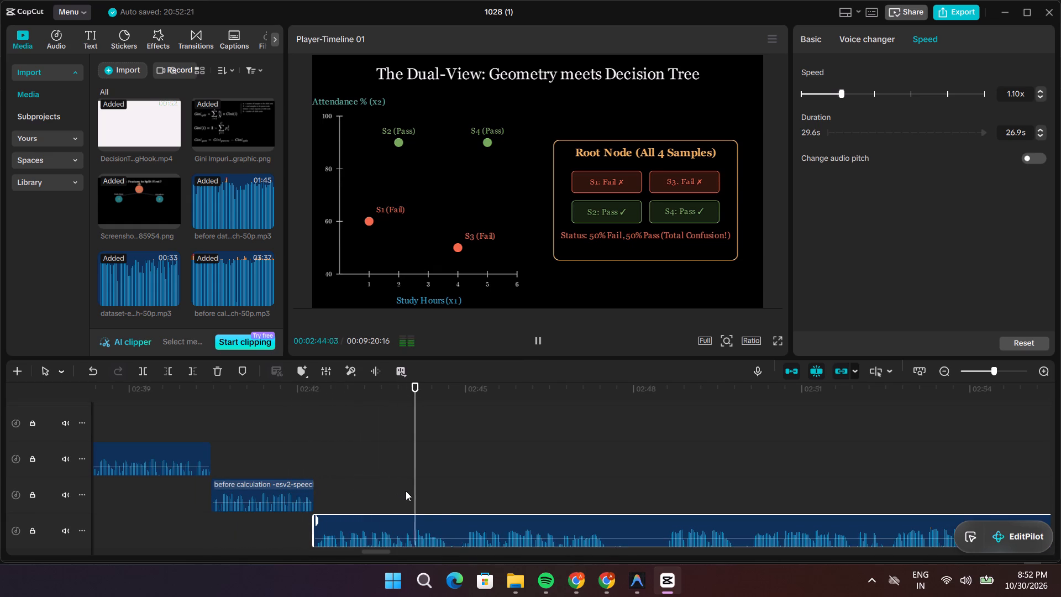
key(space)
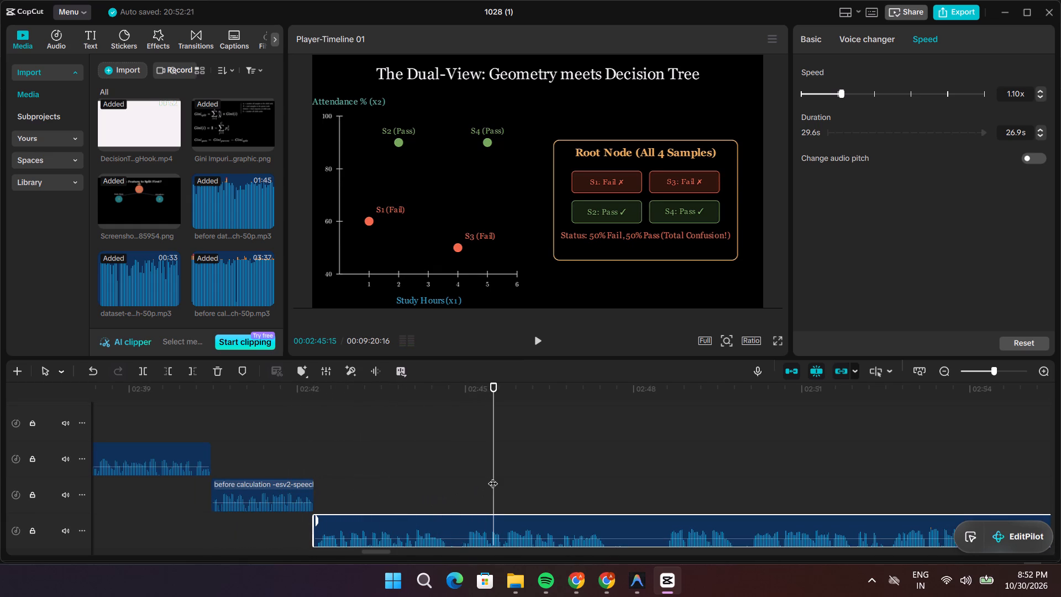
drag(493, 476, 451, 485)
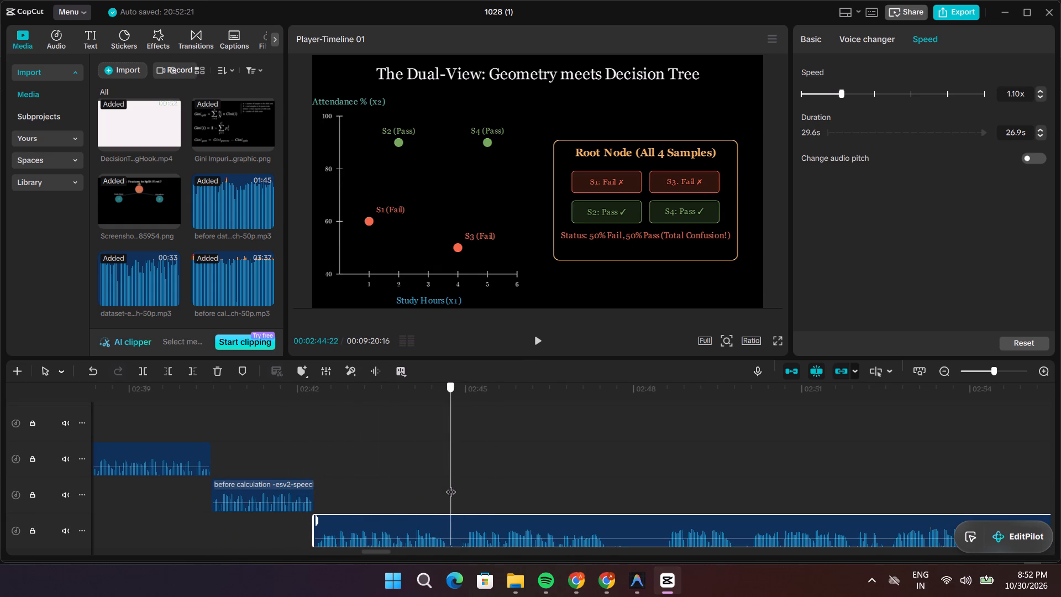
drag(451, 485, 448, 485)
click(453, 517)
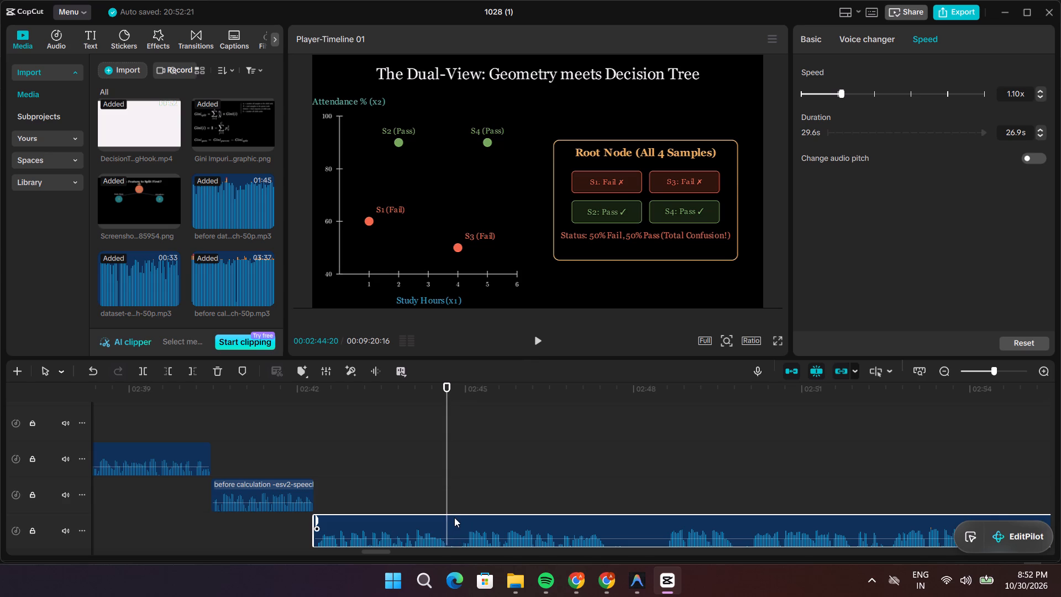
key(space)
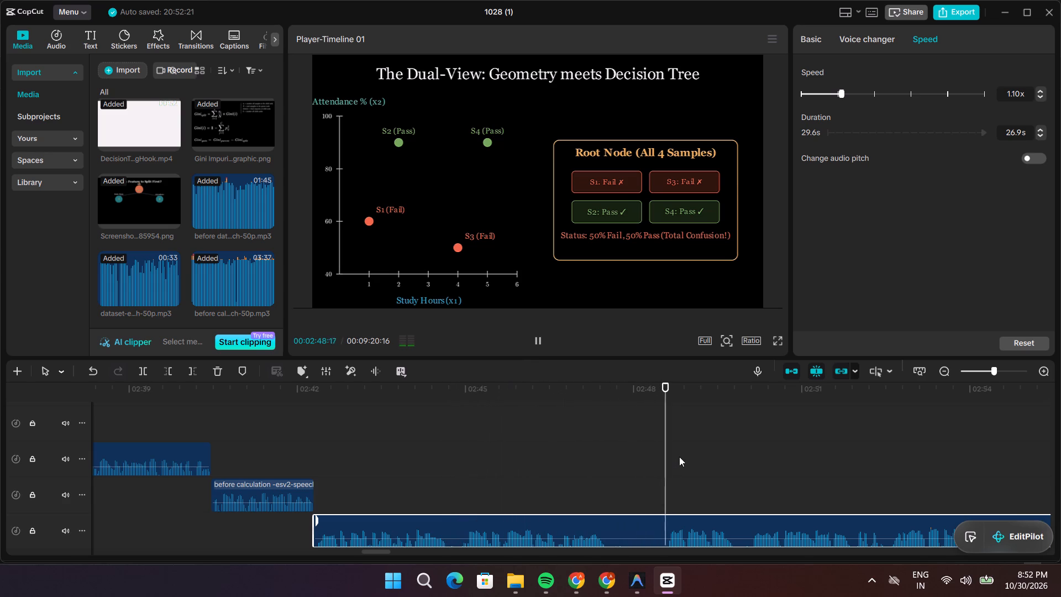
key(space)
drag(677, 457, 606, 485)
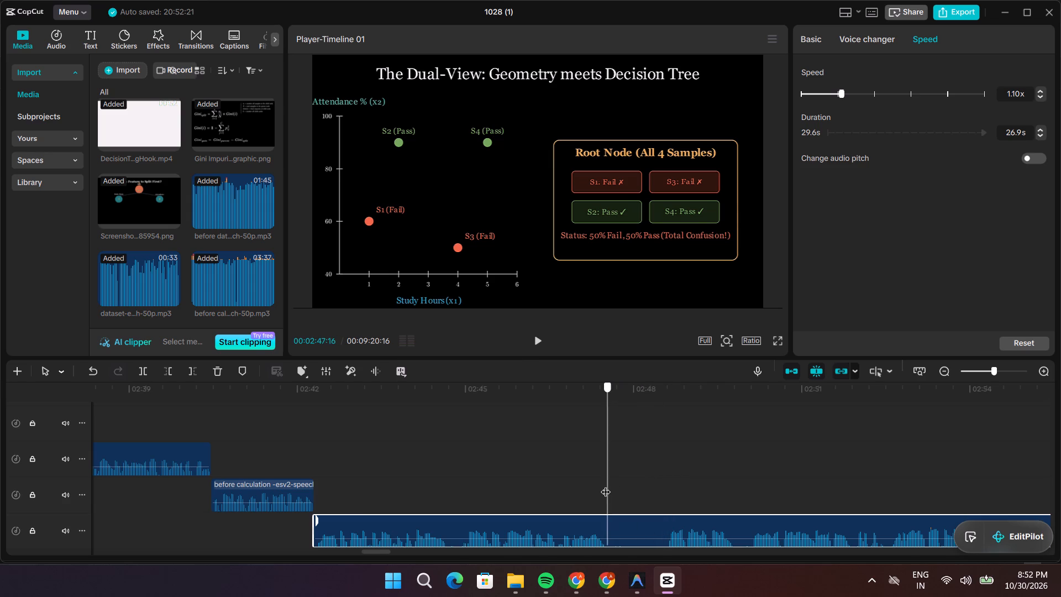
drag(606, 485, 605, 485)
key(ctrl+b)
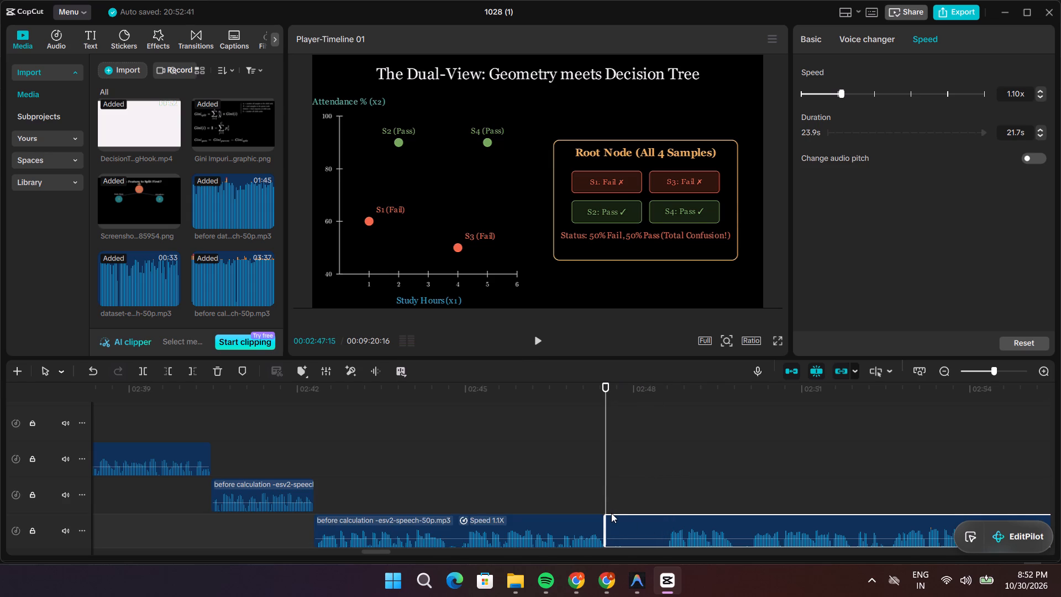
Trim about 1.1 s off the start of the piece after the cut and move it back to 00:02:47:15.
click(613, 521)
drag(605, 528, 667, 524)
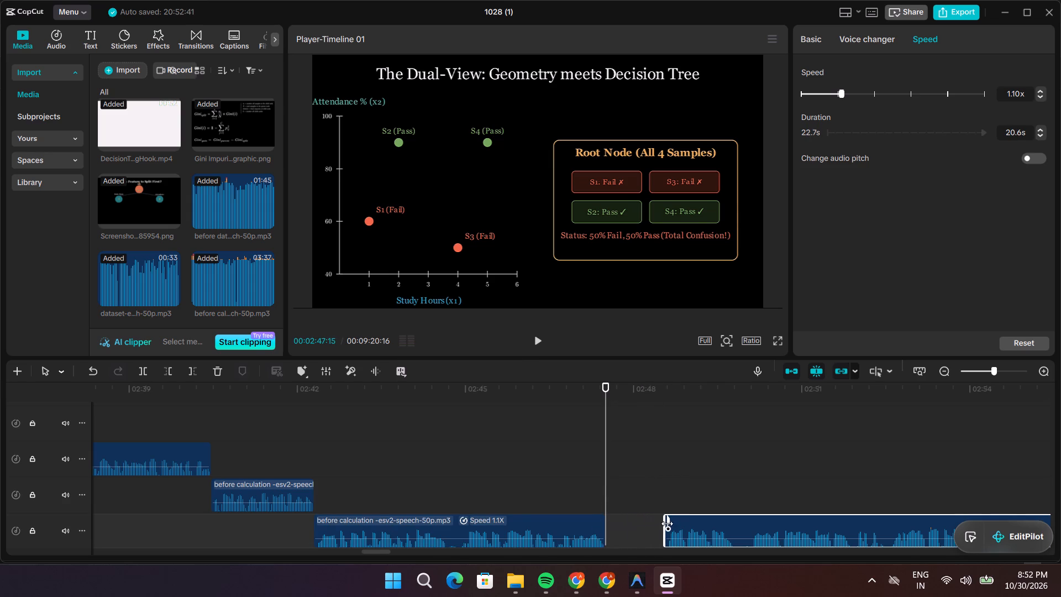
drag(678, 542, 621, 551)
Play the narration from 00:02:47:15 to about 00:02:51, replaying its opening phrase to find where it ends.
key(space)
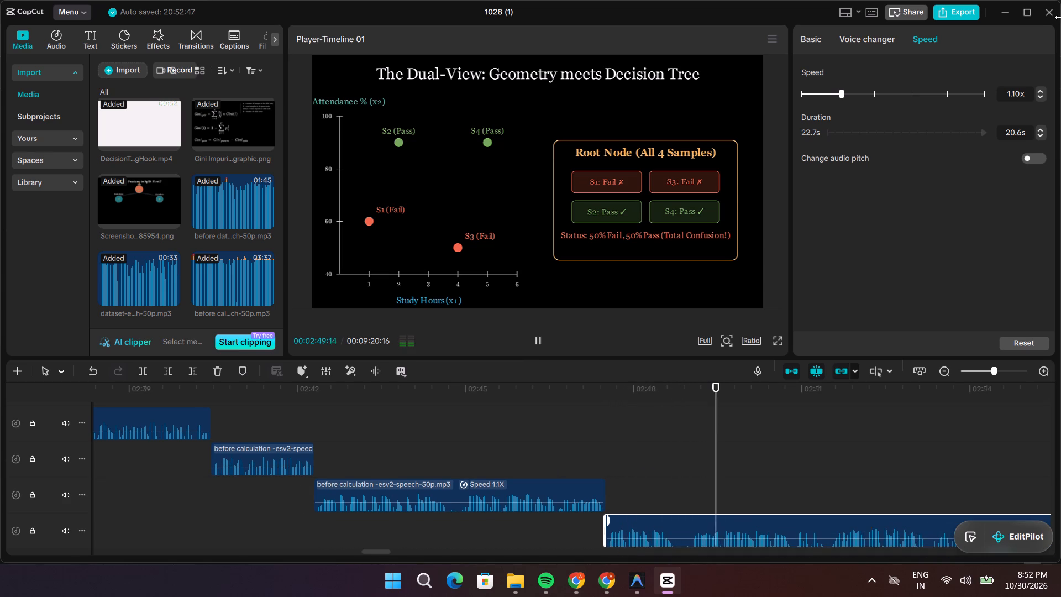
key(space)
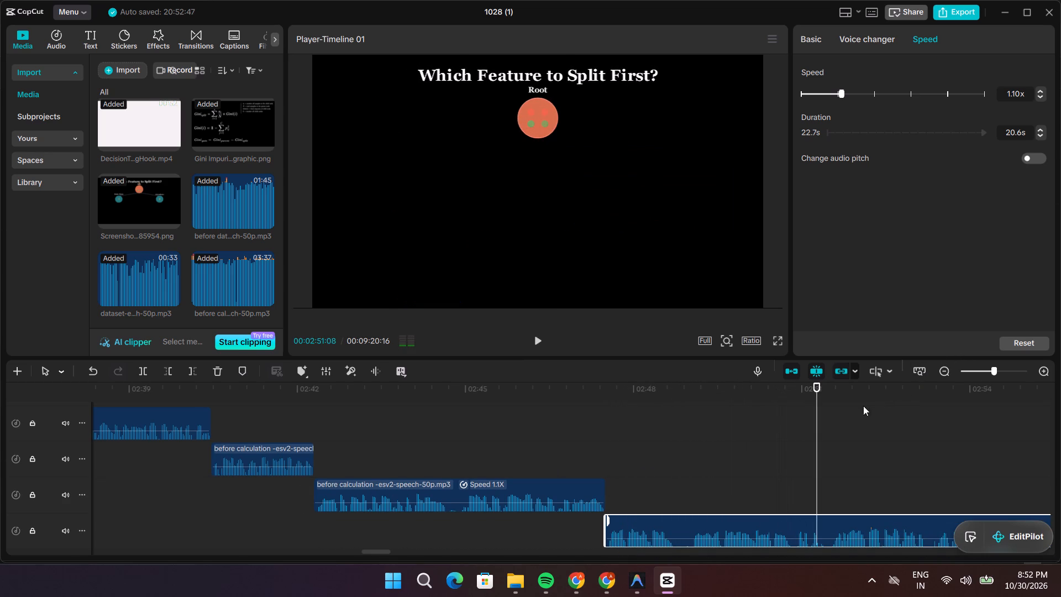
drag(814, 426, 646, 441)
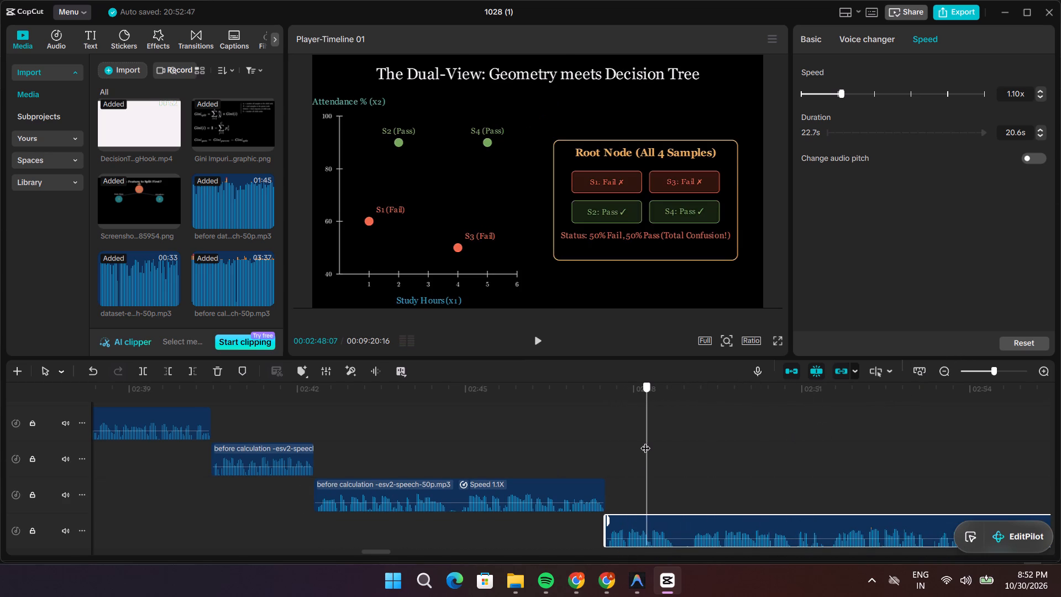
key(space)
key(space)
drag(692, 438, 607, 448)
key(space)
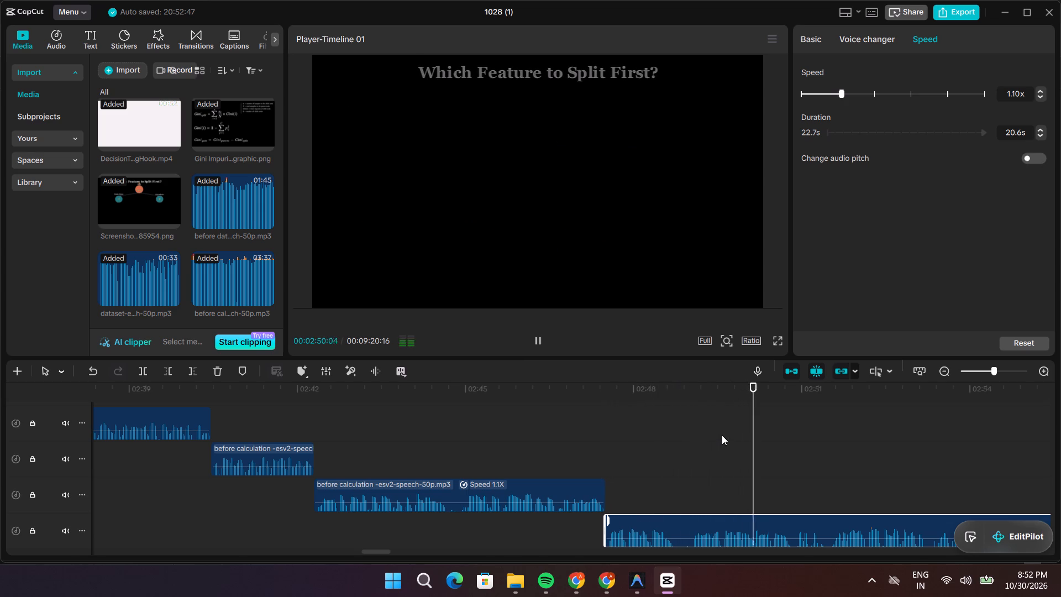
key(space)
drag(768, 438, 601, 464)
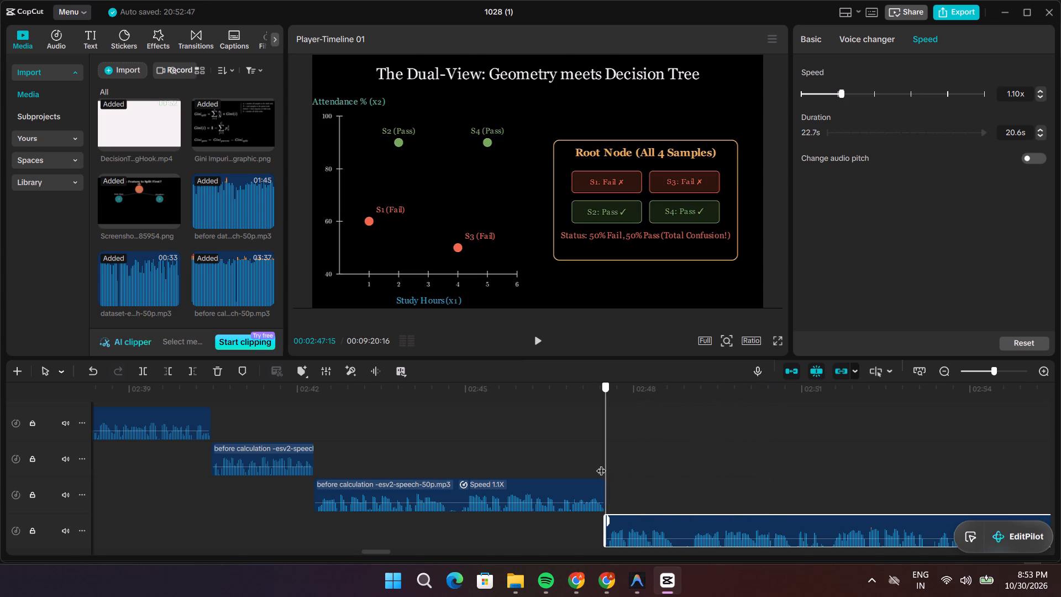
drag(601, 464, 593, 464)
key(space)
key(space)
key(space)
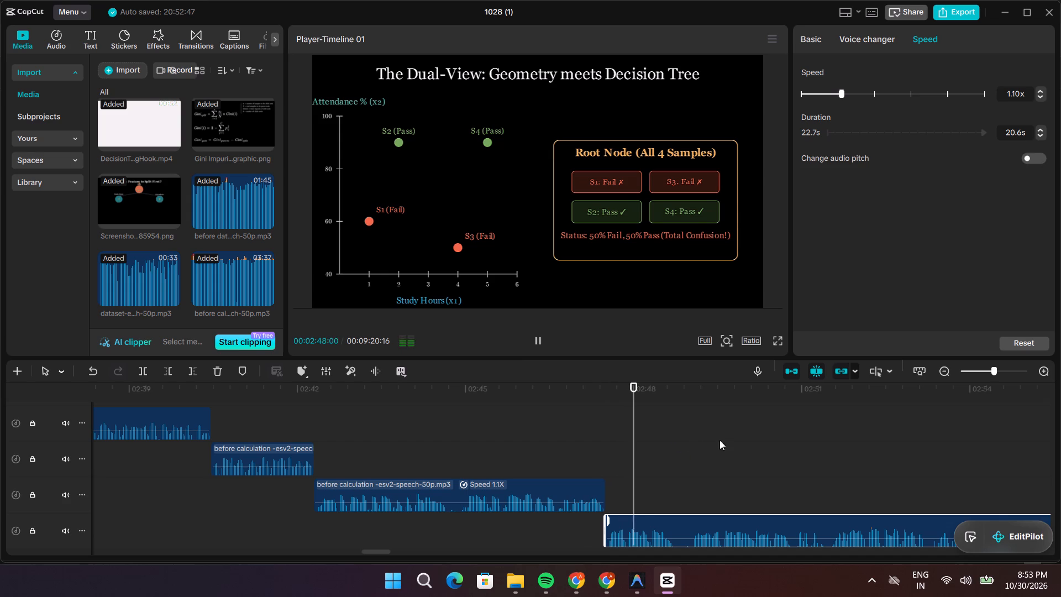
key(space)
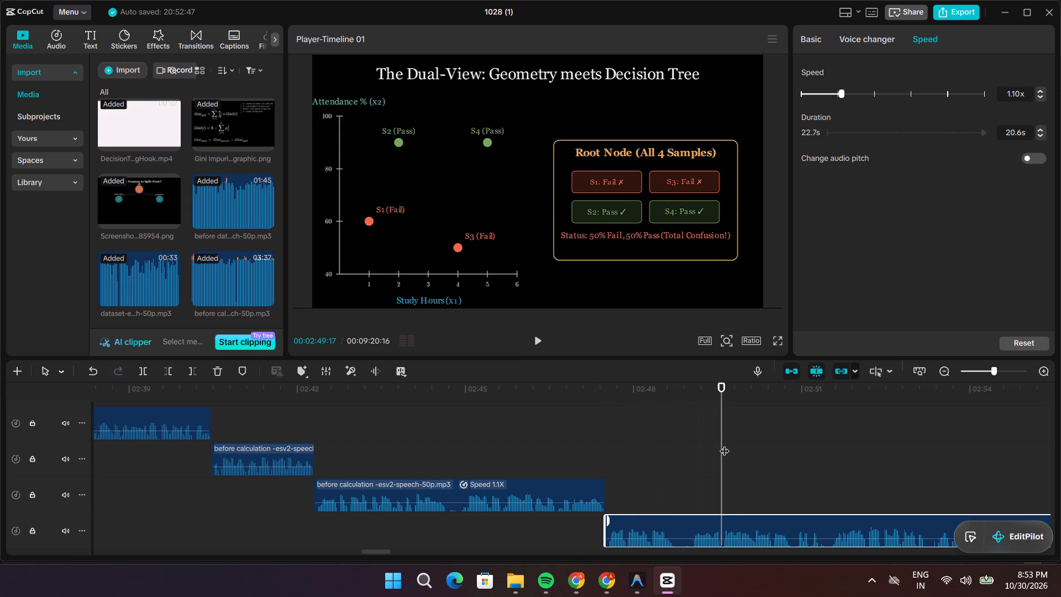
Cut out the narration phrase between 00:02:47:15 and 00:02:49:01 and move the rest back to 00:02:47:15.
drag(722, 445, 691, 452)
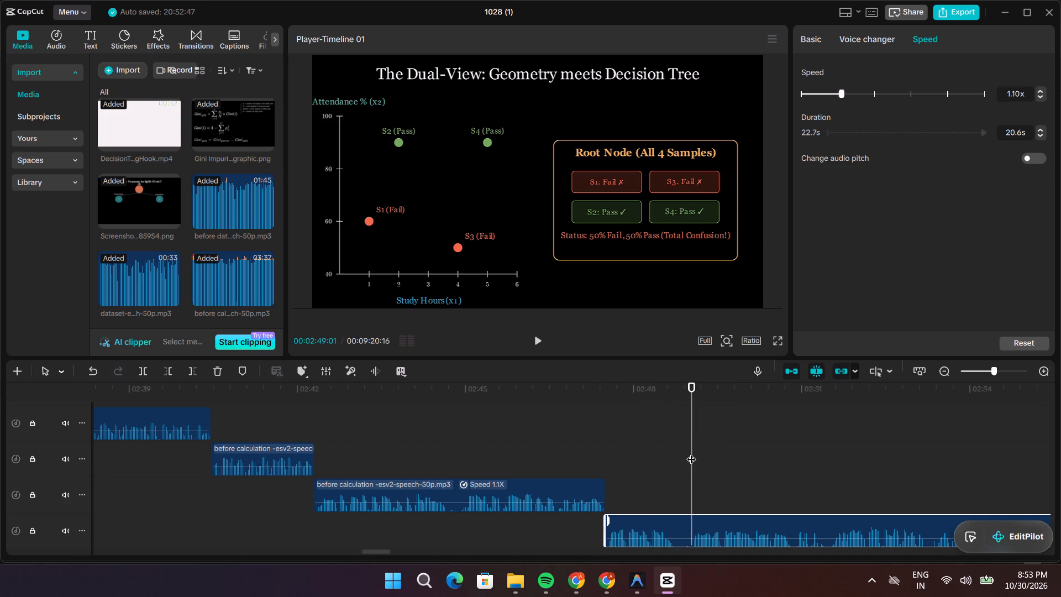
key(ctrl+b)
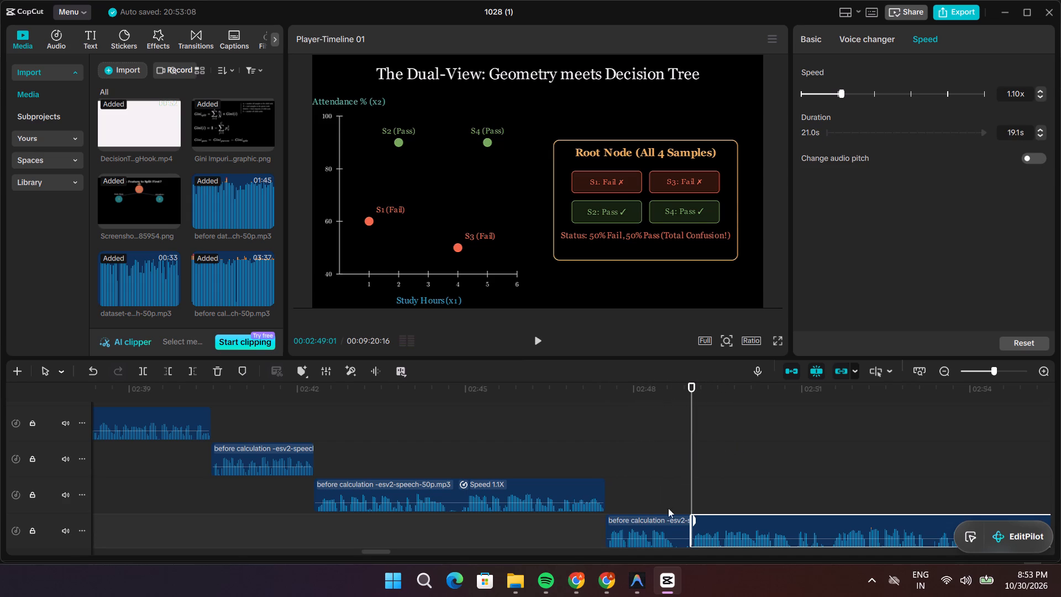
click(653, 537)
key(BackSpace)
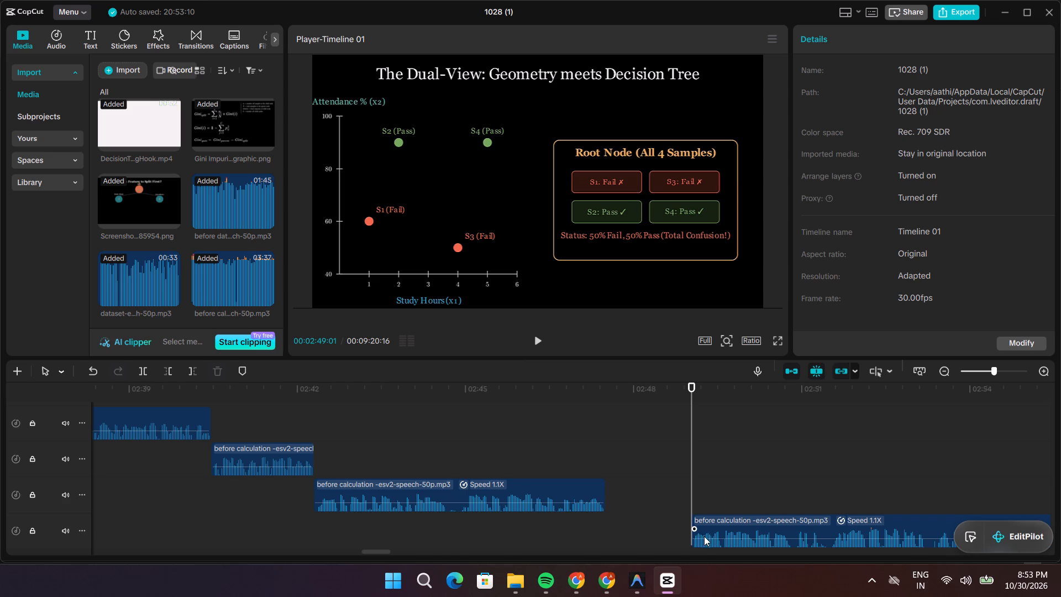
drag(706, 544, 622, 547)
Play the narration across the new join to about 00:02:51, replaying the part around 00:02:49 to 00:02:50.
drag(690, 469, 586, 488)
key(space)
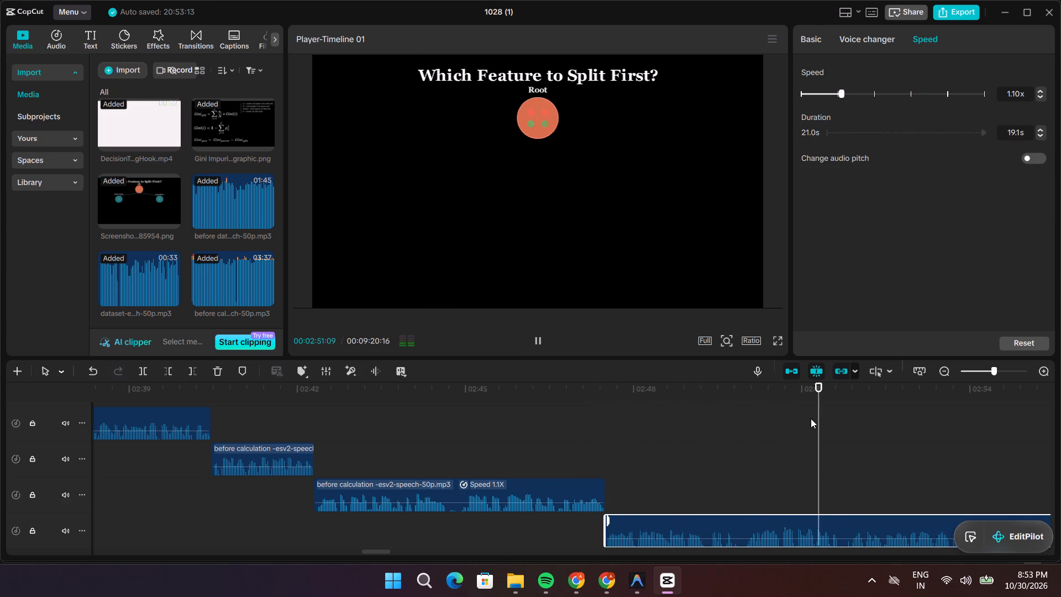
key(space)
drag(838, 439, 695, 469)
key(space)
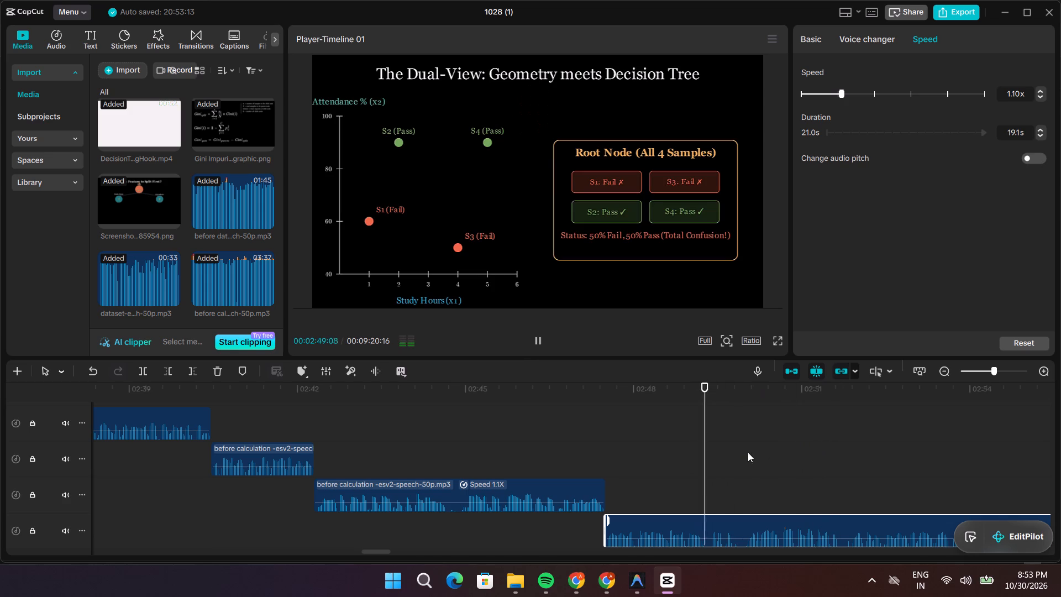
key(space)
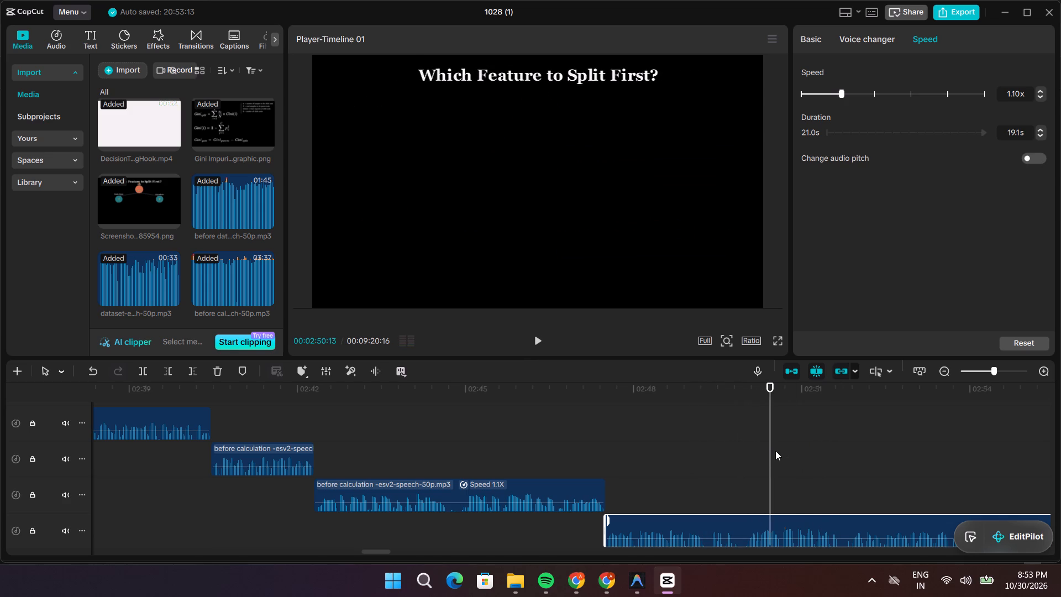
drag(771, 451, 741, 459)
key(space)
key(space)
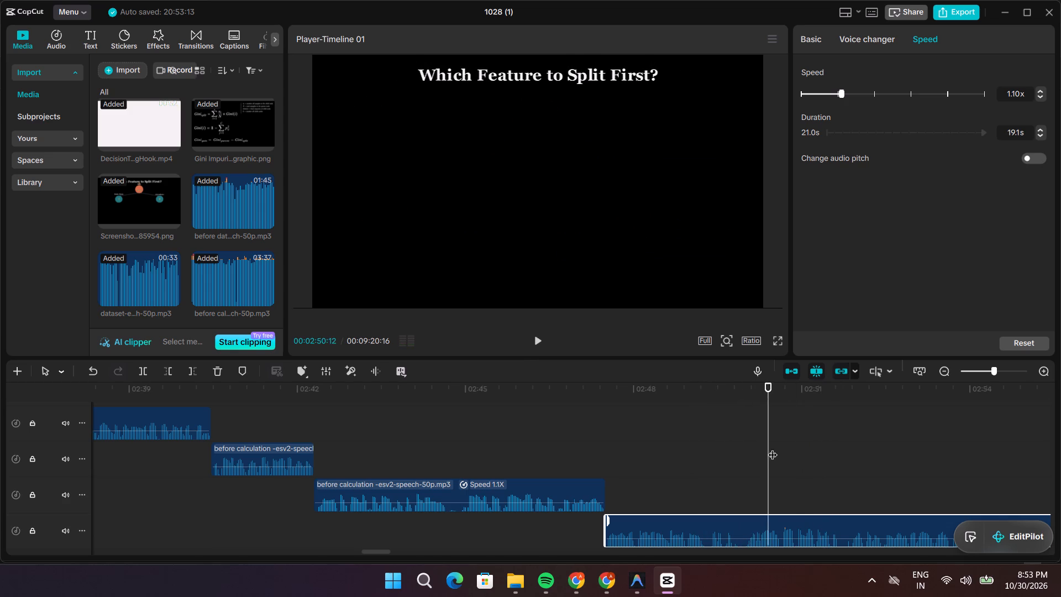
drag(771, 448, 685, 464)
key(space)
key(space)
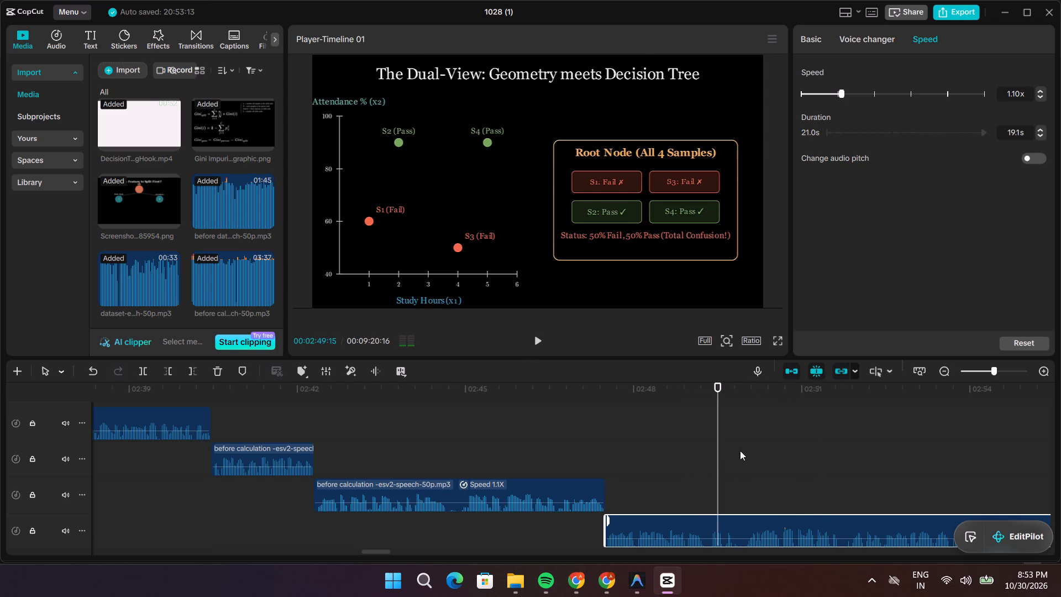
Split the narration at 00:02:49:08 and close up the pause by removing about 0.6 s from the start of the second piece.
drag(717, 455, 705, 459)
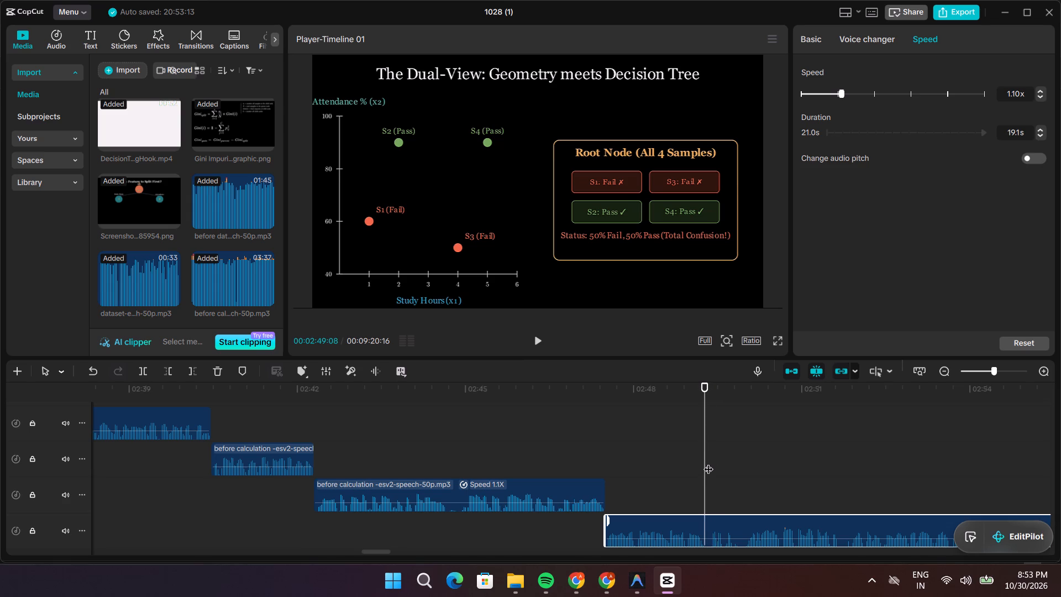
key(ctrl+b)
click(720, 524)
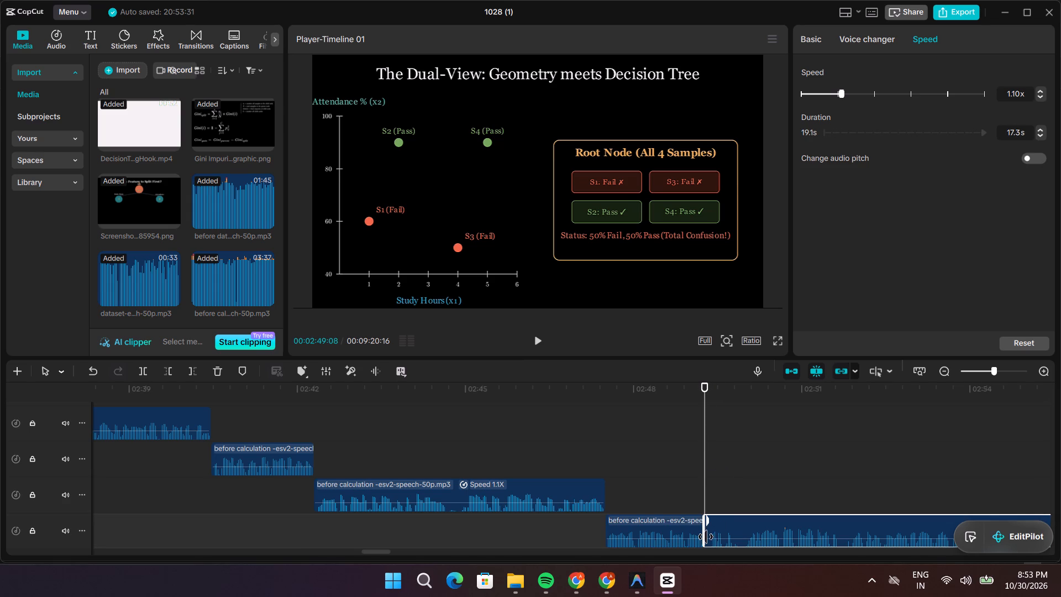
drag(706, 537, 748, 557)
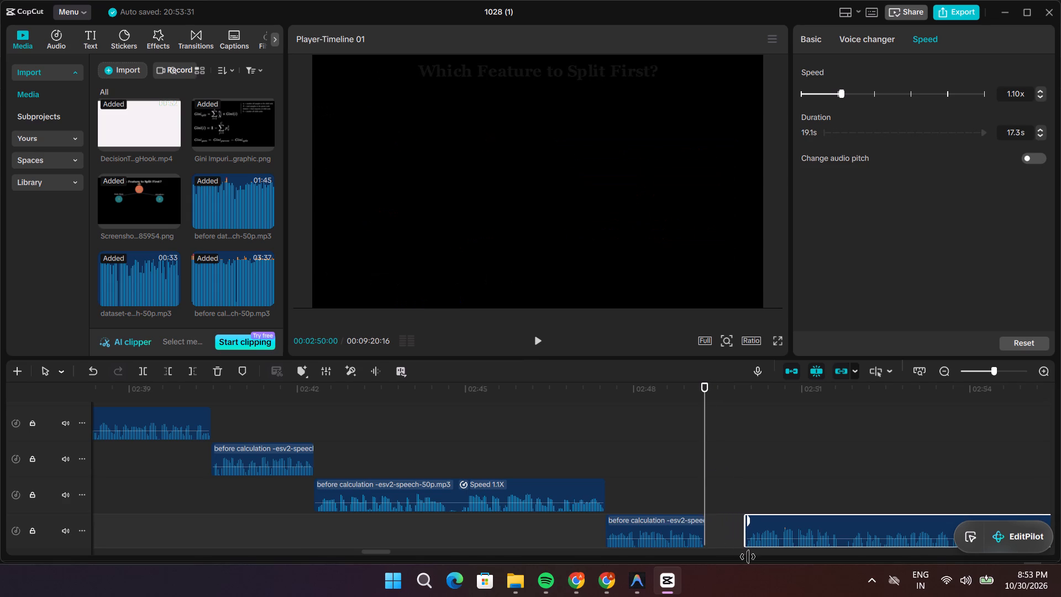
drag(748, 557, 740, 559)
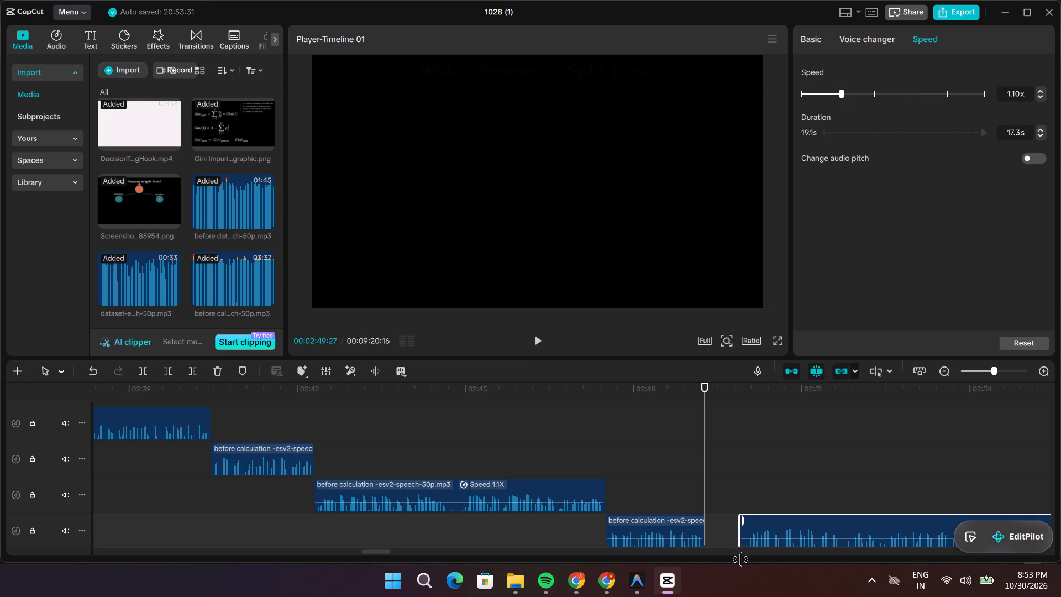
drag(740, 559, 740, 559)
drag(748, 544, 717, 547)
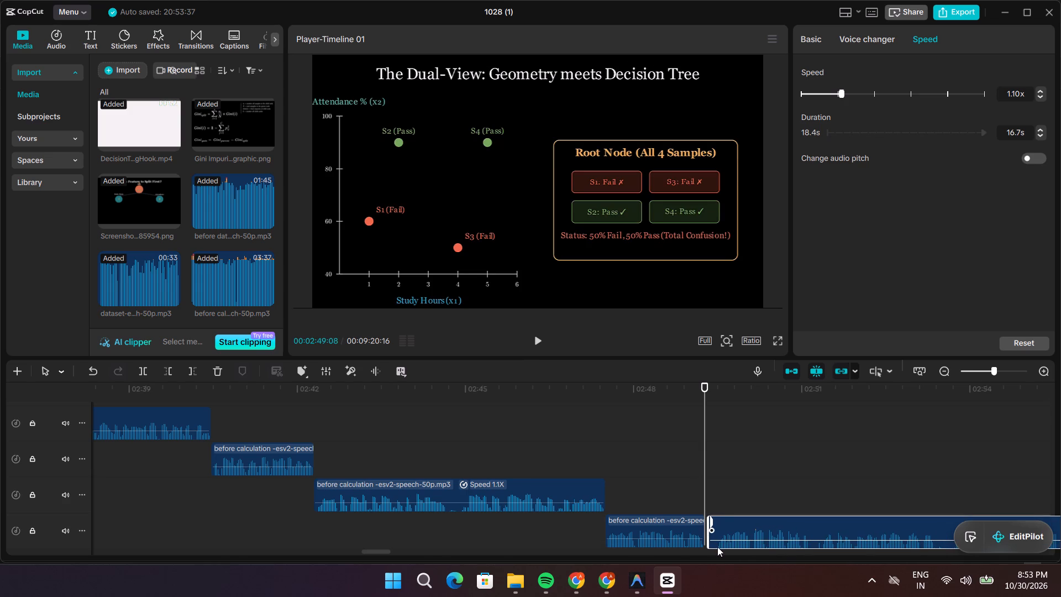
drag(717, 547, 717, 547)
Replay the join at 00:02:49:08, trim about 0.1 s more off the second piece's start, and close the gap.
drag(702, 469, 685, 478)
key(space)
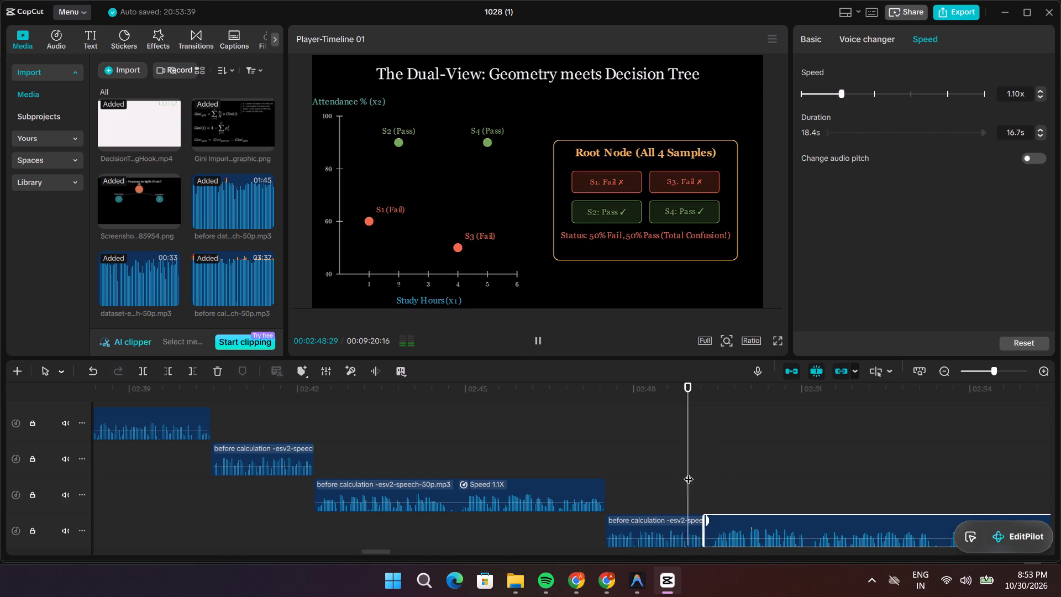
key(space)
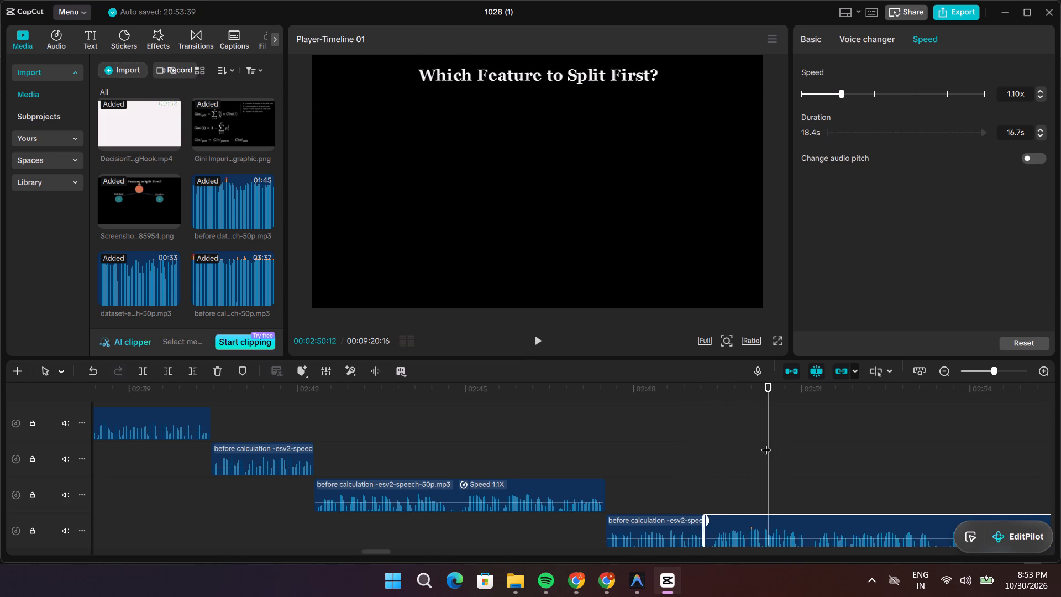
drag(766, 443, 691, 460)
click(724, 527)
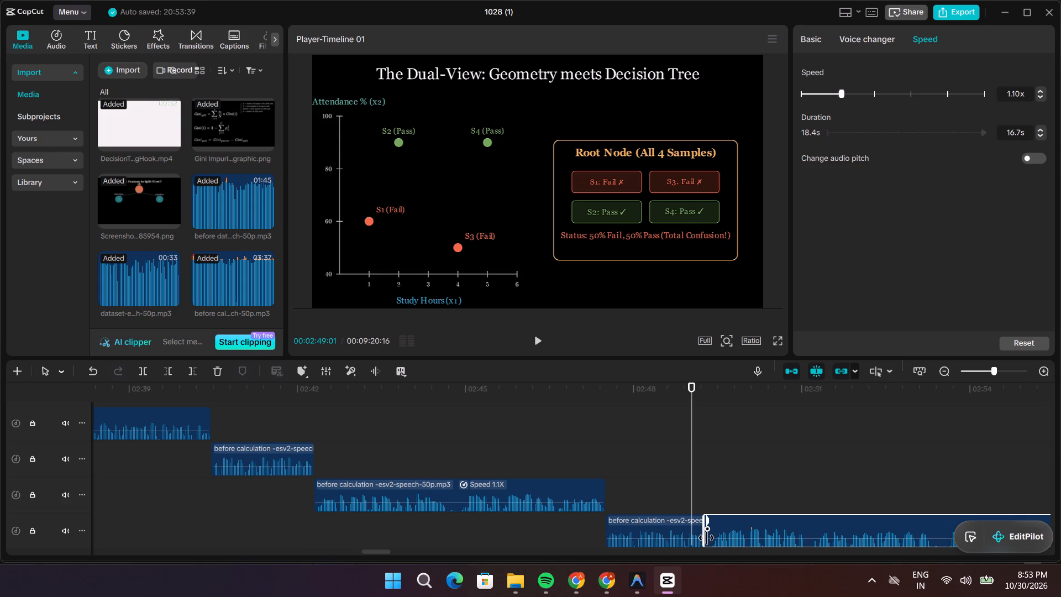
drag(703, 538, 711, 540)
drag(724, 542, 717, 542)
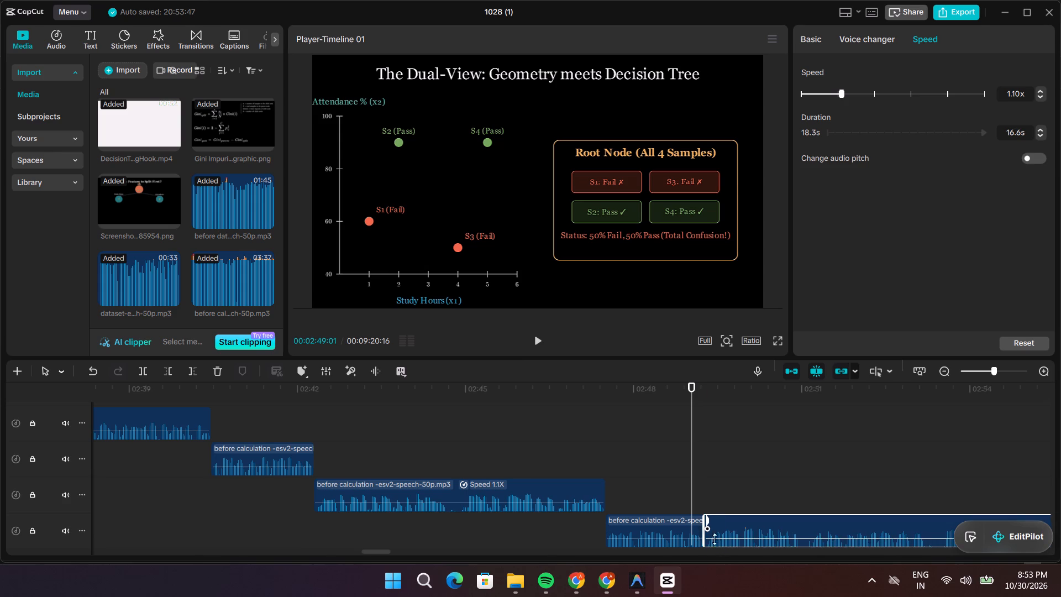
Play the 1.10x narration from 00:02:49:01 through to its end at 00:03:05:27.
key(space)
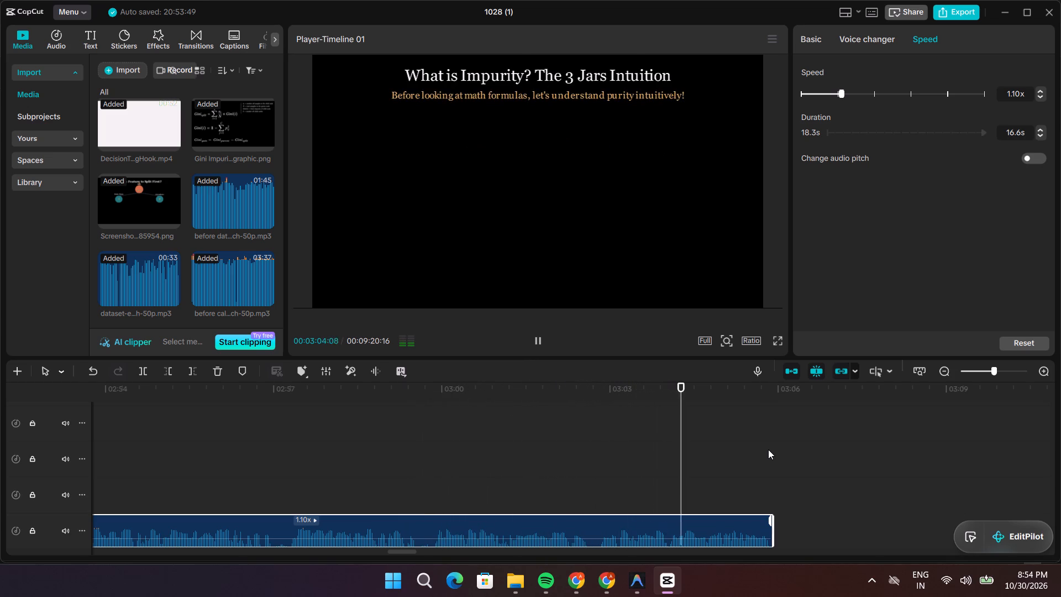
key(space)
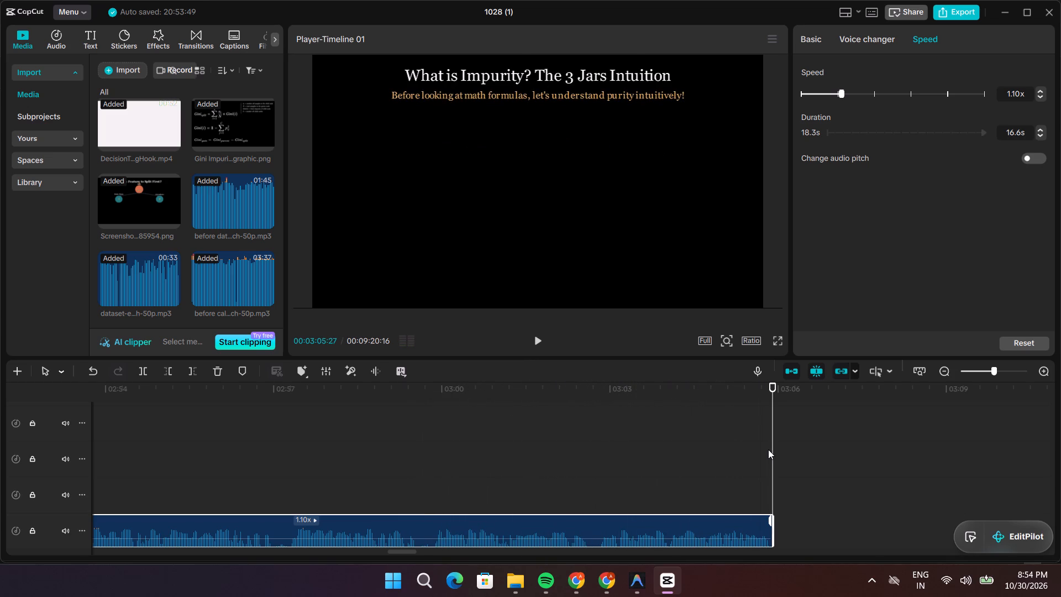
Move the separate 1.6 s narration clip from about 00:03:58 back to about 00:03:25.
scroll(769, 453, down, 10)
scroll(771, 459, up, 3)
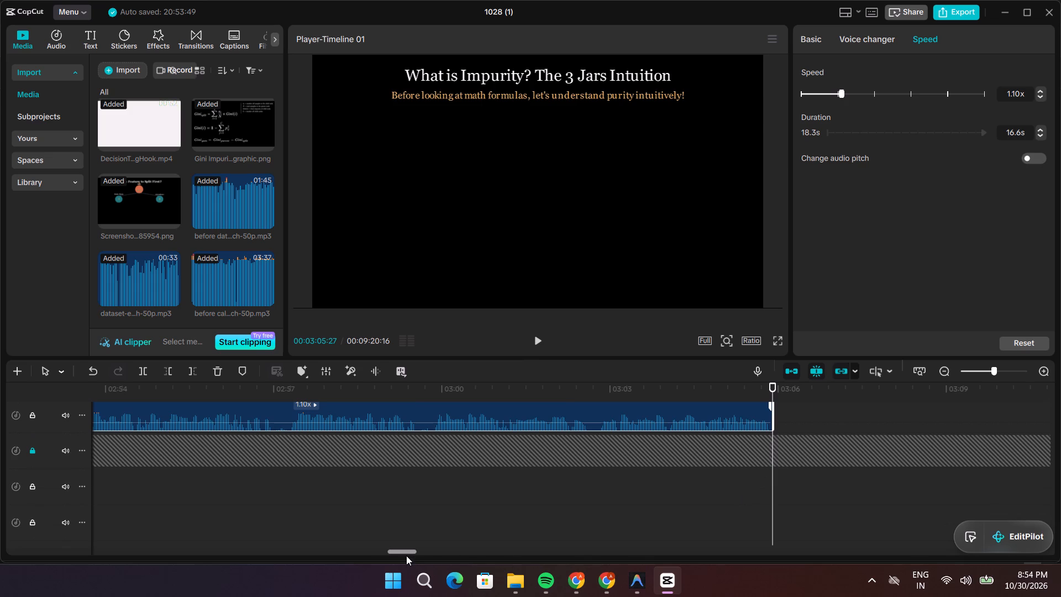
drag(407, 549, 508, 565)
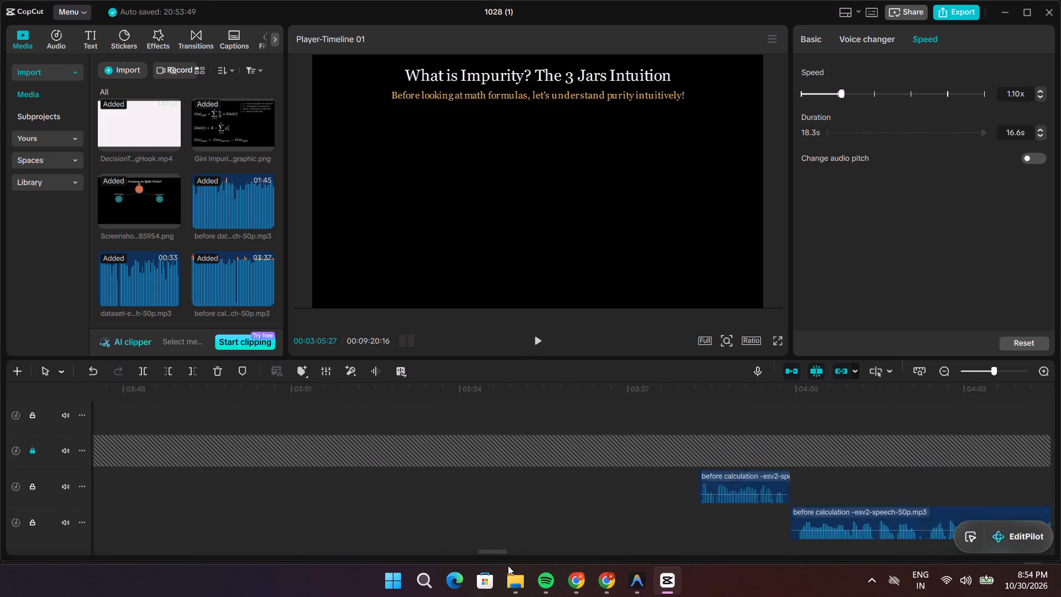
drag(508, 565, 495, 565)
drag(827, 483, 103, 505)
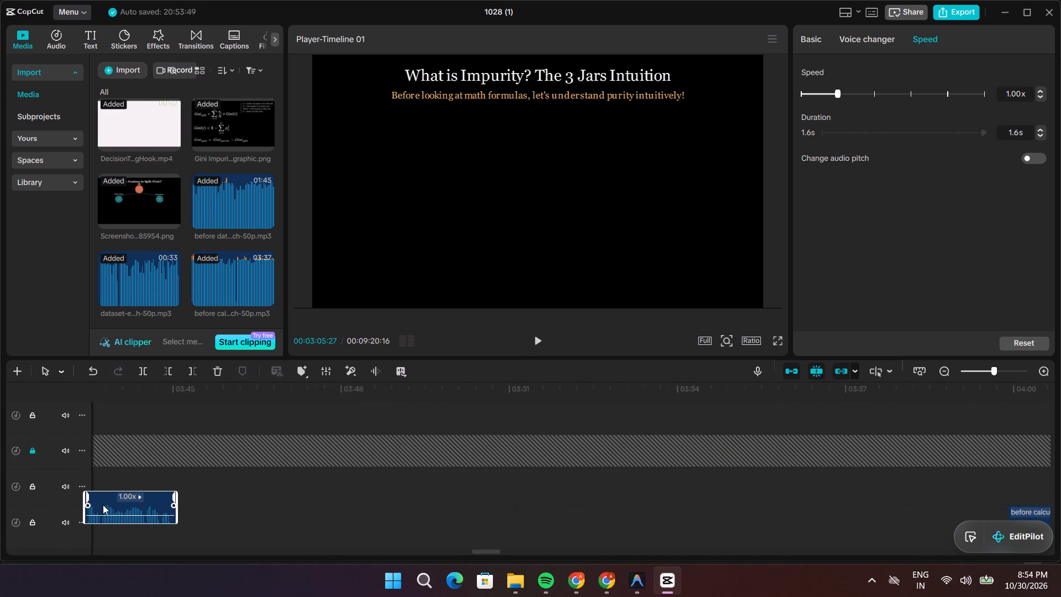
drag(103, 505, 178, 508)
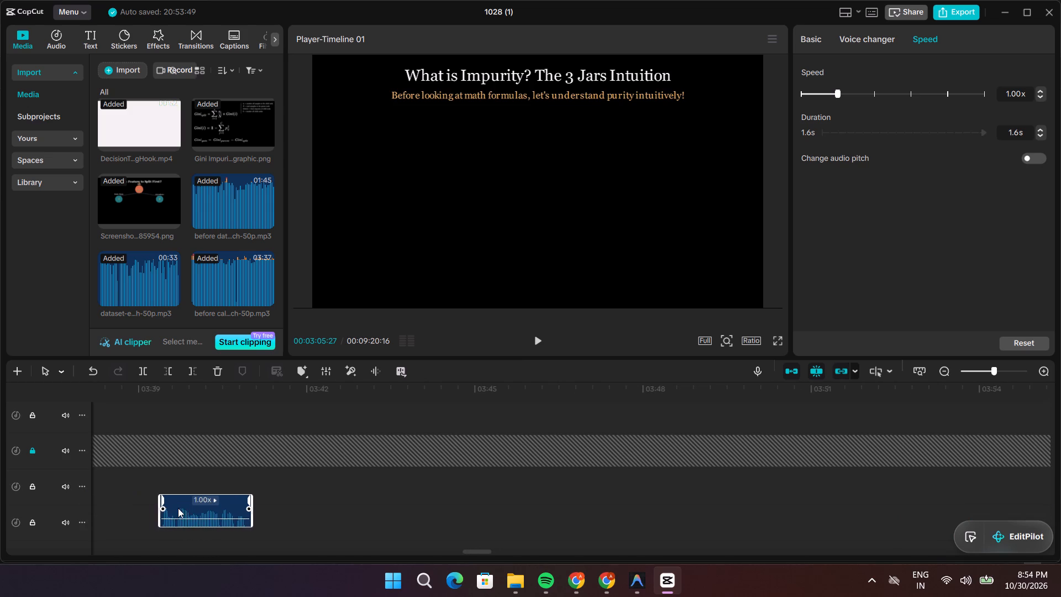
drag(178, 508, 287, 508)
scroll(457, 502, down, 13)
scroll(460, 501, up, 9)
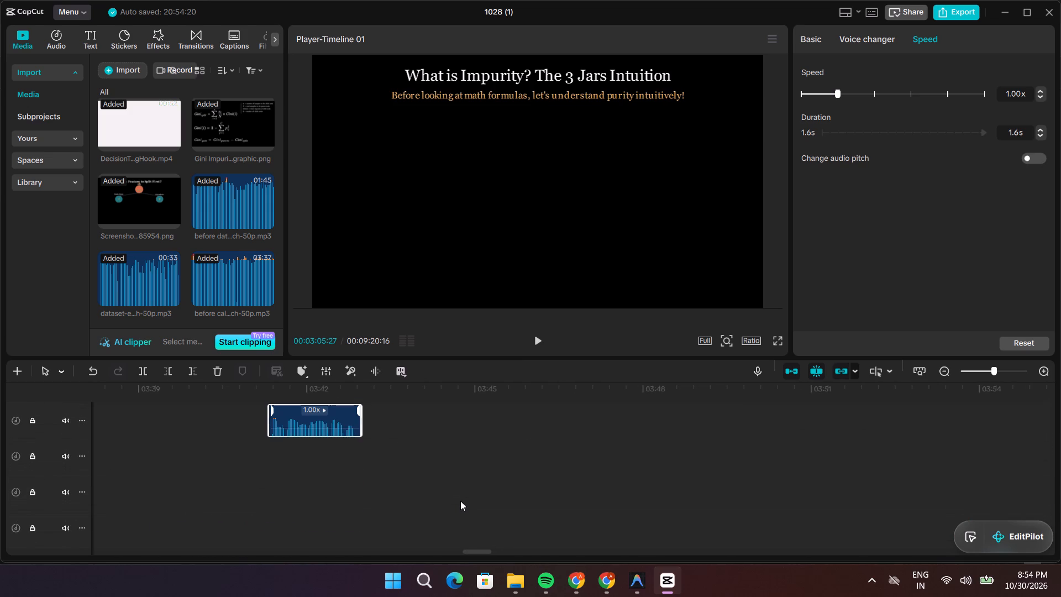
drag(313, 418, 147, 443)
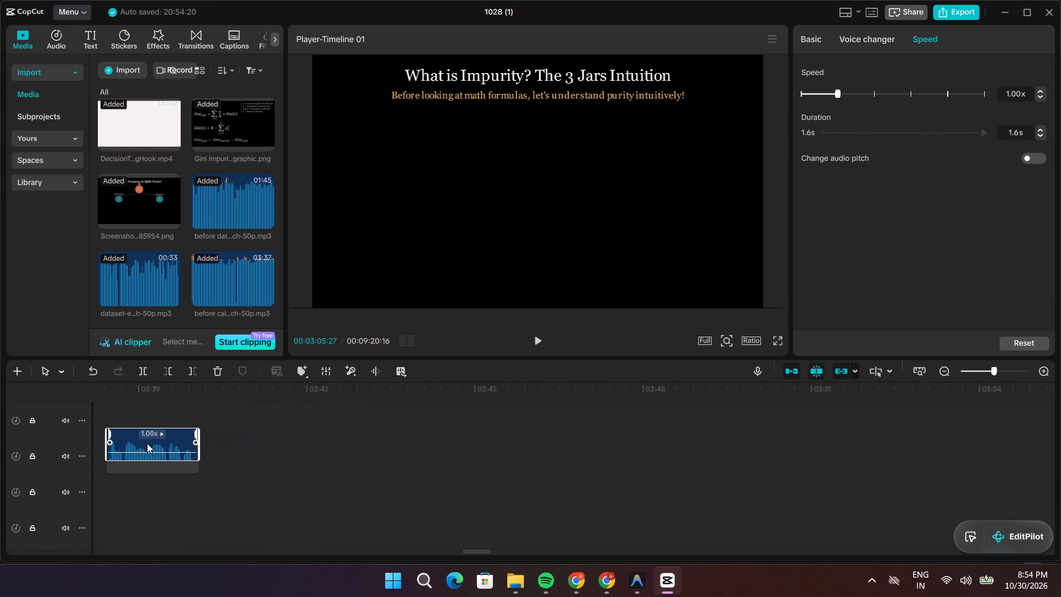
drag(147, 443, 141, 447)
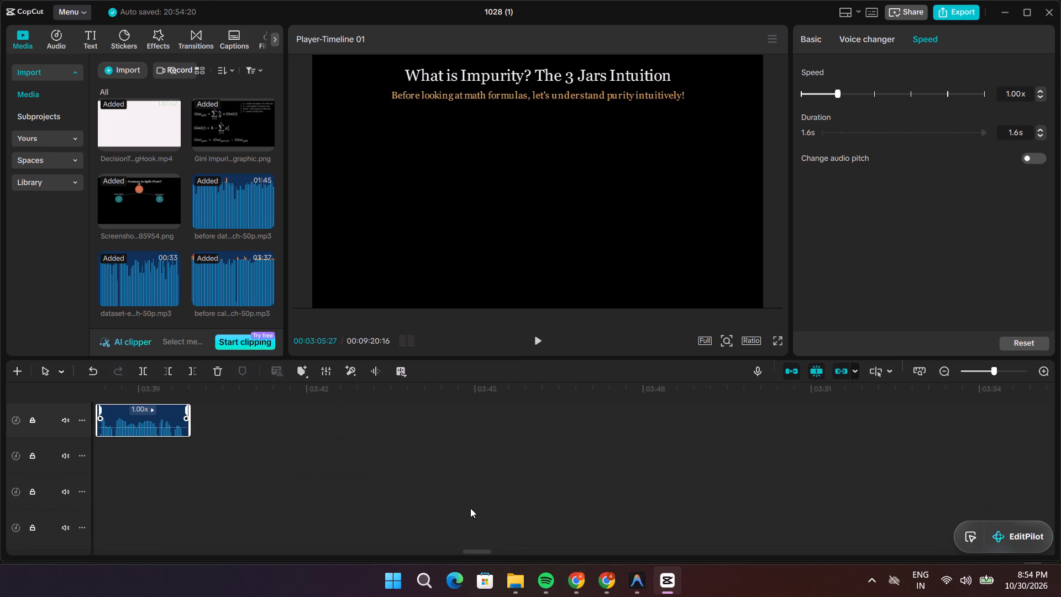
drag(471, 549, 437, 551)
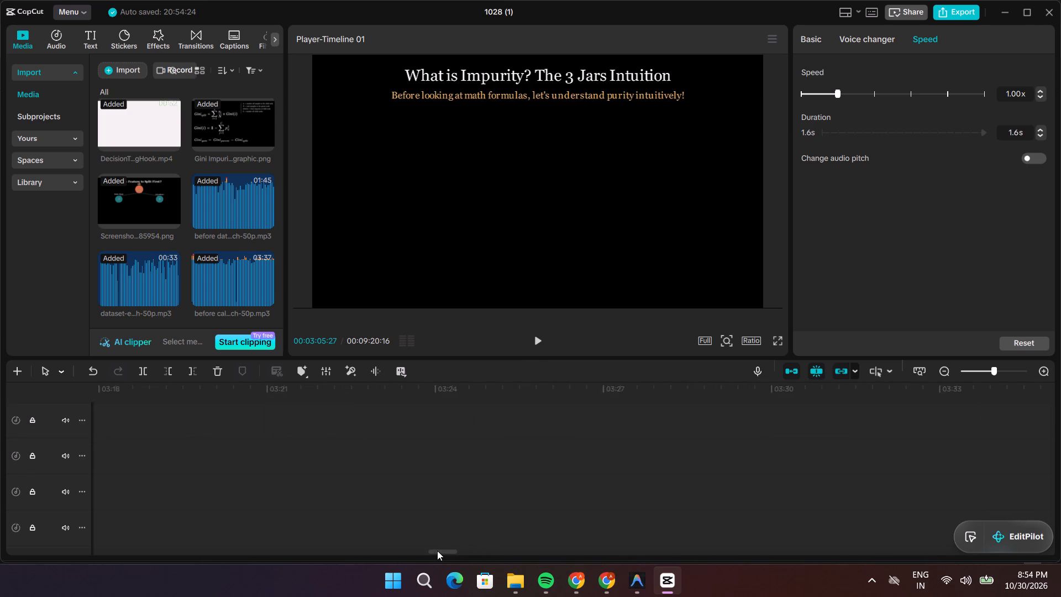
drag(437, 551, 448, 551)
drag(910, 415, 821, 423)
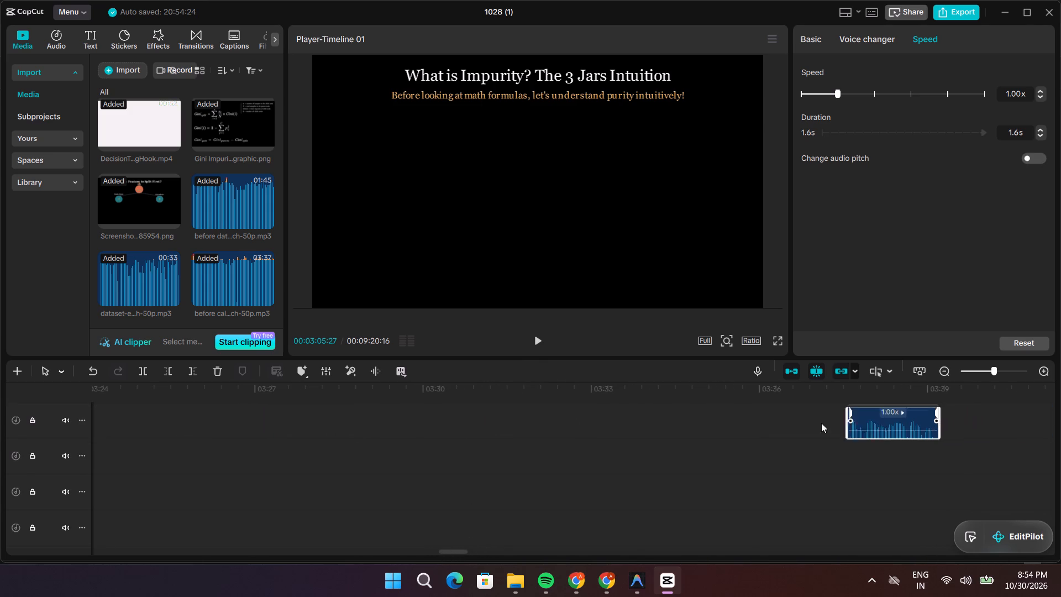
drag(821, 423, 171, 439)
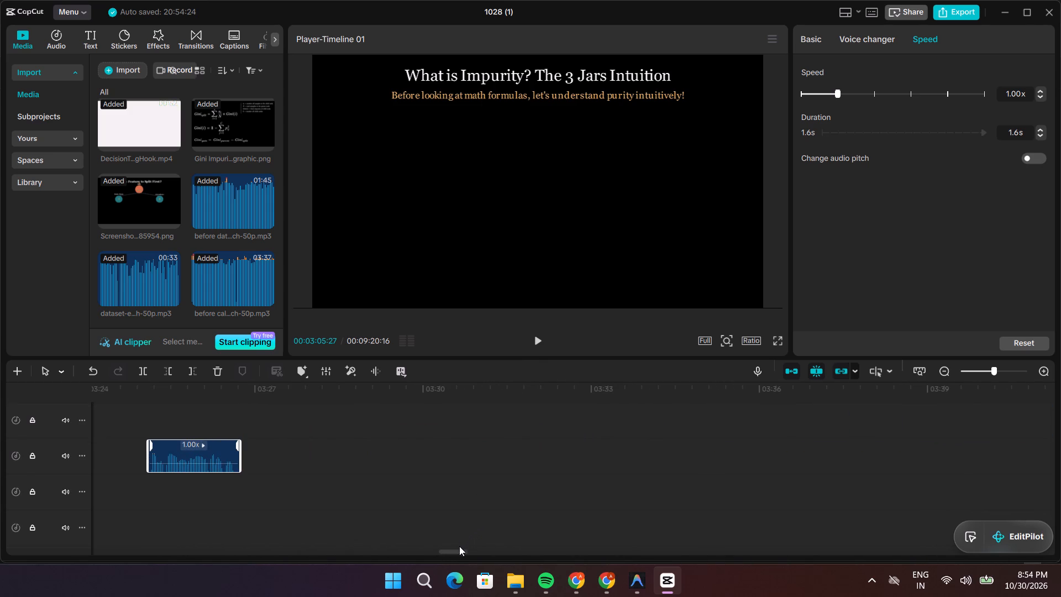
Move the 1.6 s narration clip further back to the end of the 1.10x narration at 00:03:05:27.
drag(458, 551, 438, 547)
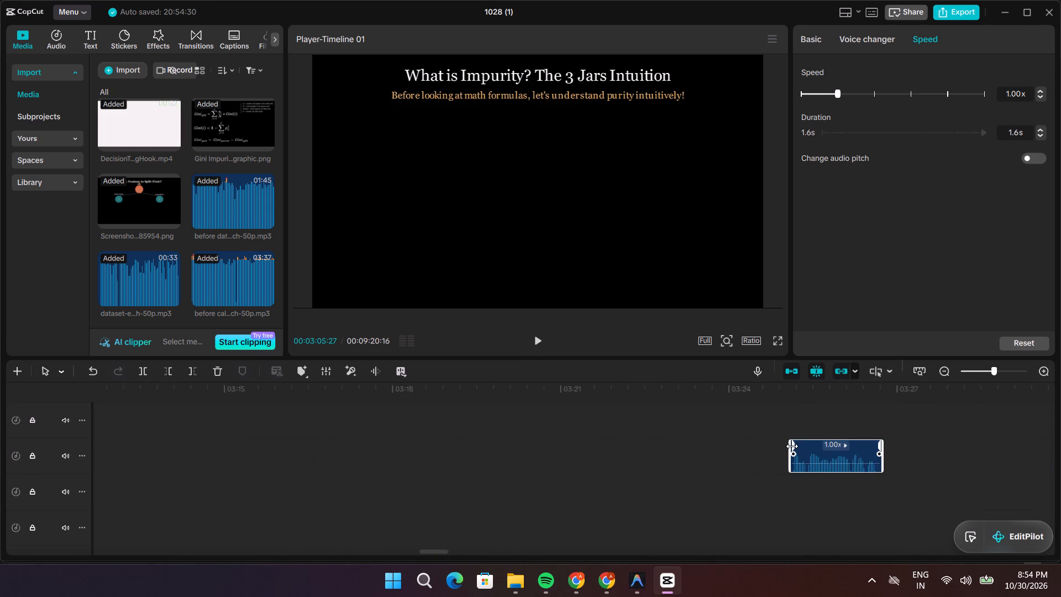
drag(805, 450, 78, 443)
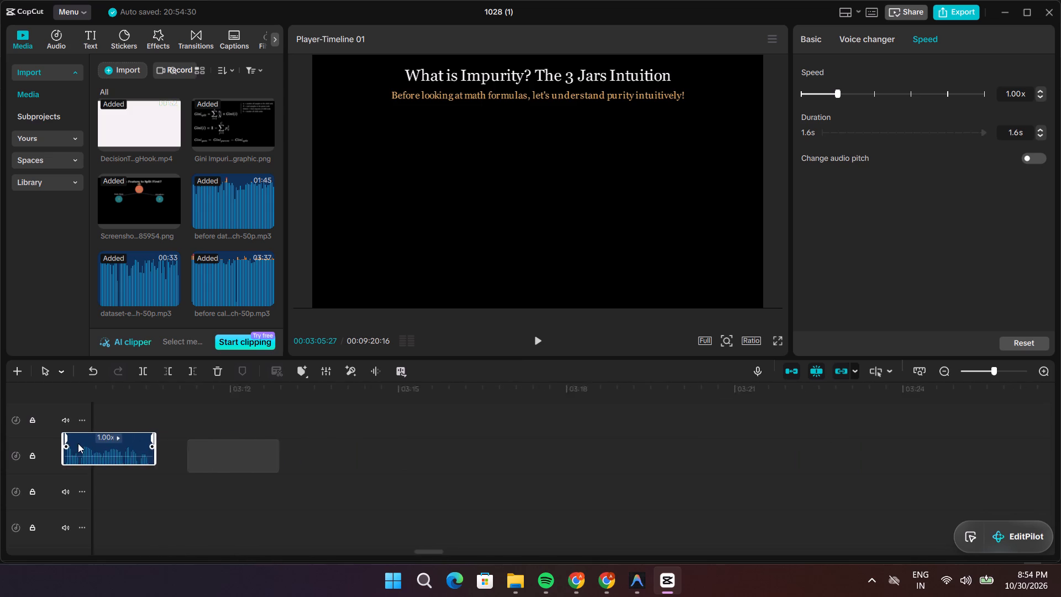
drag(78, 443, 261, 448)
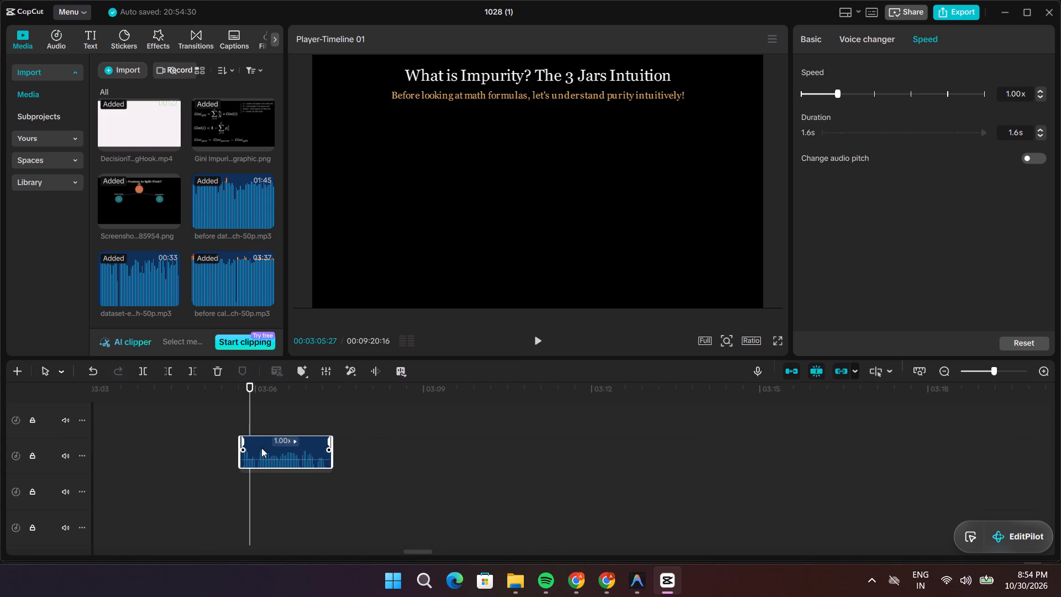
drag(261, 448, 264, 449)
Play the narration across the join at 00:03:05:27, through the 1.6 s clip to about 00:03:07:15.
scroll(393, 447, down, 13)
scroll(396, 453, down, 13)
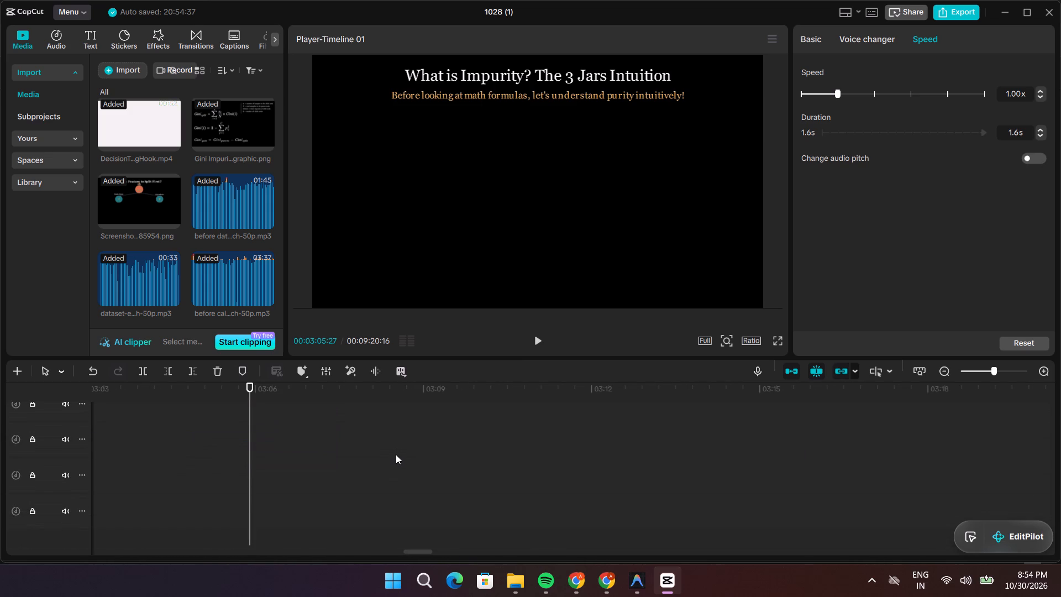
scroll(396, 454, down, 6)
scroll(396, 454, up, 19)
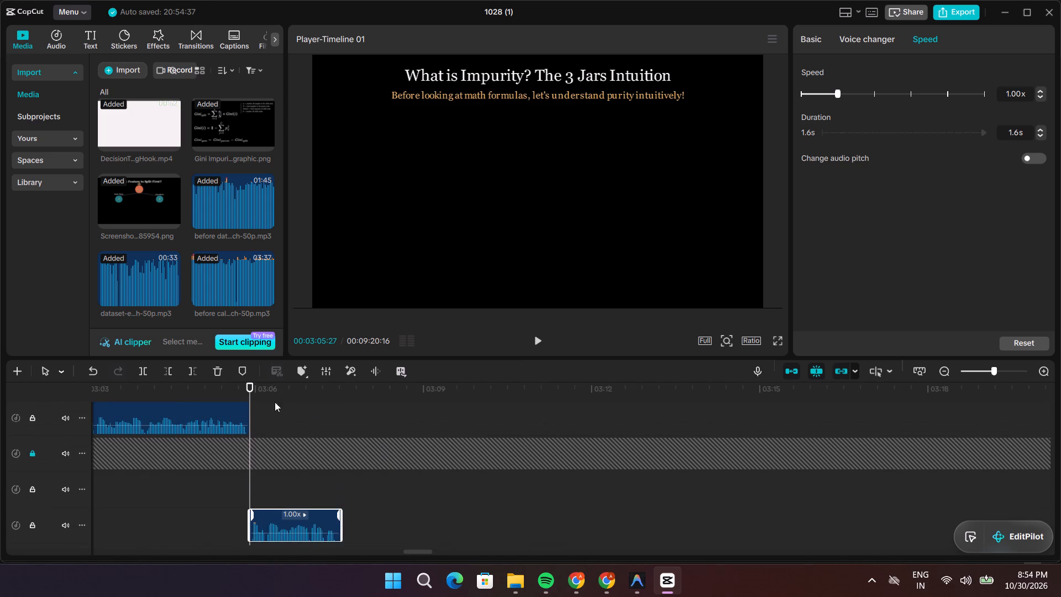
drag(251, 457, 245, 459)
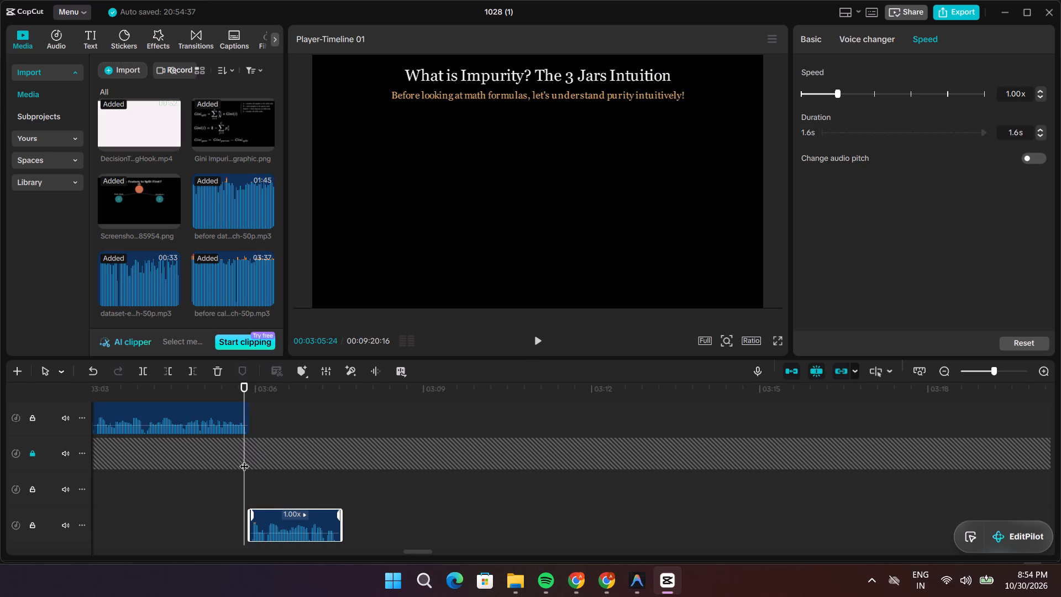
click(245, 458)
drag(248, 457, 243, 458)
key(space)
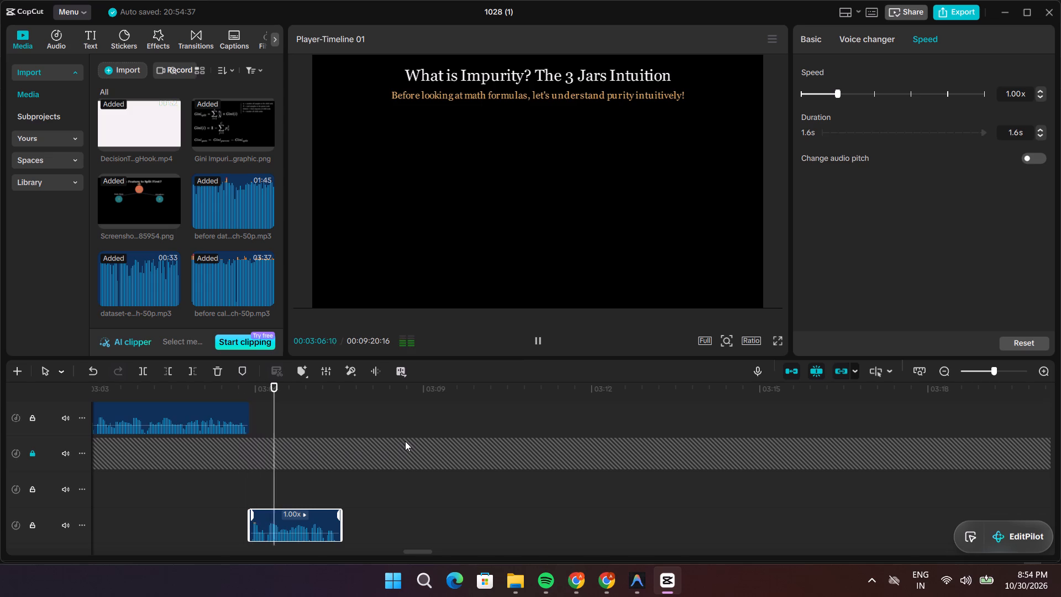
key(space)
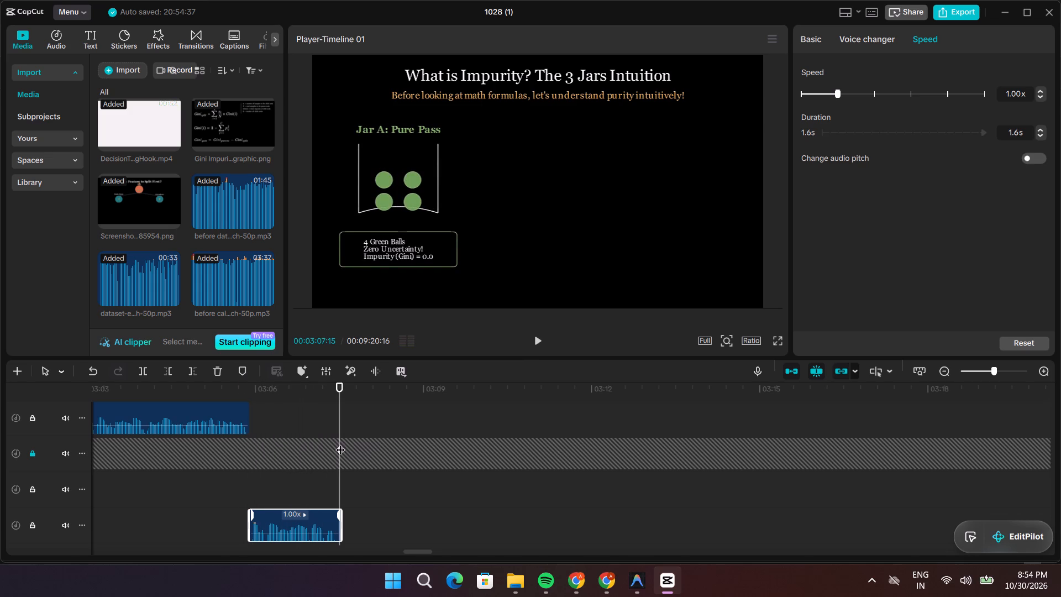
Return to 00:03:05:17 and look through the audio tracks for the narration piece that should follow.
drag(340, 443, 231, 448)
scroll(358, 452, down, 13)
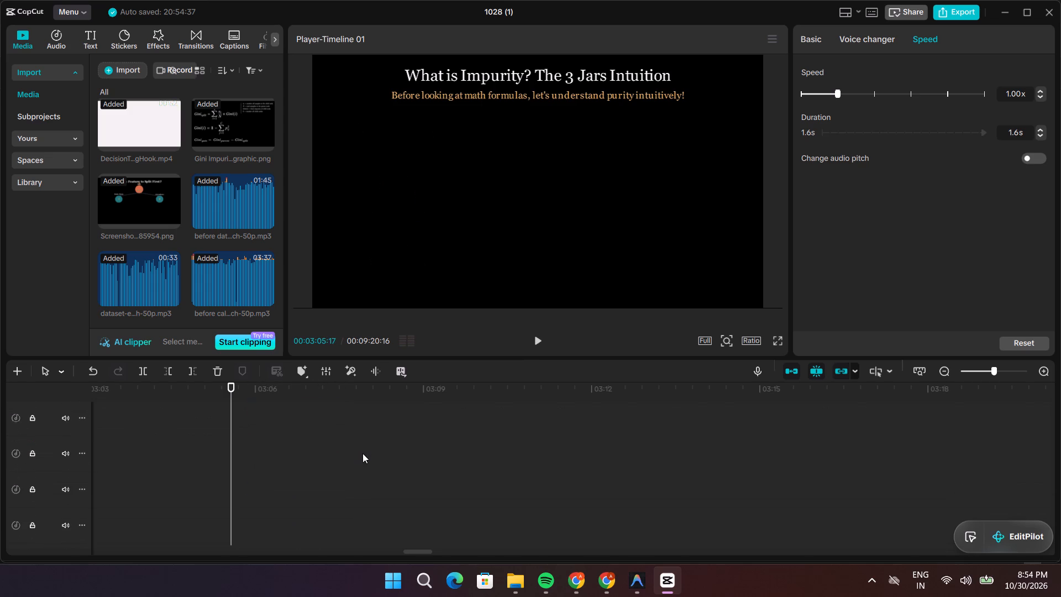
scroll(363, 453, up, 2)
scroll(363, 453, down, 7)
scroll(366, 454, down, 20)
scroll(366, 454, down, 1)
scroll(367, 457, up, 2)
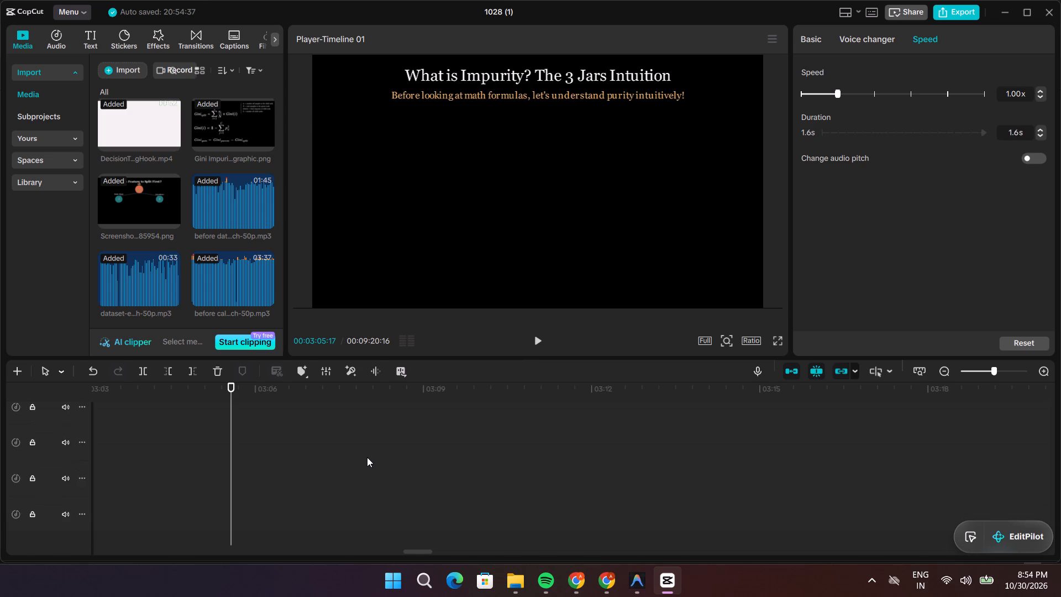
scroll(367, 457, up, 8)
scroll(375, 445, up, 15)
scroll(375, 445, down, 5)
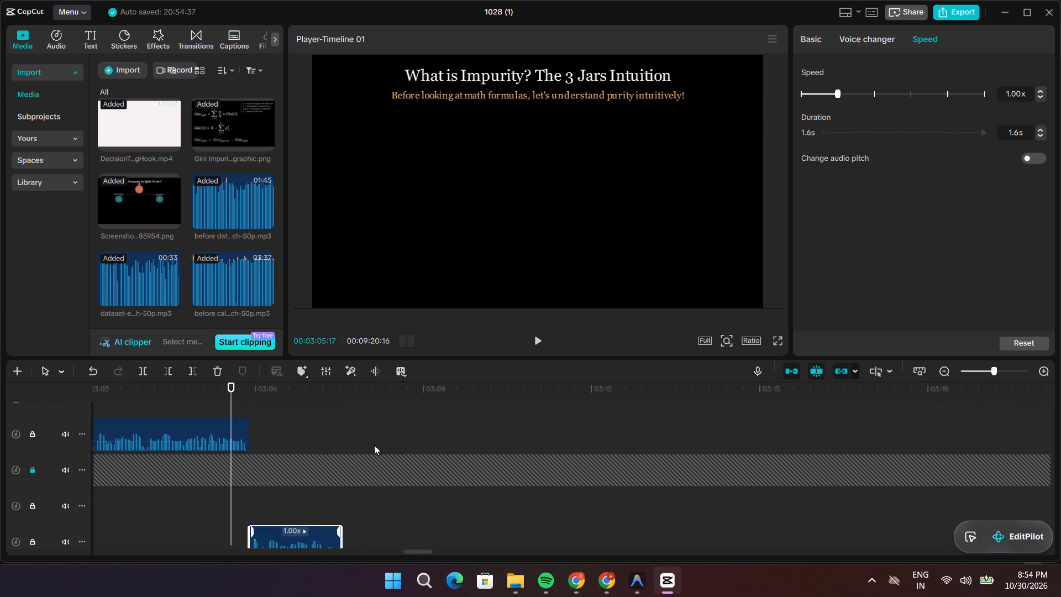
scroll(333, 472, down, 3)
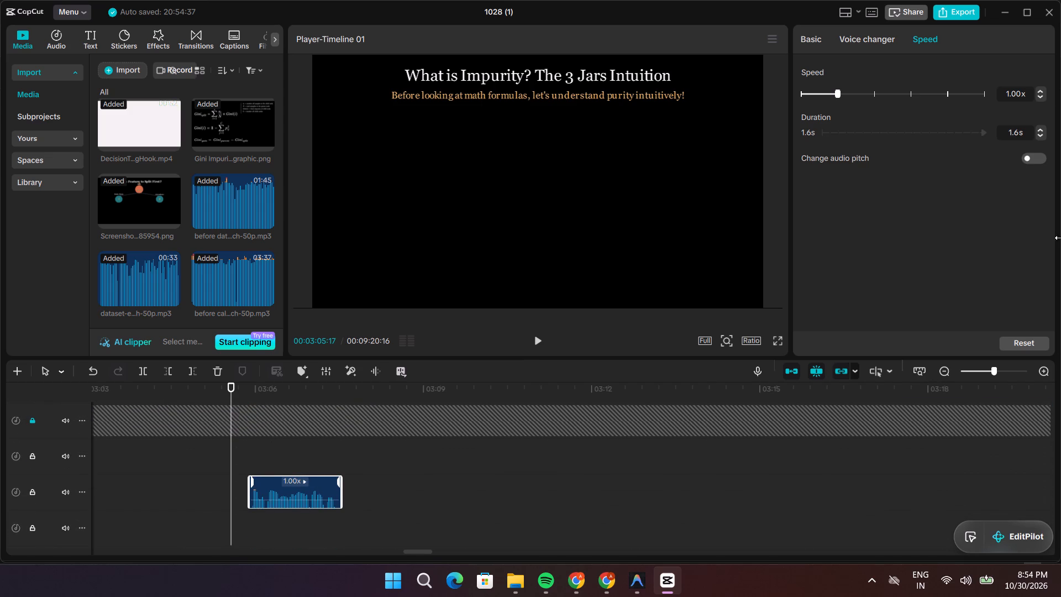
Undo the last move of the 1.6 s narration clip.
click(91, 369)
Move the 29.6 s narration clip from about 00:03:17 back to the end of the 1.10x narration at 00:03:05:27.
scroll(761, 483, up, 6)
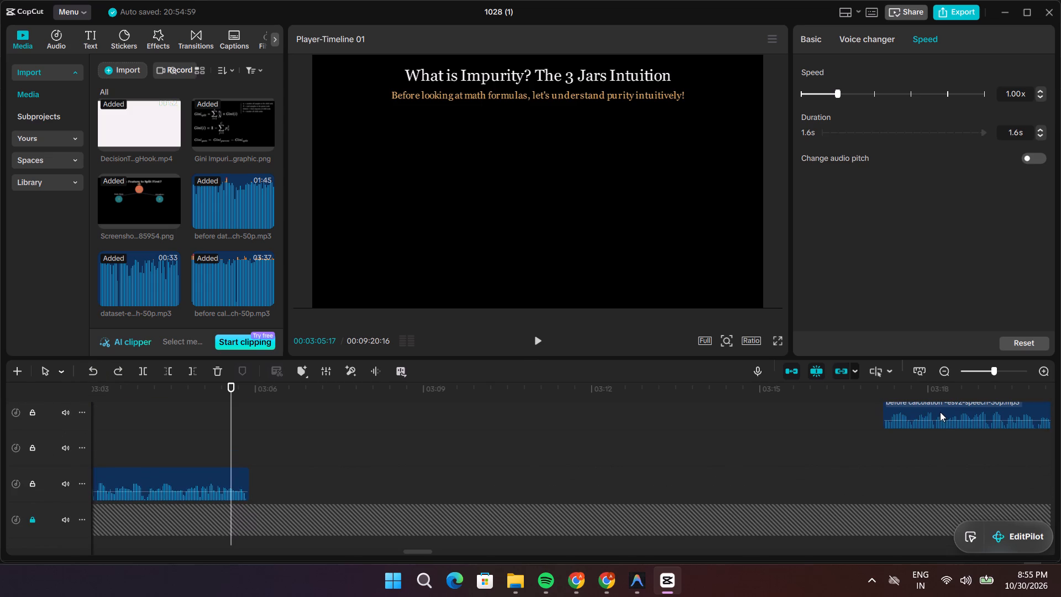
drag(939, 411, 305, 506)
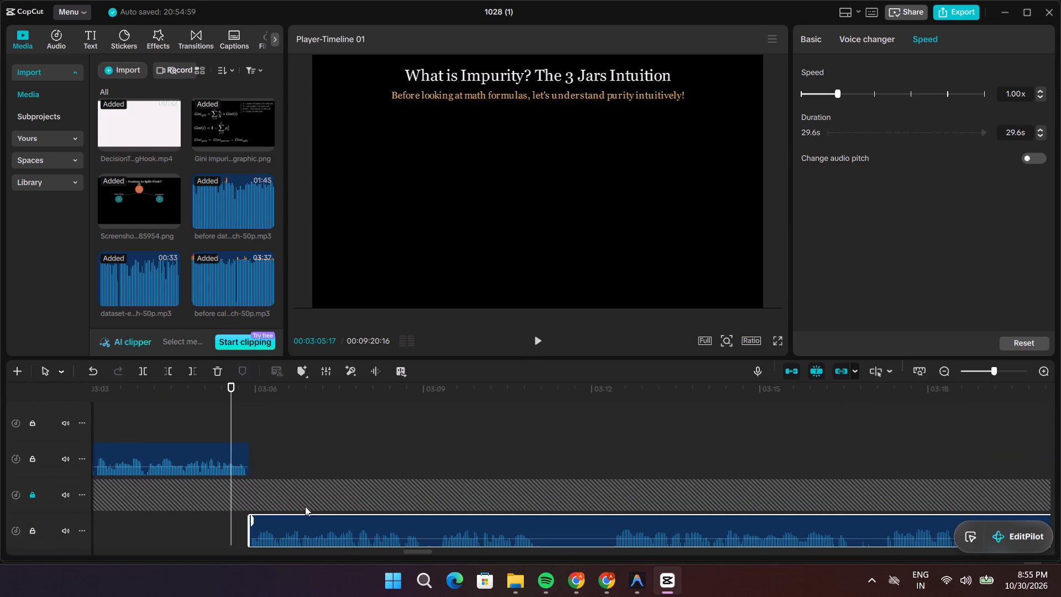
Replay the narration leading into the join at 00:03:05:27, restarting from about 00:02:59, and check the earlier clip's speed.
key(space)
key(space)
drag(308, 469, 148, 465)
key(space)
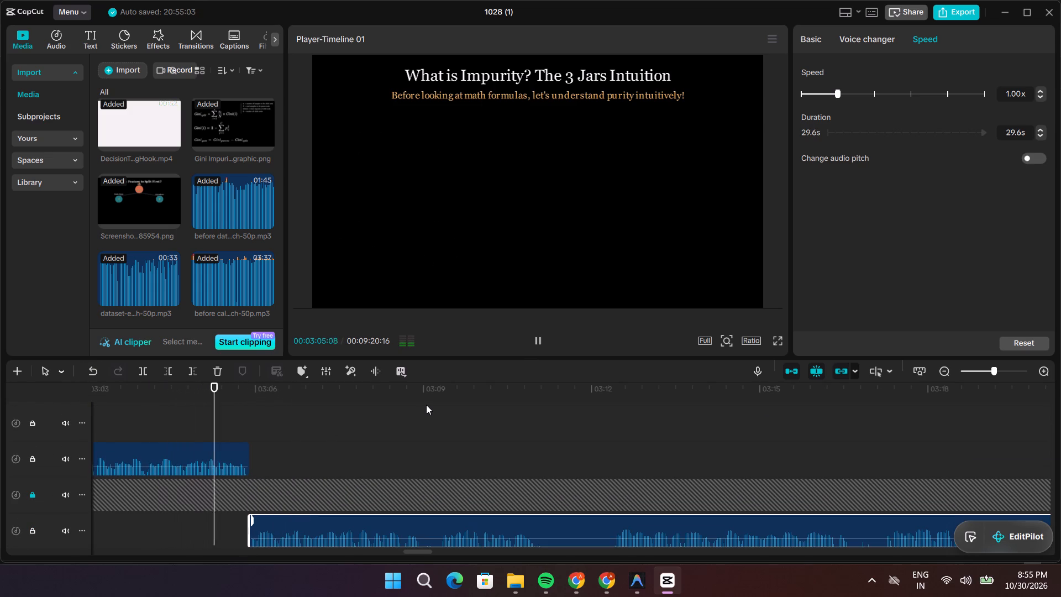
key(space)
drag(269, 416, 70, 424)
key(space)
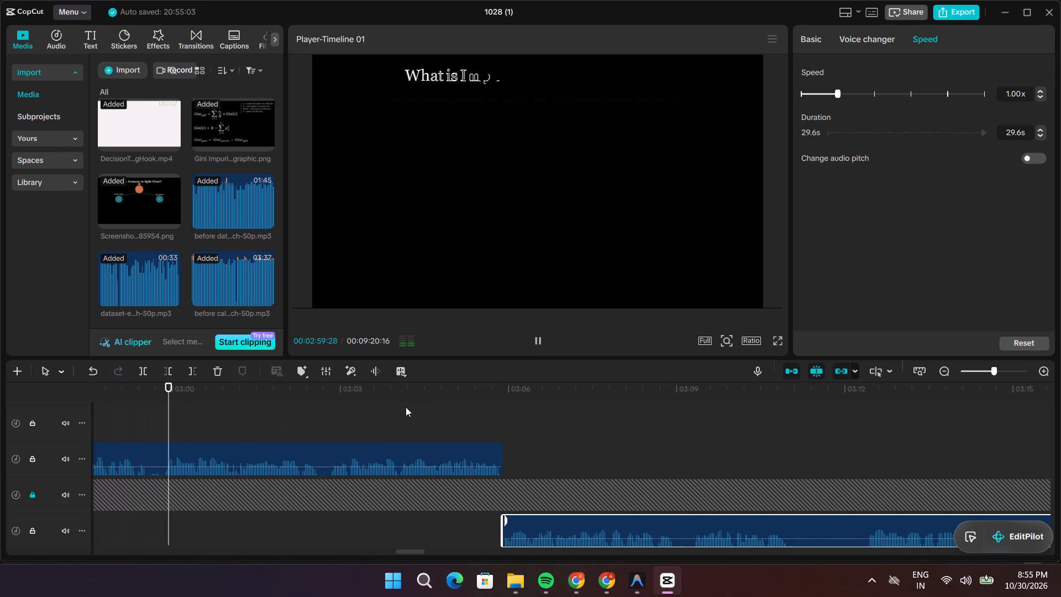
click(385, 458)
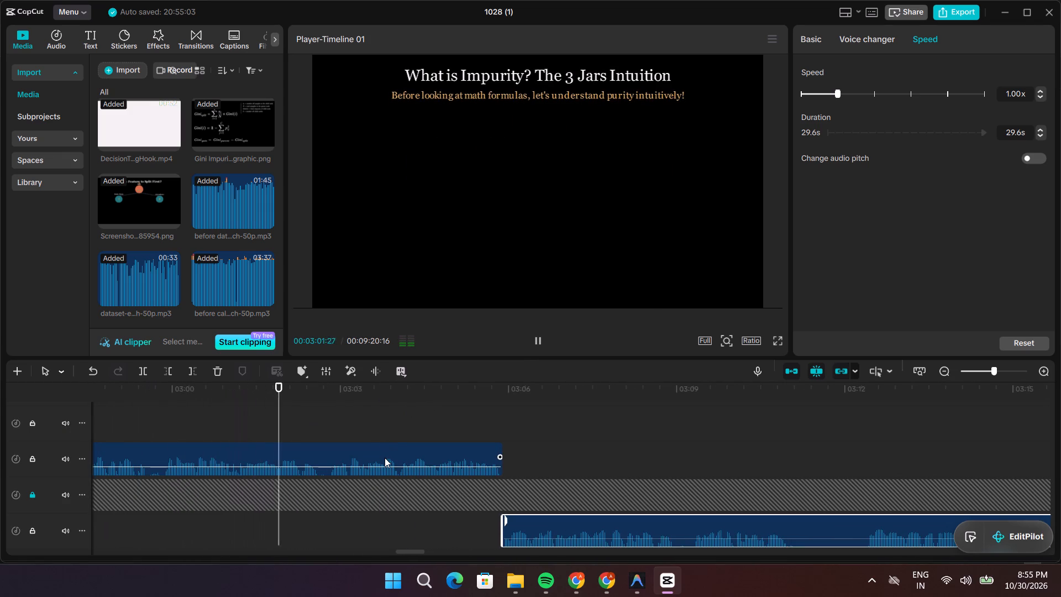
Set the speed of the 29.6 s narration clip starting at 00:03:05:27 to 1.10x.
click(594, 523)
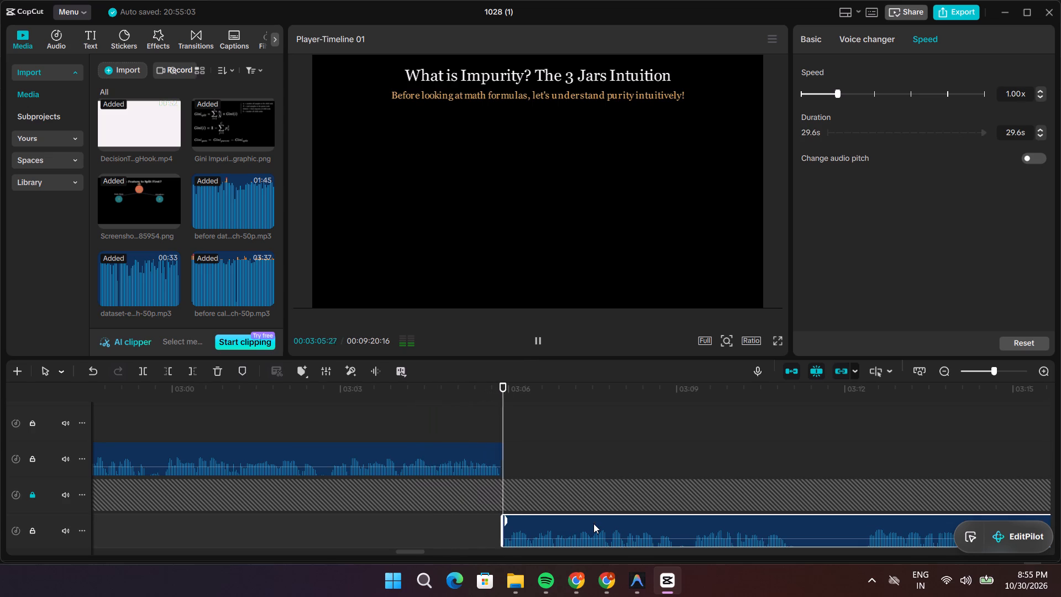
key(space)
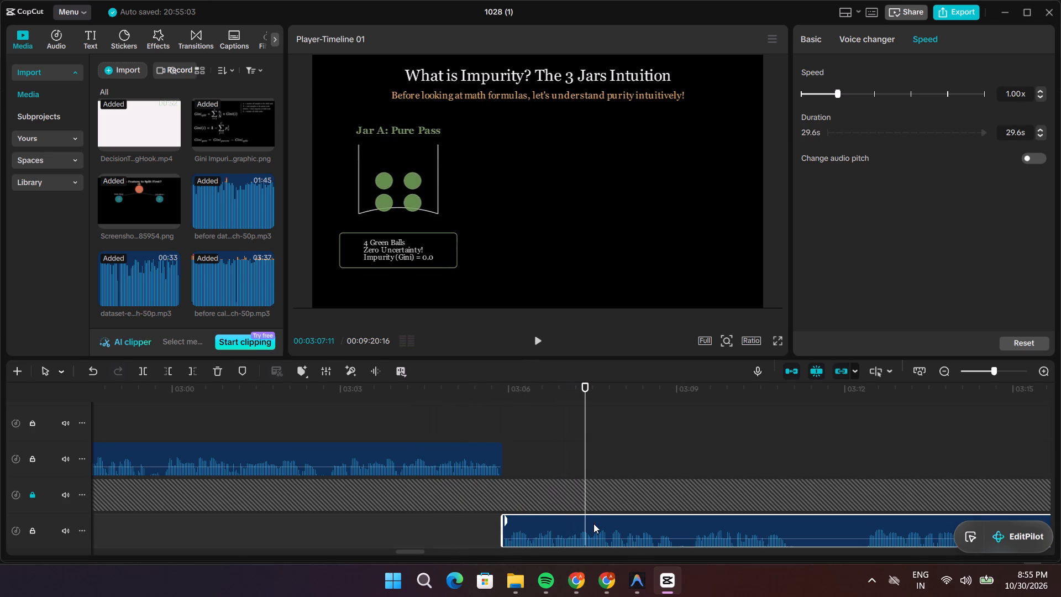
click(1039, 90)
Replay the narration around the join at 00:03:05:27 to check the newly sped-up clip.
drag(581, 421, 387, 431)
key(space)
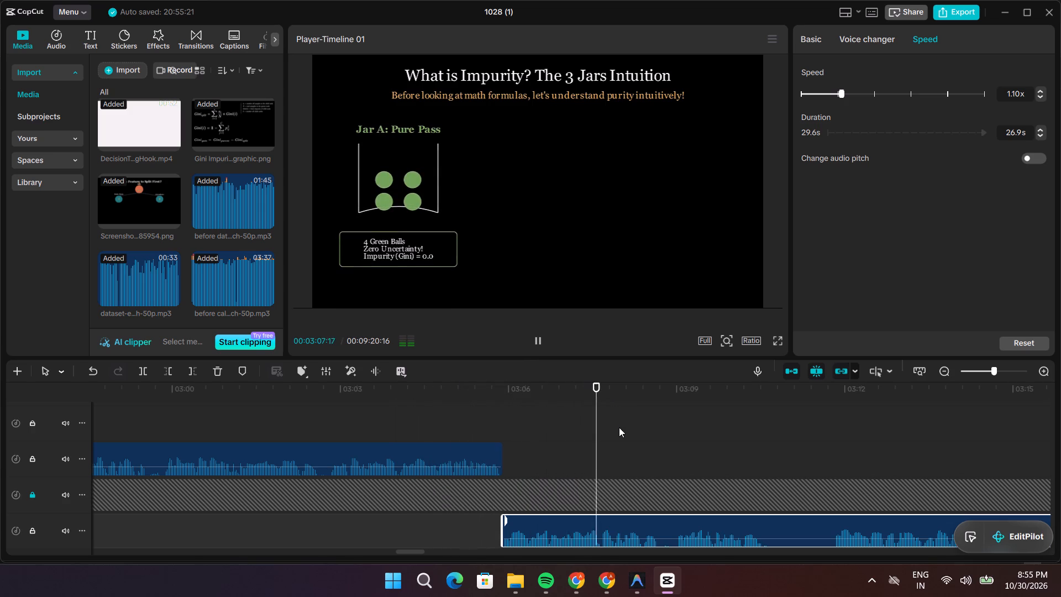
scroll(618, 433, down, 4)
scroll(617, 436, up, 5)
key(space)
drag(659, 427, 386, 423)
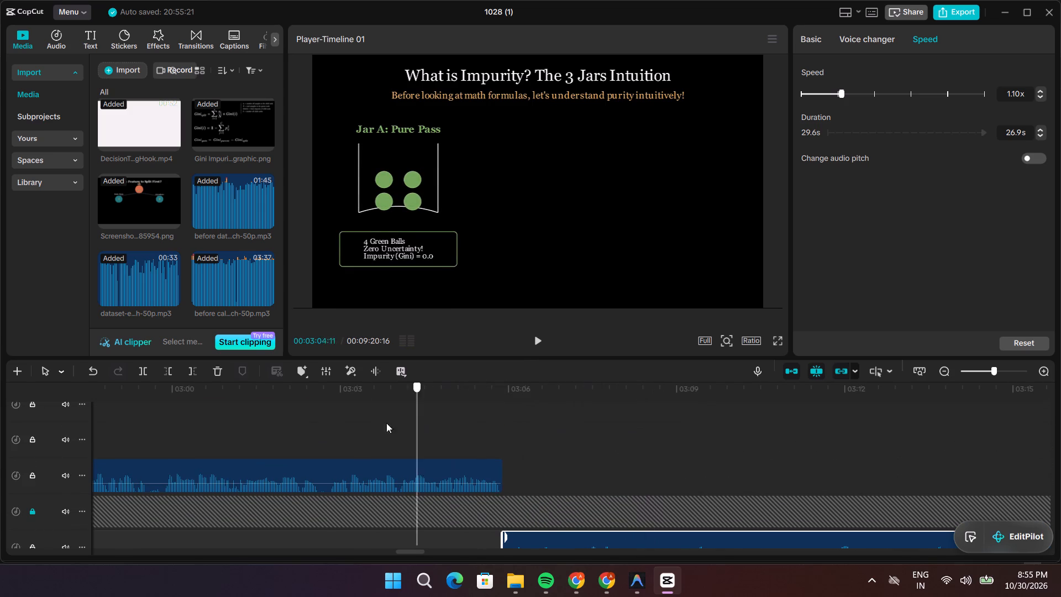
Go back to the Dual-View scene and check its narration from about 00:02:40 to 00:02:45.
drag(386, 423, 115, 422)
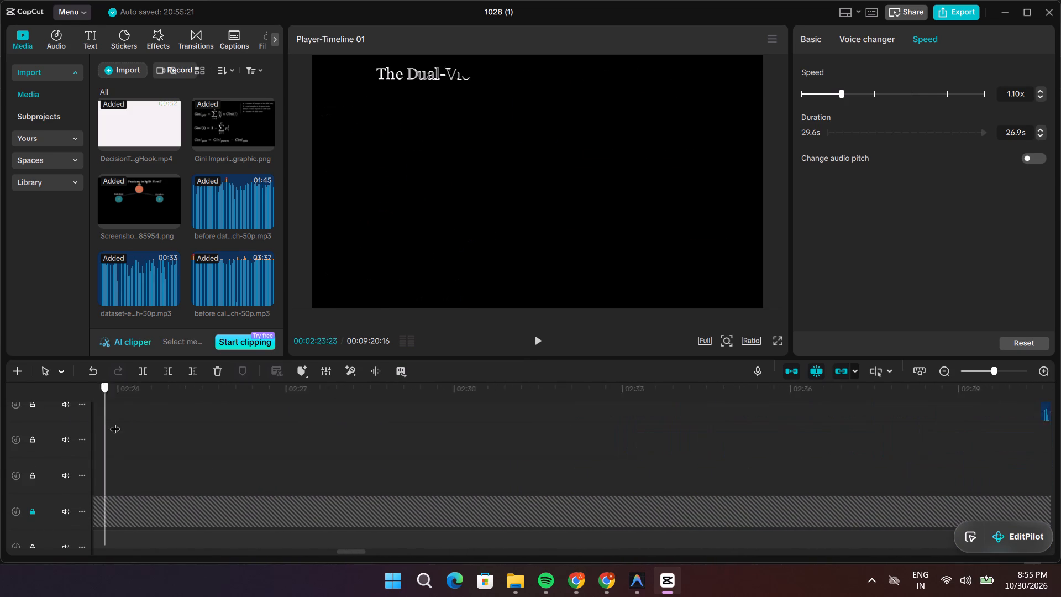
drag(115, 422, 115, 422)
key(space)
click(155, 427)
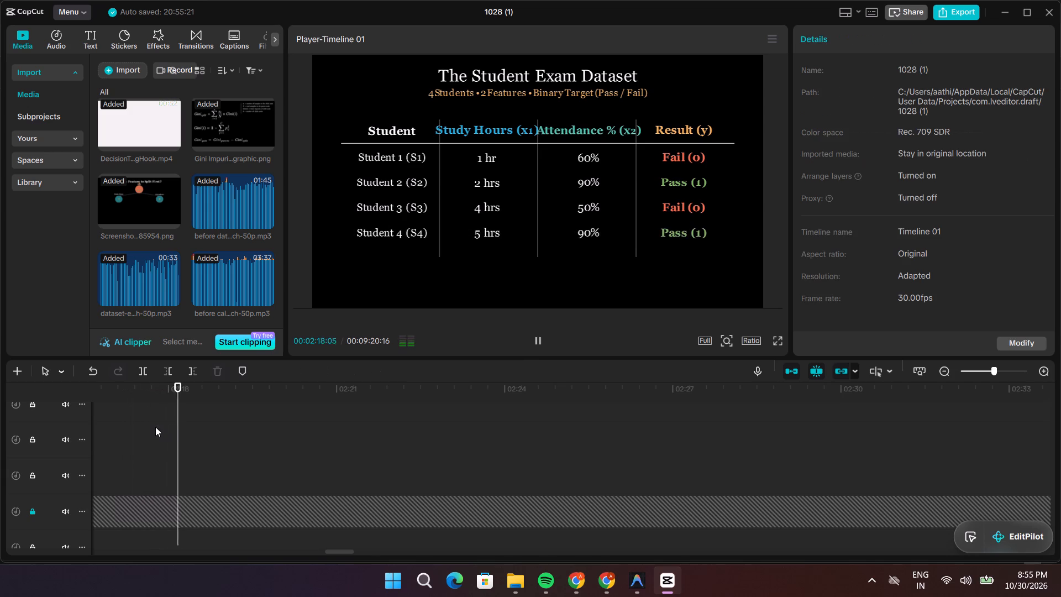
drag(156, 421, 849, 430)
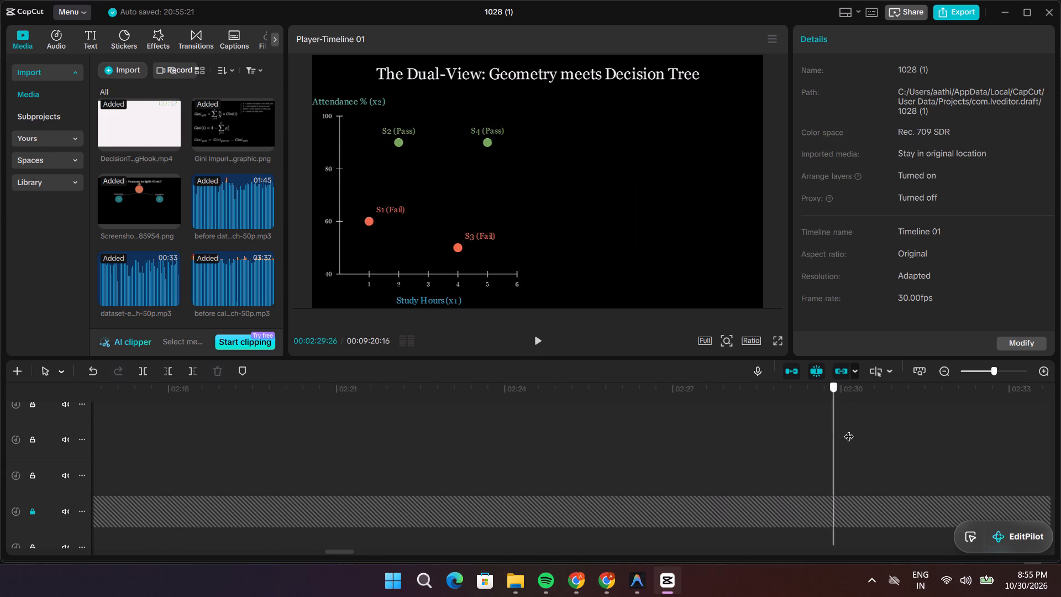
drag(849, 430, 939, 453)
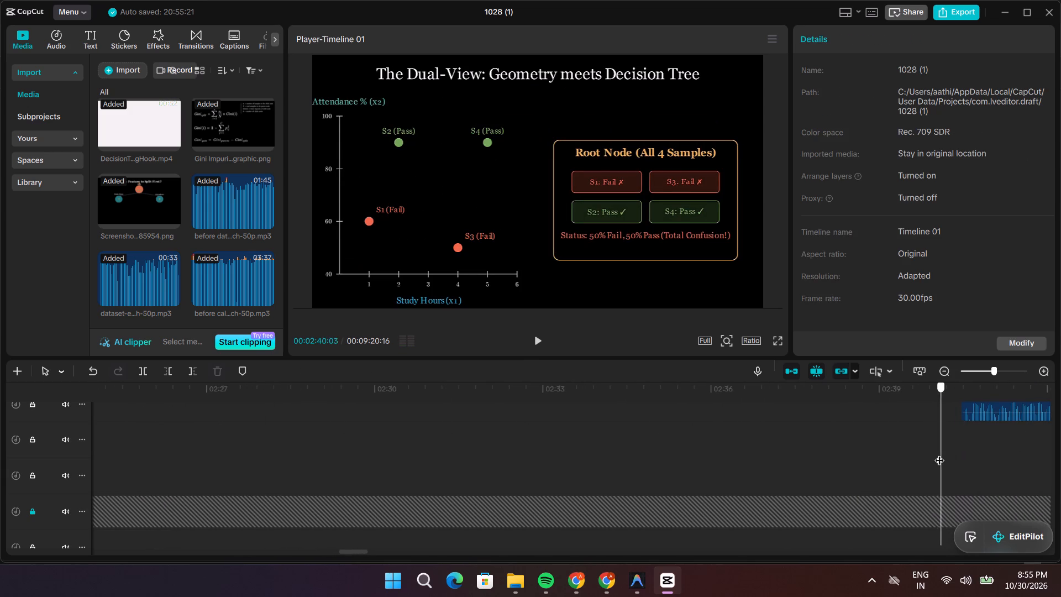
drag(939, 453, 939, 453)
key(space)
scroll(780, 447, up, 5)
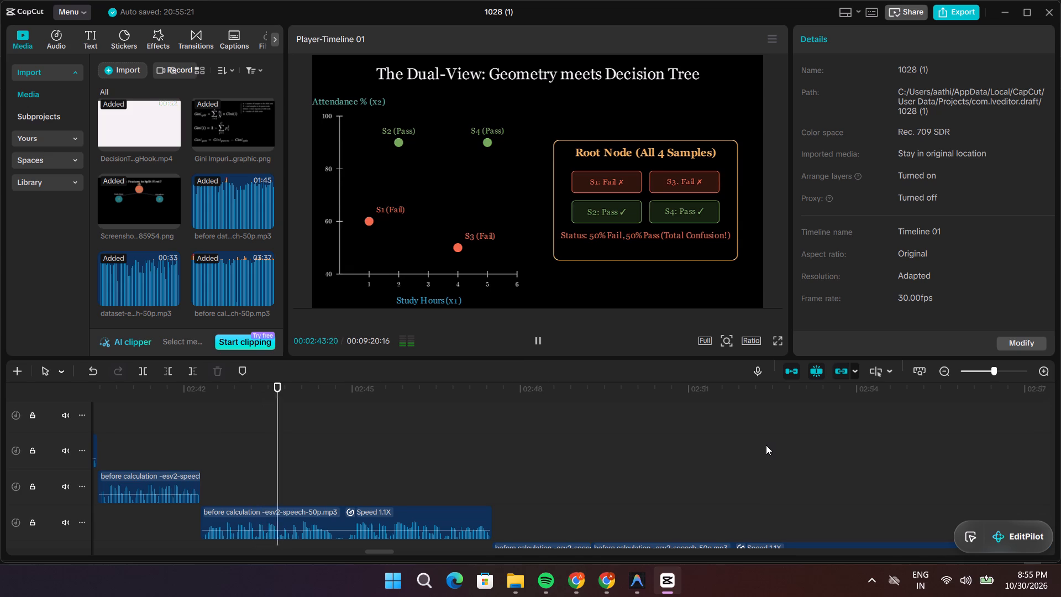
key(space)
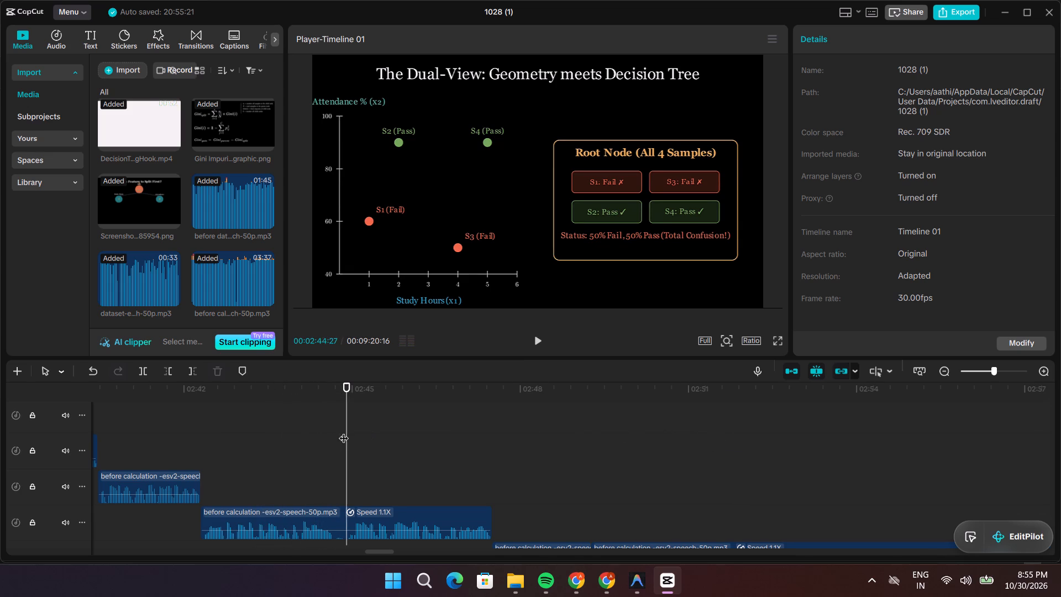
Review the narration against the visuals from the student dataset table at about 00:02:07 through the end of the Dual-View scene.
drag(344, 431, 119, 431)
key(space)
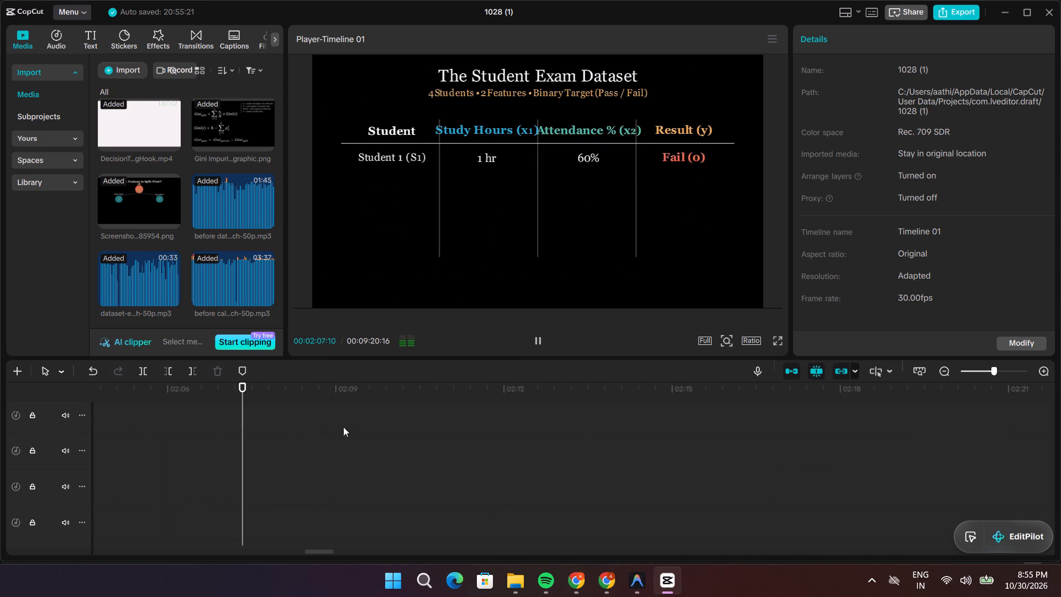
scroll(602, 434, up, 8)
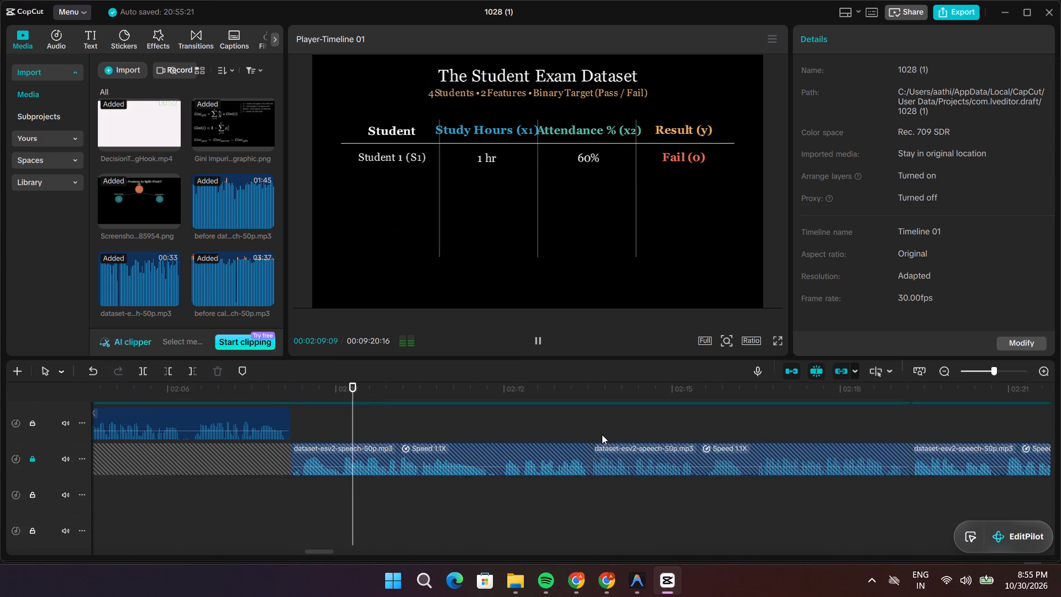
scroll(602, 434, up, 3)
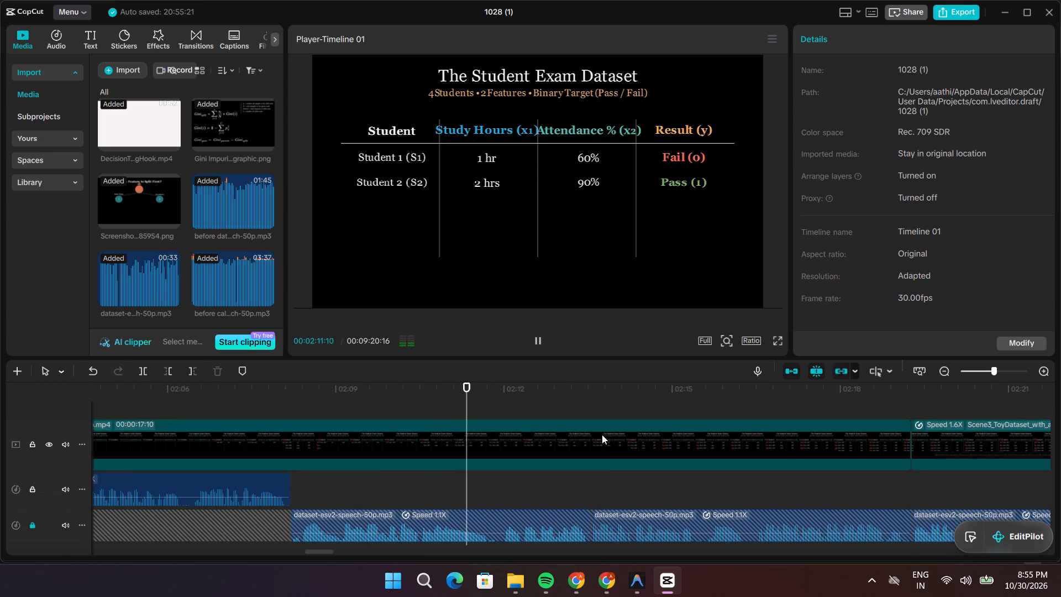
scroll(602, 434, down, 1)
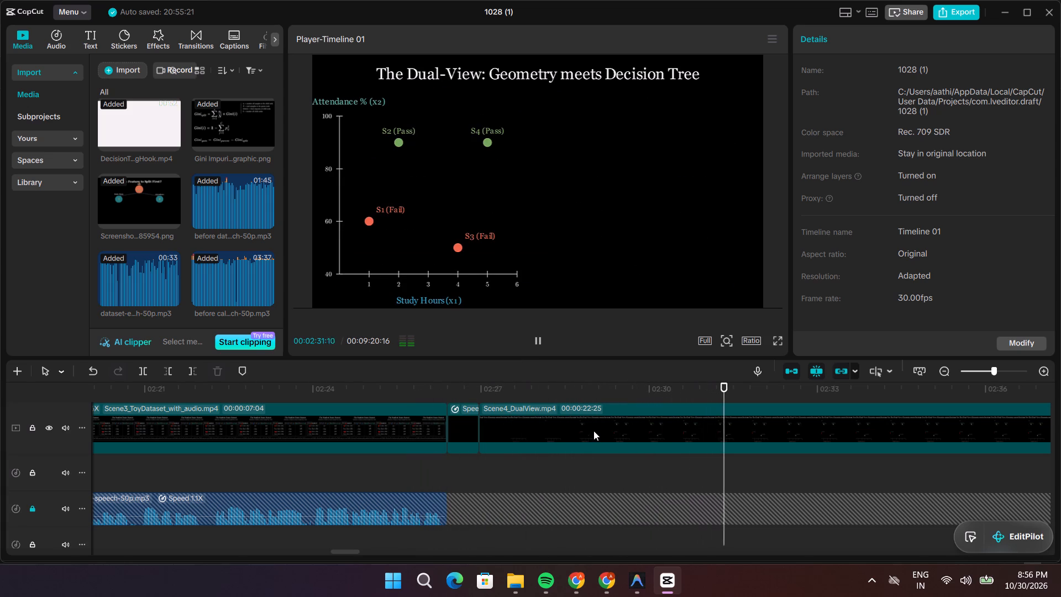
click(539, 336)
click(539, 336)
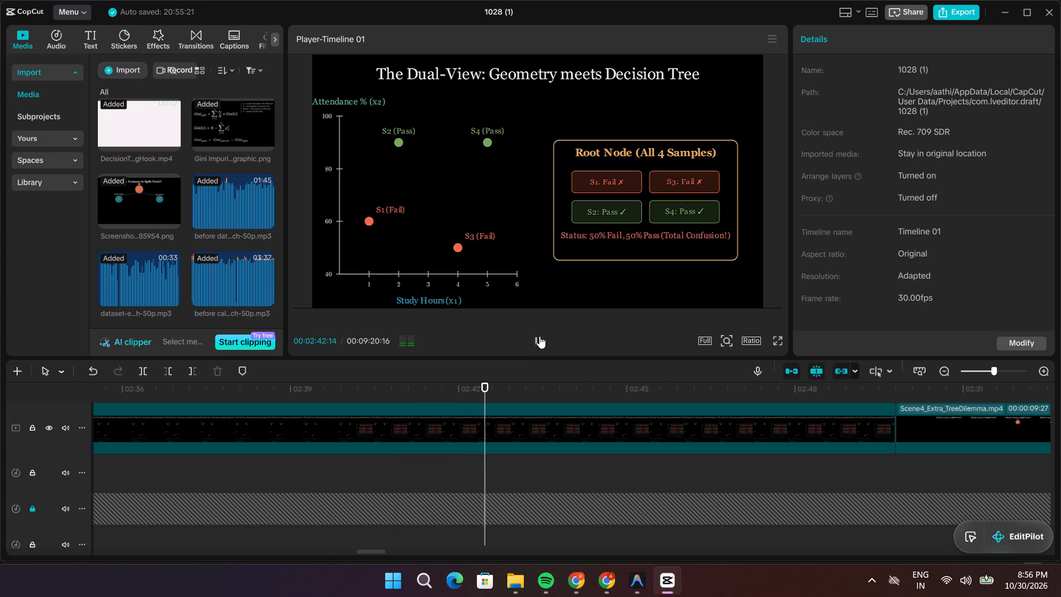
click(539, 336)
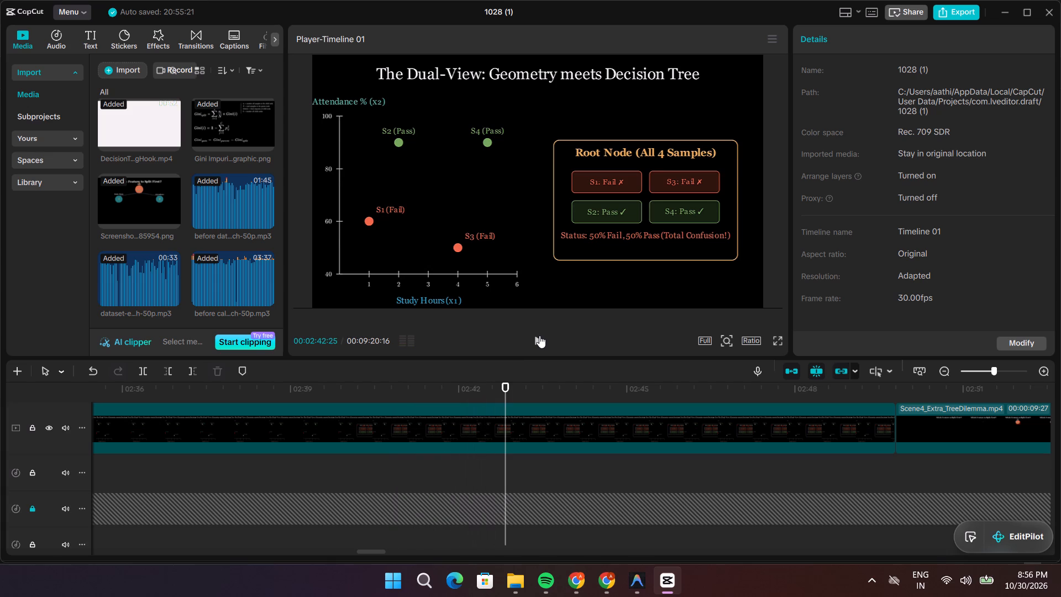
click(539, 336)
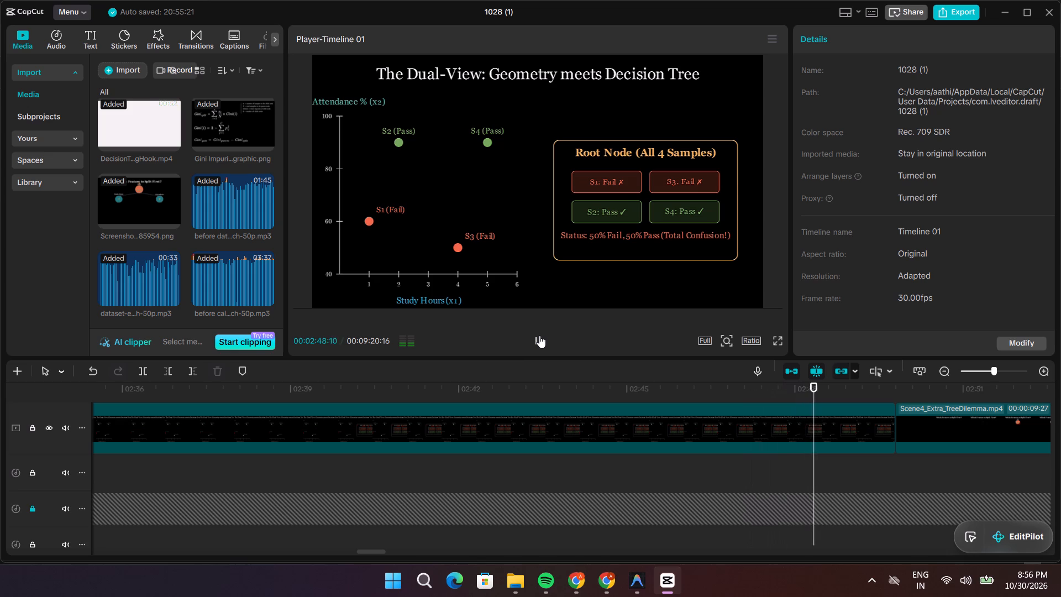
double_click(539, 336)
click(539, 336)
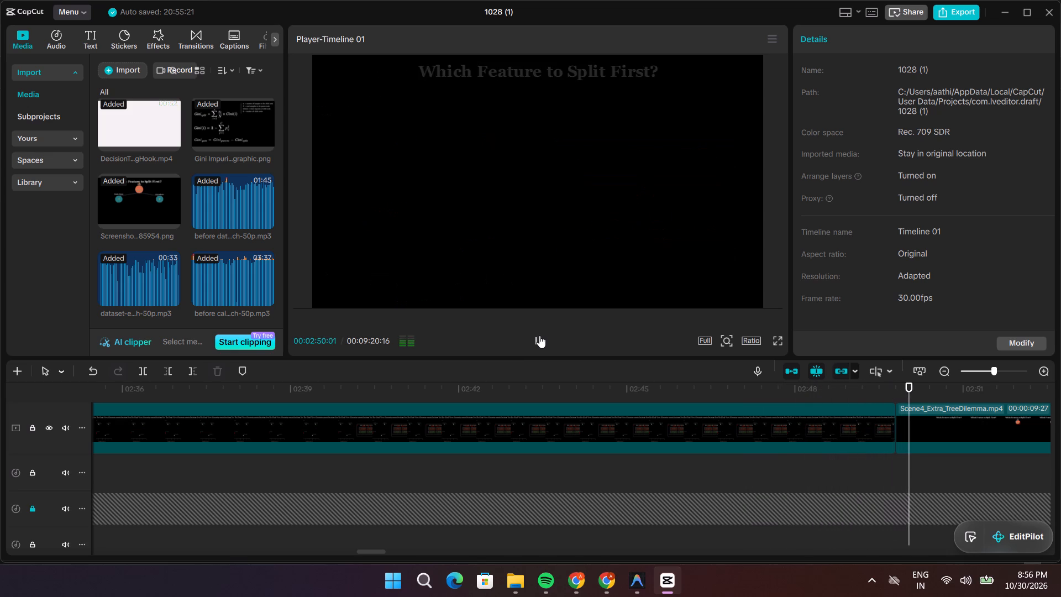
Replay the Dual-View scene's root node section from about 00:02:39 to check where its narration ends.
drag(915, 390, 777, 410)
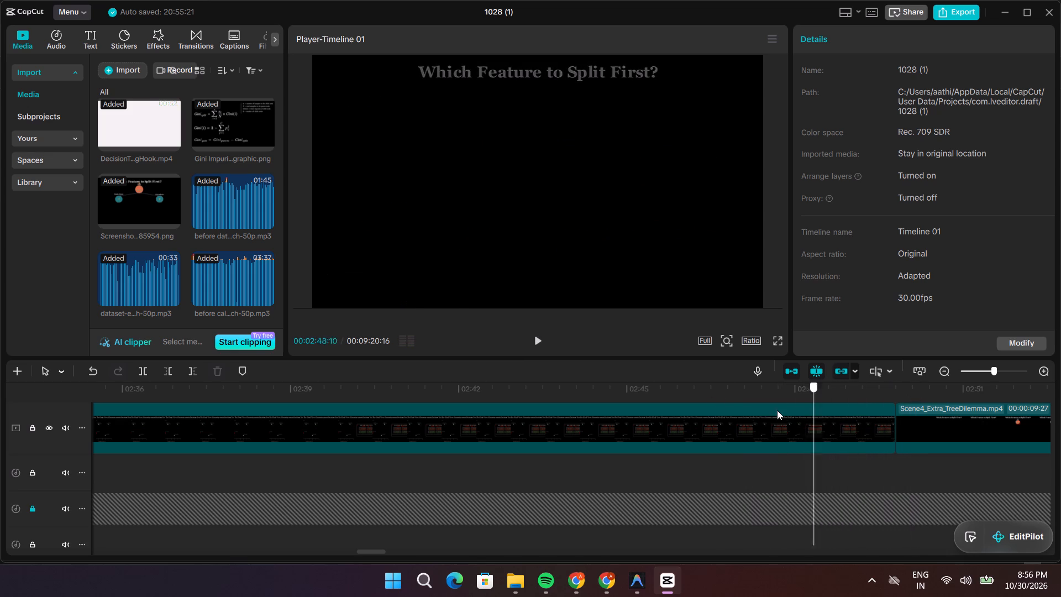
drag(777, 410, 419, 457)
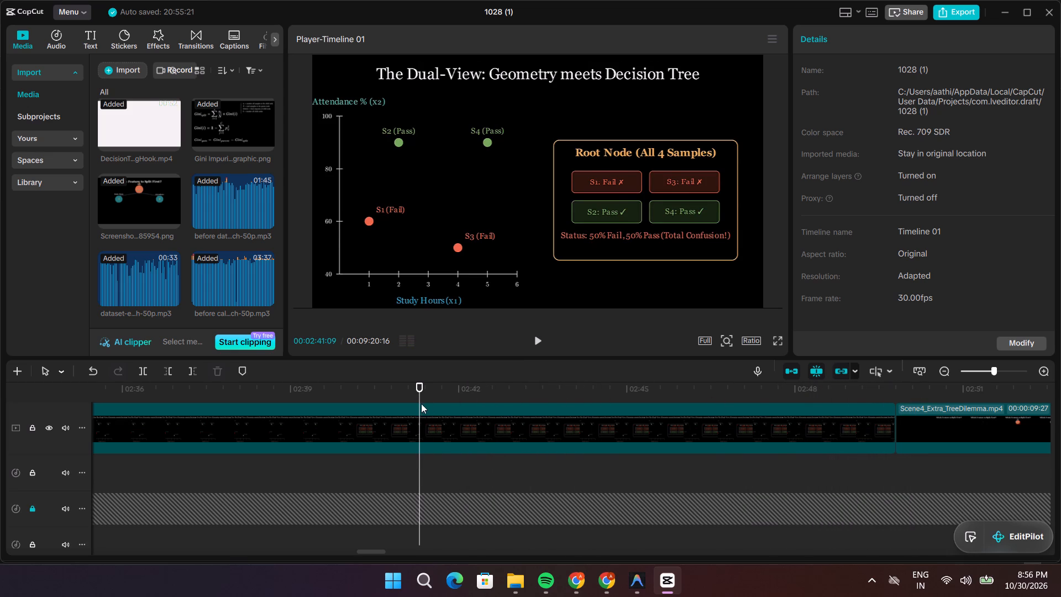
drag(417, 400, 339, 410)
click(534, 338)
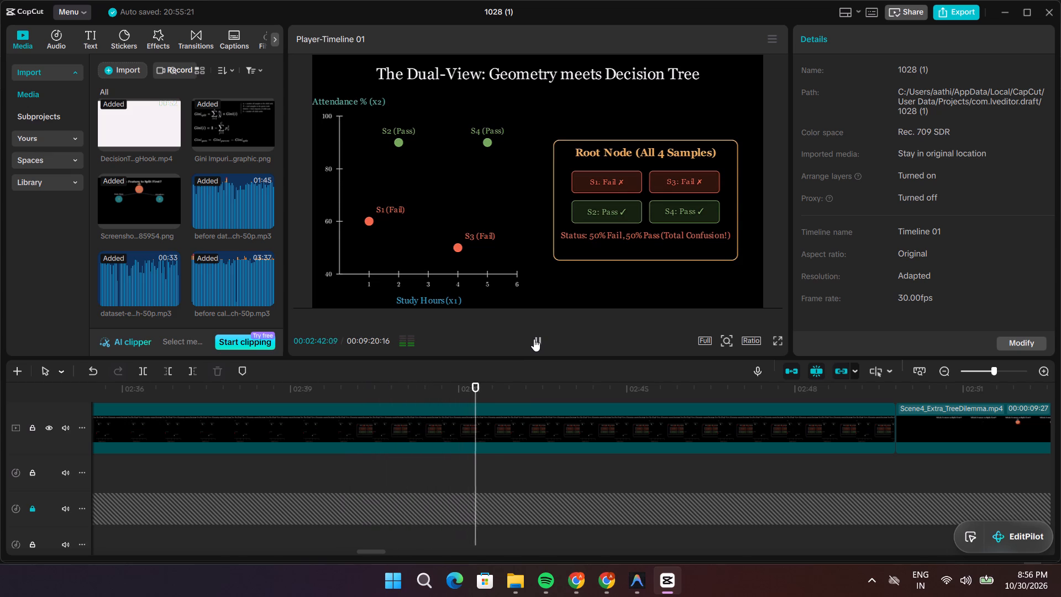
key(space)
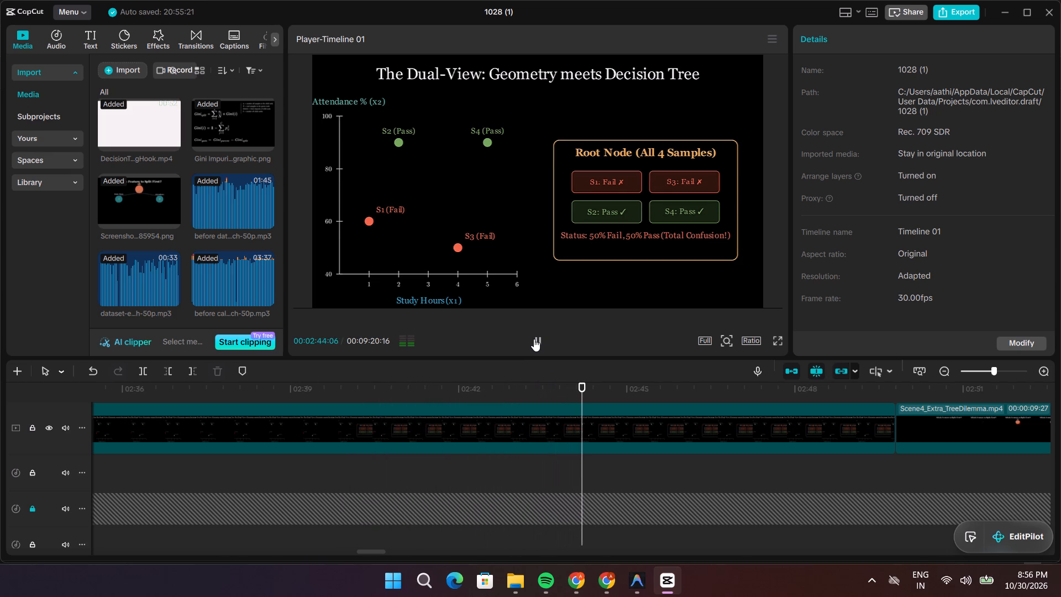
drag(582, 386, 329, 422)
key(space)
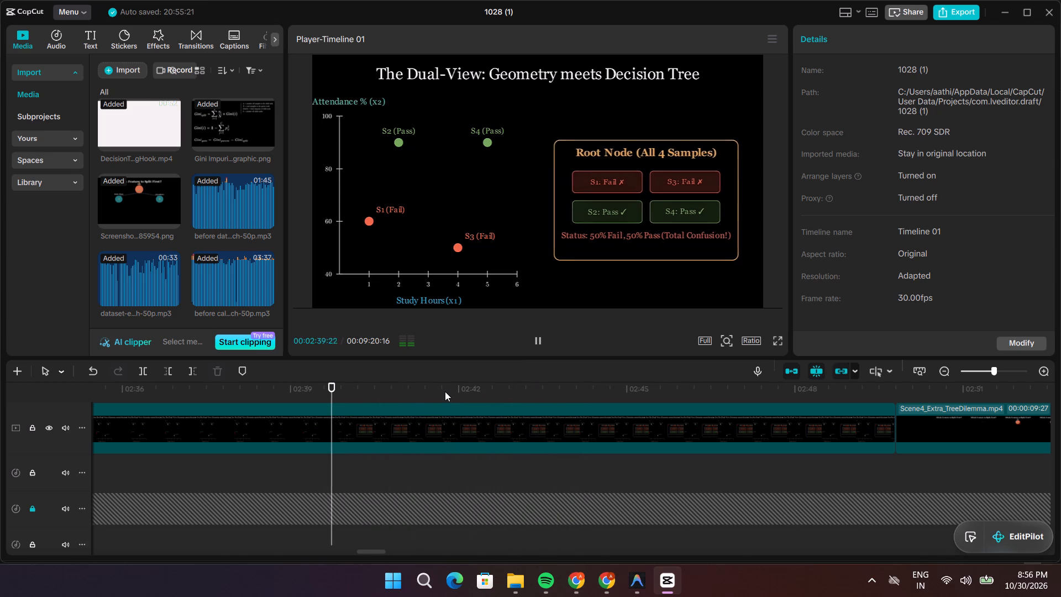
key(space)
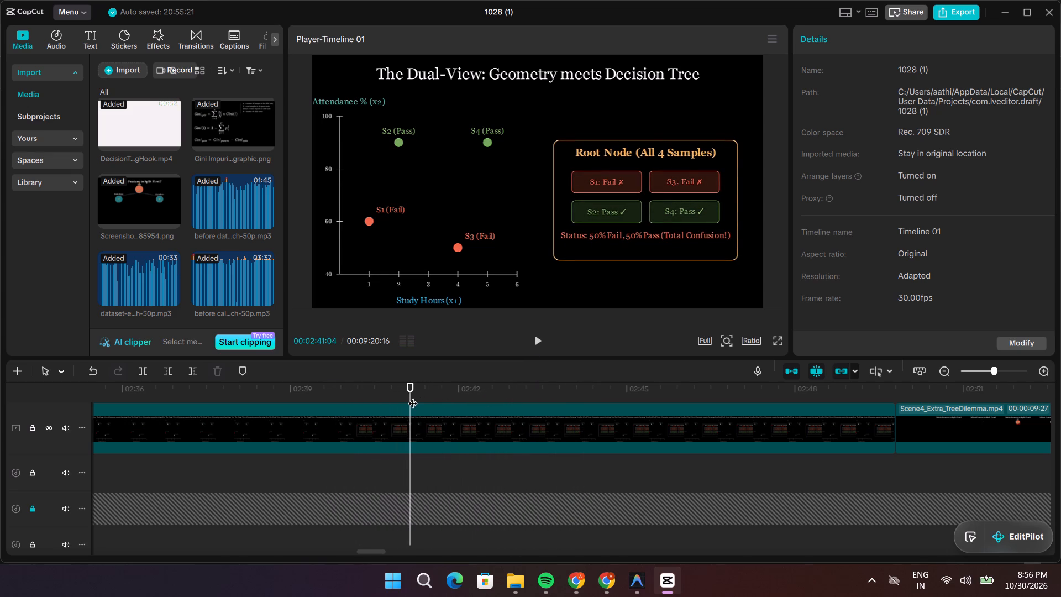
Split the Scene4_DualView.mp4 video clip at 00:02:40:14, where the 1.1x narration clip ends.
drag(411, 396, 382, 402)
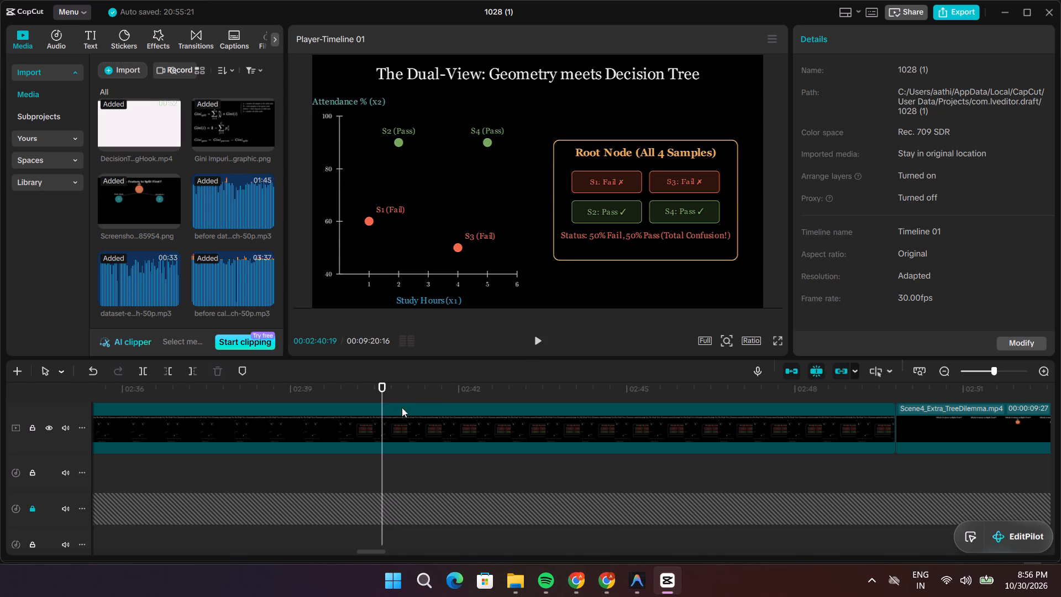
scroll(432, 415, down, 12)
drag(381, 410, 355, 414)
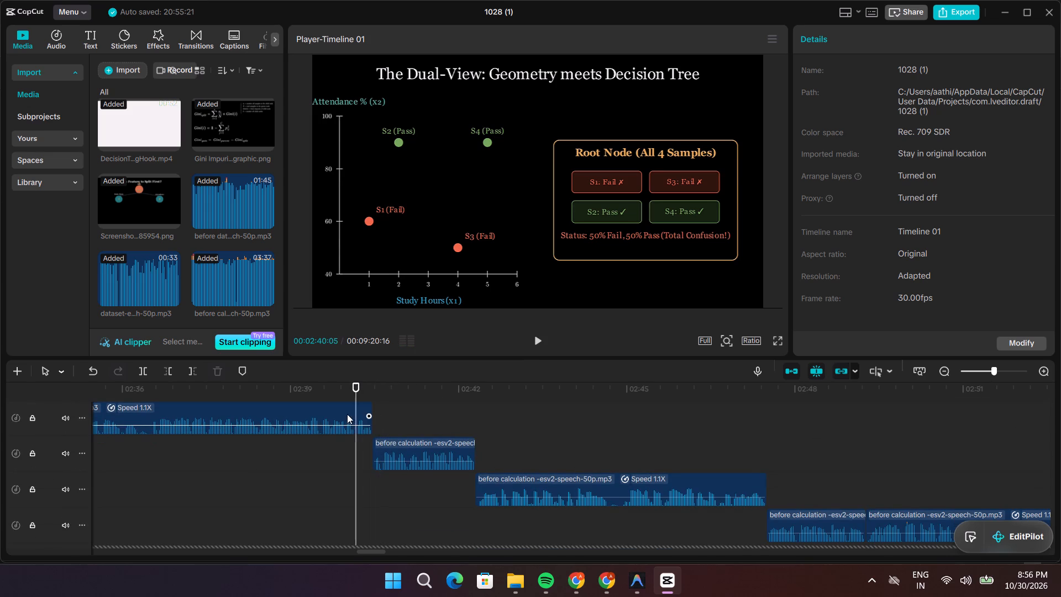
key(space)
key(space)
drag(391, 404, 375, 405)
scroll(411, 405, up, 7)
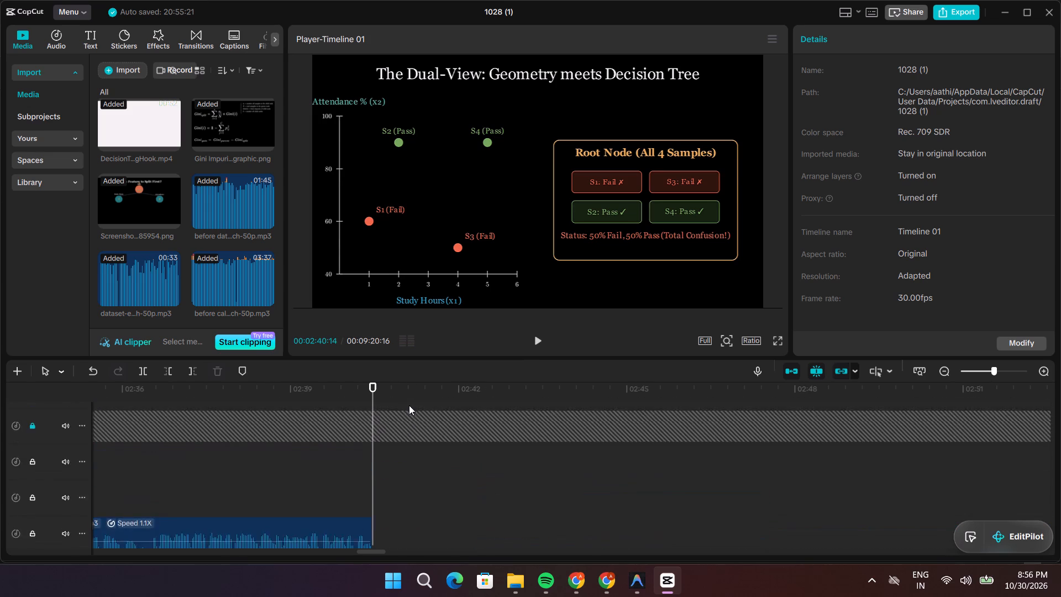
scroll(409, 405, up, 11)
click(397, 457)
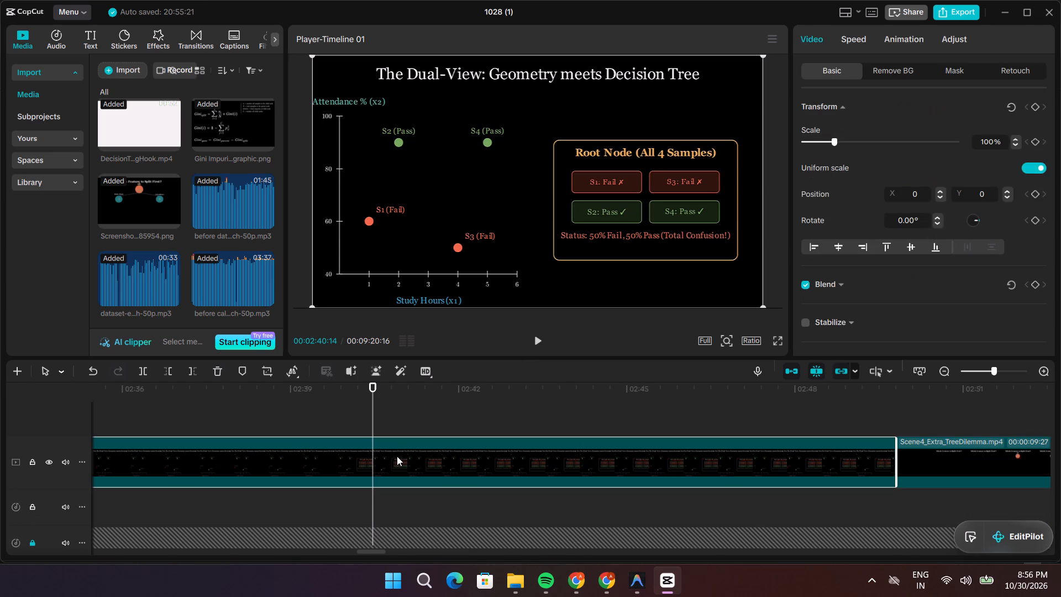
key(ctrl+b)
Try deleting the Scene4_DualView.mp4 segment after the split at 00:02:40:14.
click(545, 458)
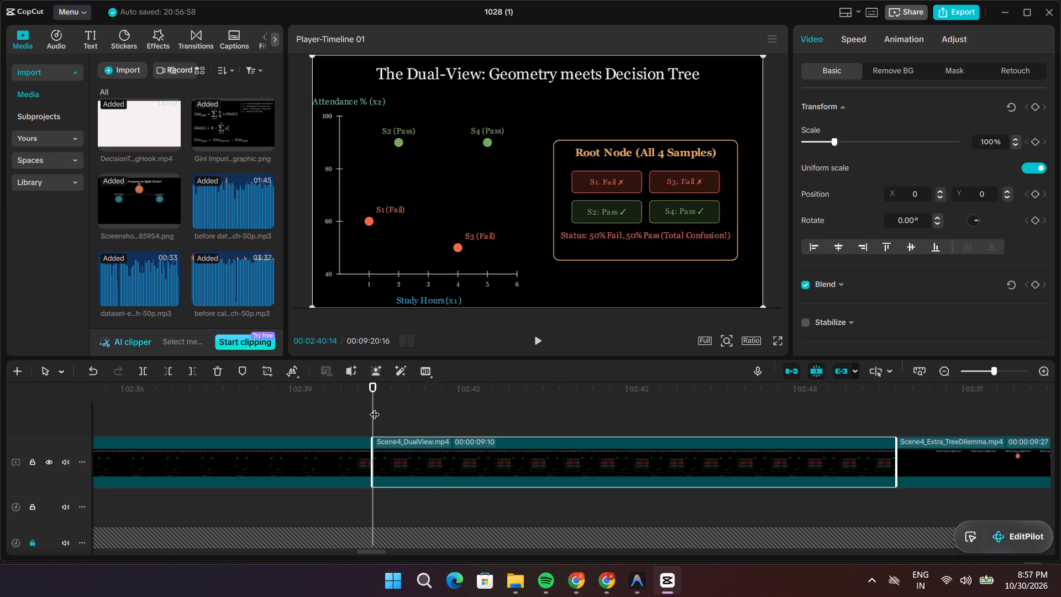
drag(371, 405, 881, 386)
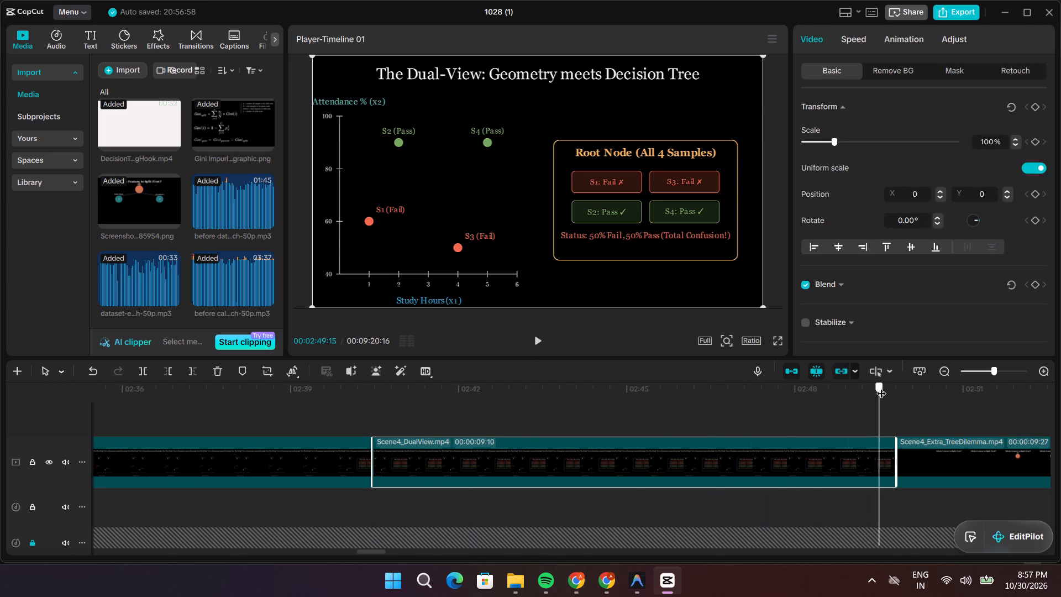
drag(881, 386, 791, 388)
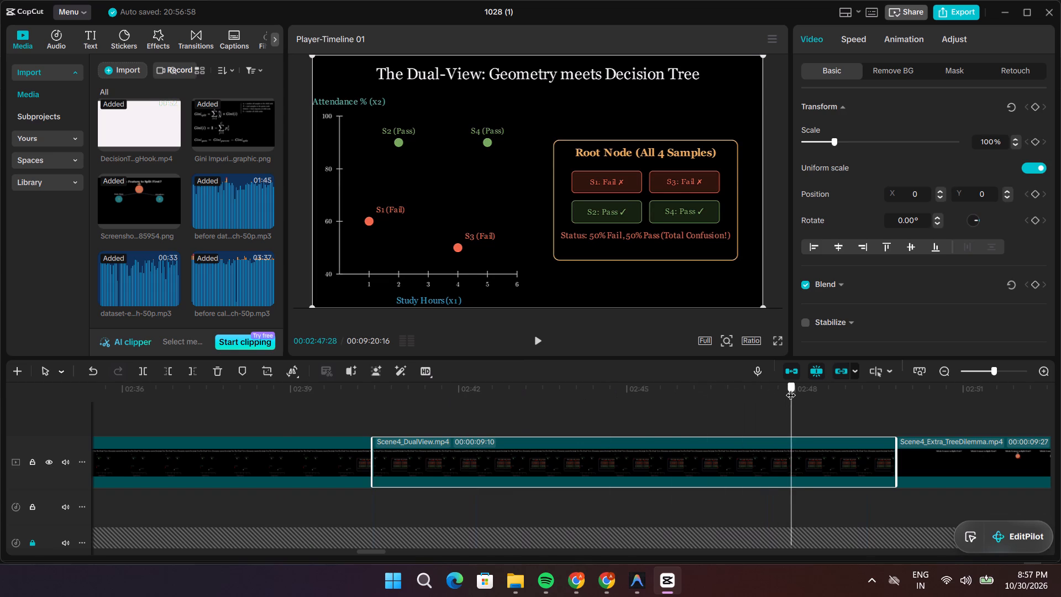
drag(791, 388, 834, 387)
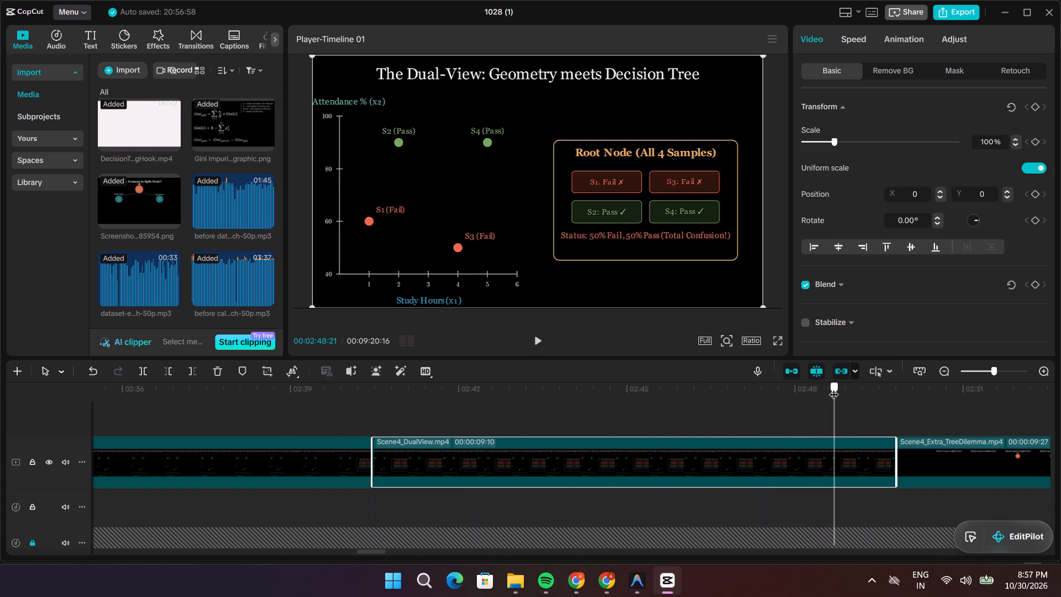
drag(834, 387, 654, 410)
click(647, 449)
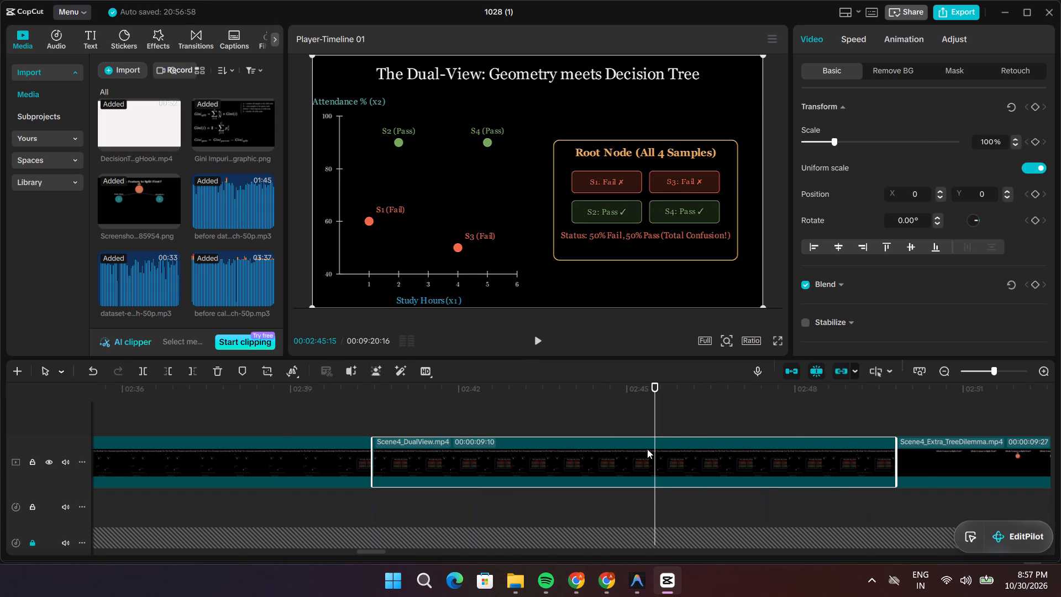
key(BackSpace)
Play from about 00:02:40 to check the transition from the Dual-View scene into Scene4_Extra_TreeDilemma.mp4.
drag(654, 415, 348, 441)
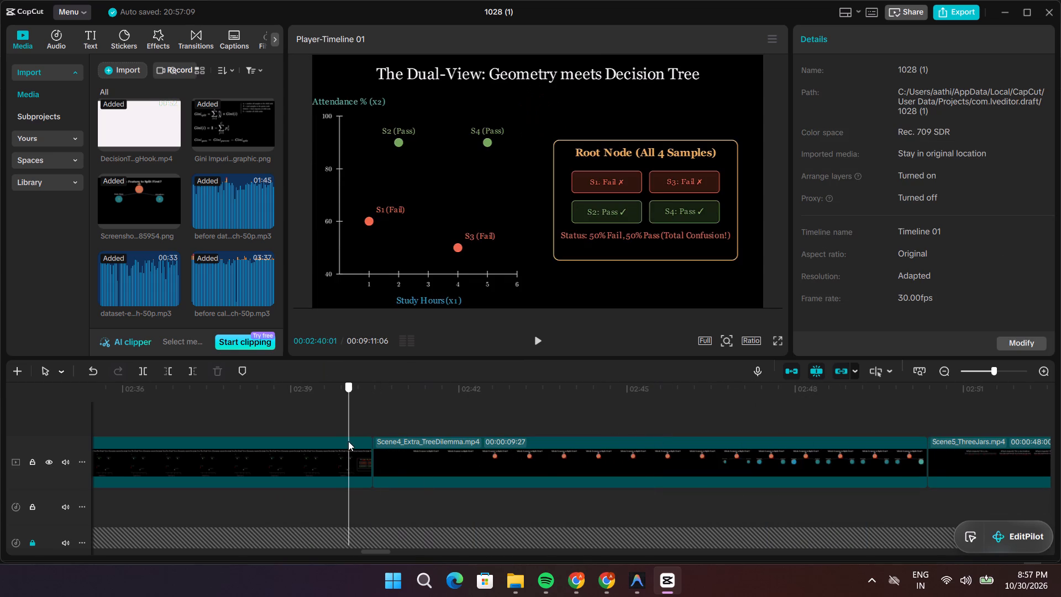
drag(348, 441, 349, 441)
key(space)
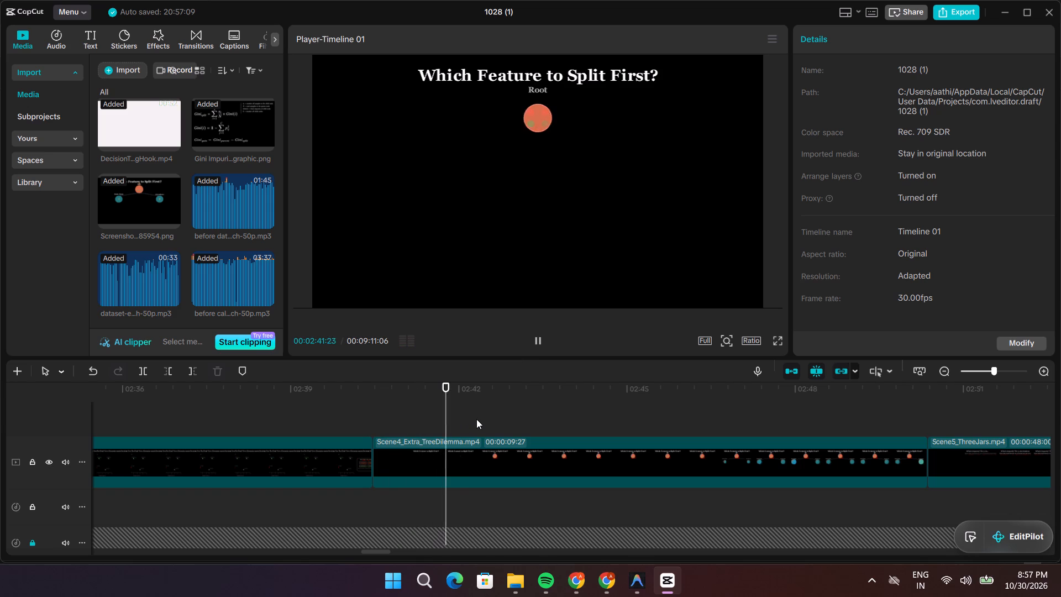
key(space)
key(space)
key(space)
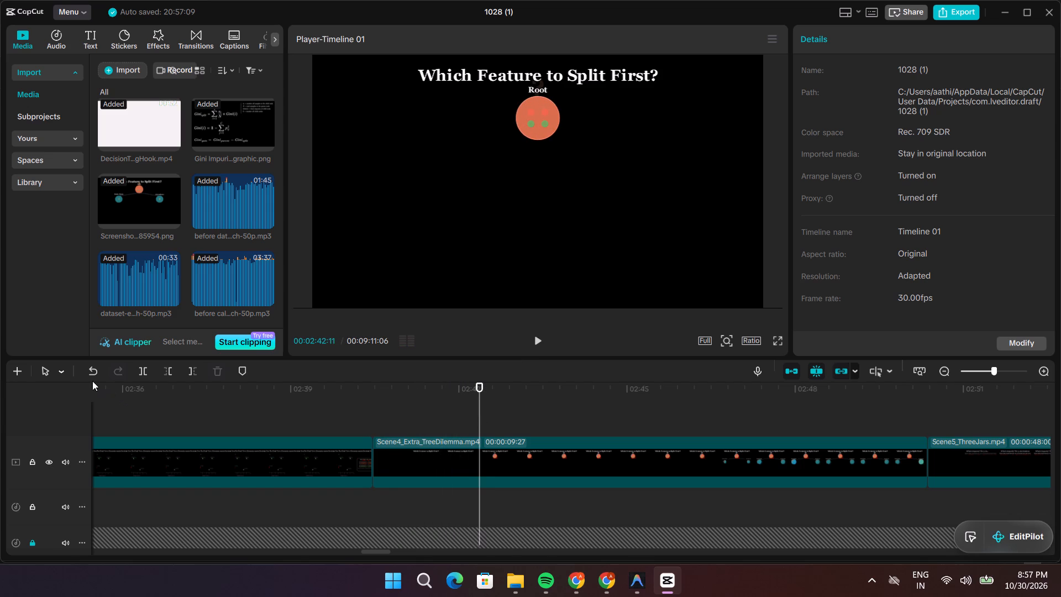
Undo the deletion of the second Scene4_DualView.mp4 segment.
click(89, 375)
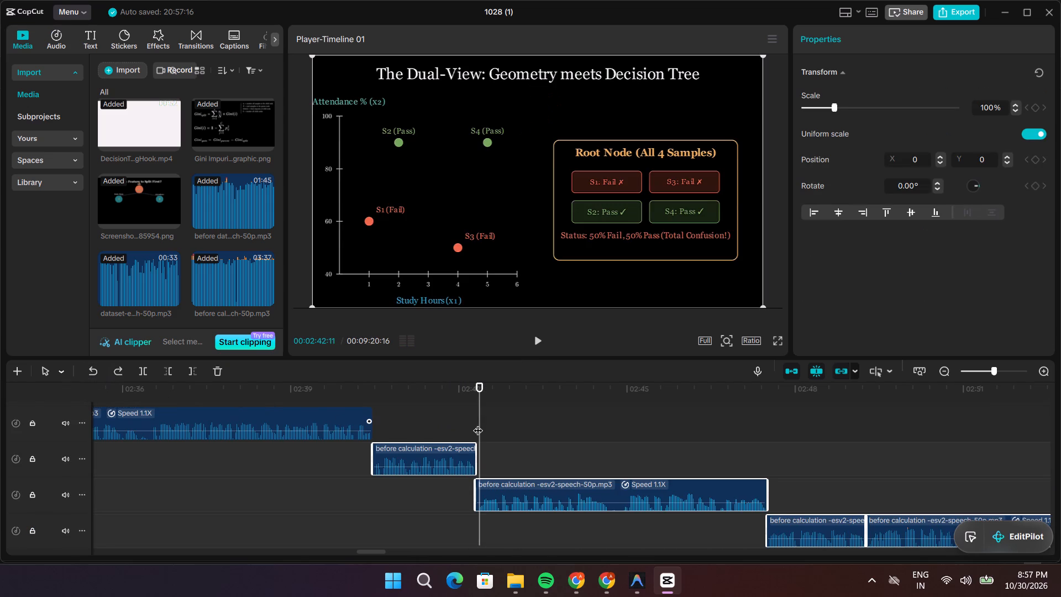
Lock the two audio tracks holding the short narration clip and the 1.1x narration clip that follows it near 00:02:42.
scroll(478, 423, up, 14)
scroll(352, 494, down, 7)
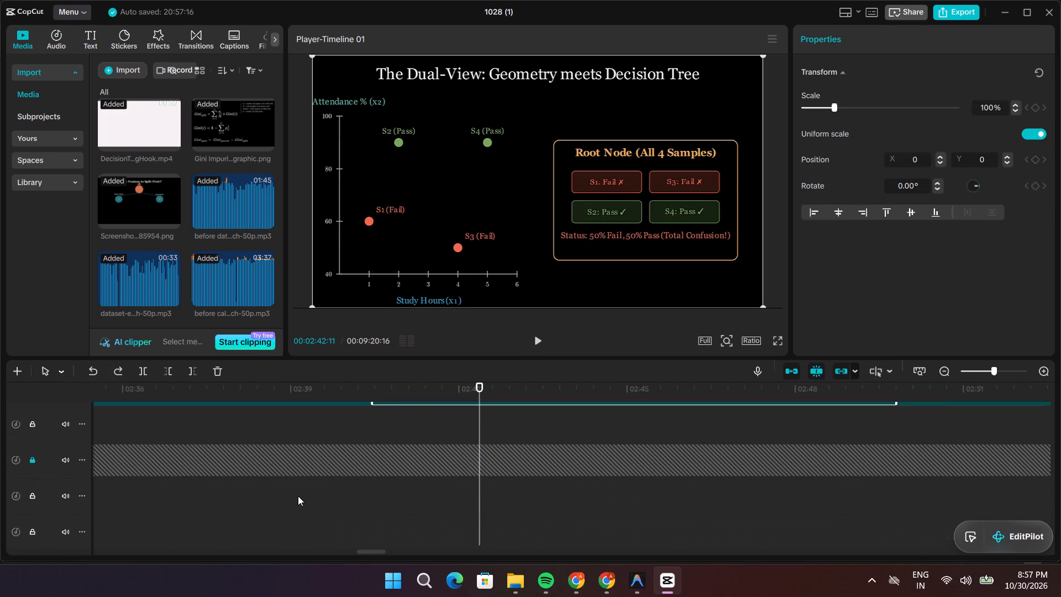
scroll(298, 496, down, 5)
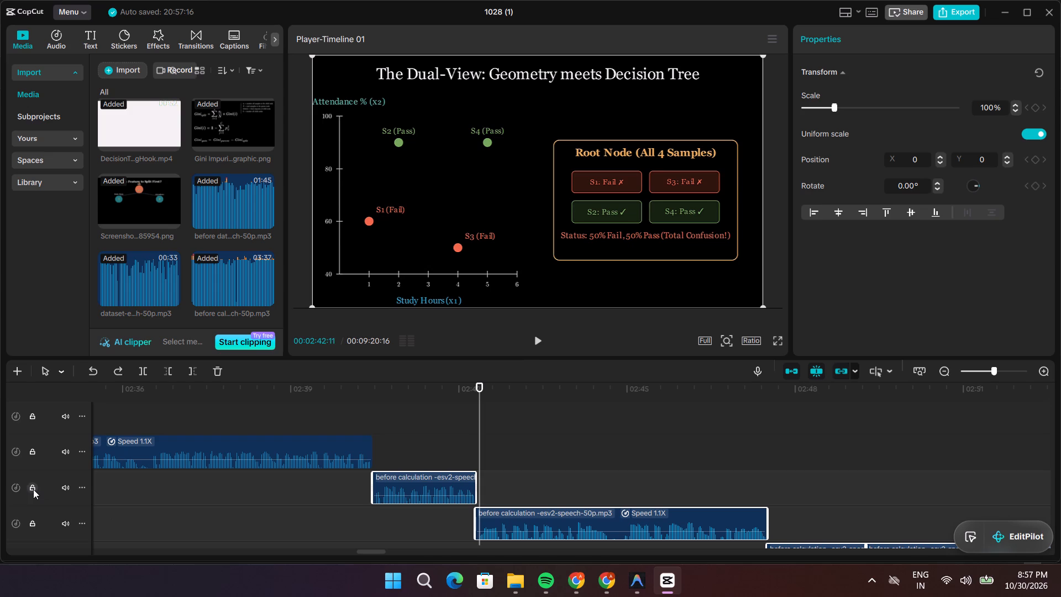
click(33, 489)
click(34, 524)
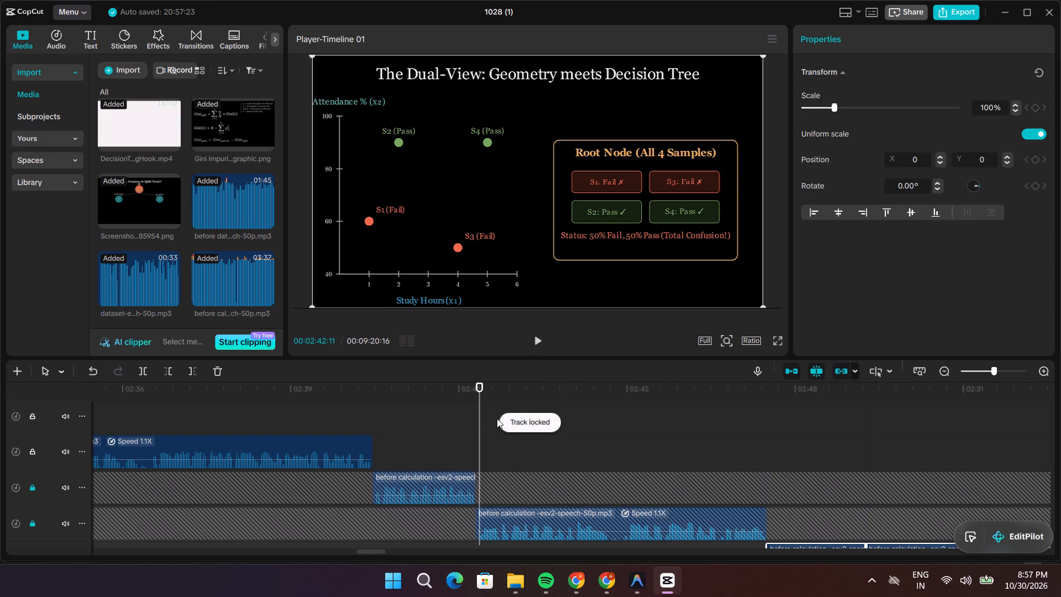
Delete the second Scene4_DualView.mp4 segment, just before Scene4_Extra_TreeDilemma.mp4.
scroll(479, 418, up, 14)
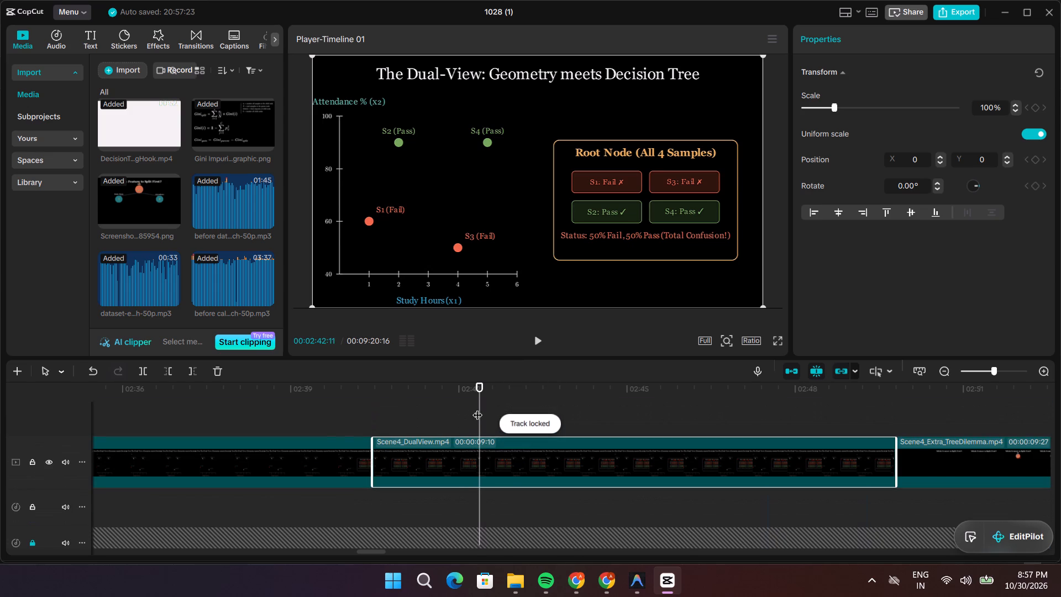
drag(477, 408, 327, 437)
click(517, 465)
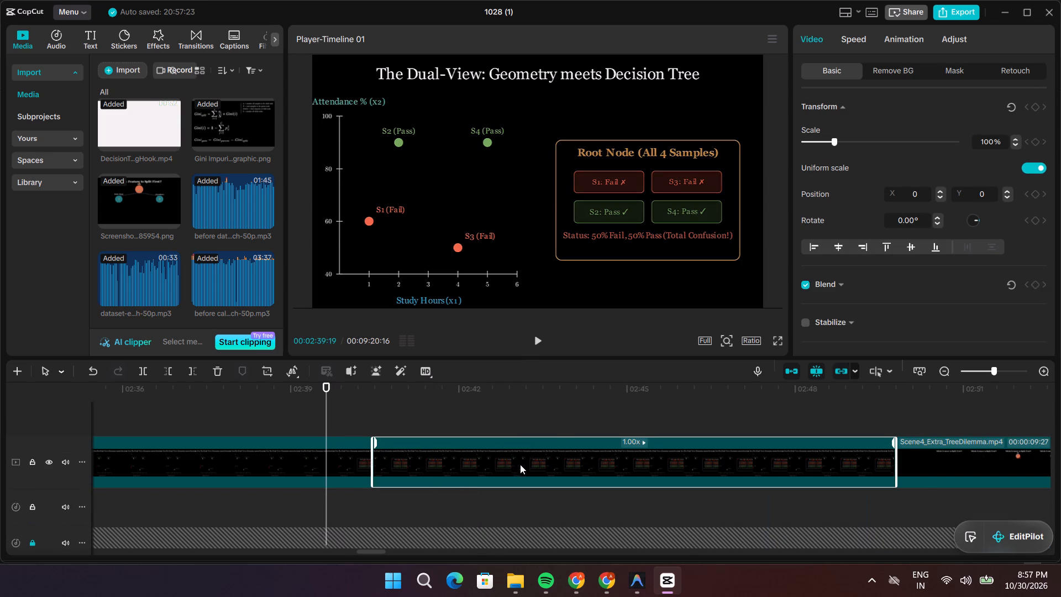
key(BackSpace)
Play from 00:02:39:19 through Scene4_Extra_TreeDilemma.mp4 and compare the narration with when the Study Hours and Attendance branches appear.
key(space)
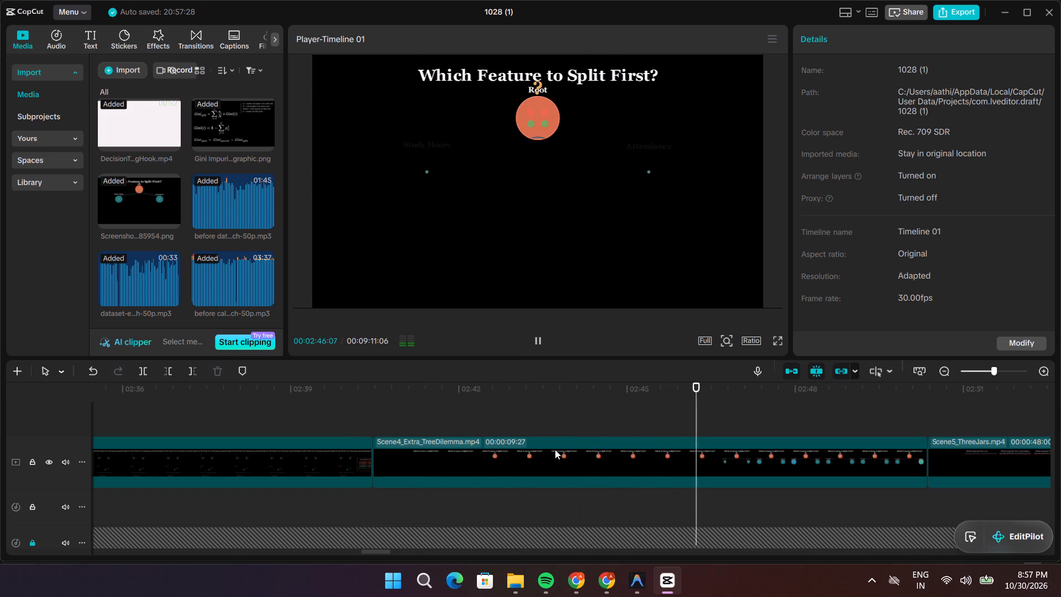
key(space)
drag(744, 418, 743, 418)
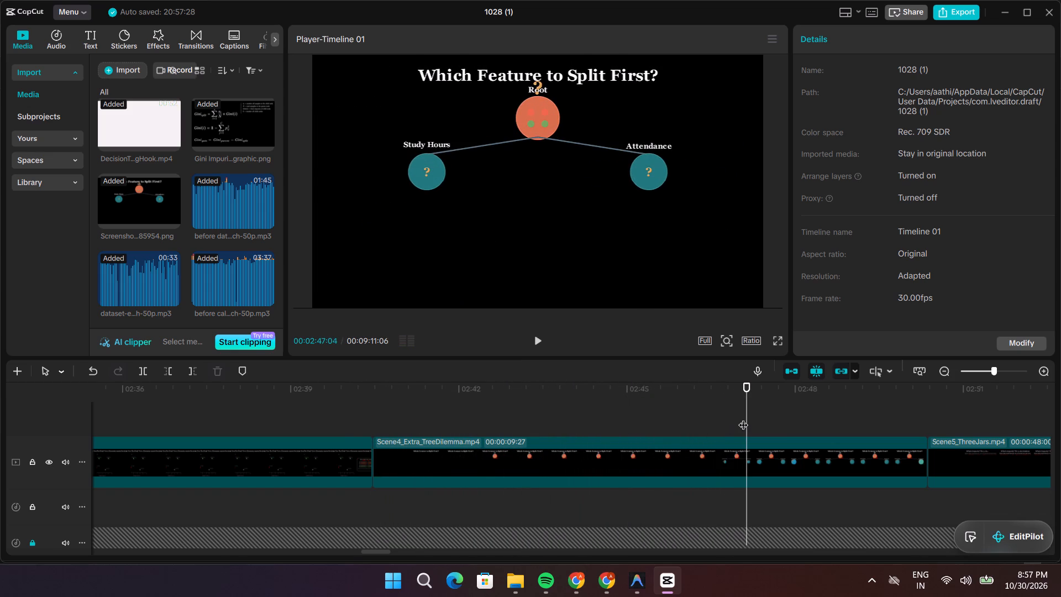
drag(743, 418, 556, 448)
scroll(583, 462, down, 15)
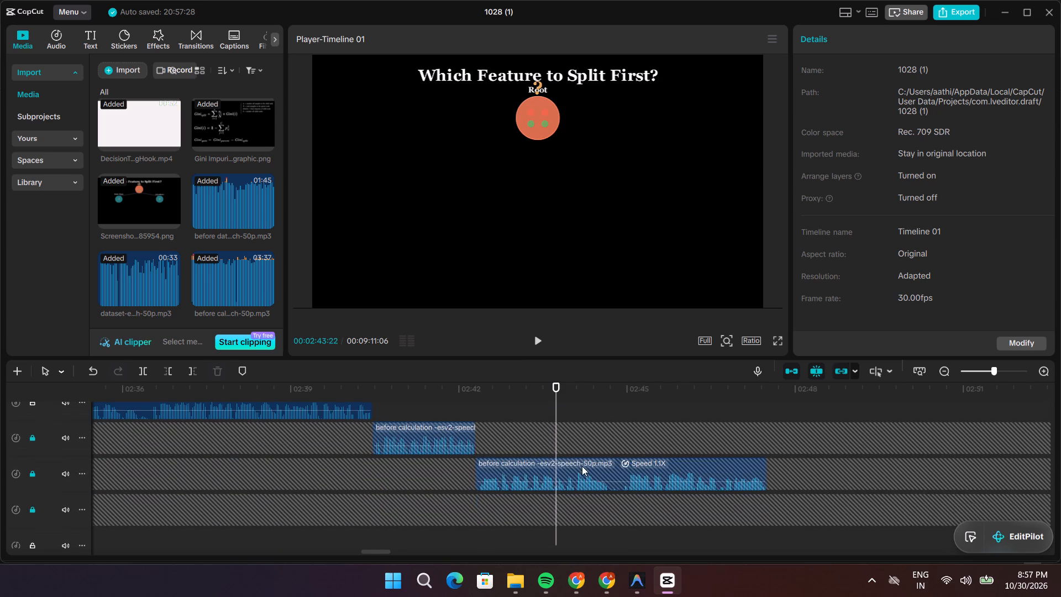
drag(550, 437, 498, 444)
drag(555, 429, 475, 443)
key(space)
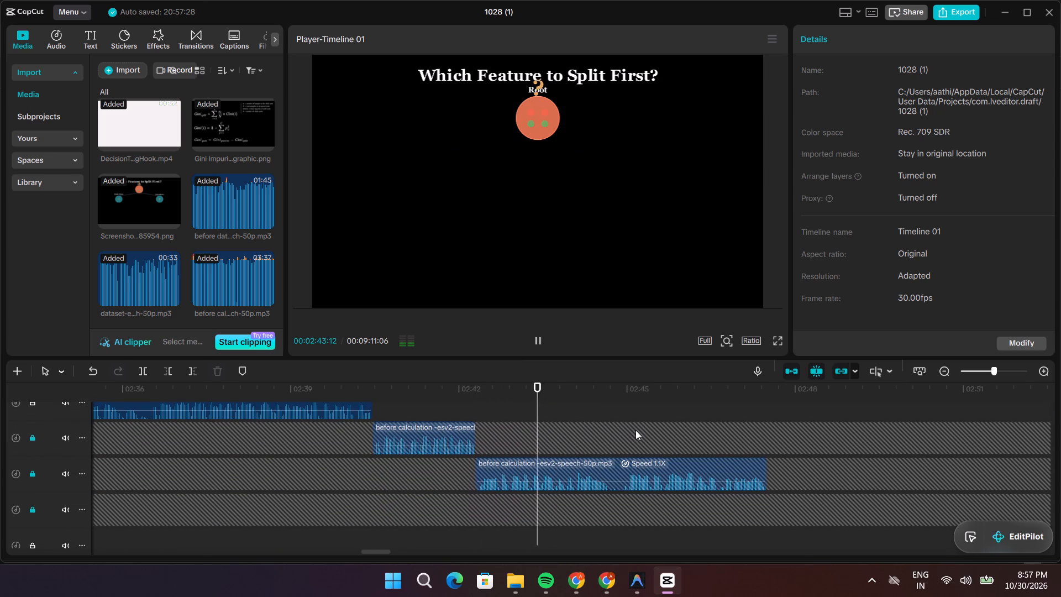
key(space)
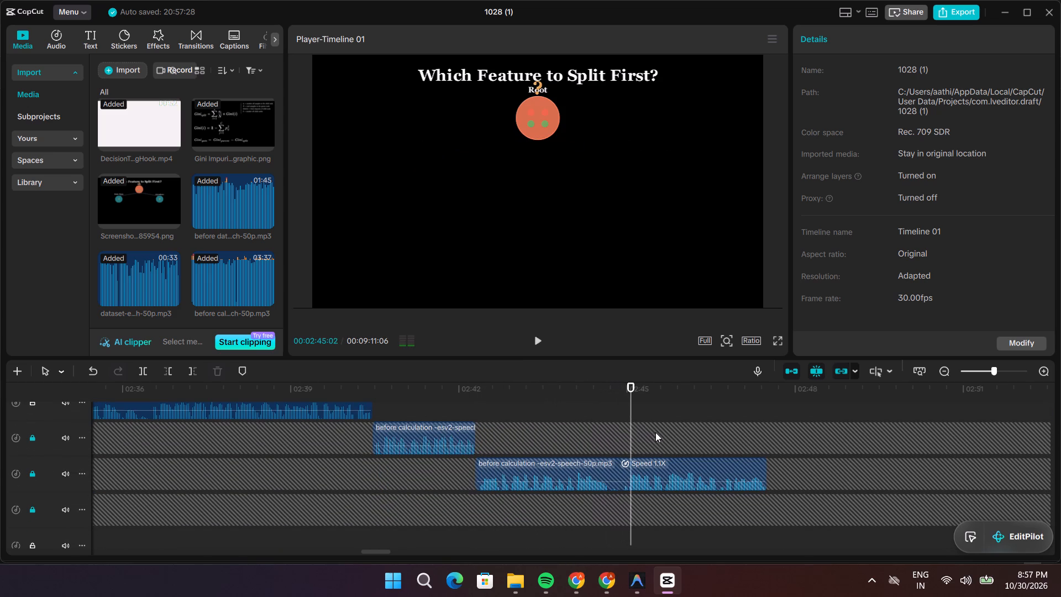
key(space)
key(space)
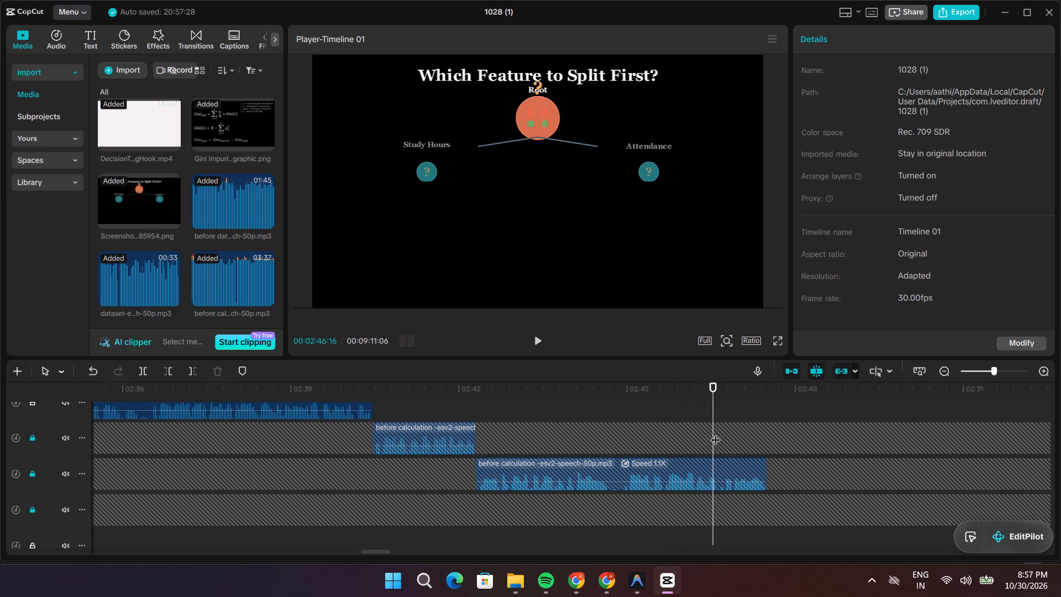
Replay the narration around 00:02:45 to find the cue for the branches and add a timeline marker at 00:02:44:28.
drag(713, 432, 611, 443)
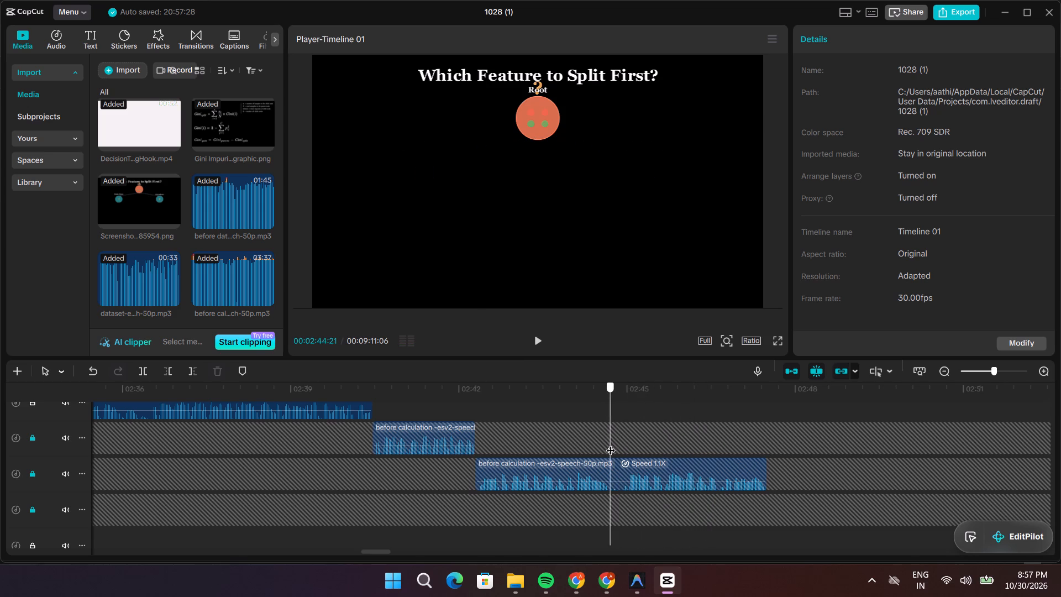
drag(611, 443, 605, 444)
key(space)
key(space)
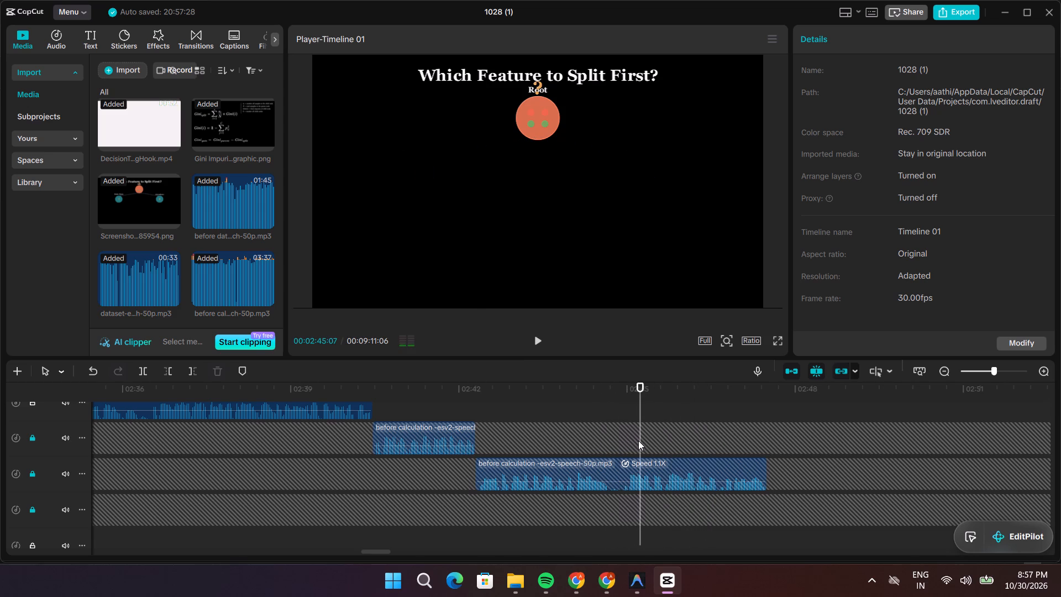
drag(639, 441, 624, 443)
scroll(633, 426, up, 13)
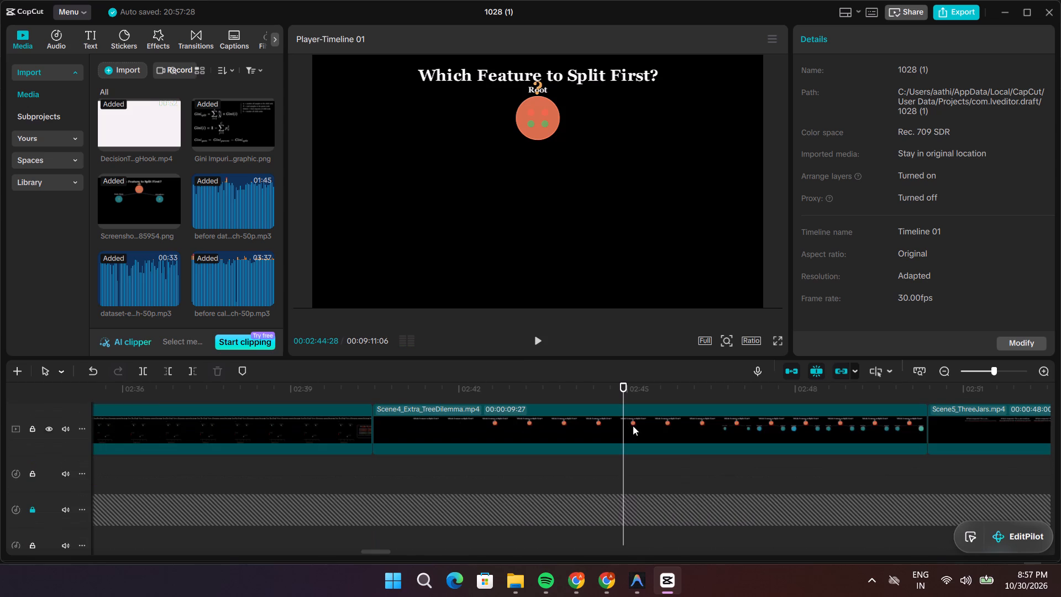
scroll(633, 426, up, 7)
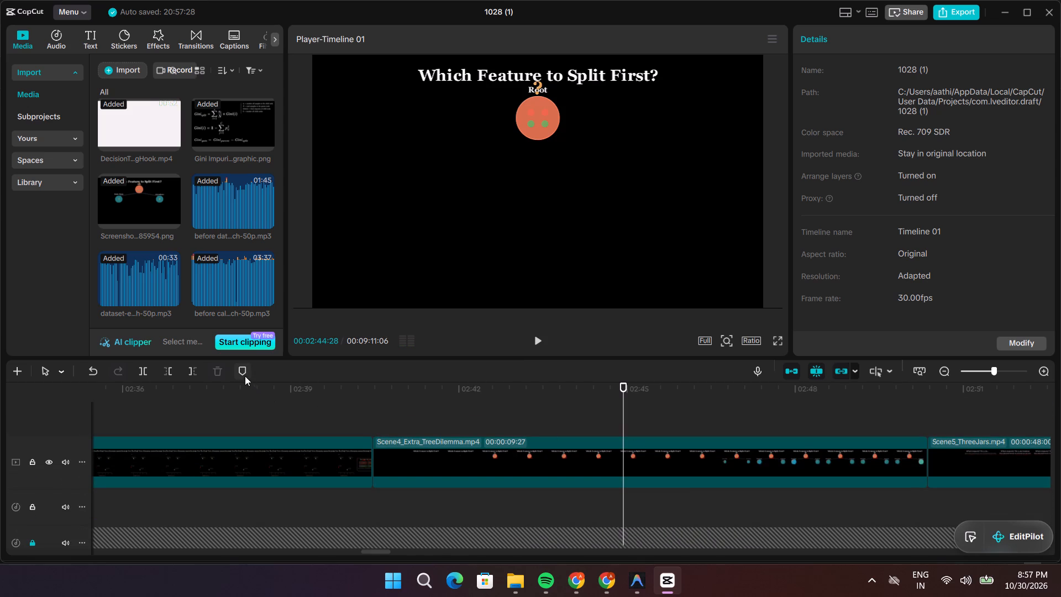
click(244, 373)
Set the speed of Scene4_Extra_TreeDilemma.mp4 to 1.30x so its branches appear closer to the marker at 00:02:44:28.
drag(622, 423, 685, 431)
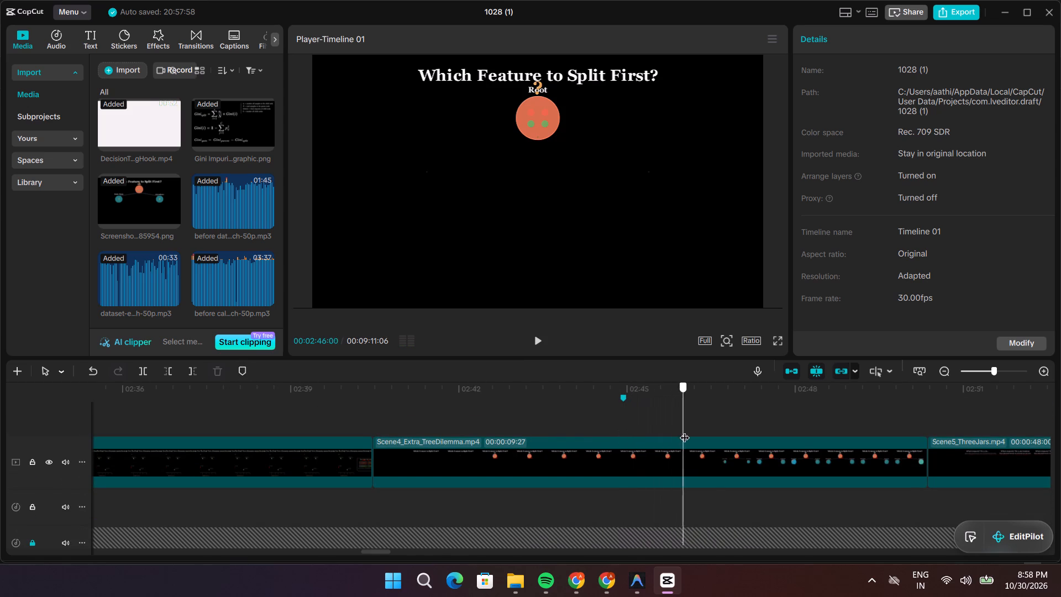
drag(685, 431, 638, 439)
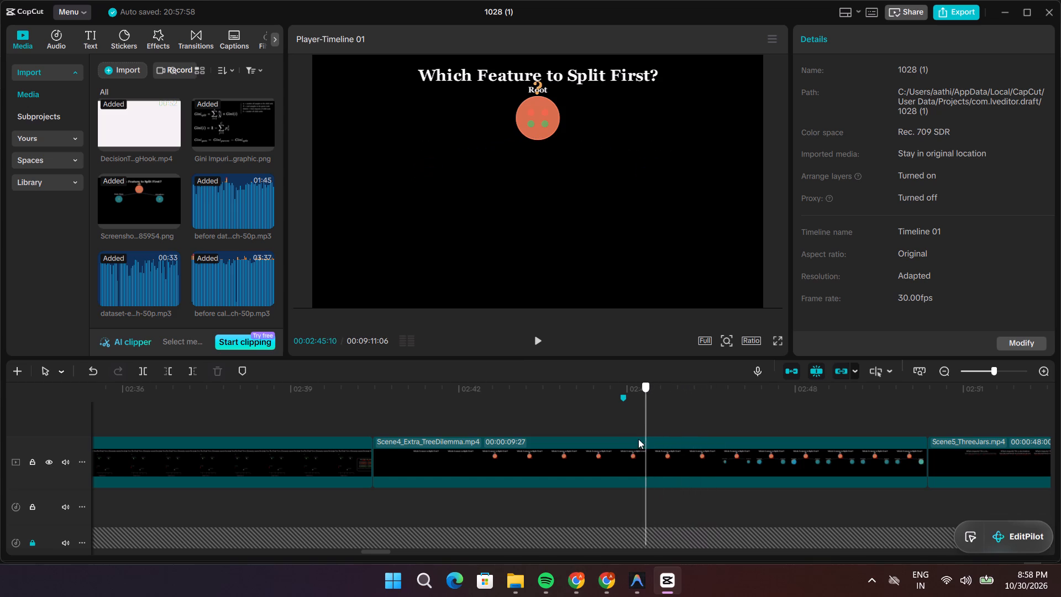
drag(638, 439, 623, 441)
click(670, 456)
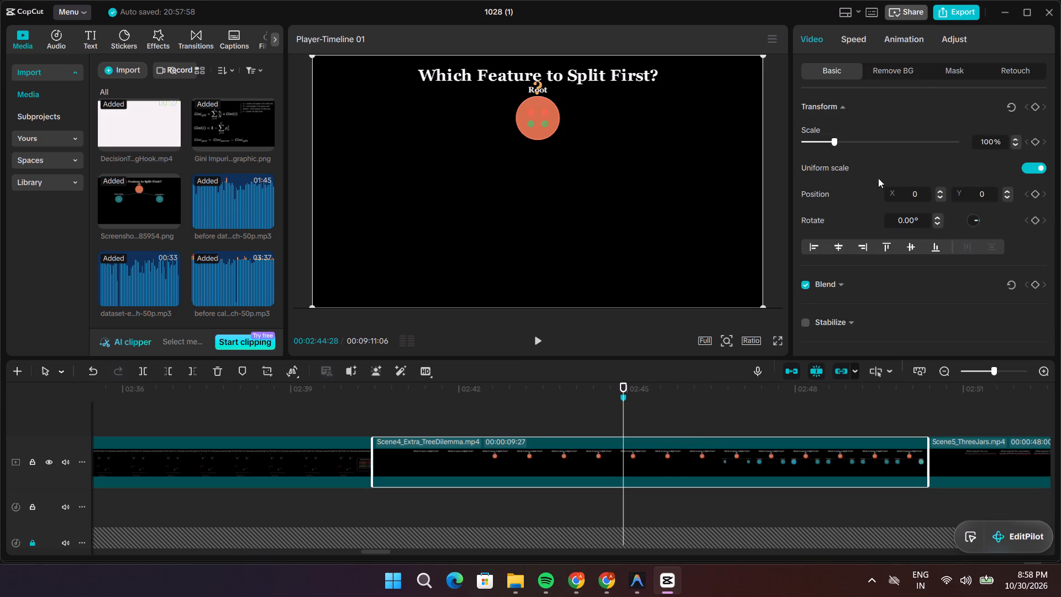
click(858, 39)
click(841, 124)
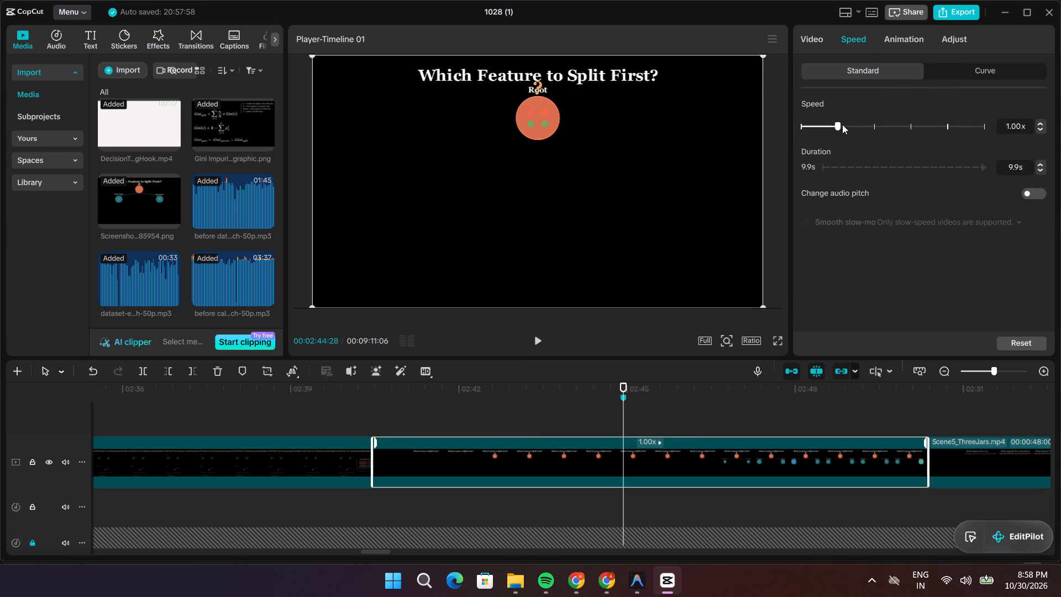
click(850, 126)
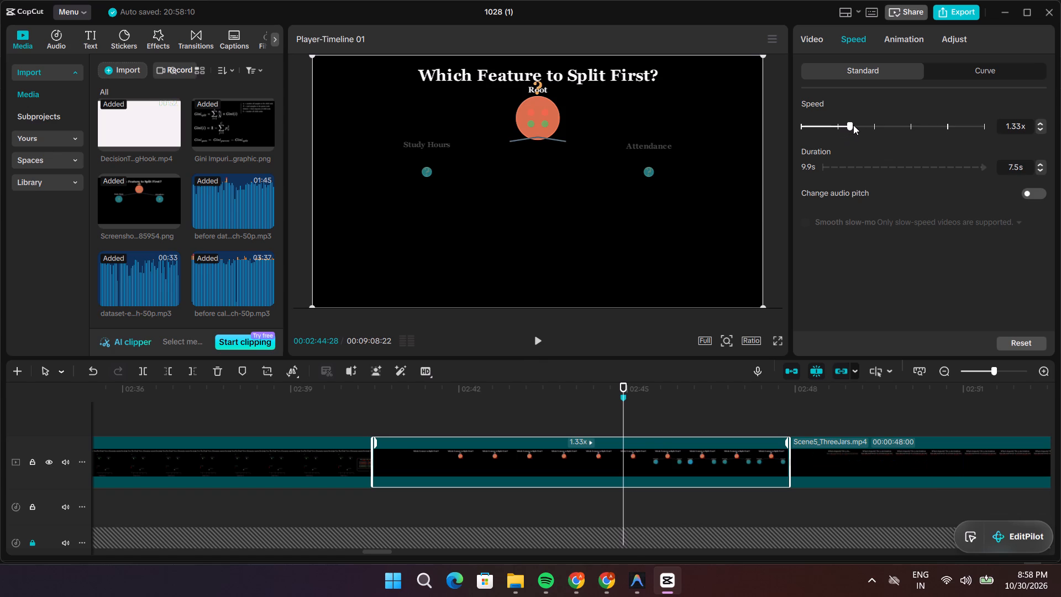
click(854, 125)
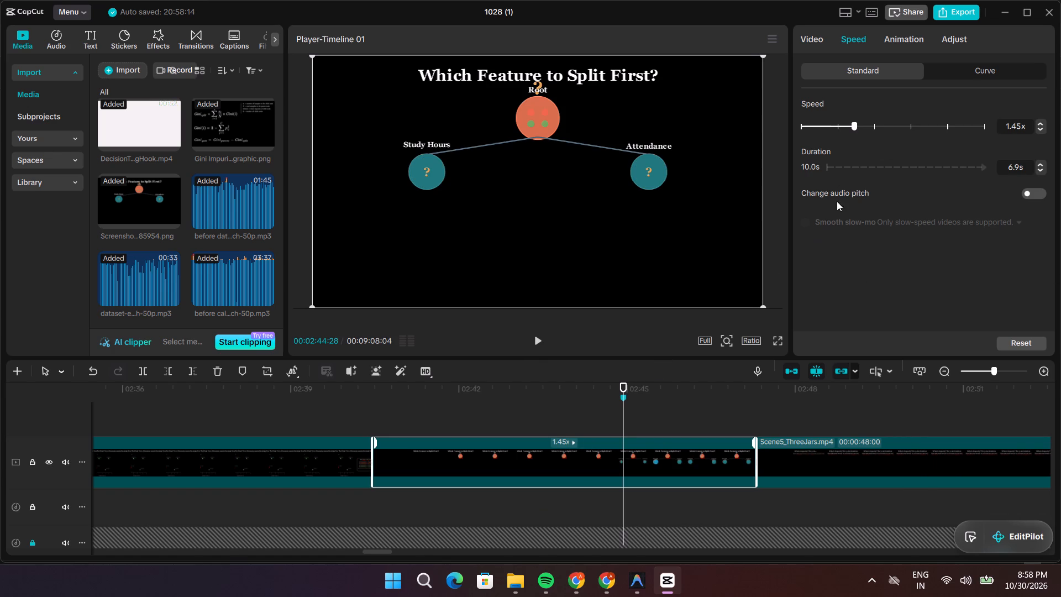
click(853, 124)
Play Scene4_Extra_TreeDilemma.mp4 from the marker and compare where it ends with the narration clips on the audio tracks.
key(space)
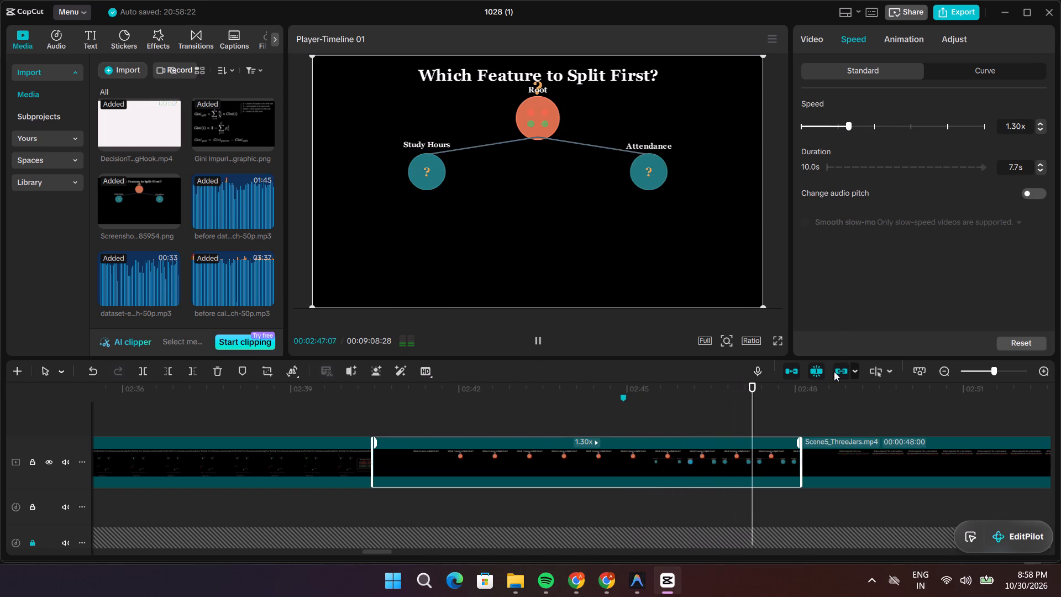
key(space)
scroll(835, 403, down, 6)
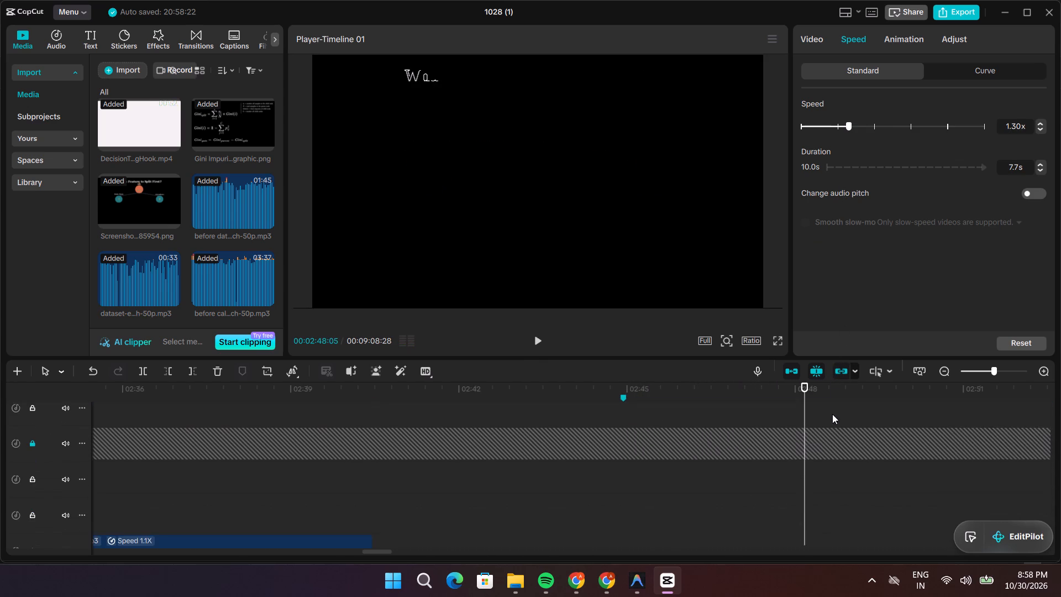
scroll(828, 426, down, 18)
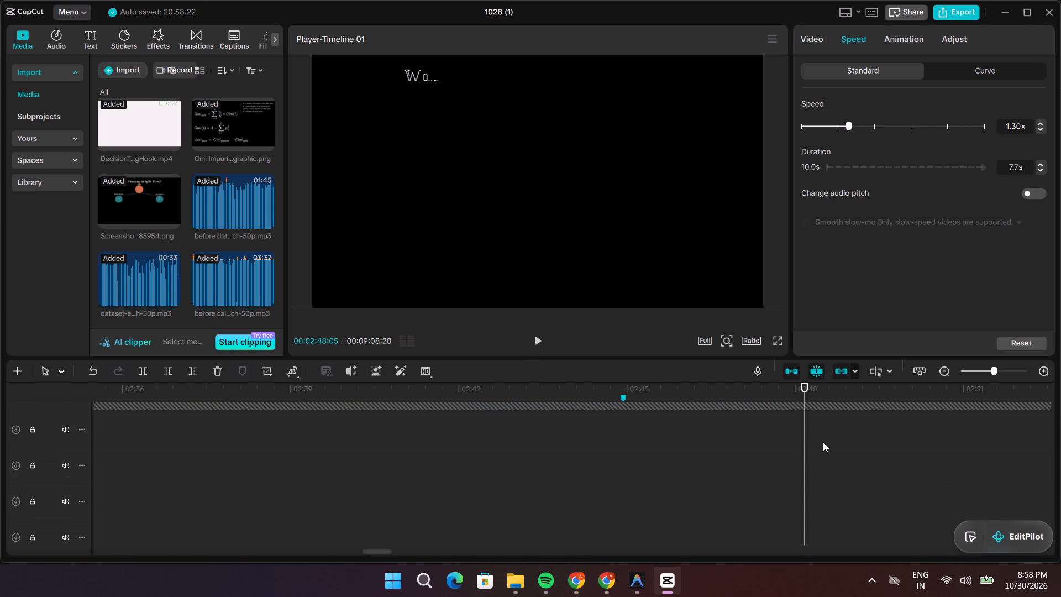
scroll(823, 442, down, 6)
scroll(823, 443, up, 20)
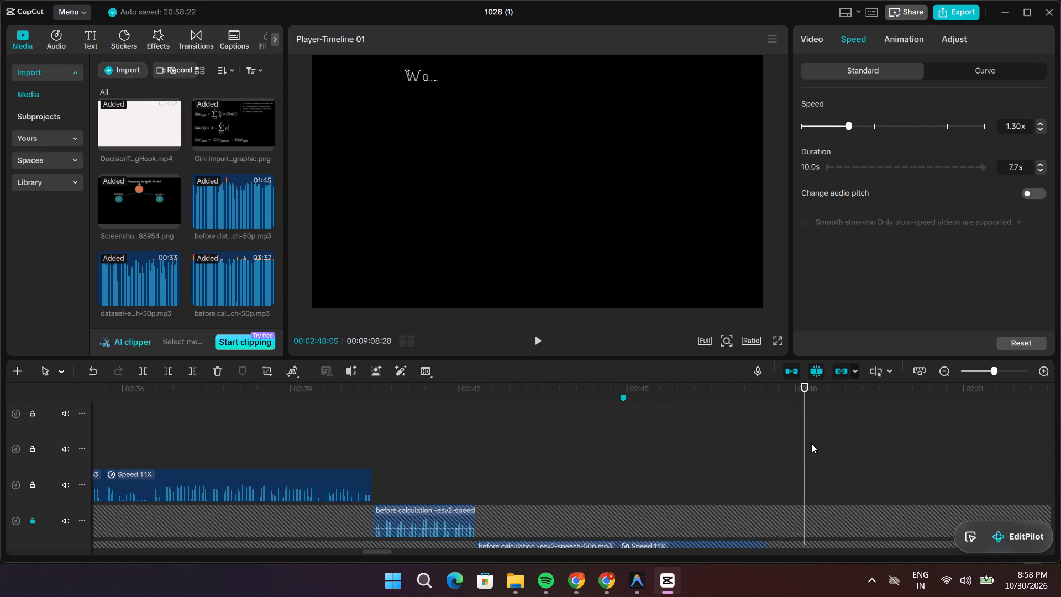
scroll(812, 444, up, 8)
drag(804, 473, 761, 479)
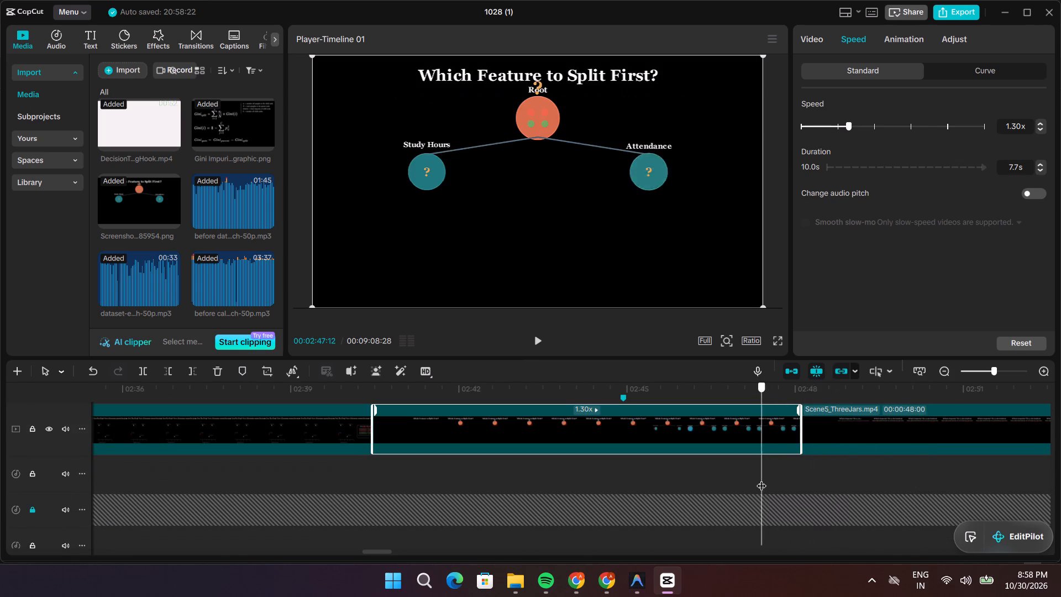
drag(761, 479, 790, 479)
scroll(811, 483, down, 20)
scroll(811, 483, down, 4)
scroll(805, 472, up, 6)
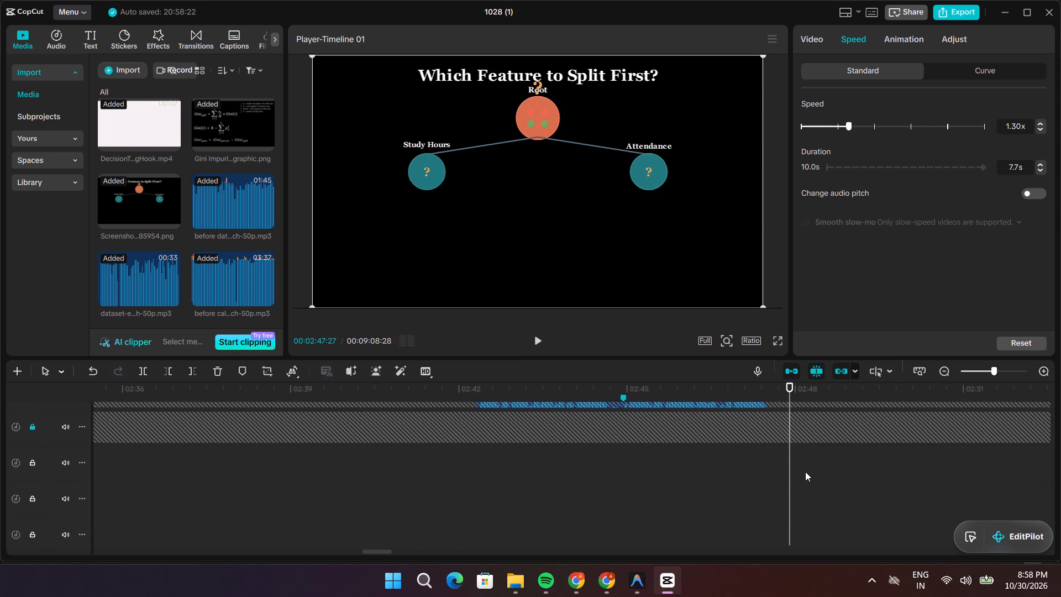
Locate the next 1.1x narration clip, starting at about 00:02:54, and play its opening against Scene5_ThreeJars.mp4.
drag(374, 553, 395, 552)
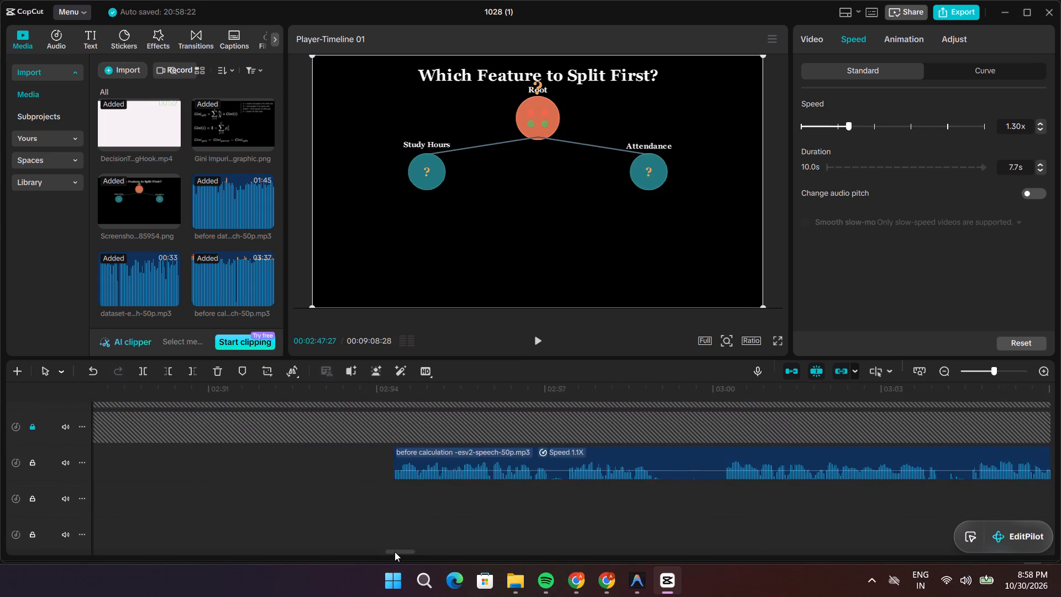
drag(395, 552, 392, 551)
click(580, 462)
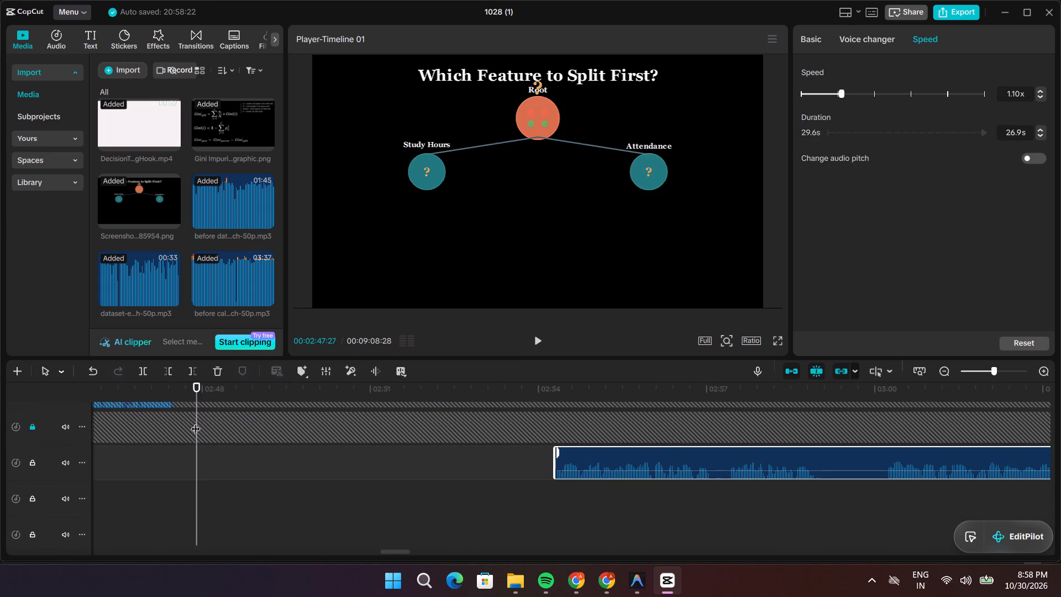
drag(196, 422, 507, 491)
key(space)
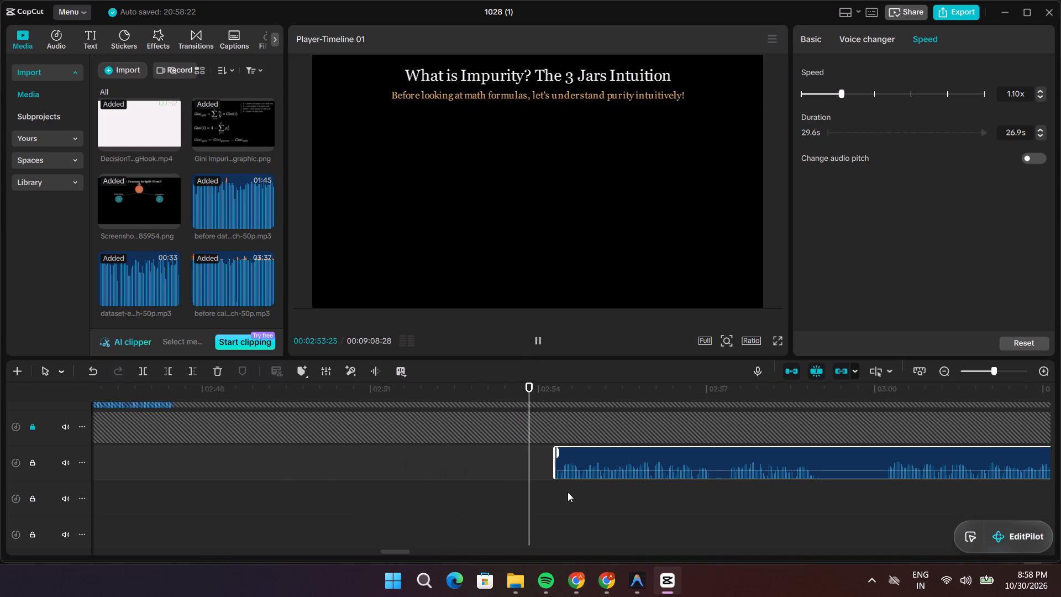
key(space)
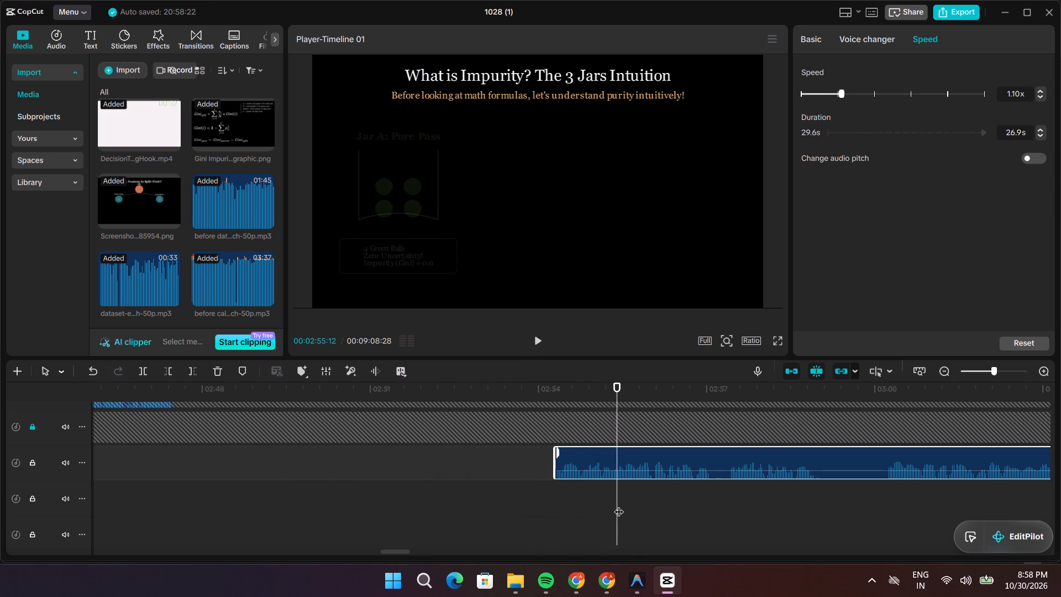
Play from about 00:02:40 through Scene4_Extra_TreeDilemma.mp4 into Scene5_ThreeJars.mp4, comparing the narration clips on the audio tracks with the scene change.
drag(619, 505, 267, 498)
scroll(304, 490, up, 8)
drag(269, 467, 73, 465)
key(space)
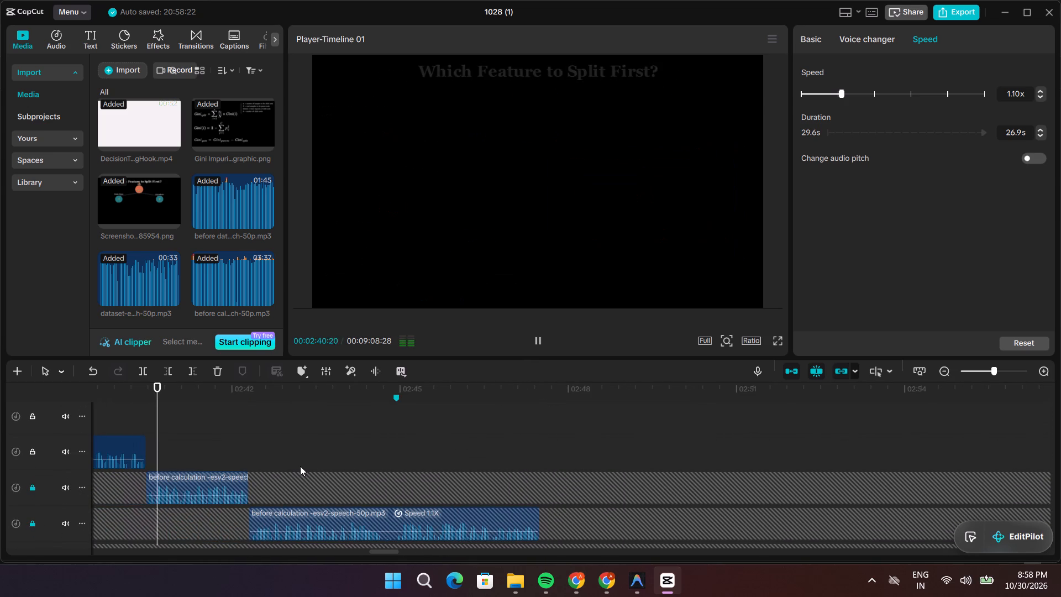
scroll(459, 473, down, 17)
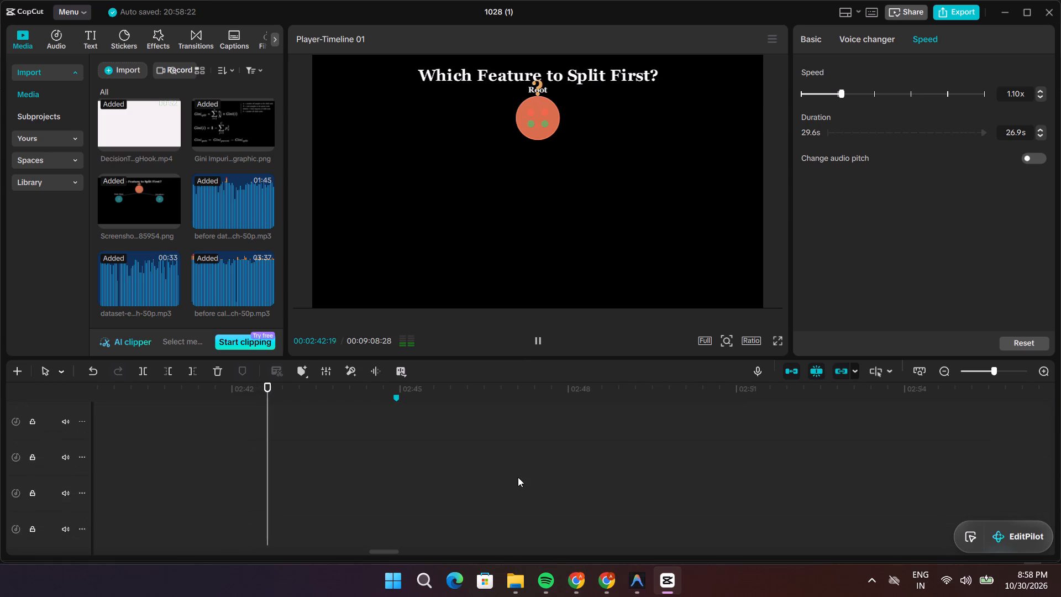
scroll(519, 483, down, 6)
scroll(524, 484, up, 20)
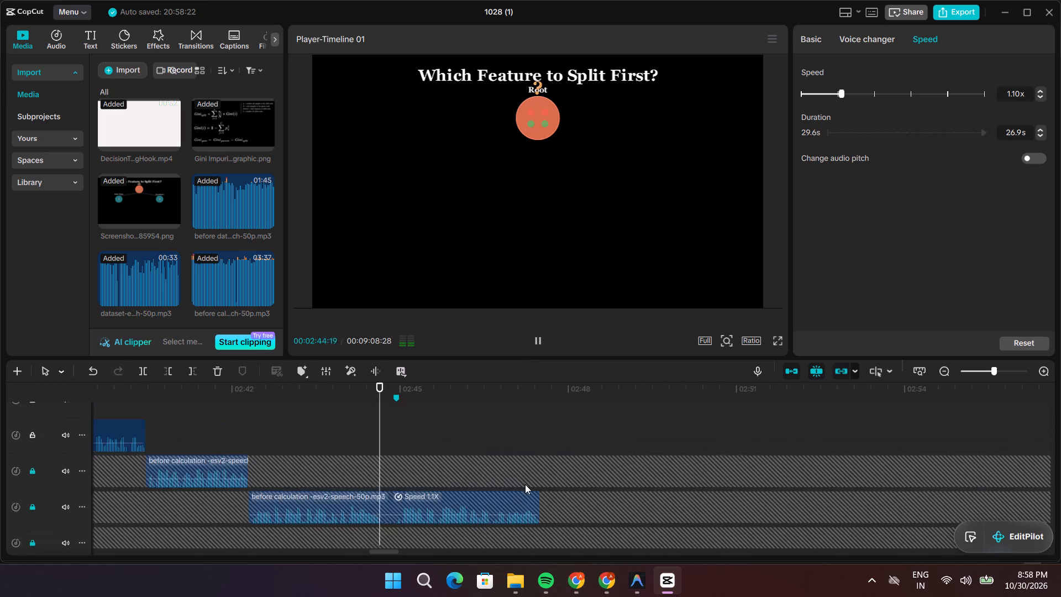
scroll(525, 484, up, 18)
scroll(533, 493, down, 15)
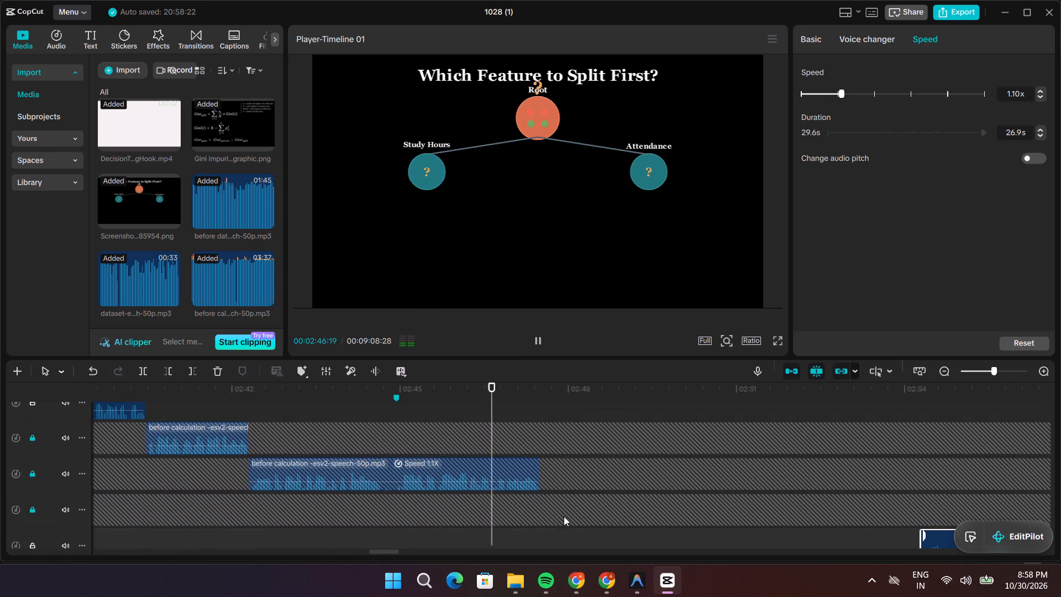
scroll(564, 516, down, 2)
ctrl+scroll(586, 508, down, 6)
ctrl+scroll(587, 508, up, 1)
ctrl+scroll(587, 510, down, 3)
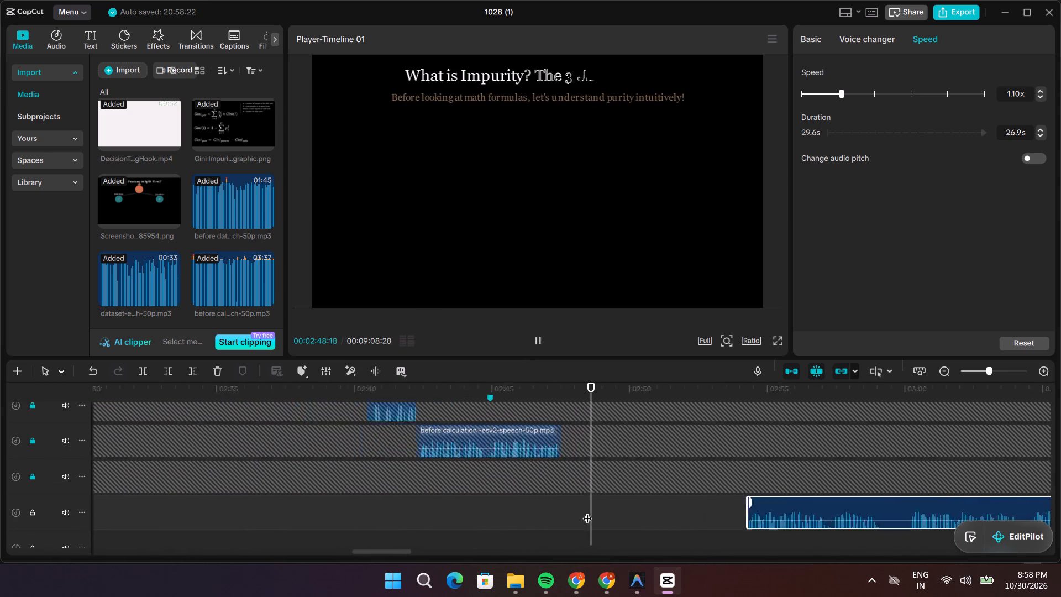
ctrl+scroll(587, 511, down, 15)
scroll(587, 513, down, 3)
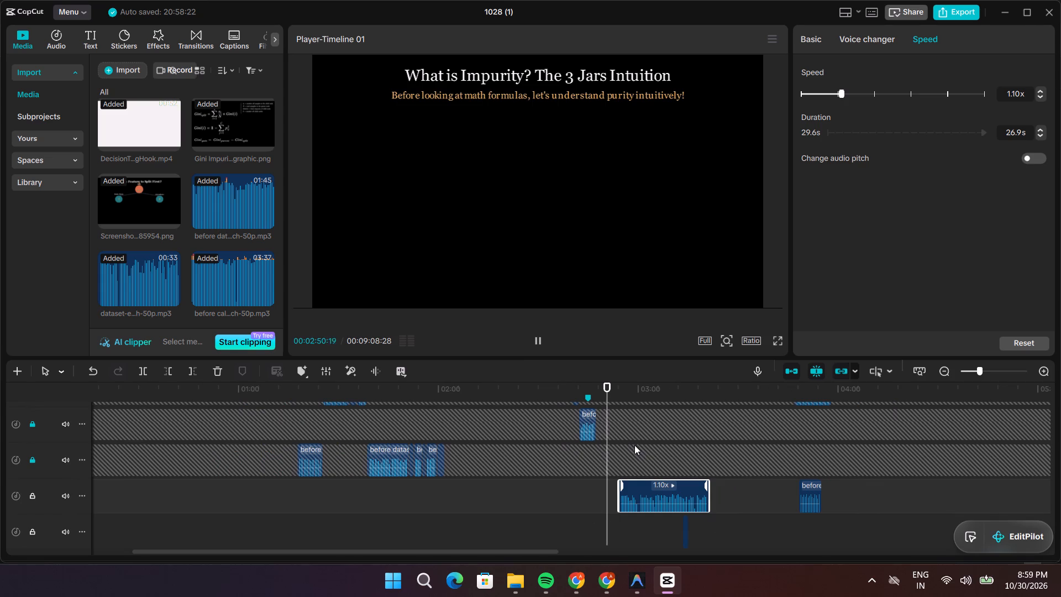
Play the 1.1x narration clip from about 00:03:07 to 00:03:16 and compare it with the Jar B and Jar C visuals.
click(613, 440)
drag(613, 440, 662, 455)
key(space)
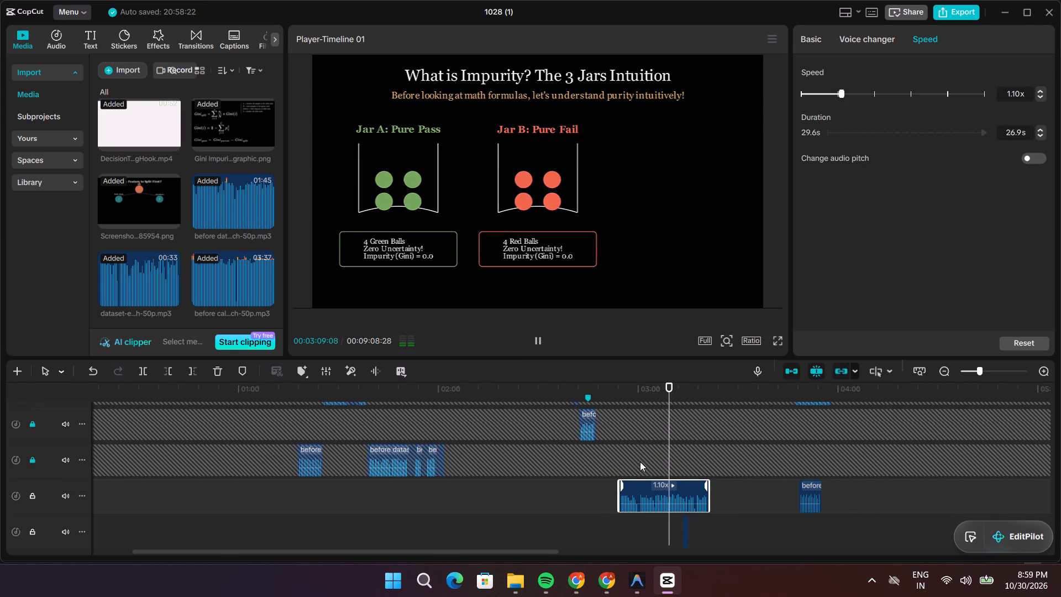
key(space)
key(space)
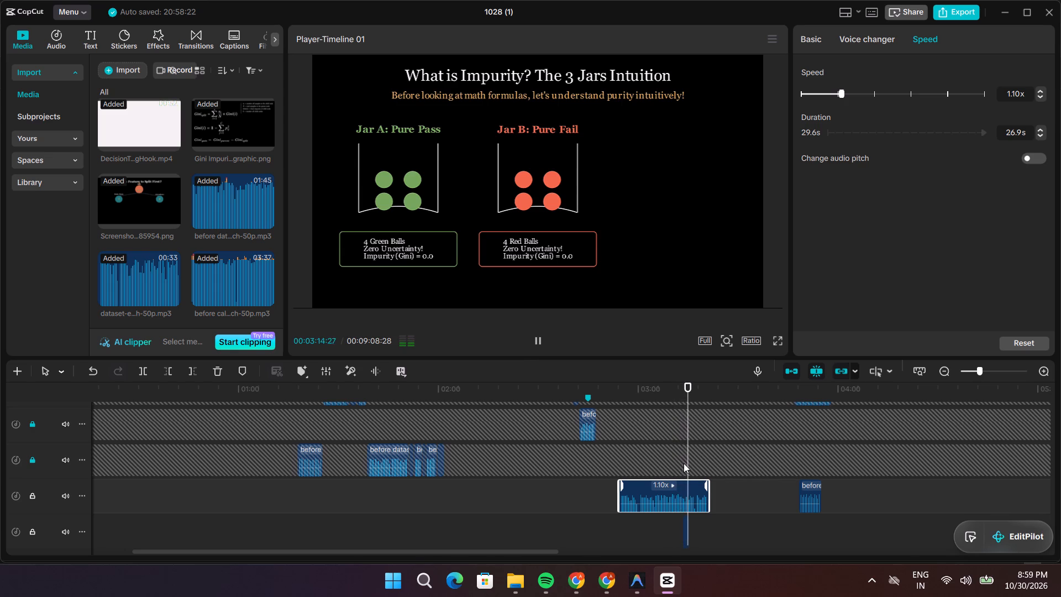
key(space)
key(space)
key(space)
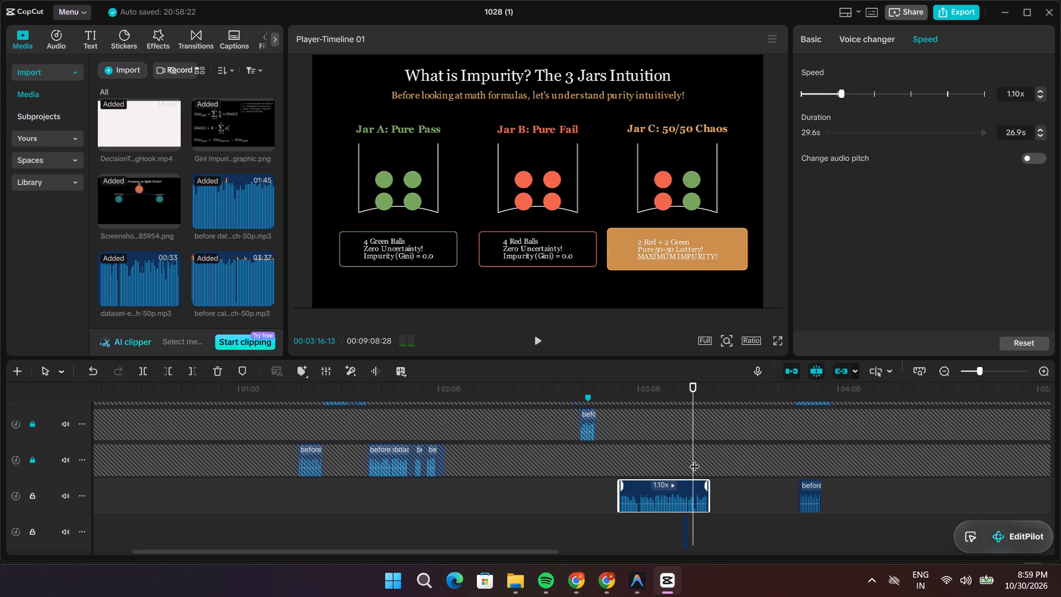
Spot-check playback from about 00:01:41 through the human flow, dataset, dual-view and tree dilemma scenes to the start of Scene5_ThreeJars.mp4.
drag(695, 459, 616, 446)
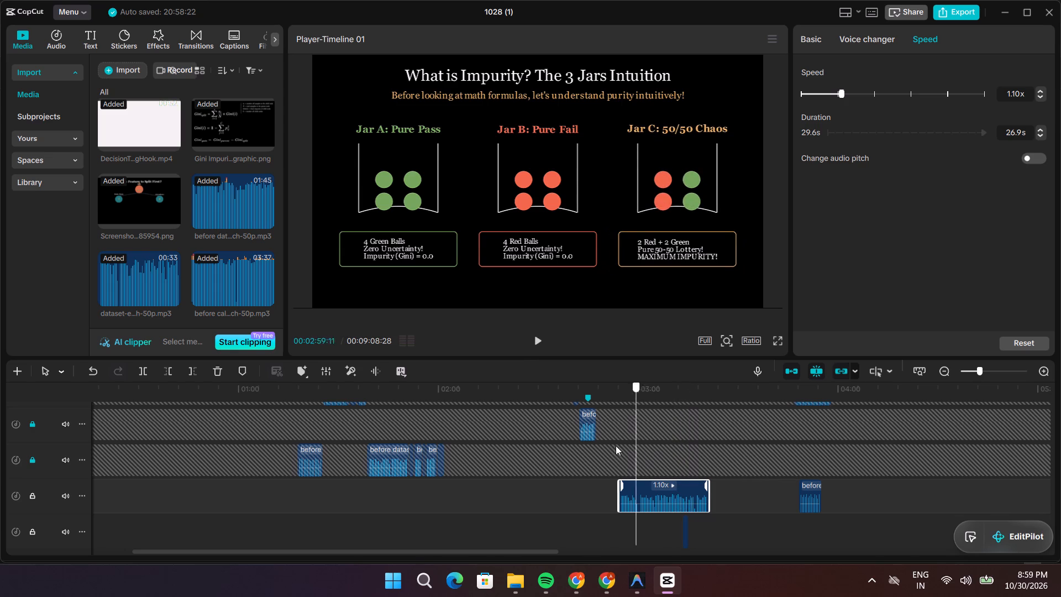
drag(616, 446, 374, 443)
key(space)
scroll(542, 452, up, 7)
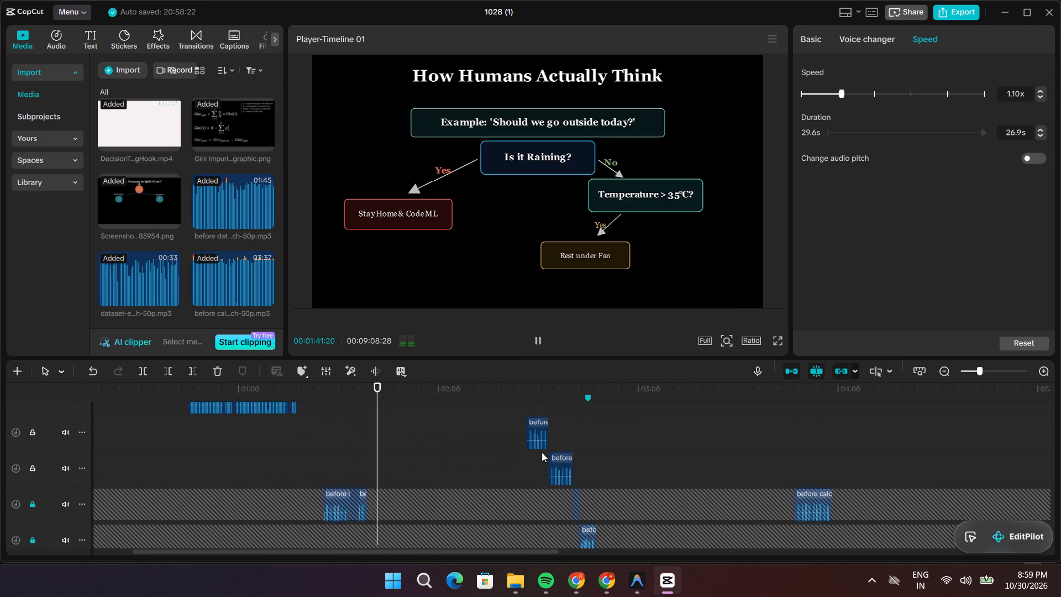
scroll(535, 452, up, 10)
key(space)
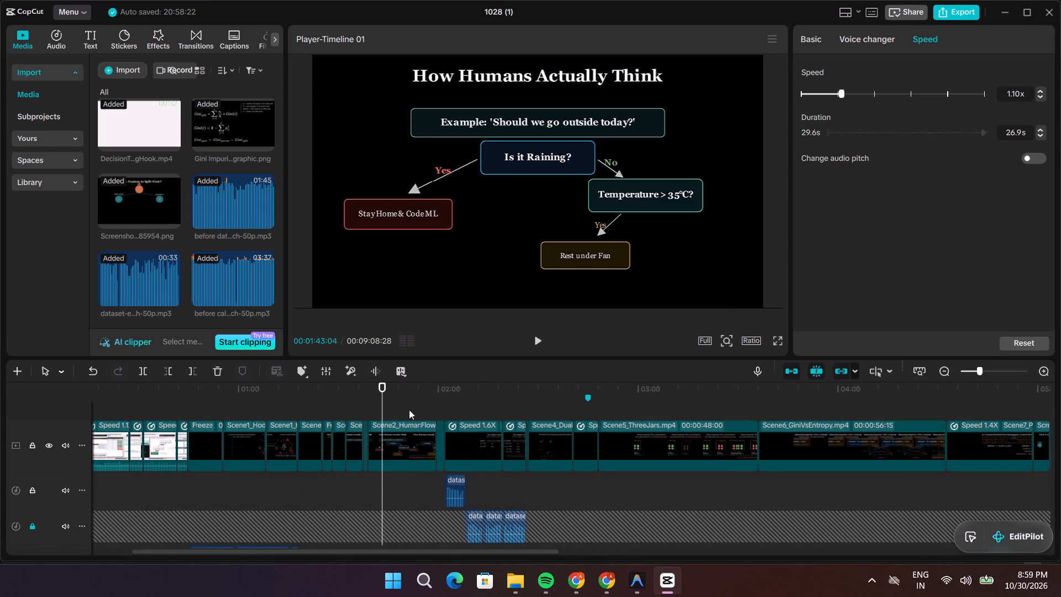
drag(380, 391, 510, 424)
key(space)
key(space)
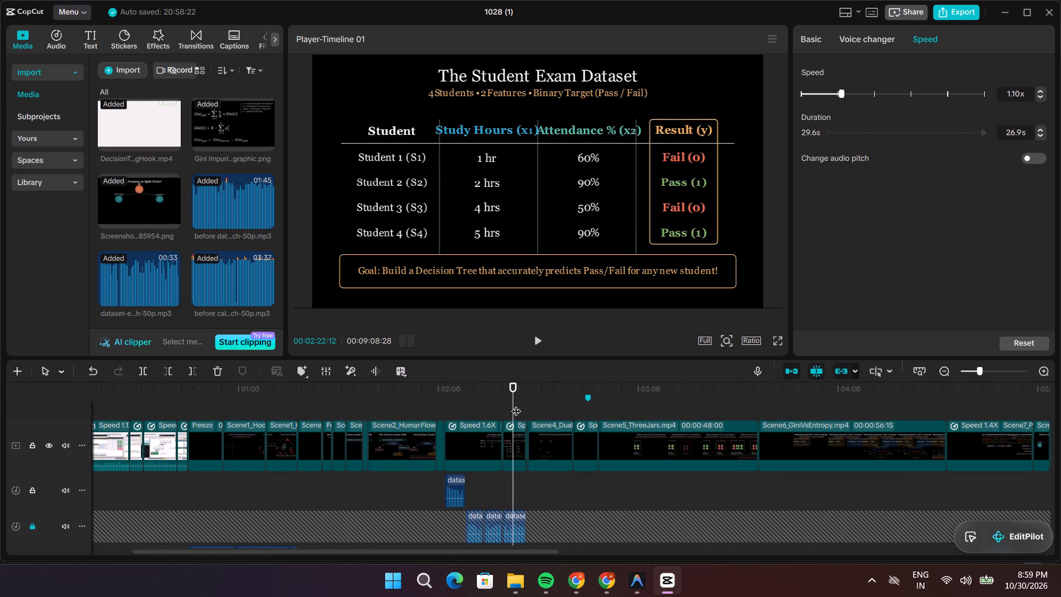
drag(513, 401, 558, 414)
key(space)
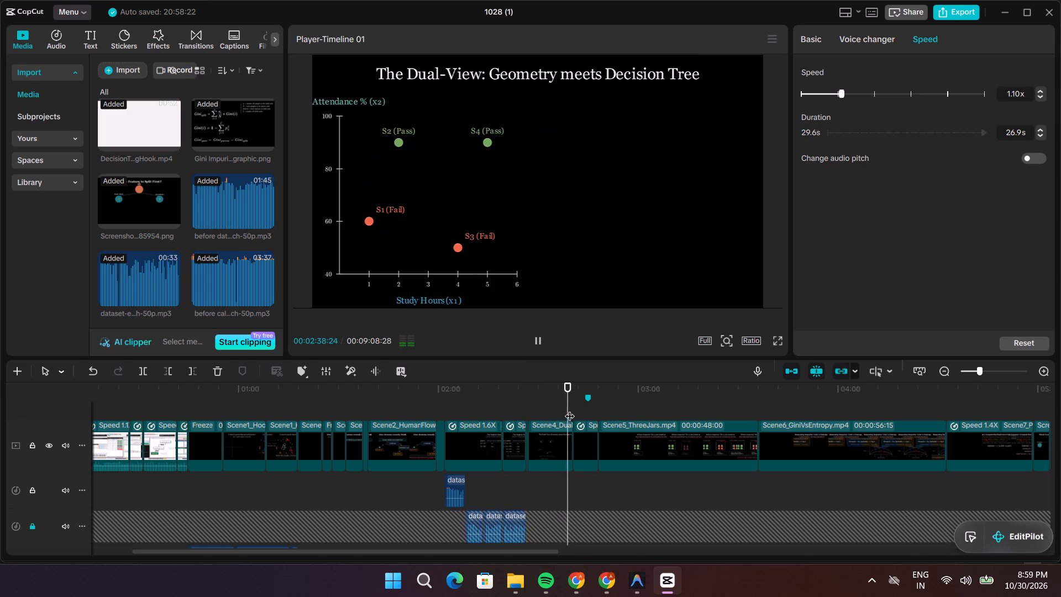
drag(569, 407, 591, 412)
key(space)
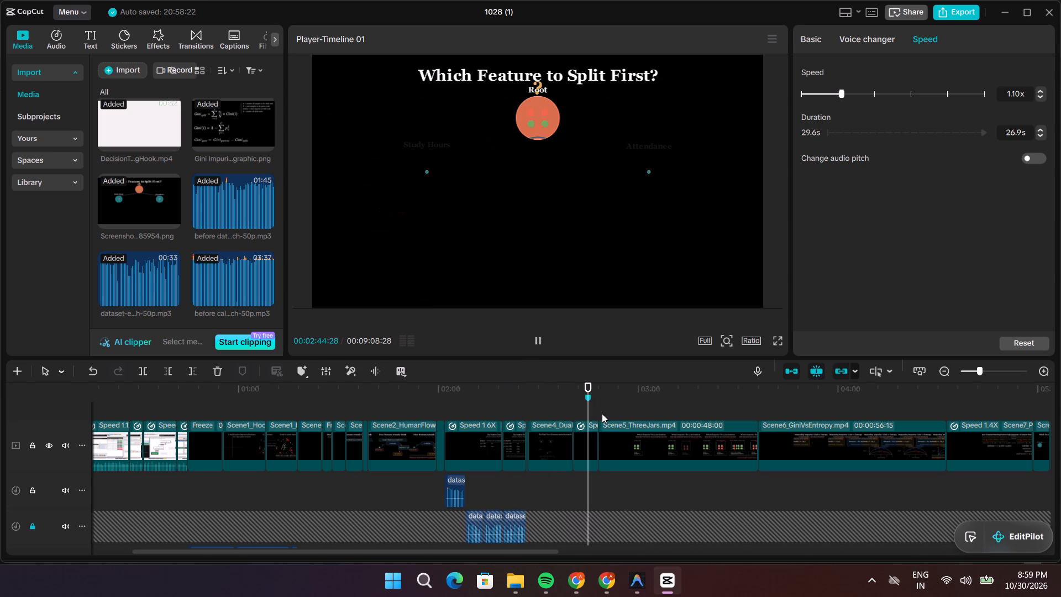
key(space)
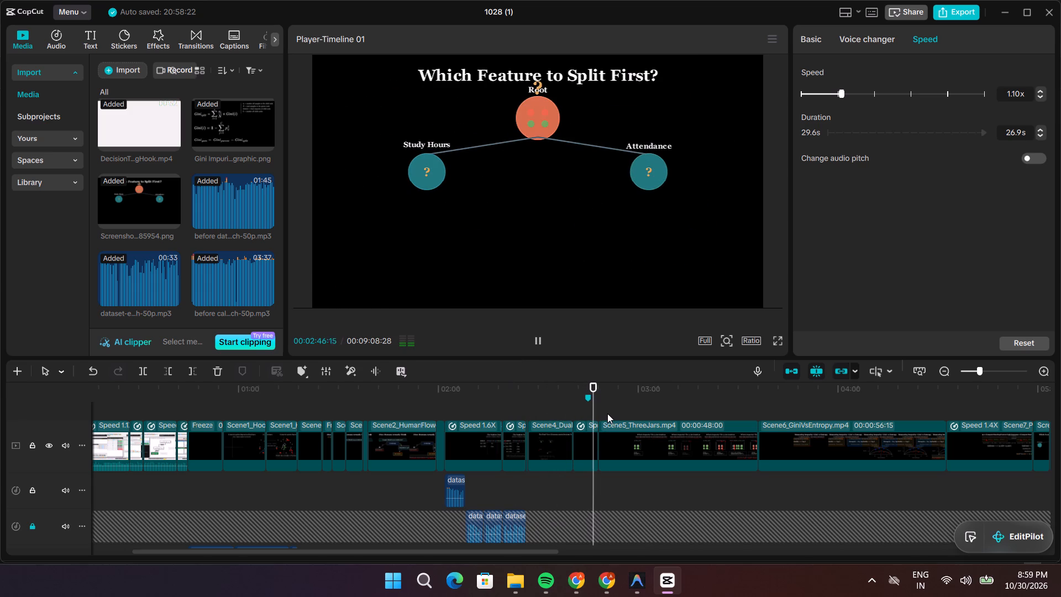
key(space)
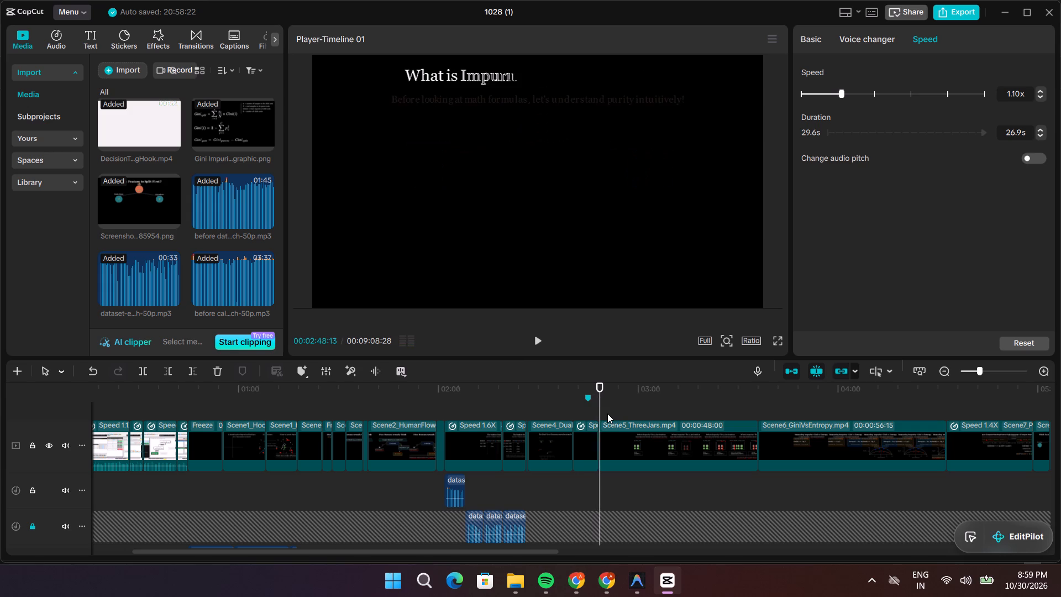
key(space)
key(space)
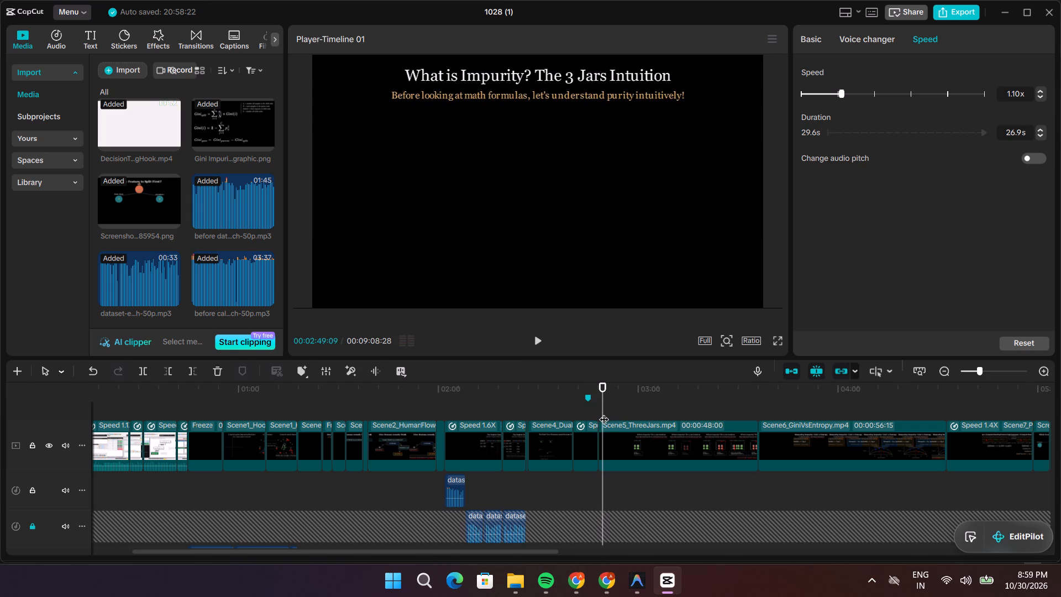
Scrub between about 00:02:47 and 00:02:53 to examine the stretch of Scene5_ThreeJars.mp4 before the 1.1x narration clip.
click(603, 411)
scroll(604, 474, down, 15)
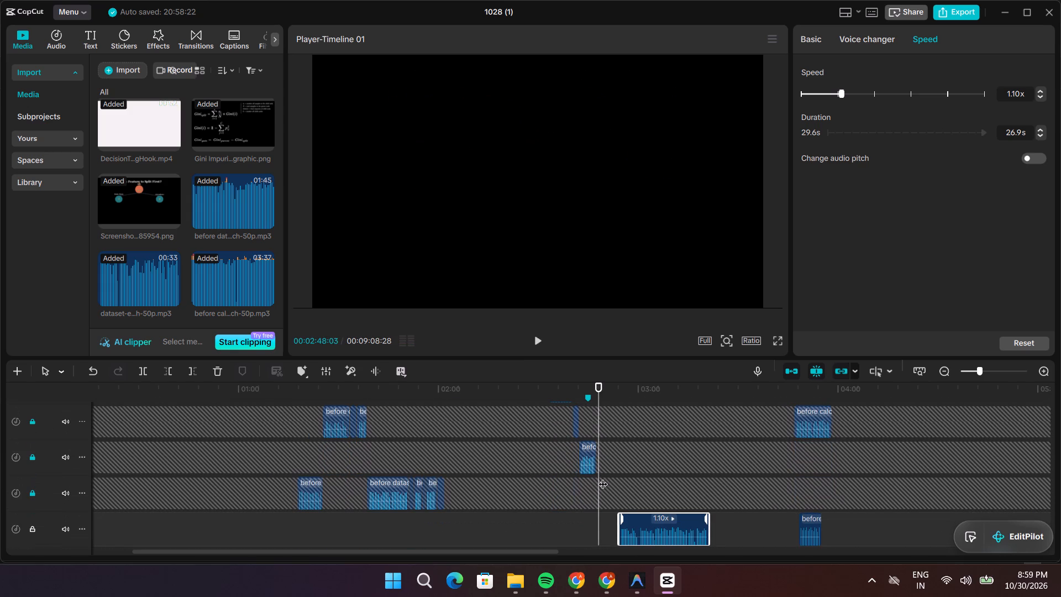
scroll(603, 477, down, 5)
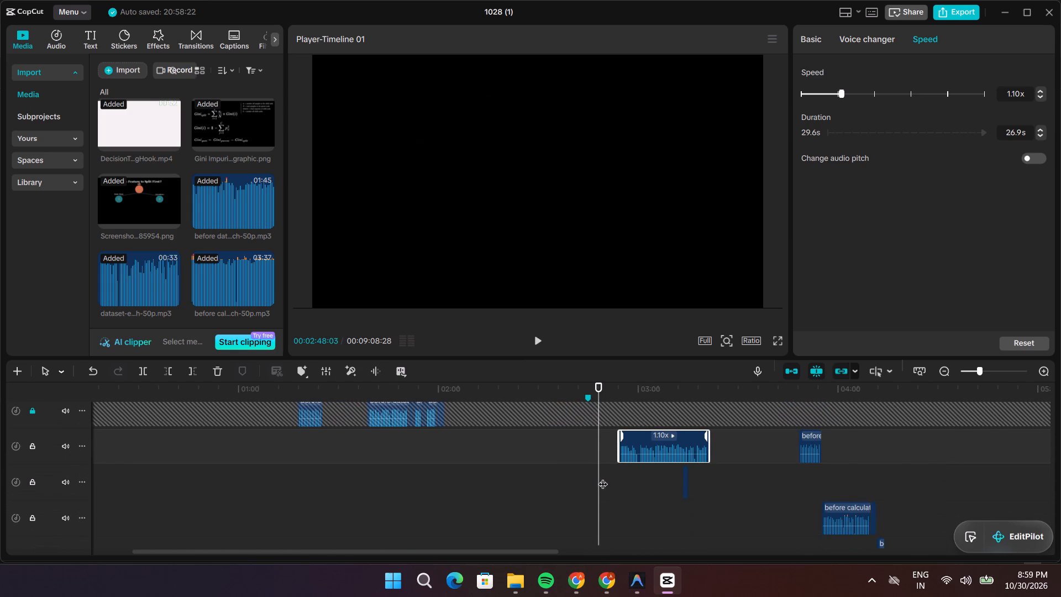
click(597, 490)
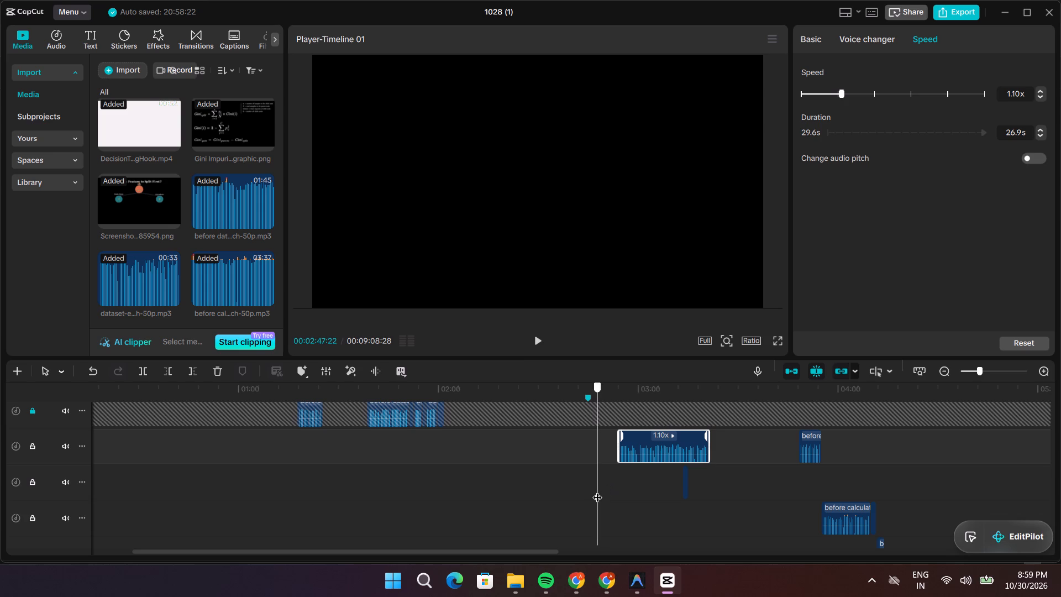
drag(597, 490, 615, 496)
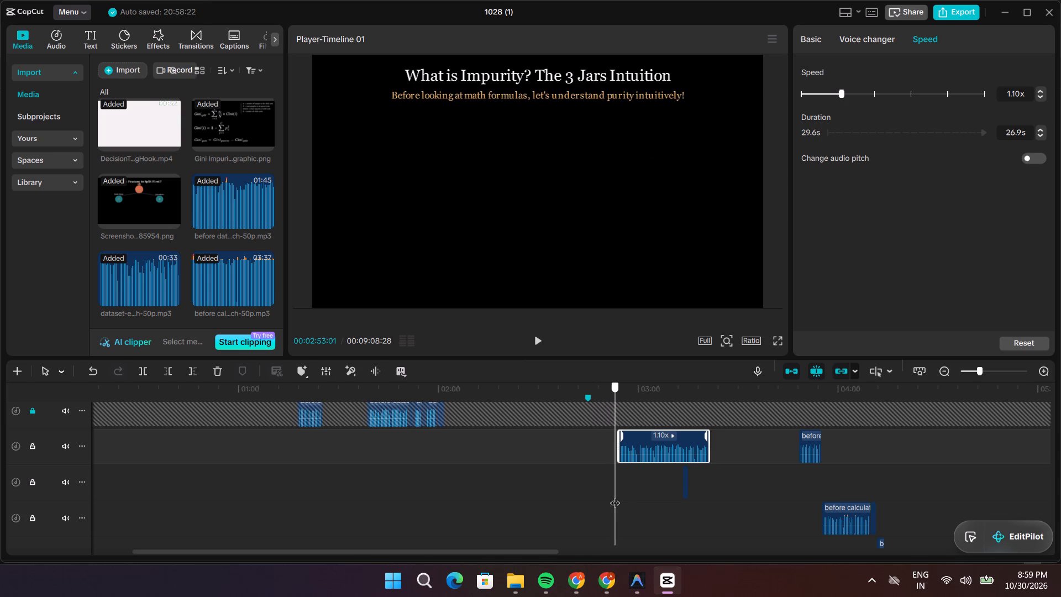
drag(615, 496, 596, 499)
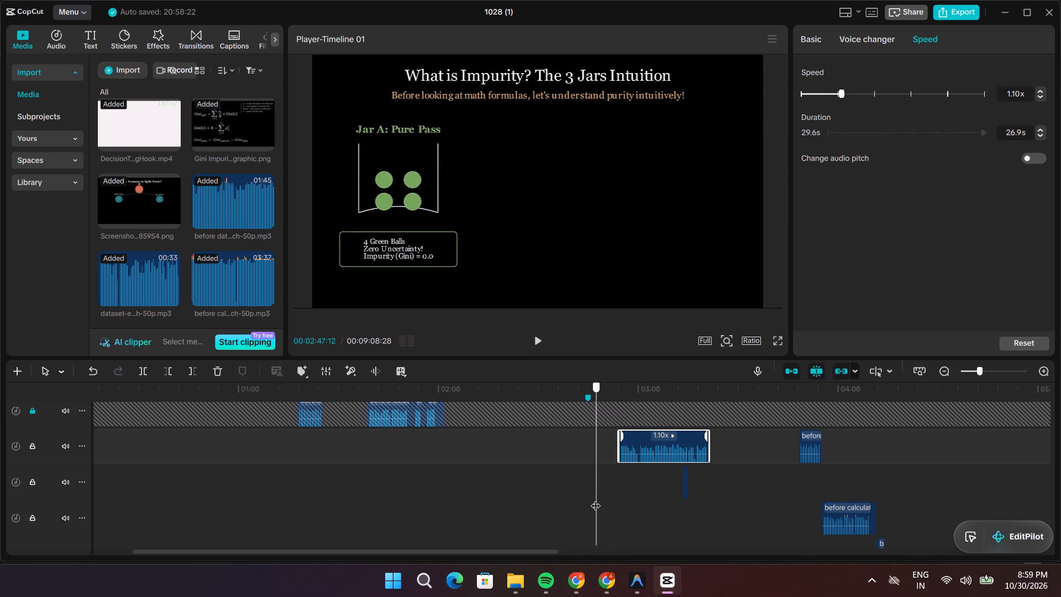
drag(596, 499, 550, 504)
Look through all the audio tracks for the narration clips around the dual-view and three jars scenes.
scroll(549, 506, down, 7)
scroll(547, 512, down, 16)
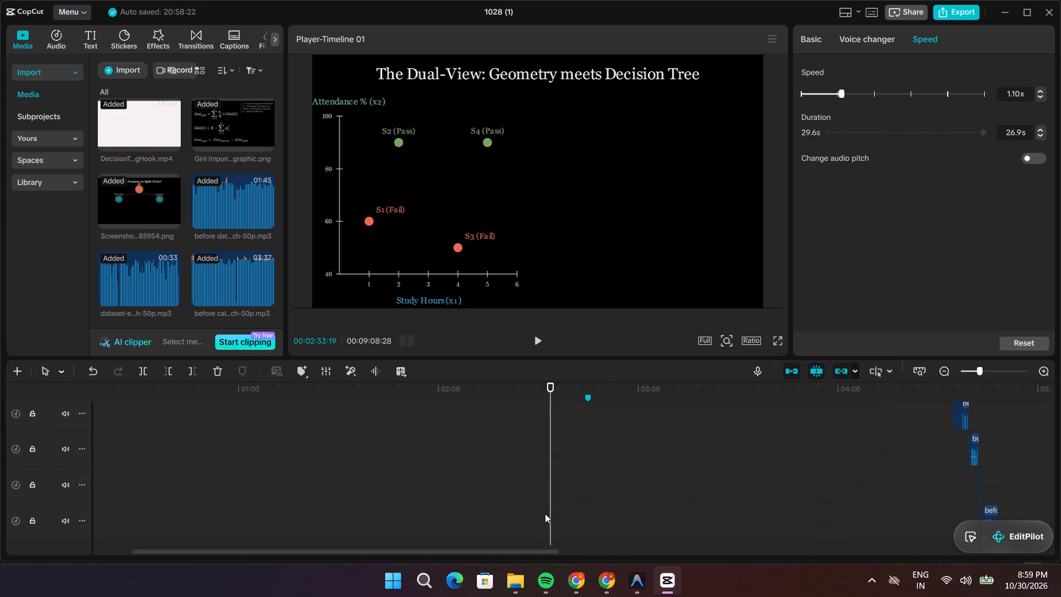
scroll(545, 514, down, 6)
scroll(542, 517, up, 1)
scroll(542, 517, down, 6)
scroll(542, 516, up, 18)
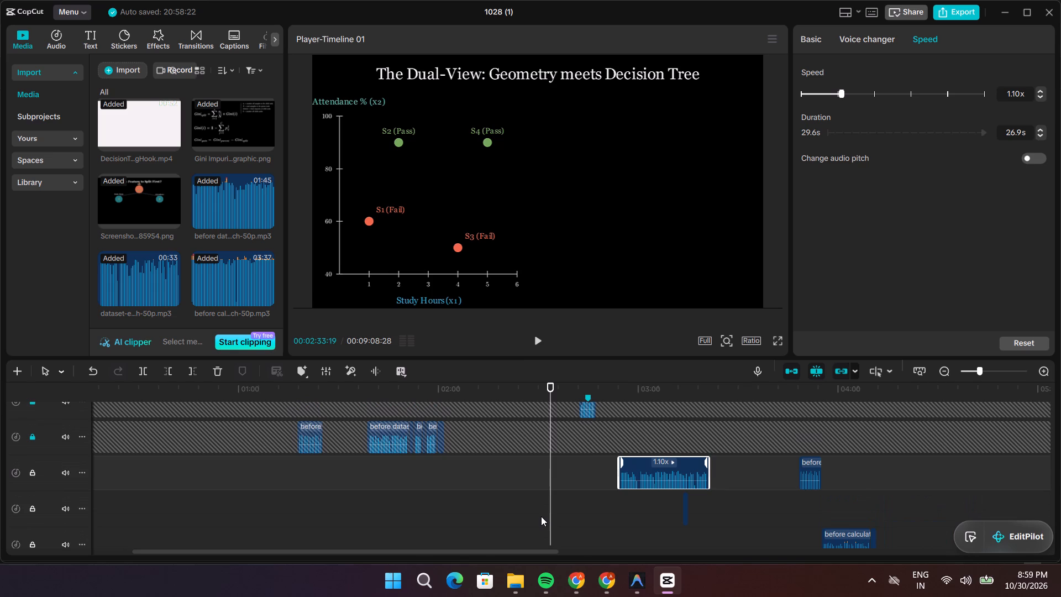
scroll(541, 516, up, 11)
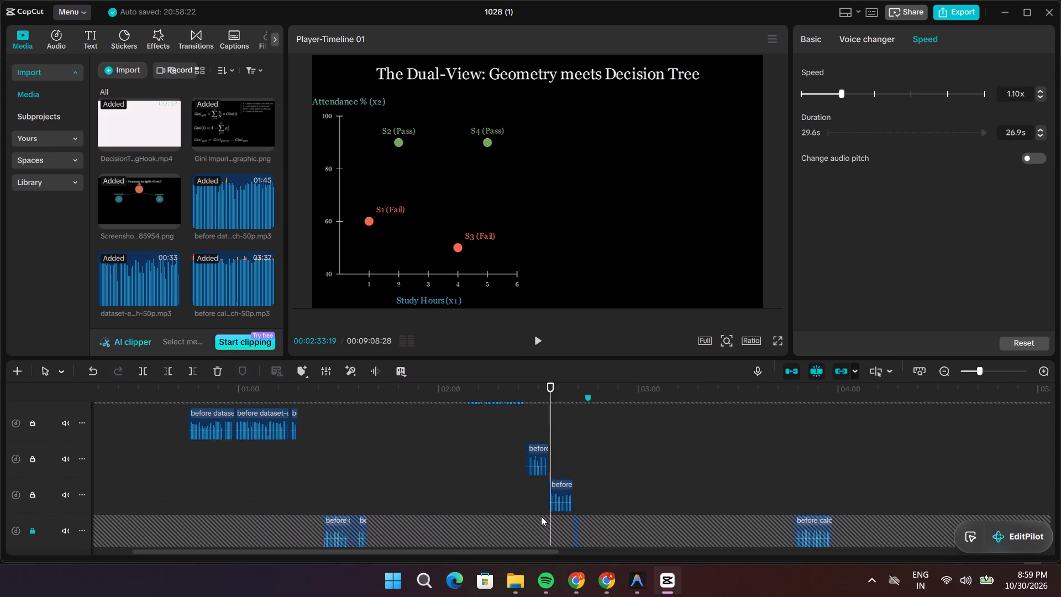
scroll(541, 516, up, 10)
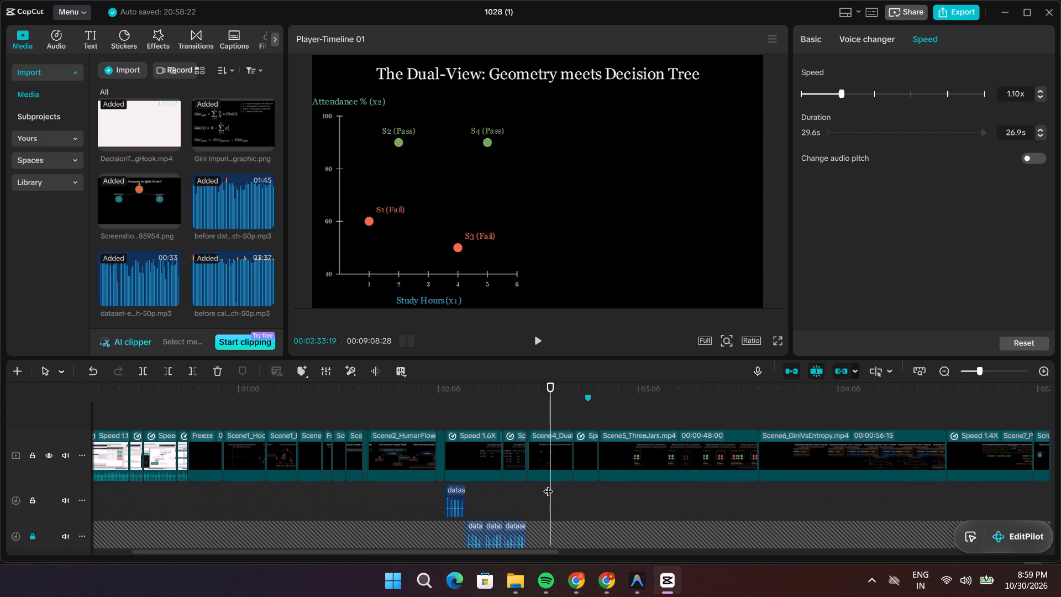
Replay parts of the dual-view and tree dilemma scenes from about 00:02:33, continuing into Scene5_ThreeJars.mp4 up to the narration's start at 00:02:54:15.
click(548, 486)
key(space)
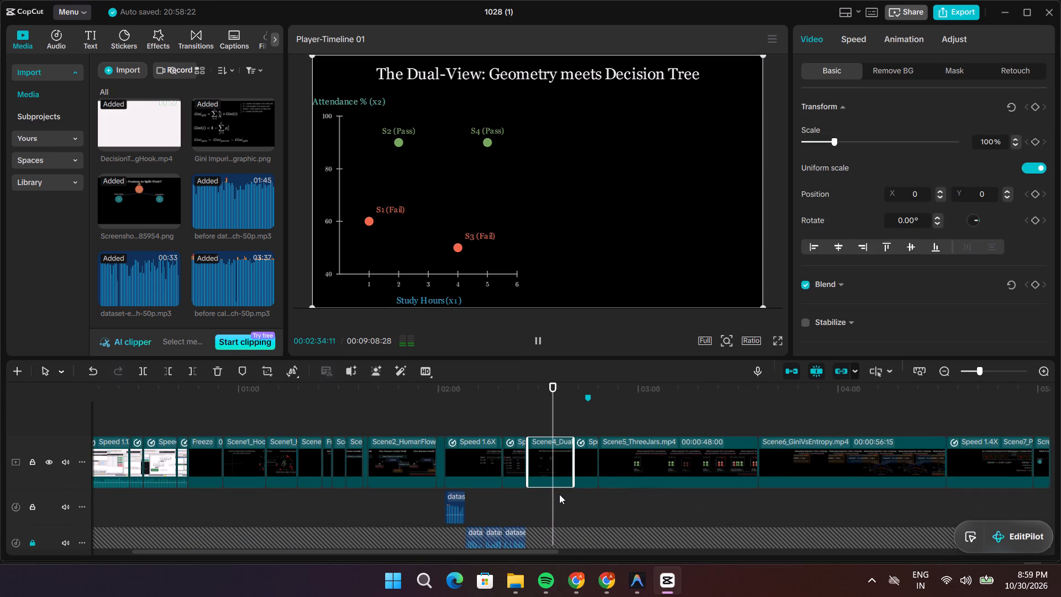
drag(559, 502, 580, 509)
key(space)
key(space)
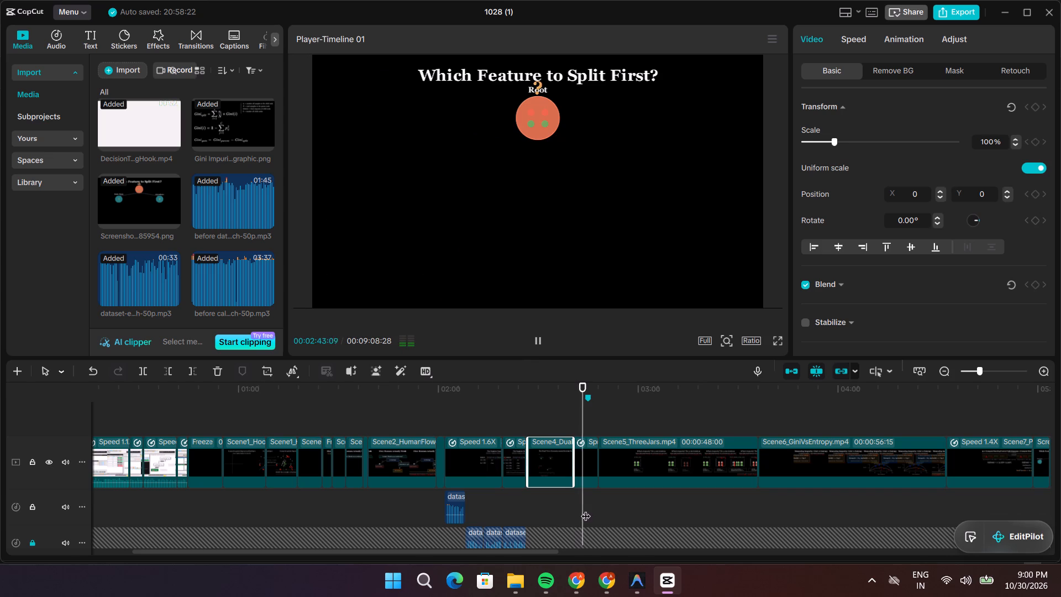
drag(586, 509, 595, 514)
key(space)
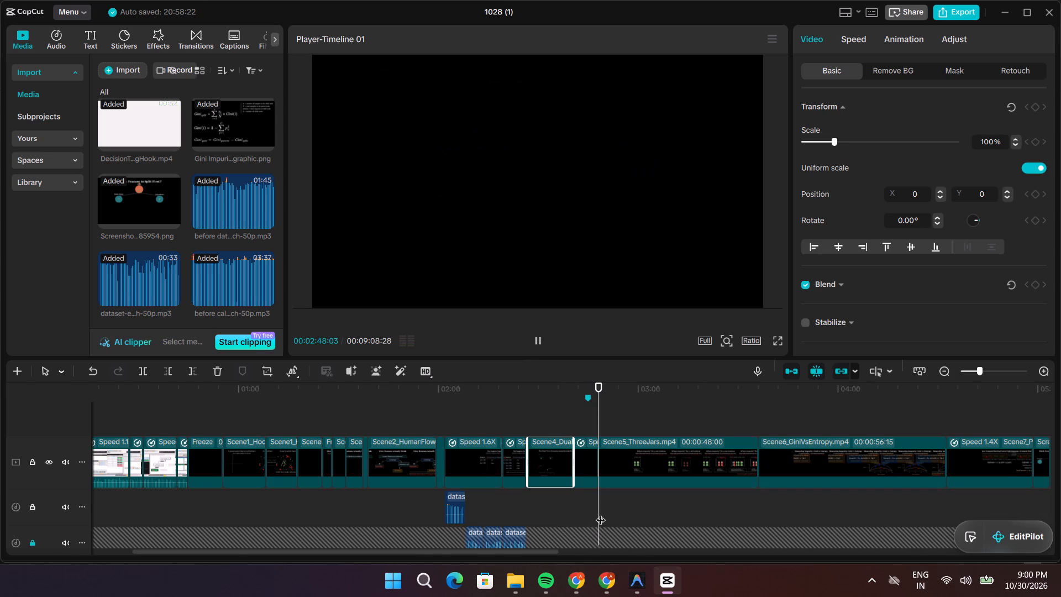
key(space)
scroll(601, 513, down, 7)
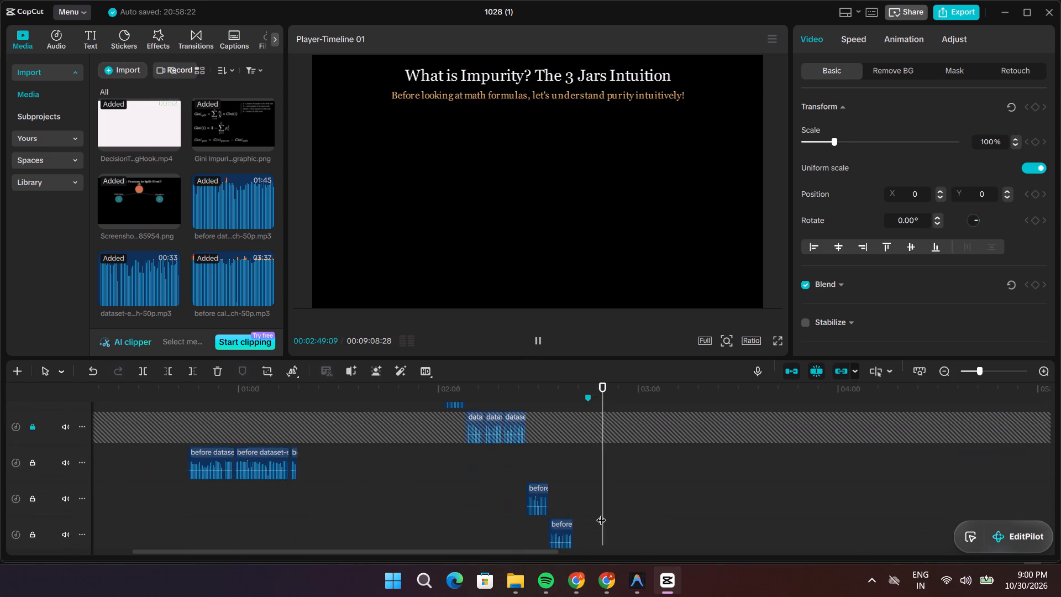
scroll(601, 513, down, 13)
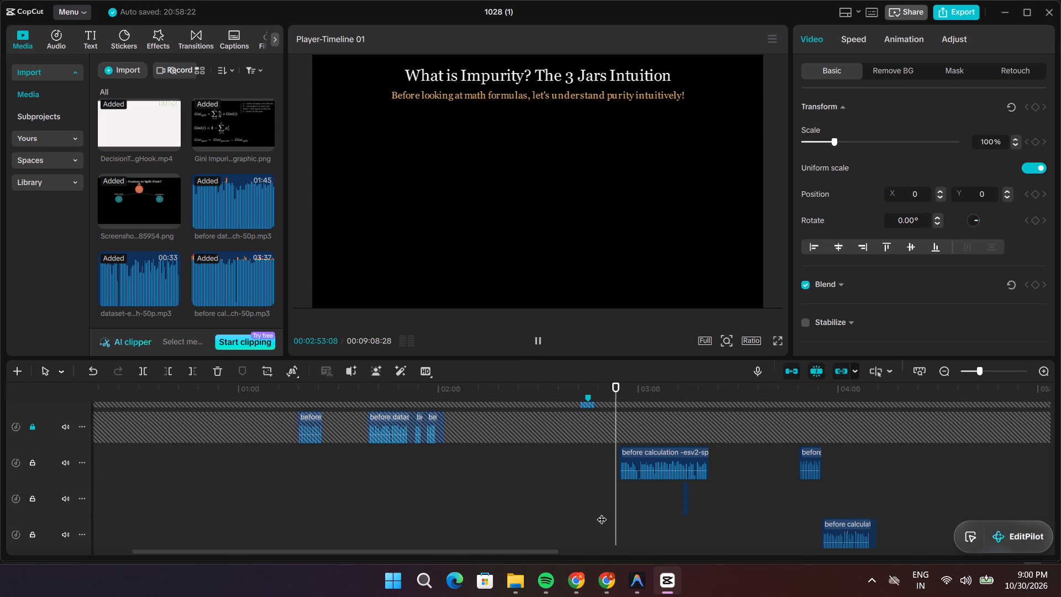
key(space)
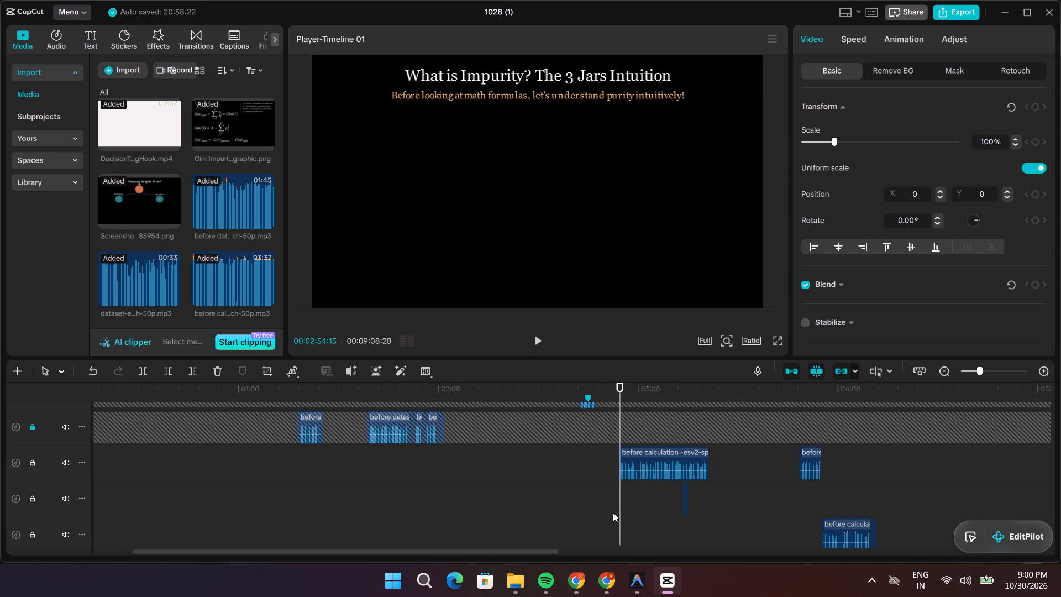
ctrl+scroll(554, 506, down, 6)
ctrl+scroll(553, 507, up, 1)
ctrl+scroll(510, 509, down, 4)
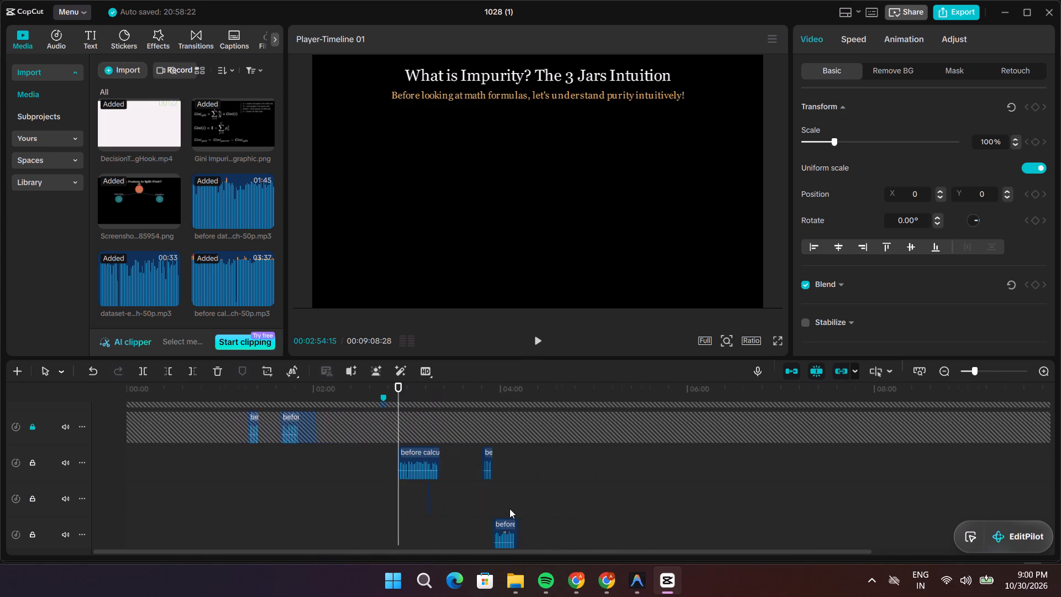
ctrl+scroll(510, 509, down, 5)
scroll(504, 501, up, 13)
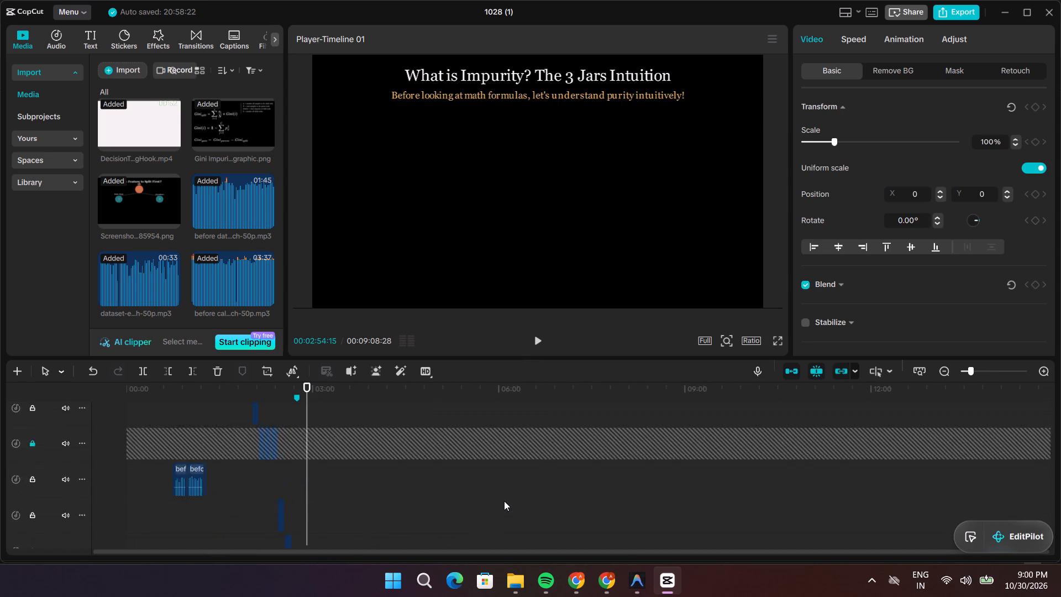
Undo the latest edits until the removed narration clip starting near 00:02:49 is back on its own audio track.
scroll(504, 501, up, 10)
scroll(503, 501, down, 11)
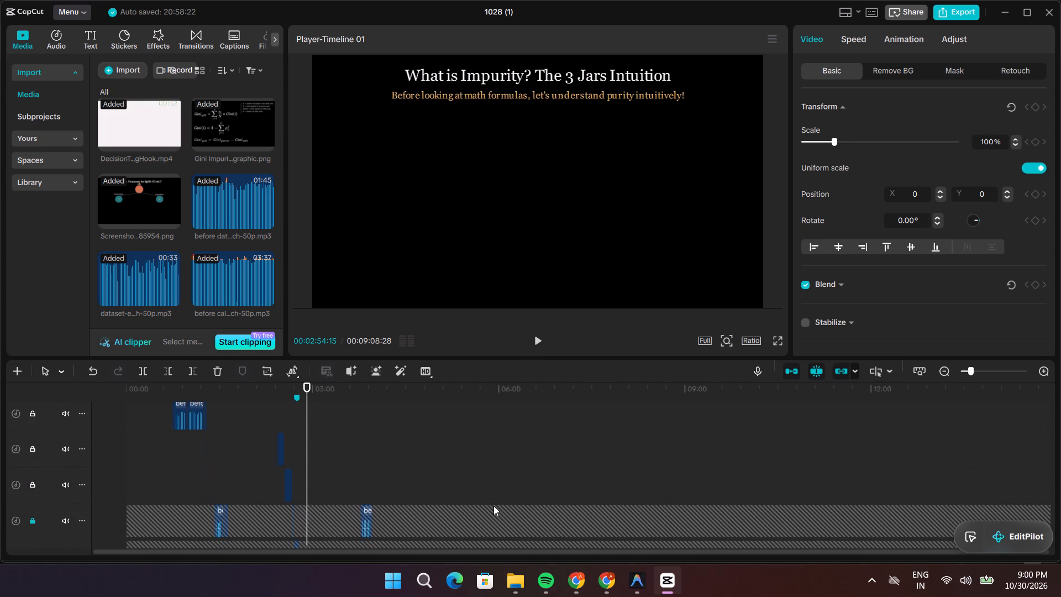
scroll(491, 505, down, 4)
scroll(445, 504, down, 3)
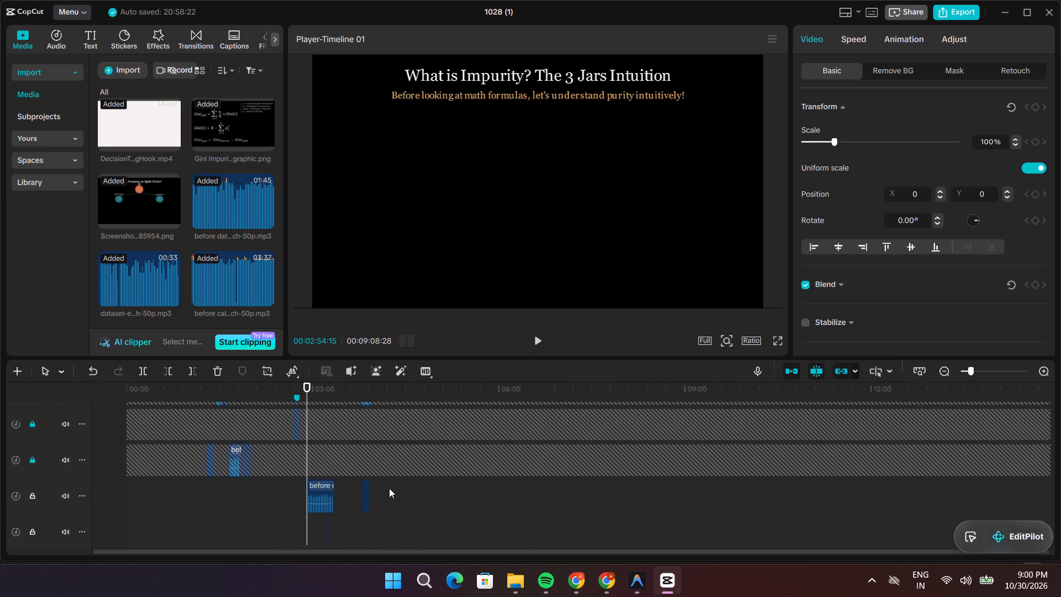
drag(306, 460, 303, 460)
drag(303, 460, 300, 460)
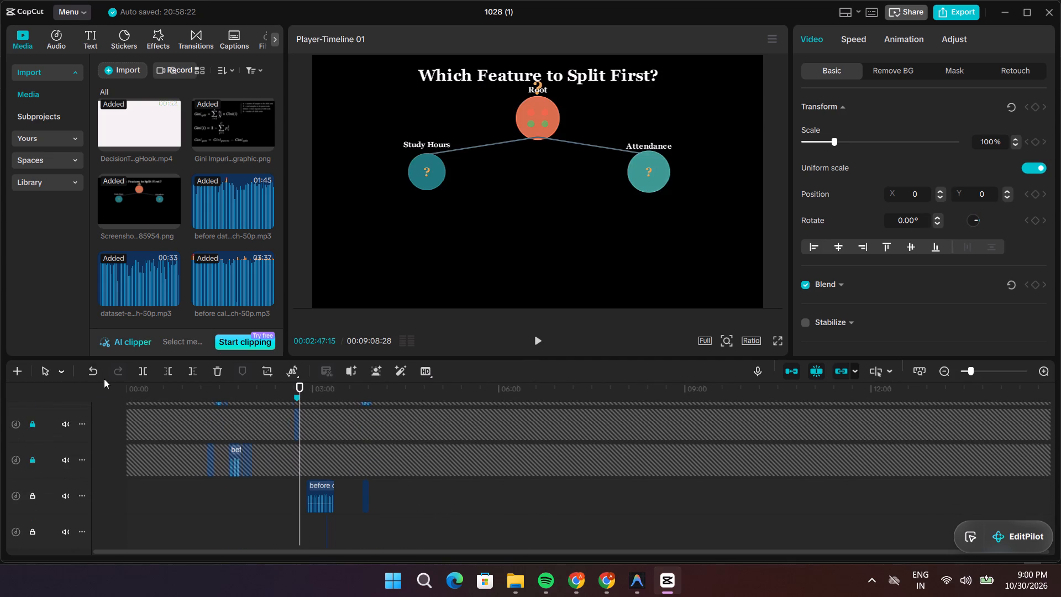
click(97, 376)
click(97, 376)
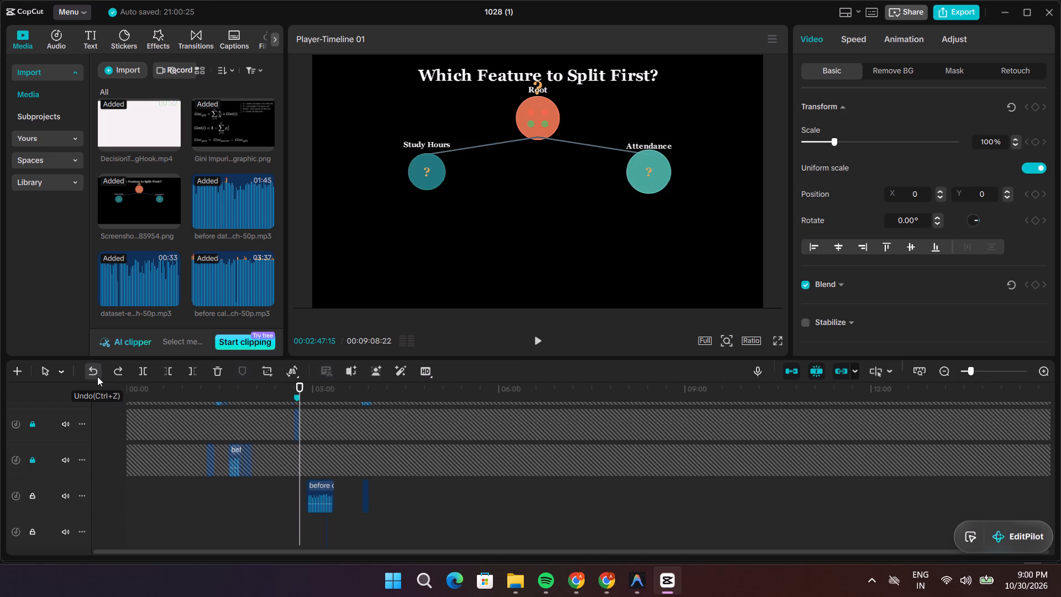
click(97, 376)
click(97, 376)
click(97, 376)
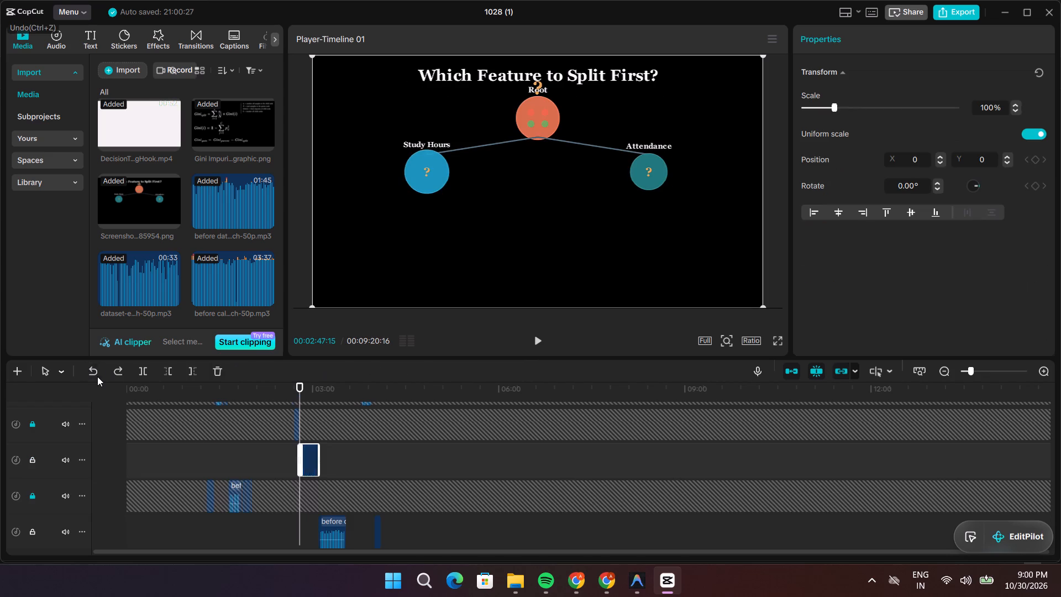
Lock the audio track holding the restored narration clip that starts near 00:02:49.
key(space)
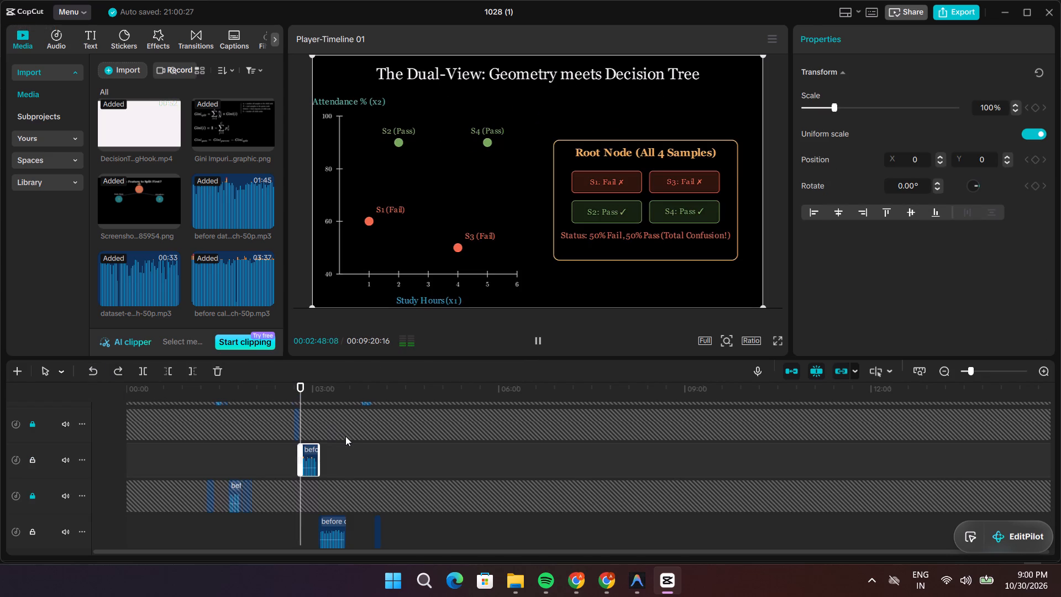
key(space)
scroll(351, 437, up, 12)
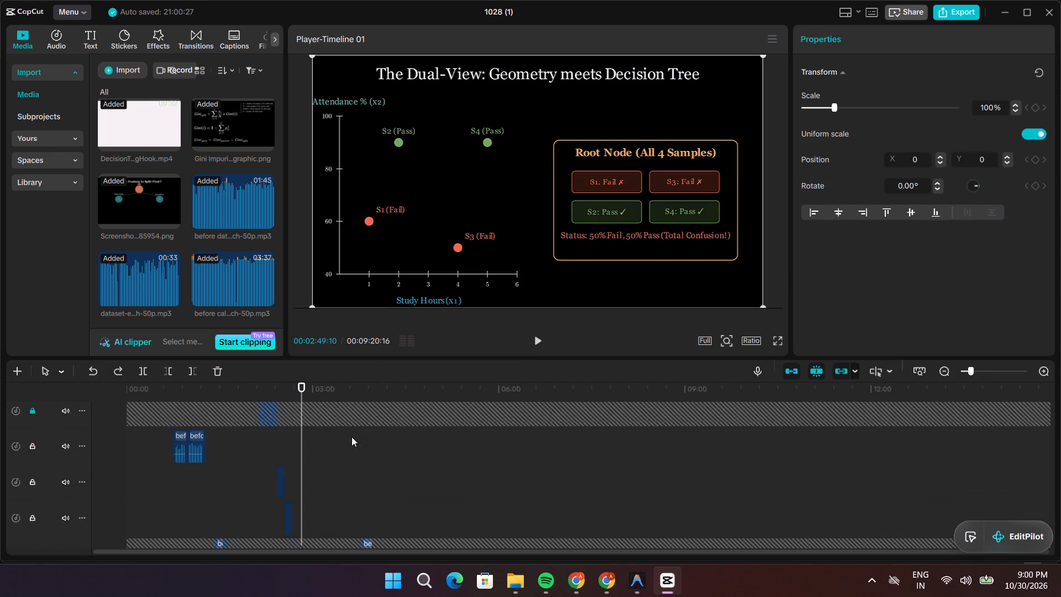
scroll(351, 437, up, 5)
scroll(352, 440, down, 15)
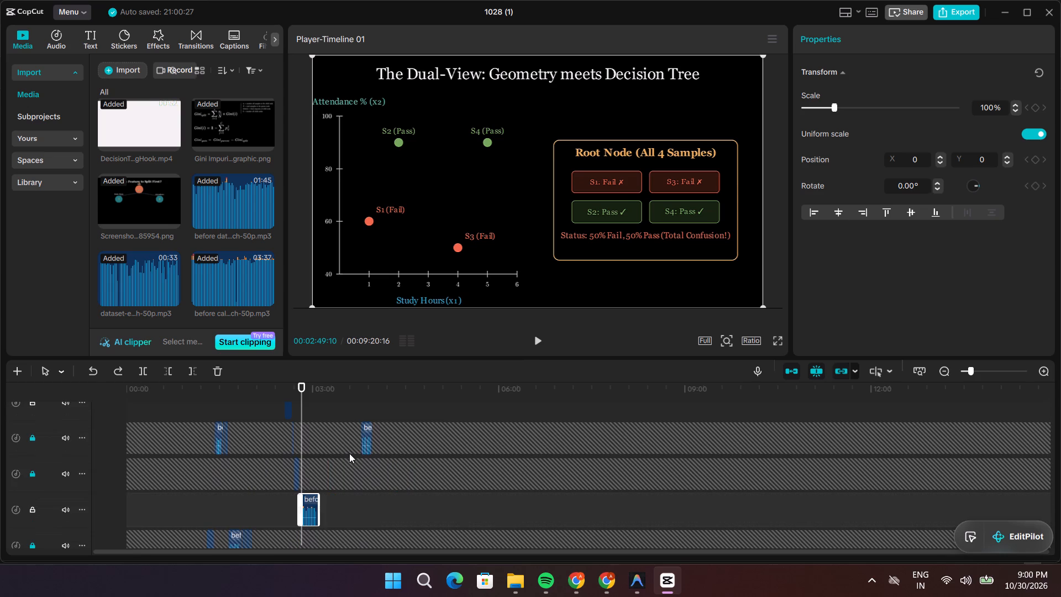
click(30, 491)
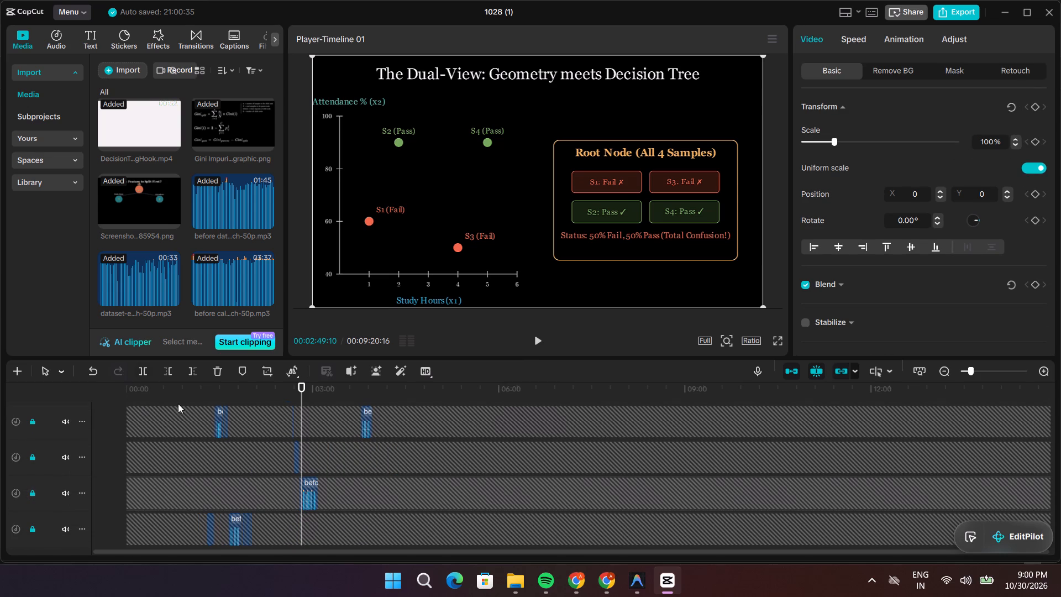
Replay Scene4_DualView.mp4 from about 00:02:40 to 00:02:45 and compare it with the 1.1x narration clips beneath.
scroll(307, 428, up, 16)
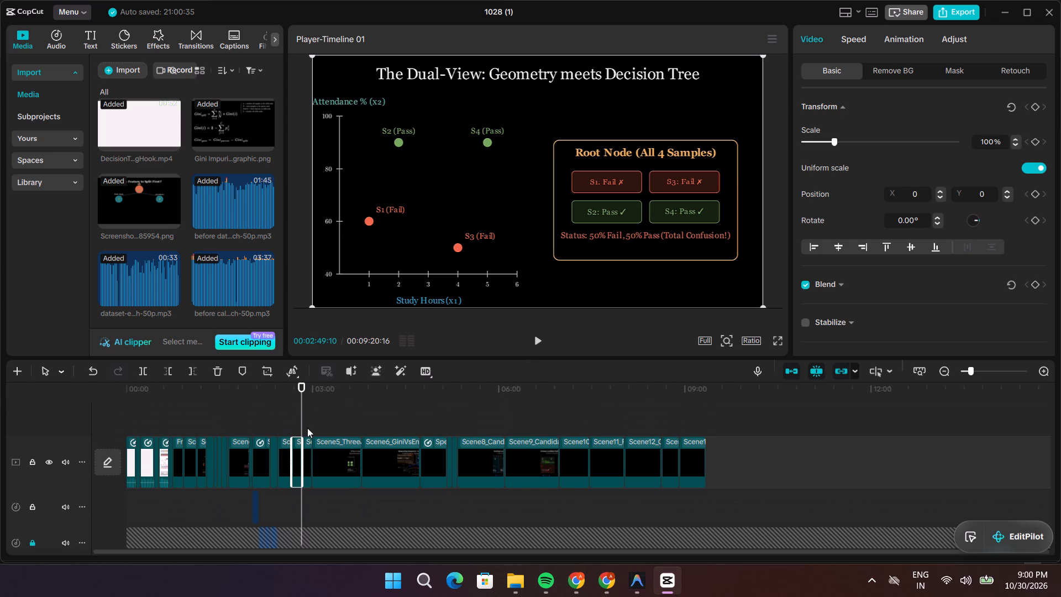
scroll(364, 423, up, 10)
ctrl+scroll(388, 415, up, 17)
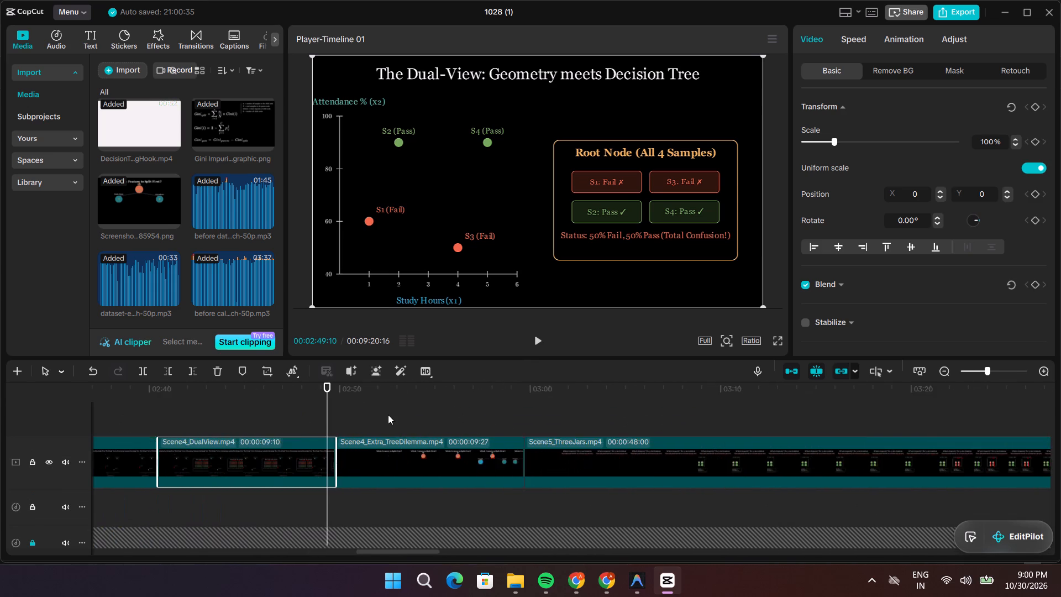
ctrl+scroll(388, 415, up, 20)
ctrl+scroll(388, 415, up, 3)
drag(330, 420, 50, 409)
key(space)
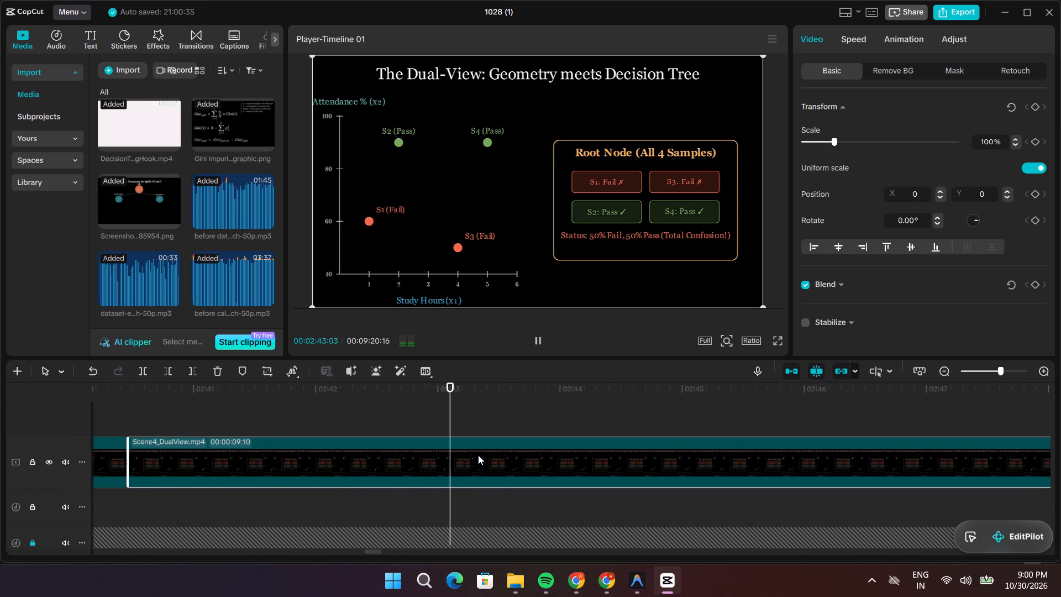
key(space)
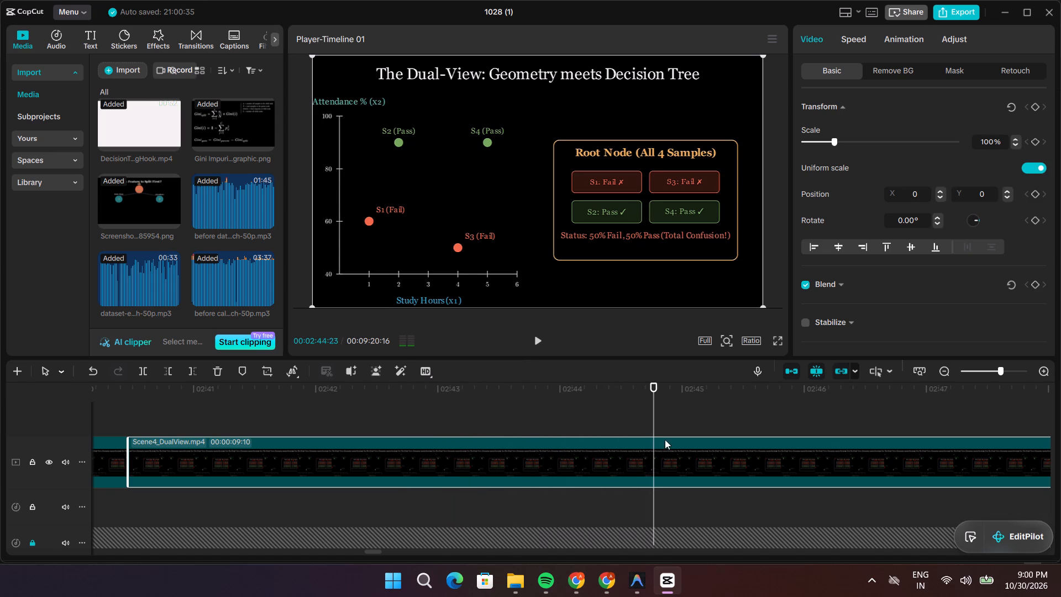
drag(657, 403, 87, 395)
key(space)
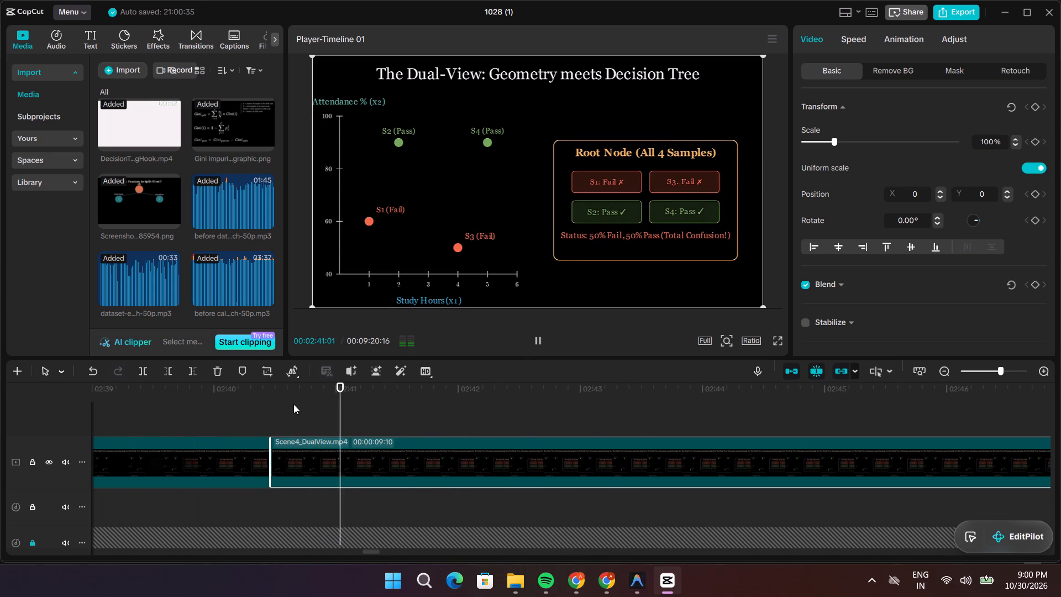
click(508, 447)
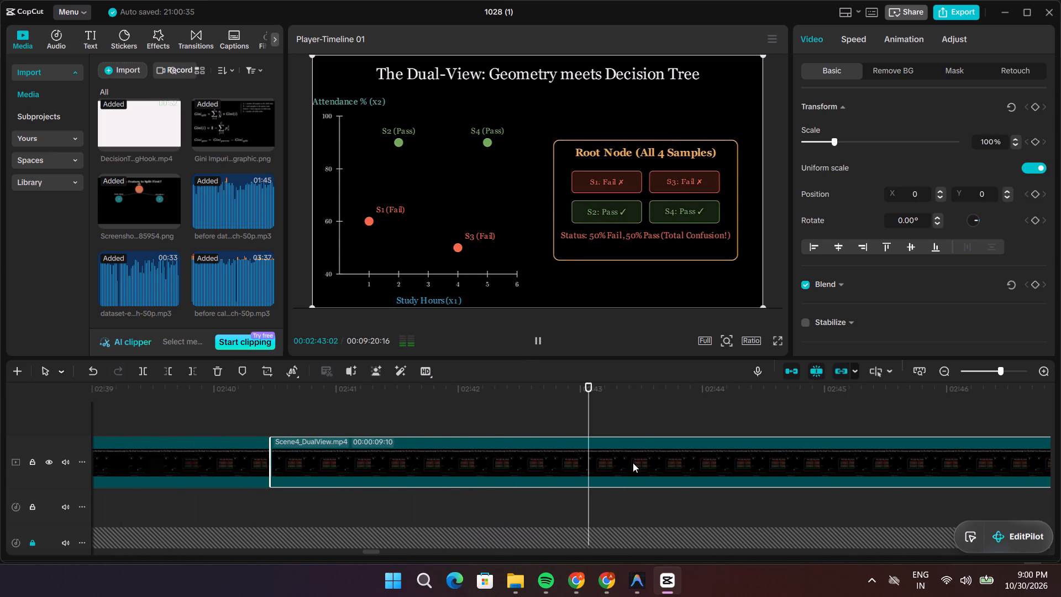
scroll(641, 464, down, 11)
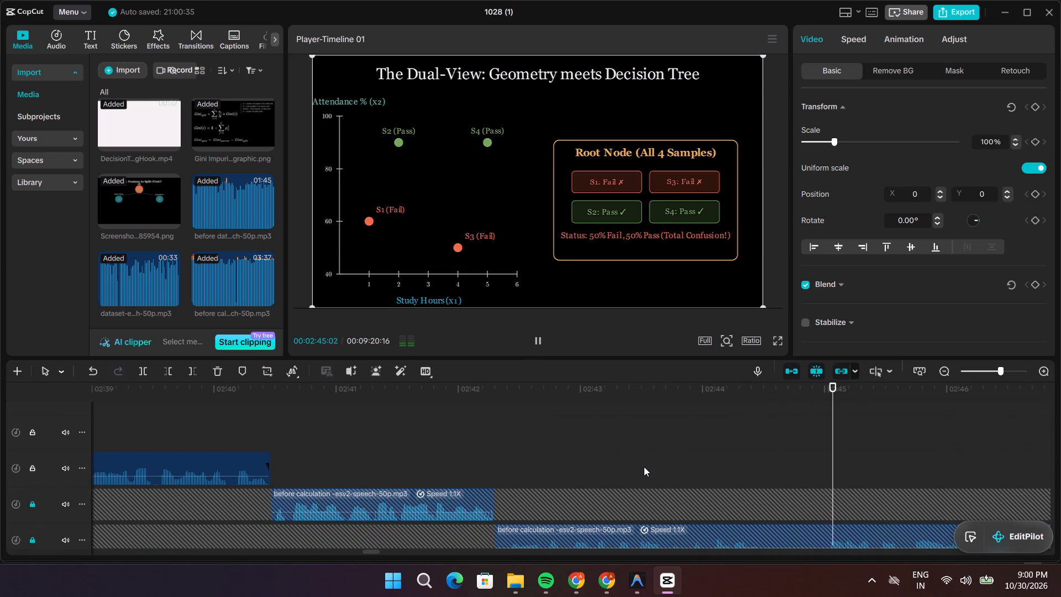
key(space)
key(space)
key(space)
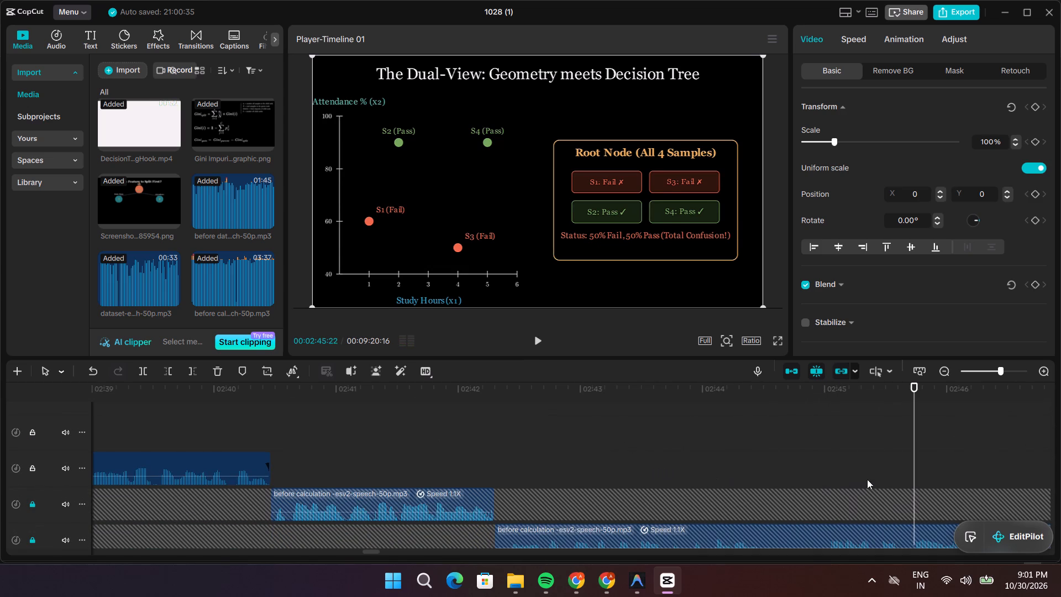
Delete the 00:00:09:10 Scene4_DualView.mp4 segment just before Scene4_Extra_TreeDilemma.mp4.
scroll(825, 451, up, 14)
drag(912, 509, 940, 516)
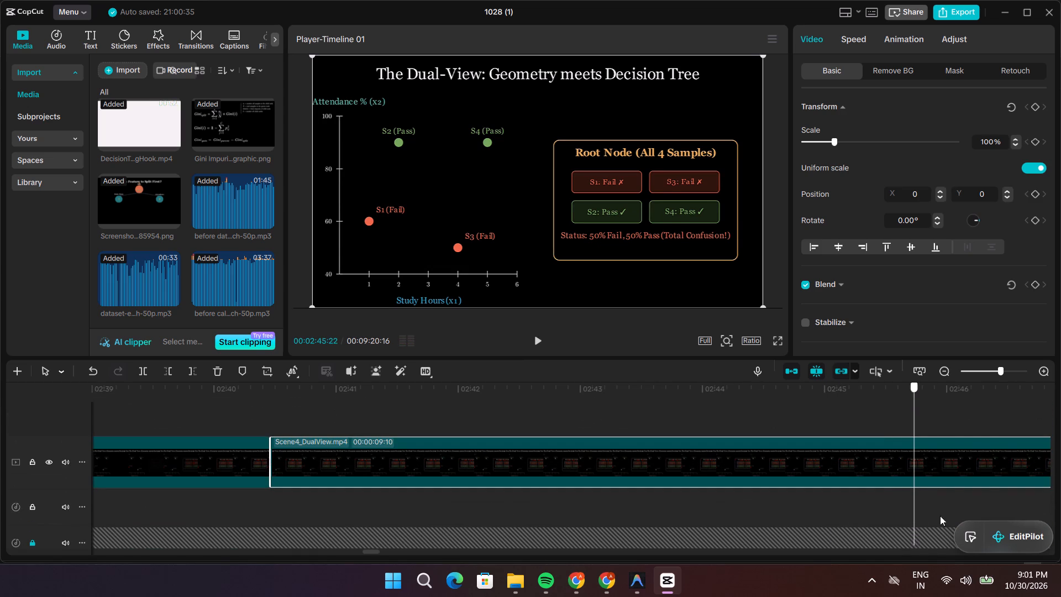
drag(940, 516, 1000, 529)
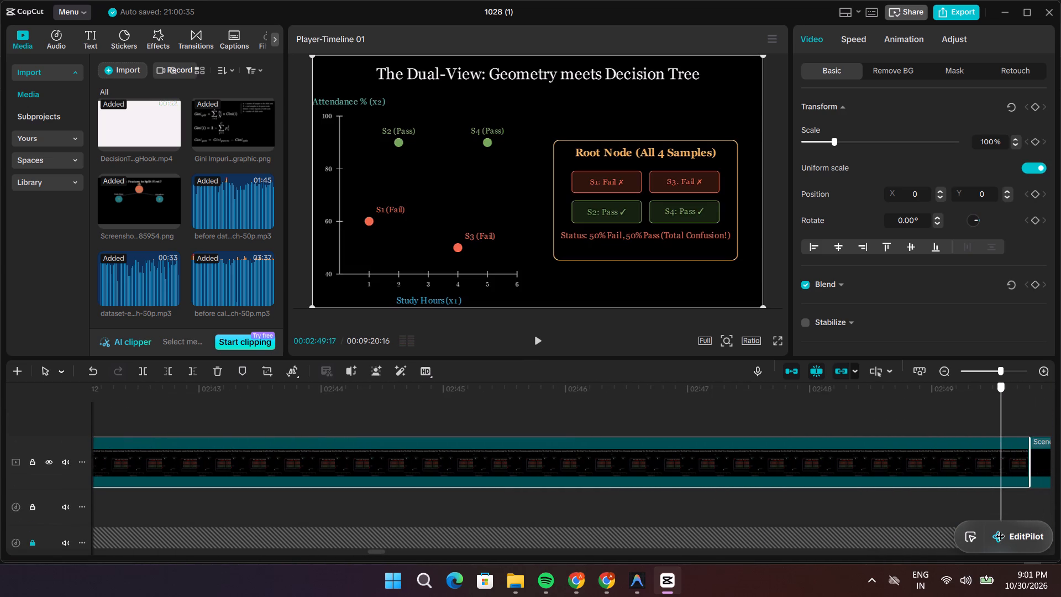
drag(1000, 529, 623, 498)
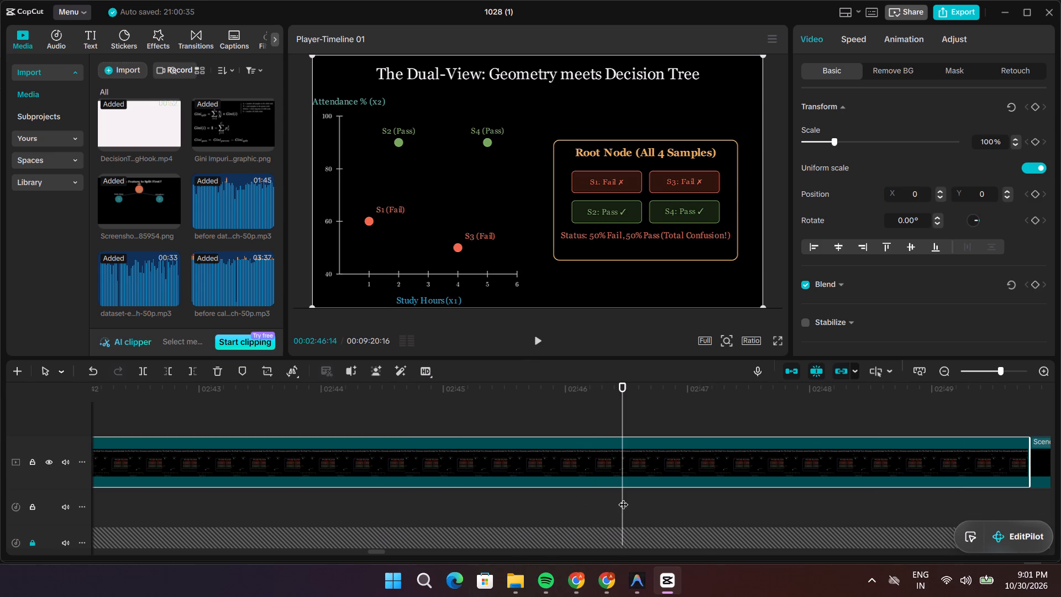
click(640, 455)
key(BackSpace)
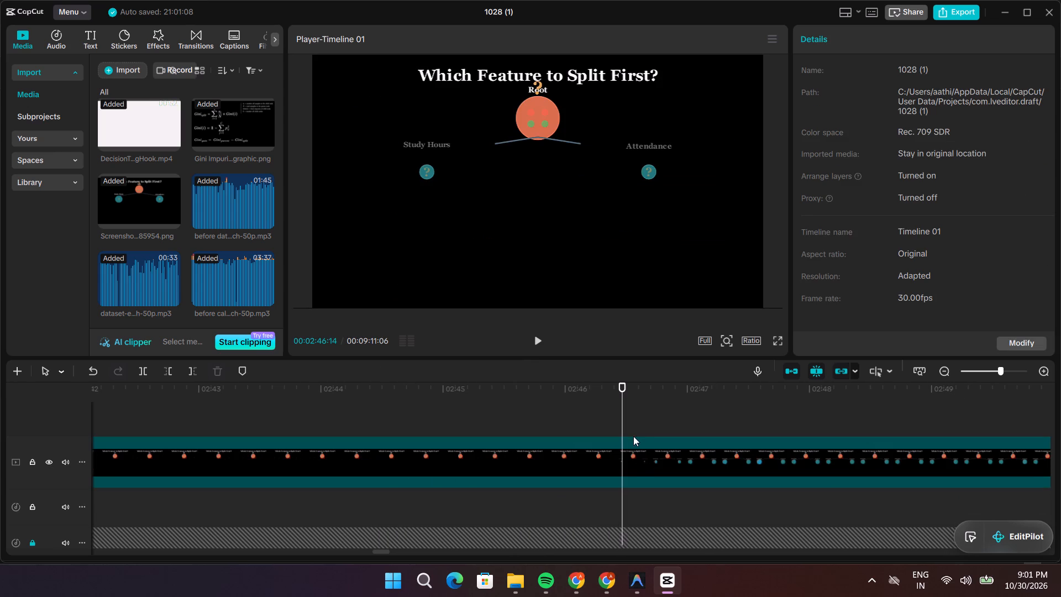
Play the tree dilemma scene up to about 00:02:47, and set the speed of Scene4_Extra_TreeDilemma.mp4 to 1.25x.
drag(621, 421, 262, 415)
key(space)
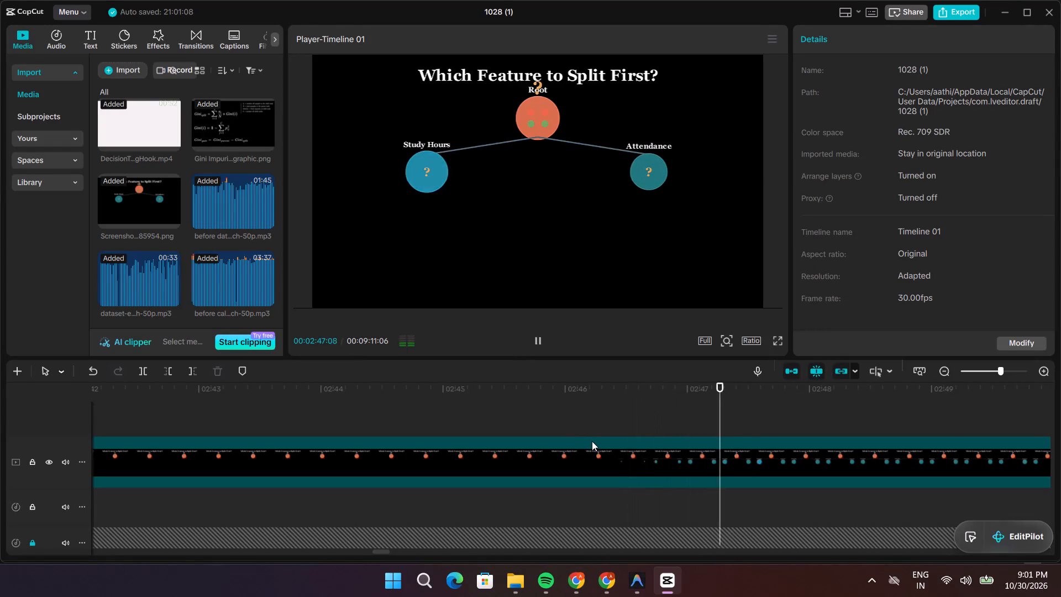
key(space)
click(698, 459)
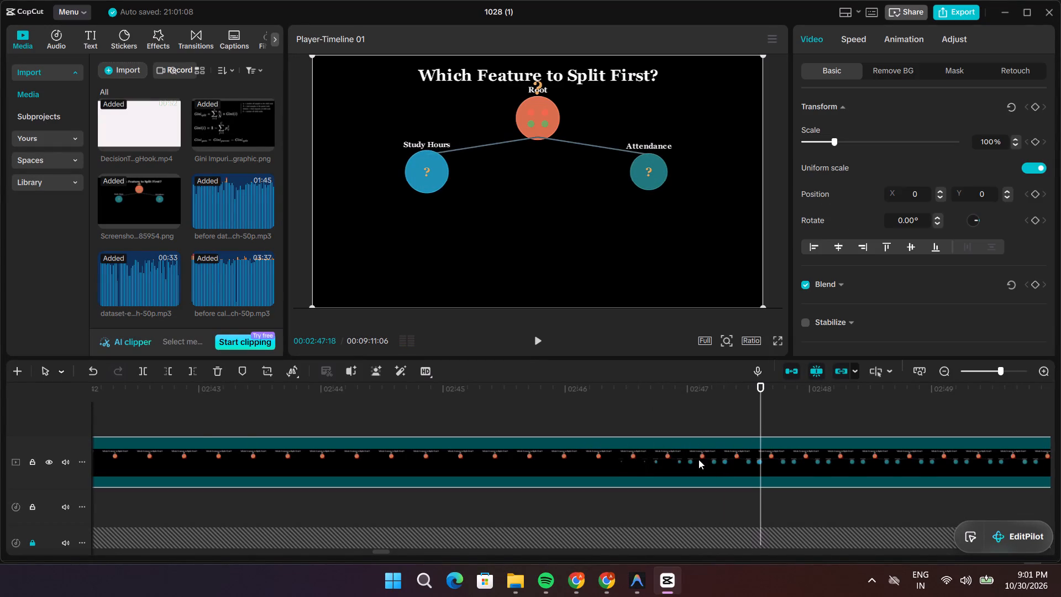
ctrl+scroll(698, 459, down, 9)
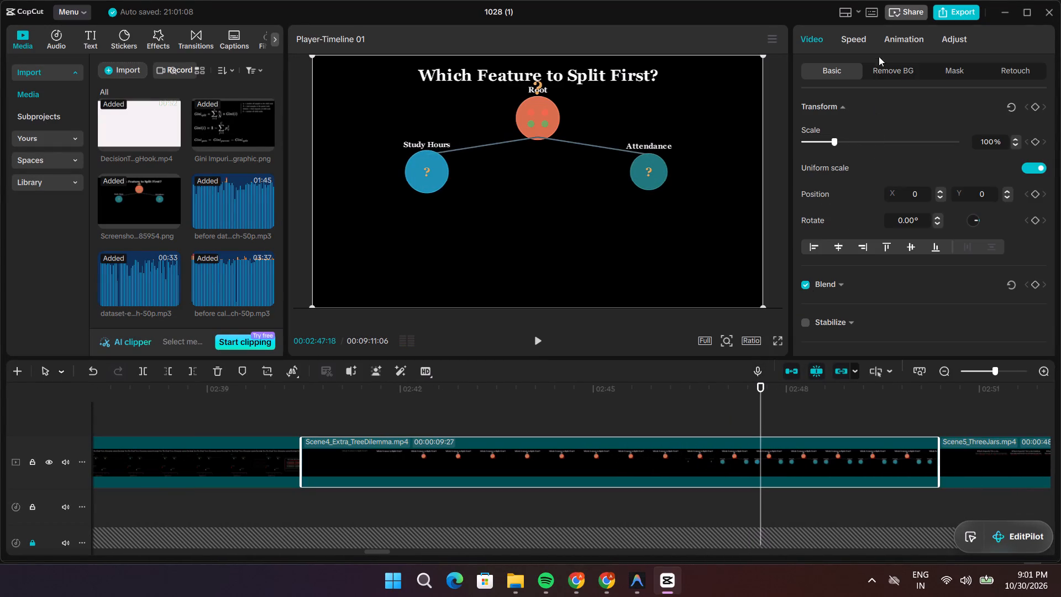
click(859, 36)
click(847, 126)
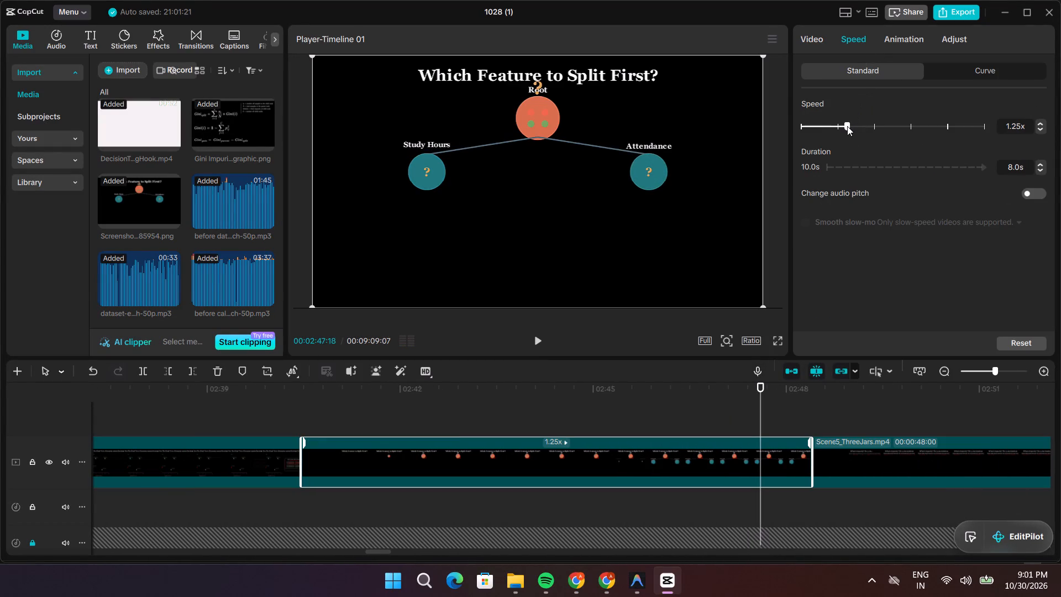
Replay the retimed tree dilemma scene from about 00:02:43 into Scene5_ThreeJars.mp4 up to about 00:02:55.
drag(760, 415, 475, 401)
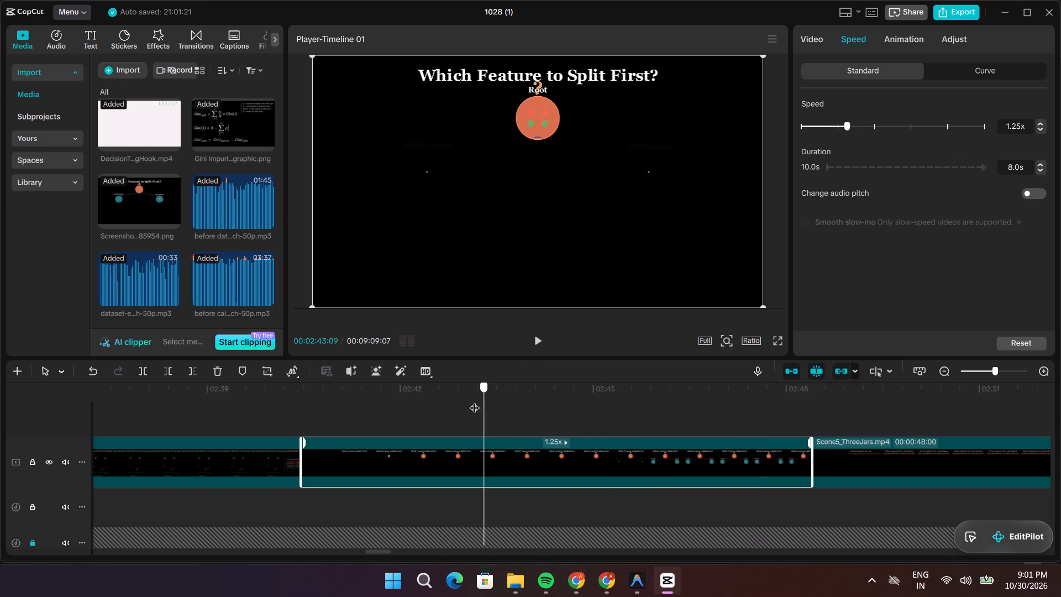
drag(475, 401, 474, 400)
key(space)
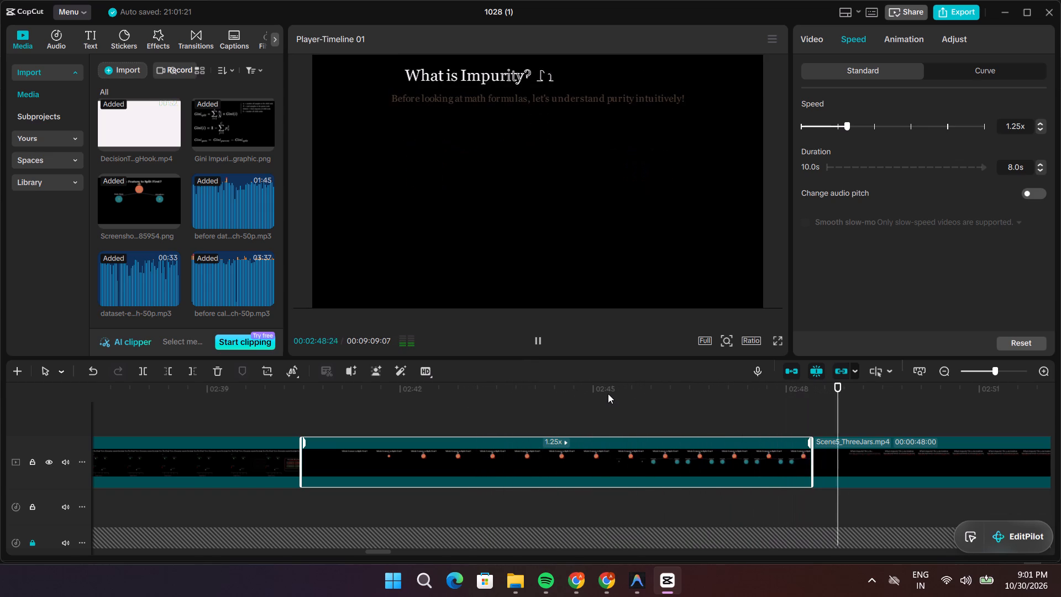
key(space)
key(space)
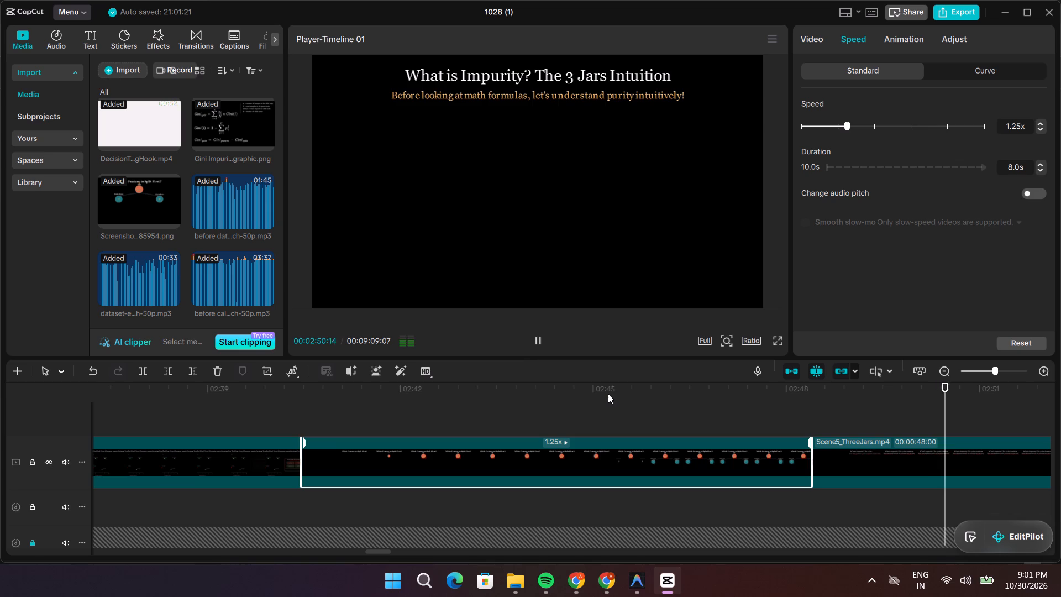
key(space)
key(space)
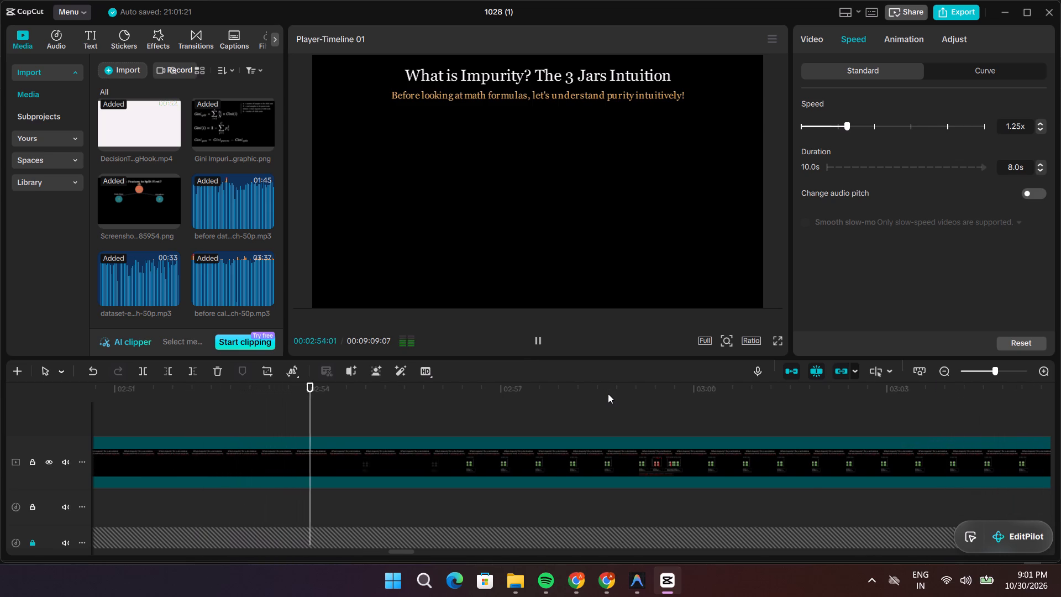
key(space)
Mute the audio track whose overlapping 1.1x narration clip starts near 00:02:54.
scroll(506, 407, down, 3)
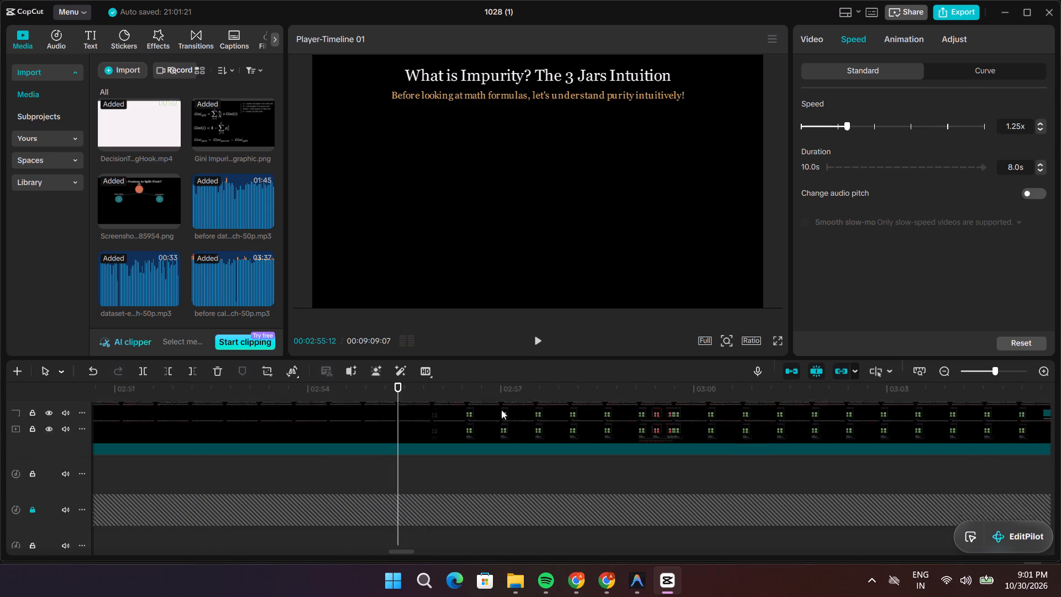
scroll(501, 410, down, 17)
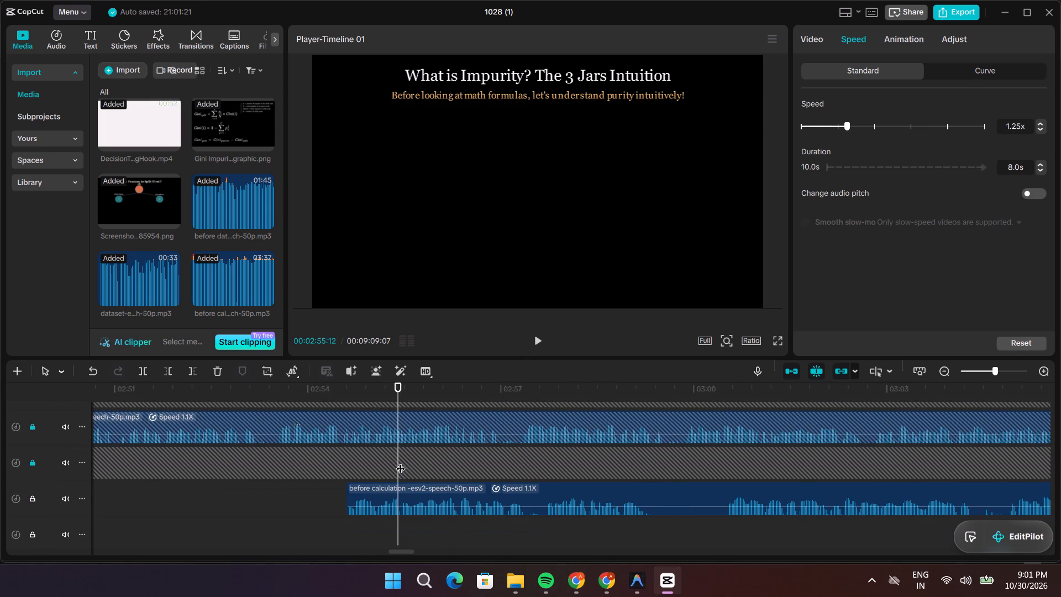
click(61, 498)
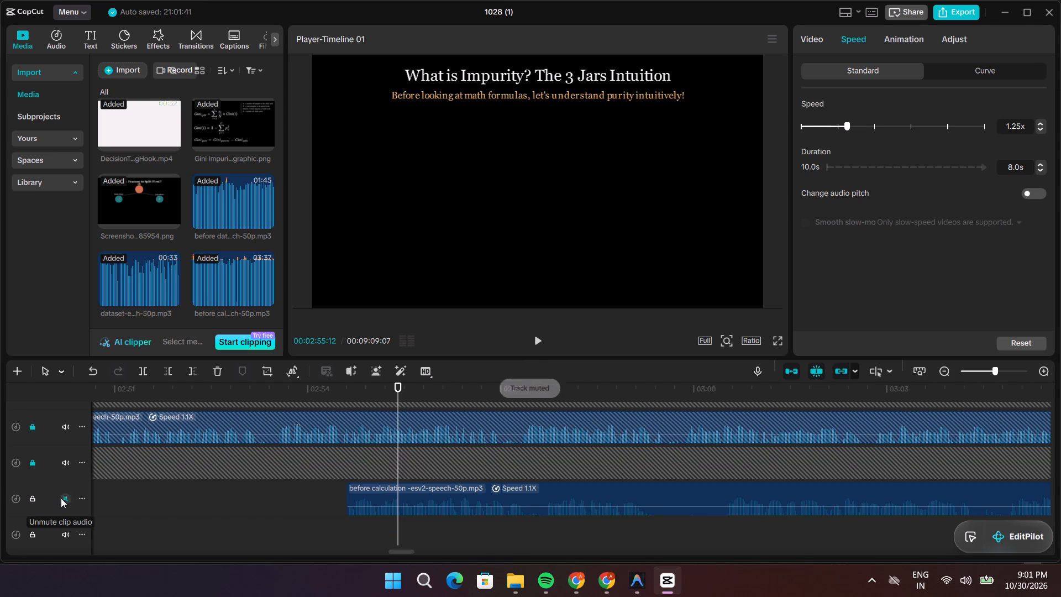
Play the opening of Scene5_ThreeJars.mp4 against the remaining narration from about 00:02:48 to 00:02:58 to check the timing.
key(space)
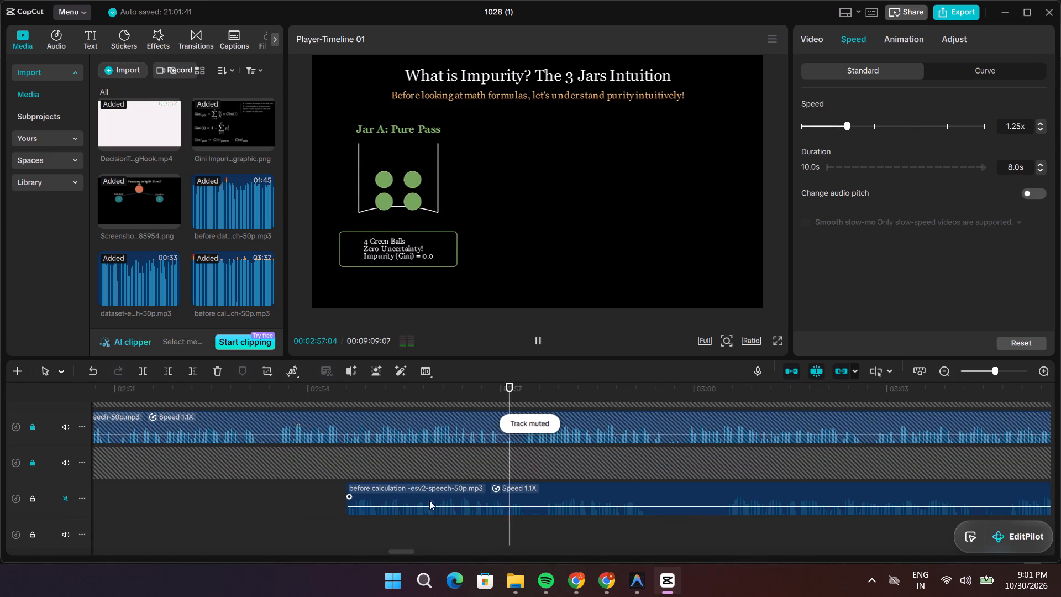
key(space)
drag(581, 466, 111, 465)
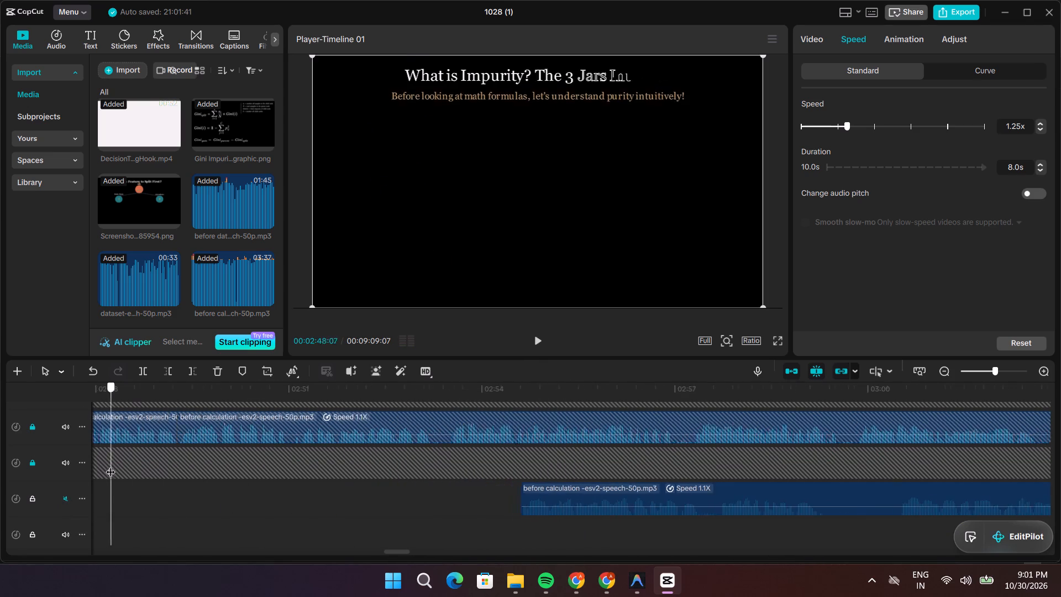
drag(111, 465, 107, 465)
key(space)
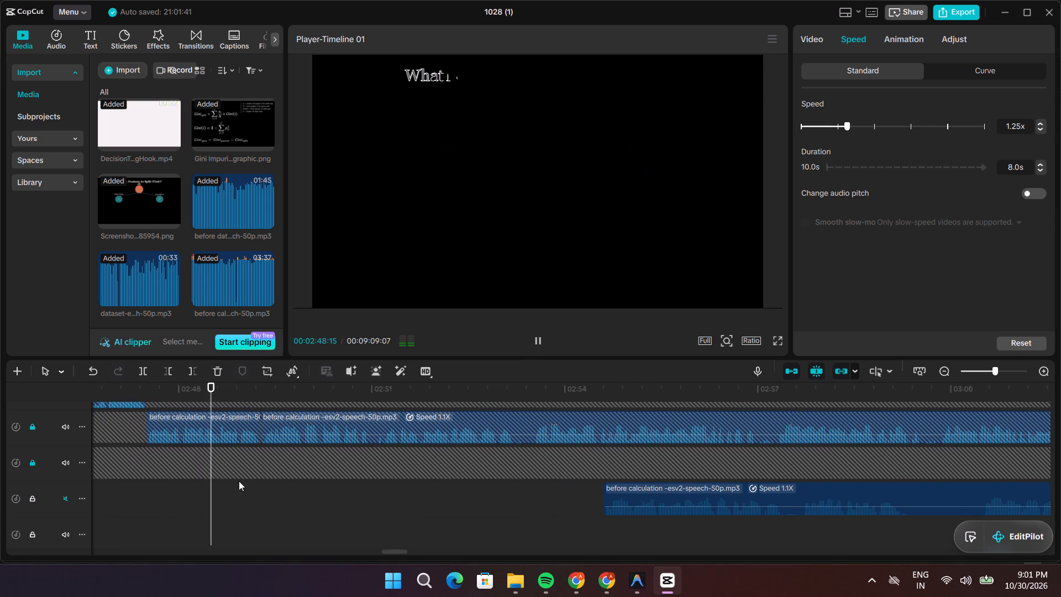
scroll(293, 485, up, 7)
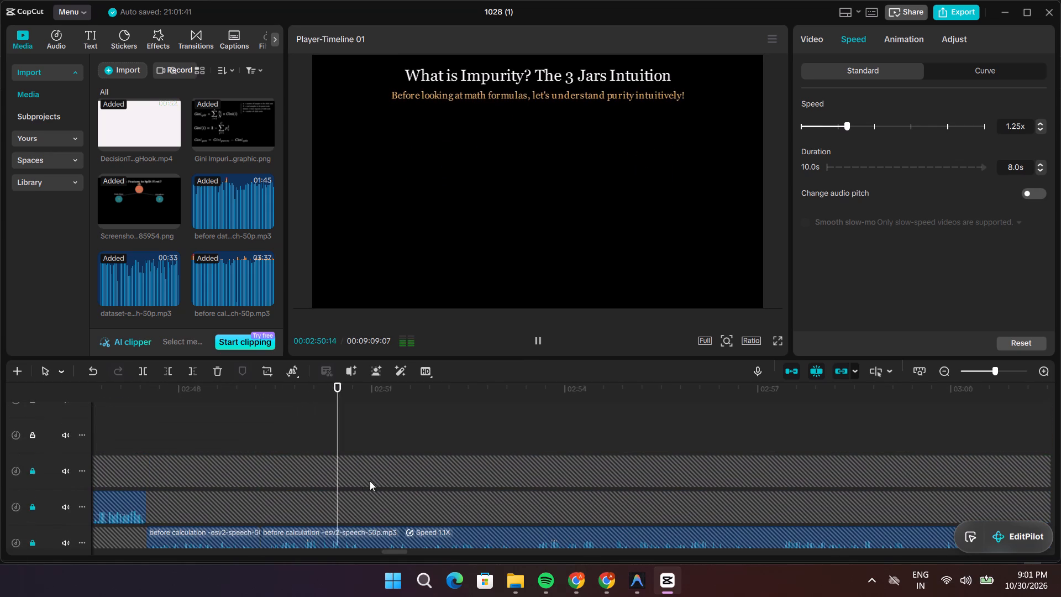
scroll(387, 480, down, 3)
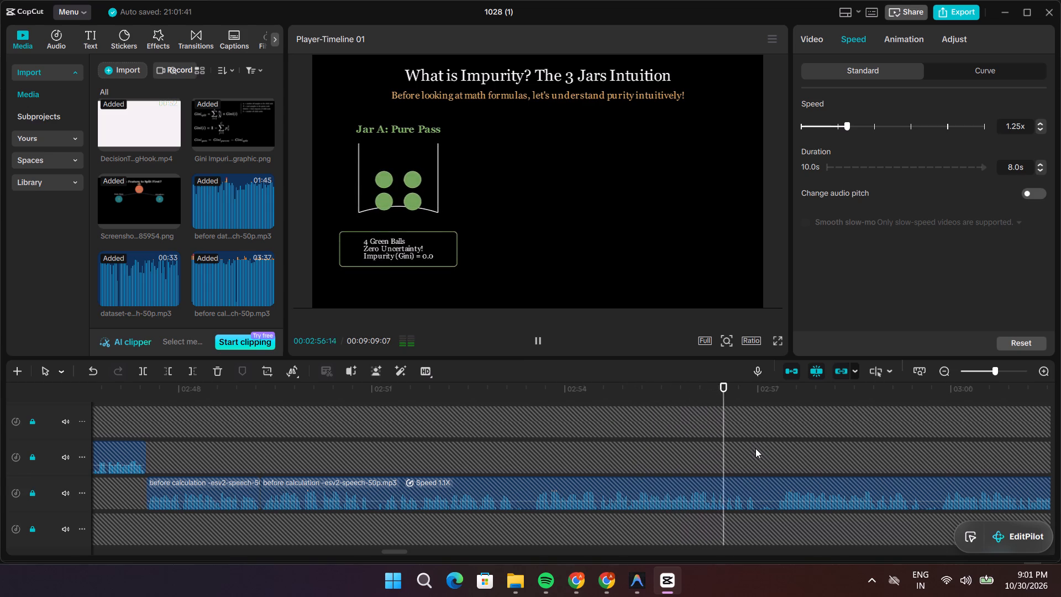
key(space)
key(space)
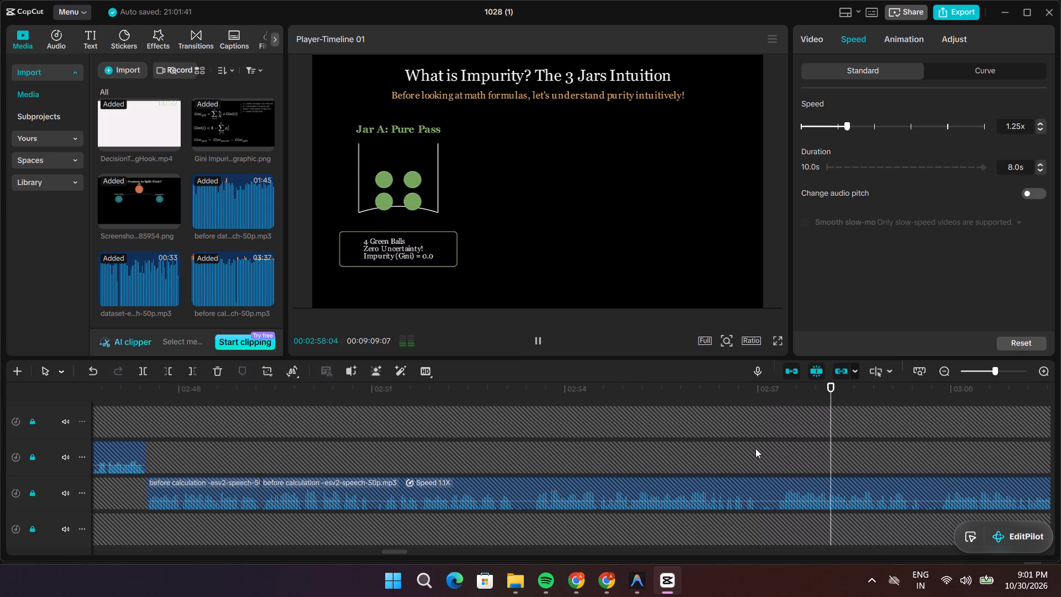
key(space)
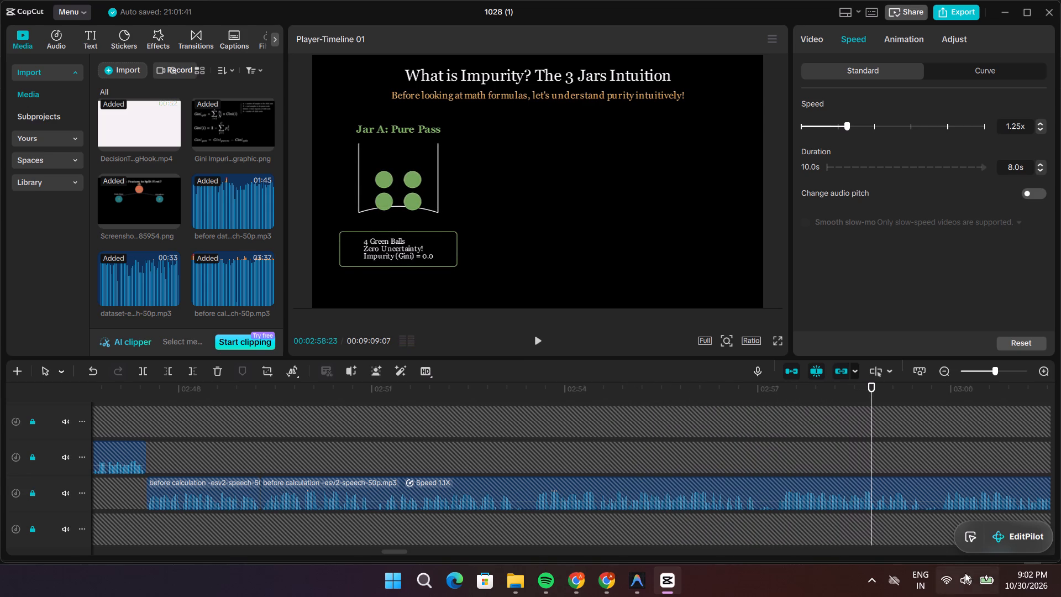
Replay the start of the three jars scene and insert a freeze frame in Scene5_ThreeJars.mp4 at 00:02:55:22, as Jar A fades in.
drag(869, 444, 129, 480)
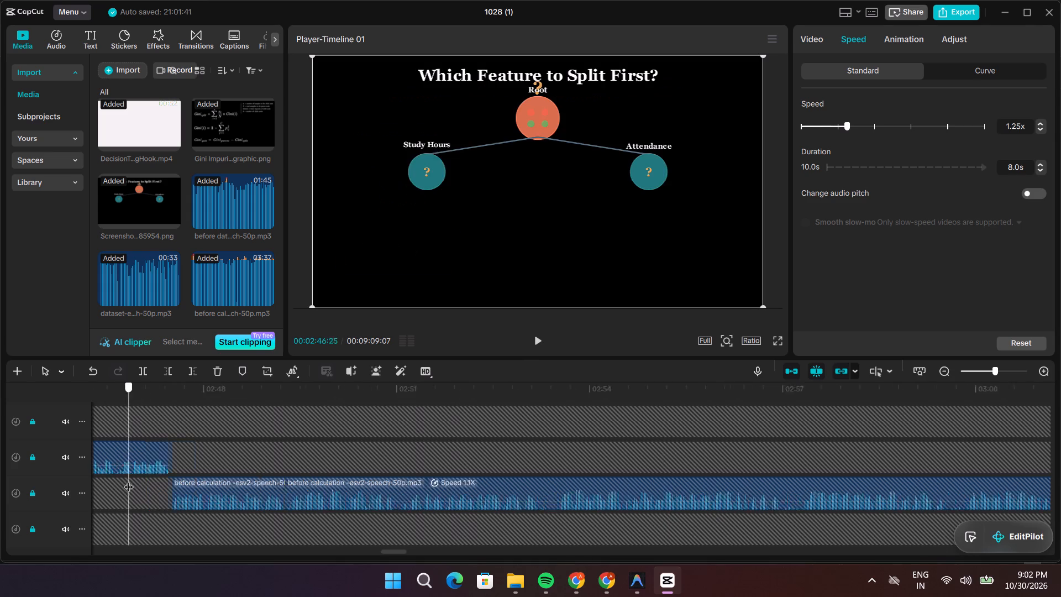
drag(129, 480, 182, 480)
key(space)
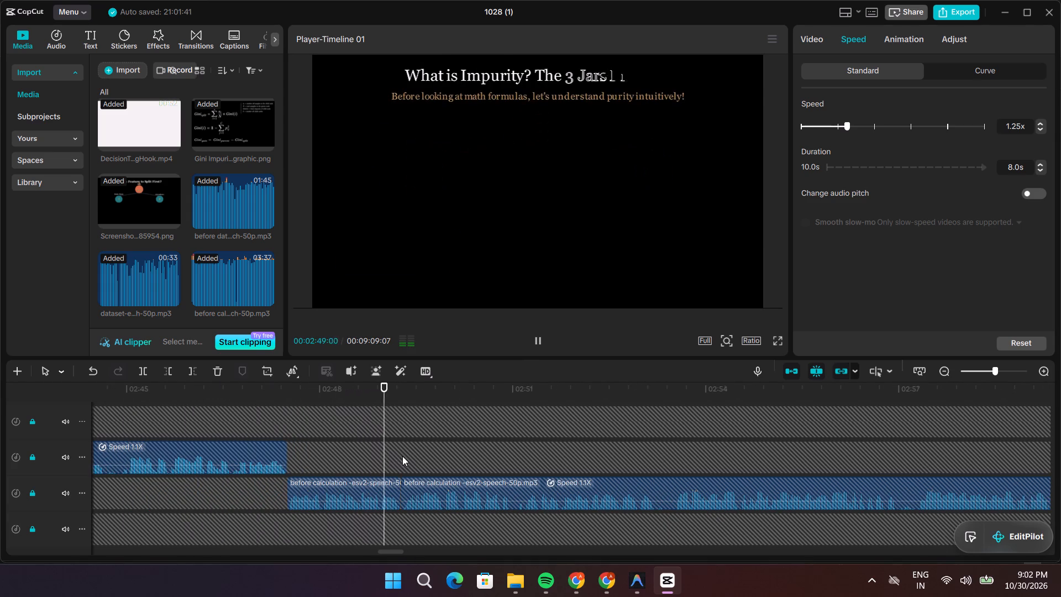
key(space)
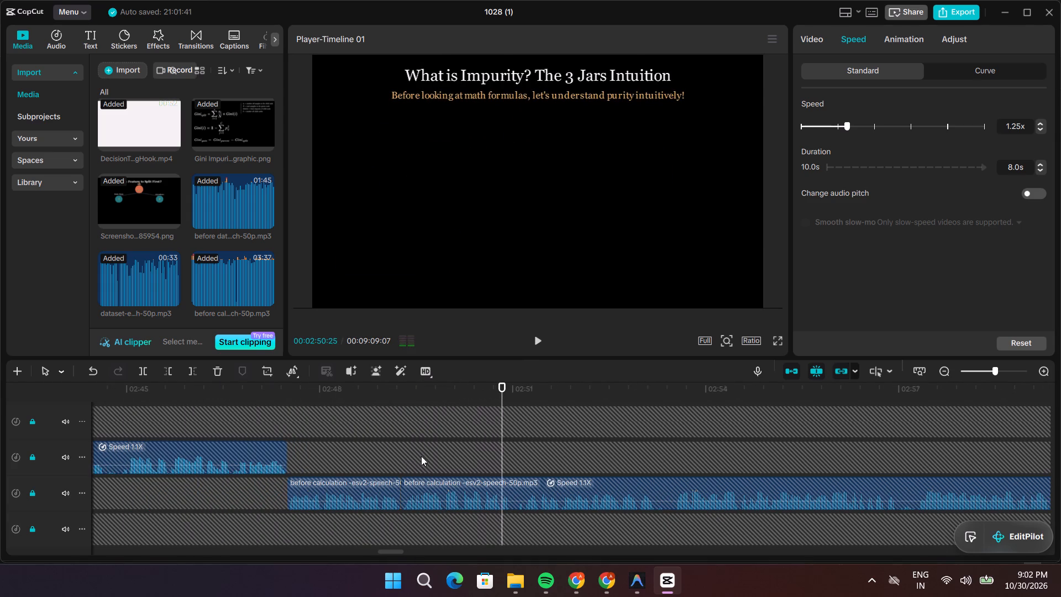
key(space)
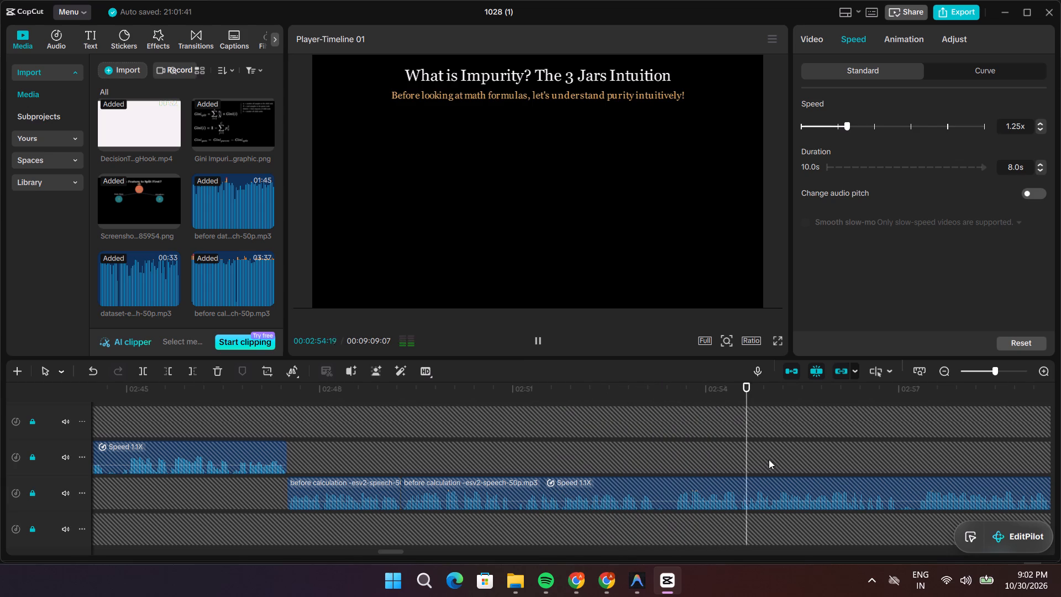
key(space)
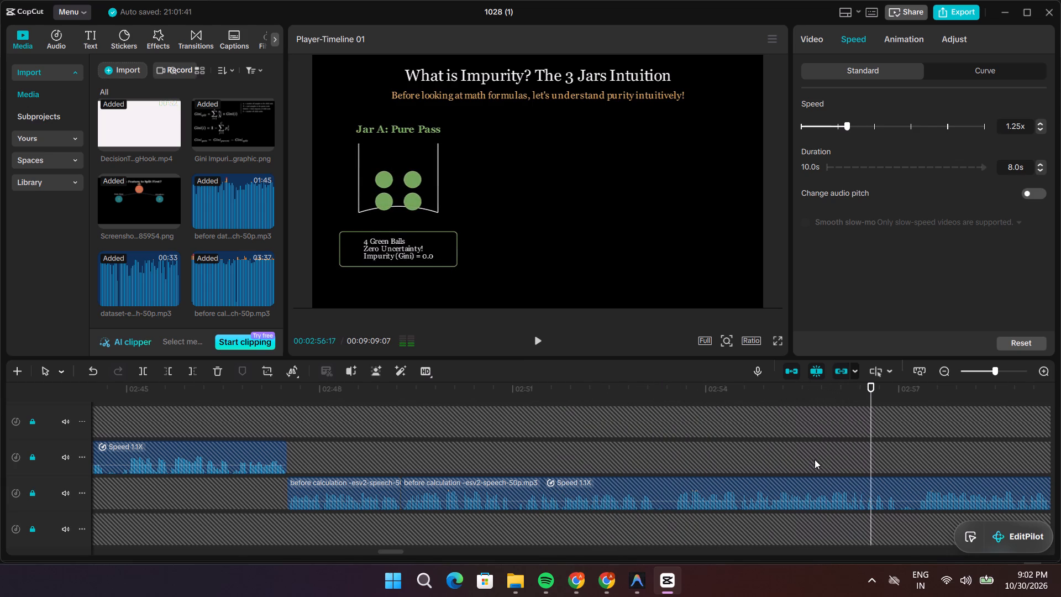
scroll(858, 459, up, 16)
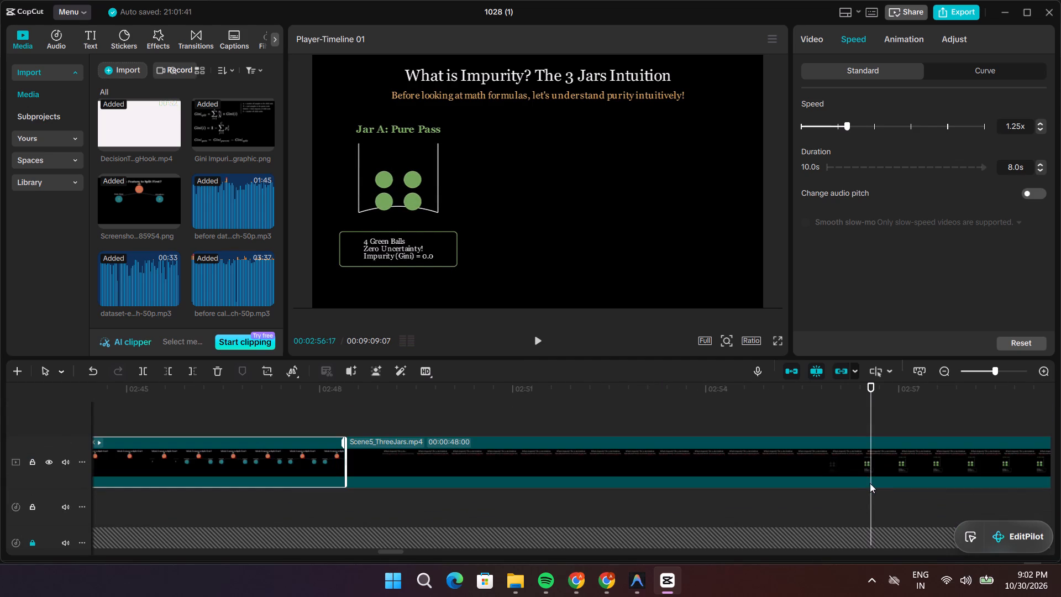
drag(874, 490, 852, 491)
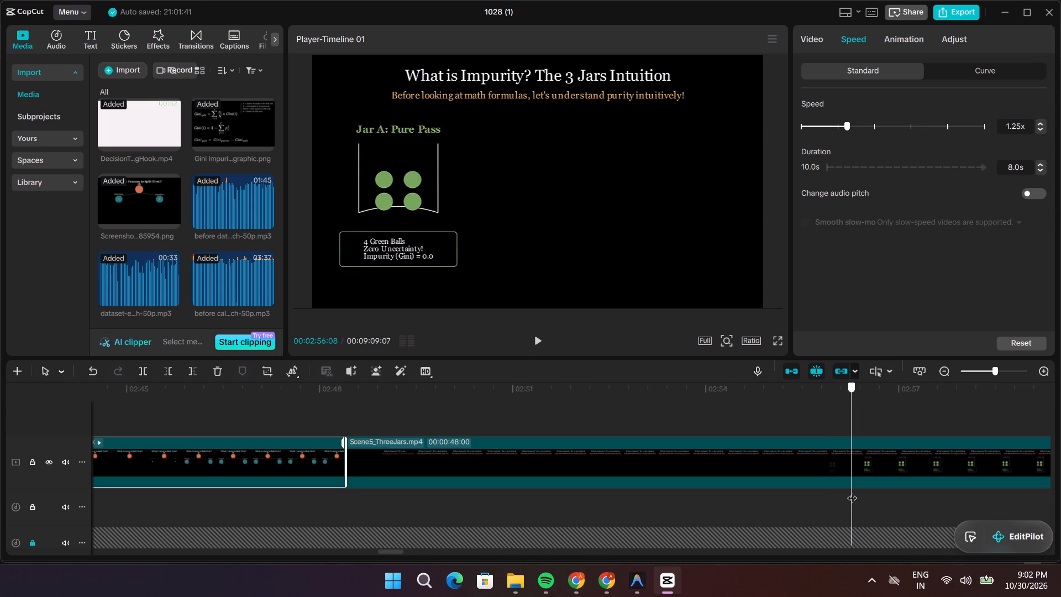
drag(852, 491, 816, 496)
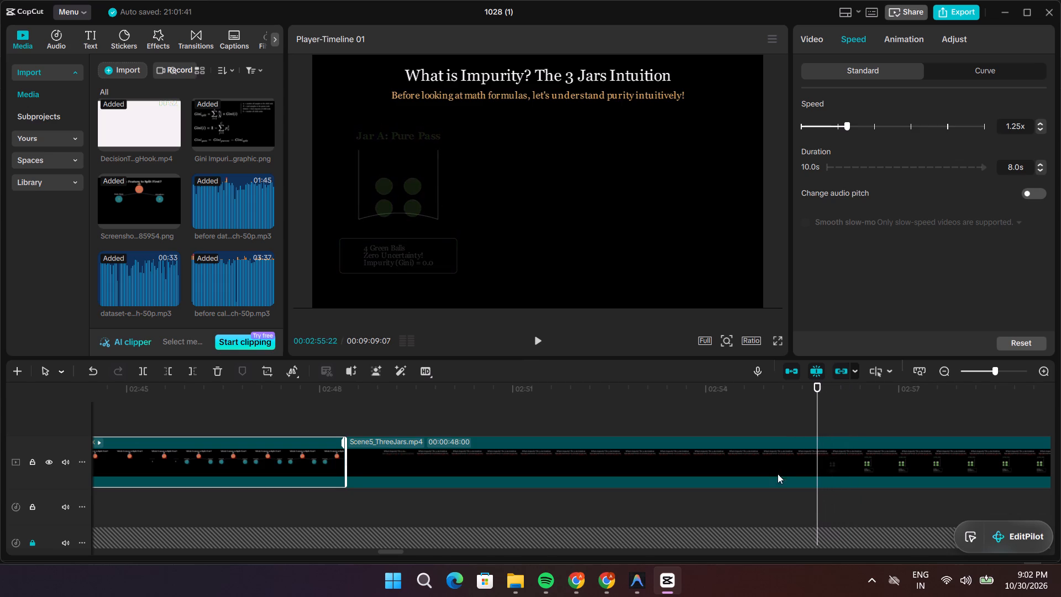
click(770, 464)
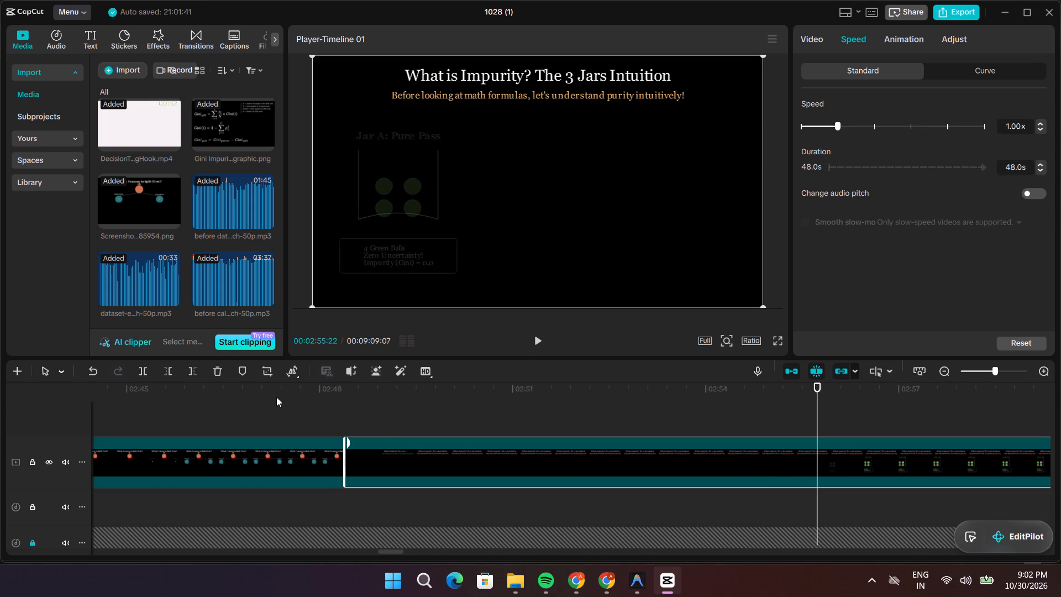
click(297, 395)
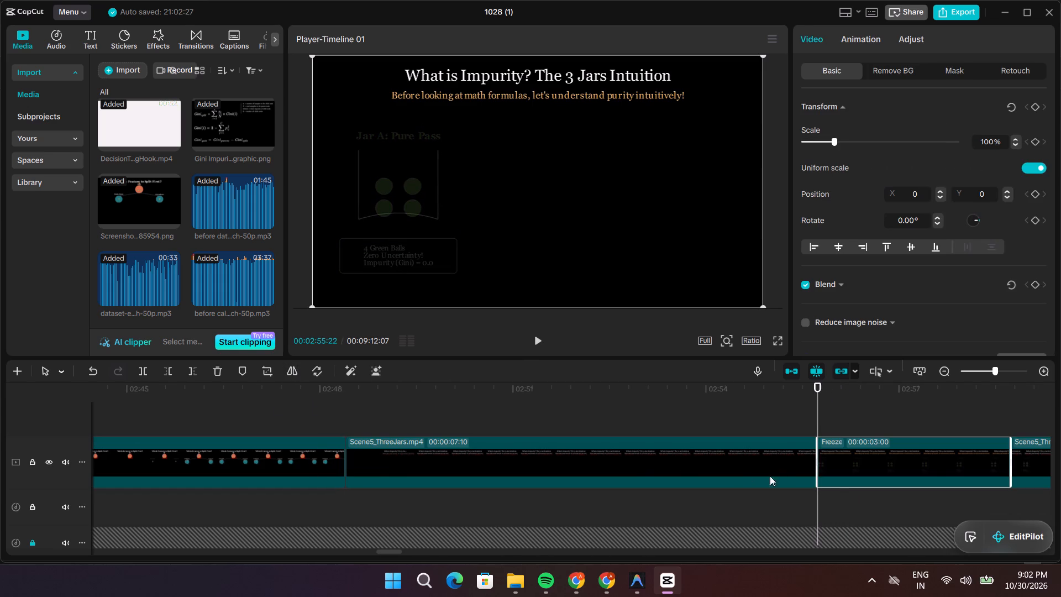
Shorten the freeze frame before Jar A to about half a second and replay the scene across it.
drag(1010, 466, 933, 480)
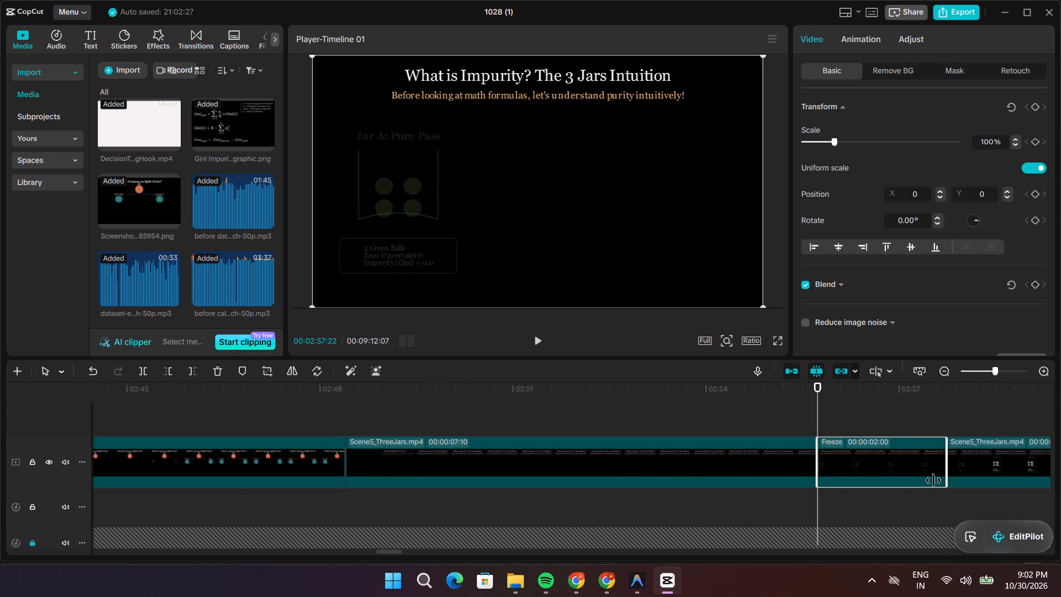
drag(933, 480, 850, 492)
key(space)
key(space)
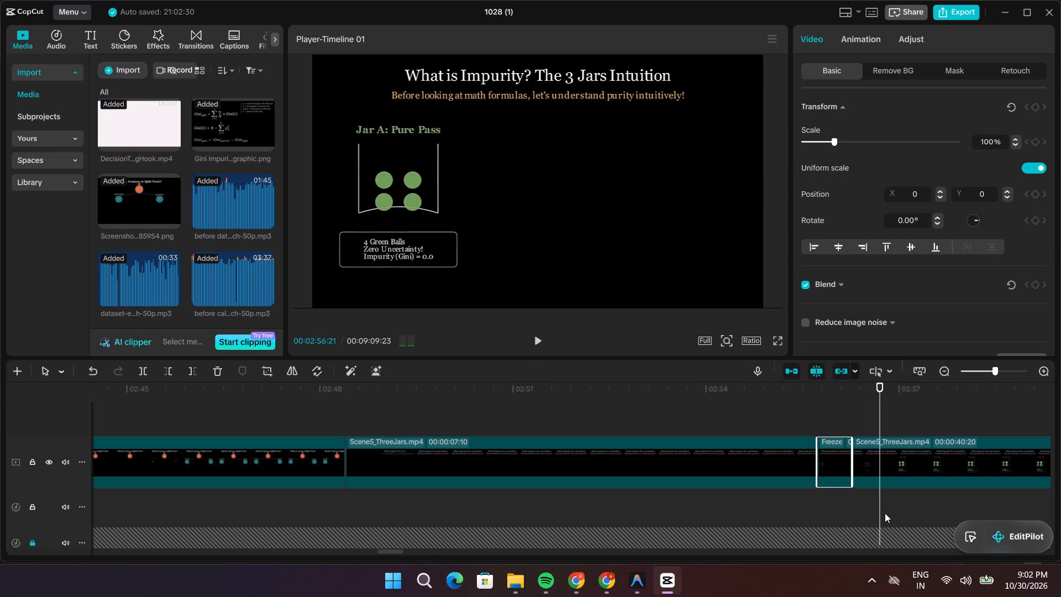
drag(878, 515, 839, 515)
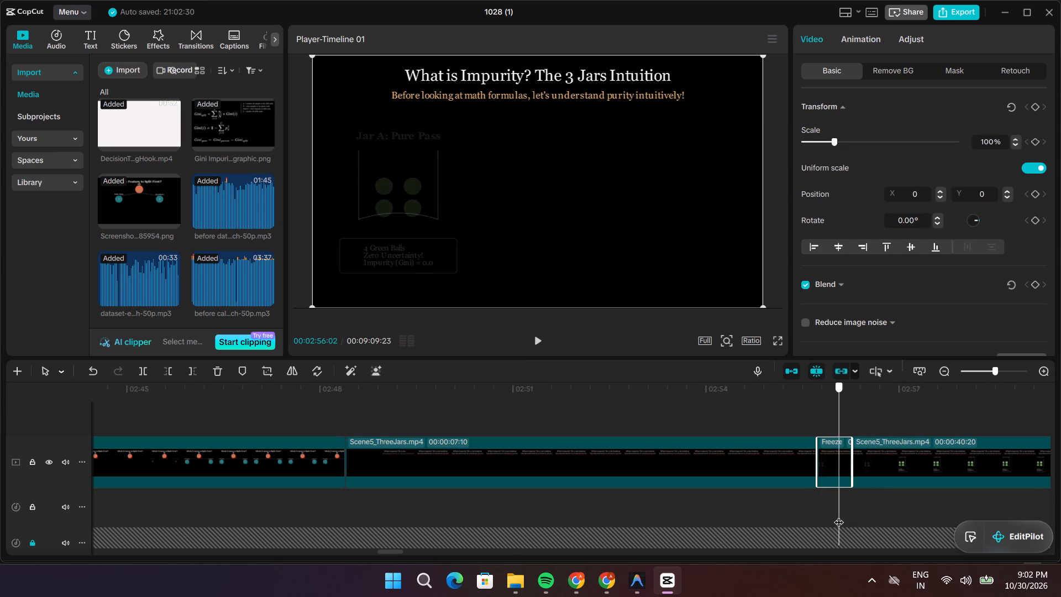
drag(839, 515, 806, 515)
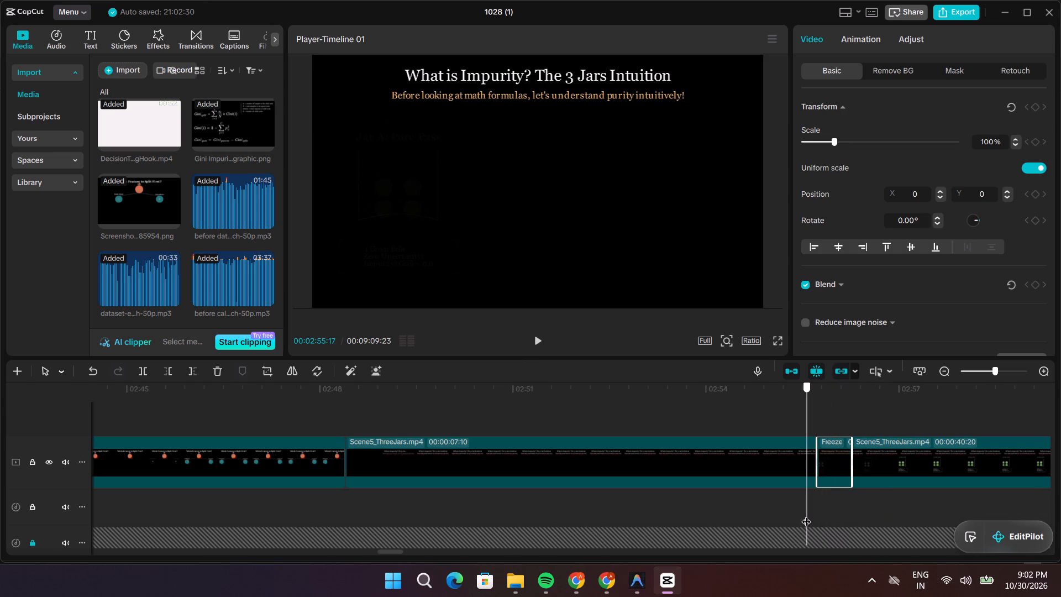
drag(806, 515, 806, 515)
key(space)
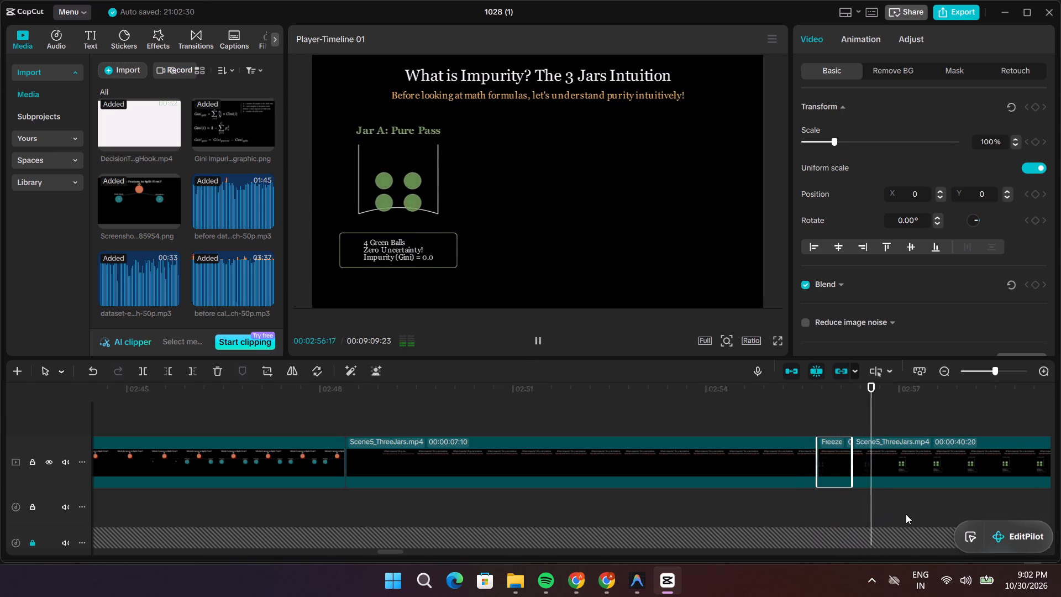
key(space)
Find the narration pause near 00:02:57 and adjust the Jar A freeze frame to end at 00:02:57:00, lasting 00:00:01:08.
scroll(858, 518, down, 17)
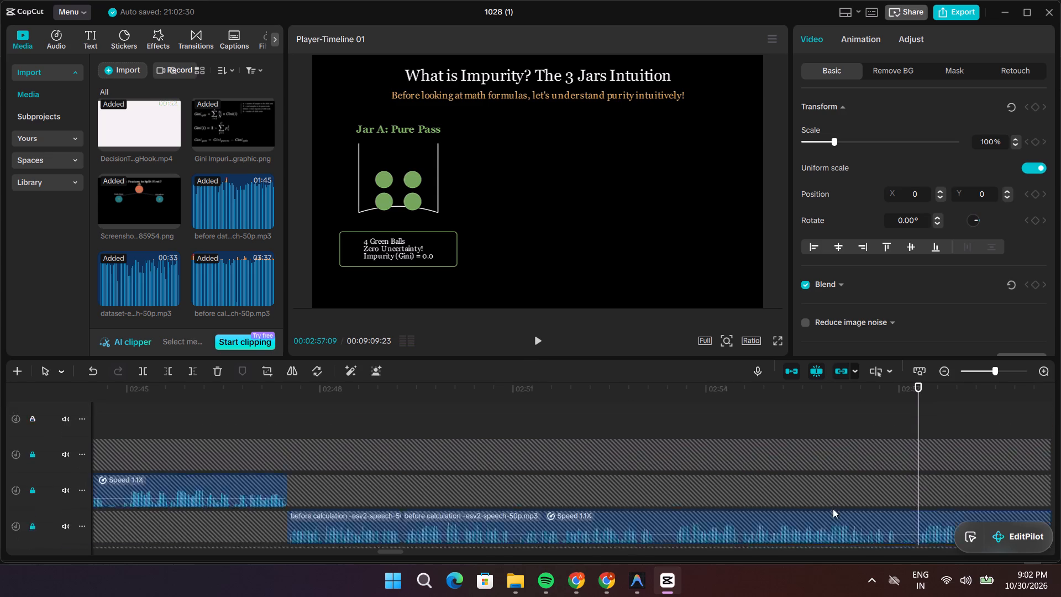
scroll(833, 509, down, 2)
drag(913, 484, 905, 483)
drag(916, 478, 904, 479)
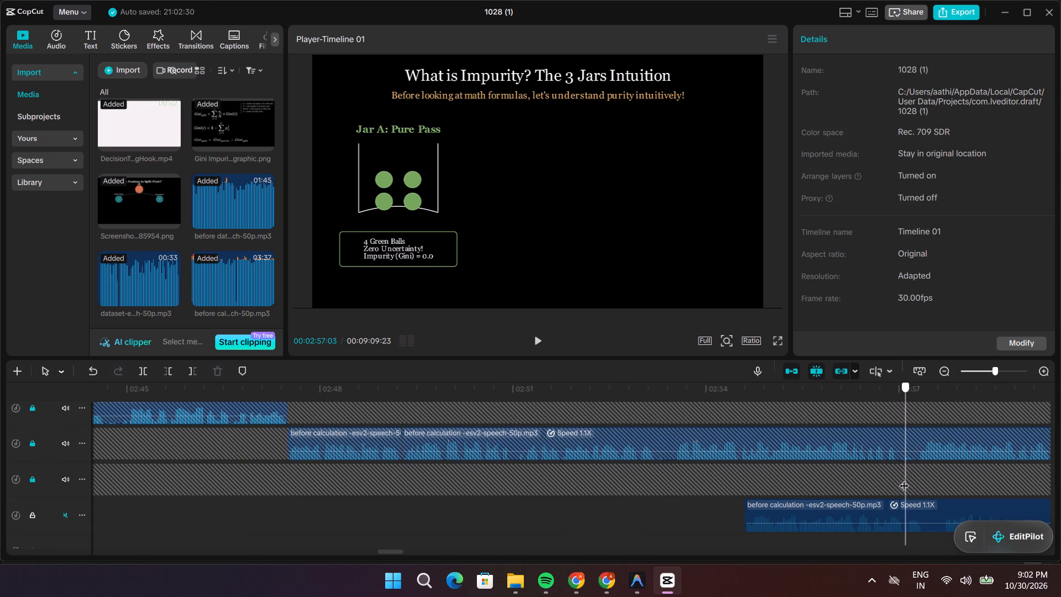
drag(904, 479, 900, 479)
scroll(900, 480, up, 3)
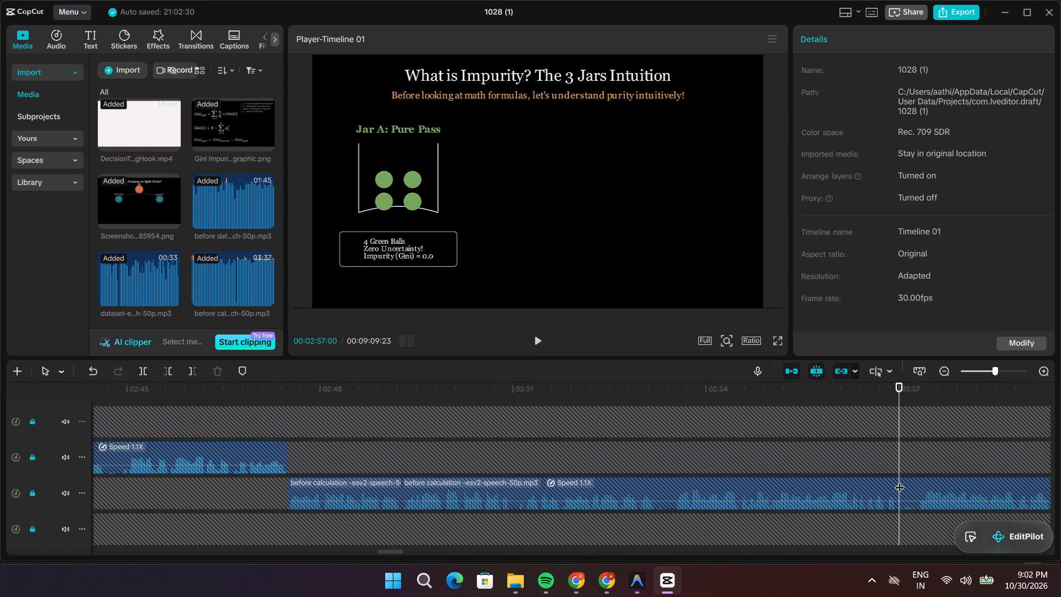
scroll(900, 480, up, 17)
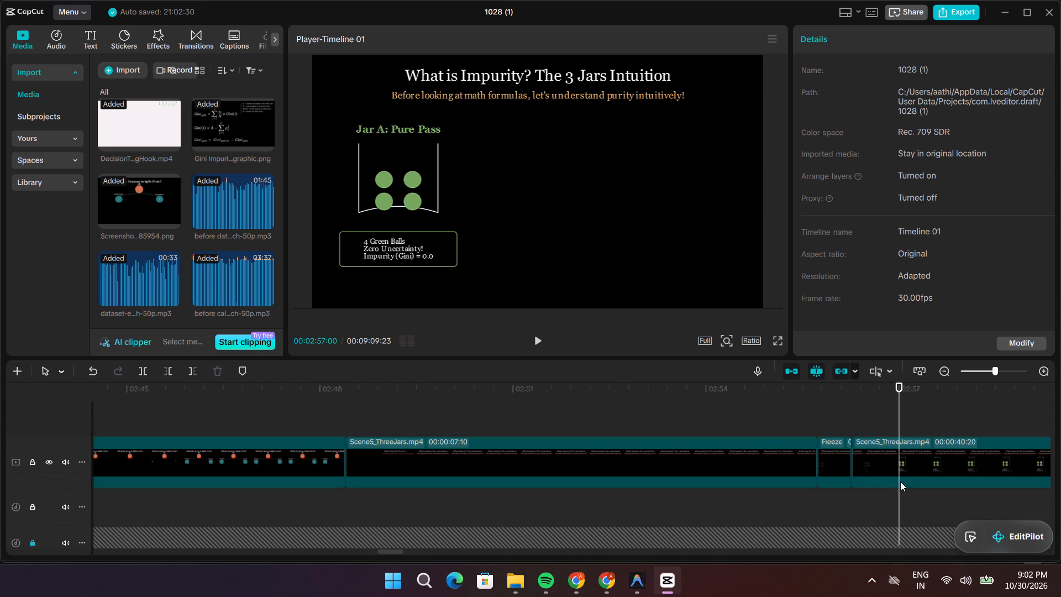
scroll(900, 481, up, 1)
click(839, 464)
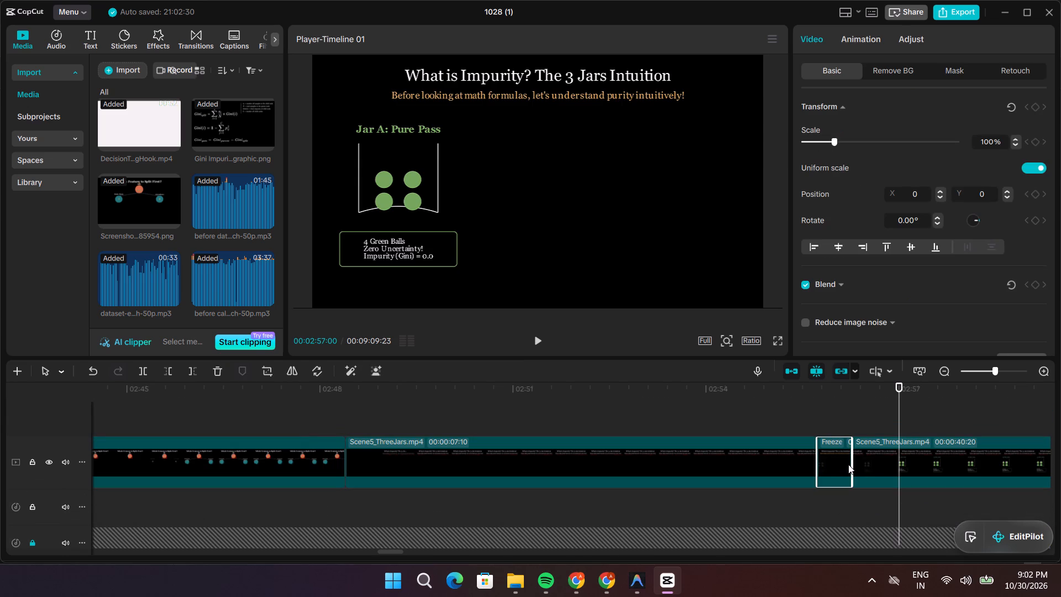
drag(850, 463, 894, 472)
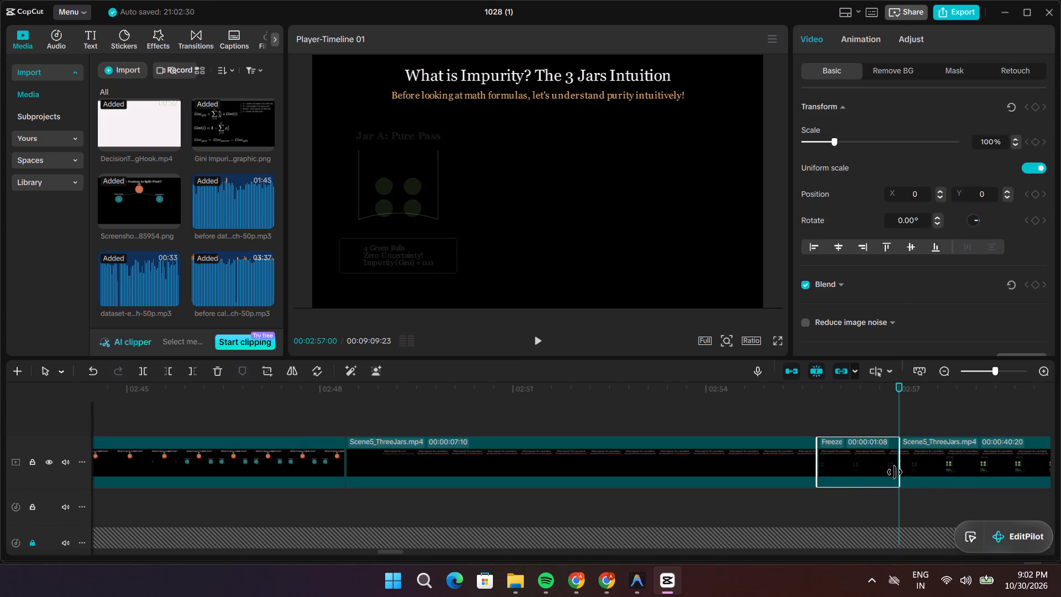
Replay the three jars scene across the Jar A freeze frame, continuing to the end of its narration near 00:03:06.
drag(900, 501, 859, 510)
key(space)
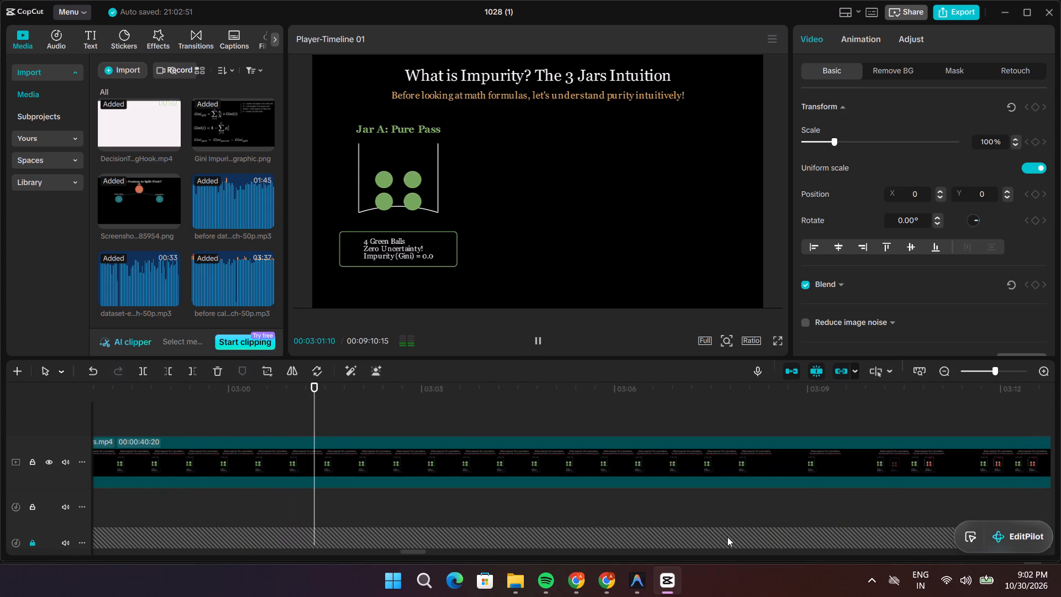
key(space)
scroll(727, 536, down, 17)
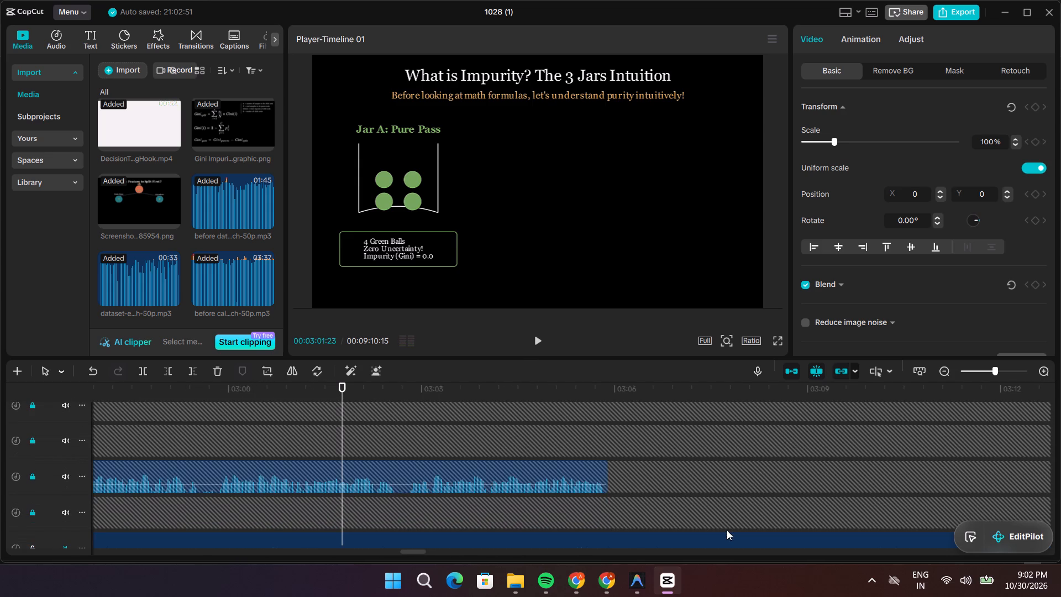
drag(340, 444, 115, 445)
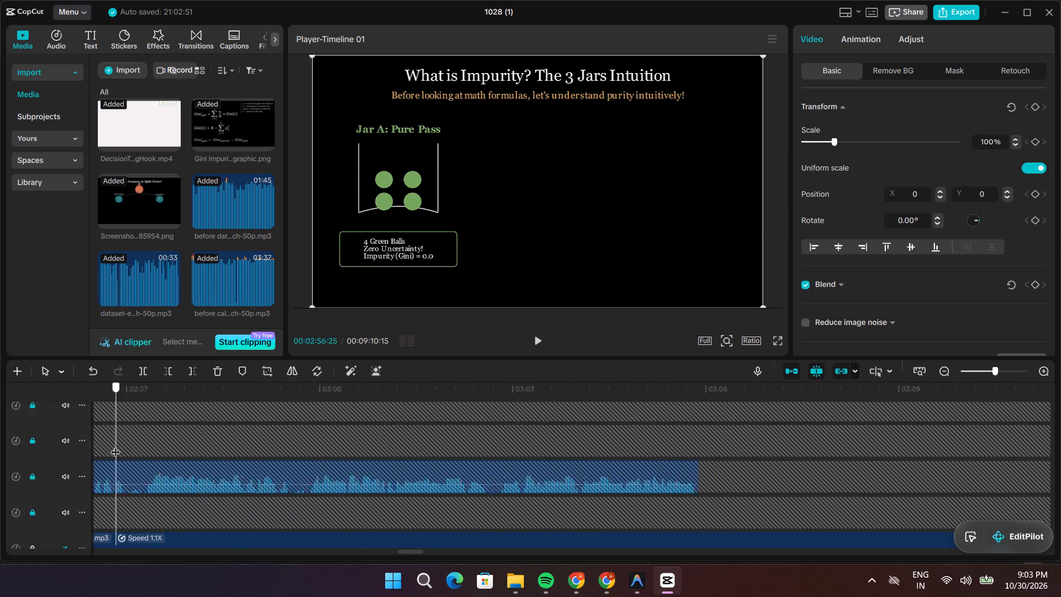
drag(115, 445, 243, 465)
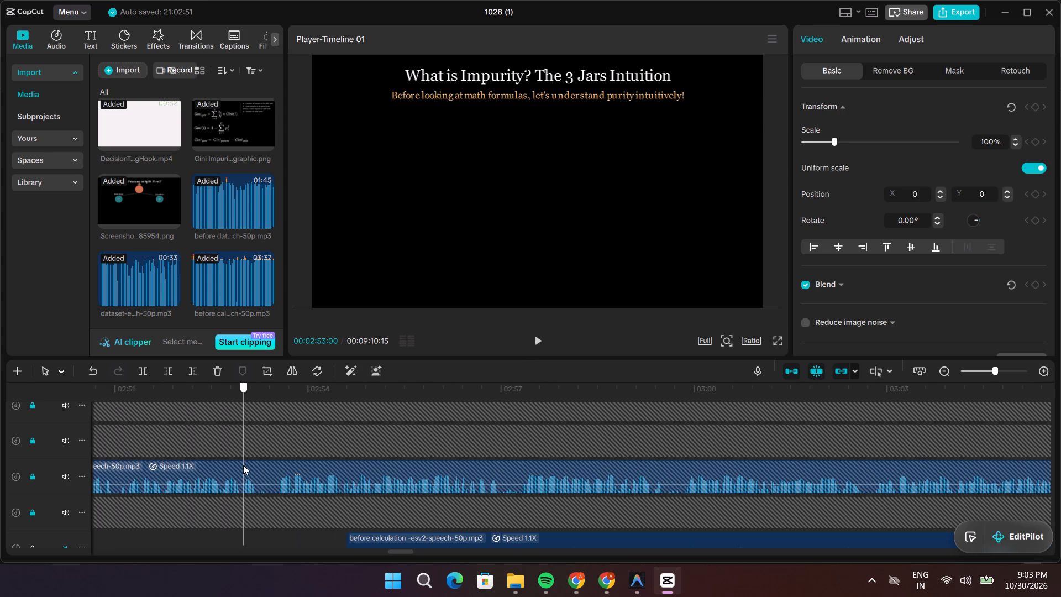
drag(243, 465, 370, 472)
key(space)
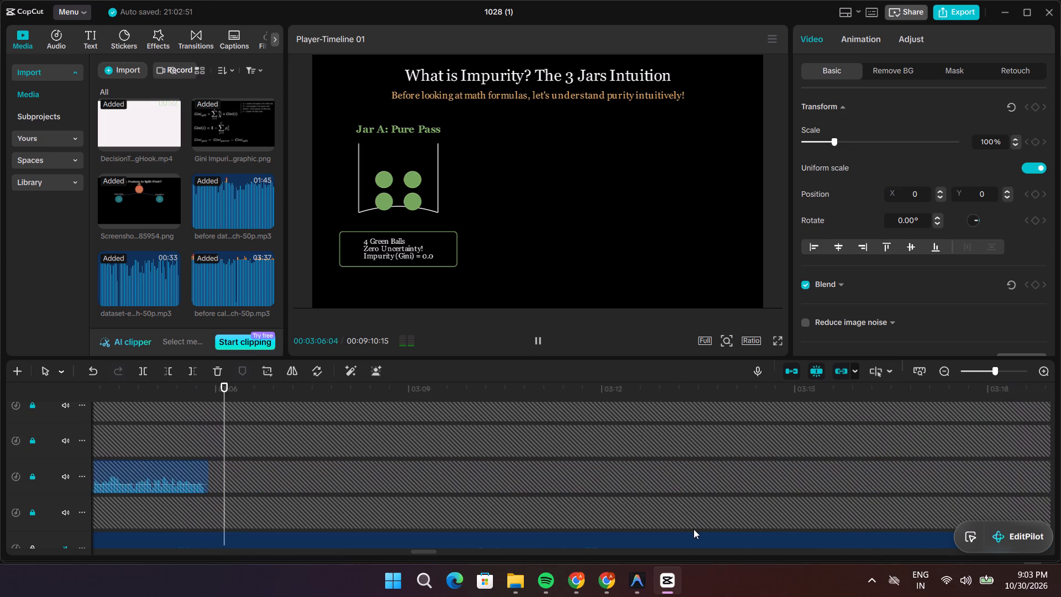
key(space)
Move the 26.9 s 1.10x narration clip from the muted track so it starts where the preceding narration ends, just before 00:03:06.
scroll(496, 510, down, 5)
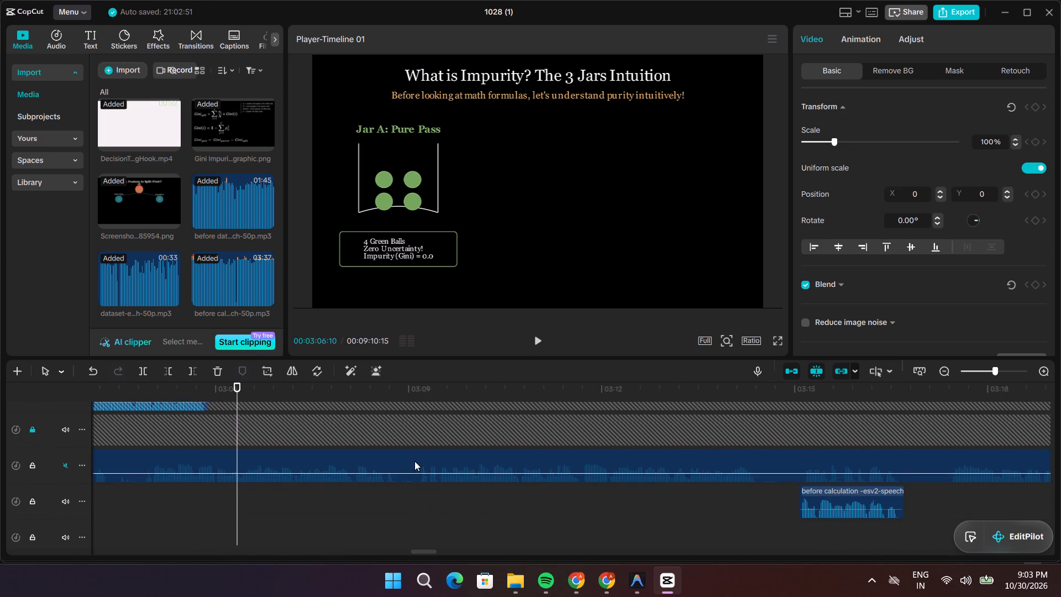
drag(237, 430, 113, 433)
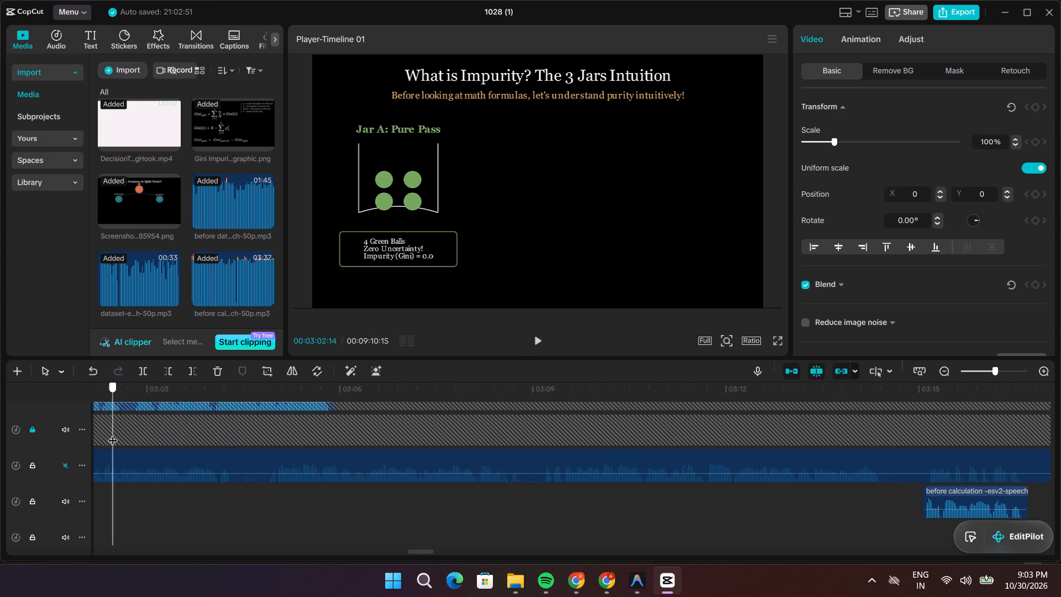
drag(113, 433, 119, 457)
click(212, 468)
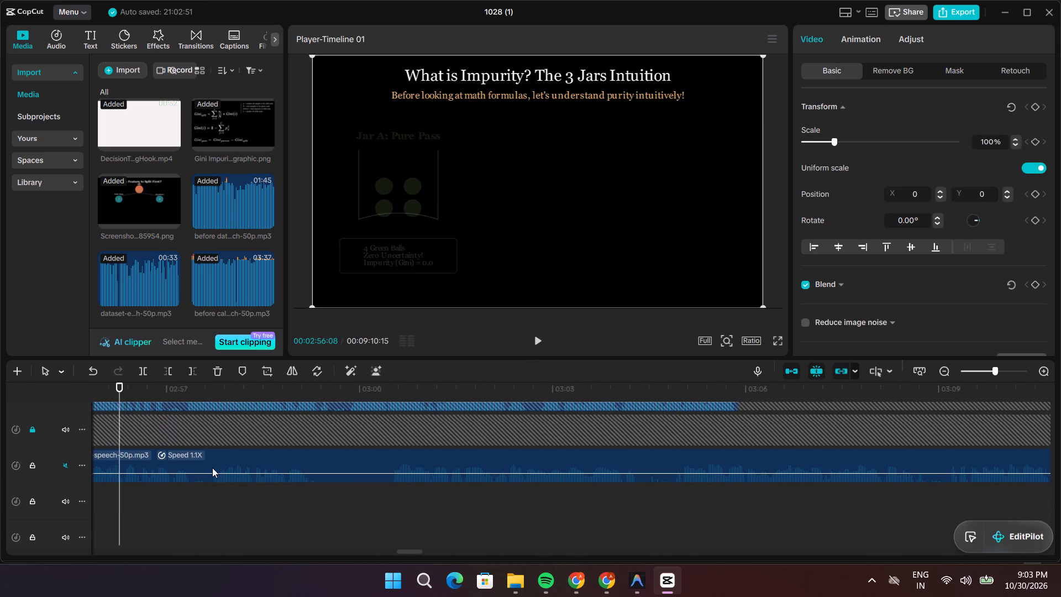
drag(224, 468, 258, 468)
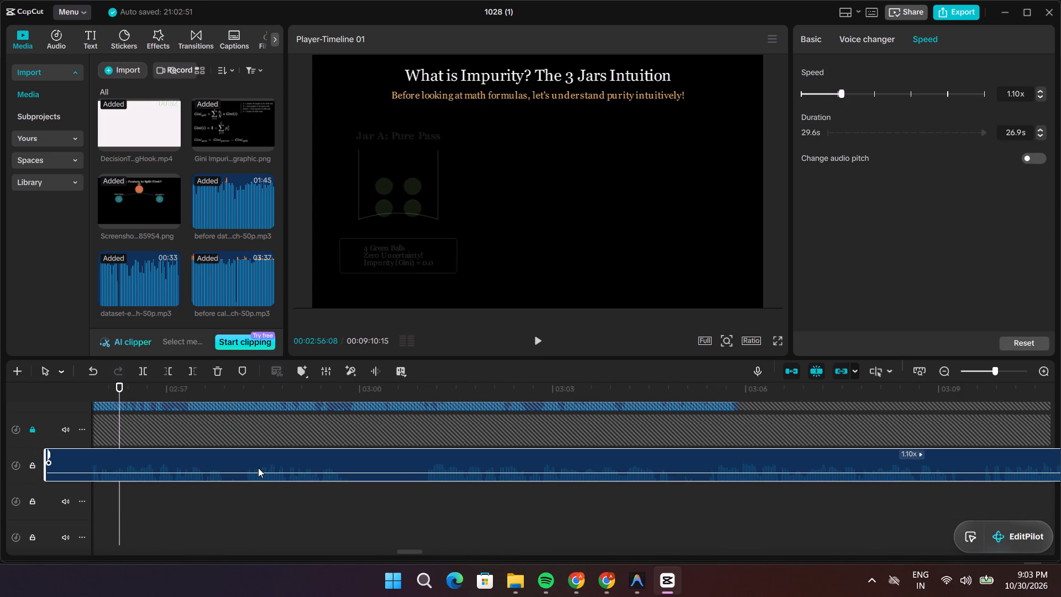
drag(258, 468, 947, 434)
drag(119, 490, 697, 558)
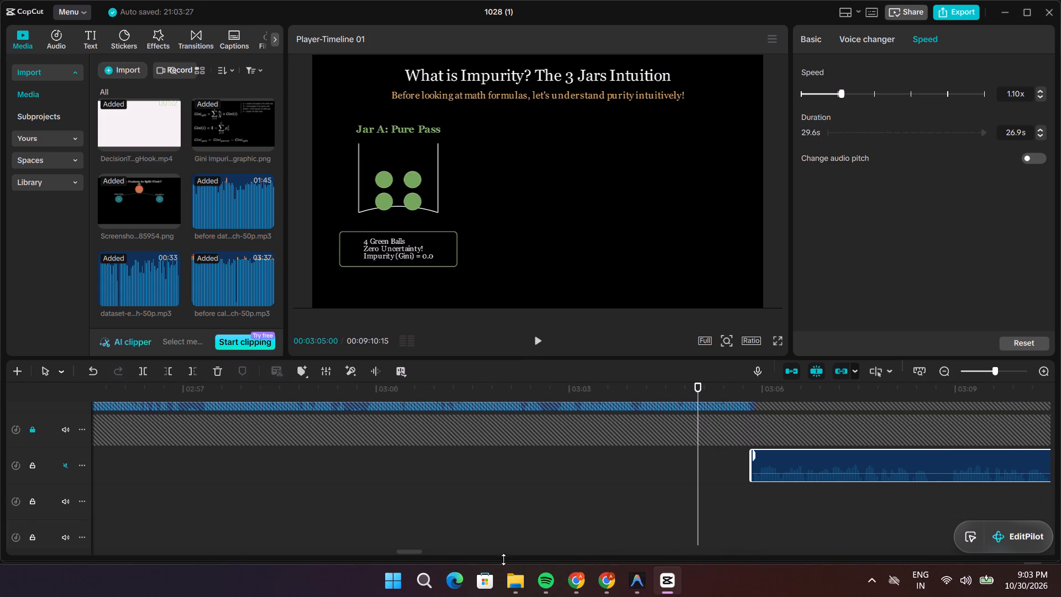
Unmute the moved narration clip's track and play across the join from 00:03:05:00 to about 00:03:06:15.
click(64, 468)
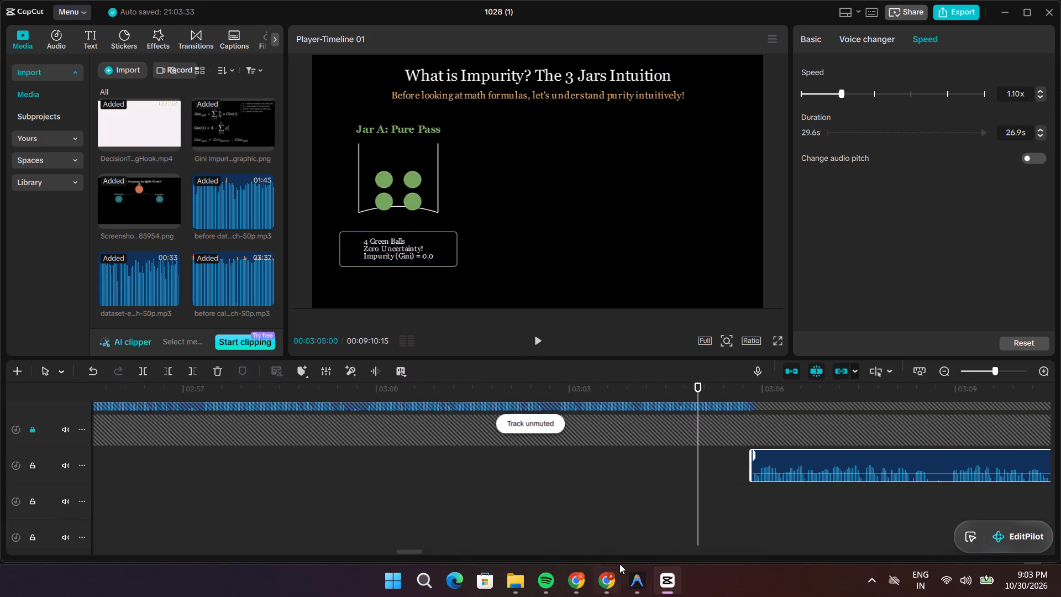
key(space)
key(space)
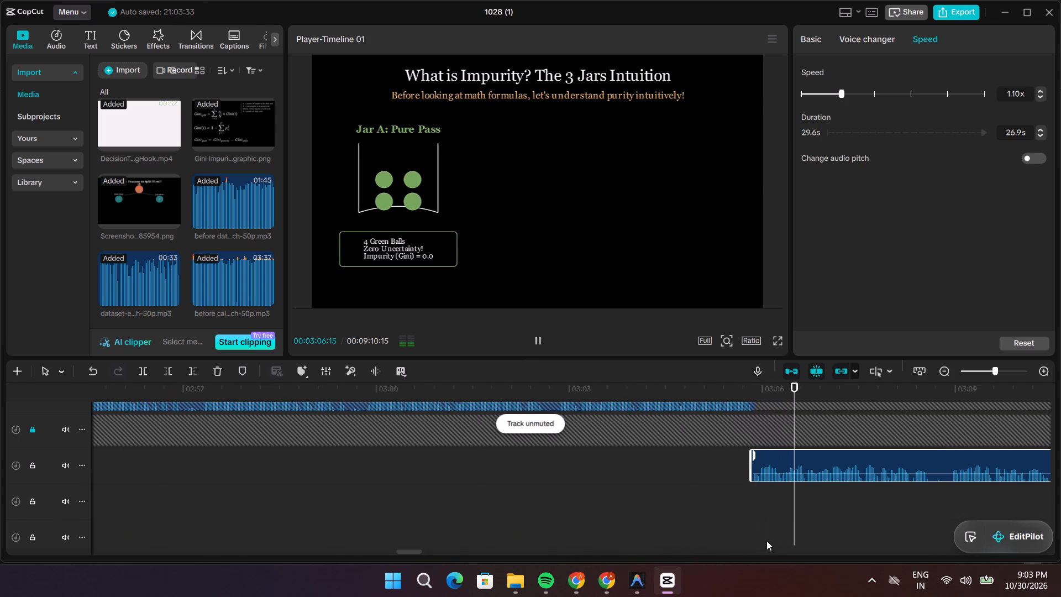
Split Scene5_ThreeJars.mp4 at 00:03:05:27, where the earlier narration clip ends.
drag(797, 537, 747, 540)
scroll(742, 546, up, 6)
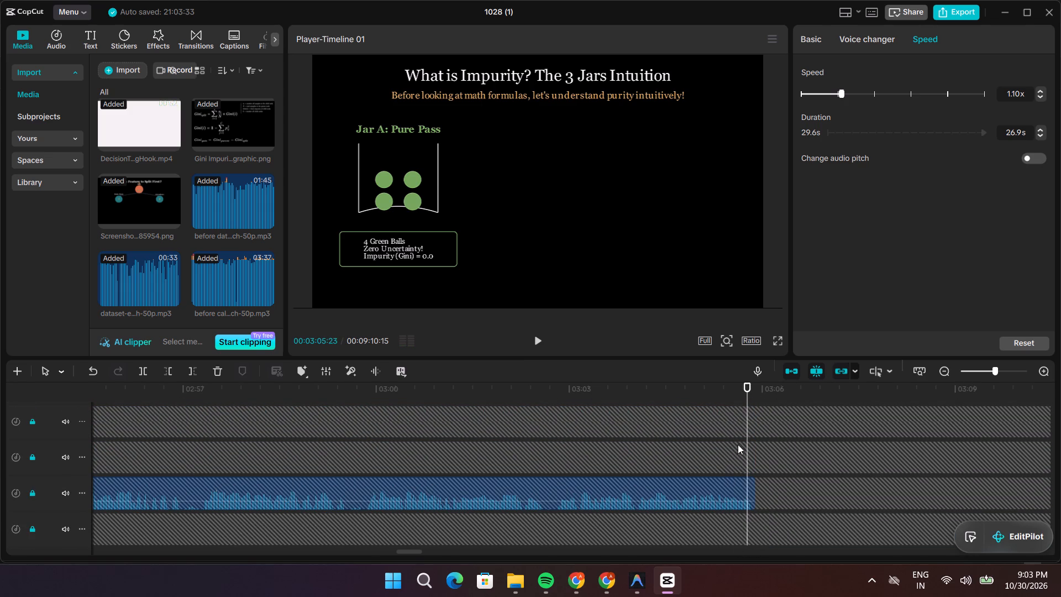
drag(744, 450, 754, 455)
drag(752, 451, 757, 452)
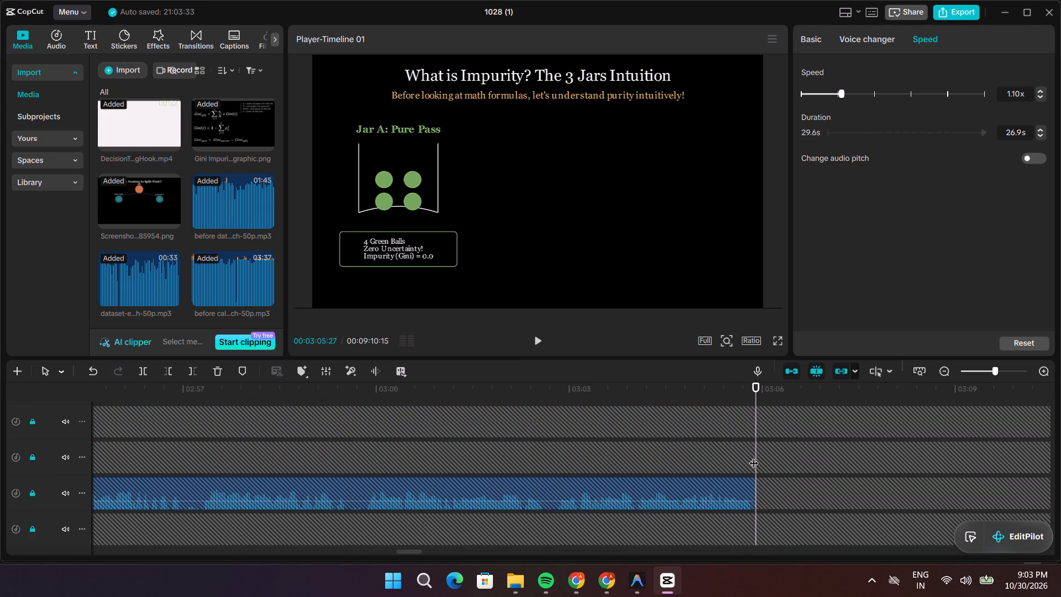
scroll(774, 508, down, 6)
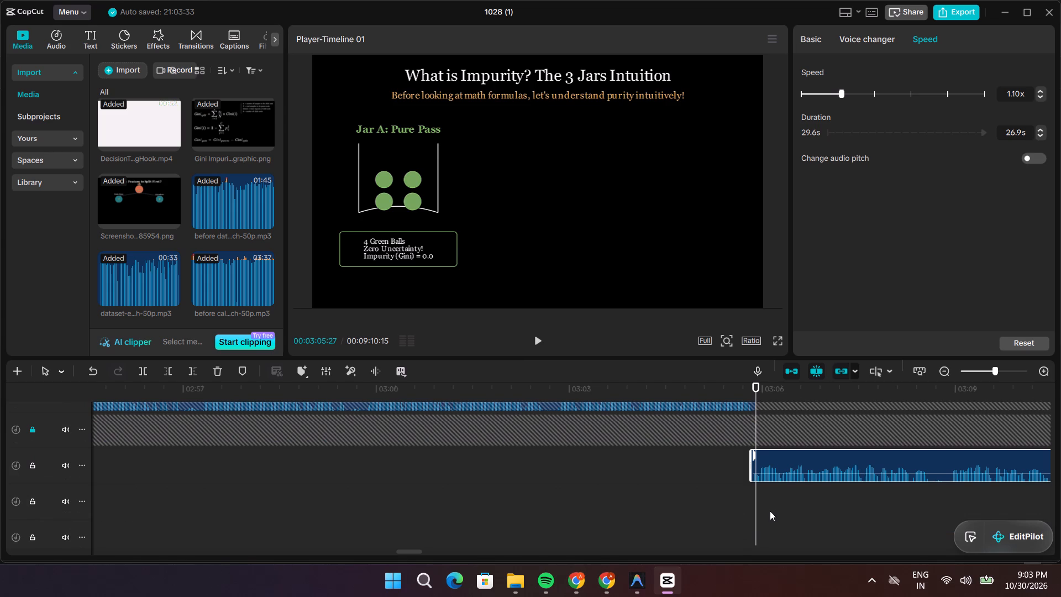
scroll(708, 510, up, 16)
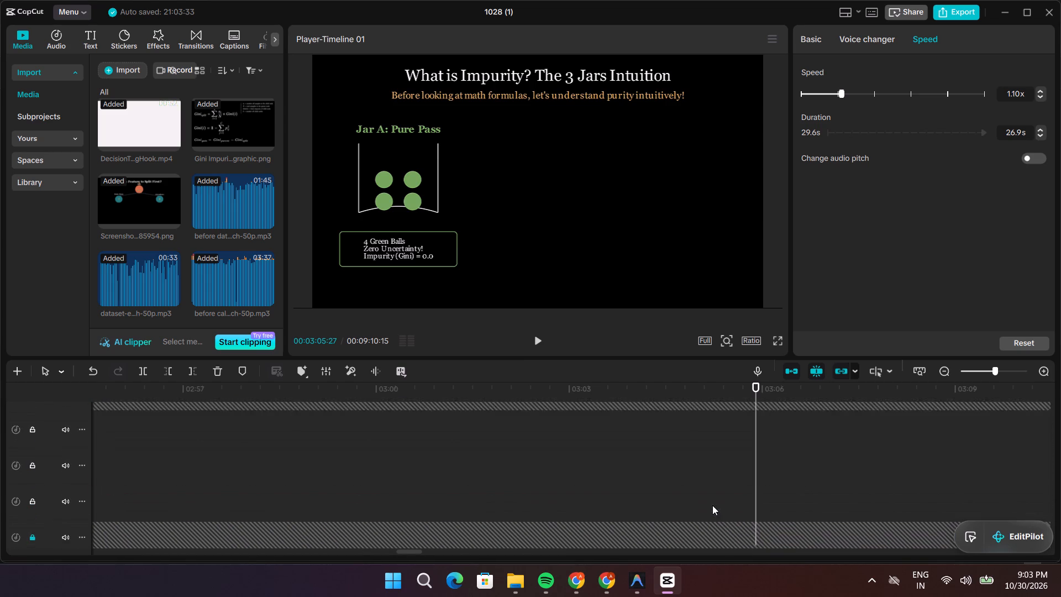
scroll(712, 505, up, 14)
drag(755, 408, 1006, 411)
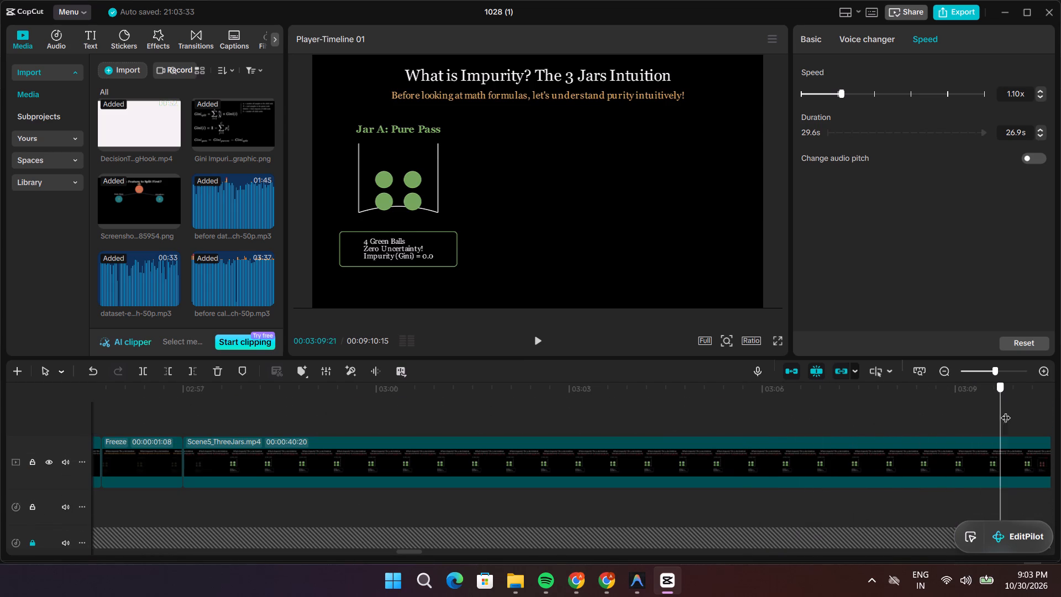
drag(1006, 411, 1011, 411)
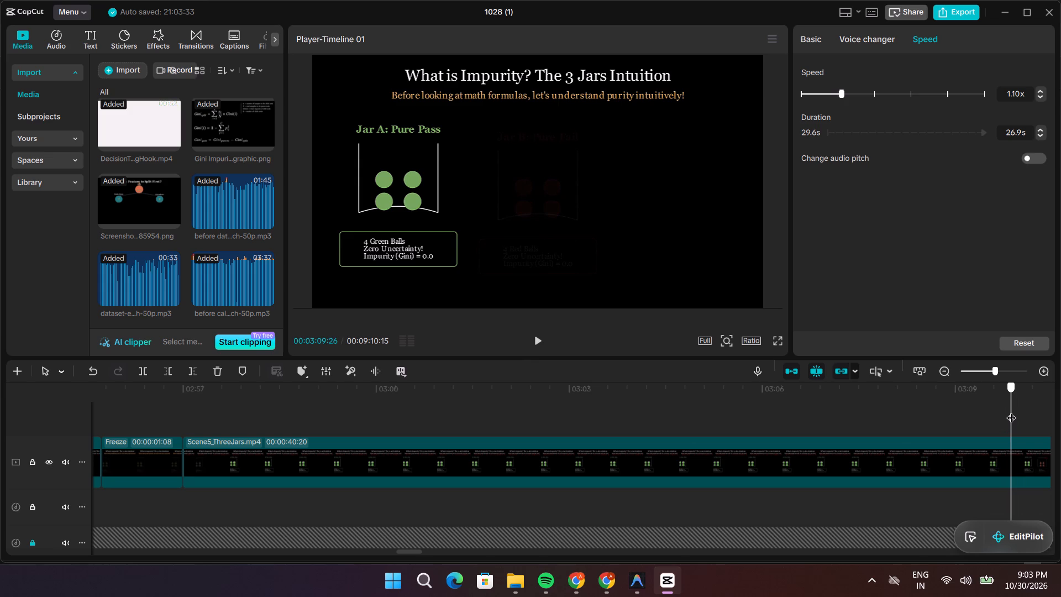
drag(1011, 411, 785, 441)
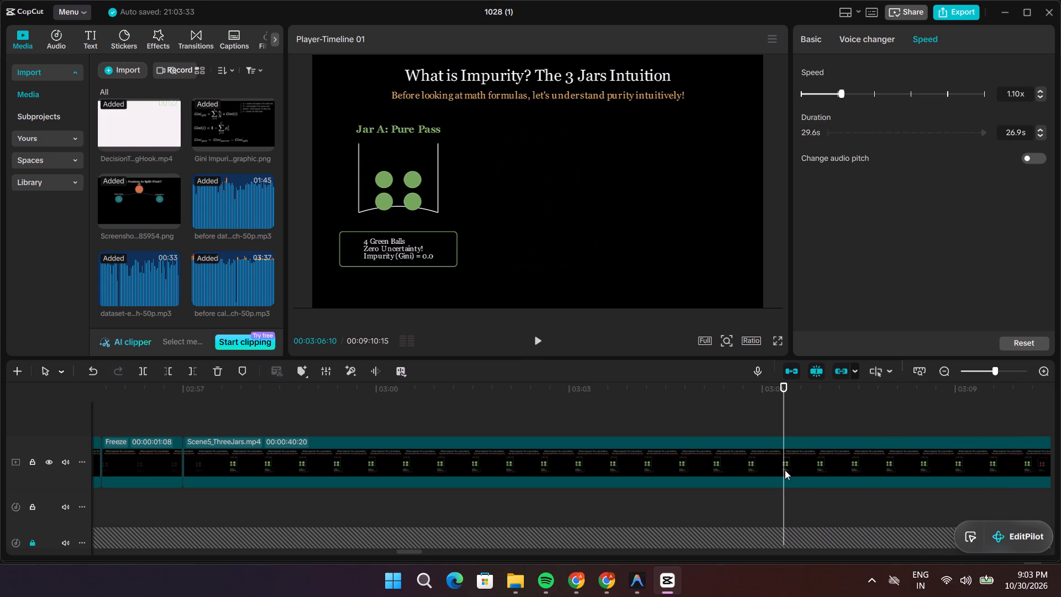
scroll(785, 474, down, 16)
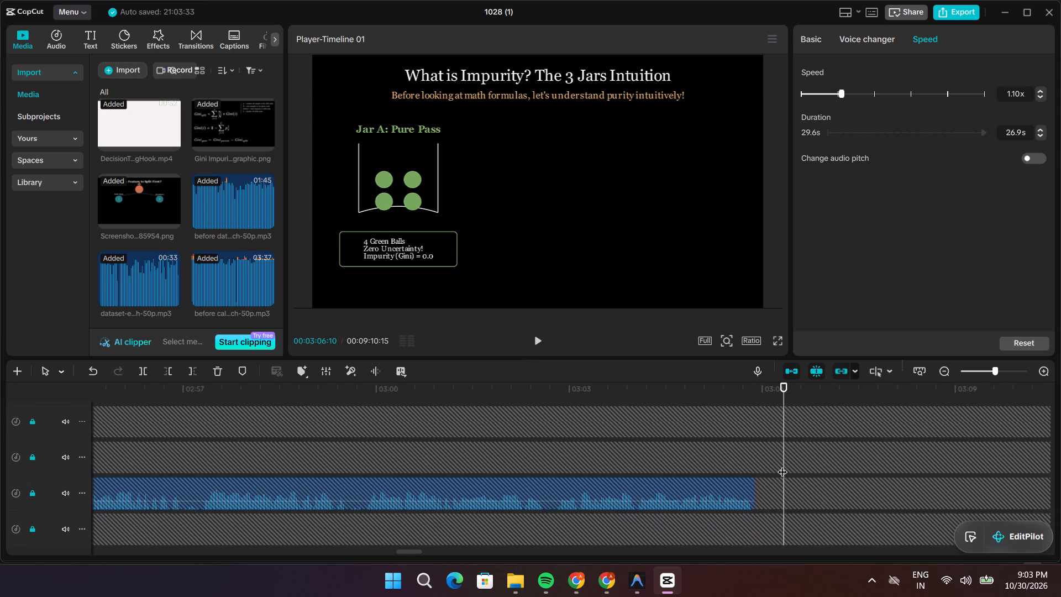
drag(781, 465, 758, 464)
scroll(758, 455, up, 8)
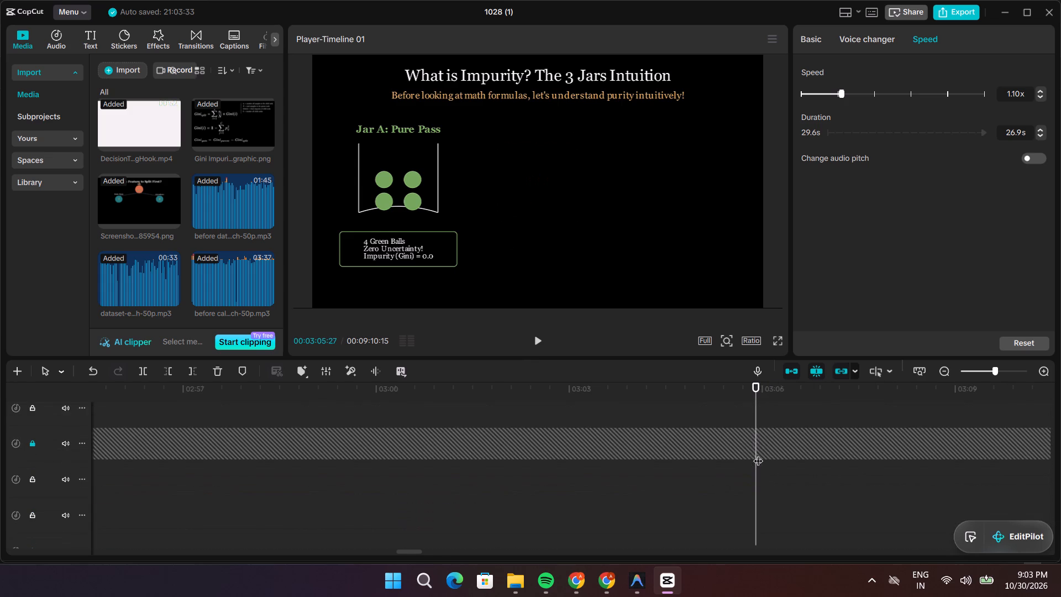
scroll(758, 454, up, 9)
click(759, 451)
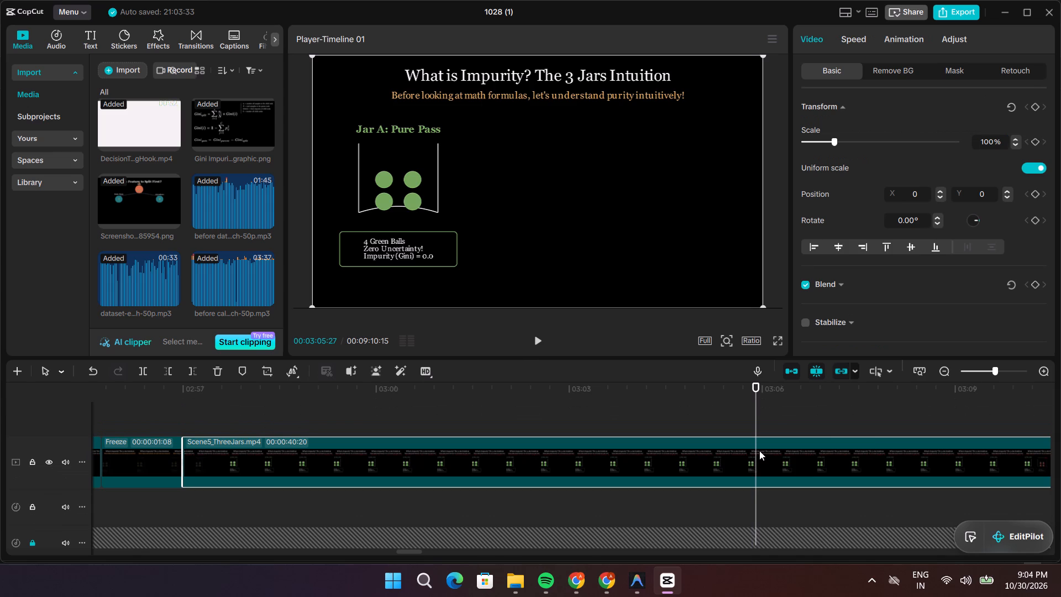
key(ctrl+b)
Split Scene5_ThreeJars.mp4 at 00:03:09:26, just as Jar B begins to fade in.
drag(756, 410, 929, 414)
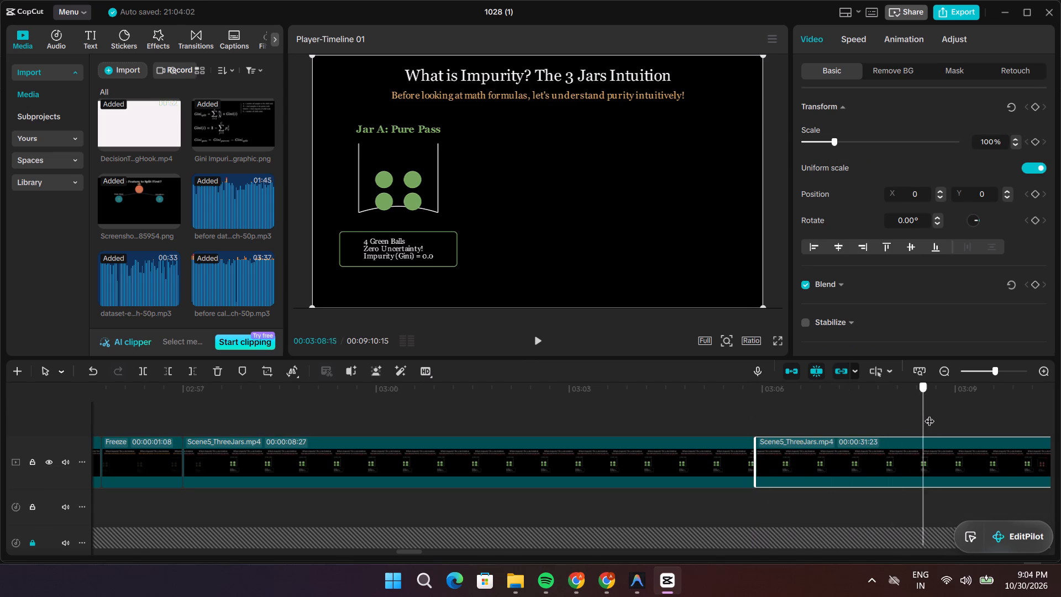
drag(929, 414, 1003, 417)
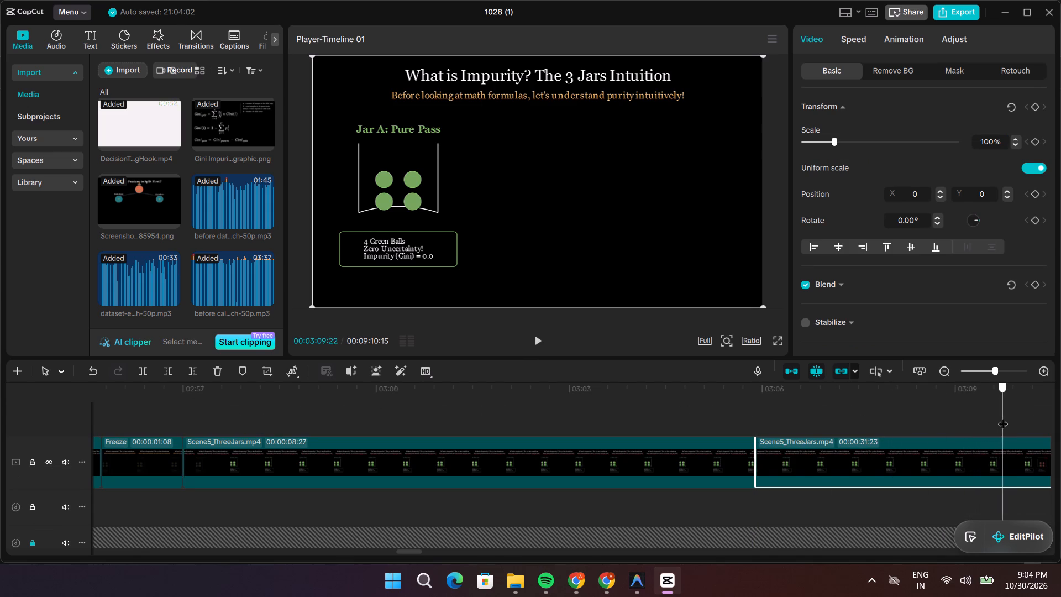
drag(1003, 417, 1012, 421)
key(ctrl+b)
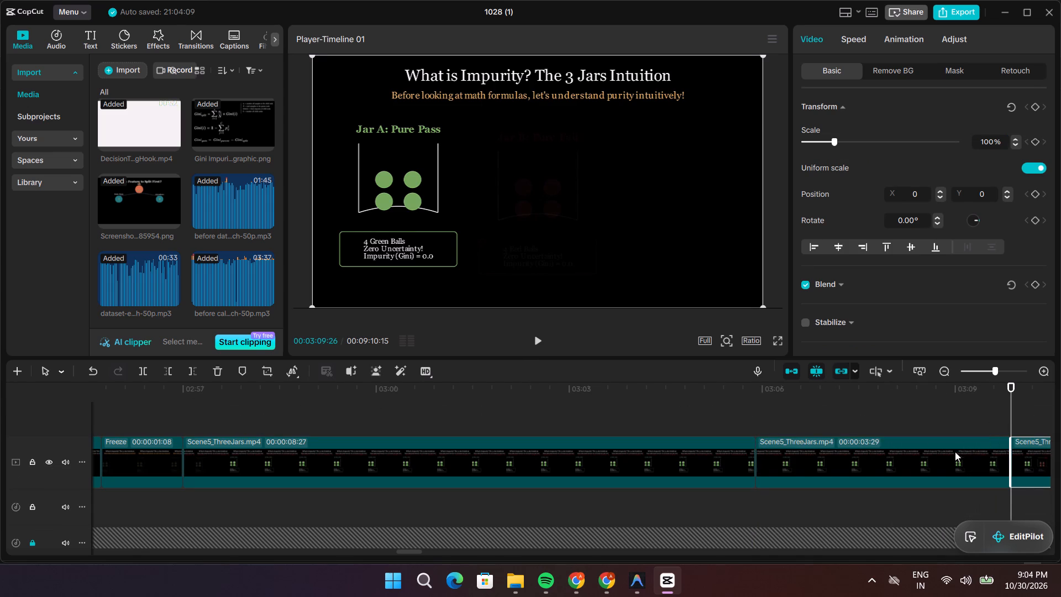
Lock the audio track holding the narration clip that starts near 00:03:06.
click(948, 456)
scroll(893, 529, down, 10)
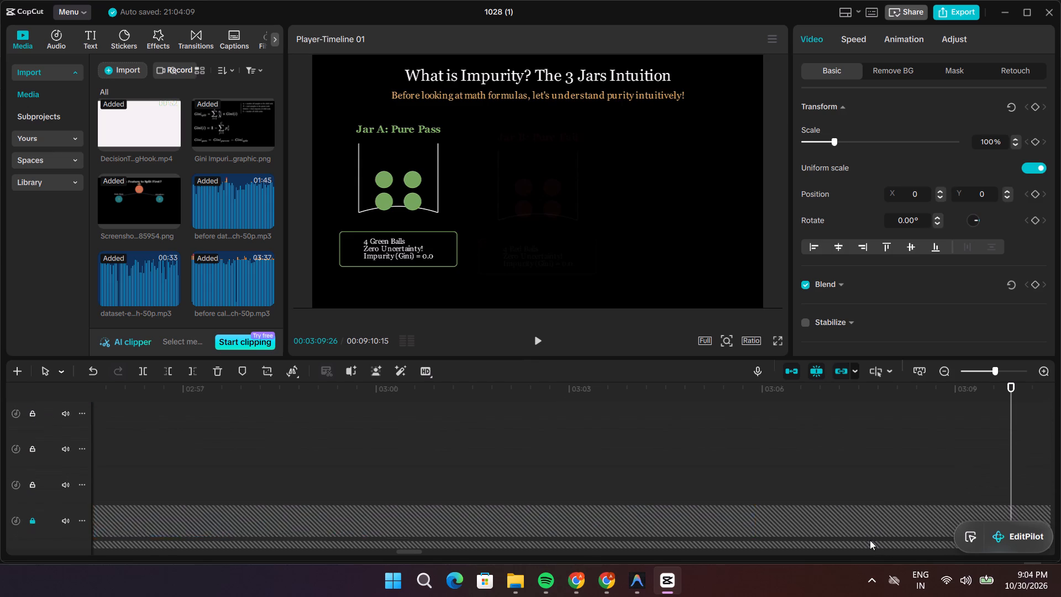
scroll(870, 540, down, 12)
scroll(847, 530, up, 2)
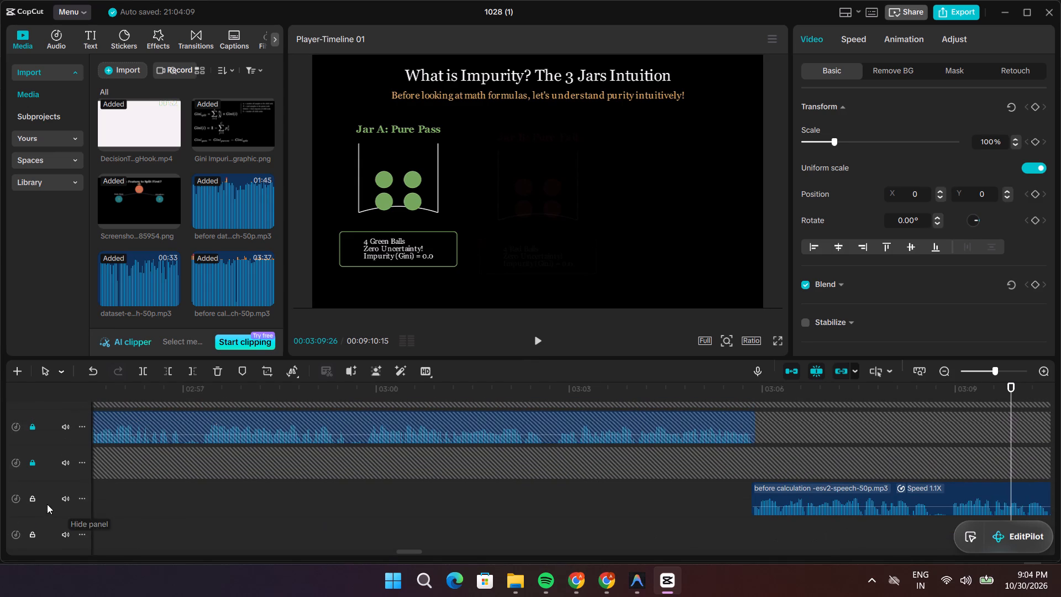
click(30, 498)
Delete the 00:00:03:29 piece of Scene5_ThreeJars.mp4 between the two cuts, closing the gap before Jar B.
scroll(626, 527, up, 6)
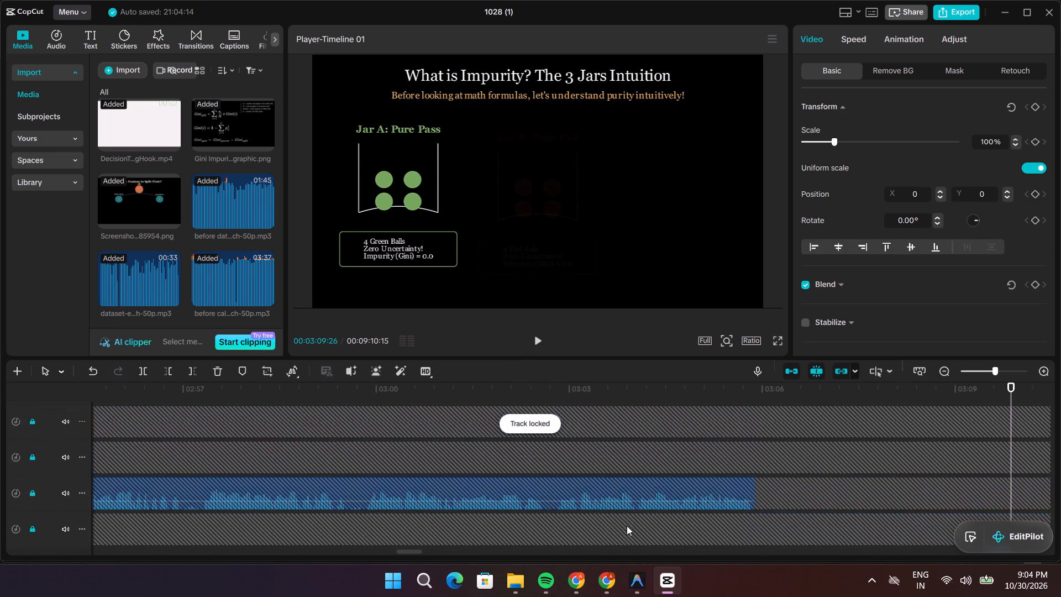
scroll(627, 526, up, 11)
scroll(676, 513, up, 5)
click(831, 462)
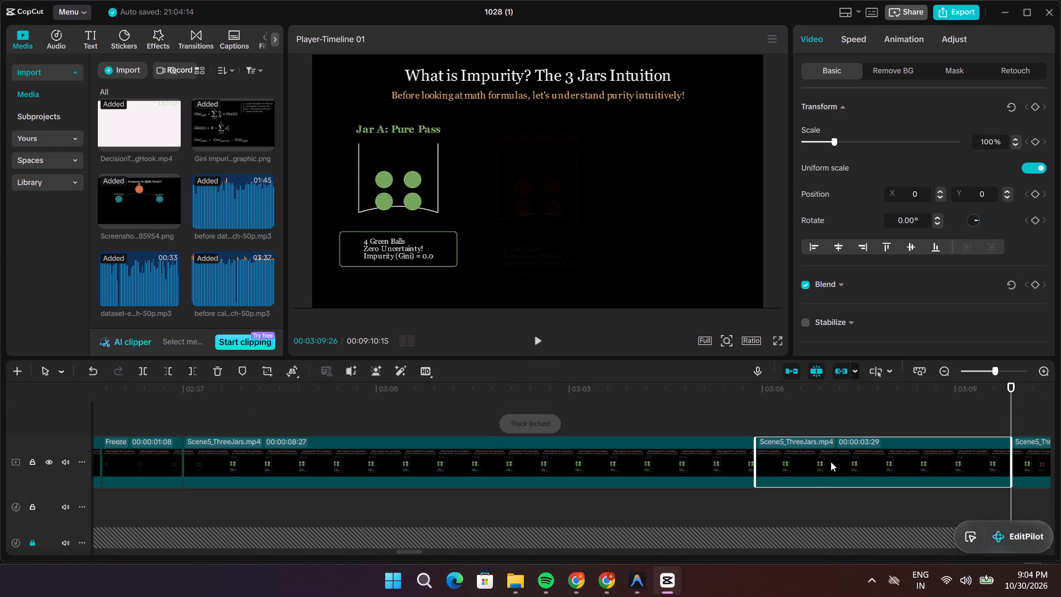
key(BackSpace)
Play the scene from just before the Jar B cut to 00:03:12:09 to check it against the narration.
drag(1011, 421, 827, 430)
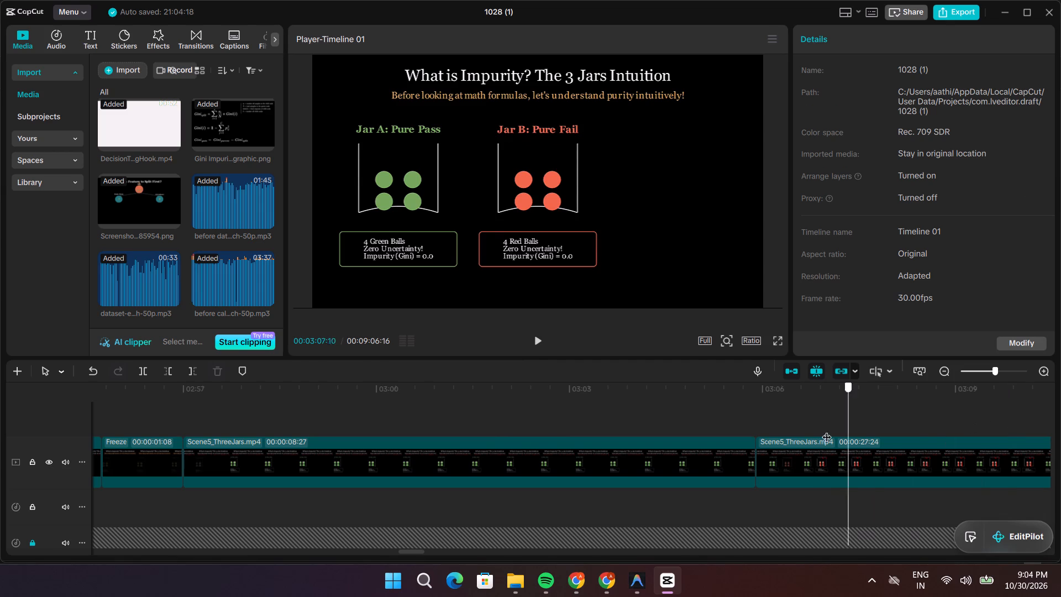
drag(827, 430, 741, 431)
key(space)
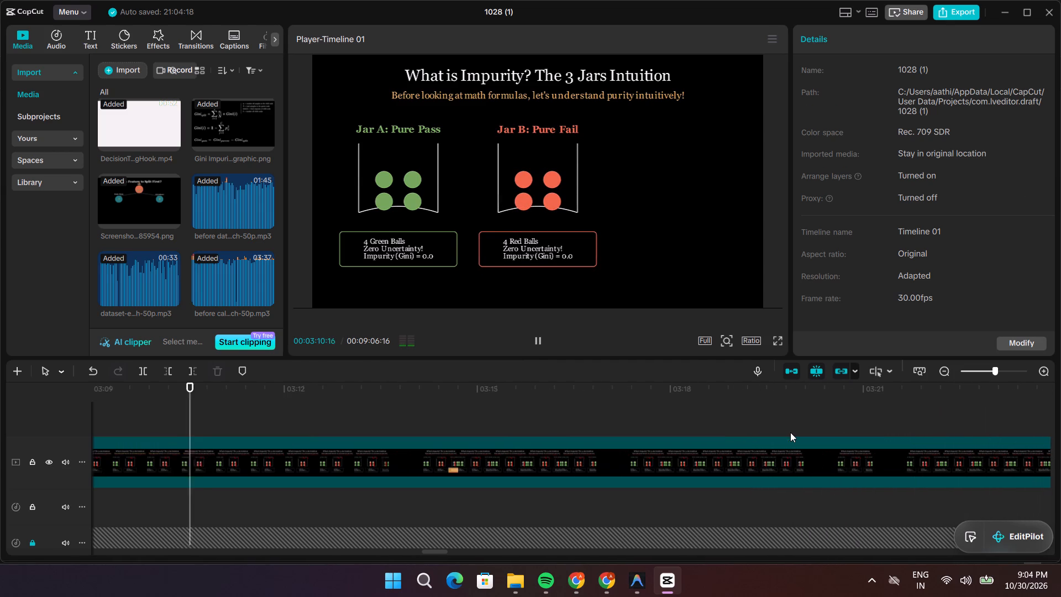
key(space)
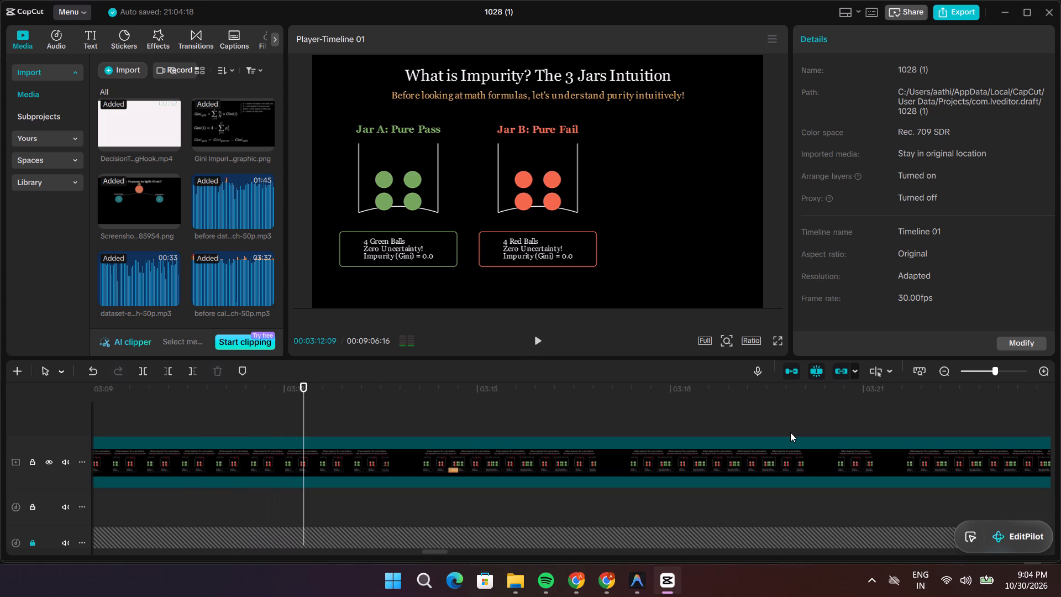
Mute the track of the short 1.6 s narration clip at 1.00x speed near 00:03:12.
scroll(224, 302, up, 1)
scroll(307, 430, down, 2)
scroll(324, 522, down, 20)
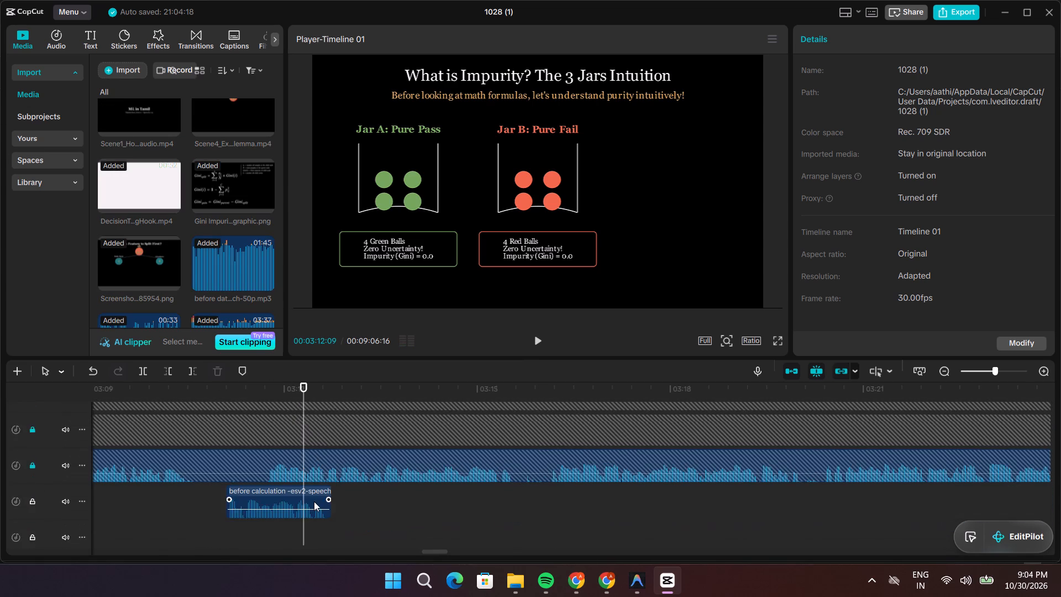
scroll(314, 501, down, 1)
click(269, 480)
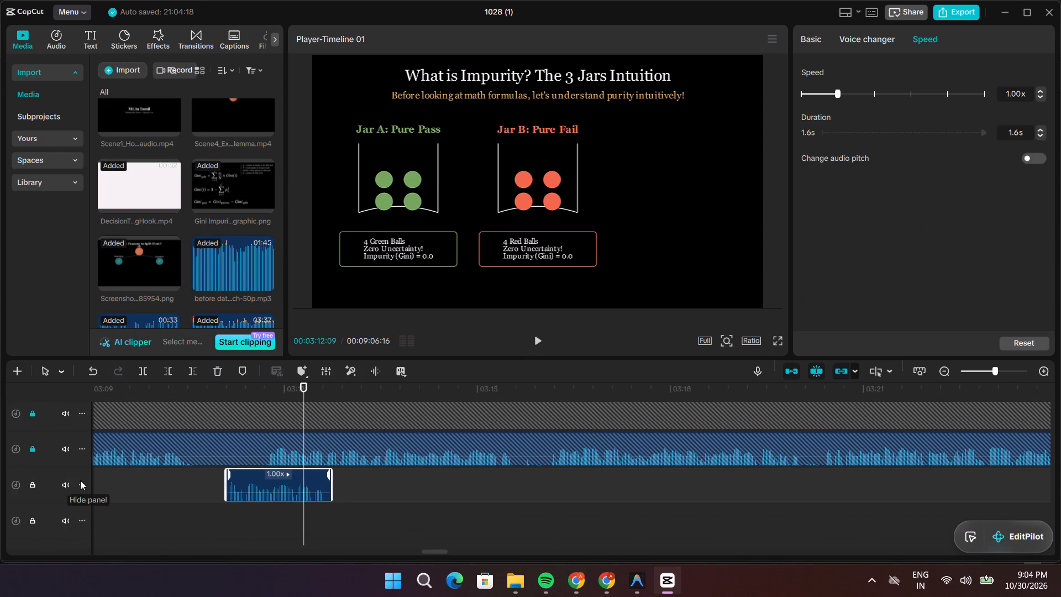
click(67, 485)
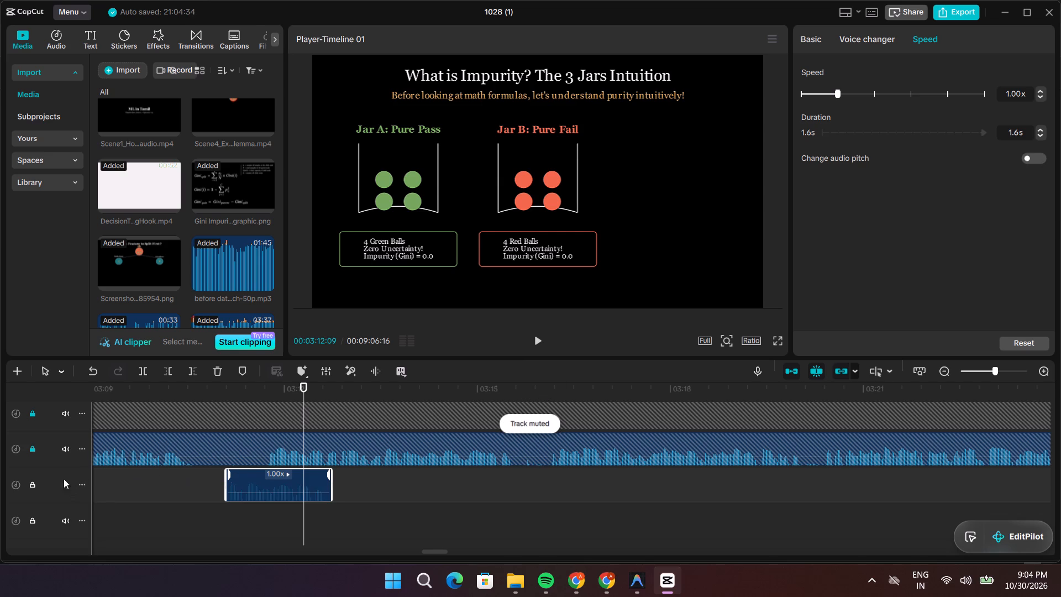
Lock the muted track holding the short before-calculation narration clip near 00:03:12.
click(33, 485)
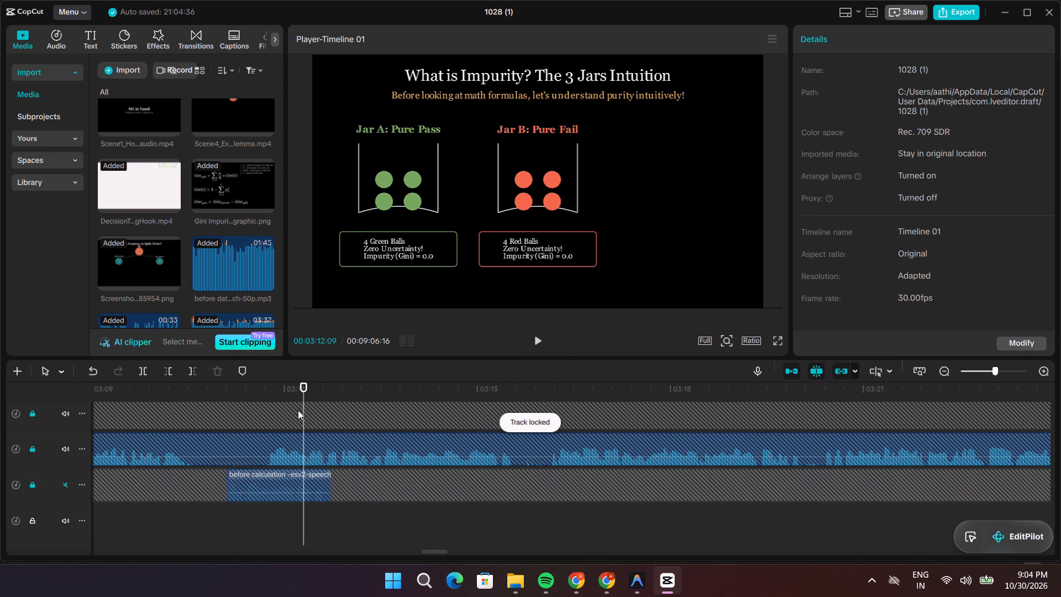
Play the three jars scene from about 00:03:08 past Jar C's appearance to check it against the narration.
drag(298, 410, 162, 416)
scroll(302, 409, down, 1)
scroll(302, 411, up, 9)
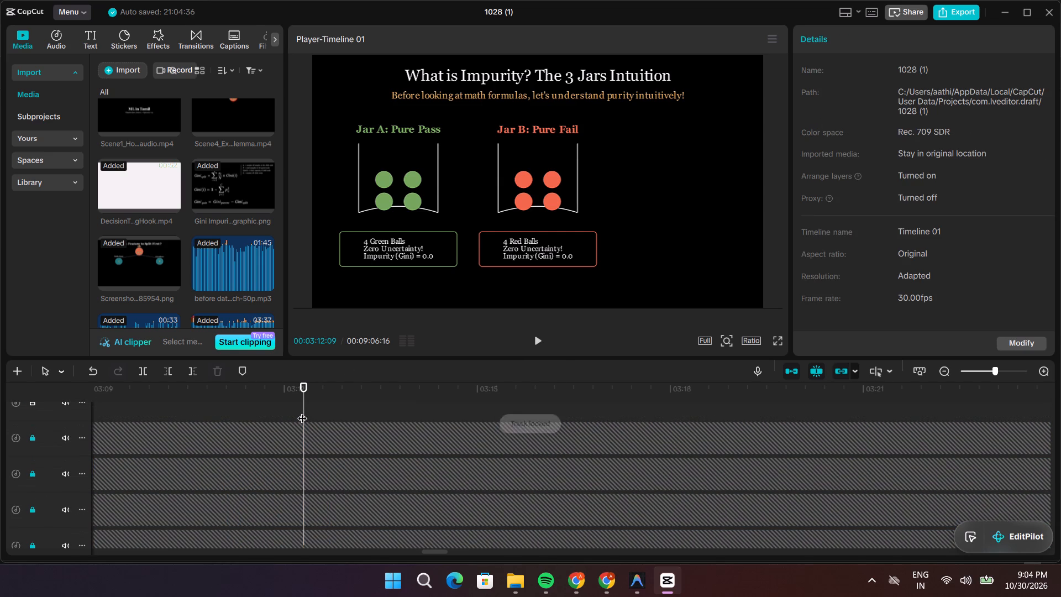
drag(302, 411, 133, 420)
scroll(201, 420, up, 17)
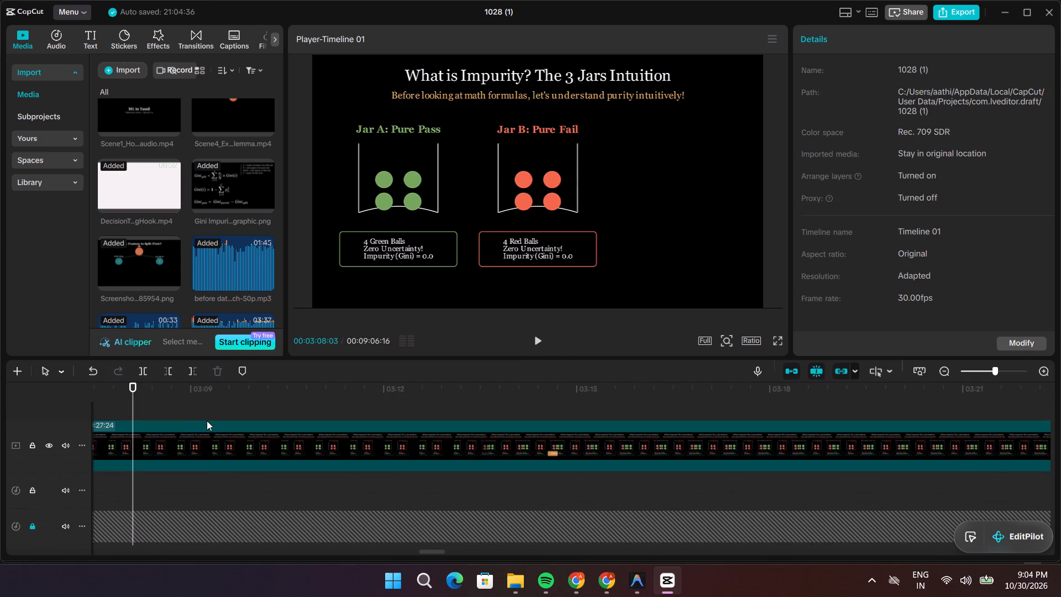
key(space)
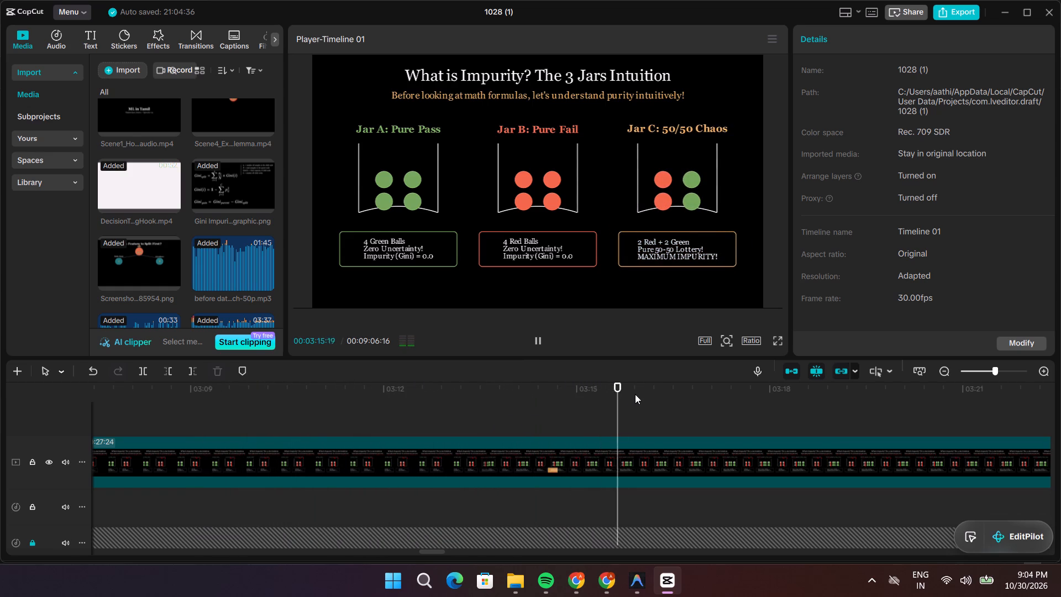
key(space)
drag(642, 396, 101, 430)
key(space)
scroll(403, 409, down, 20)
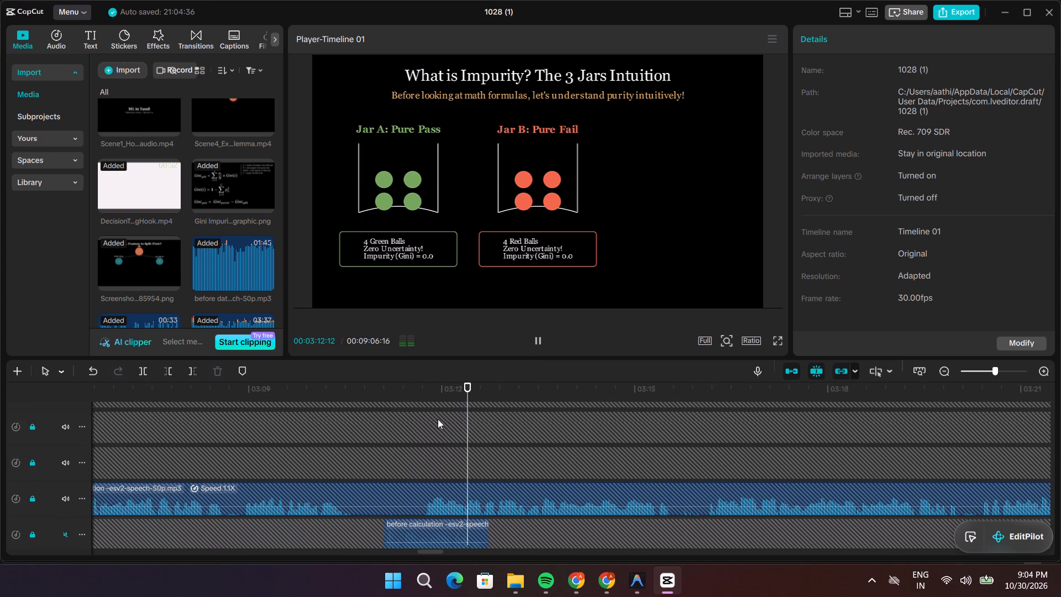
key(space)
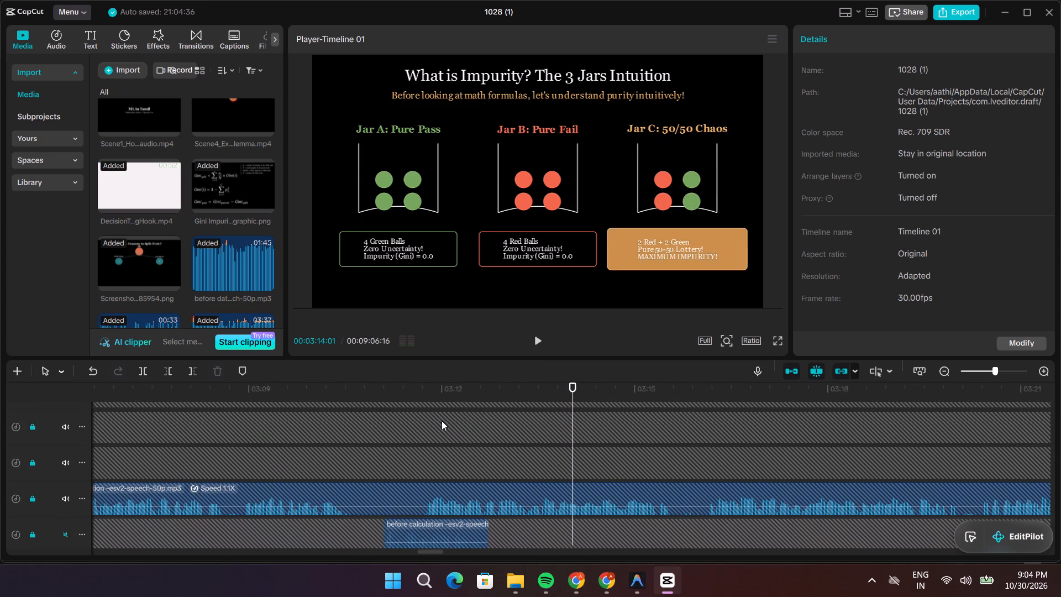
key(space)
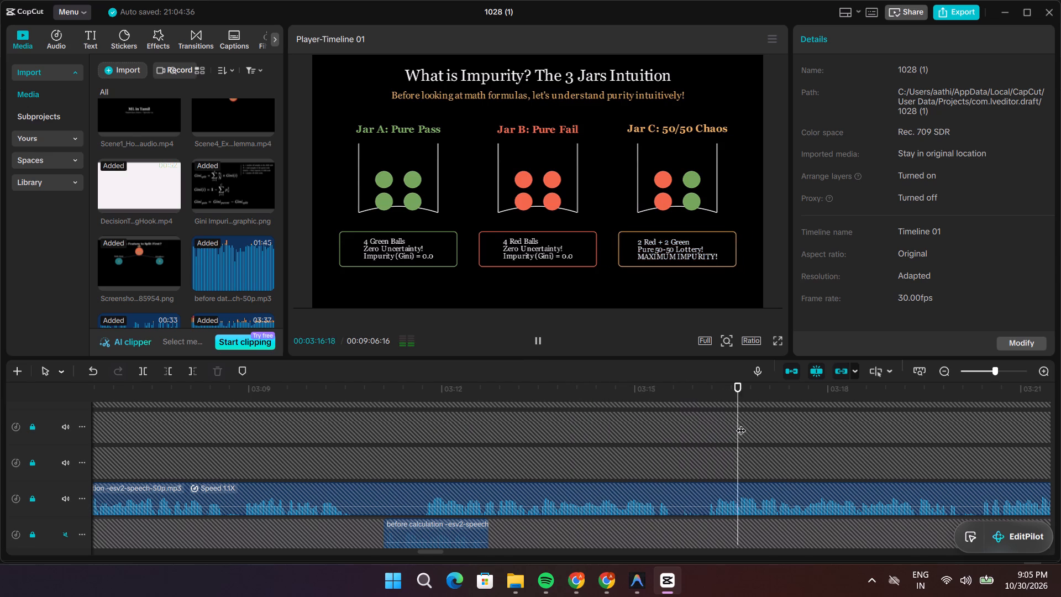
key(space)
Replay the passage from about 00:03:08 to 00:03:13:20 to compare Jar C's appearance with the narration.
drag(764, 423, 234, 492)
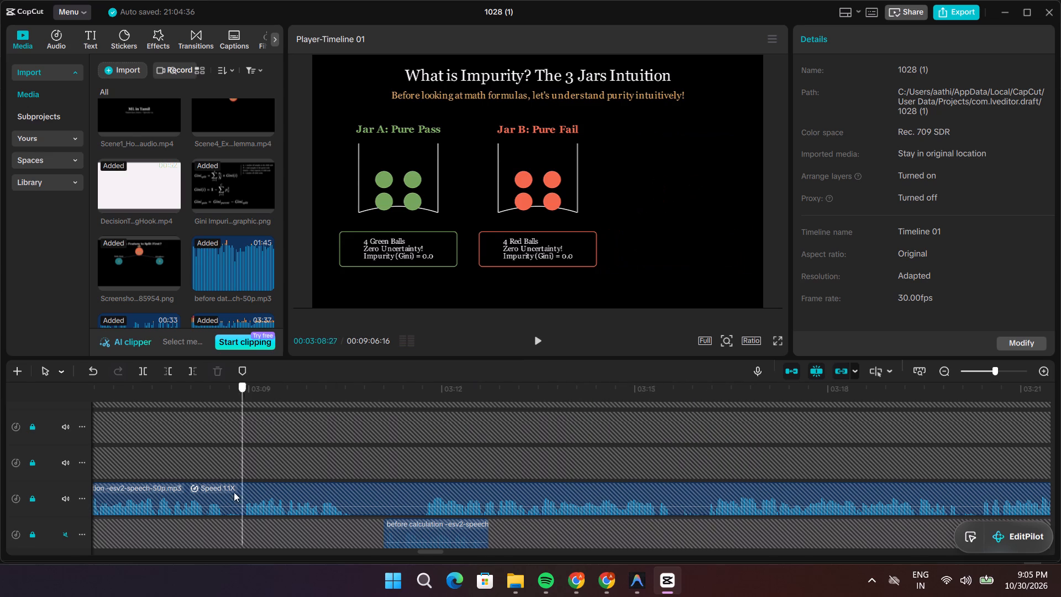
drag(234, 492, 198, 499)
key(space)
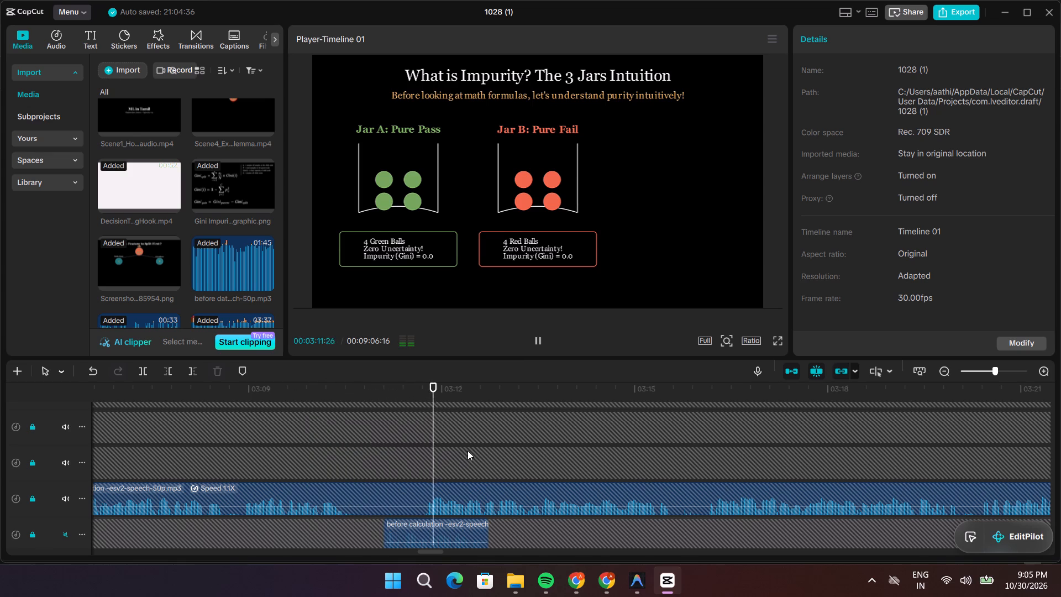
key(space)
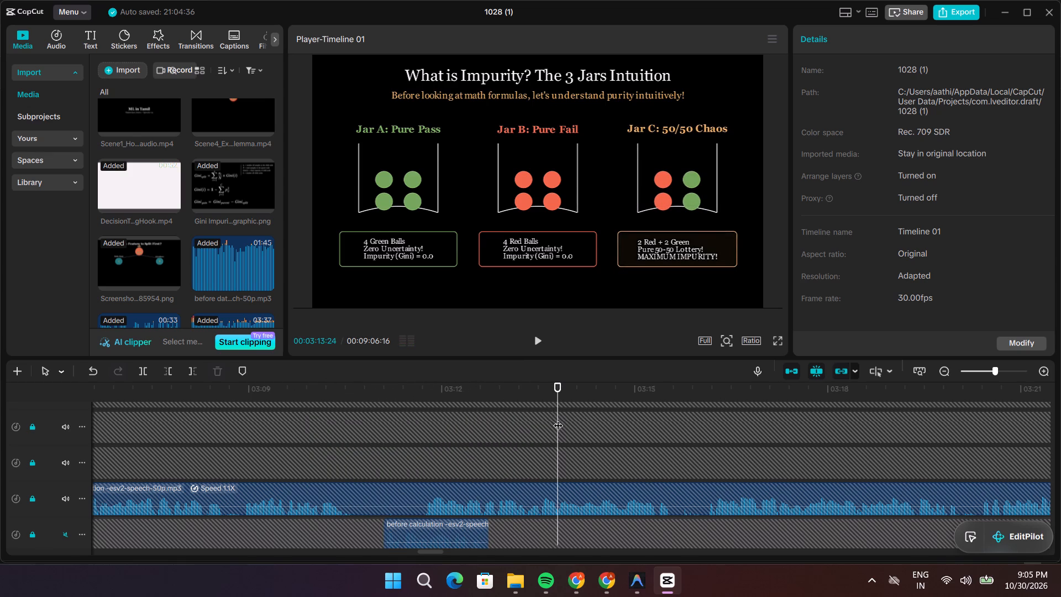
drag(558, 418, 304, 452)
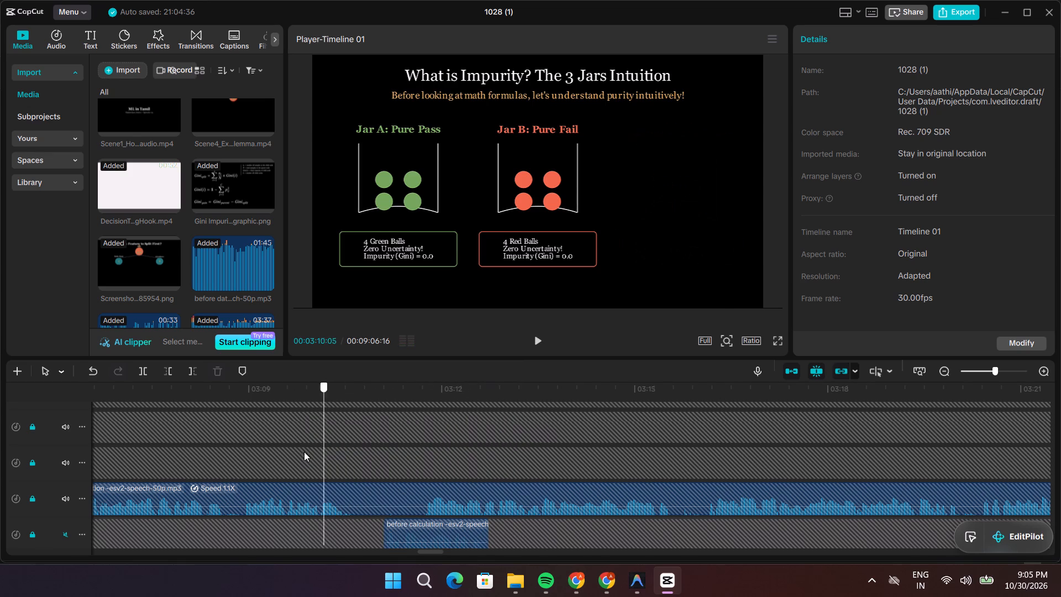
drag(304, 452, 211, 467)
key(space)
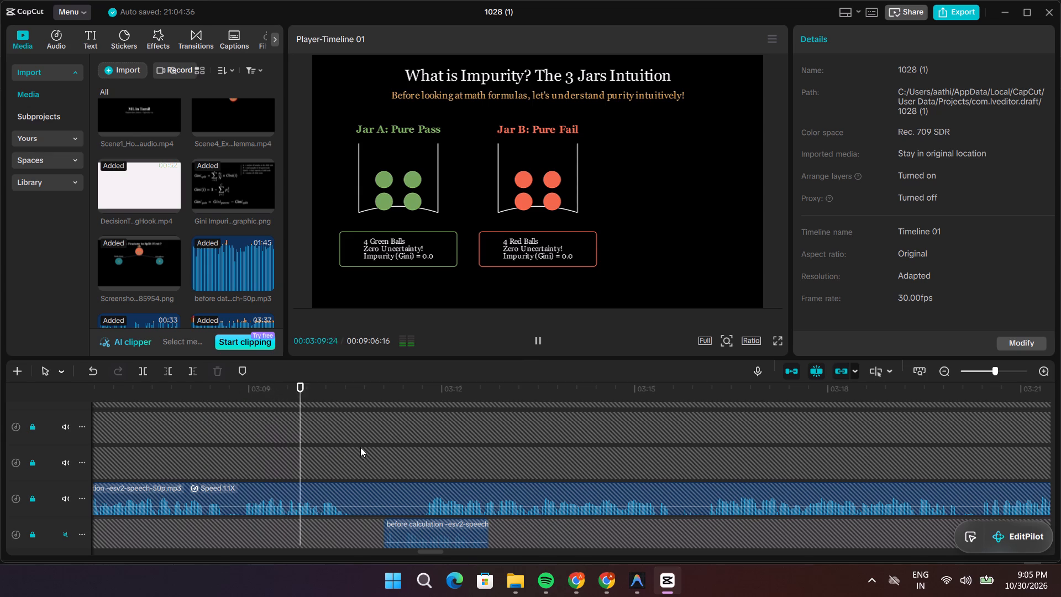
key(space)
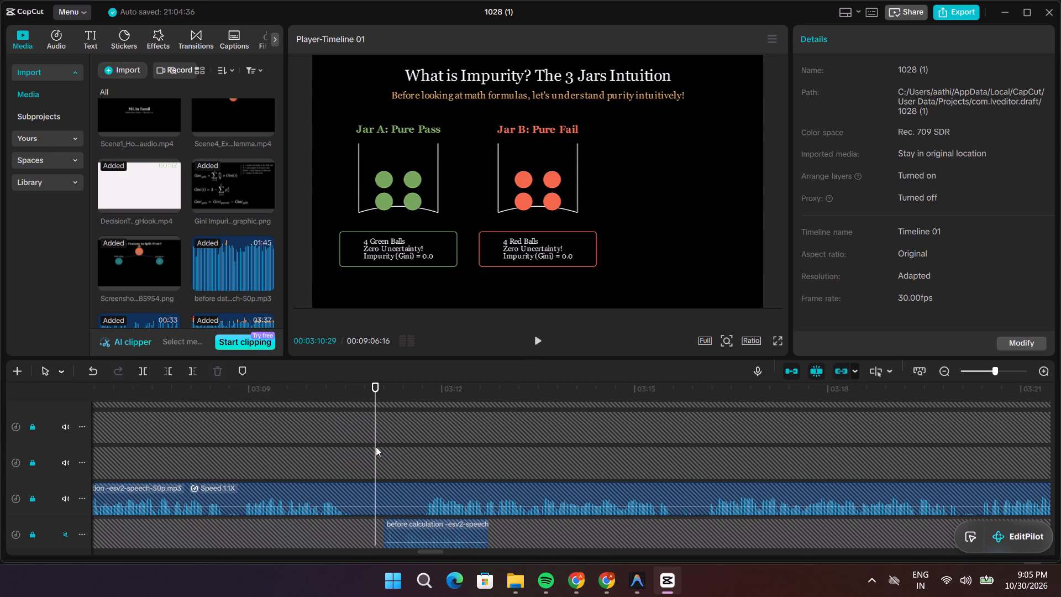
key(space)
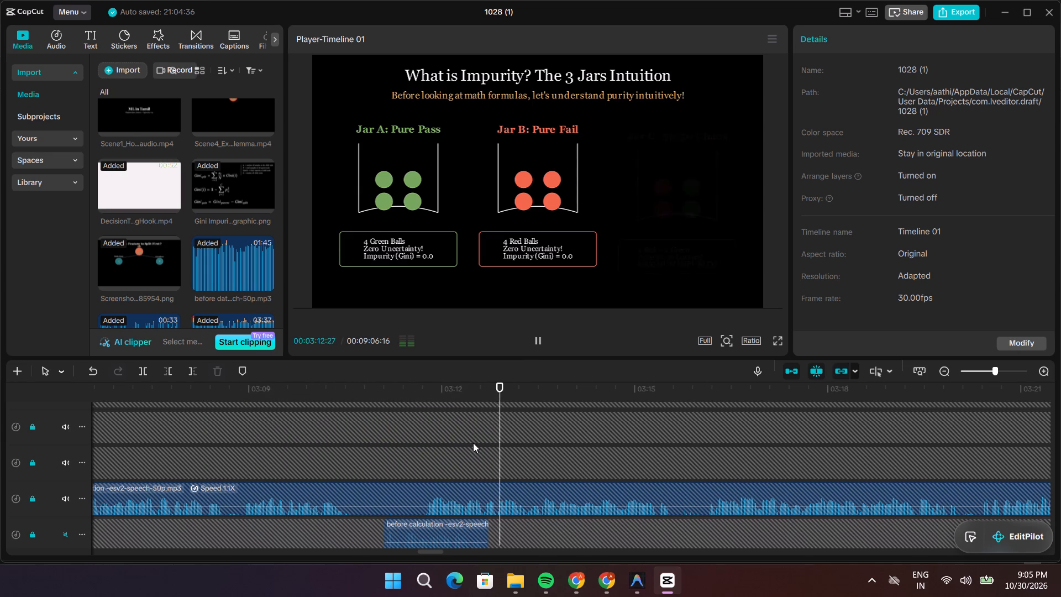
key(space)
key(space)
click(549, 439)
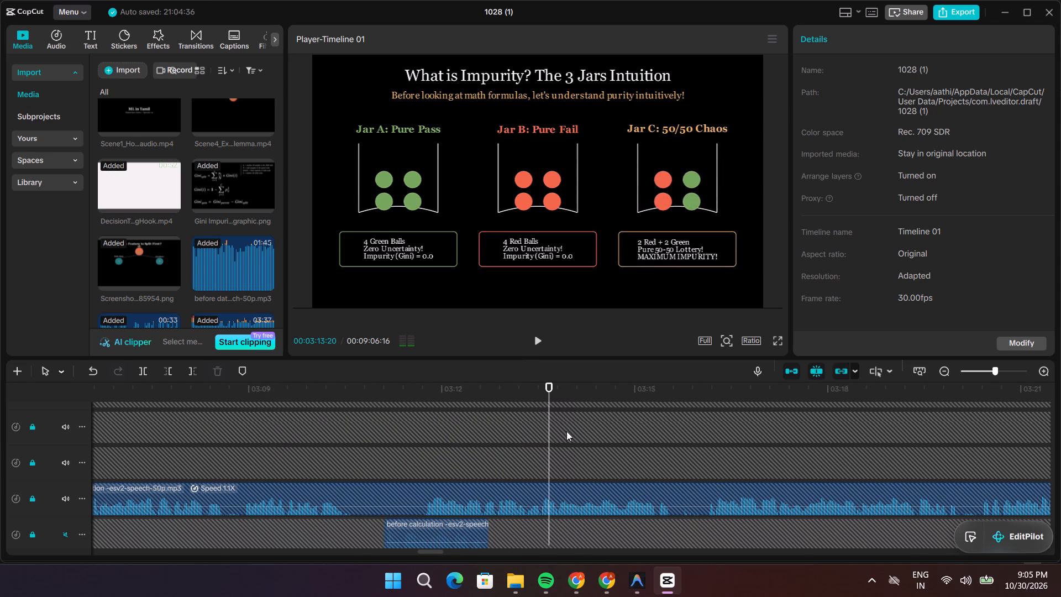
Replay the narration leading to Jar C from about 00:03:07 and place the playhead in its pause at 00:03:08:20.
drag(546, 434, 129, 490)
key(space)
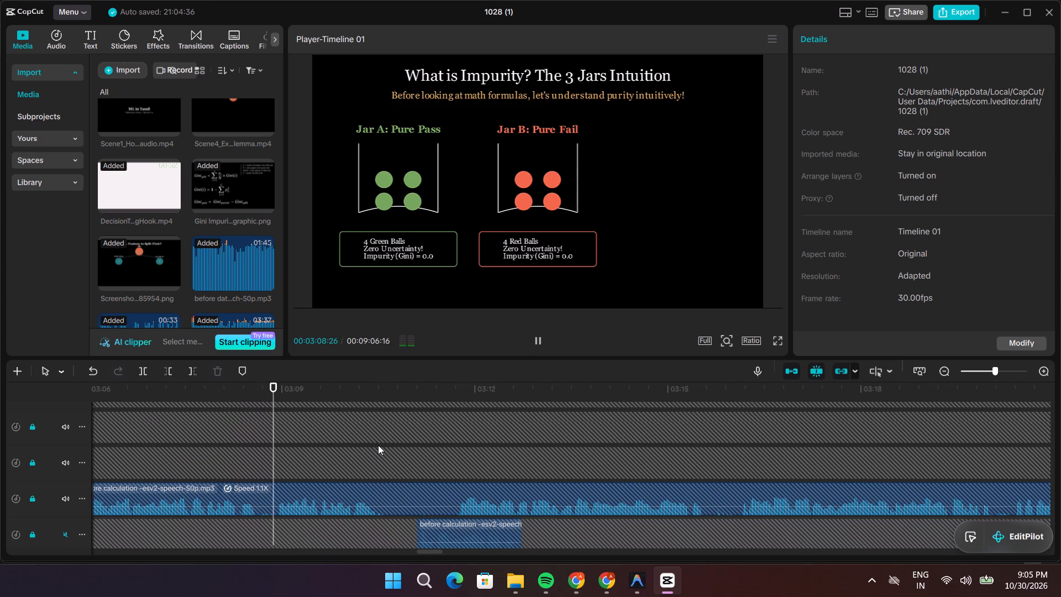
key(space)
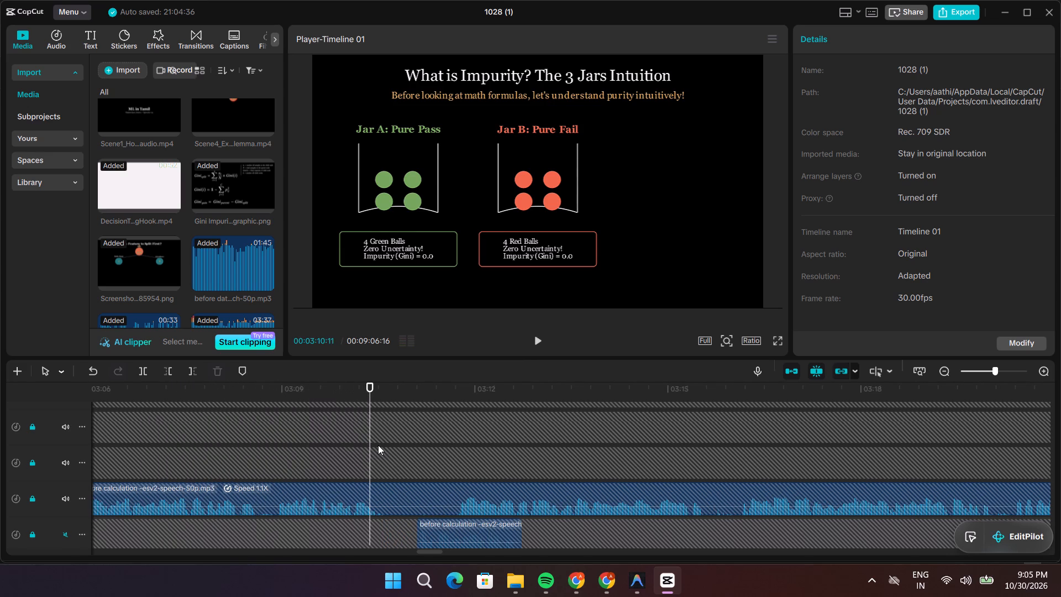
key(space)
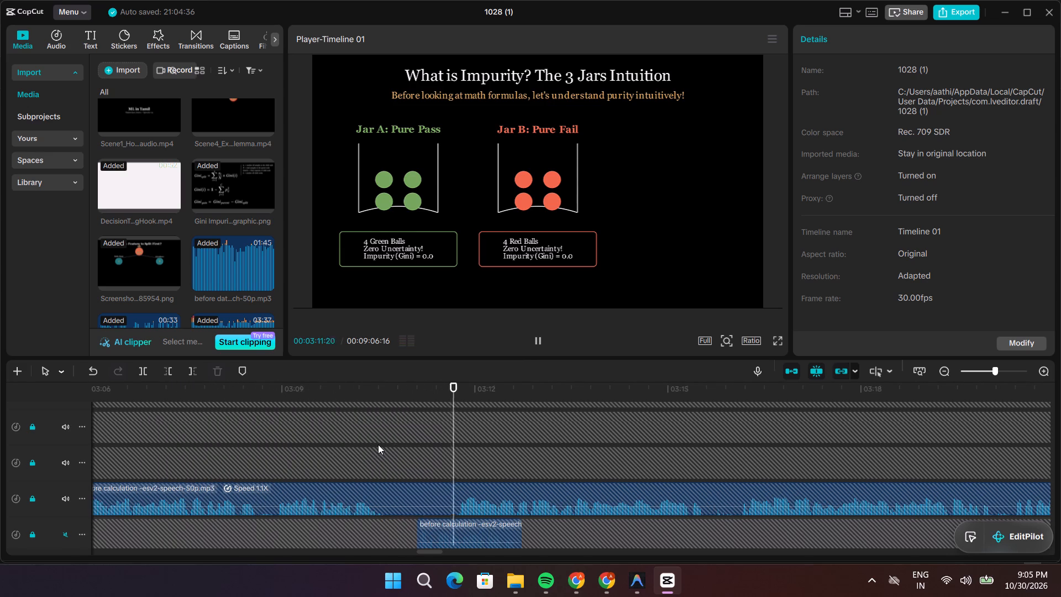
key(space)
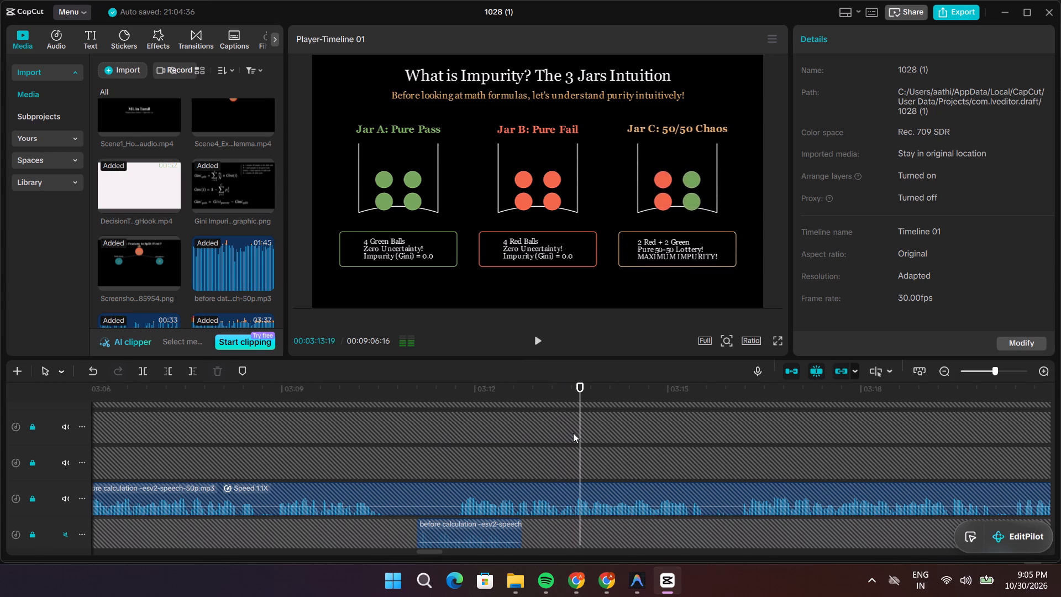
drag(580, 435, 154, 475)
key(space)
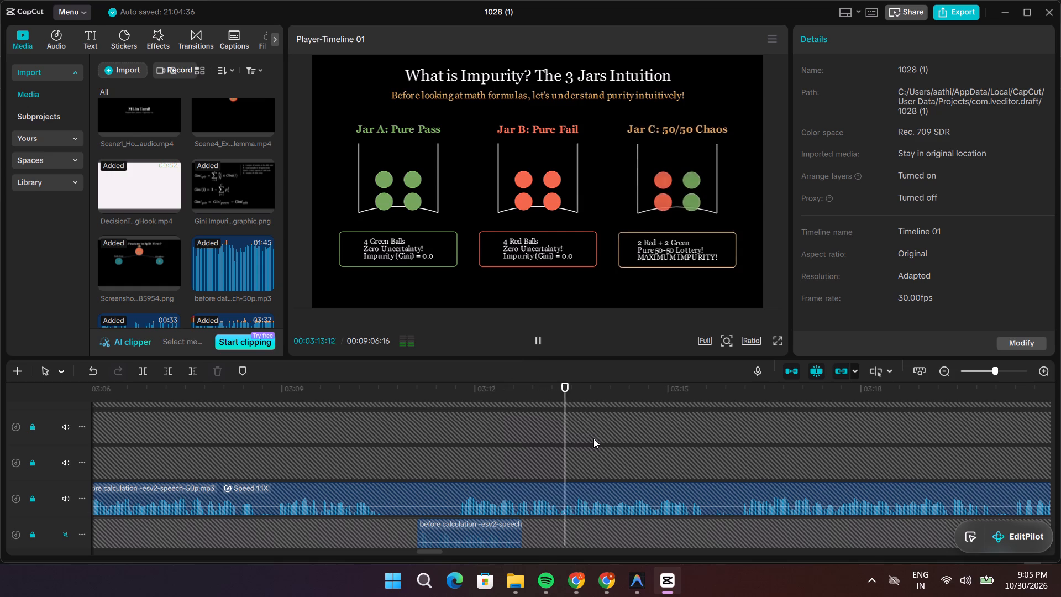
key(space)
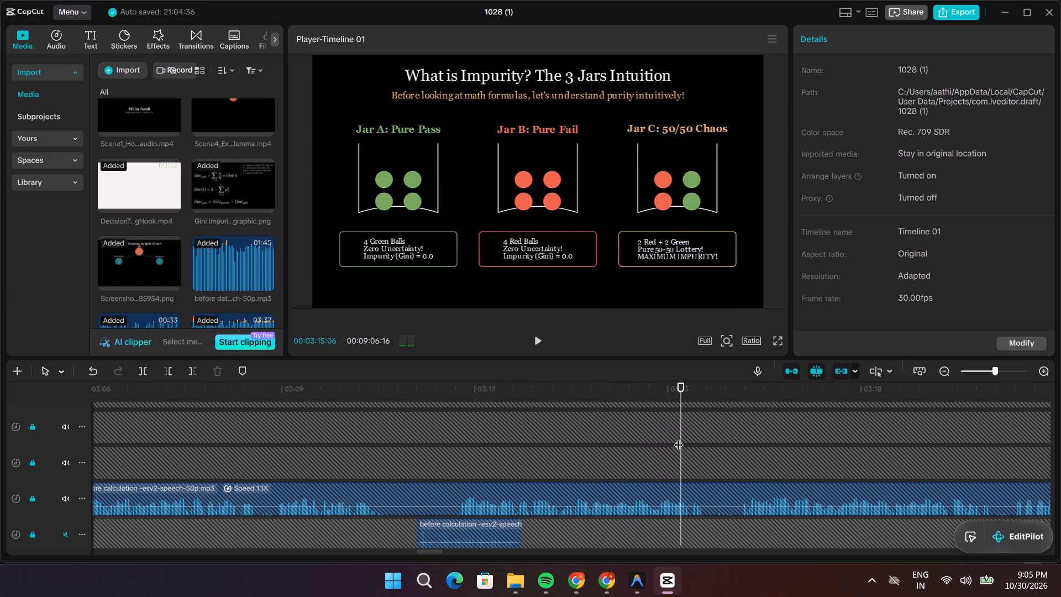
drag(679, 438, 169, 473)
key(space)
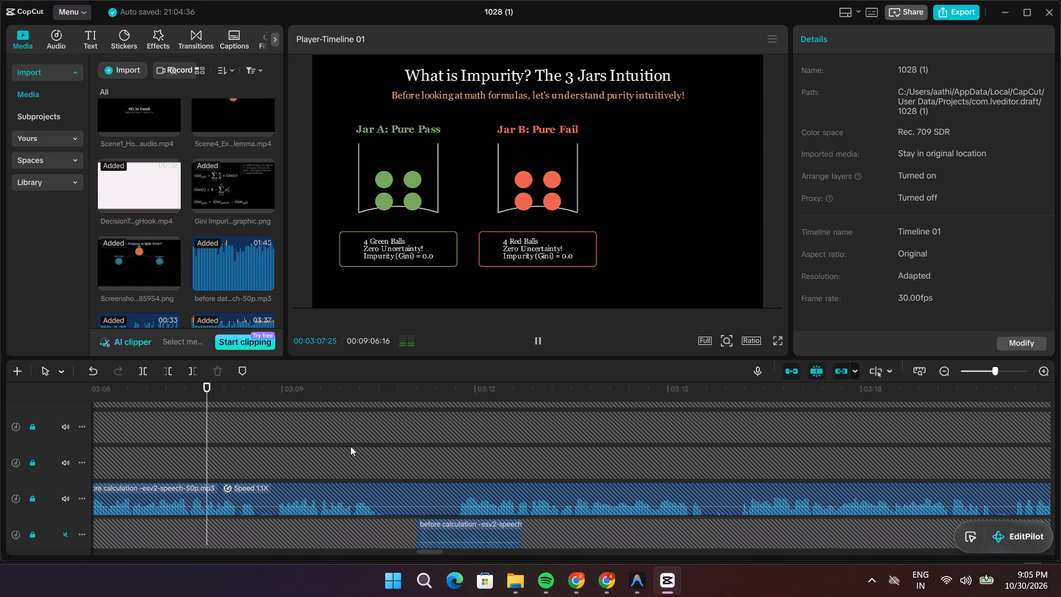
key(space)
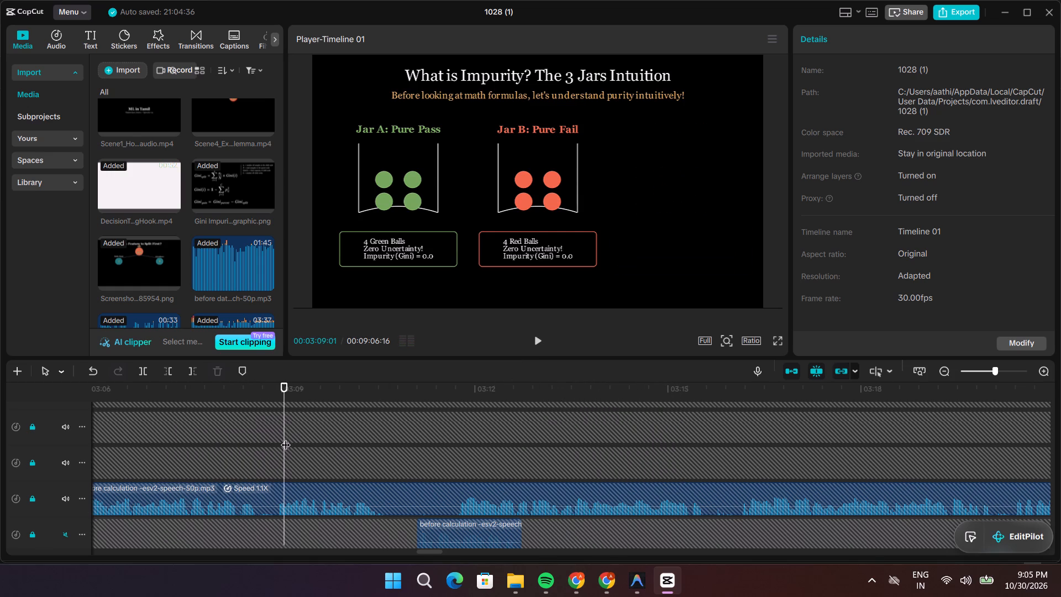
drag(284, 438, 260, 439)
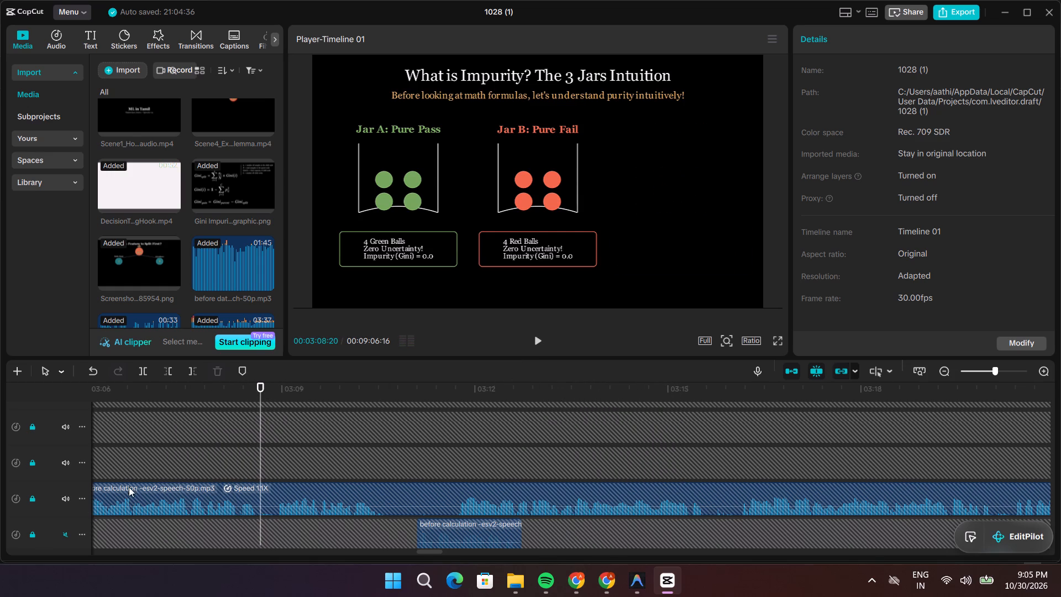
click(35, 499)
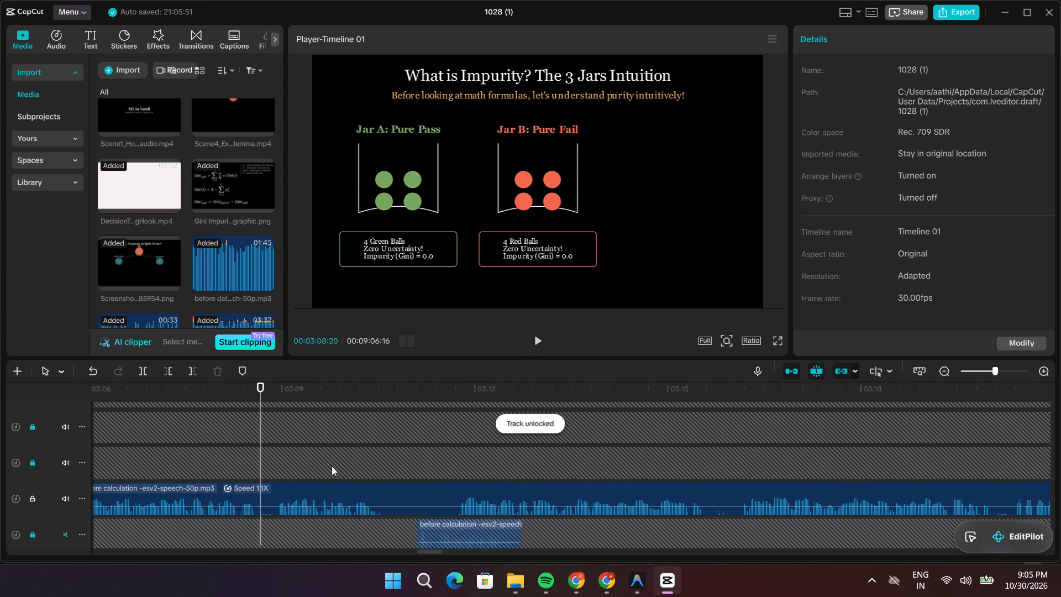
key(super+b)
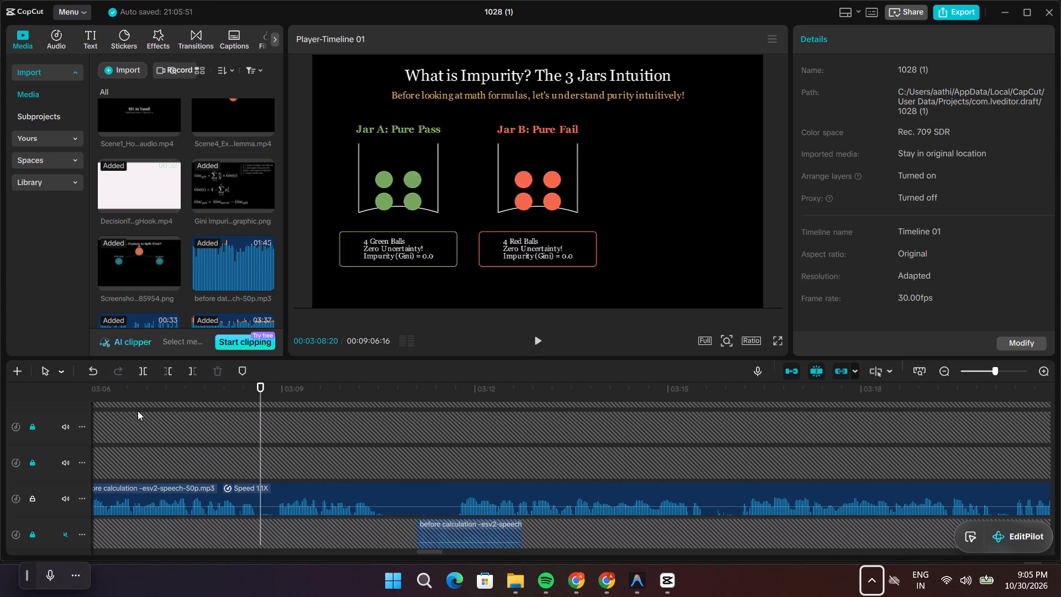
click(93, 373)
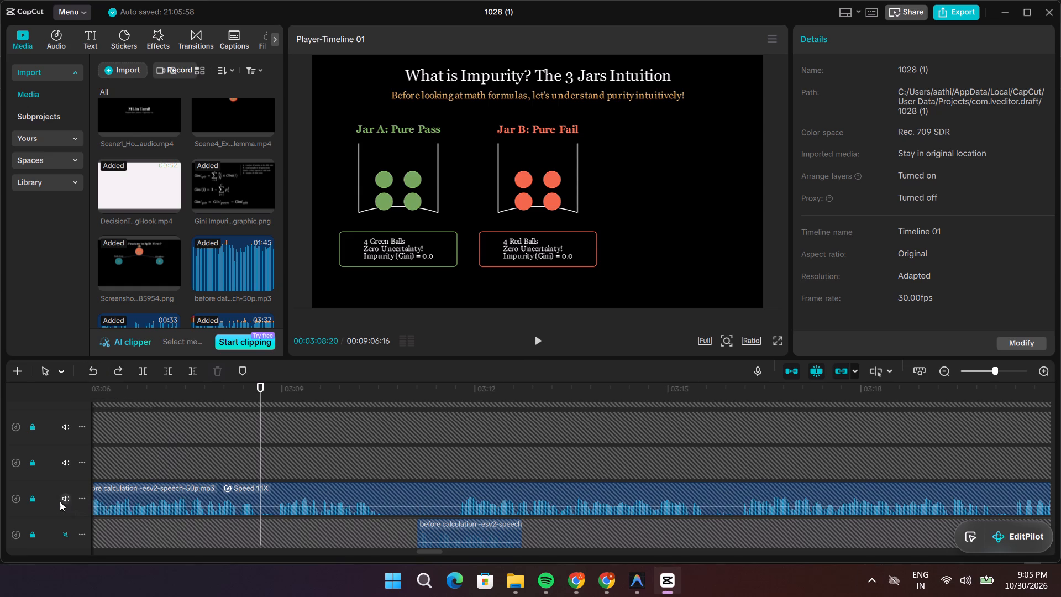
Unlock the track holding the long before-calculation narration.
click(32, 502)
Split the before-calculation narration clip at 00:03:08:20, in the pause before the Jar C passage.
click(322, 502)
scroll(321, 474, up, 7)
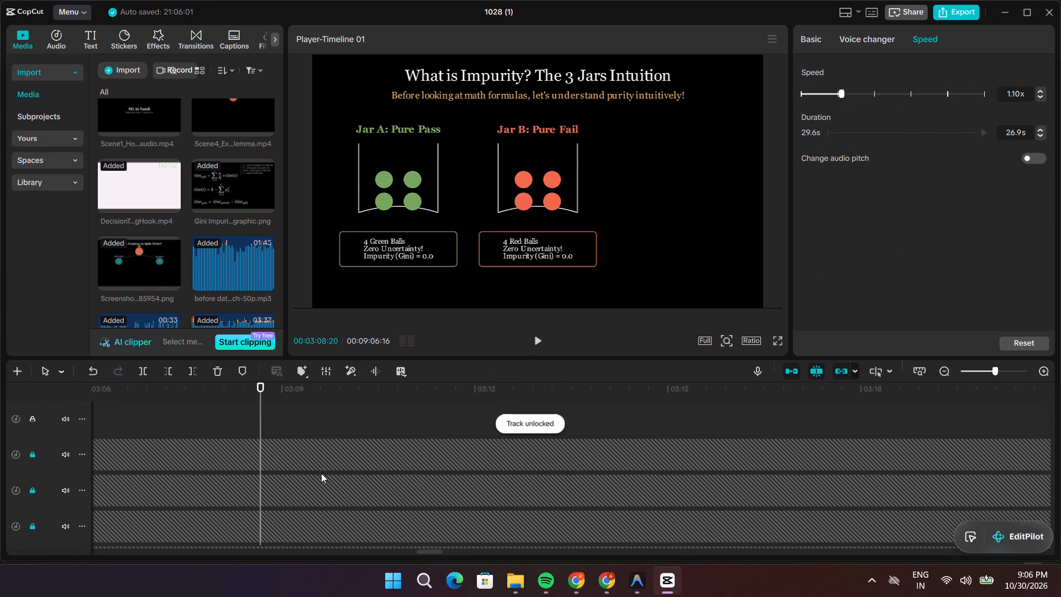
scroll(322, 473, up, 16)
scroll(323, 473, down, 14)
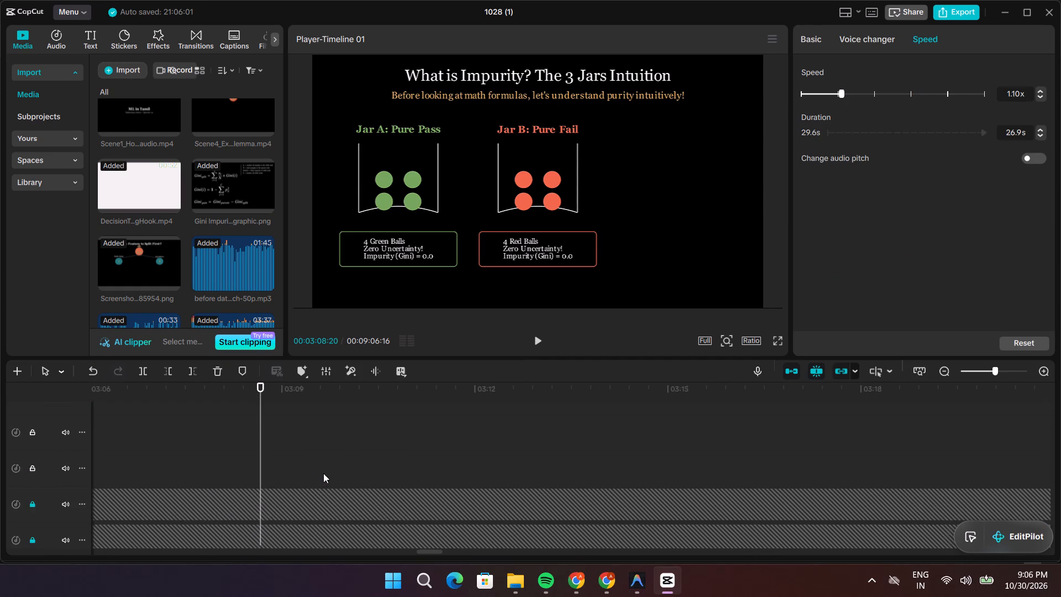
scroll(323, 473, down, 6)
key(super+b)
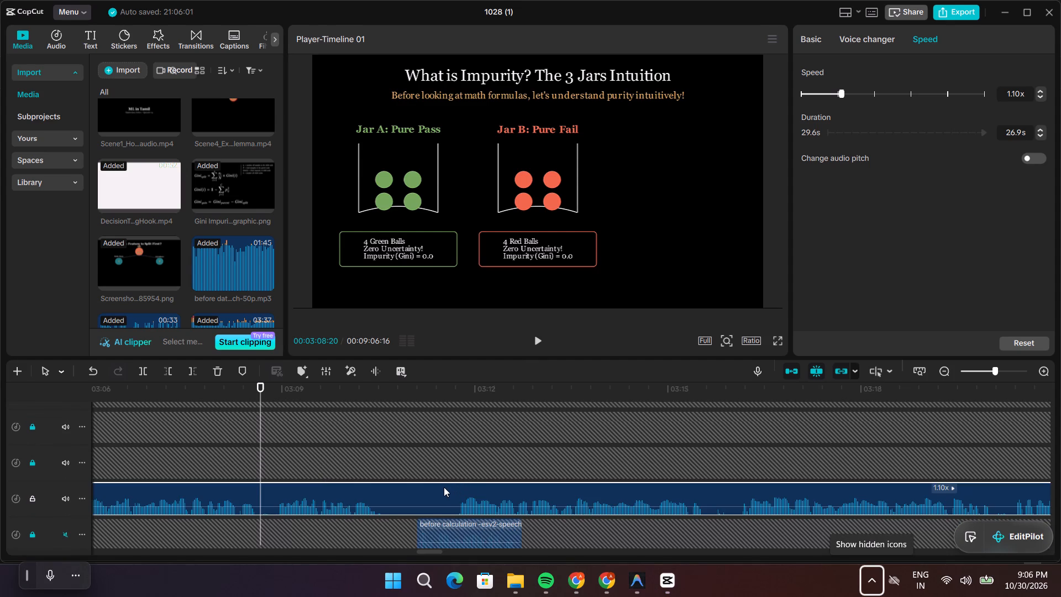
scroll(437, 488, up, 3)
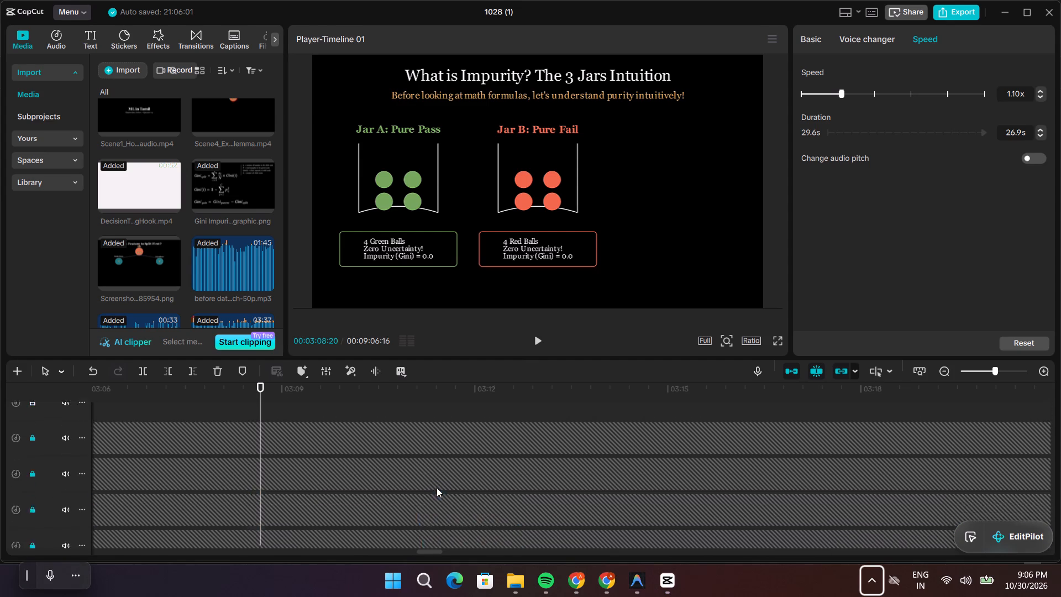
scroll(437, 488, up, 20)
scroll(437, 488, up, 2)
scroll(436, 485, down, 20)
scroll(436, 485, down, 4)
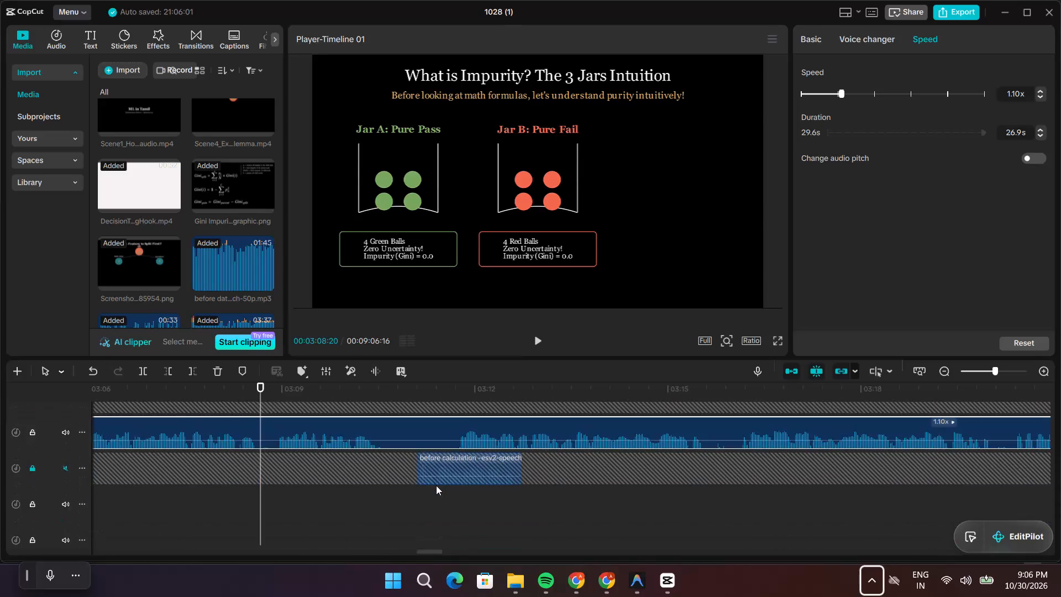
scroll(436, 485, down, 6)
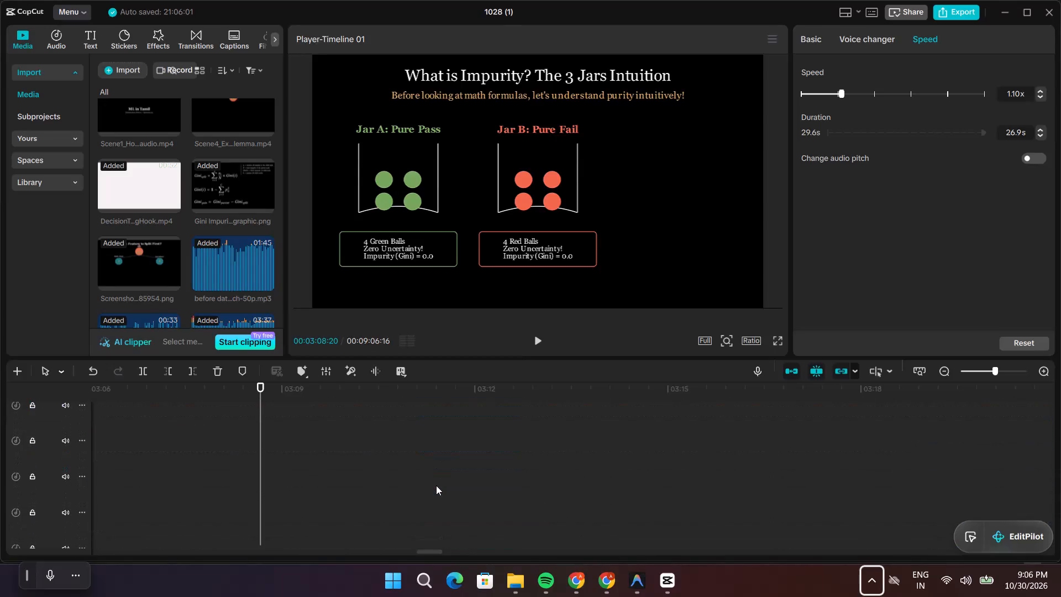
key(super+b)
scroll(436, 485, down, 1)
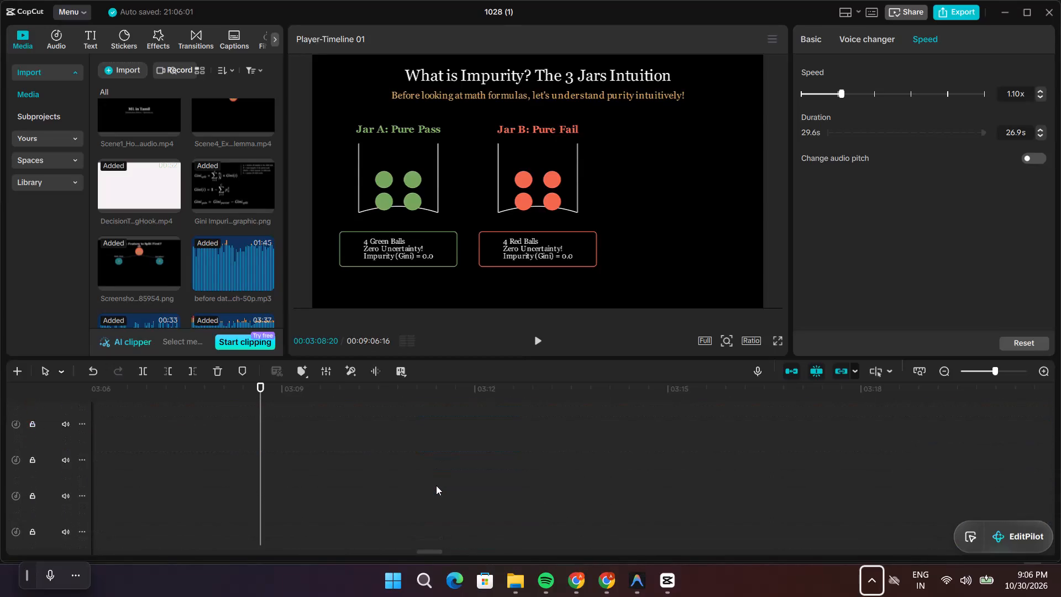
scroll(436, 485, up, 20)
scroll(436, 485, up, 3)
scroll(436, 485, down, 13)
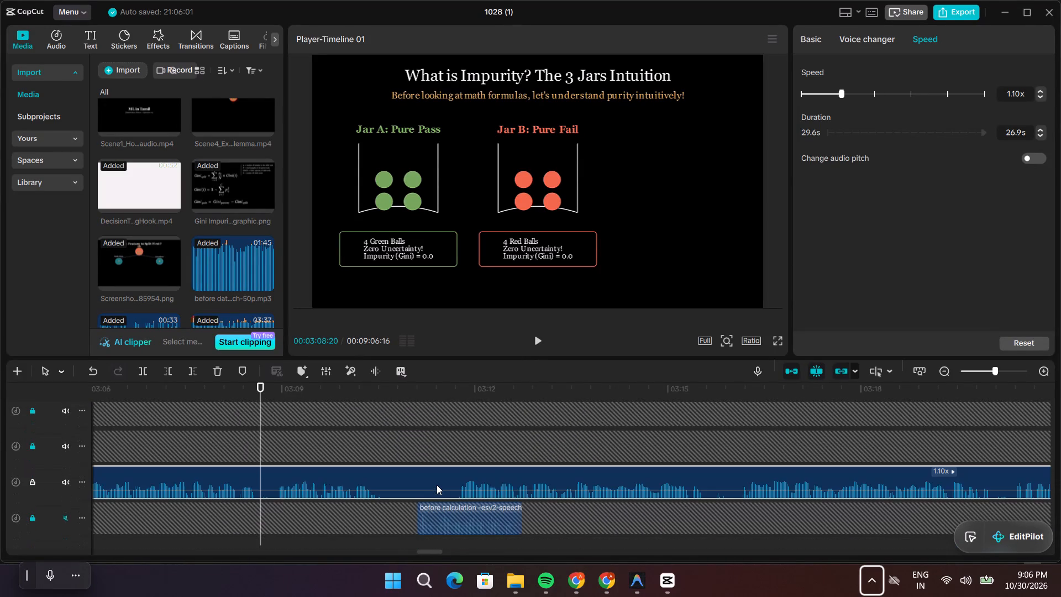
key(ctrl+b)
click(393, 480)
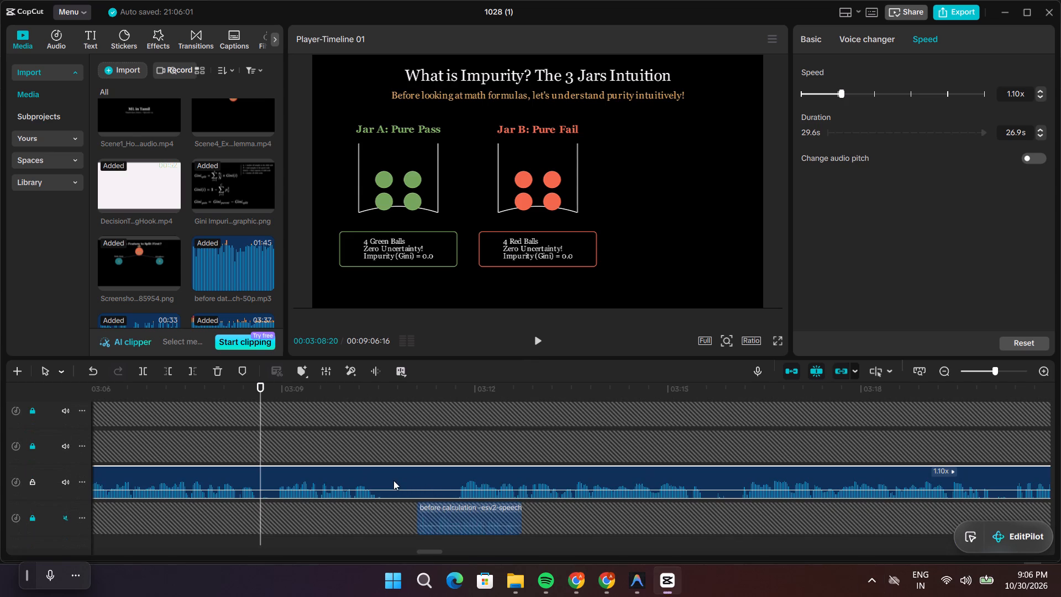
key(ctrl+b)
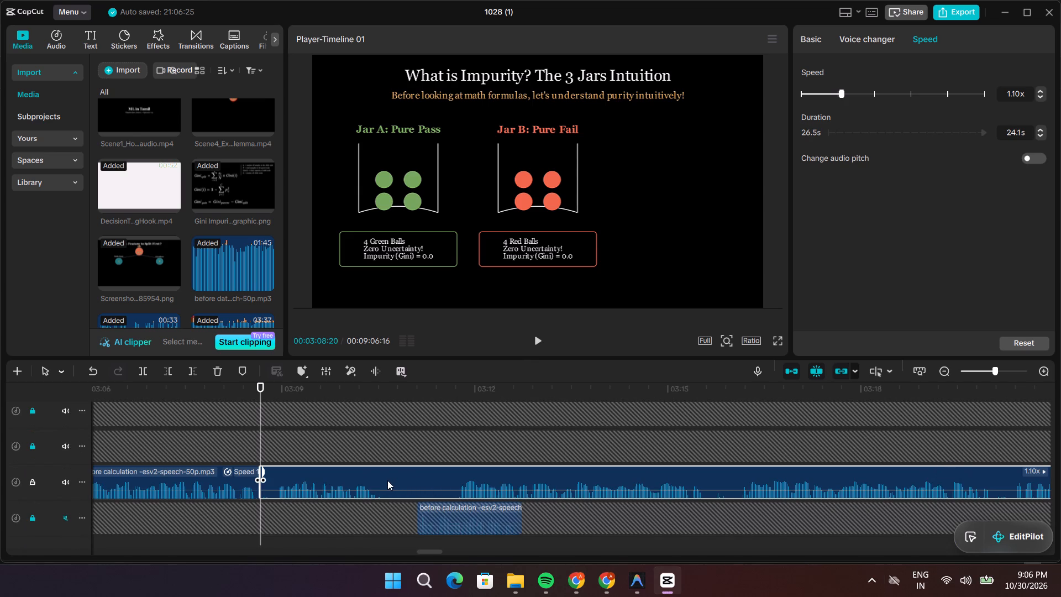
Play on from the new cut, split the narration at 00:03:11:21, and delete the section between the two cuts.
click(273, 476)
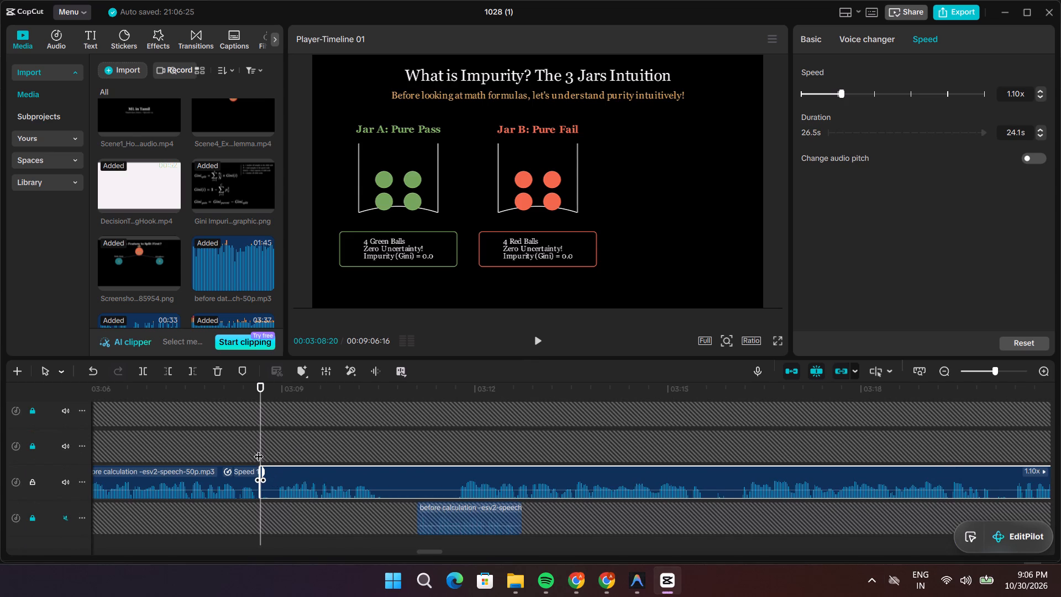
drag(259, 443, 250, 450)
key(space)
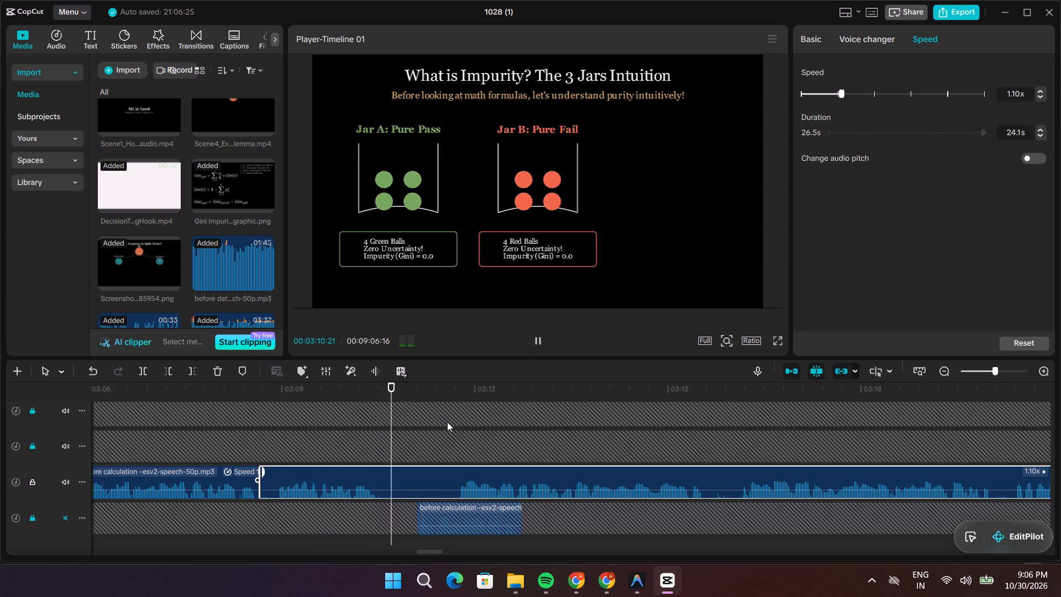
key(space)
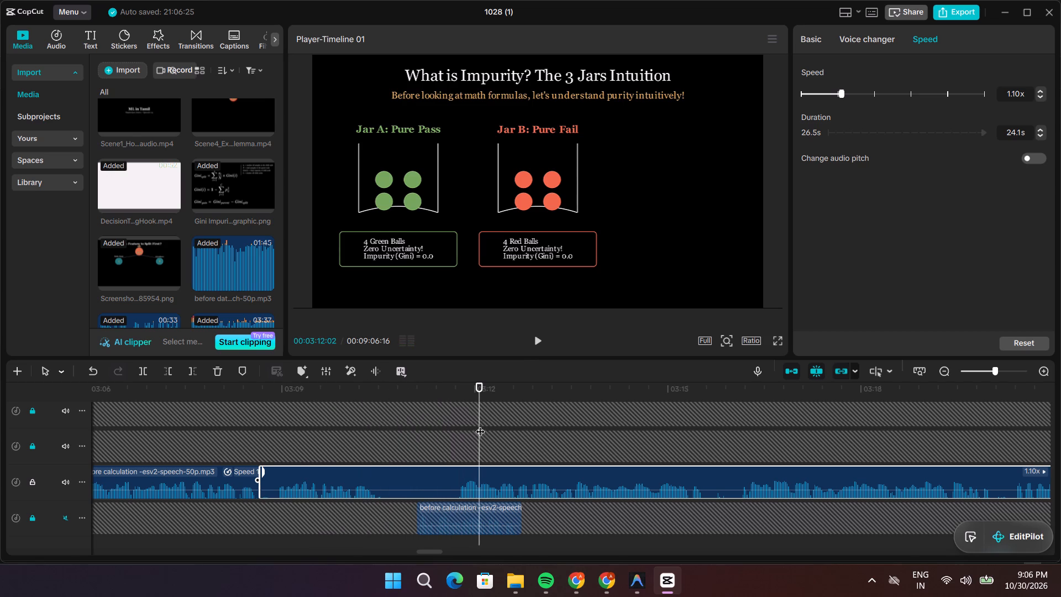
drag(481, 426, 456, 427)
click(398, 477)
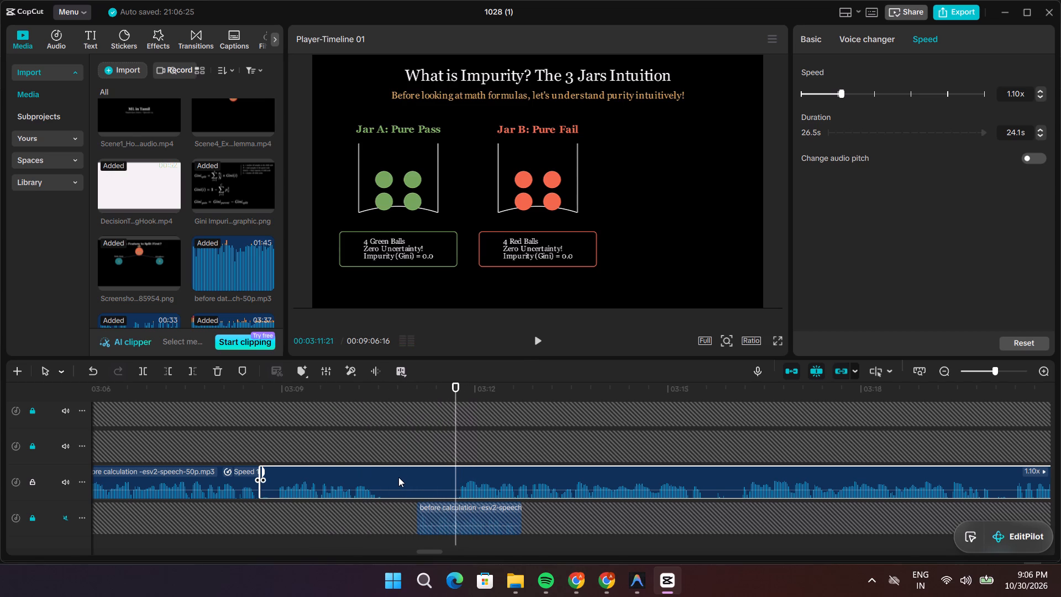
key(ctrl+b)
click(398, 477)
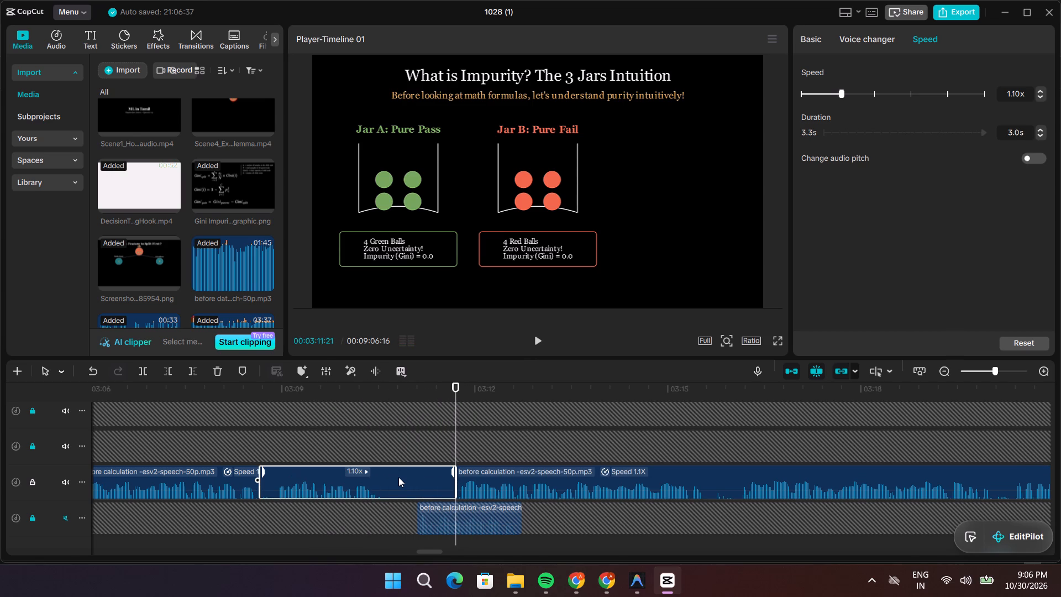
key(BackSpace)
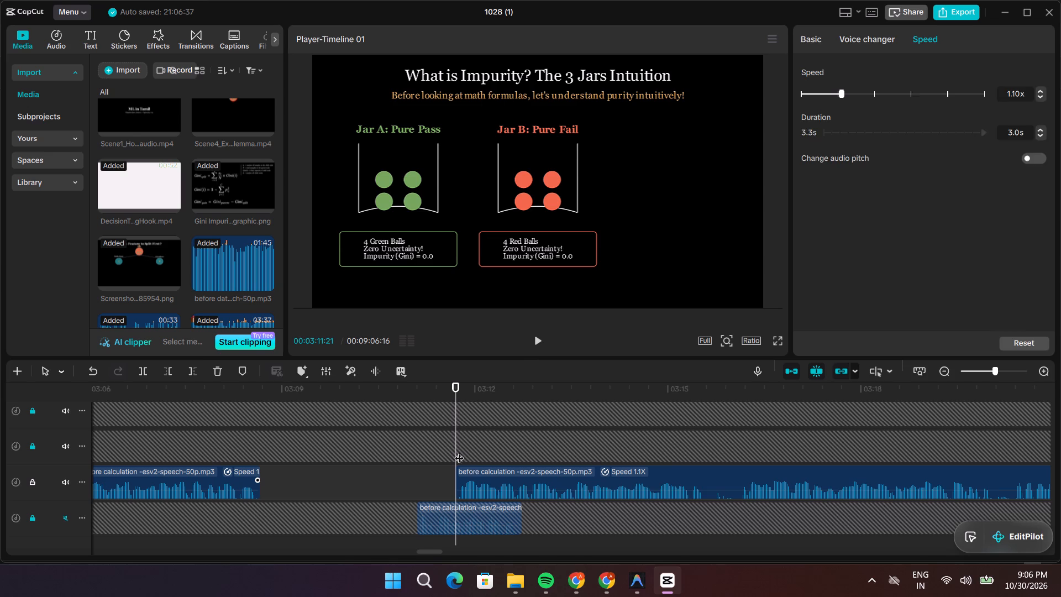
Move the remaining narration clip back to 00:03:08:20 so it joins the preceding clip.
click(481, 490)
drag(478, 495, 466, 496)
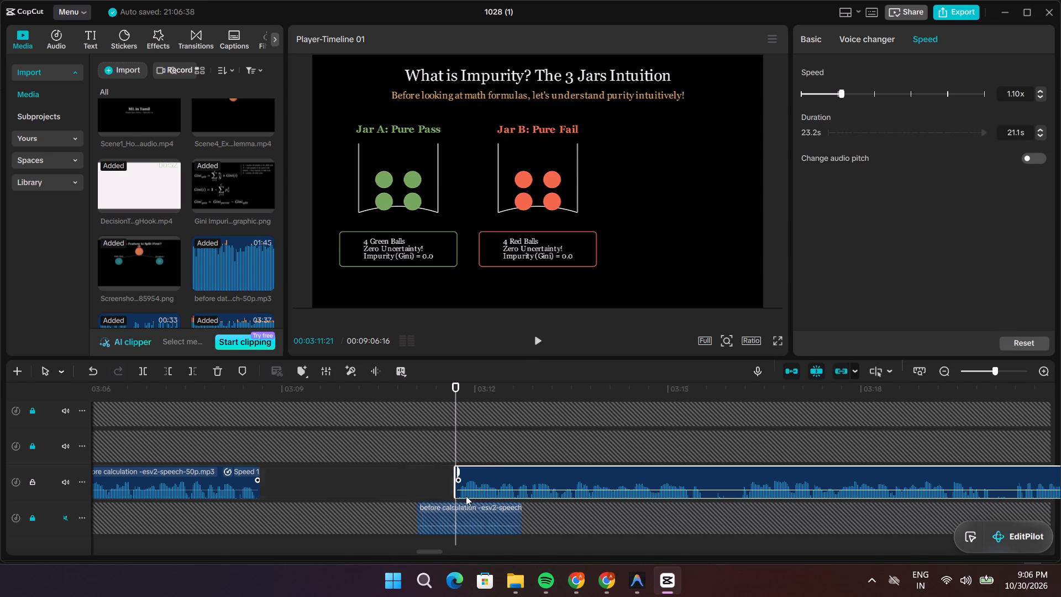
drag(466, 496, 285, 497)
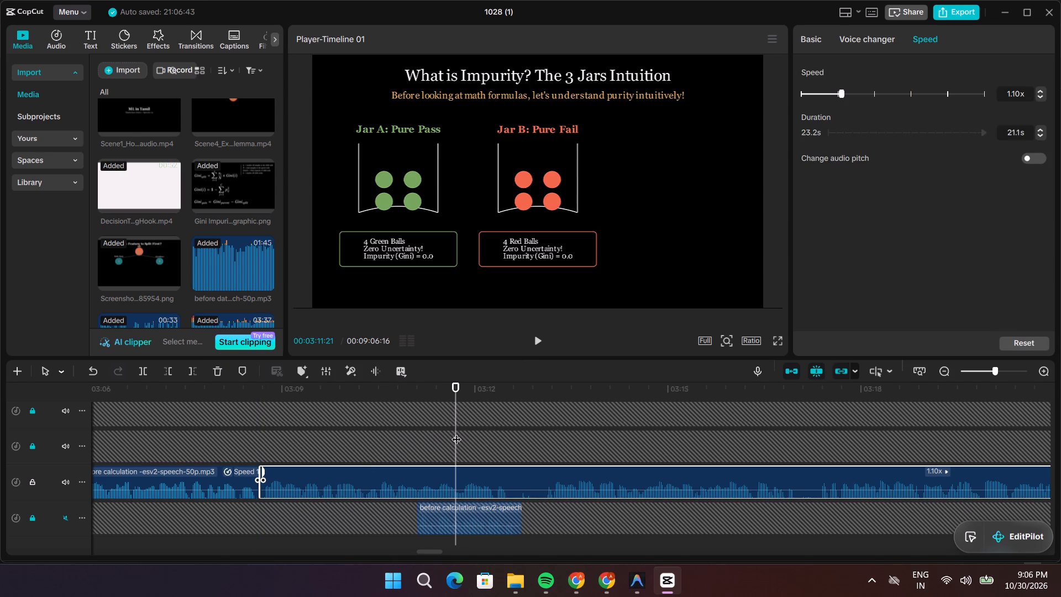
Play the new narration join from about 00:03:08 past Jar C's appearance to check it against the visuals.
drag(456, 432, 232, 456)
key(space)
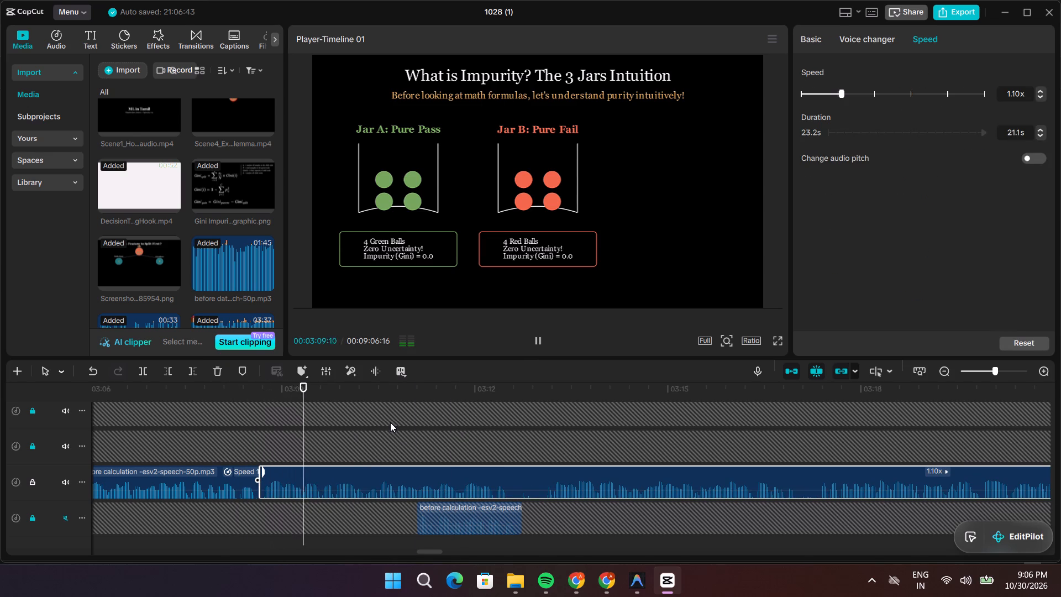
scroll(406, 425, up, 11)
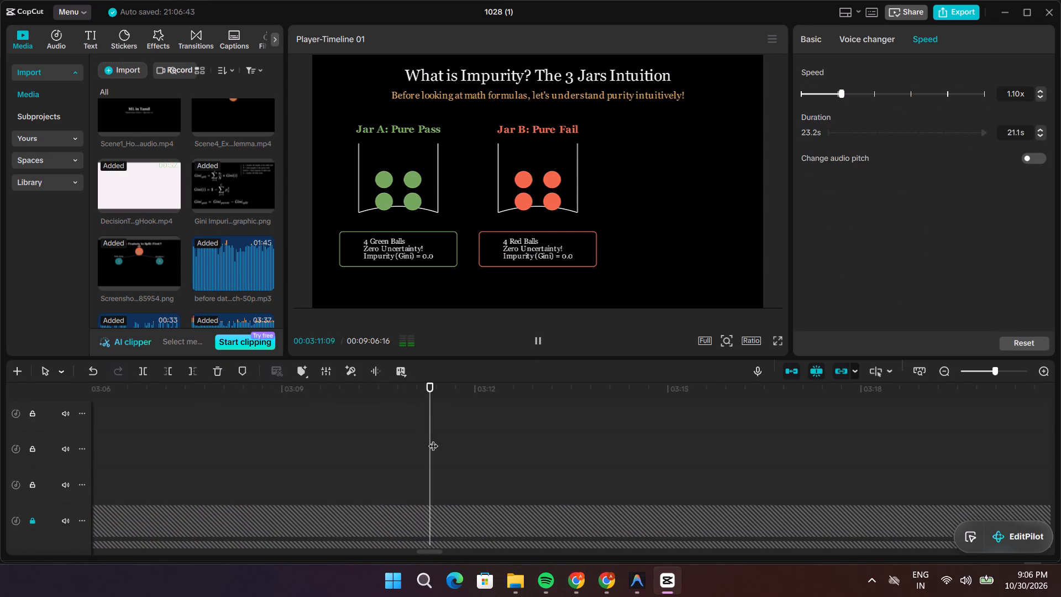
scroll(445, 458, up, 6)
scroll(554, 471, down, 15)
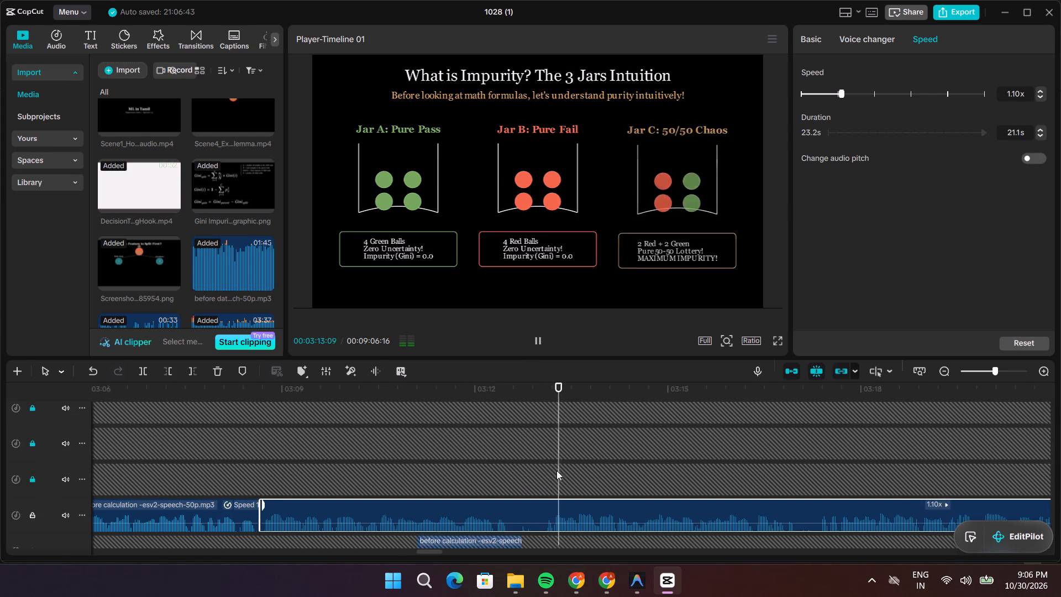
scroll(561, 467, down, 3)
scroll(590, 461, up, 4)
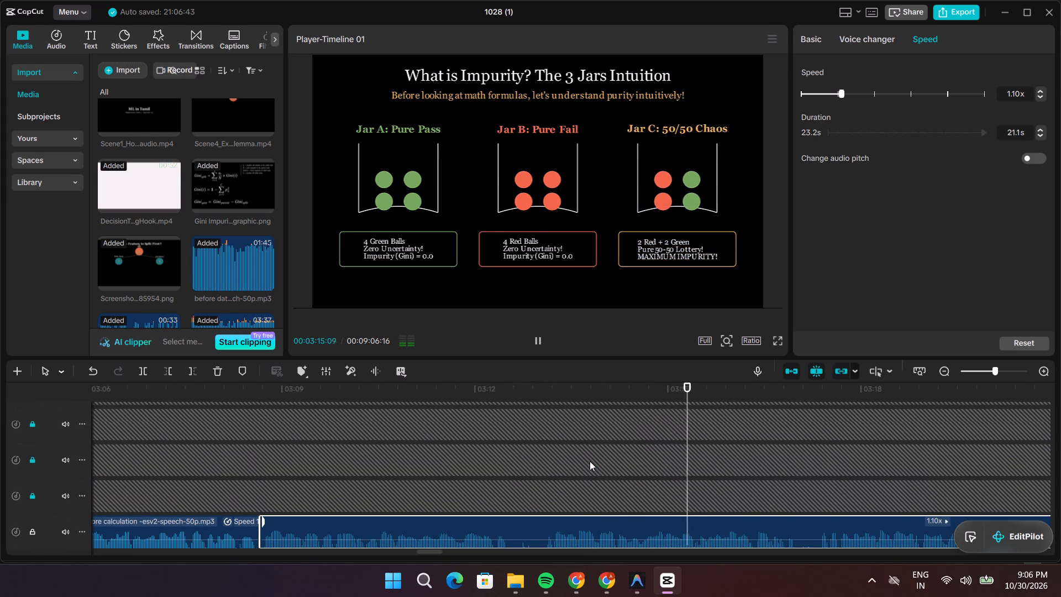
key(space)
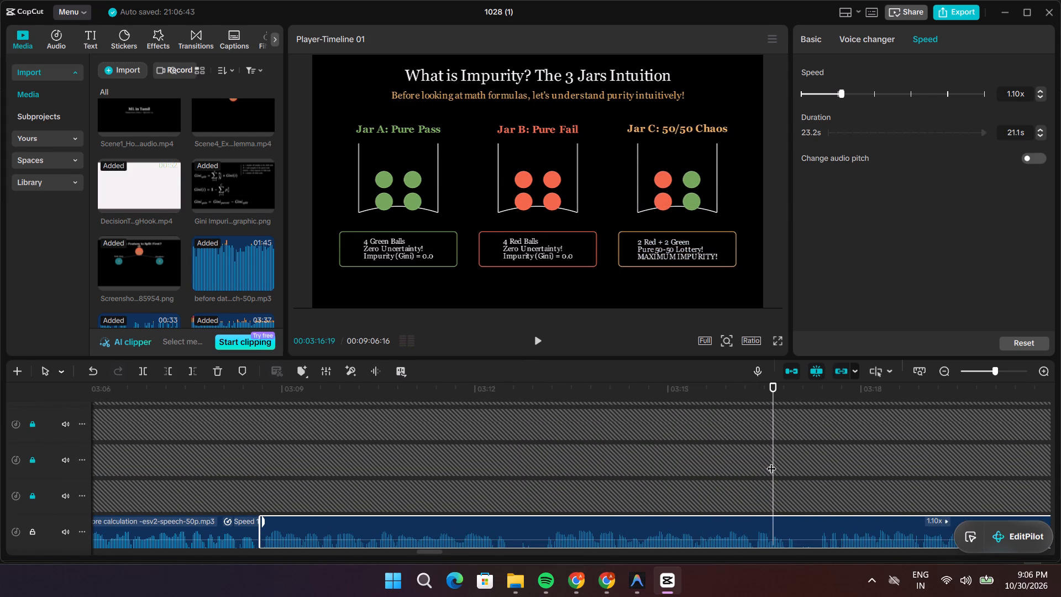
Replay the narration from about 00:03:11:15 to locate its next pause, and split the clip at 00:03:12:16.
drag(771, 462, 444, 520)
key(space)
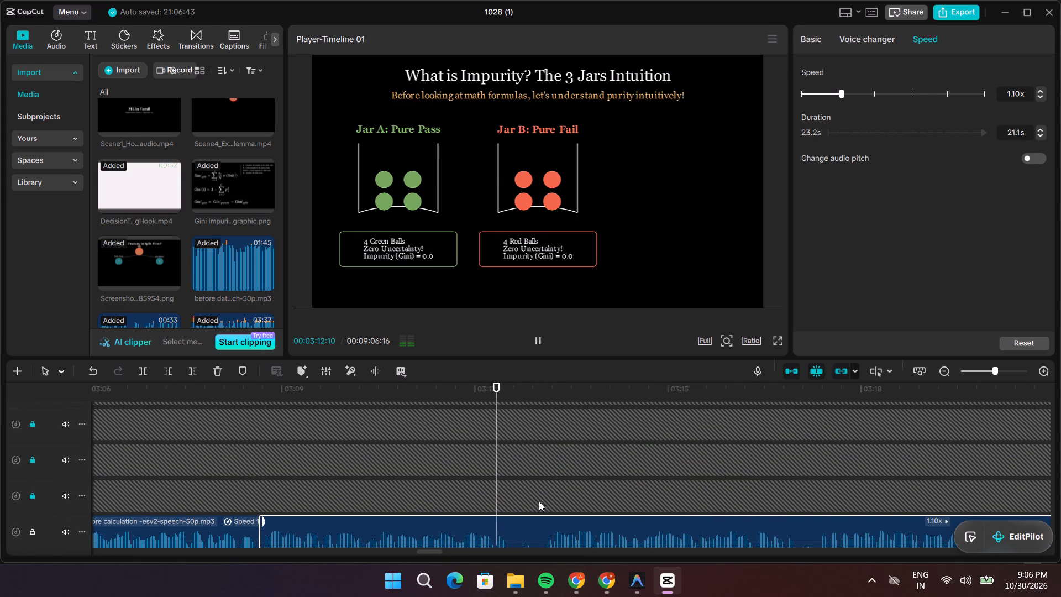
key(space)
key(space)
key(space)
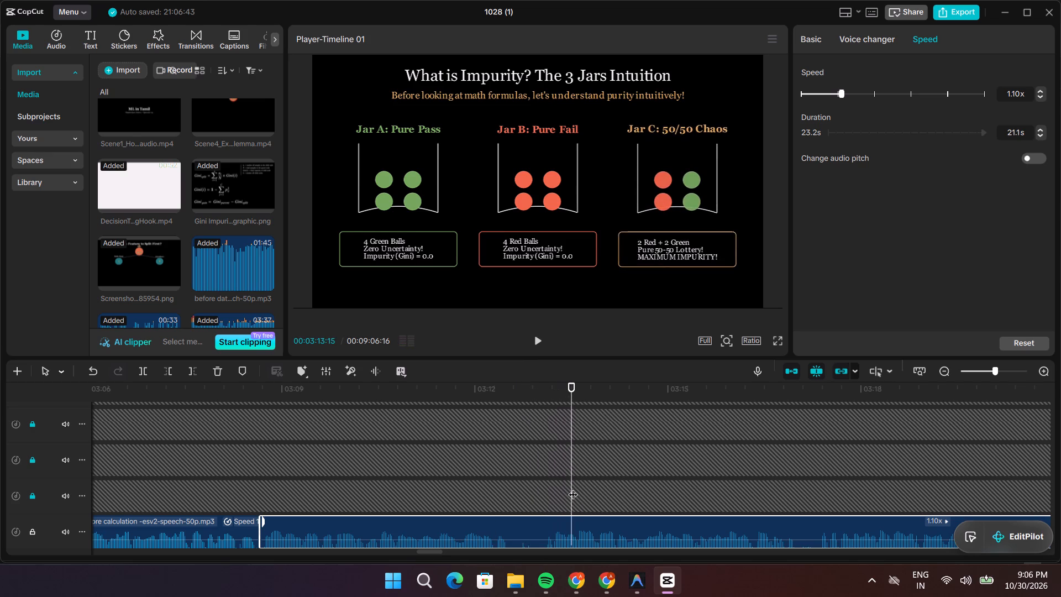
drag(573, 488, 508, 498)
key(ctrl+b)
Trim about 0.5 s of silence from the start of the narration after 00:03:12:16 and close the gap.
click(533, 522)
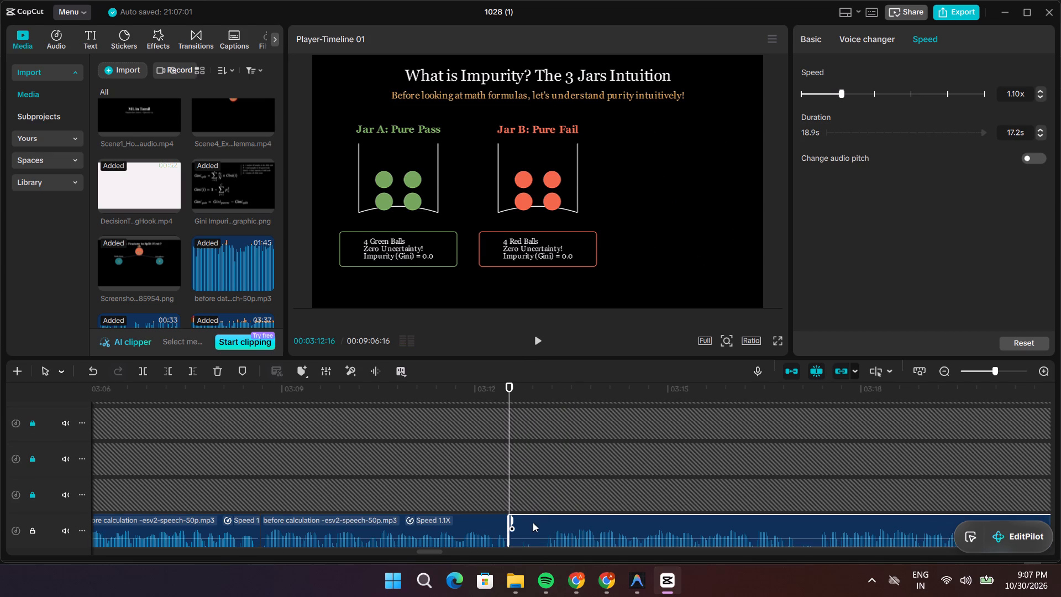
drag(509, 536, 517, 535)
drag(517, 535, 546, 535)
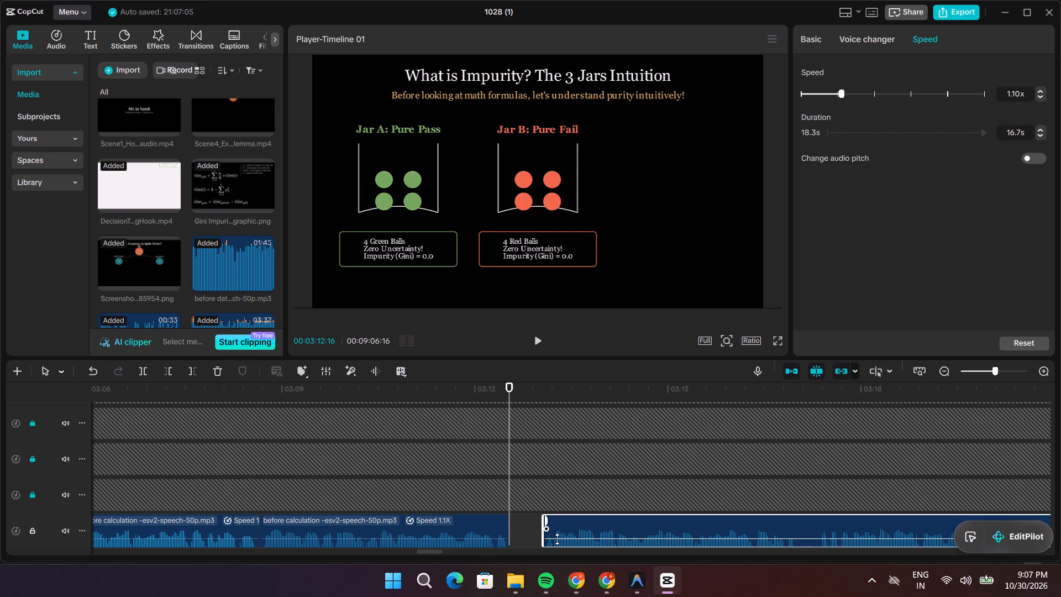
drag(561, 544, 529, 547)
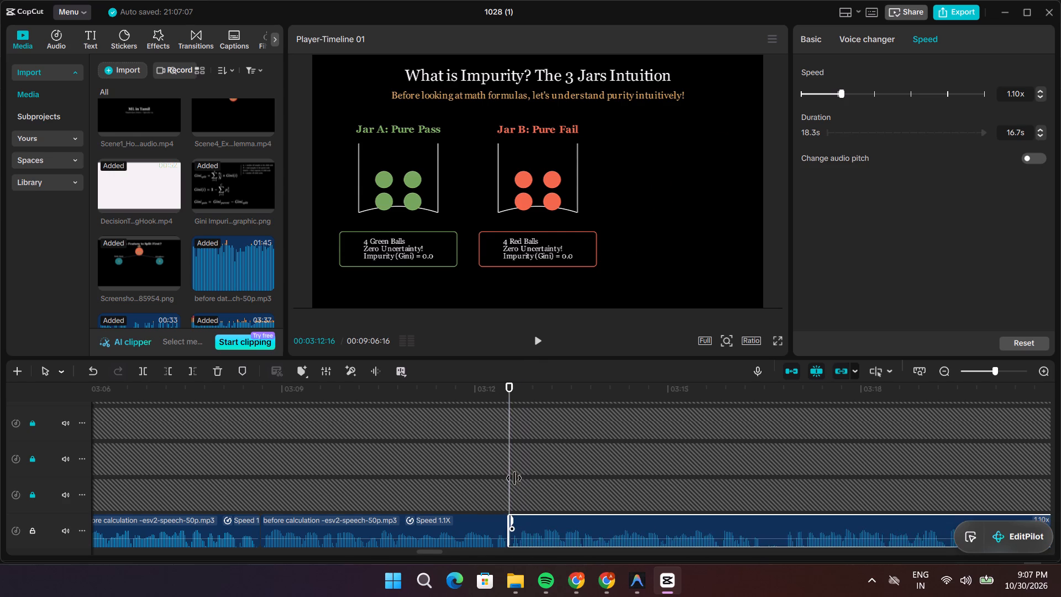
Play the Jar C narration from about 00:03:12 to 00:03:22:28 to check the join and find the next long pause.
drag(511, 478, 485, 481)
key(space)
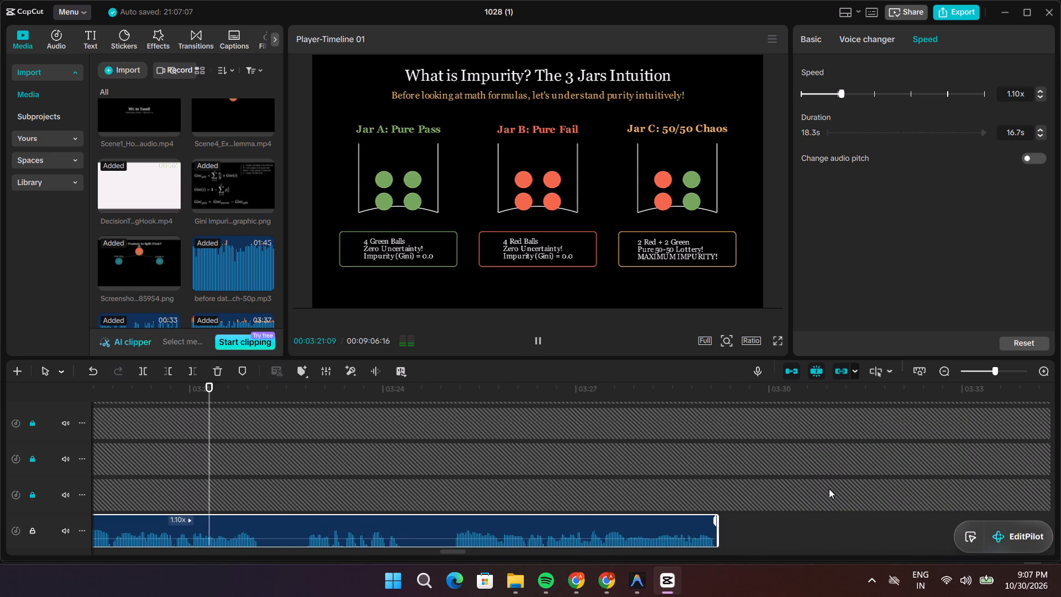
key(space)
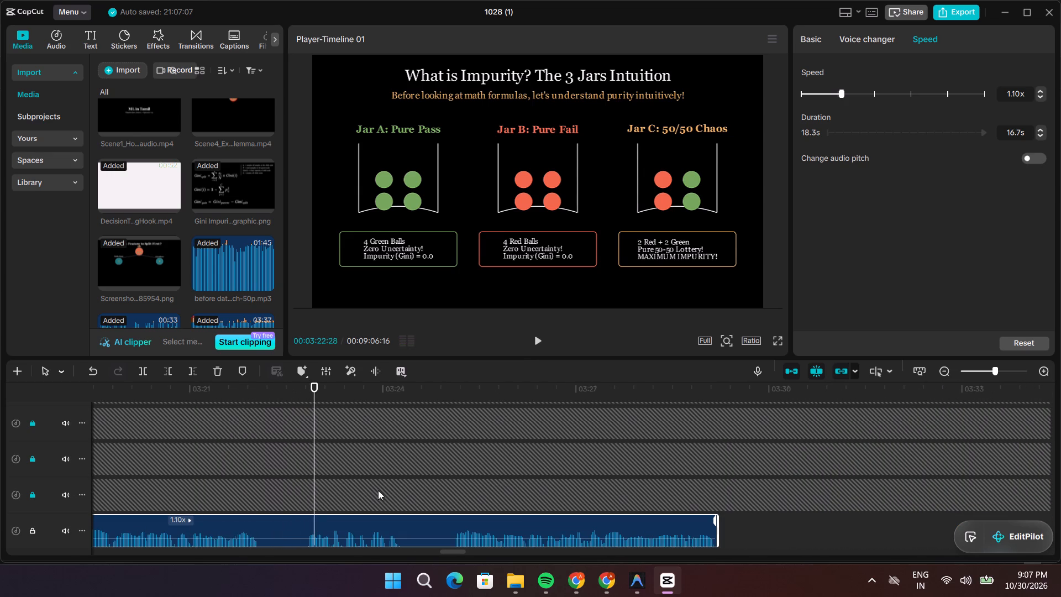
key(space)
Split the narration at 00:03:22:02, where its pause begins, and select the piece after the cut.
click(341, 479)
drag(340, 476, 274, 490)
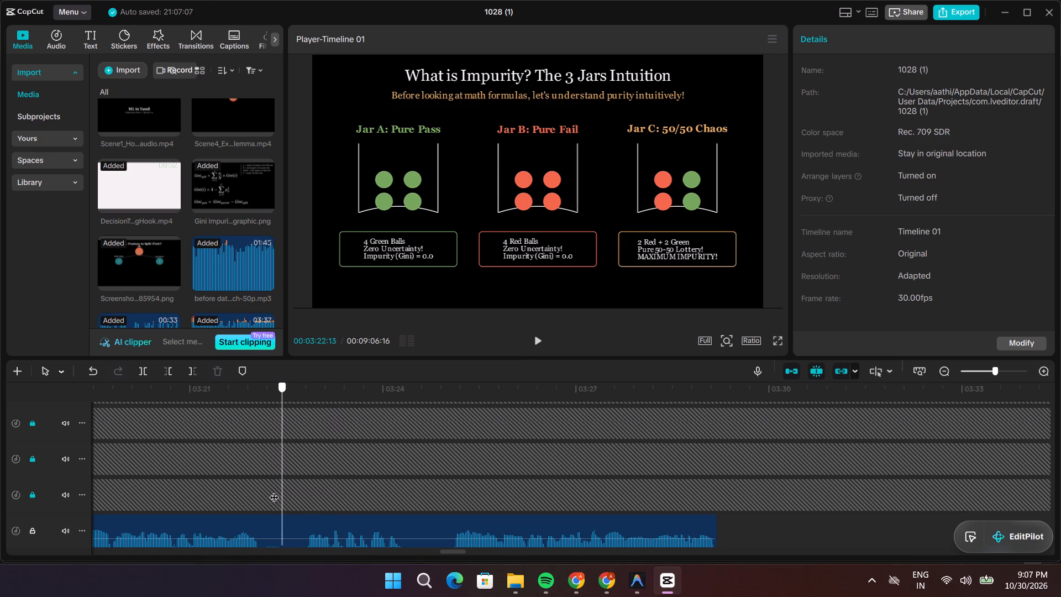
drag(274, 490, 259, 493)
click(288, 519)
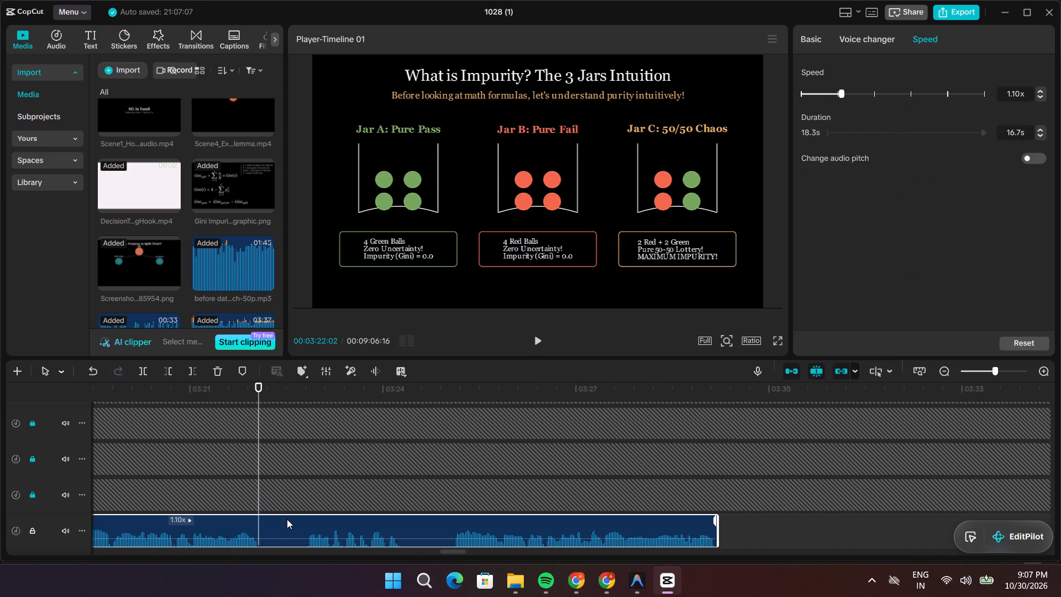
key(ctrl+b)
click(284, 526)
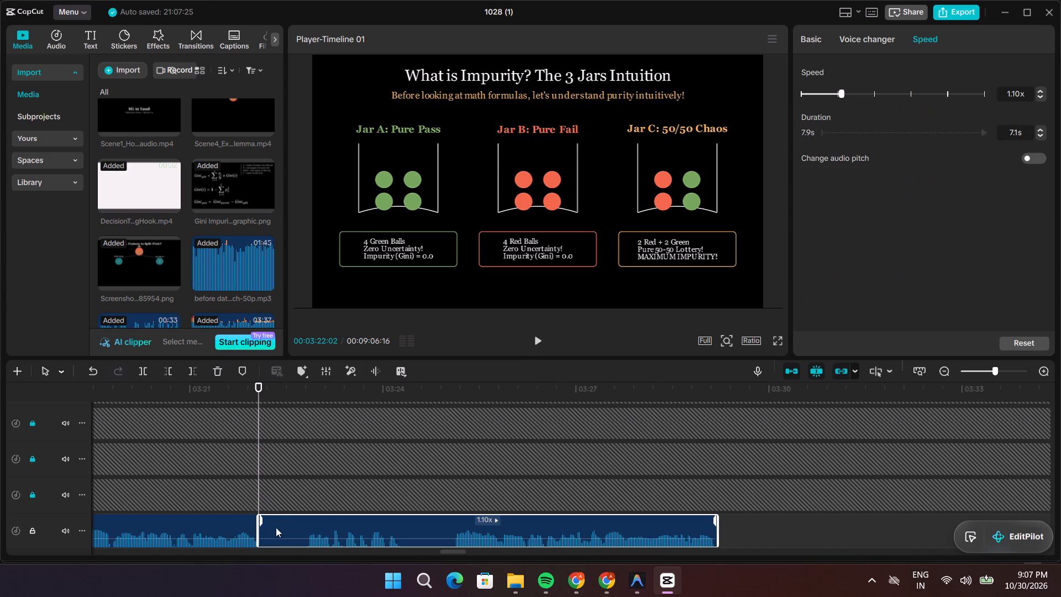
Trim about 0.8 s of silence from the start of the narration after 00:03:22:02 and close the gap.
drag(258, 532, 312, 549)
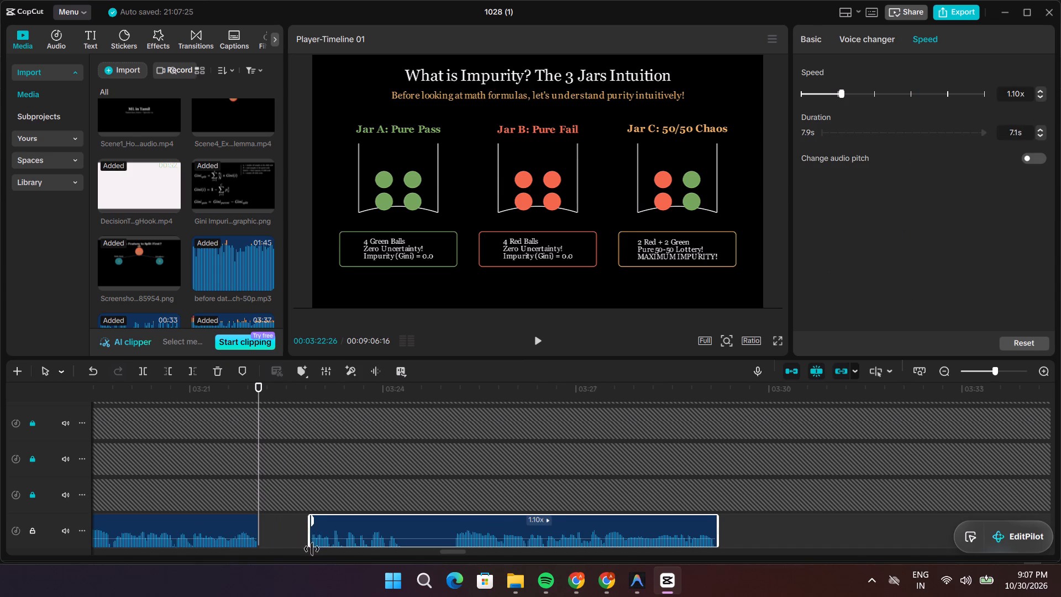
drag(312, 549, 309, 549)
drag(325, 542, 302, 542)
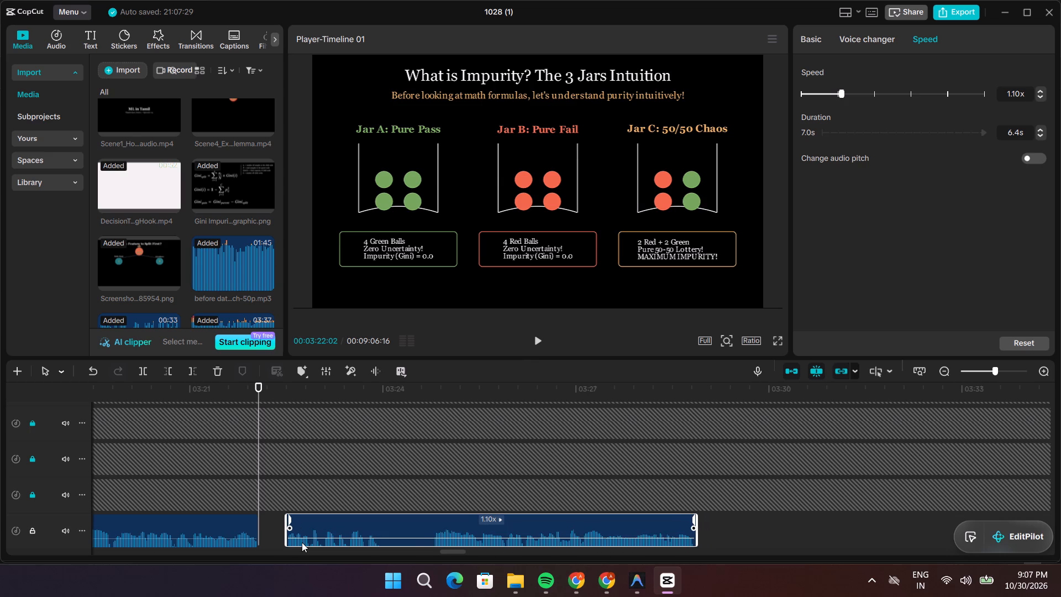
drag(302, 542, 280, 543)
Play the narration past the 00:03:22:02 join to locate the next pause, and split the clip at 00:03:24:09.
key(space)
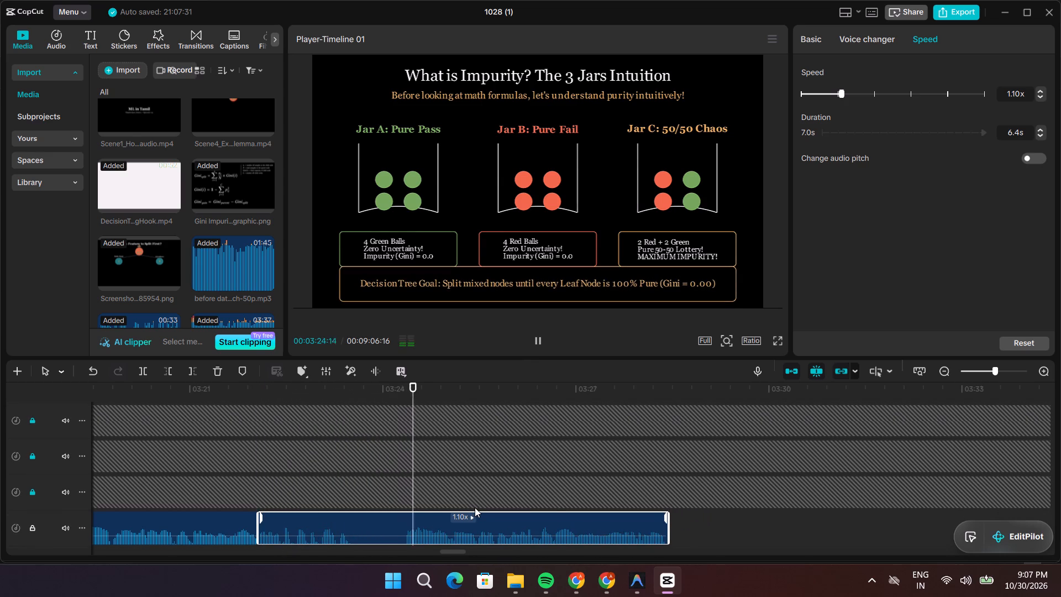
key(space)
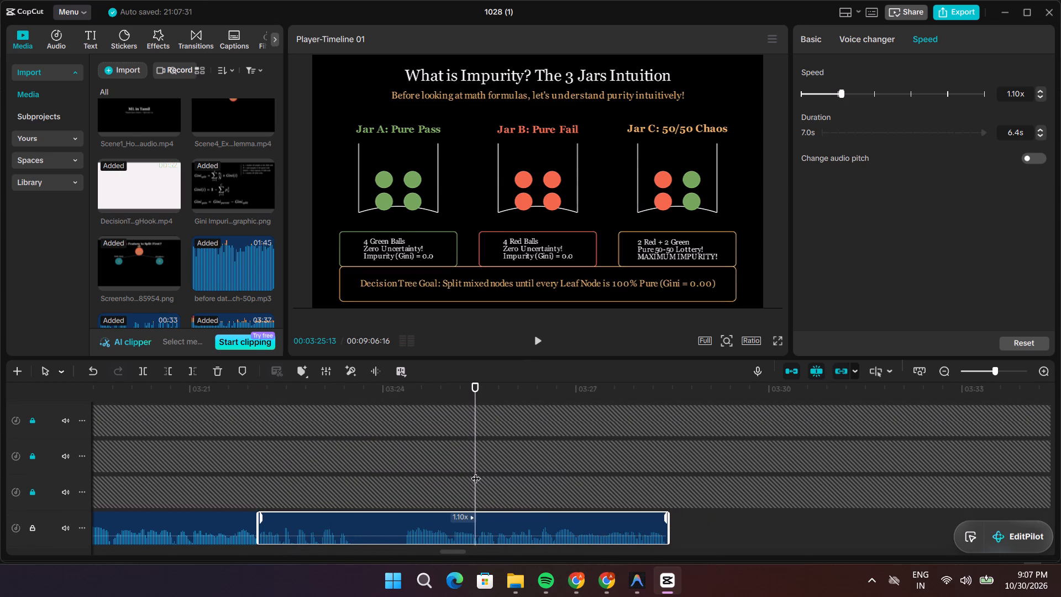
drag(476, 472, 402, 478)
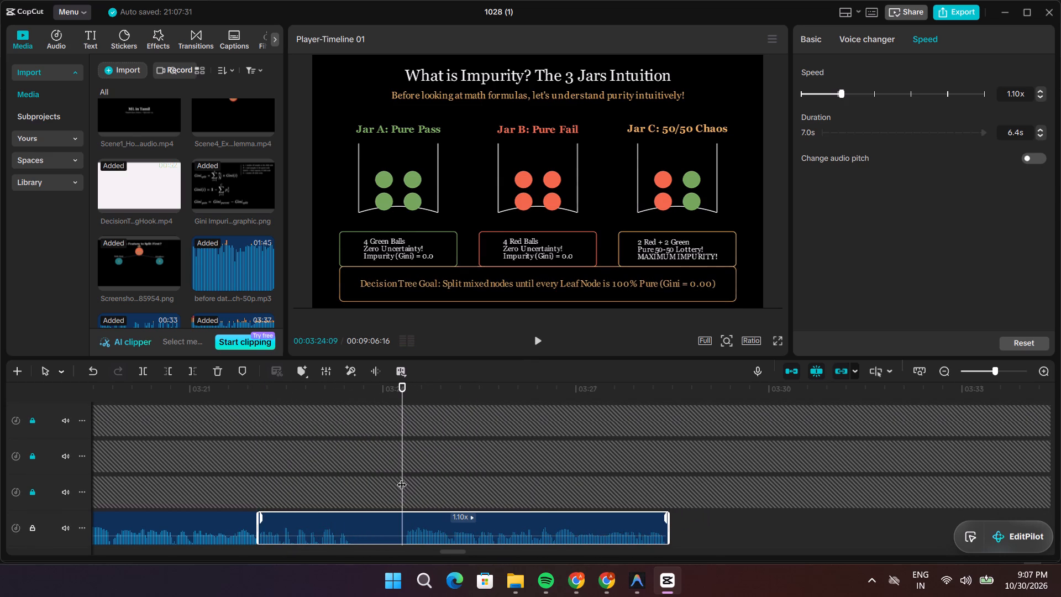
key(ctrl+b)
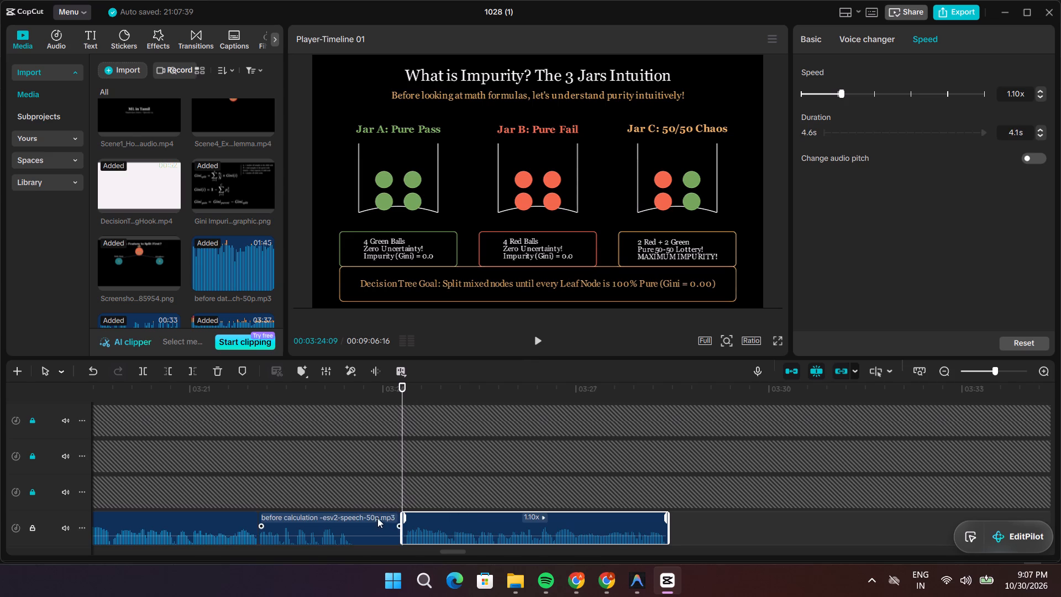
Trim the trailing silence off the narration piece before 00:03:24:09, shortening it to 1.5 s, and move the following clip against it.
click(374, 523)
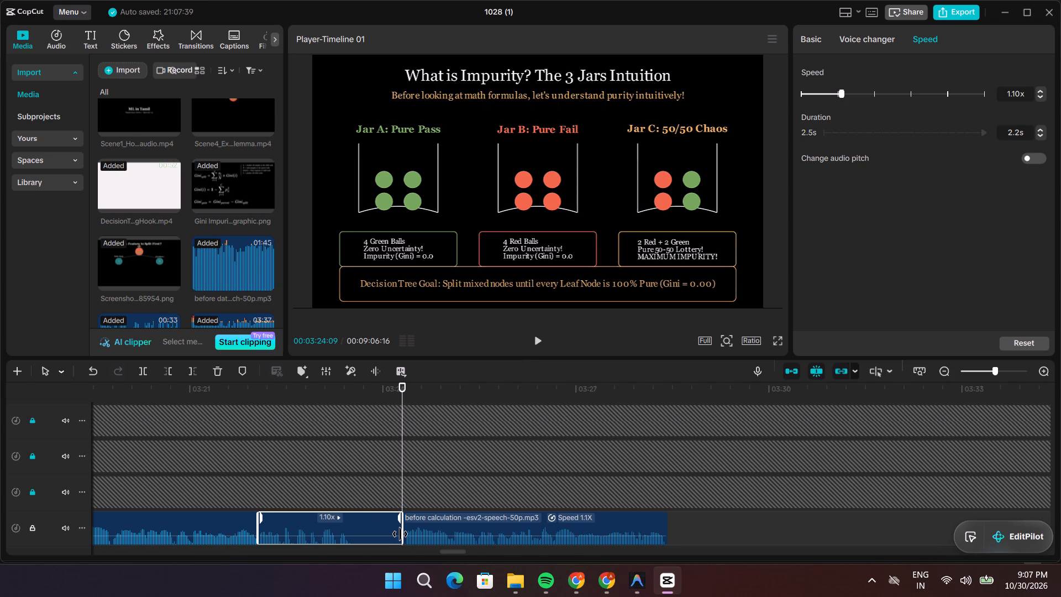
drag(400, 534, 351, 541)
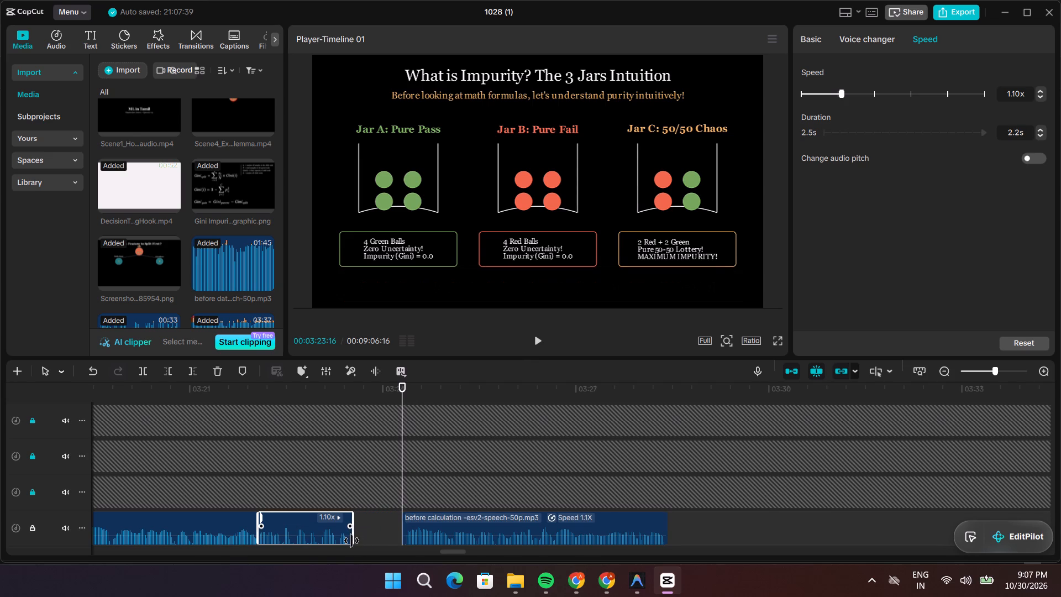
drag(351, 541, 350, 541)
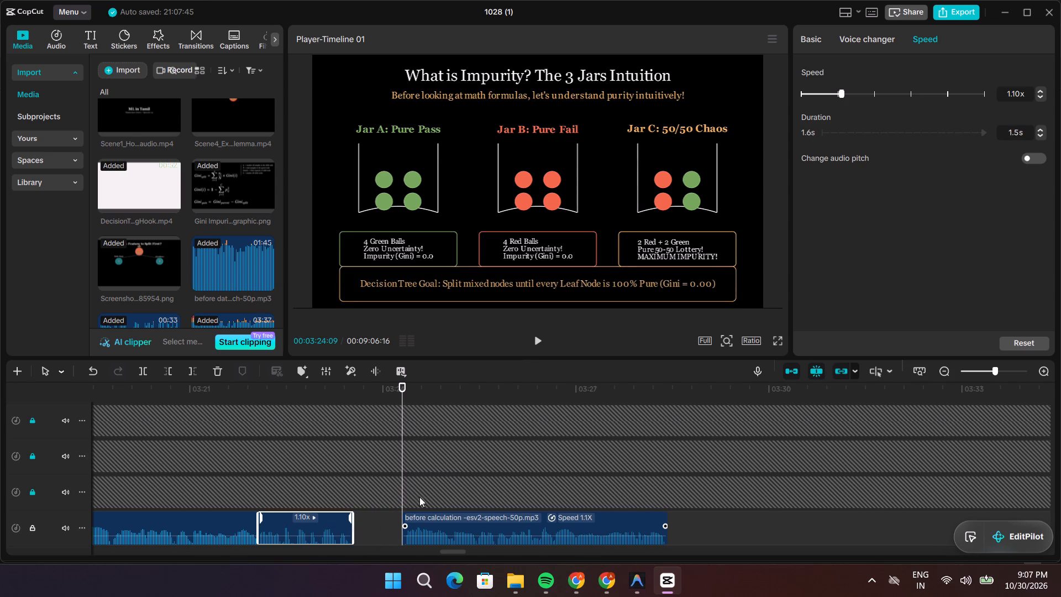
drag(421, 542, 371, 542)
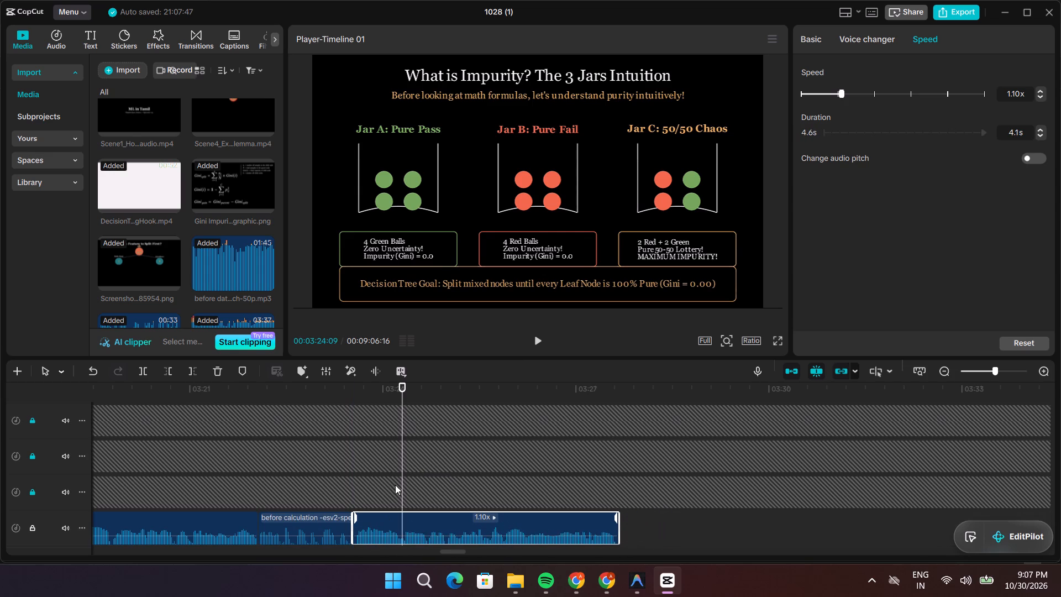
Play the narration from about 00:03:23 to 00:03:28:27 to check the new join and the clip's ending.
drag(402, 468, 339, 476)
key(space)
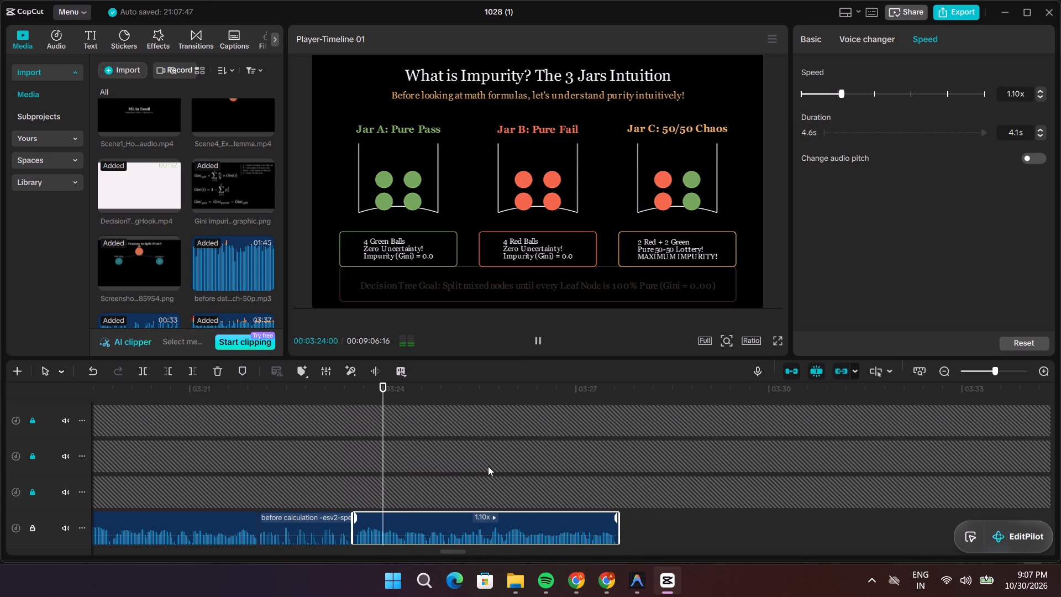
scroll(655, 474, down, 4)
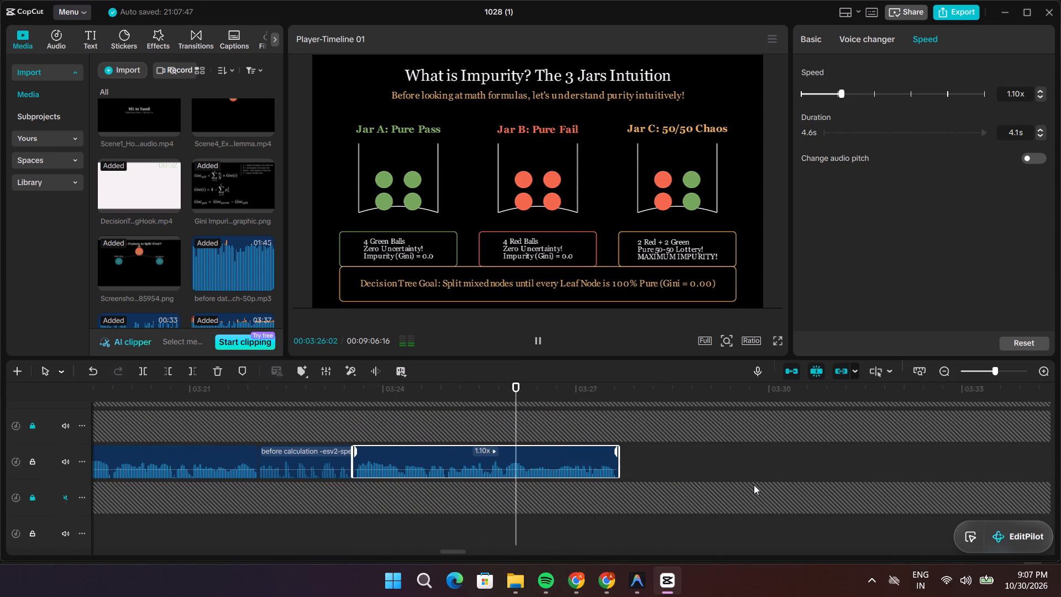
scroll(755, 487, down, 6)
scroll(755, 489, up, 3)
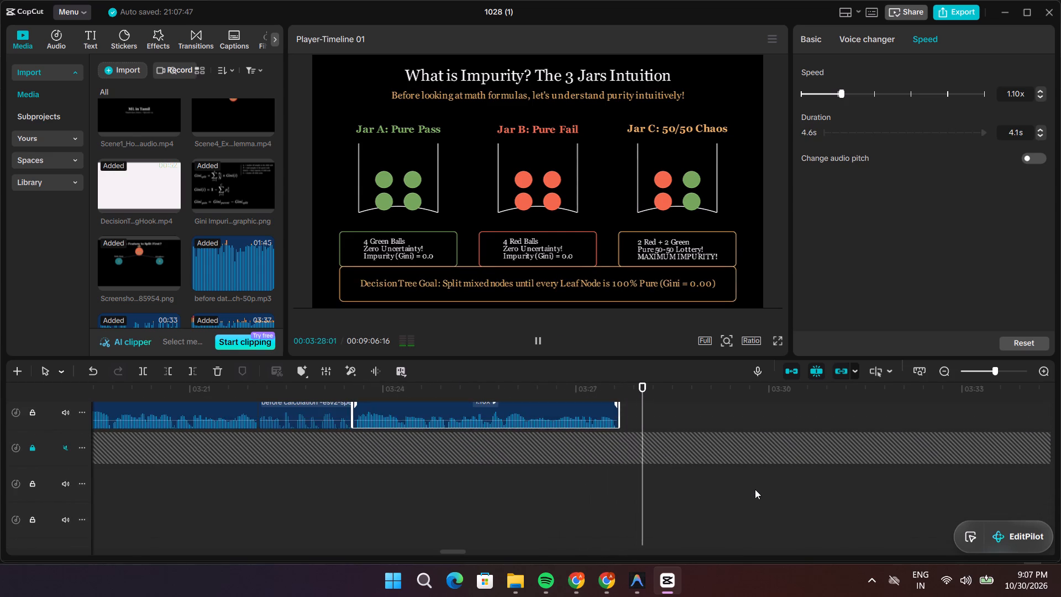
scroll(755, 489, up, 2)
text(b)
key(space)
Mute the main narration track, unmute the track with the short clip beneath it, and play from 00:03:07:19 to 00:03:12:26.
scroll(696, 497, down, 1)
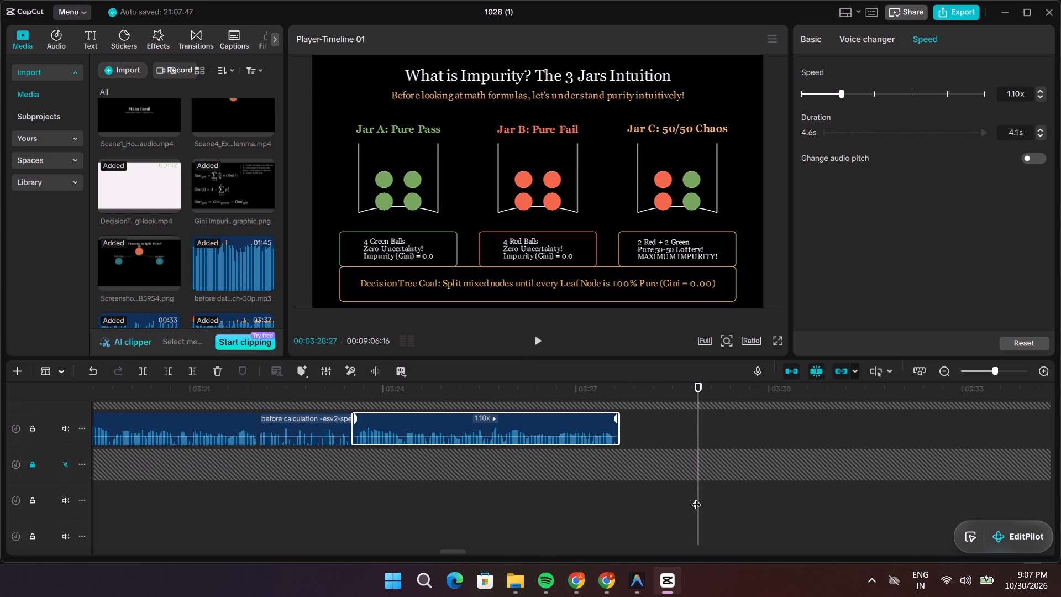
ctrl+scroll(702, 496, down, 16)
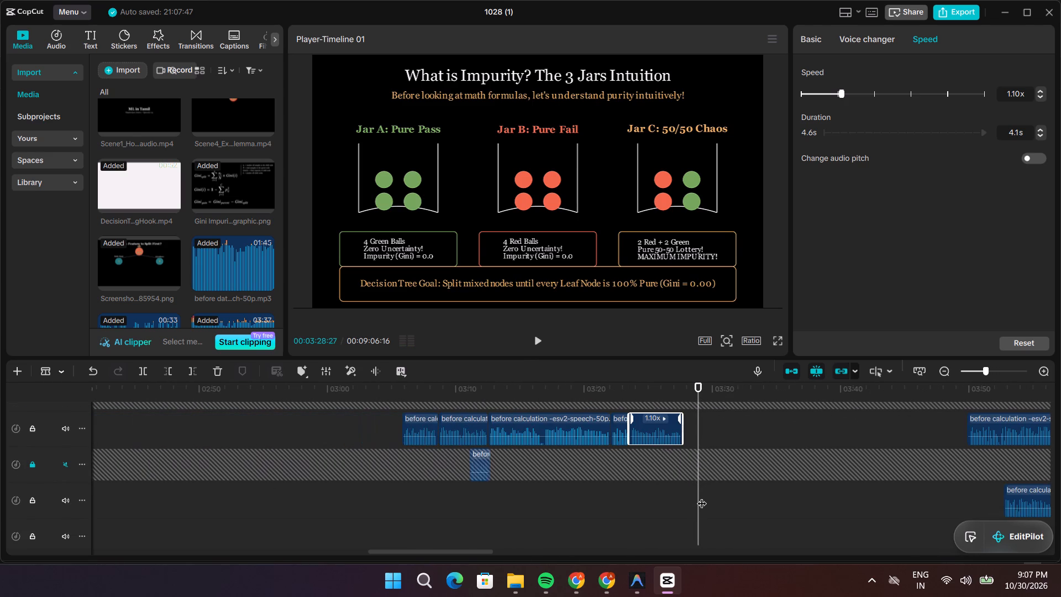
drag(697, 497, 426, 537)
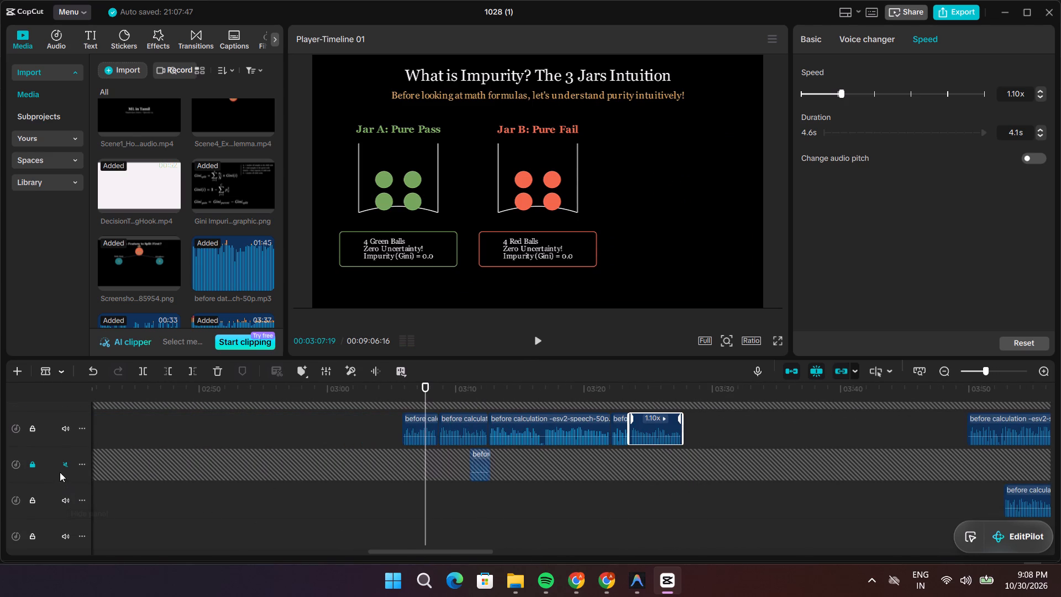
click(65, 431)
click(64, 464)
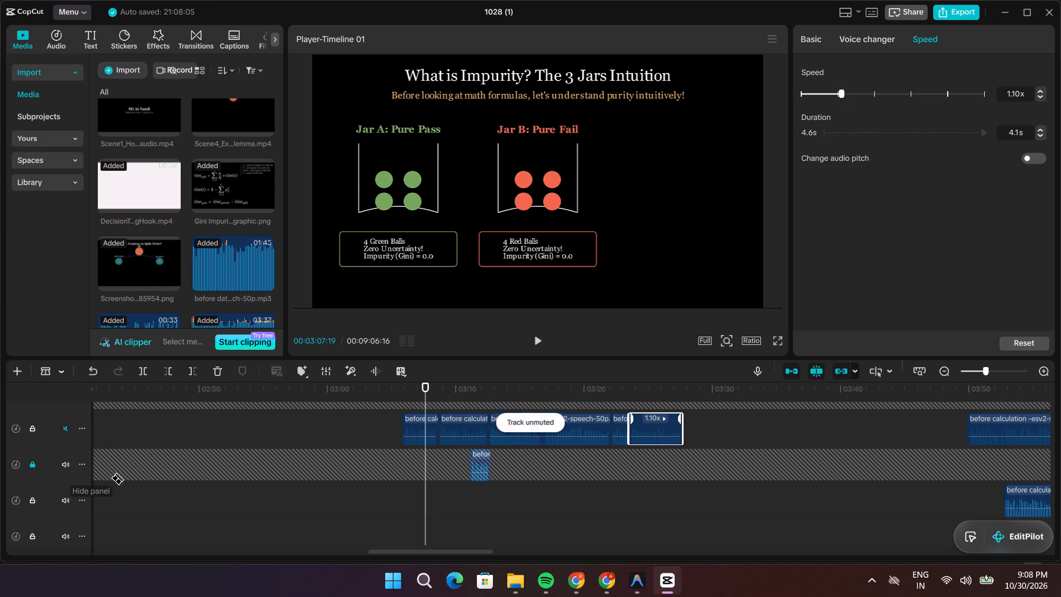
key(space)
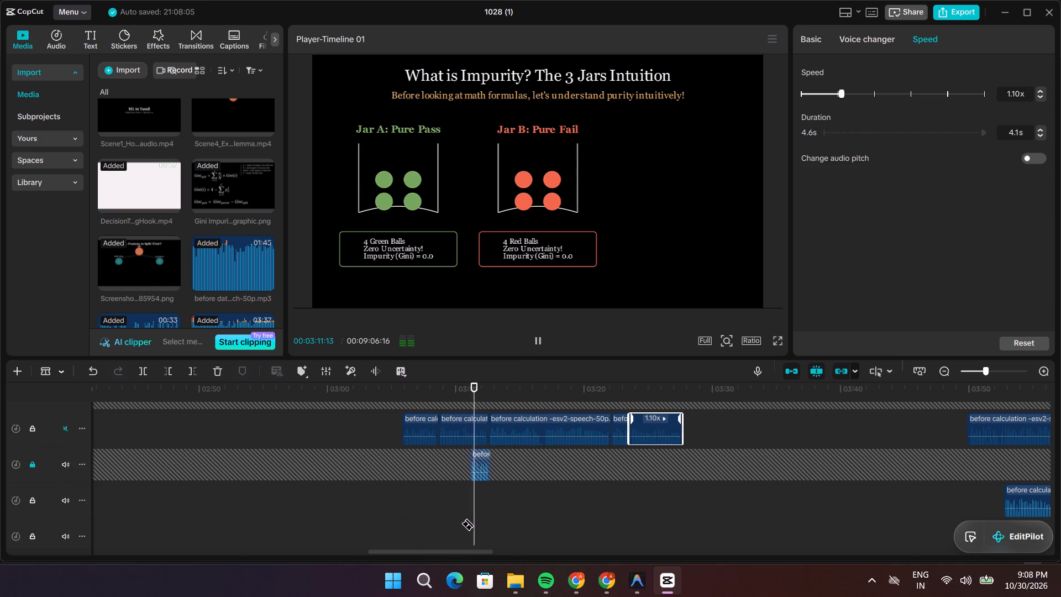
key(space)
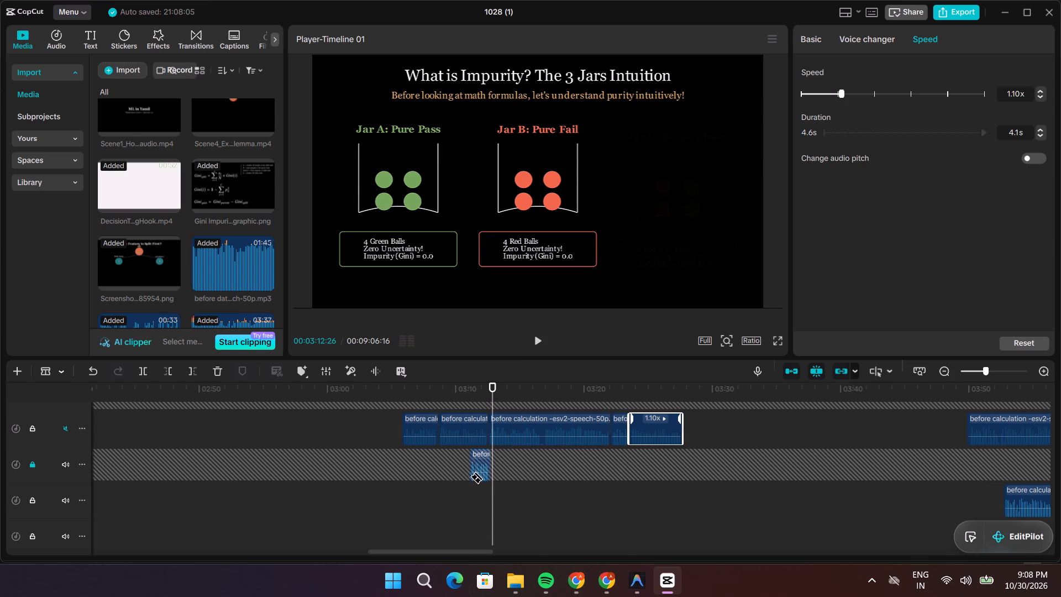
Restore the selection tool, unlock the short clip's track, and move that 1.6 s clip to about 00:03:30.
click(472, 469)
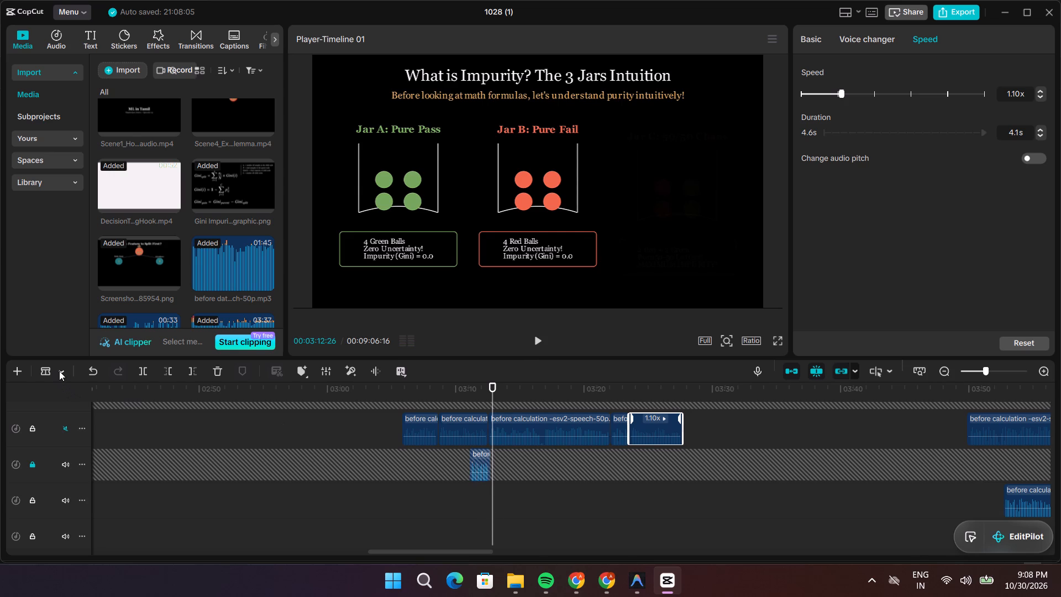
click(59, 371)
click(62, 394)
click(31, 465)
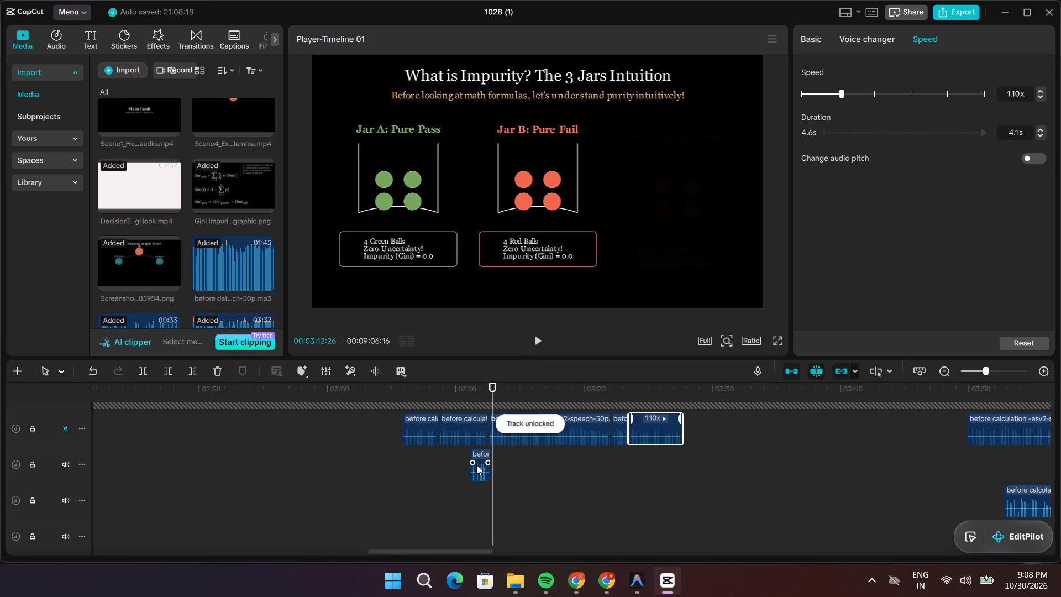
drag(476, 465, 725, 463)
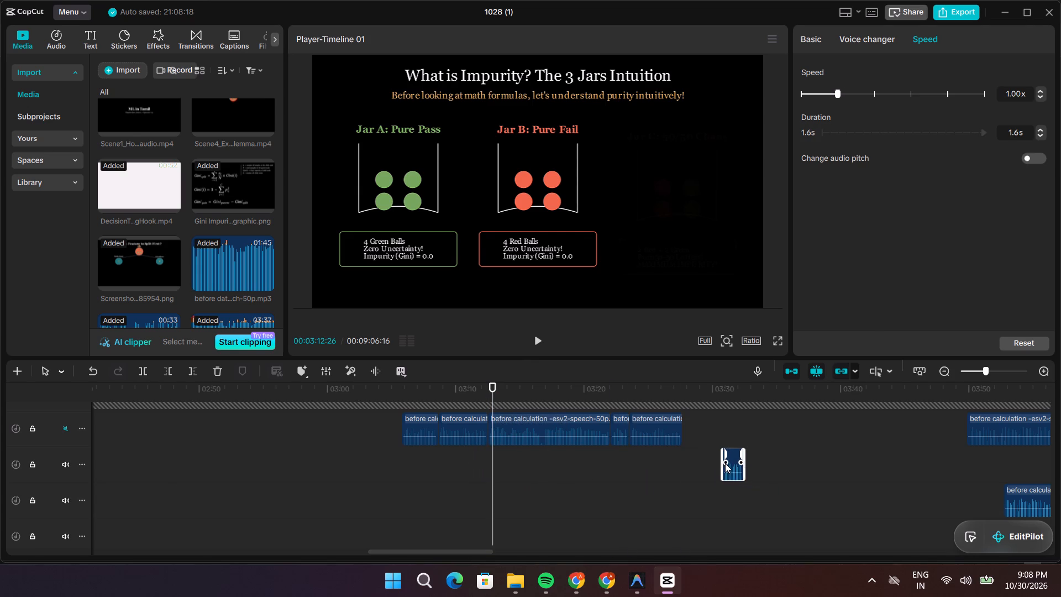
drag(725, 463, 715, 448)
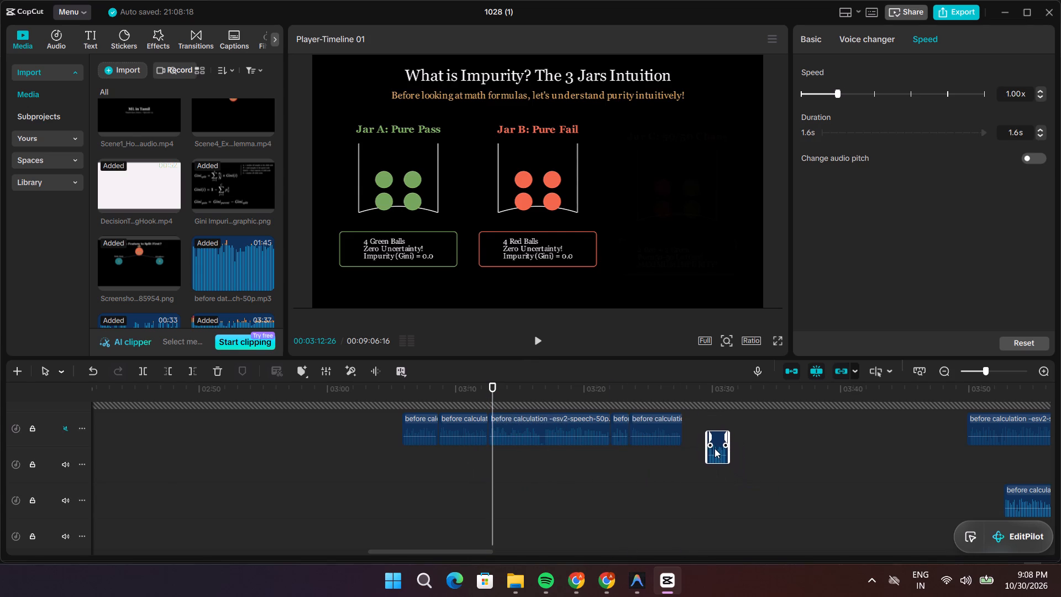
drag(715, 448, 728, 456)
Unmute the main narration track and play the Jar C narration from 00:03:12:26 to 00:03:29:05.
key(space)
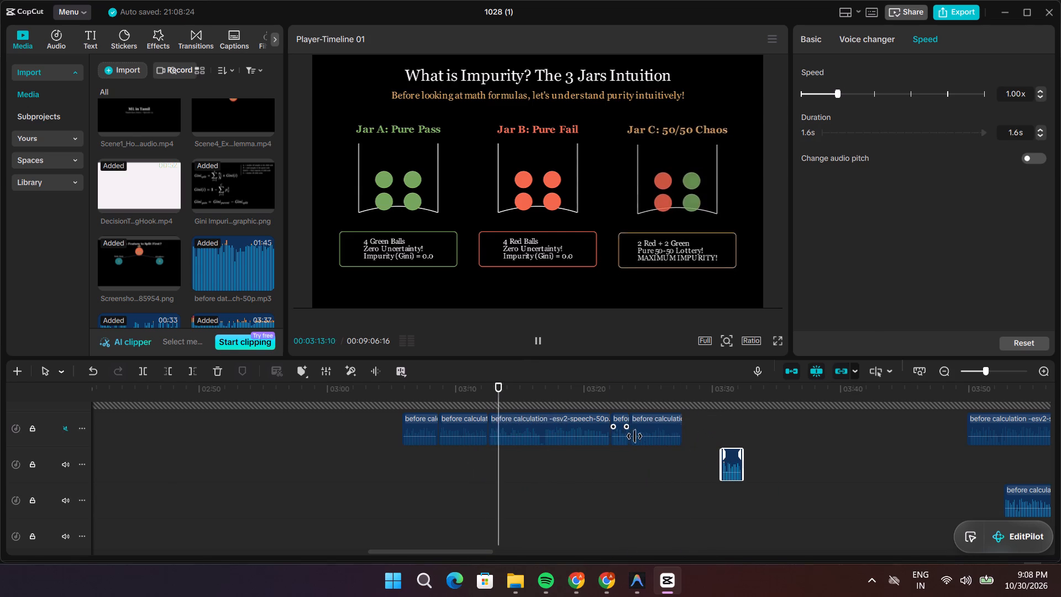
click(62, 433)
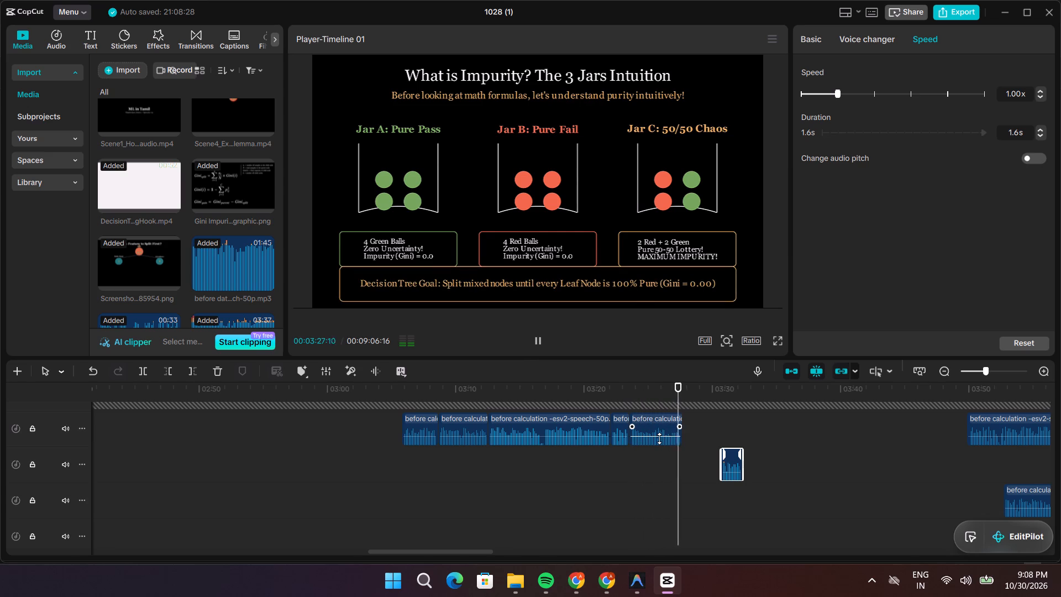
key(space)
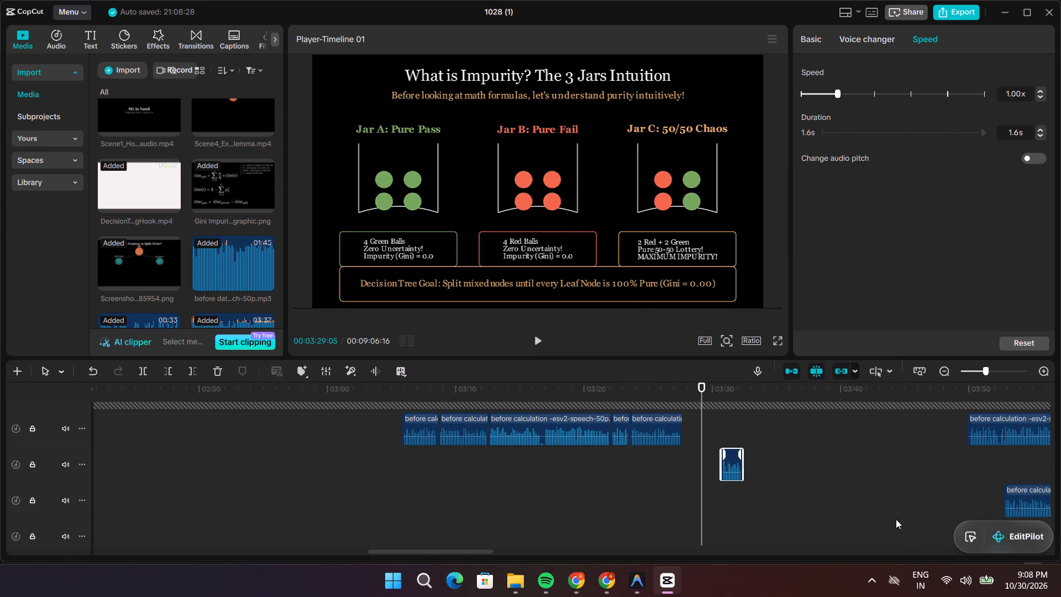
Play the Gini vs Entropy scene from about 00:03:48 to 00:03:50:09 and examine the narration clips on the audio tracks around it.
drag(701, 518, 949, 518)
key(space)
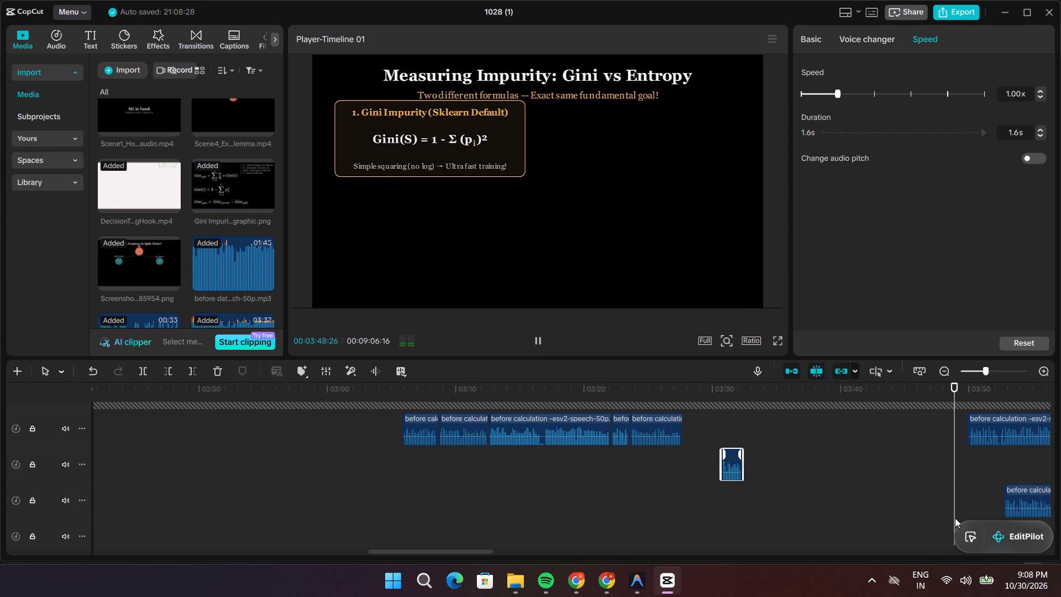
key(space)
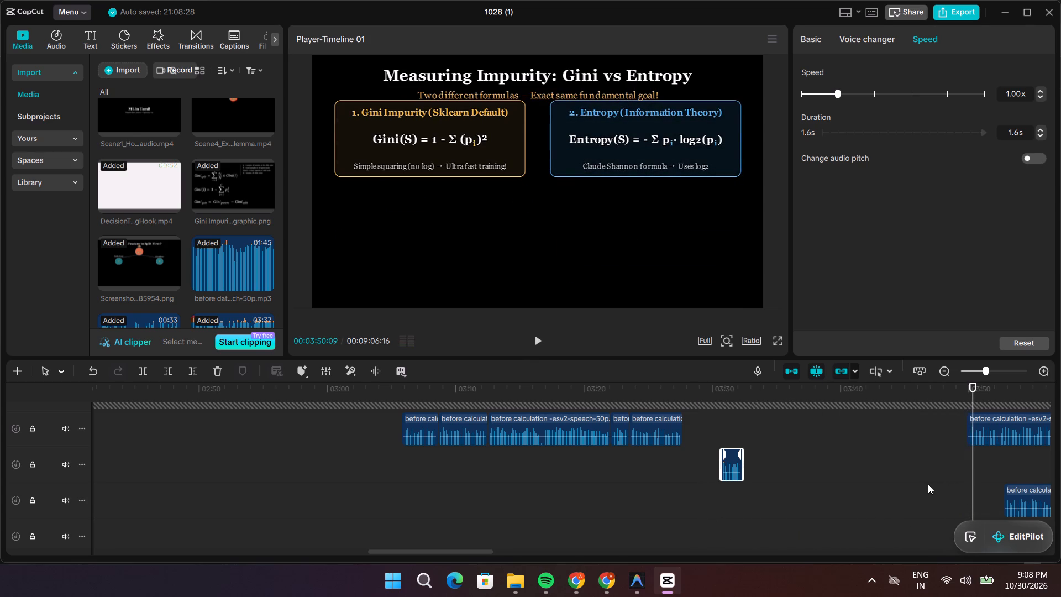
scroll(928, 484, up, 12)
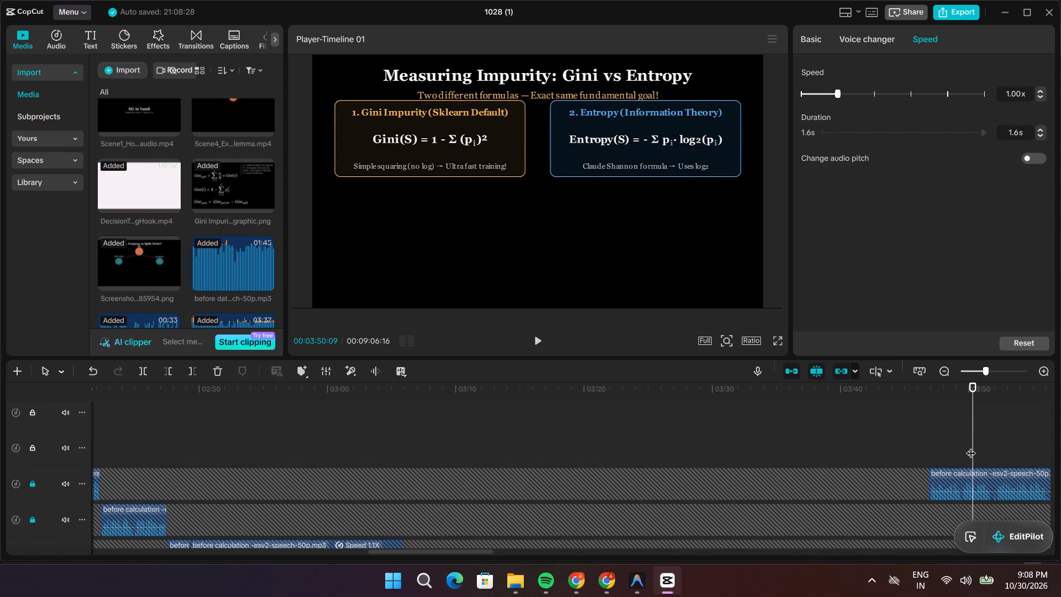
drag(970, 443, 786, 463)
scroll(791, 469, up, 6)
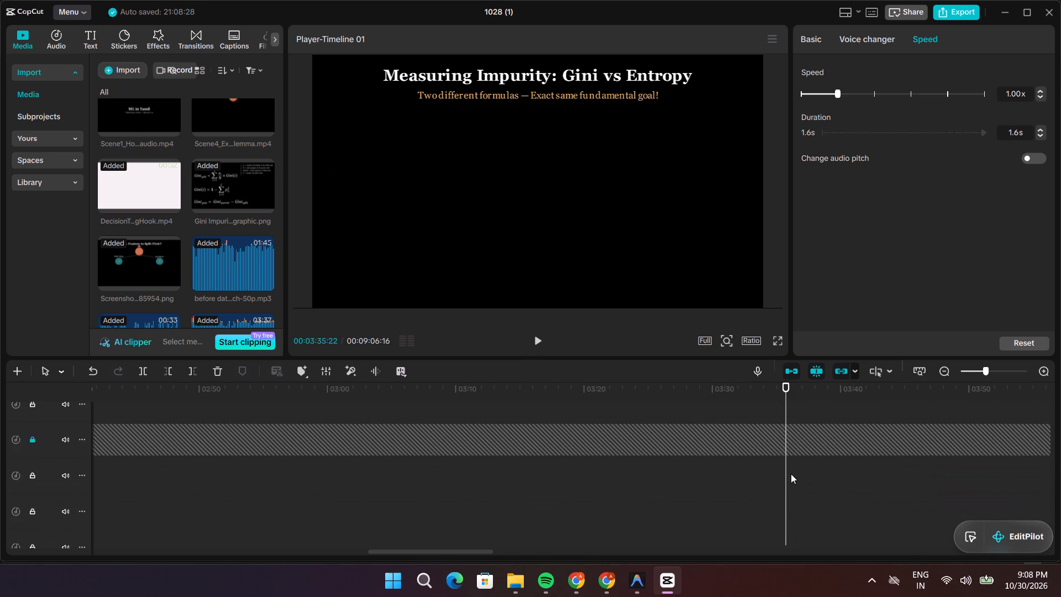
scroll(791, 475, down, 2)
scroll(791, 477, up, 11)
scroll(794, 483, down, 15)
scroll(792, 500, up, 1)
scroll(792, 500, down, 10)
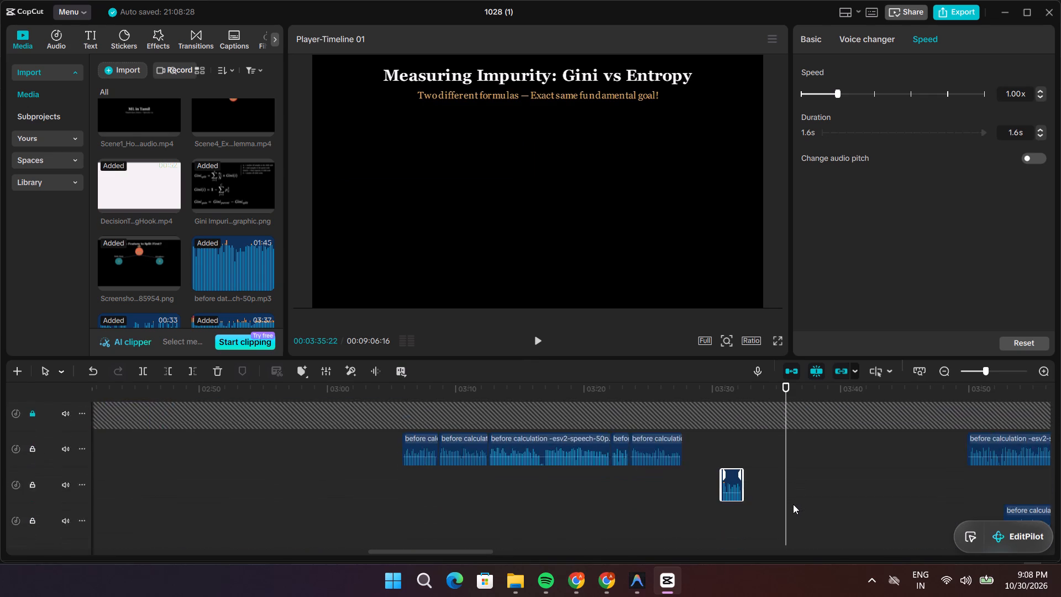
scroll(793, 504, down, 3)
drag(782, 509, 927, 515)
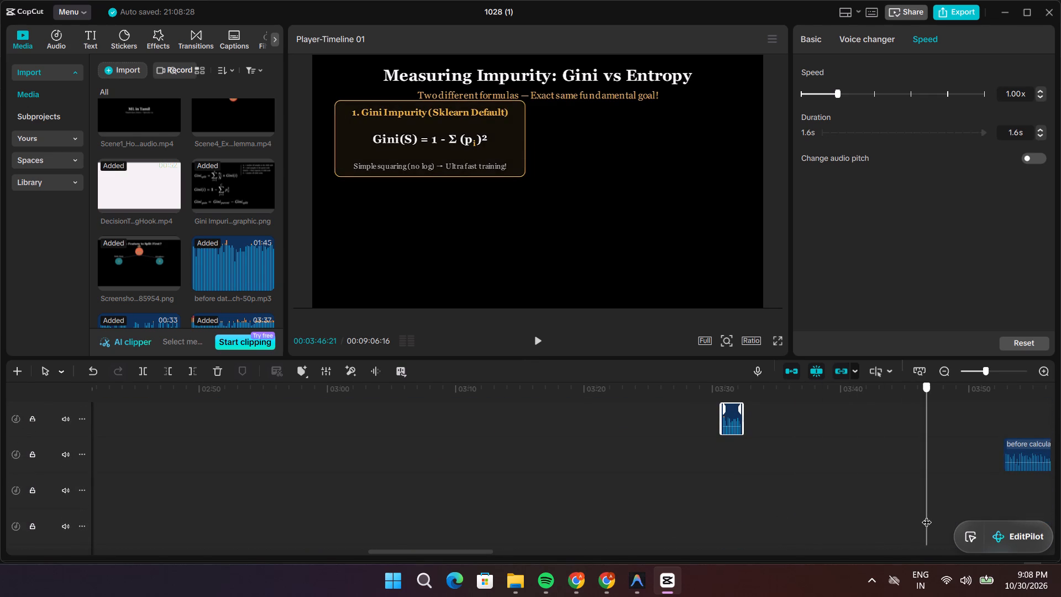
drag(927, 515, 674, 556)
scroll(674, 557, up, 6)
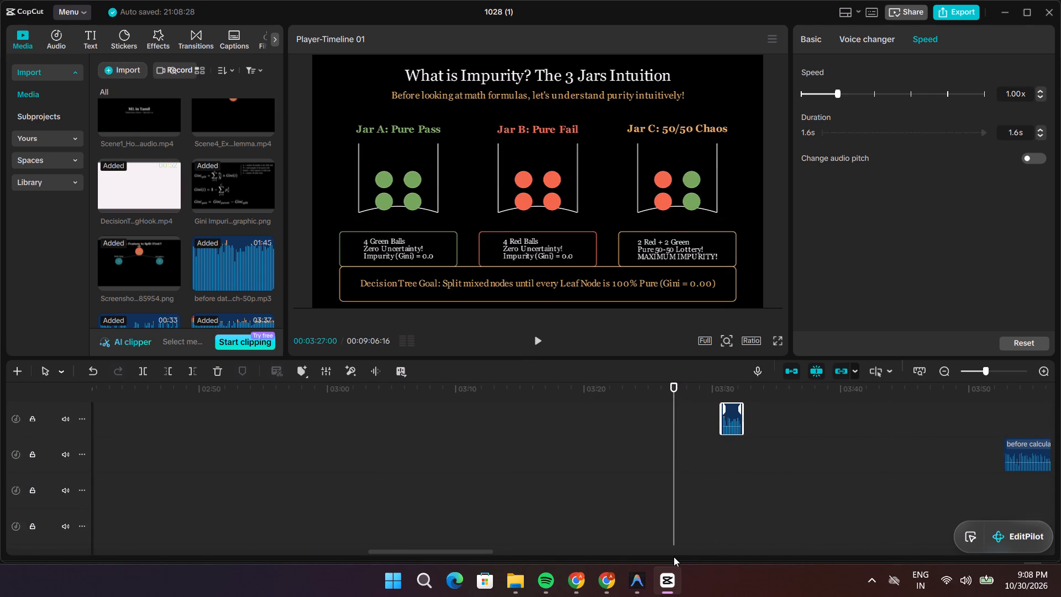
Play the Gini vs Entropy narration clip on the locked audio track from about 00:03:46 to 00:03:48:05.
scroll(710, 477, up, 6)
drag(672, 528, 801, 534)
scroll(815, 534, up, 5)
drag(802, 514, 938, 514)
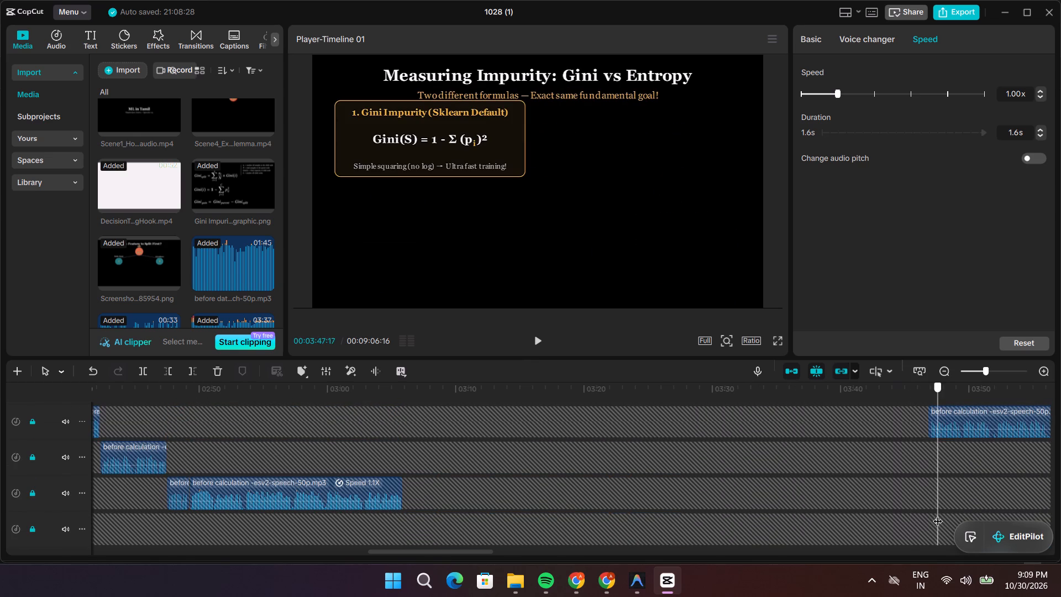
drag(938, 514, 923, 516)
key(space)
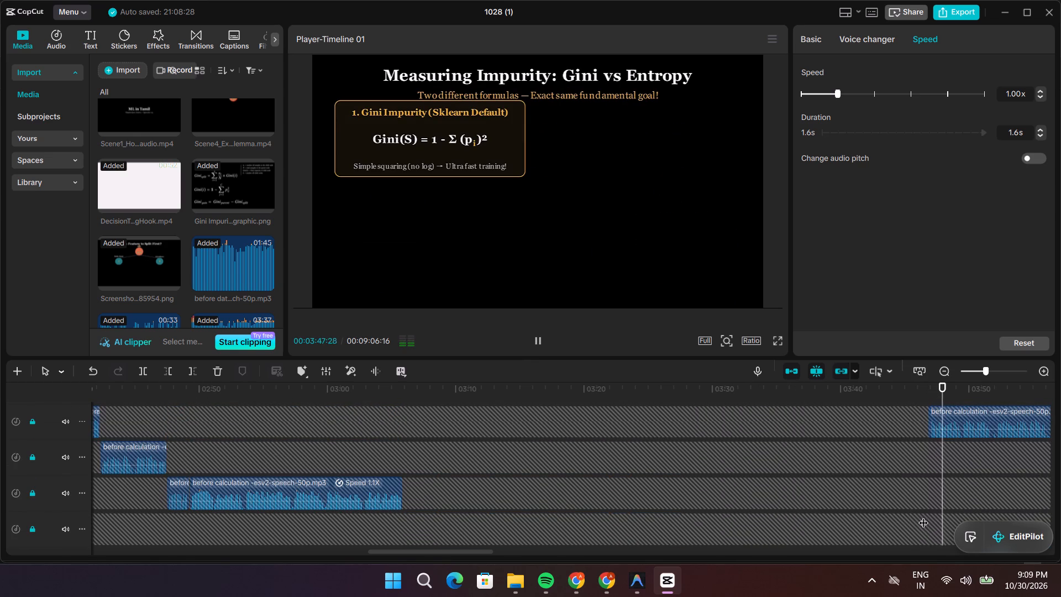
key(space)
Unlock that audio track and move its 11.4 s narration clip onto the main narration track, joining the preceding clip at about 00:03:28.
click(968, 418)
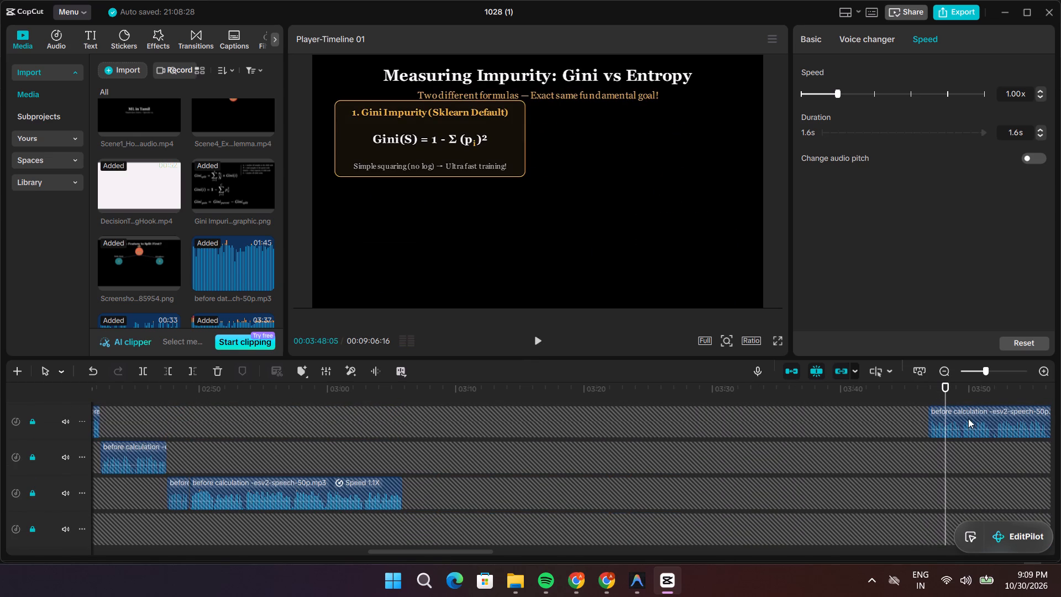
click(968, 418)
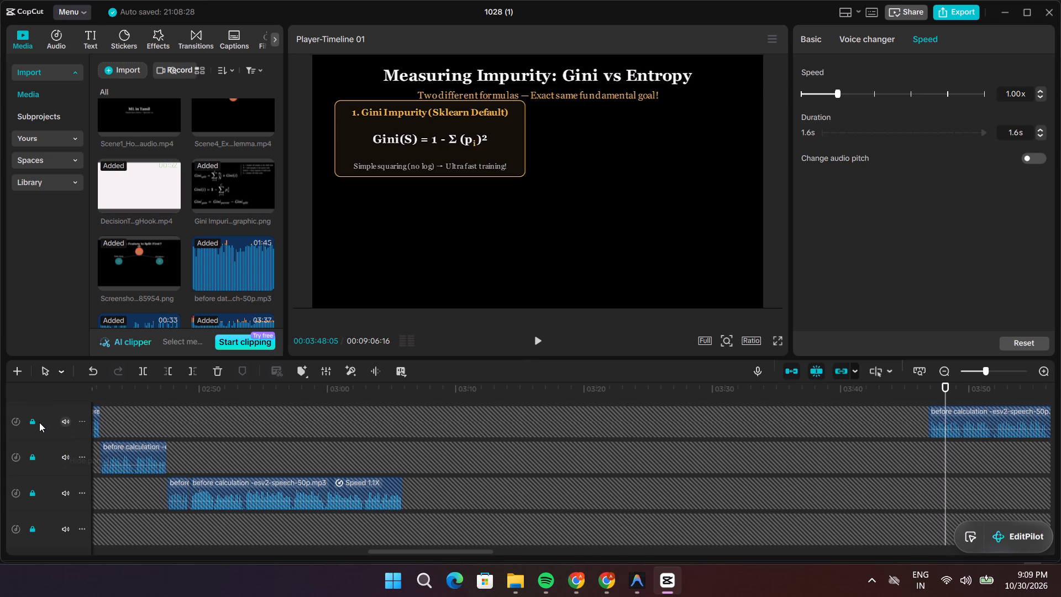
click(36, 422)
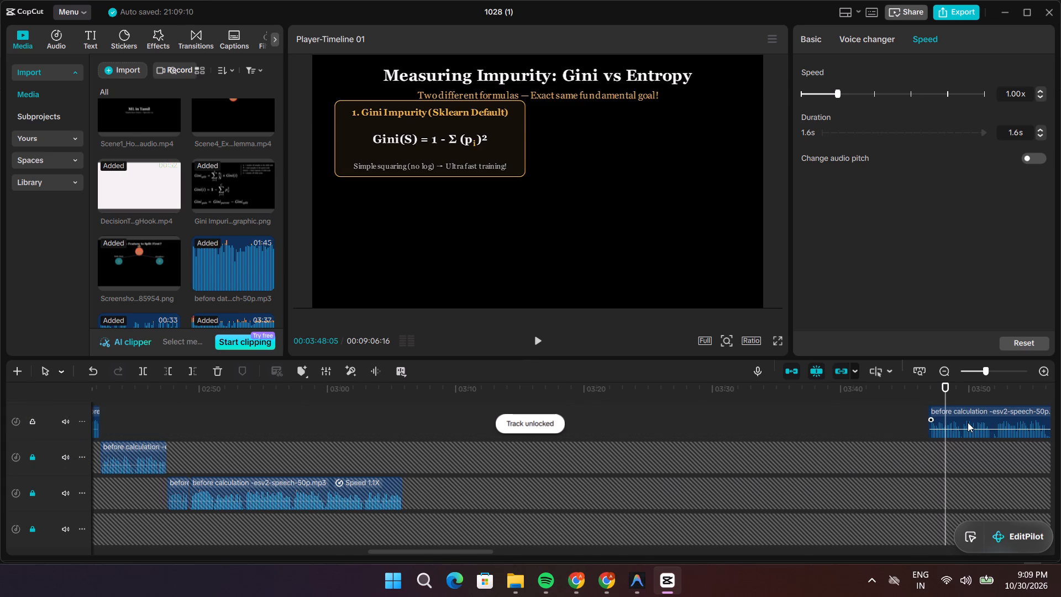
drag(968, 421, 799, 530)
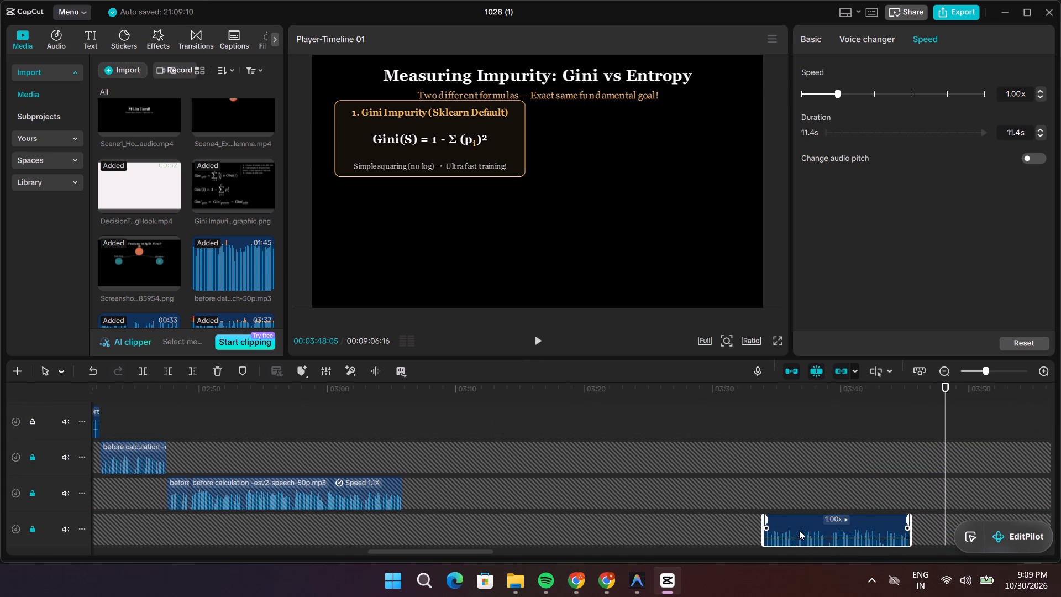
drag(799, 530, 771, 533)
scroll(784, 528, down, 5)
drag(768, 444, 762, 443)
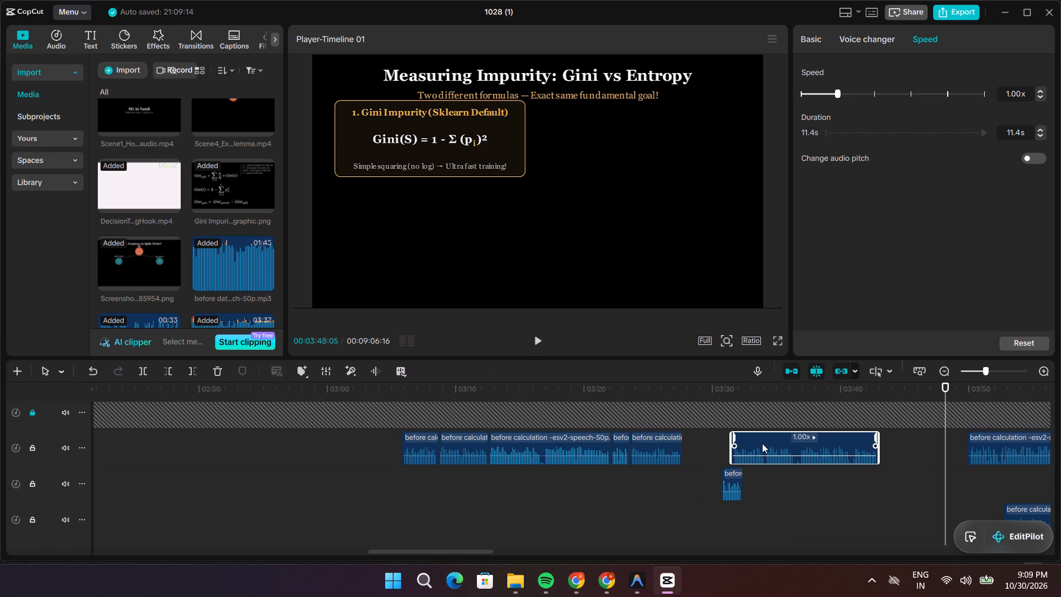
drag(762, 443, 722, 447)
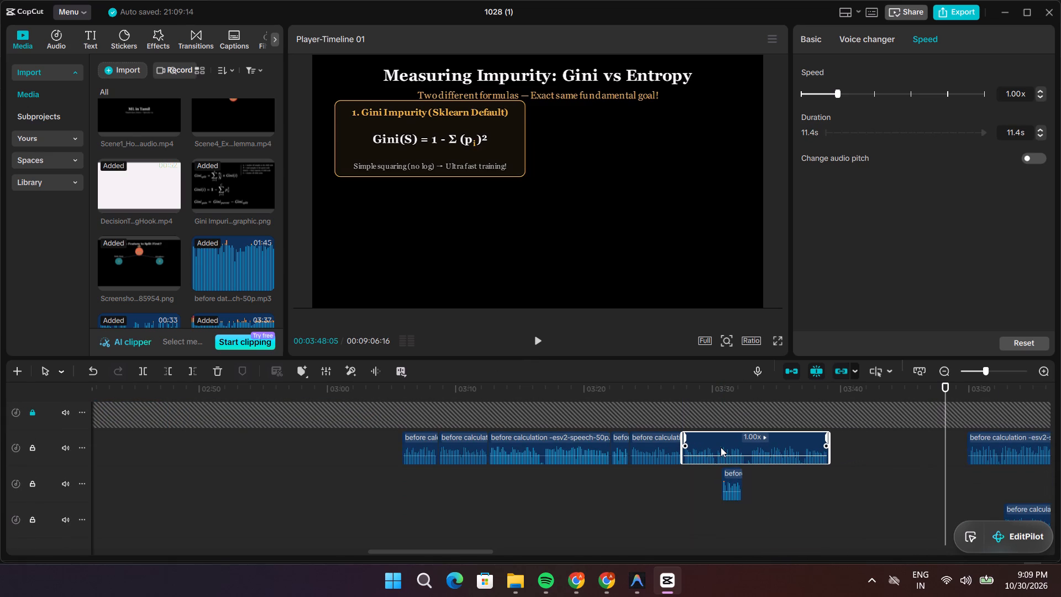
click(721, 447)
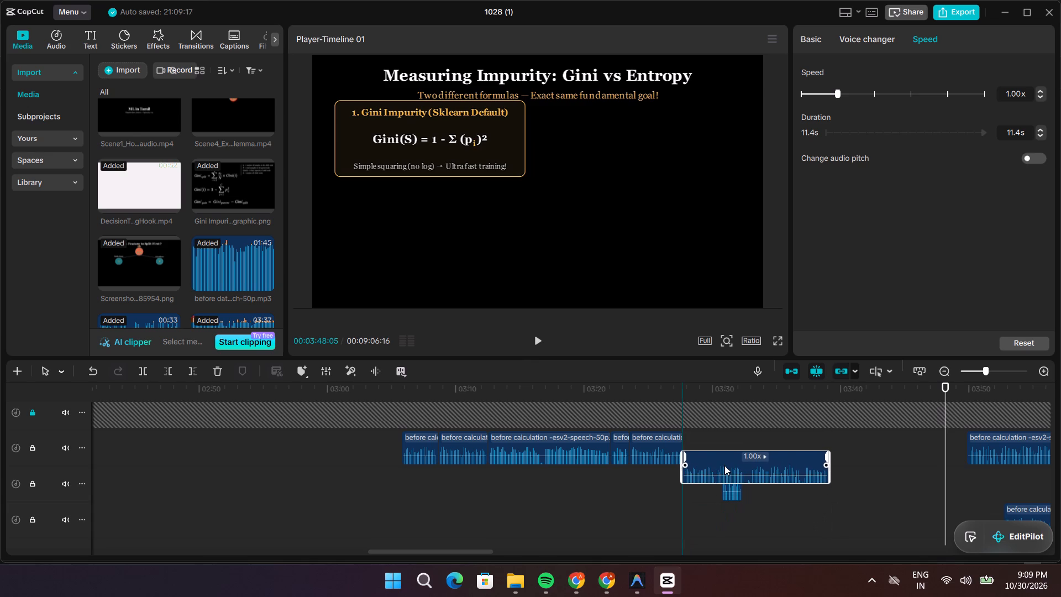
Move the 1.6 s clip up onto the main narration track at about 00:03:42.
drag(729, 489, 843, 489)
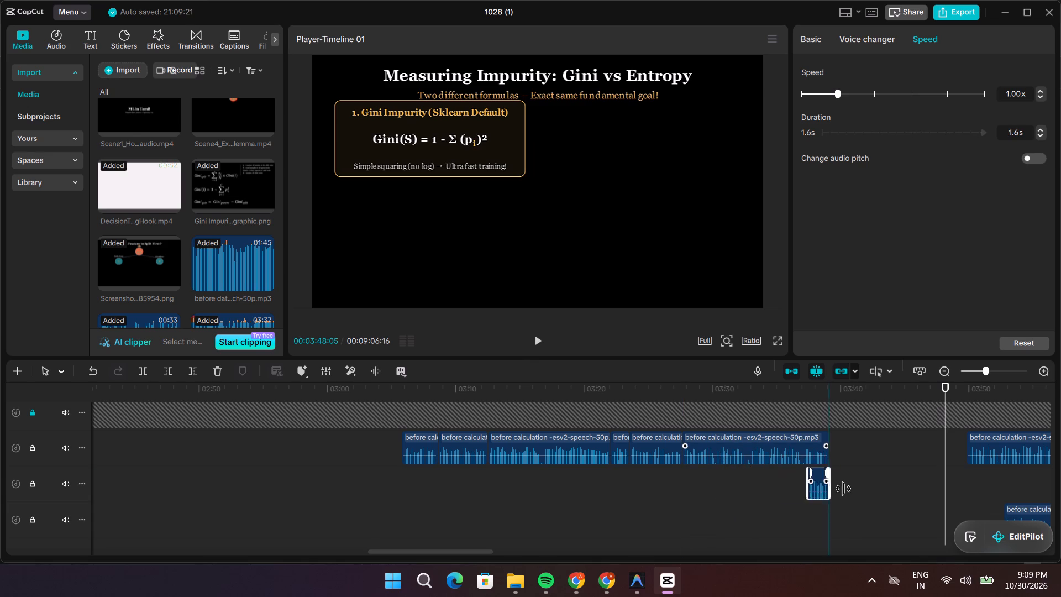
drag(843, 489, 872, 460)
Play the transition from the Jar C scene into Gini vs Entropy from about 00:03:27 to 00:03:39:03.
drag(946, 469, 669, 509)
key(space)
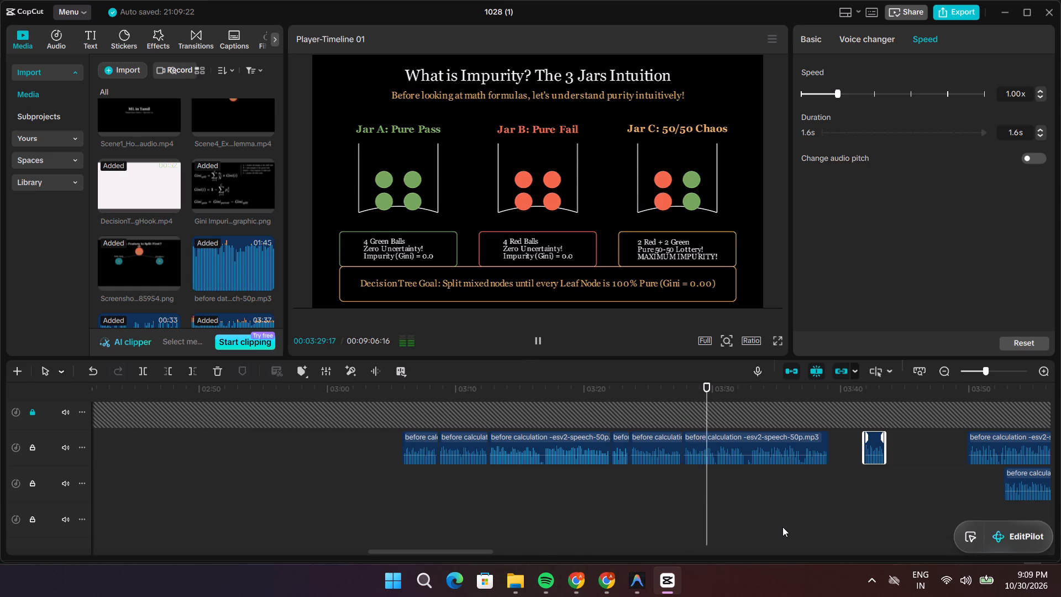
scroll(782, 528, up, 1)
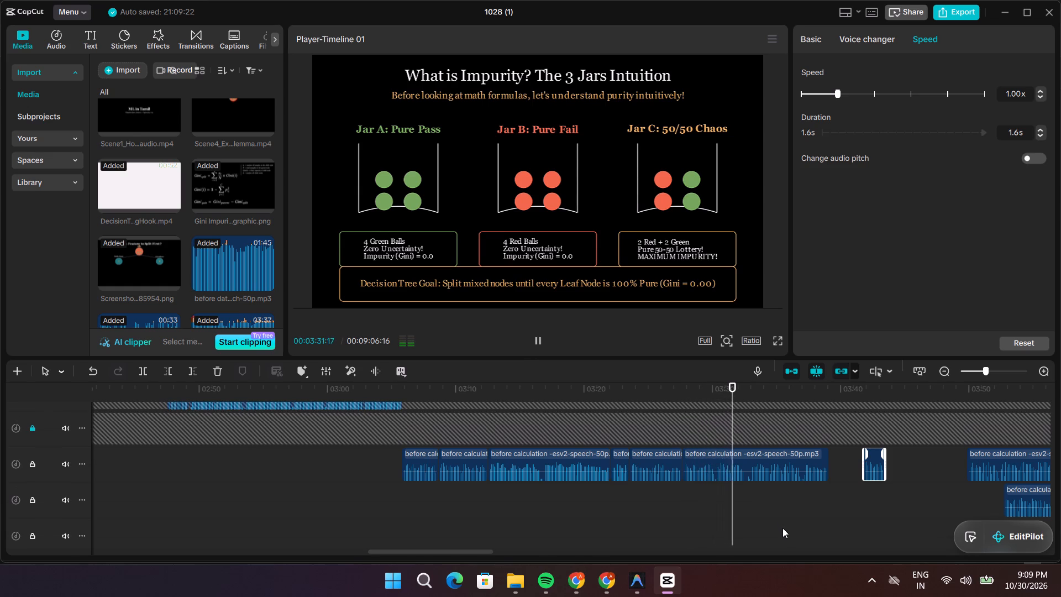
scroll(782, 528, down, 2)
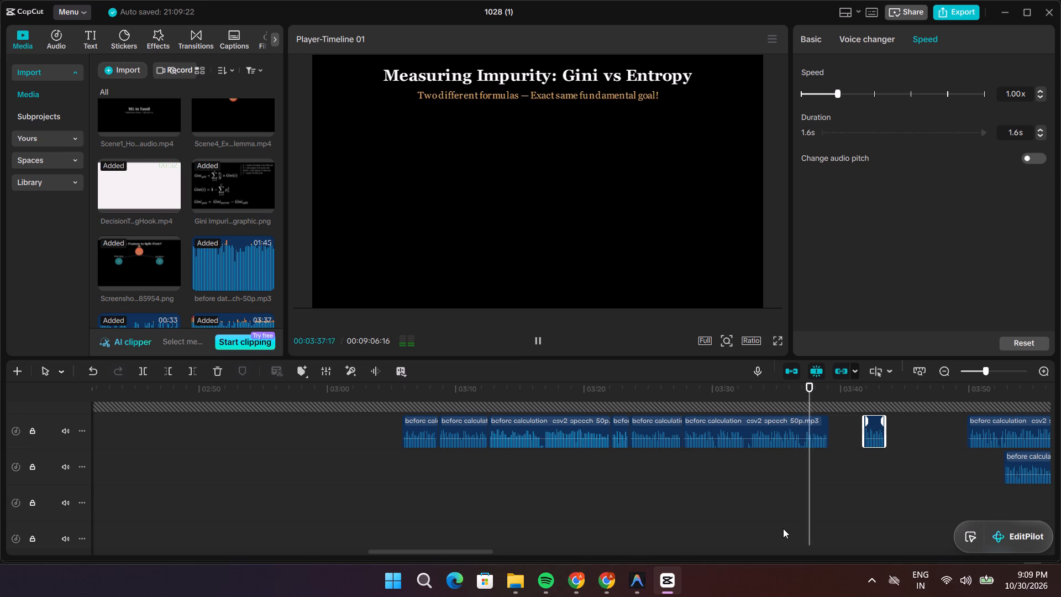
key(space)
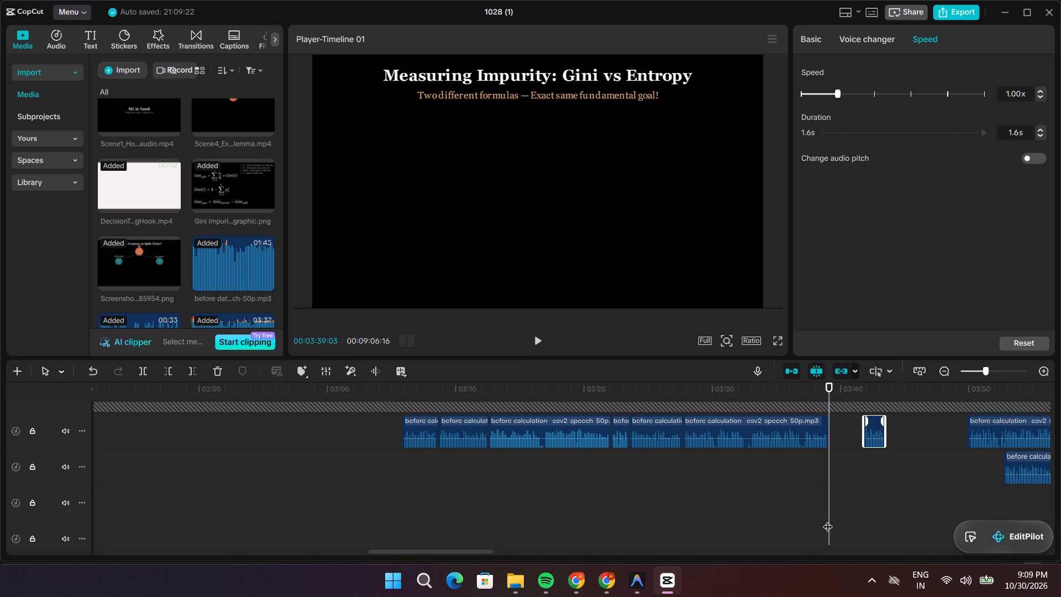
Replay the end of the joined narration from 00:03:35:00 to about 00:03:40, checking it against the Gini vs Entropy visuals.
click(831, 518)
drag(831, 518, 811, 519)
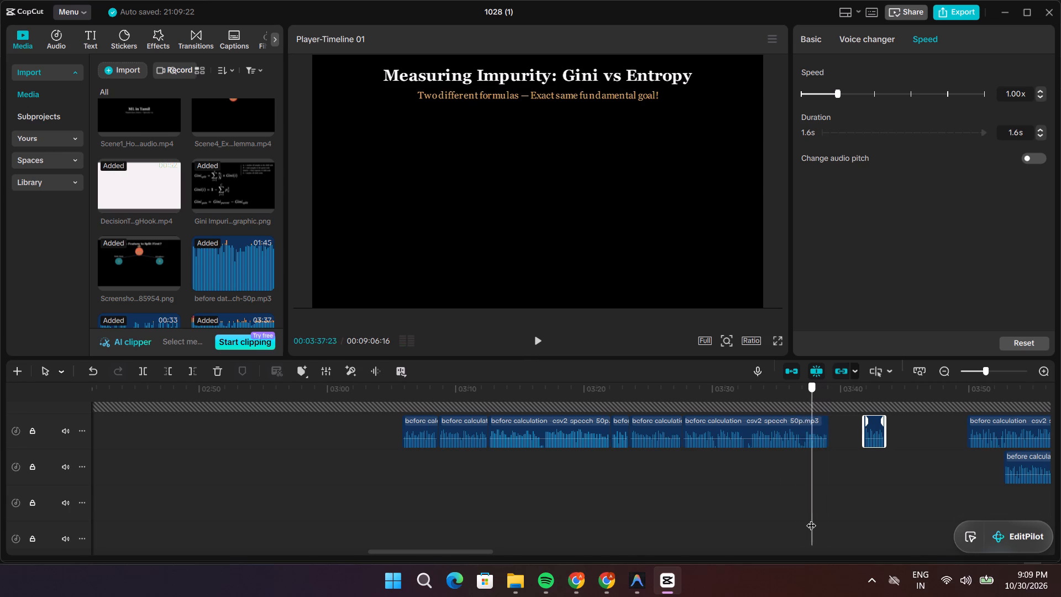
drag(811, 519, 776, 523)
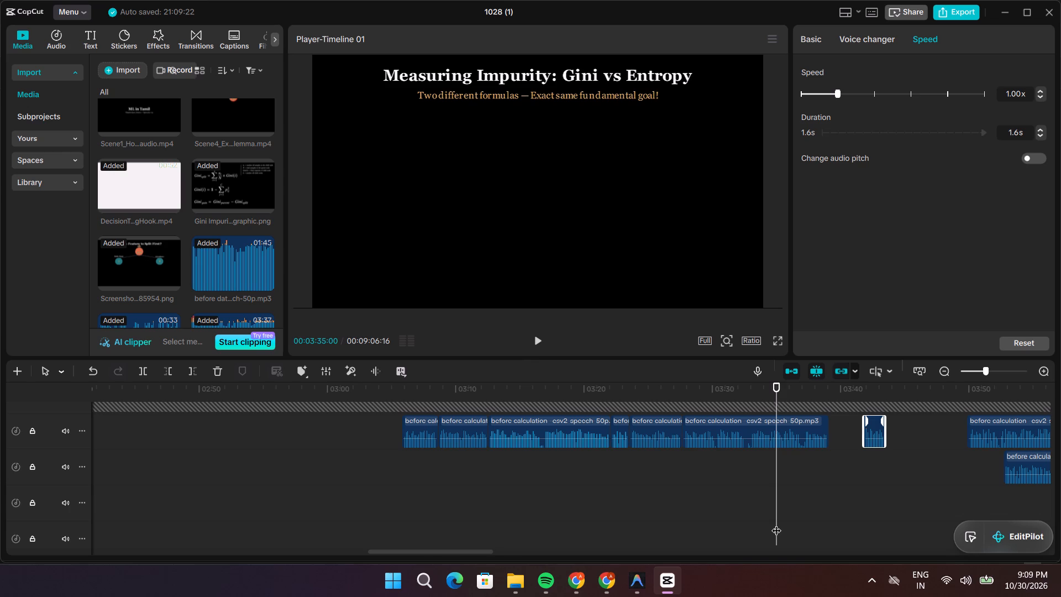
scroll(776, 523, up, 12)
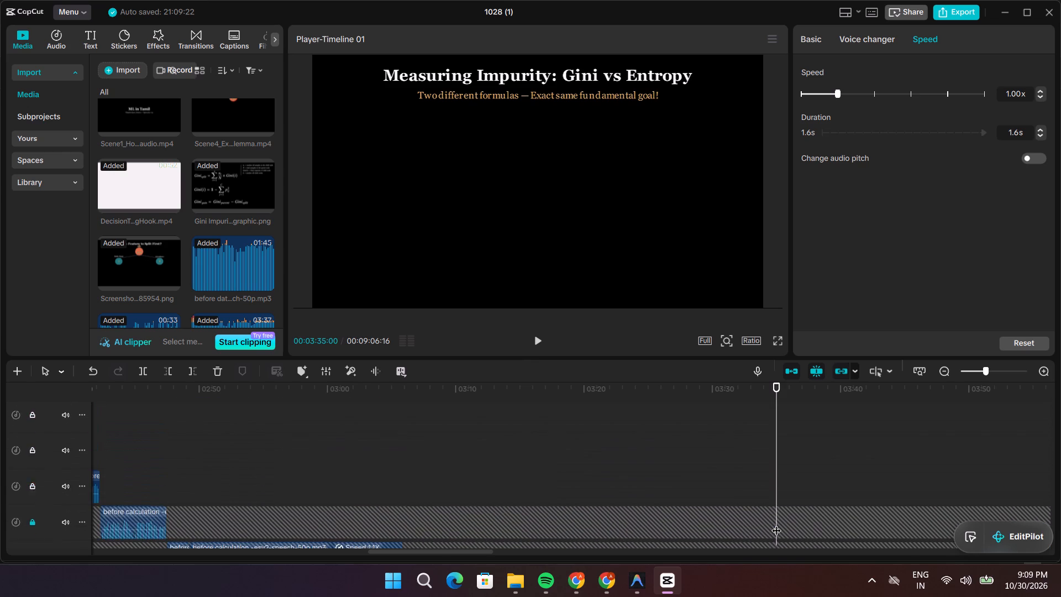
scroll(776, 523, up, 1)
scroll(776, 523, down, 15)
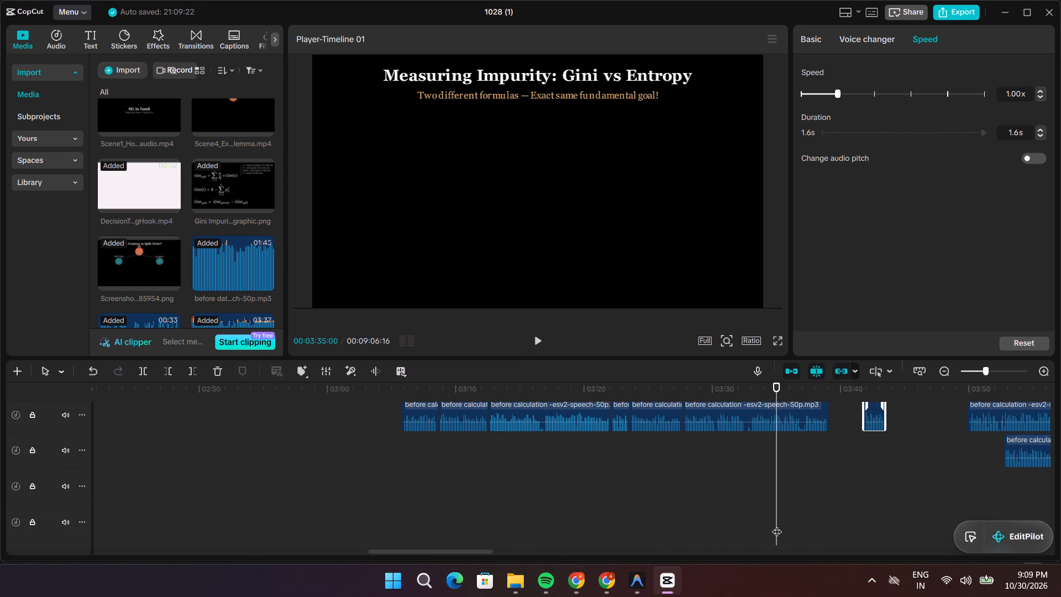
key(space)
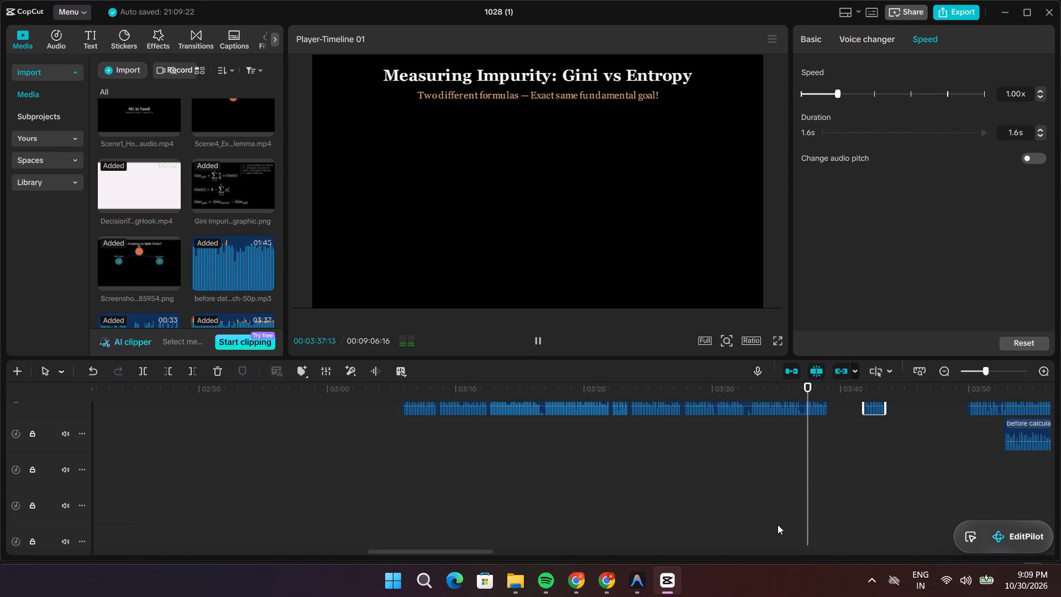
key(space)
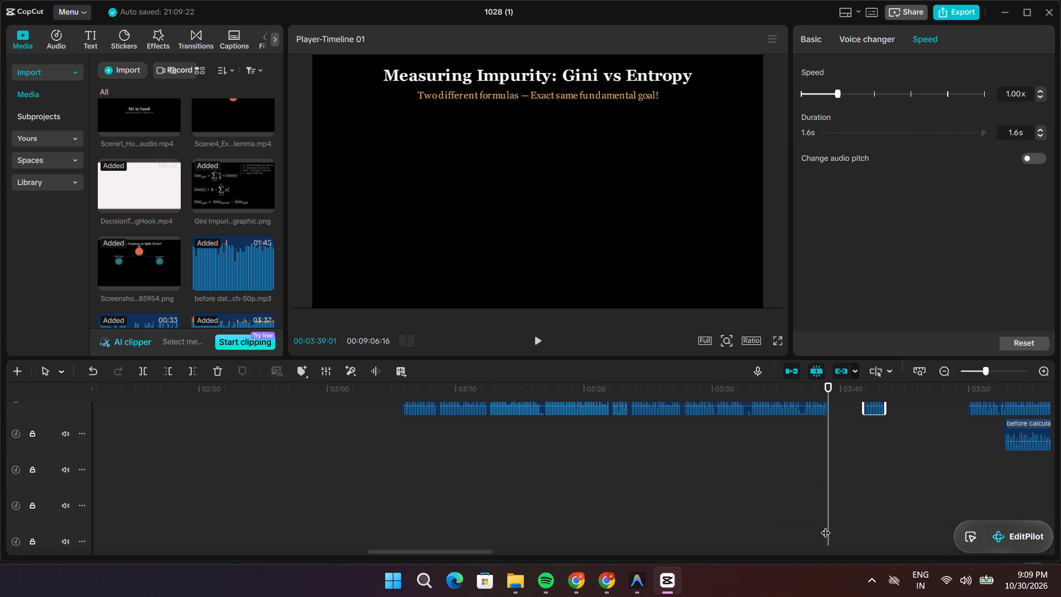
key(space)
scroll(827, 526, up, 4)
key(space)
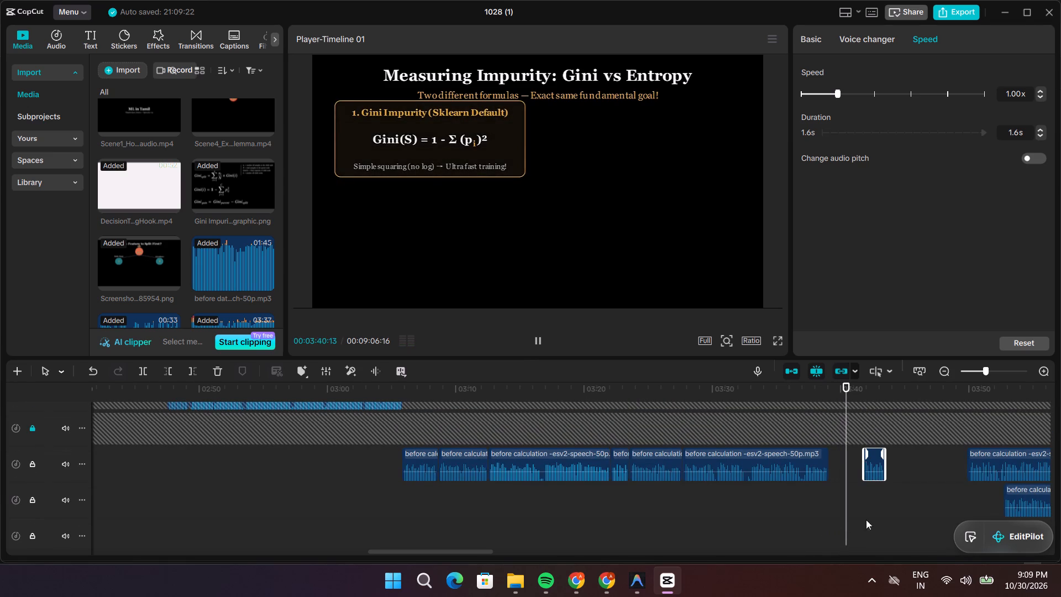
Move the 1.6 s clip to the track beneath, starting at about 00:03:39 where the joined narration ends, and play across the transition.
drag(874, 464, 843, 482)
drag(847, 469, 813, 474)
key(space)
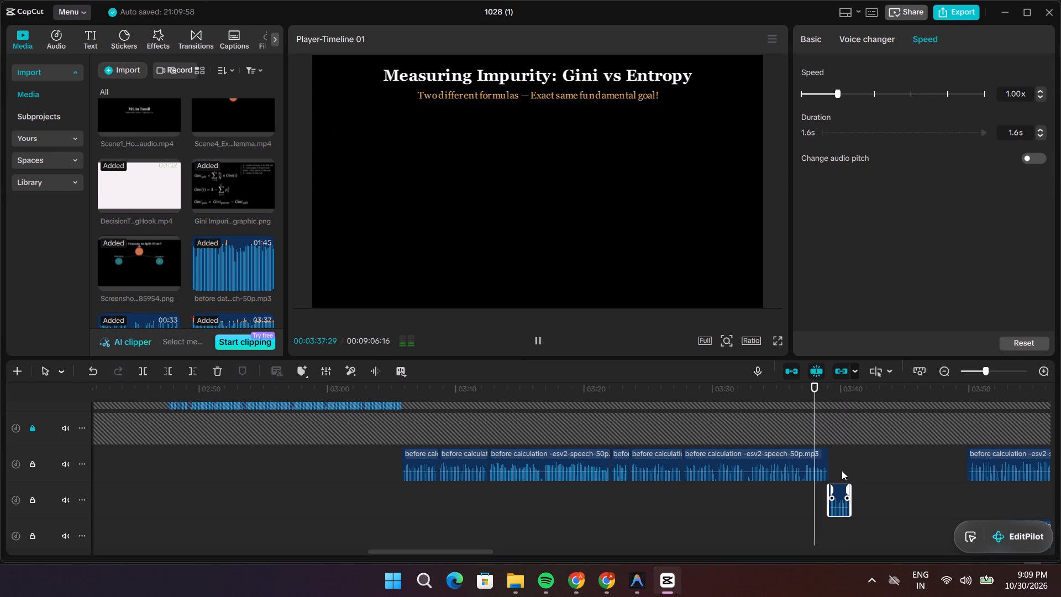
key(space)
Locate the frame just before the Gini Impurity box appears and split the Scene6_GiniVsEntropy.mp4 clip at 00:03:39:25.
scroll(845, 470, up, 3)
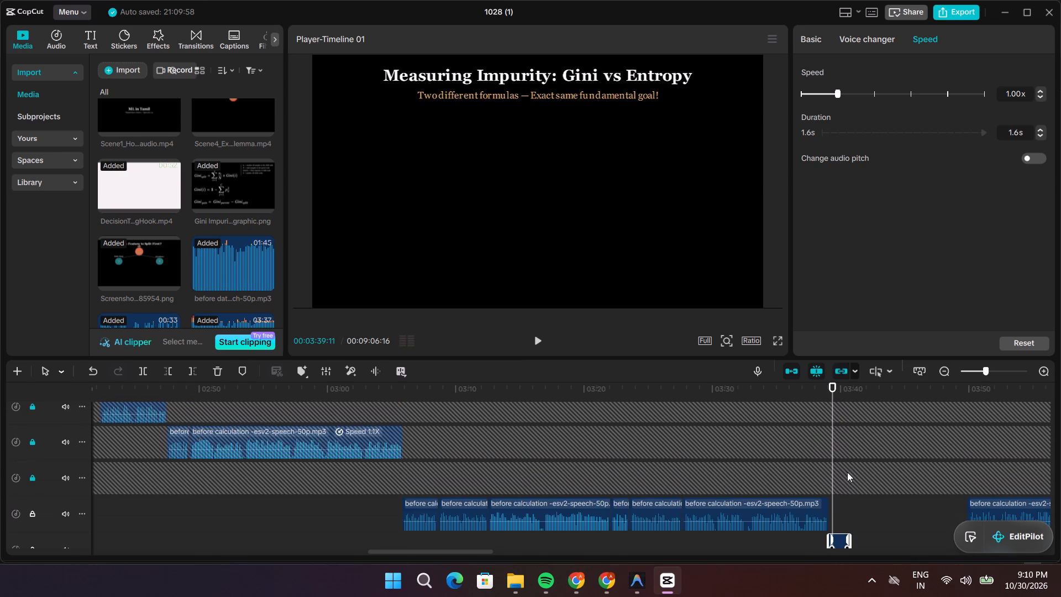
scroll(849, 474, up, 20)
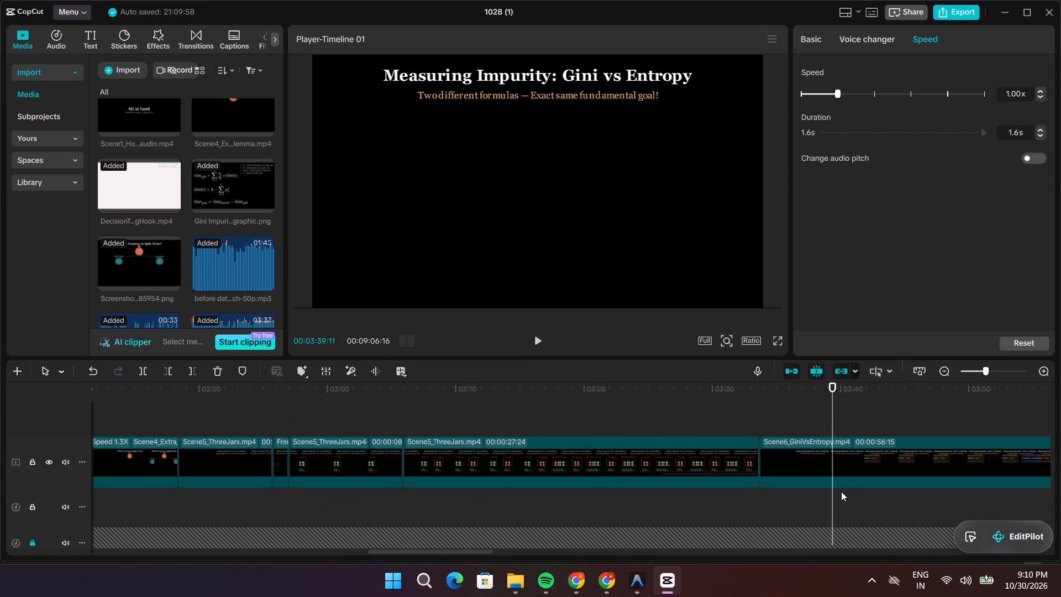
drag(830, 499, 820, 499)
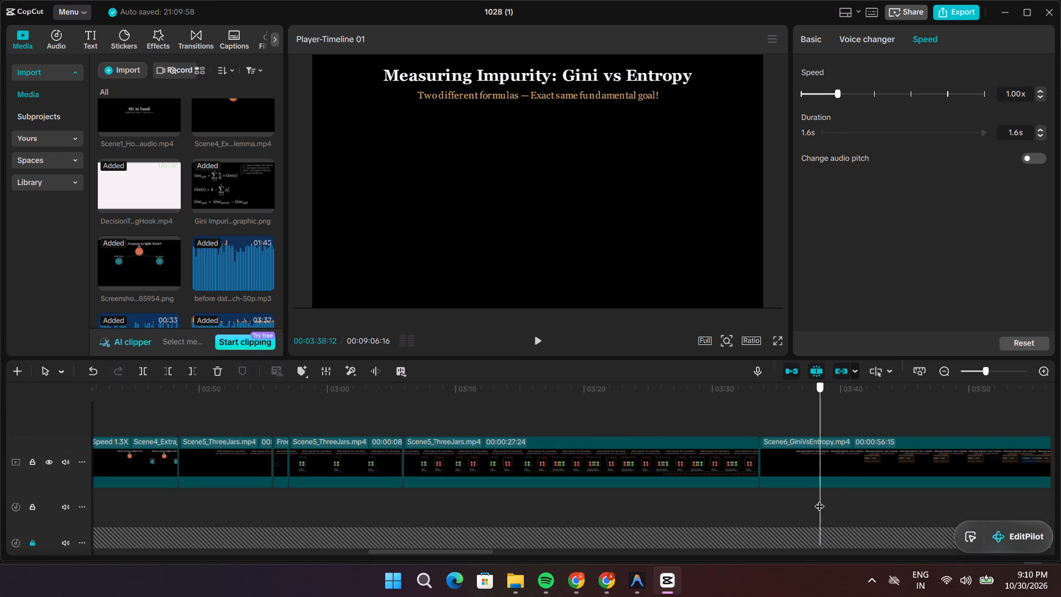
drag(820, 499, 769, 509)
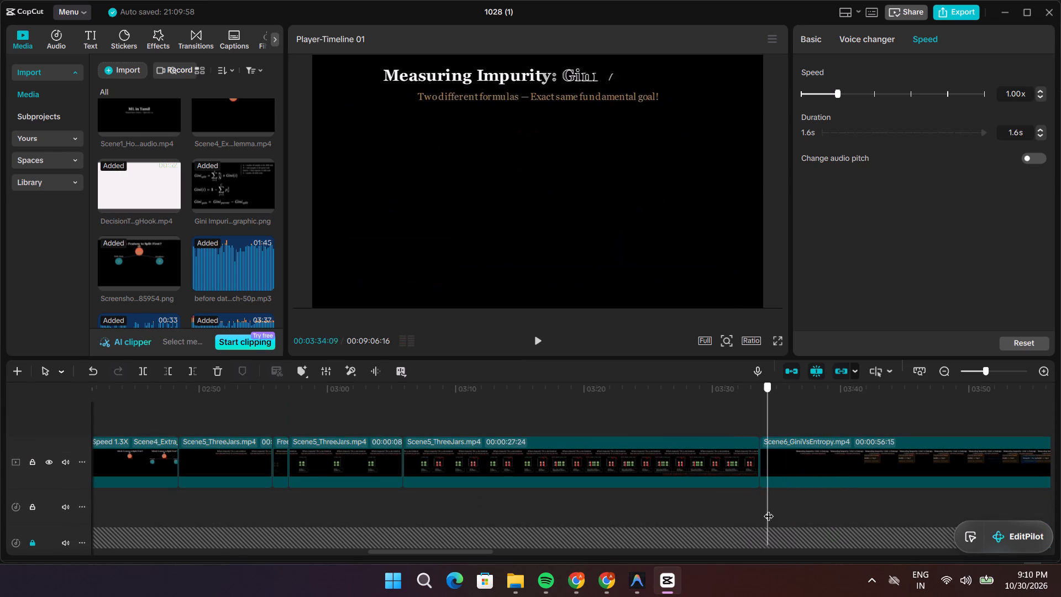
drag(769, 509, 819, 522)
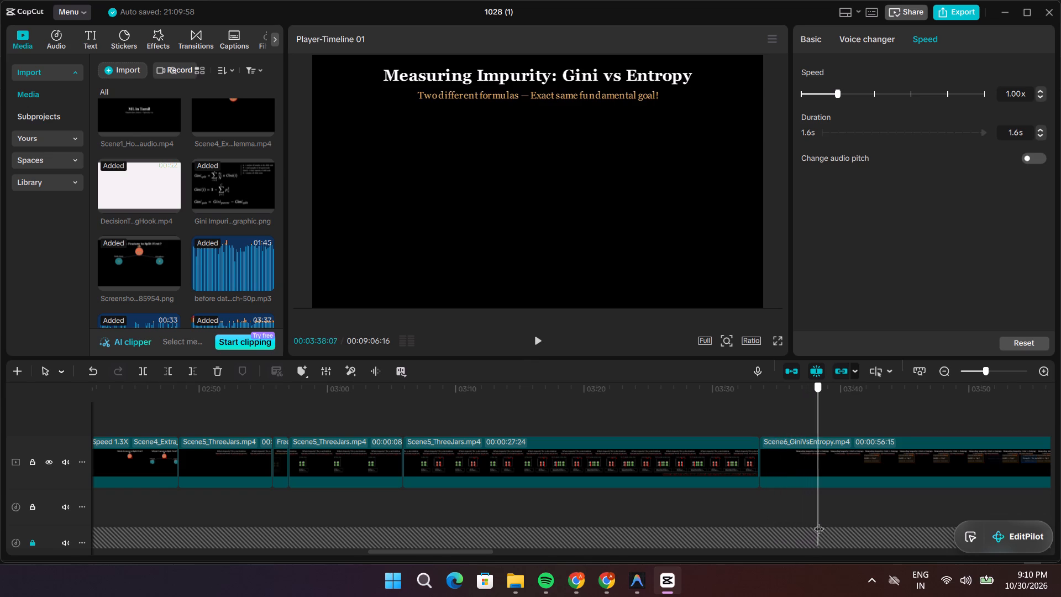
drag(819, 522, 841, 530)
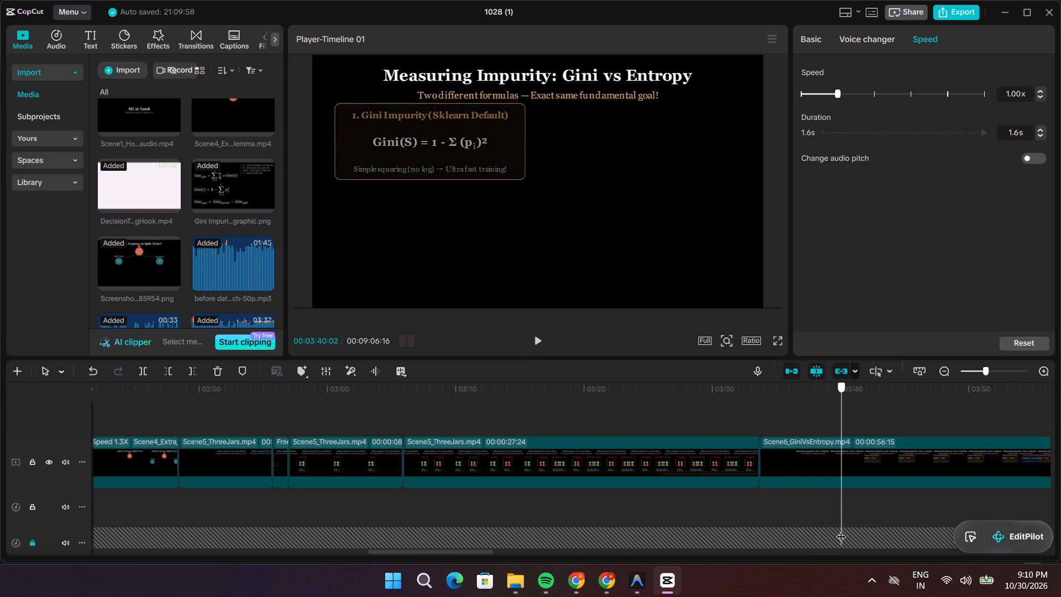
drag(841, 530, 823, 530)
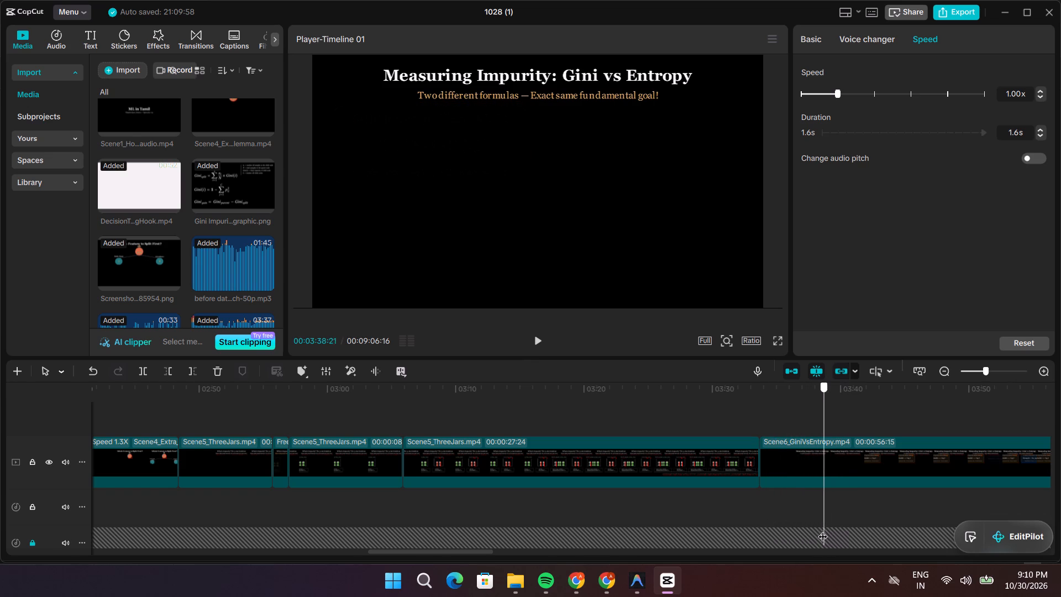
drag(823, 530, 827, 531)
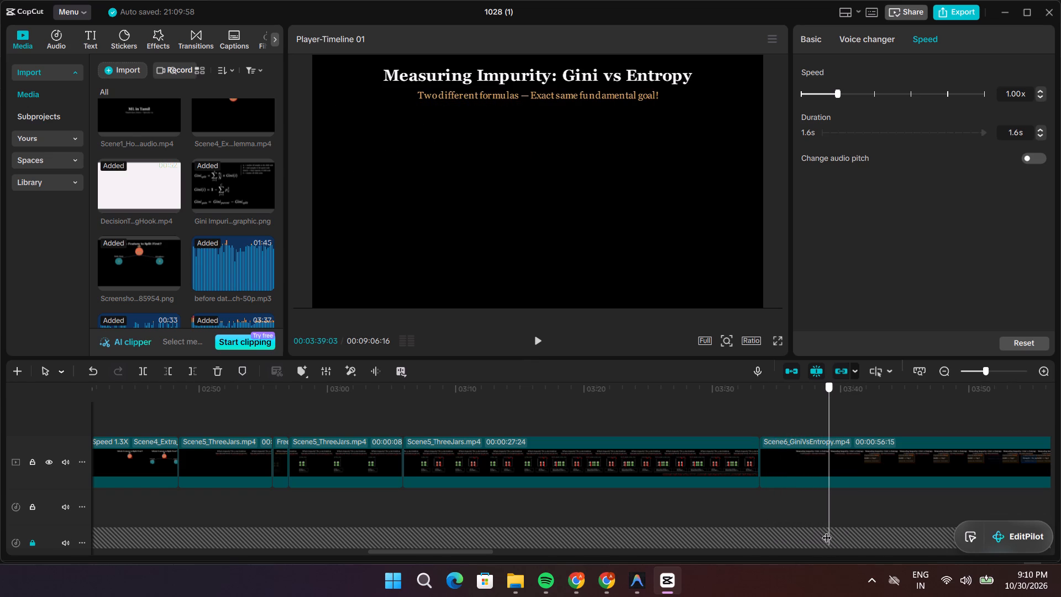
drag(827, 531, 842, 534)
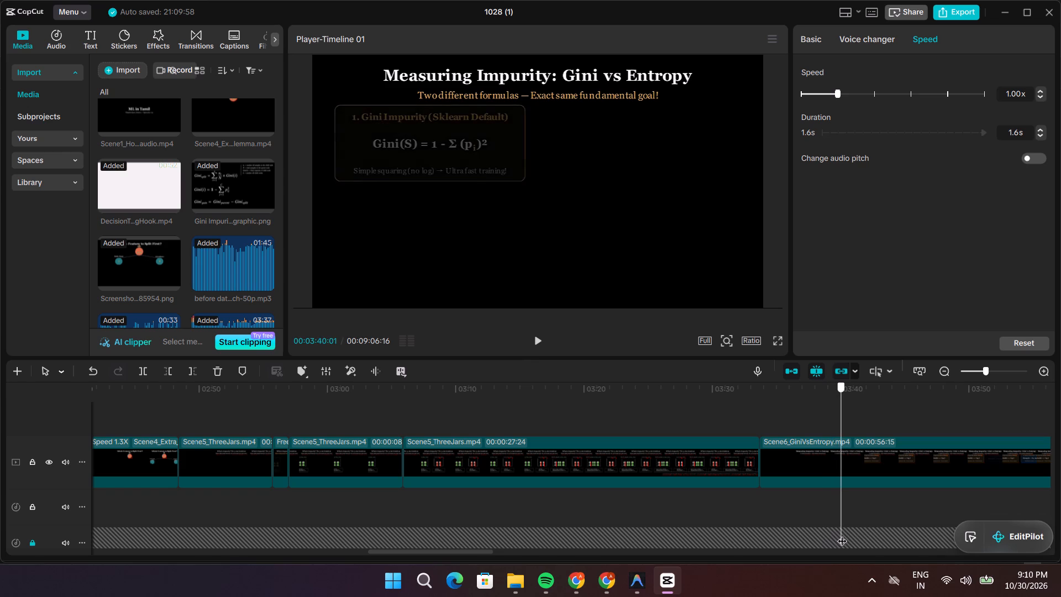
drag(842, 534, 838, 535)
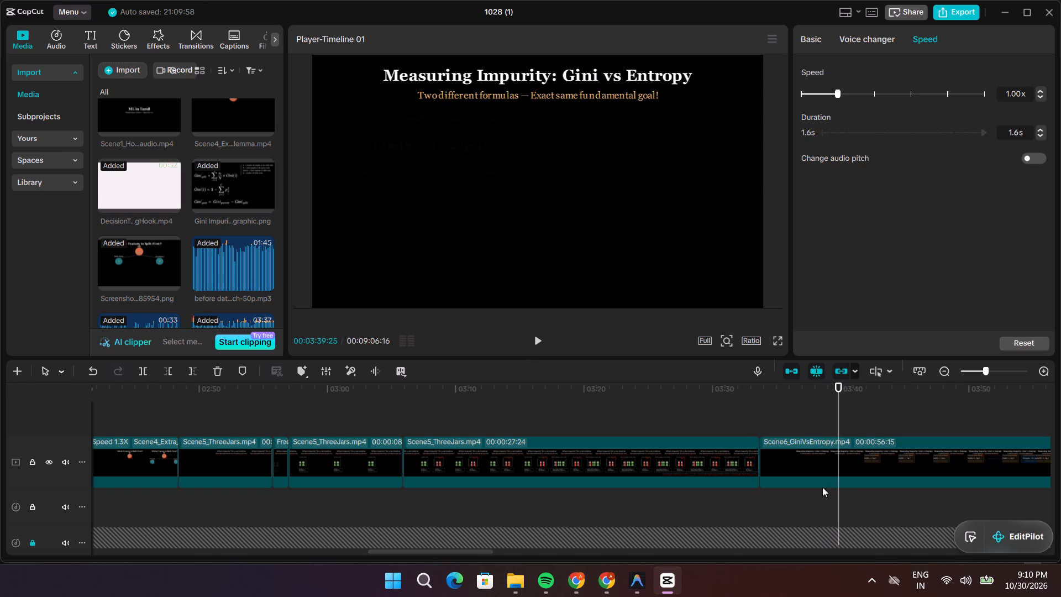
click(815, 469)
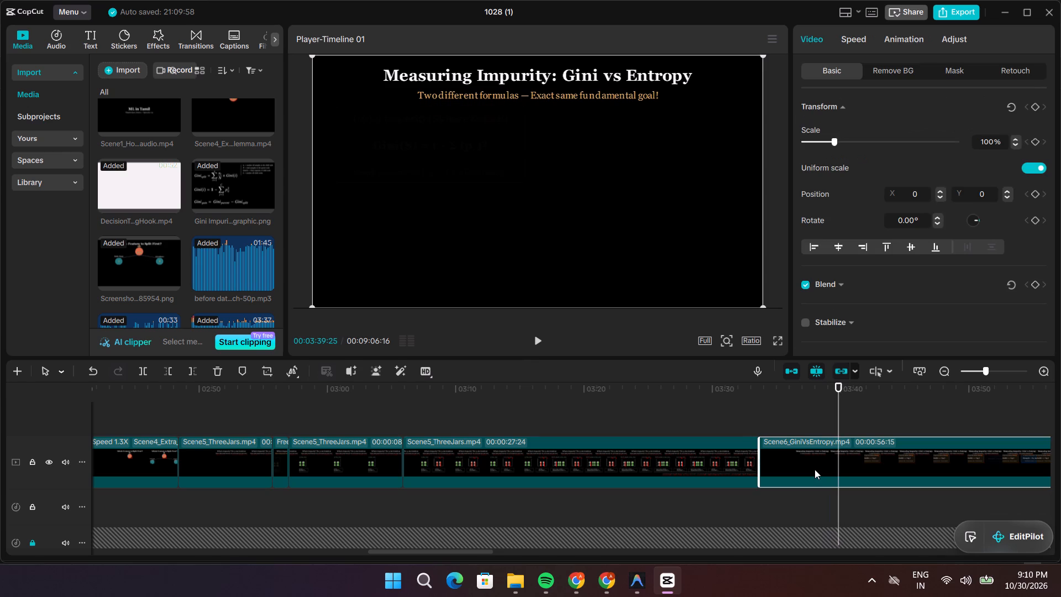
key(ctrl+b)
scroll(835, 519, down, 17)
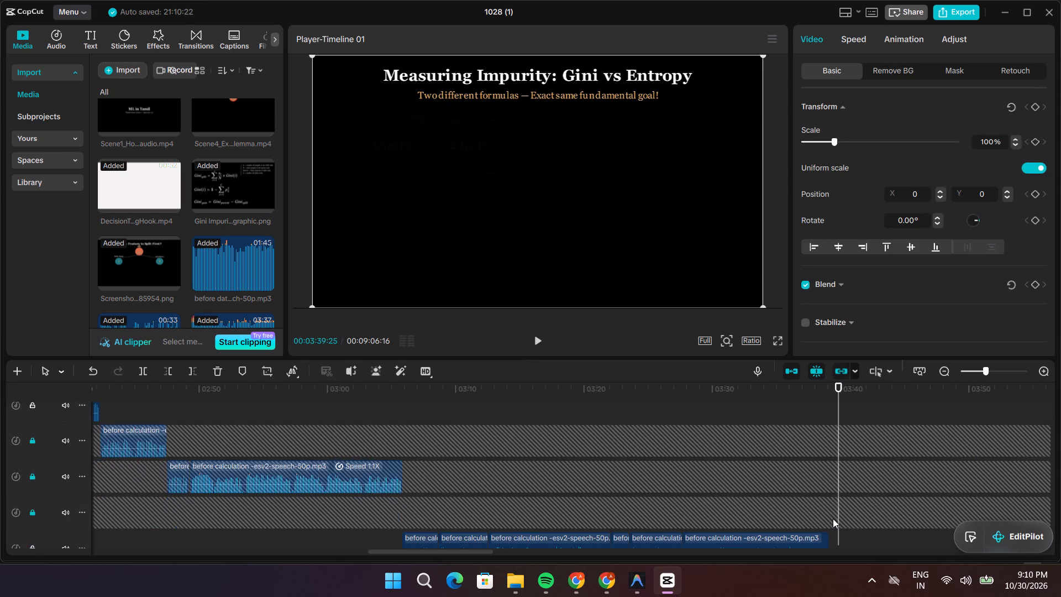
scroll(833, 516, down, 5)
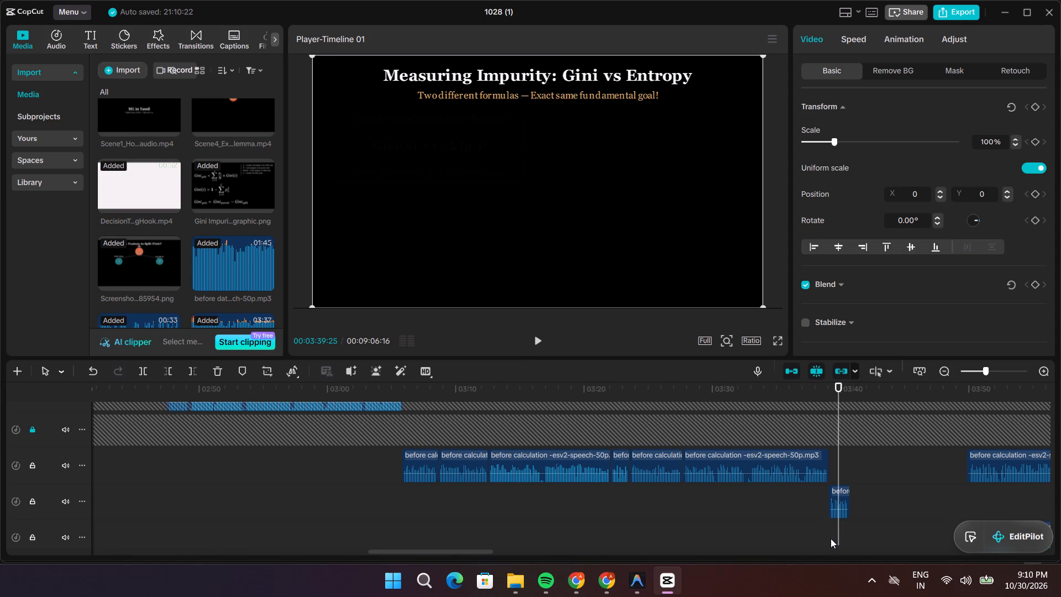
Mark the timeline at 00:03:39:03, where the joined narration ends, and trim the first Scene6_GiniVsEntropy.mp4 clip's end back to that marker.
drag(837, 548, 836, 548)
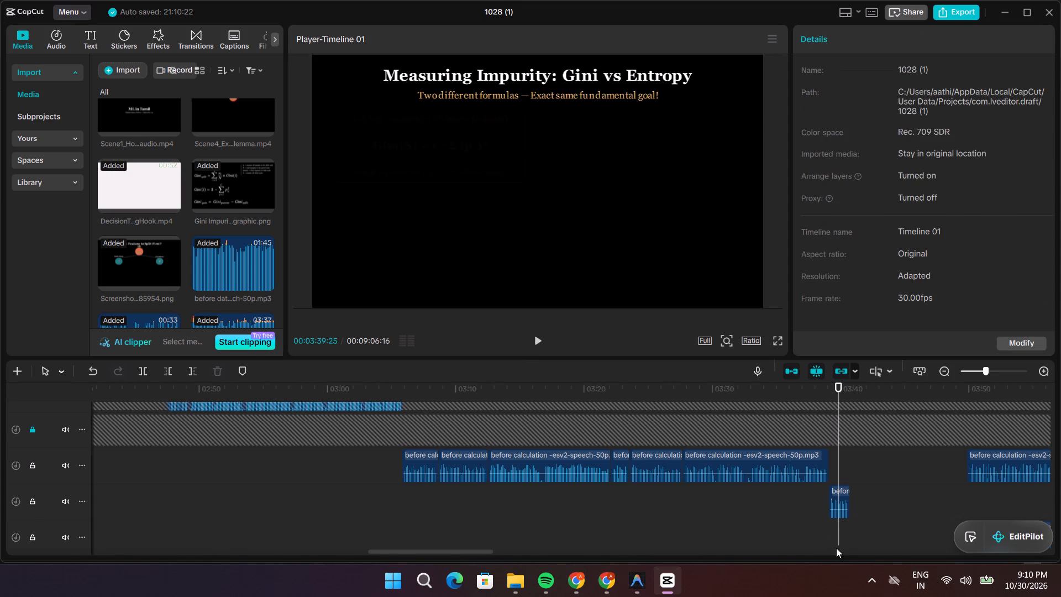
drag(836, 548, 829, 547)
drag(837, 531, 830, 530)
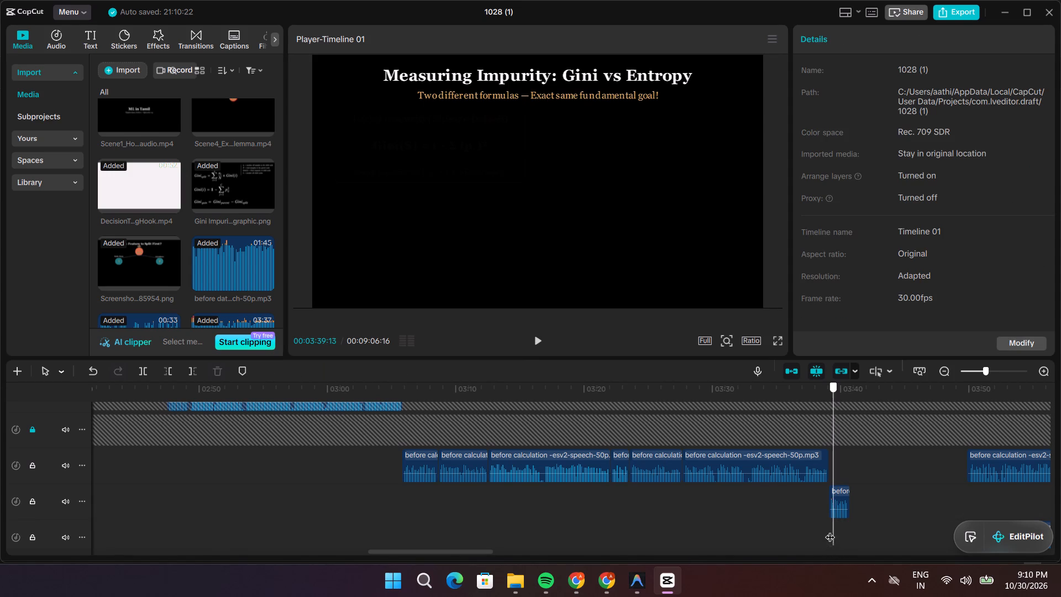
drag(830, 530, 828, 530)
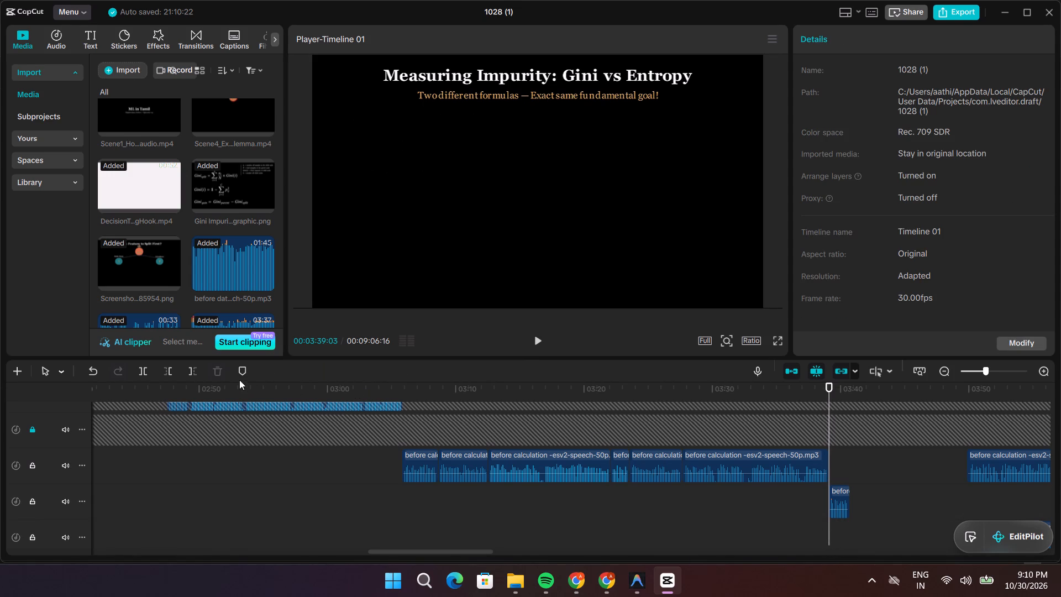
click(238, 369)
scroll(803, 471, up, 8)
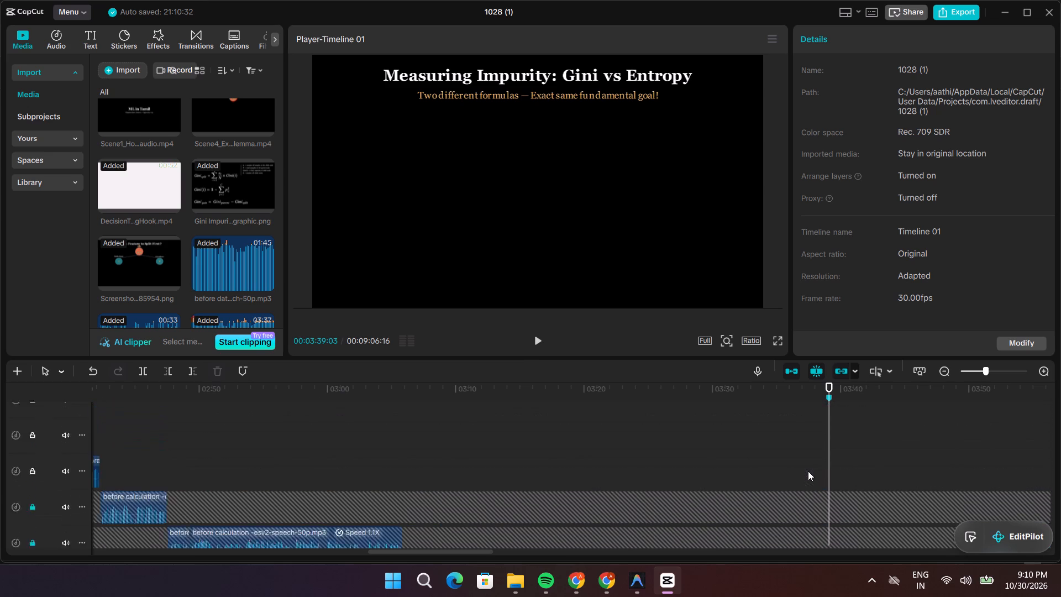
scroll(808, 471, up, 17)
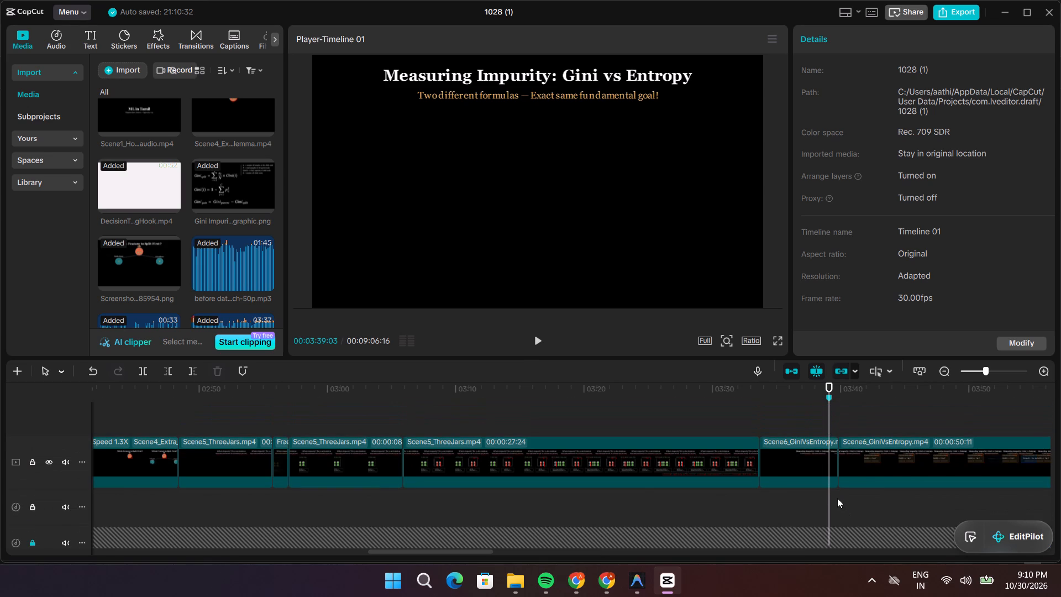
click(818, 472)
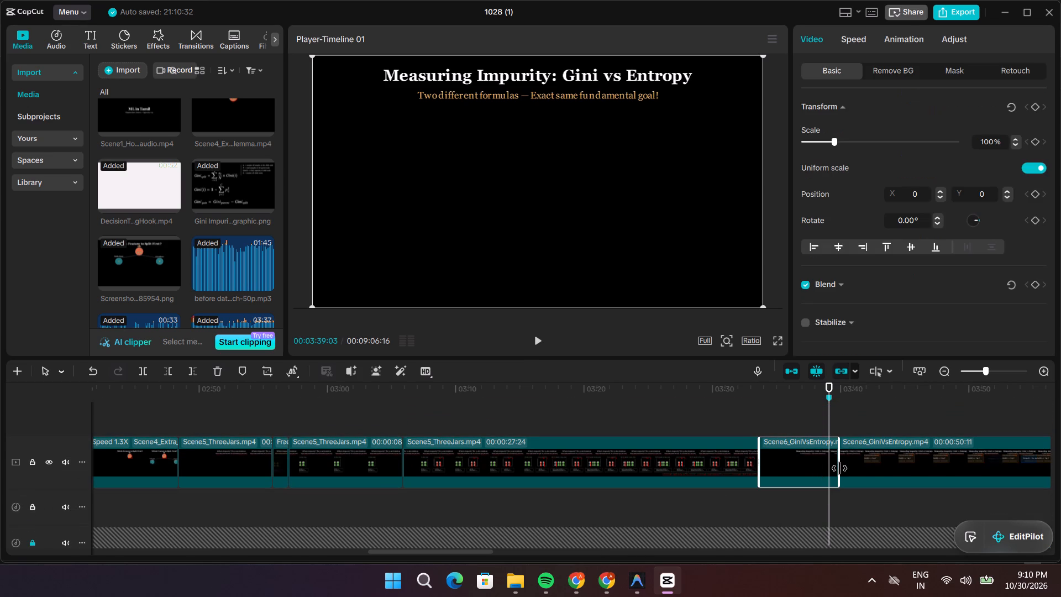
drag(839, 468, 829, 470)
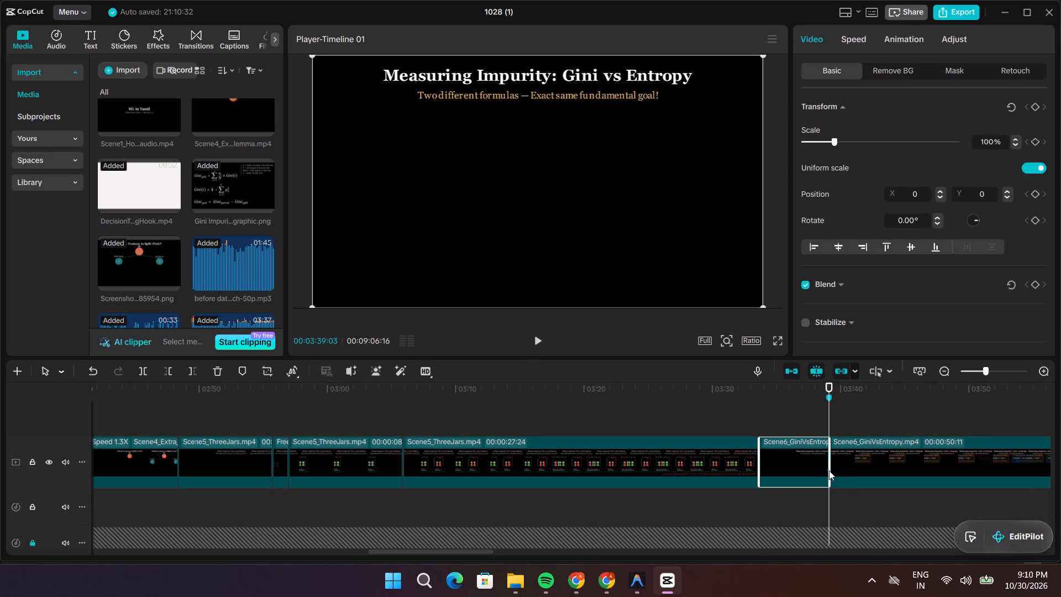
Play across the trimmed Scene6_GiniVsEntropy.mp4 cut from just before 00:03:39:03 to 00:03:41:24.
drag(829, 505, 821, 507)
key(space)
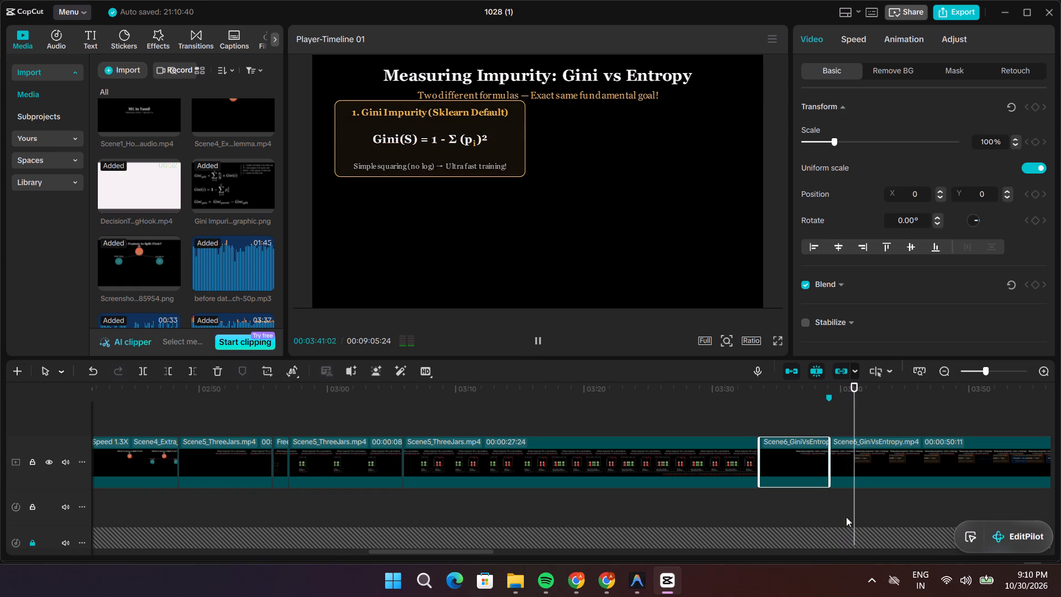
scroll(863, 521, down, 5)
key(space)
Move the 6.8 s narration clip to the track beneath, directly after the 1.6 s clip, and play it to 00:03:47:15.
scroll(863, 523, down, 17)
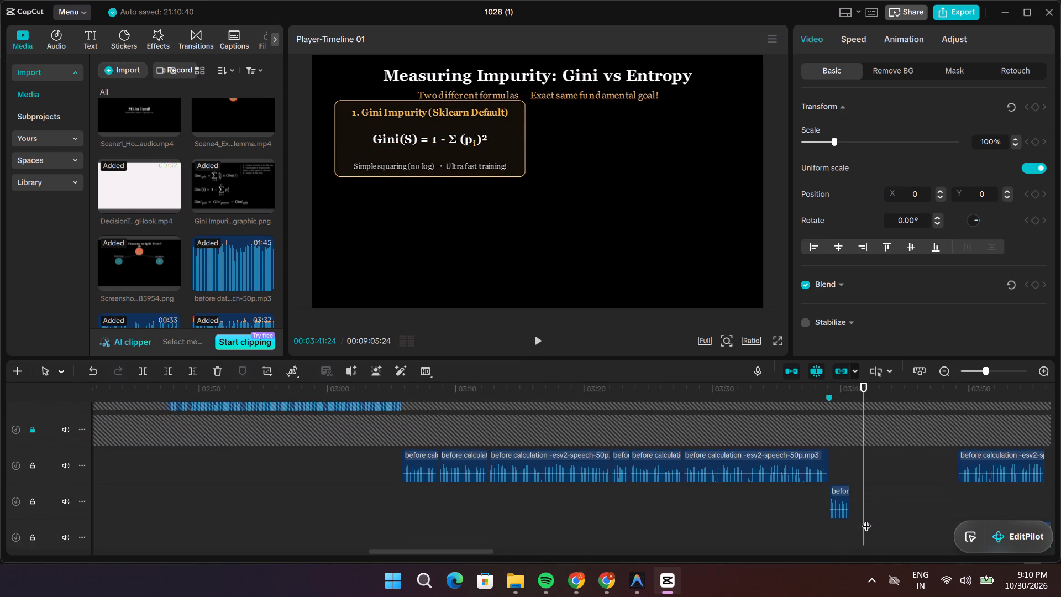
click(866, 518)
drag(976, 462, 937, 472)
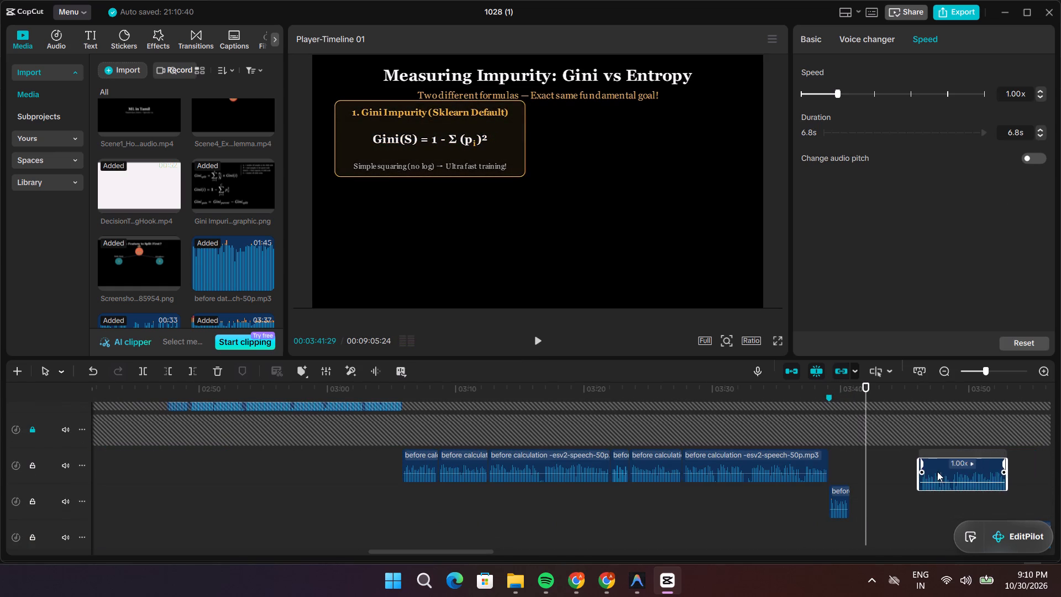
drag(937, 472, 872, 488)
drag(869, 463, 839, 470)
key(space)
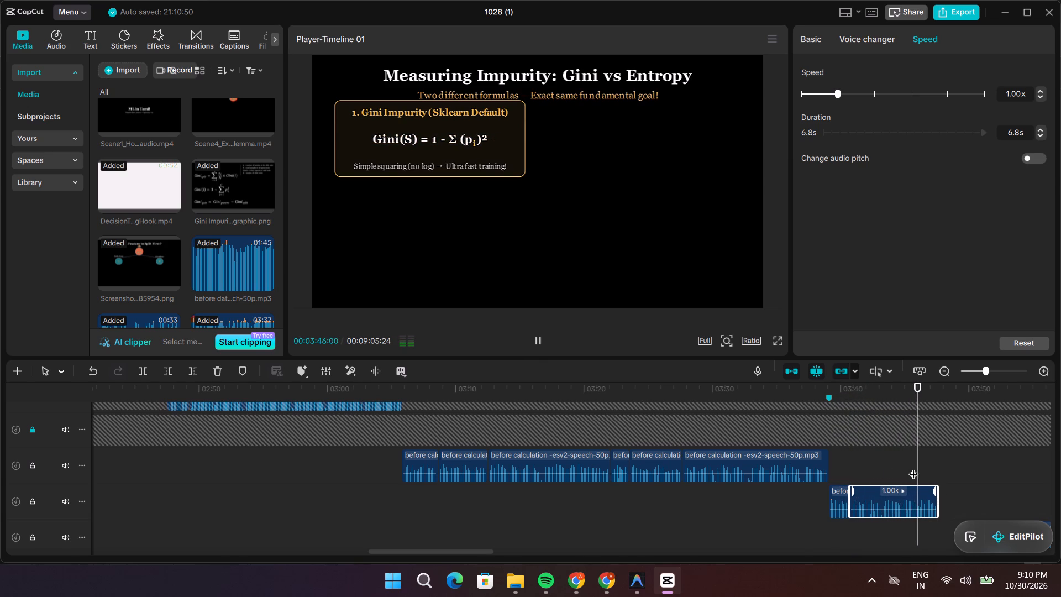
key(space)
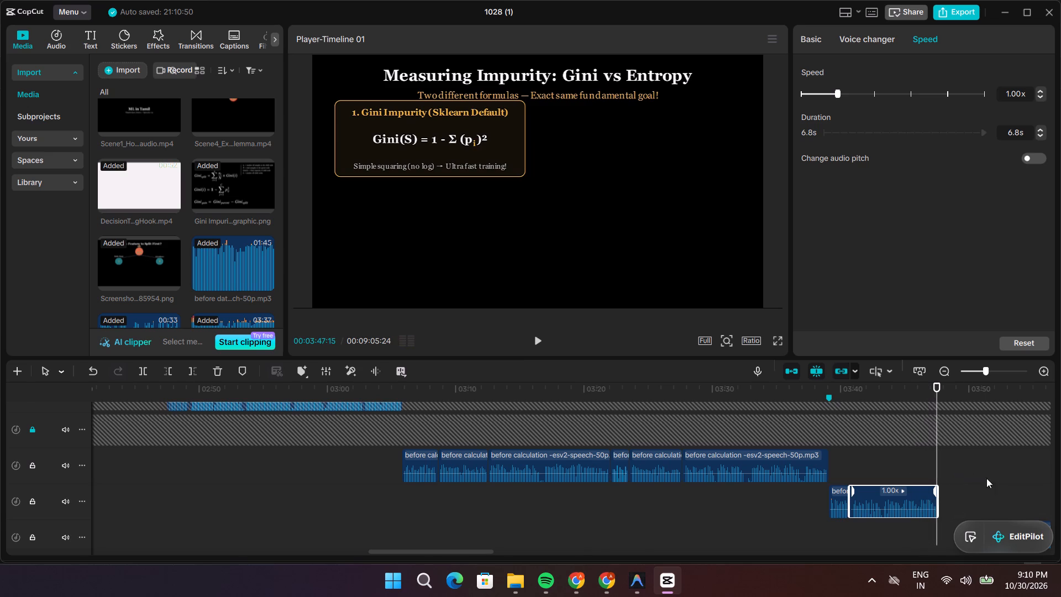
Move the 14.7 s narration clip earlier on its track to start at 00:03:47:15, and play its opening.
scroll(995, 480, up, 20)
scroll(995, 480, up, 6)
scroll(1018, 491, down, 4)
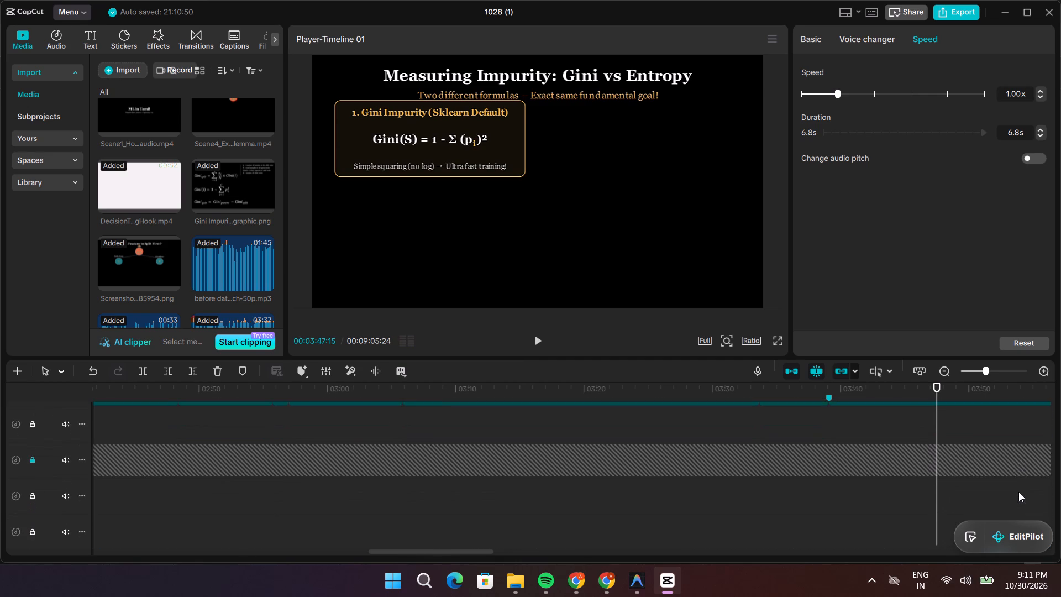
scroll(1018, 492, down, 20)
scroll(1018, 492, down, 3)
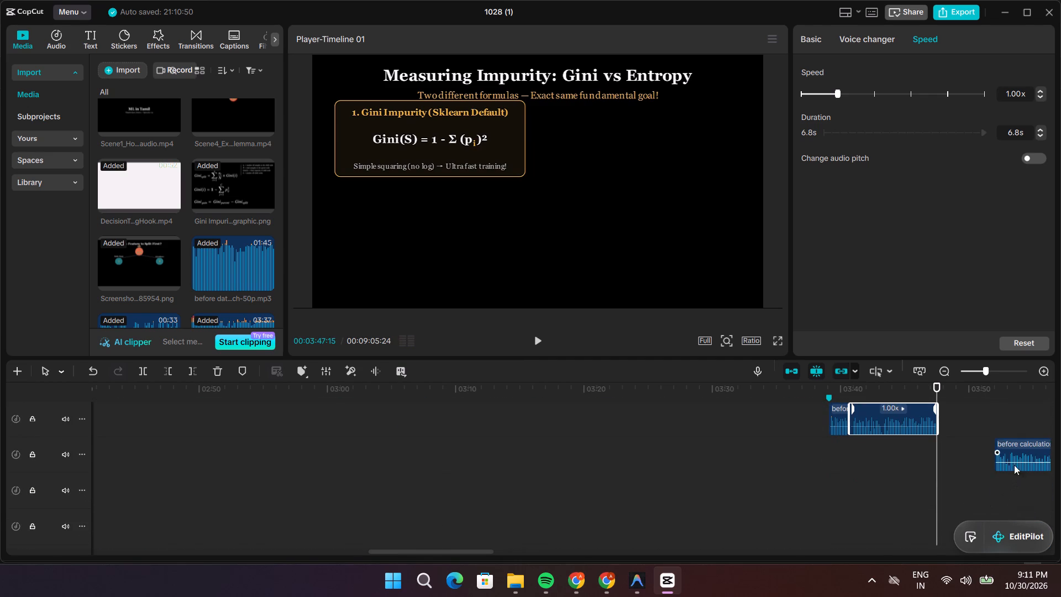
drag(1011, 448, 953, 463)
key(space)
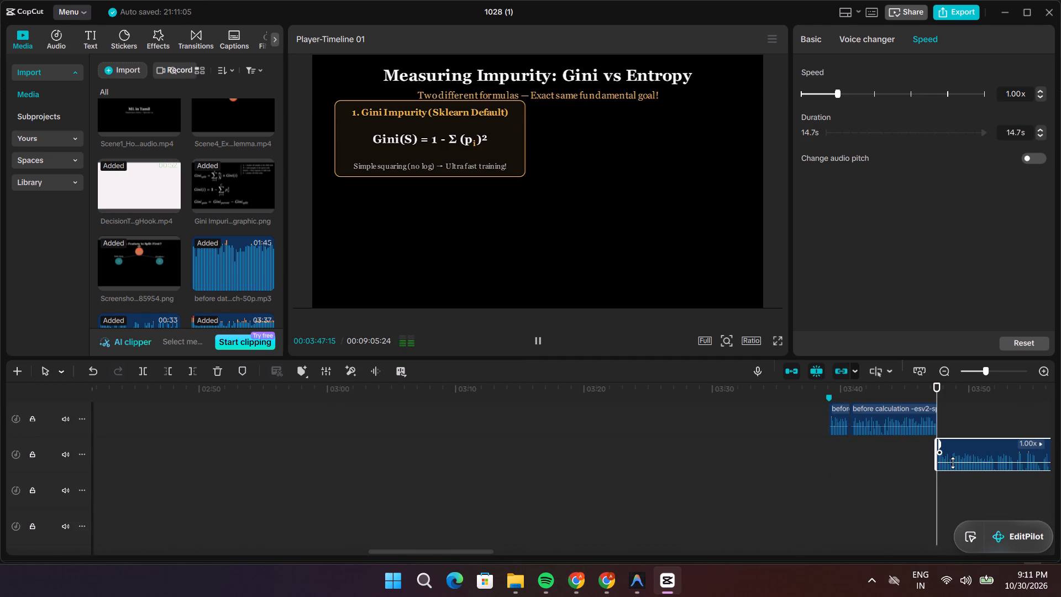
key(space)
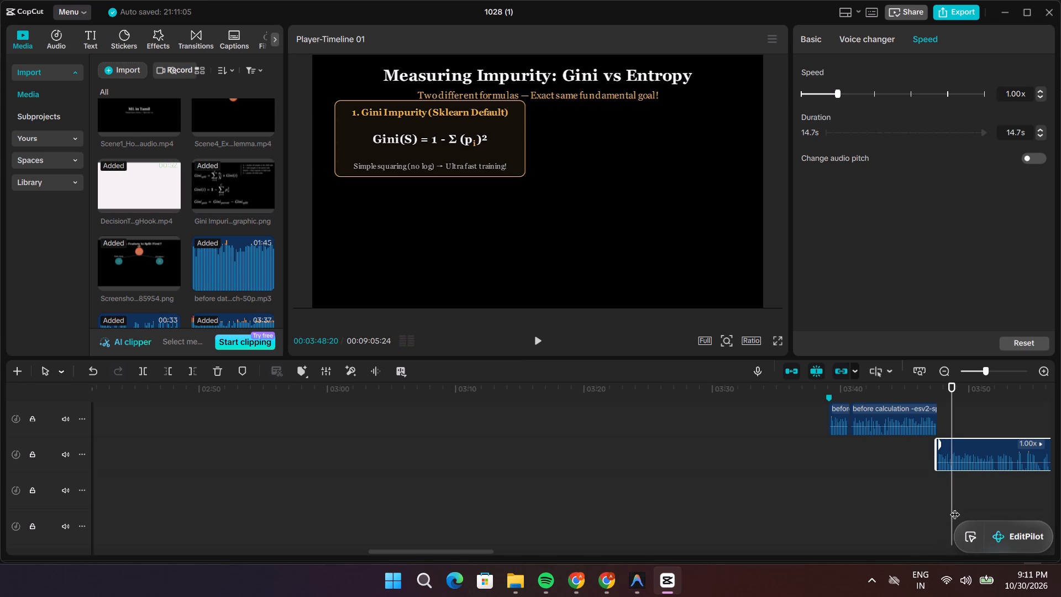
drag(955, 507, 936, 509)
Delete the timeline marker at 00:03:39:03.
scroll(922, 526, up, 10)
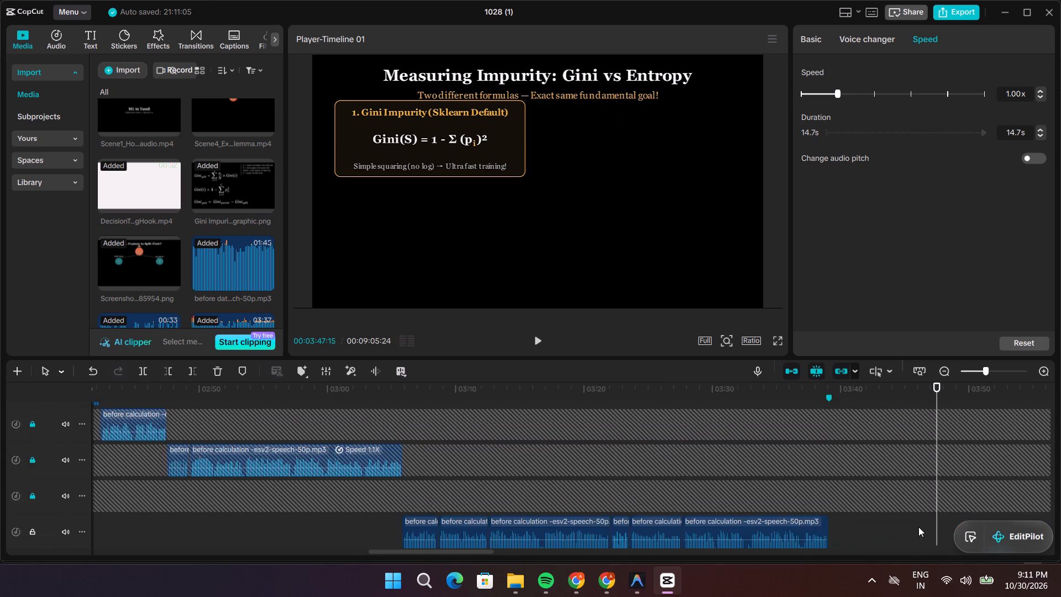
scroll(918, 527, up, 20)
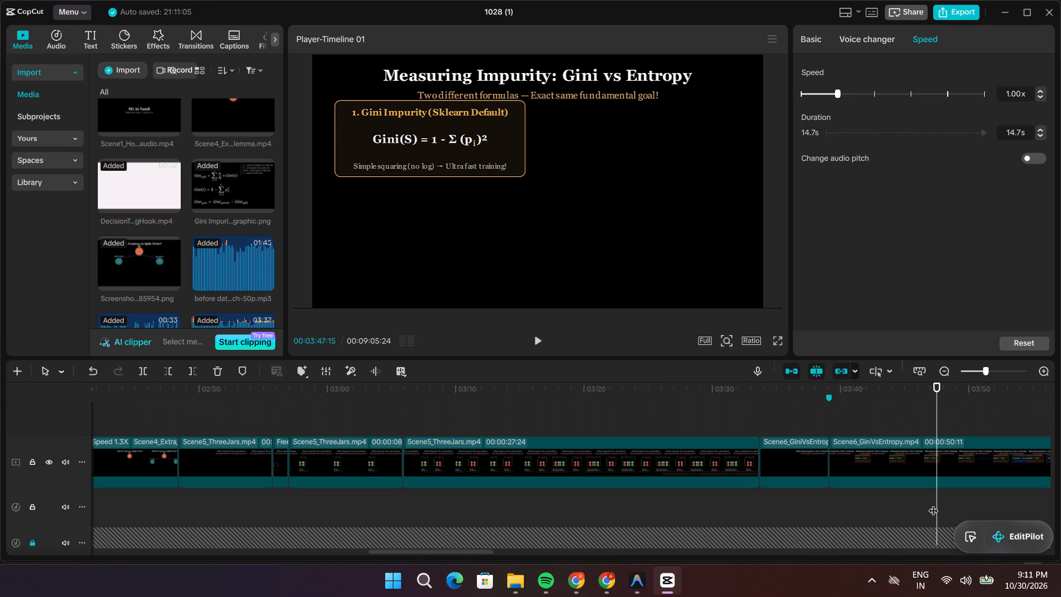
click(937, 501)
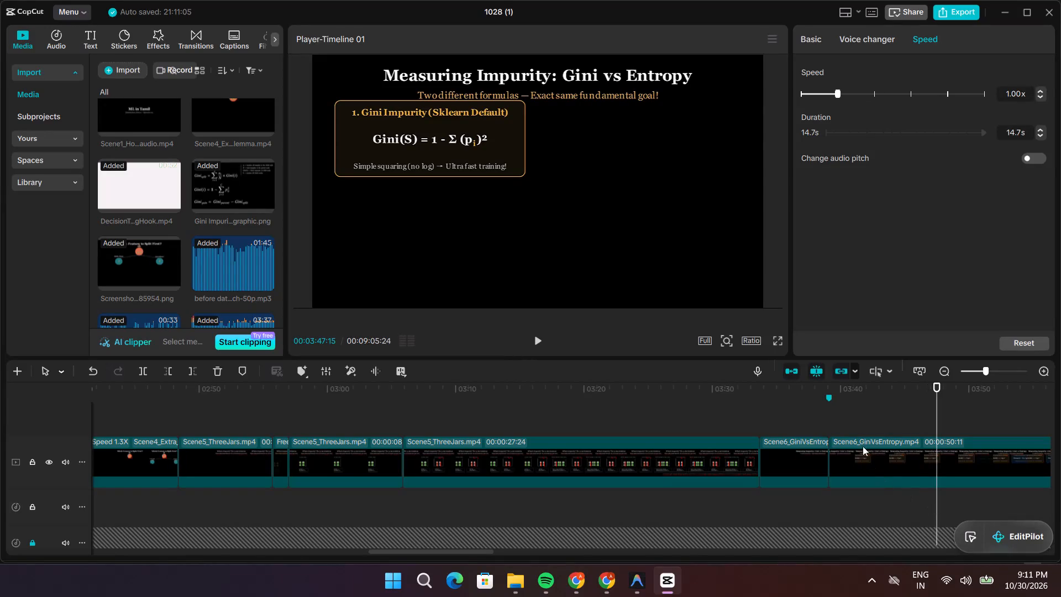
click(826, 398)
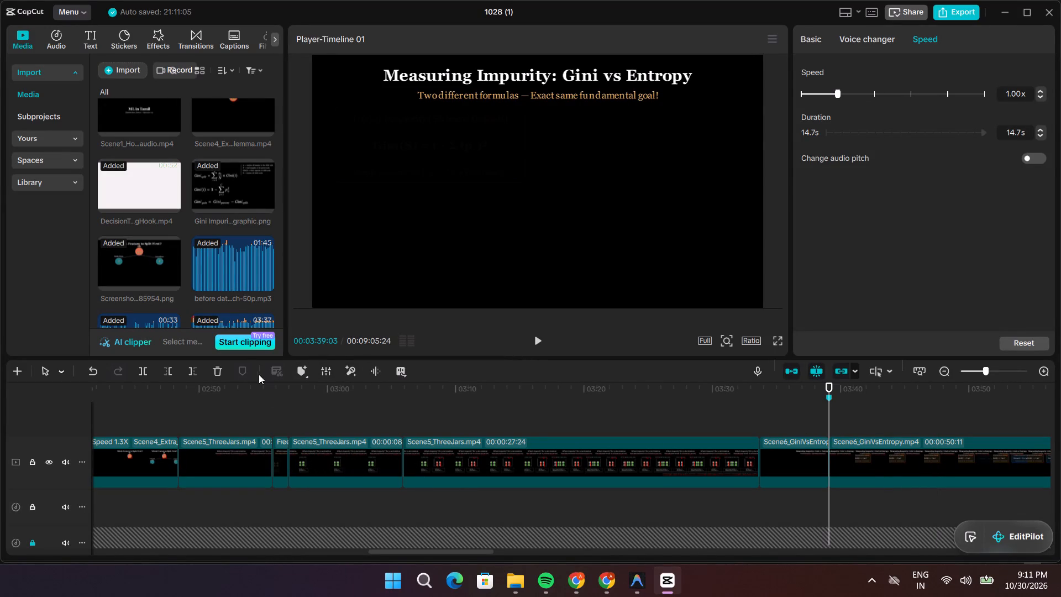
right_click(830, 394)
click(838, 401)
Locate the frame just before the Entropy box appears and mark the 14.7 s narration clip there, at 00:03:48:24.
drag(830, 410, 899, 416)
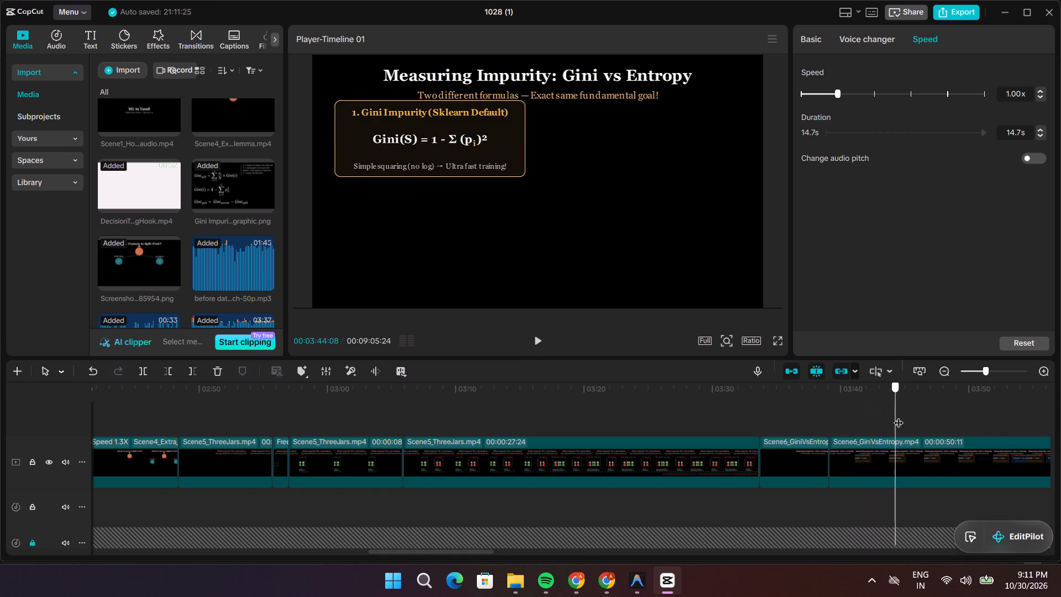
drag(899, 416, 973, 420)
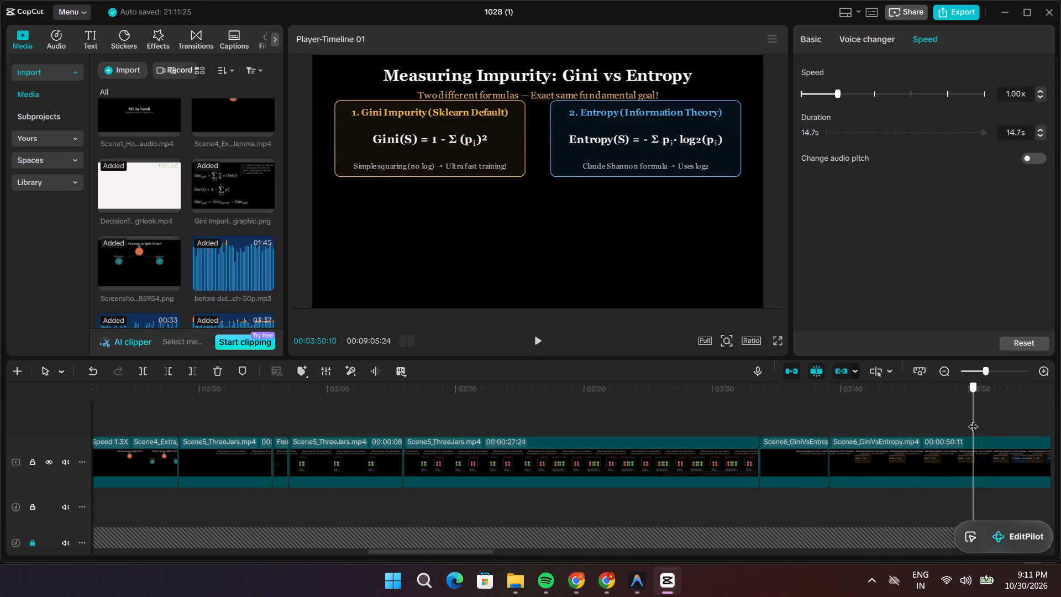
drag(973, 420, 953, 423)
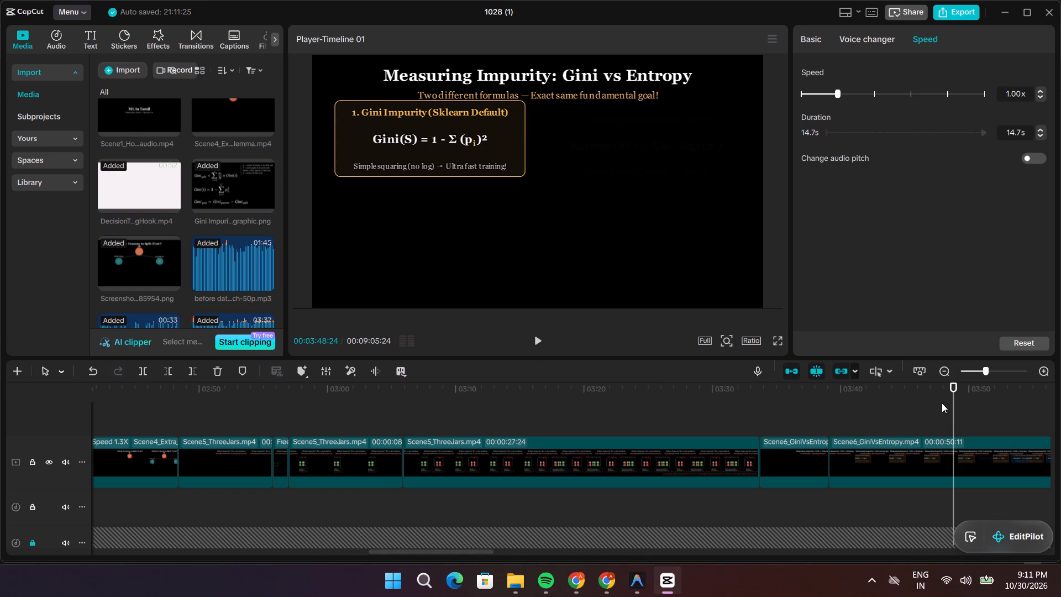
click(243, 371)
click(954, 422)
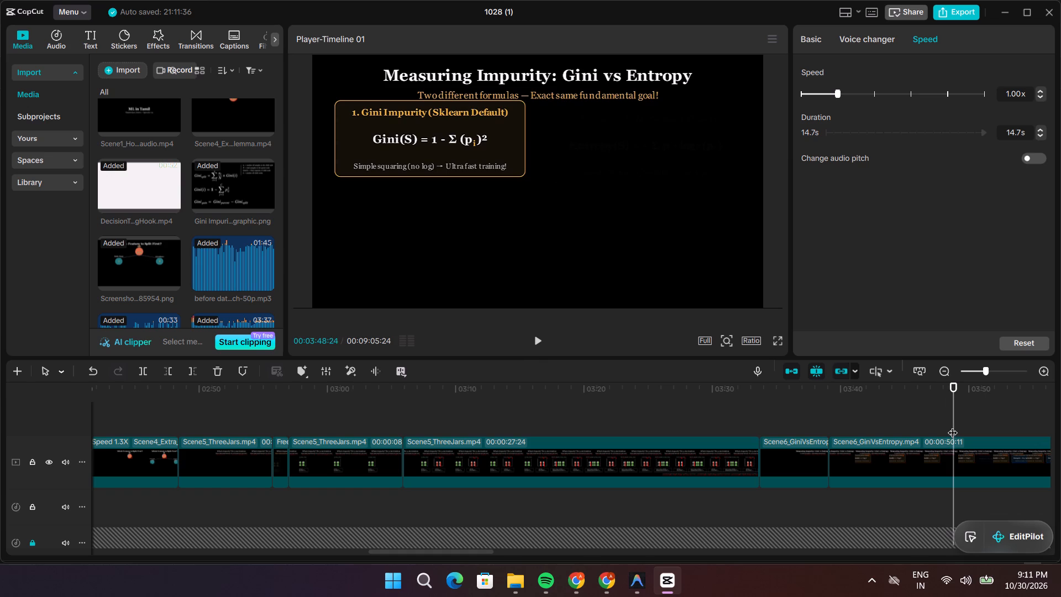
click(954, 417)
Add a marker at 00:03:48:24 on the second Scene6_GiniVsEntropy.mp4 clip, just before the Entropy box appears.
scroll(952, 503, down, 9)
scroll(952, 503, up, 10)
click(928, 454)
click(244, 373)
Find where the 14.7 s narration clip starts and split the second Scene6_GiniVsEntropy.mp4 clip there, at 00:03:47:15.
scroll(789, 581, down, 4)
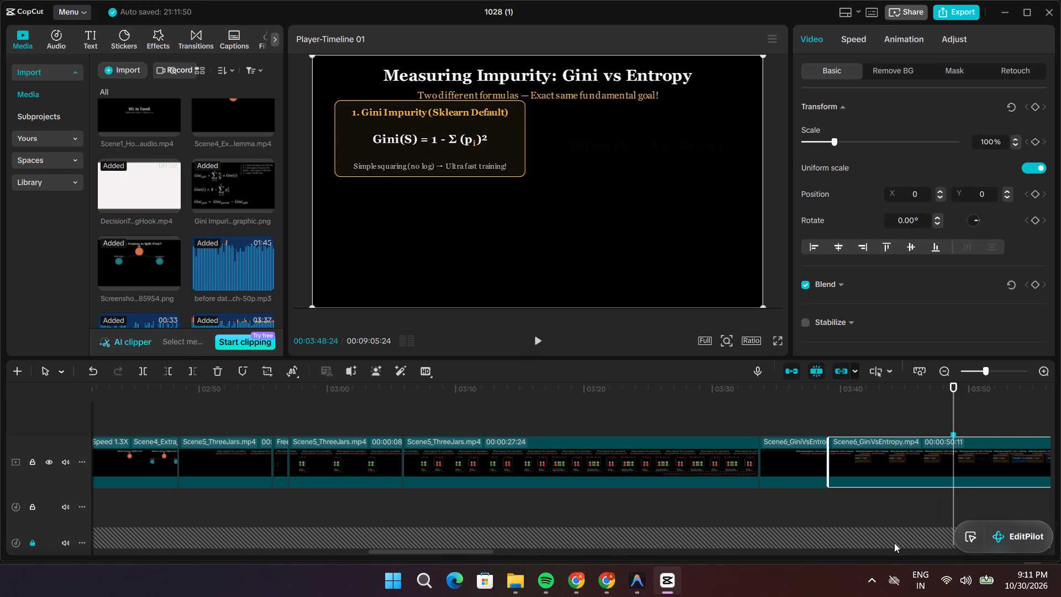
scroll(912, 517, down, 16)
scroll(914, 517, down, 7)
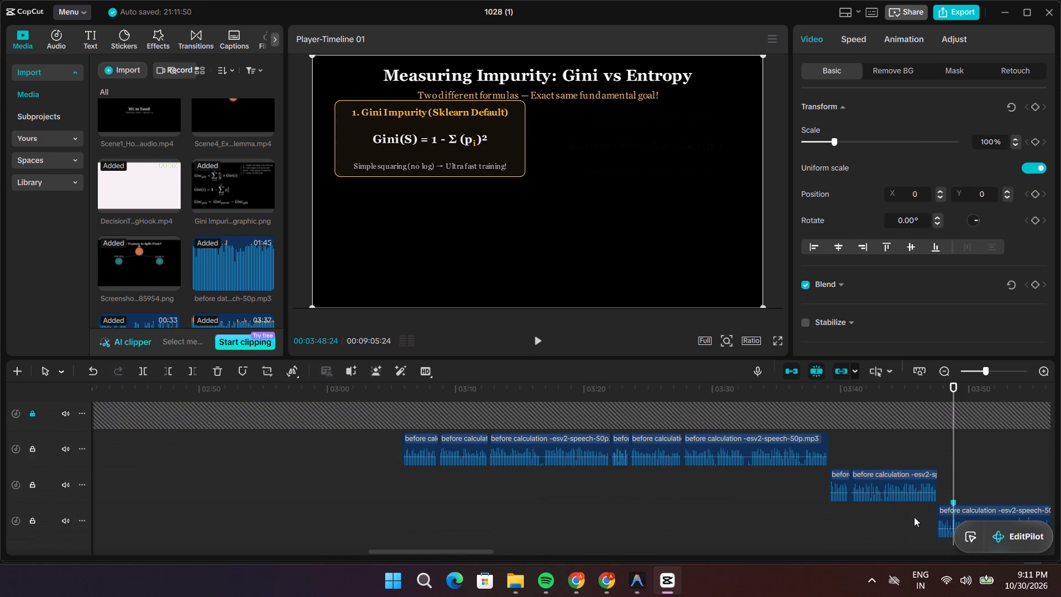
drag(950, 468, 923, 468)
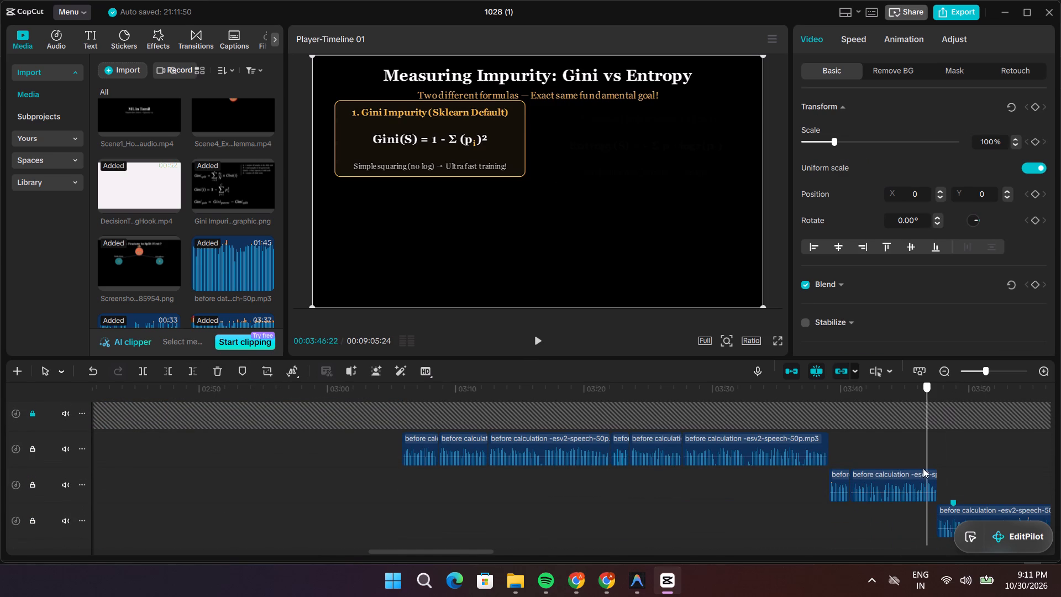
drag(923, 468, 916, 469)
key(space)
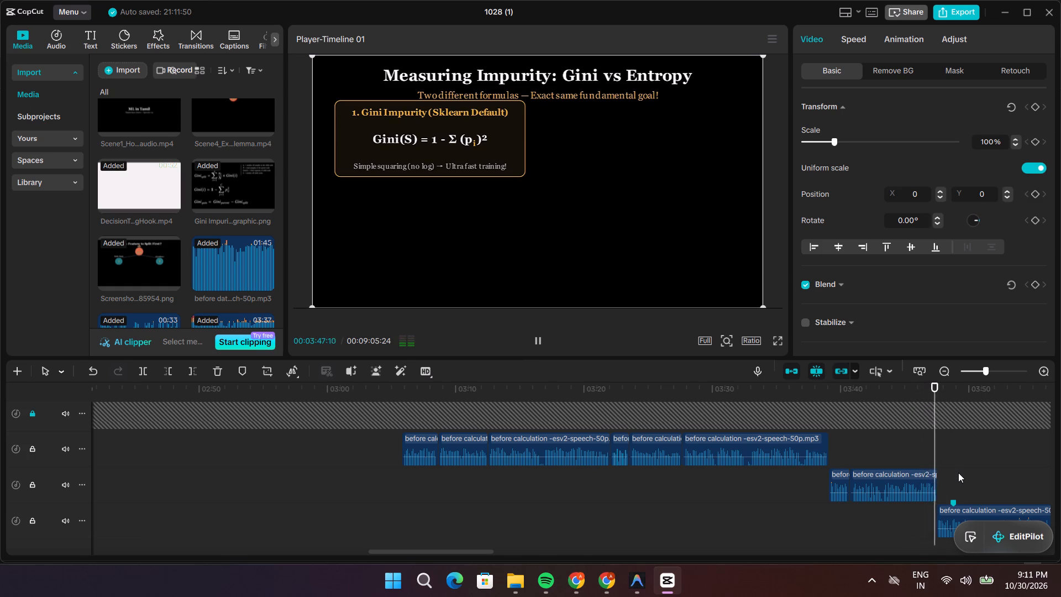
key(space)
click(939, 454)
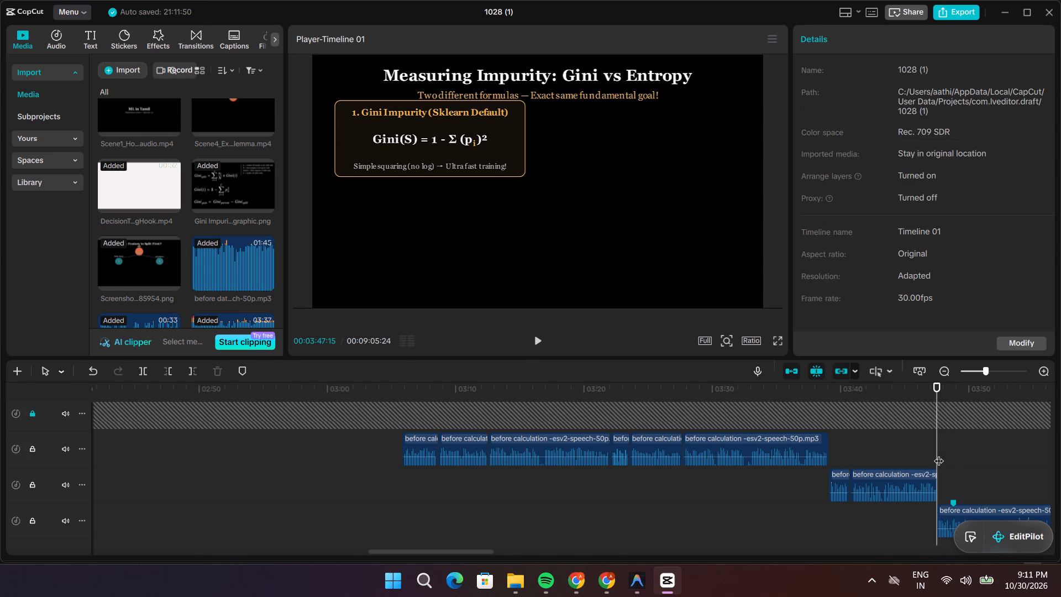
scroll(939, 454, up, 15)
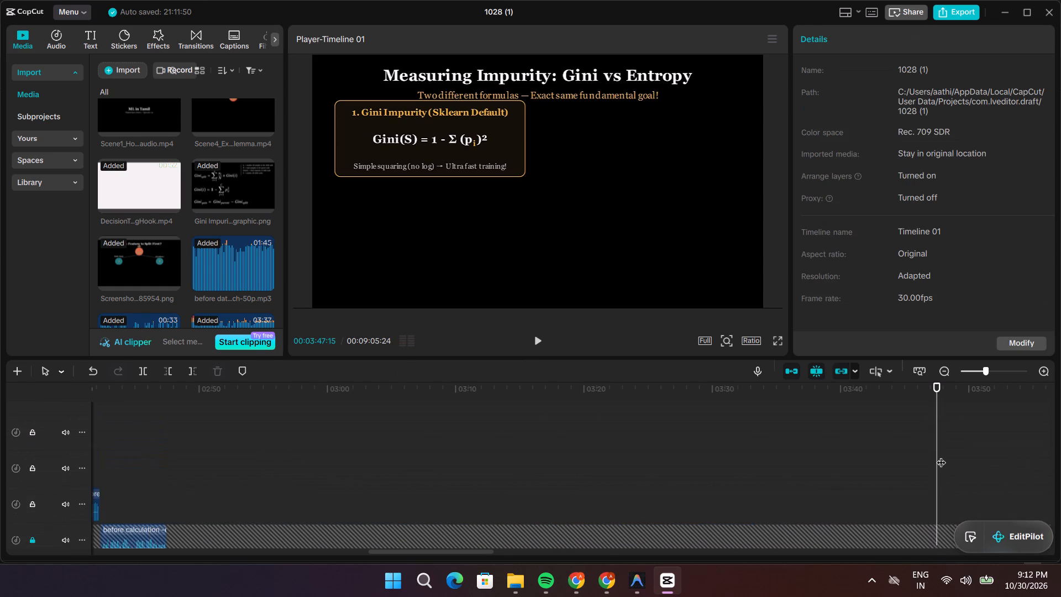
scroll(941, 455, up, 10)
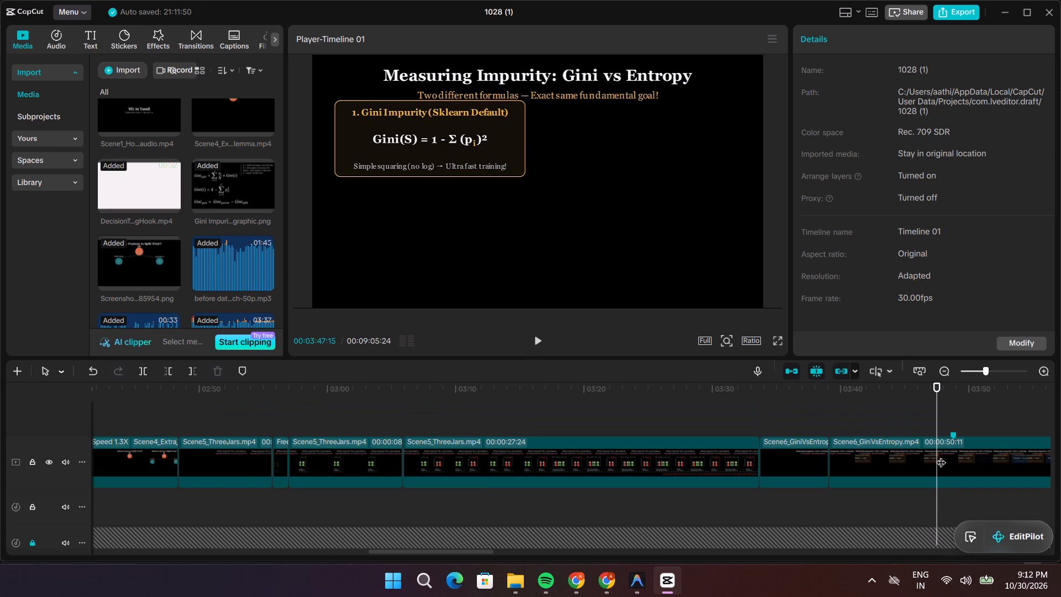
key(ctrl+b)
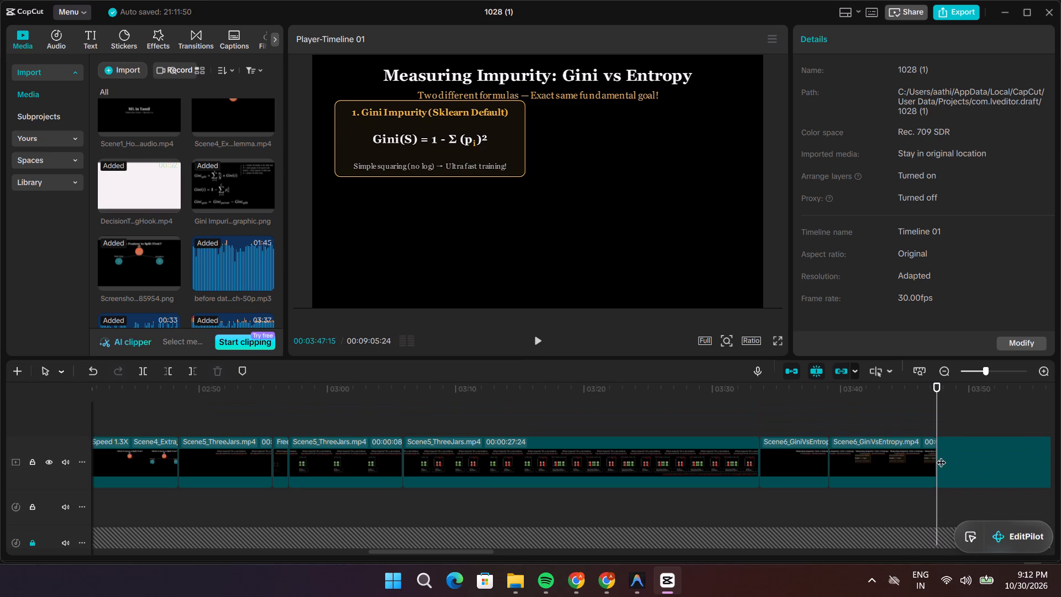
Trim about 1.3 s off the start of the Scene6_GiniVsEntropy.mp4 piece after the 00:03:47:15 cut, closing the gap.
click(941, 455)
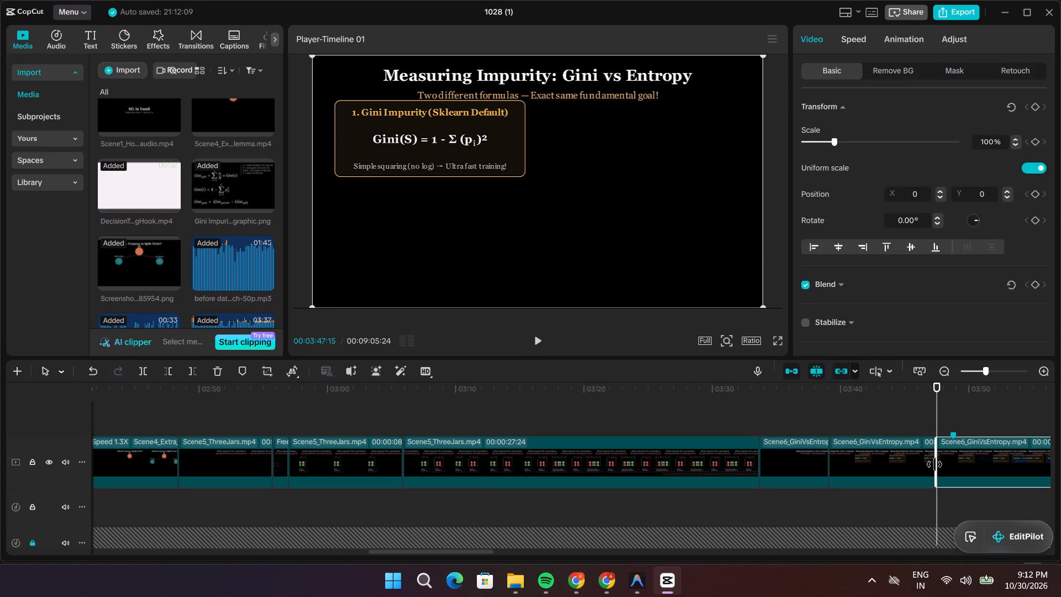
click(936, 464)
click(959, 464)
drag(936, 464, 941, 465)
drag(937, 464, 941, 465)
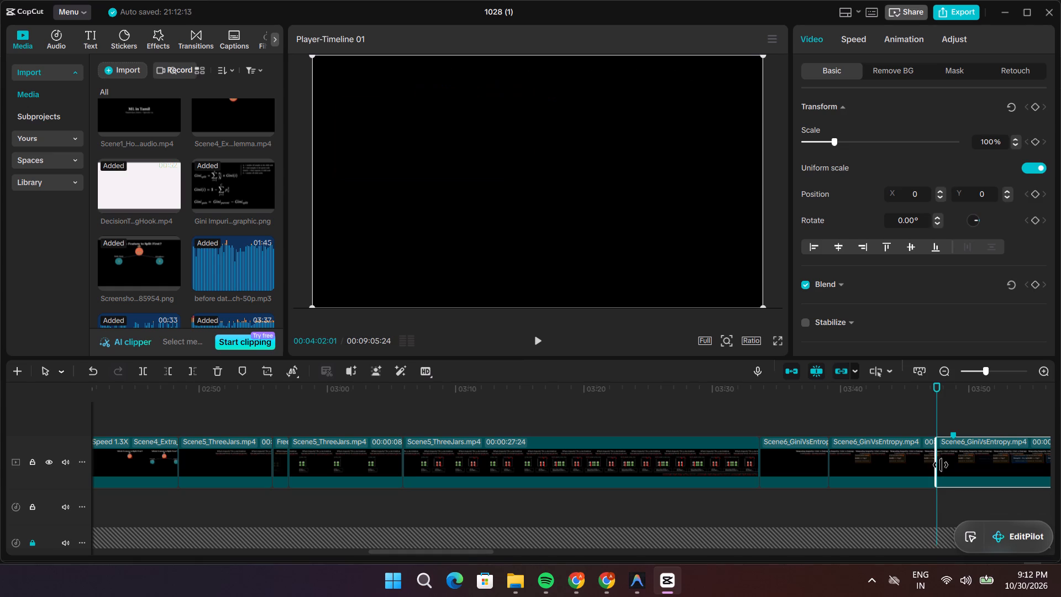
drag(941, 465, 942, 465)
click(961, 461)
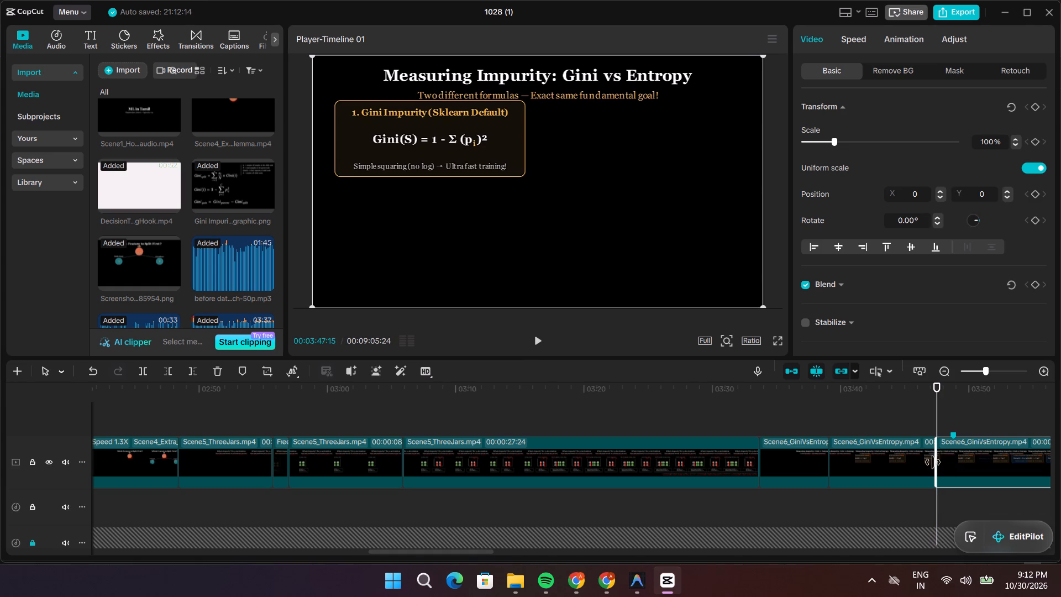
drag(935, 462, 940, 462)
double_click(955, 462)
drag(939, 463, 946, 464)
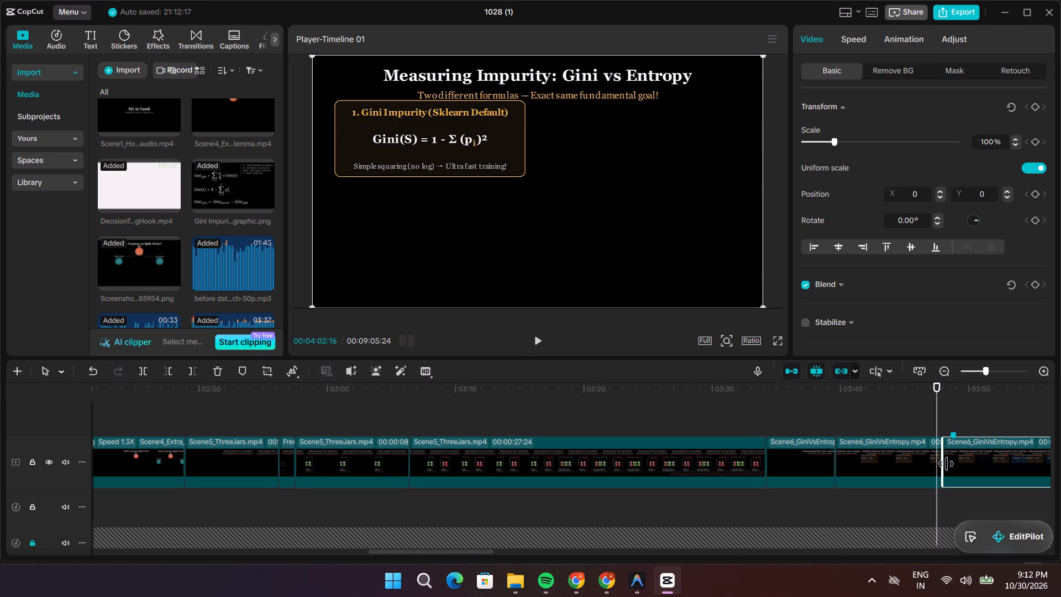
drag(946, 464, 956, 465)
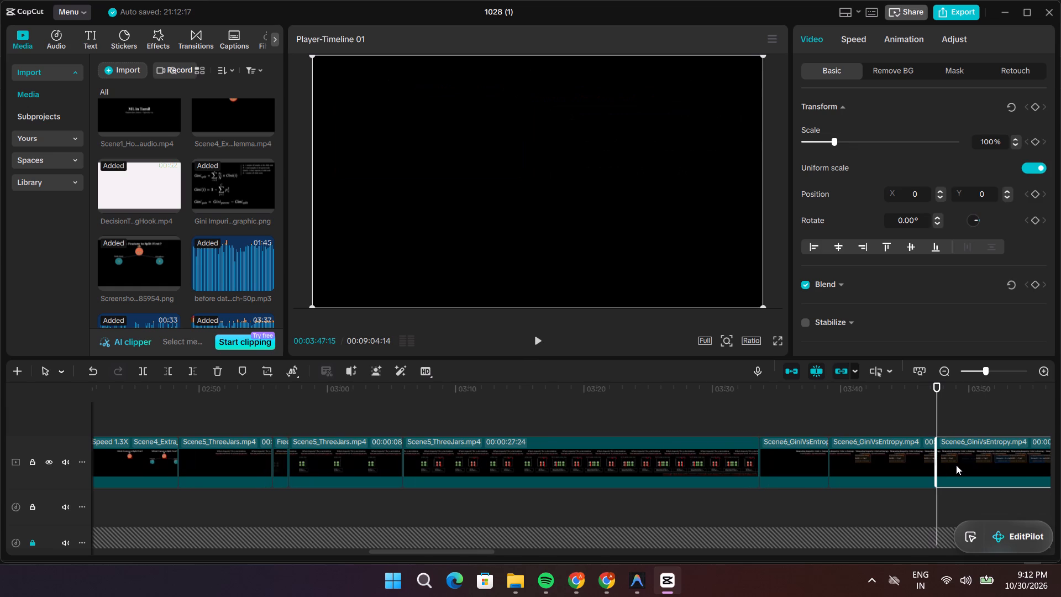
Play from just before the 00:03:47:15 cut past the end of the 14.7 s narration clip, checking it against the Entropy and graph visuals.
drag(938, 422, 926, 425)
key(space)
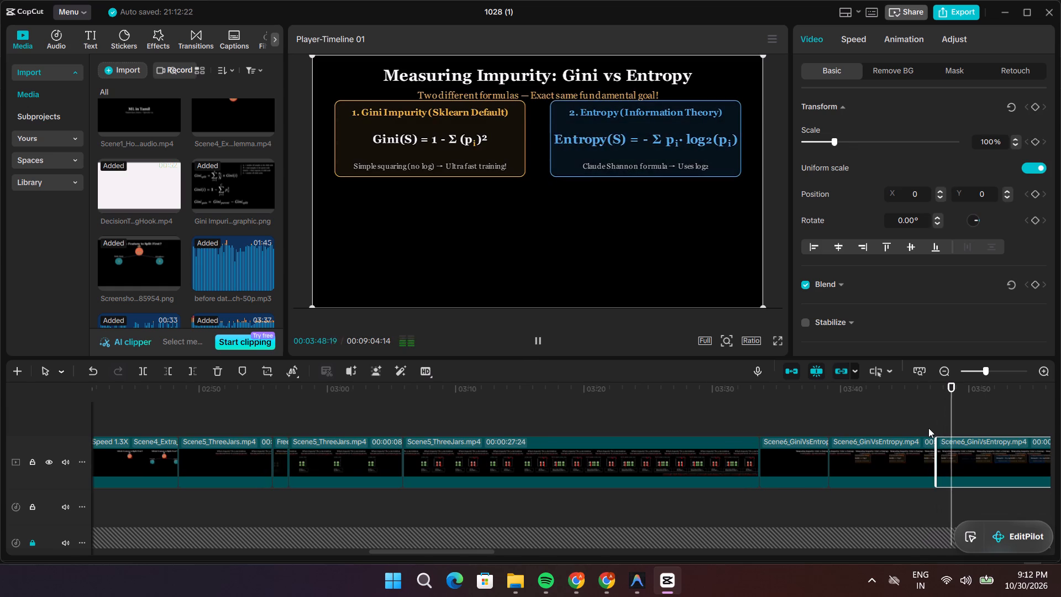
scroll(833, 543, down, 1)
scroll(833, 543, up, 1)
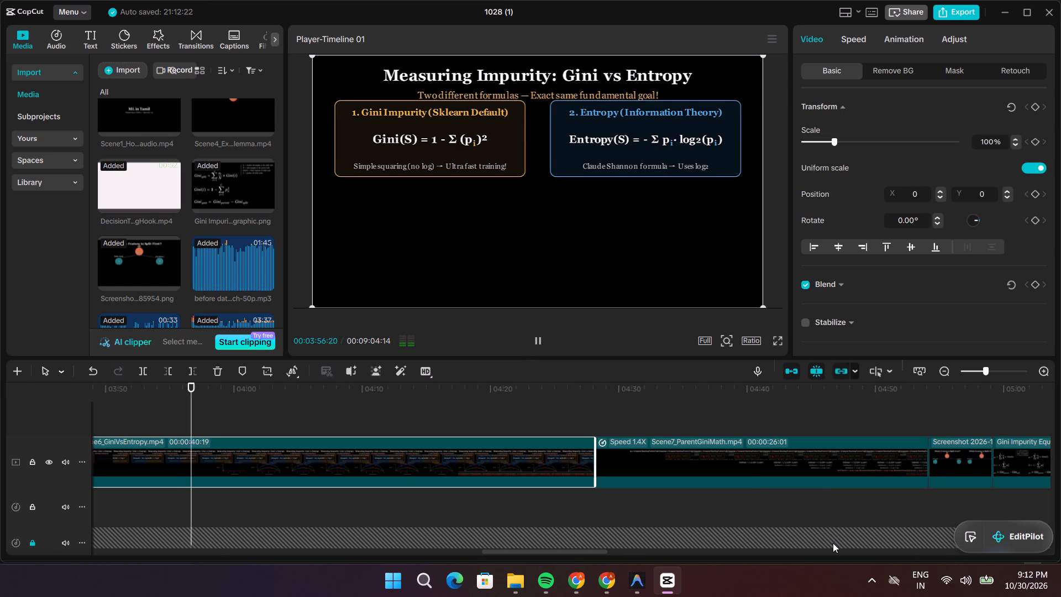
scroll(833, 543, down, 1)
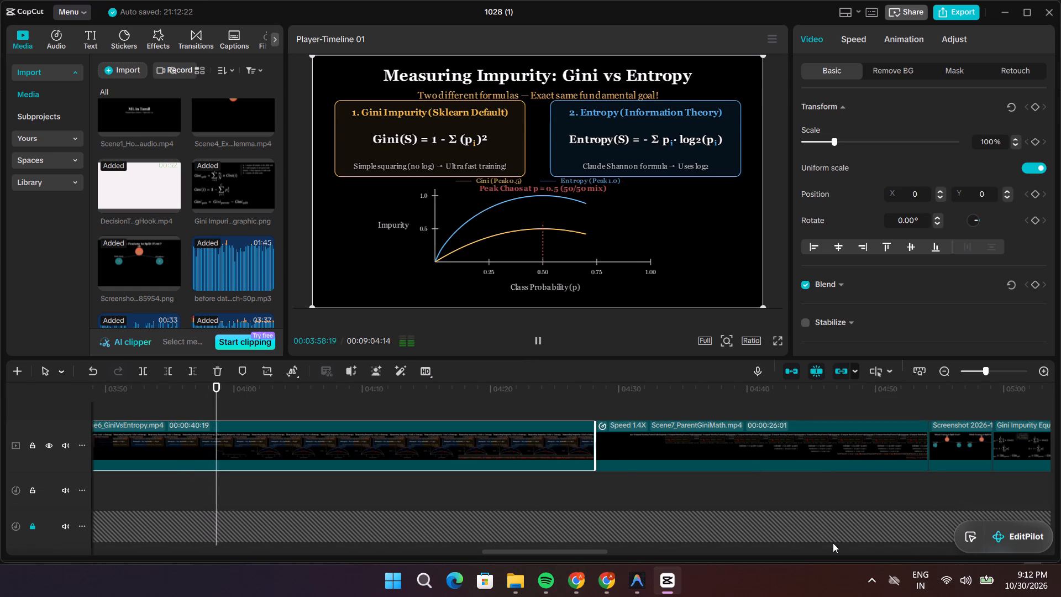
scroll(833, 543, down, 15)
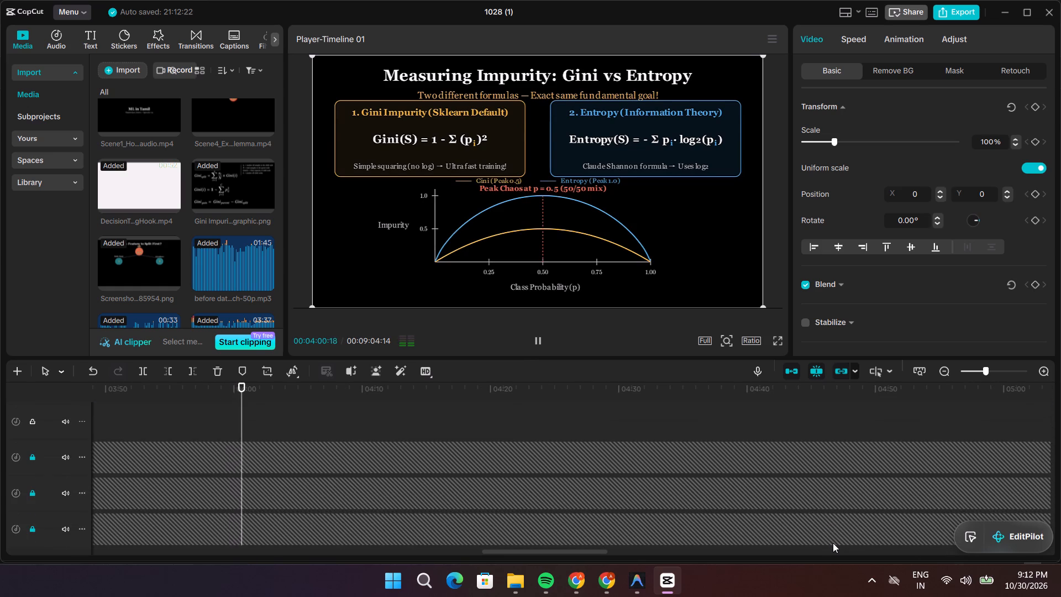
scroll(833, 543, down, 12)
scroll(833, 543, up, 2)
key(space)
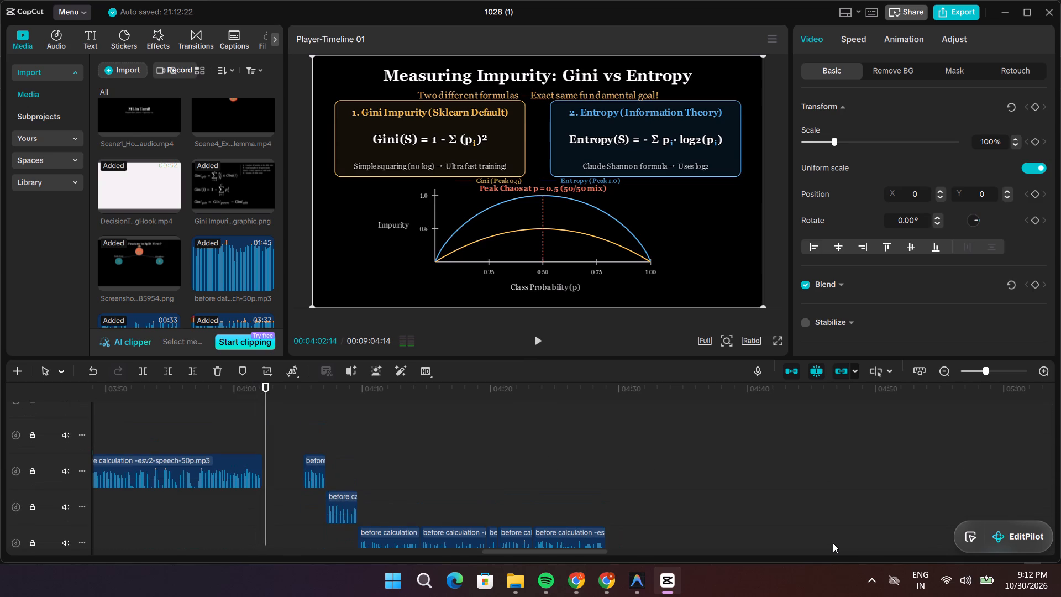
key(space)
key(space)
Move the 1.8 s narration clip earlier to directly follow the 14.7 s clip, and play across the join.
drag(315, 473, 300, 472)
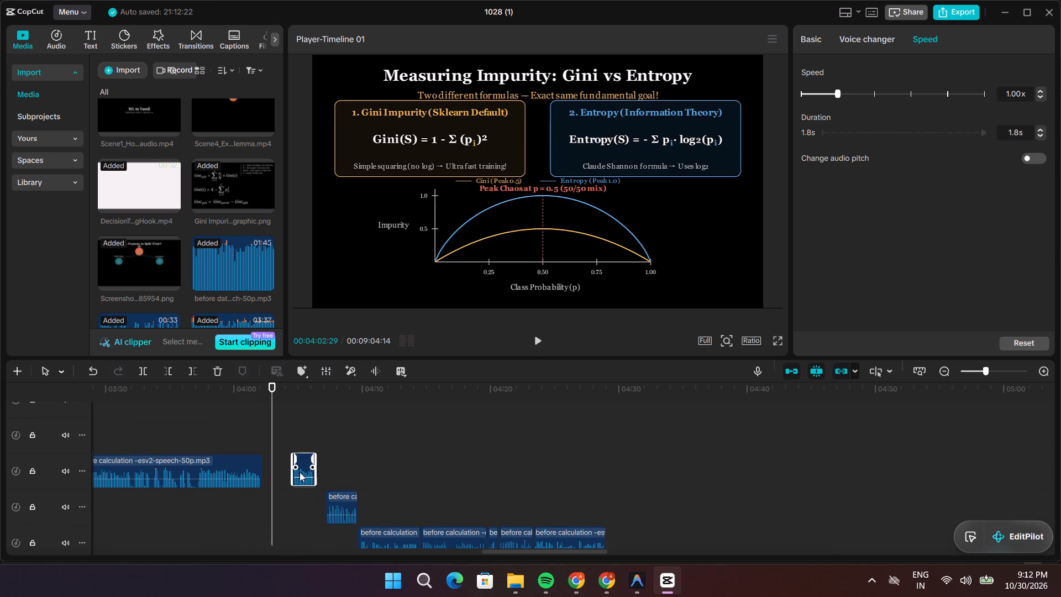
drag(300, 472, 277, 472)
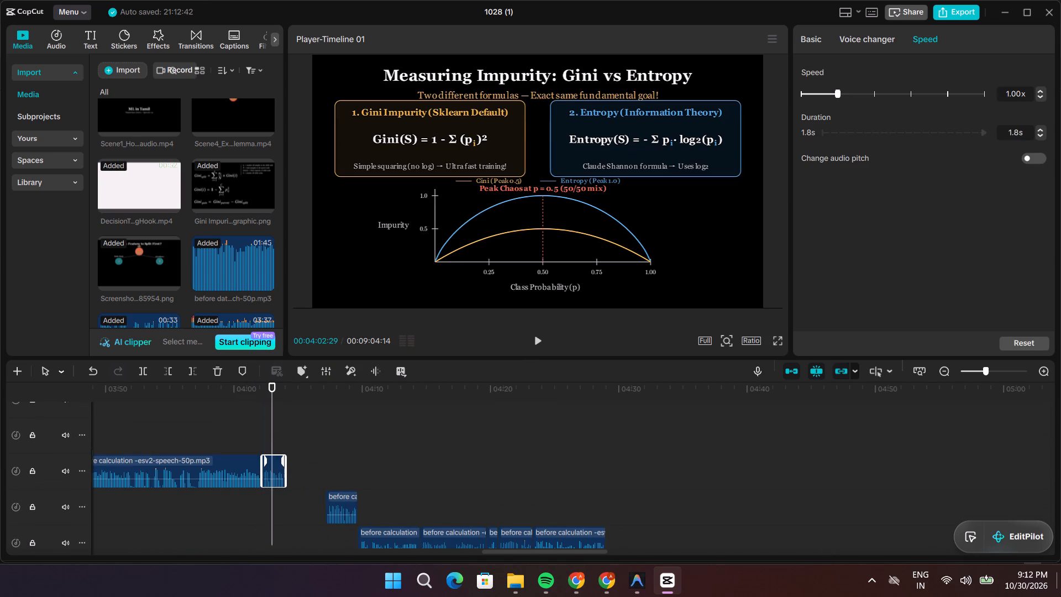
drag(271, 426, 246, 426)
key(space)
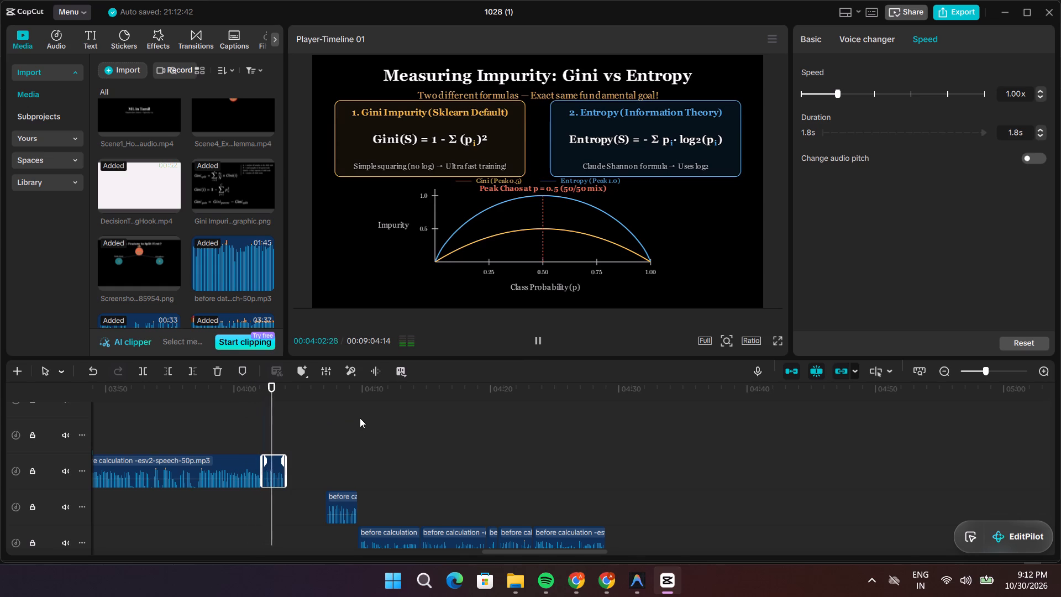
key(space)
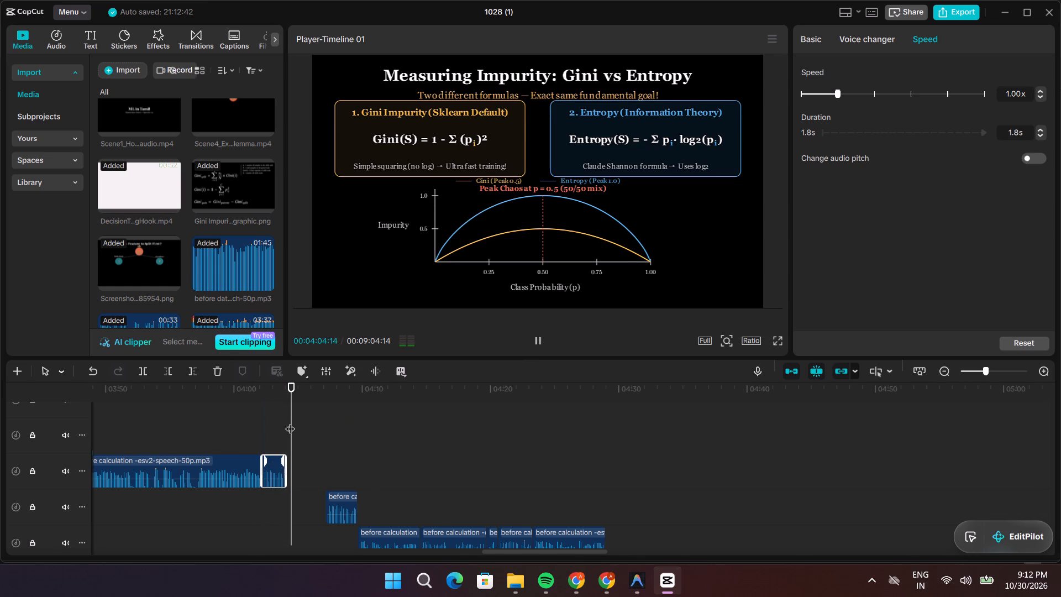
drag(290, 422, 238, 425)
key(space)
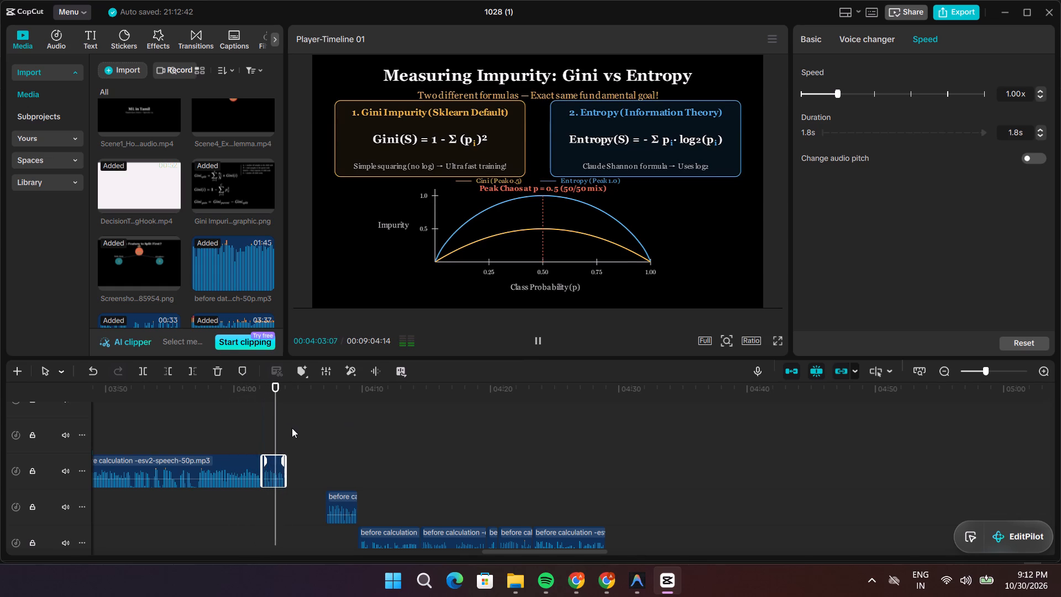
key(space)
Move the 2.5 s narration clip earlier on its track to start as the 1.8 s clip ends, and play the passage.
drag(340, 504, 333, 504)
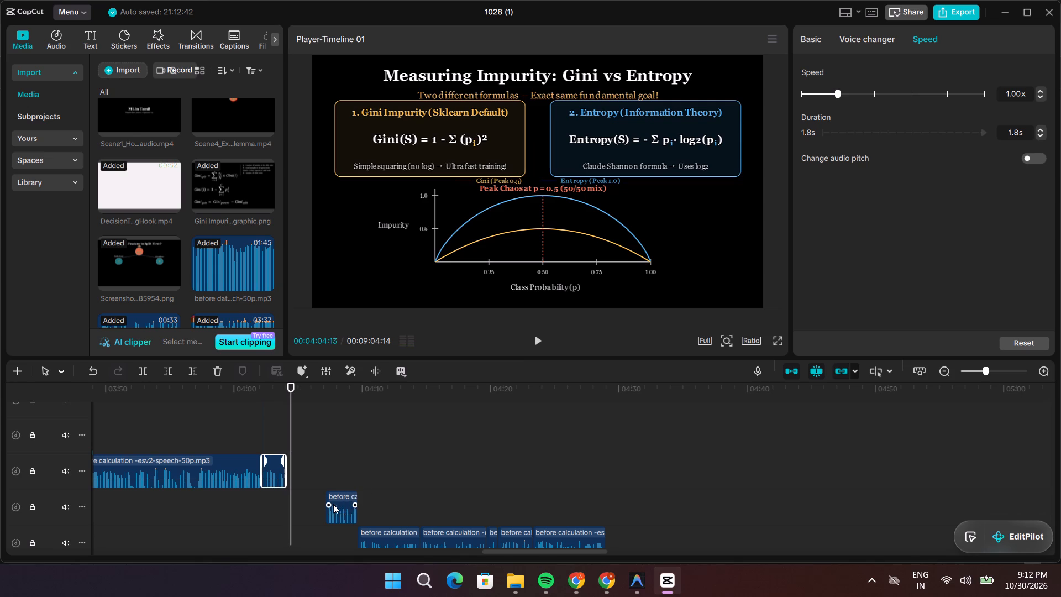
drag(333, 504, 298, 504)
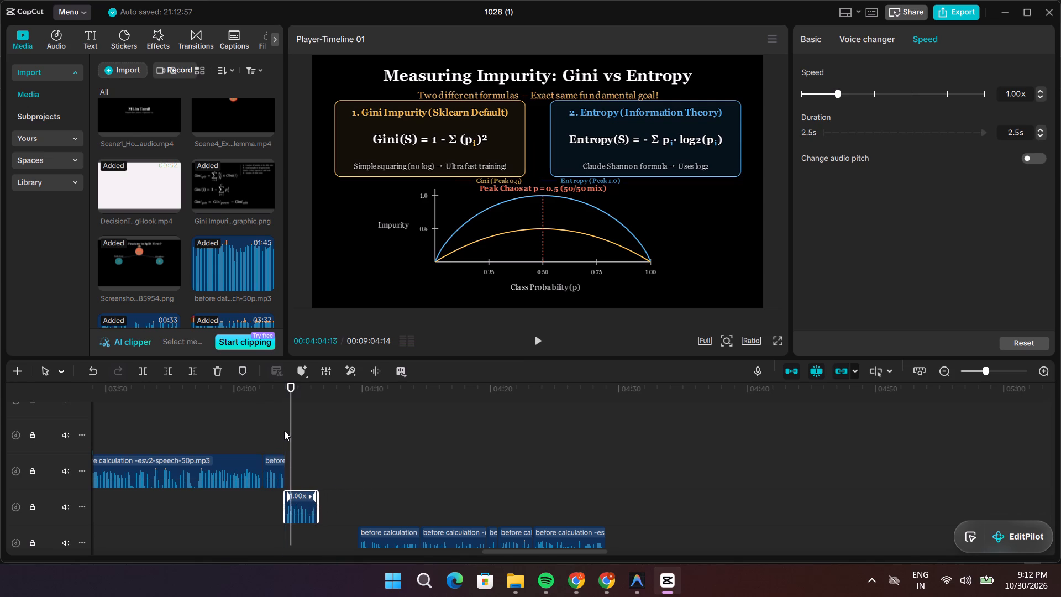
drag(290, 432, 263, 432)
key(space)
key(space)
key(space)
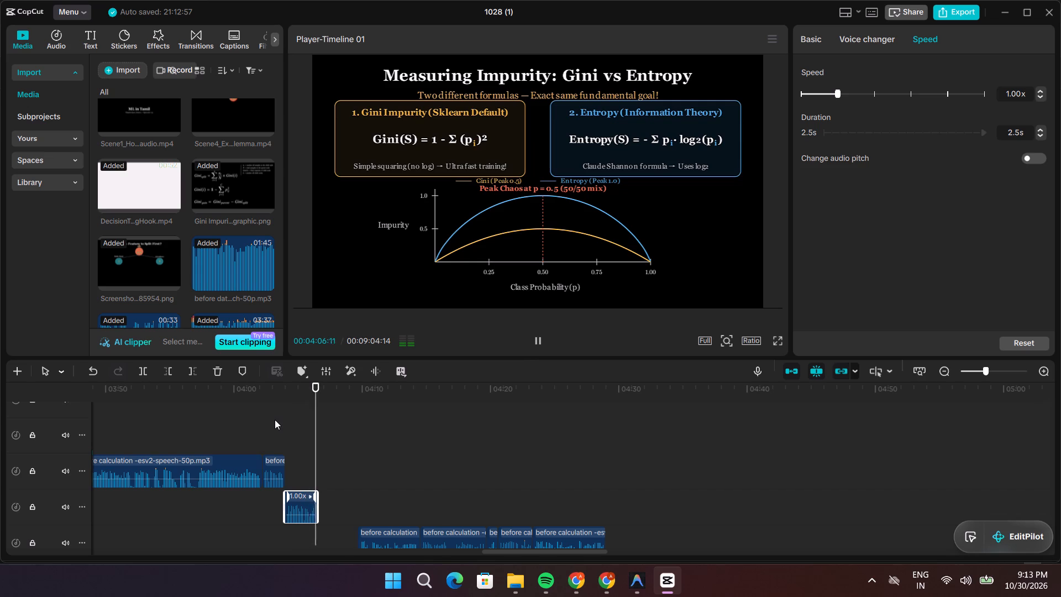
key(space)
Move the 4.9 s narration clip earlier on its track to start as the 2.5 s clip ends, and play the transition.
scroll(336, 489, down, 2)
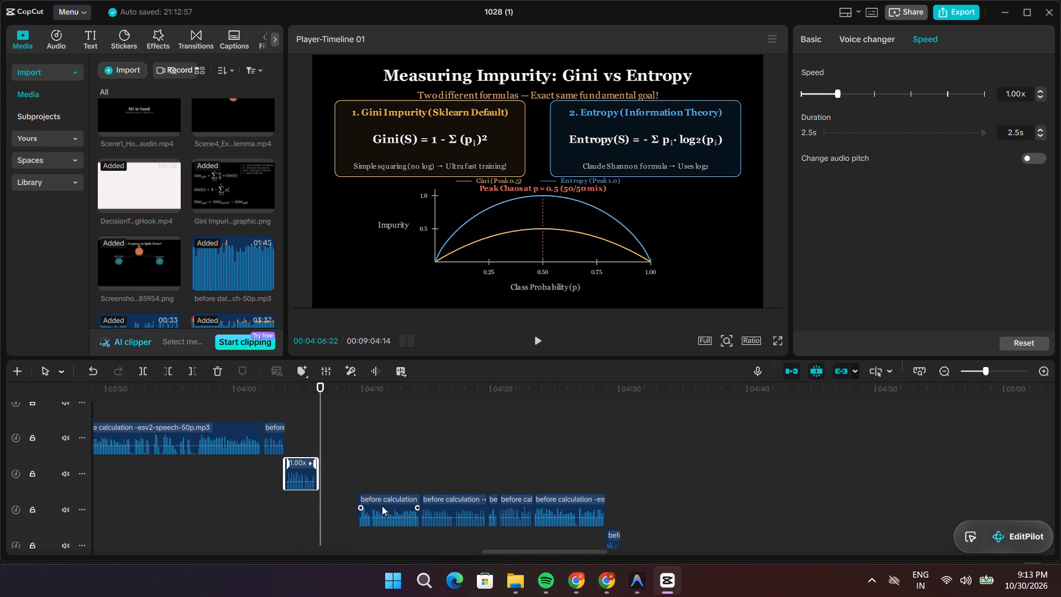
drag(382, 506, 344, 508)
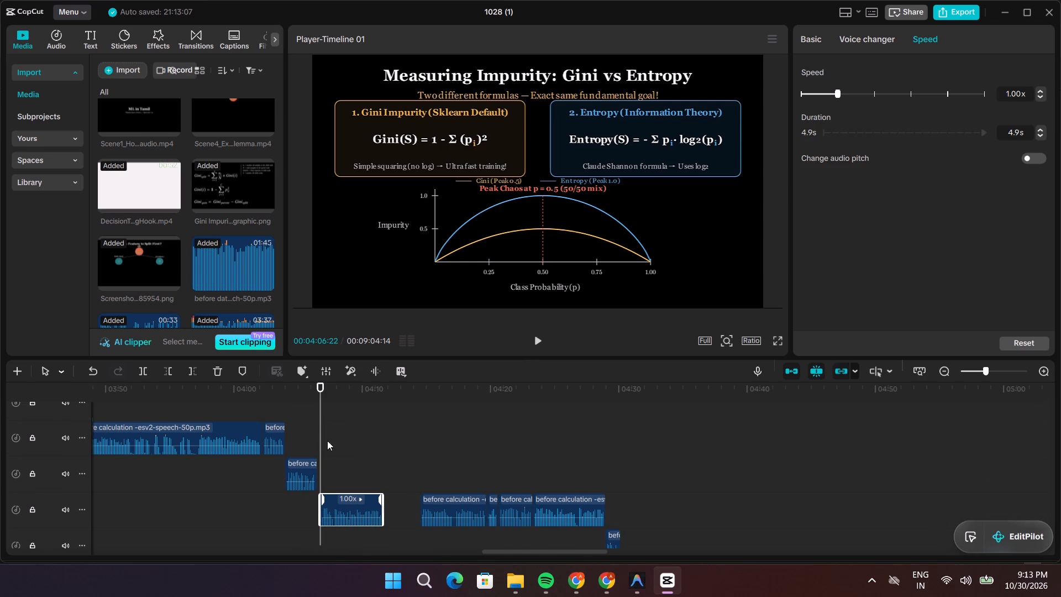
drag(321, 436, 305, 436)
key(space)
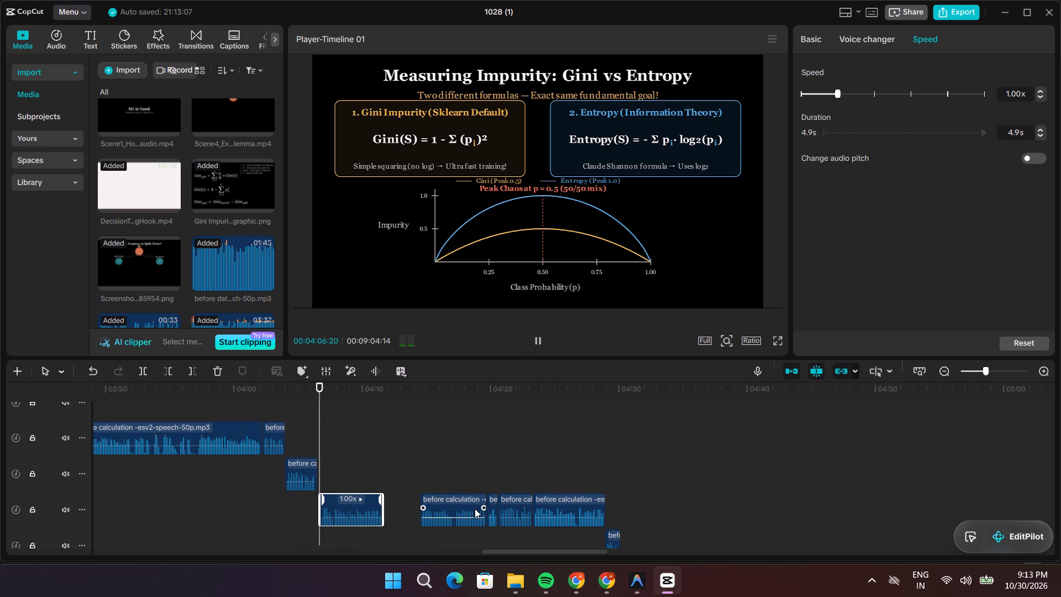
Move the 5.2 s narration clip earlier to directly follow the 4.9 s clip, and play on until the Interview Tip box appears.
drag(460, 510, 444, 510)
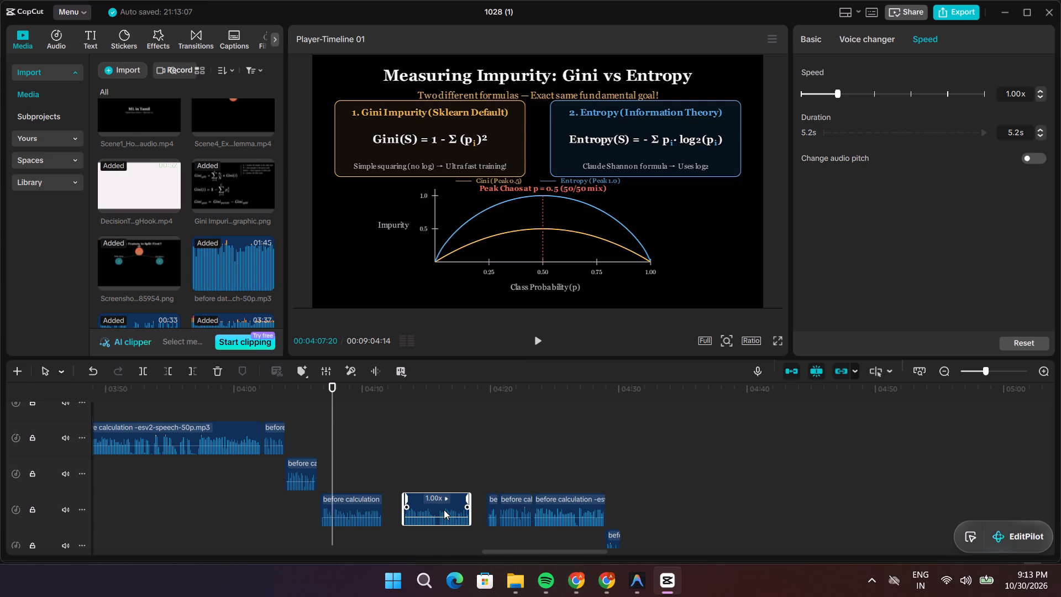
drag(444, 510, 426, 512)
key(space)
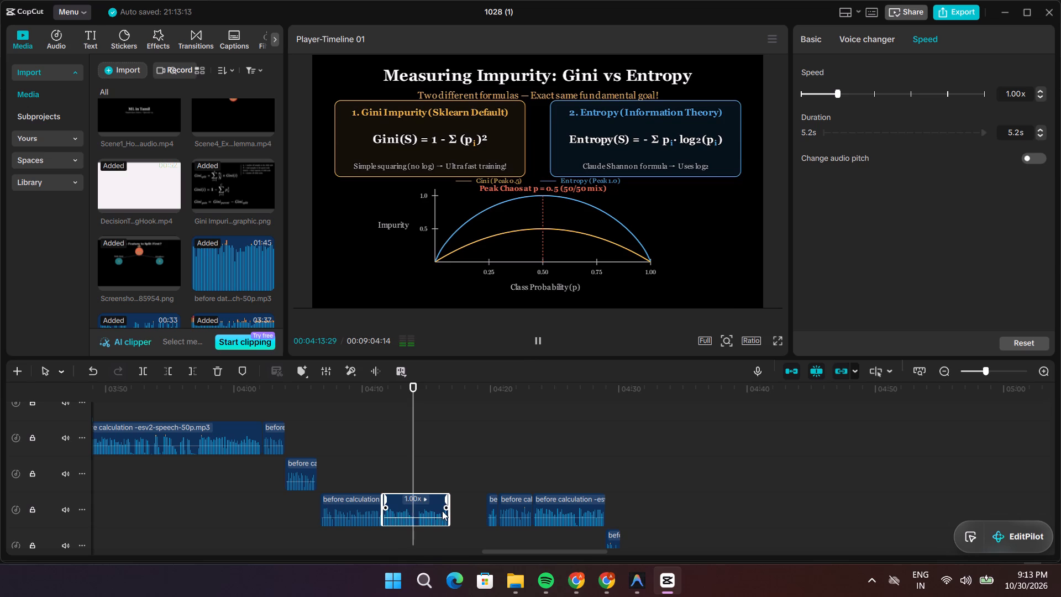
key(space)
scroll(452, 462, up, 3)
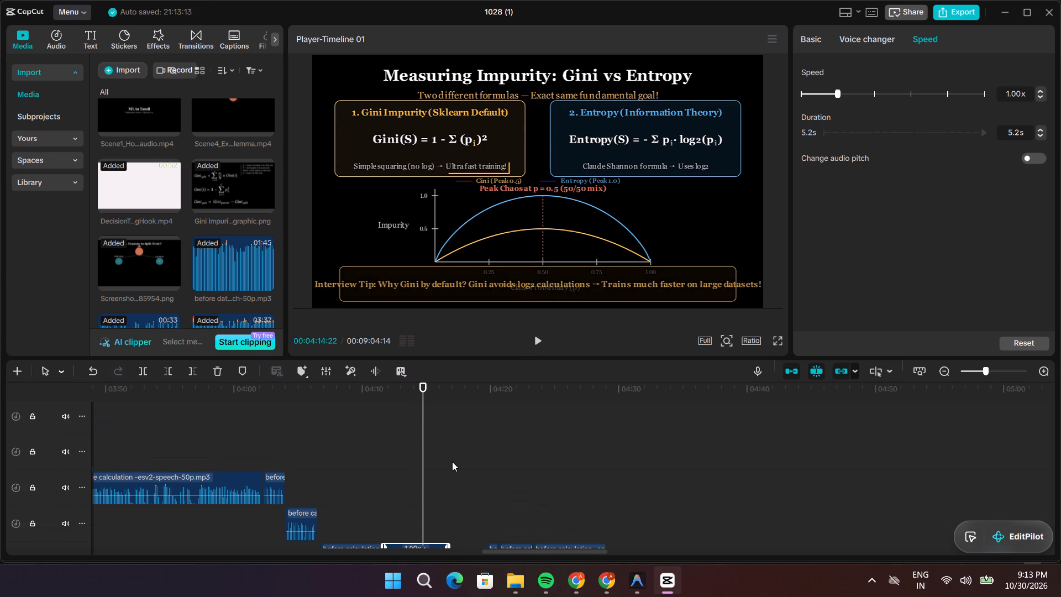
scroll(452, 462, up, 5)
scroll(453, 461, down, 10)
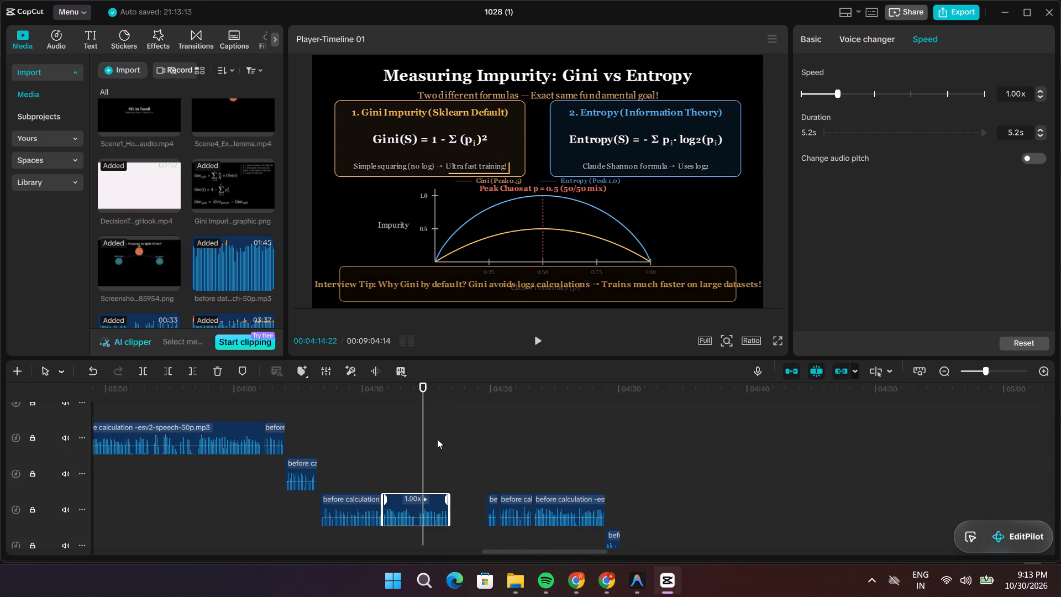
Replay the narration around 4:05 to 4:12 to locate where the Interview Tip visual should come in.
drag(423, 432, 372, 431)
key(space)
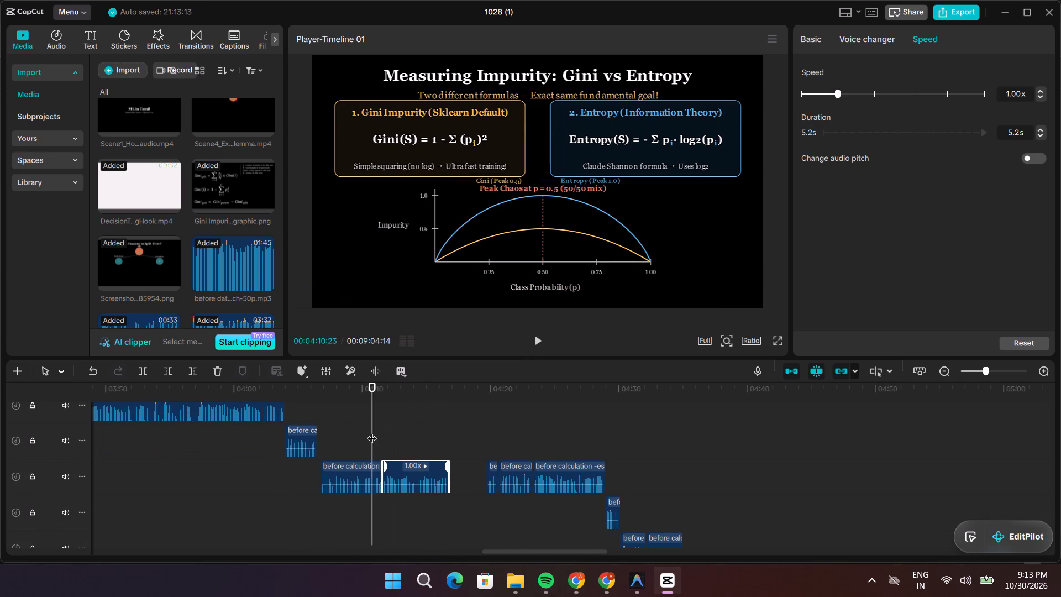
key(space)
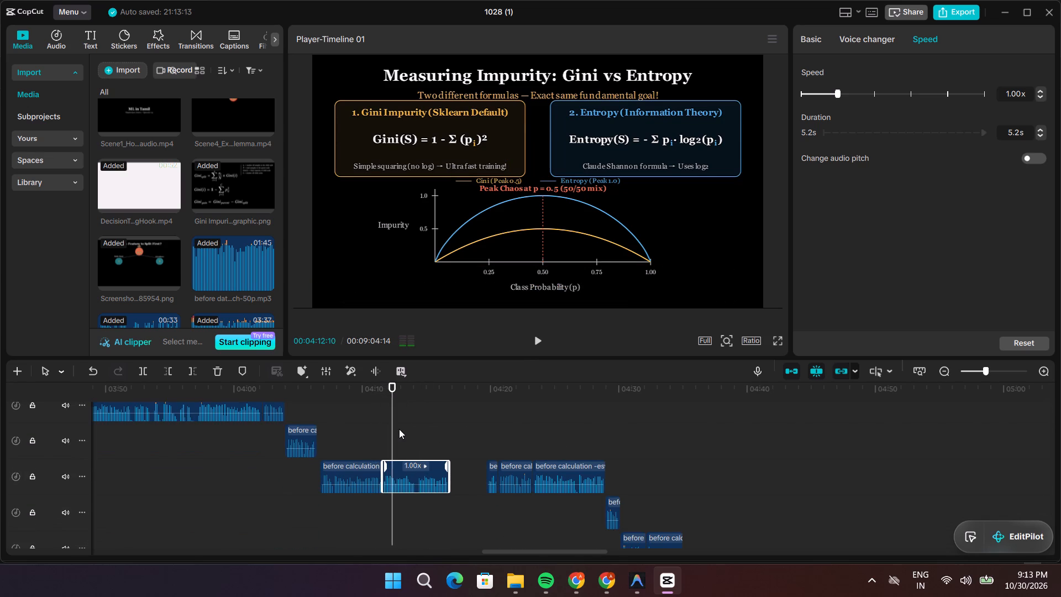
drag(390, 429, 322, 446)
key(space)
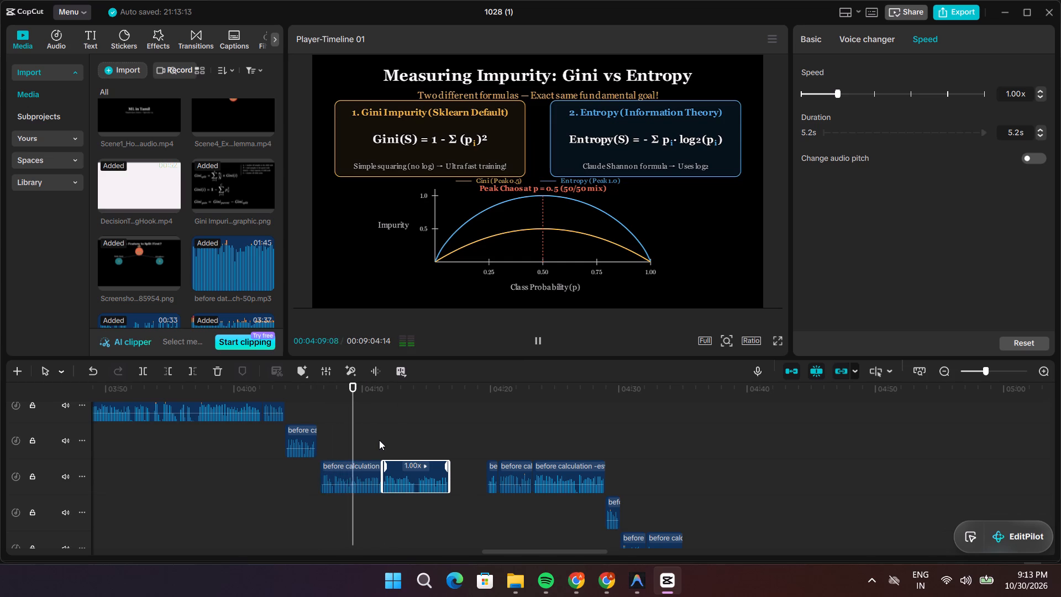
key(space)
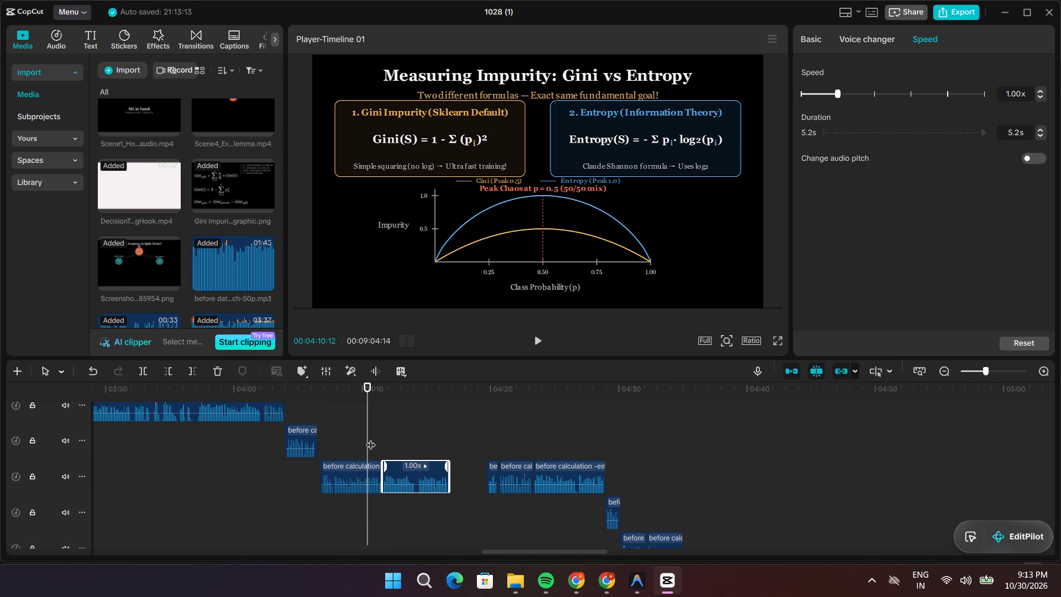
drag(371, 437, 356, 437)
key(space)
key(space)
drag(361, 438, 356, 438)
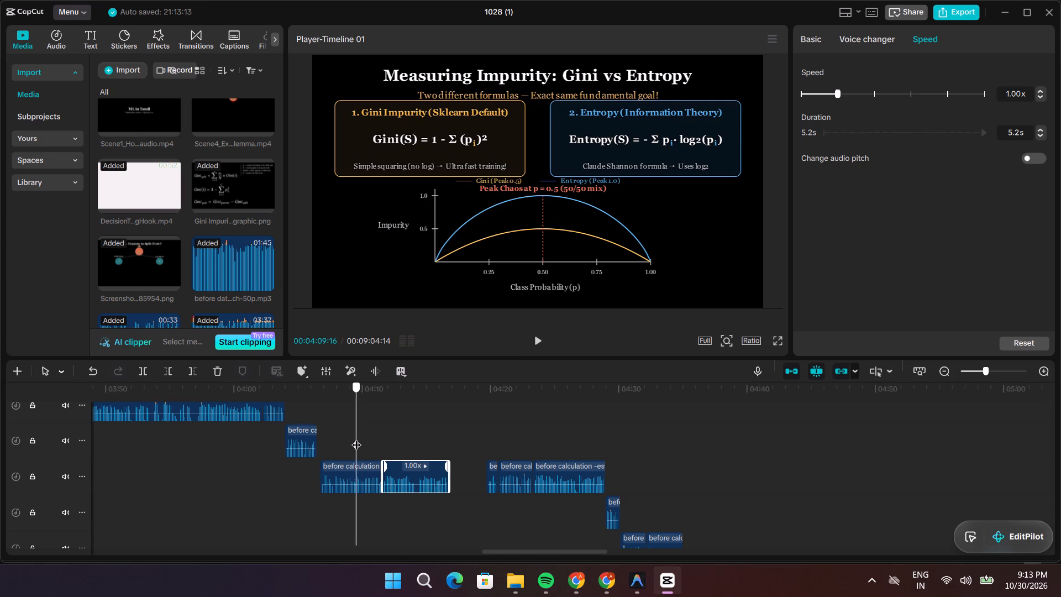
drag(356, 438, 355, 438)
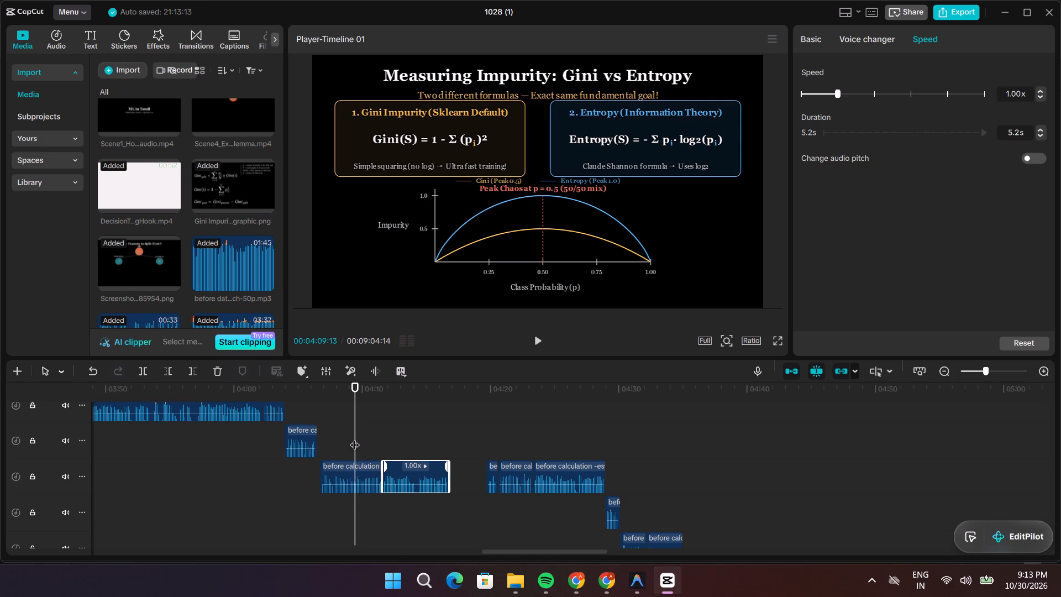
Add a marker on the Scene6_GiniVsEntropy.mp4 clip at 00:04:09:13.
scroll(355, 438, up, 6)
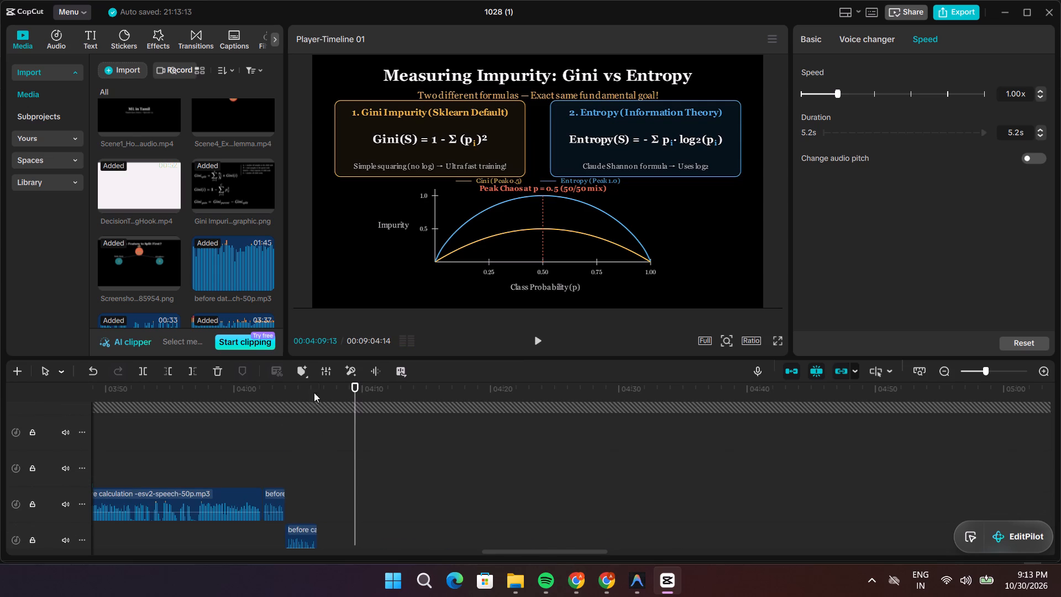
scroll(359, 454, up, 5)
scroll(360, 455, down, 11)
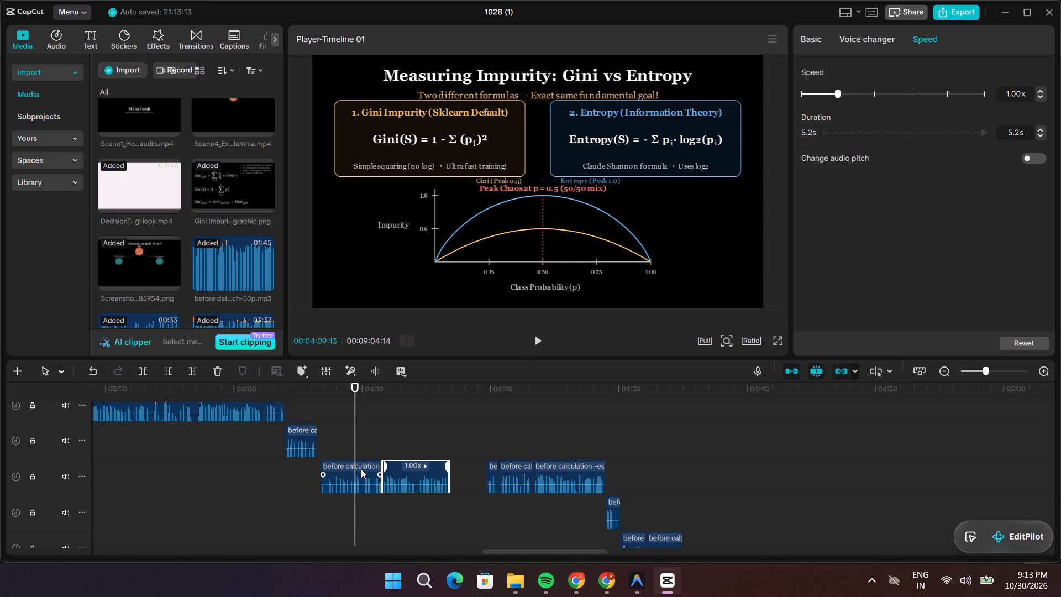
scroll(361, 469, up, 12)
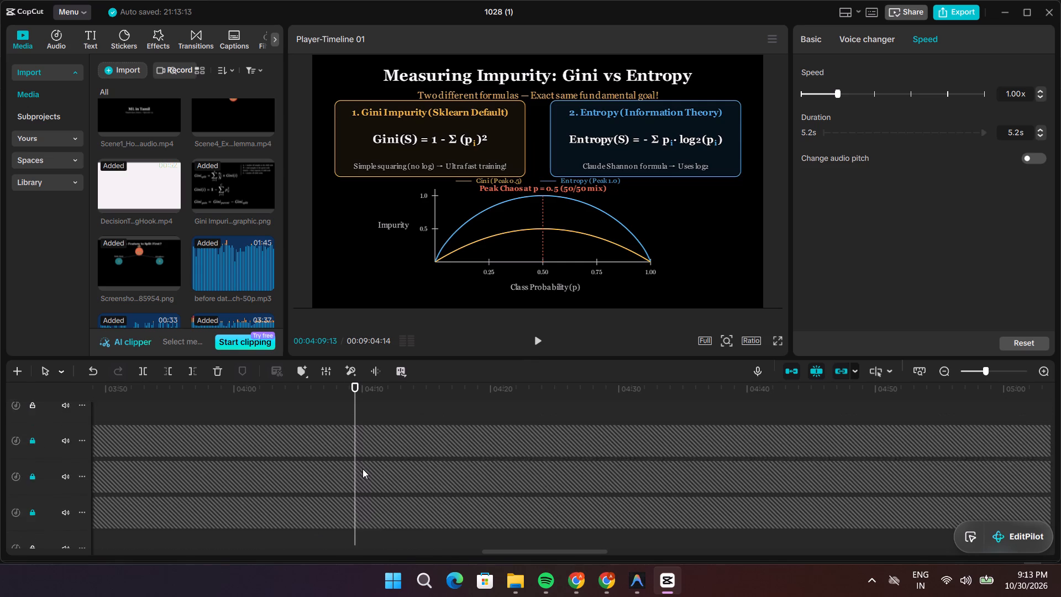
scroll(363, 469, up, 18)
click(363, 468)
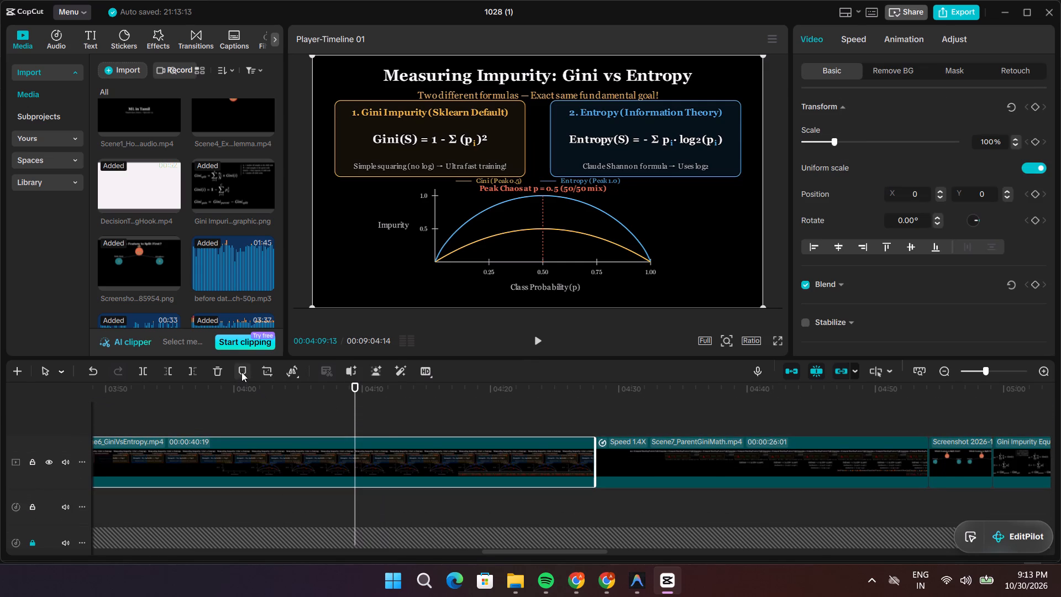
click(241, 372)
click(401, 457)
Split the Scene6_GiniVsEntropy.mp4 clip at 00:04:14:07, just before the Interview Tip box appears.
drag(354, 411, 414, 422)
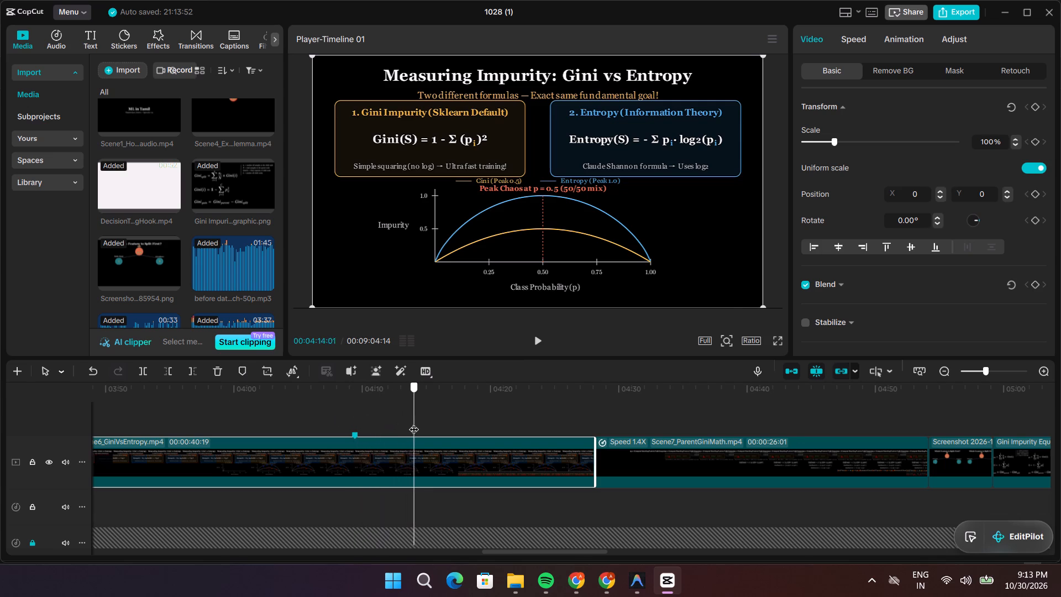
drag(414, 422, 426, 427)
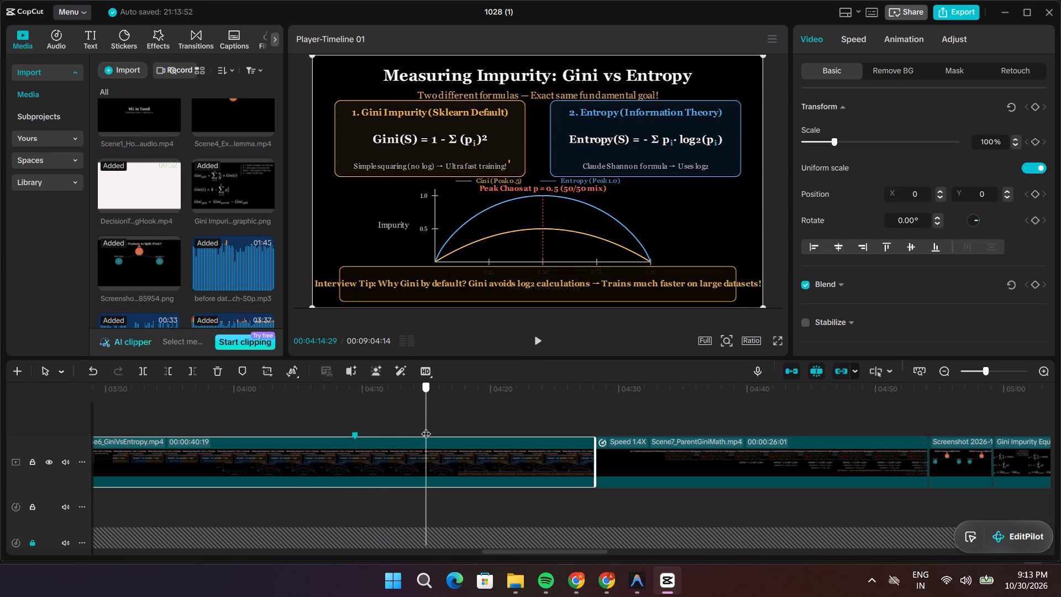
drag(426, 427, 417, 427)
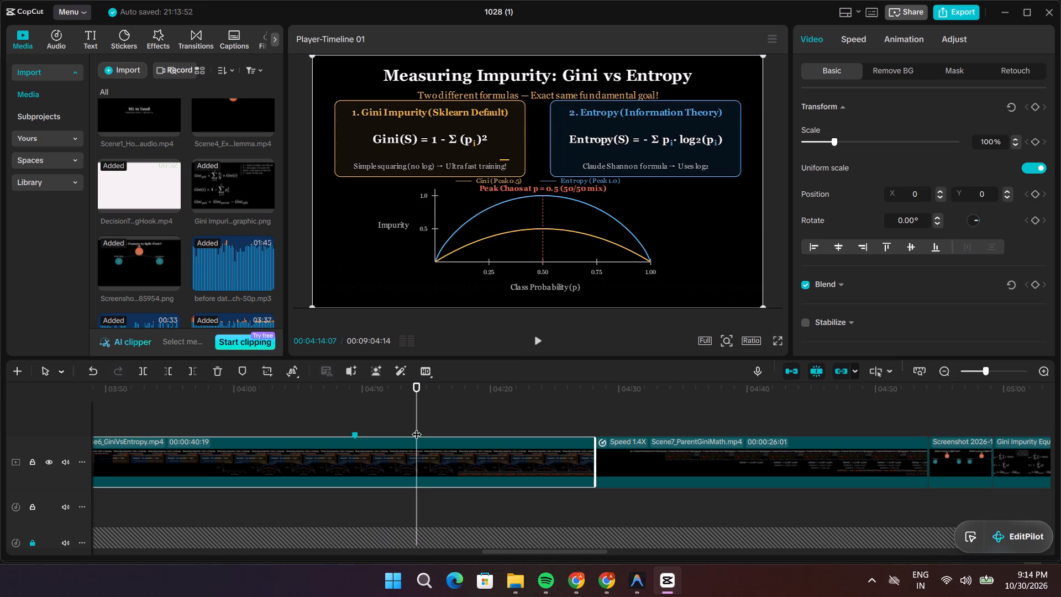
key(ctrl+b)
Split the earlier piece of Scene6_GiniVsEntropy.mp4 at its marker, 00:04:09:13.
click(402, 449)
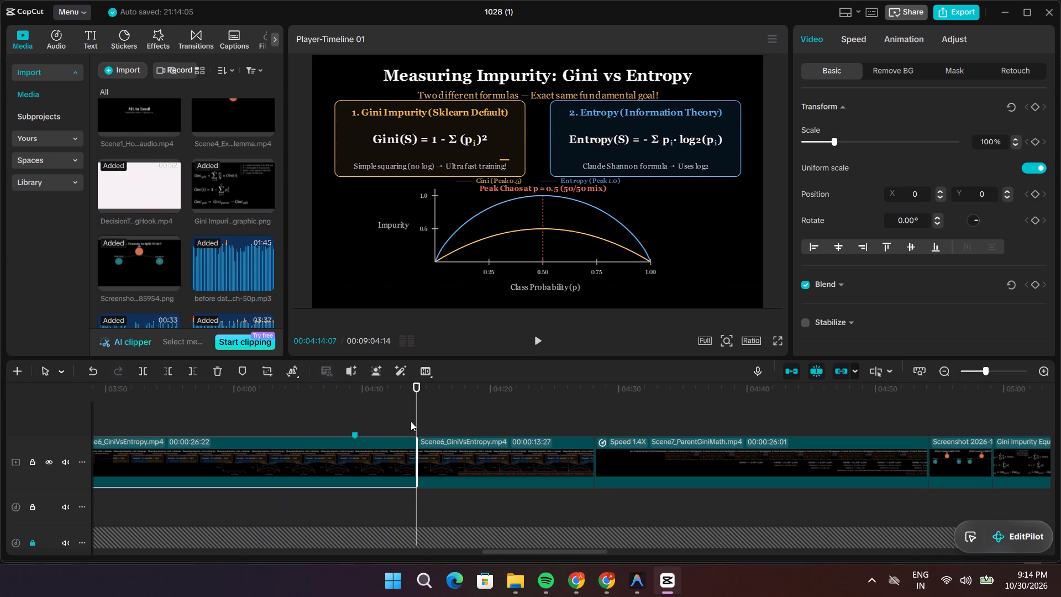
drag(414, 416, 374, 420)
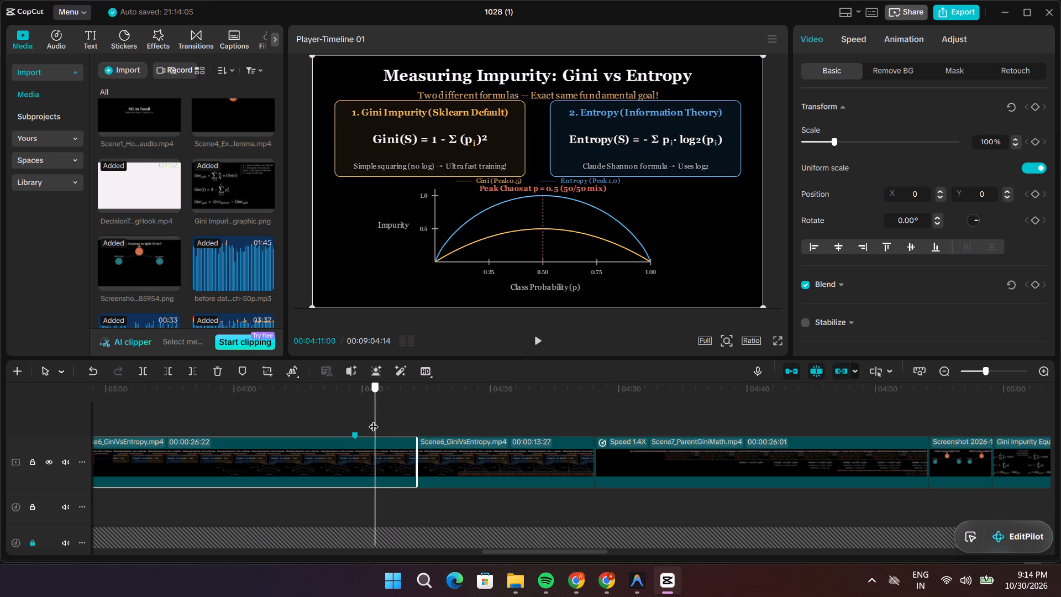
drag(374, 420, 359, 420)
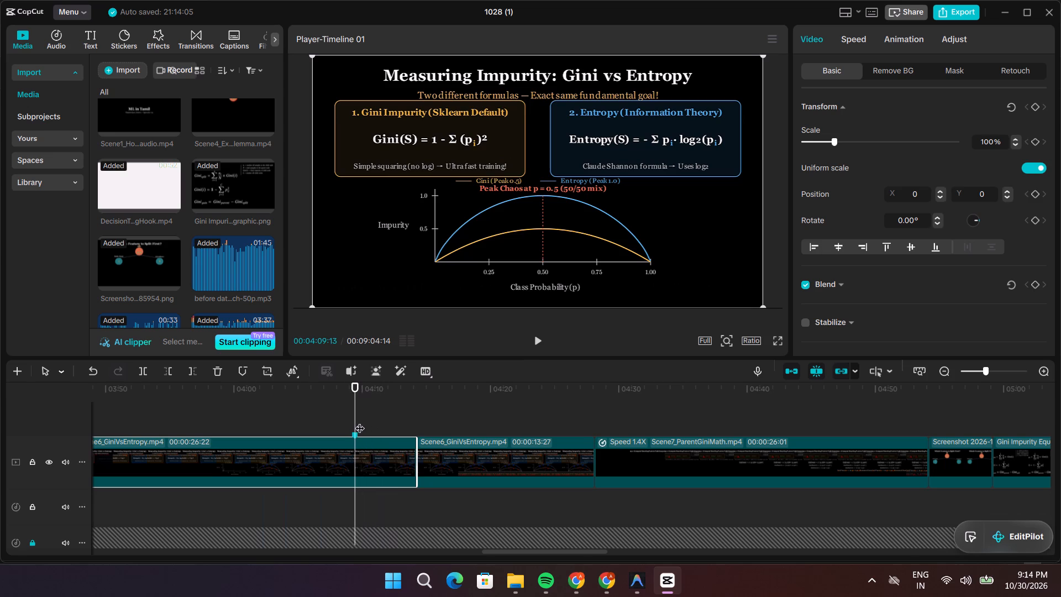
key(ctrl+b)
Lock the three tracks holding the narration clips around 4:00 to 4:28 and the empty-looking track directly above them.
scroll(393, 480, down, 10)
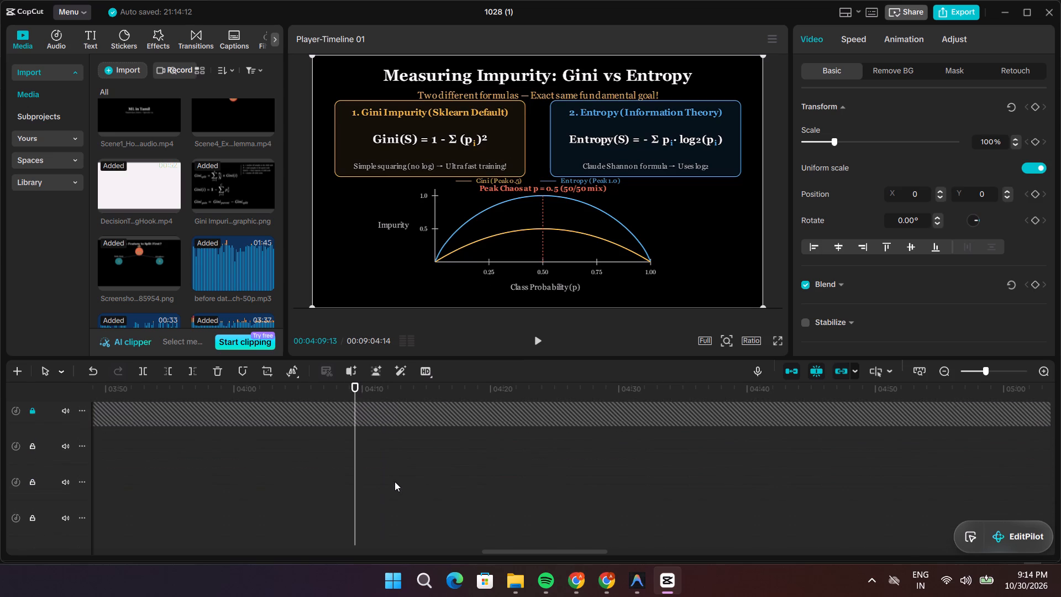
scroll(395, 481, down, 16)
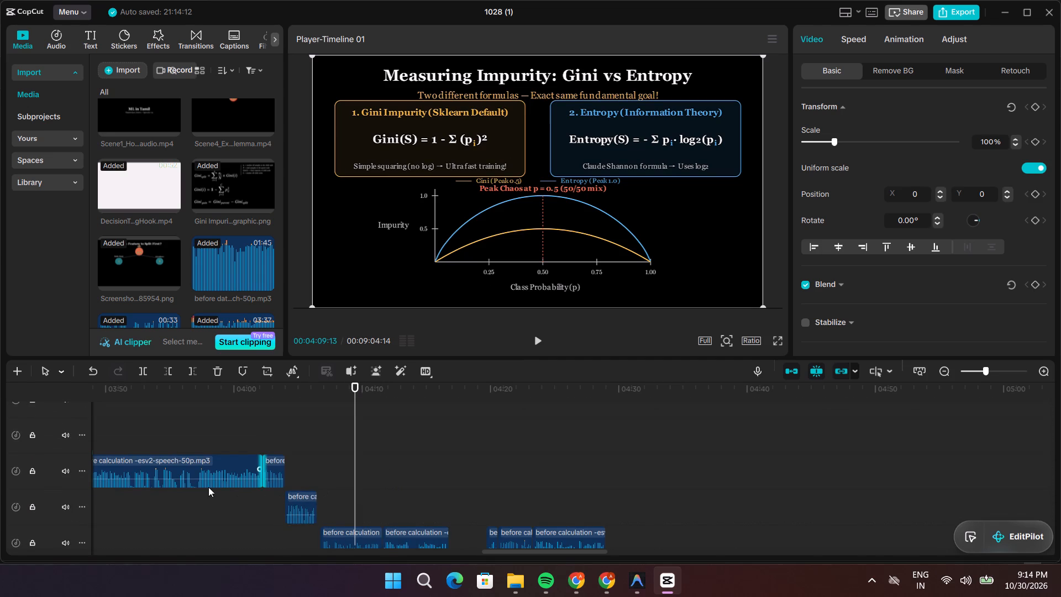
click(29, 469)
click(30, 509)
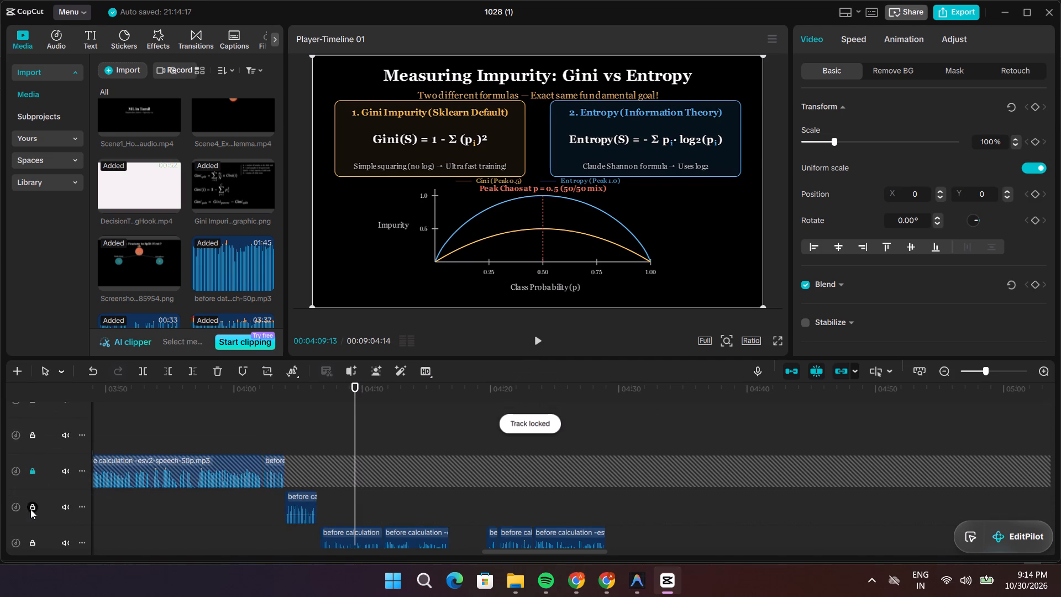
click(34, 540)
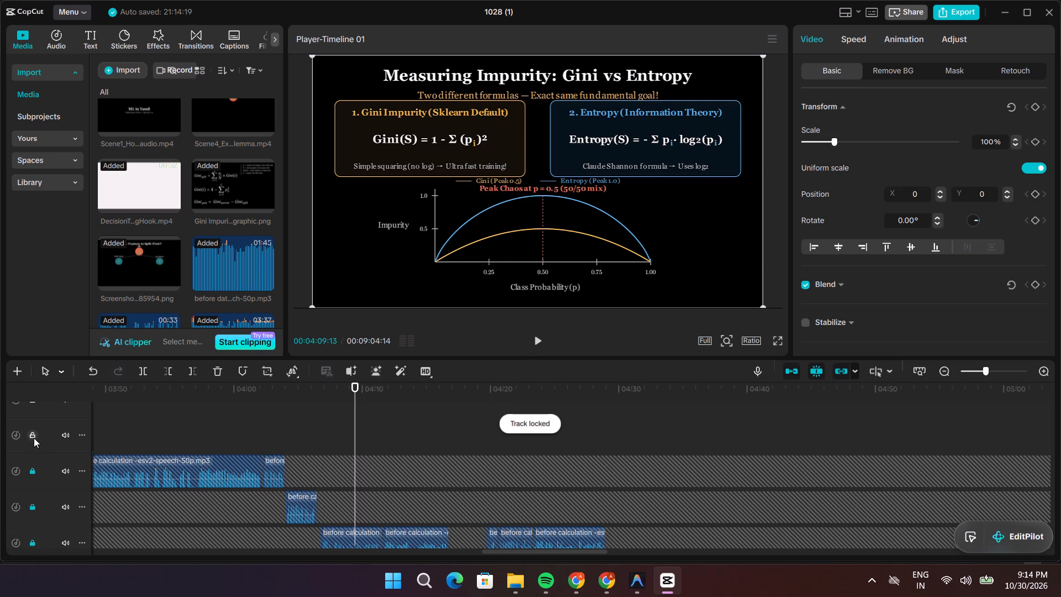
click(33, 436)
Lock the remaining unlocked audio tracks between those narration tracks and the main video track.
scroll(34, 436, up, 9)
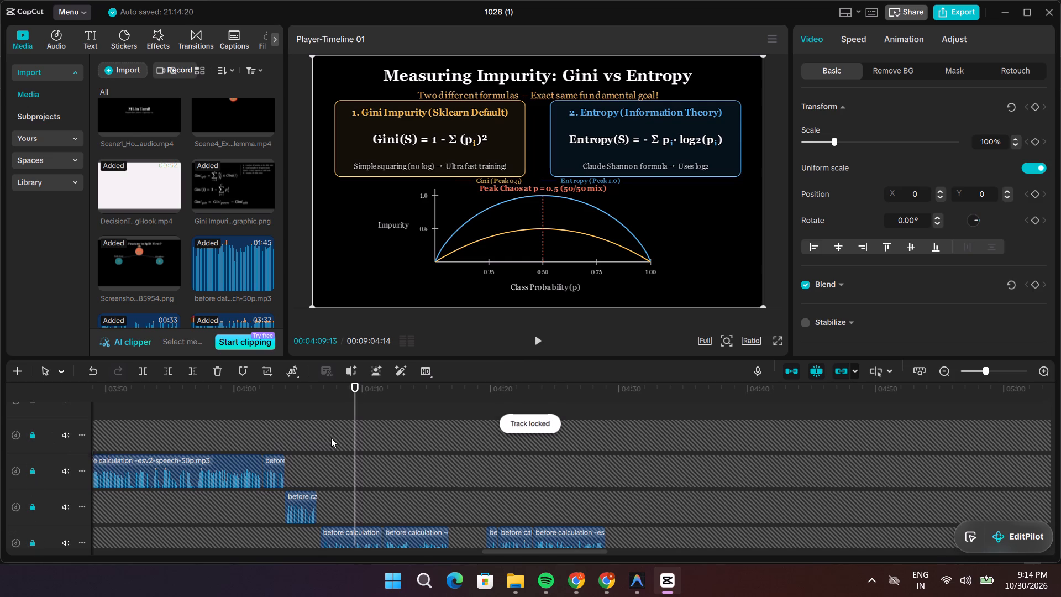
scroll(331, 438, up, 7)
scroll(331, 452, down, 2)
click(33, 486)
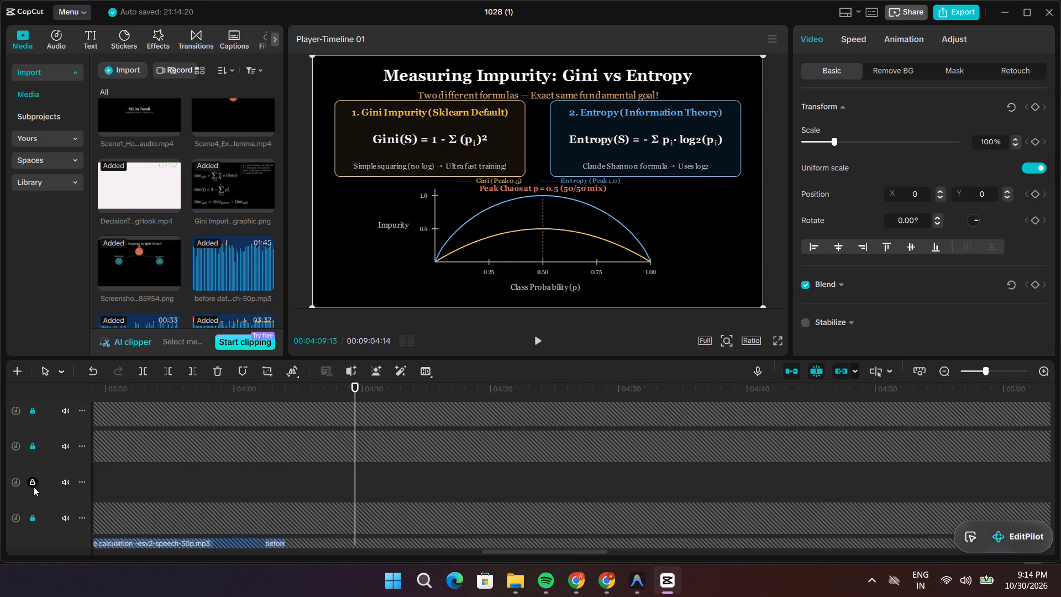
scroll(122, 495, up, 11)
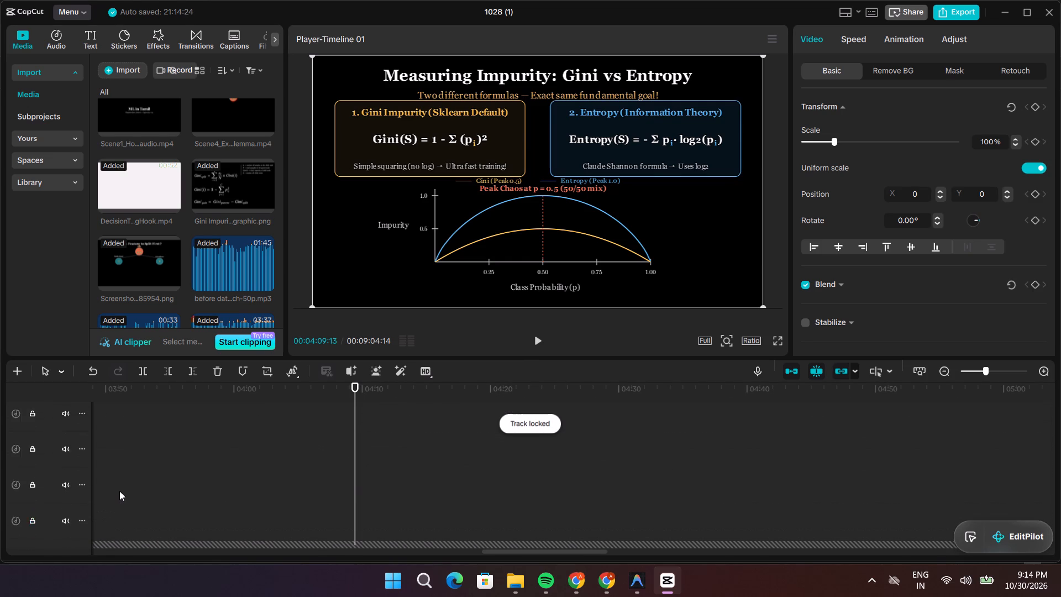
scroll(119, 491, up, 2)
scroll(117, 496, down, 3)
click(31, 502)
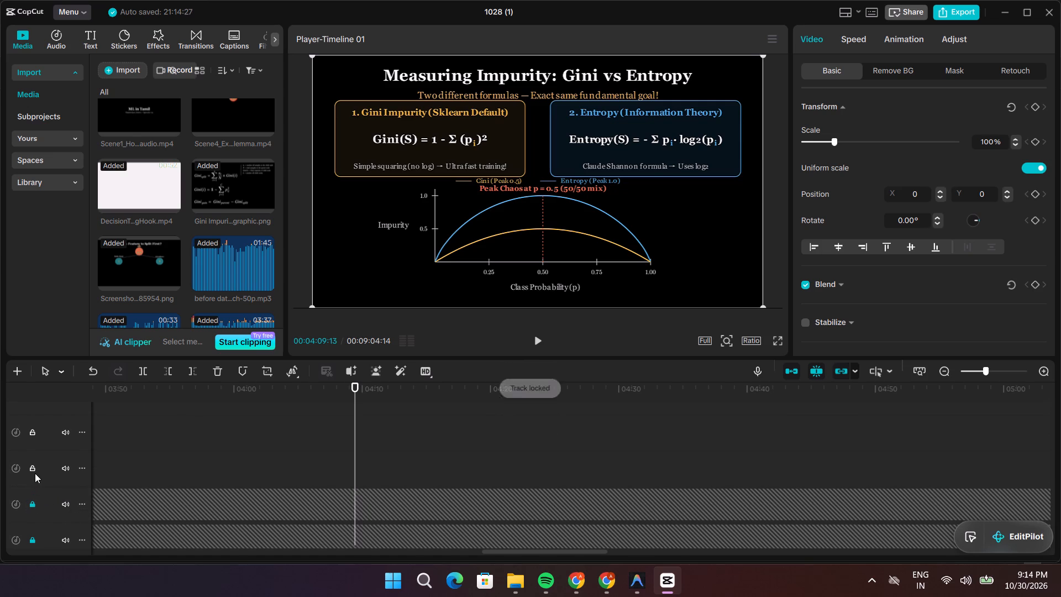
click(35, 463)
click(30, 436)
click(33, 470)
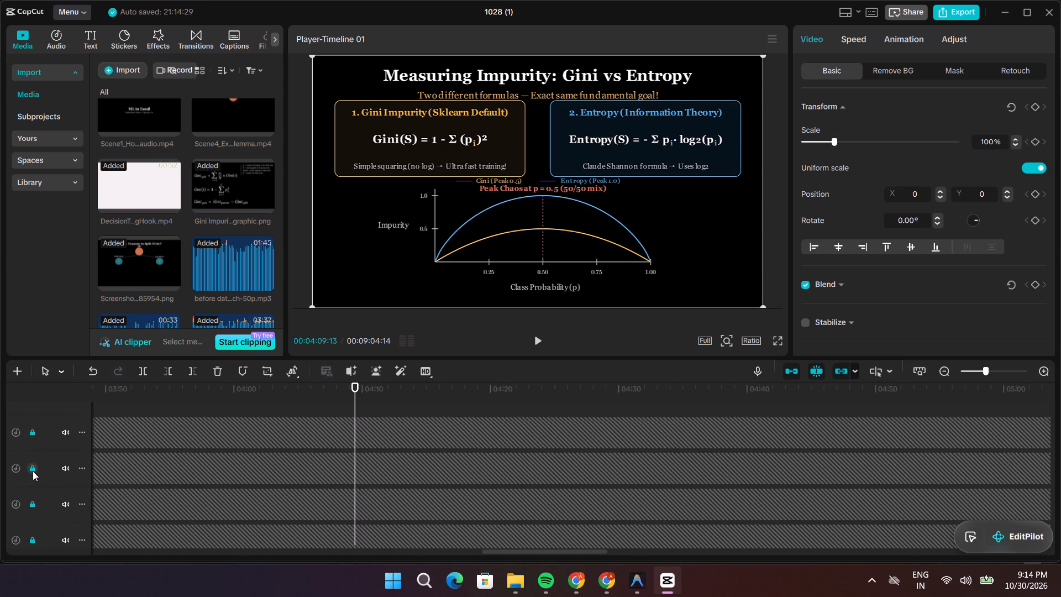
scroll(33, 471, up, 5)
scroll(146, 464, up, 4)
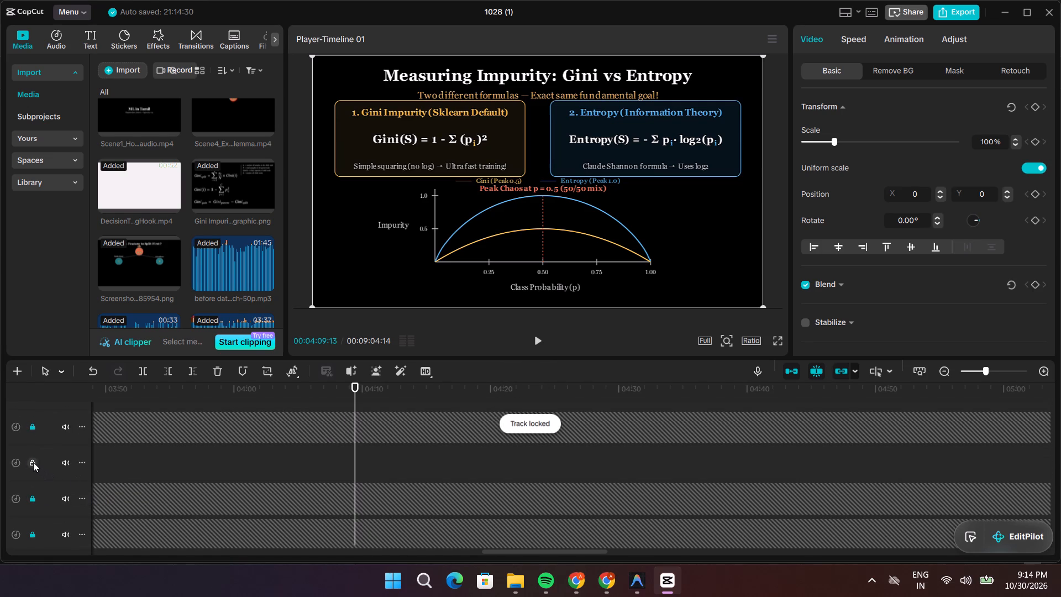
click(33, 462)
scroll(176, 493, up, 4)
click(31, 461)
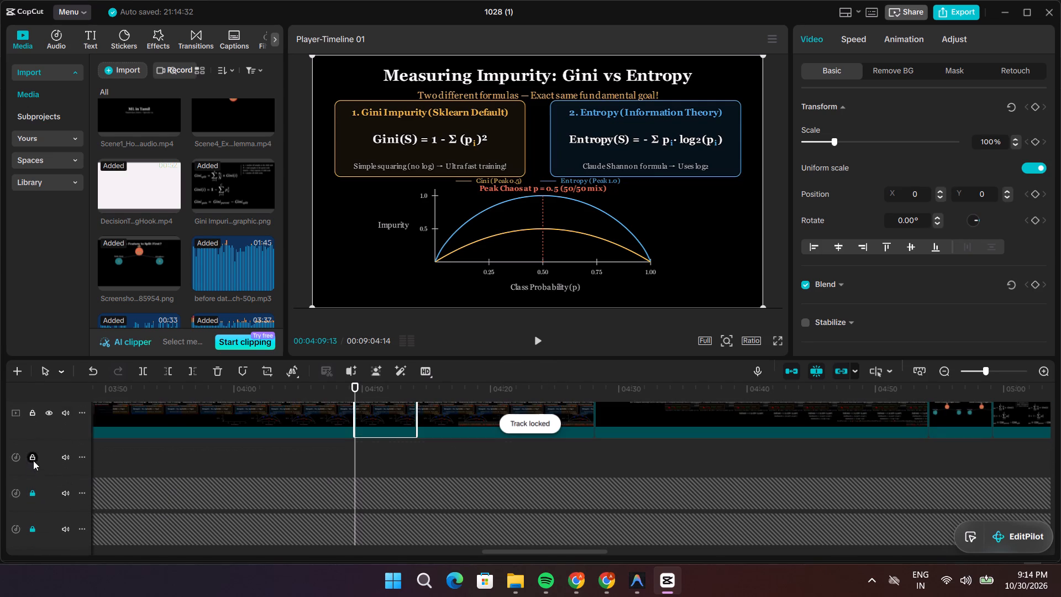
scroll(217, 505, up, 5)
Delete the Scene6_GiniVsEntropy.mp4 piece between the marker and the Interview Tip split, closing the gap, and play across the join.
click(375, 472)
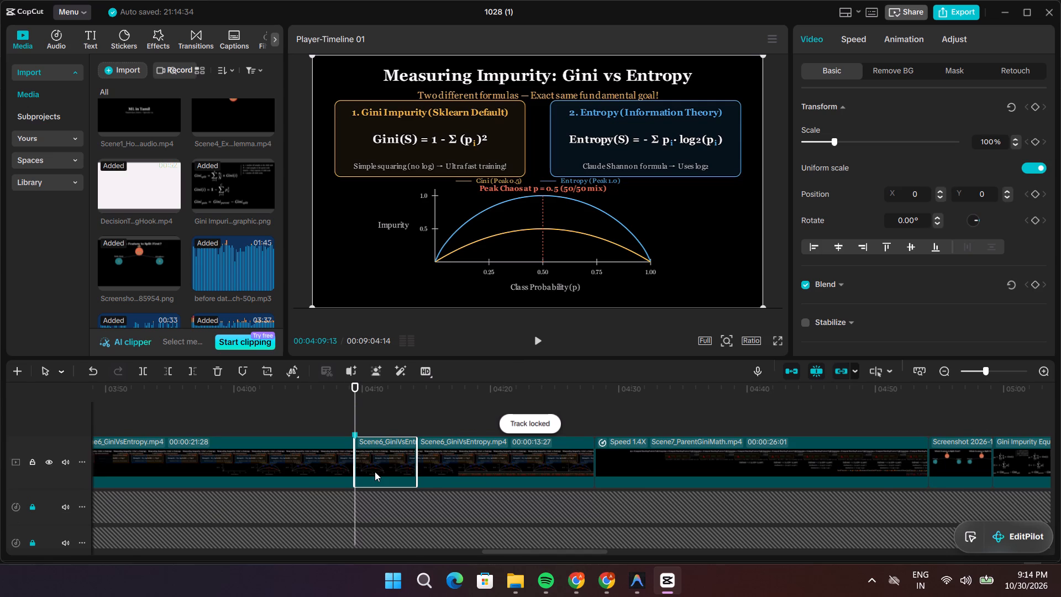
key(BackSpace)
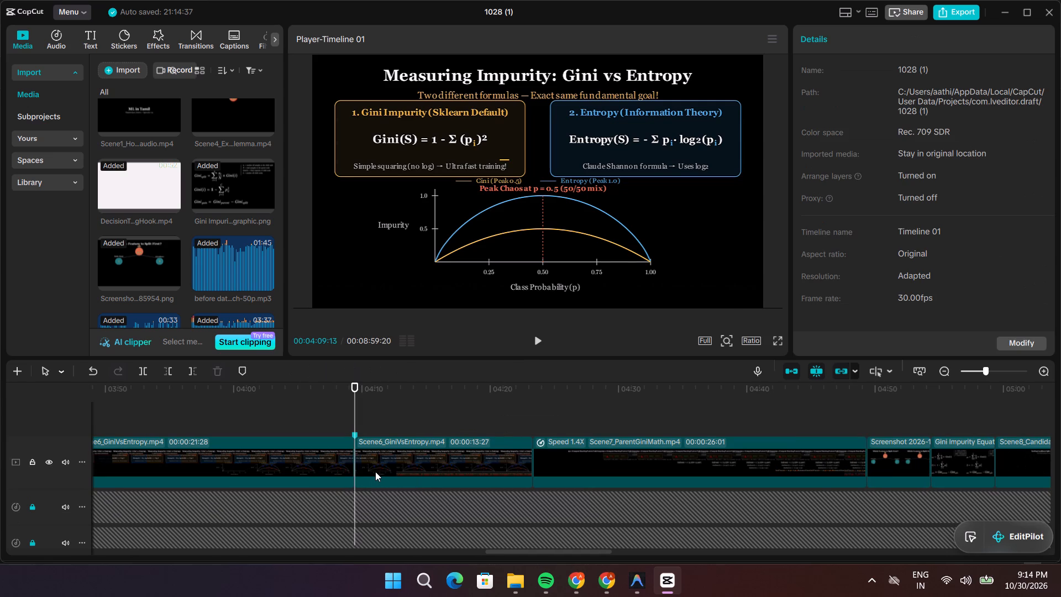
key(space)
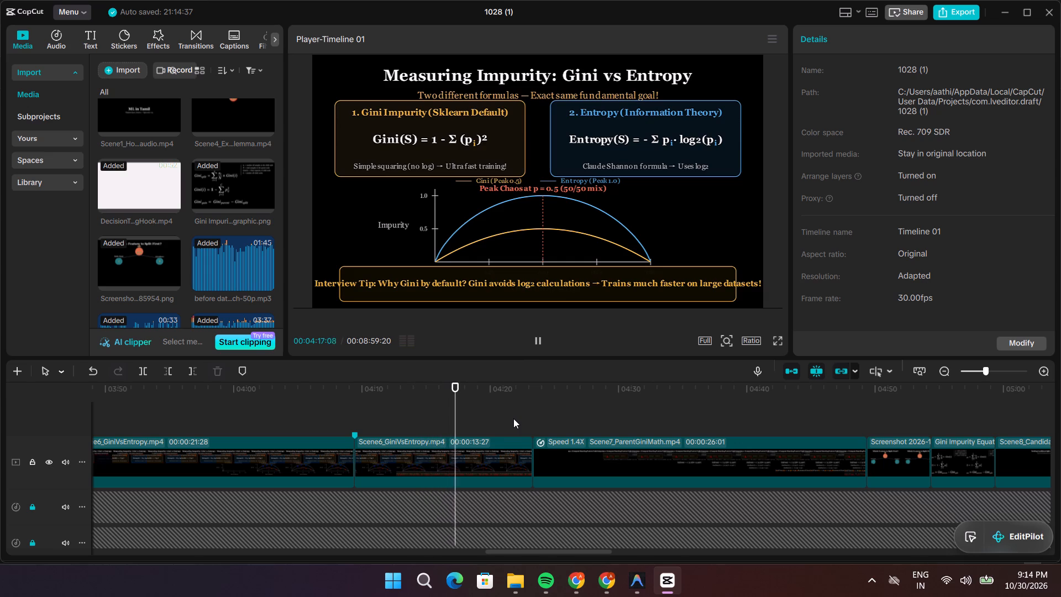
key(space)
Unlock the narration track with clips around 4:06 to 4:28 and extend the start of its short clip near 4:20 to make it 1.4 s long.
scroll(514, 503, down, 6)
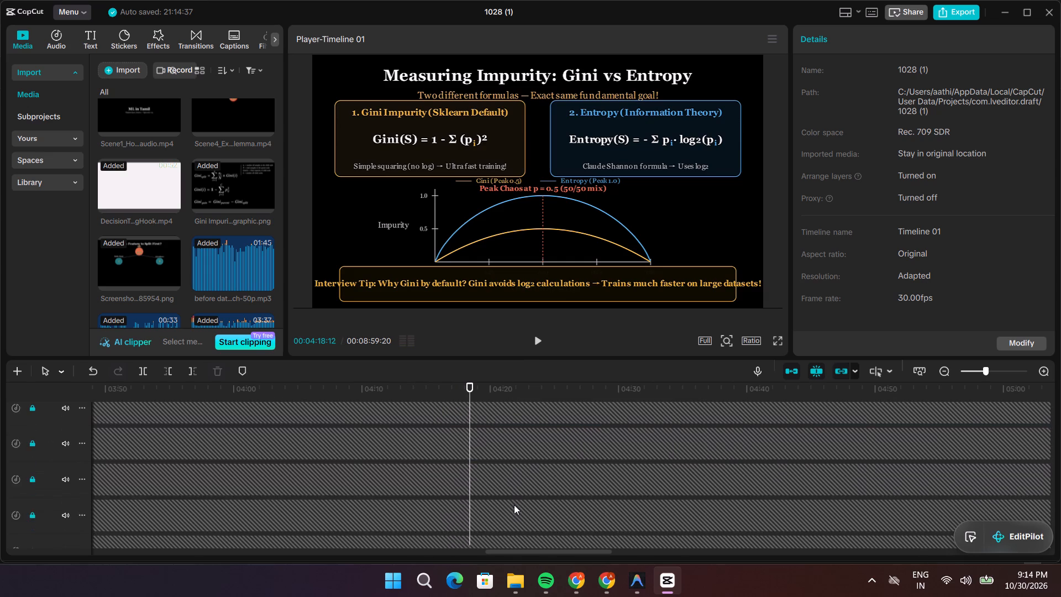
scroll(514, 505, down, 20)
scroll(514, 505, down, 4)
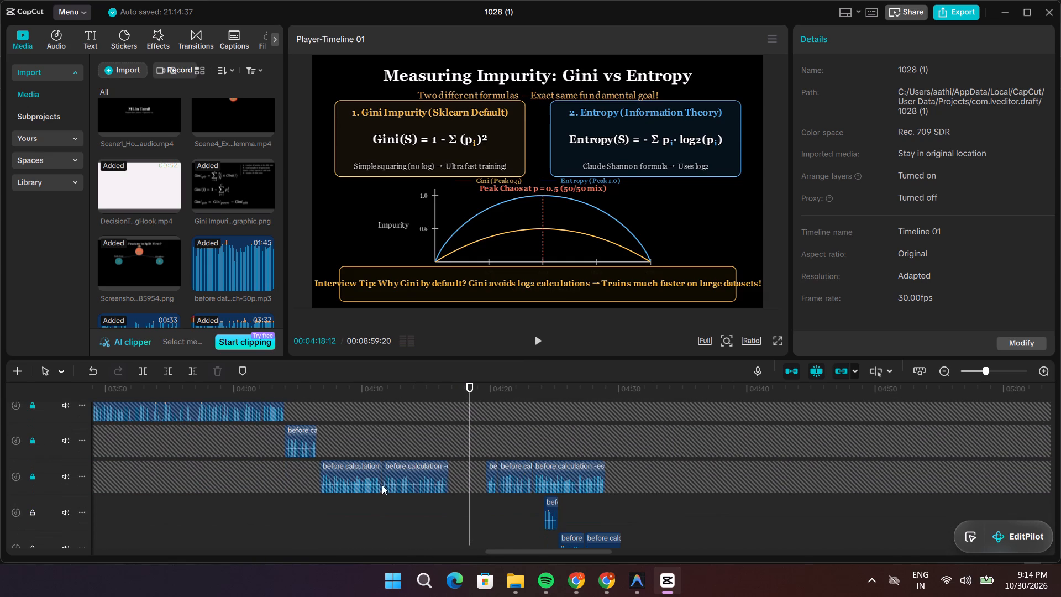
click(34, 475)
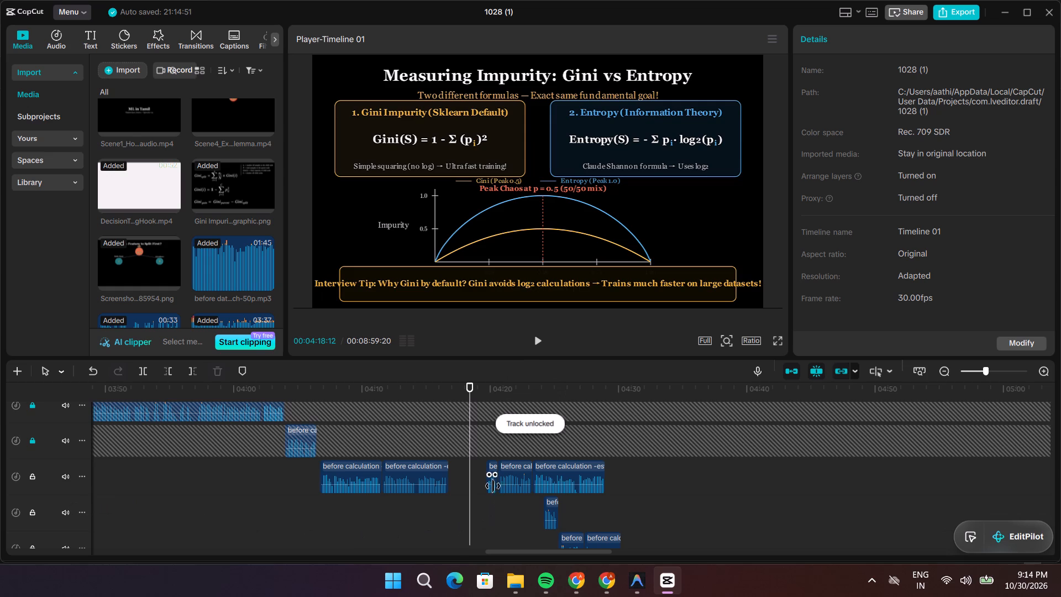
drag(493, 483, 465, 490)
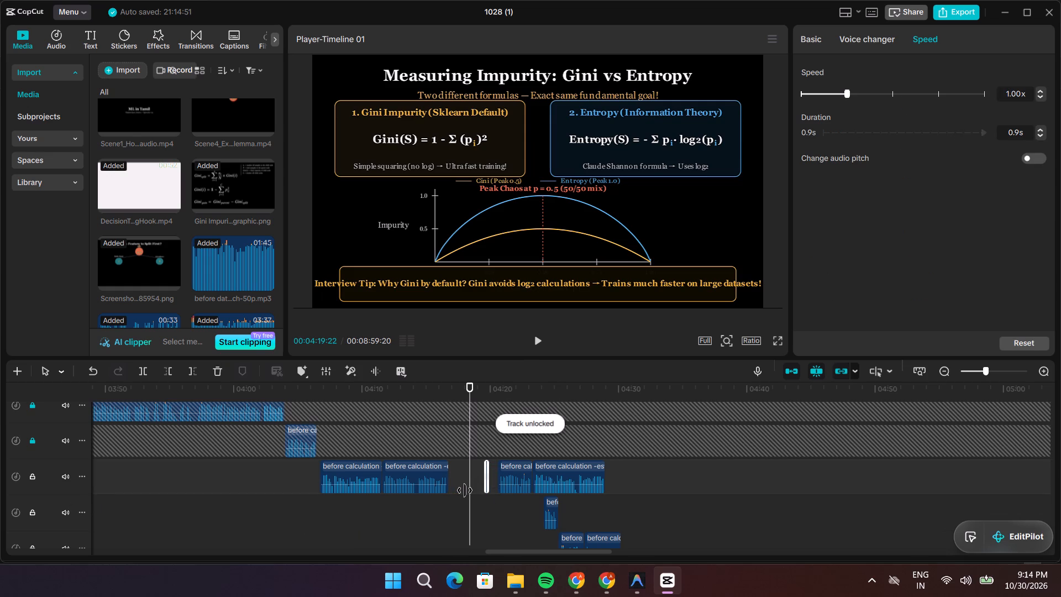
drag(465, 490, 492, 499)
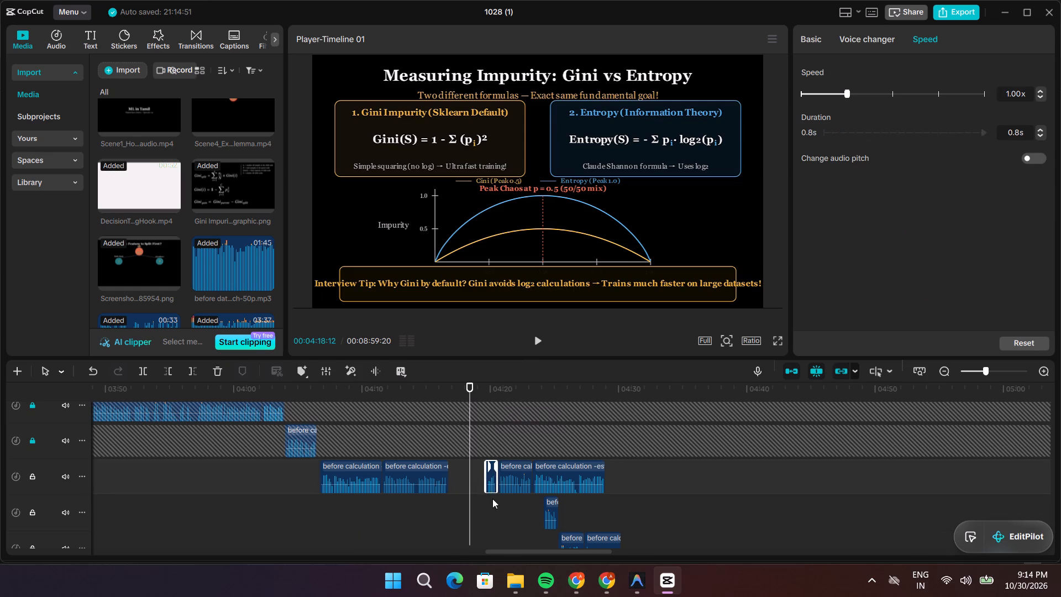
drag(490, 483, 482, 483)
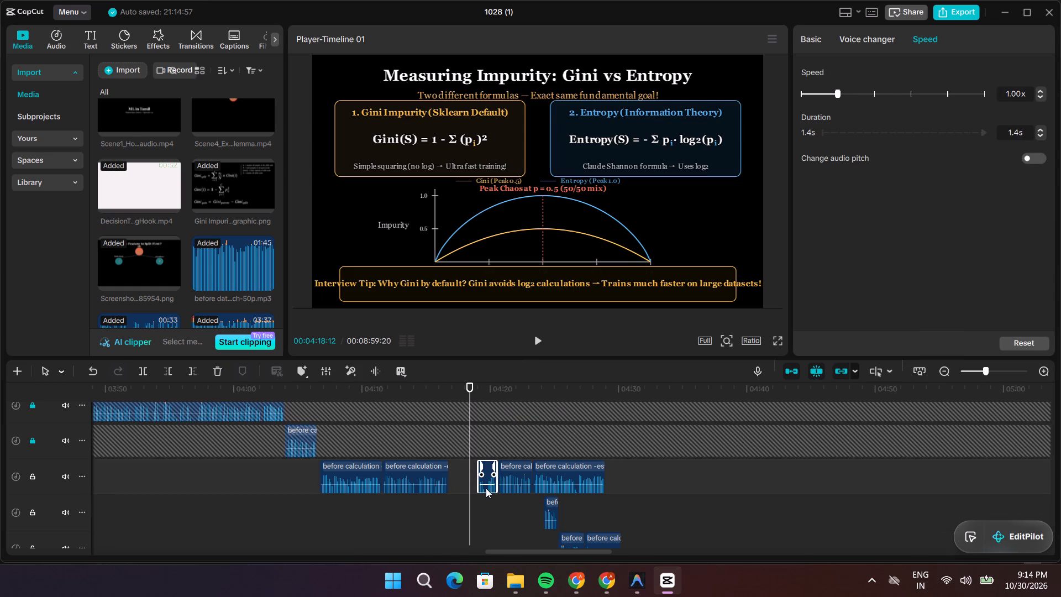
Move the 1.4 s narration clip earlier to follow the clip ending near 4:16, and play across the join.
click(486, 488)
drag(486, 488, 457, 488)
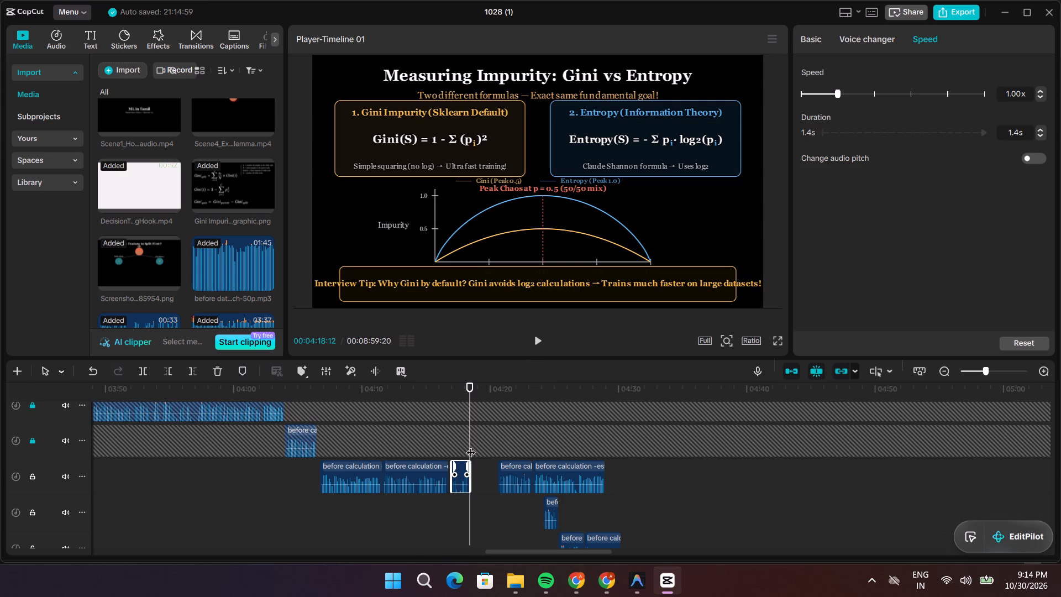
drag(470, 444, 439, 446)
key(space)
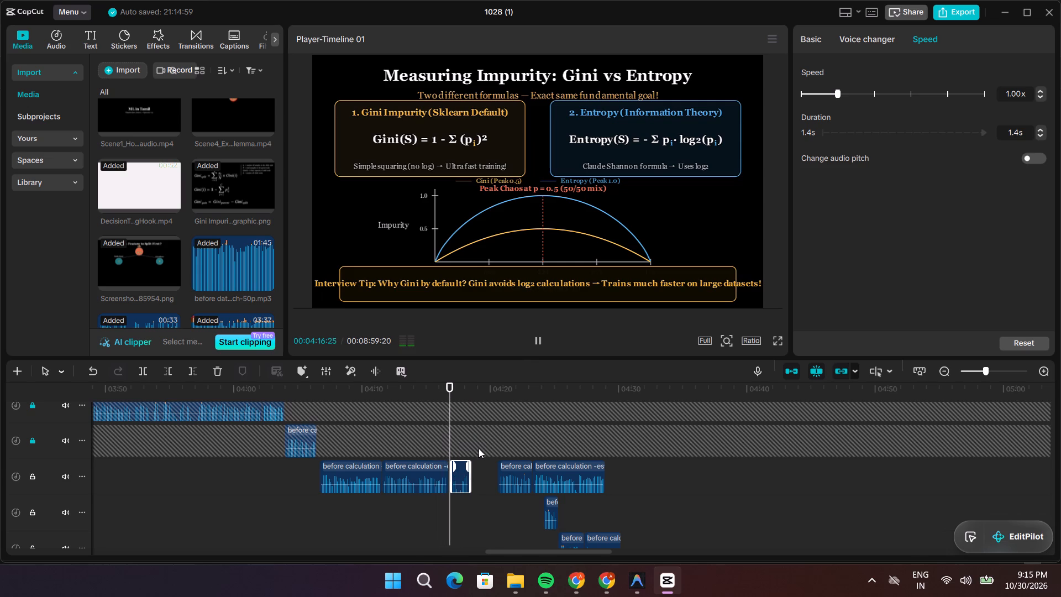
key(space)
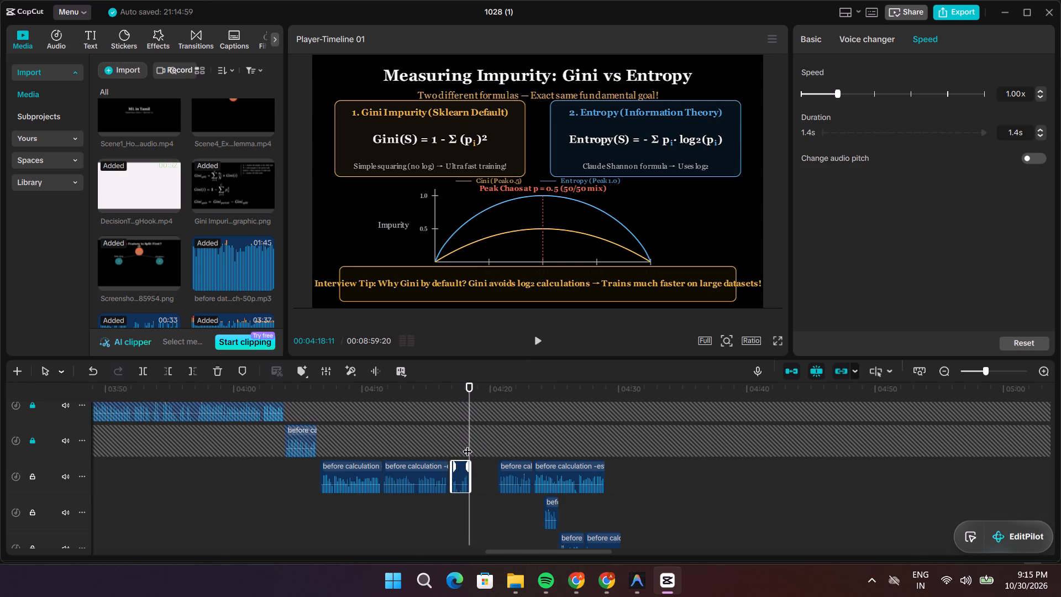
Trim the start of the short narration clip after 4:16 and extend its end, making it 1.3 s long, and play it back.
drag(466, 443, 460, 442)
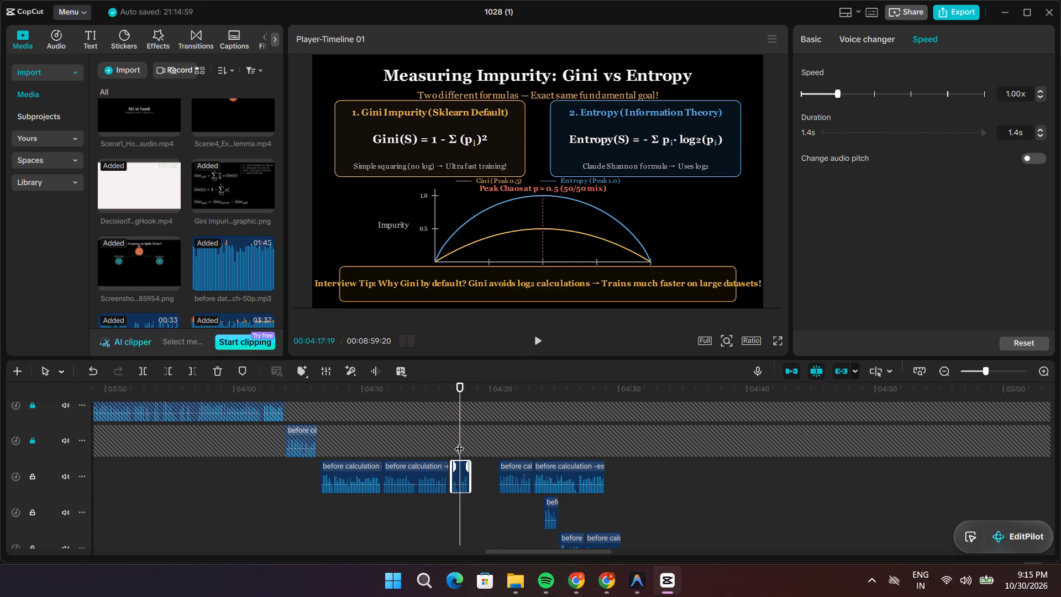
click(451, 475)
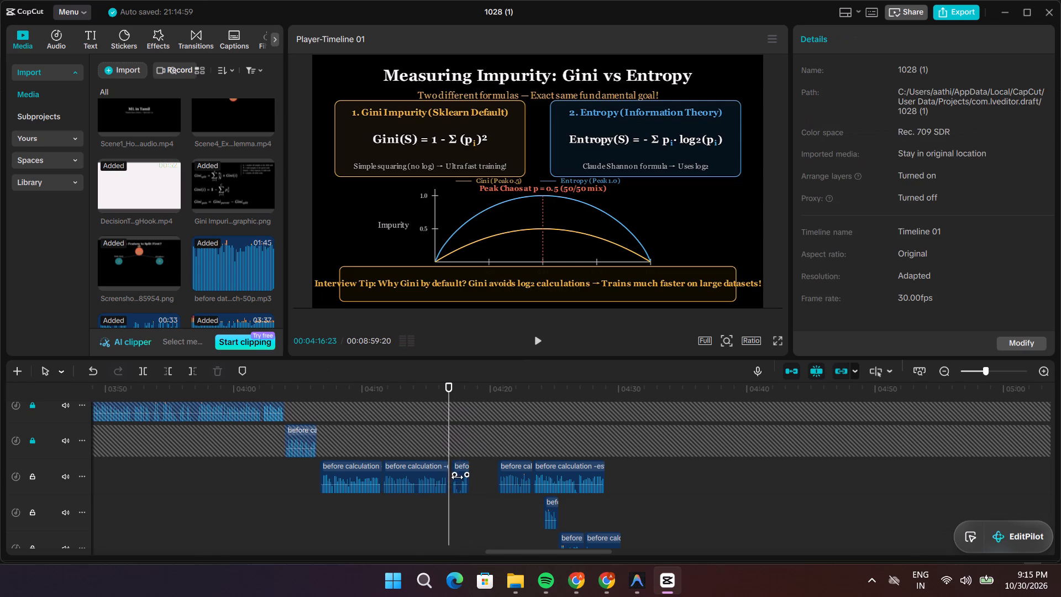
click(457, 481)
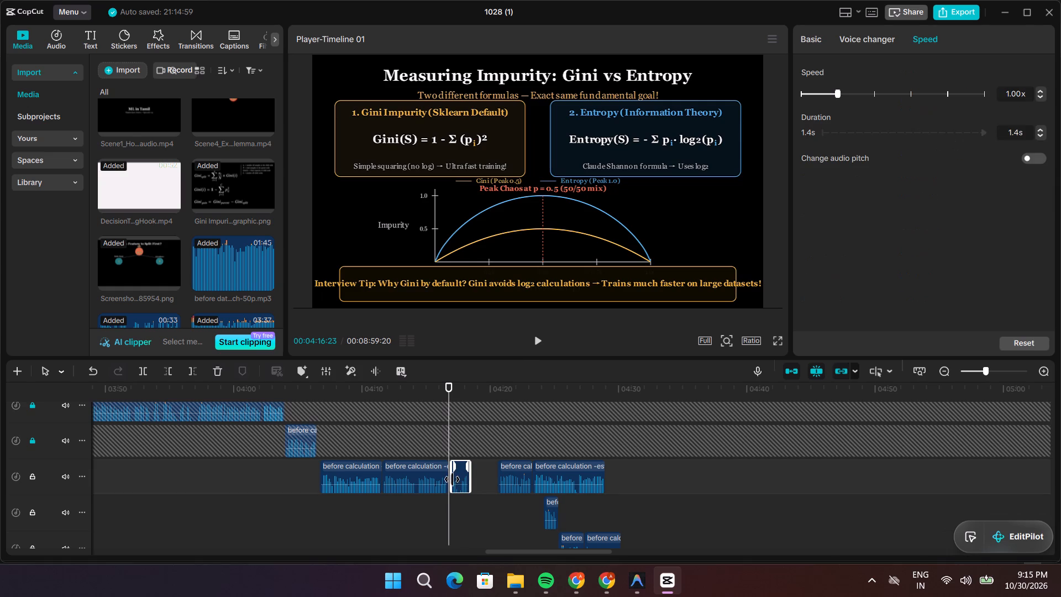
click(452, 479)
drag(450, 479, 456, 481)
drag(456, 481, 457, 481)
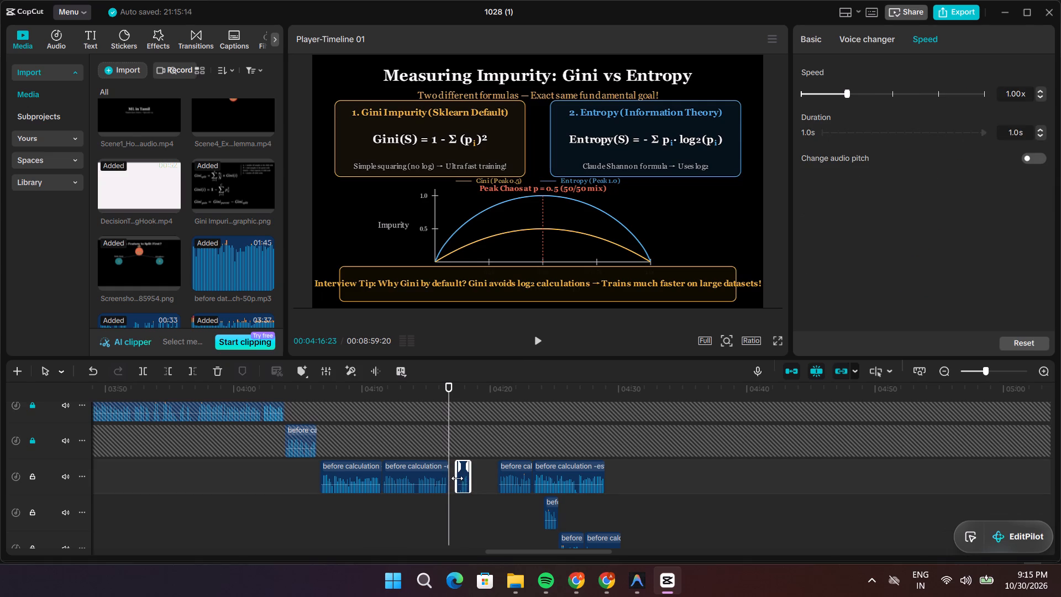
click(455, 478)
drag(469, 481, 470, 481)
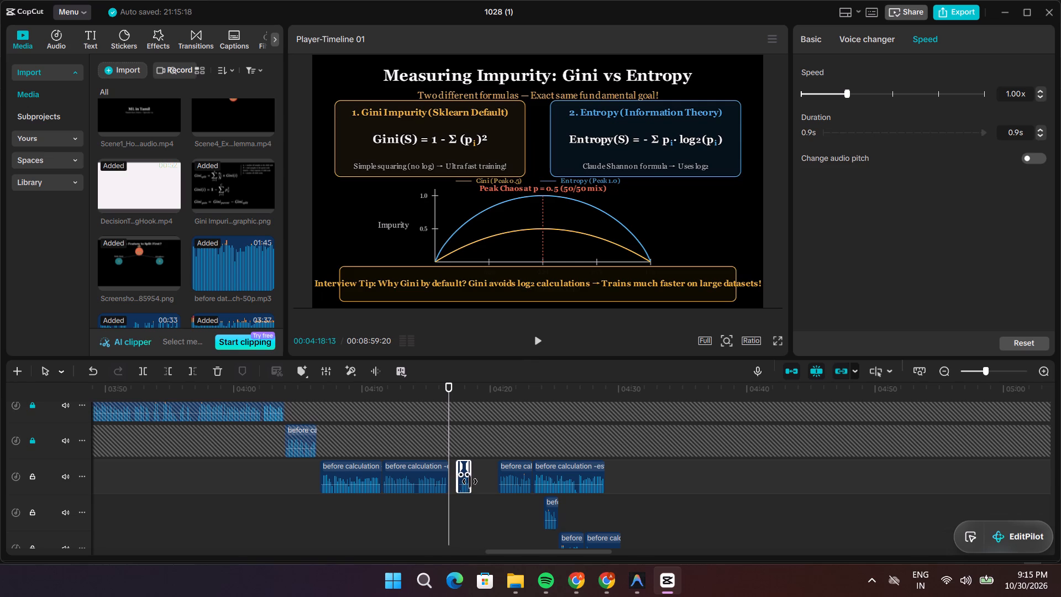
drag(470, 481, 474, 483)
key(space)
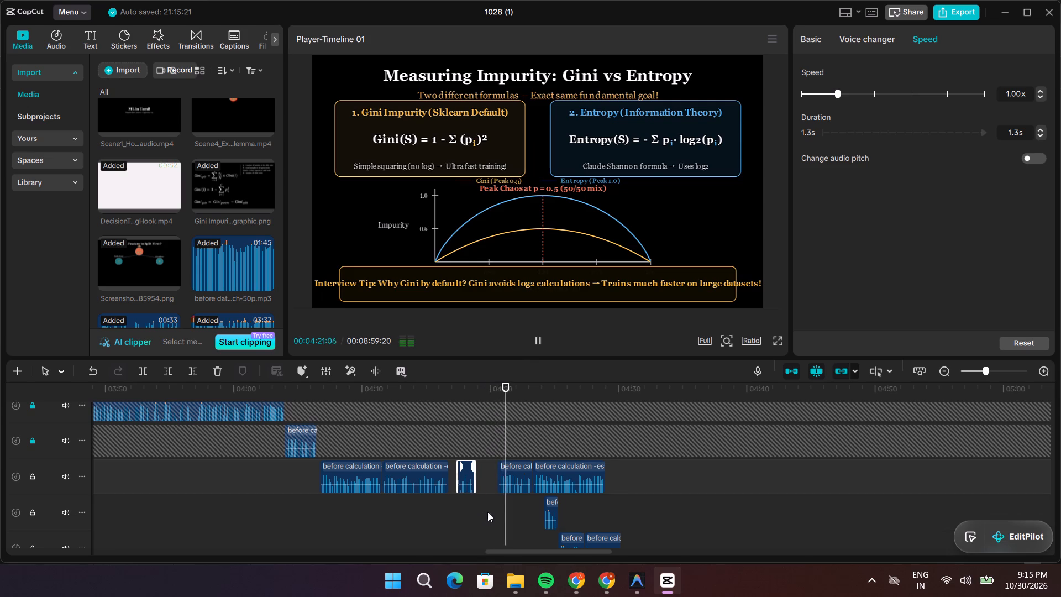
key(space)
Move the 1.3 s narration clip back against the clip ending near 4:16, closing the gap.
click(464, 481)
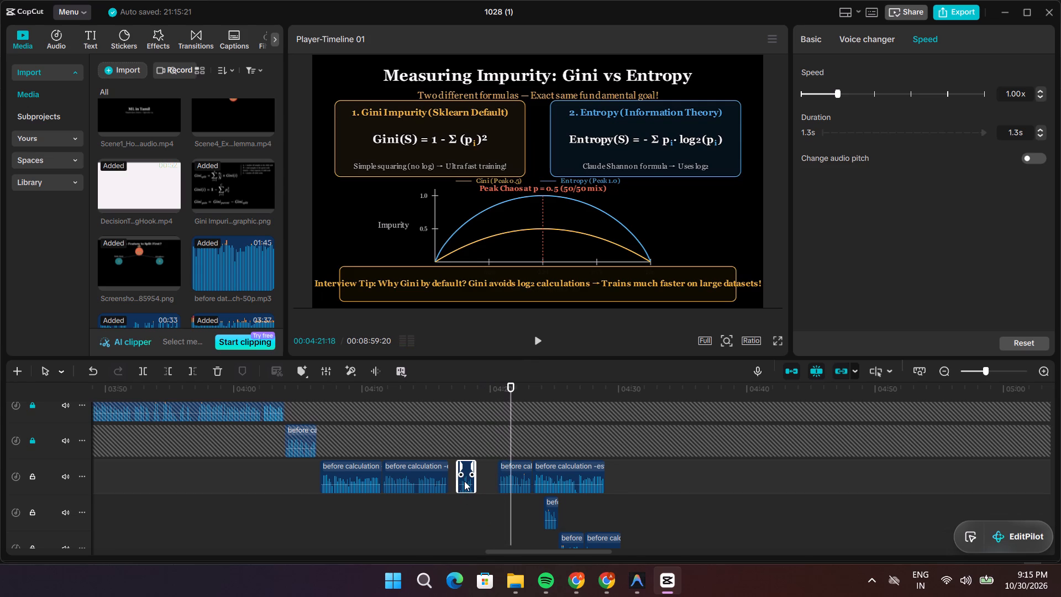
click(464, 481)
click(466, 503)
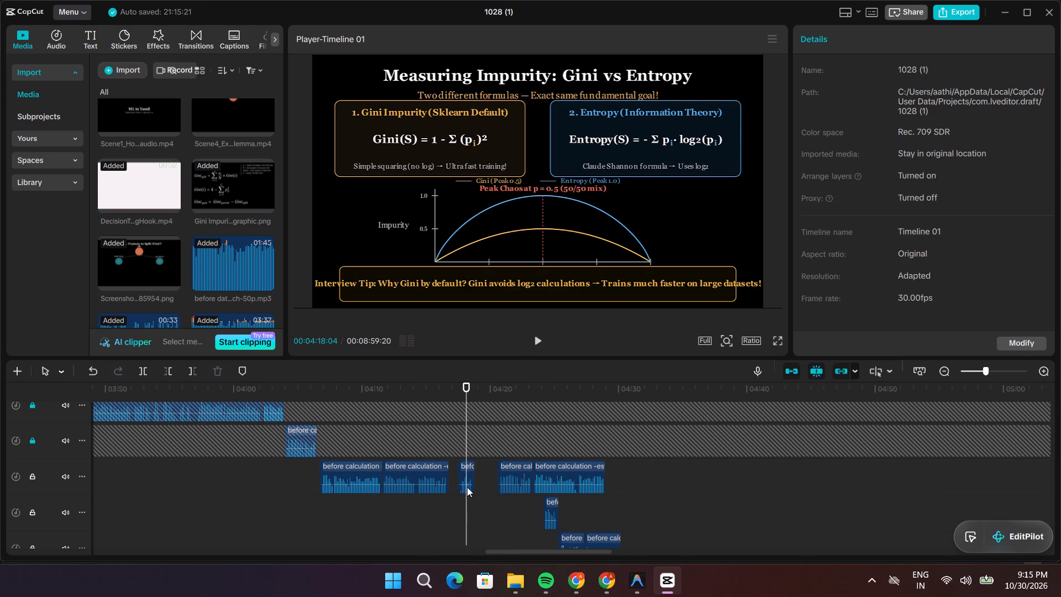
click(465, 485)
drag(465, 485, 460, 485)
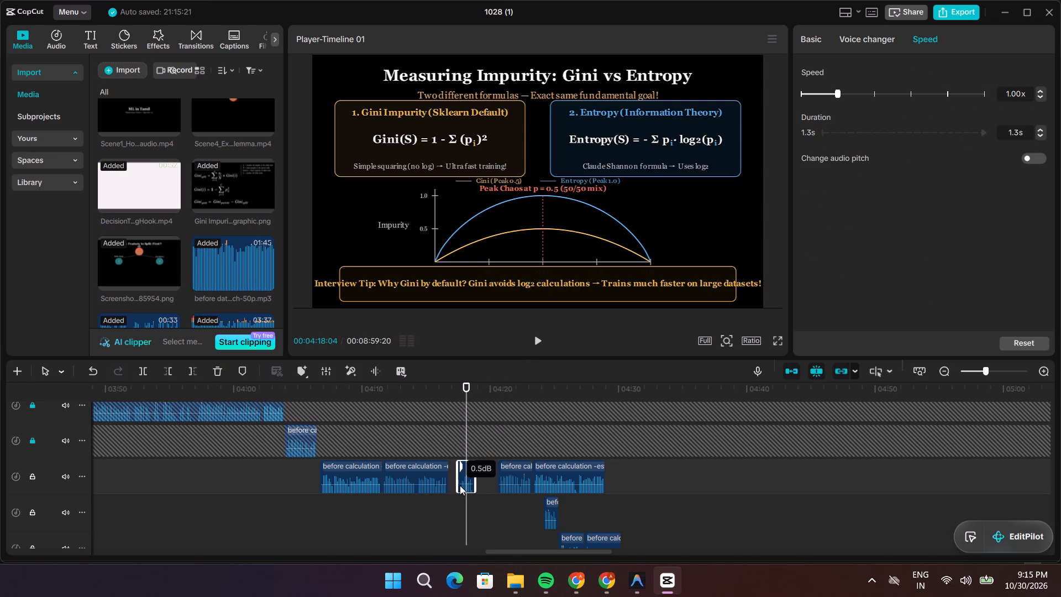
drag(460, 485, 460, 485)
click(465, 488)
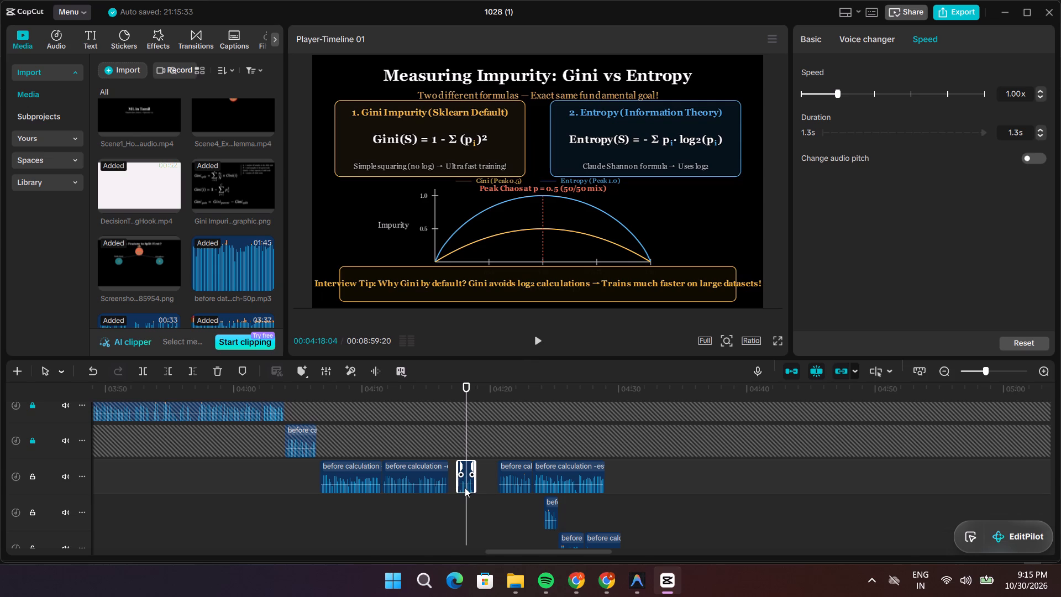
drag(465, 488, 460, 488)
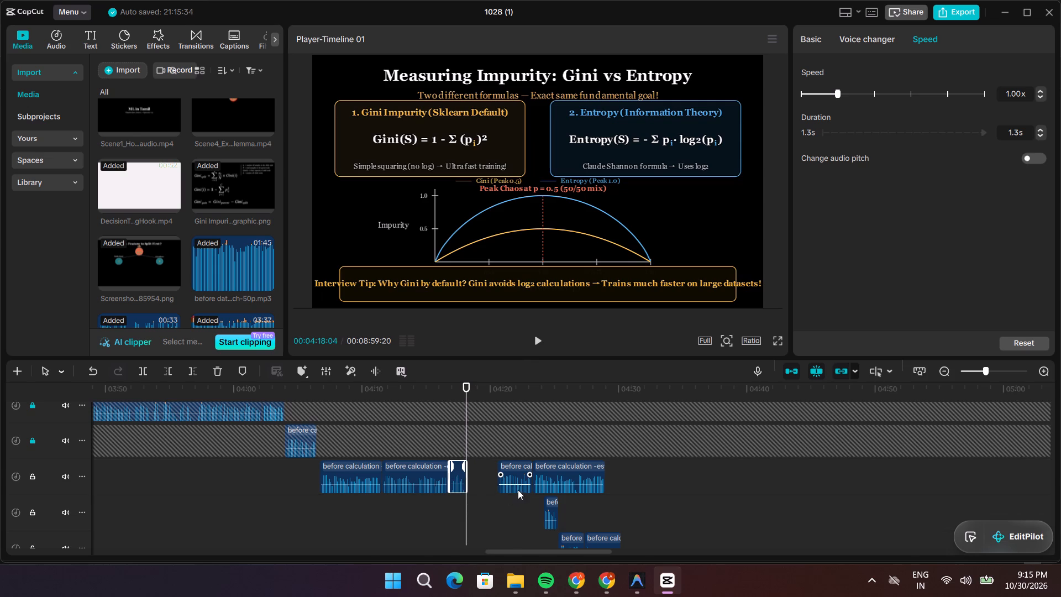
Move the 2.7 s and 5.7 s narration clips earlier so they follow the 1.3 s clip without gaps, and play through them.
drag(517, 490, 489, 493)
drag(465, 514, 453, 515)
key(space)
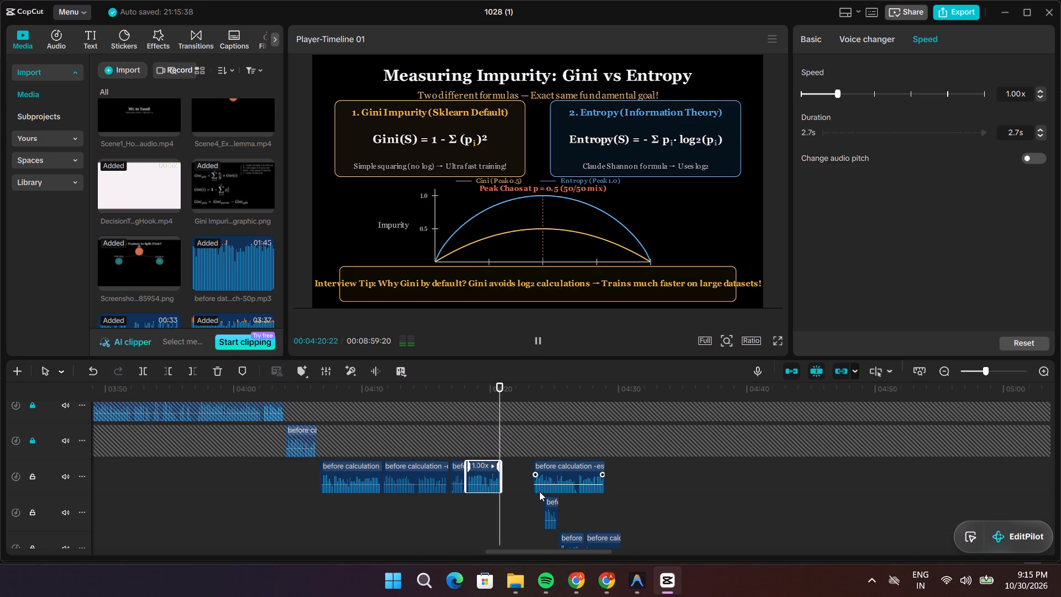
drag(539, 490, 508, 493)
drag(508, 501, 494, 505)
key(space)
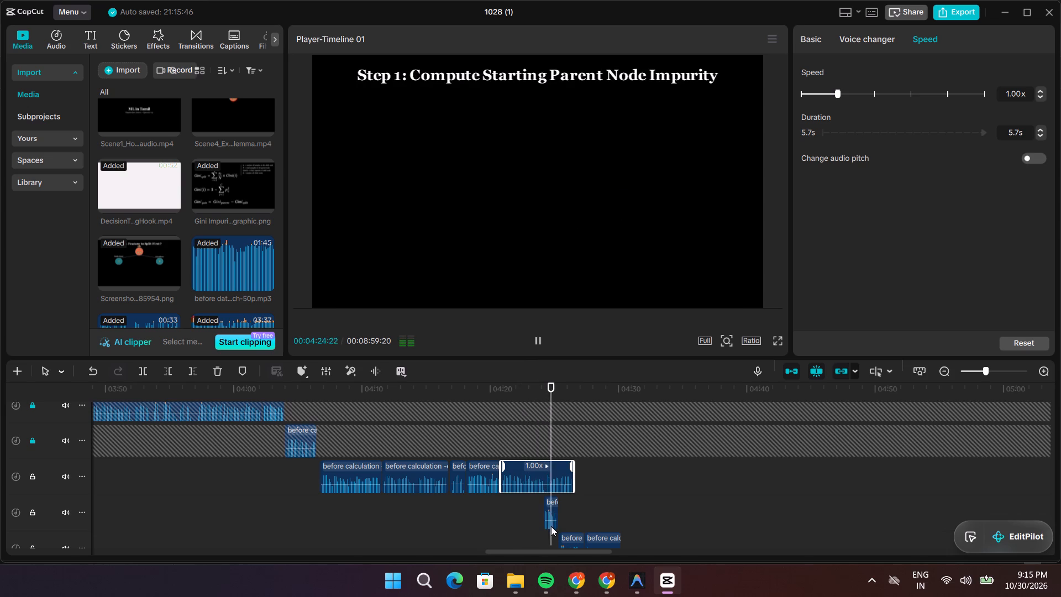
key(space)
key(space)
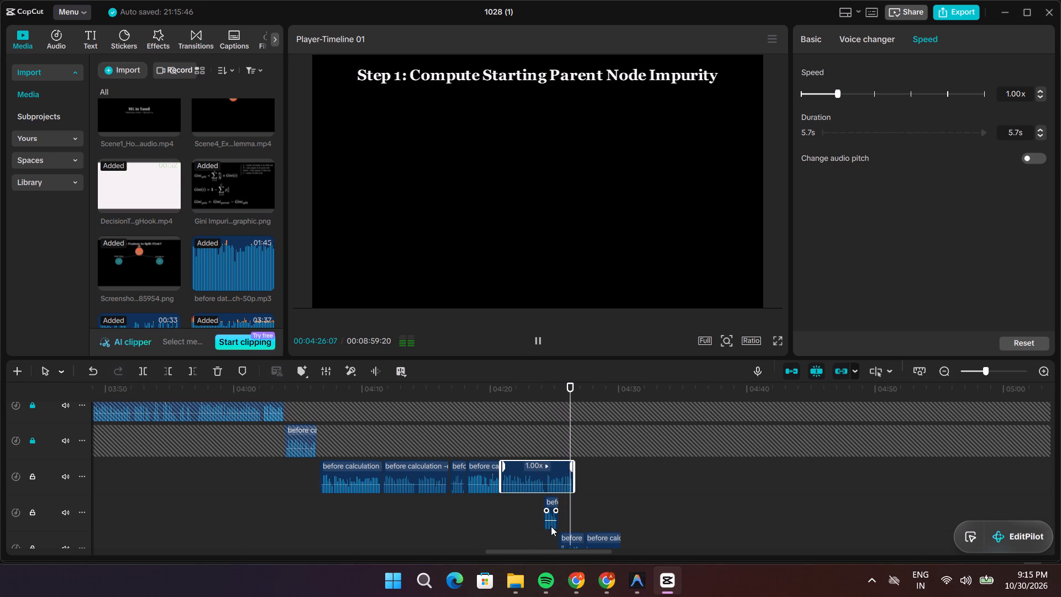
key(space)
On the narration track below, move the 1.2 s clip to 00:04:26:12 and place the next track's 2.0 s clip right after it.
click(551, 527)
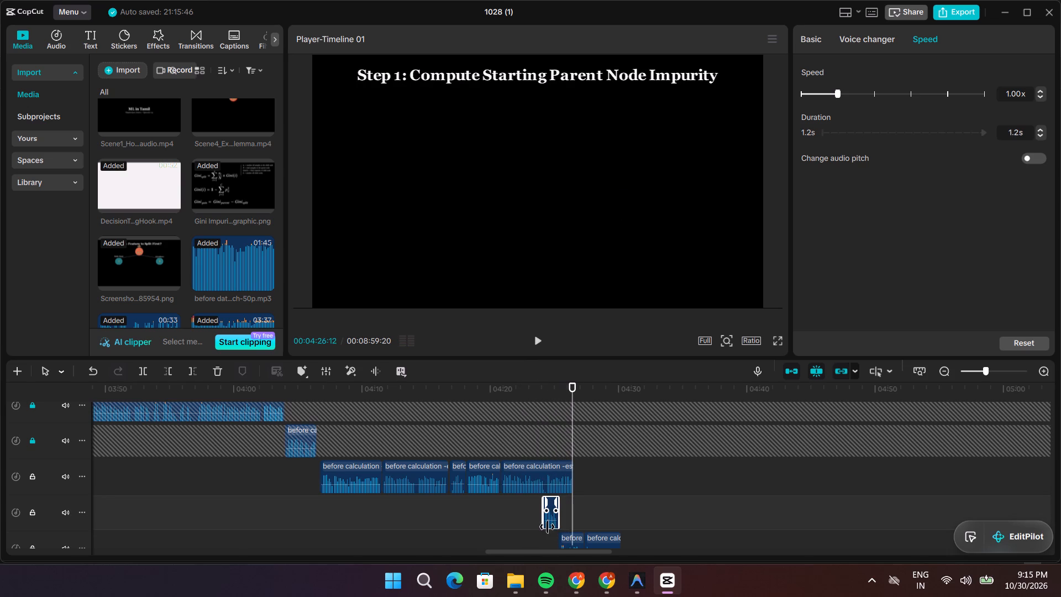
click(547, 526)
drag(549, 527, 580, 523)
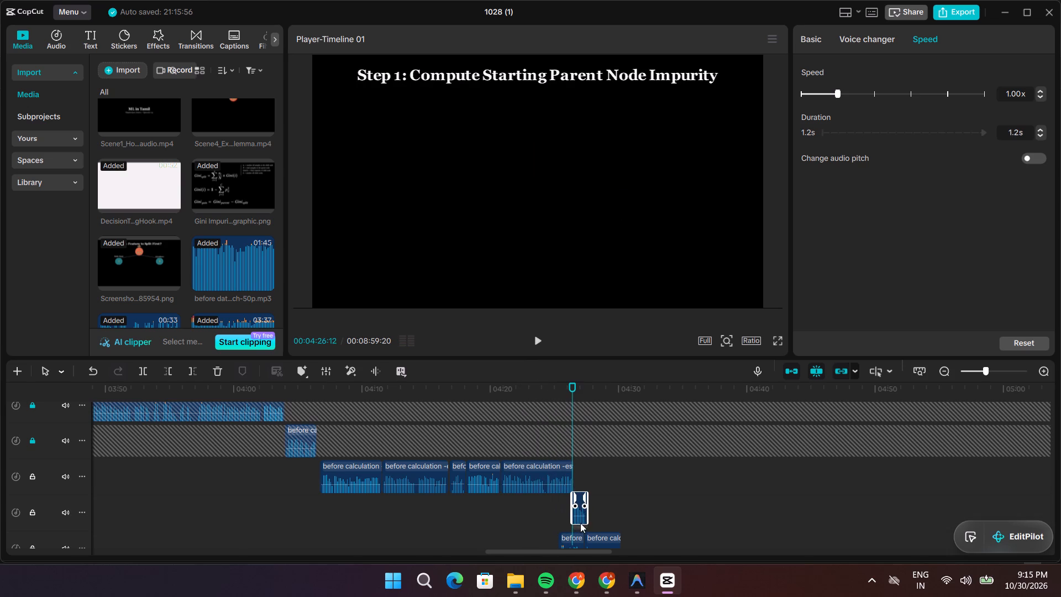
drag(580, 523, 580, 522)
scroll(591, 521, down, 4)
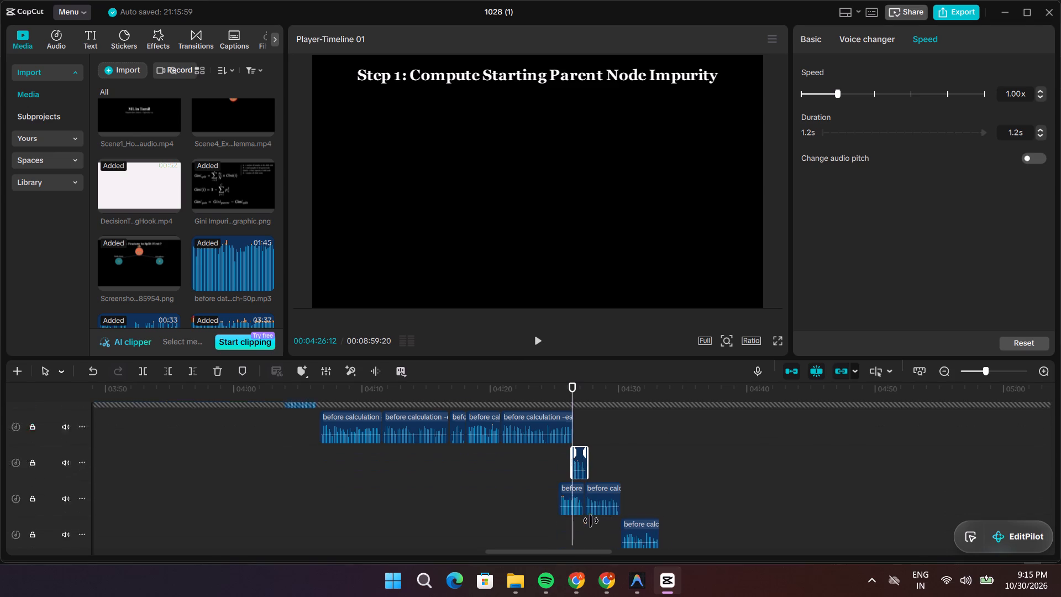
click(570, 493)
drag(570, 493, 580, 493)
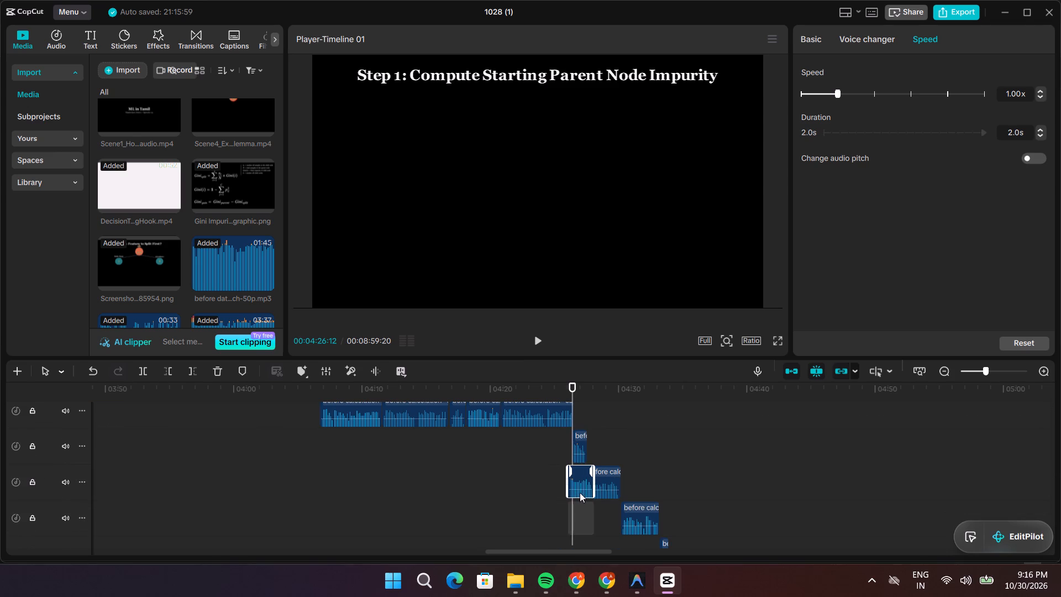
drag(580, 493, 606, 461)
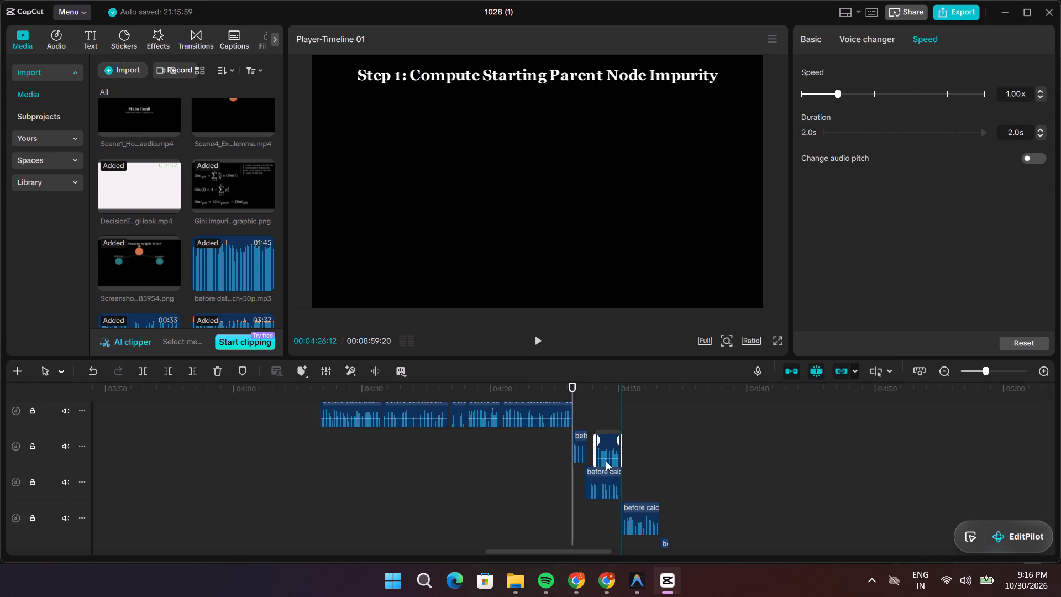
drag(606, 461, 601, 459)
Shift the 2.9 s and 3.0 s narration clips on the following tracks later so each starts where the previous clip ends.
drag(602, 496, 616, 494)
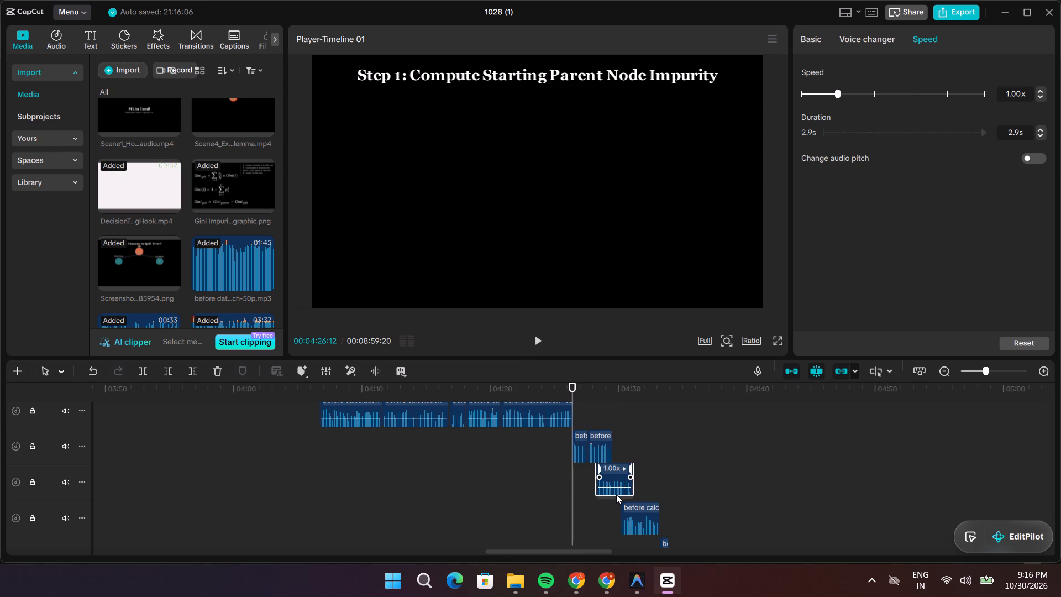
drag(616, 494, 632, 491)
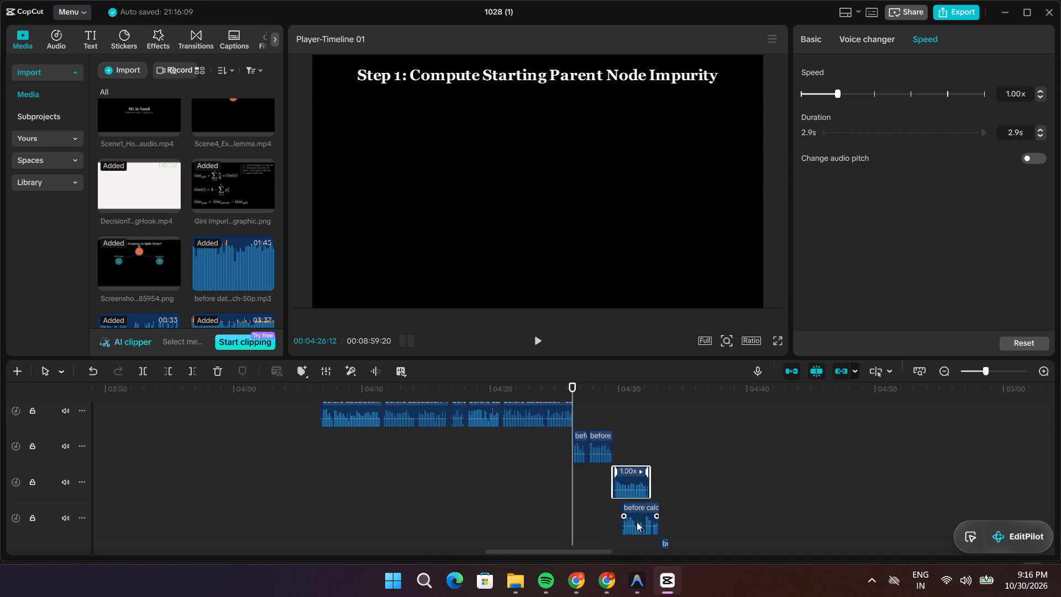
drag(637, 530, 666, 521)
Extend the end of the very short narration clip on the track below the 3.0 s clip to 1.1 s.
scroll(679, 525, down, 3)
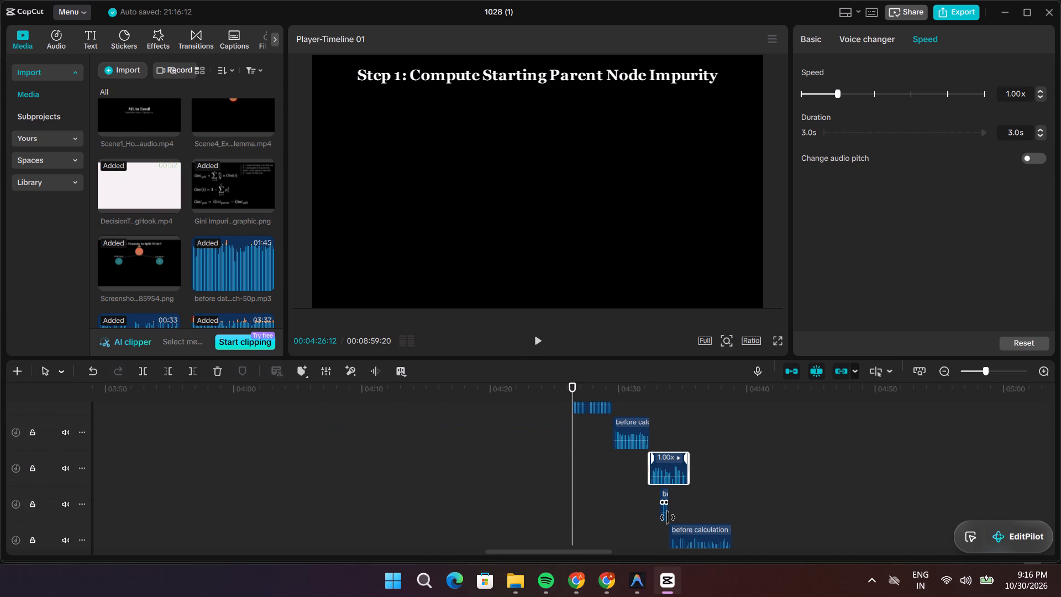
drag(666, 517, 673, 515)
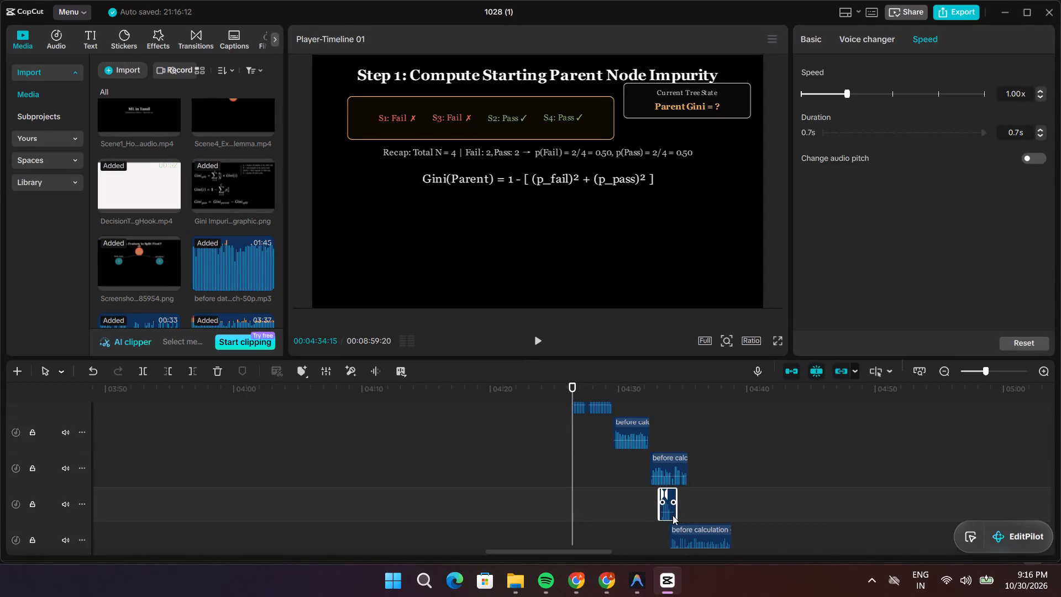
drag(673, 515, 671, 515)
Move the 1.1 s and 4.9 s narration clips later on their tracks so each starts where the previous clip ends.
drag(665, 515, 692, 513)
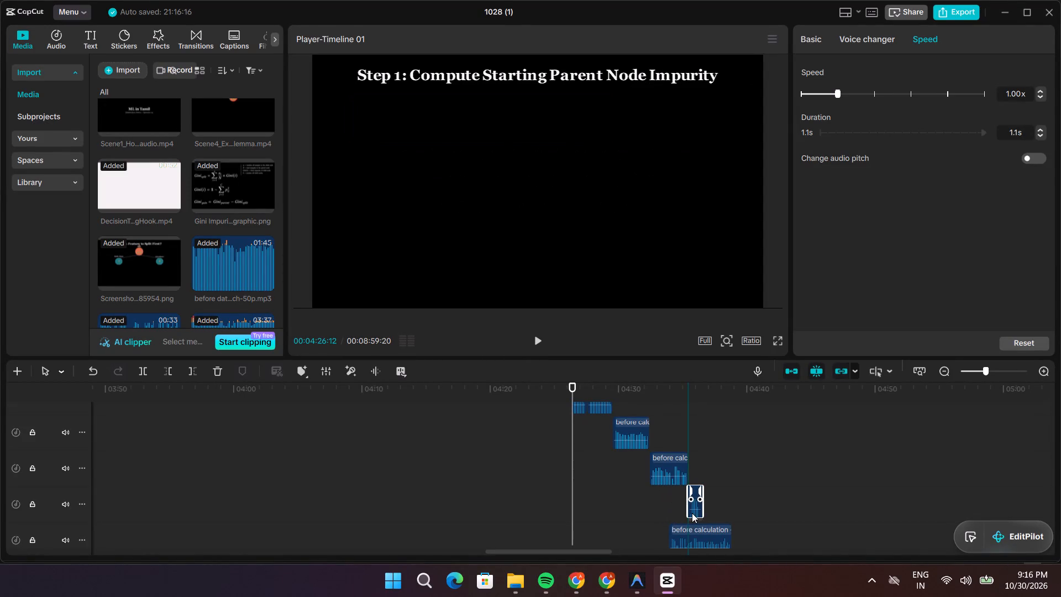
drag(692, 513, 695, 513)
scroll(702, 513, down, 3)
drag(700, 514, 734, 513)
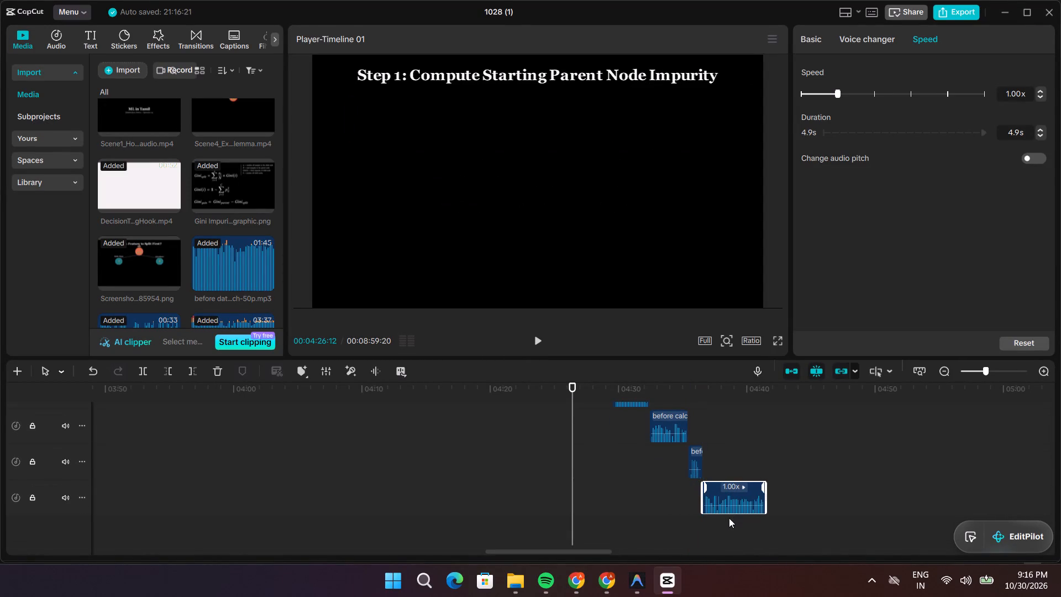
Play the Parent Node Impurity section from 00:04:26:12 to about 4:41 to check the narration against the Gini calculation visuals.
key(space)
scroll(624, 536, up, 4)
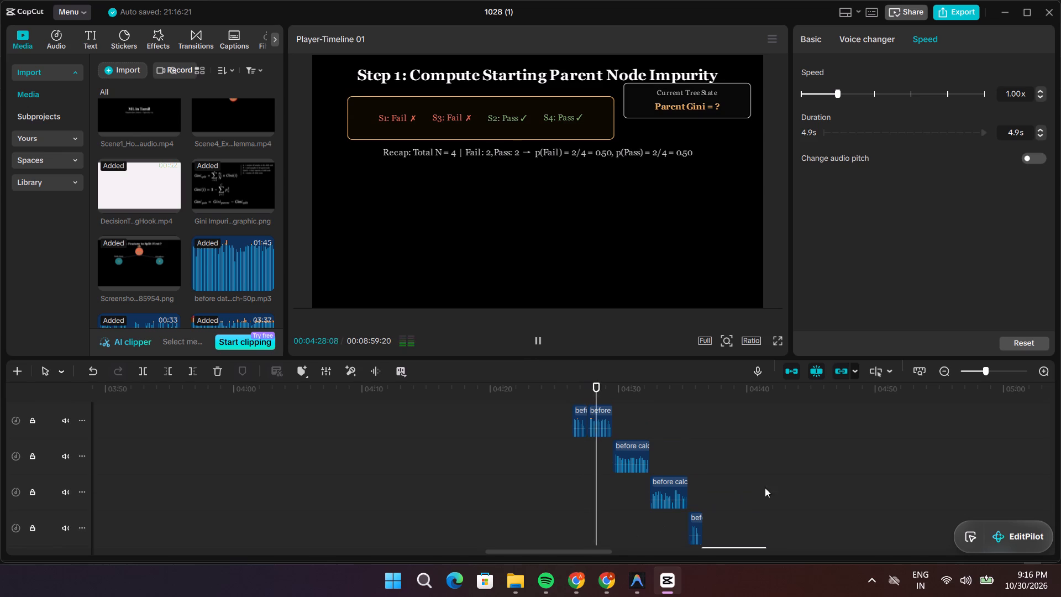
scroll(774, 486, up, 1)
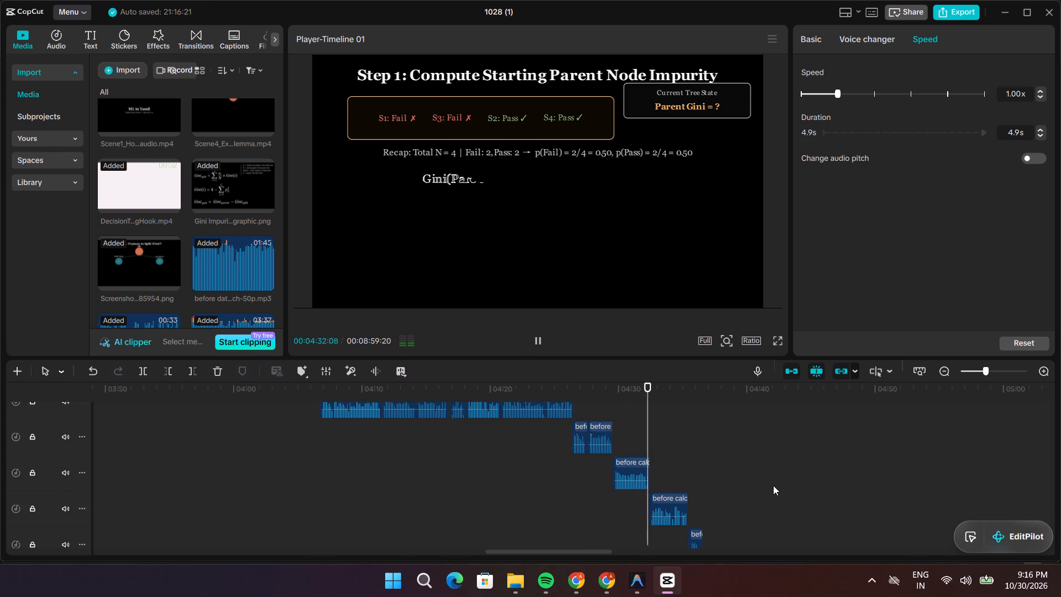
scroll(773, 485, down, 4)
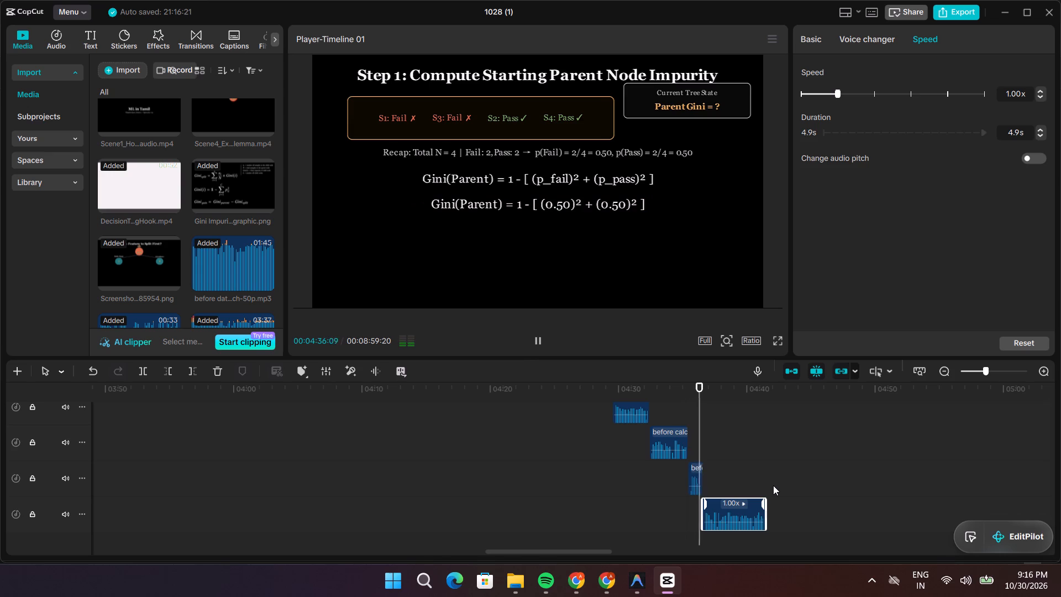
scroll(773, 485, down, 1)
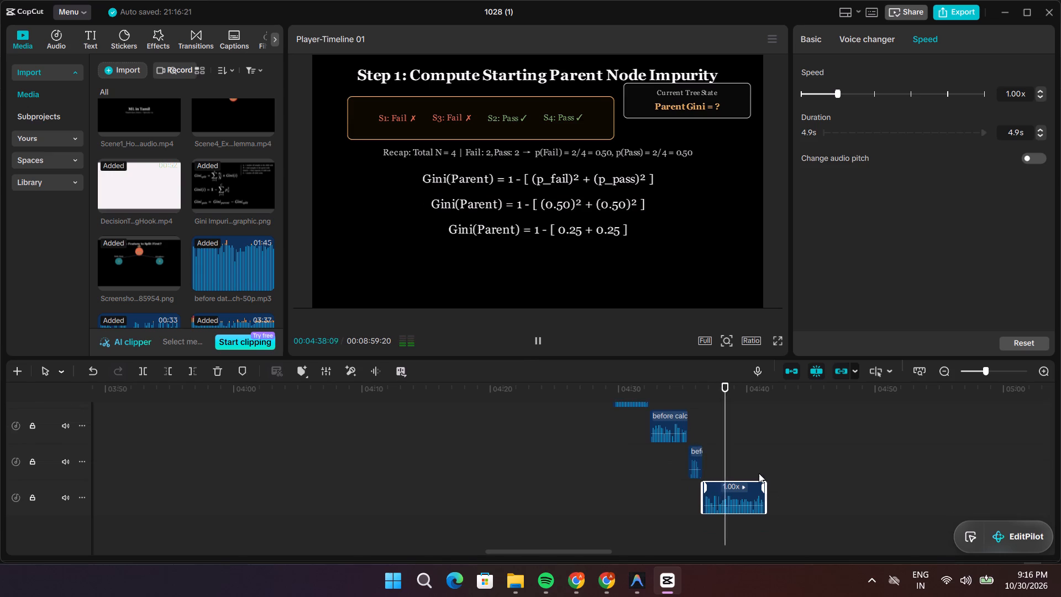
key(space)
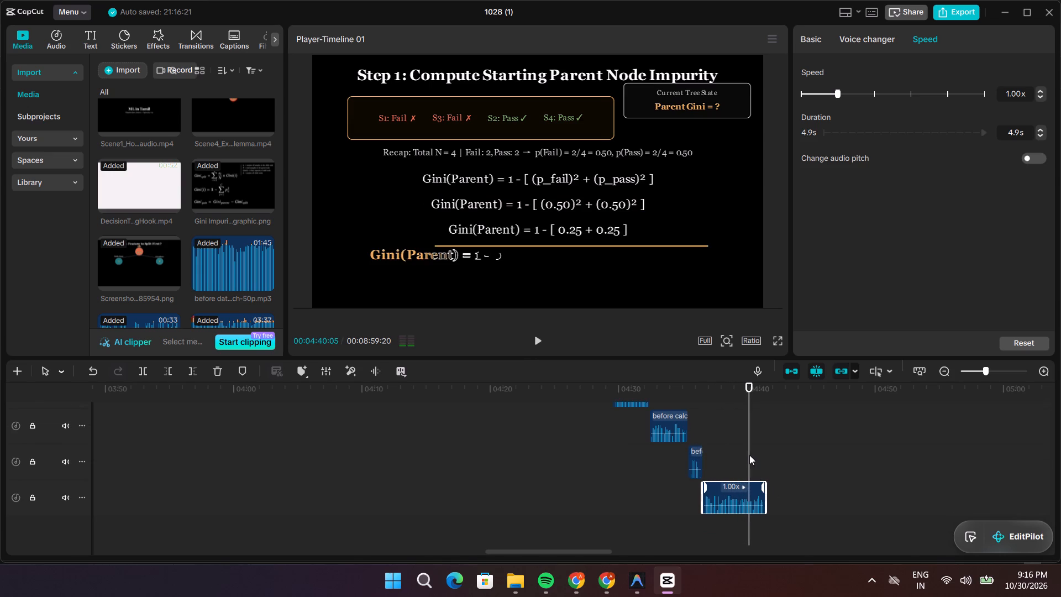
key(space)
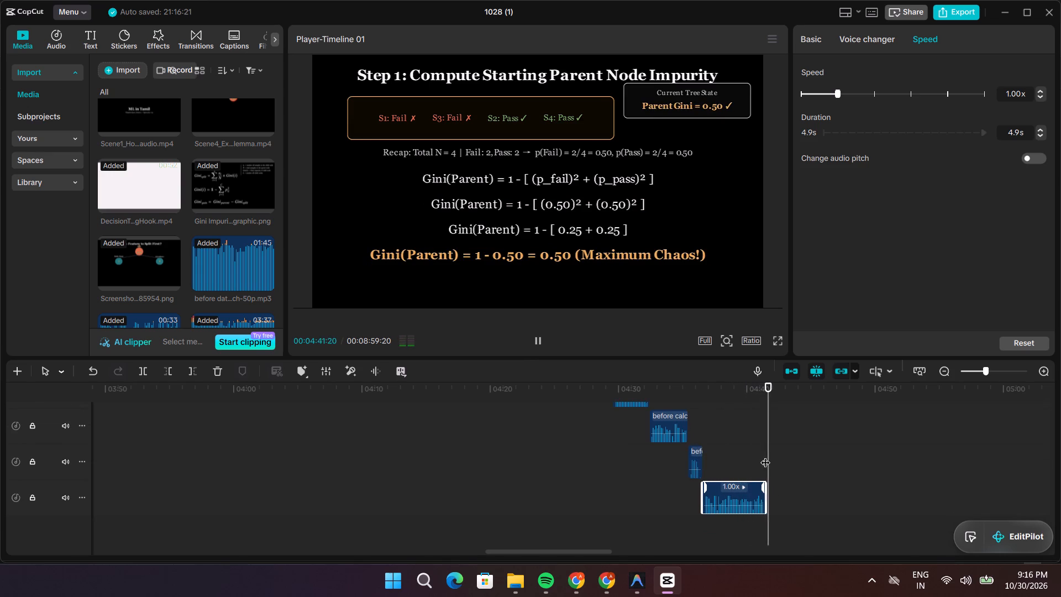
key(space)
Return to about 4:07 and play the end of the Gini vs Entropy scene to about 4:21, checking narration against visuals.
drag(770, 455, 437, 526)
scroll(421, 531, up, 6)
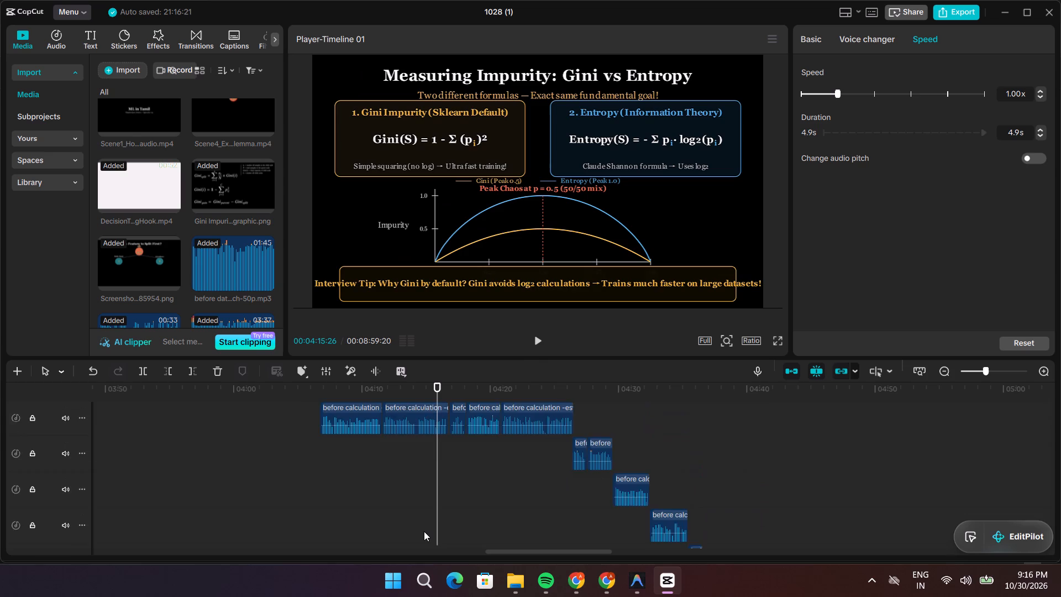
scroll(424, 531, up, 8)
scroll(431, 493, up, 20)
scroll(431, 493, up, 3)
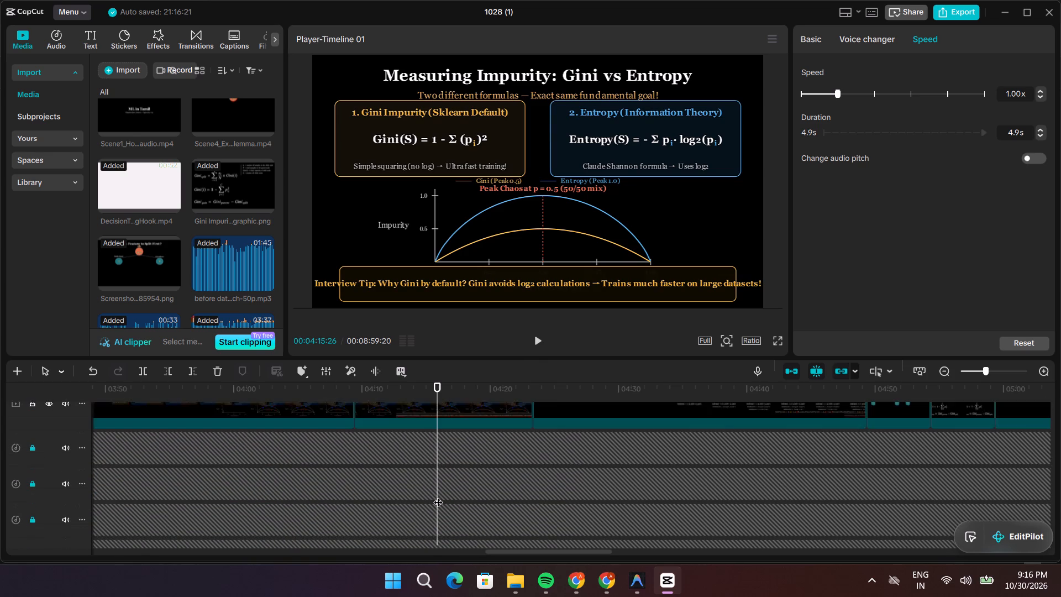
scroll(438, 495, up, 5)
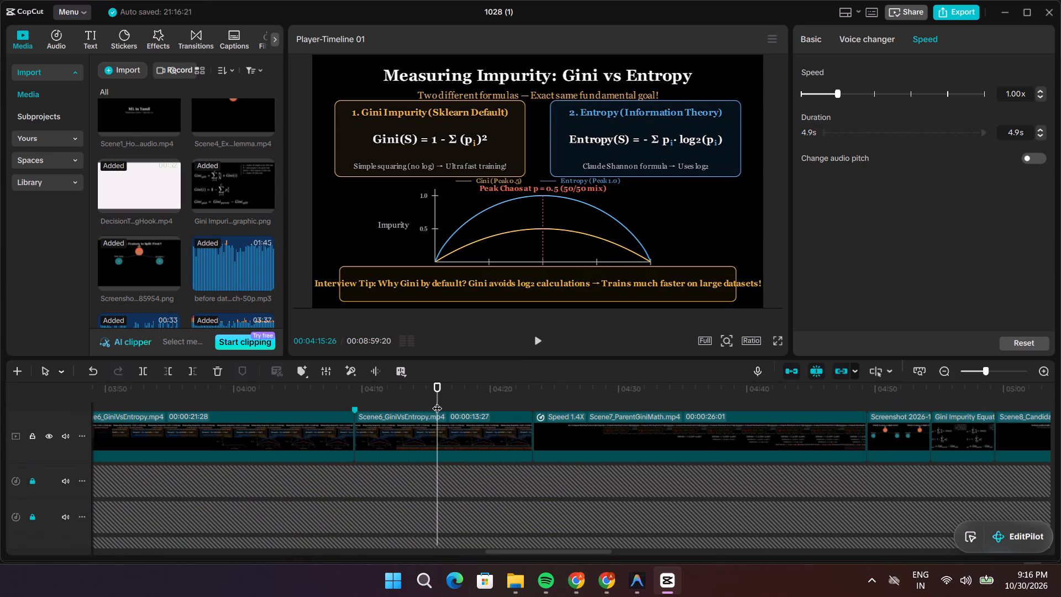
drag(433, 403, 330, 424)
key(space)
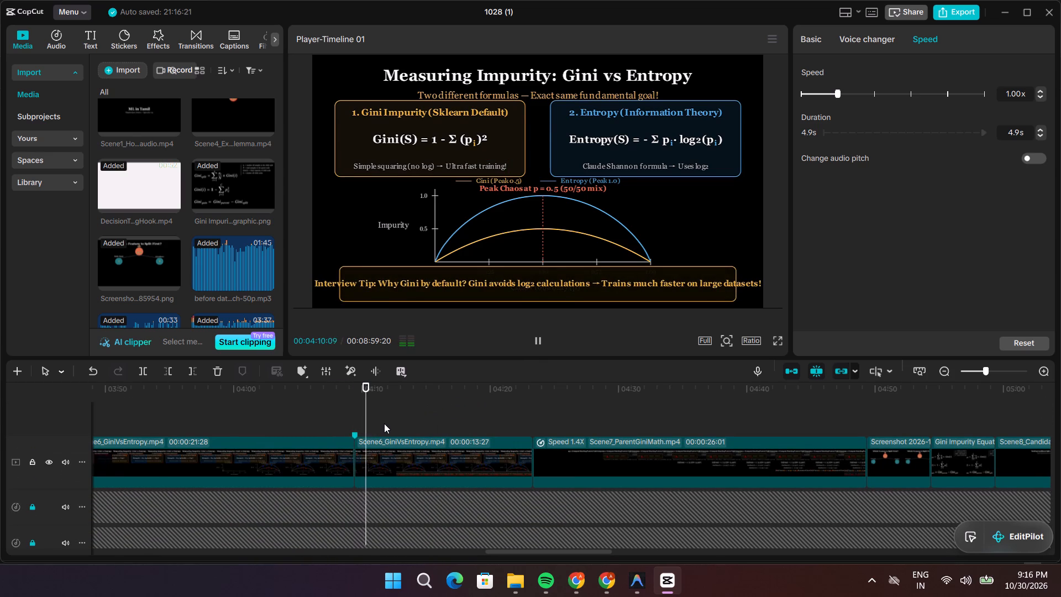
scroll(481, 496, down, 1)
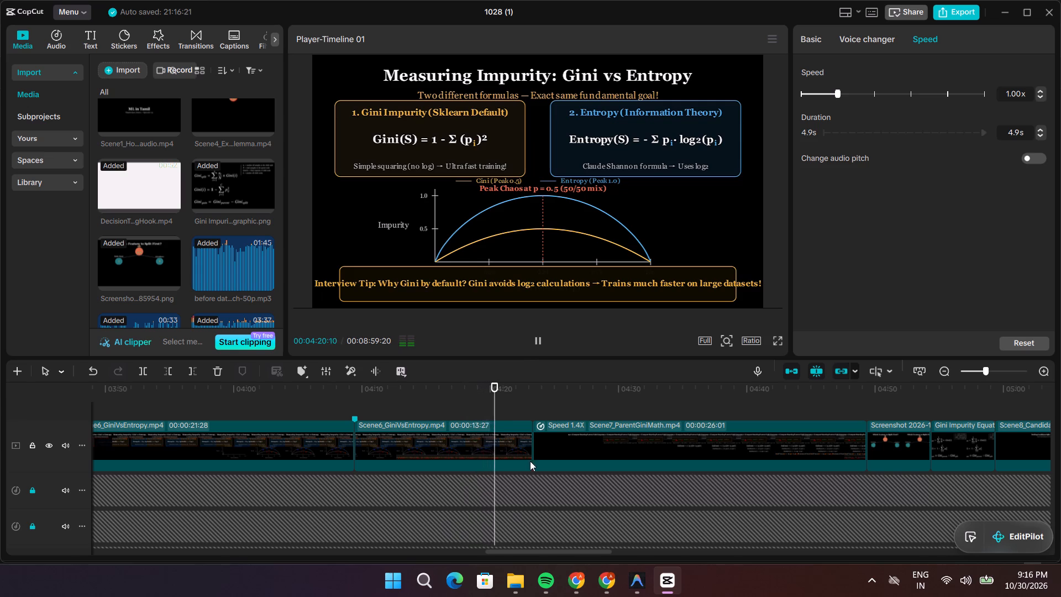
click(537, 332)
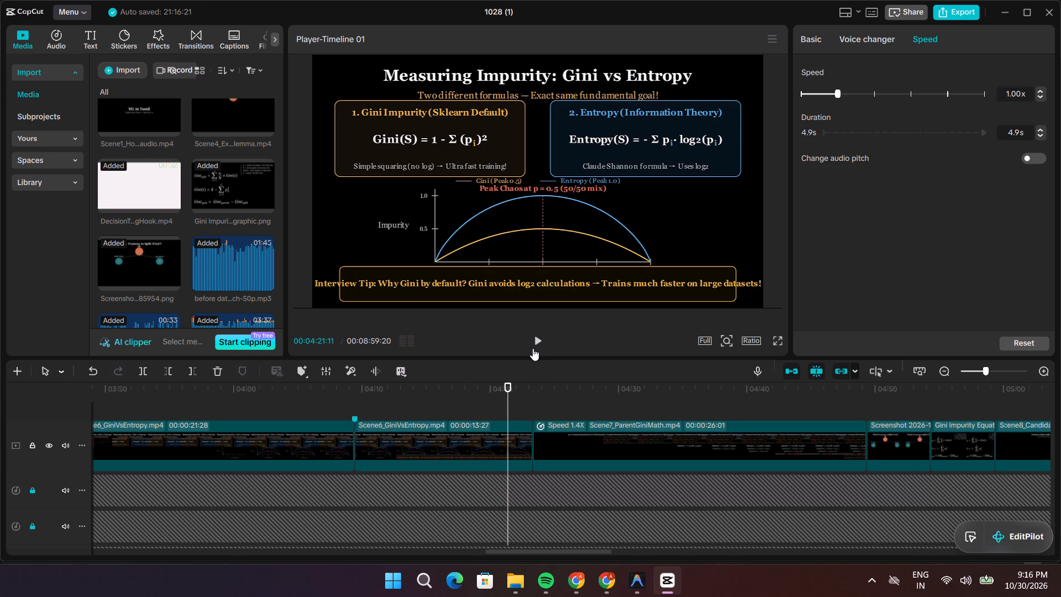
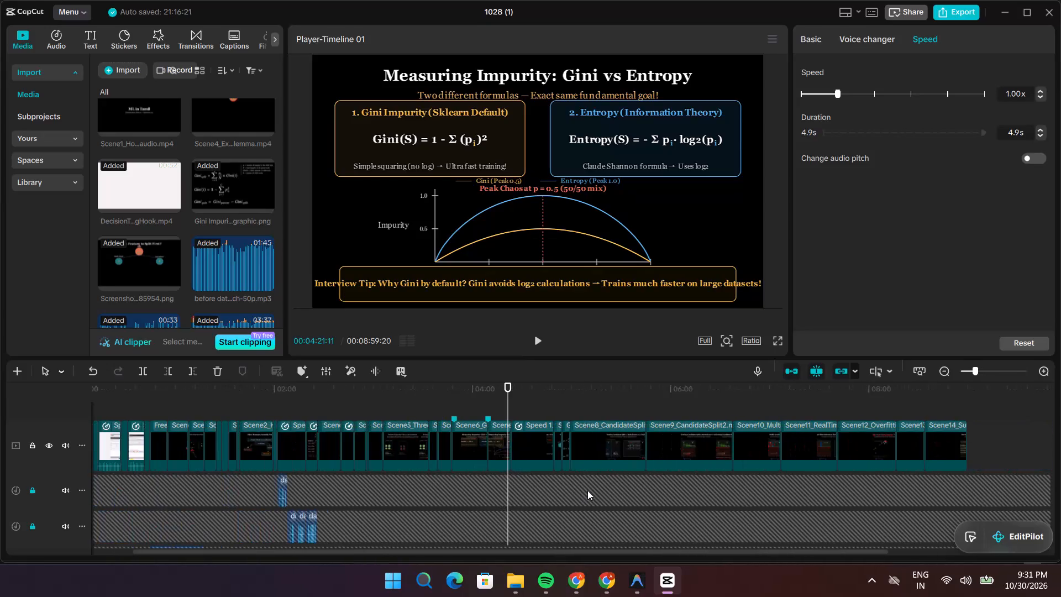
Play back the part from the Gini vs Entropy scene through the parent node impurity calculation to check it against the last audio clips.
scroll(587, 493, down, 20)
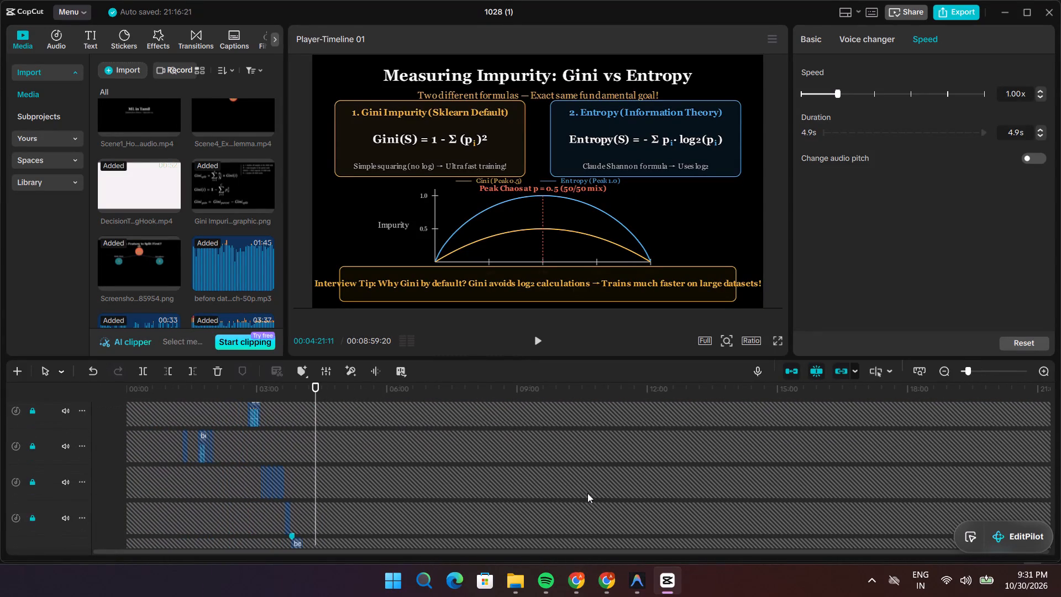
scroll(587, 492, down, 18)
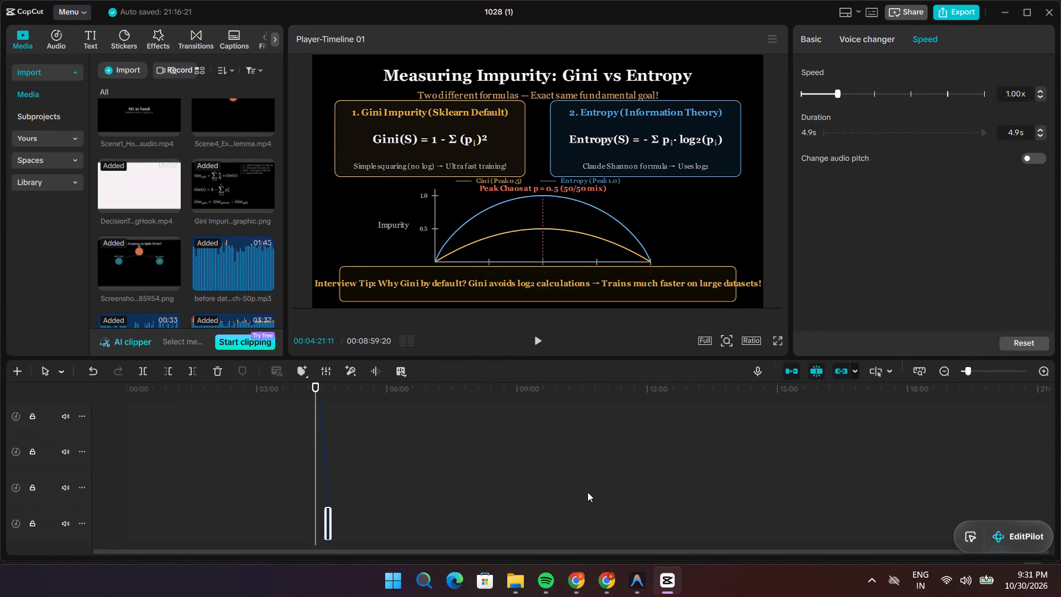
scroll(587, 492, down, 3)
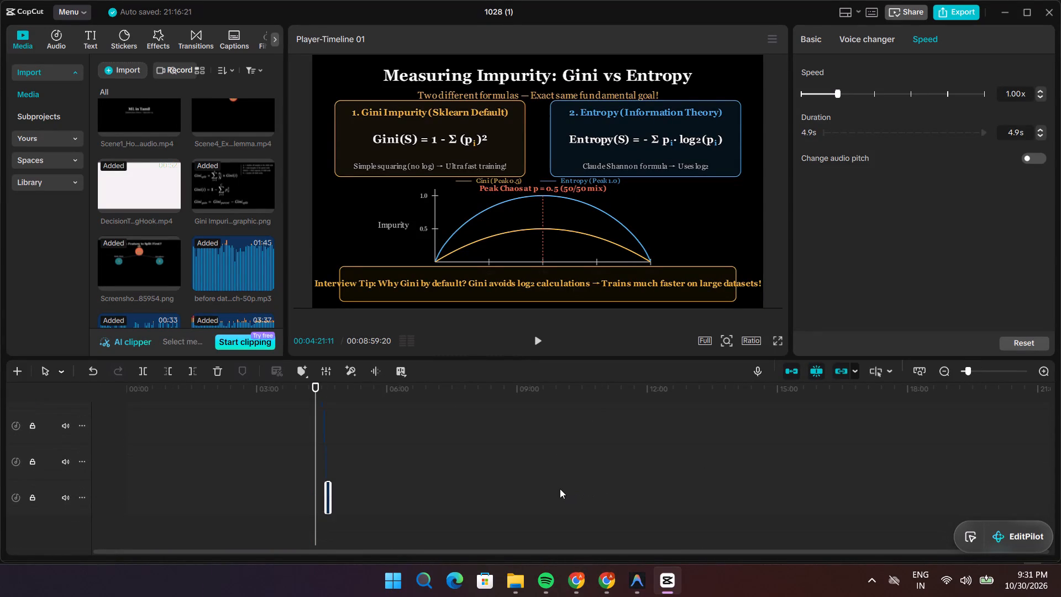
key(space)
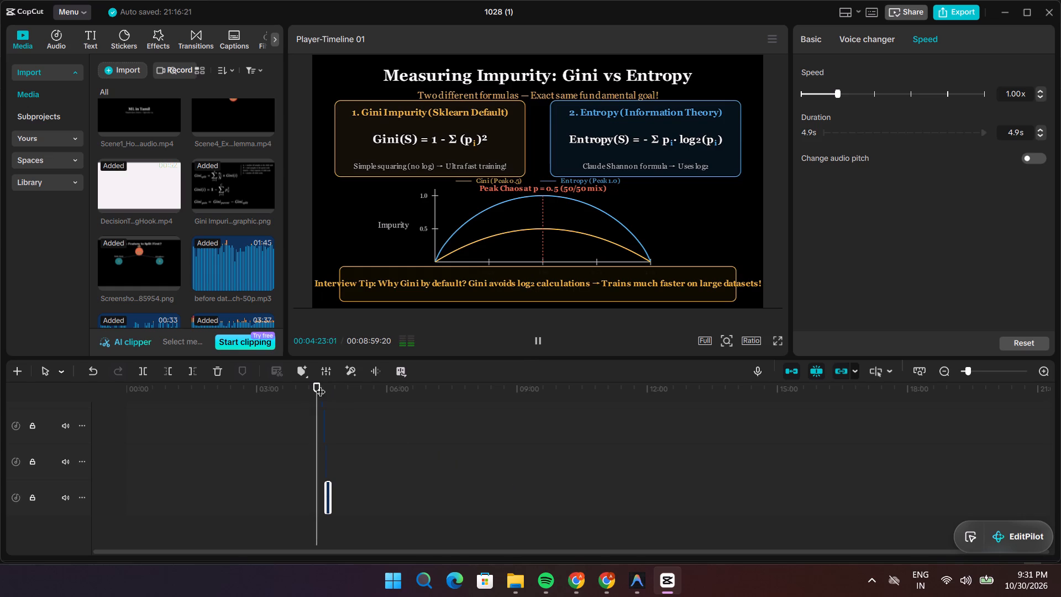
drag(315, 381, 323, 383)
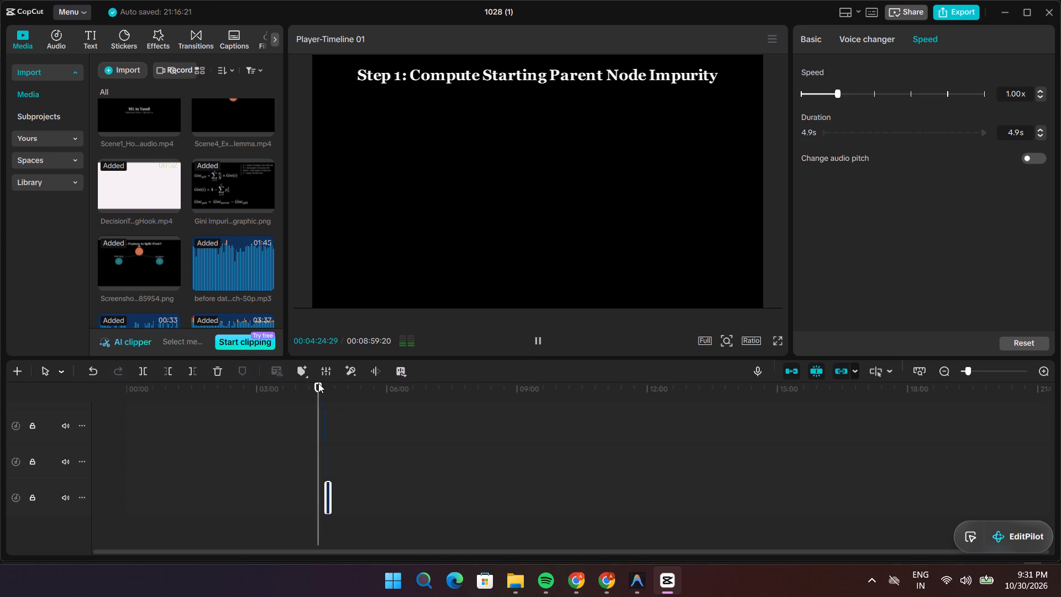
drag(318, 383, 329, 387)
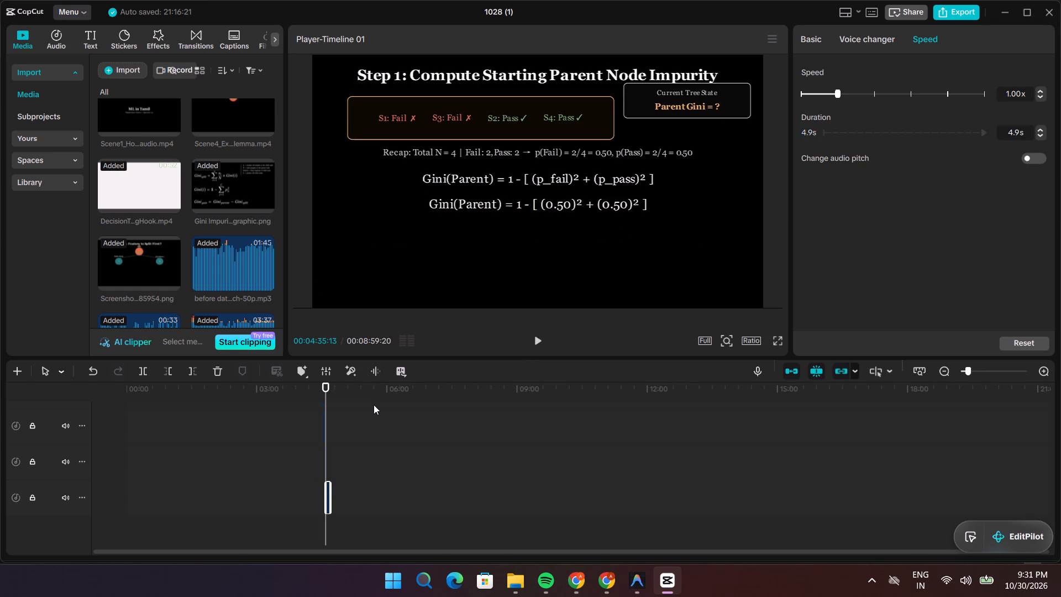
key(space)
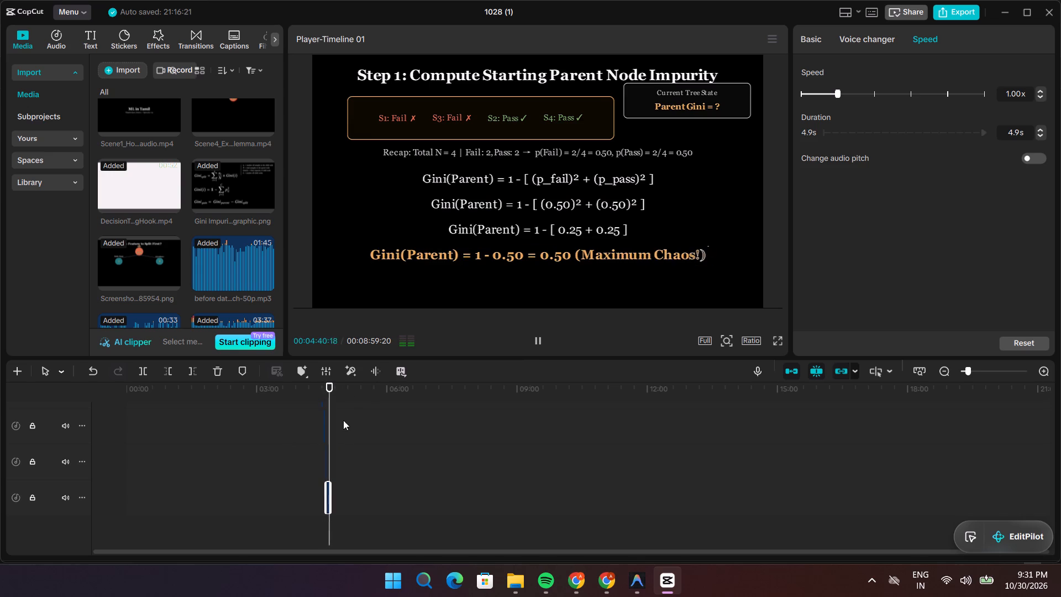
key(space)
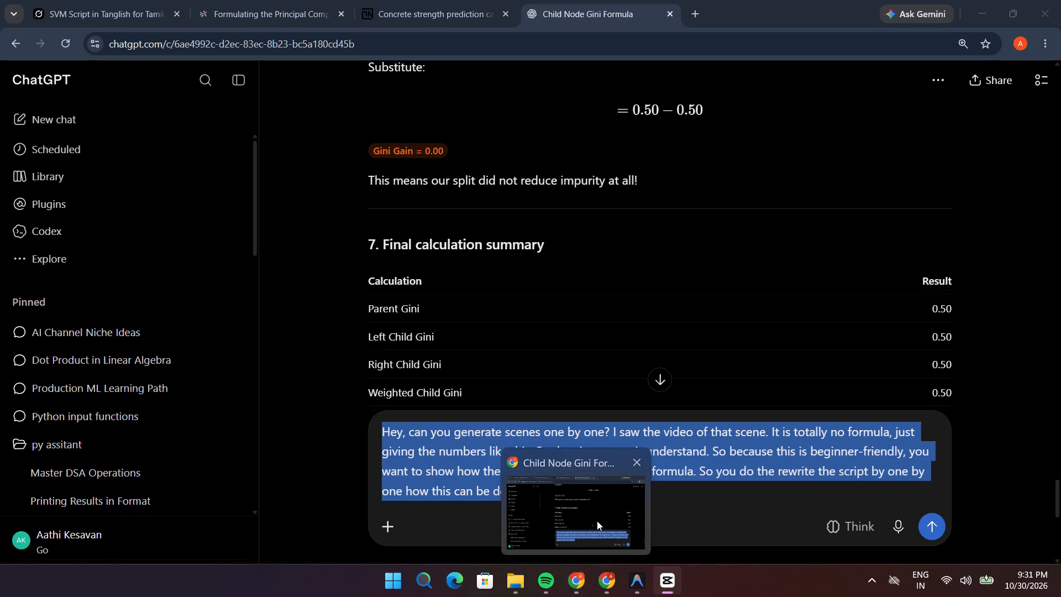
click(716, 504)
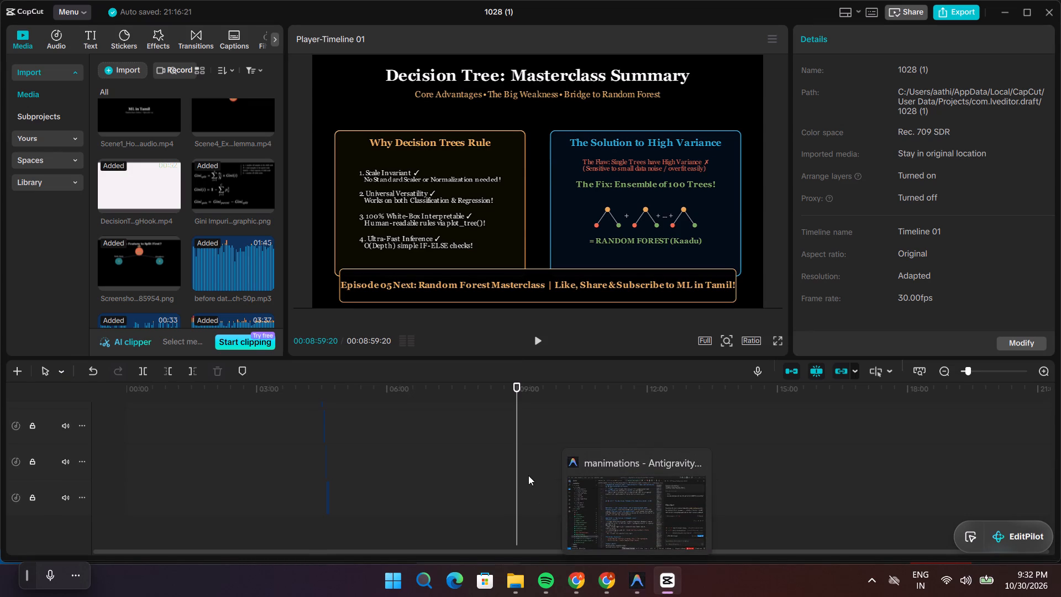
Scrub through the remaining scenes on the main video track, from Testing Candidate Split 1 to the closing Masterclass Summary, to review their content.
drag(519, 466, 386, 497)
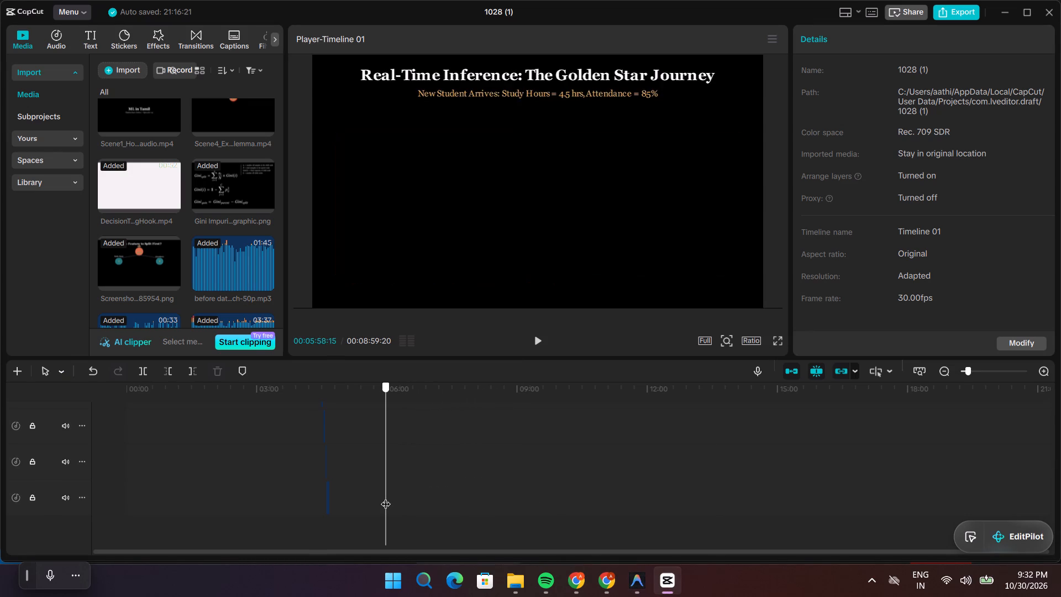
drag(386, 497, 390, 494)
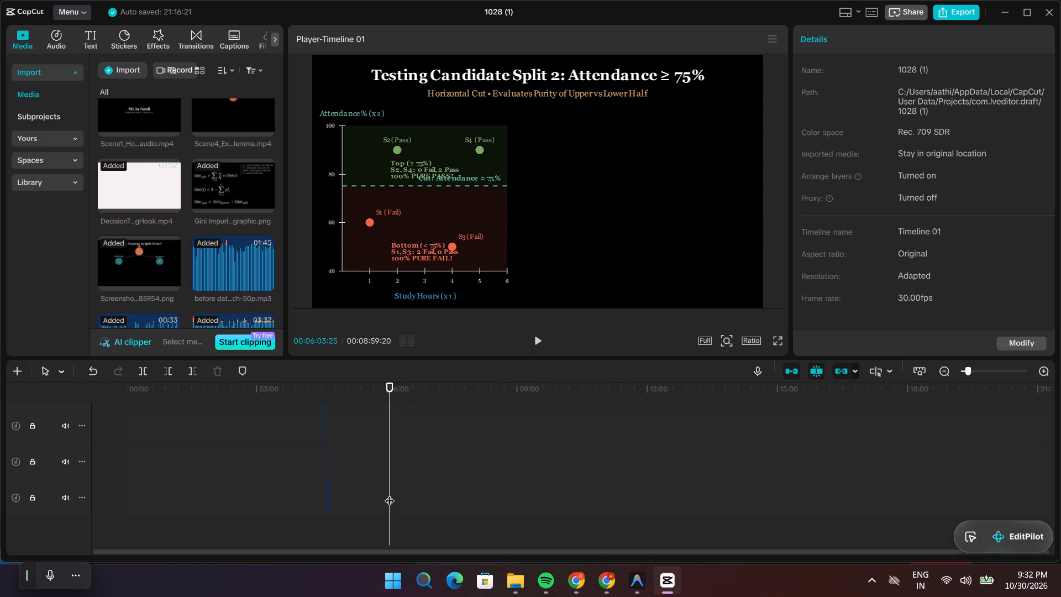
scroll(391, 494, up, 10)
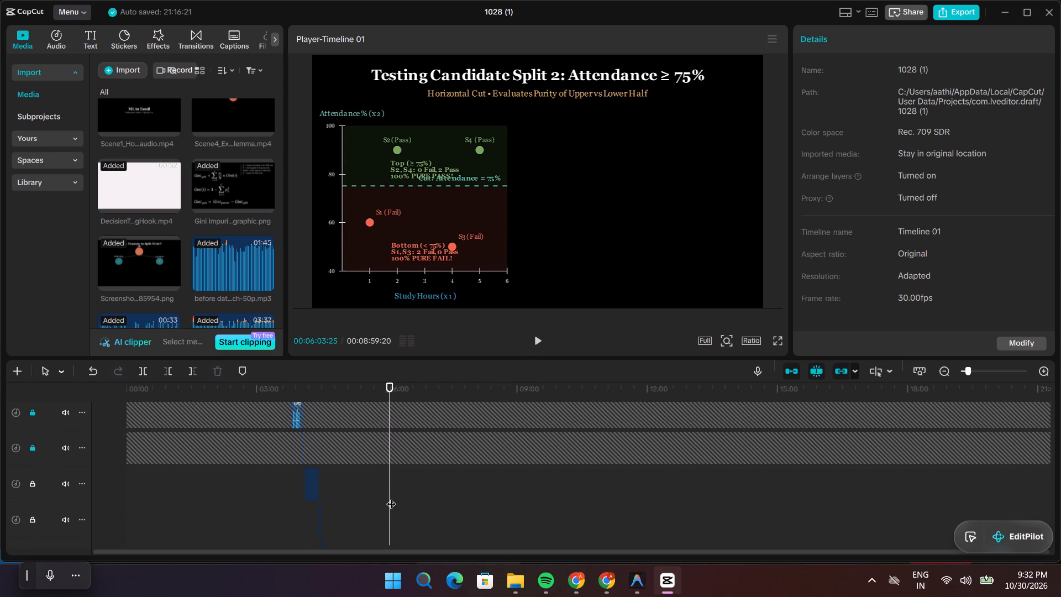
scroll(391, 497, up, 13)
scroll(391, 500, up, 12)
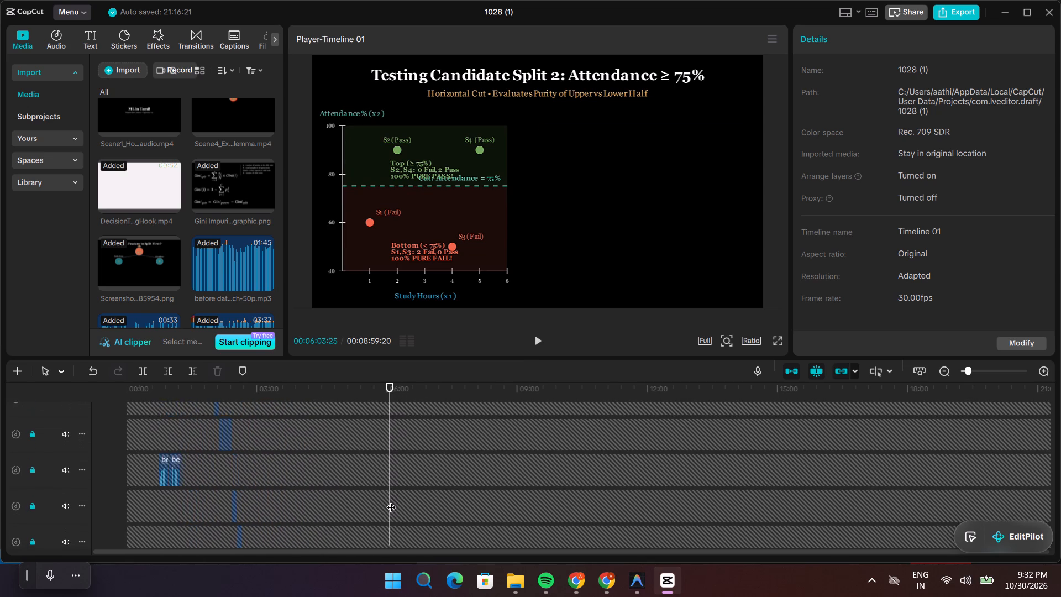
scroll(391, 500, up, 13)
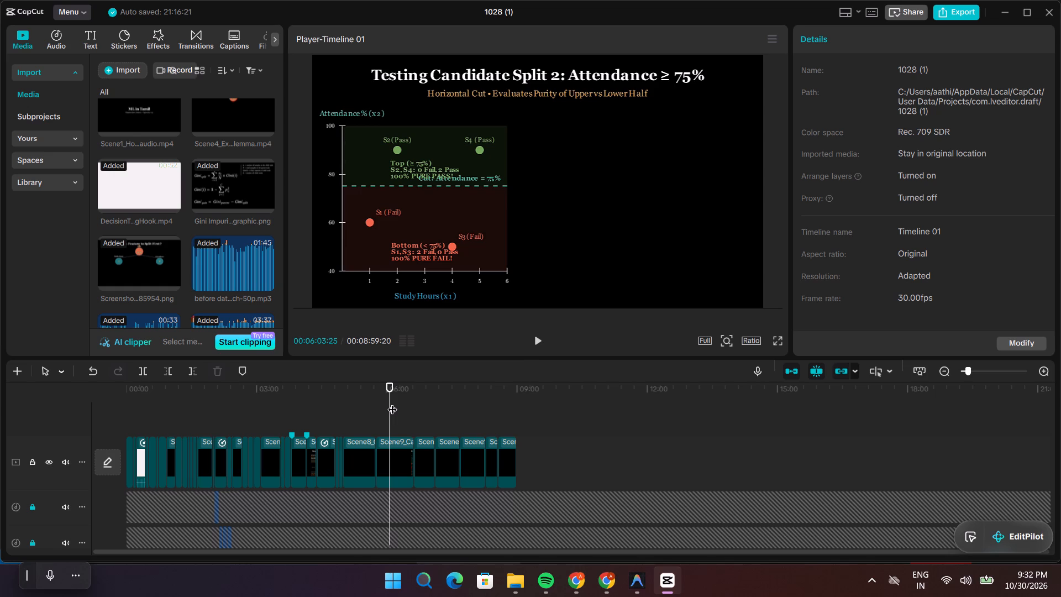
drag(392, 402, 345, 411)
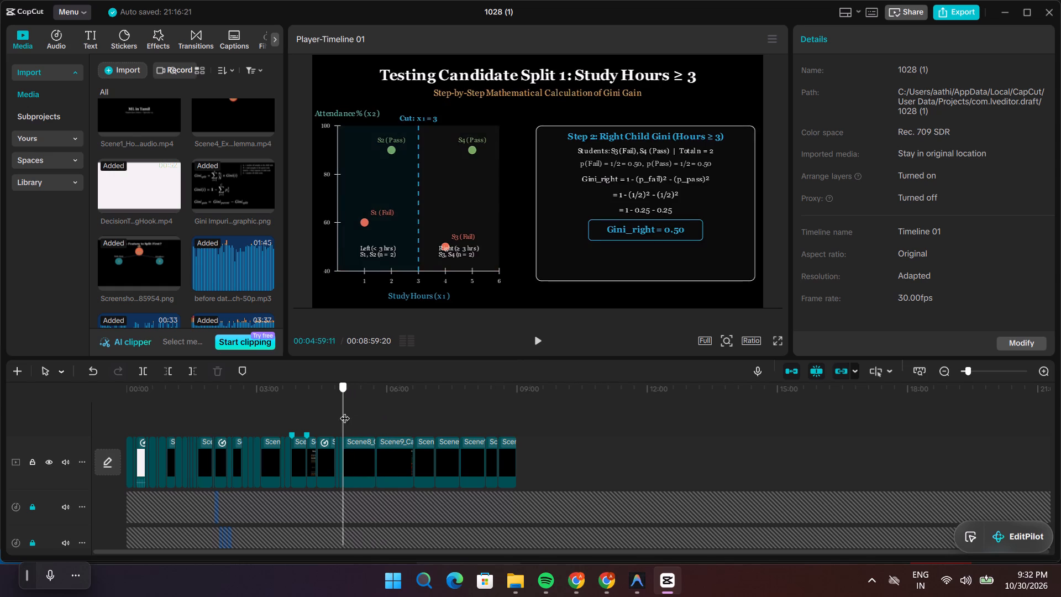
drag(345, 411, 427, 422)
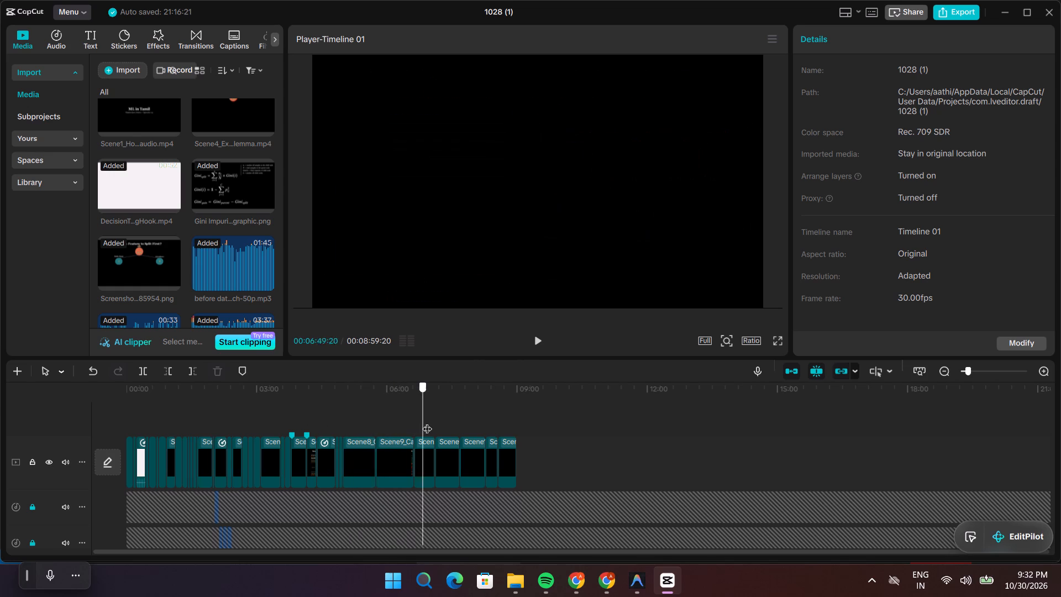
drag(427, 422, 480, 428)
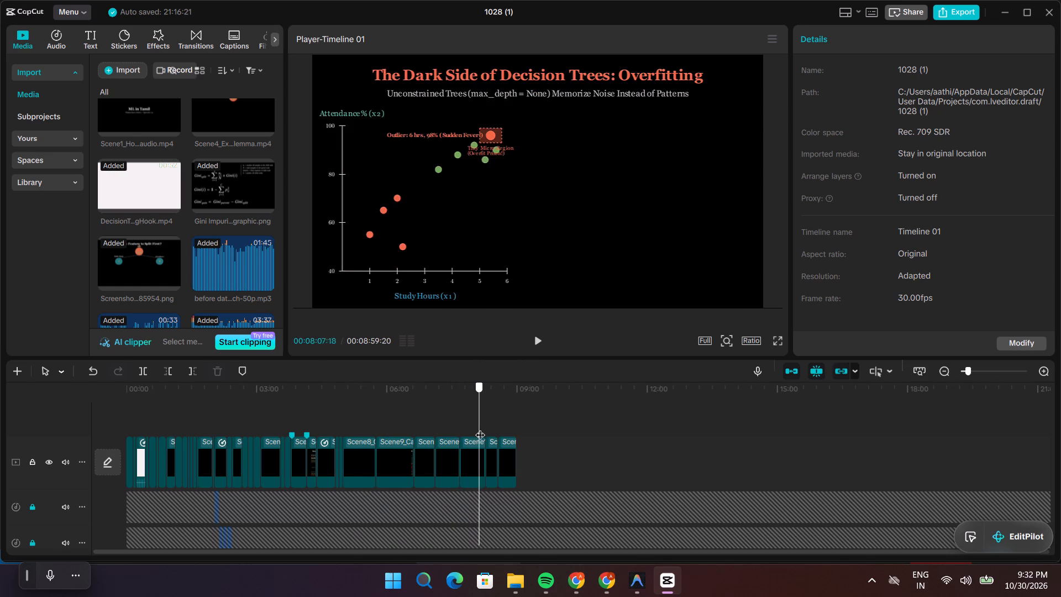
drag(480, 428, 503, 433)
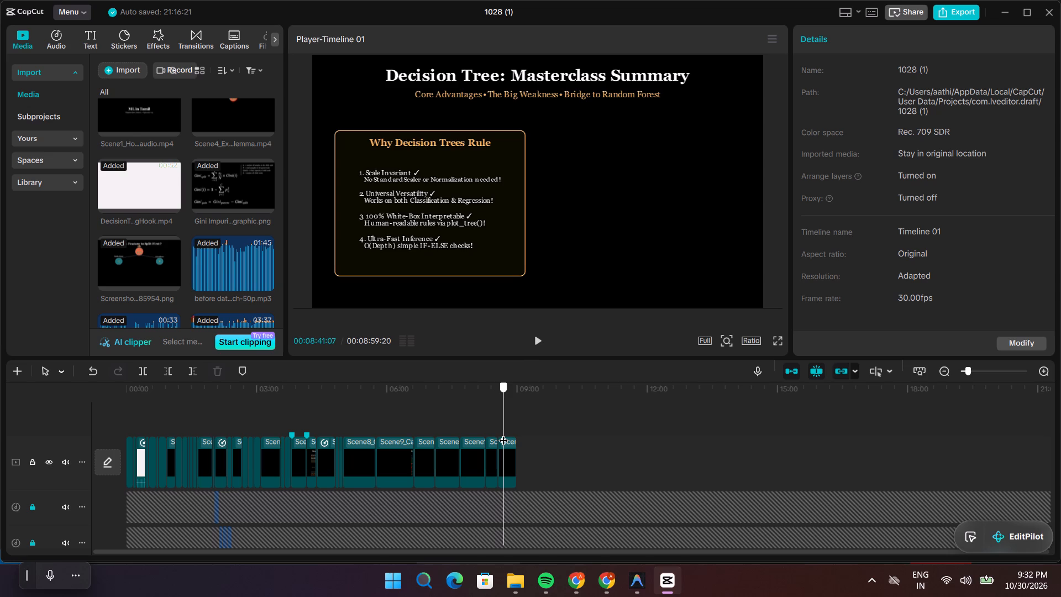
drag(503, 433, 514, 437)
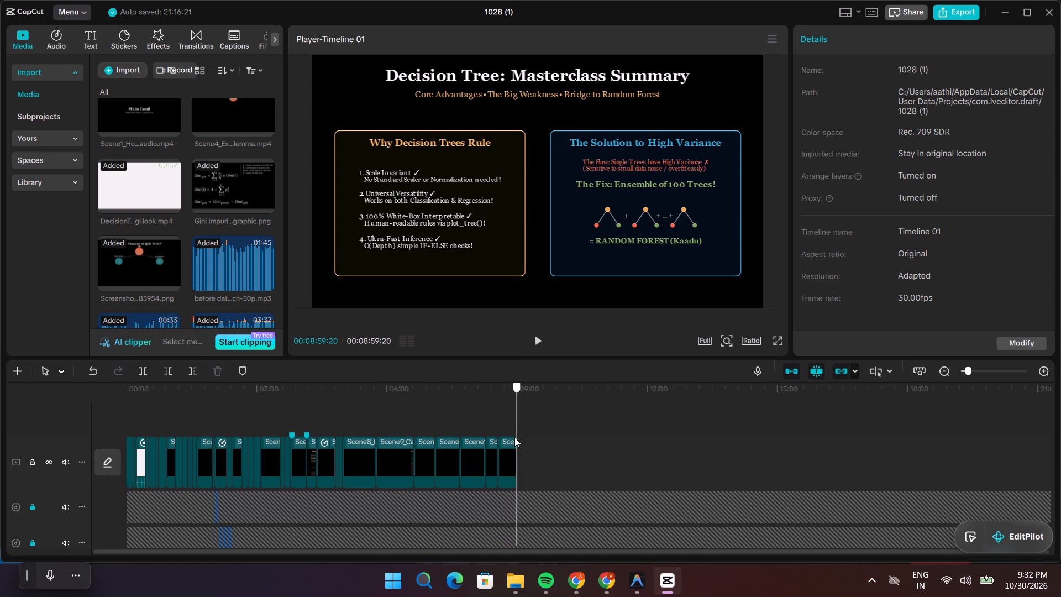
drag(514, 437, 518, 439)
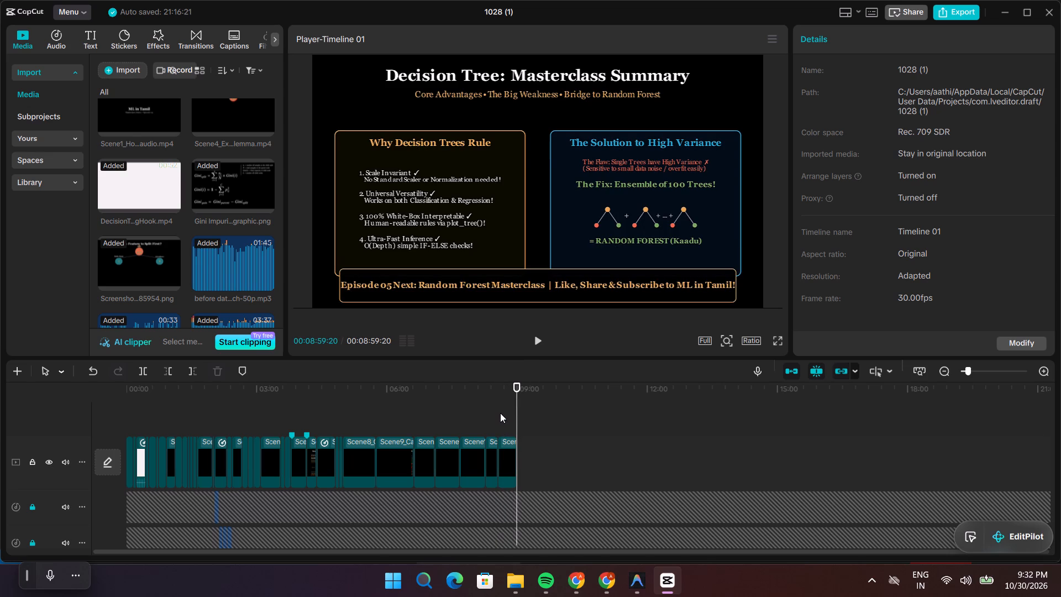
drag(517, 411, 513, 411)
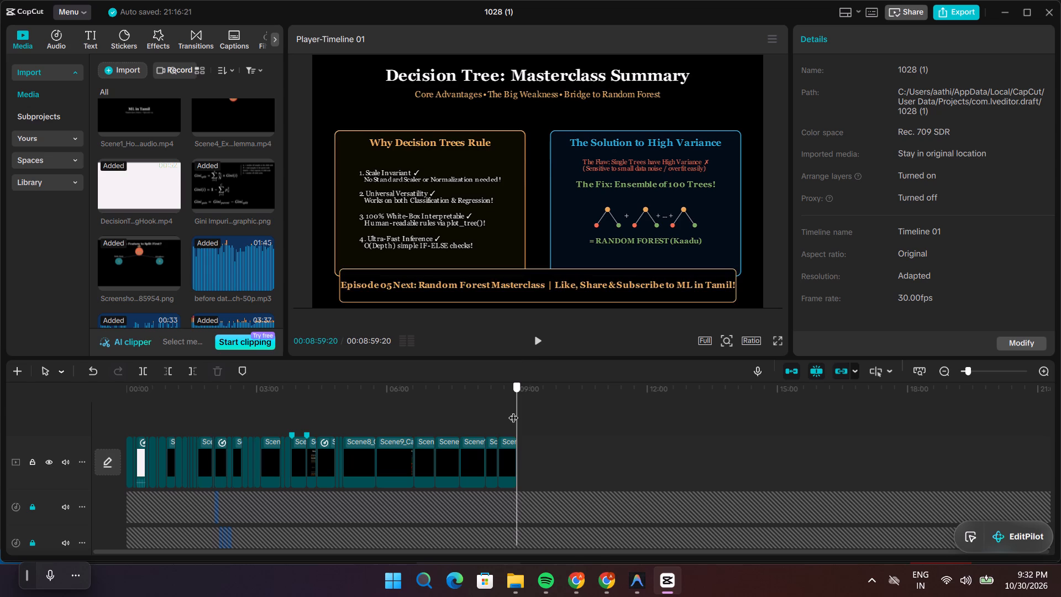
drag(513, 411, 511, 410)
click(511, 410)
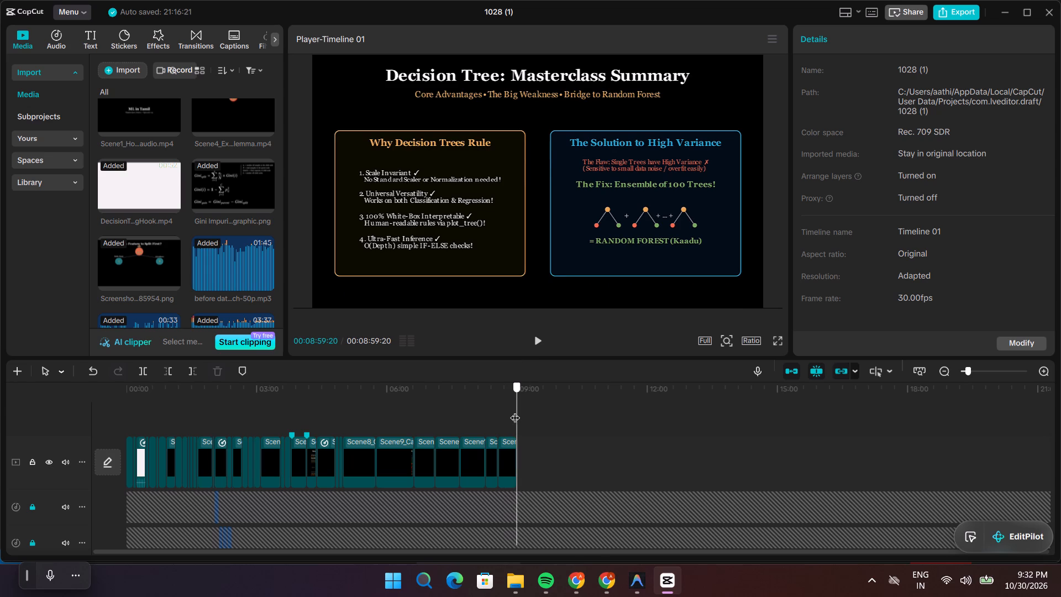
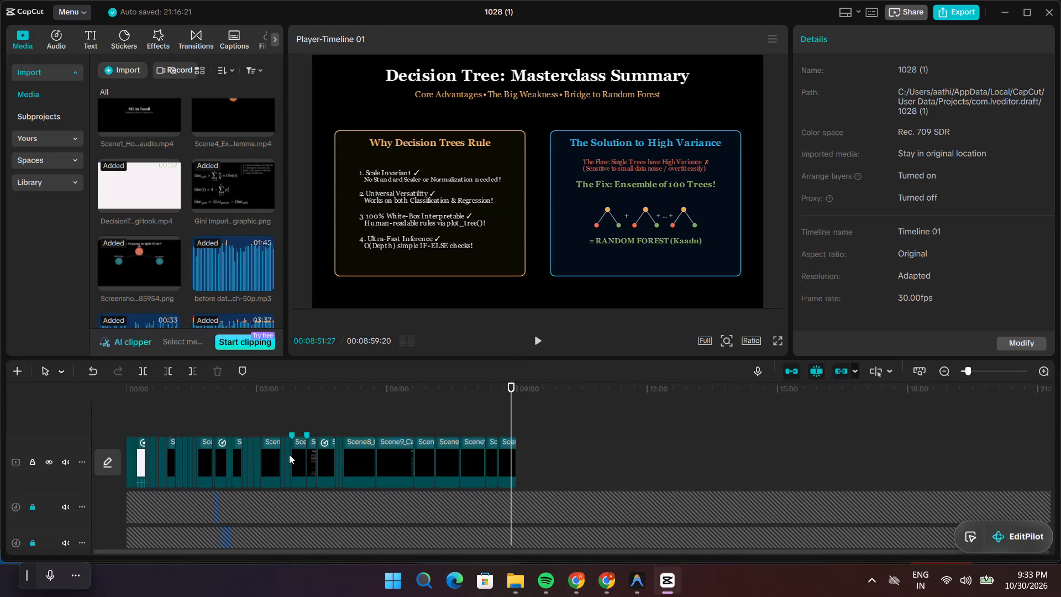
Scrub from the second timeline marker in the Gini vs Entropy scene to the video's end, checking scenes against the lowest audio tracks.
click(306, 433)
click(307, 431)
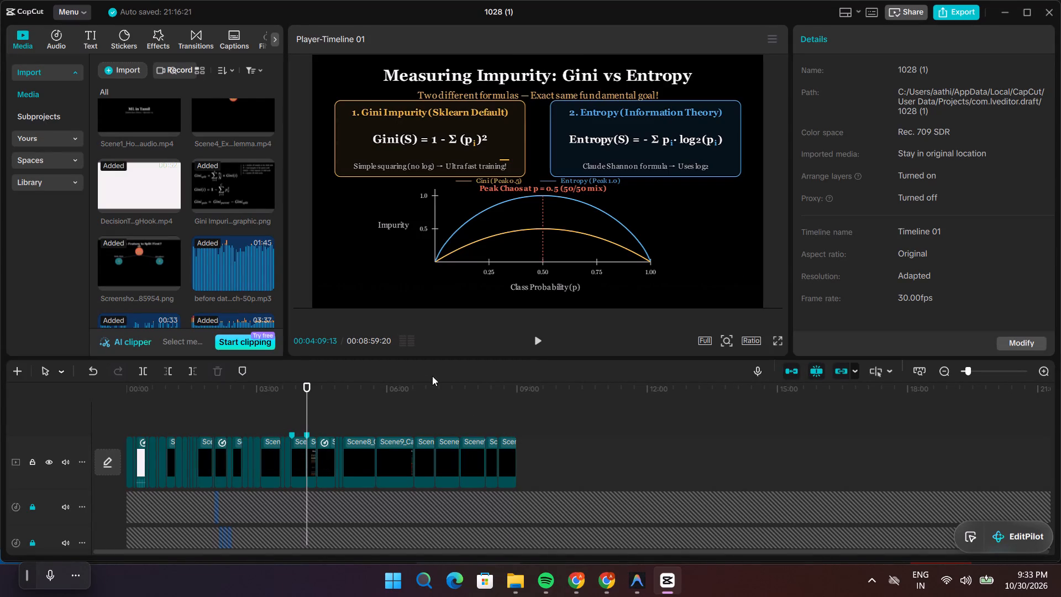
scroll(335, 421, down, 20)
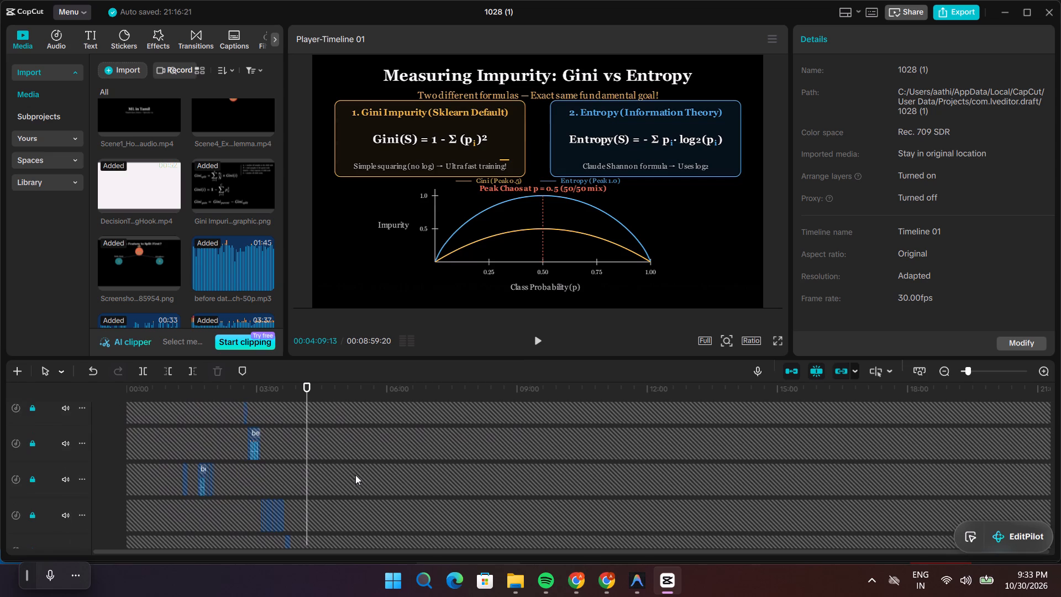
scroll(355, 475, down, 16)
scroll(355, 476, down, 12)
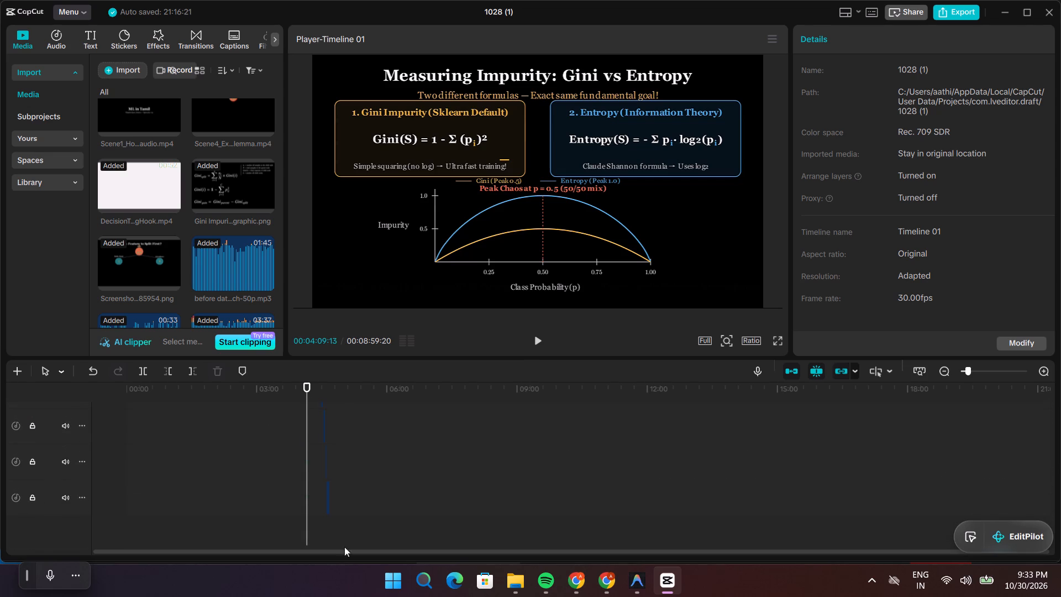
drag(305, 528, 315, 529)
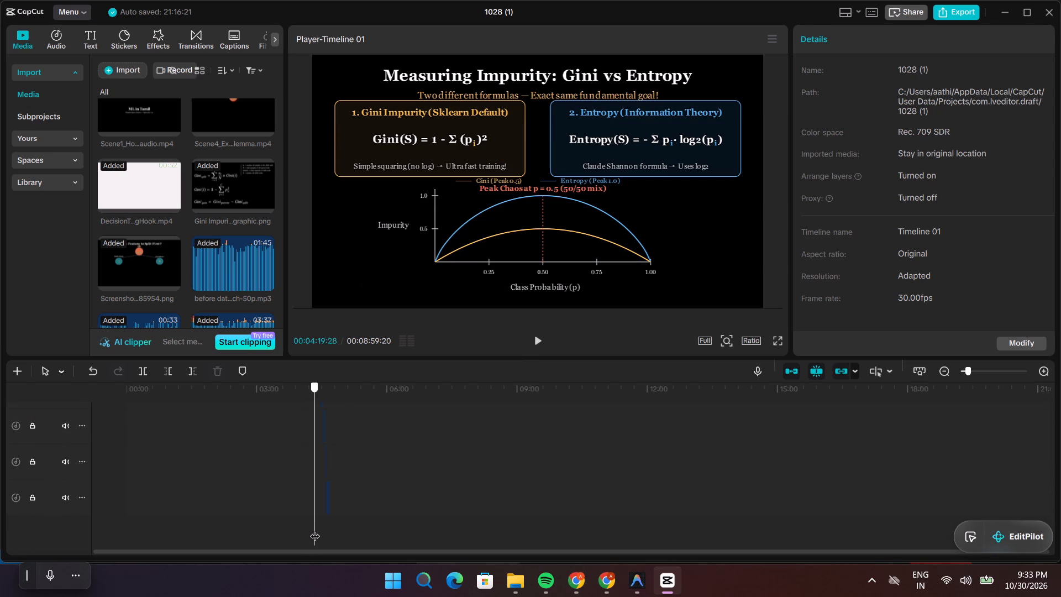
drag(315, 529, 331, 535)
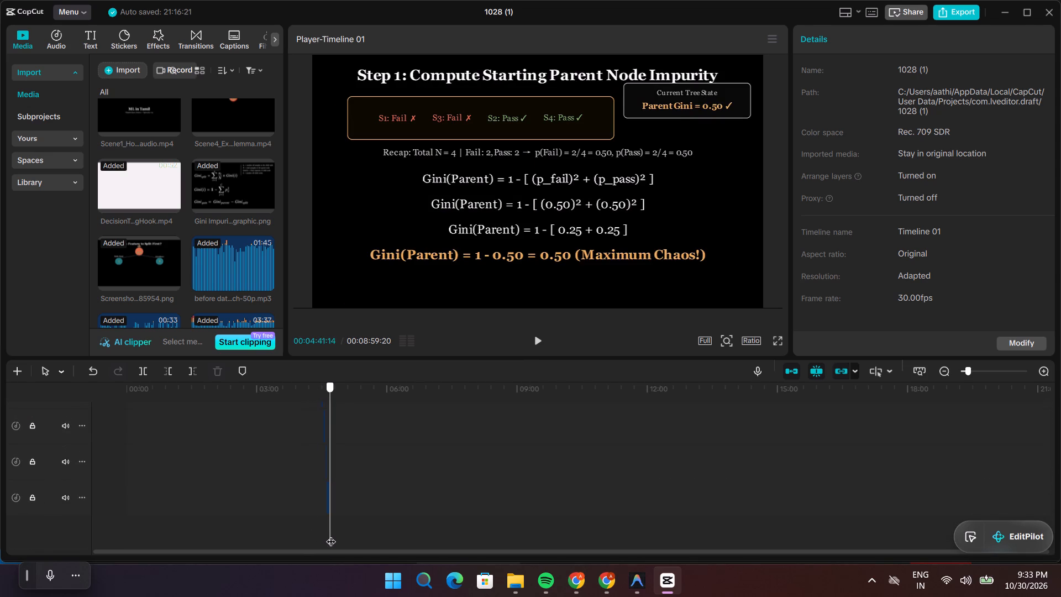
drag(331, 535, 340, 538)
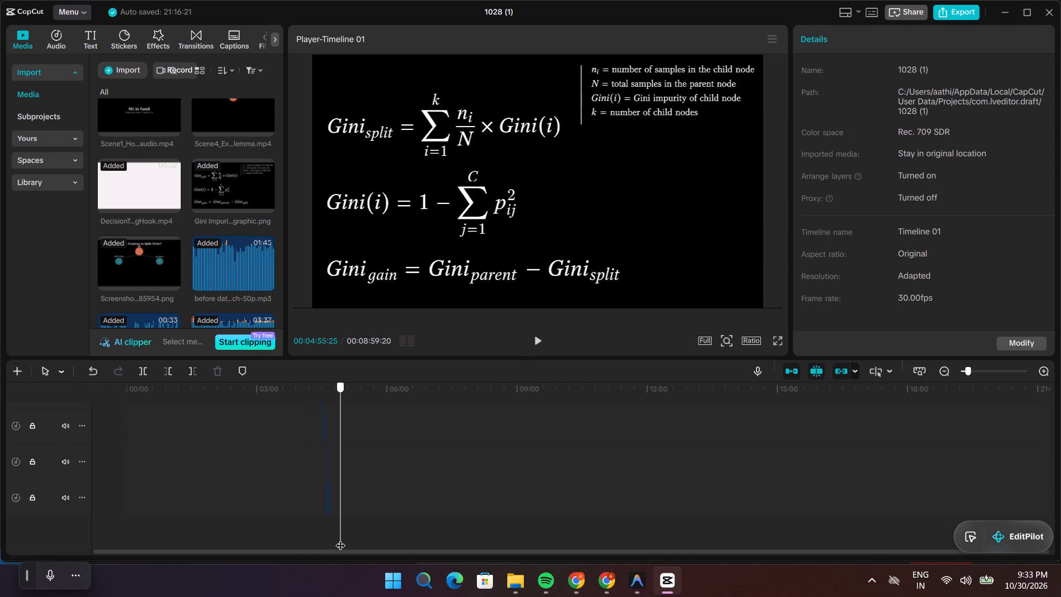
drag(340, 538, 393, 547)
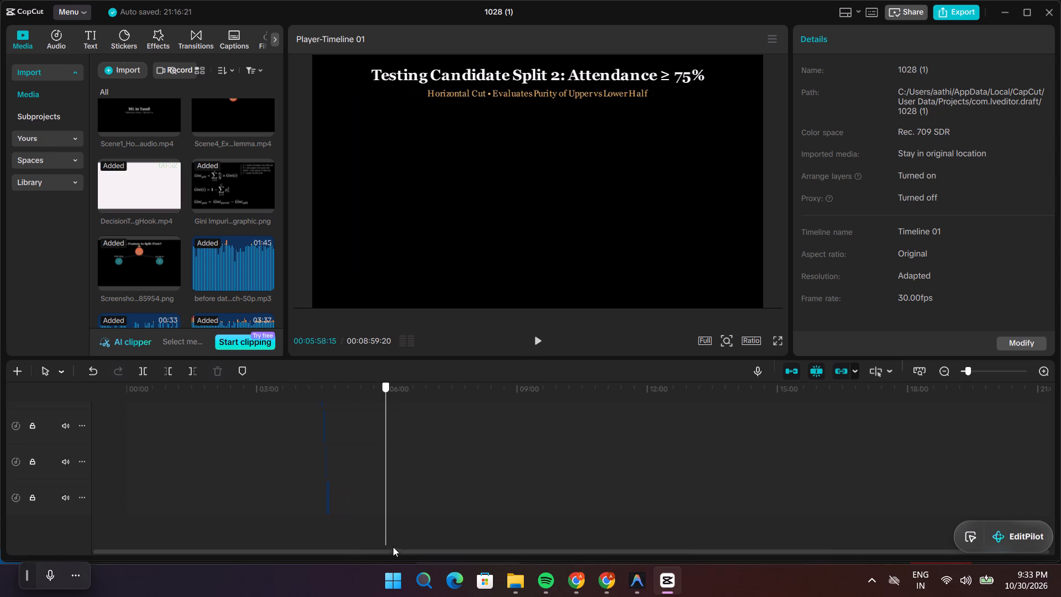
drag(393, 547, 486, 561)
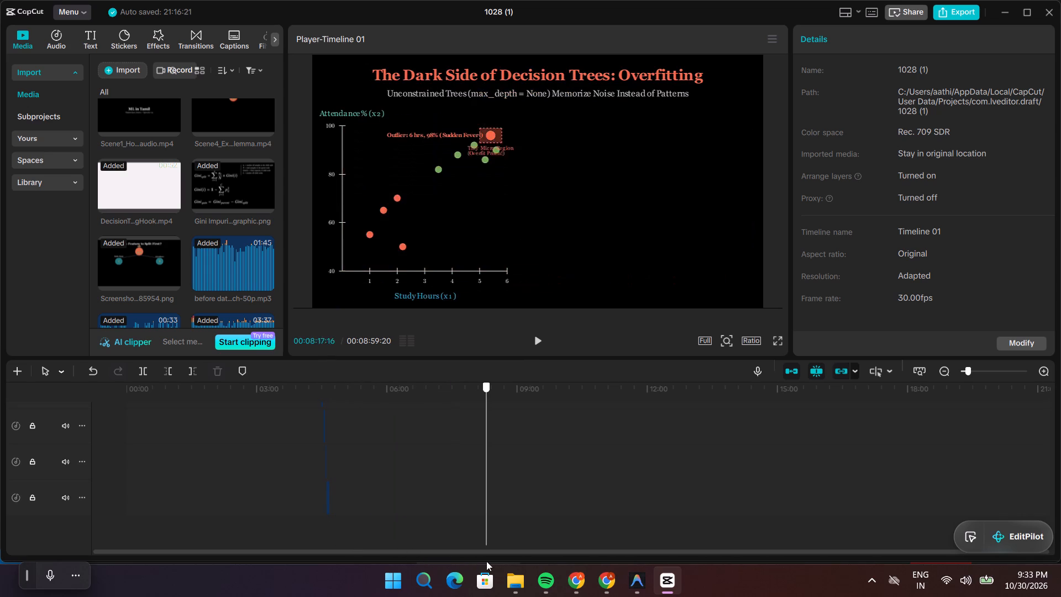
drag(486, 561, 397, 582)
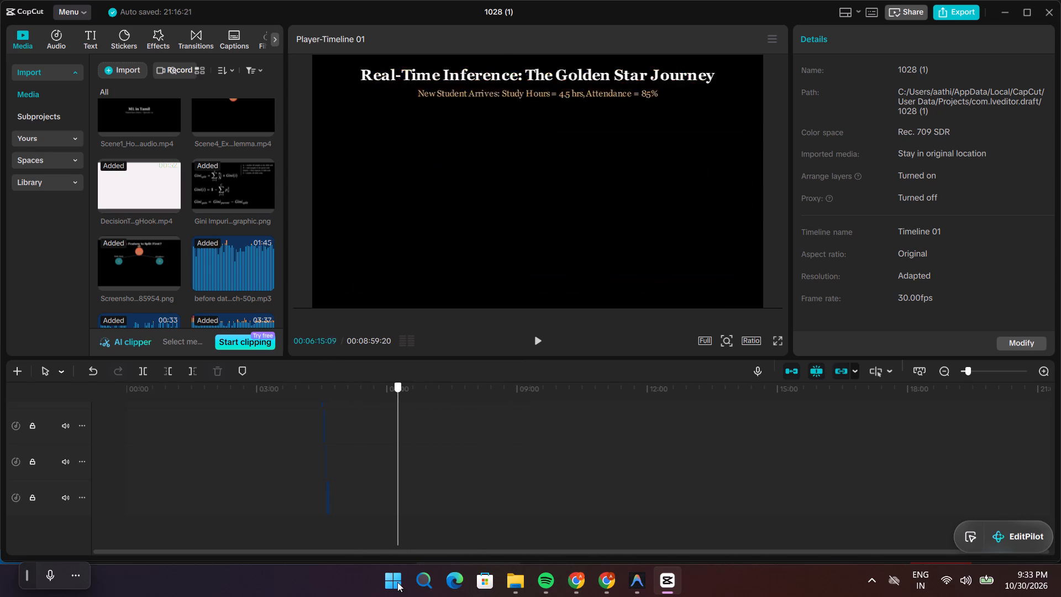
drag(397, 582, 652, 585)
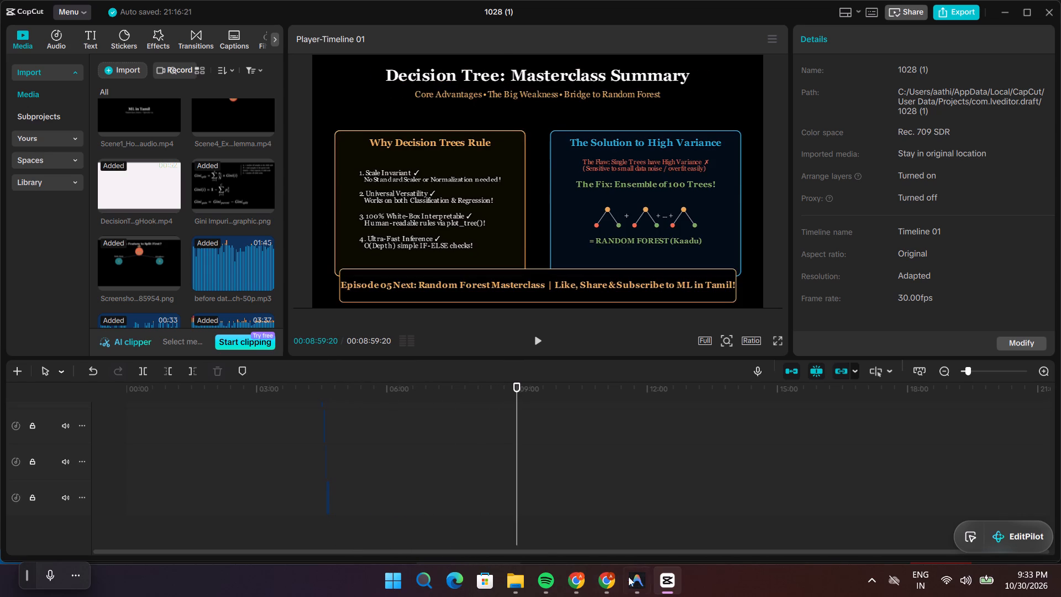
Review the main video track again between the closing summary, the Gini vs Entropy scene and Testing Candidate Split 2, comparing it with the audio tracks.
scroll(493, 525, up, 16)
scroll(497, 523, up, 6)
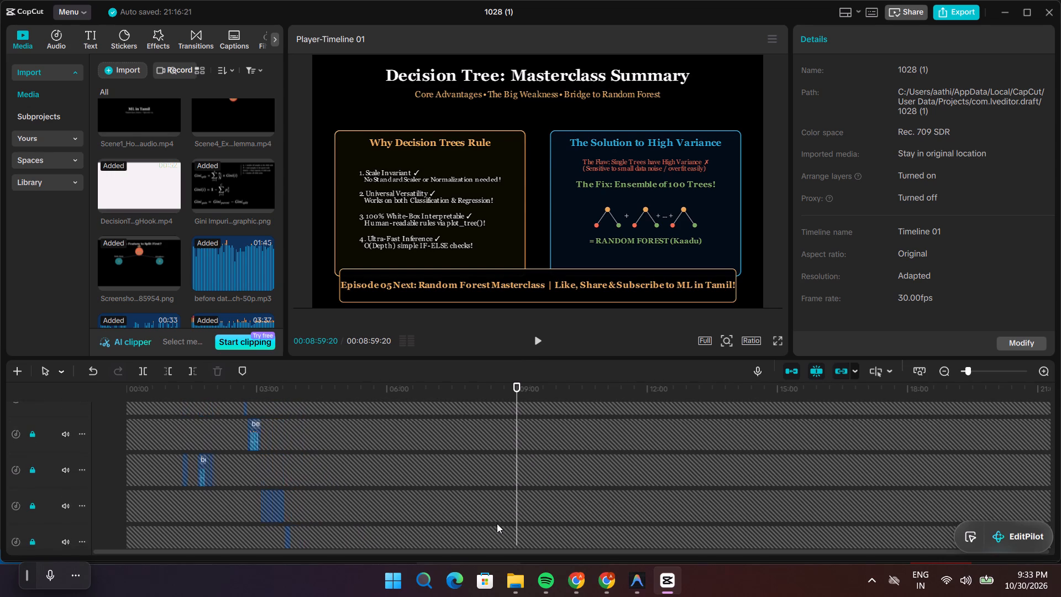
scroll(497, 523, up, 19)
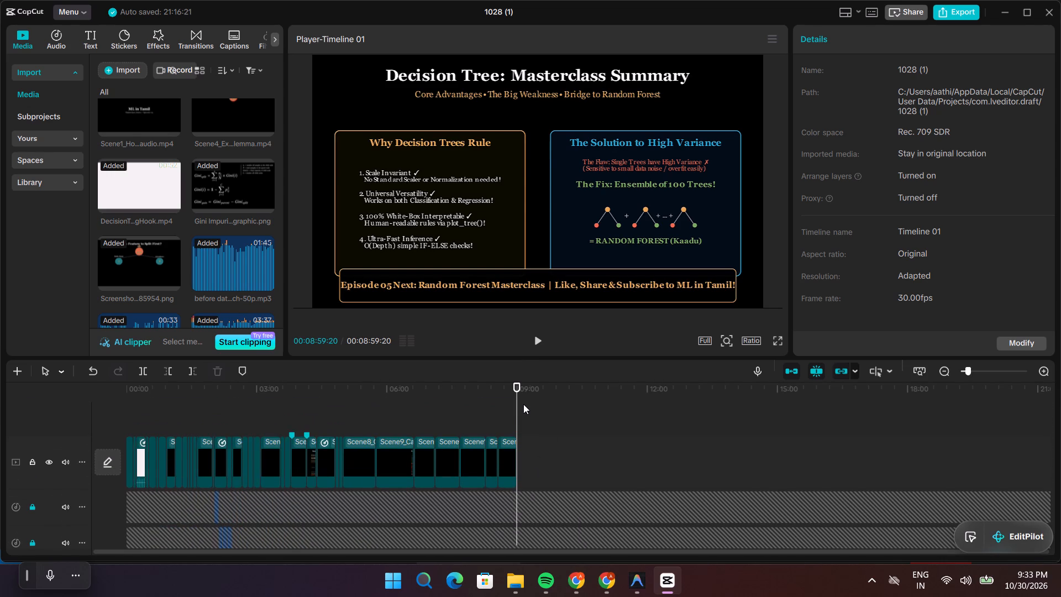
drag(518, 407, 365, 453)
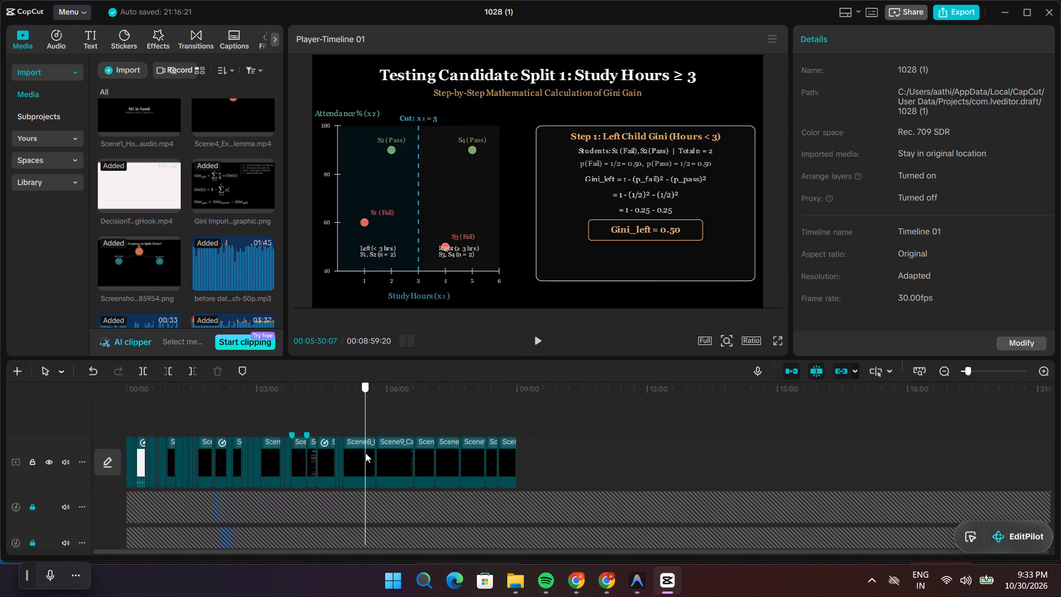
drag(365, 453, 301, 519)
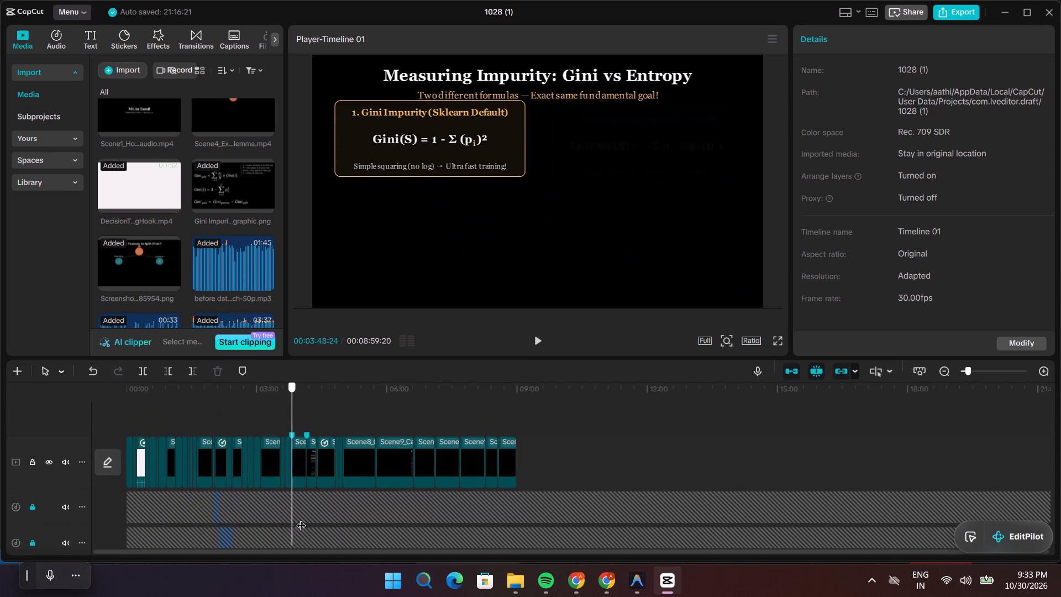
drag(301, 519, 384, 532)
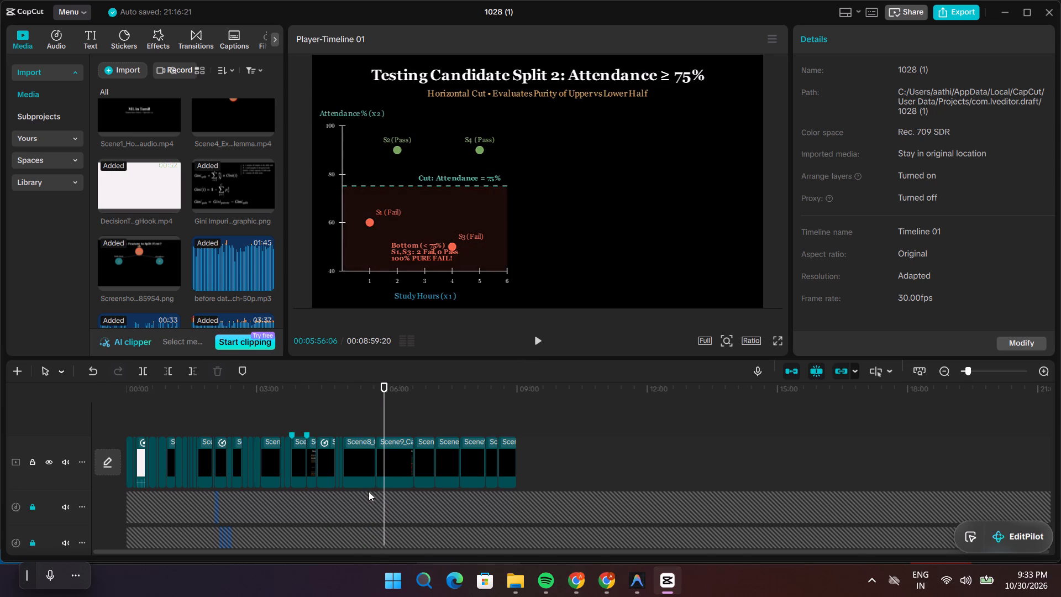
scroll(369, 491, up, 1)
scroll(370, 491, down, 13)
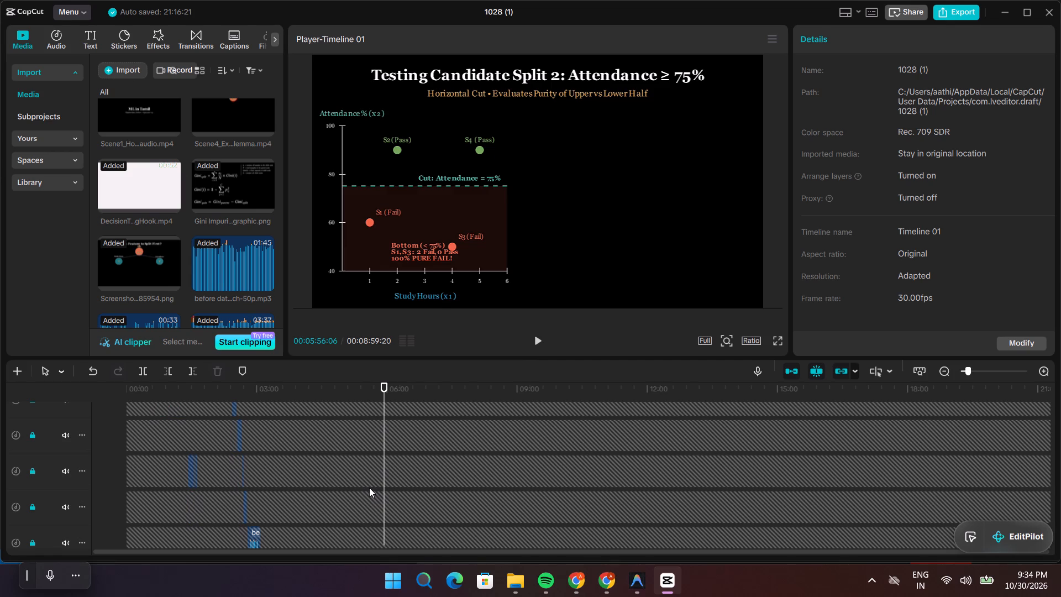
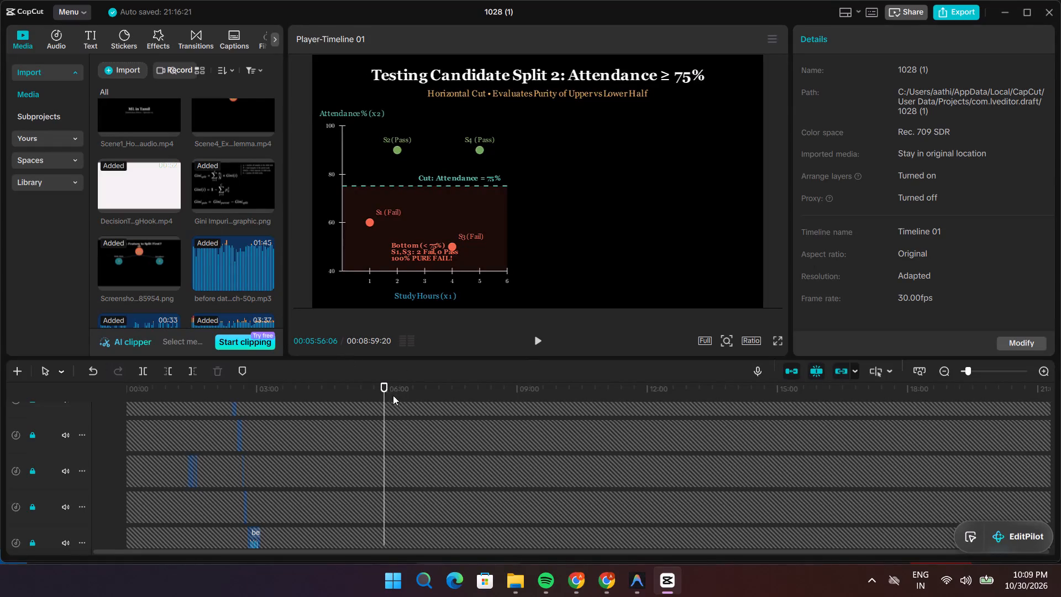
Move the playhead back to the right child Gini calculation in the Testing Candidate Split 1 scene, at about 00:05:18.
drag(383, 391, 357, 400)
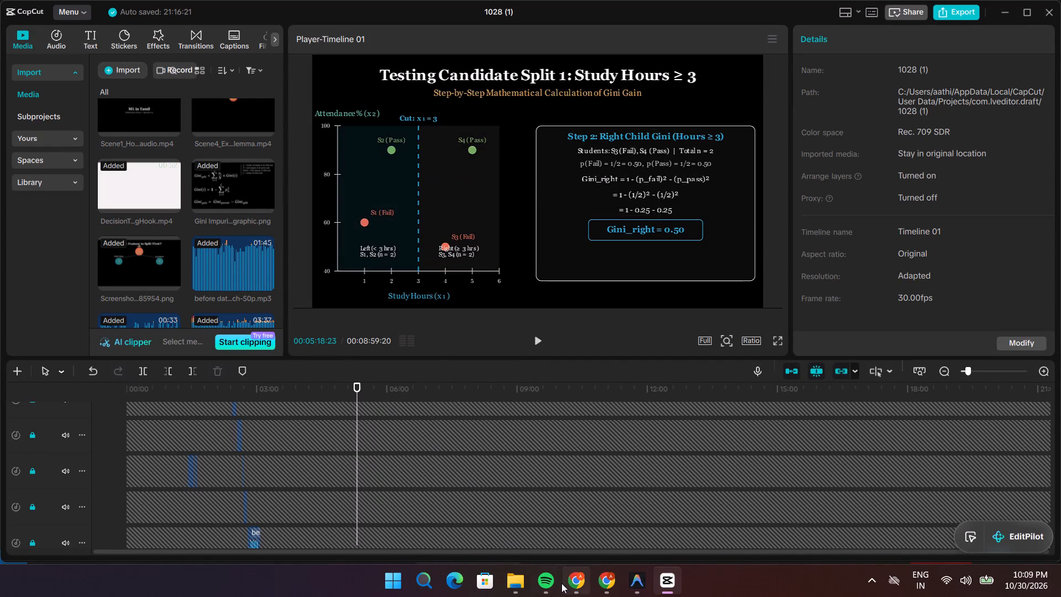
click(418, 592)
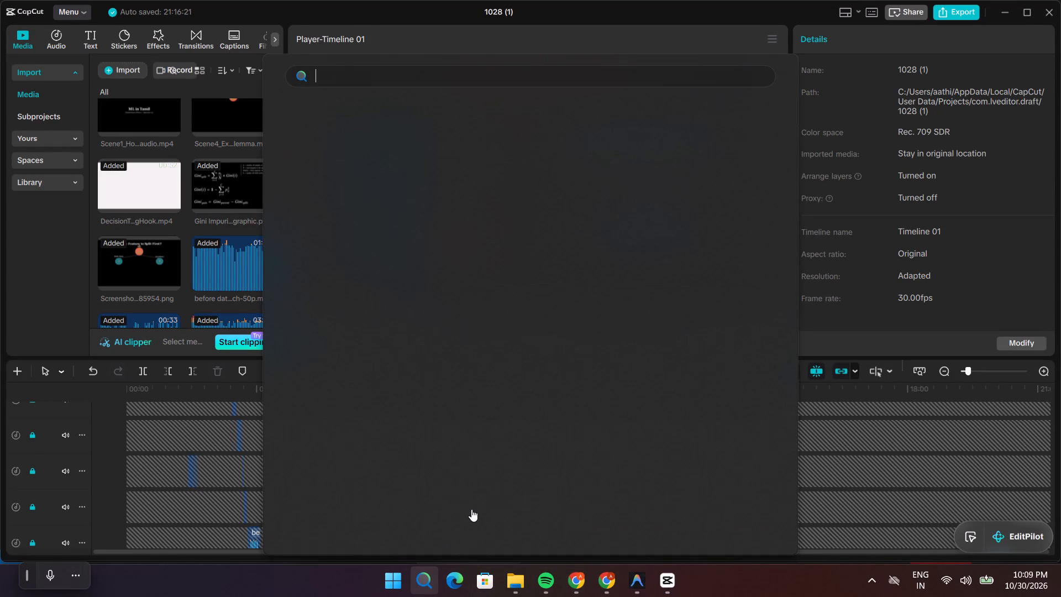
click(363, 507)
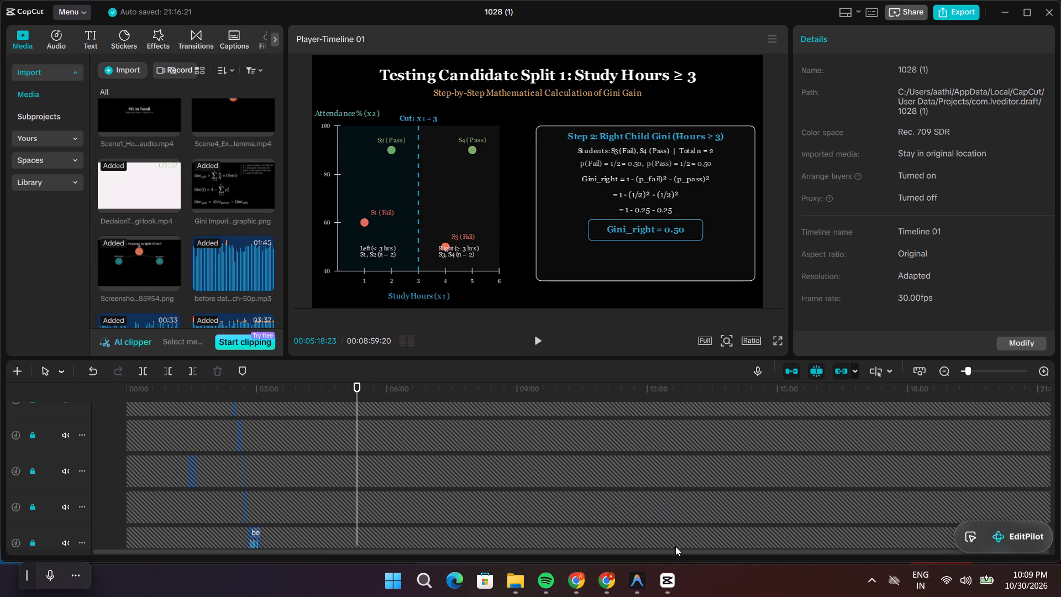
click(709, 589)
Search the computer for the Kuro app and launch it.
click(427, 588)
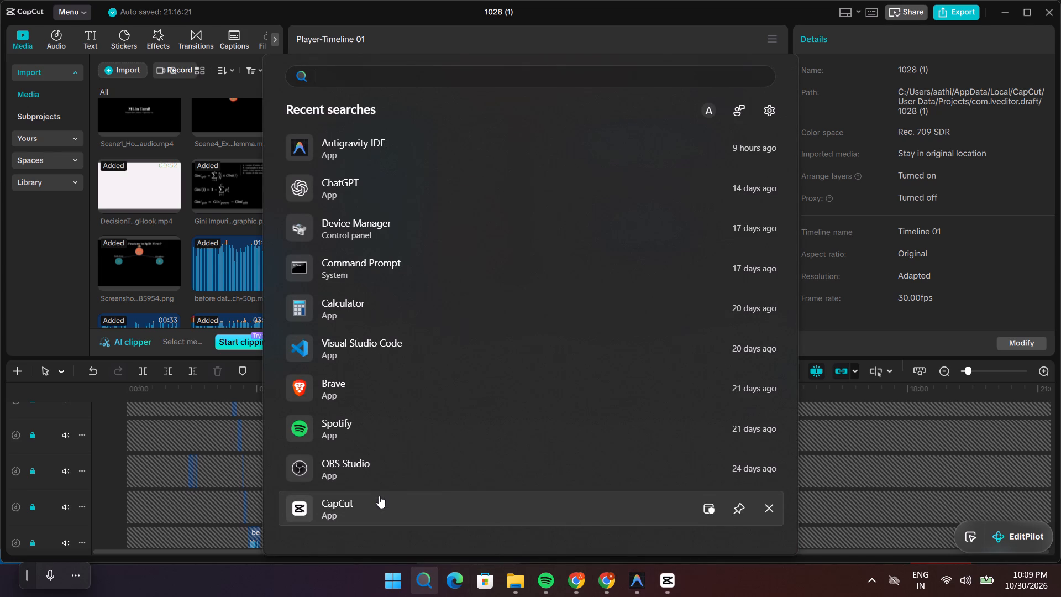
key(k)
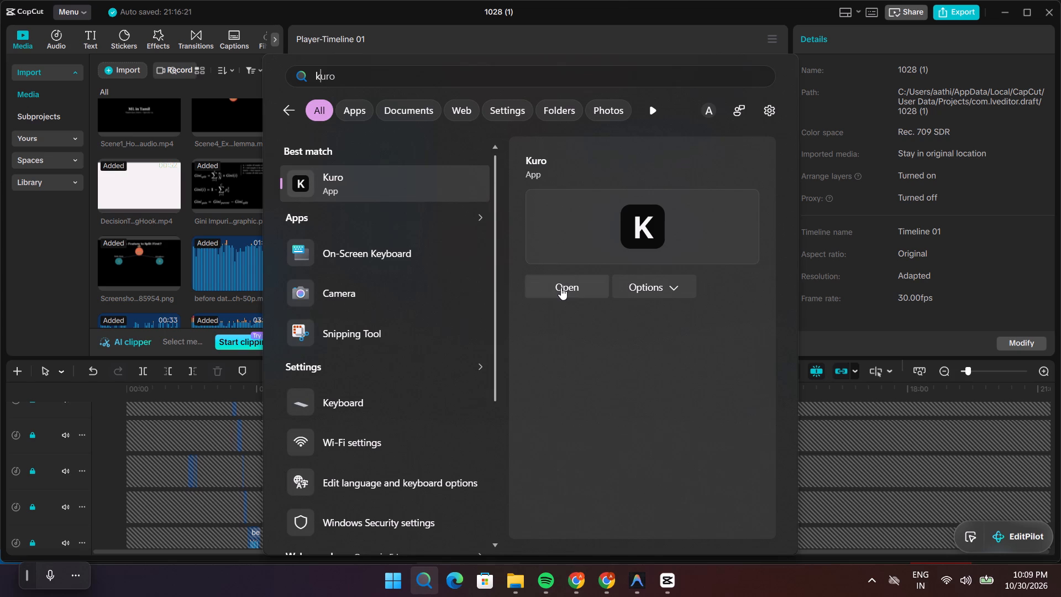
click(561, 287)
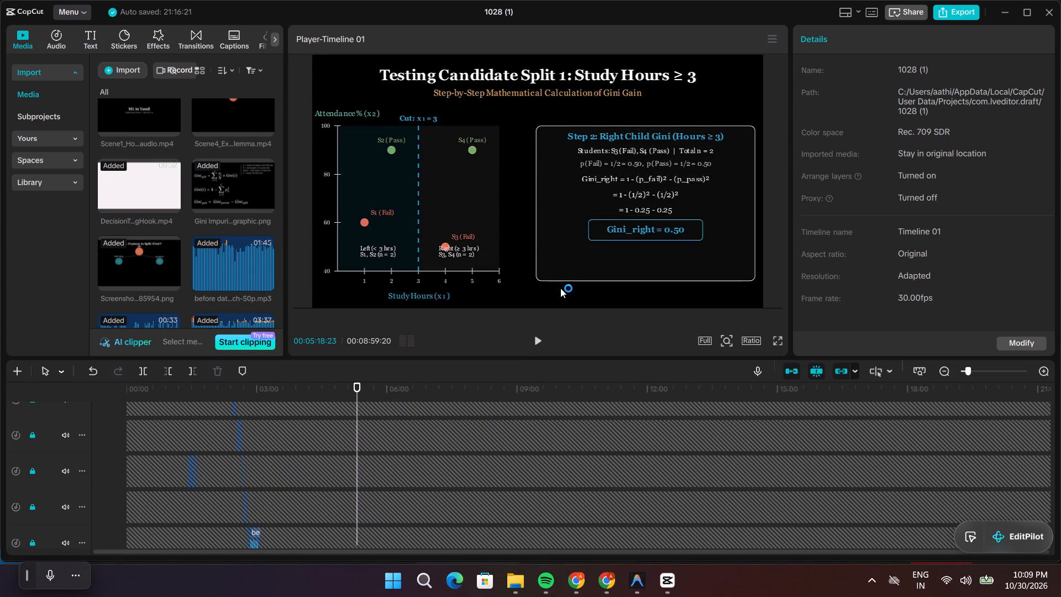
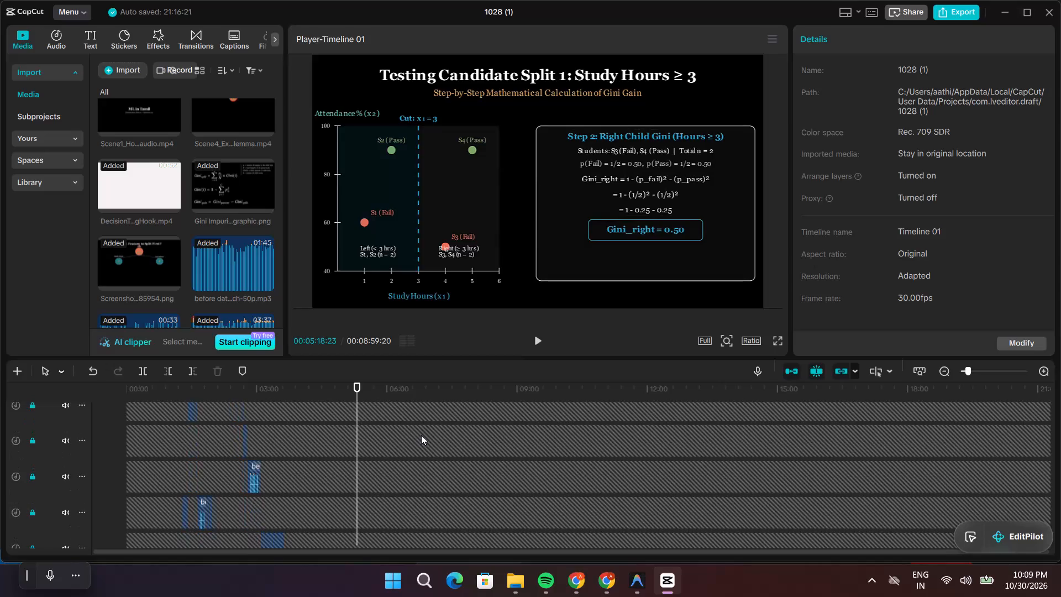
Look through the imported media for the scene clips and the voice-over audio files.
scroll(421, 435, down, 6)
scroll(209, 229, down, 4)
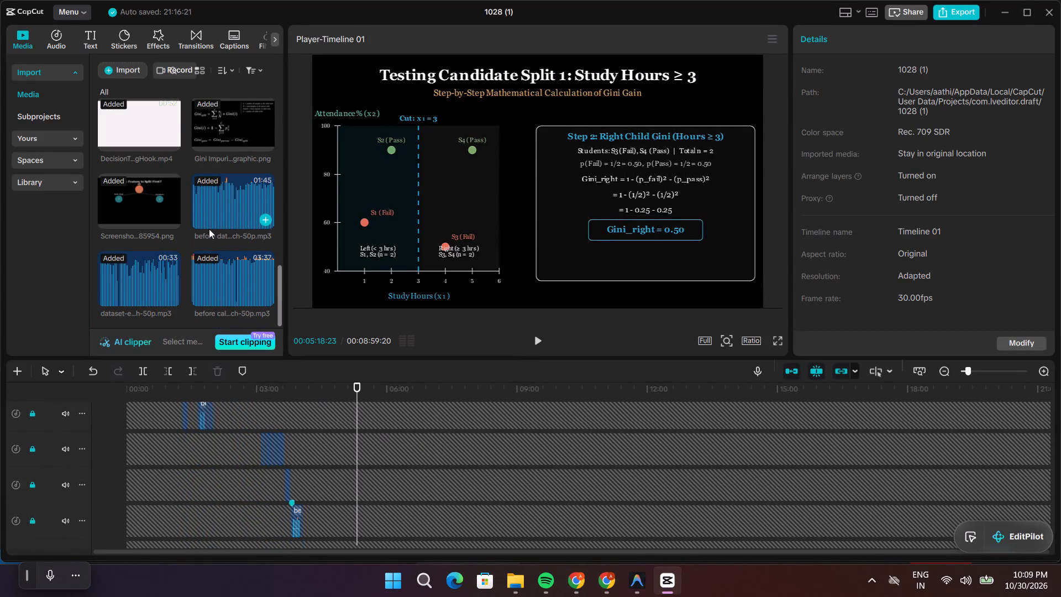
scroll(210, 231, down, 4)
scroll(212, 232, up, 7)
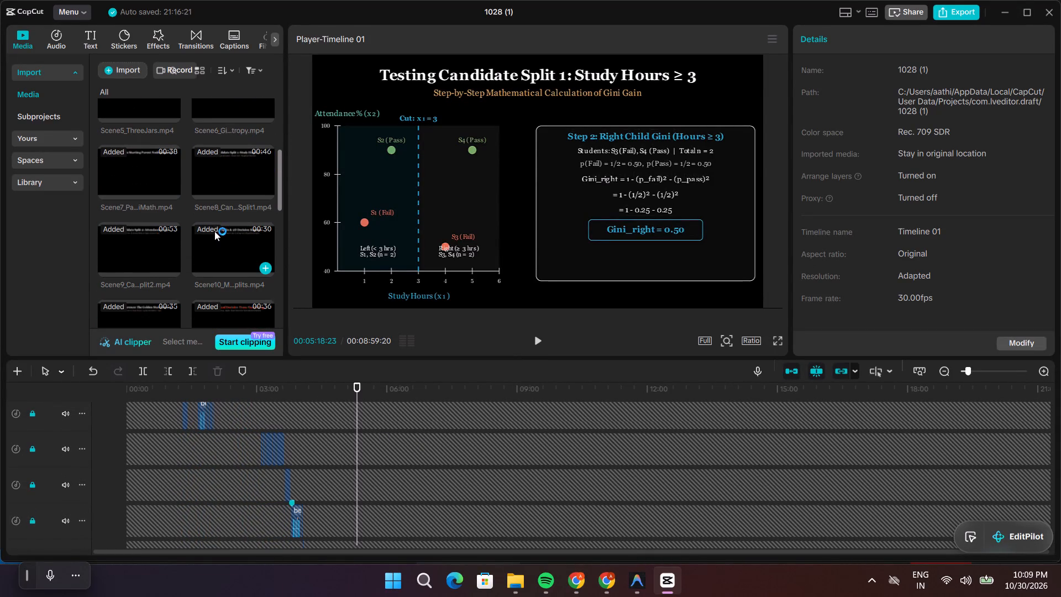
scroll(214, 231, up, 10)
scroll(214, 231, down, 5)
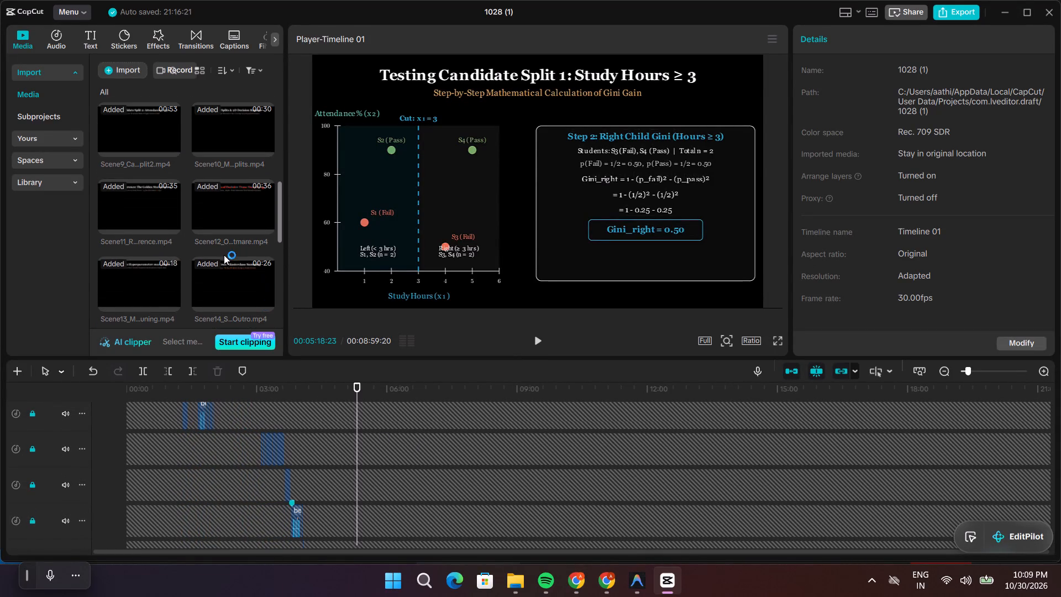
scroll(234, 260, down, 10)
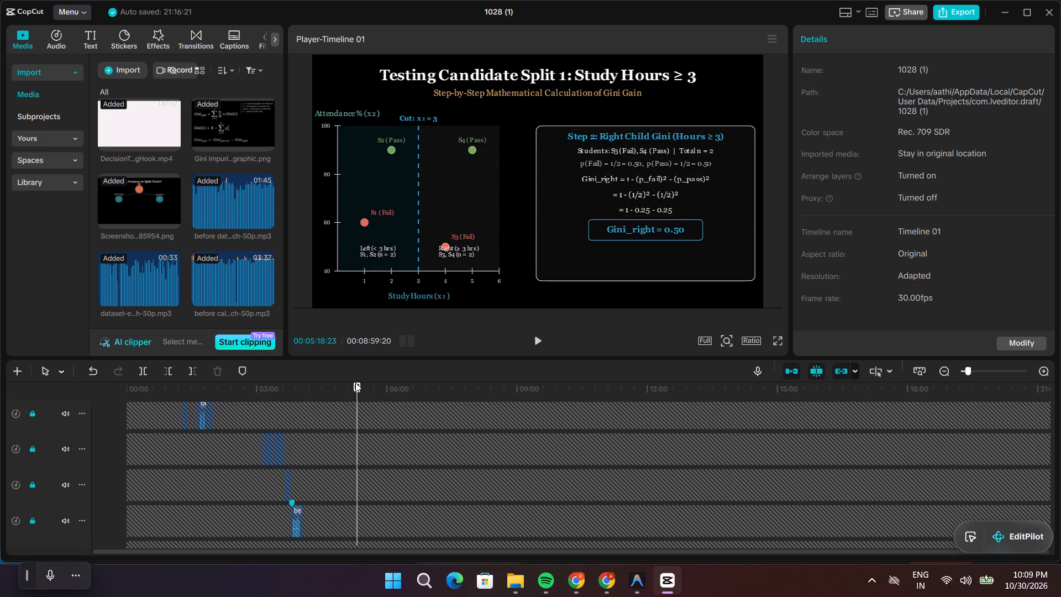
Move the playhead back to the end of the Gini vs Entropy scene, at about 00:04:18, and play a short stretch.
drag(355, 383, 313, 379)
scroll(378, 394, down, 10)
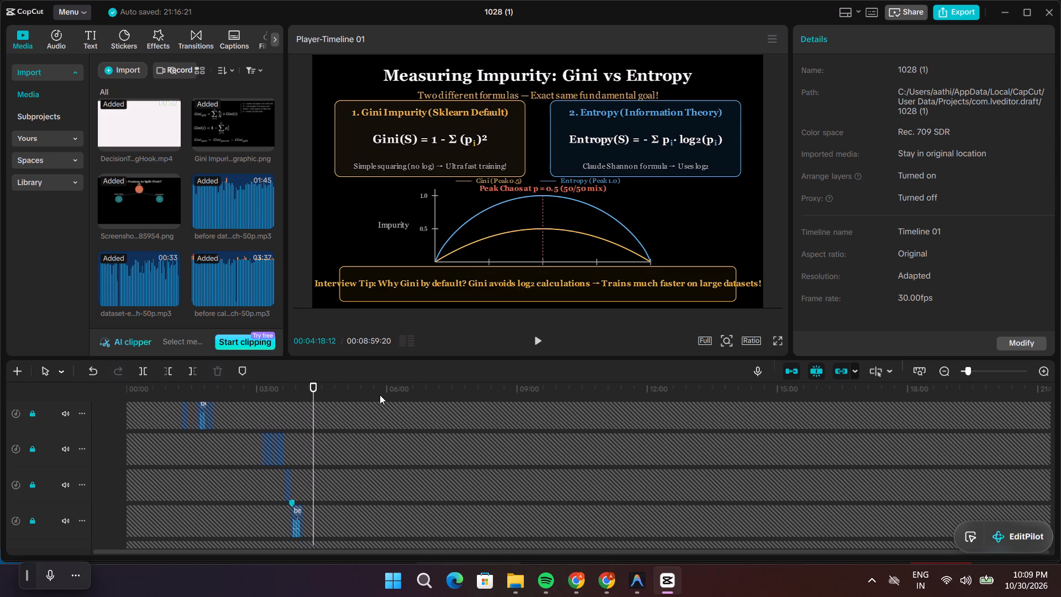
scroll(380, 395, down, 4)
scroll(571, 420, down, 20)
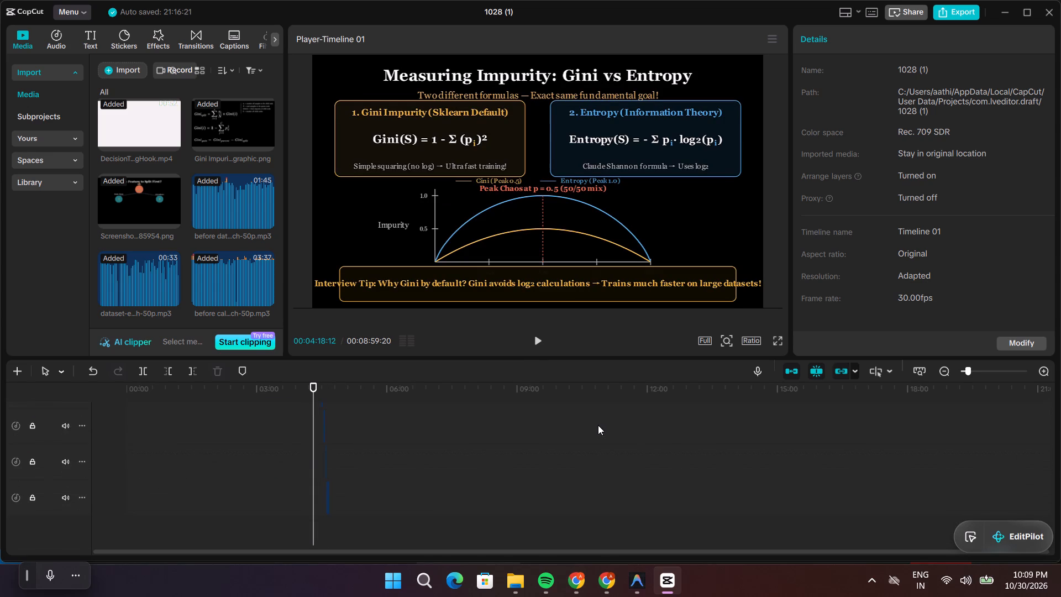
key(space)
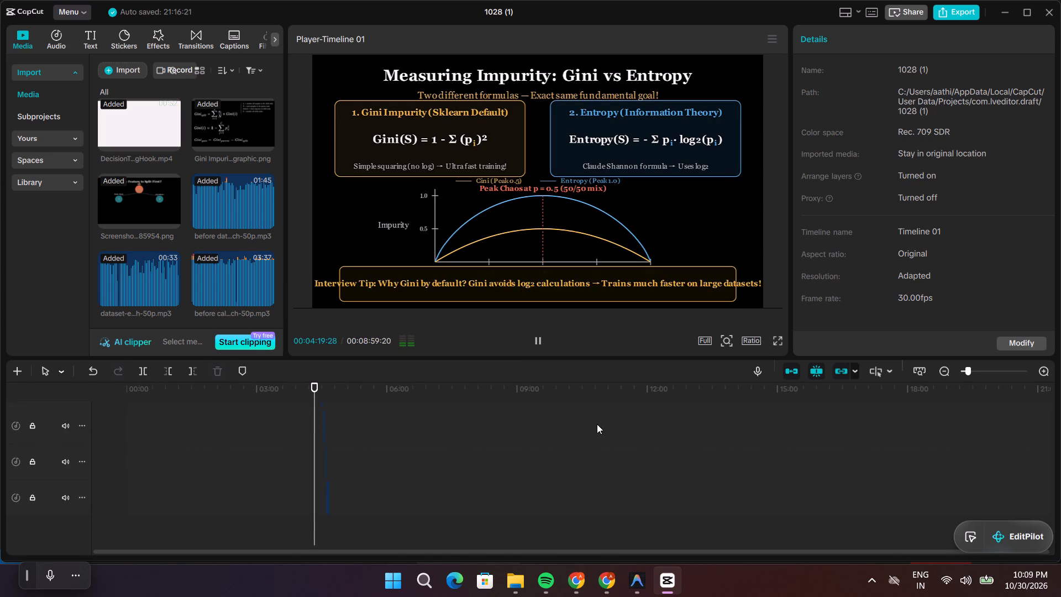
key(space)
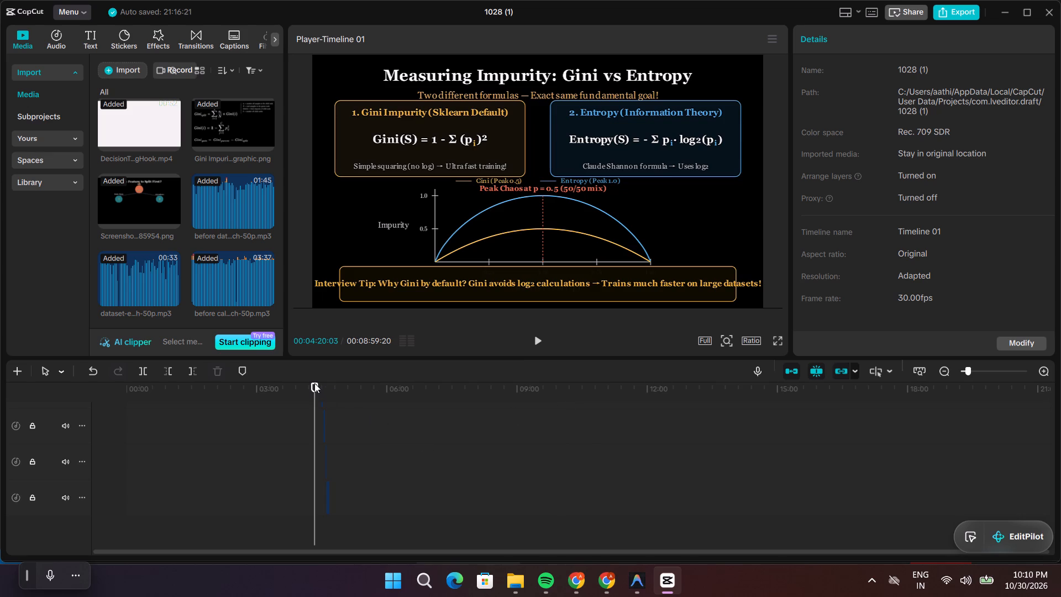
Scrub back and forth through the Step 1 parent node impurity scene to examine when each Gini calculation line appears.
drag(314, 384, 328, 385)
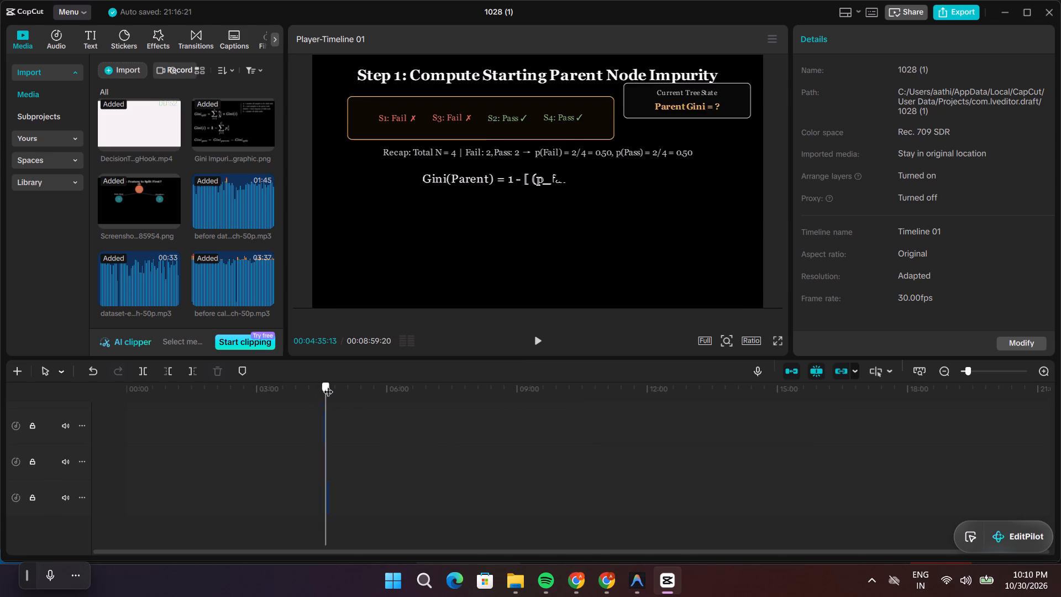
drag(328, 385, 331, 385)
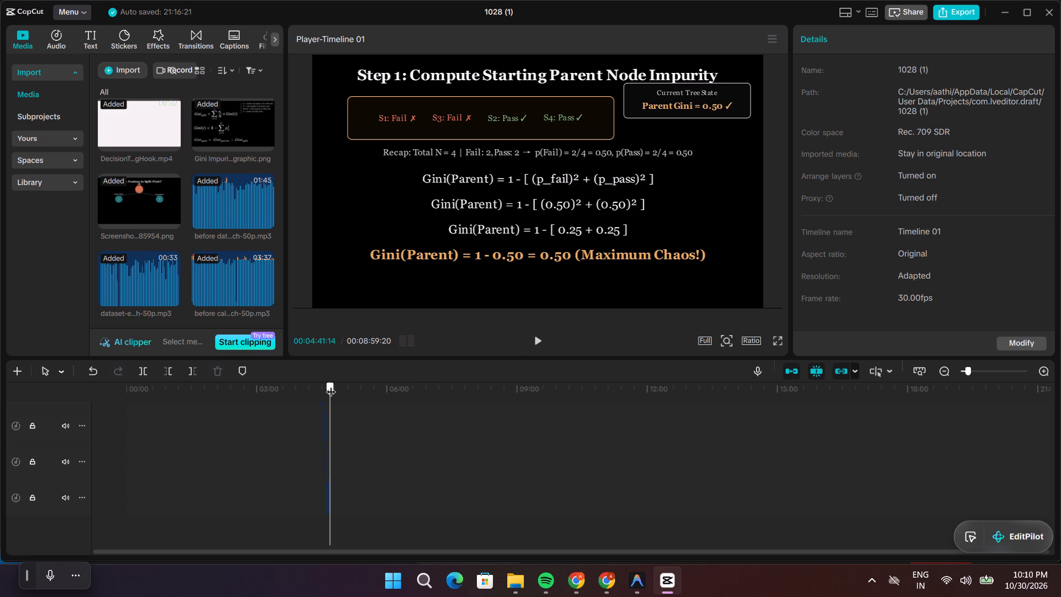
drag(331, 385, 325, 386)
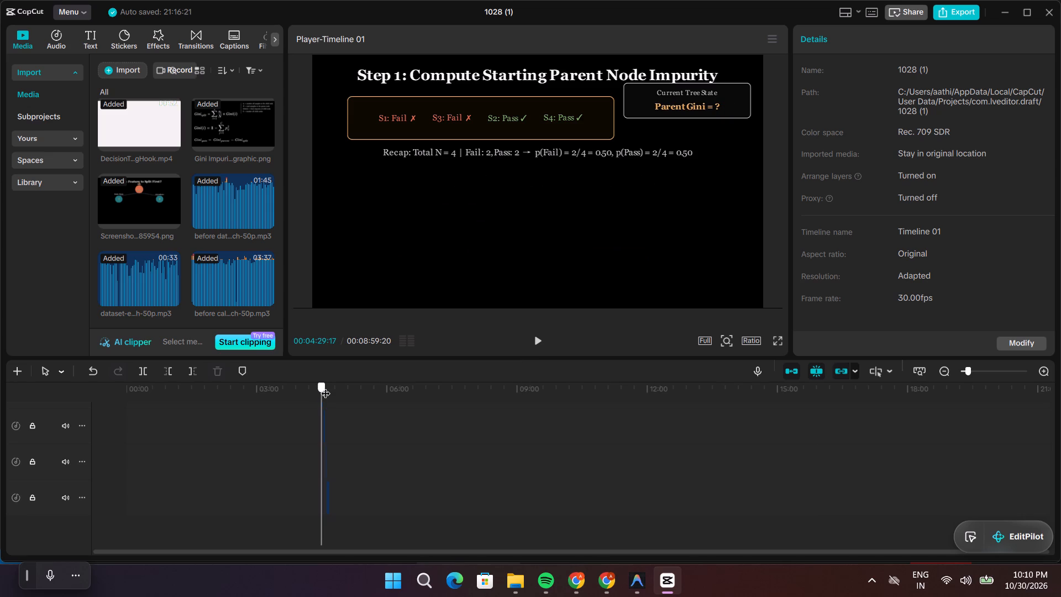
drag(325, 386, 333, 389)
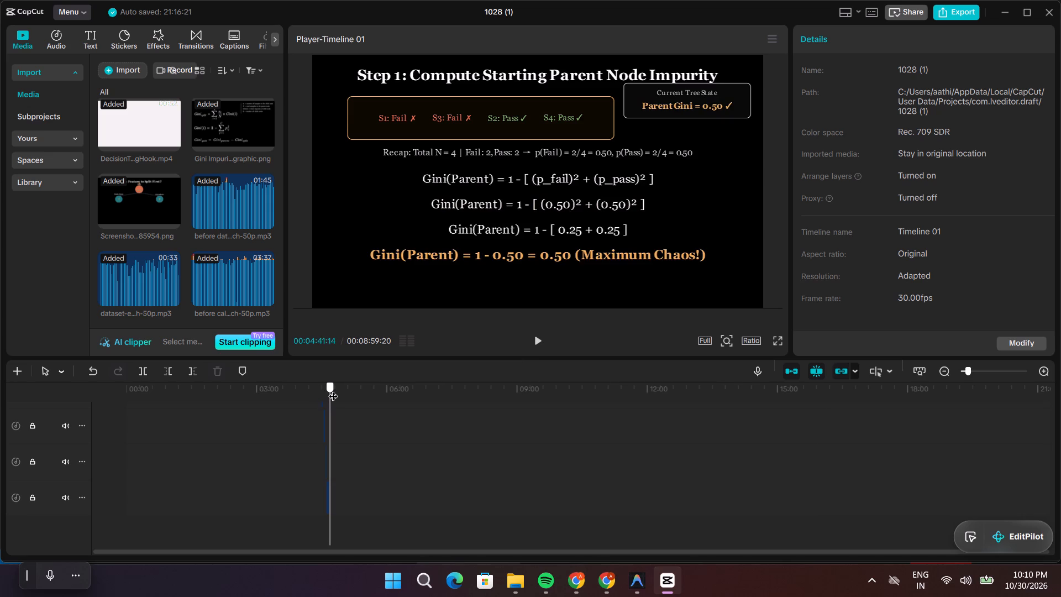
drag(333, 389, 333, 389)
drag(329, 382, 325, 383)
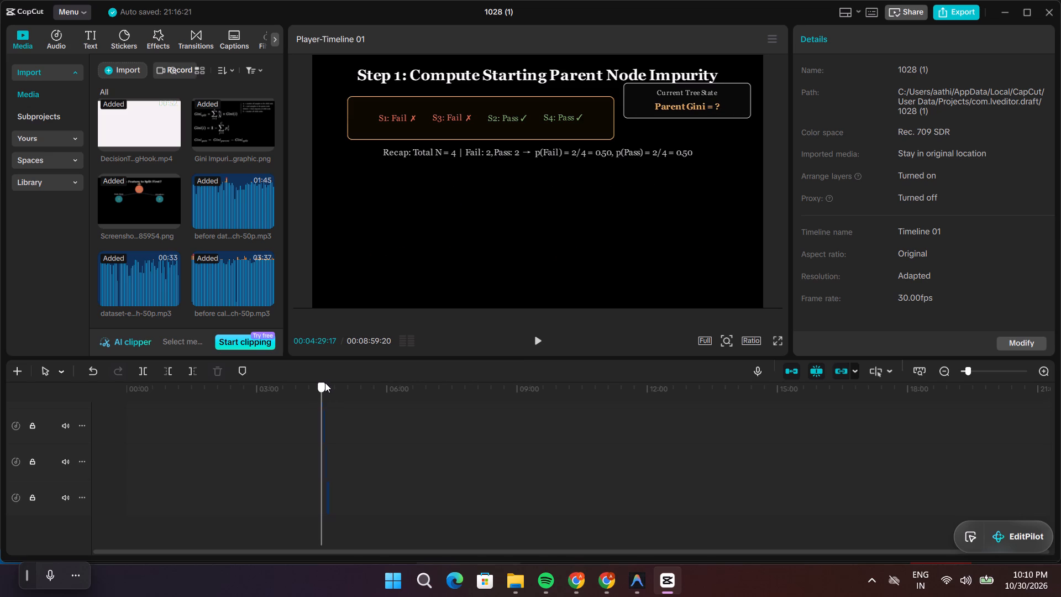
drag(325, 383, 324, 384)
drag(324, 384, 318, 384)
drag(318, 384, 319, 386)
drag(320, 385, 317, 385)
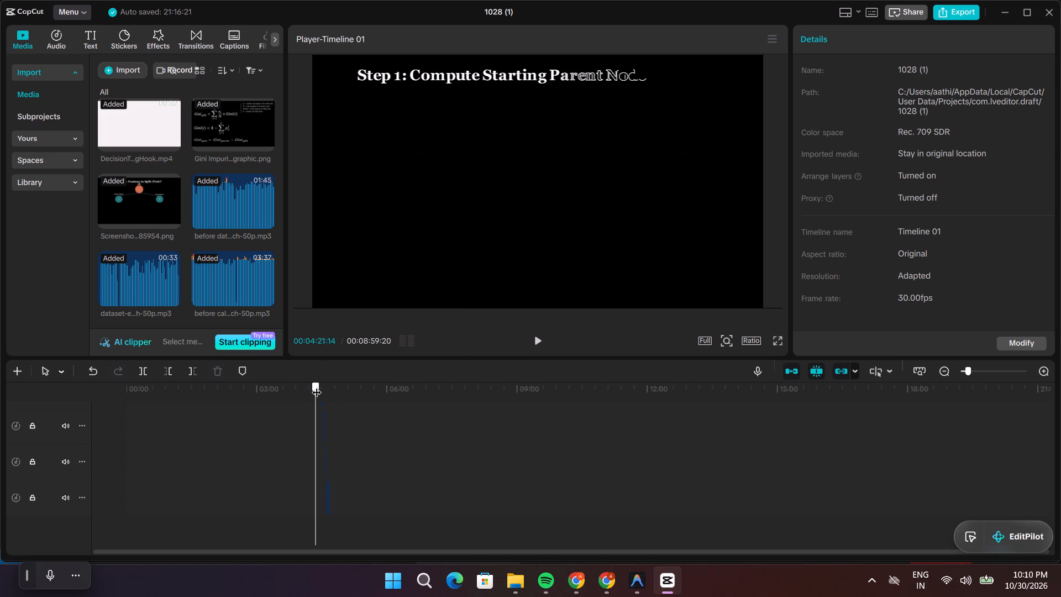
drag(317, 385, 318, 385)
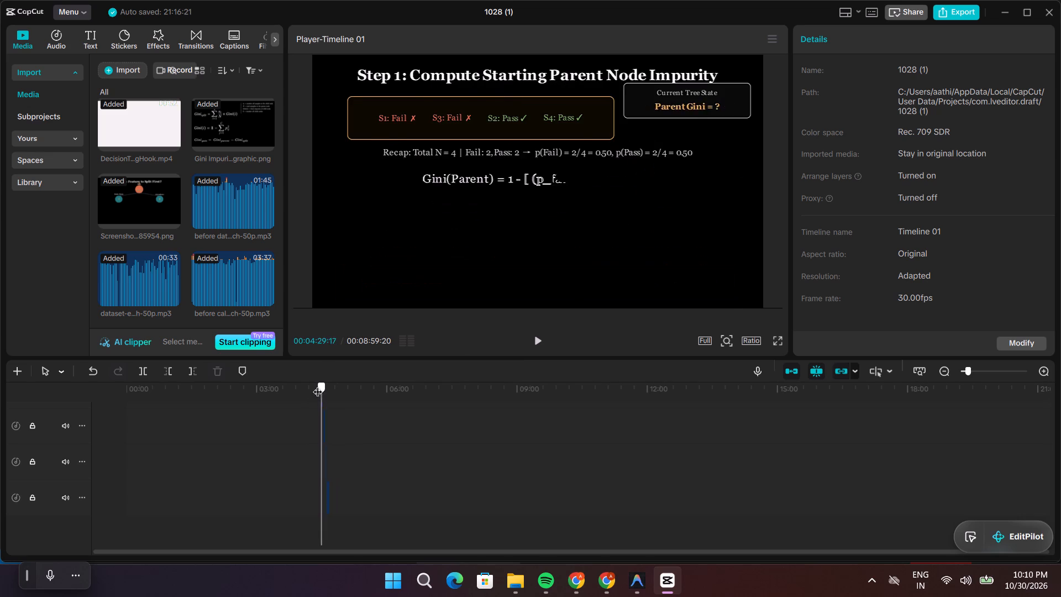
drag(318, 385, 330, 387)
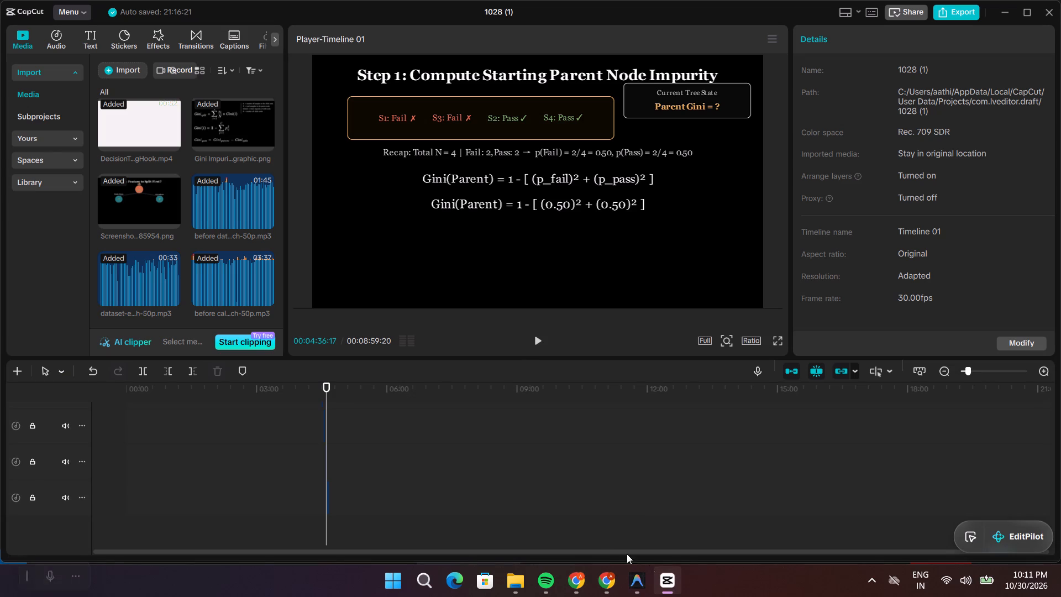
Import the voice-over file "parent gini-esv2-speech-50p" from the Downloads folder into the project media.
click(136, 75)
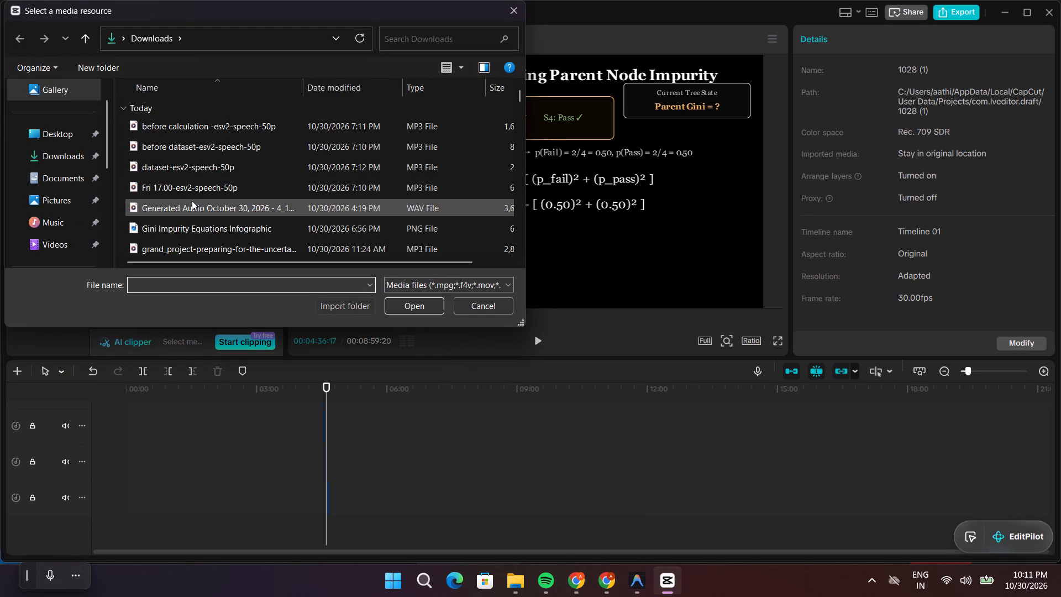
scroll(192, 214, down, 1)
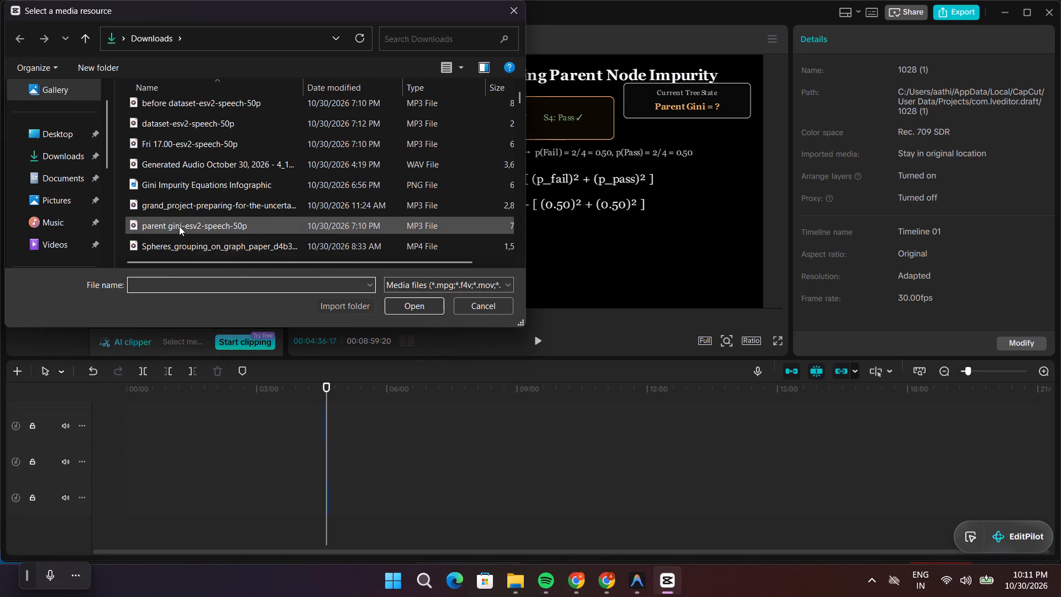
click(179, 226)
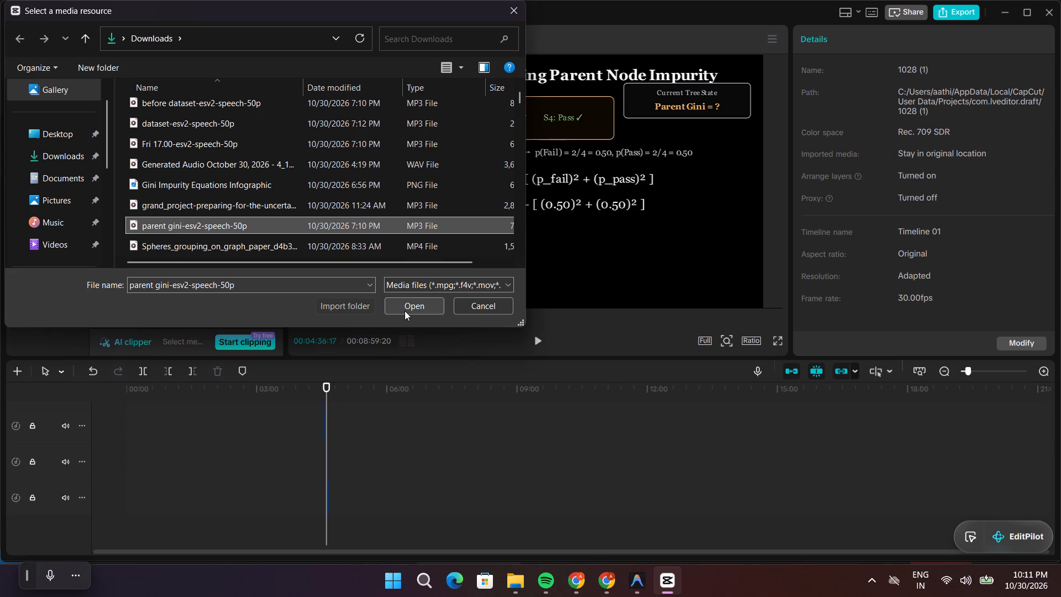
click(405, 311)
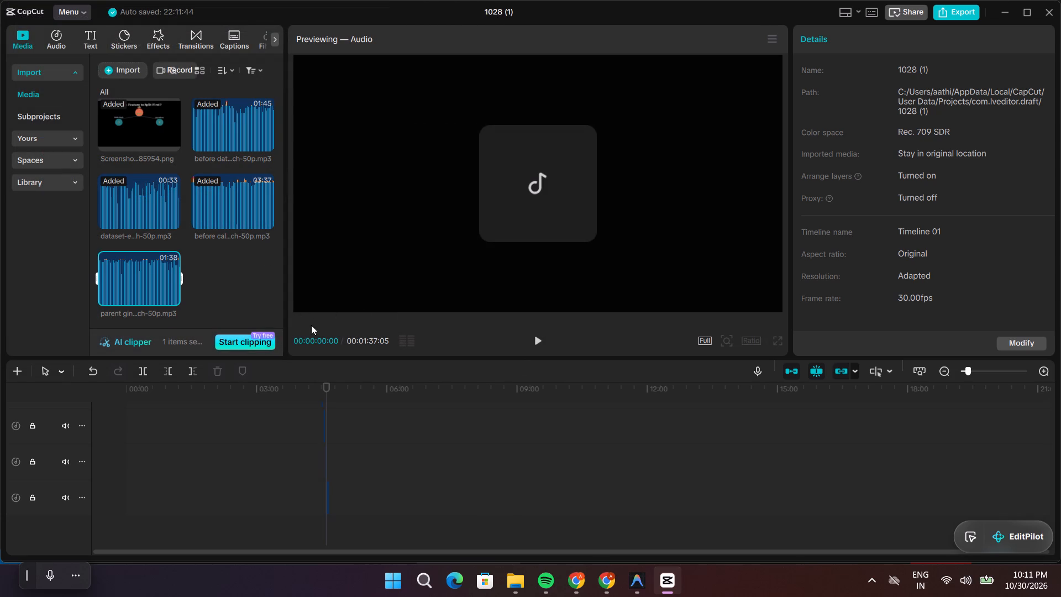
Preview the opening seconds of the parent gini voice-over while looking over the timeline's video and audio tracks.
scroll(319, 332, up, 2)
scroll(345, 354, down, 4)
drag(327, 387, 313, 385)
key(space)
scroll(497, 385, up, 9)
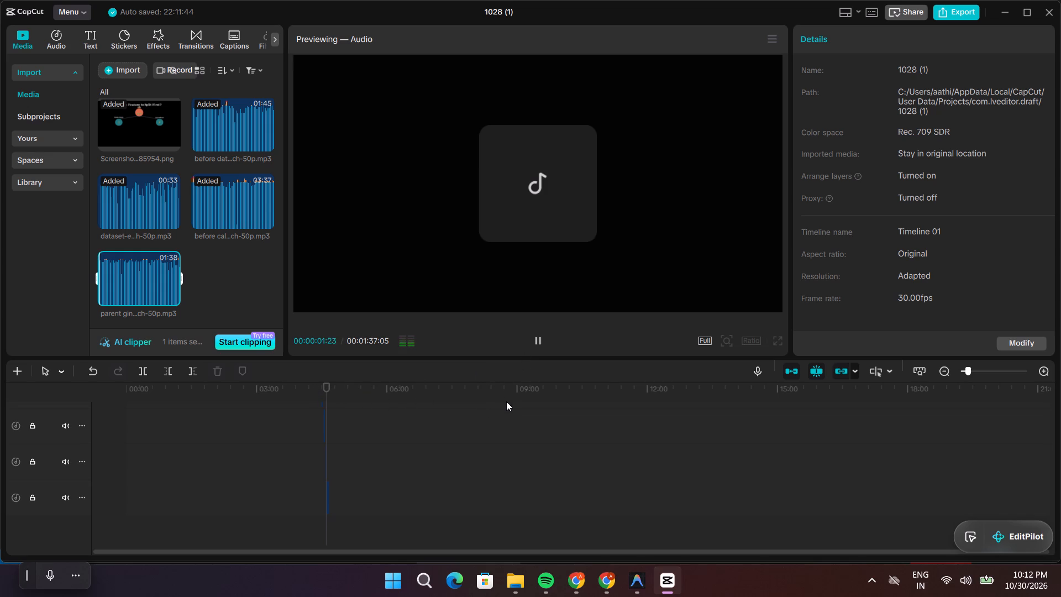
scroll(506, 401, up, 4)
scroll(506, 401, down, 7)
scroll(508, 409, up, 4)
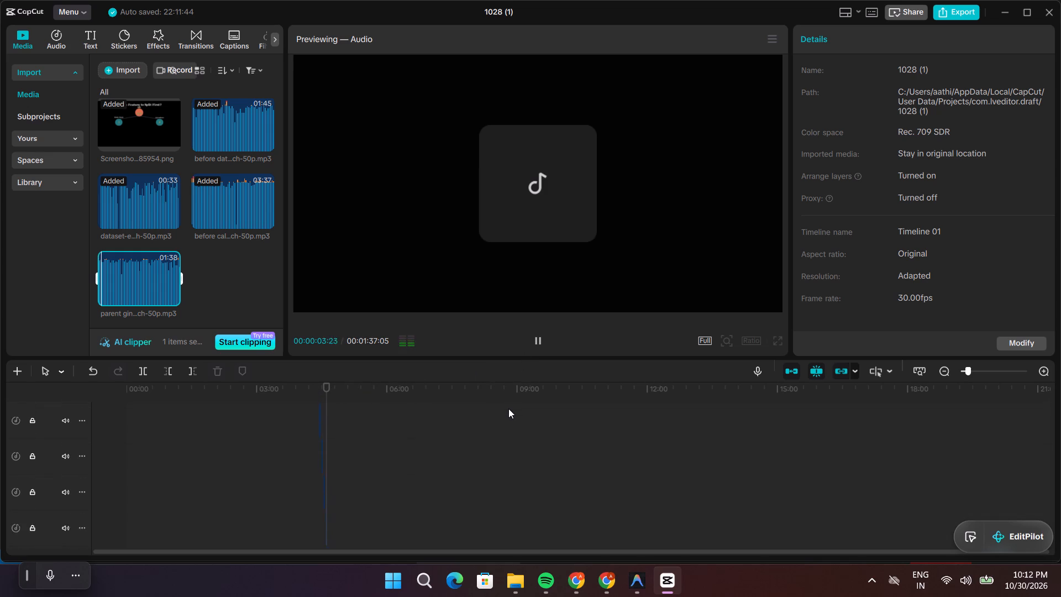
scroll(508, 409, up, 18)
scroll(506, 408, up, 13)
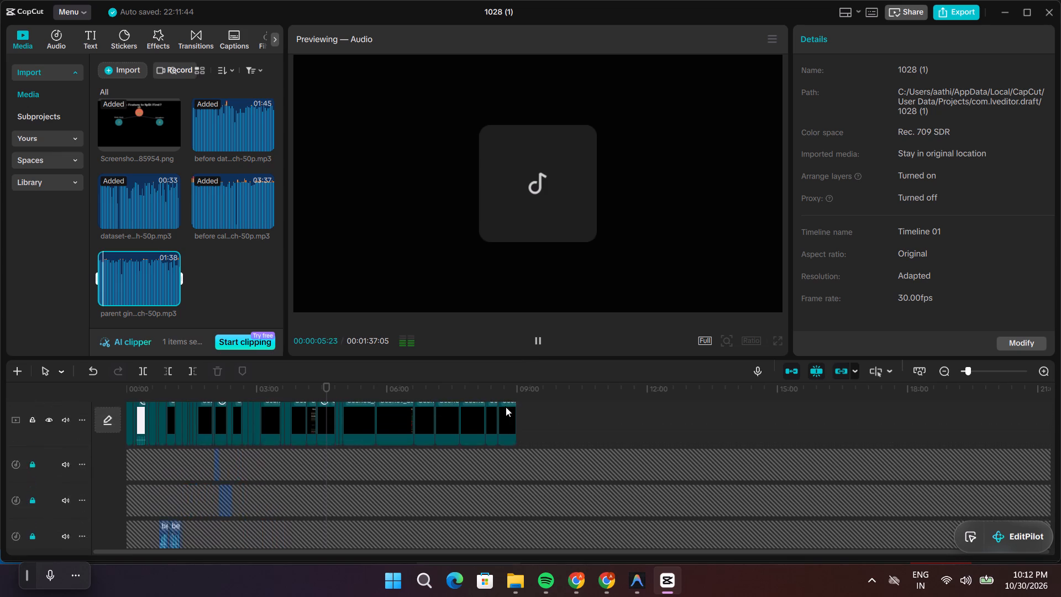
scroll(506, 407, up, 8)
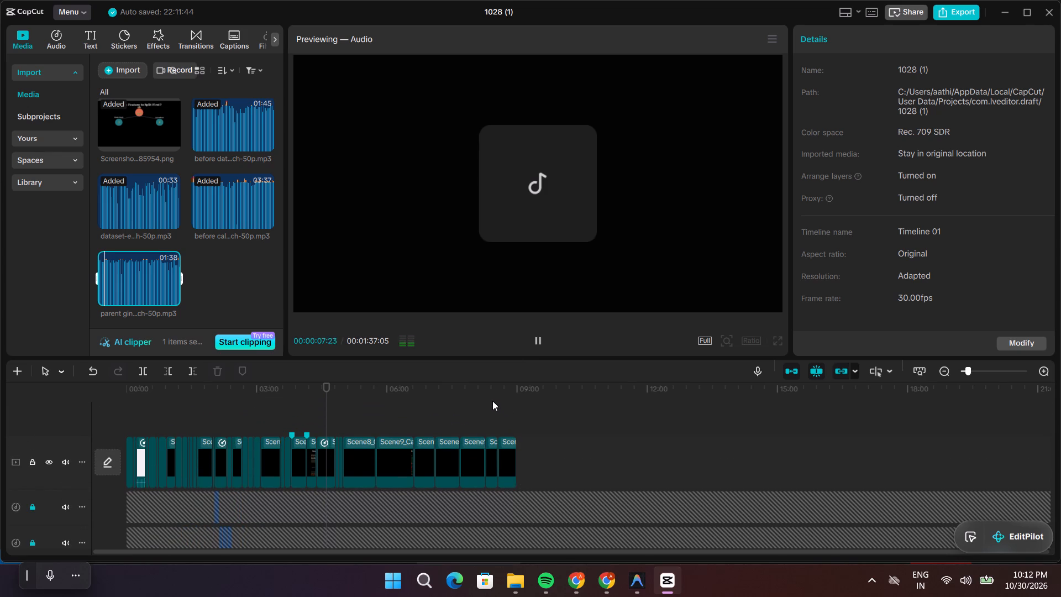
key(space)
Play the Step 1 parent node impurity scene on the timeline from about 00:04:29.
scroll(437, 401, down, 9)
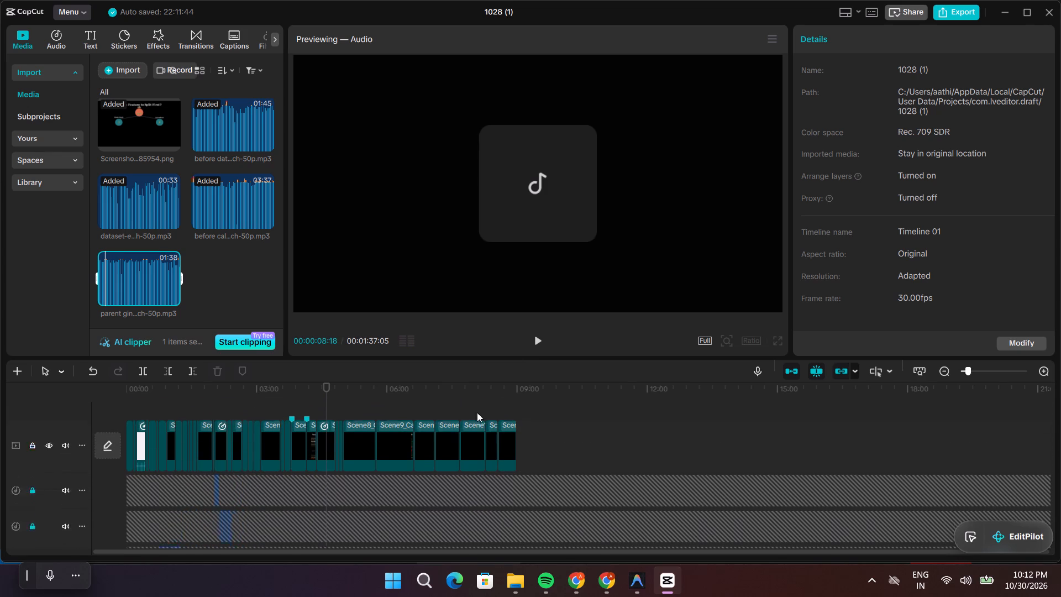
scroll(477, 412, down, 20)
scroll(477, 412, down, 20)
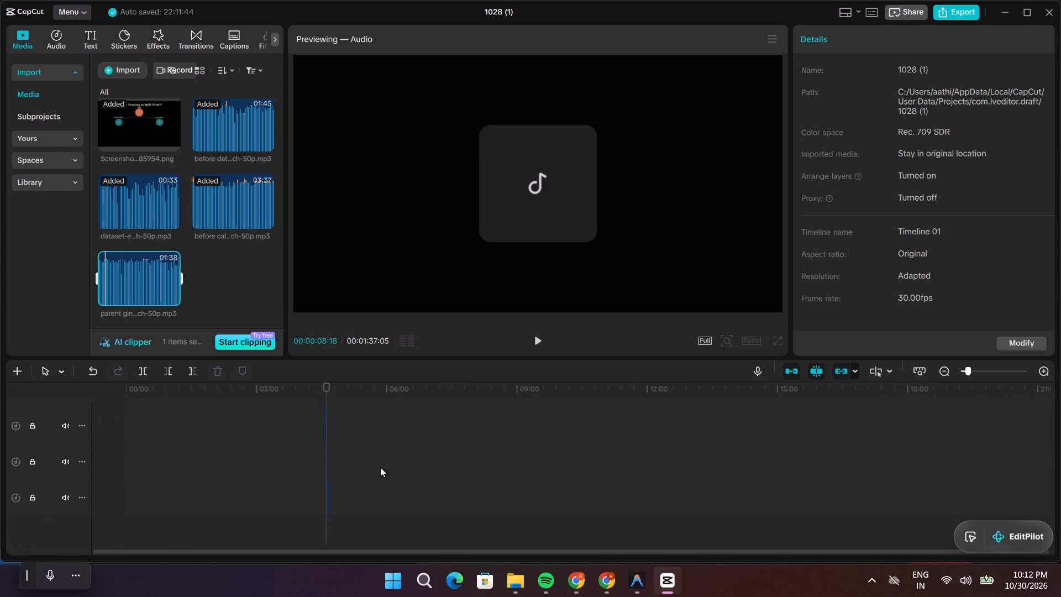
click(325, 467)
key(space)
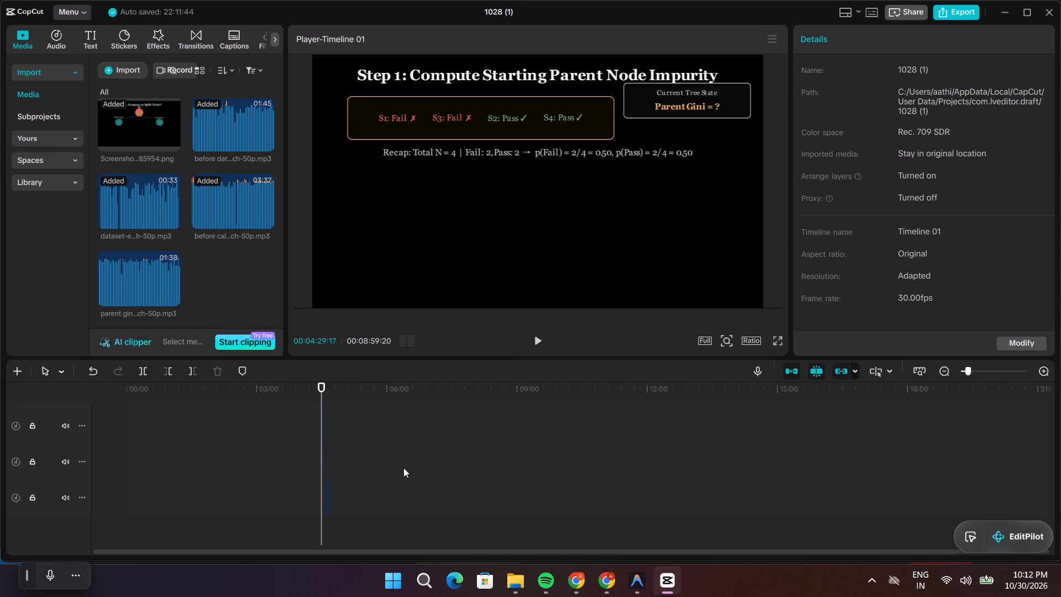
key(space)
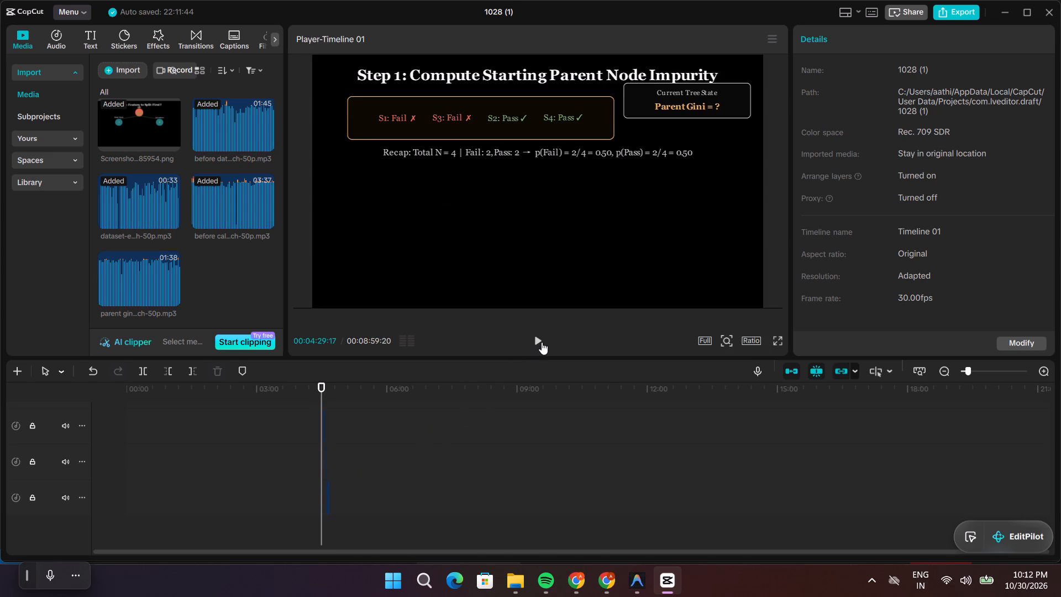
click(542, 342)
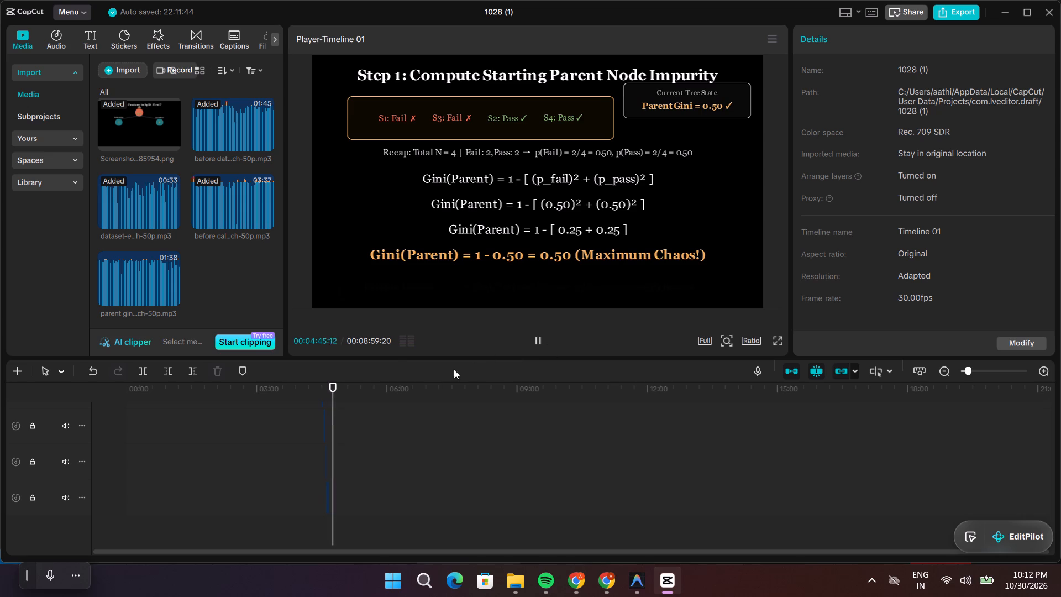
Play the Gini vs Entropy scene from about 00:04:07 and look over its video clips and the tracks below.
drag(333, 387, 310, 389)
key(space)
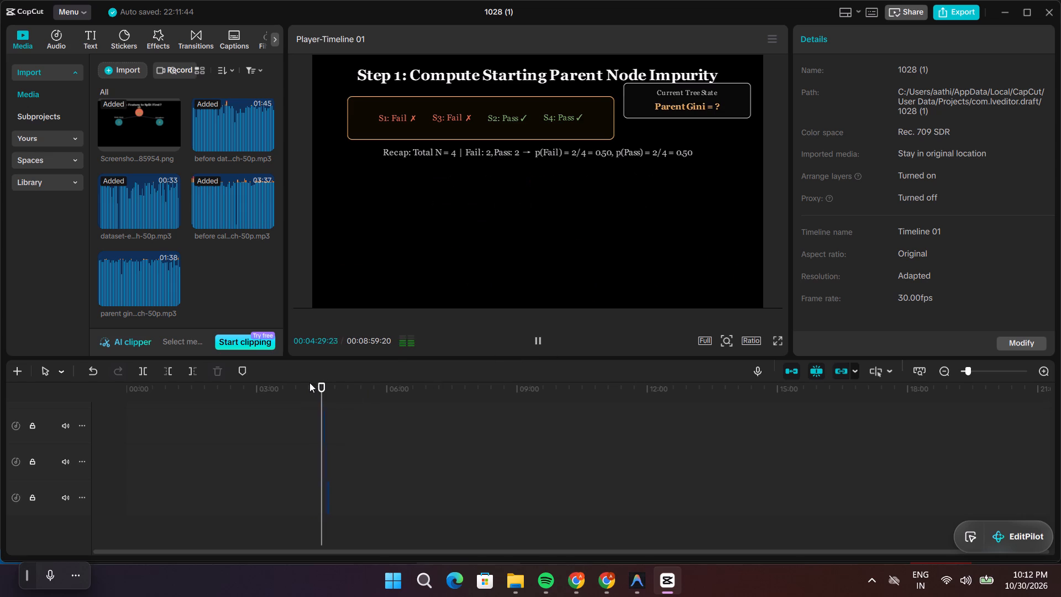
key(space)
drag(321, 383, 306, 386)
key(space)
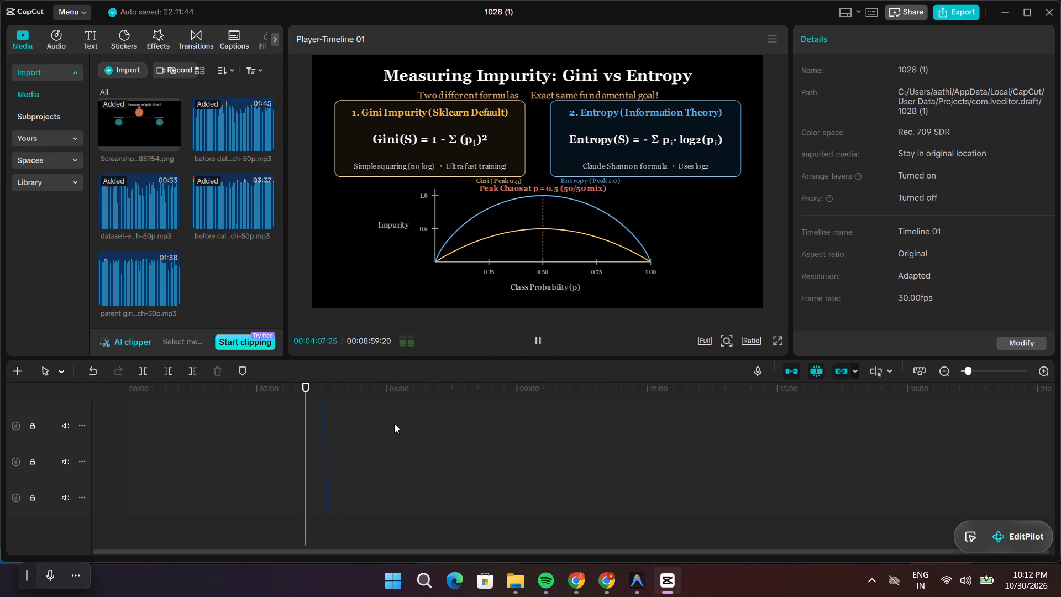
scroll(401, 426, up, 19)
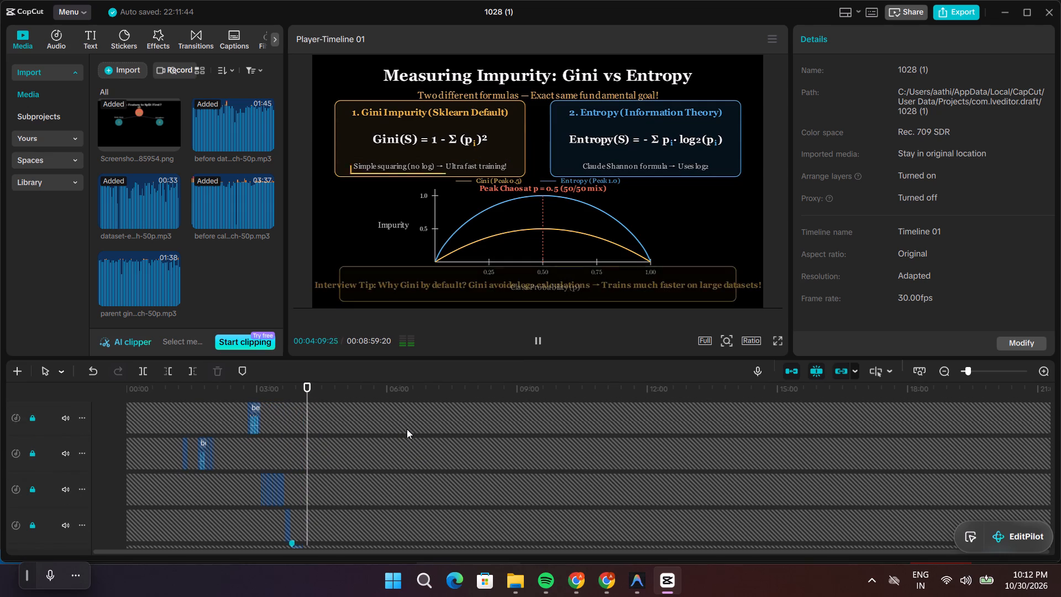
scroll(408, 430, up, 18)
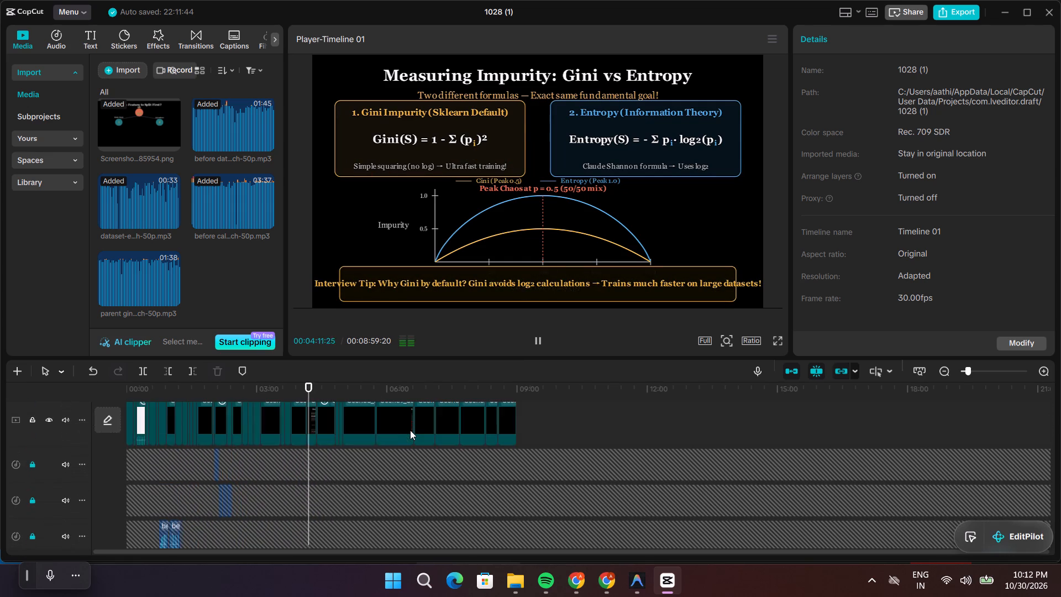
scroll(411, 430, up, 5)
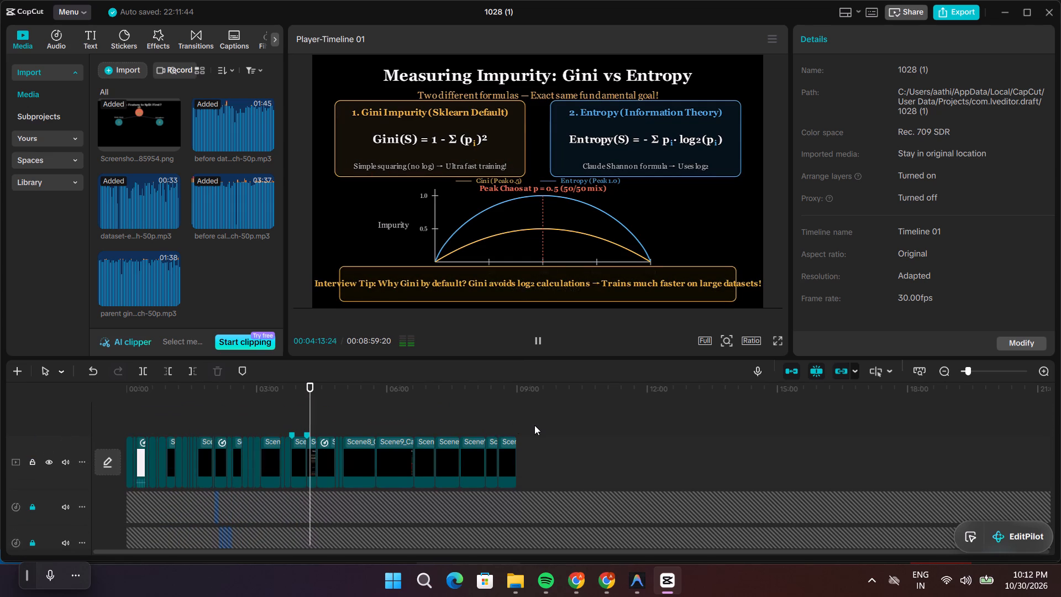
scroll(537, 425, down, 4)
scroll(537, 427, up, 2)
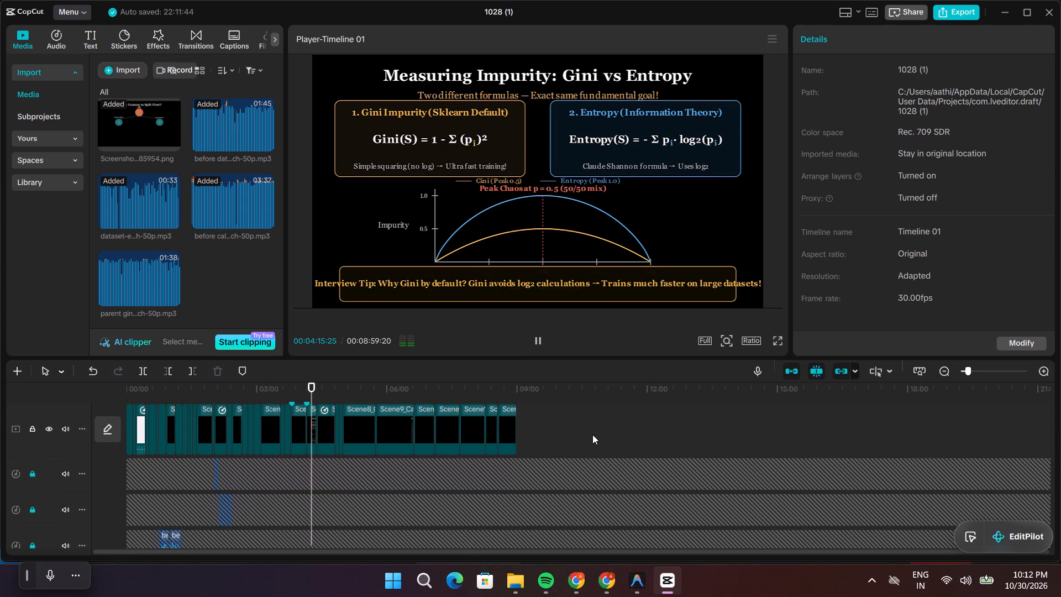
ctrl+scroll(592, 434, up, 6)
ctrl+scroll(703, 456, up, 20)
ctrl+scroll(703, 456, up, 10)
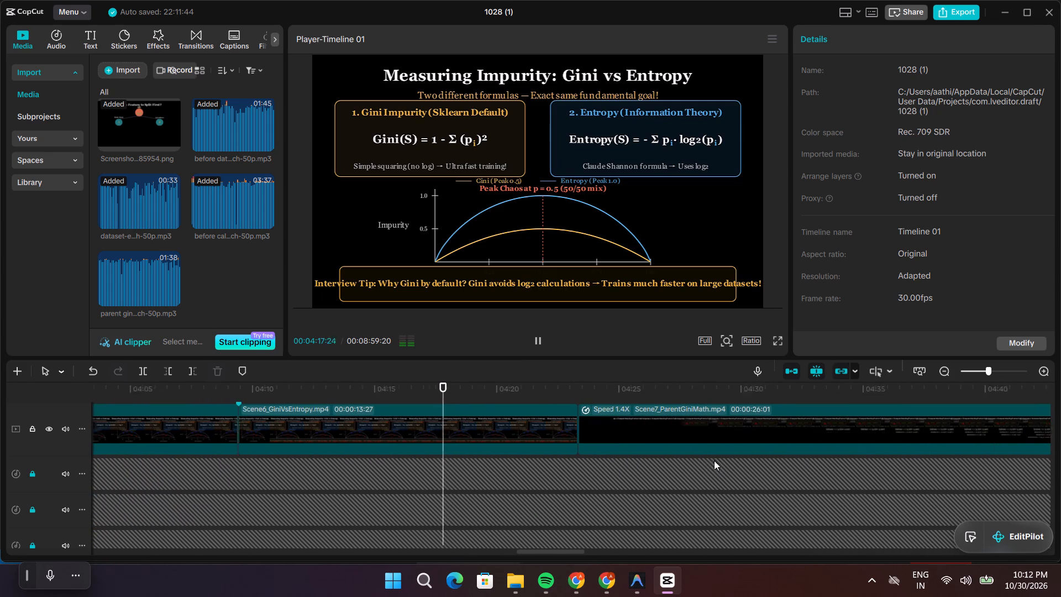
ctrl+scroll(714, 460, up, 1)
scroll(596, 497, down, 1)
scroll(596, 497, up, 2)
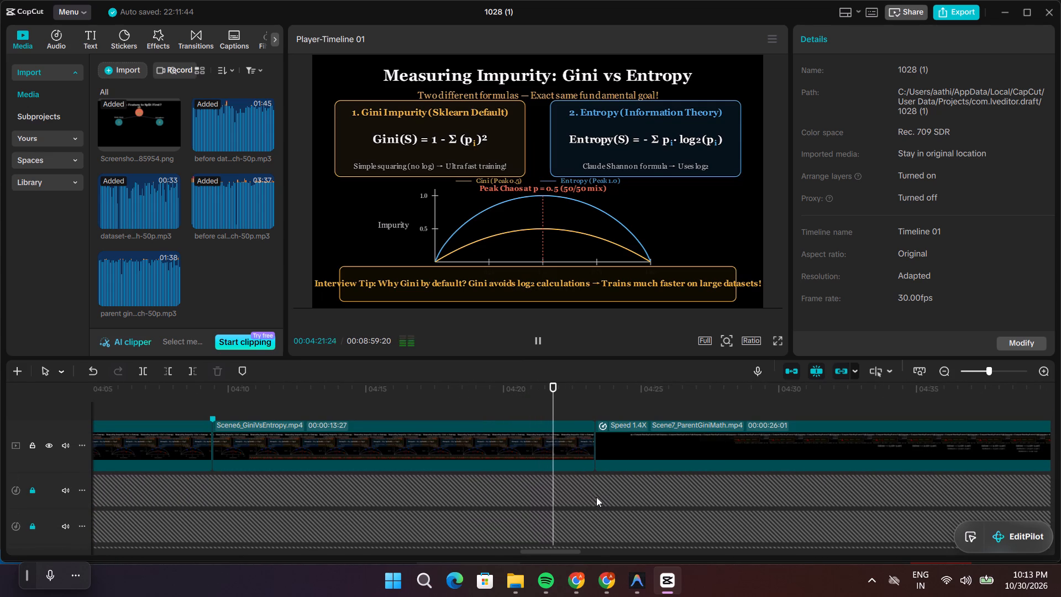
Insert a freeze frame in the Scene6_GiniVsEntropy clip at 00:04:22:23.
key(space)
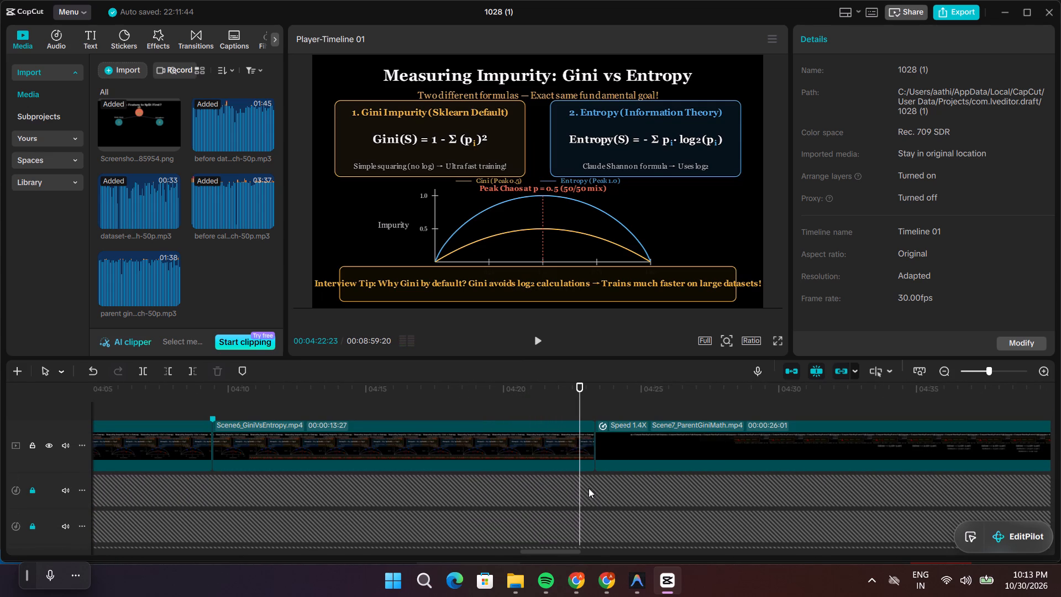
click(554, 459)
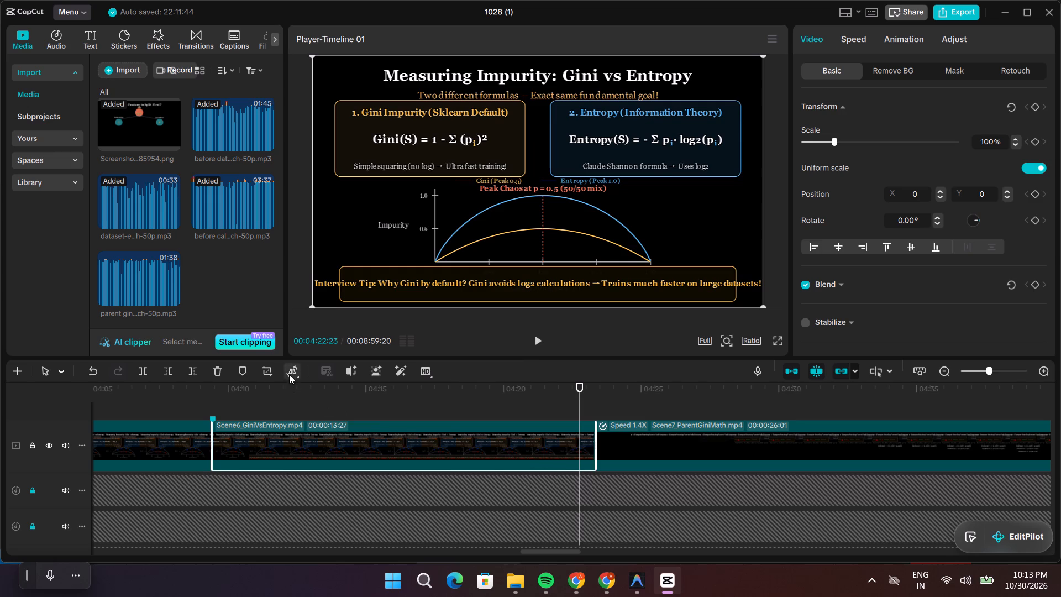
click(313, 409)
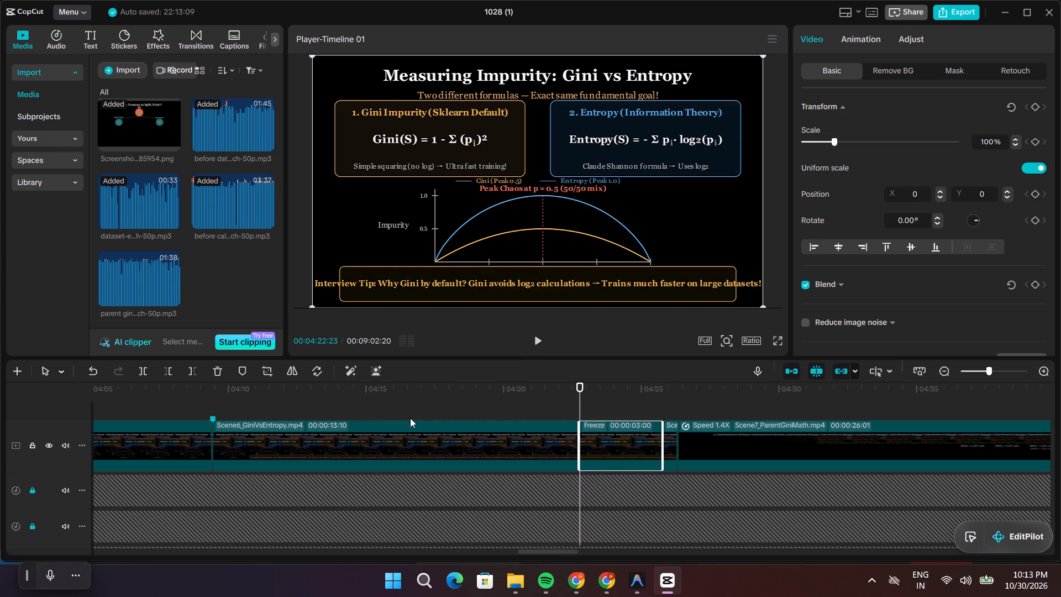
Extend the Gini vs Entropy freeze frame to about 7 seconds 11 frames.
key(space)
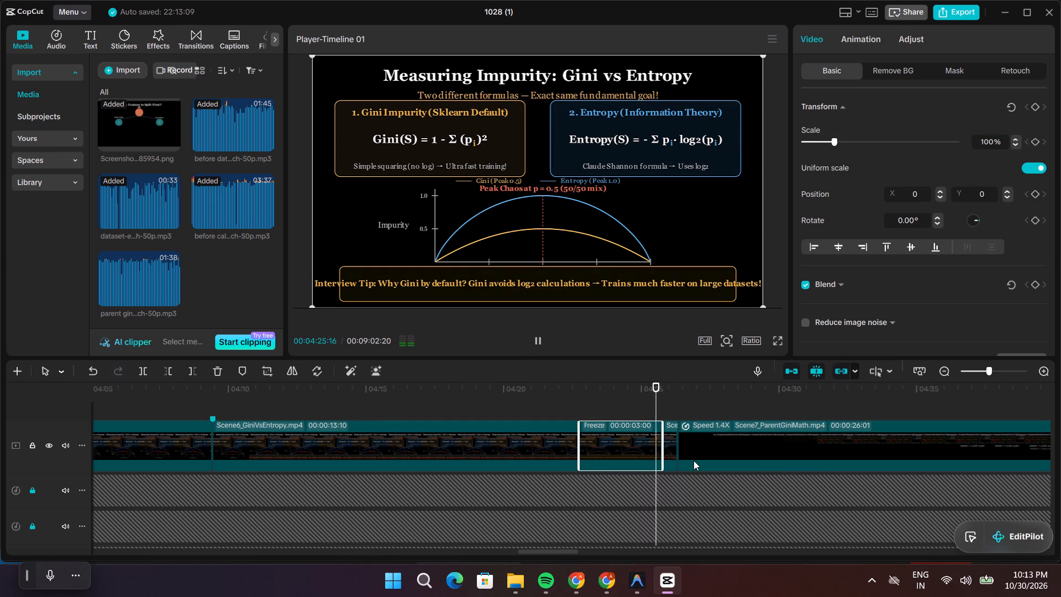
key(space)
key(space)
click(640, 452)
key(space)
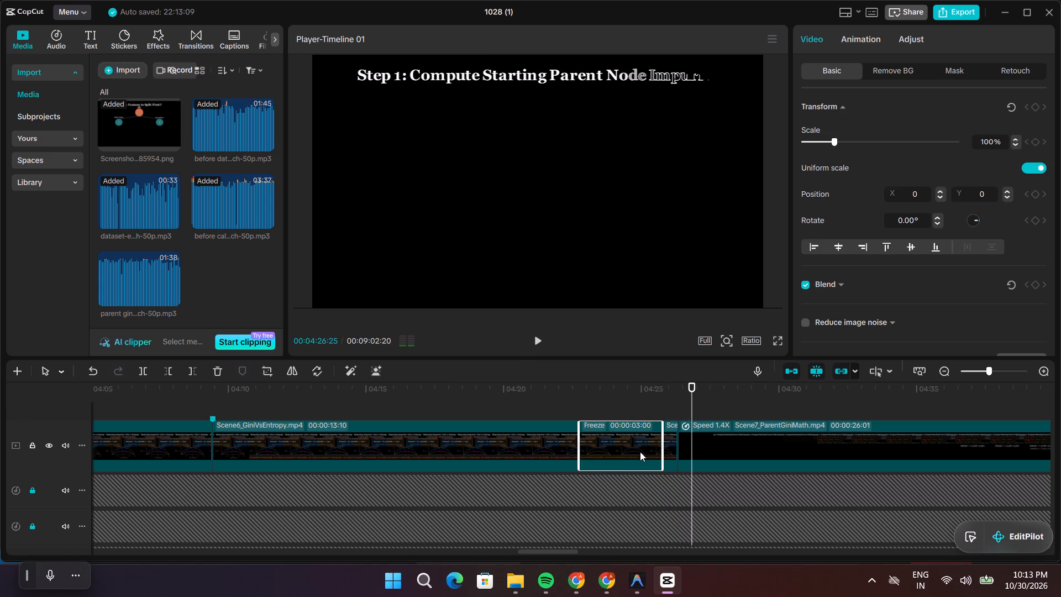
drag(691, 410, 621, 417)
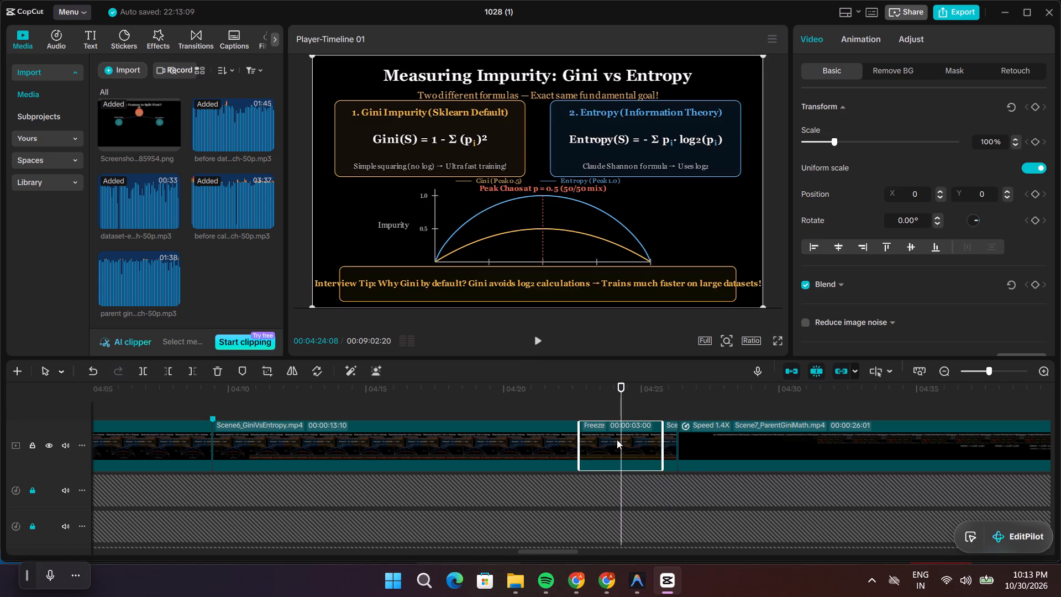
click(618, 443)
drag(663, 447, 780, 457)
Play through the extended freeze frame and examine where the before calculation voice-over breaks off beneath it.
key(space)
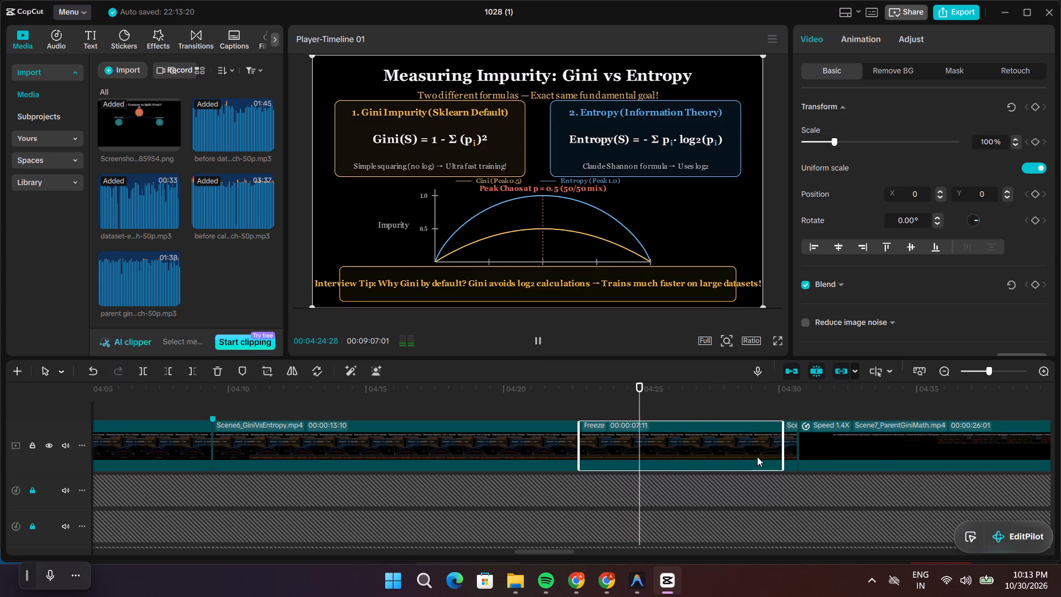
scroll(745, 463, down, 5)
scroll(745, 467, up, 6)
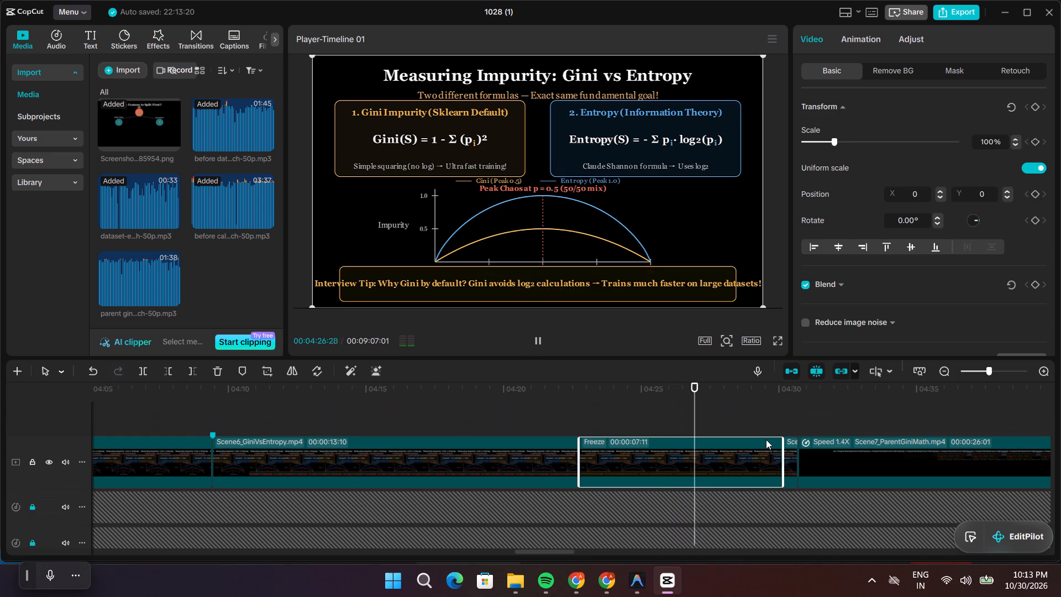
key(space)
scroll(757, 446, down, 7)
key(space)
scroll(756, 453, down, 1)
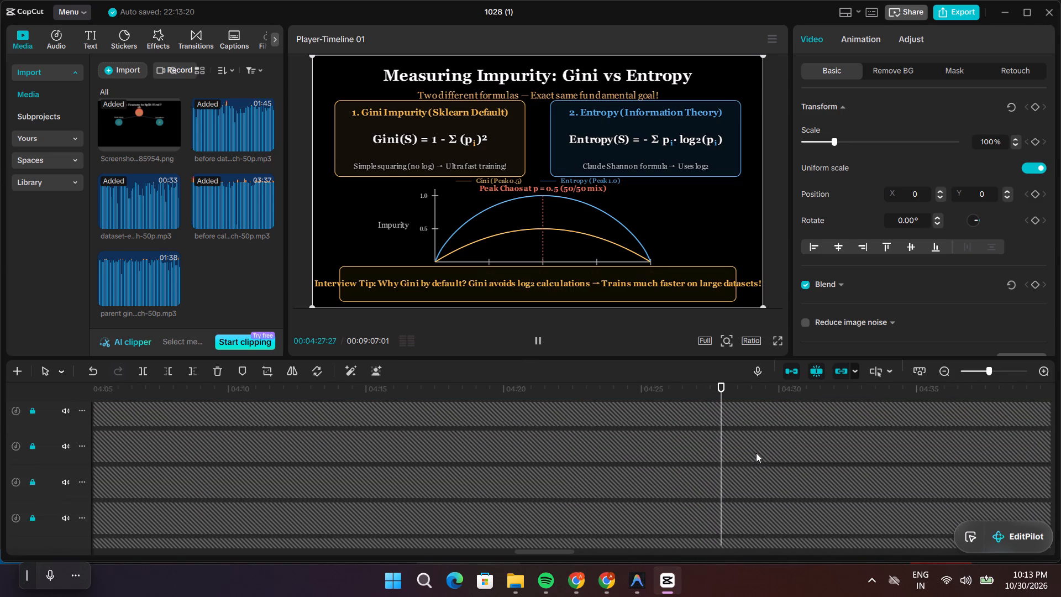
key(space)
scroll(756, 453, down, 20)
scroll(756, 453, down, 7)
scroll(756, 450, up, 1)
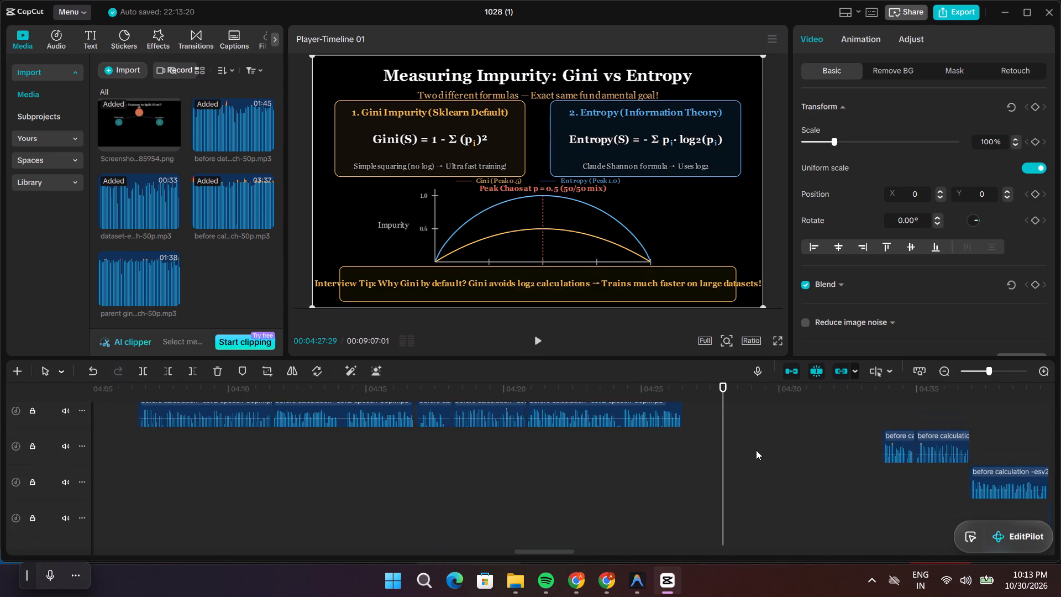
scroll(756, 450, up, 2)
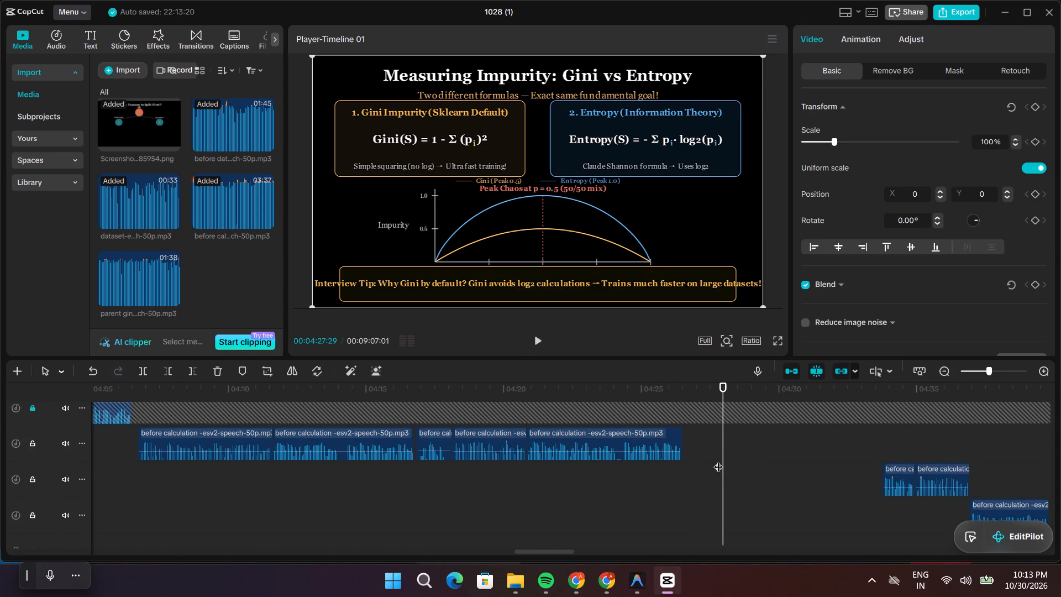
drag(721, 463, 672, 474)
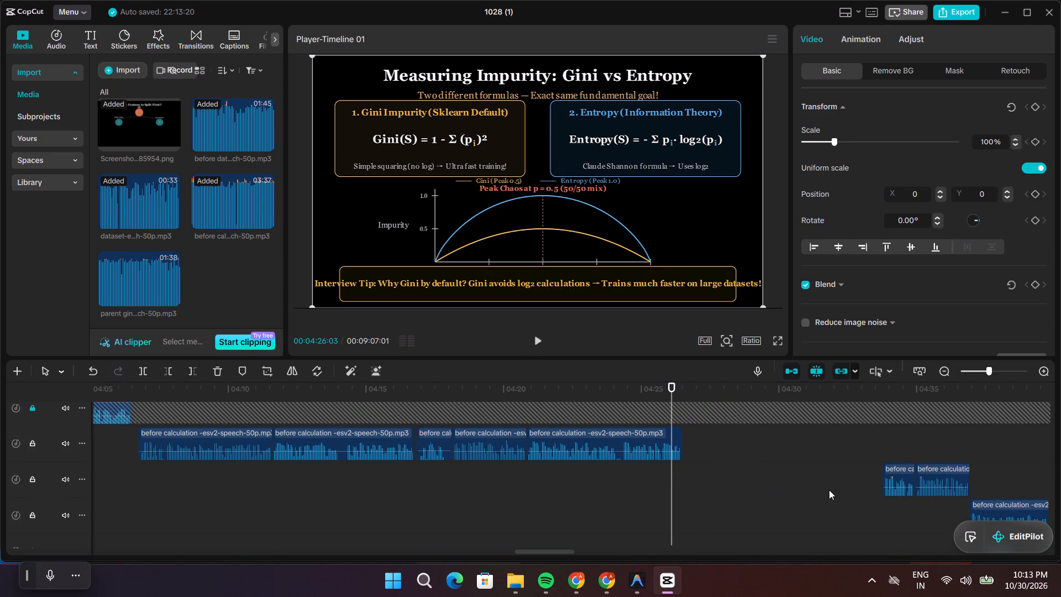
key(space)
key(space)
Move the next three before calculation voice-over clips earlier so they run end to end from about 00:04:26:15.
drag(894, 493, 752, 479)
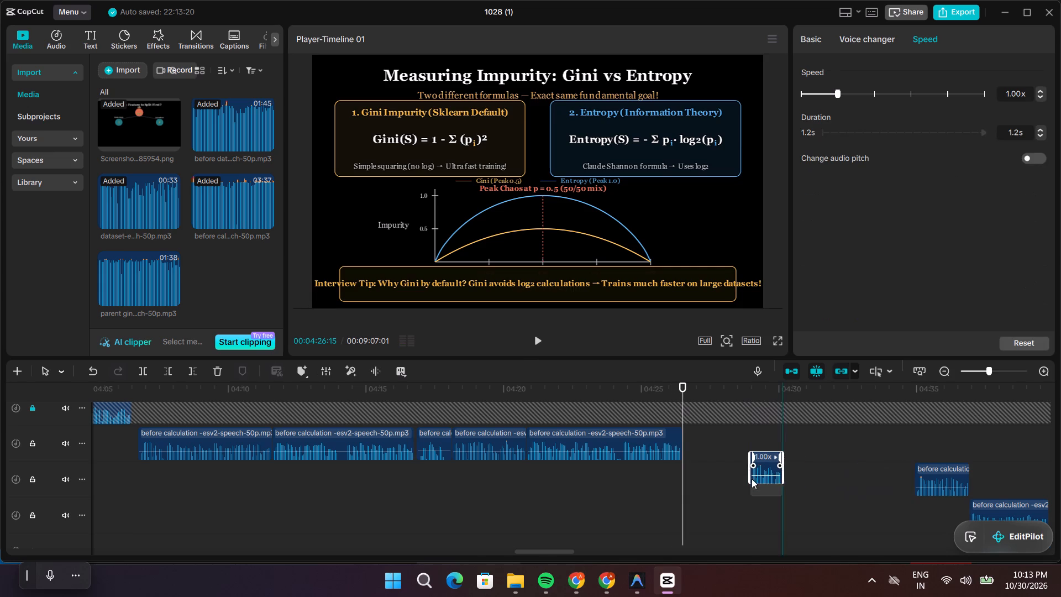
drag(752, 479, 693, 464)
key(space)
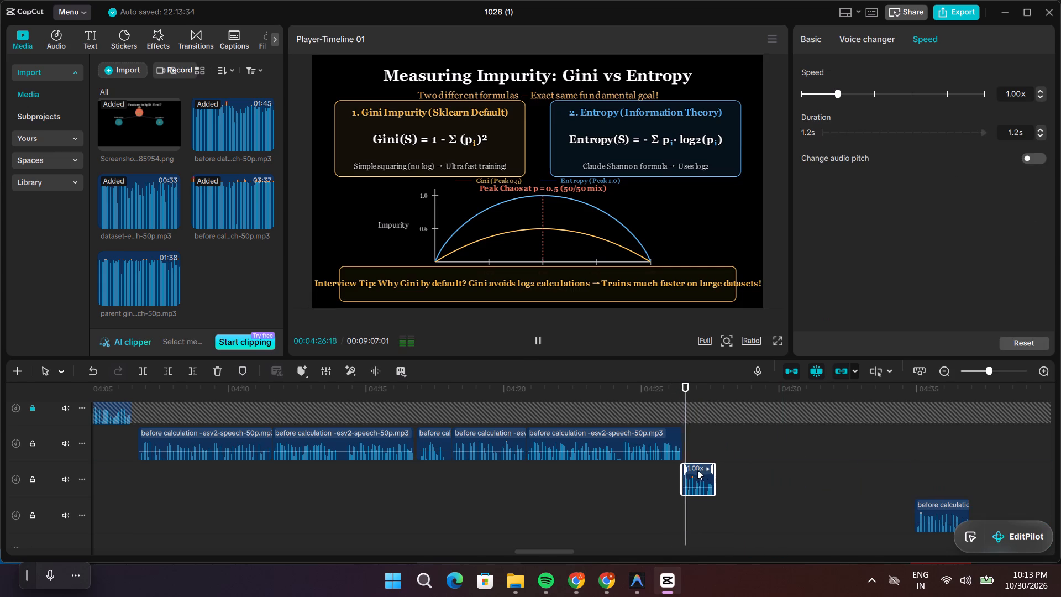
key(space)
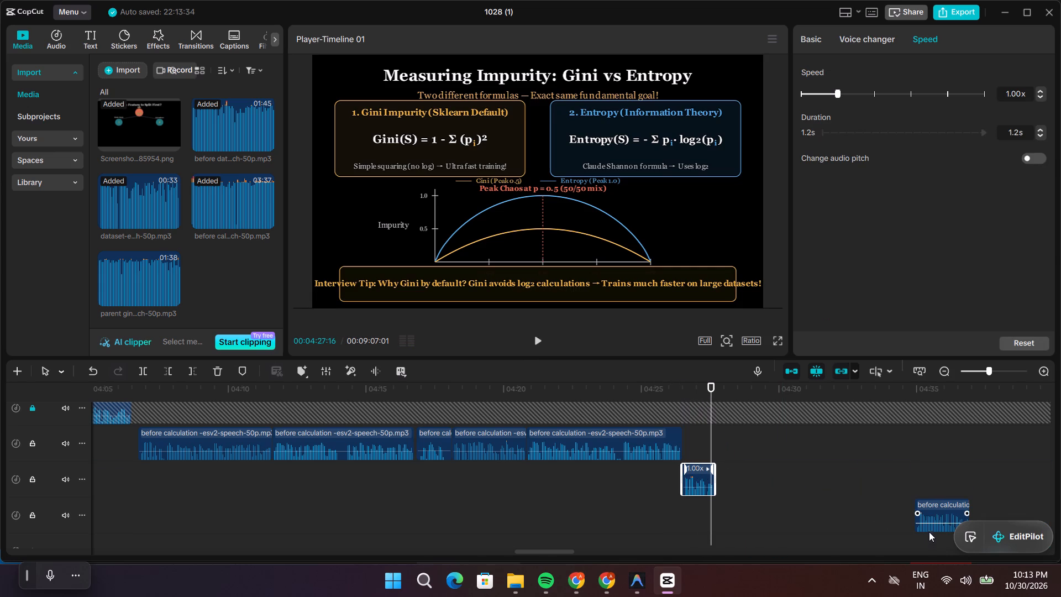
drag(927, 529, 730, 510)
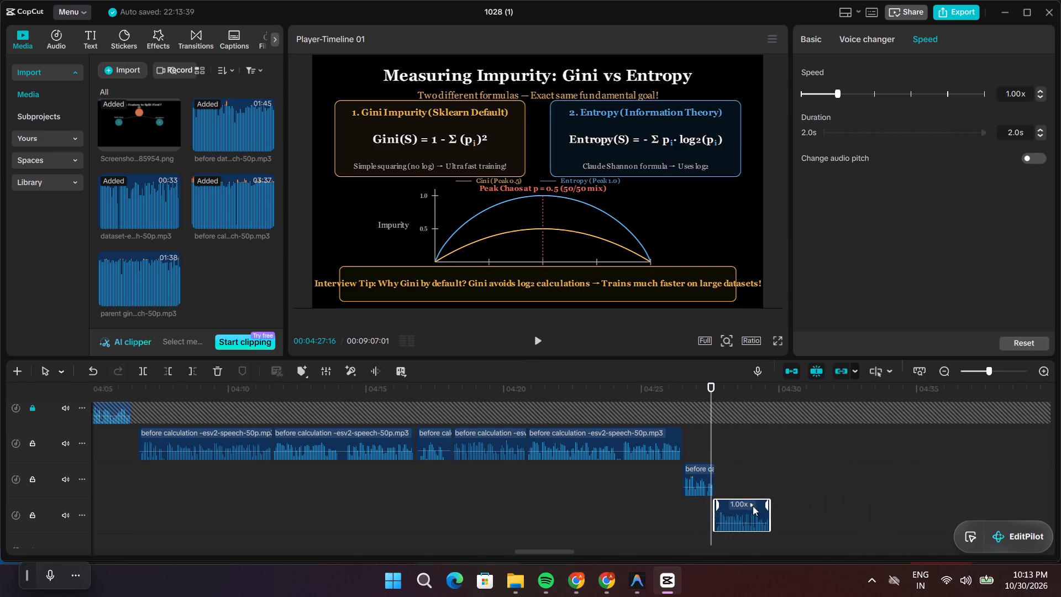
scroll(790, 506, down, 6)
drag(980, 464, 801, 467)
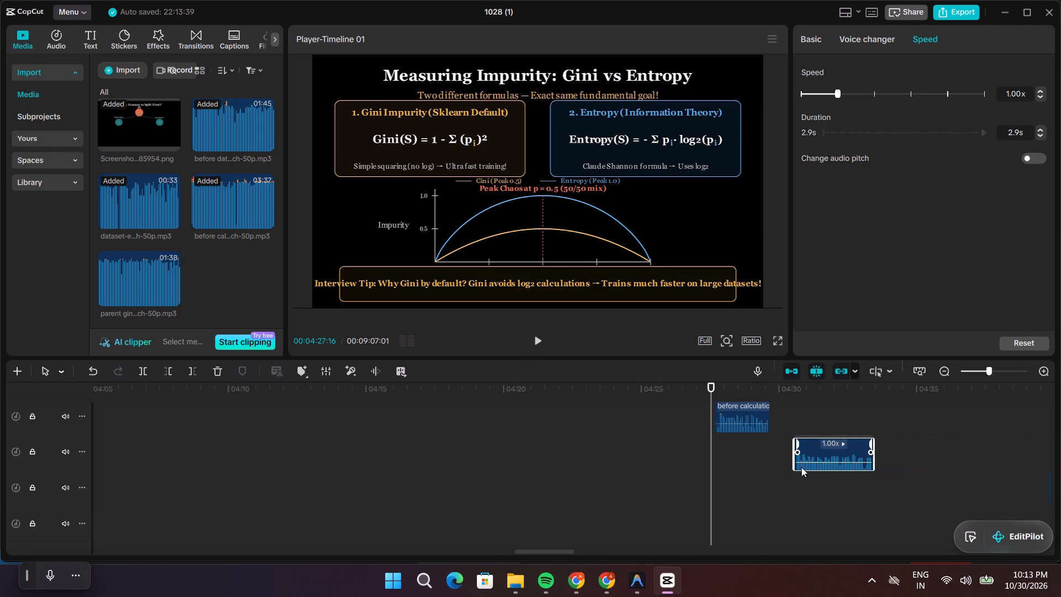
drag(801, 467, 779, 467)
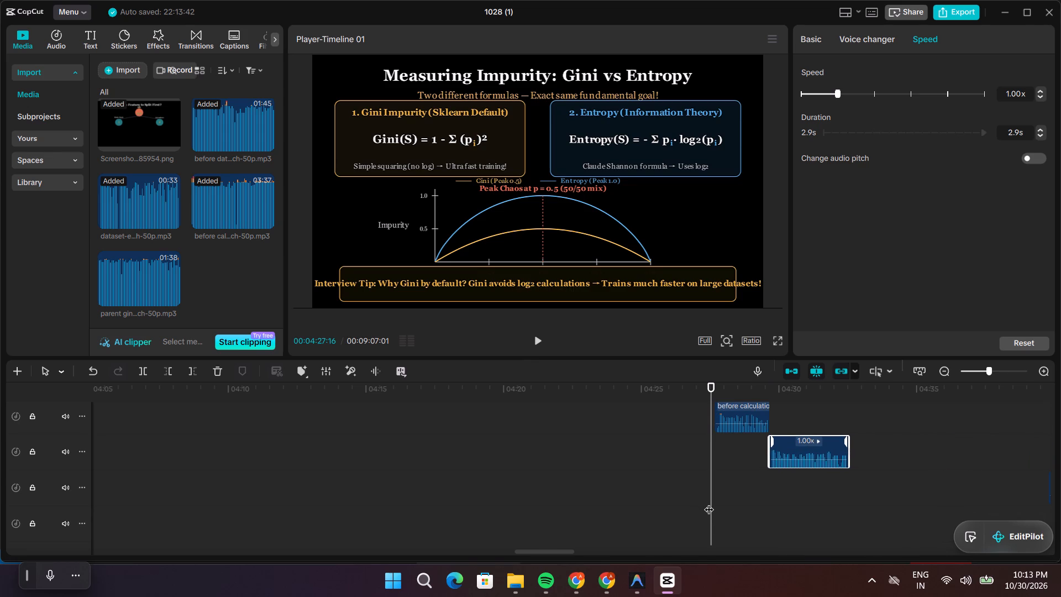
Move the last three before calculation voice-over clips earlier, placing them end to end after the 2.9 s clip.
drag(709, 503, 879, 532)
scroll(828, 534, down, 1)
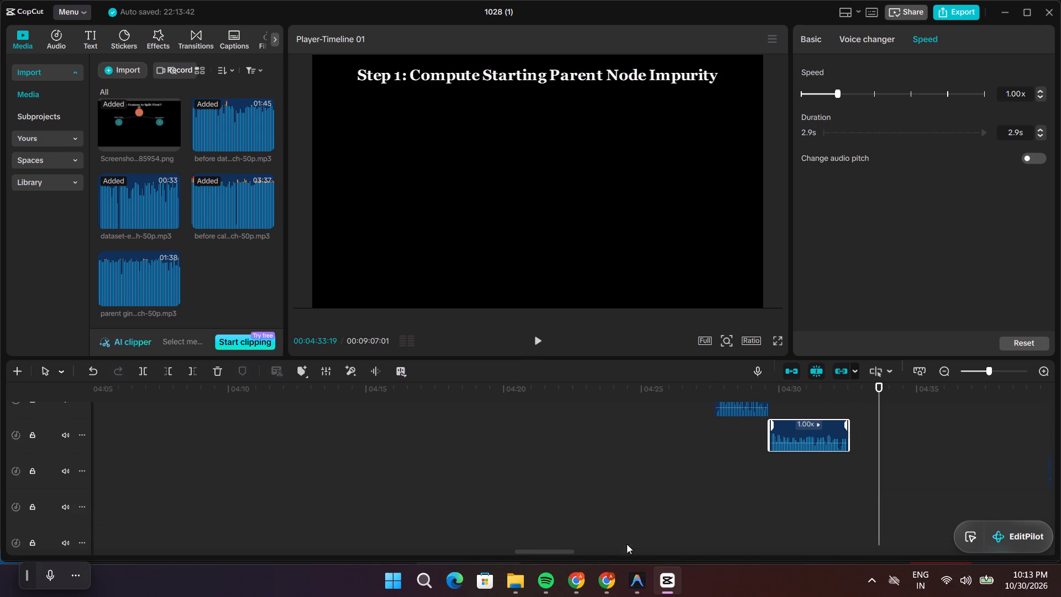
drag(570, 551, 585, 552)
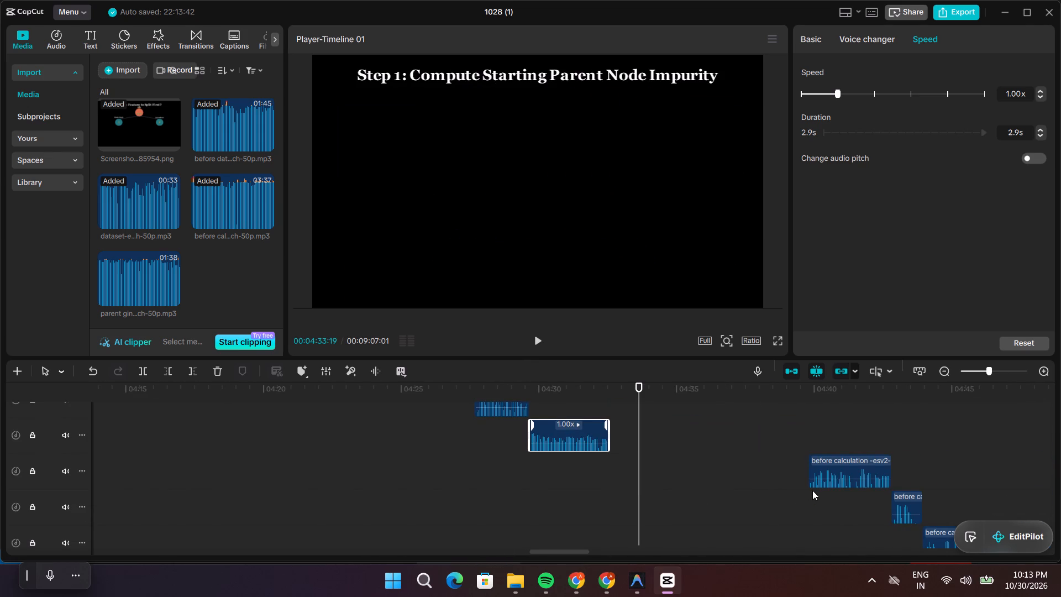
drag(817, 484, 622, 459)
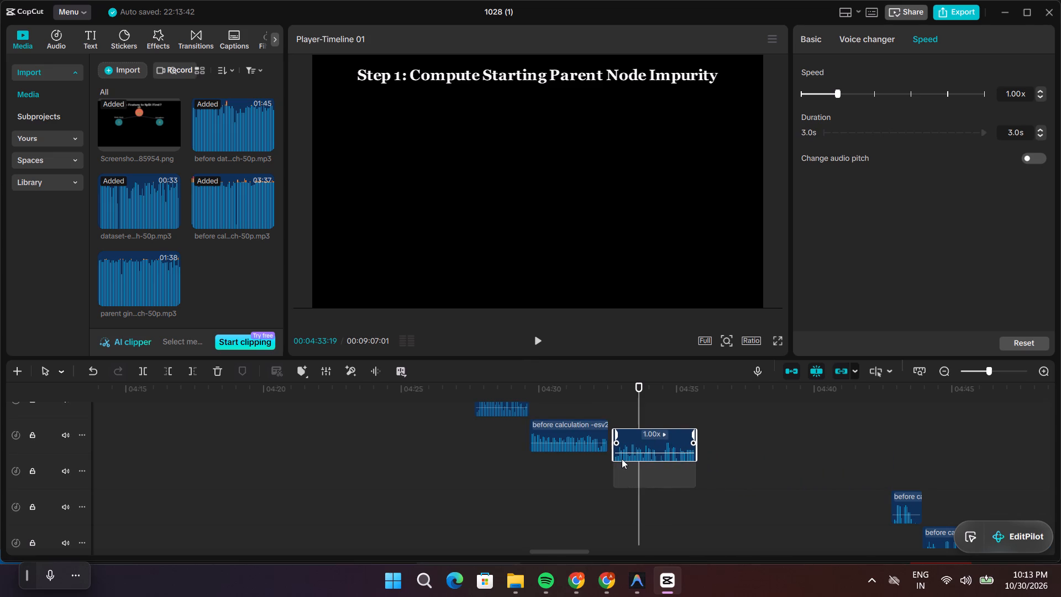
drag(622, 459, 619, 458)
scroll(638, 518, down, 4)
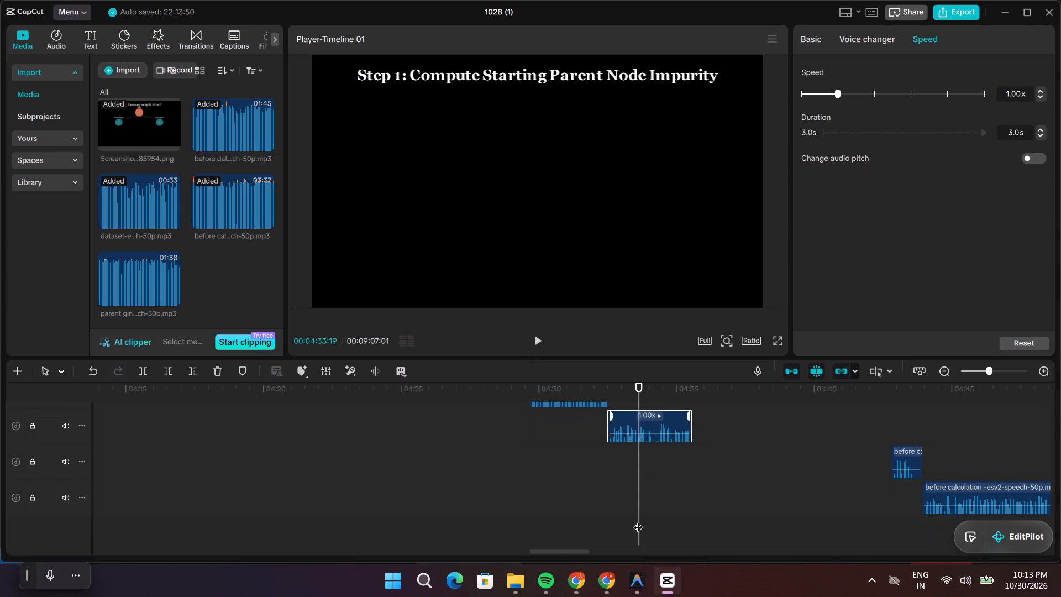
drag(899, 475, 722, 465)
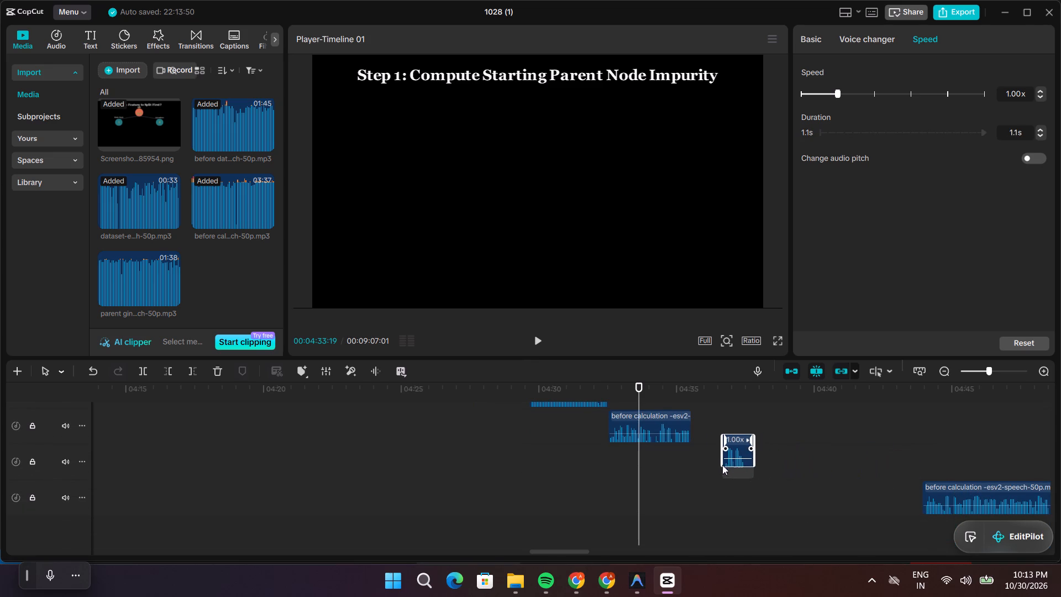
drag(722, 465, 701, 465)
drag(937, 510, 747, 499)
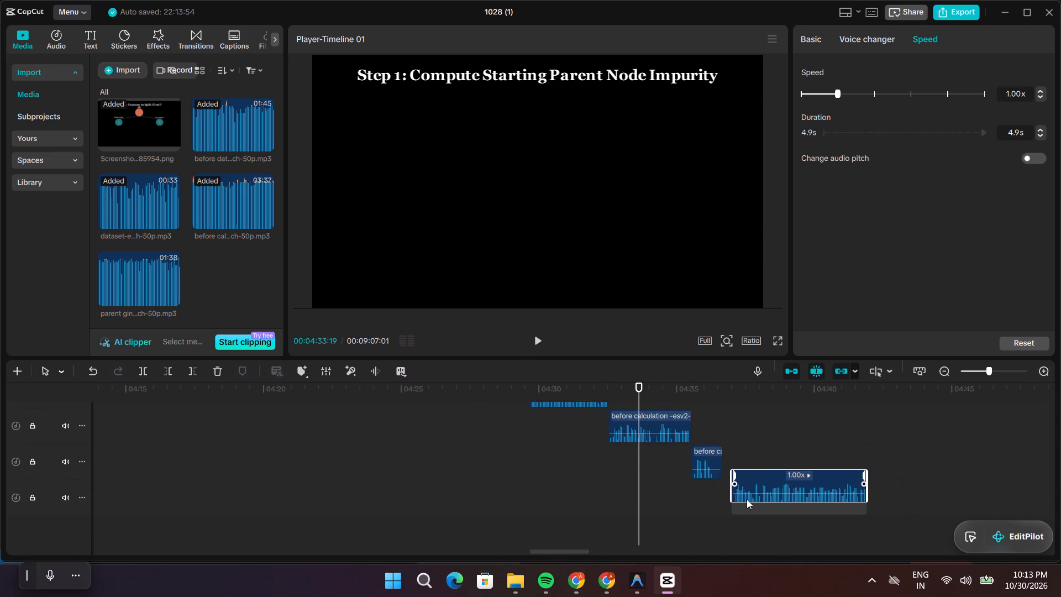
drag(747, 499, 738, 501)
Play the repositioned voice-over over the Step 1 scene from 00:04:33:19, and return the playhead to about 00:04:33:18.
key(space)
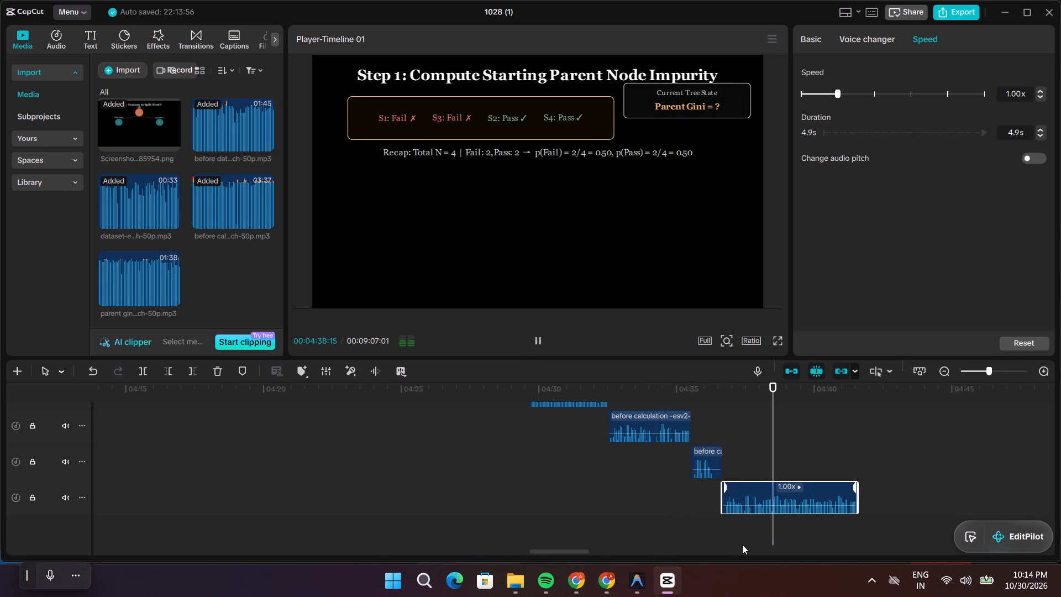
key(space)
drag(782, 442, 627, 444)
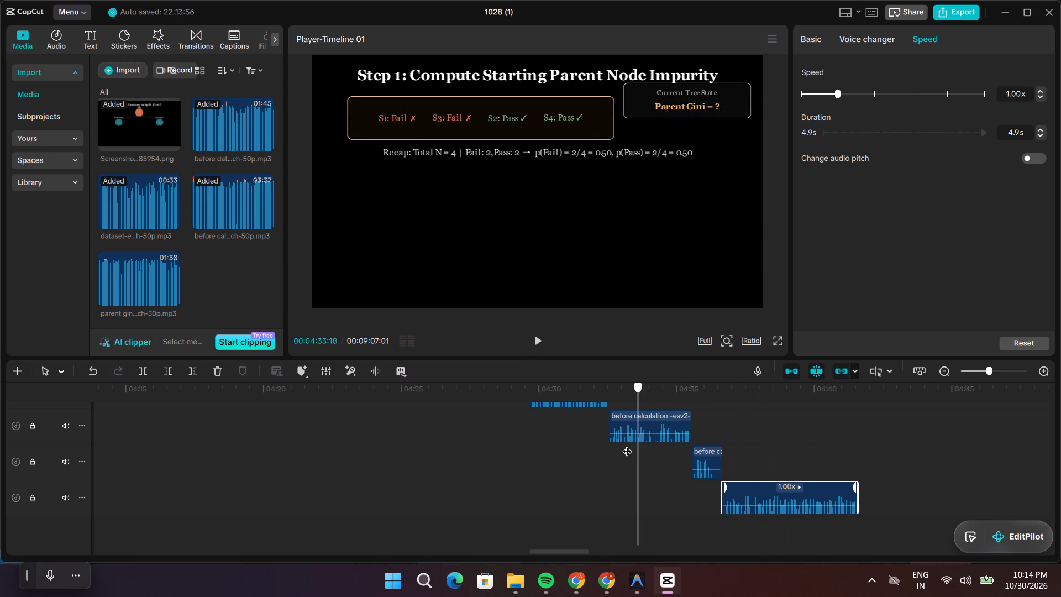
Play the last before calculation voice-over clips over the Step 1 scene through to their end at about 00:04:41:24.
drag(627, 444, 586, 444)
key(space)
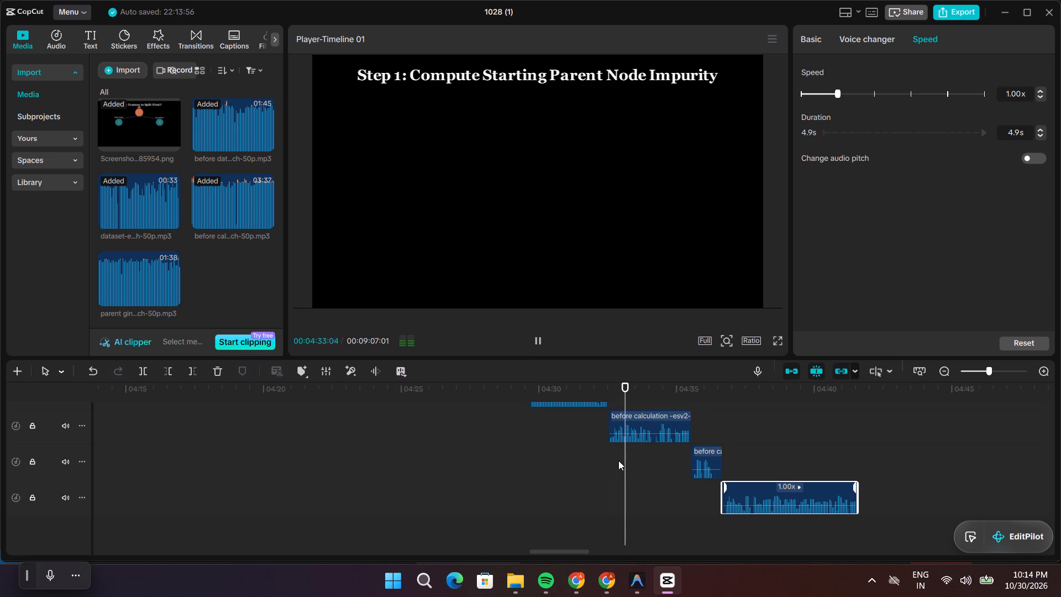
key(space)
key(space)
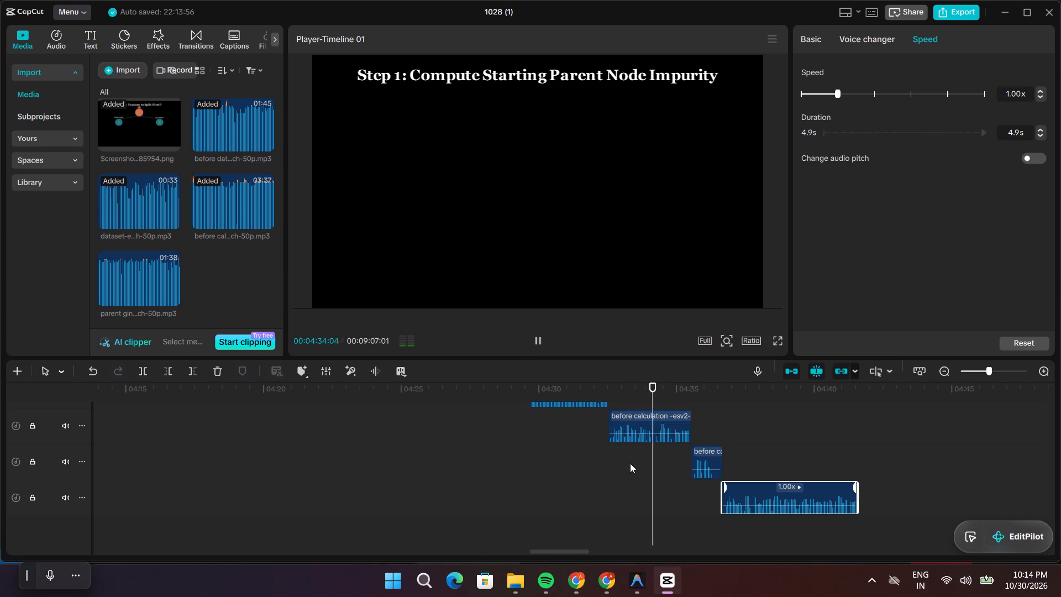
key(space)
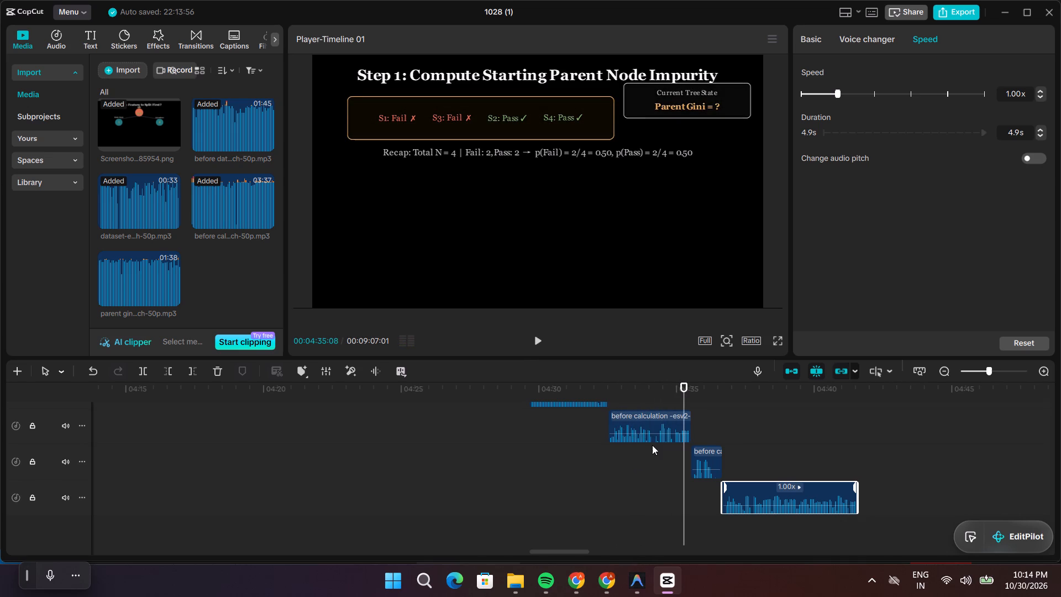
key(space)
key(space)
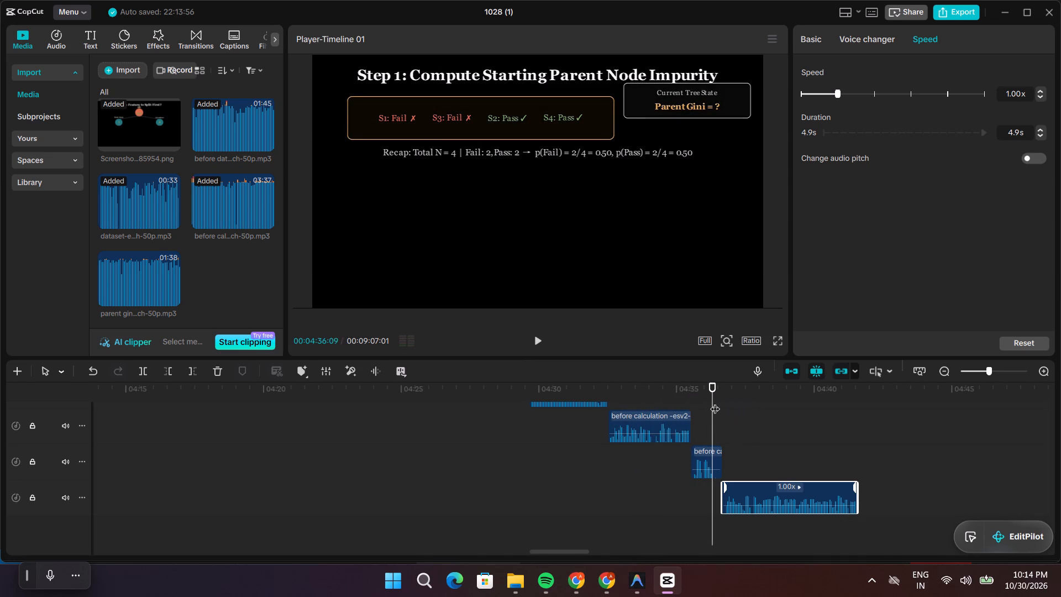
key(space)
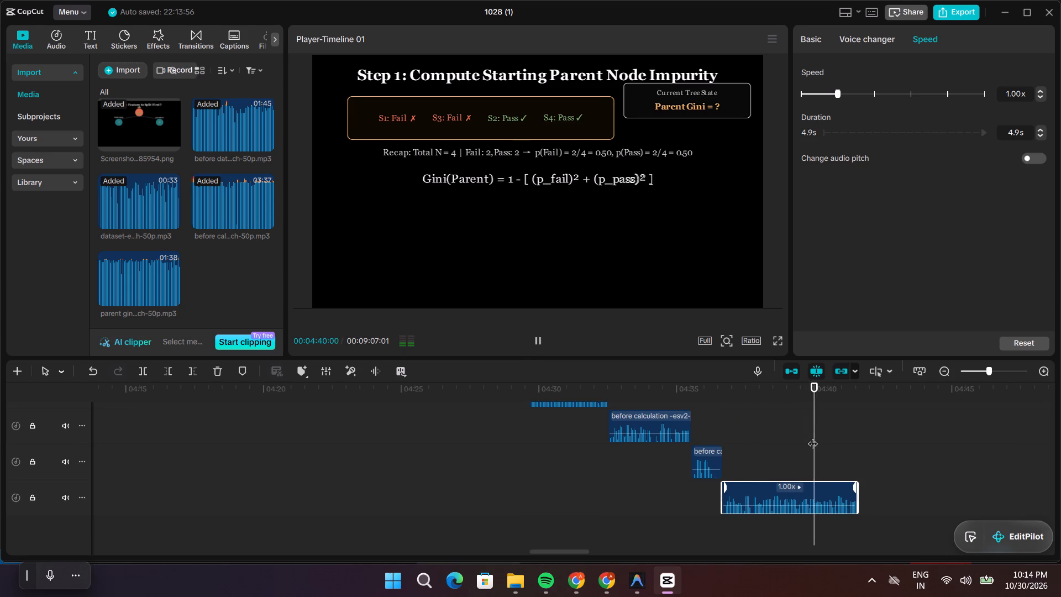
double_click(813, 437)
key(space)
key(space)
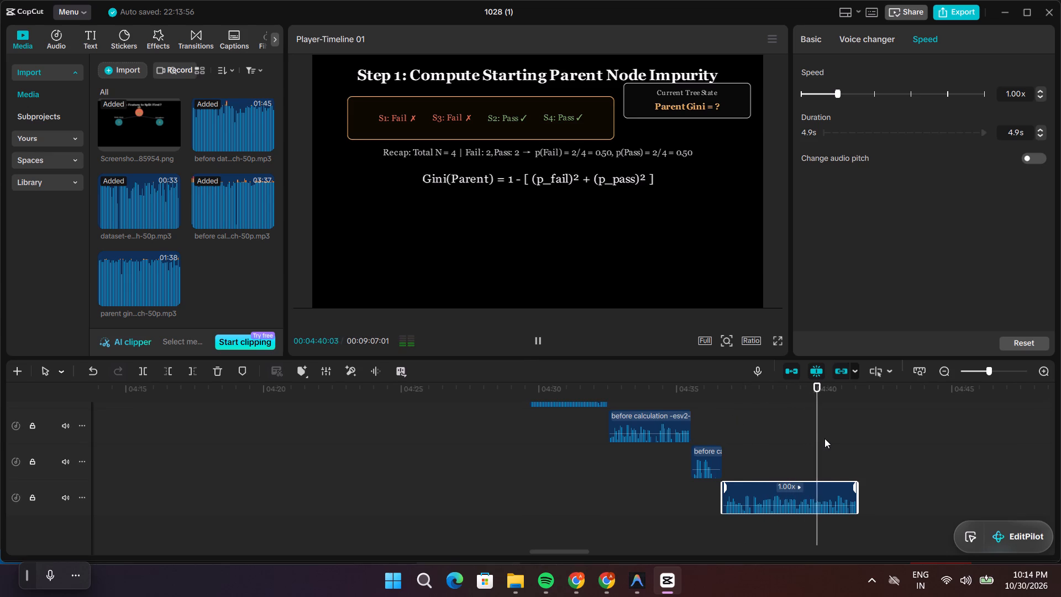
key(space)
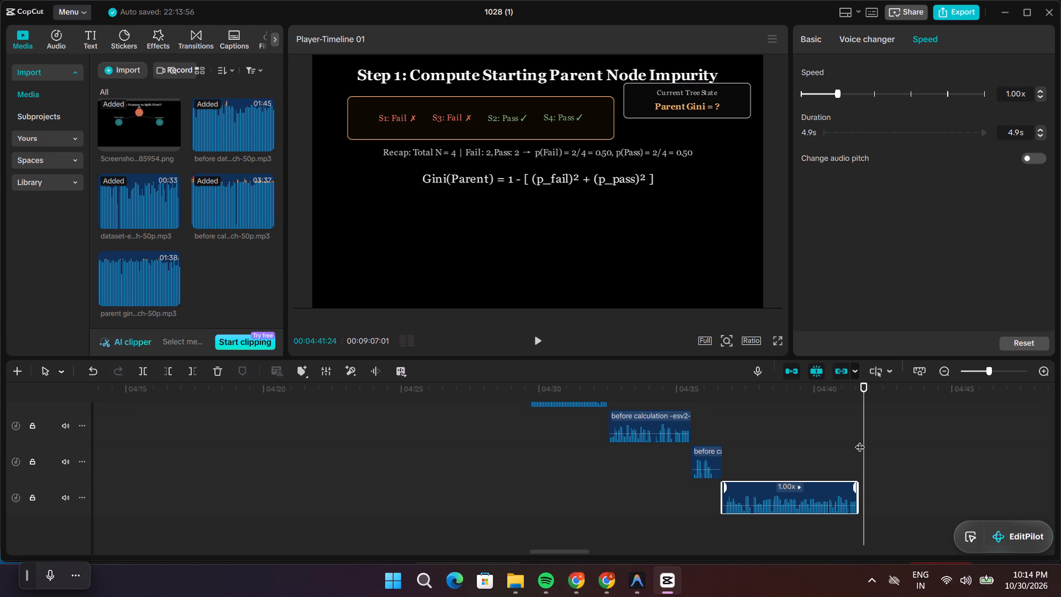
Replay the voice-over from about 00:04:32:06, and check it across the change from the Gini vs Entropy freeze frame to Step 1.
drag(866, 440, 598, 439)
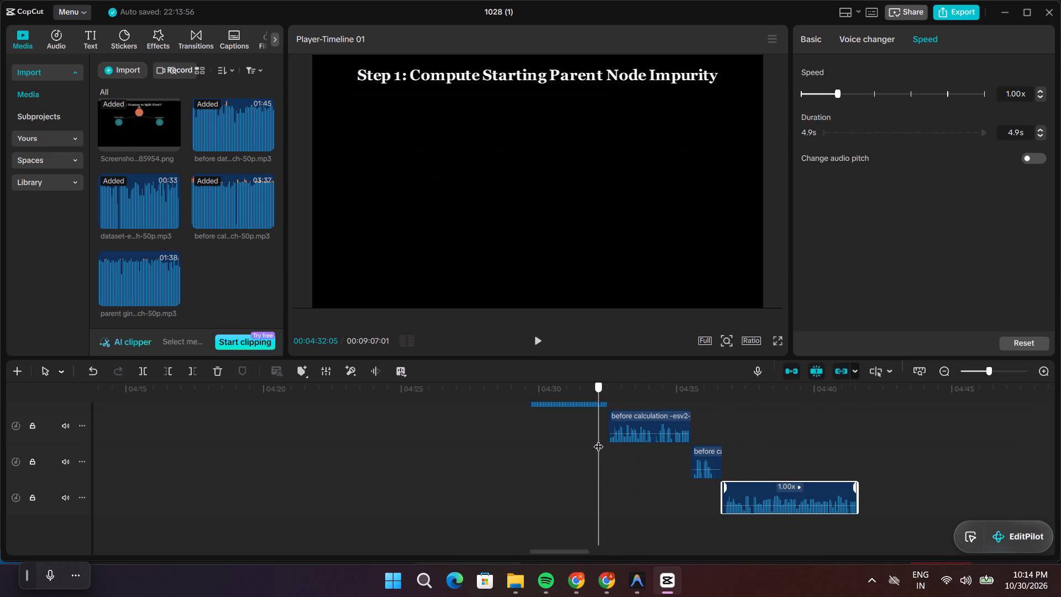
drag(598, 439, 600, 440)
key(space)
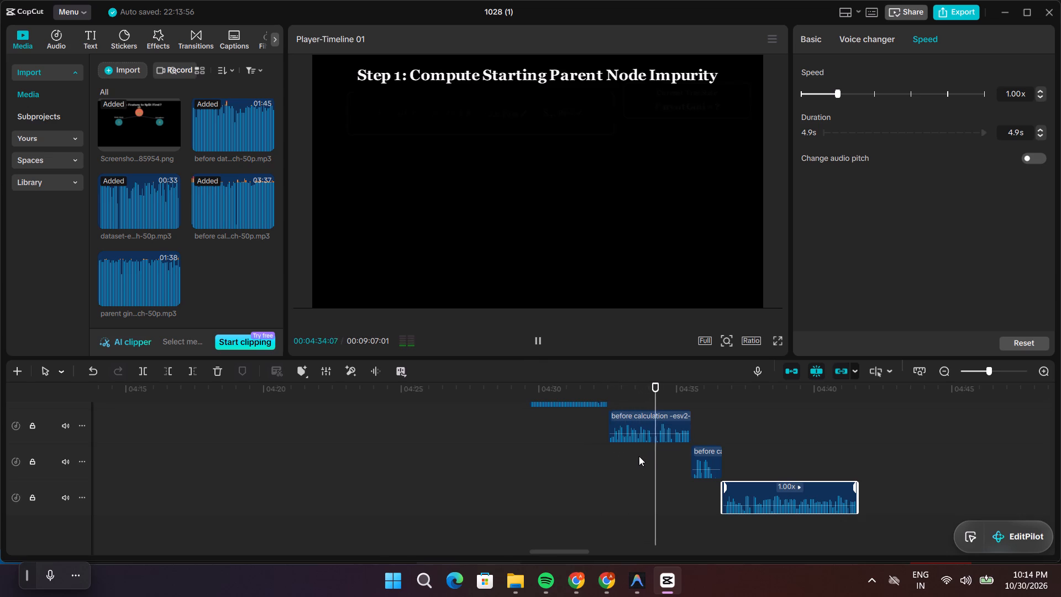
key(space)
key(space)
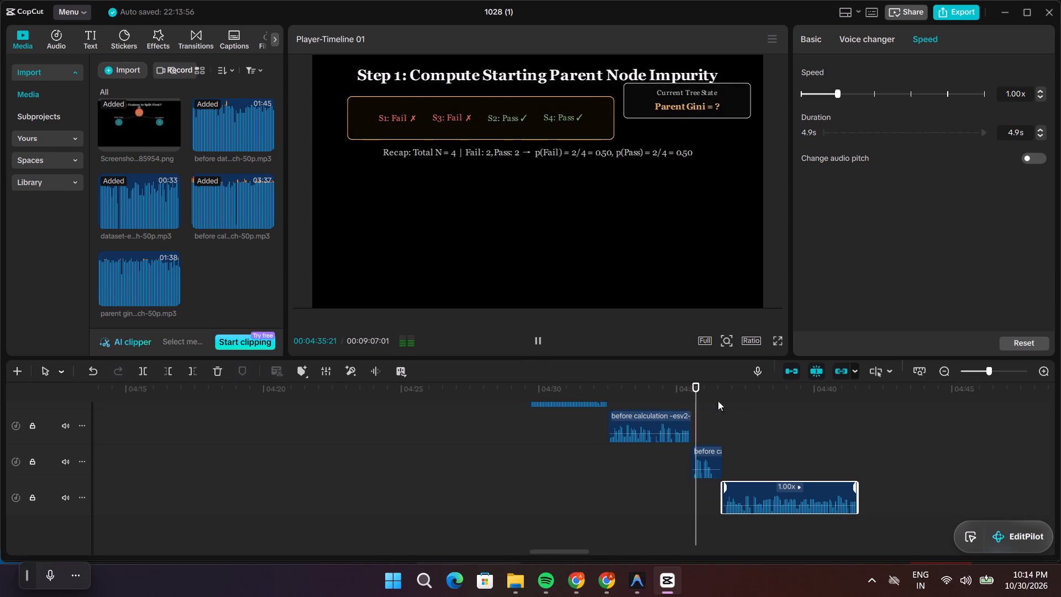
key(space)
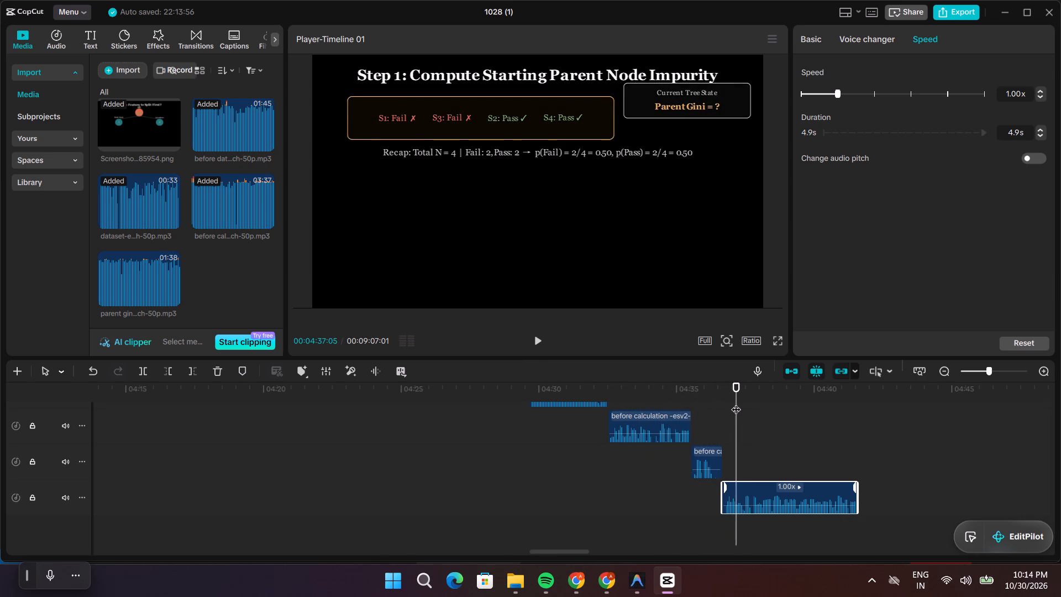
key(space)
key(space)
drag(750, 404, 600, 416)
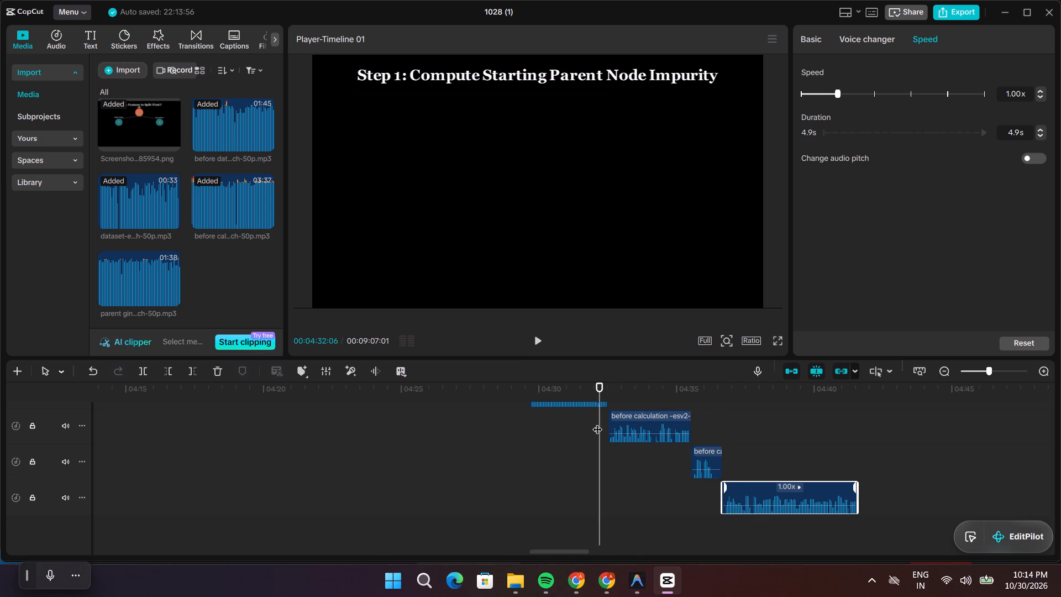
scroll(581, 462, up, 20)
scroll(581, 462, up, 14)
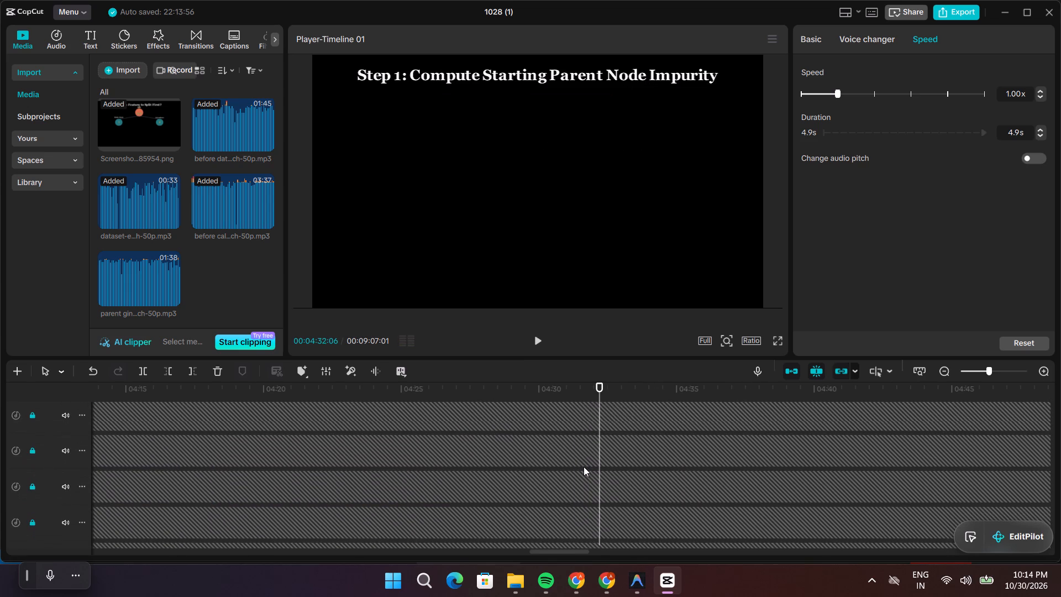
scroll(584, 467, up, 12)
drag(596, 409, 530, 420)
key(space)
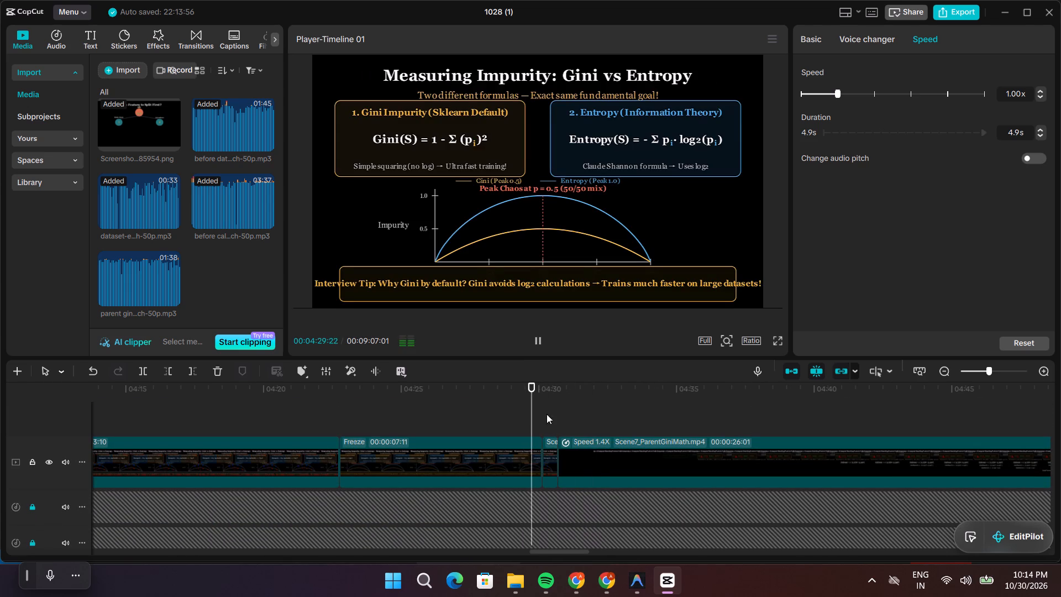
key(space)
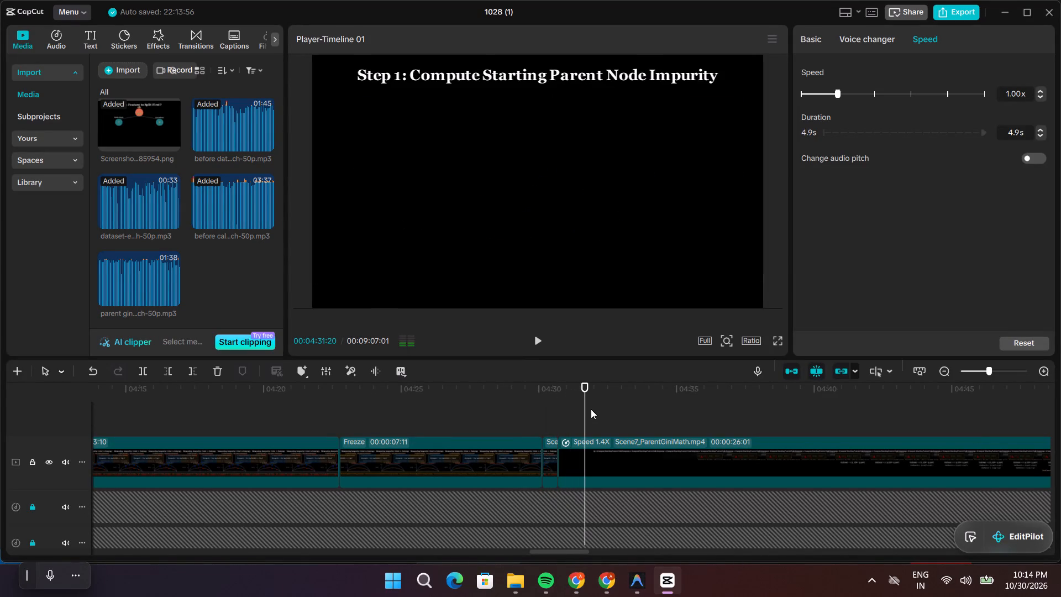
click(497, 448)
Lock the long before calculation voice-over track and the two staggered clip tracks directly below it.
scroll(285, 498, down, 5)
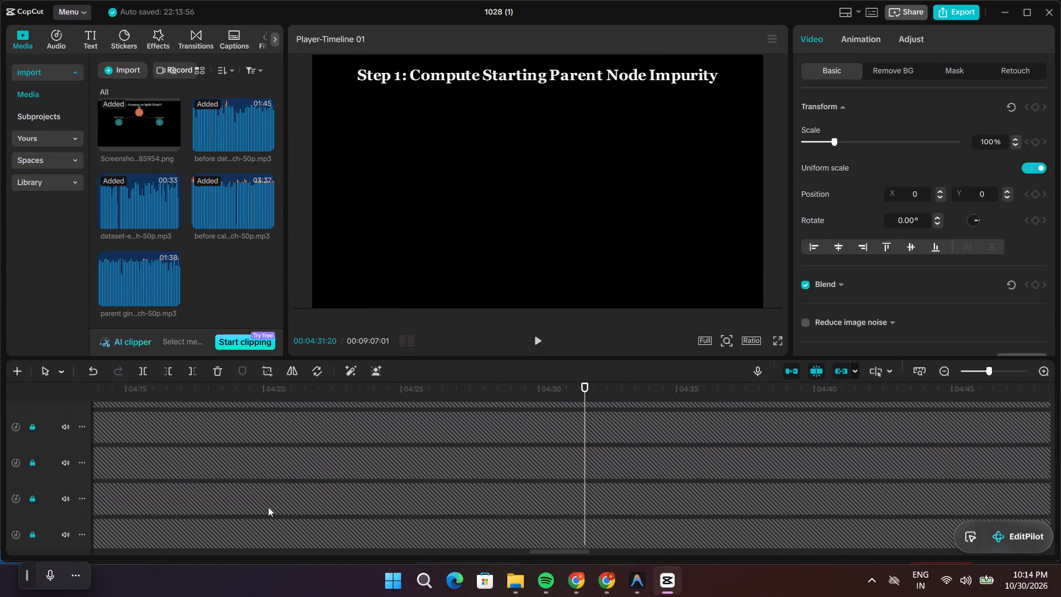
scroll(268, 507, down, 16)
scroll(218, 504, down, 7)
scroll(121, 509, down, 4)
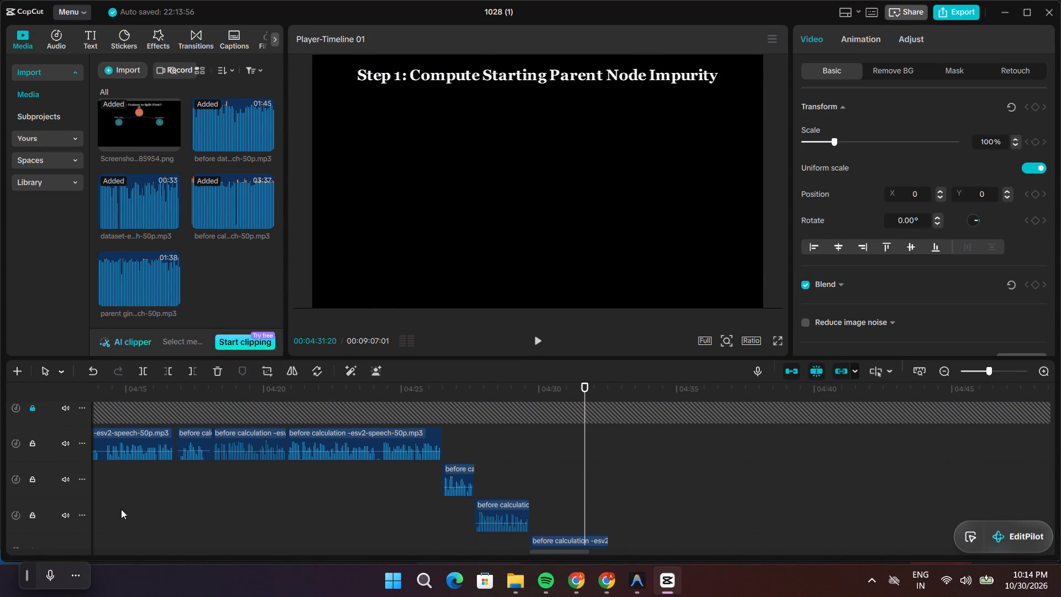
click(31, 442)
click(27, 479)
click(29, 479)
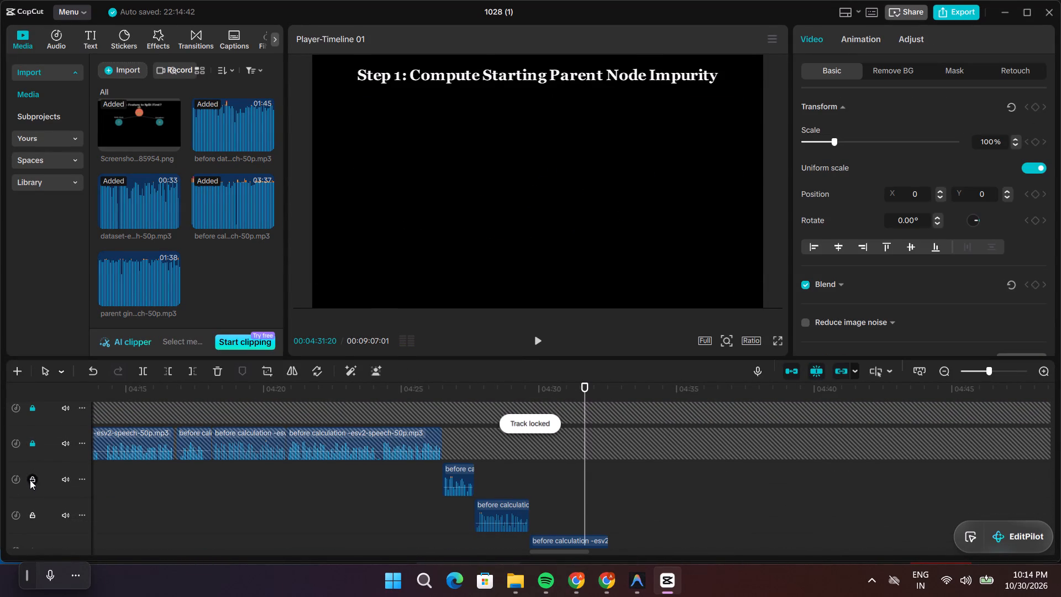
click(34, 520)
click(34, 476)
Lock the remaining four audio tracks holding the staggered before calculation clips.
scroll(56, 481, down, 5)
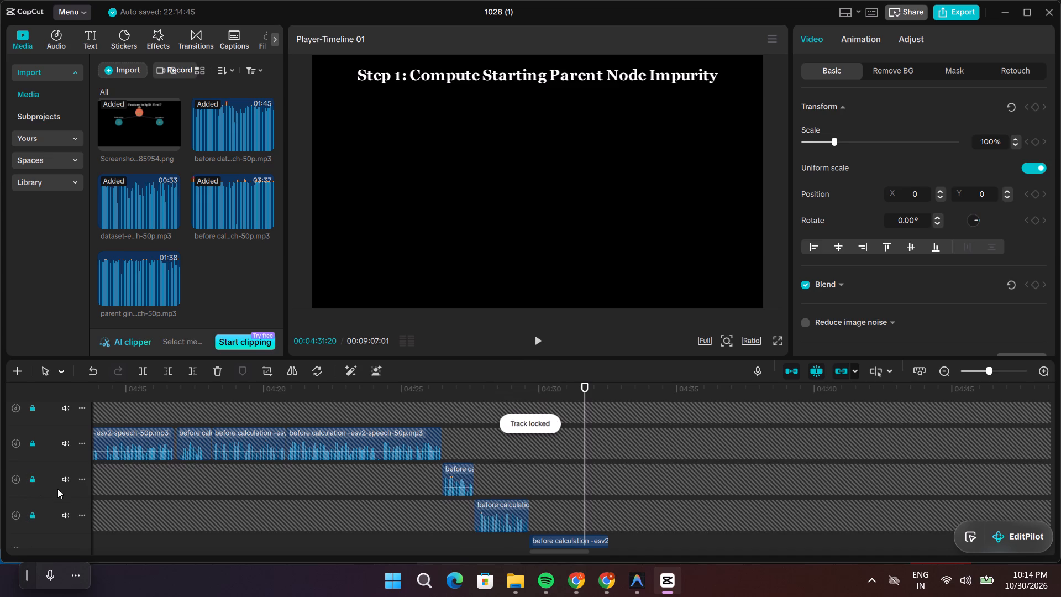
scroll(25, 519, down, 5)
scroll(270, 500, down, 8)
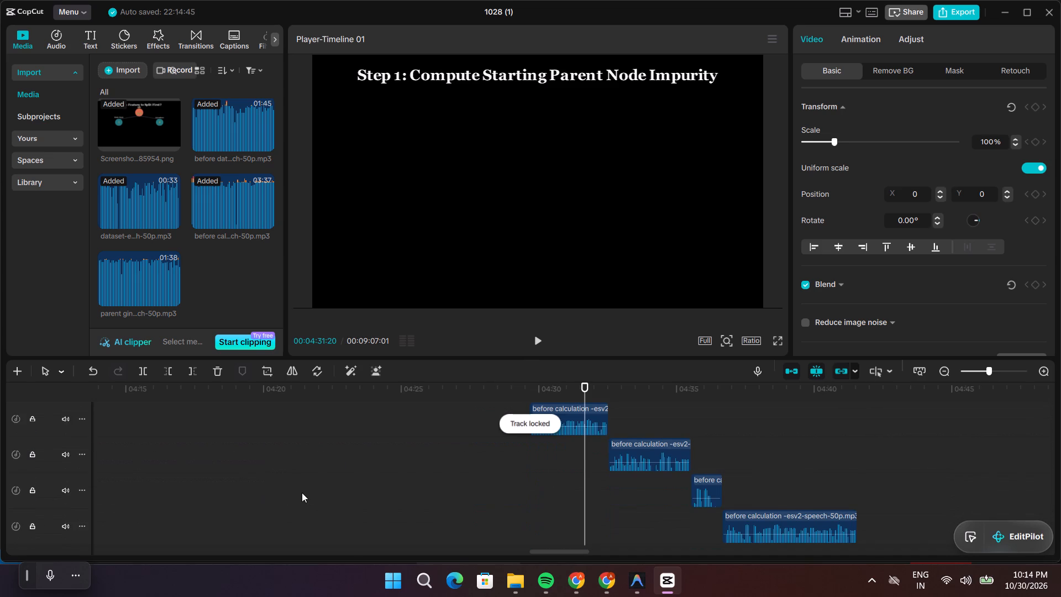
scroll(307, 493, down, 5)
scroll(307, 494, up, 2)
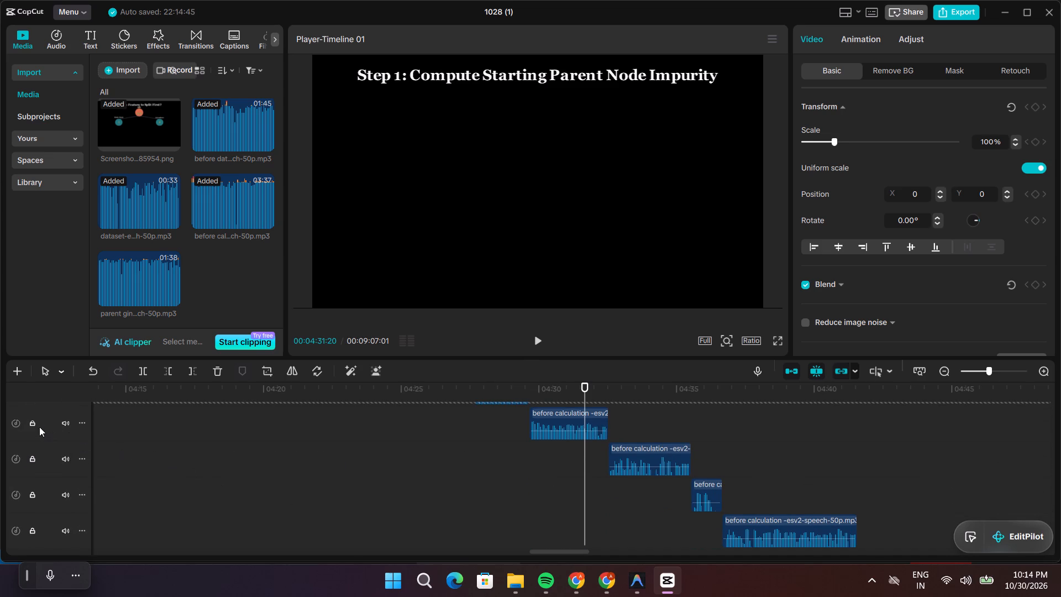
click(33, 426)
click(29, 459)
click(28, 497)
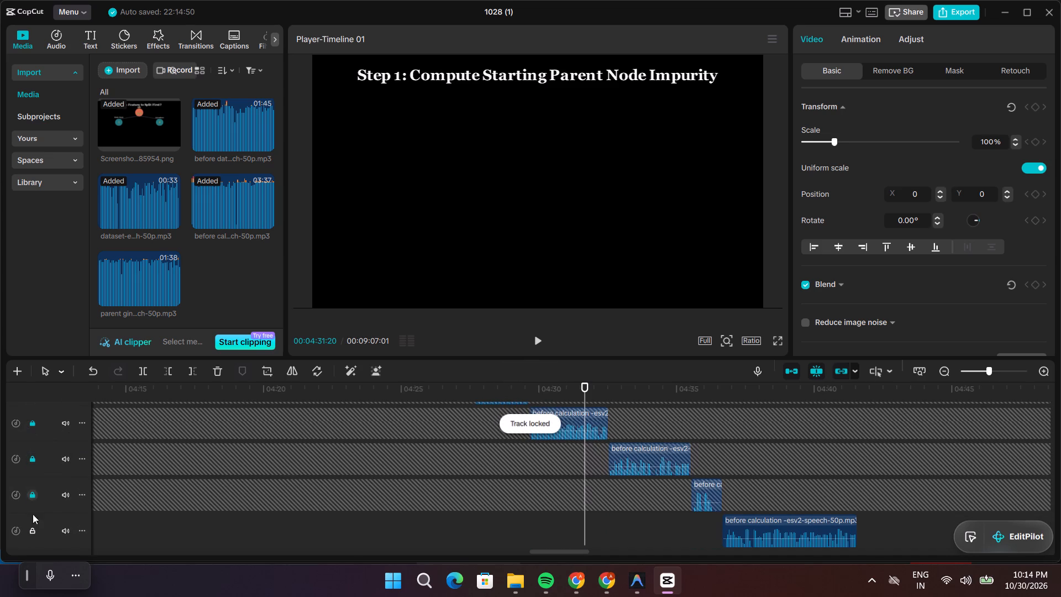
click(29, 532)
scroll(253, 510, down, 6)
scroll(304, 527, up, 8)
Play the end of the Gini vs Entropy freeze frame into Step 1 to find where its narration ends, stopping at 00:04:34:07.
key(space)
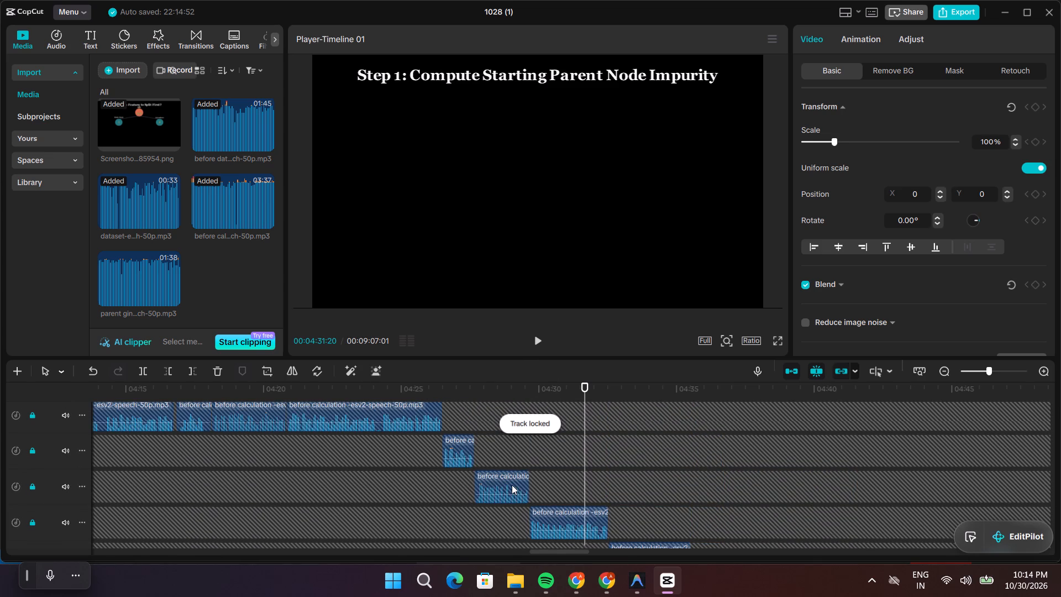
key(space)
drag(595, 458, 558, 460)
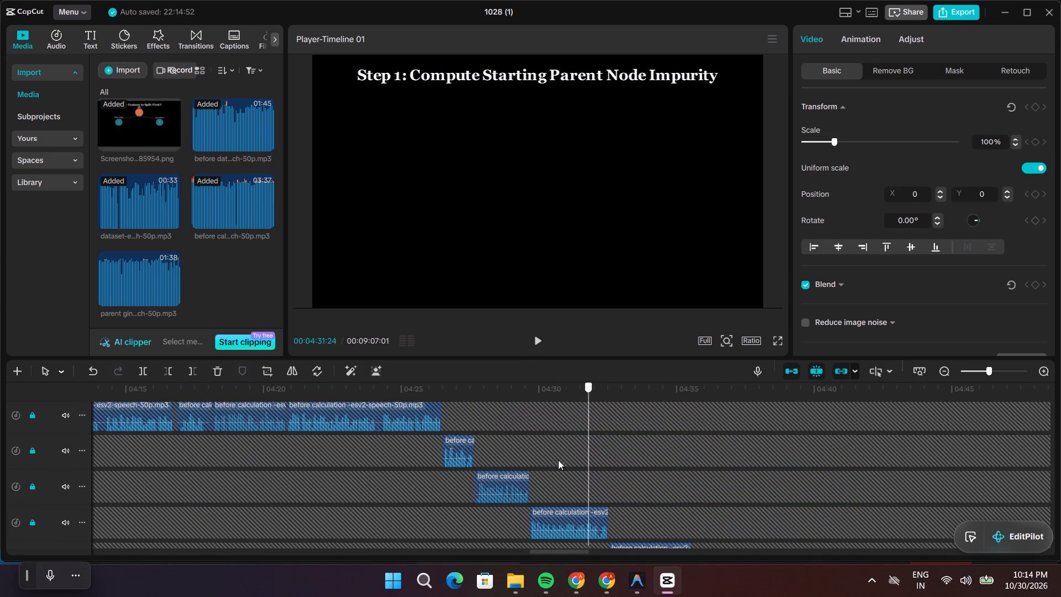
drag(558, 460, 445, 460)
key(space)
scroll(576, 446, up, 20)
scroll(576, 446, up, 5)
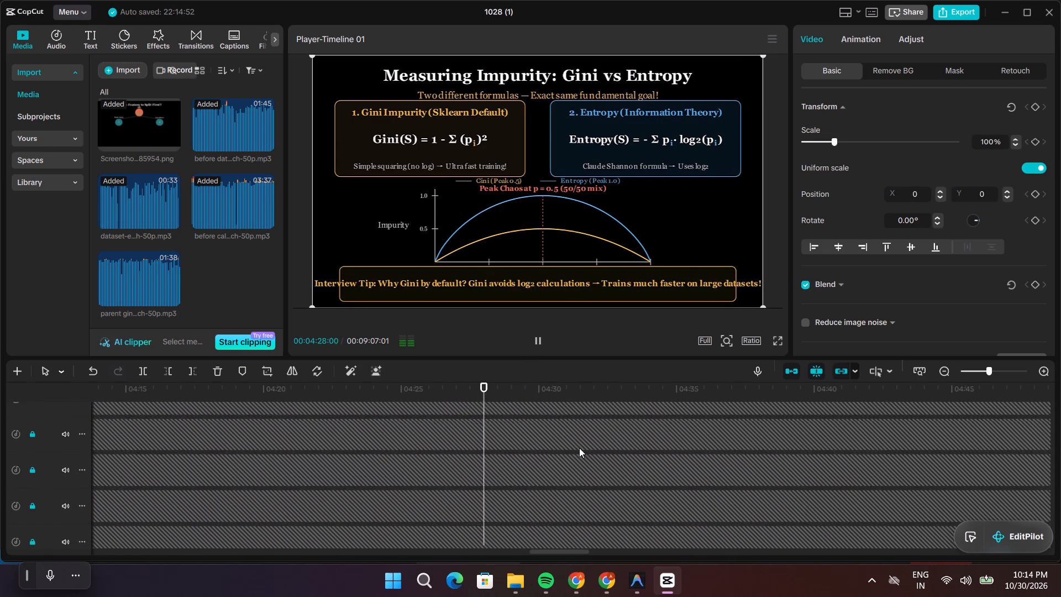
scroll(579, 448, up, 11)
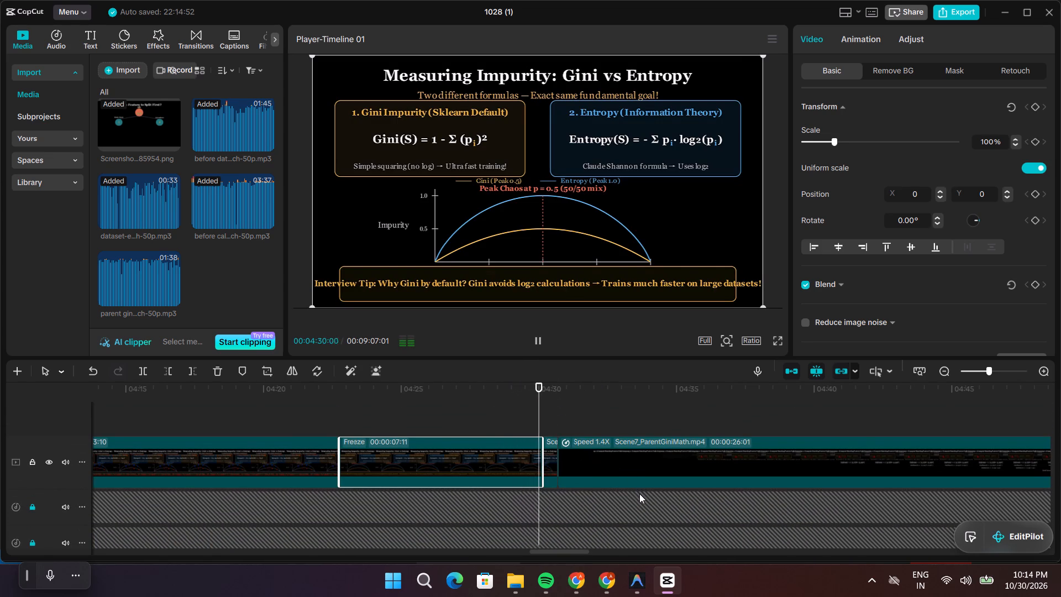
key(space)
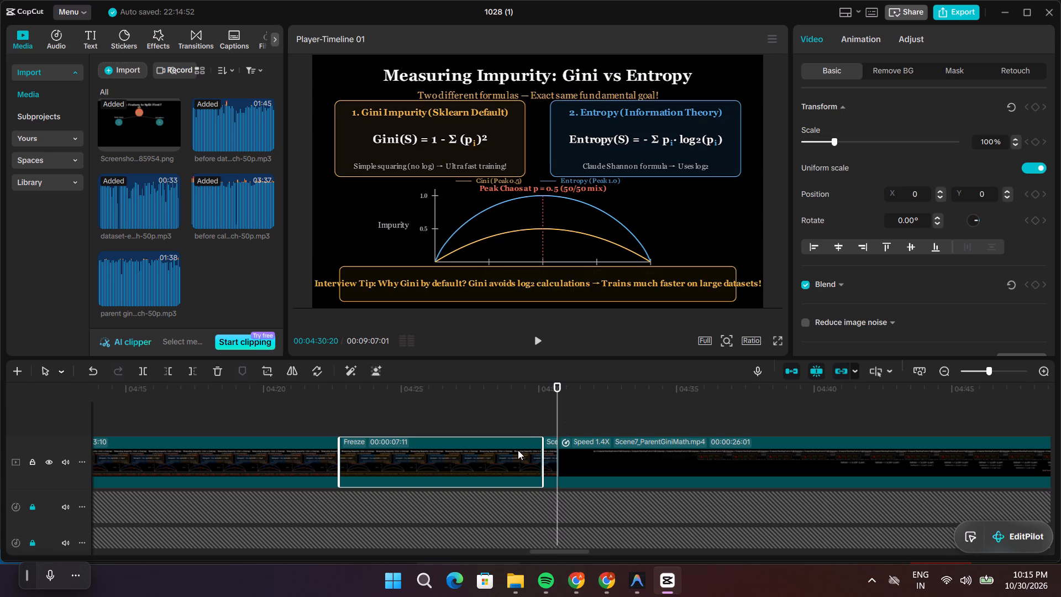
click(518, 450)
drag(558, 425, 513, 429)
key(space)
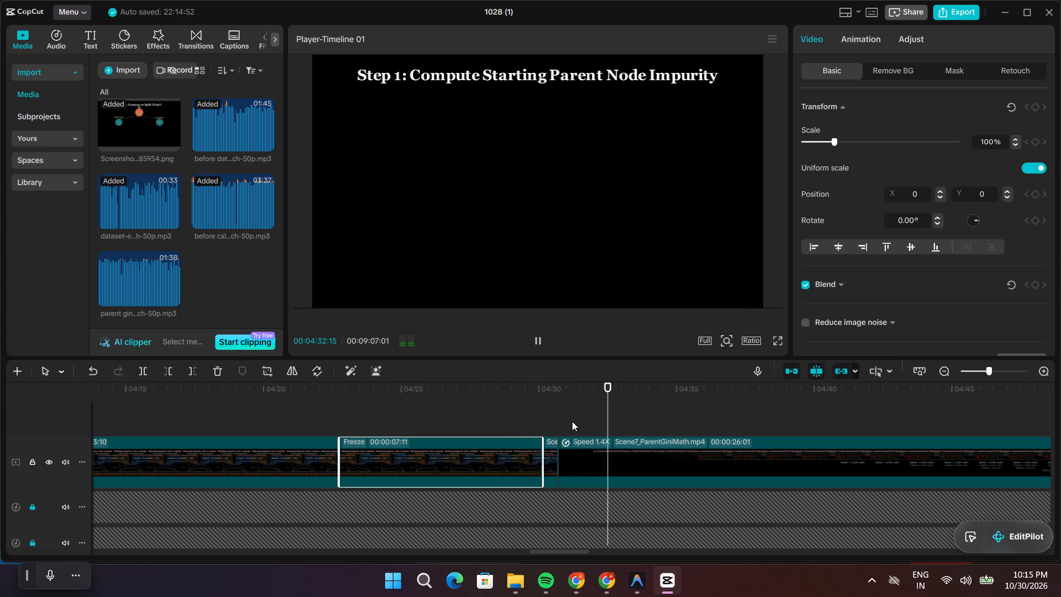
key(space)
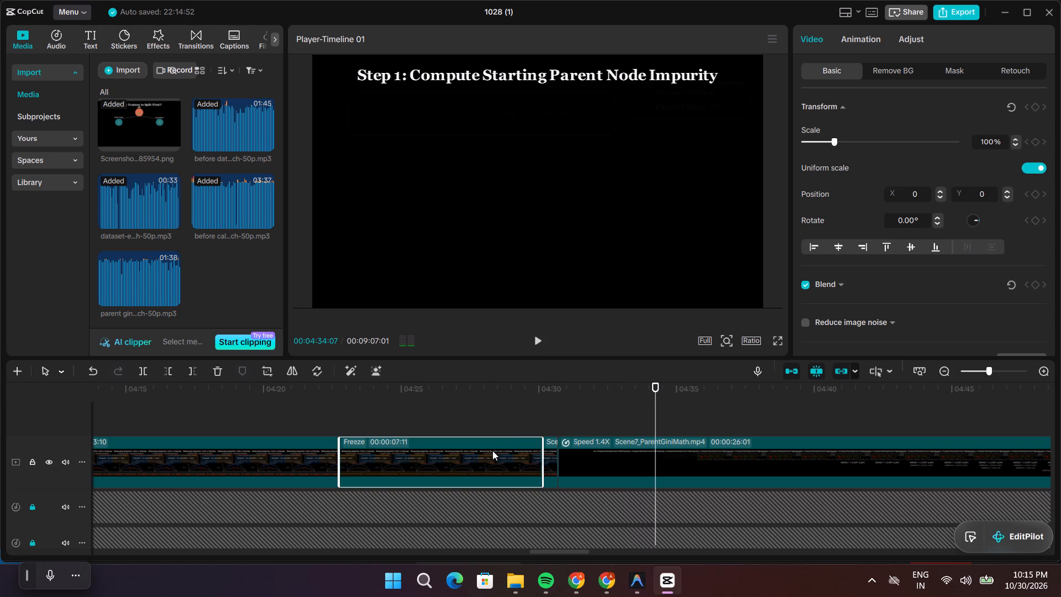
Extend the end of the Gini vs Entropy freeze frame to the playhead, making it 00:00:11:14 long.
click(492, 451)
click(529, 461)
drag(541, 460, 650, 480)
Check the voice-over across the cut into Step 1 and lengthen the Gini vs Entropy freeze frame to 00:00:11:29.
drag(655, 418, 508, 427)
key(space)
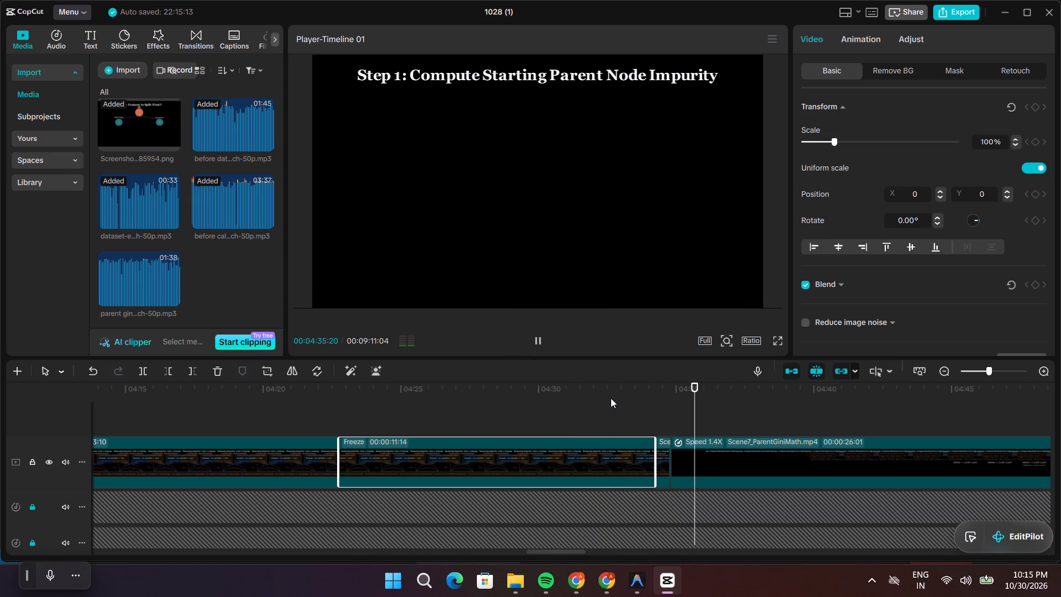
key(space)
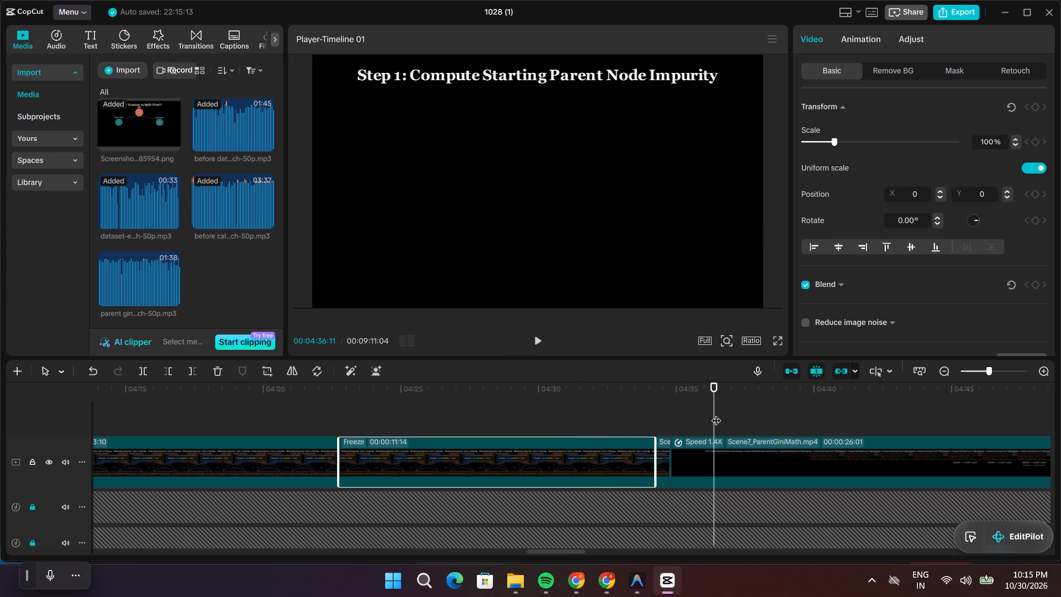
drag(716, 413, 641, 430)
key(space)
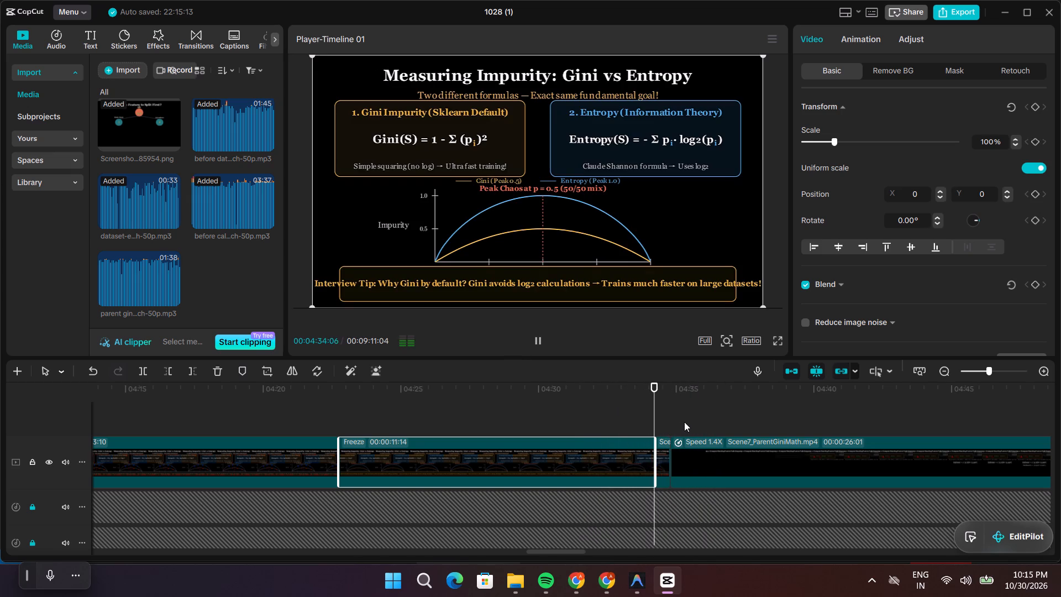
key(space)
click(626, 449)
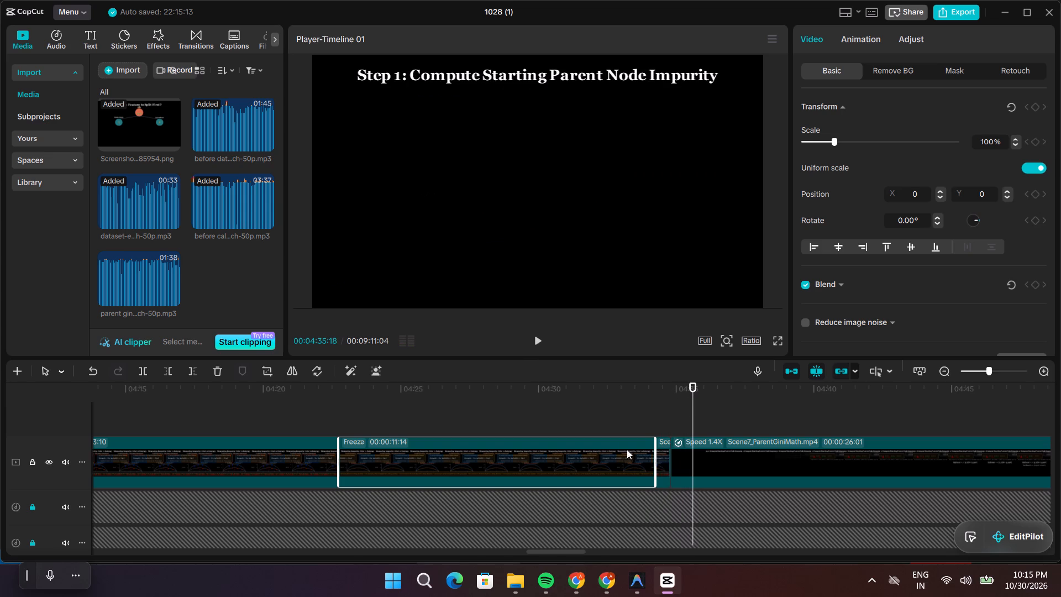
drag(656, 451, 666, 455)
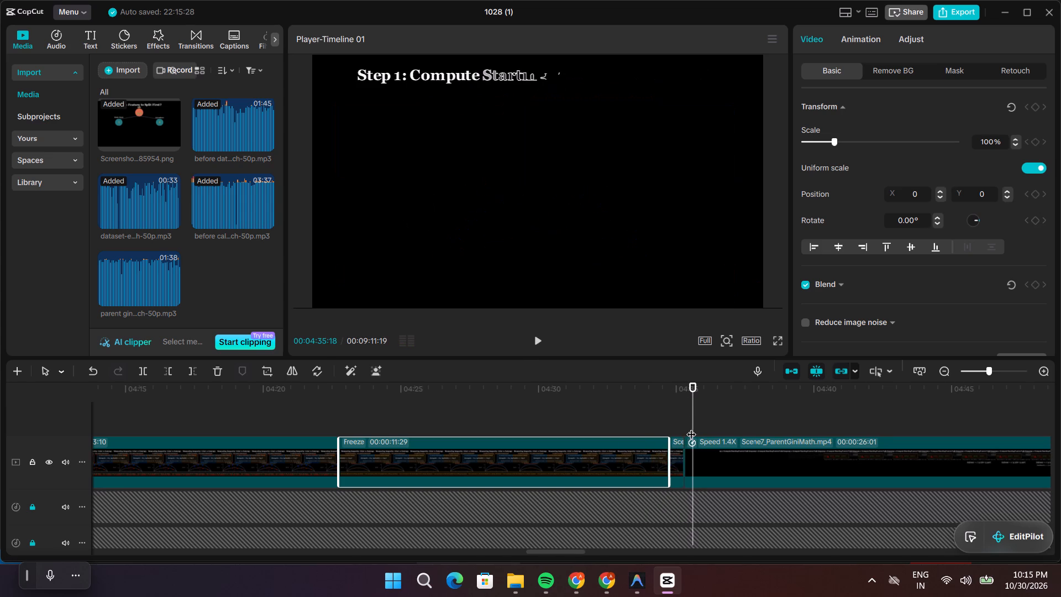
Insert the Which Feature to Split First screenshot into the main video track directly before the Scene7_ParentGiniMath clip.
drag(691, 427, 646, 434)
key(space)
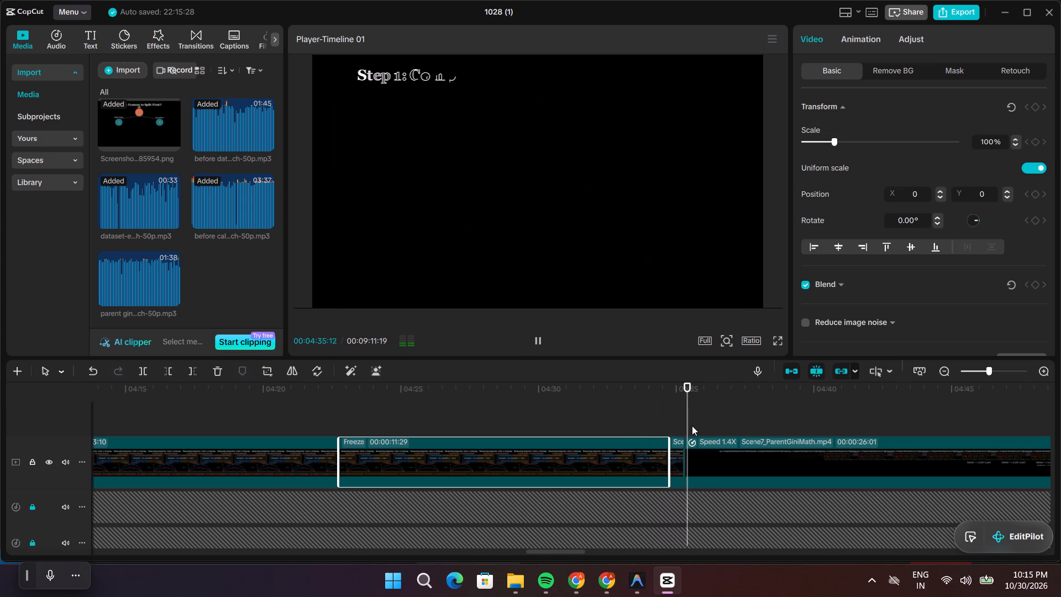
key(space)
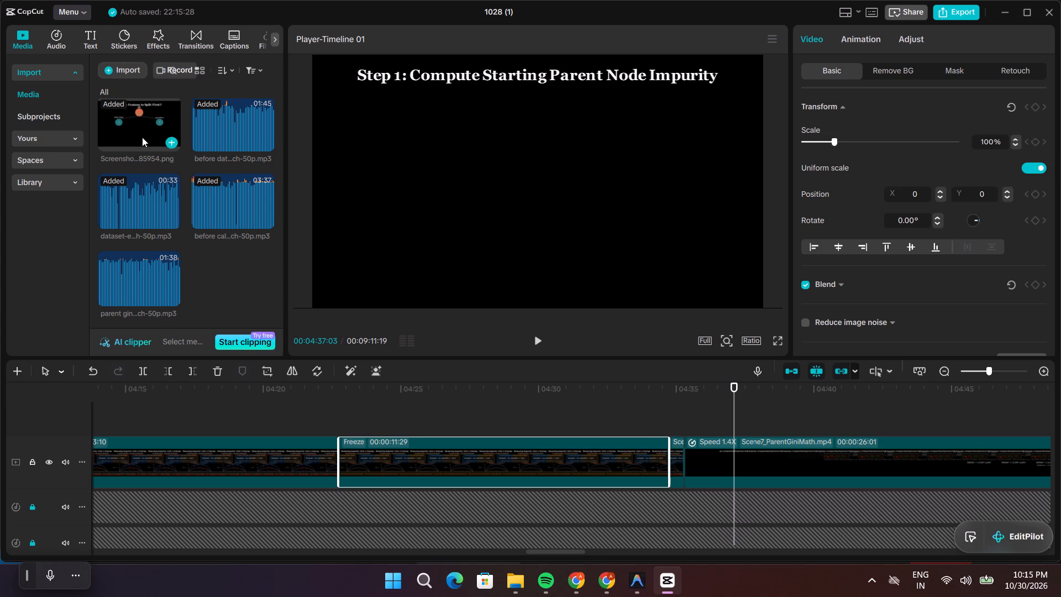
drag(140, 135, 726, 422)
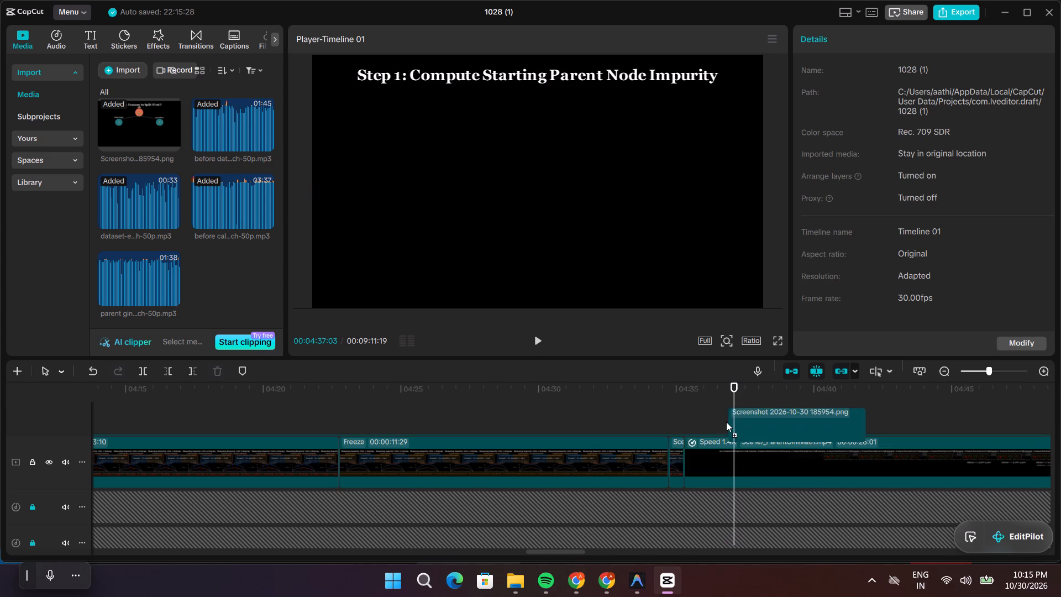
drag(726, 422, 701, 466)
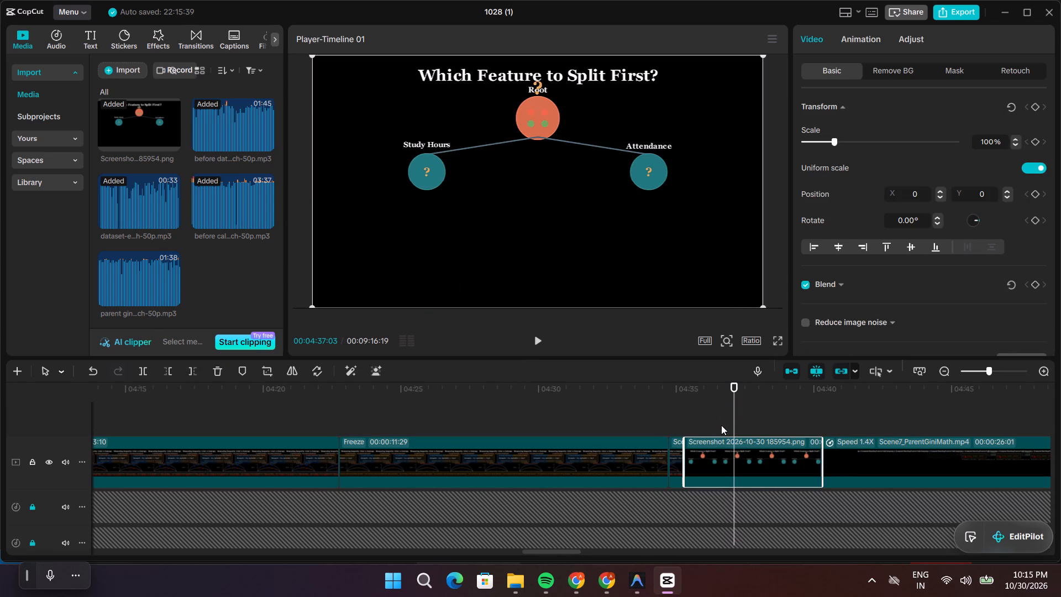
Play from the end of the Gini vs Entropy scene through the inserted screenshot to check it against the voice-over.
drag(734, 422, 665, 430)
key(space)
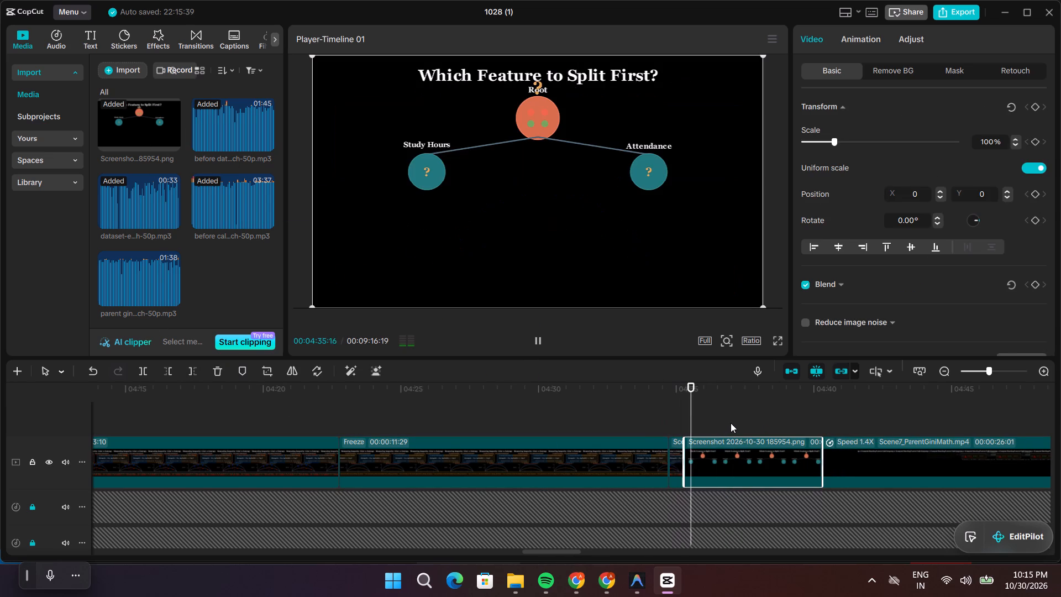
key(space)
key(space)
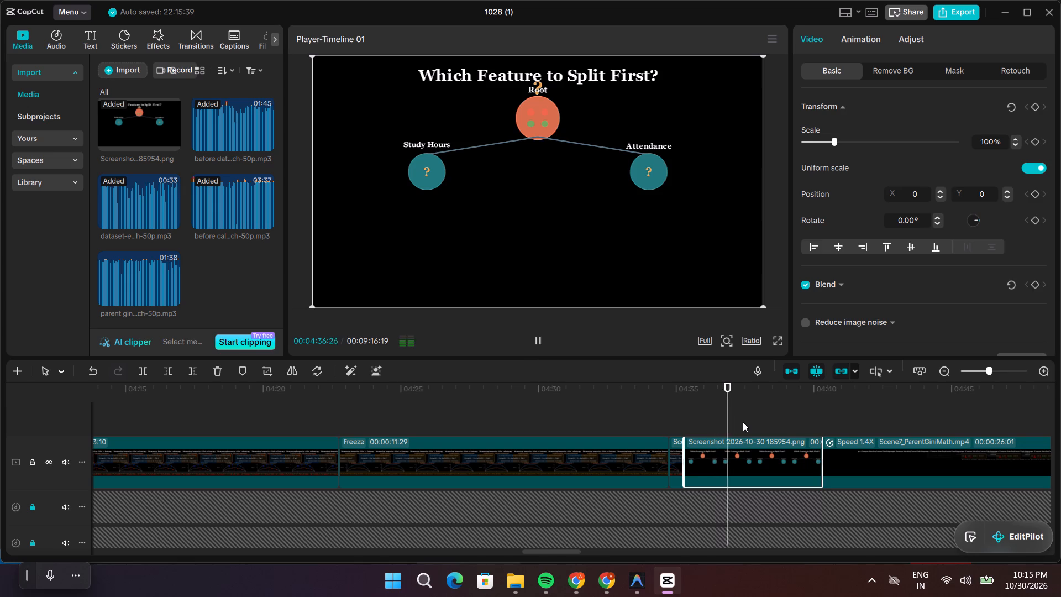
key(space)
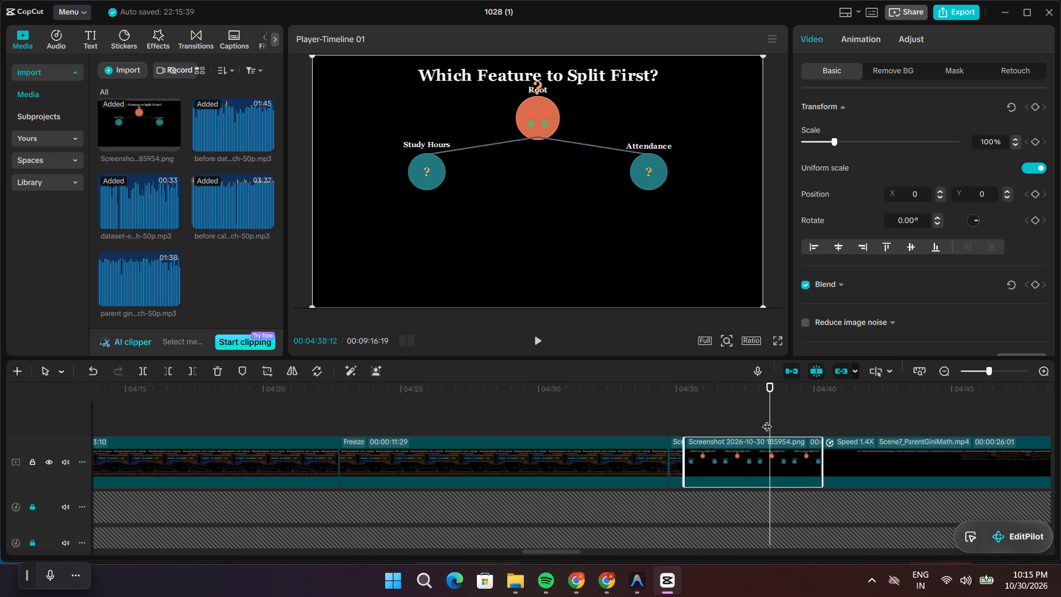
key(space)
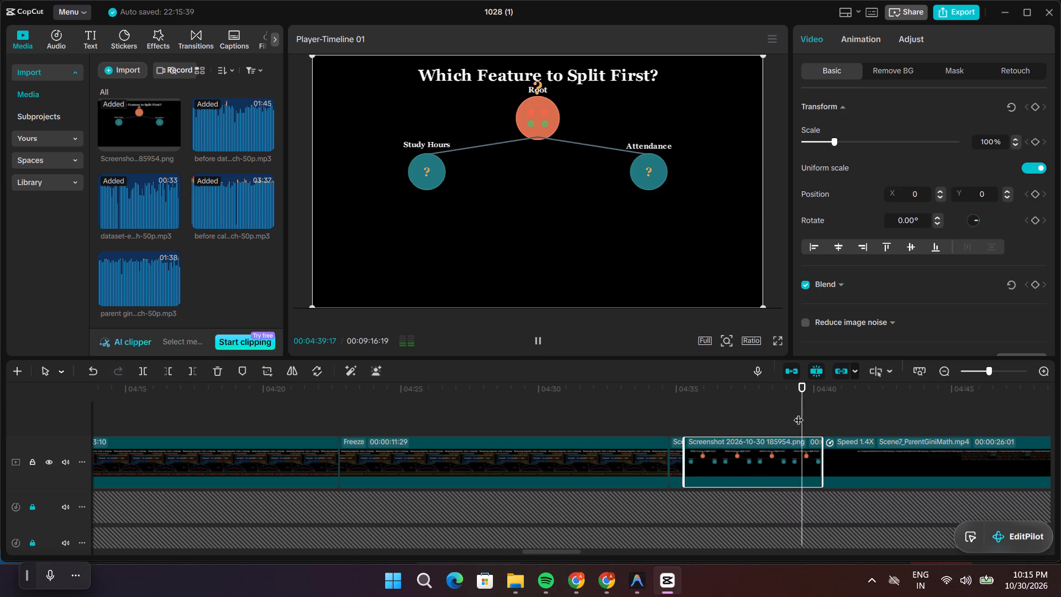
key(space)
Add a default text clip above the screenshot, starting at the screenshot's first frame at 00:04:35:09.
drag(809, 414, 689, 431)
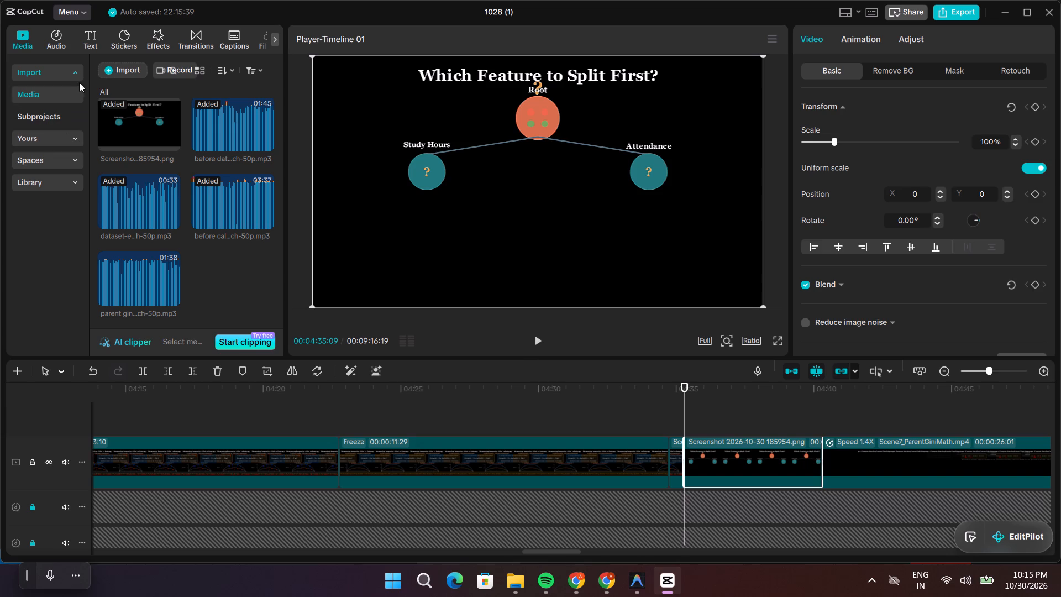
click(90, 43)
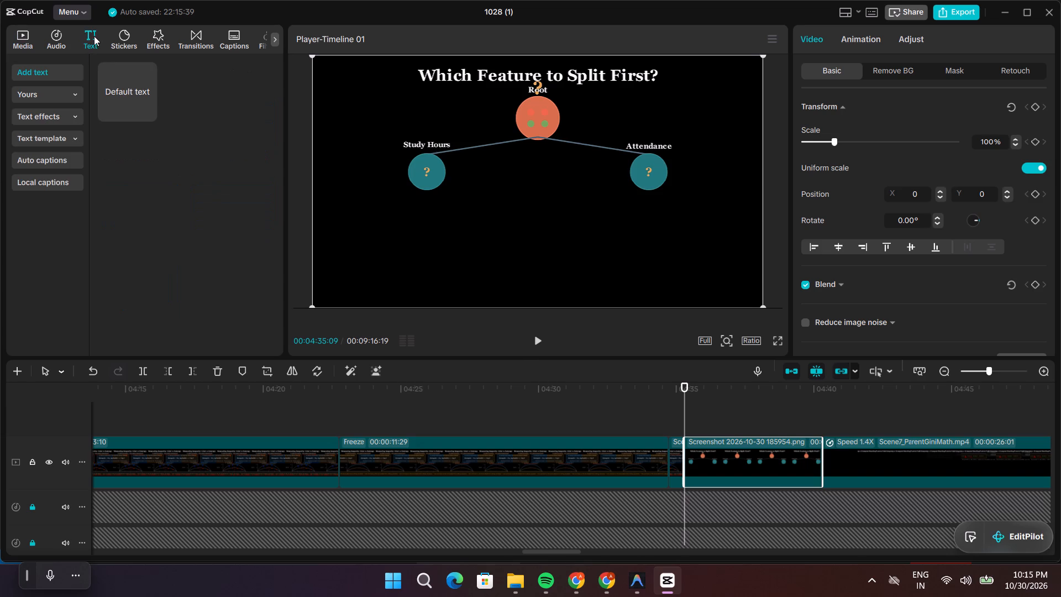
click(115, 87)
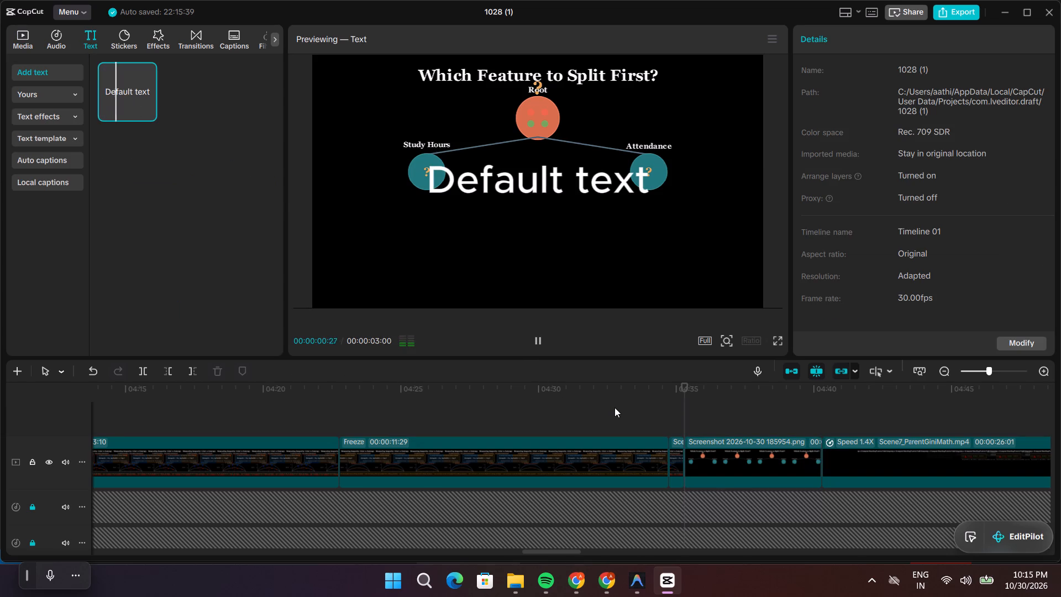
key(space)
drag(123, 85, 722, 425)
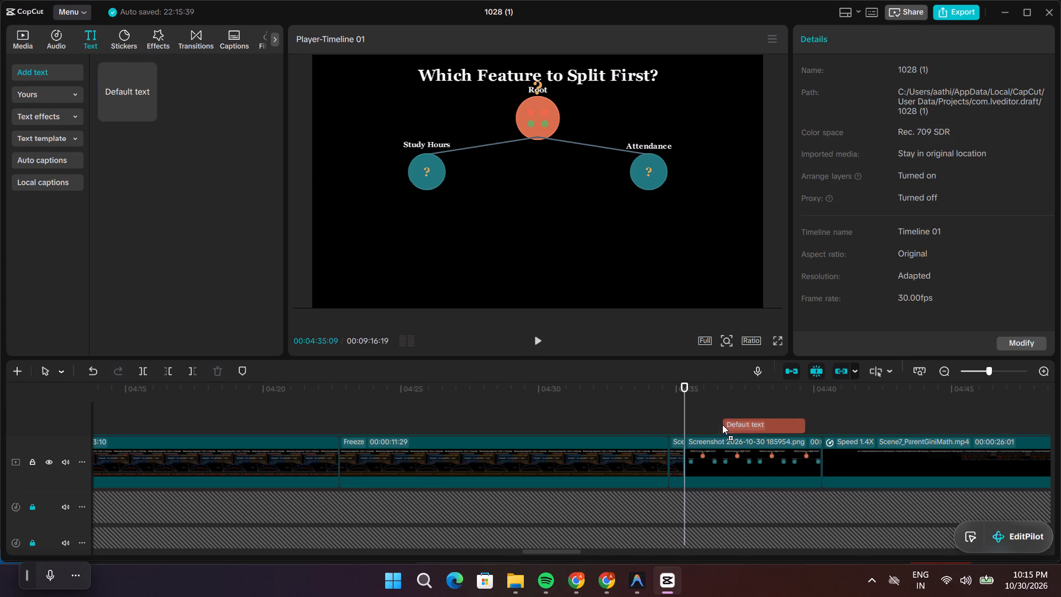
drag(722, 425, 688, 427)
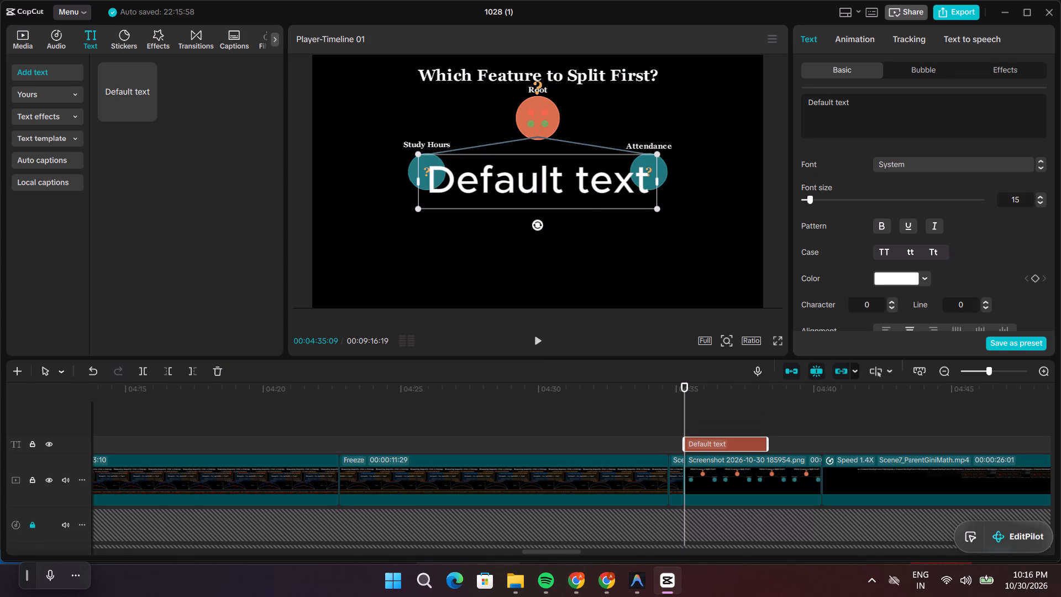
Replace the default text with "Gini for root node".
drag(857, 106, 804, 107)
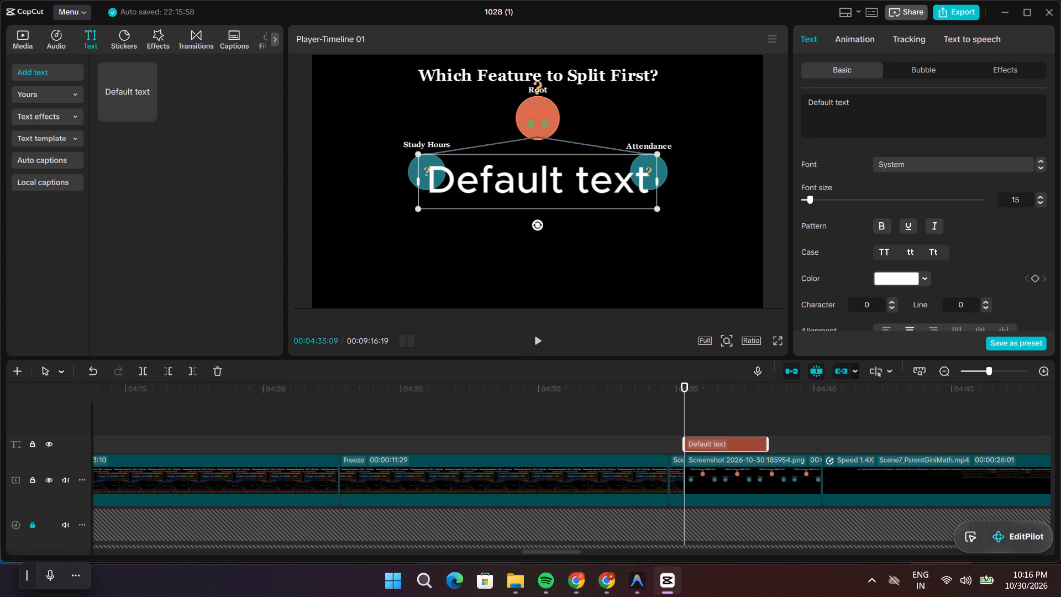
click(860, 104)
key(ctrl+a)
key(BackSpace)
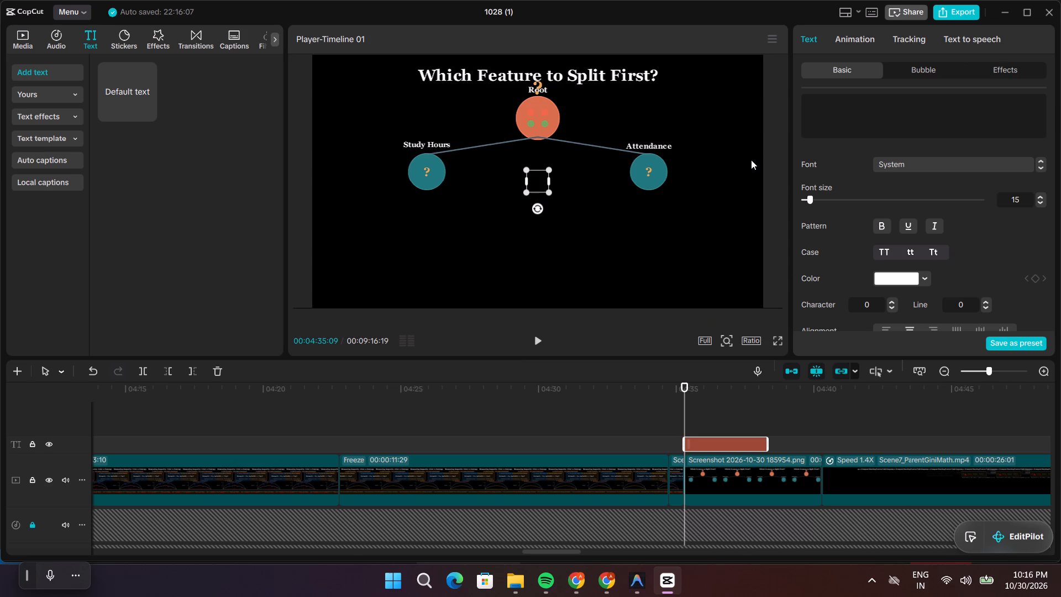
key(shift+g)
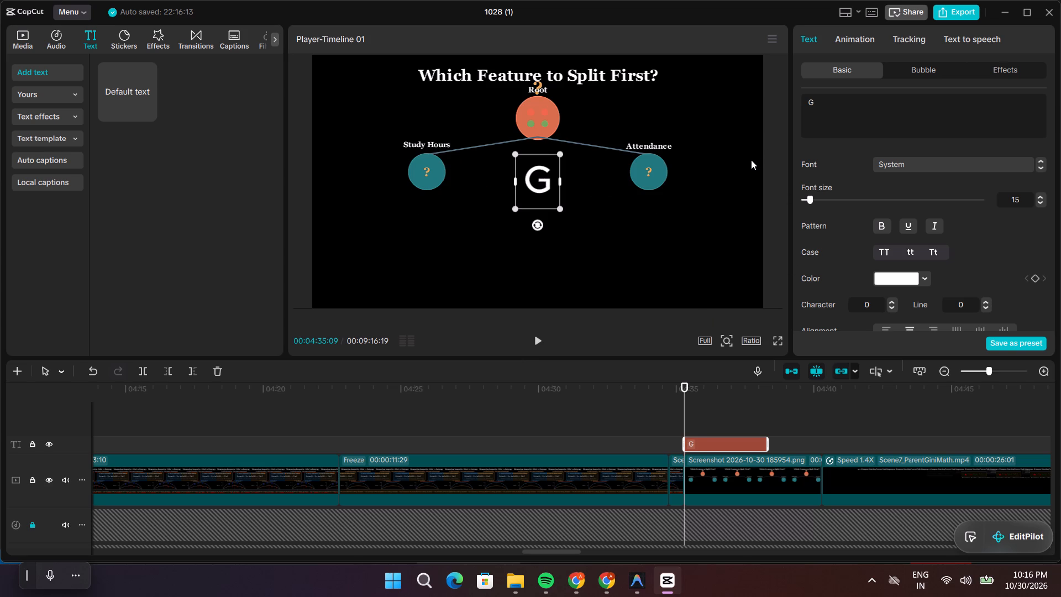
text(ini)
key(space)
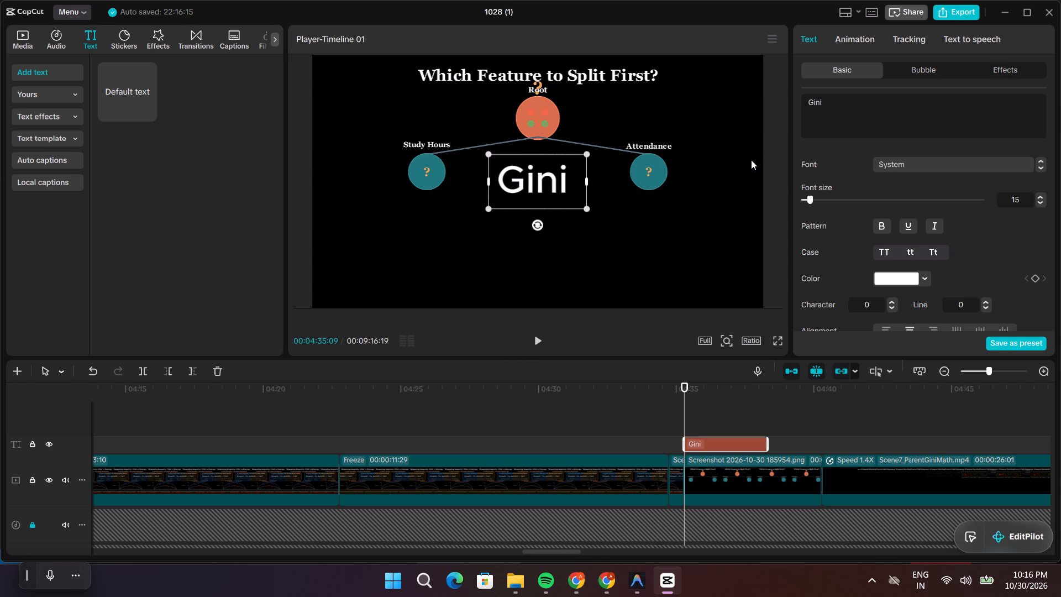
text(gor)
key(space)
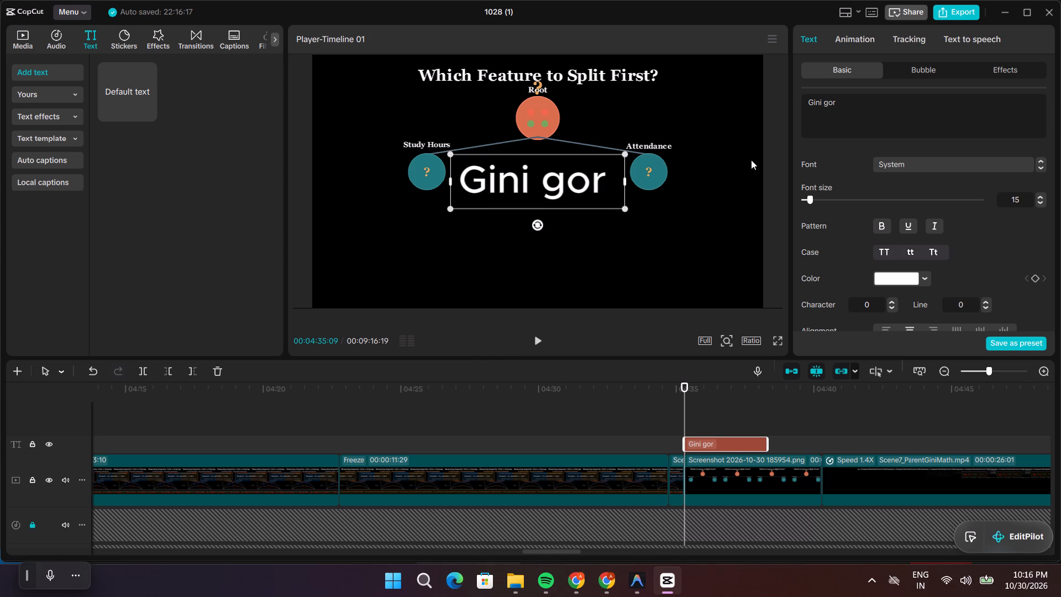
key(BackSpace)
key(BackSpace)
key(BackSpace)
key(BackSpace)
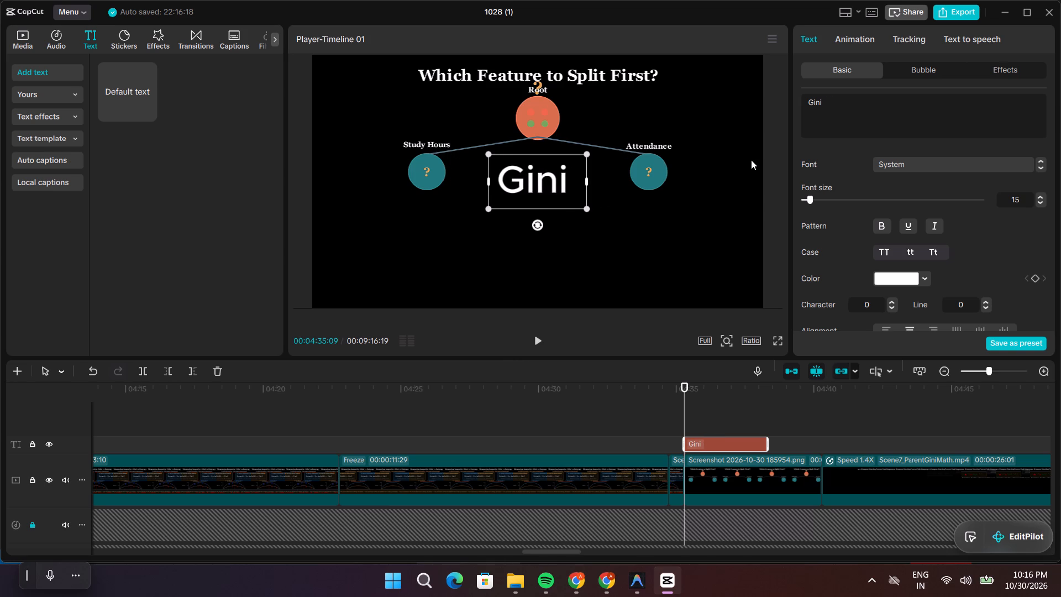
text(fo)
text(r roo)
text(t ro)
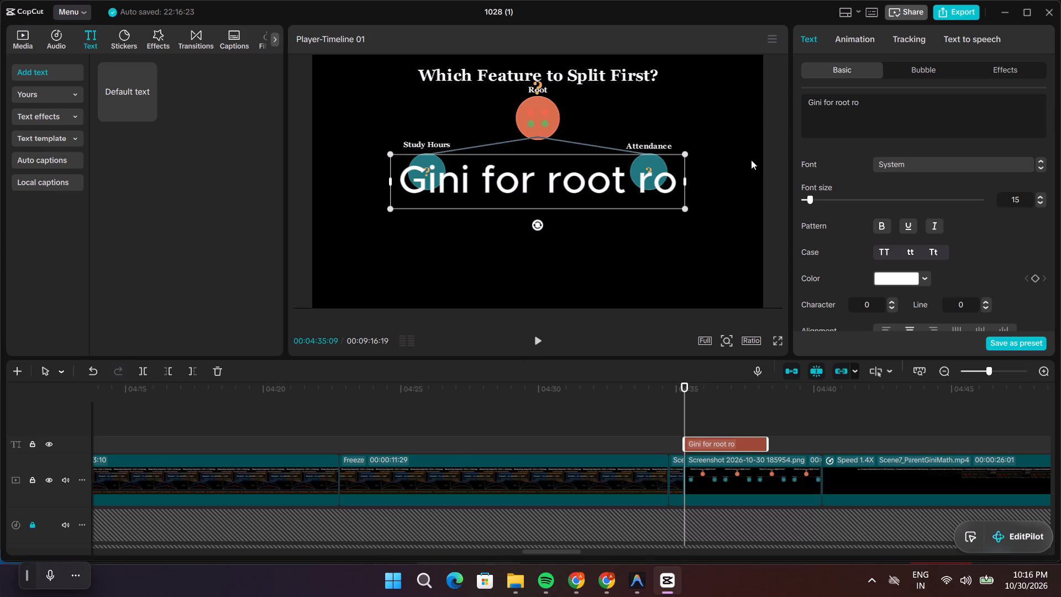
key(BackSpace)
key(BackSpace)
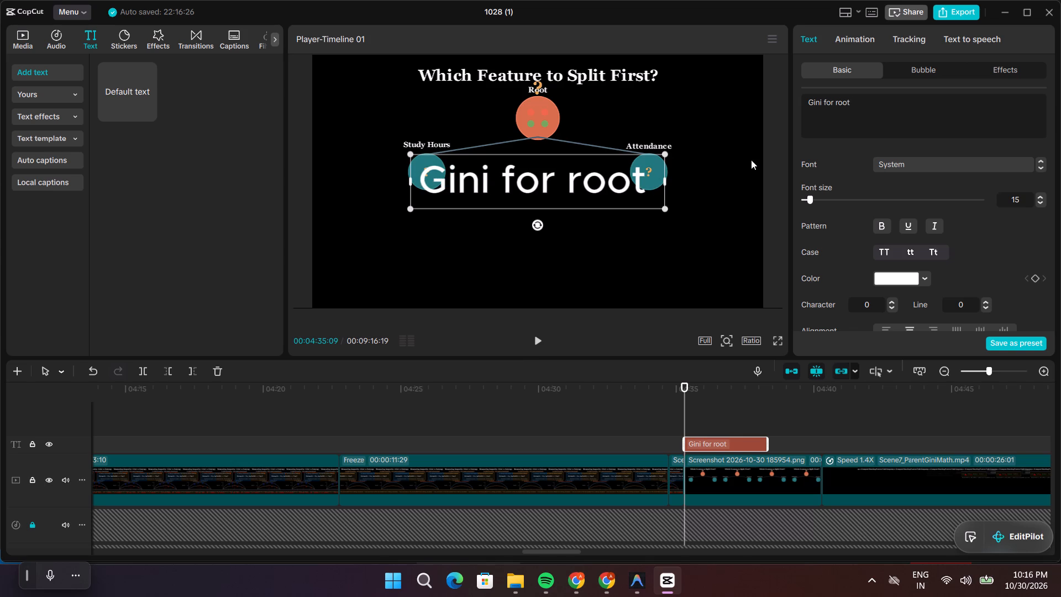
text(node)
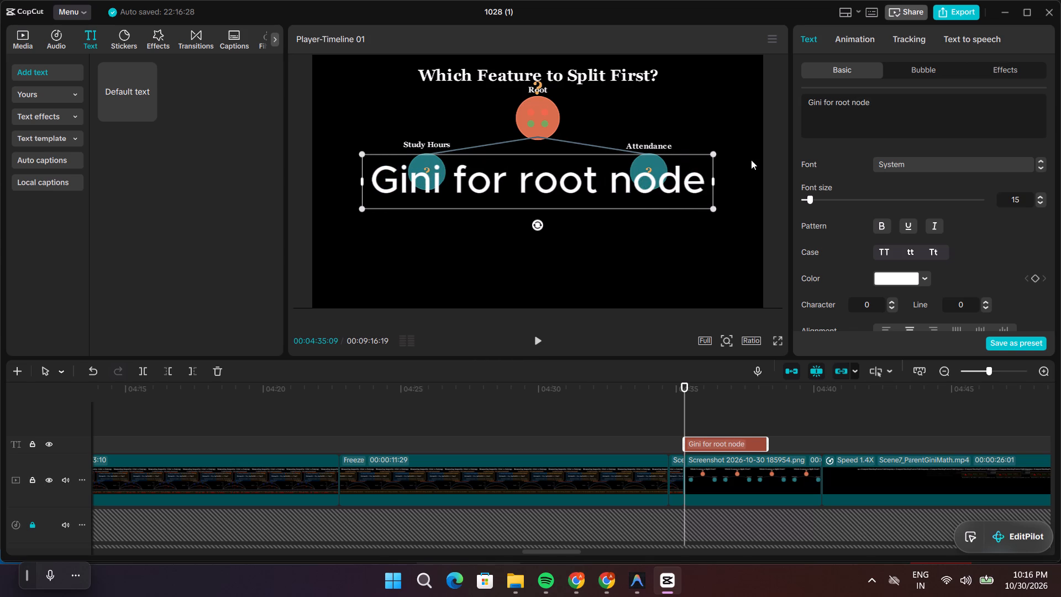
Set the font size of the "Gini for root node" text to 6.
click(1042, 203)
click(1042, 203)
triple_click(1042, 203)
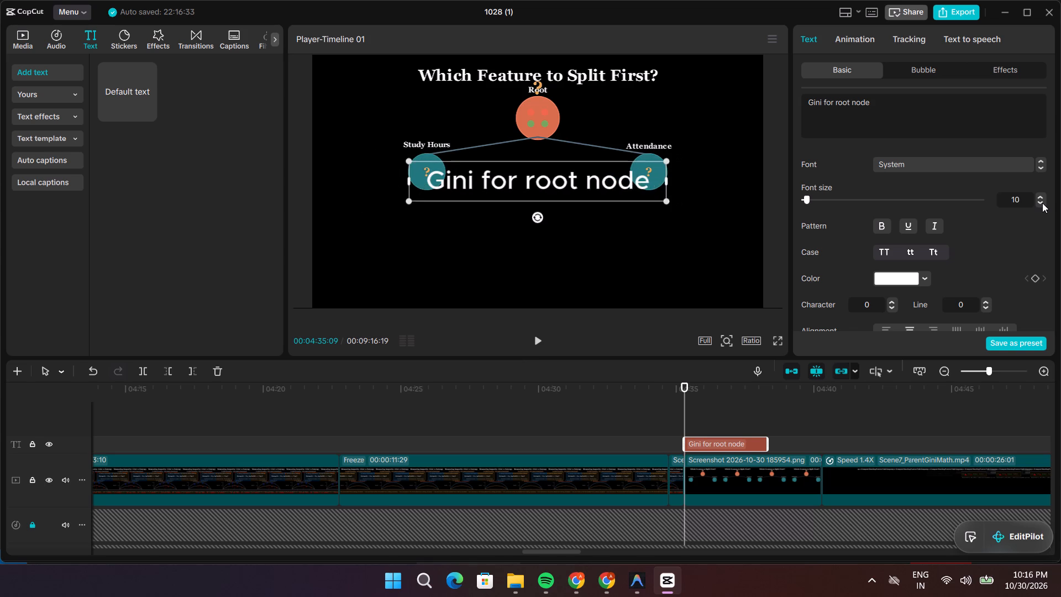
triple_click(1041, 203)
click(1041, 203)
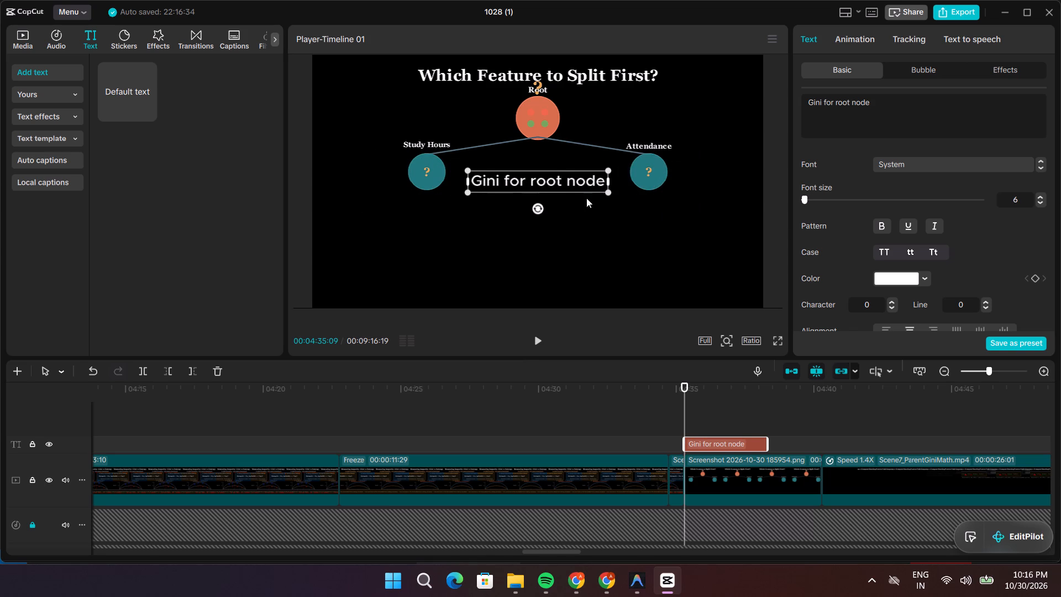
Move the "Gini for root node" text to just right of the orange Root node in the preview.
click(559, 181)
drag(559, 181, 656, 116)
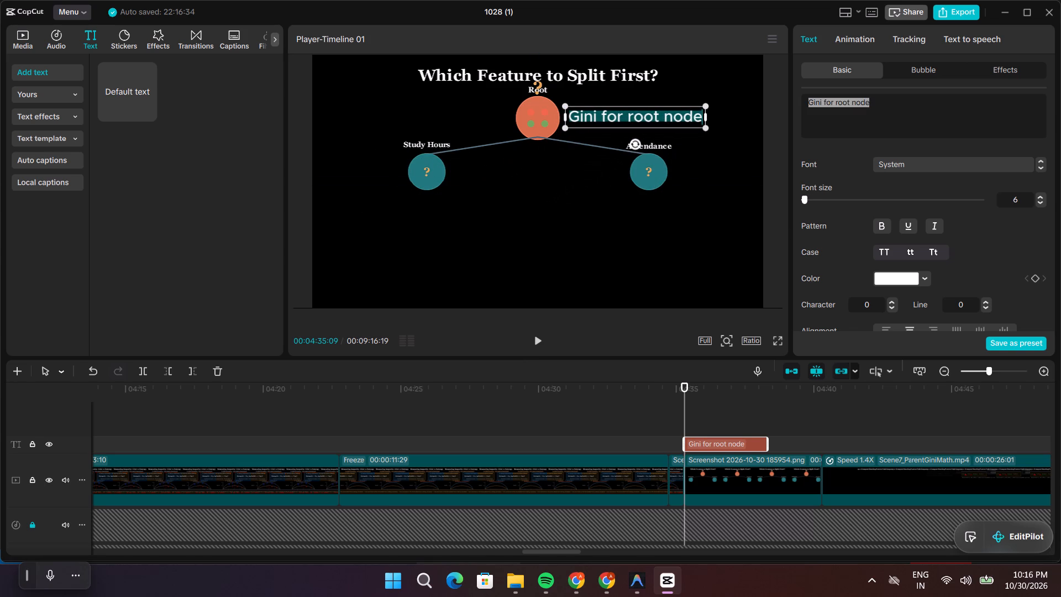
drag(656, 116, 656, 115)
click(579, 187)
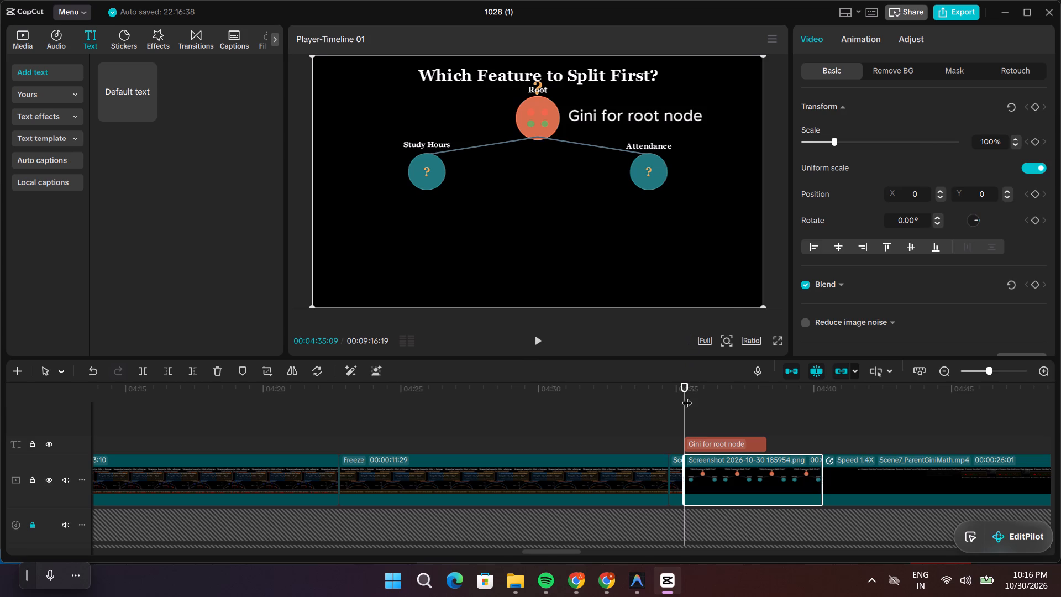
Play the narration across the screenshot into Step 1 and extend the screenshot clip's end to make it 00:00:07:06 long.
drag(687, 396, 645, 403)
key(space)
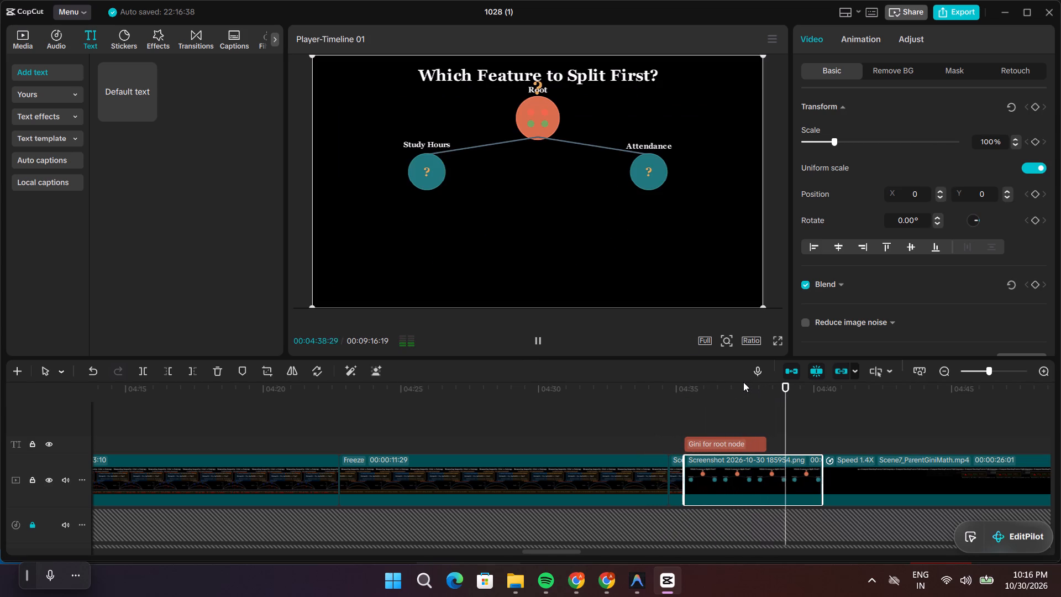
key(space)
key(space)
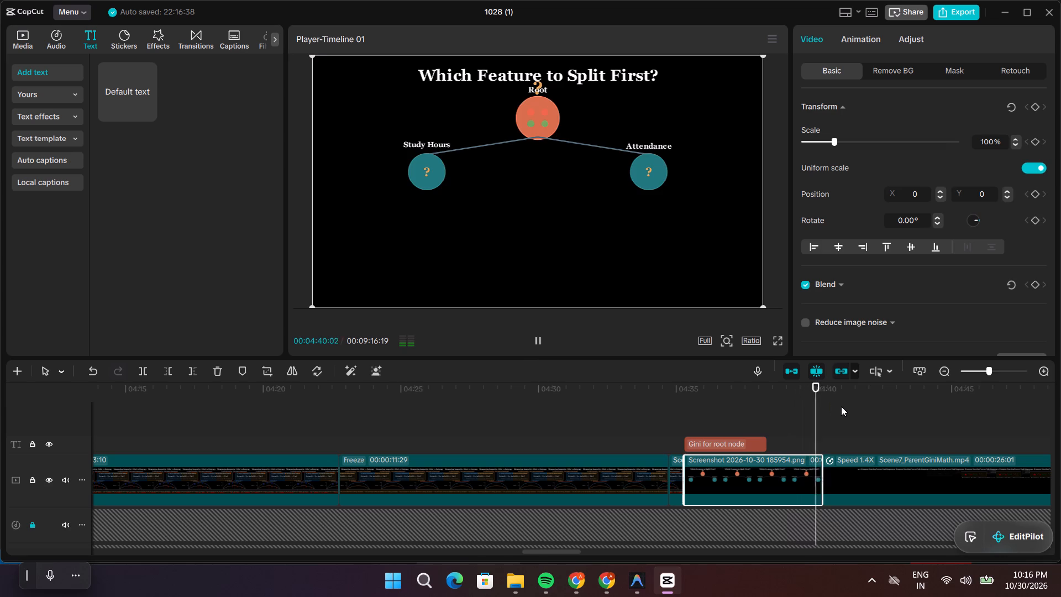
key(space)
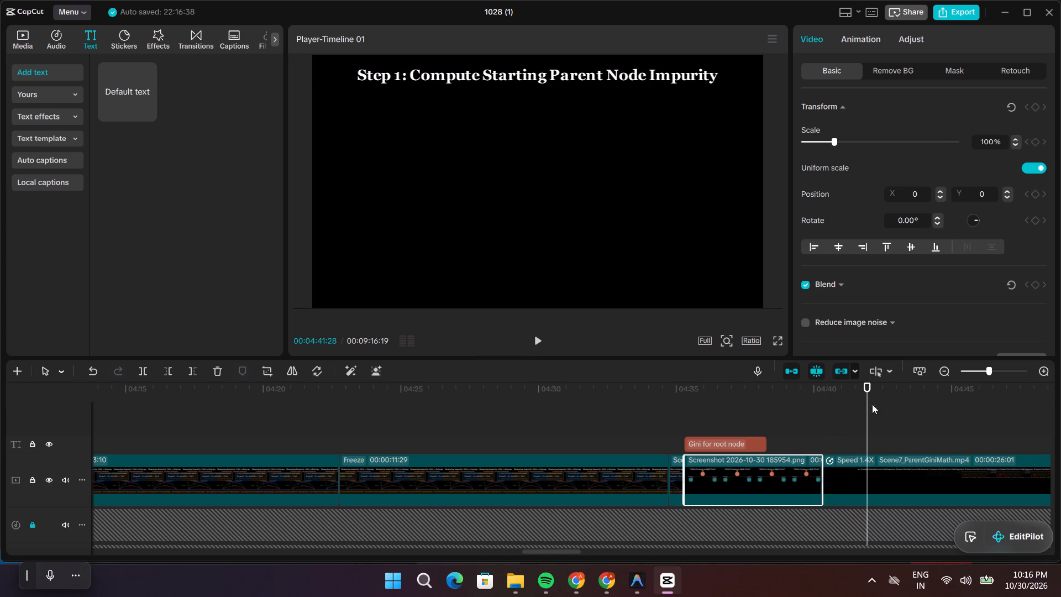
drag(866, 406, 733, 416)
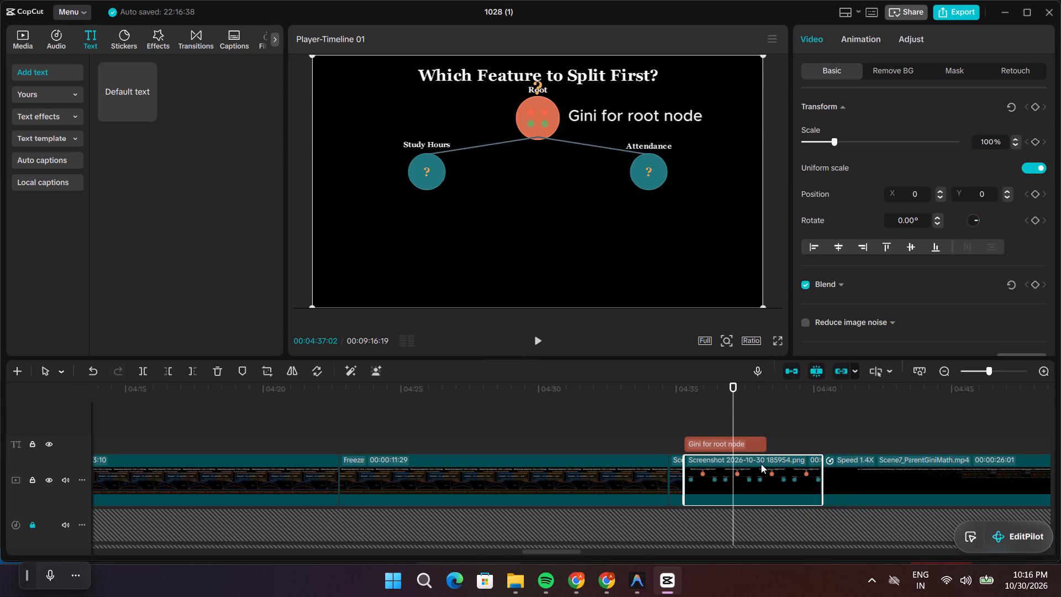
click(764, 470)
drag(823, 476, 855, 475)
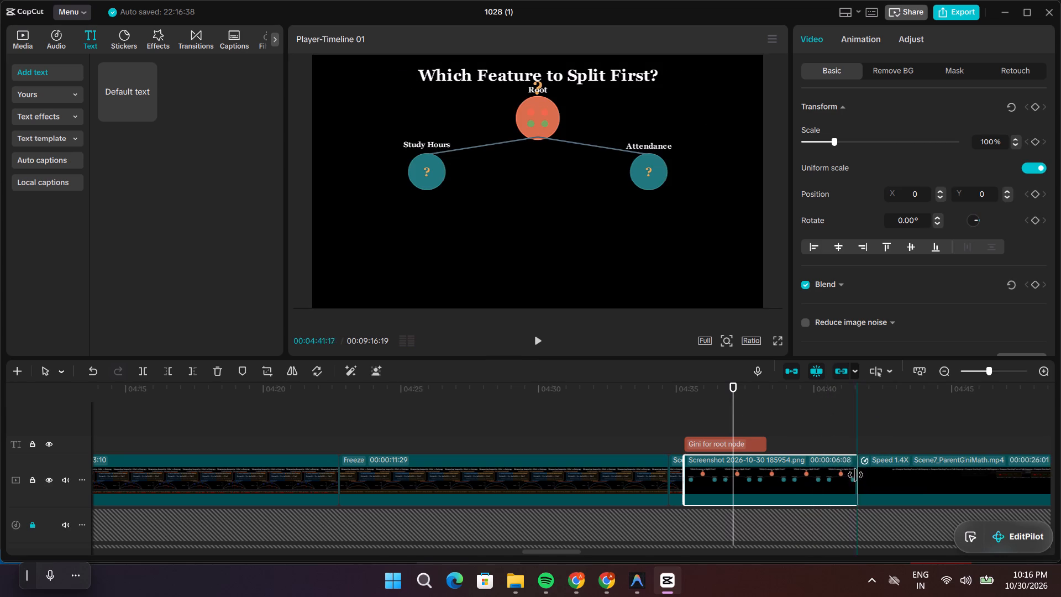
drag(855, 475, 880, 474)
key(space)
key(space)
Extend the "Gini for root node" text clip to end with the screenshot clip and play it back.
click(737, 438)
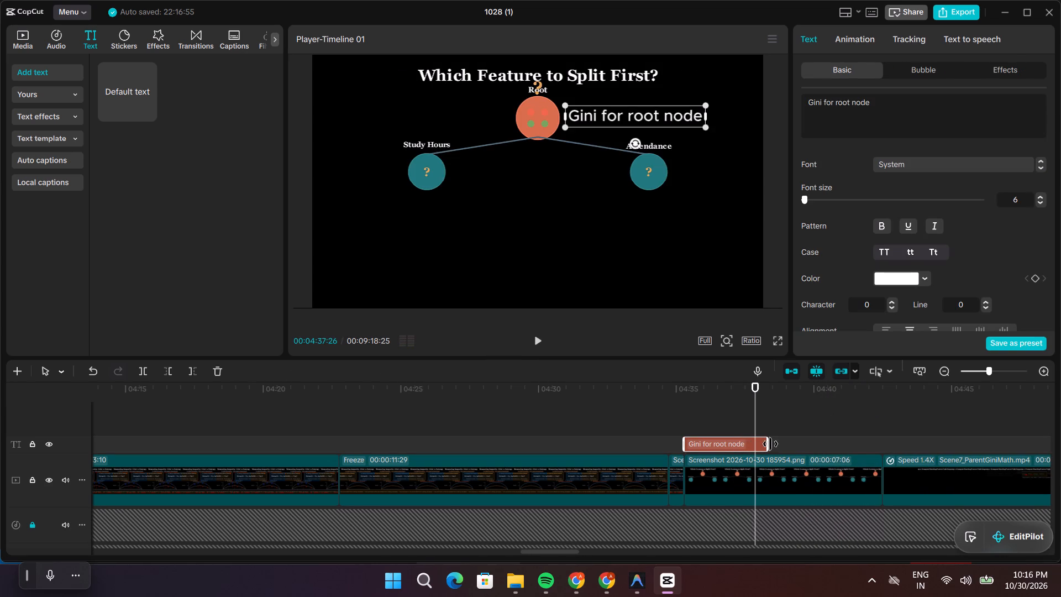
drag(770, 444, 887, 440)
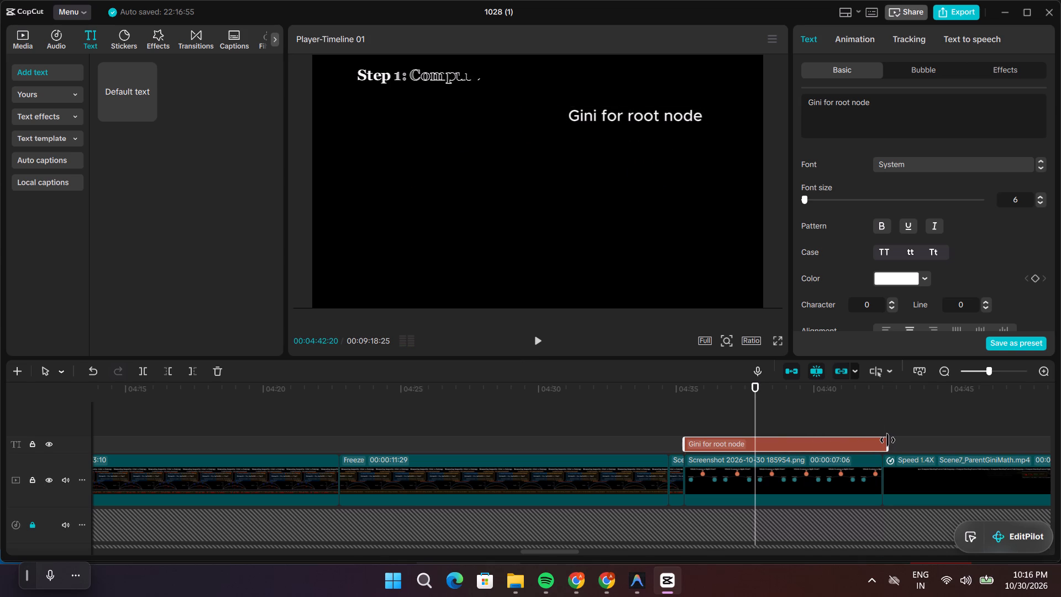
drag(887, 440, 885, 440)
key(space)
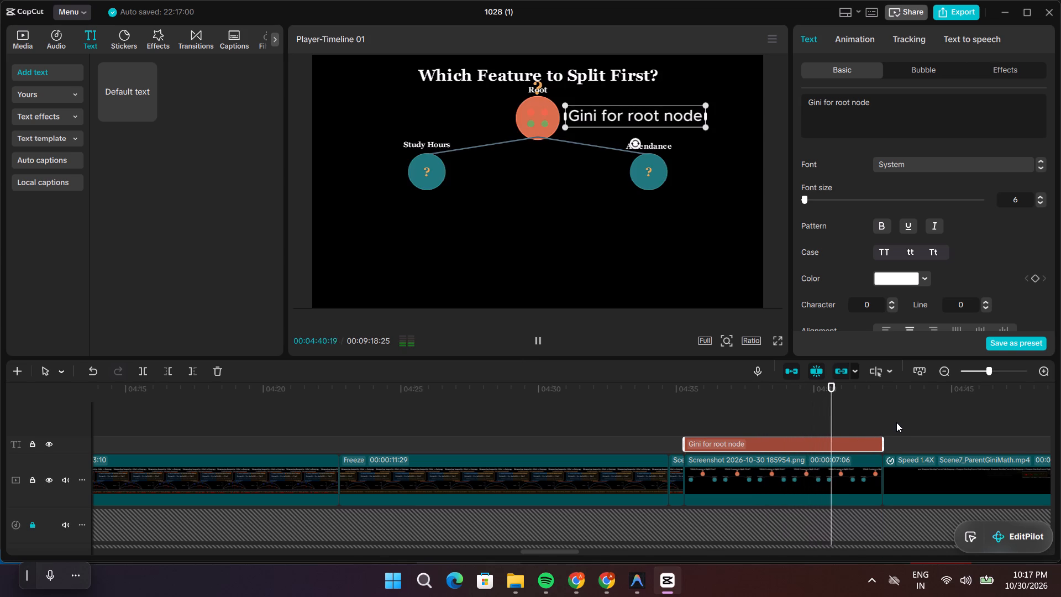
Stop playback and move the playhead to the end of the last "before calculation" voice-over clip.
key(space)
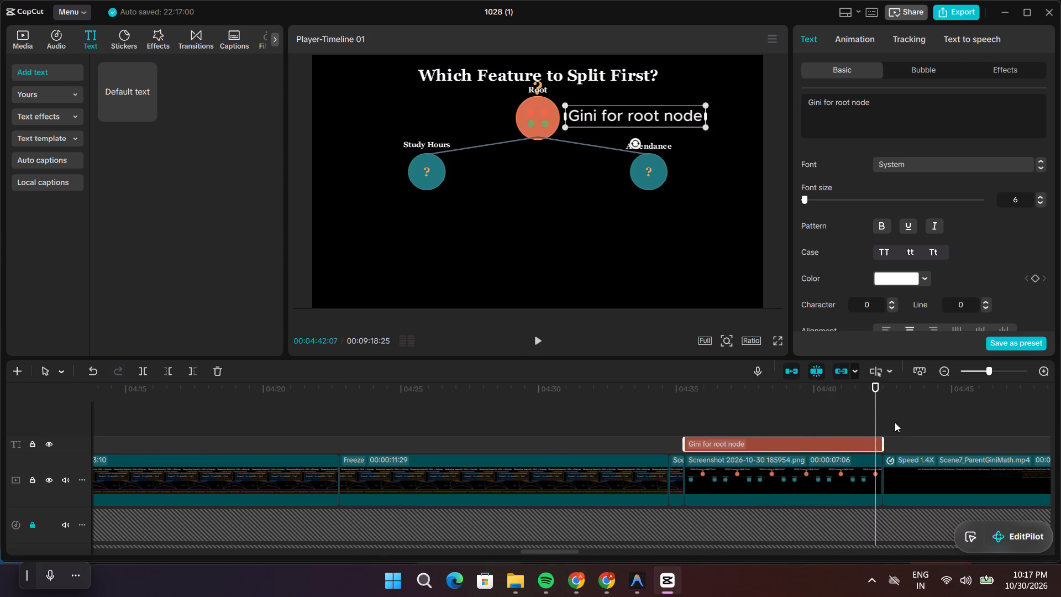
scroll(895, 422, down, 13)
scroll(892, 426, up, 1)
scroll(891, 427, down, 20)
scroll(891, 427, down, 7)
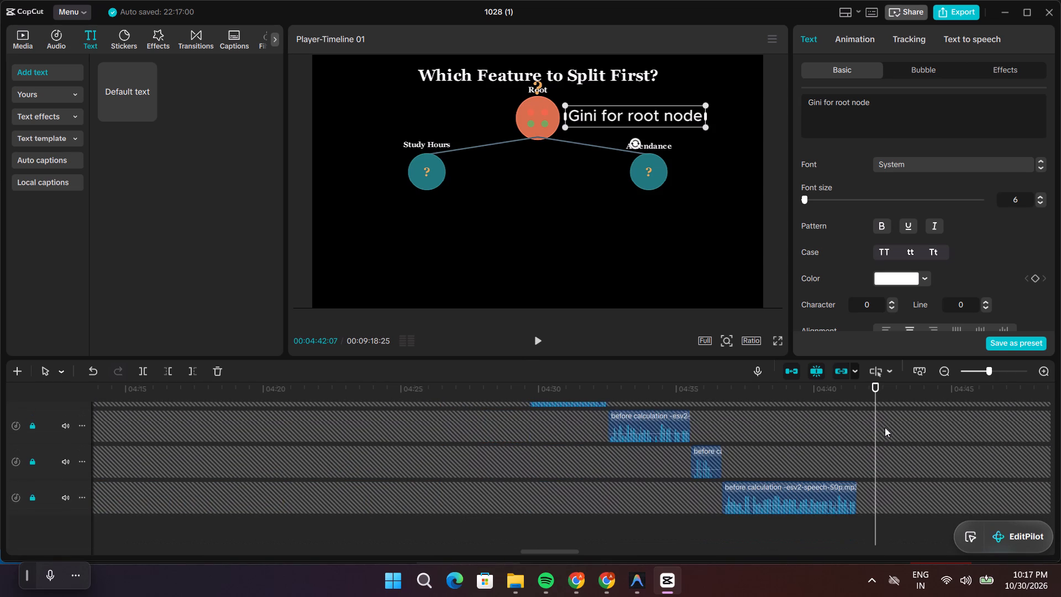
scroll(885, 427, down, 6)
drag(877, 429, 852, 433)
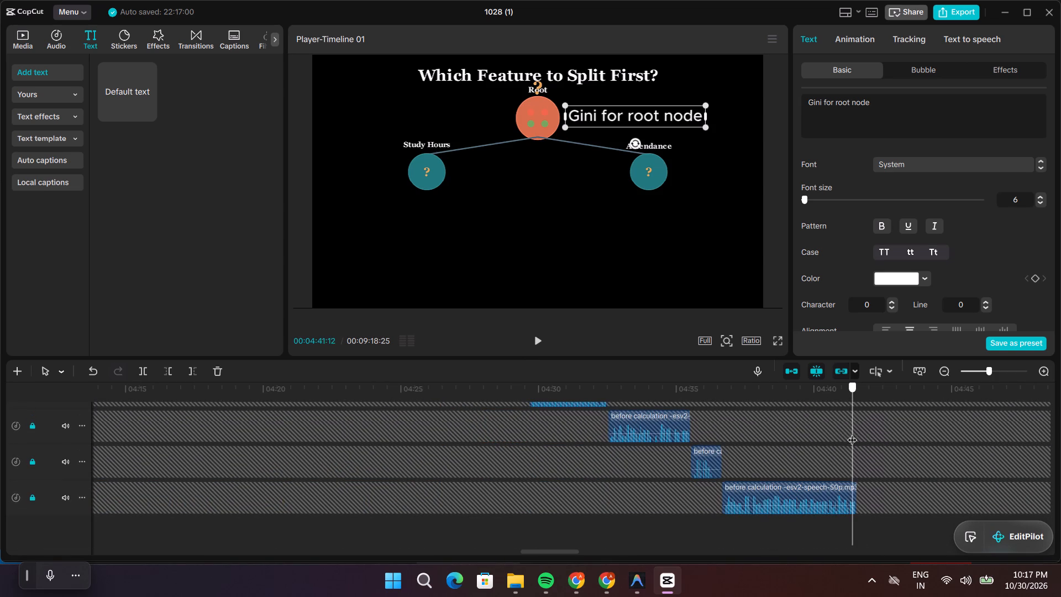
drag(852, 433, 856, 433)
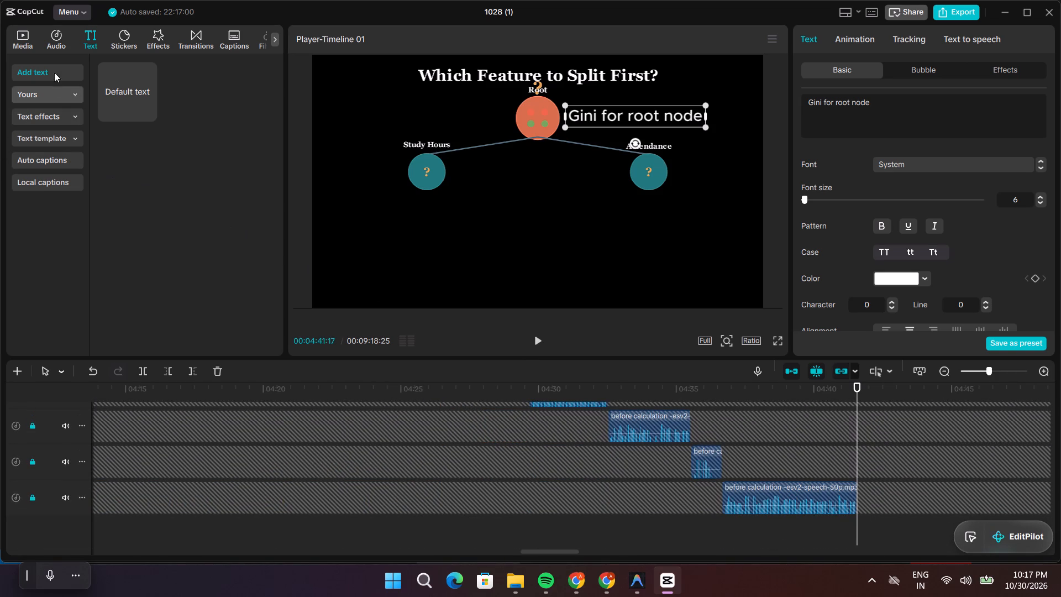
Preview the opening seconds of the "parent gini" voice-over from the imported media.
click(29, 37)
scroll(144, 212, down, 5)
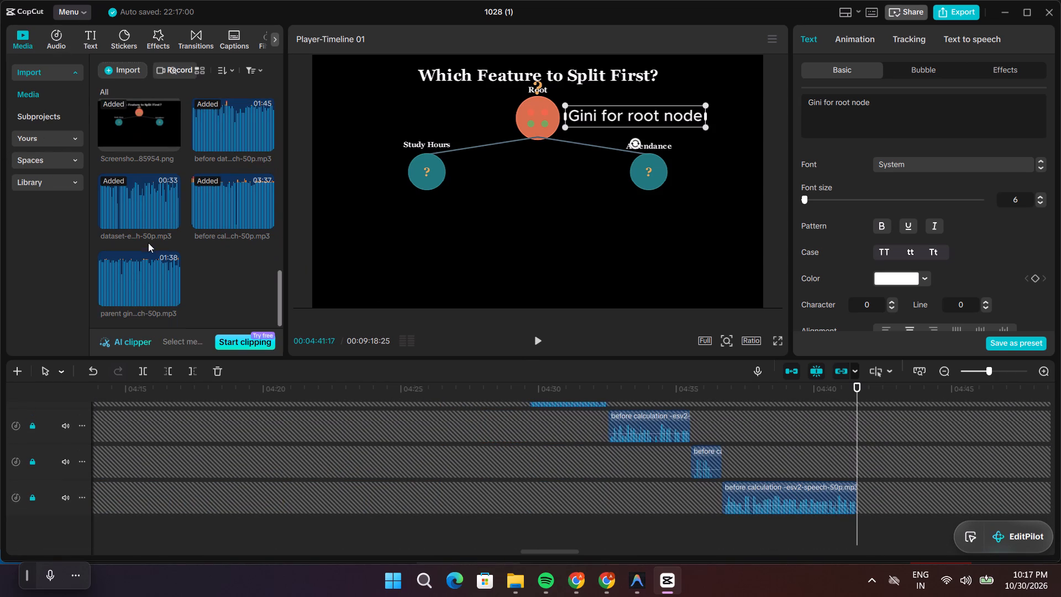
click(133, 263)
click(132, 264)
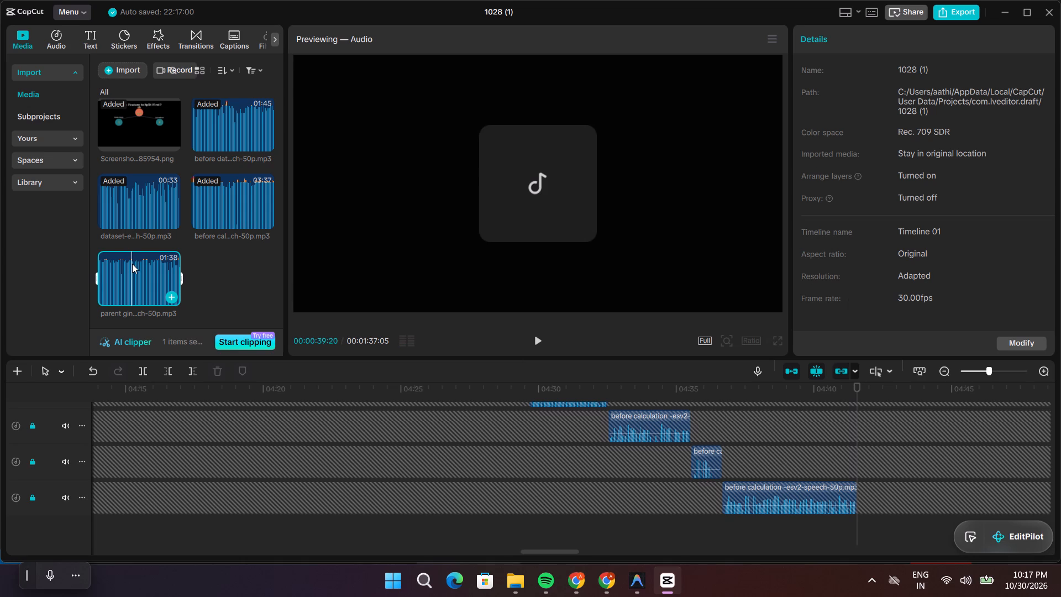
drag(132, 264, 90, 271)
click(122, 272)
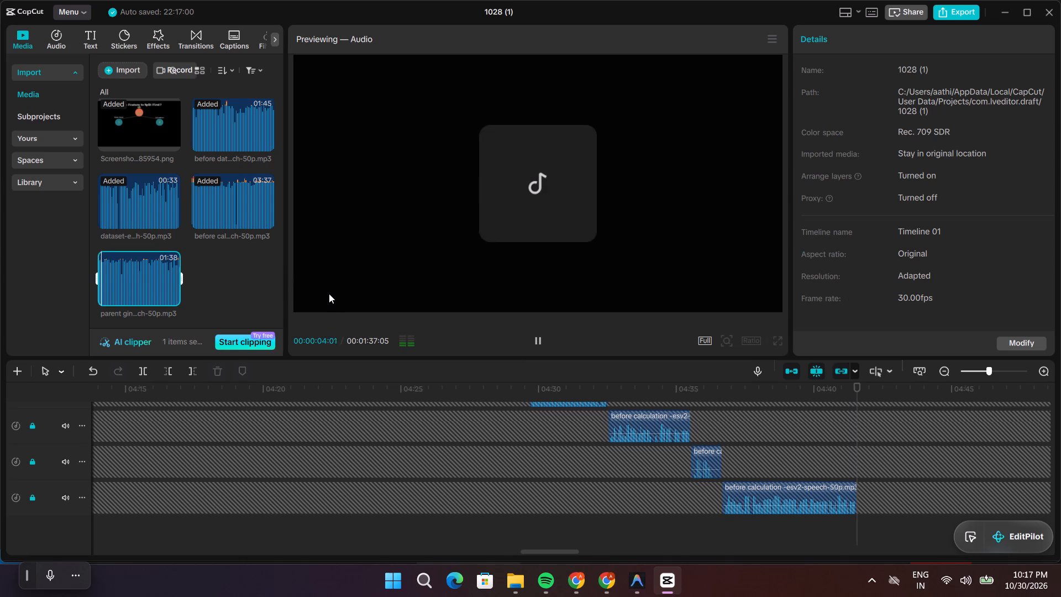
key(space)
Return to the screenshot clip and briefly play the narration from its start.
click(852, 386)
drag(855, 387, 817, 394)
scroll(818, 401, up, 6)
double_click(648, 434)
scroll(647, 434, up, 18)
scroll(650, 431, up, 8)
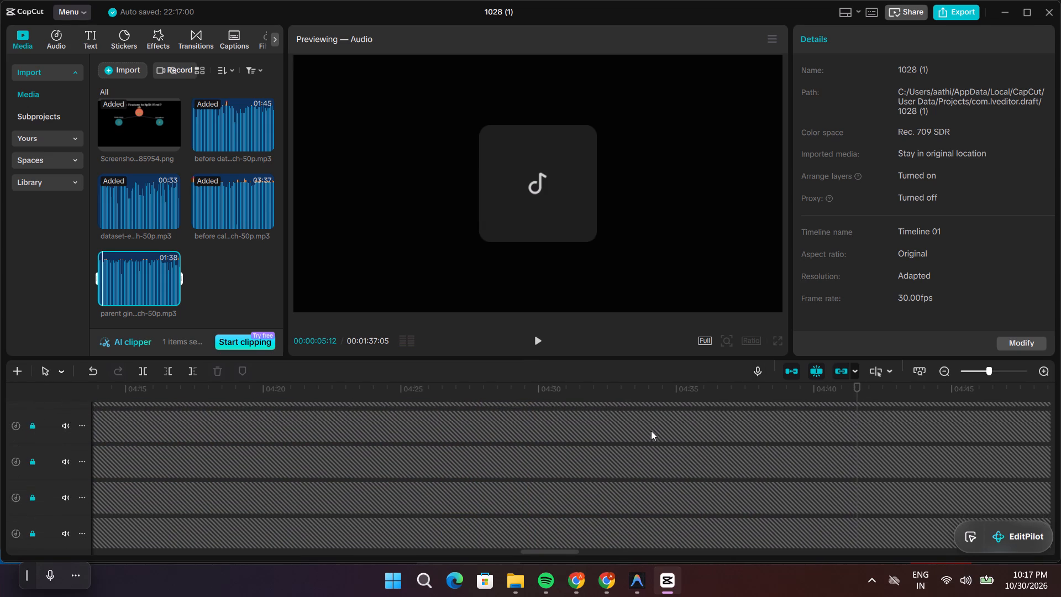
scroll(653, 431, up, 20)
click(750, 466)
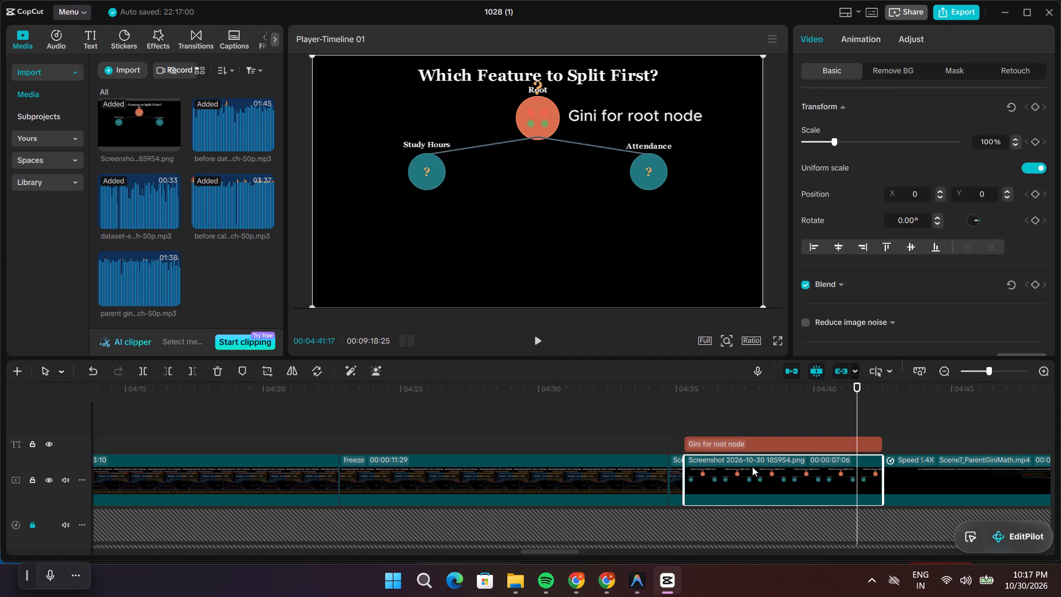
drag(860, 411, 680, 437)
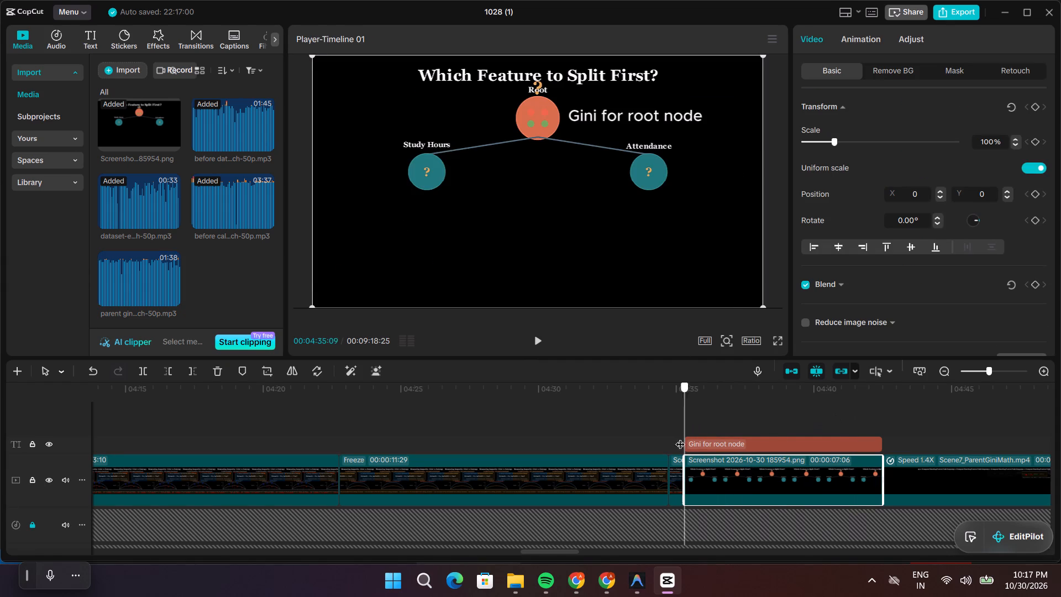
drag(680, 437, 672, 438)
key(space)
key(space)
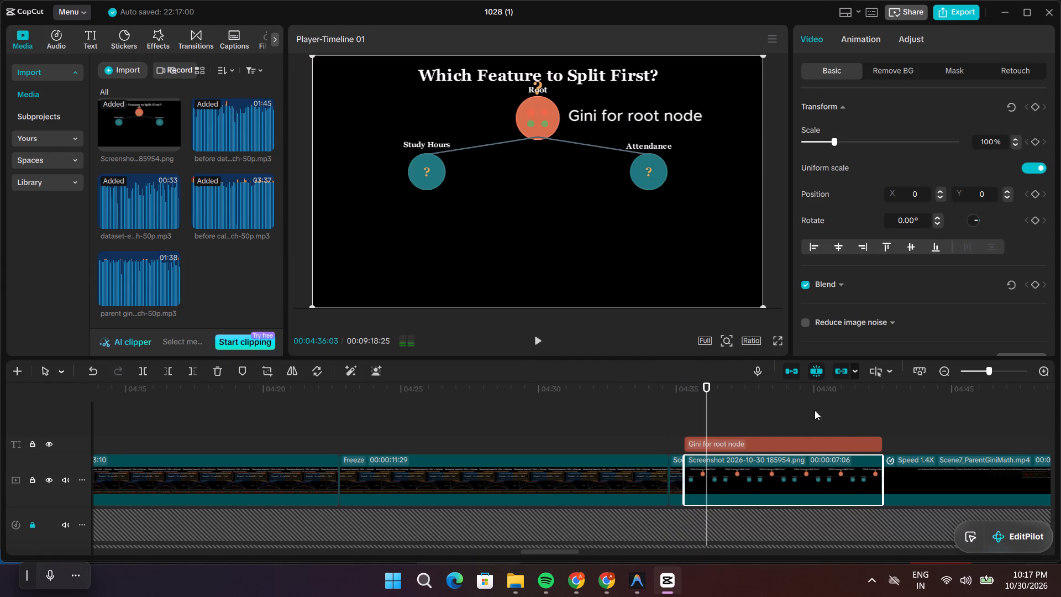
Add the "parent gini" voice-over on a new audio track starting with the screenshot clip at 00:04:35:09.
drag(708, 421, 687, 423)
drag(138, 293, 740, 465)
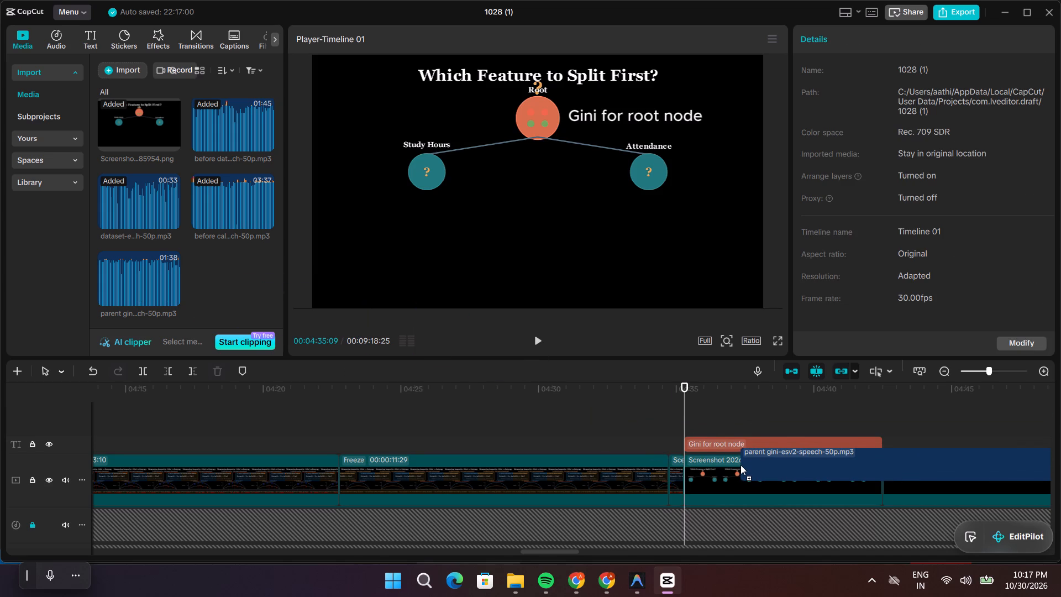
drag(740, 465, 680, 524)
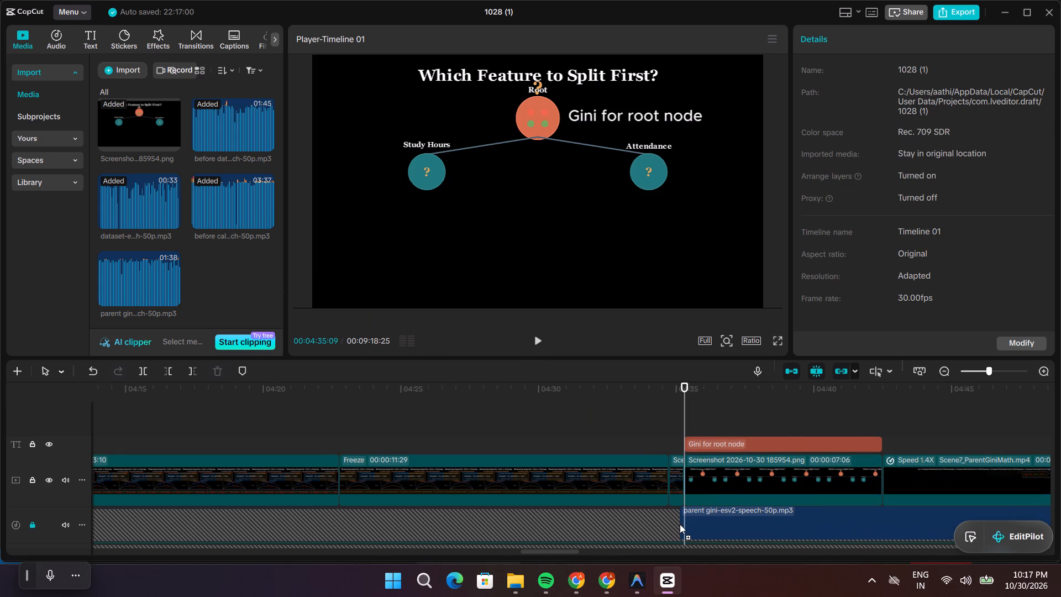
drag(680, 524, 681, 525)
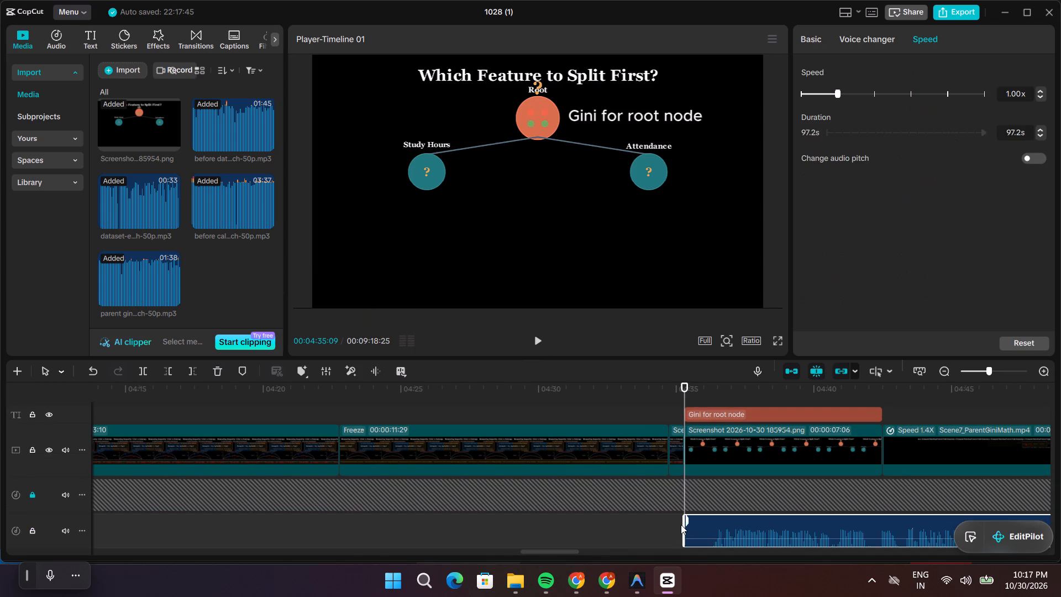
Locate the "before calculation" voice-overs around the screenshot's start and play the narration across it from 00:04:34:19.
scroll(682, 524, down, 13)
scroll(685, 523, up, 1)
scroll(685, 523, down, 6)
scroll(687, 520, up, 1)
scroll(687, 519, down, 11)
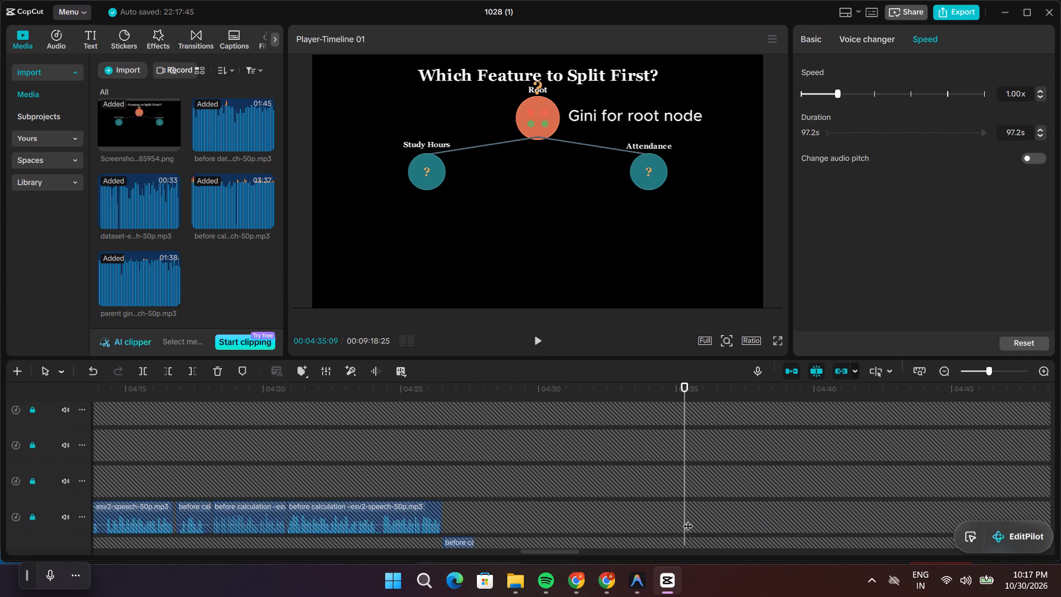
scroll(688, 519, down, 20)
scroll(689, 510, up, 2)
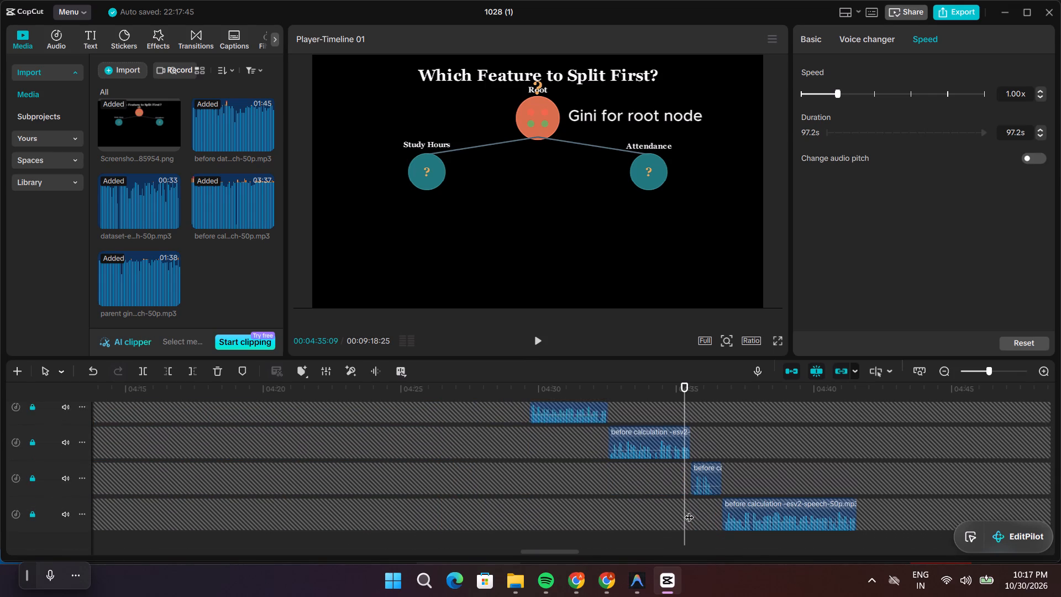
scroll(689, 510, up, 2)
drag(684, 453, 666, 458)
key(space)
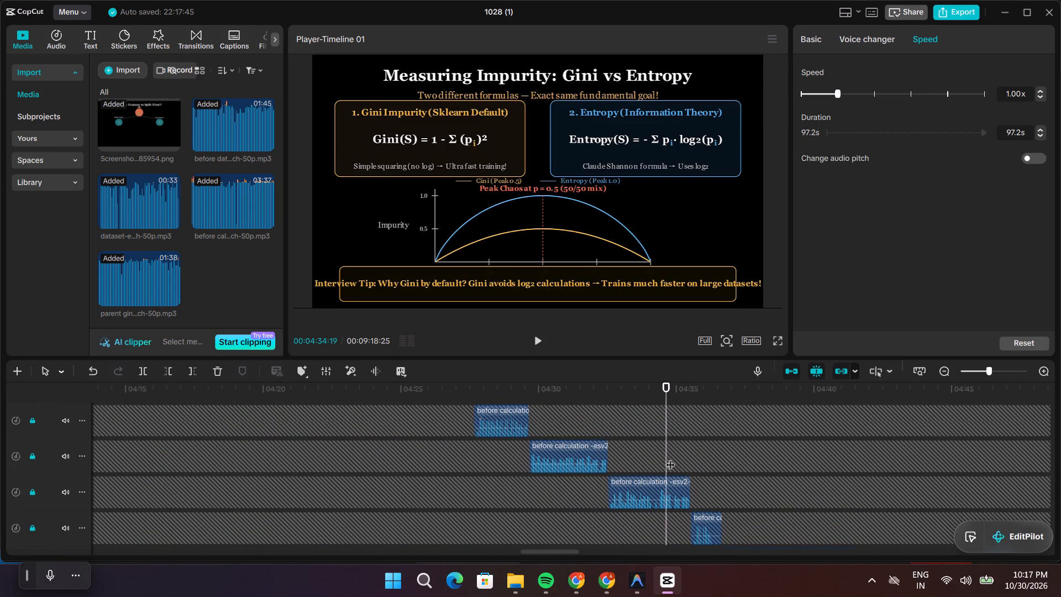
key(space)
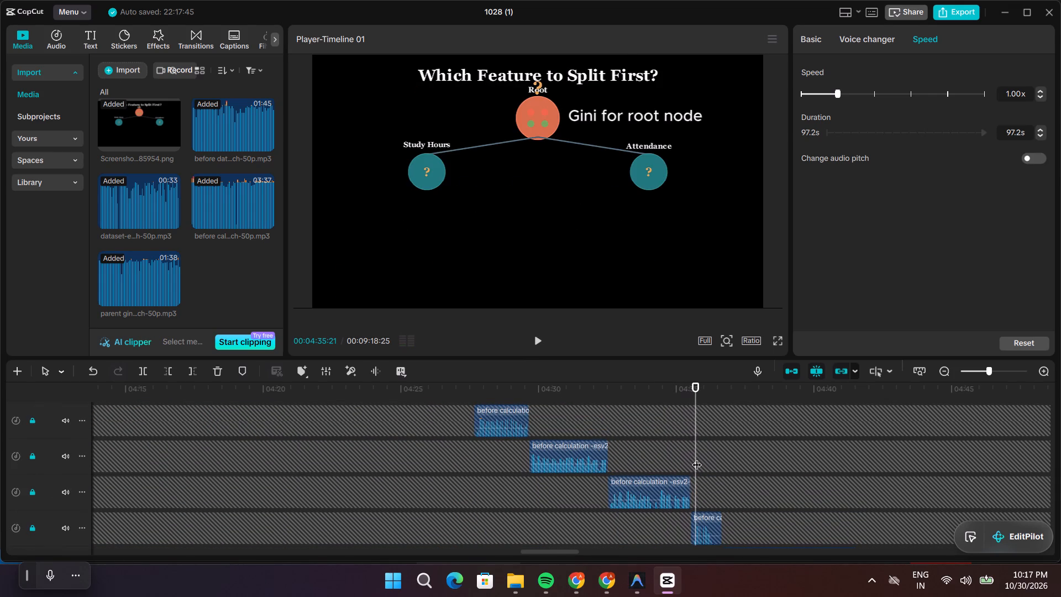
Unlock the last two voice-over tracks, delete the two "before calculation" clips after 00:04:35:16, and play on from there.
click(697, 458)
click(700, 524)
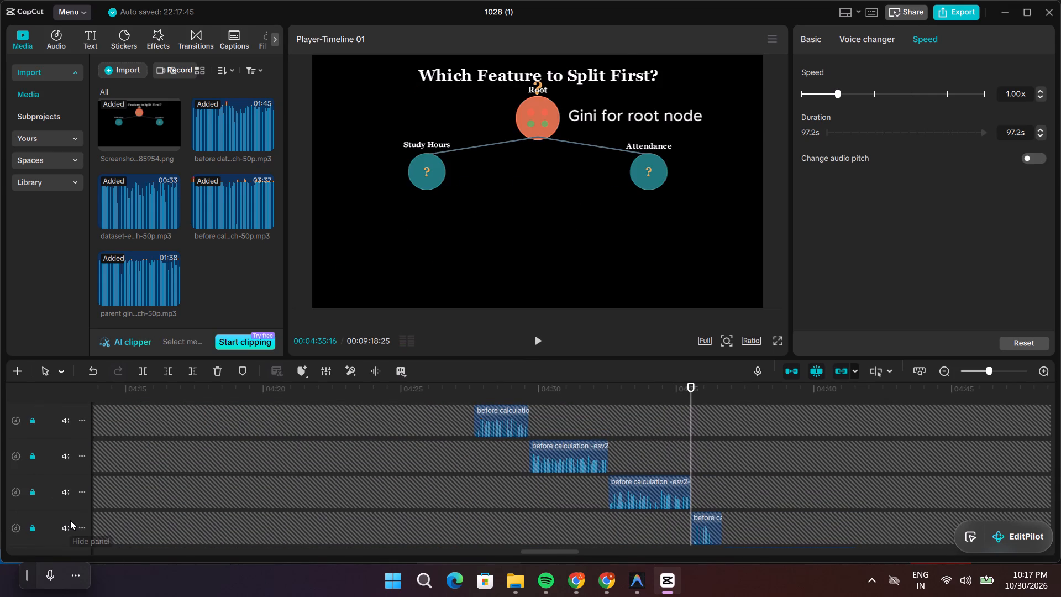
click(28, 525)
scroll(35, 527, down, 3)
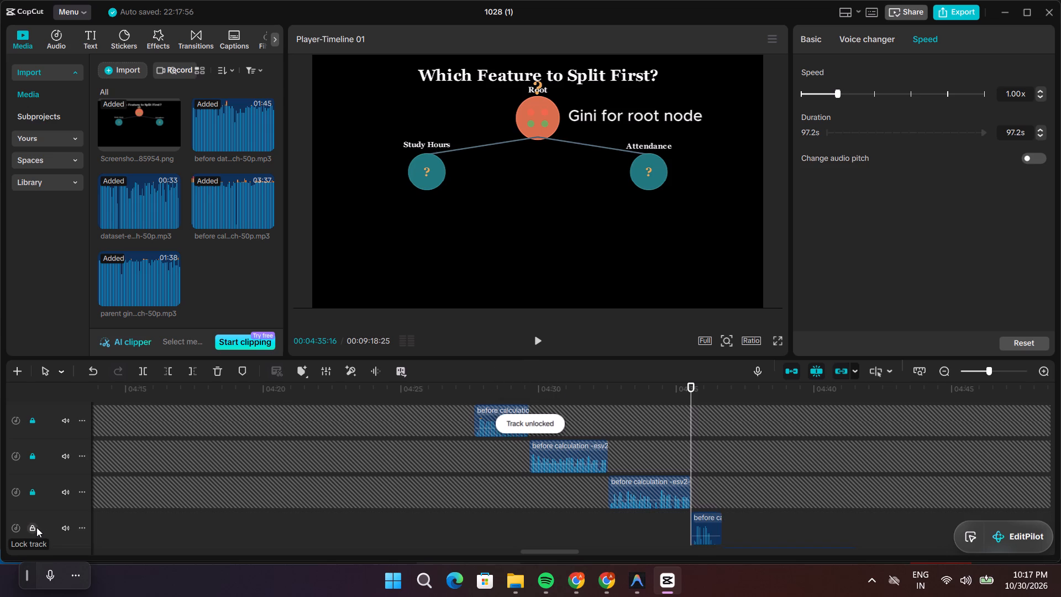
scroll(36, 529, down, 9)
scroll(792, 532, down, 3)
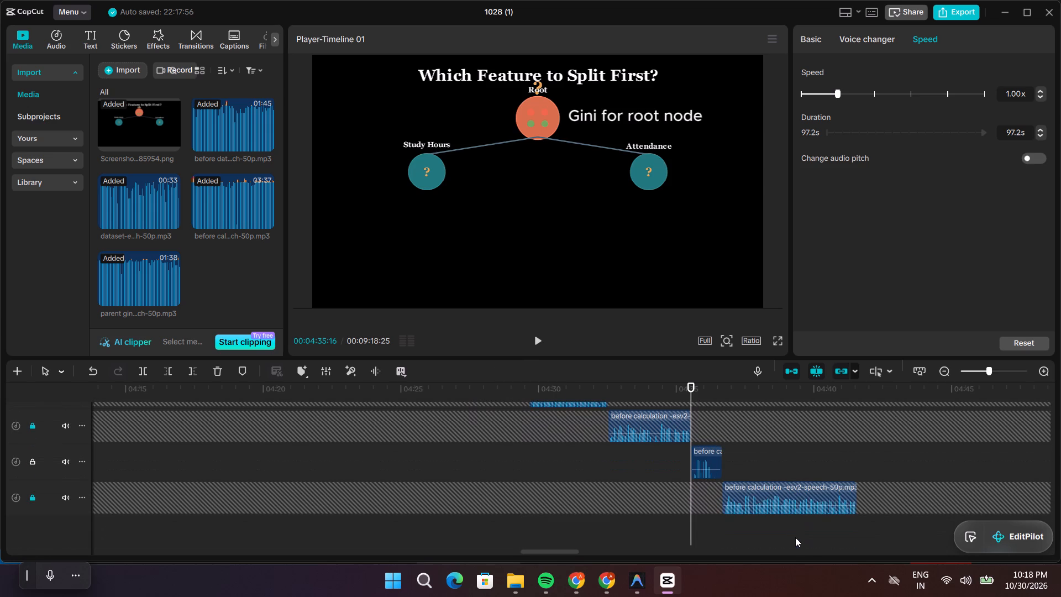
scroll(795, 537, down, 3)
click(29, 497)
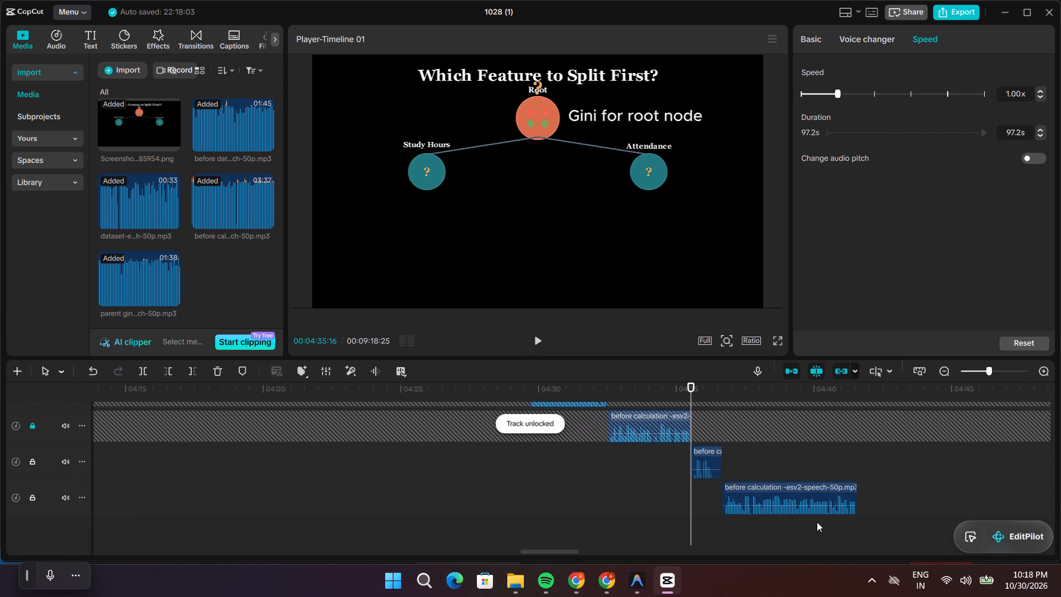
click(800, 507)
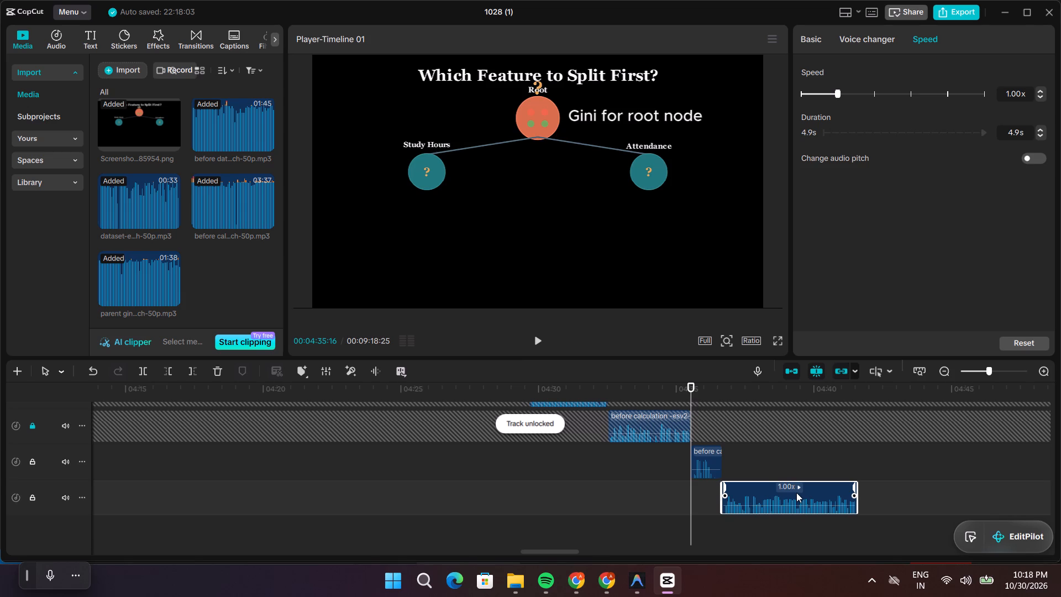
key(BackSpace)
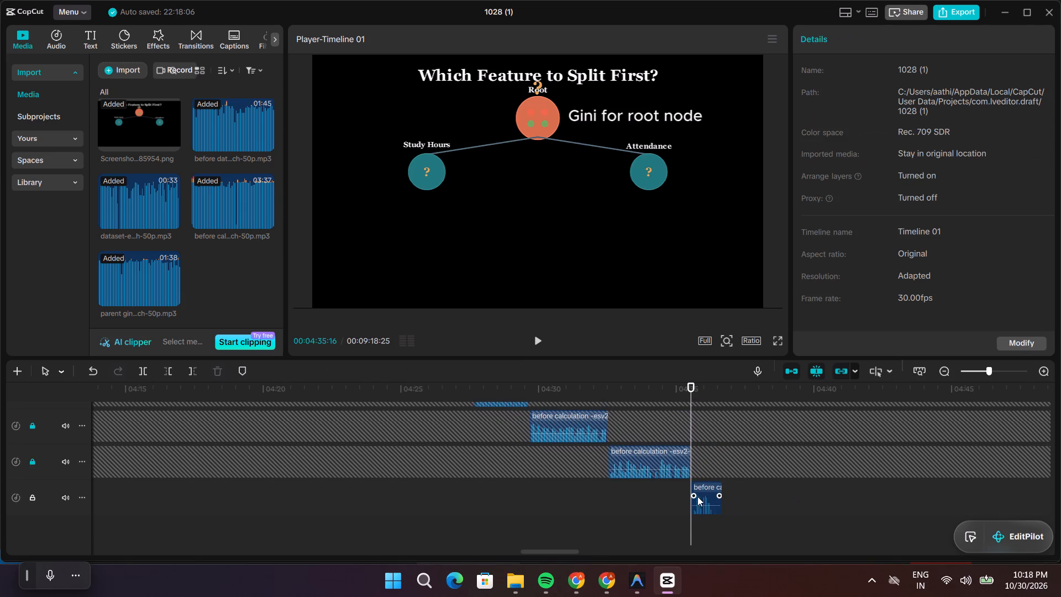
click(711, 499)
key(BackSpace)
key(space)
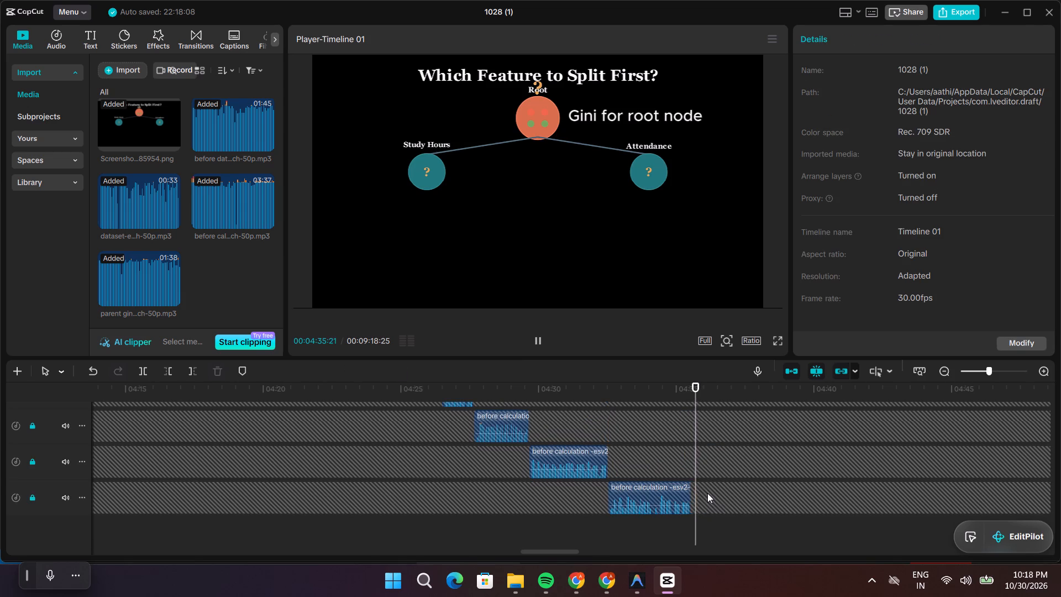
key(space)
Split the "parent gini" voice-over at 00:04:36:09 and delete the short piece before the cut.
scroll(712, 477, up, 20)
scroll(712, 477, up, 11)
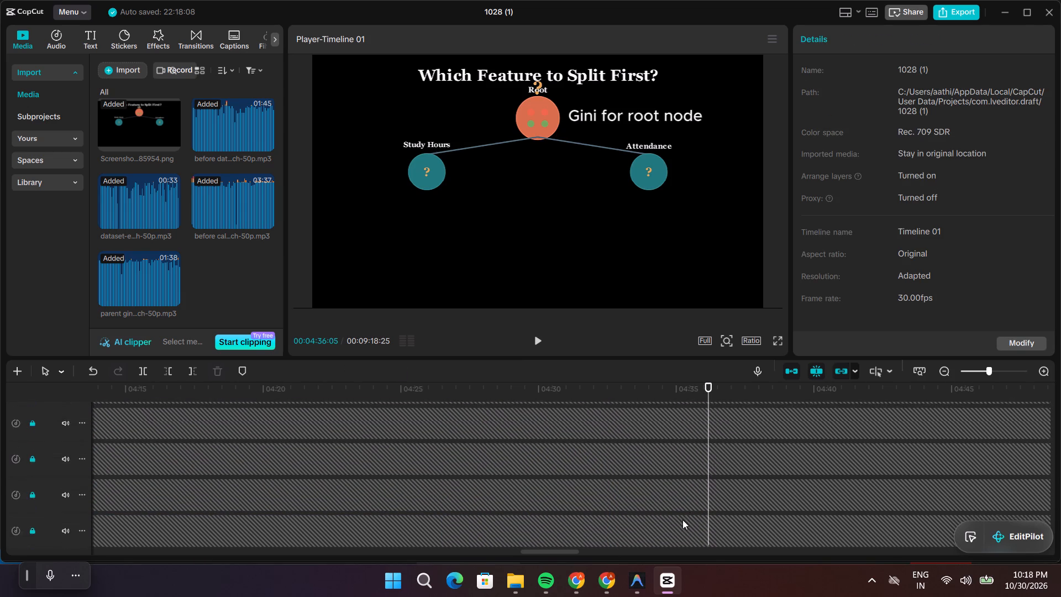
scroll(682, 520, up, 8)
click(710, 498)
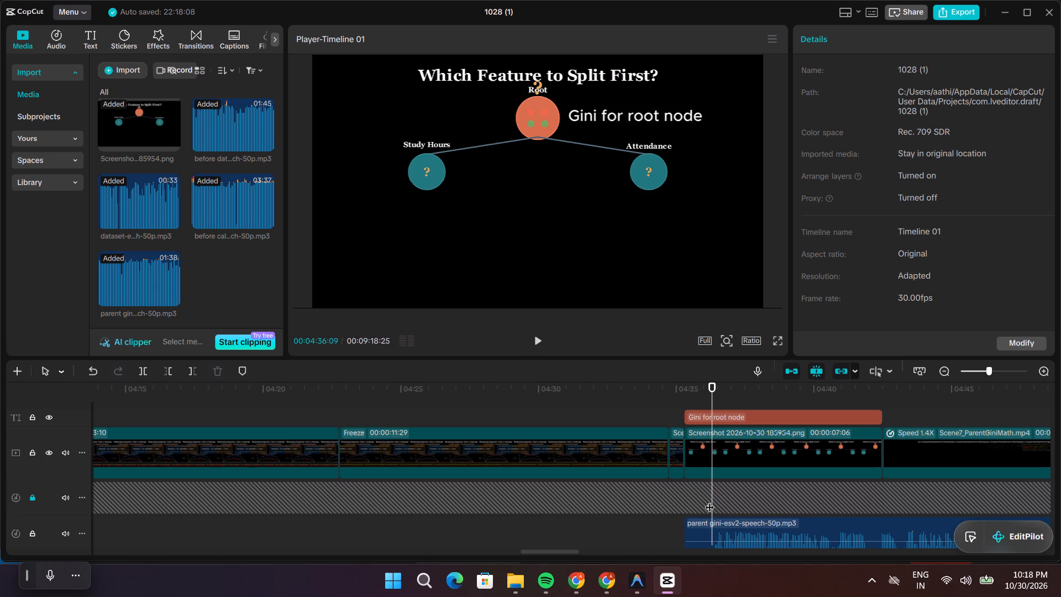
click(701, 532)
key(ctrl+b)
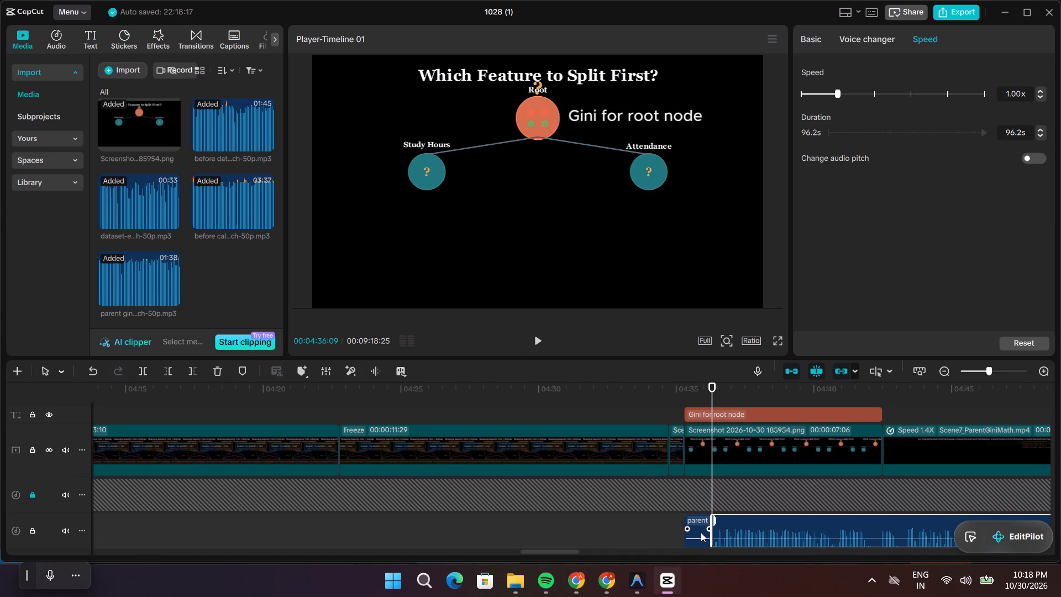
click(701, 532)
key(BackSpace)
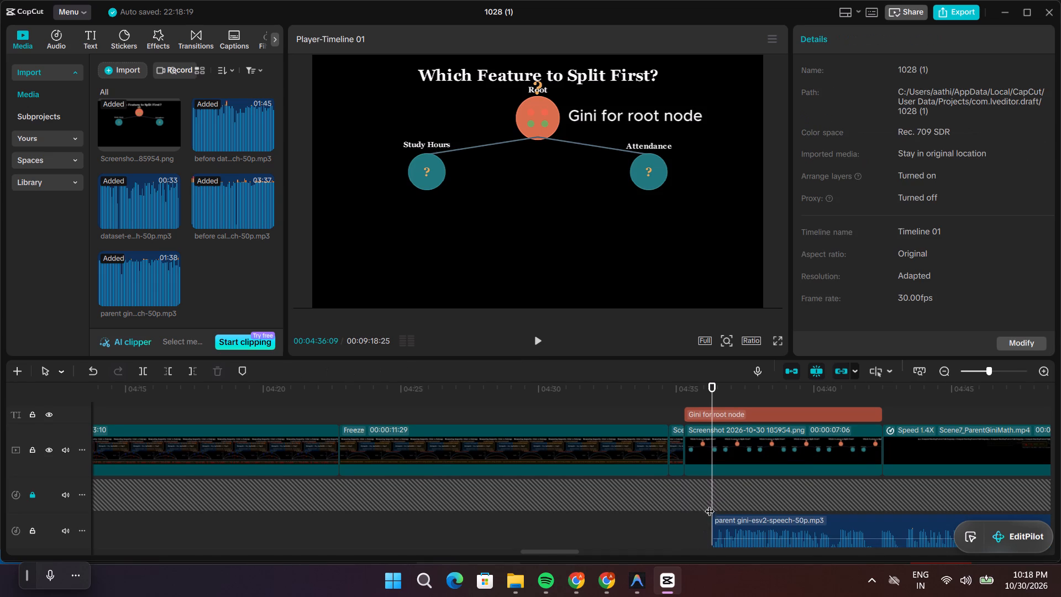
Move the remaining "parent gini" voice-over back to the start of the screenshot clip and play it into Step 1.
drag(711, 496, 686, 498)
drag(737, 544, 710, 544)
key(space)
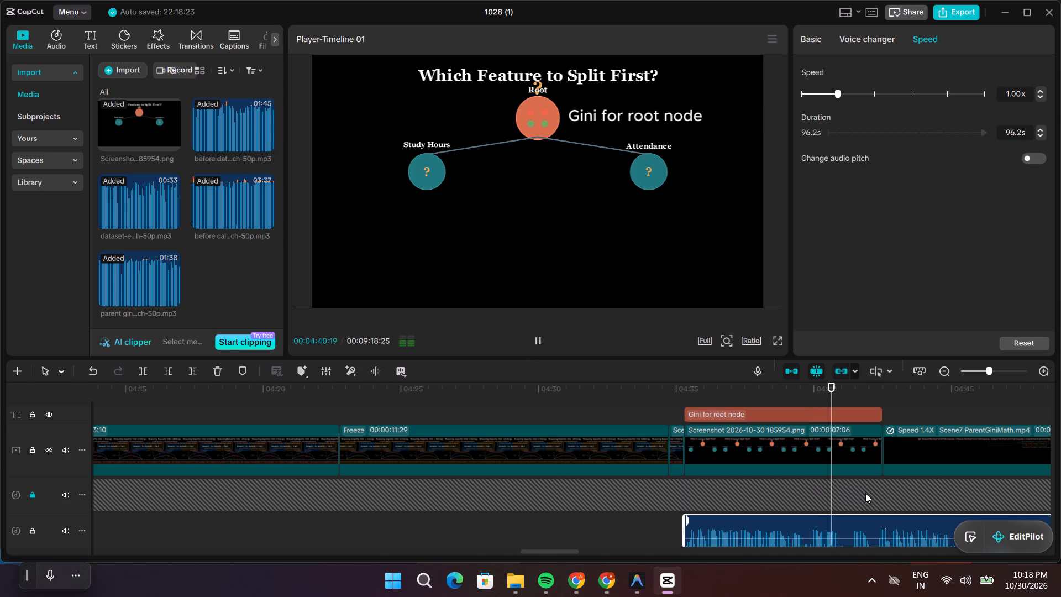
key(space)
key(space)
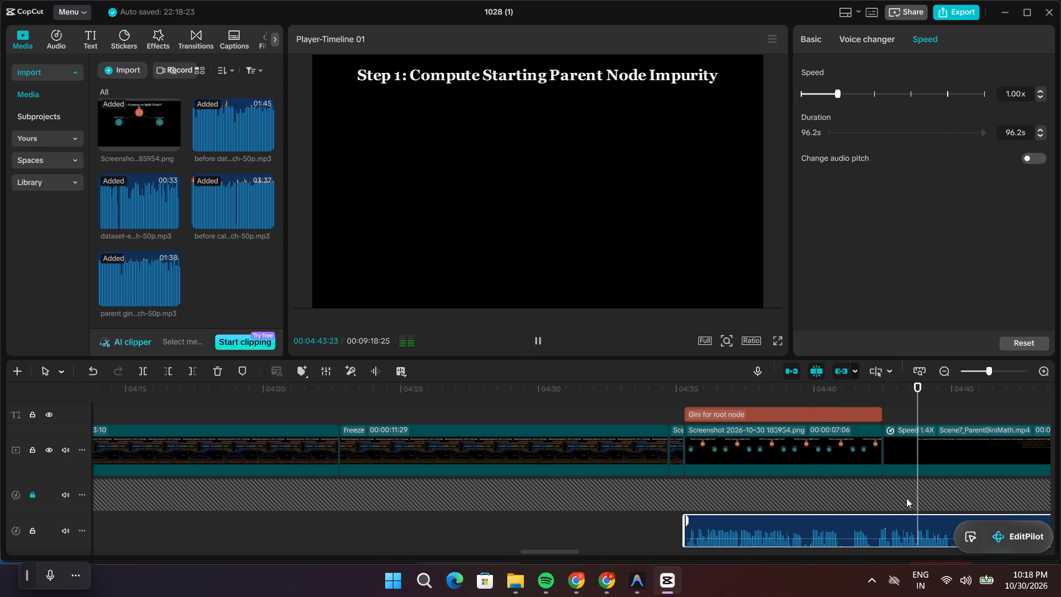
key(space)
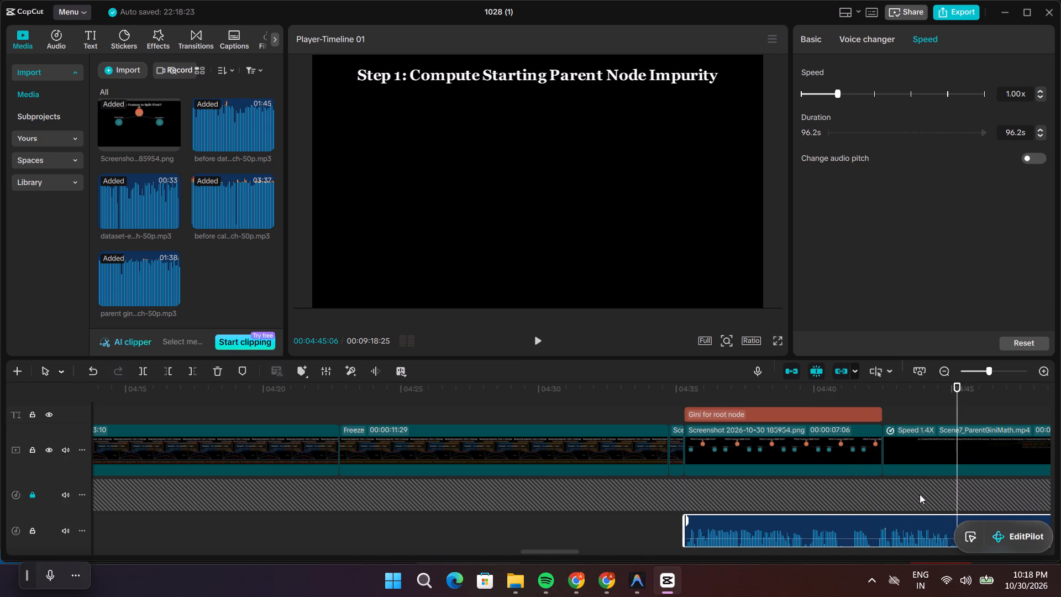
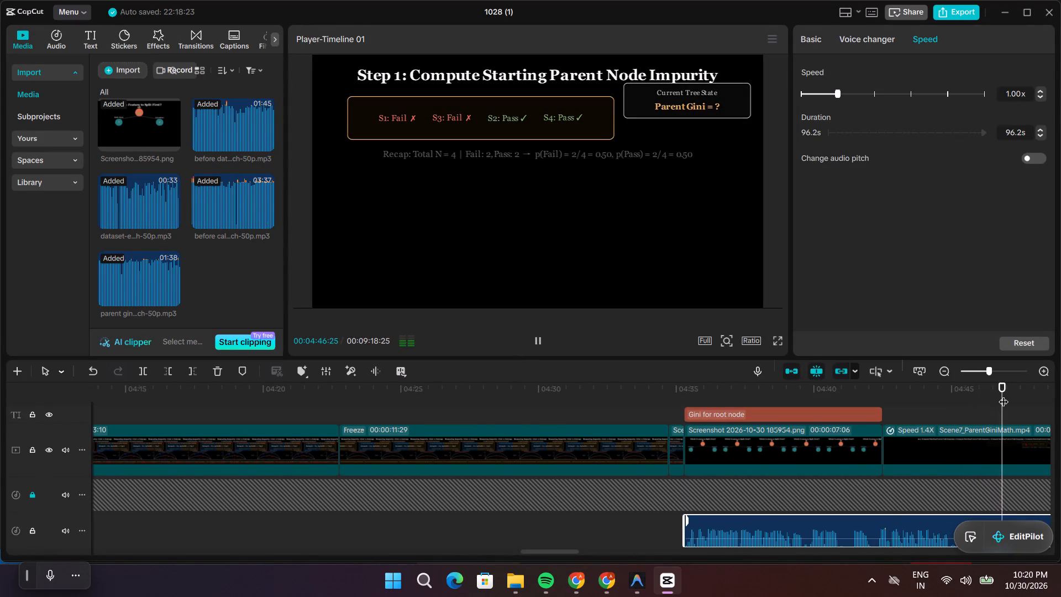
Replay the narration over the labelled root-node screenshot, and trim the screenshot clip's end back to about 00:04:39:20.
drag(1004, 395, 762, 428)
key(space)
key(space)
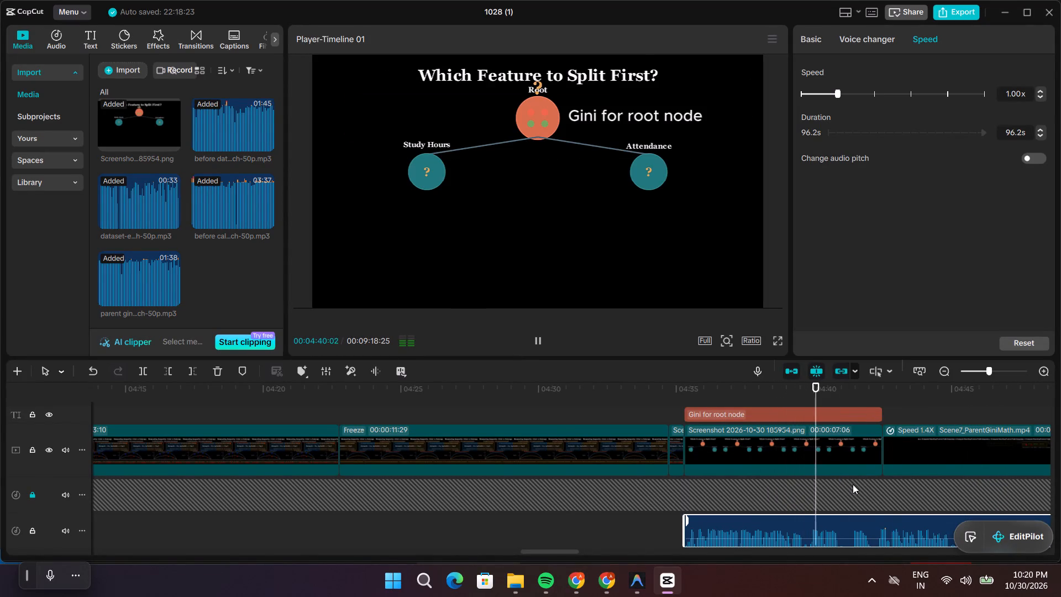
key(space)
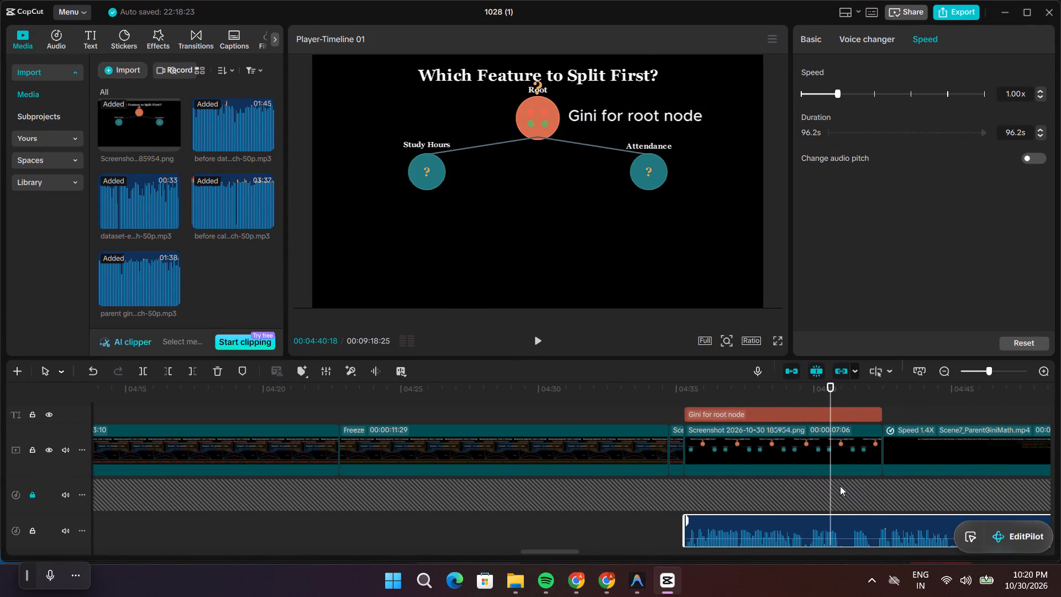
click(808, 459)
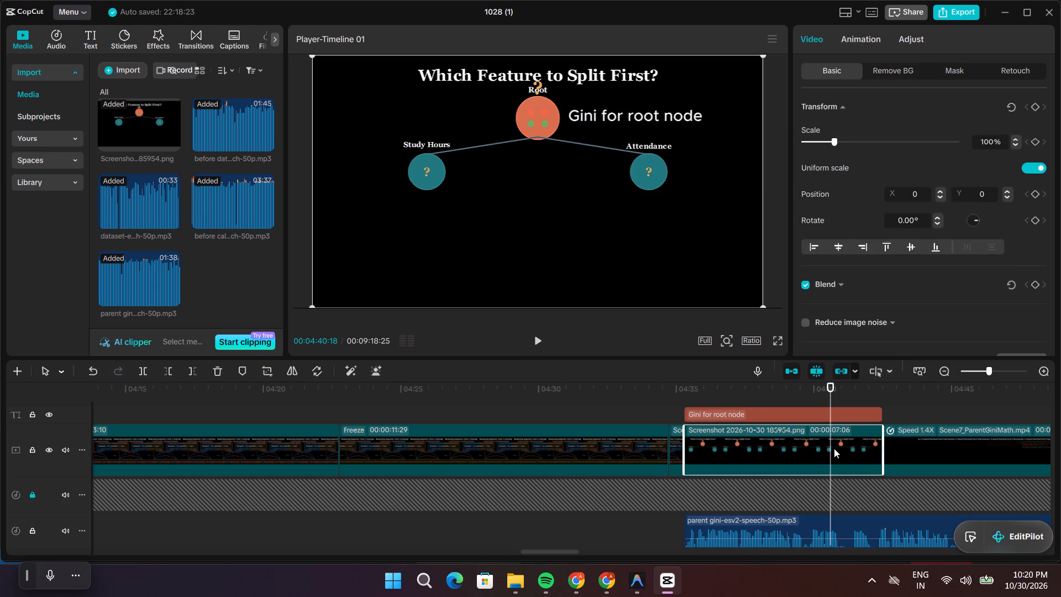
drag(829, 391, 813, 390)
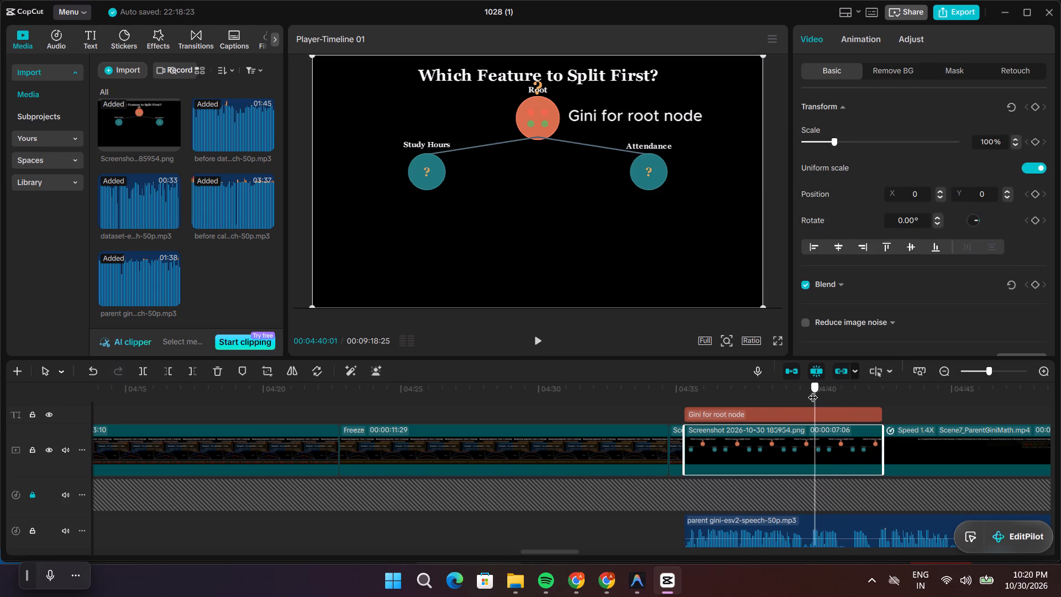
drag(813, 390, 782, 395)
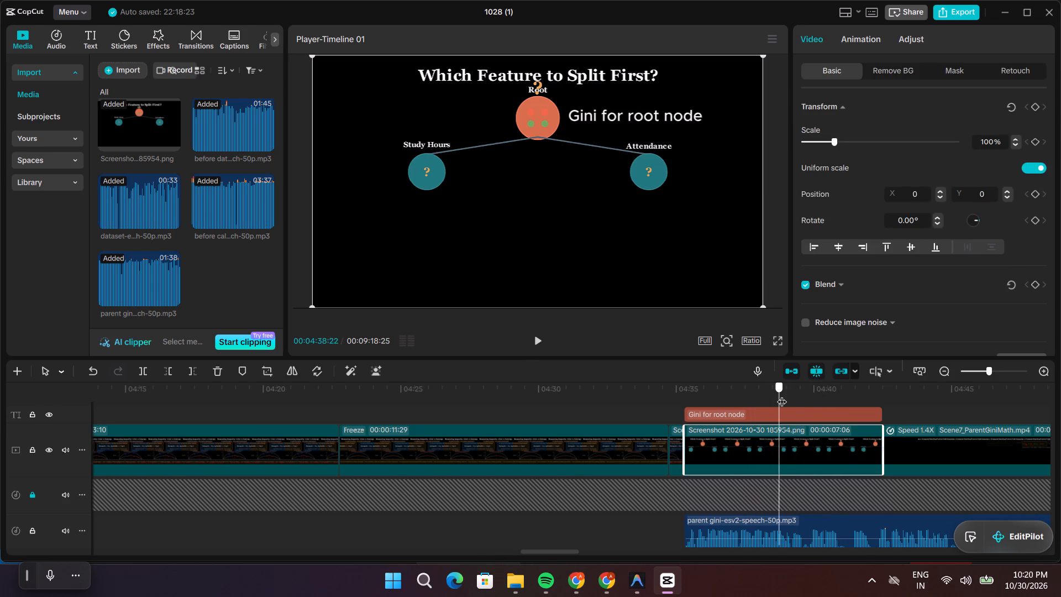
drag(782, 395, 784, 395)
key(space)
key(space)
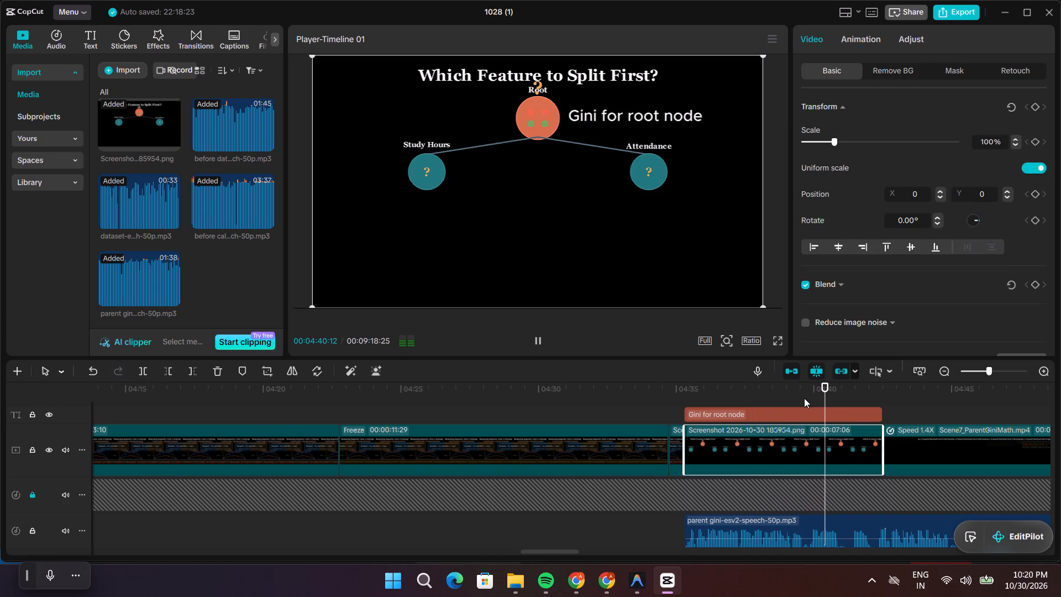
drag(824, 392, 805, 394)
click(827, 444)
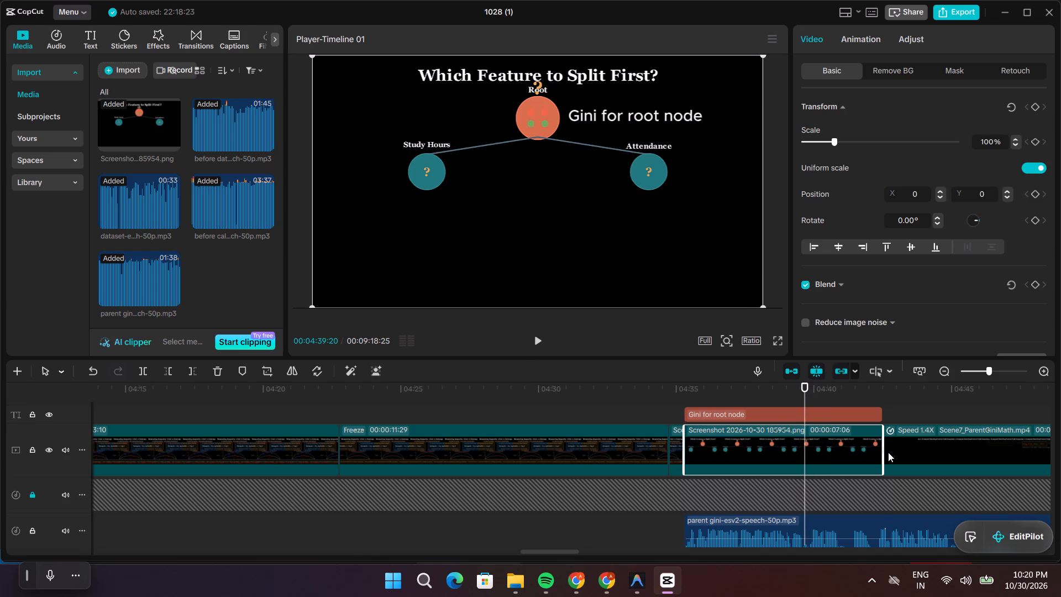
drag(883, 452, 807, 469)
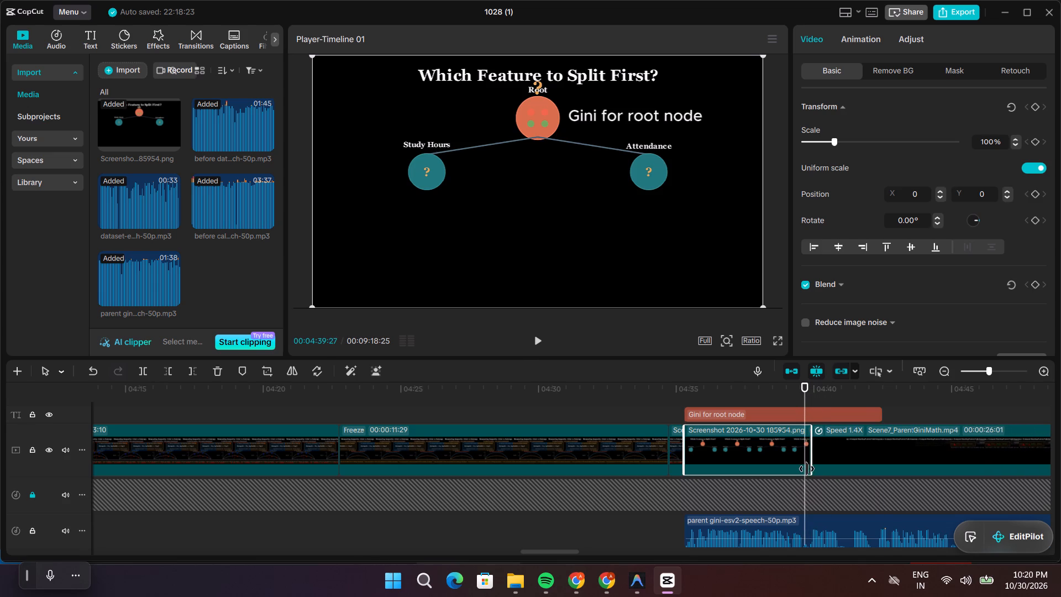
drag(807, 469, 805, 469)
Play the "parent gini" narration through the Step 1 scene into the following screenshot, and replay it from the scene's early part.
key(space)
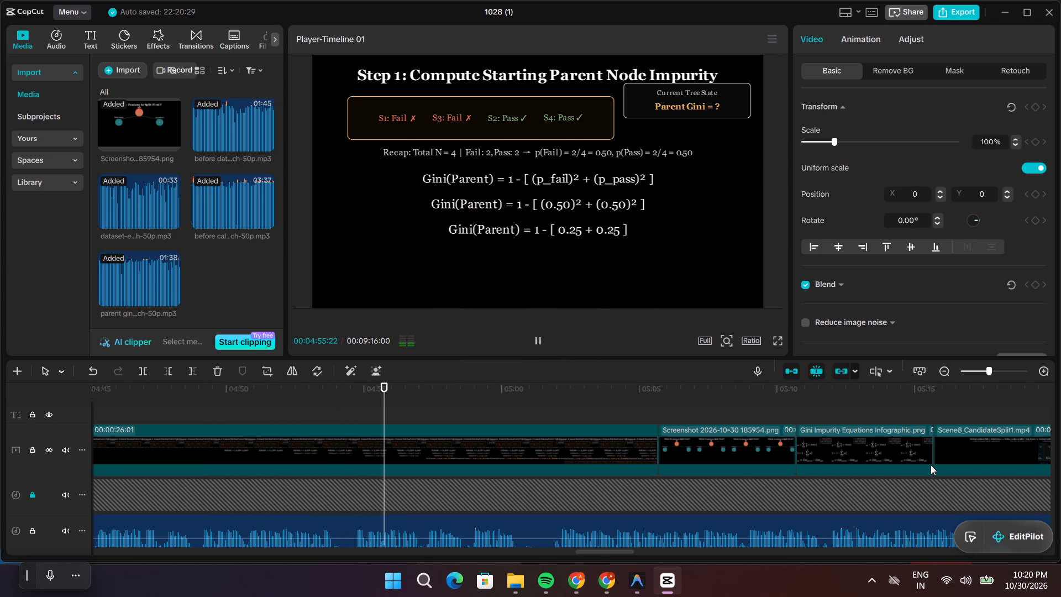
key(space)
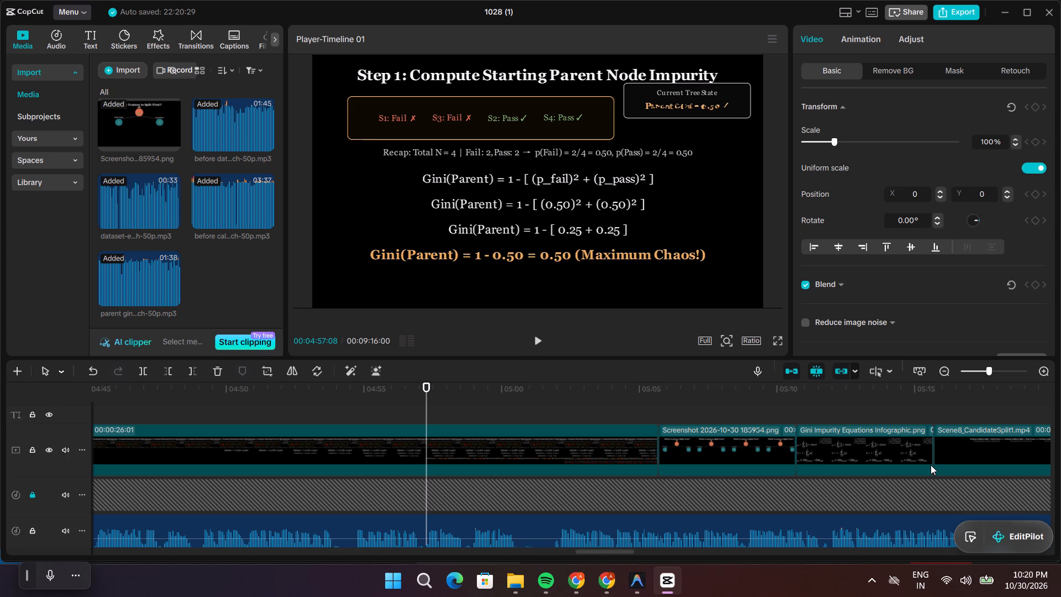
key(space)
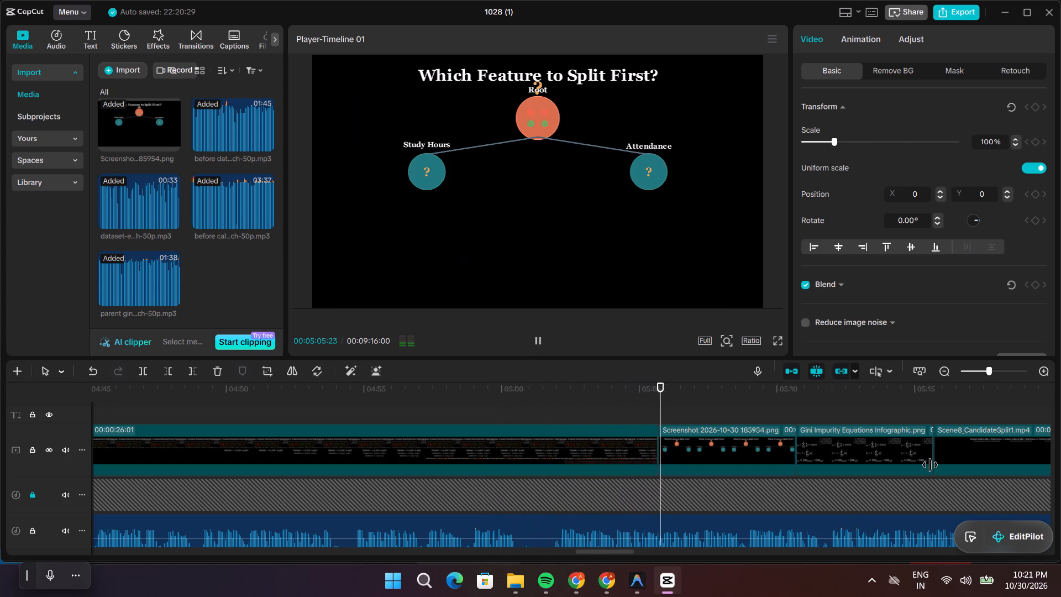
key(space)
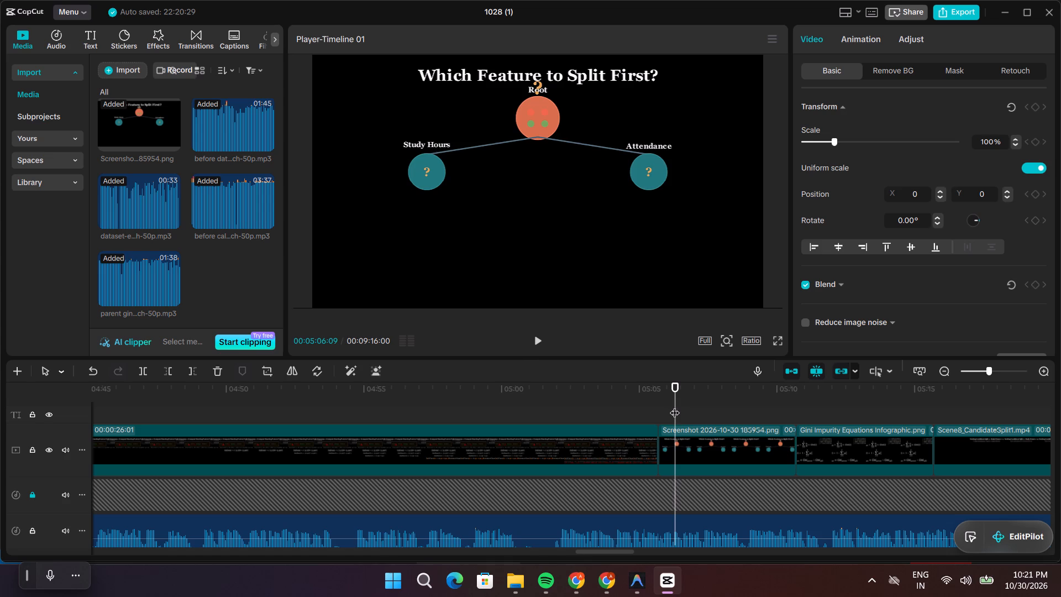
drag(675, 406, 514, 418)
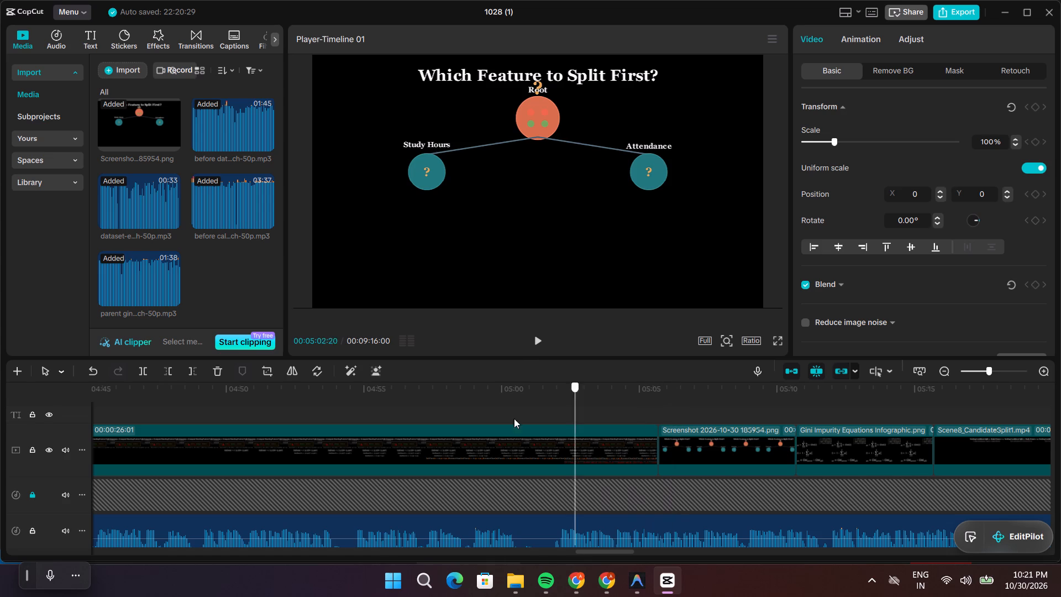
drag(514, 418, 243, 447)
key(space)
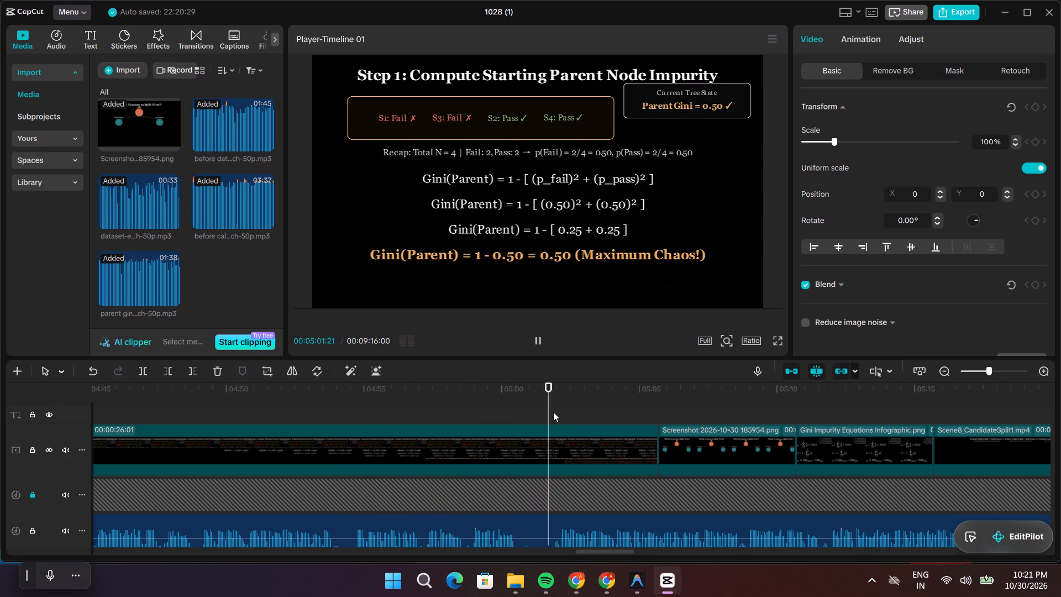
drag(553, 412, 114, 434)
key(space)
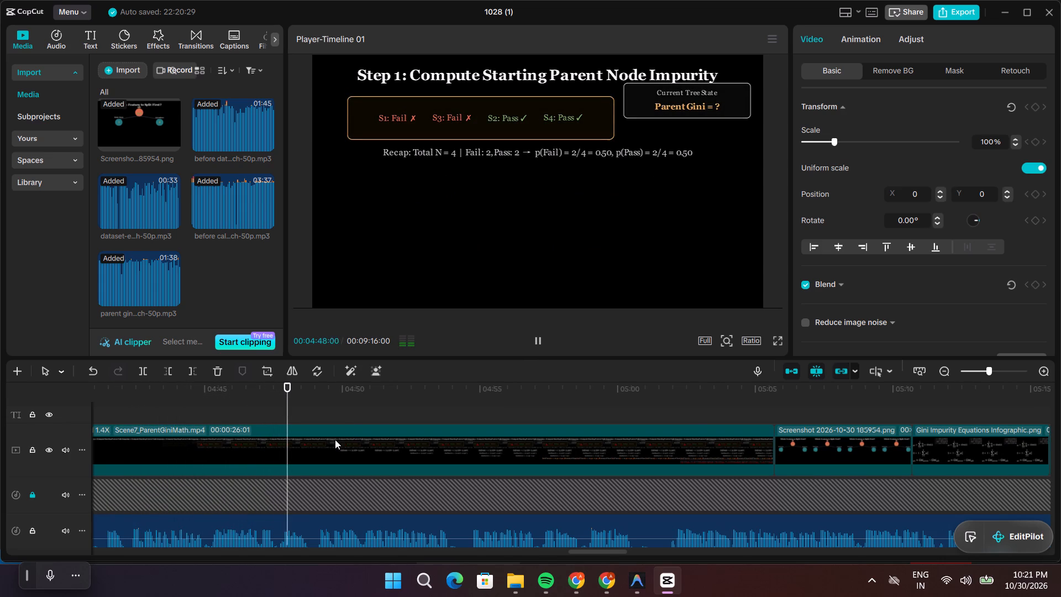
key(space)
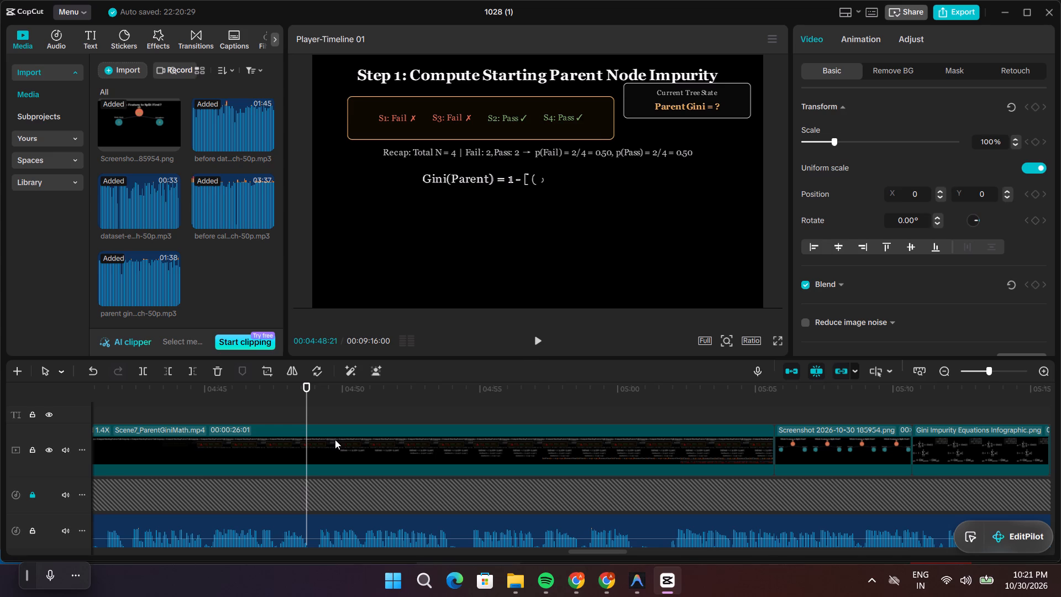
key(space)
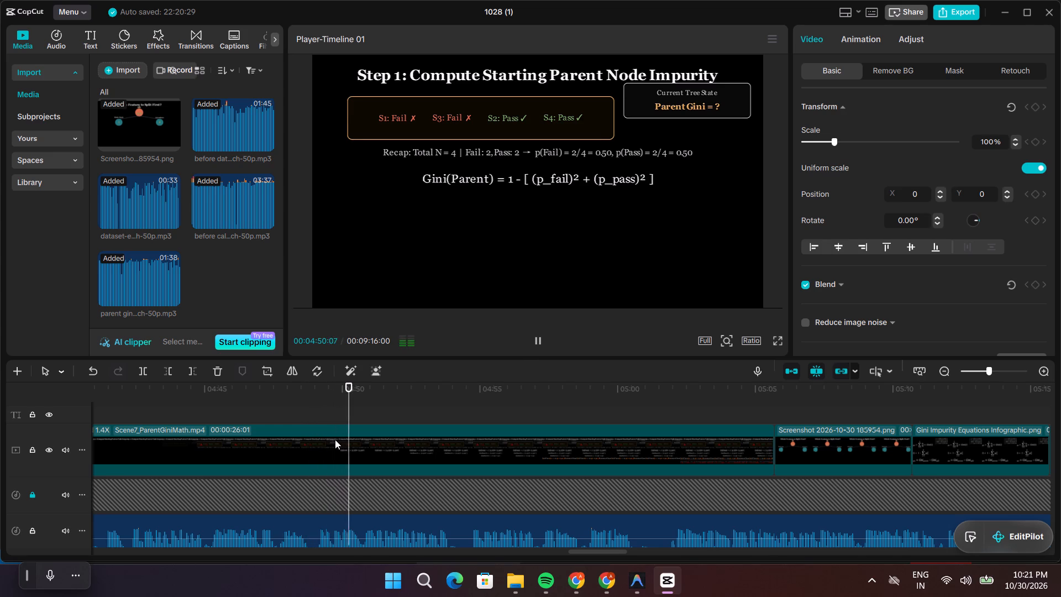
key(space)
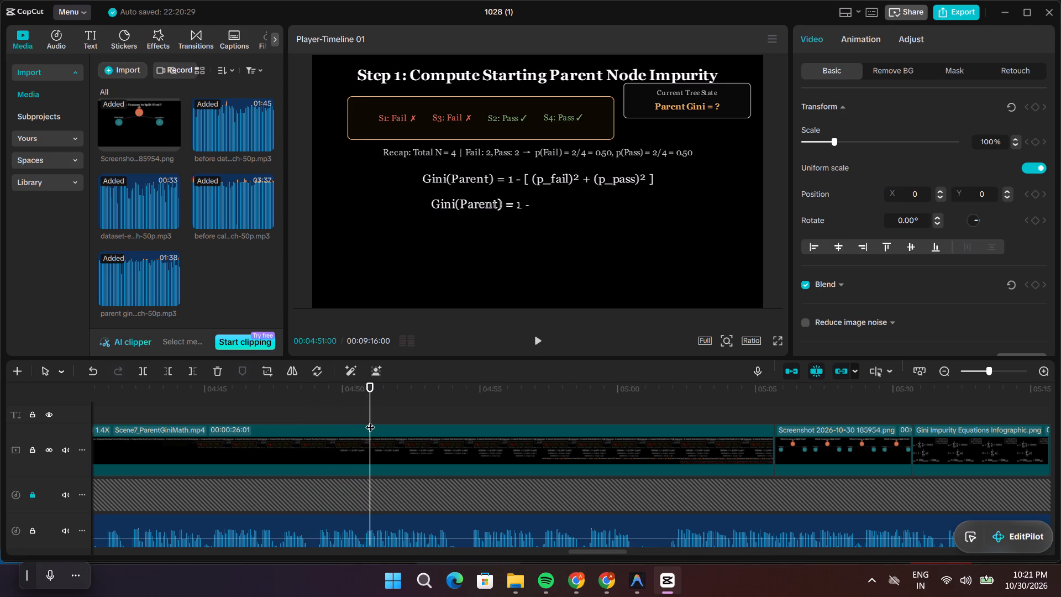
Replay the narration between about 00:04:48 and 00:04:52 repeatedly to check it against the Gini(Parent) formula lines.
drag(370, 420, 273, 433)
key(space)
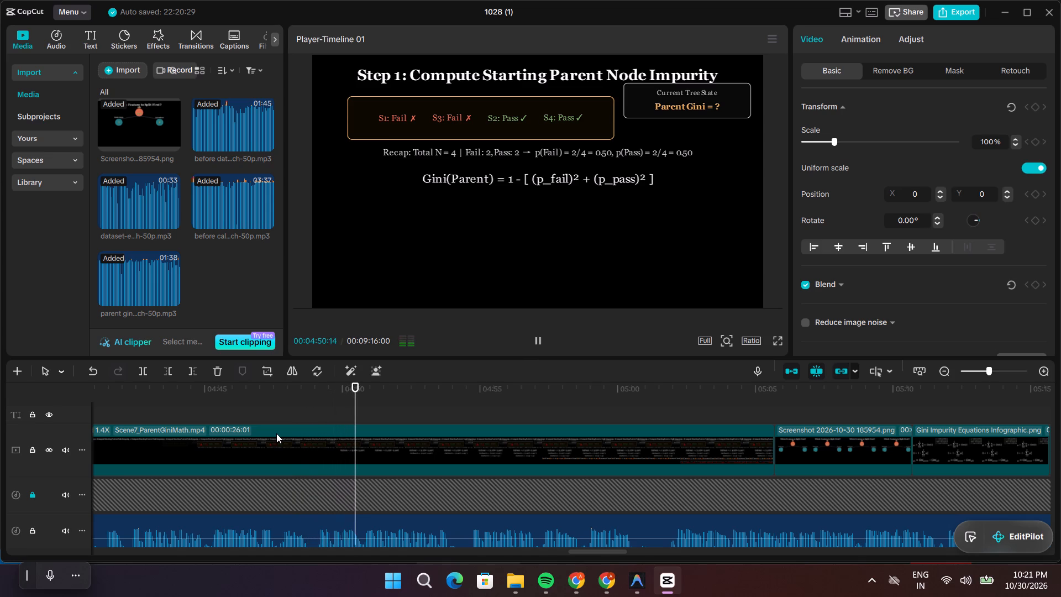
key(space)
drag(370, 420, 343, 424)
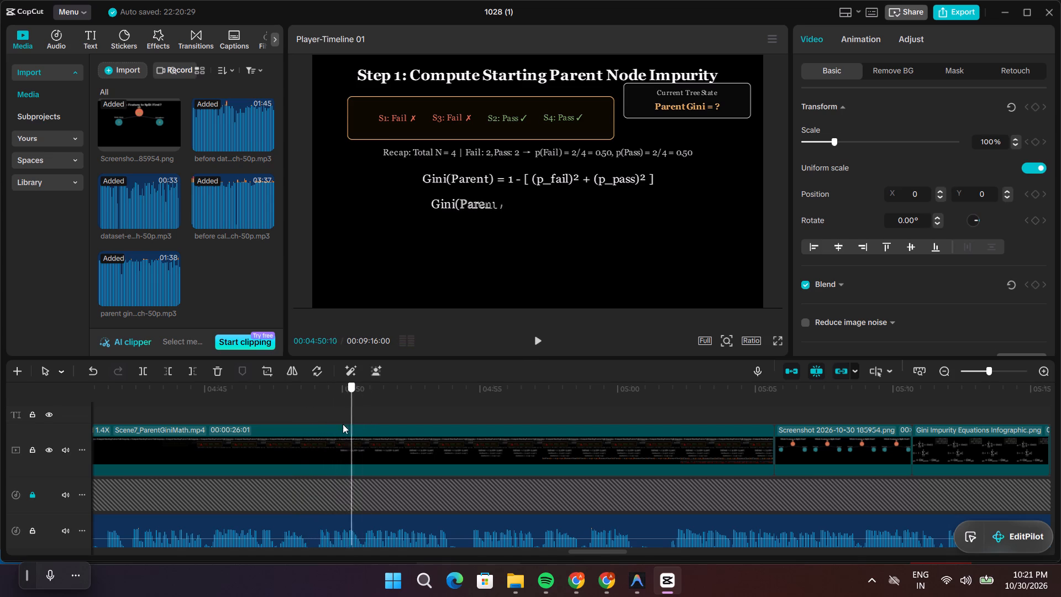
drag(343, 424, 312, 433)
key(space)
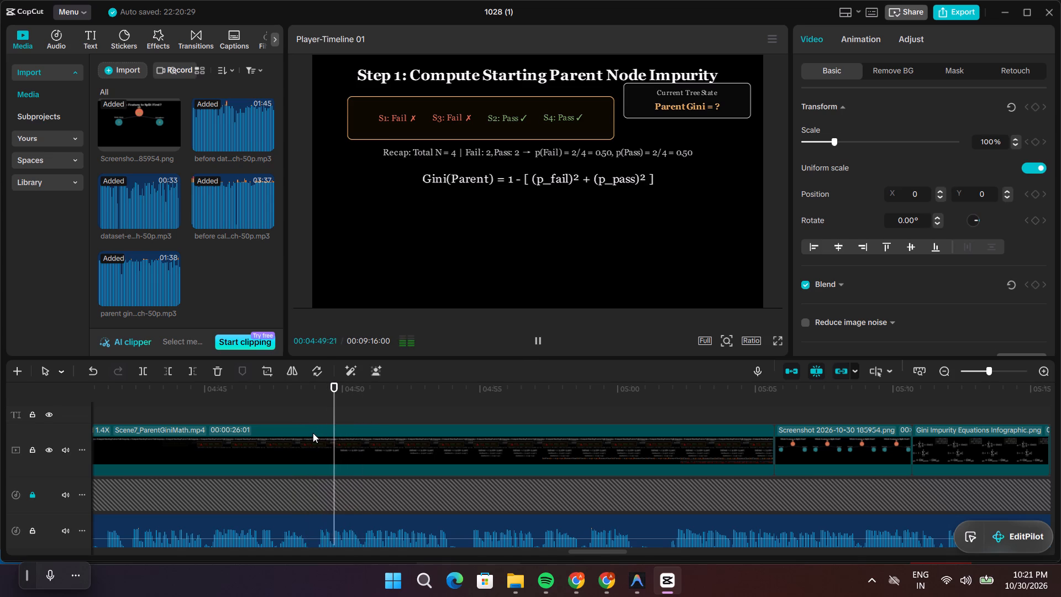
key(space)
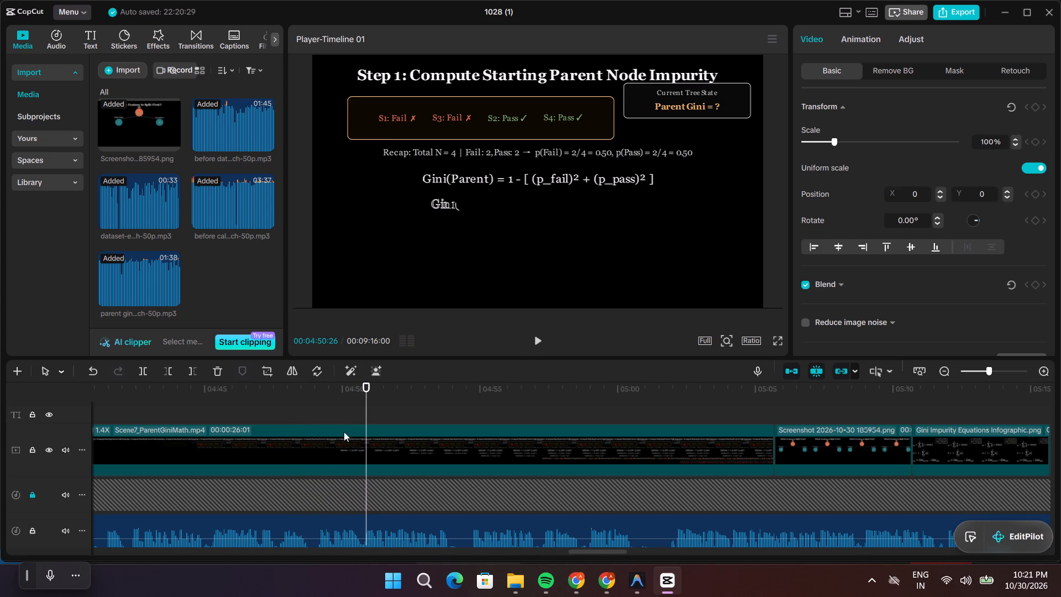
drag(367, 421, 313, 422)
key(space)
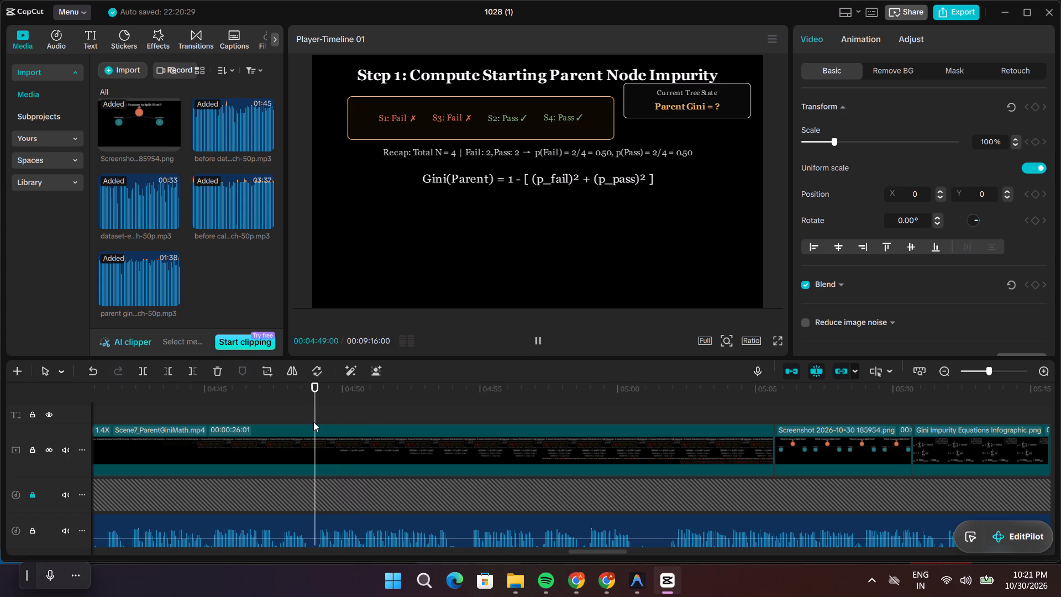
key(space)
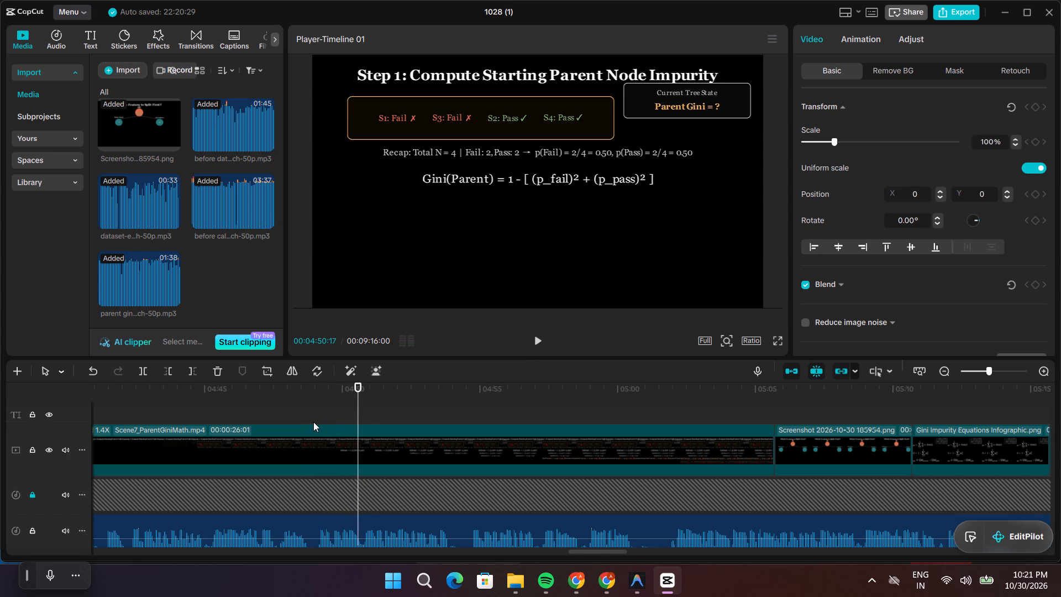
key(space)
key(space)
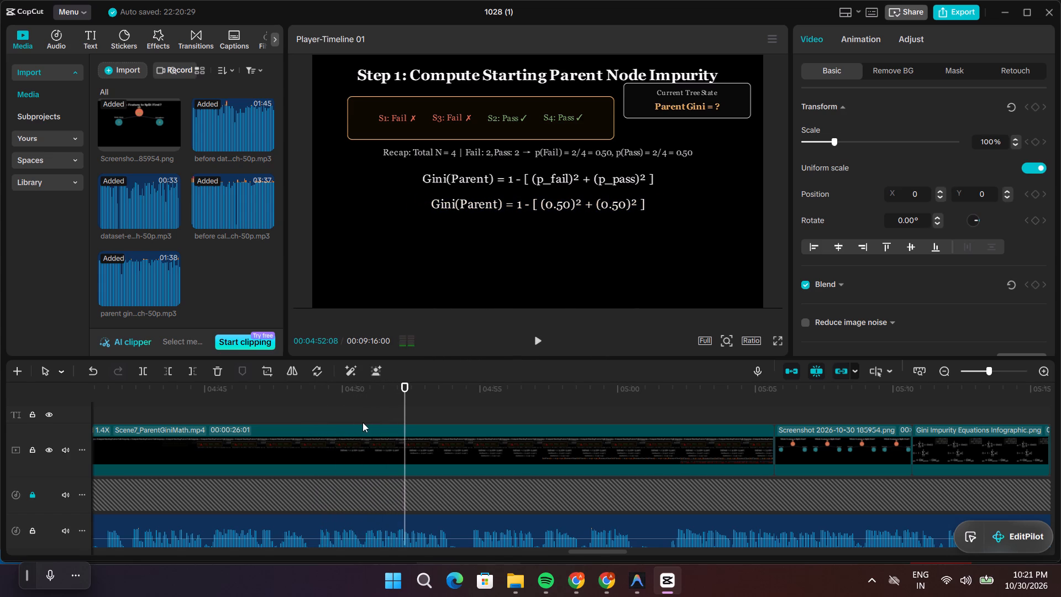
drag(401, 421, 393, 421)
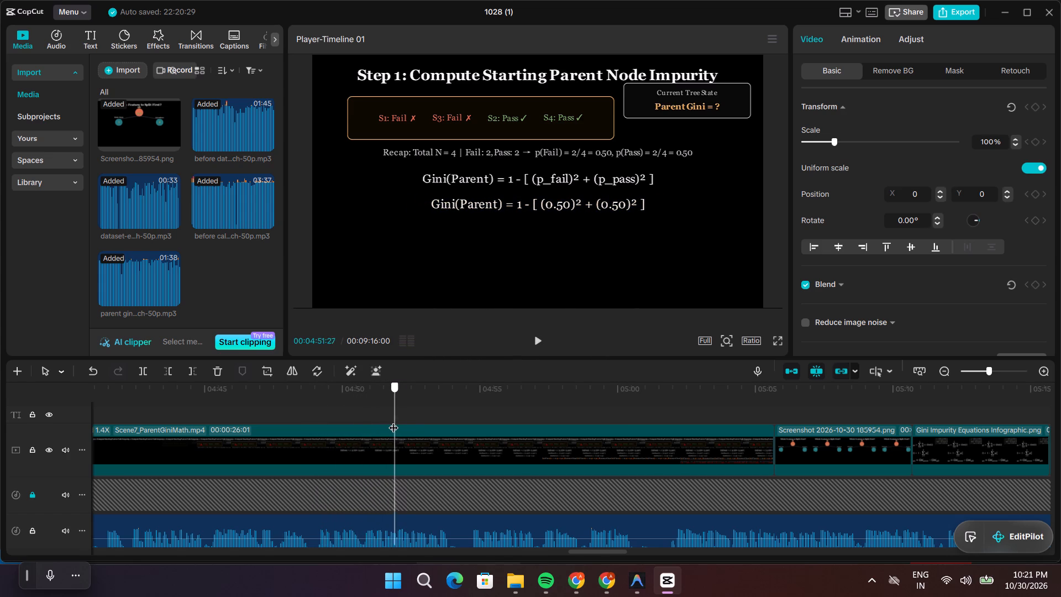
drag(393, 421, 319, 420)
key(space)
key(space)
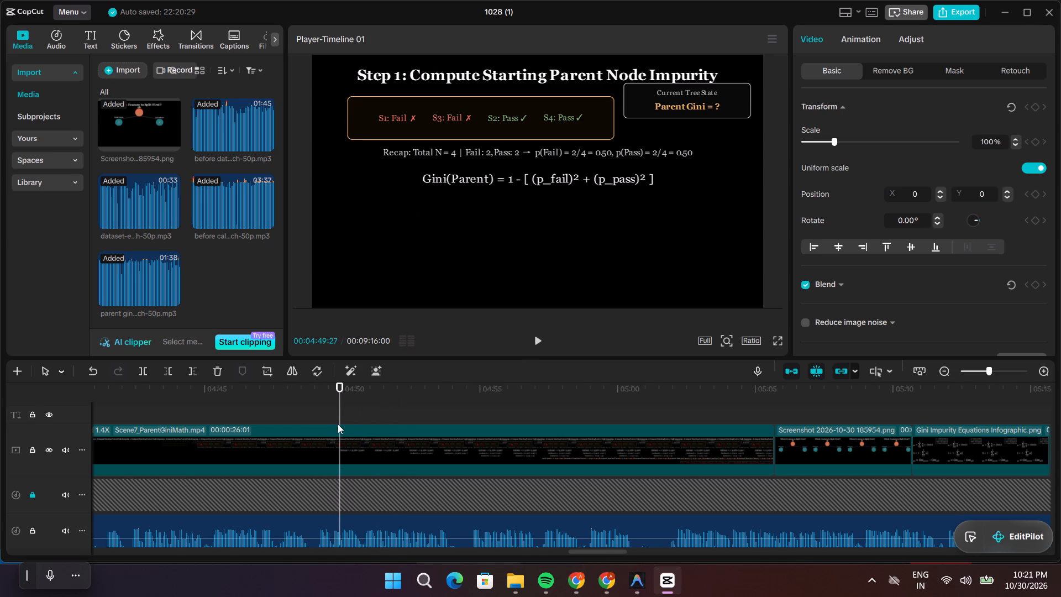
Cut out the "parent gini" voice-over between 00:04:50:01 and 00:04:51:03, and move the rest back to close the gap.
click(340, 412)
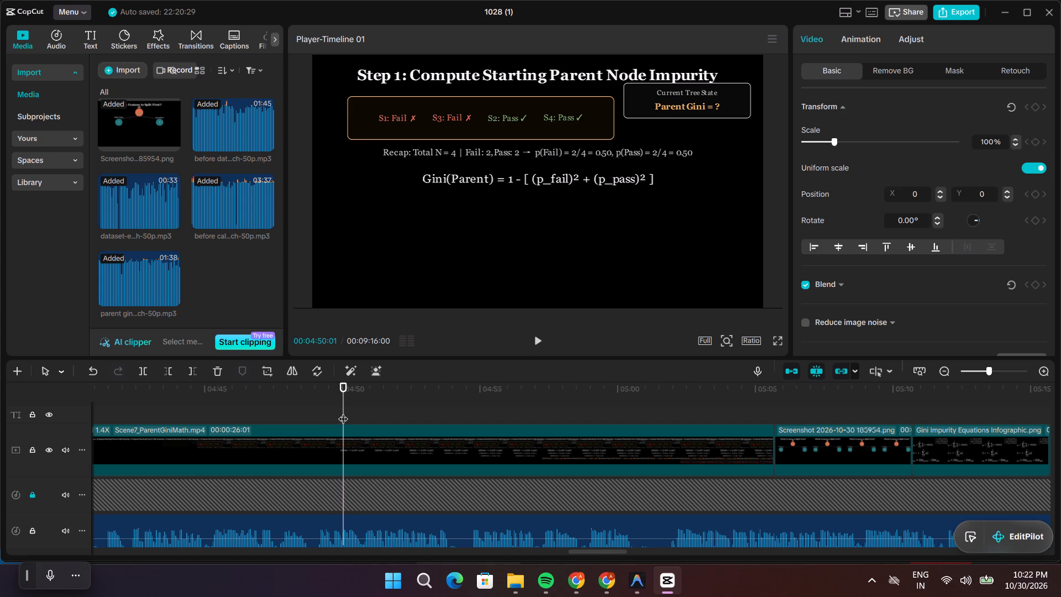
click(343, 536)
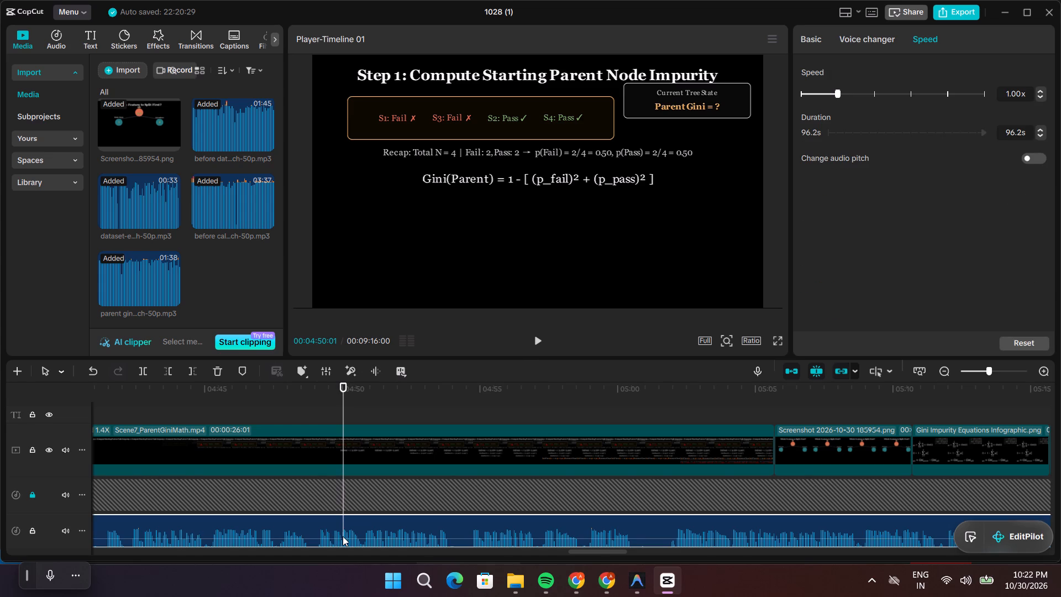
key(ctrl+b)
drag(343, 405, 319, 404)
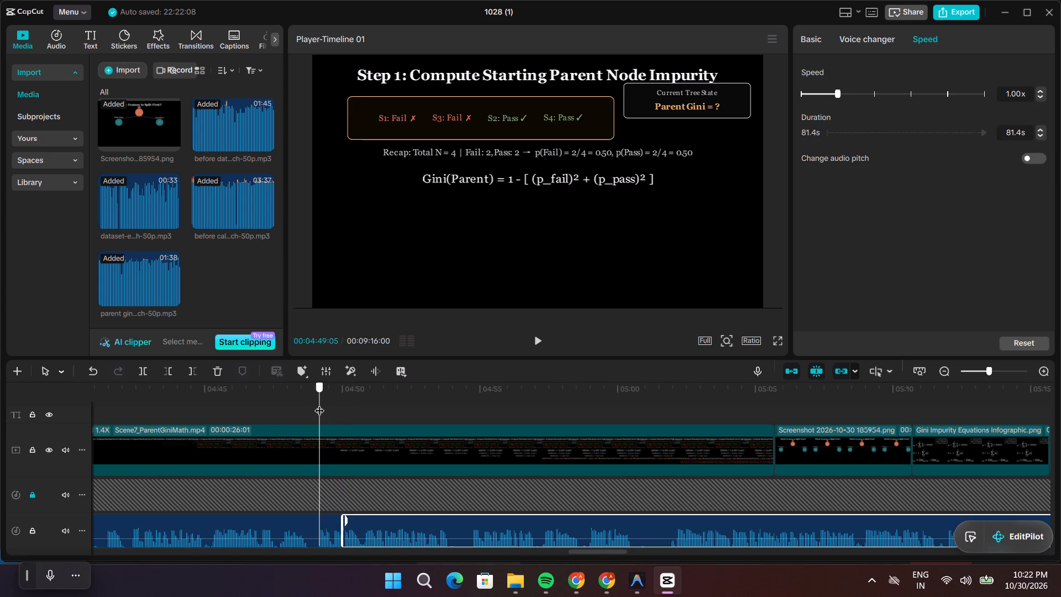
drag(319, 404, 318, 404)
key(space)
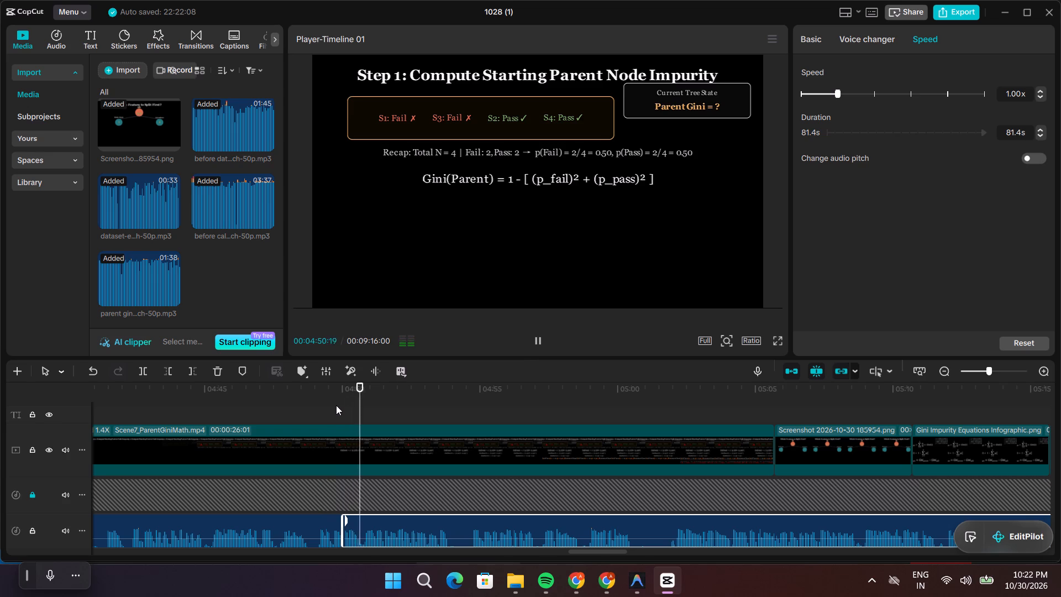
key(space)
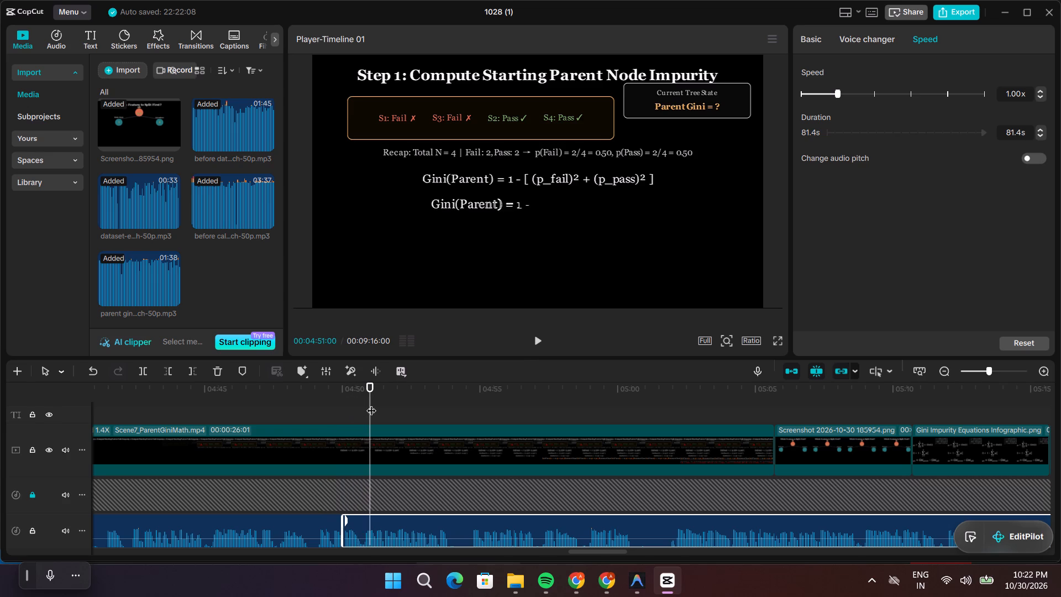
click(371, 402)
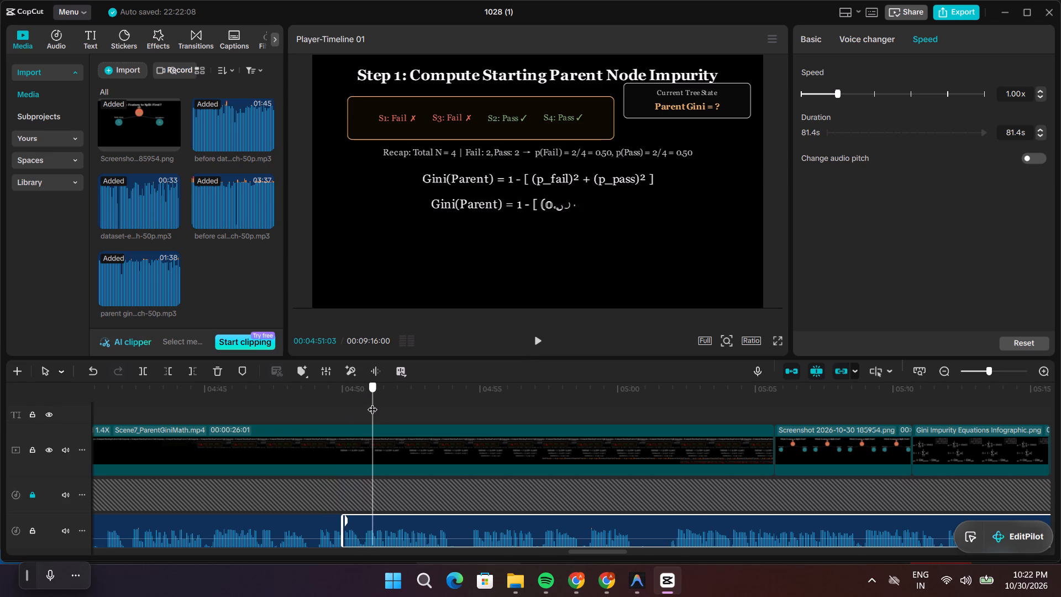
key(ctrl+b)
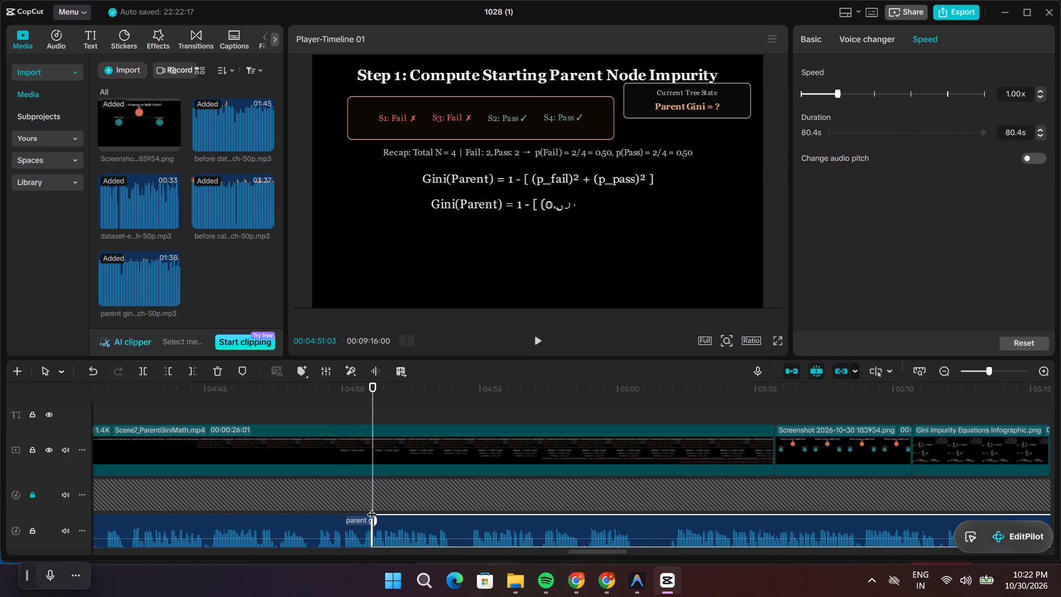
click(364, 534)
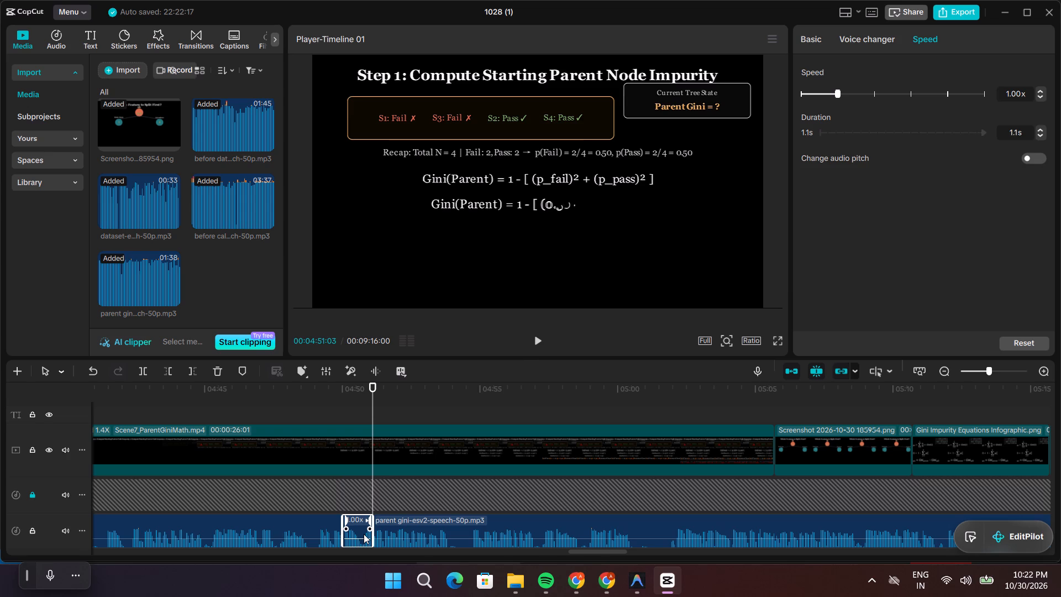
key(BackSpace)
drag(381, 542, 349, 540)
Replay the narration across the cut into the Gini(Parent) lines, and add a freeze frame to the Scene7_ParentGiniMath clip at 00:04:48:06.
drag(370, 407, 336, 411)
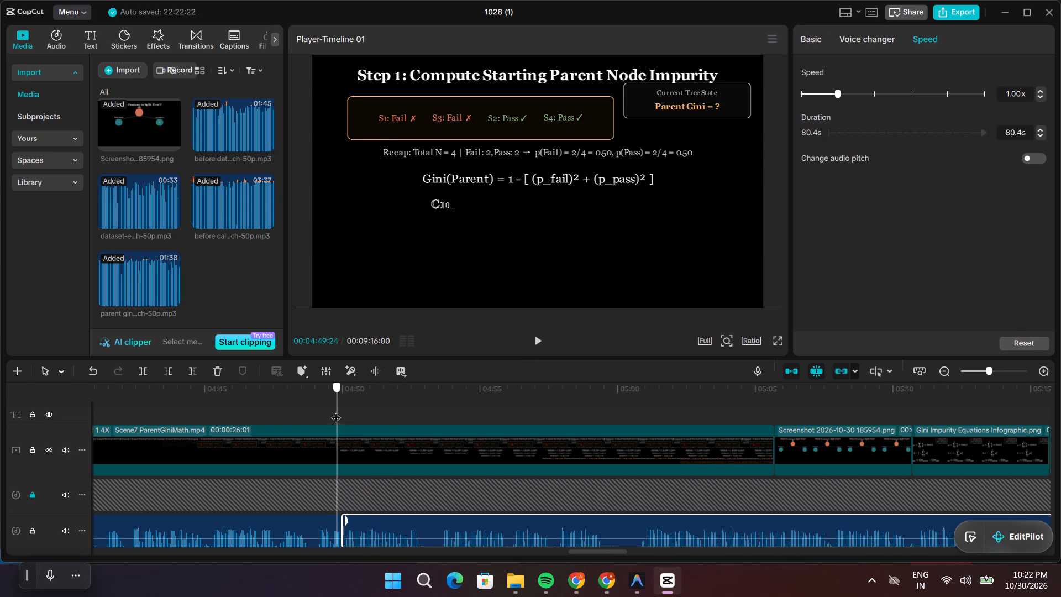
drag(336, 411, 328, 411)
key(space)
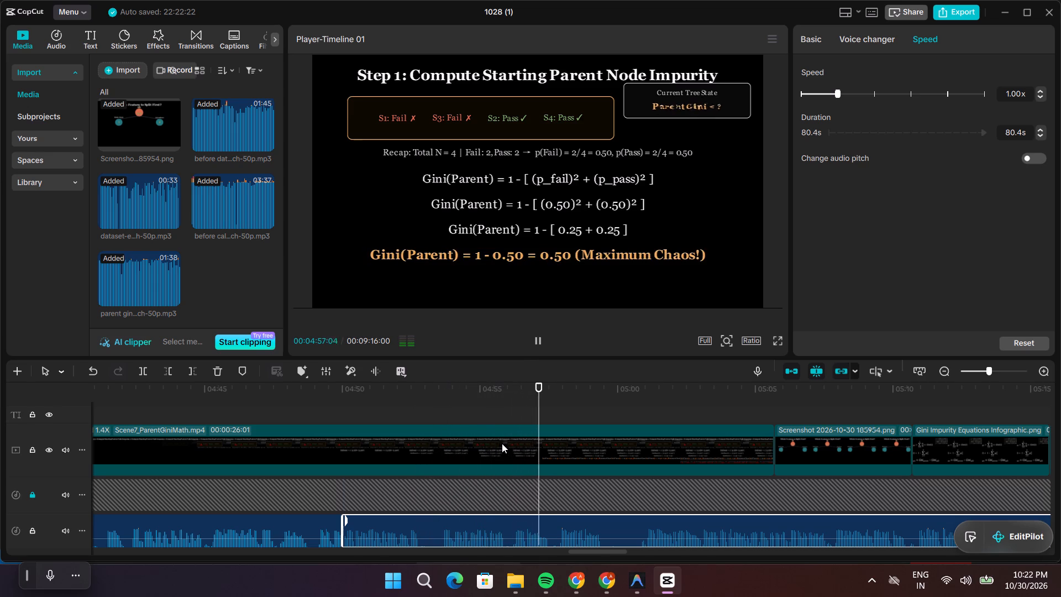
key(space)
drag(547, 417, 543, 417)
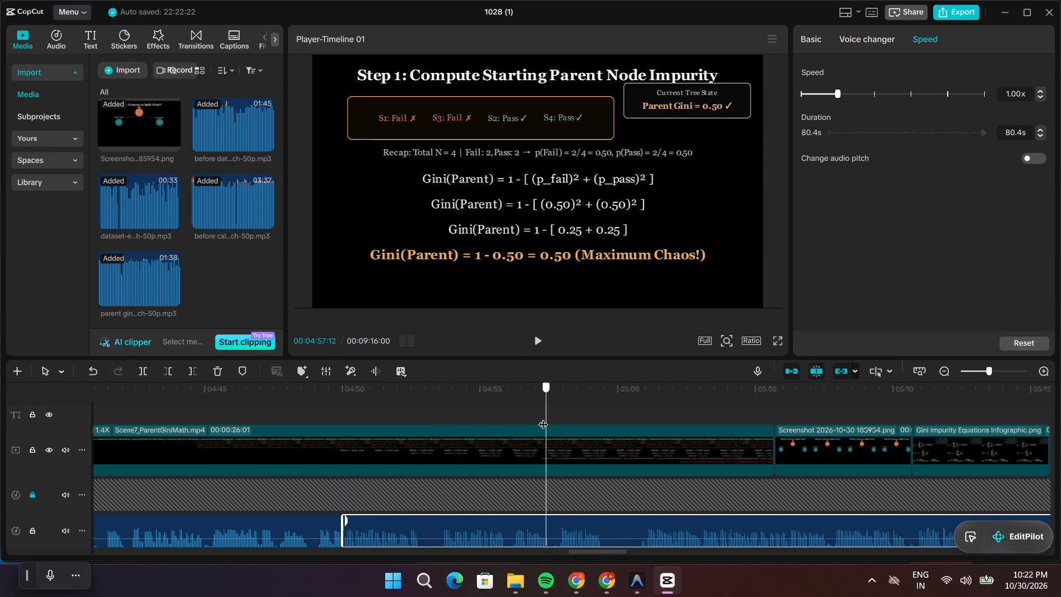
drag(543, 417, 426, 426)
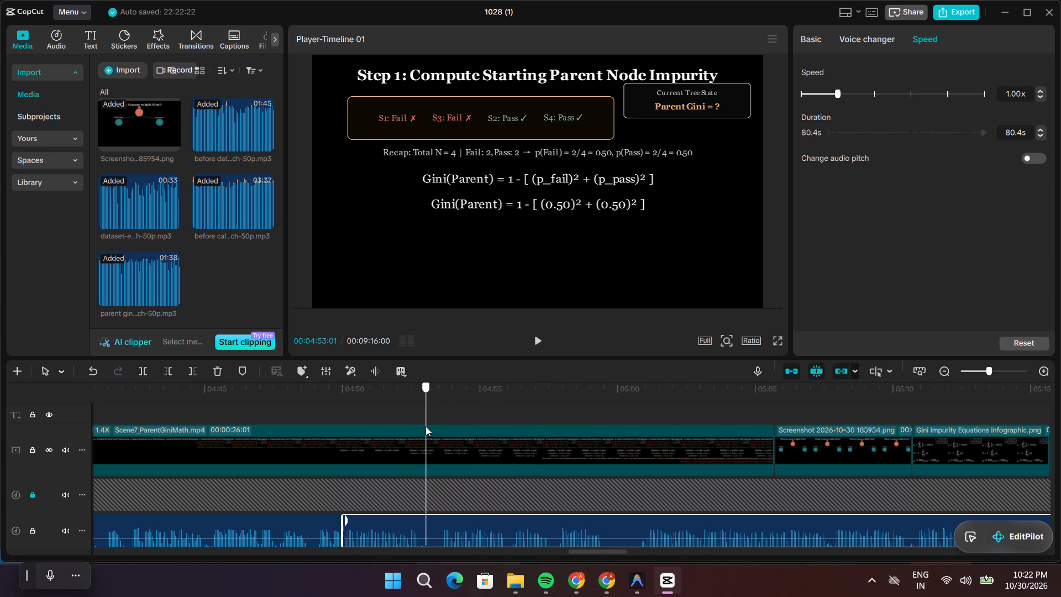
drag(426, 426, 379, 427)
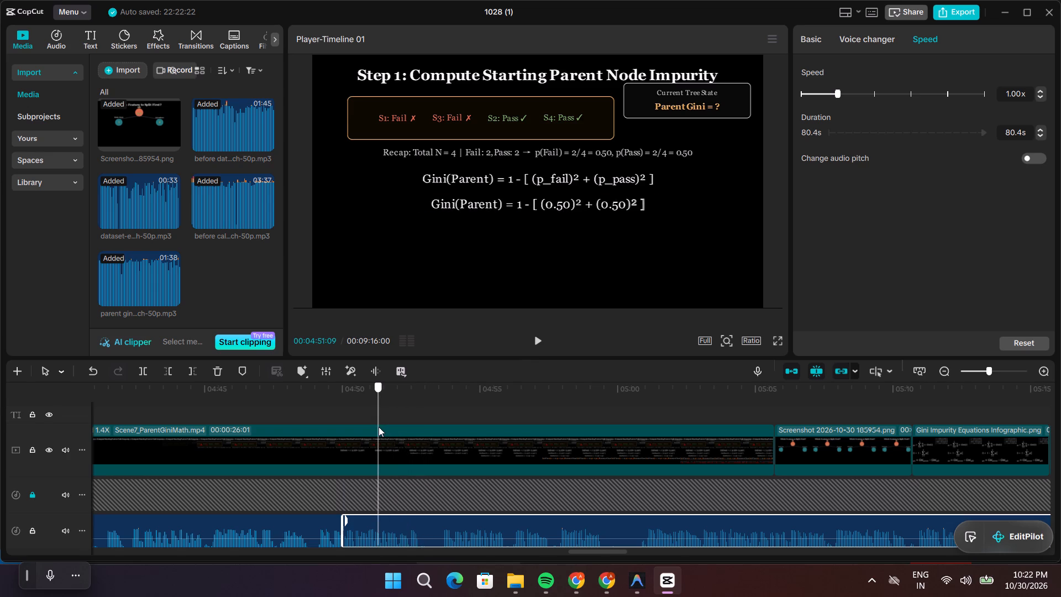
drag(379, 427, 345, 427)
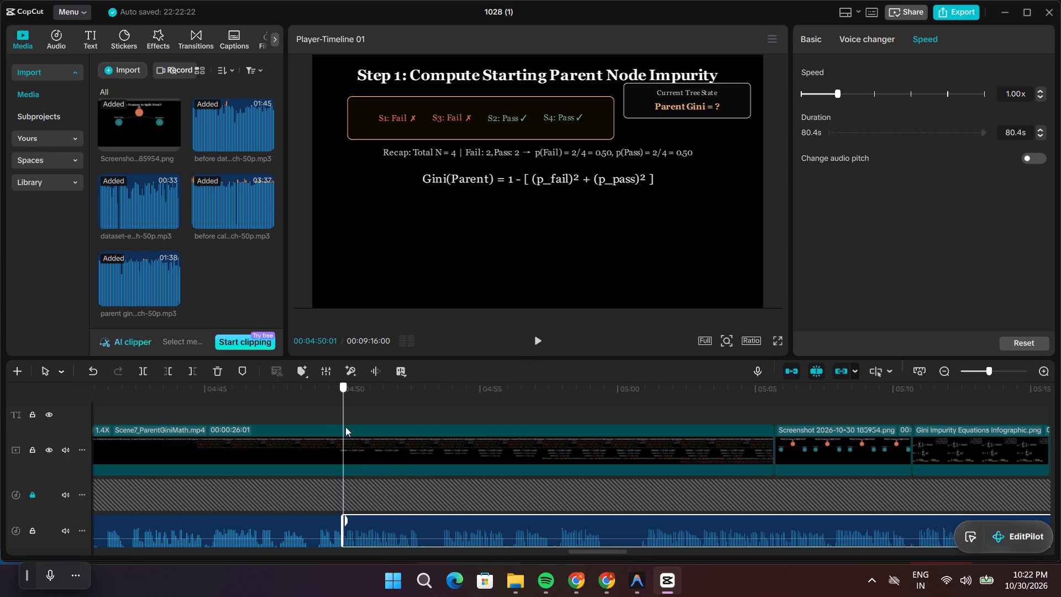
drag(345, 427, 322, 426)
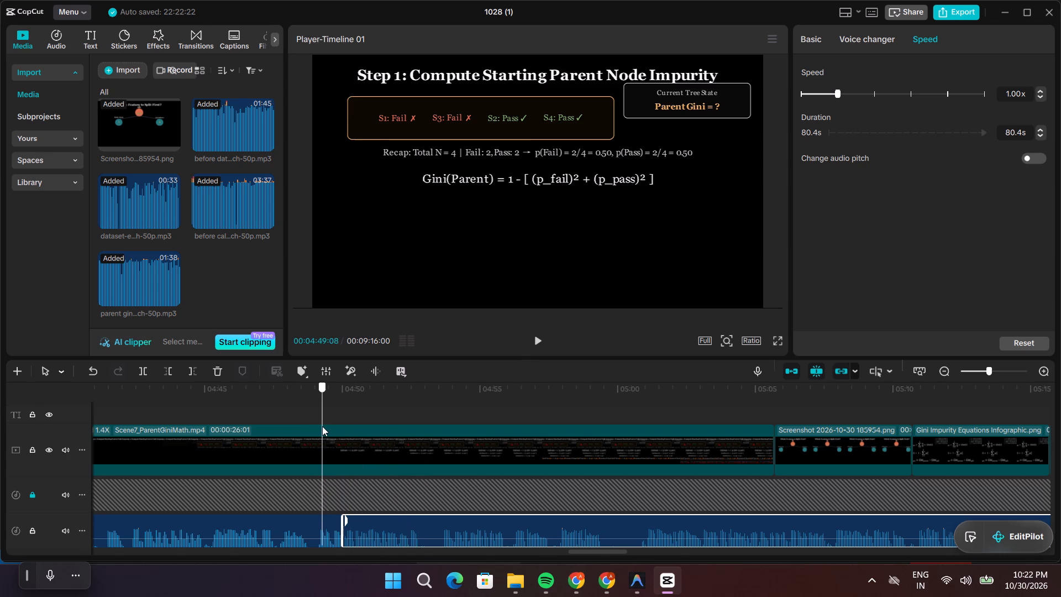
drag(322, 426, 292, 426)
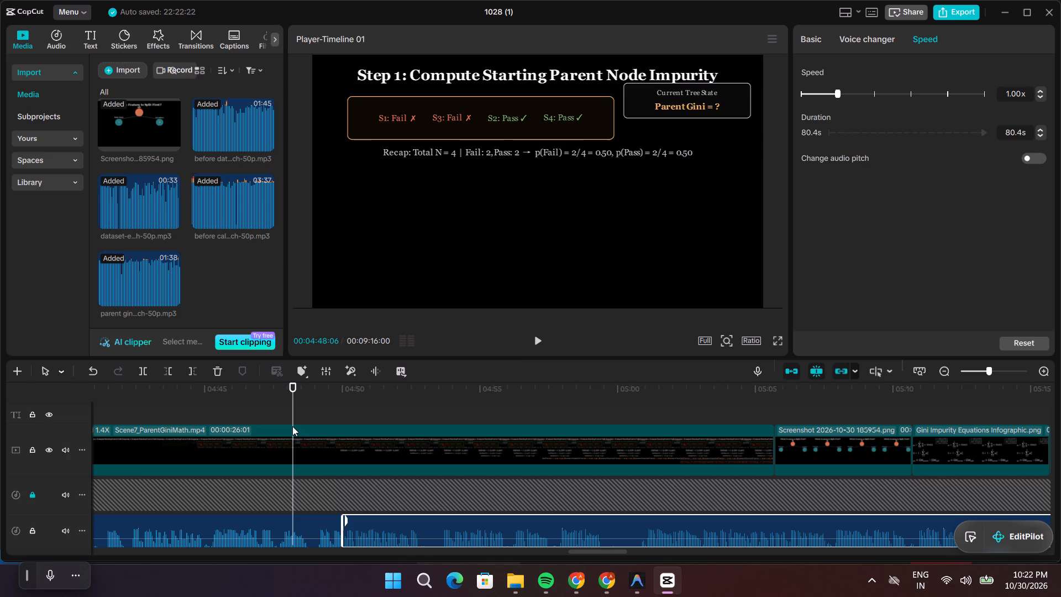
click(297, 438)
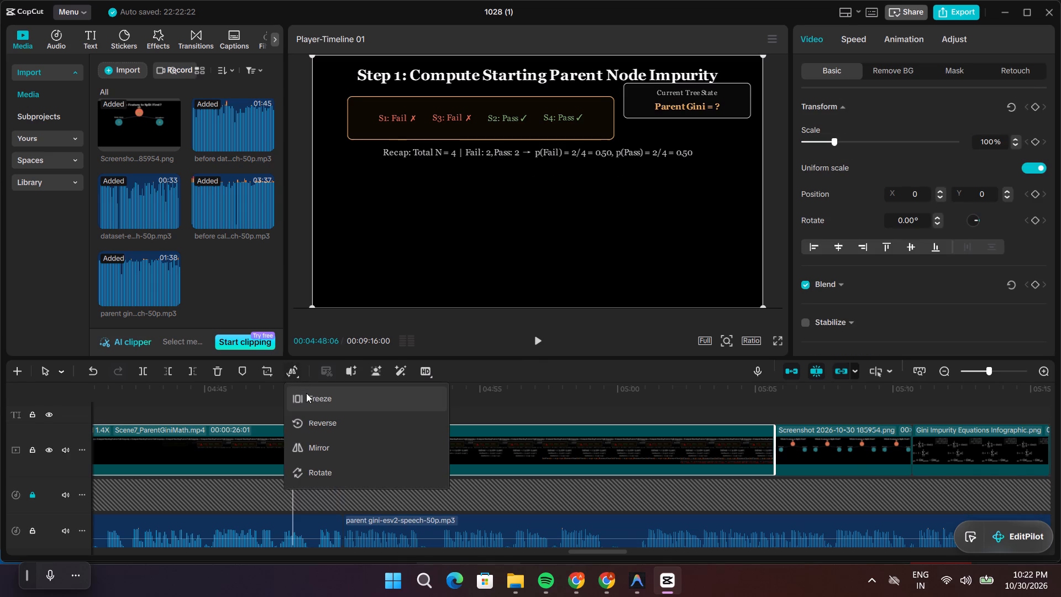
click(306, 393)
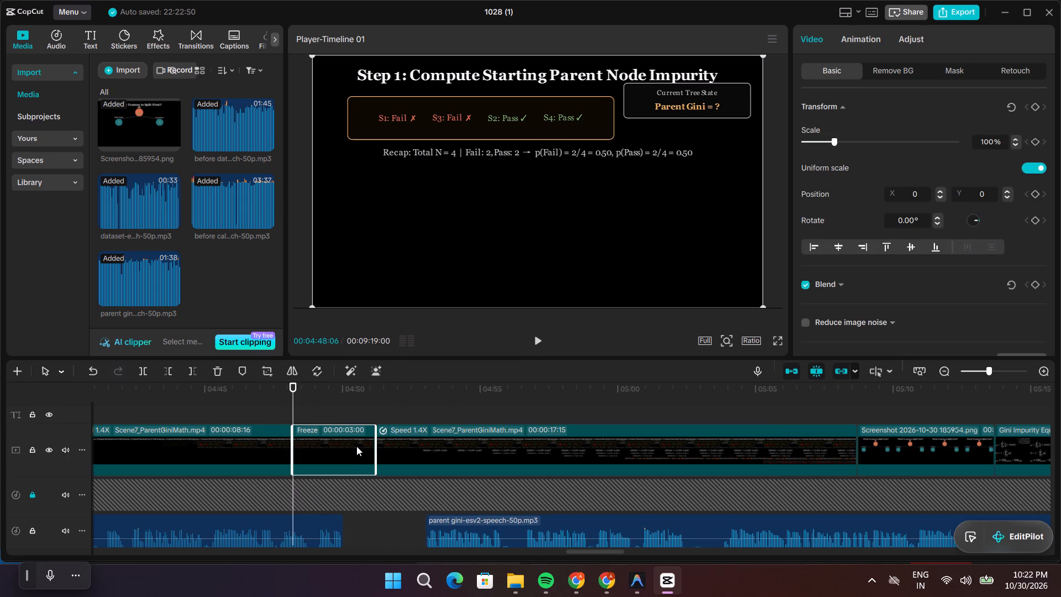
Move the remaining "parent gini" voice-over back against the end of the preceding voice-over piece at about 00:04:50.
scroll(363, 450, down, 4)
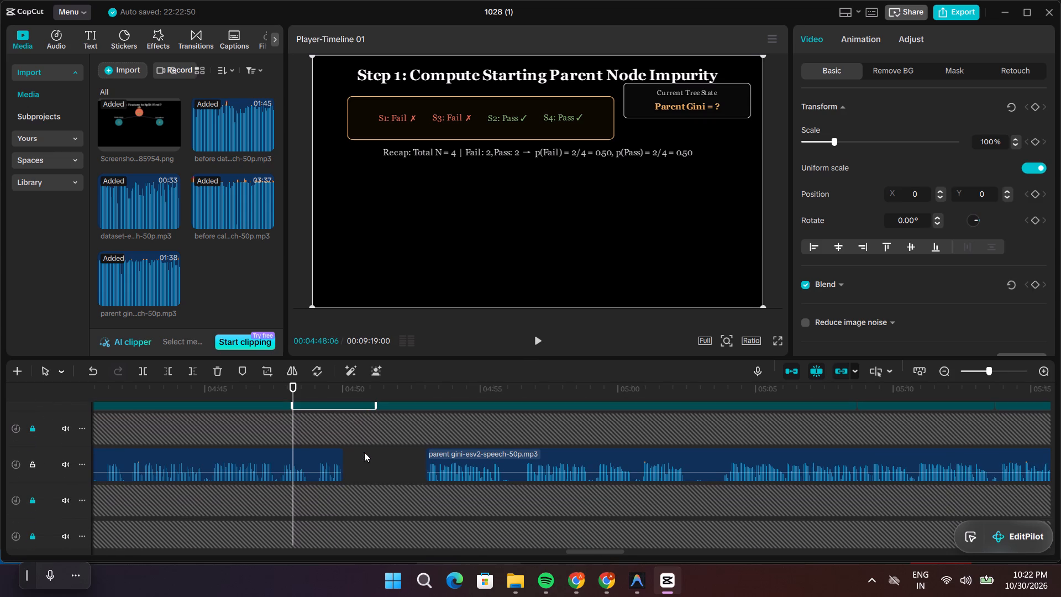
drag(437, 478, 376, 480)
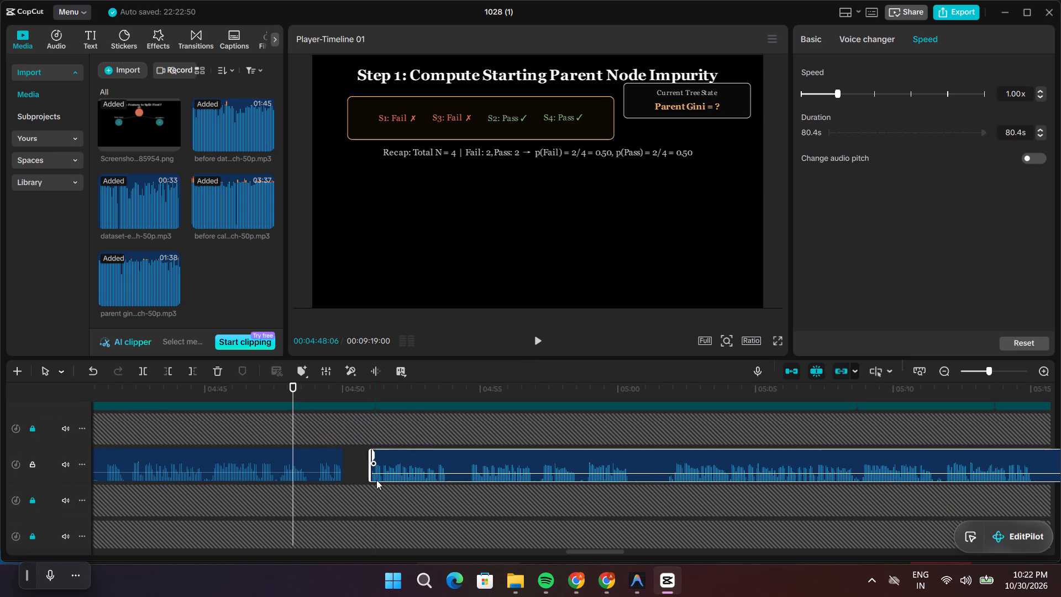
drag(376, 480, 358, 480)
Play the narration over the freeze frame to about 00:04:54:02, and extend the freeze frame to that point, 00:00:05:26 long.
key(space)
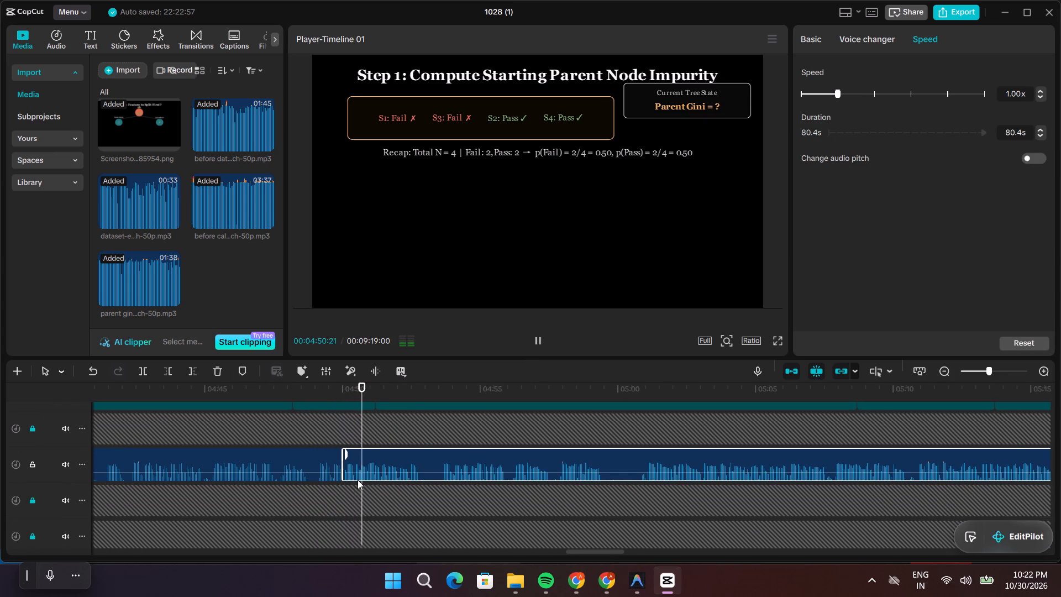
key(space)
key(space)
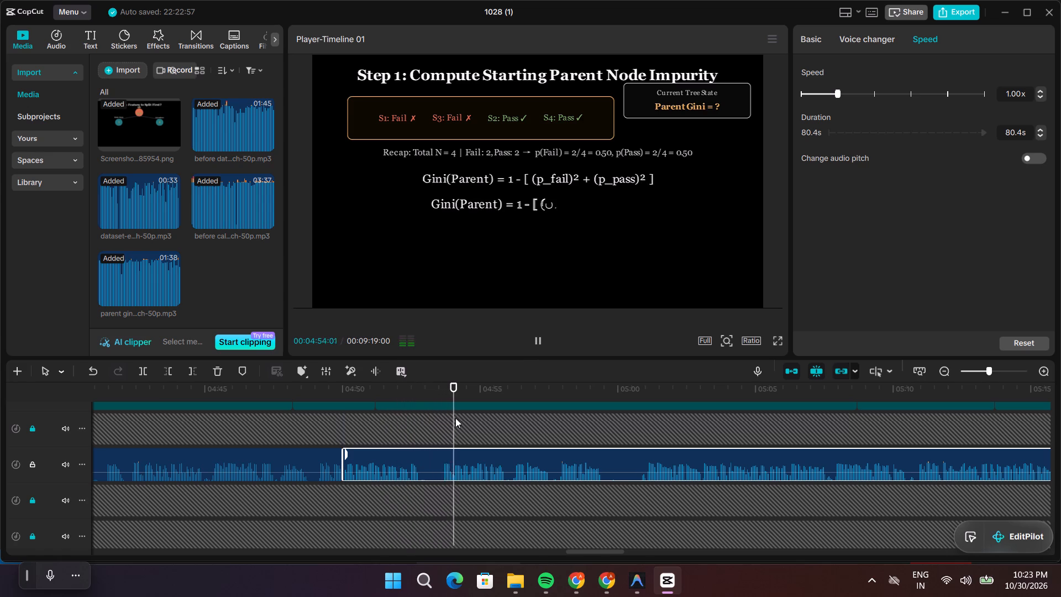
key(space)
scroll(456, 418, up, 6)
scroll(456, 417, down, 3)
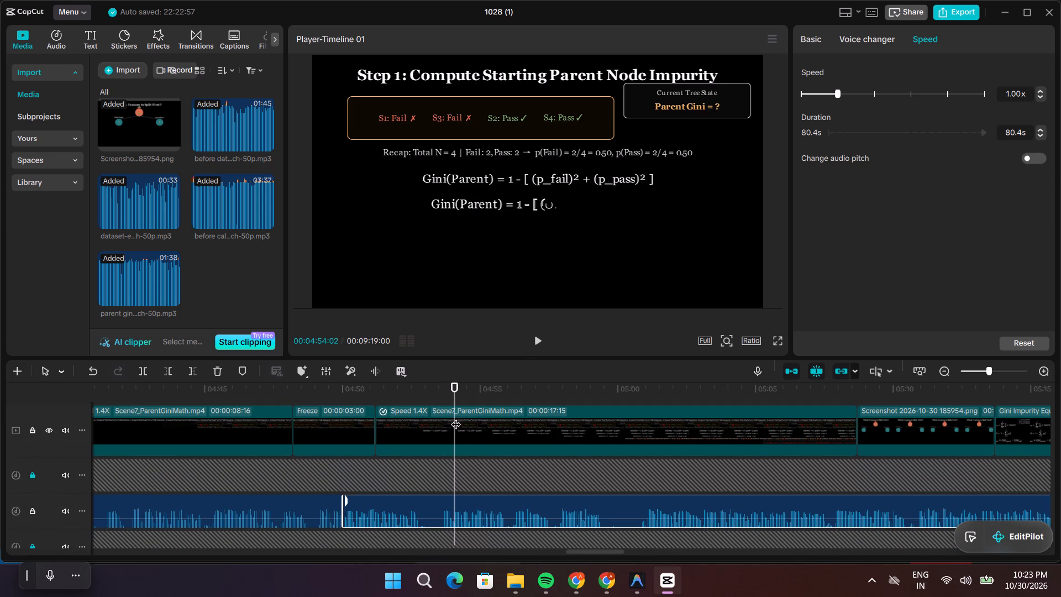
click(348, 427)
drag(374, 431, 377, 431)
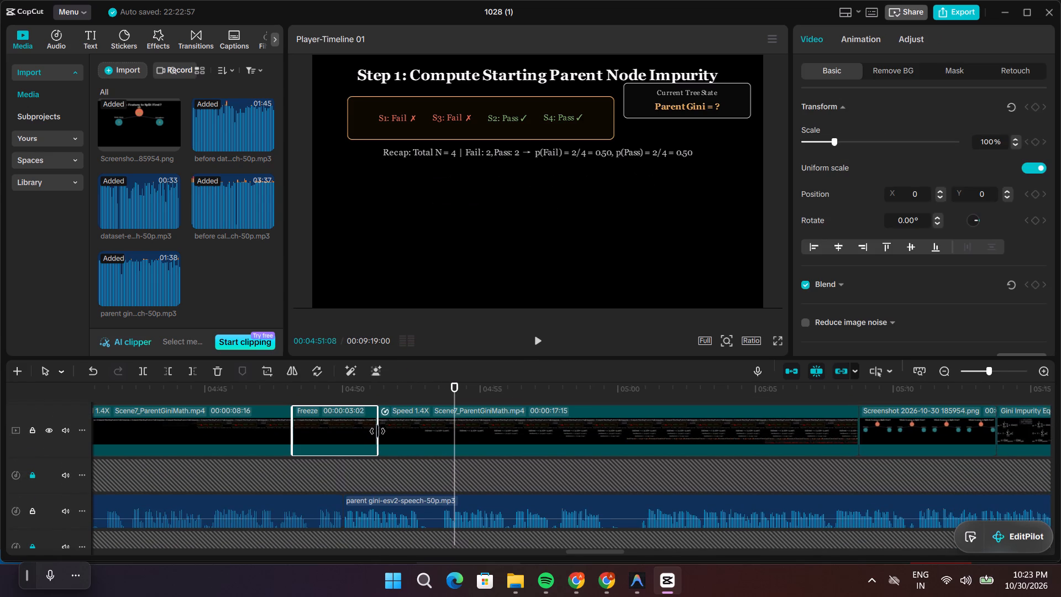
drag(377, 431, 451, 447)
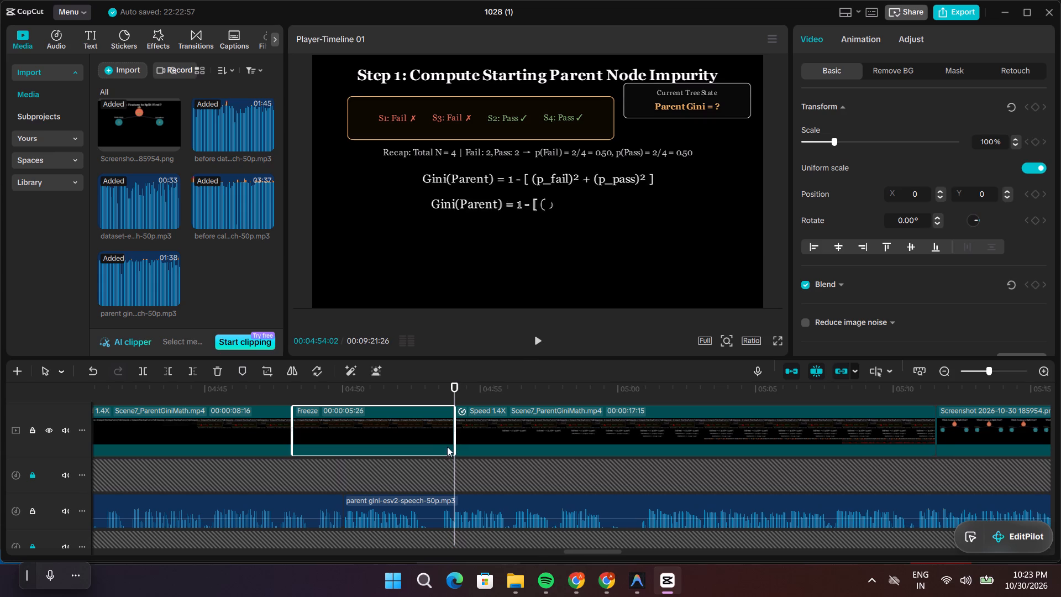
Split the voice-over at 00:04:52:25, trim about 0.9 s off the second piece's start, and move it back to close the gap.
drag(454, 474, 421, 476)
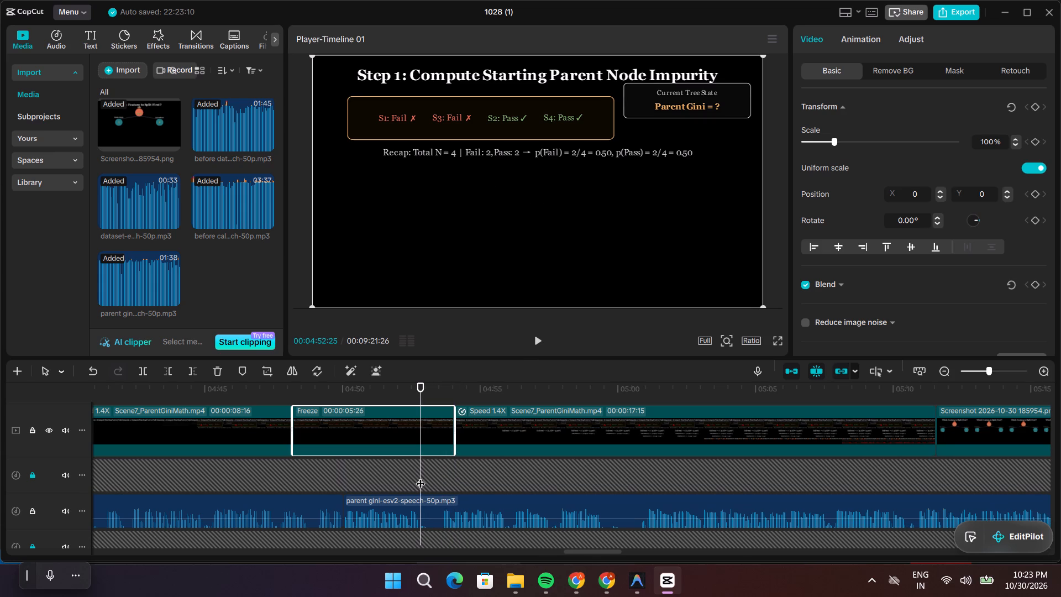
click(431, 502)
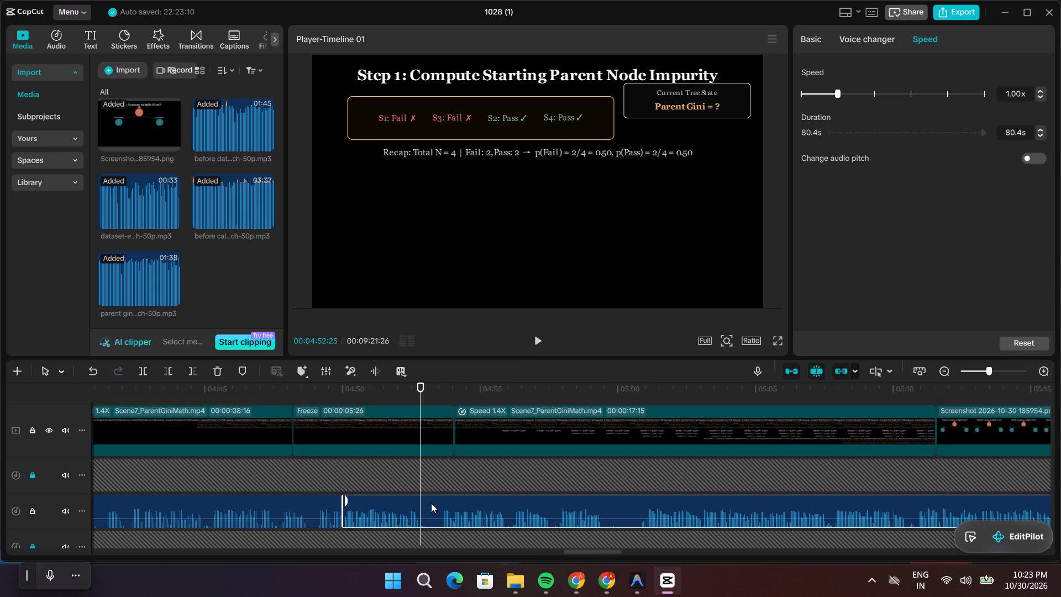
key(ctrl+b)
click(431, 503)
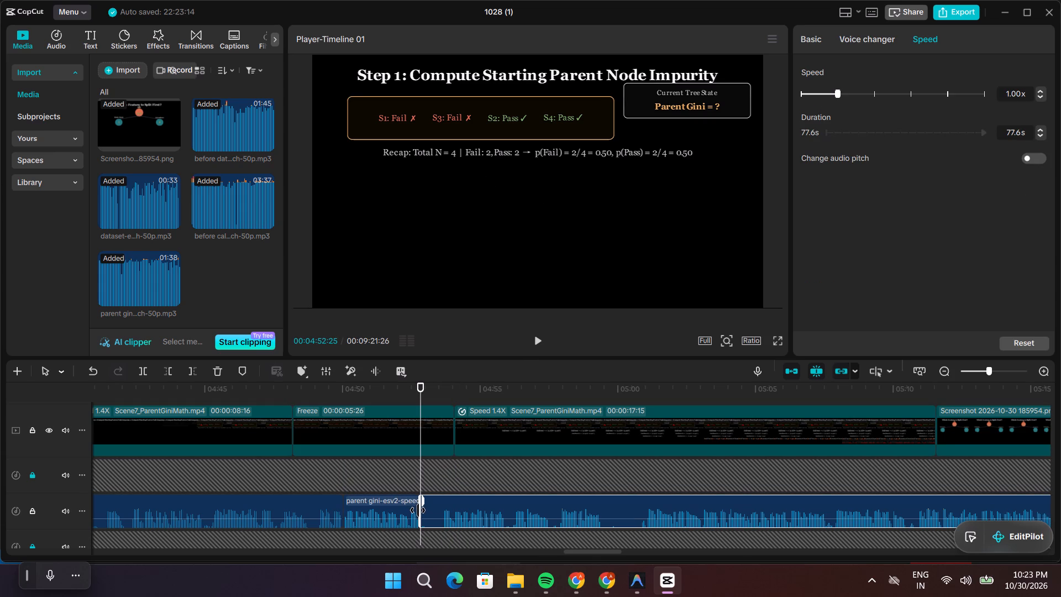
drag(418, 510, 442, 520)
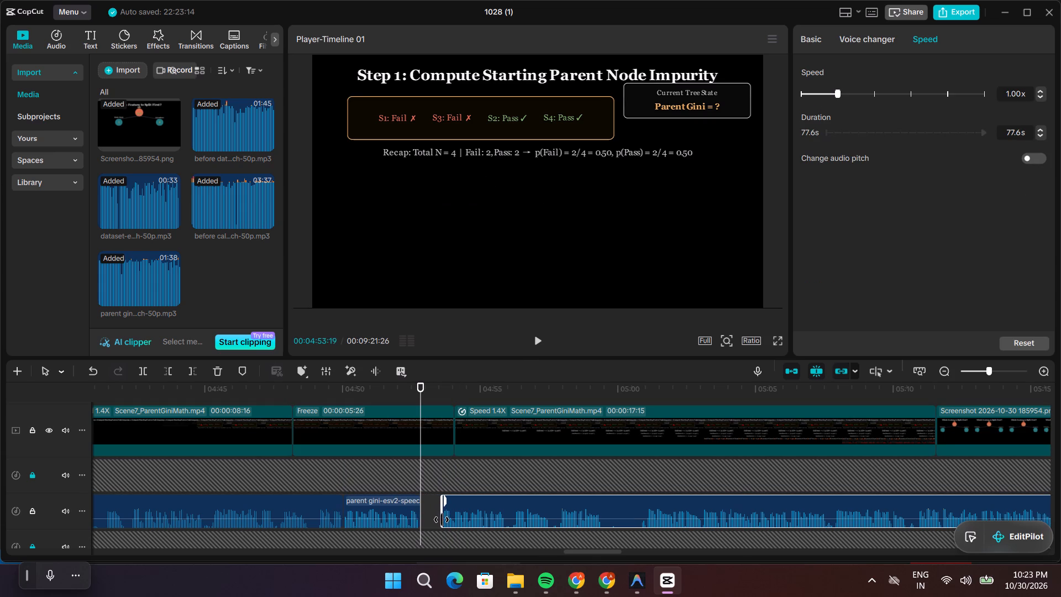
drag(442, 520, 443, 521)
drag(453, 525, 432, 525)
Replay the narration from the end of the freeze frame to about 00:05:07, and recheck the pause around 00:04:58:20.
drag(421, 475, 388, 475)
key(space)
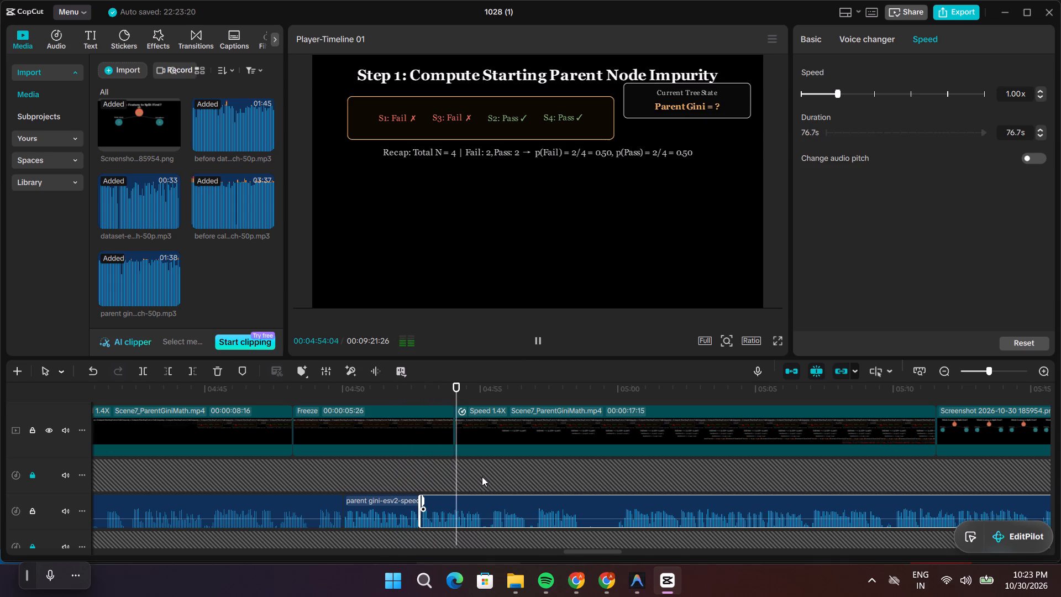
key(space)
key(space)
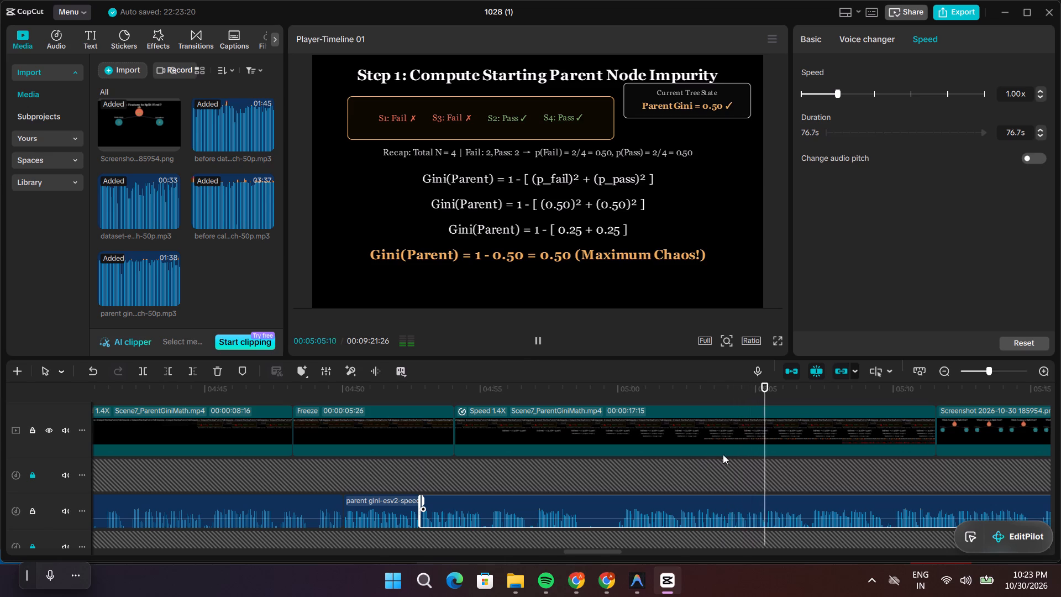
key(space)
key(space)
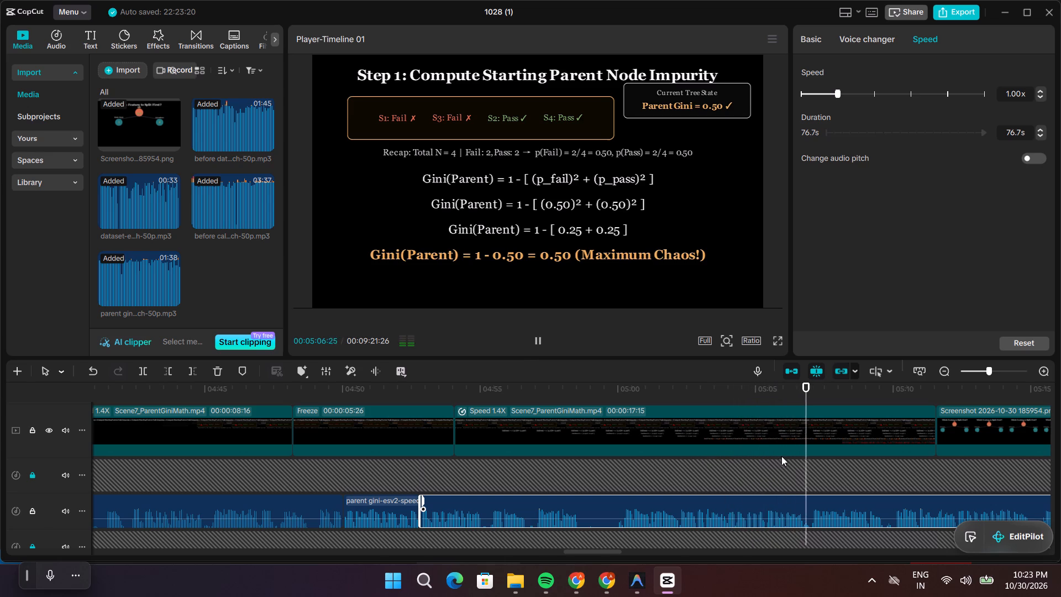
key(space)
drag(823, 464, 584, 506)
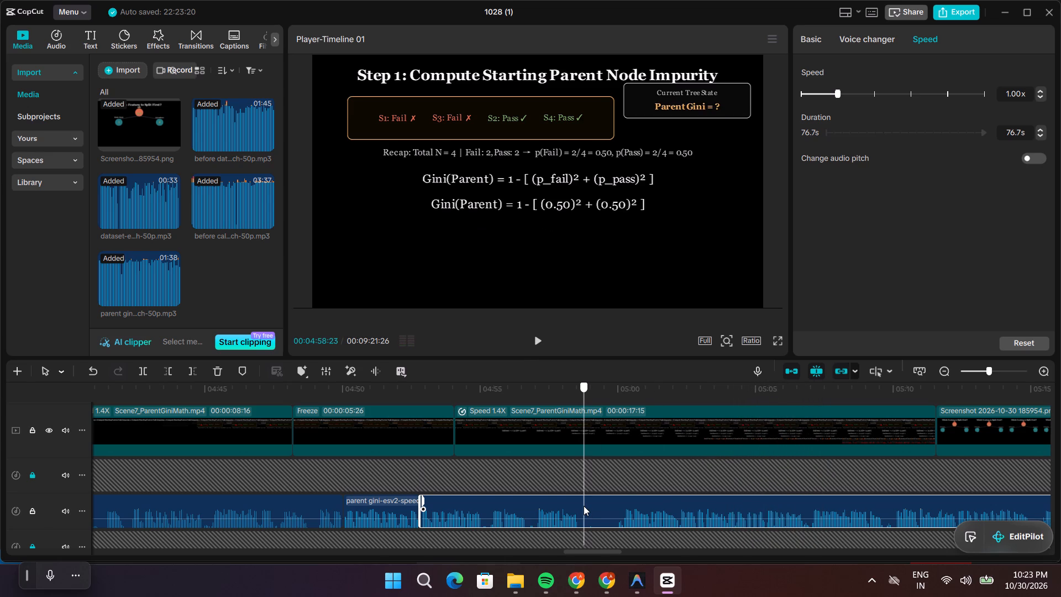
drag(584, 506, 581, 506)
key(space)
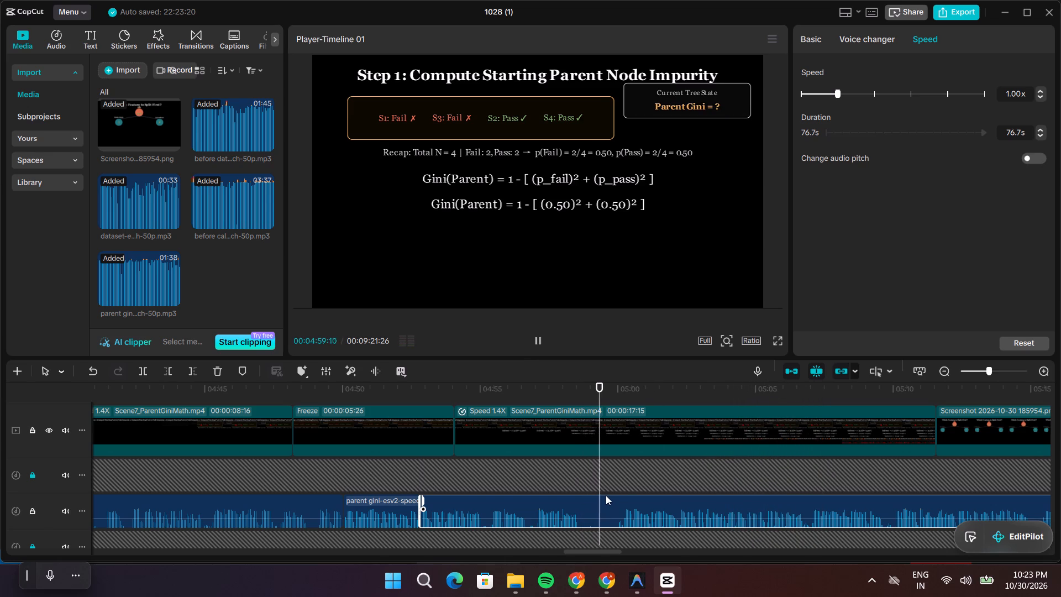
key(space)
drag(603, 477, 581, 478)
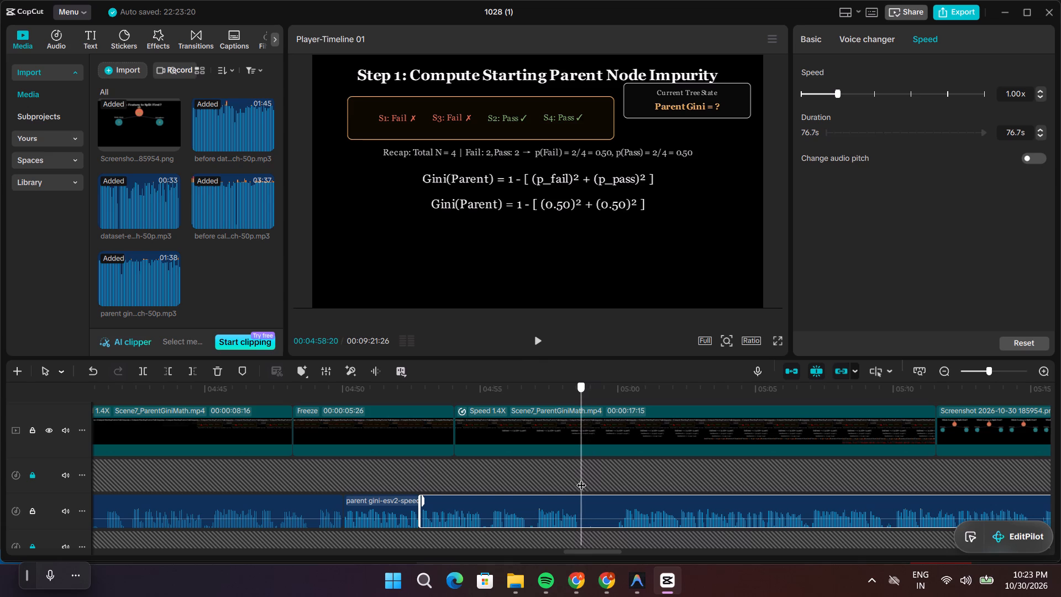
Split the "parent gini" voice-over at 00:04:58:20 and trim about 1.3 s of silence off the second piece's start.
drag(581, 478, 581, 478)
key(ctrl+b)
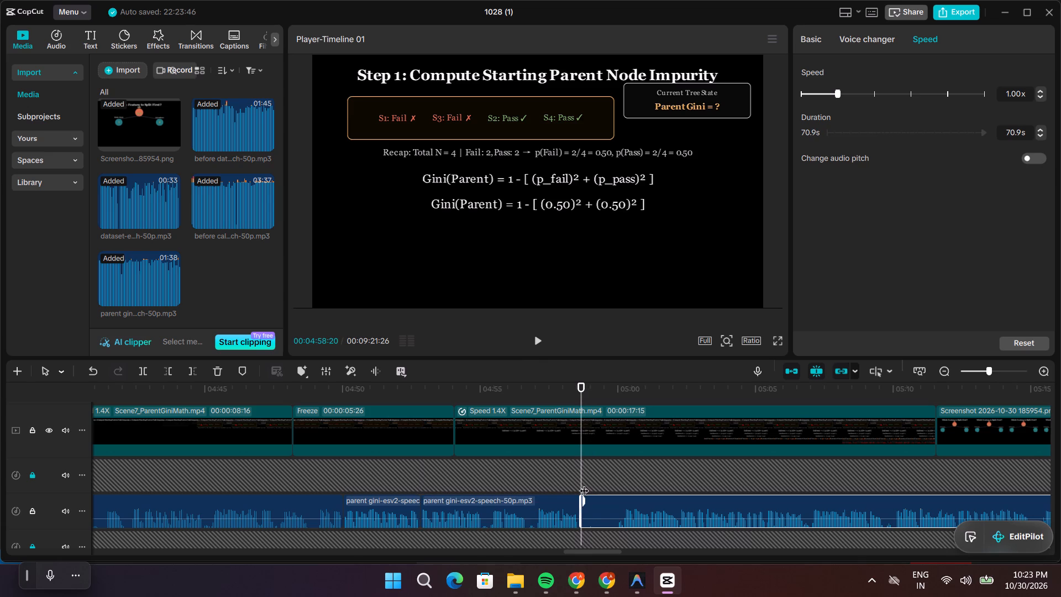
click(596, 507)
drag(581, 512, 589, 514)
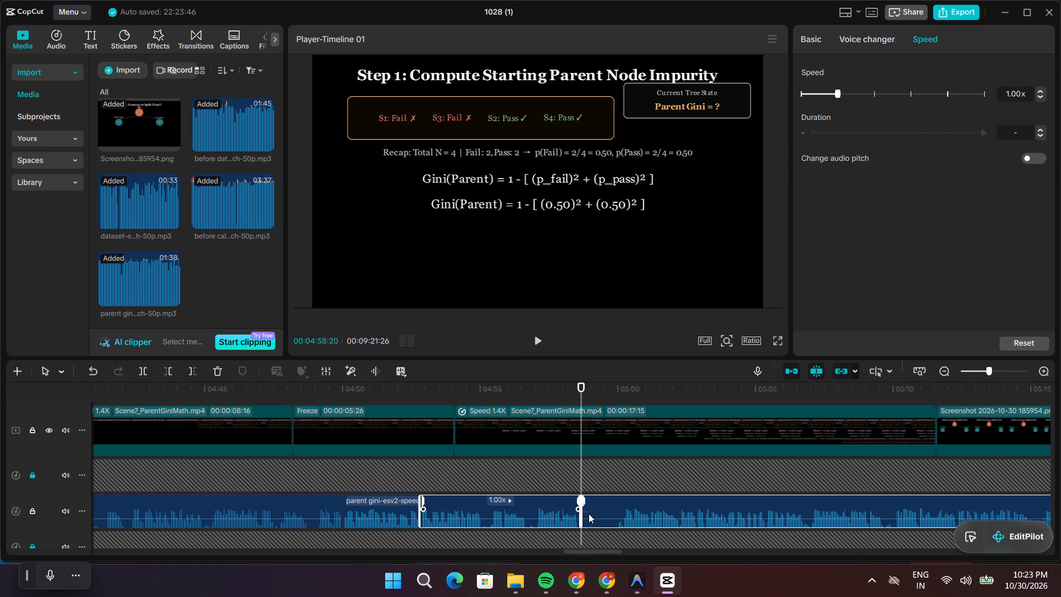
drag(589, 514, 589, 514)
click(595, 506)
drag(581, 513, 586, 514)
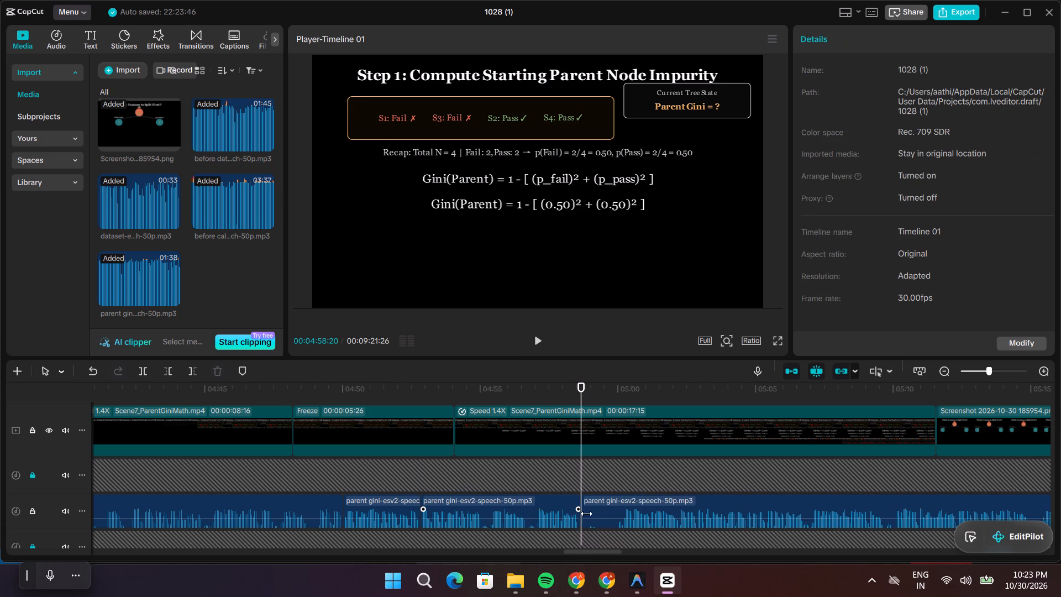
drag(586, 514, 589, 514)
click(601, 505)
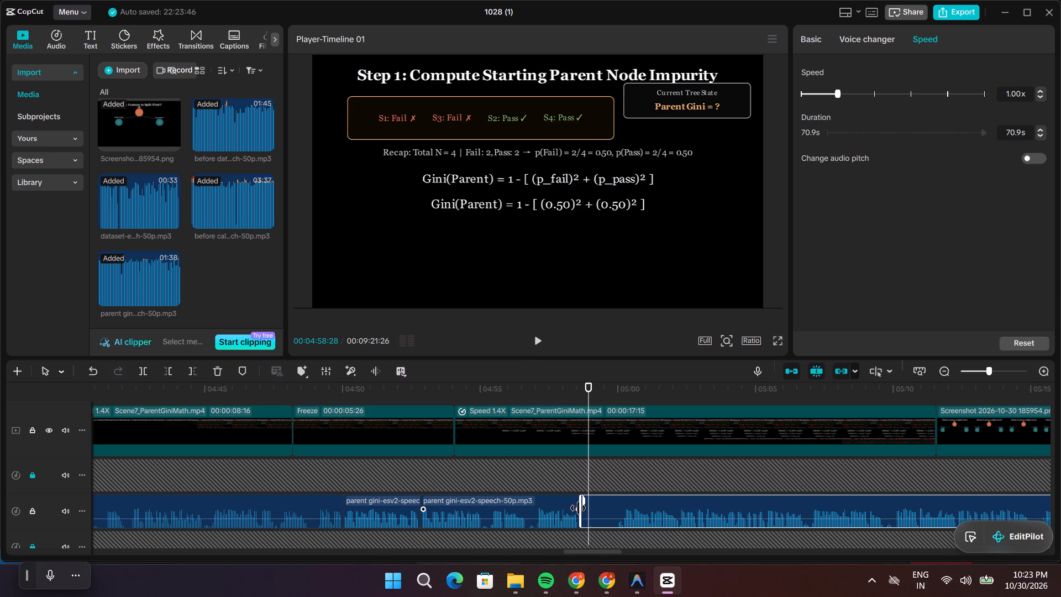
drag(580, 510, 612, 518)
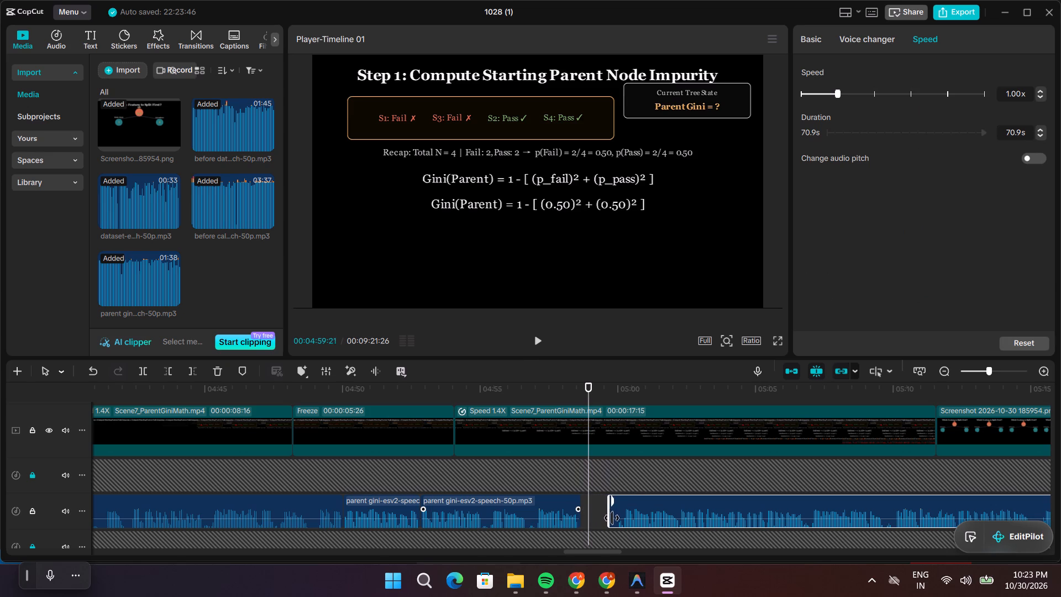
drag(612, 518, 617, 521)
Move the trimmed voice-over piece back to the preceding piece's end at about 00:04:58:20, on the audio track below.
drag(633, 526, 602, 531)
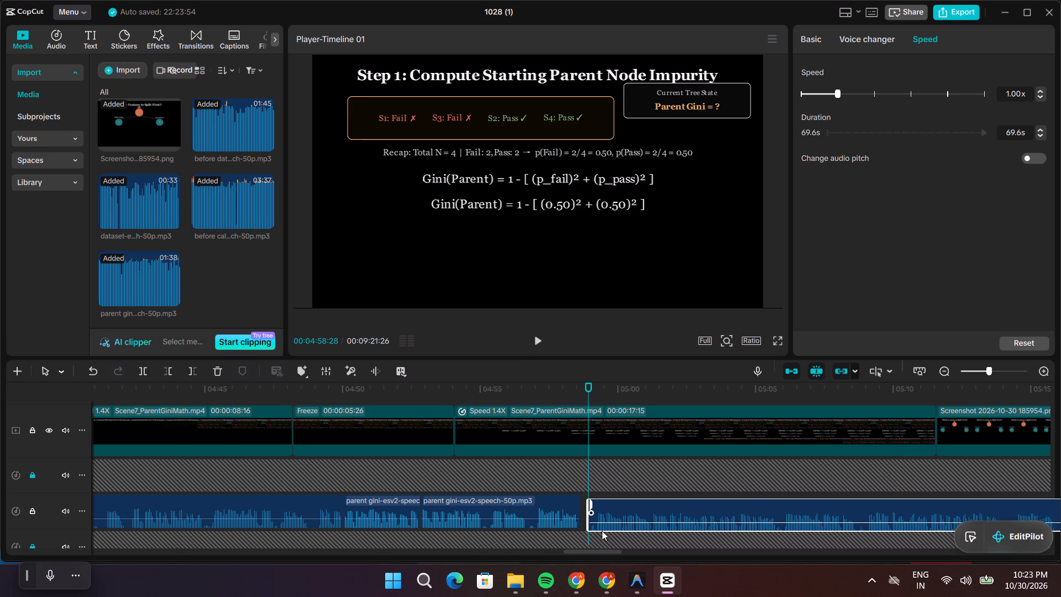
drag(602, 531, 600, 531)
Play the narration across the new join, and replay the Step 1 ending from about 00:05:03 to 00:05:12.
drag(589, 468, 558, 472)
key(space)
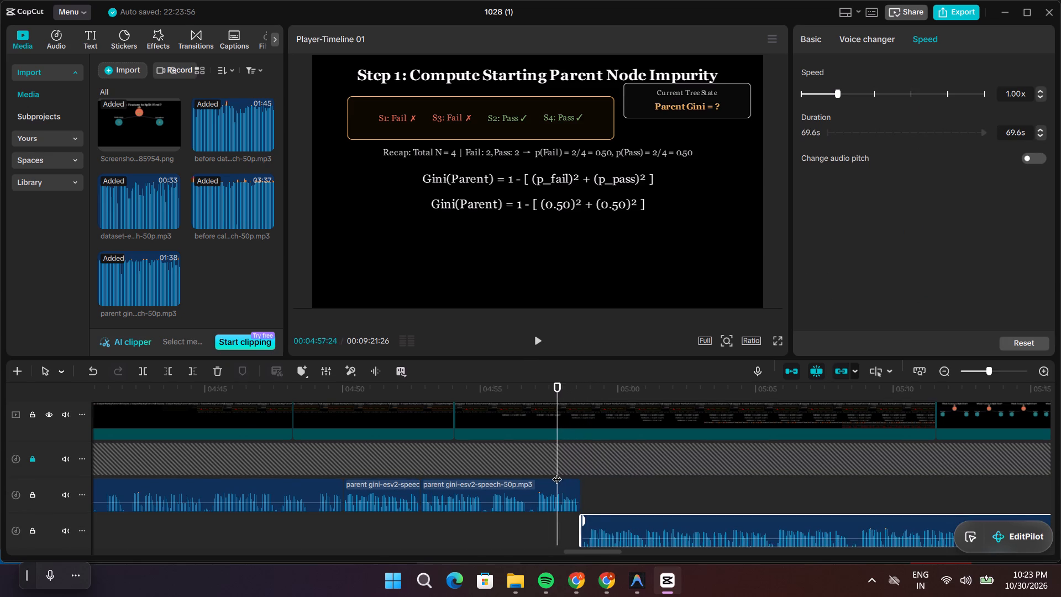
click(628, 480)
drag(632, 480, 521, 499)
key(space)
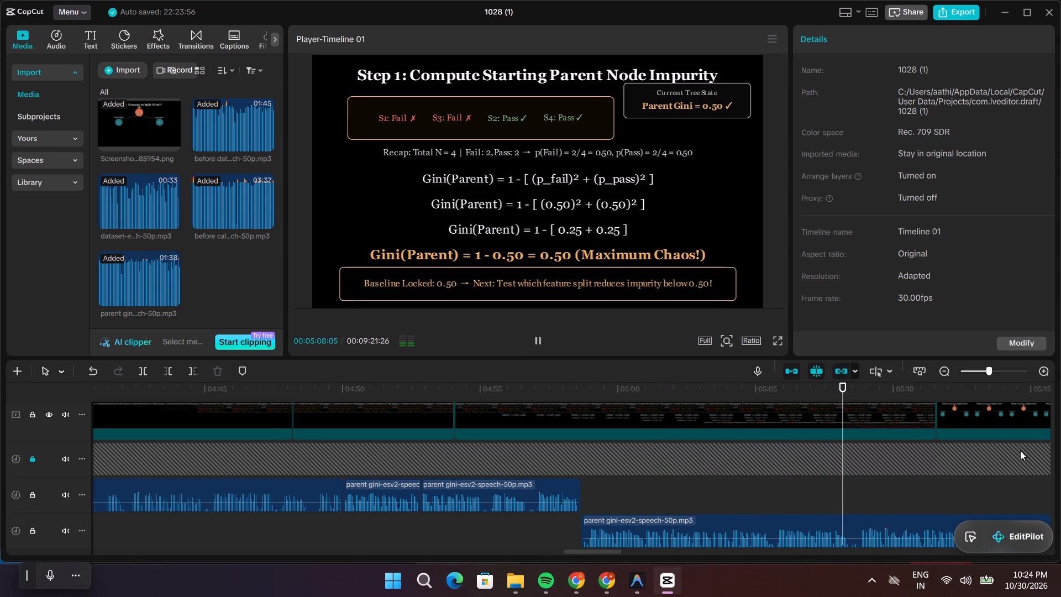
key(space)
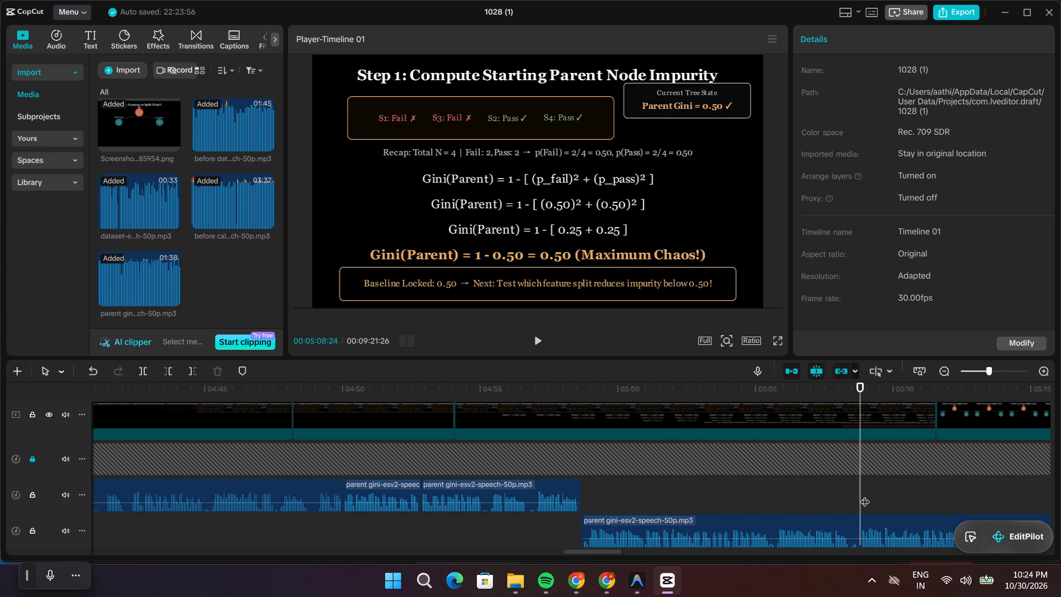
drag(858, 494, 805, 500)
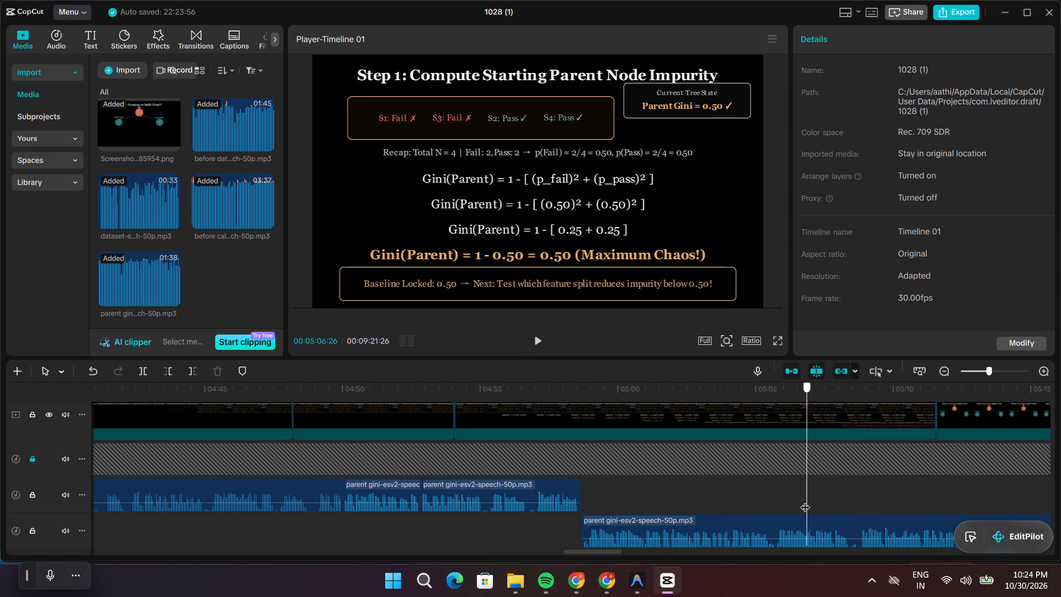
drag(805, 500, 765, 502)
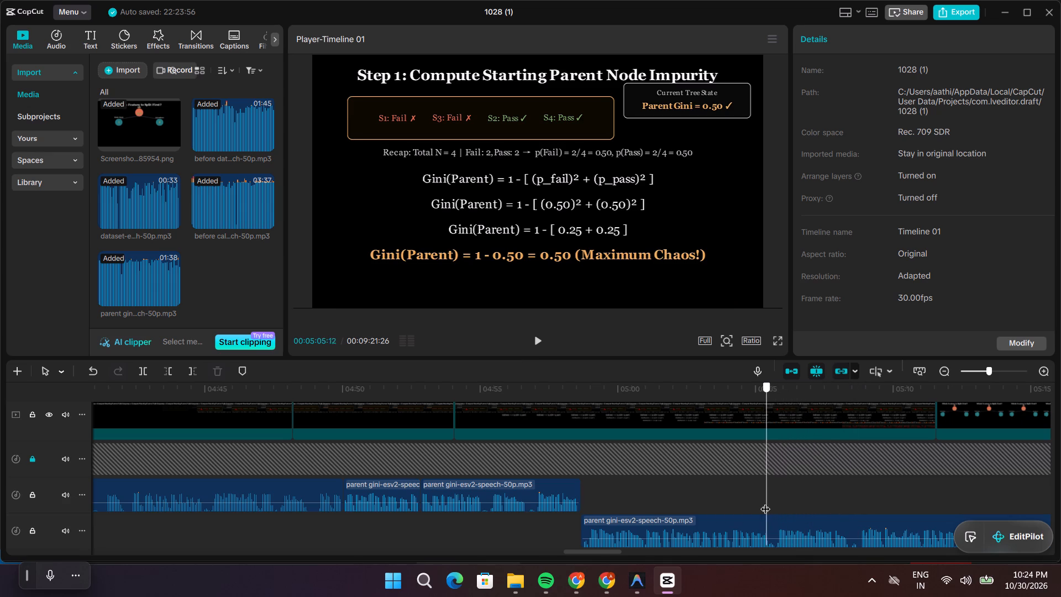
drag(765, 502, 728, 502)
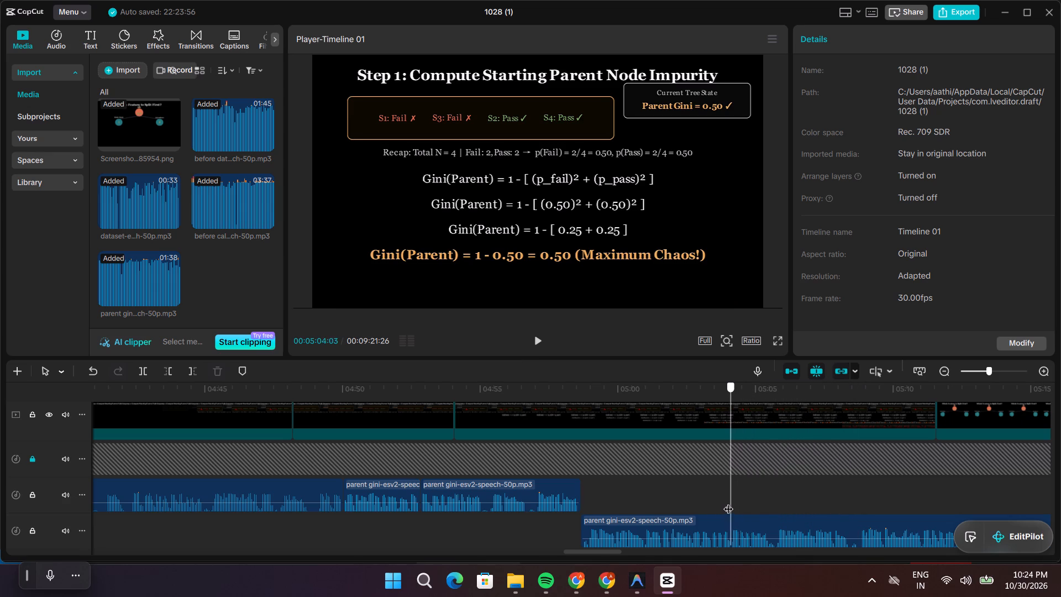
drag(728, 502, 712, 501)
key(space)
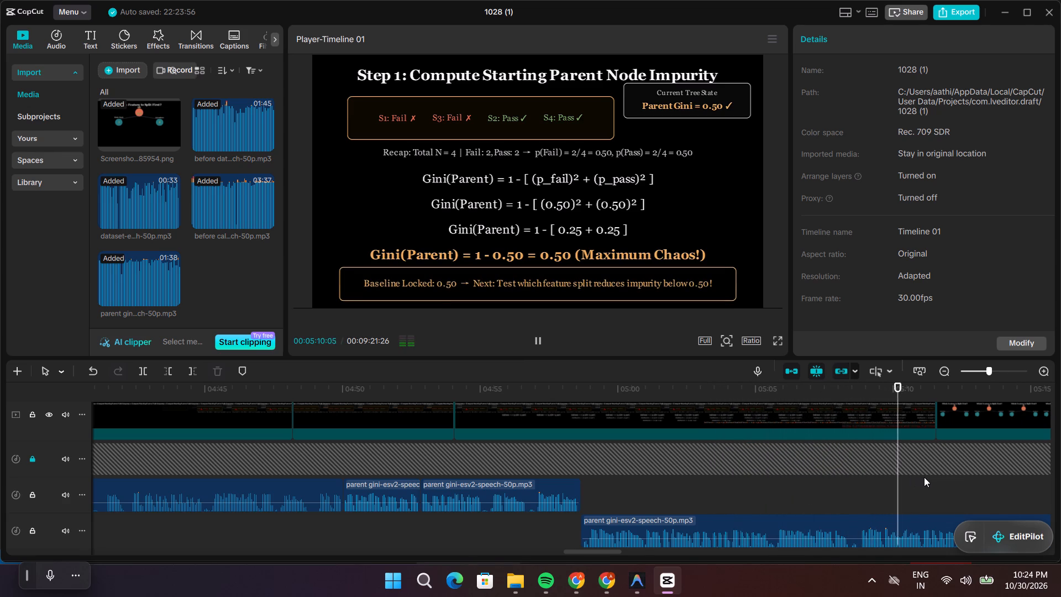
key(space)
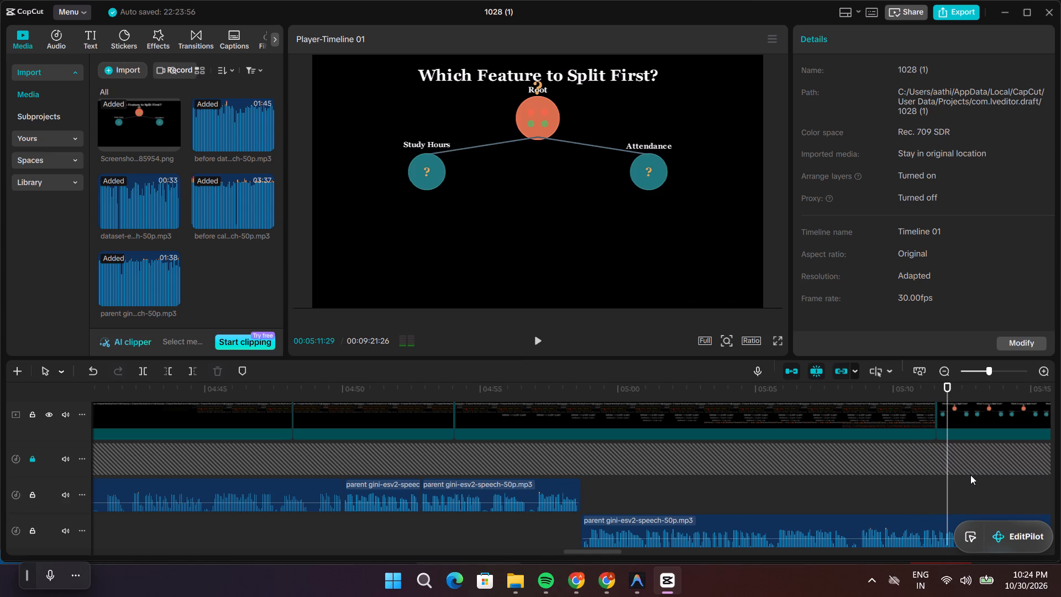
Check the narration against the scene change near 00:05:11, and listen on to about 00:05:20, replaying the last stretch.
drag(948, 481, 816, 508)
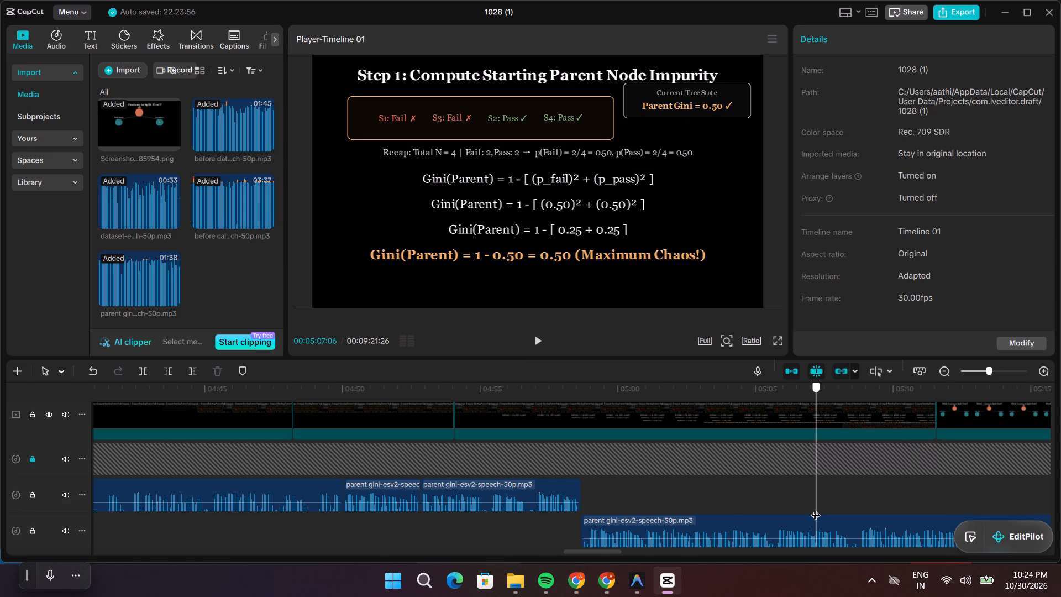
drag(816, 508, 827, 512)
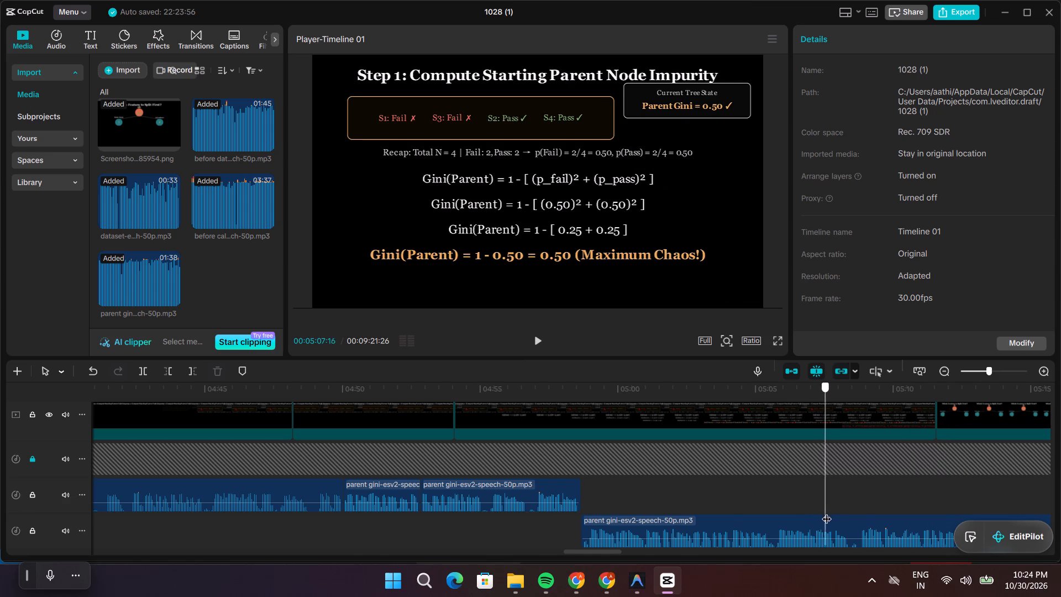
drag(827, 512, 852, 523)
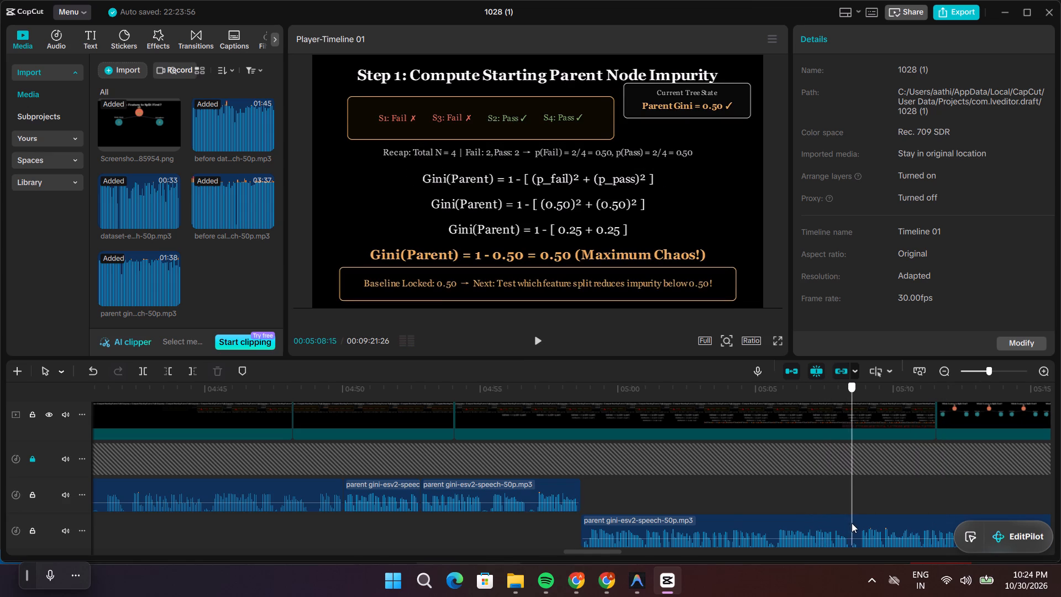
drag(852, 523, 922, 528)
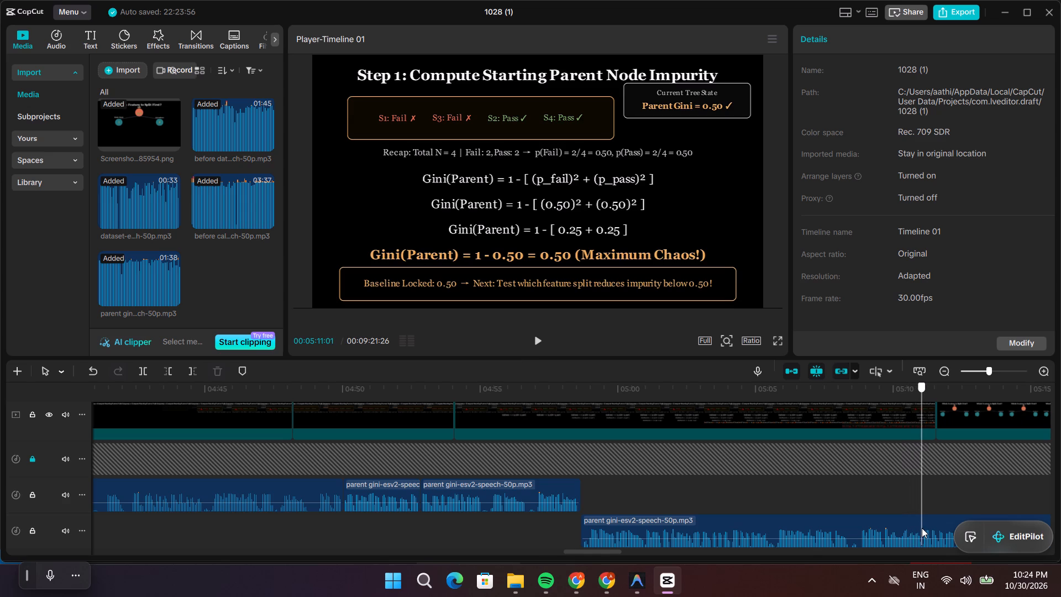
drag(922, 528, 928, 527)
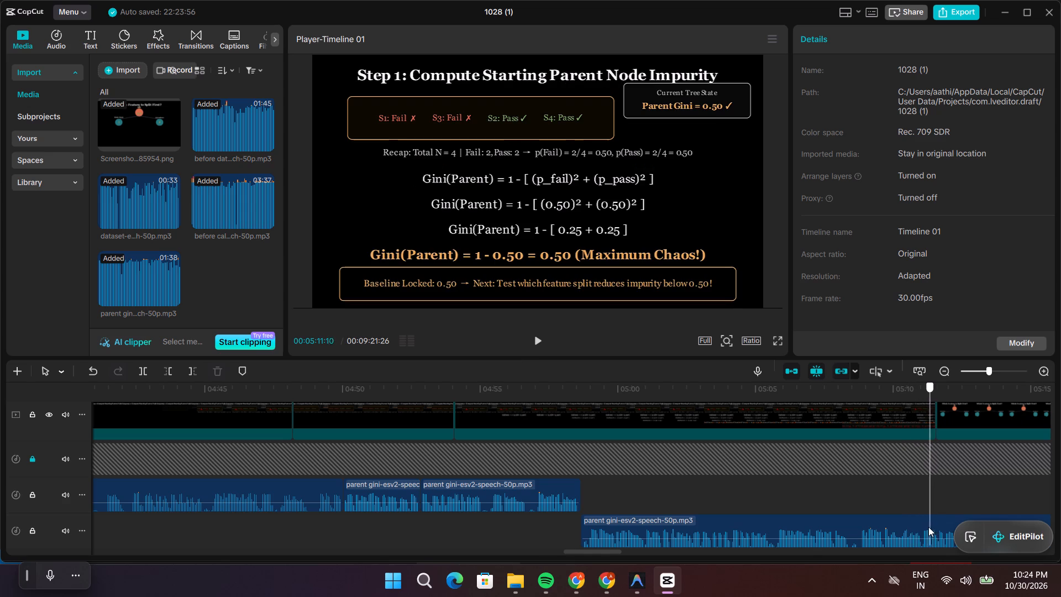
drag(928, 527, 915, 527)
key(space)
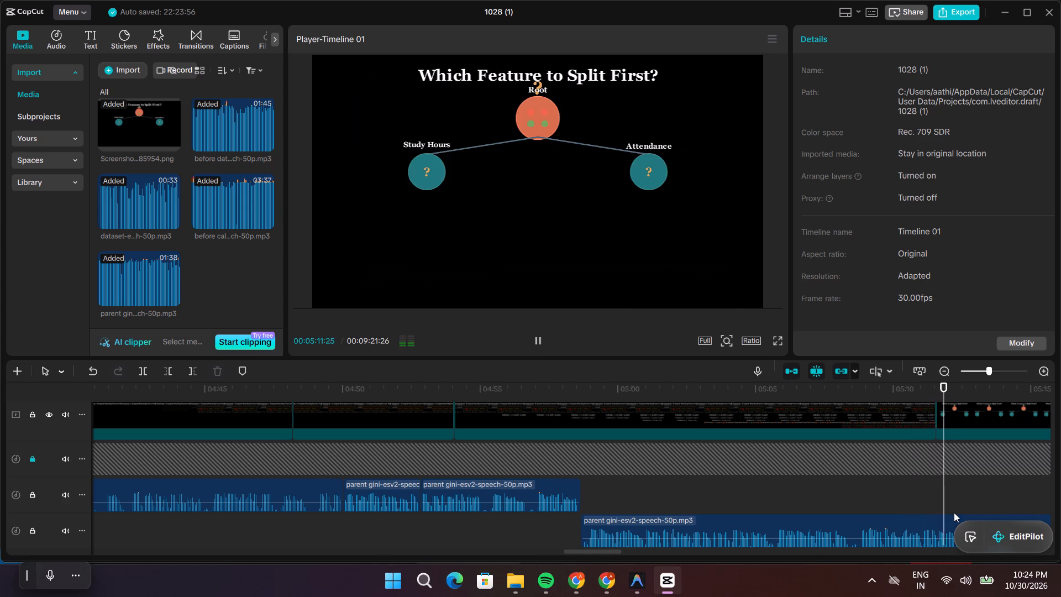
scroll(875, 513, down, 1)
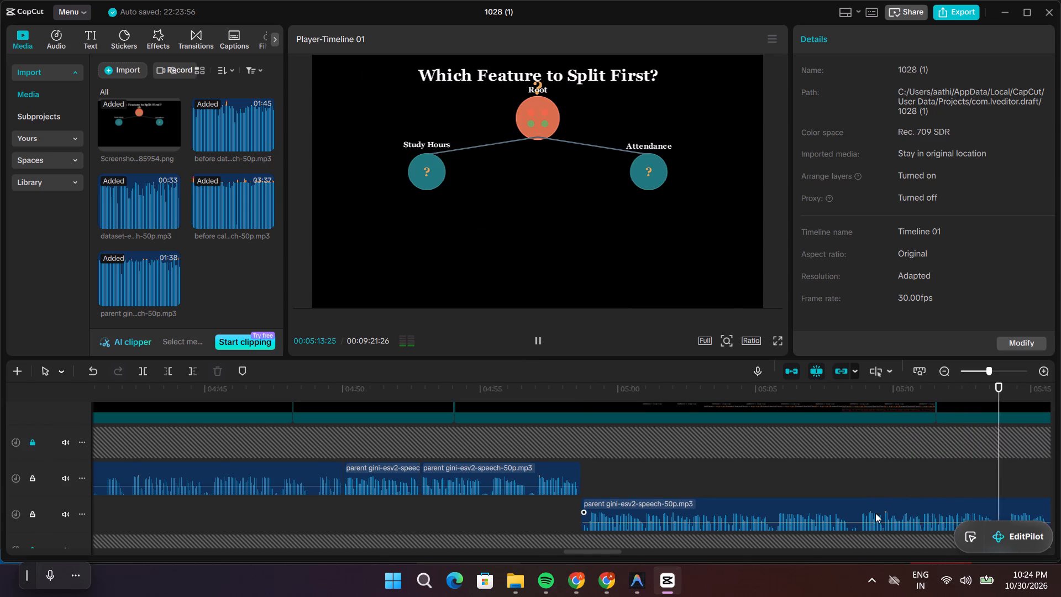
scroll(871, 517, down, 1)
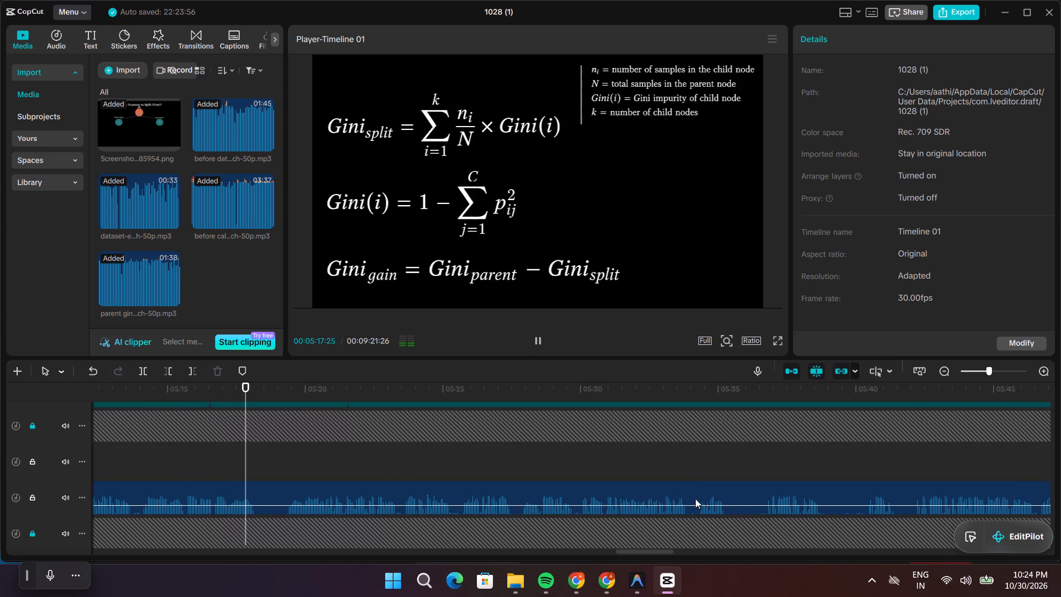
key(space)
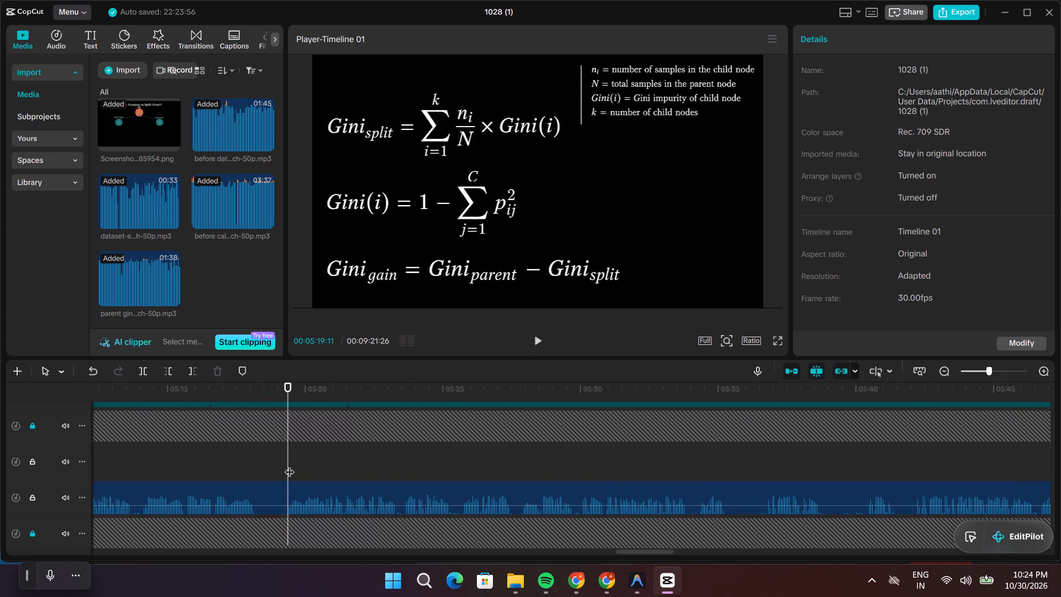
drag(289, 465, 129, 469)
key(space)
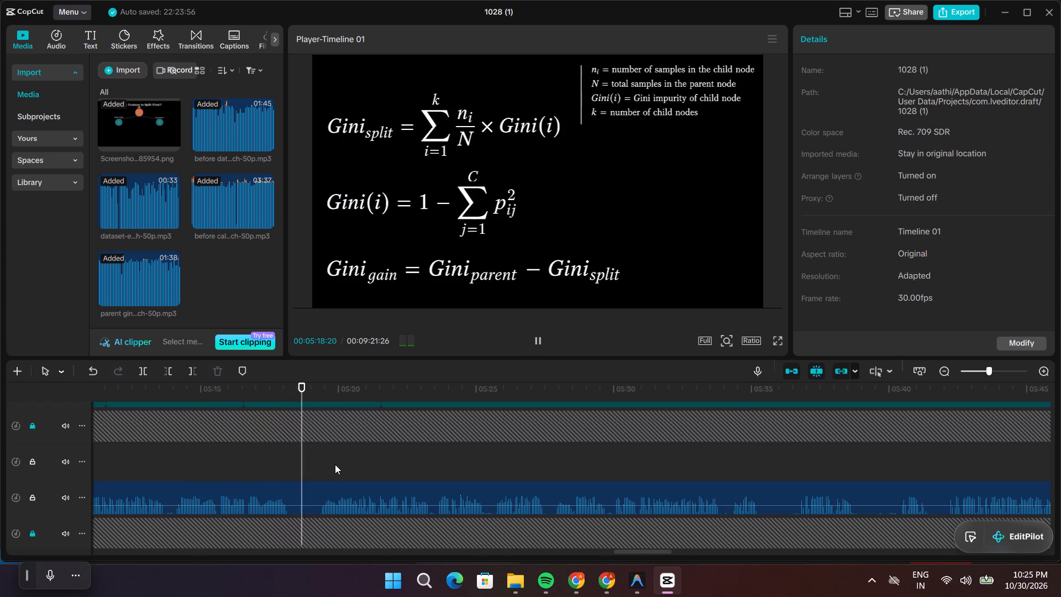
key(space)
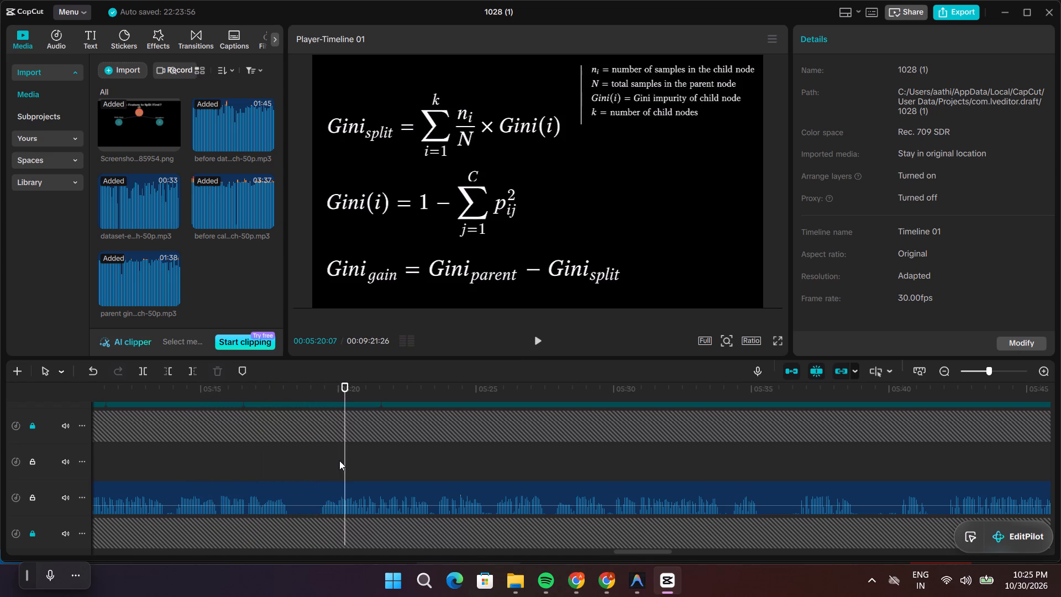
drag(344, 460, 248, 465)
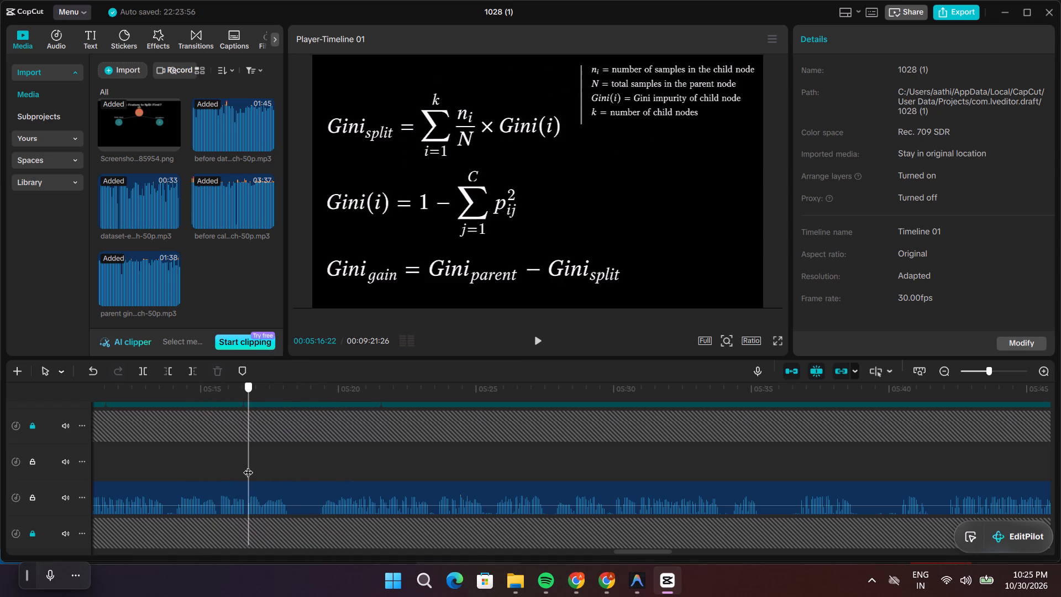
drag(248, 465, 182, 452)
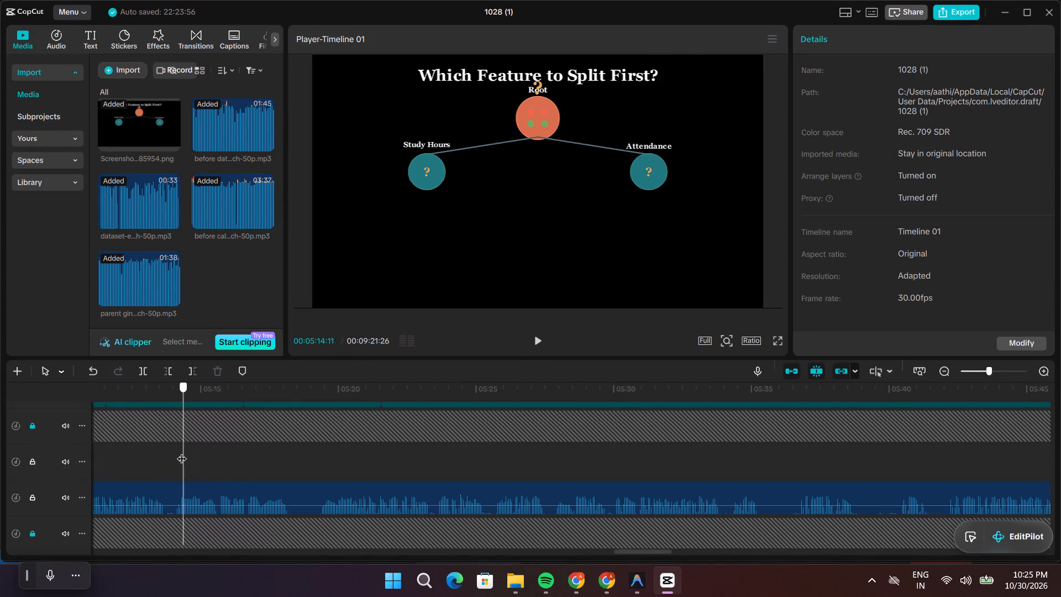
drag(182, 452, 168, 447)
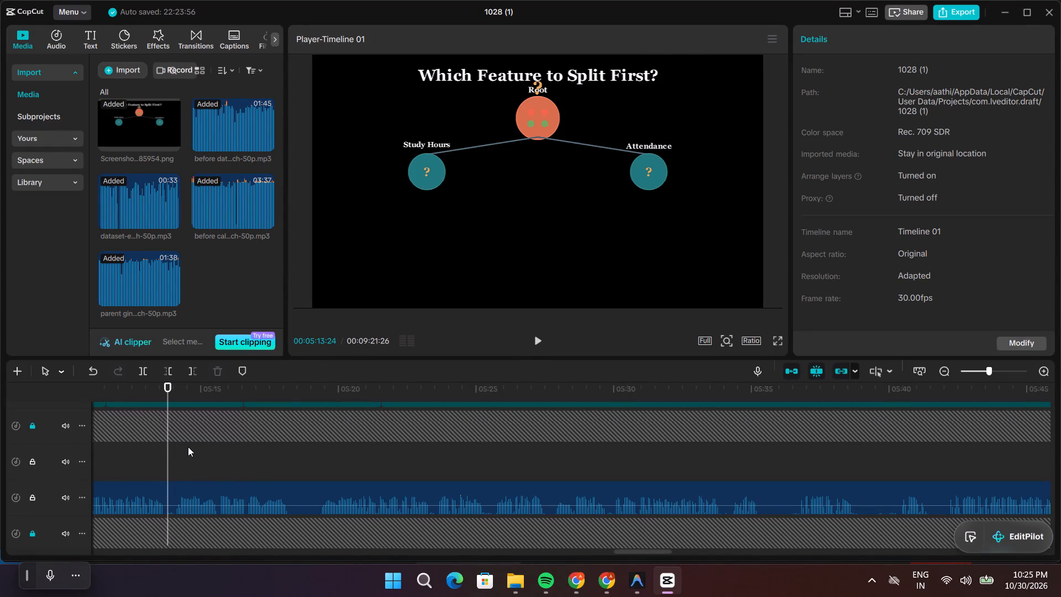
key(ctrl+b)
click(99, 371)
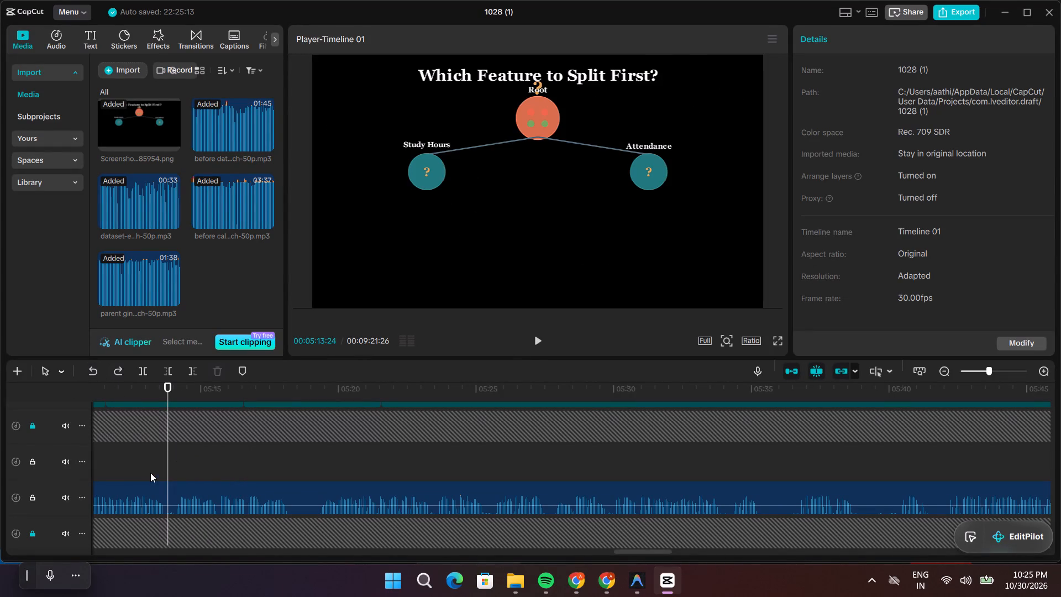
Split the "parent gini" voice-over at 00:05:13:20 and trim about 1.9 s off the start of the second piece.
click(150, 479)
drag(149, 475, 161, 478)
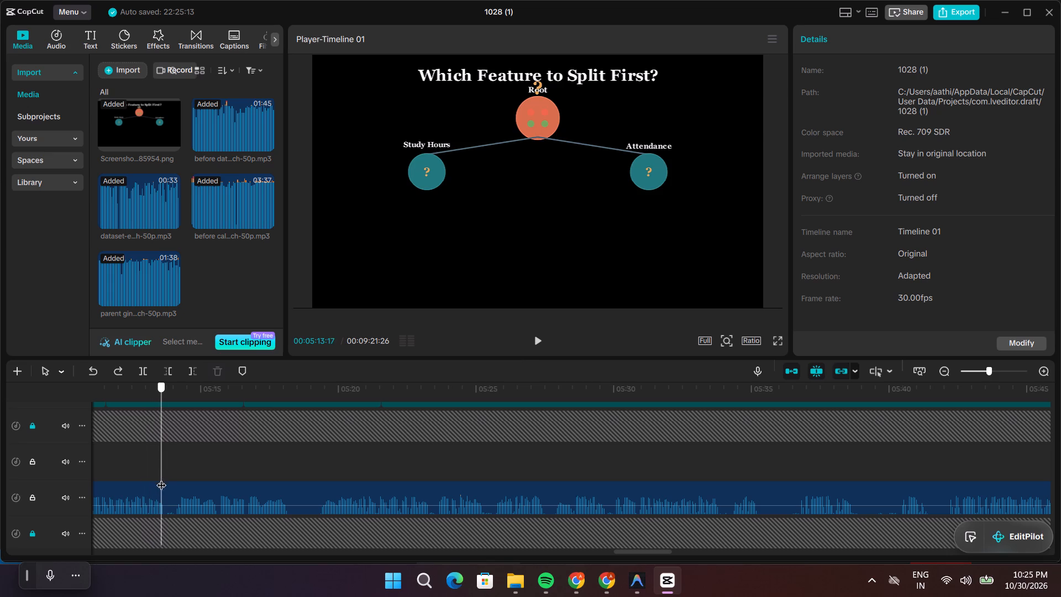
drag(161, 478, 164, 480)
click(171, 489)
key(ctrl+b)
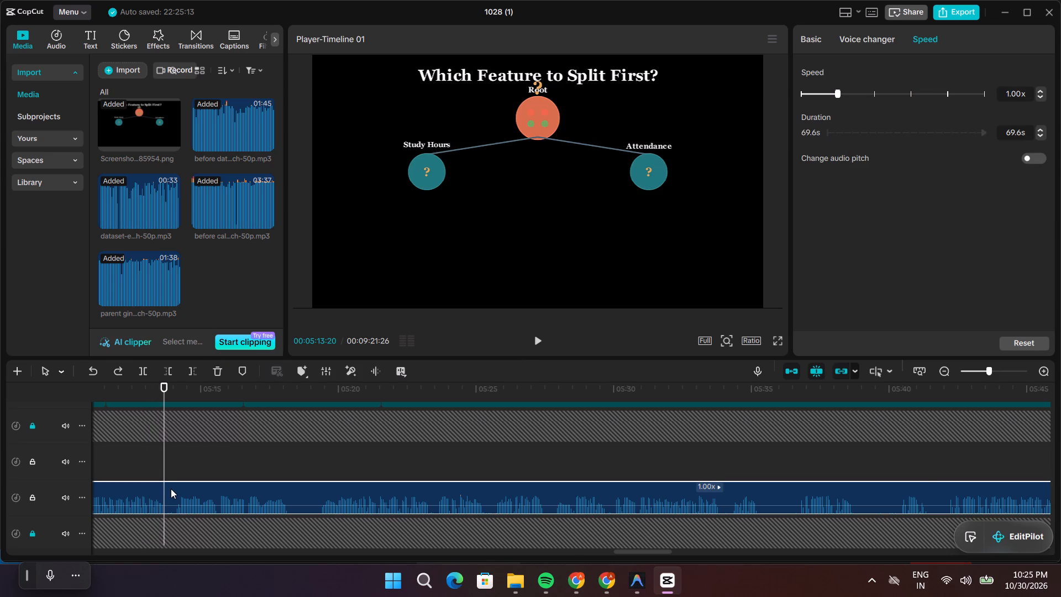
click(171, 489)
click(163, 494)
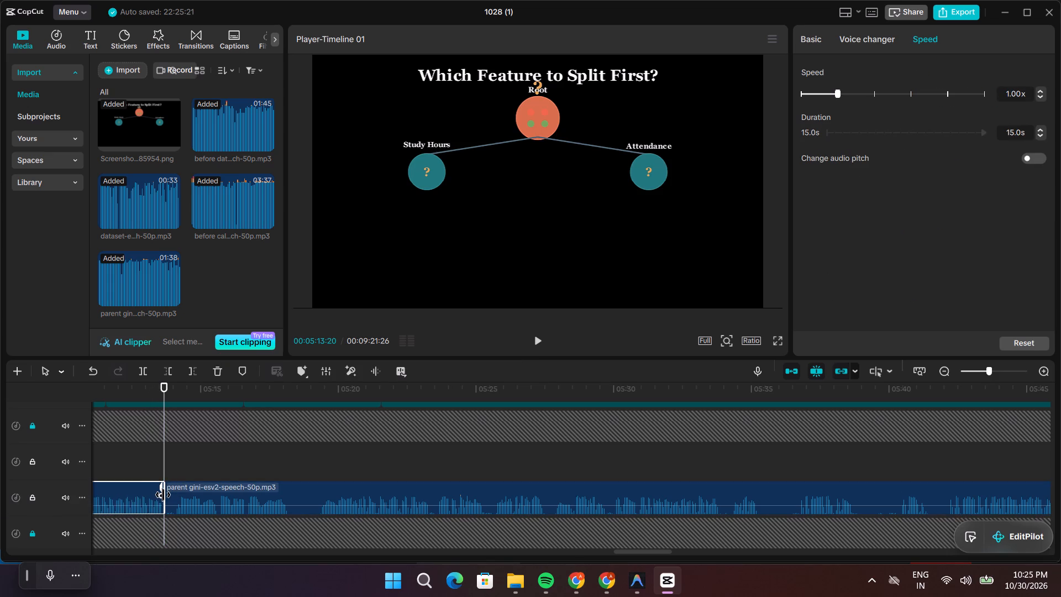
click(177, 494)
click(165, 491)
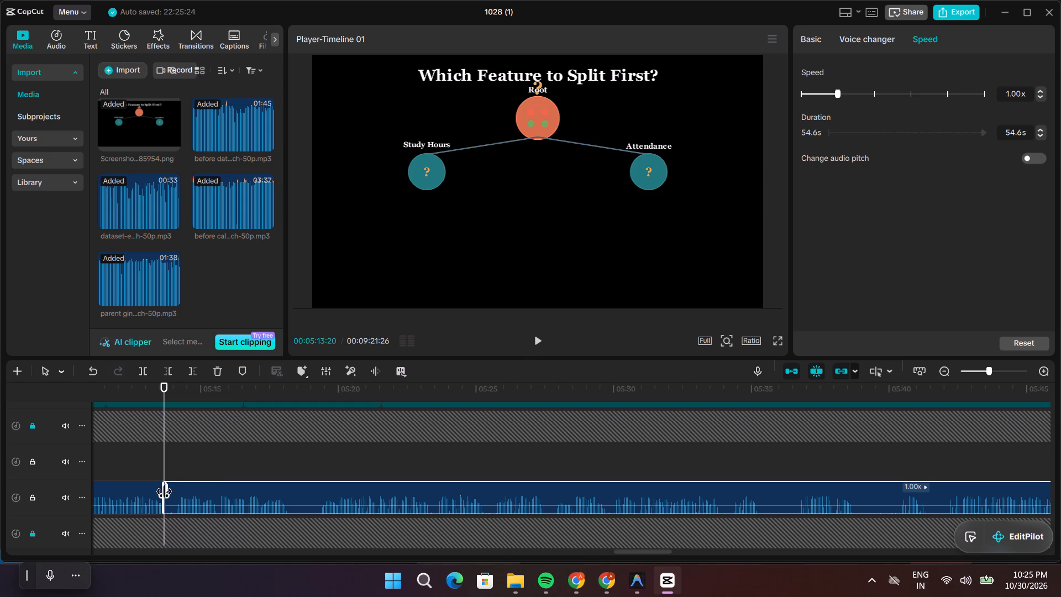
click(164, 491)
click(181, 501)
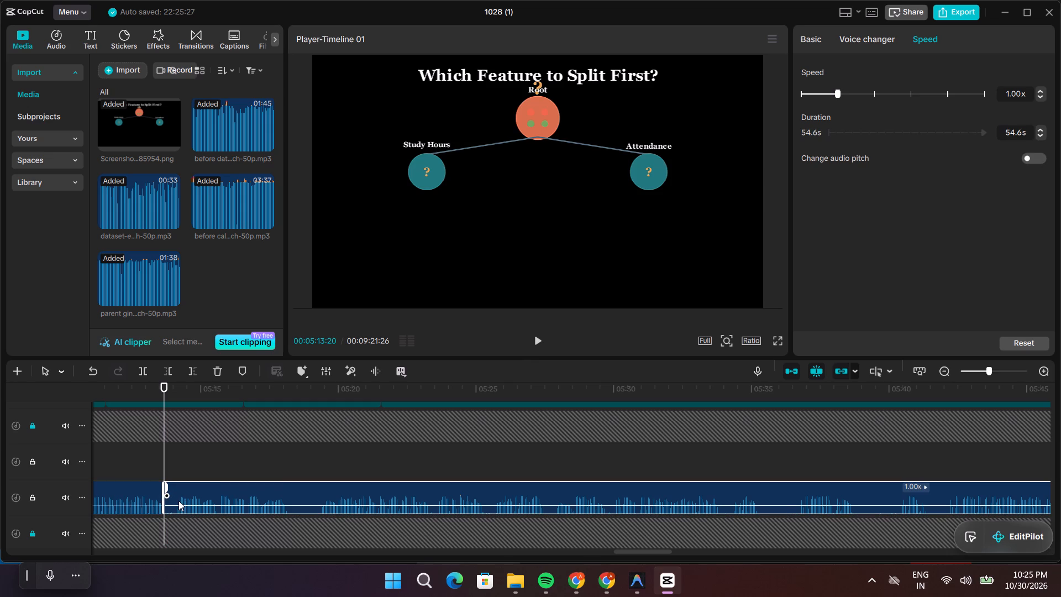
drag(163, 500, 175, 502)
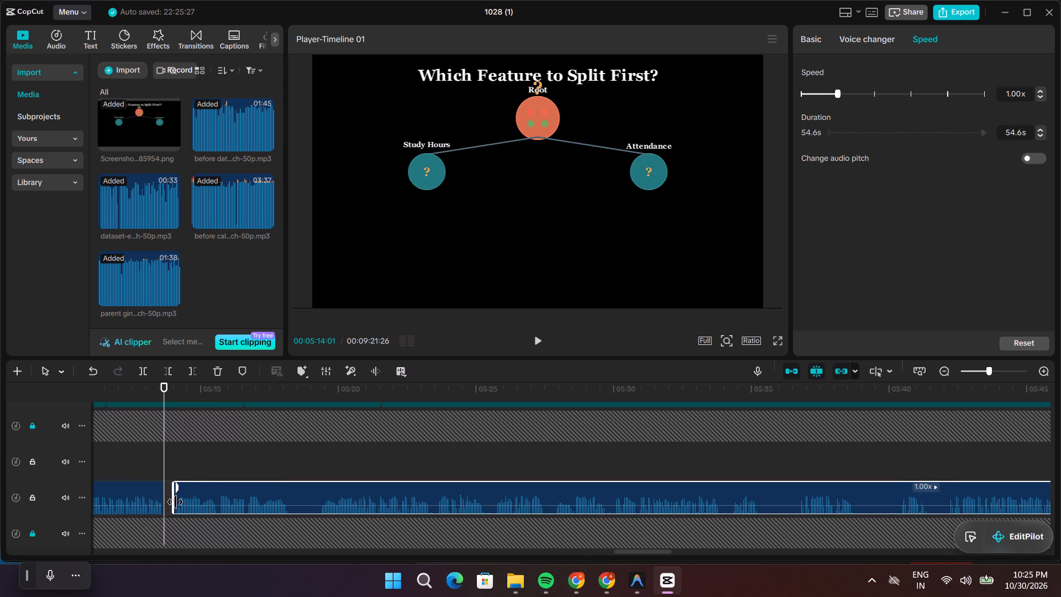
drag(175, 502, 218, 527)
Move the trimmed voice-over piece back to the preceding piece's end at 00:05:13:20 and play the narration across the join.
drag(234, 512, 188, 511)
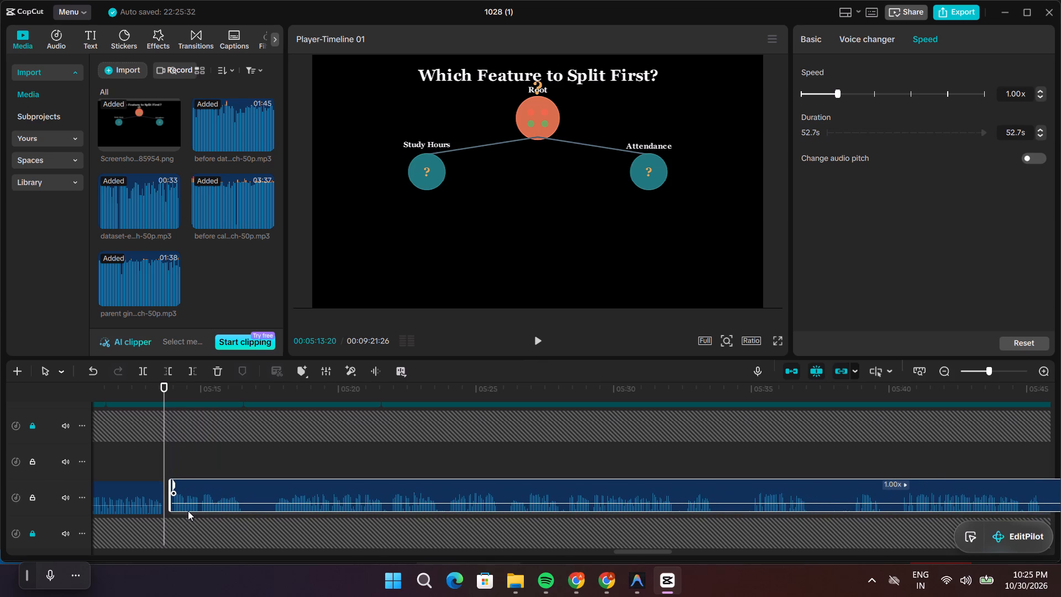
drag(188, 511, 185, 512)
key(space)
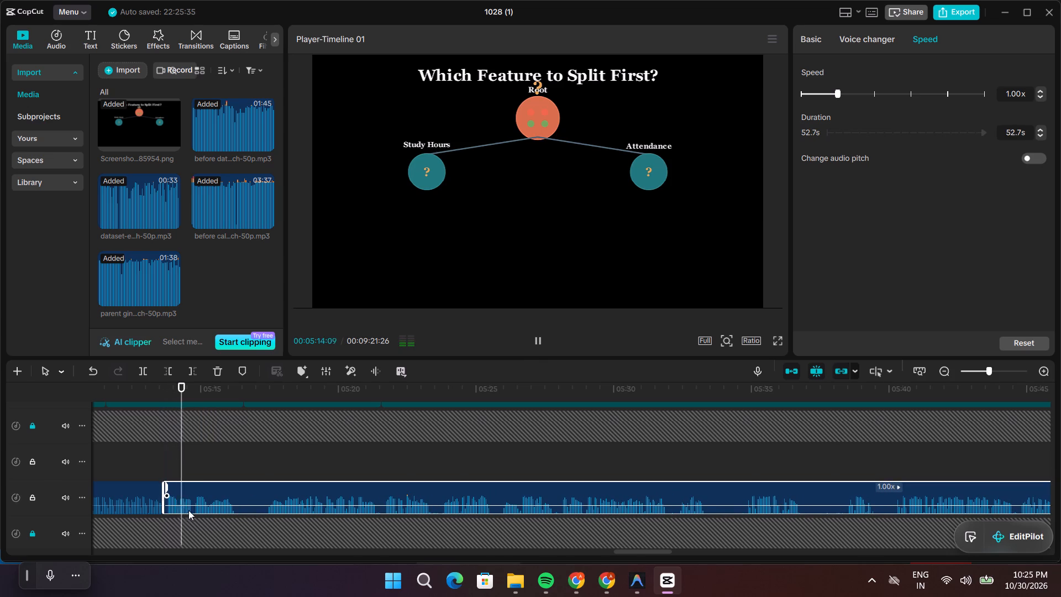
key(space)
drag(202, 455, 145, 455)
key(space)
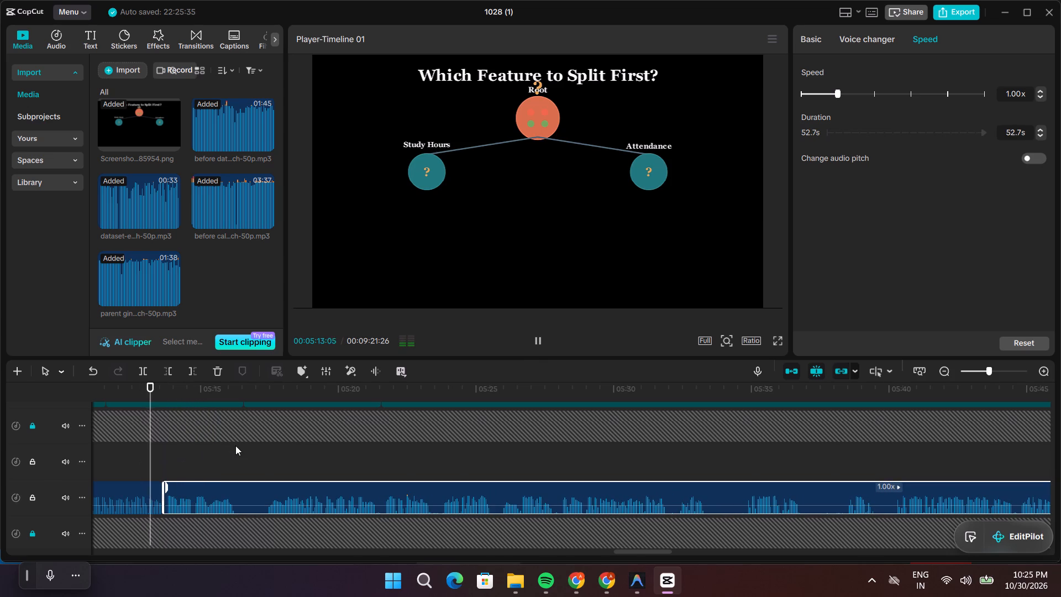
key(space)
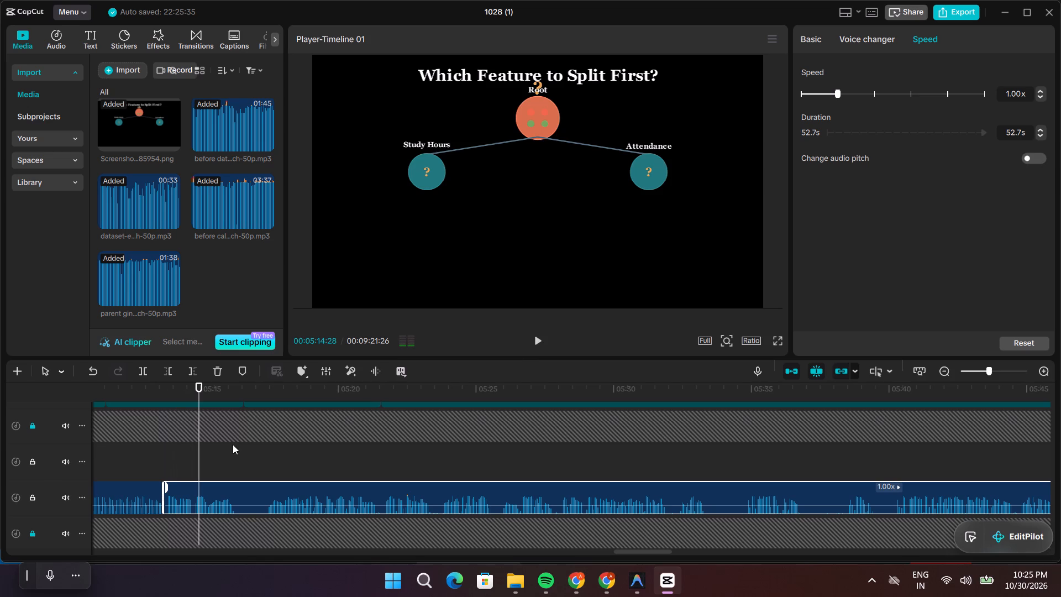
Trim about 1 s more off the same piece's start and close the gap back to 00:05:13:20.
drag(199, 454, 193, 454)
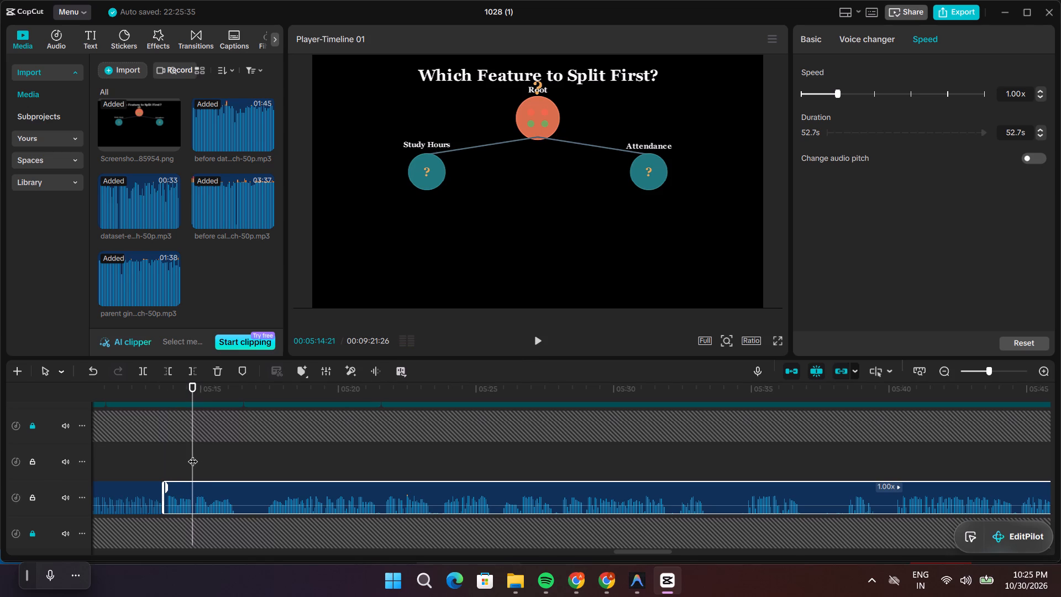
click(164, 490)
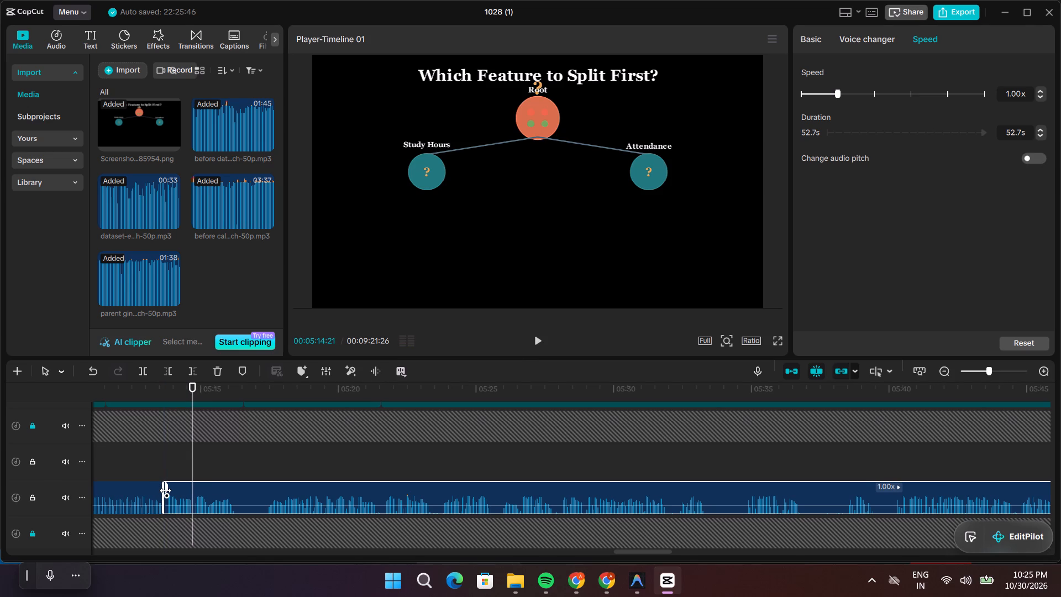
click(176, 493)
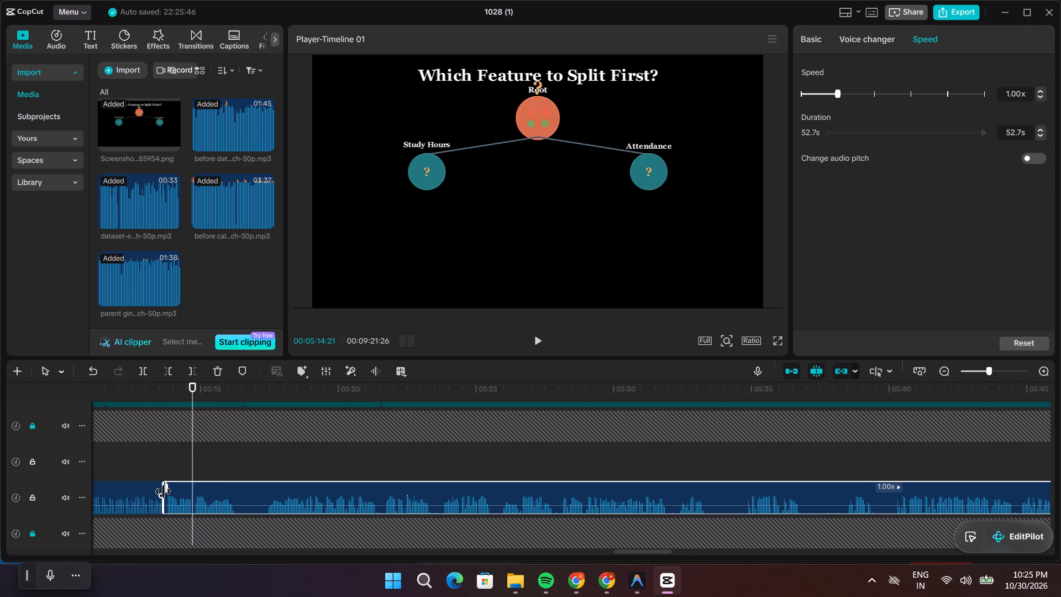
click(163, 491)
click(175, 494)
drag(163, 496, 188, 506)
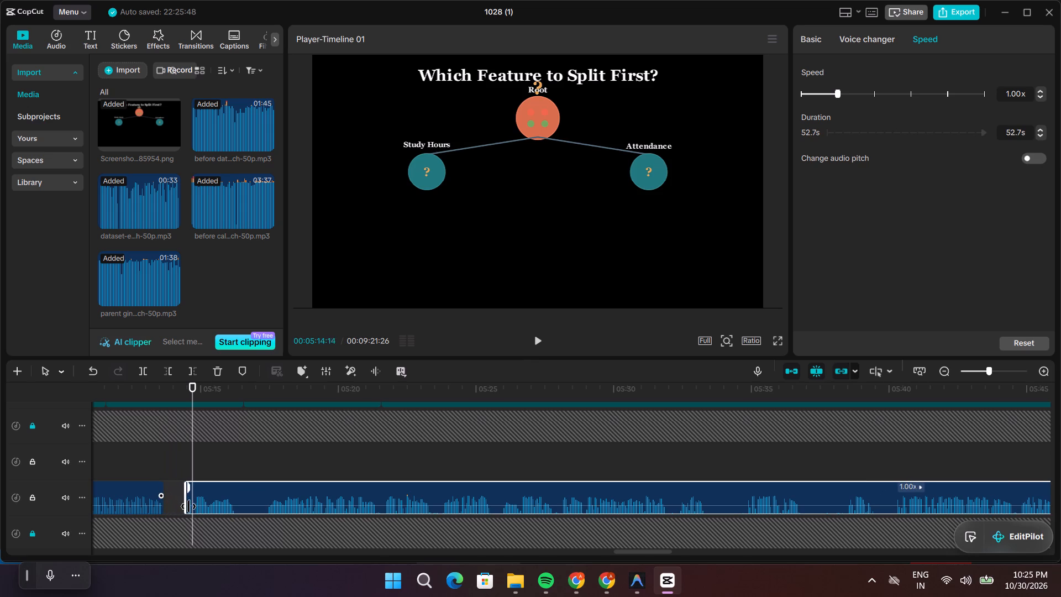
drag(188, 506, 190, 507)
drag(207, 510, 180, 509)
Play across the join to the next pause, split the voice-over at 00:05:16:08, and trim the first piece's end to 1.5 s.
drag(188, 469, 153, 469)
key(space)
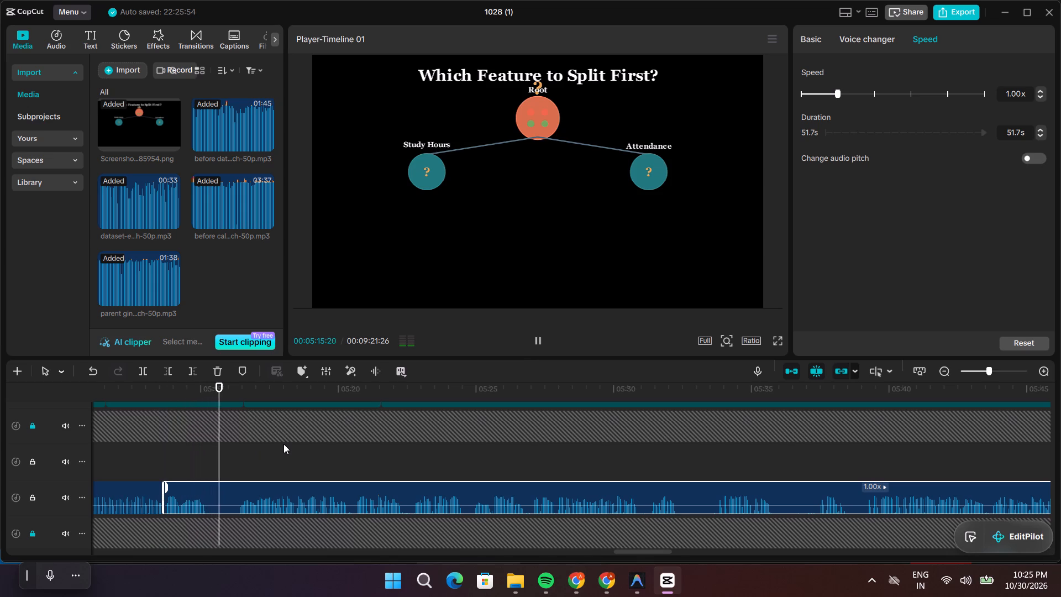
key(space)
drag(262, 442, 236, 437)
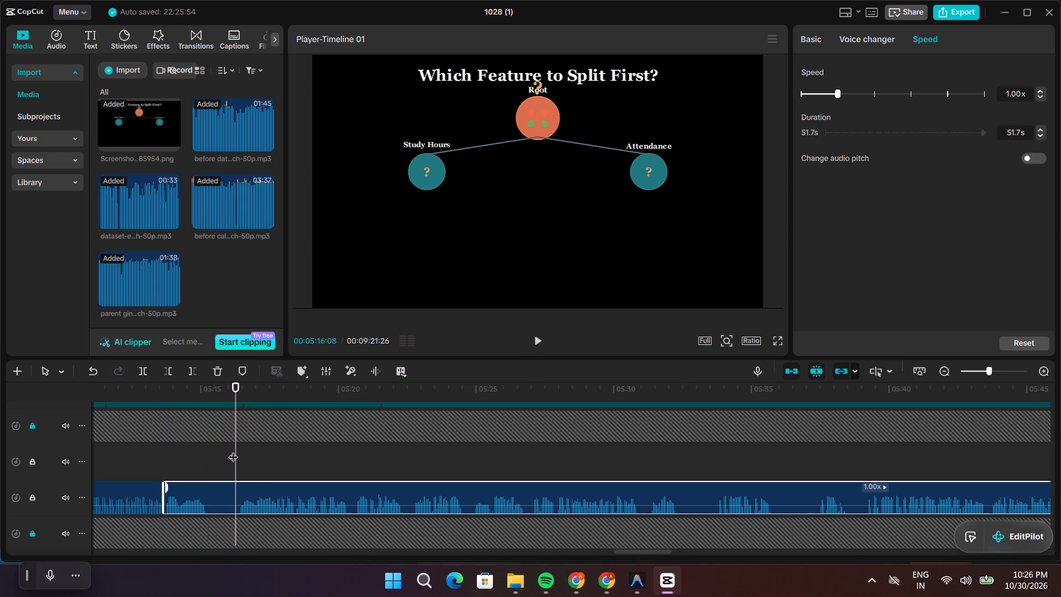
key(ctrl+b)
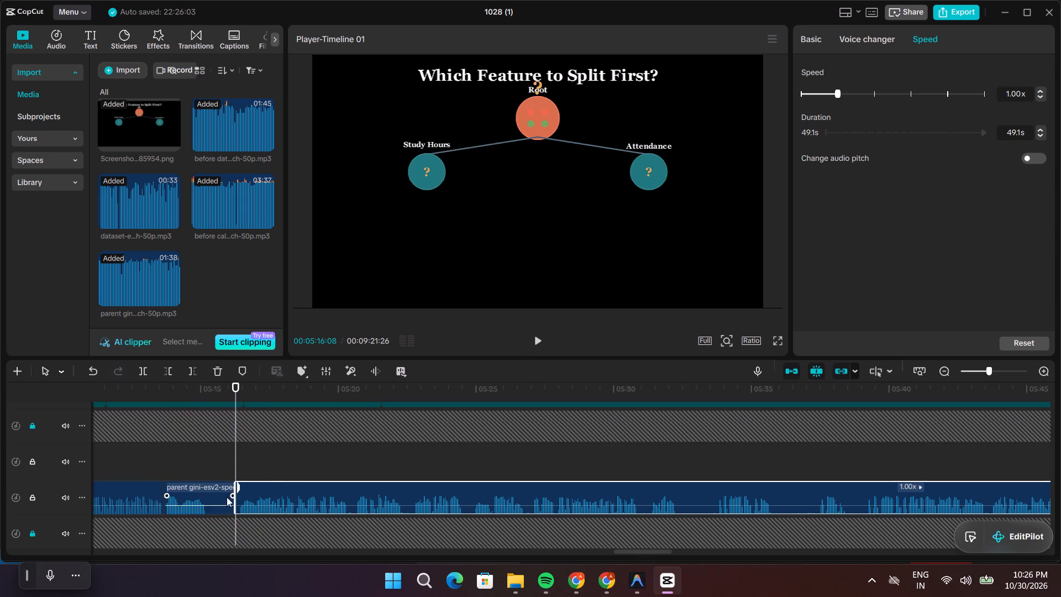
click(226, 499)
click(234, 500)
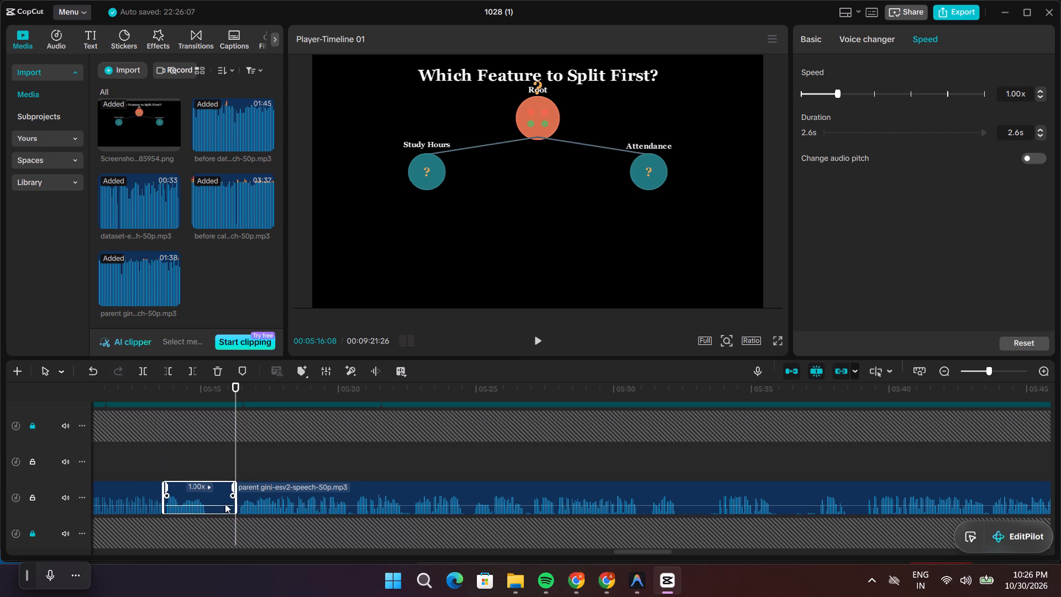
click(219, 500)
click(235, 498)
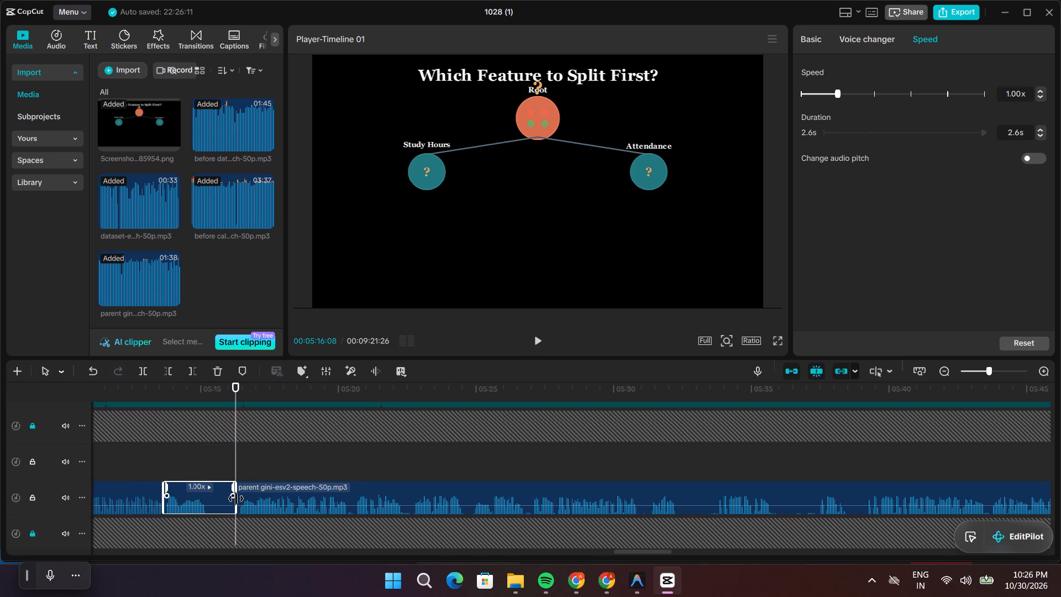
click(236, 499)
click(224, 500)
drag(238, 502, 209, 500)
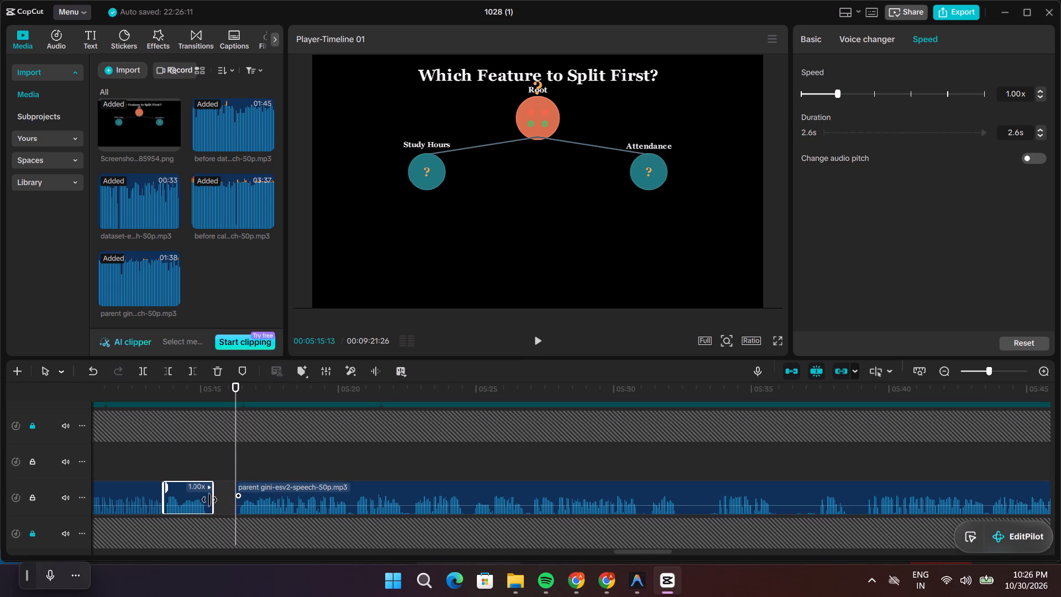
drag(209, 500, 204, 499)
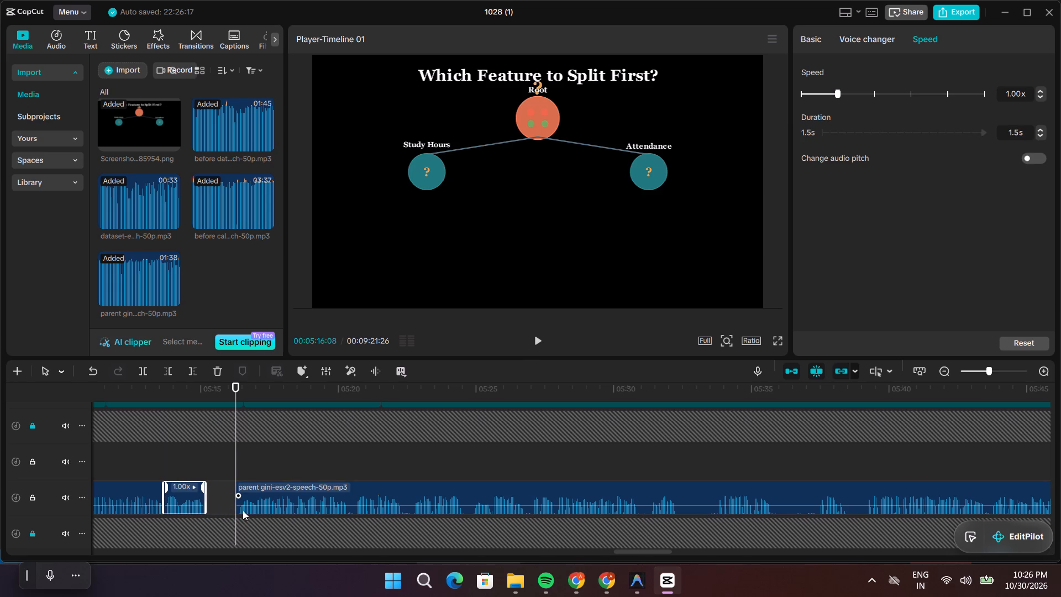
Move the remaining voice-over piece back against the end of the 1.5 s piece.
drag(250, 514, 221, 512)
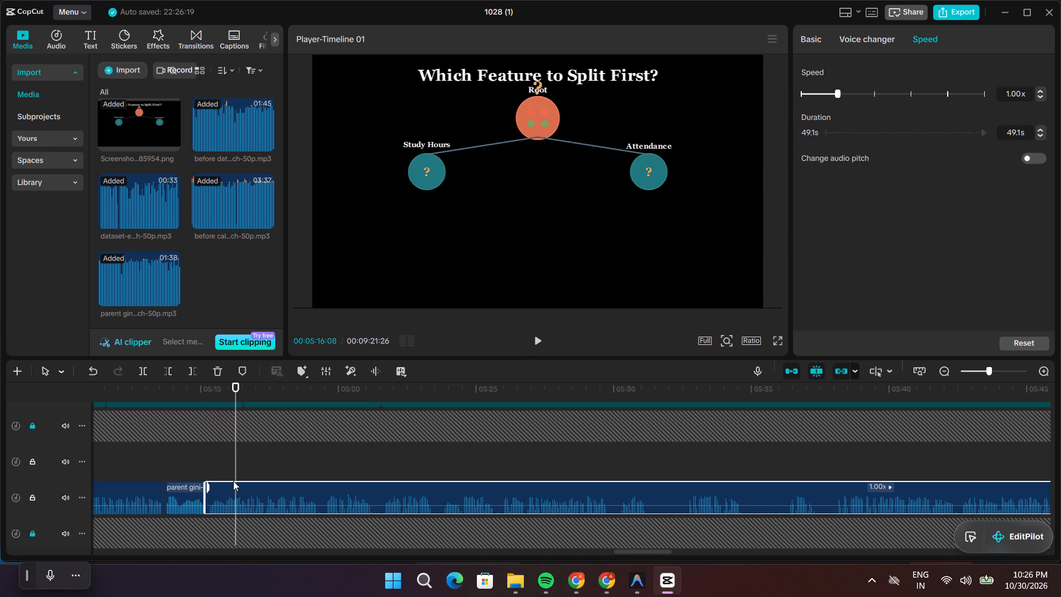
Play the narration from about 00:05:13 through the new joins into the Candidate Split 1 scene, stopping near 00:05:36.
drag(235, 463, 165, 454)
key(space)
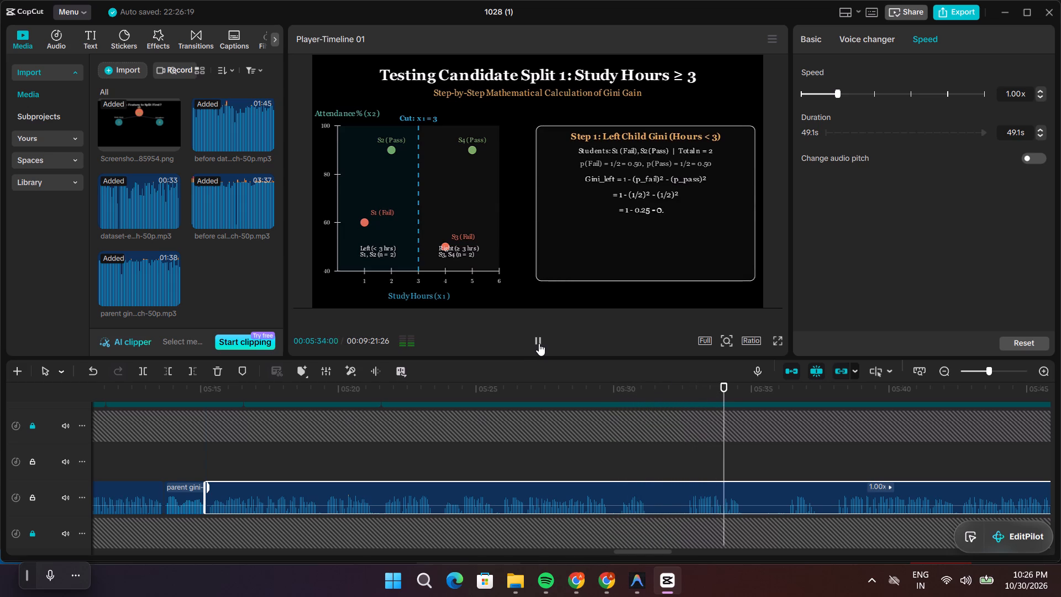
click(539, 343)
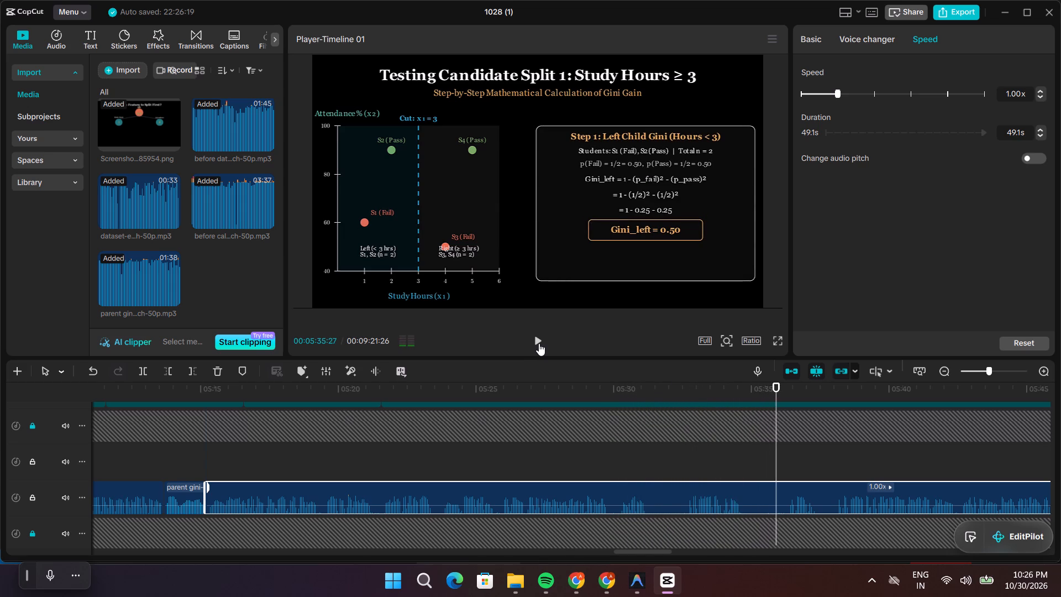
Play the end of the Parent Node Impurity scene from about 00:05:06 to 00:05:11, checking the narration against the on-screen equations.
drag(776, 454, 699, 458)
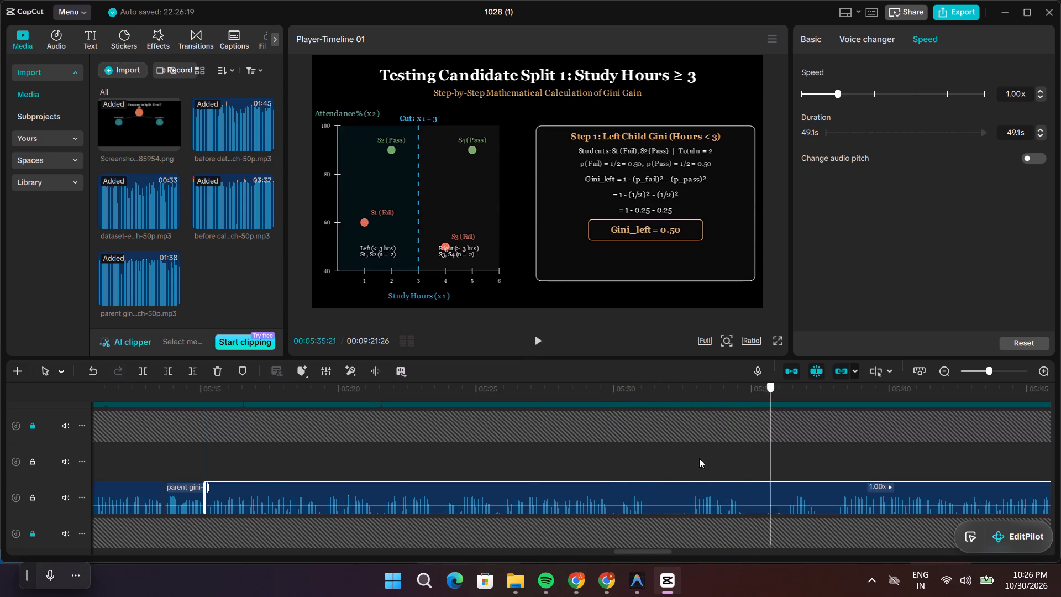
drag(699, 458, 114, 469)
scroll(218, 478, up, 6)
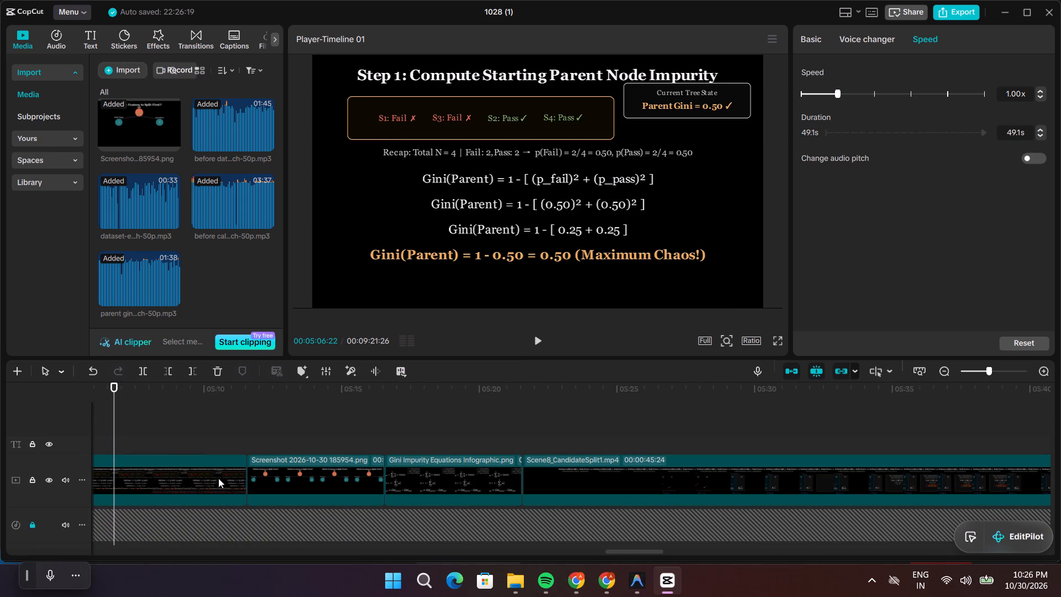
key(space)
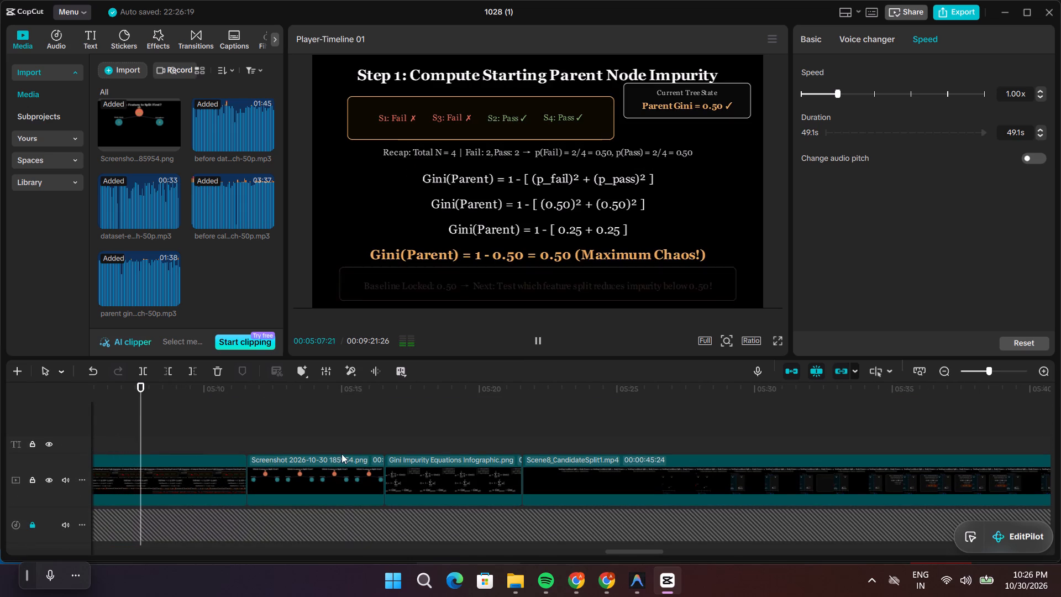
scroll(434, 423, down, 1)
key(space)
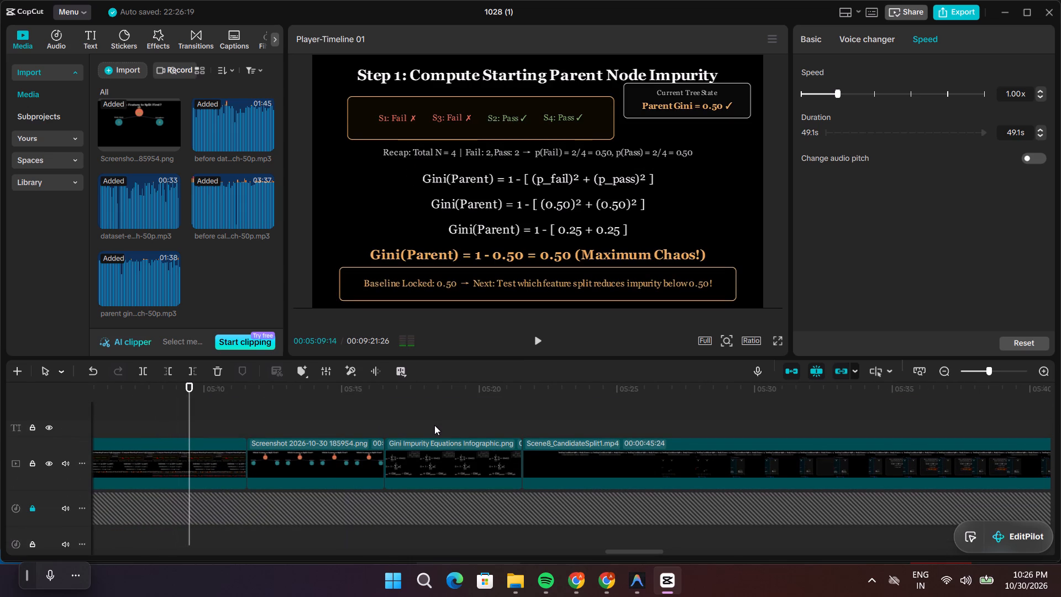
key(space)
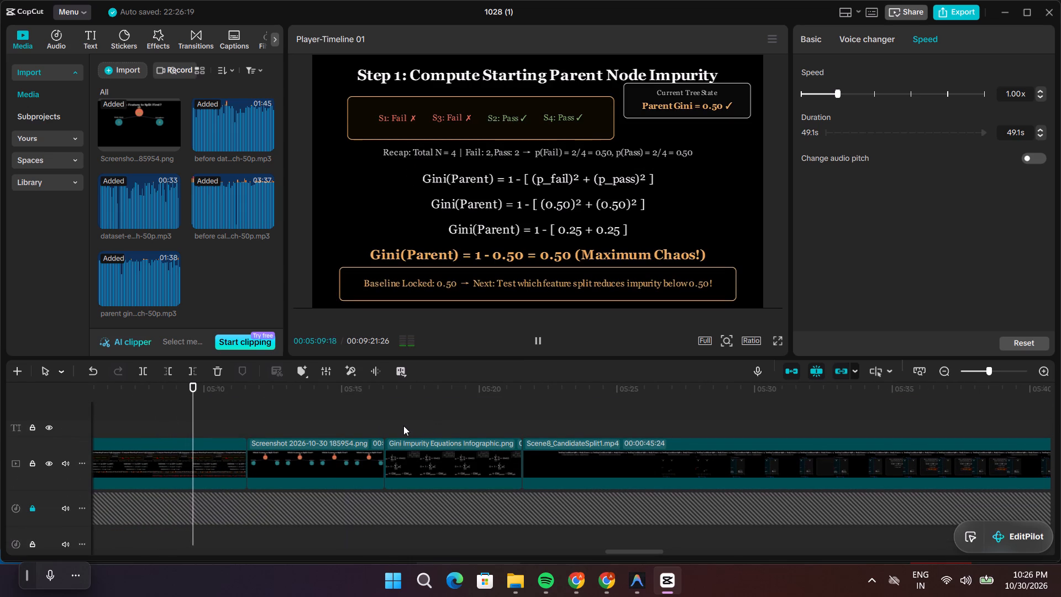
key(space)
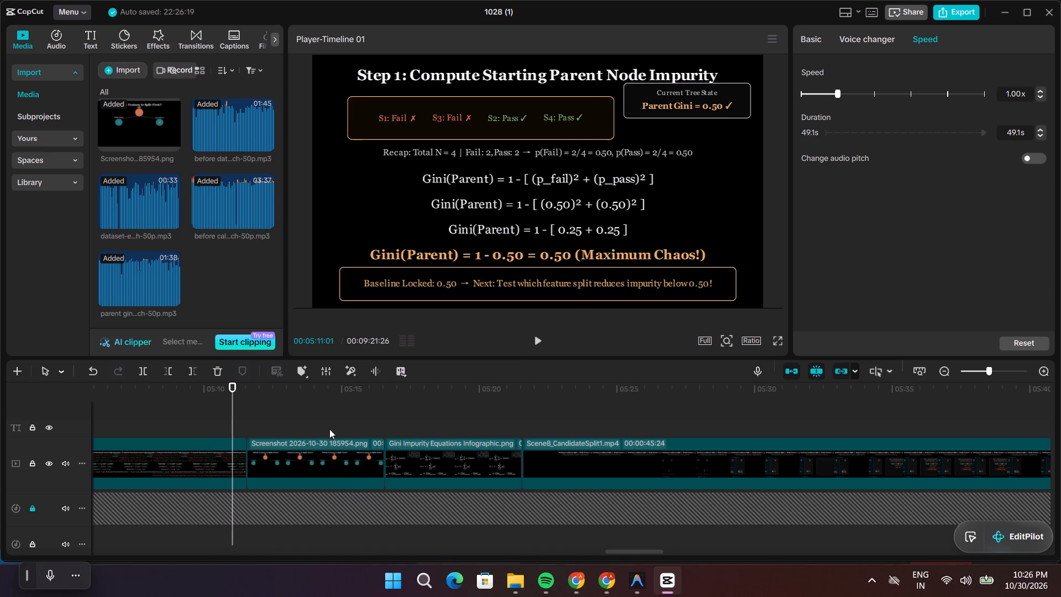
Insert a 3 s freeze frame in the Scene7_ParentGiniMath clip at 00:04:59:21, before the 0.25 + 0.25 line is written.
drag(234, 425, 141, 437)
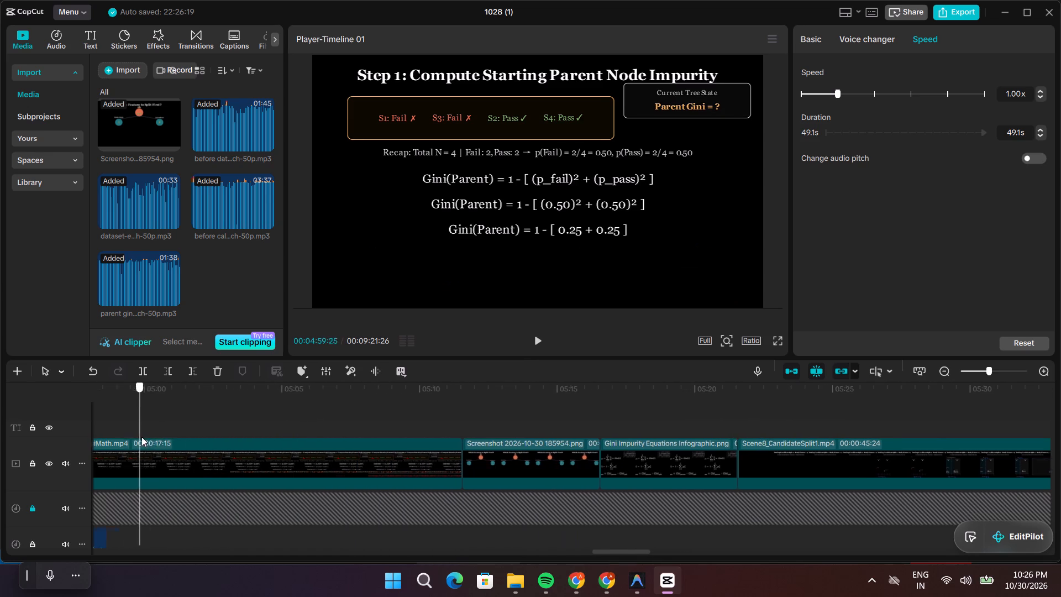
drag(141, 437, 176, 451)
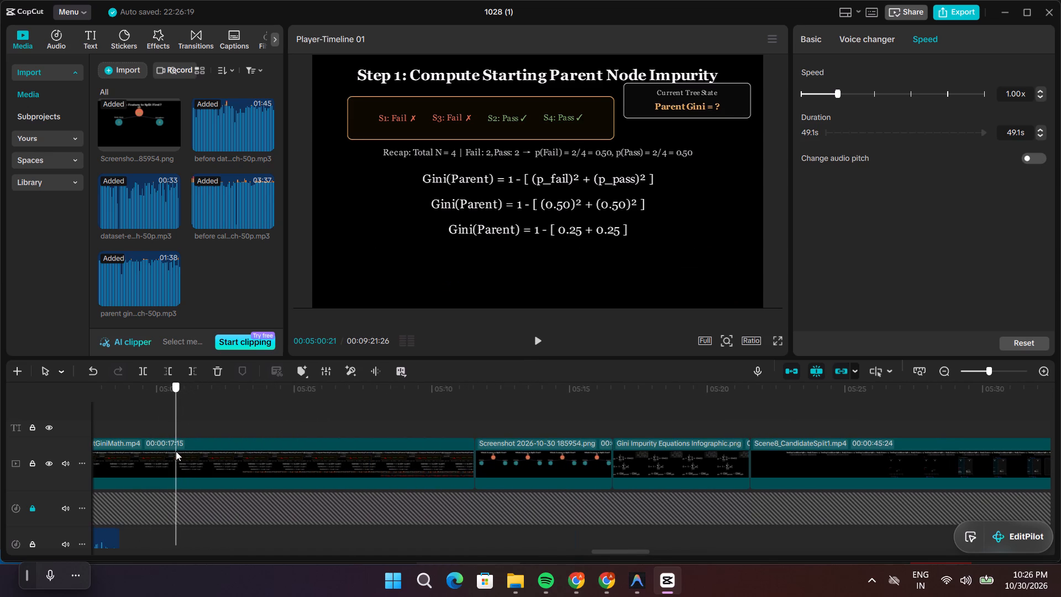
drag(176, 451, 113, 446)
key(space)
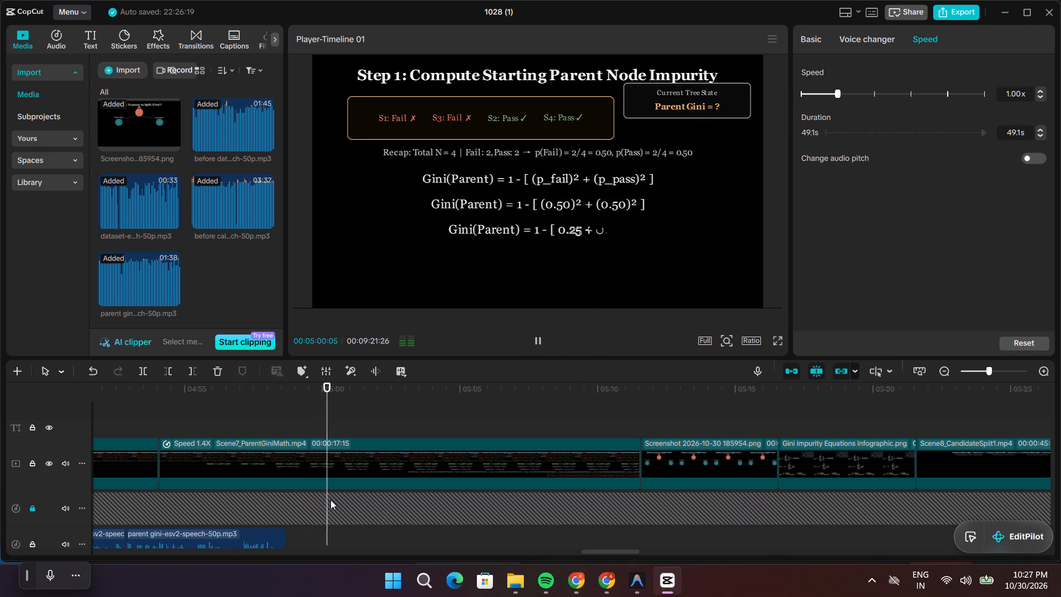
key(space)
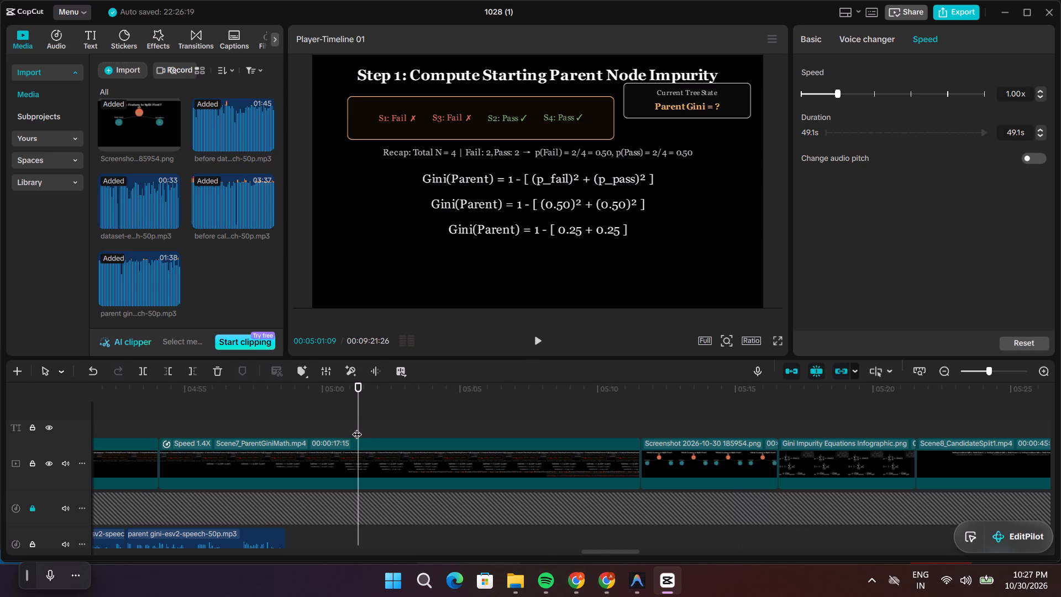
drag(357, 427, 317, 430)
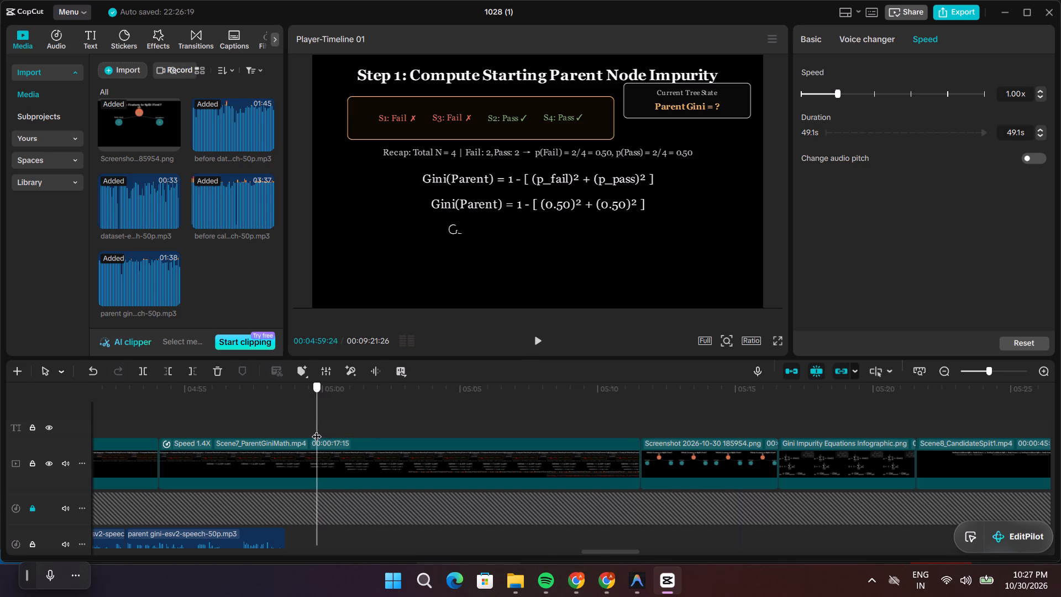
drag(317, 430, 314, 430)
click(322, 455)
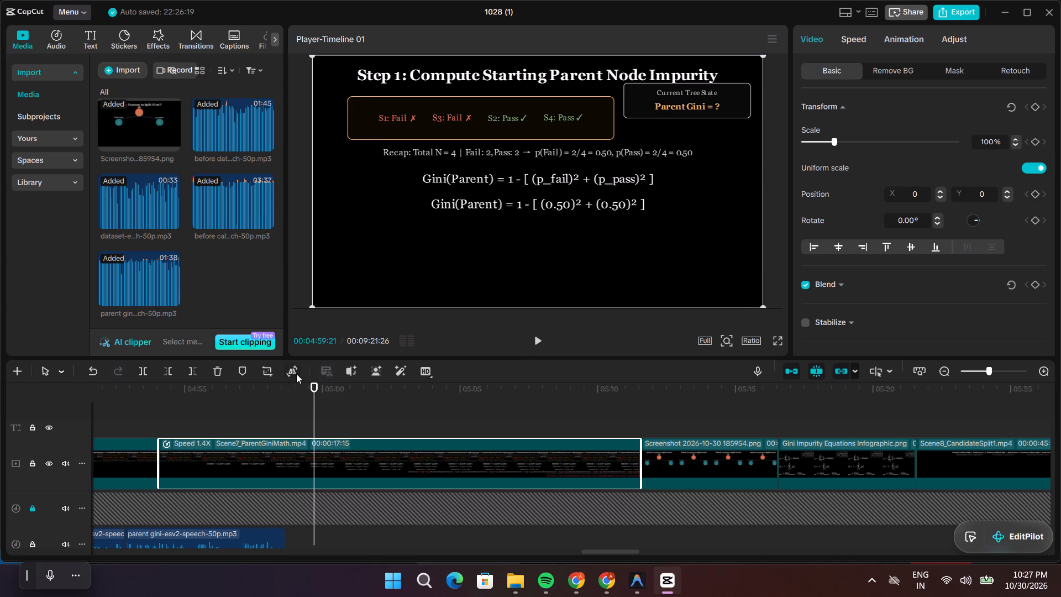
click(310, 404)
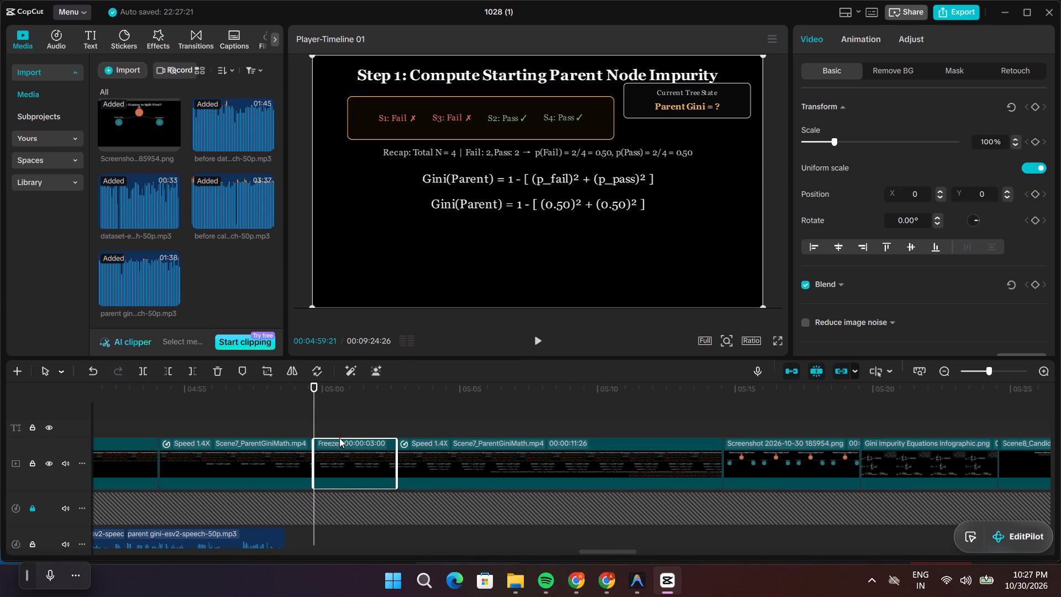
Play from the freeze frame through the parent Gini calculation into the "Which Feature to Split First?" image, stopping near 00:05:19.
scroll(351, 457, down, 5)
key(space)
scroll(351, 460, up, 2)
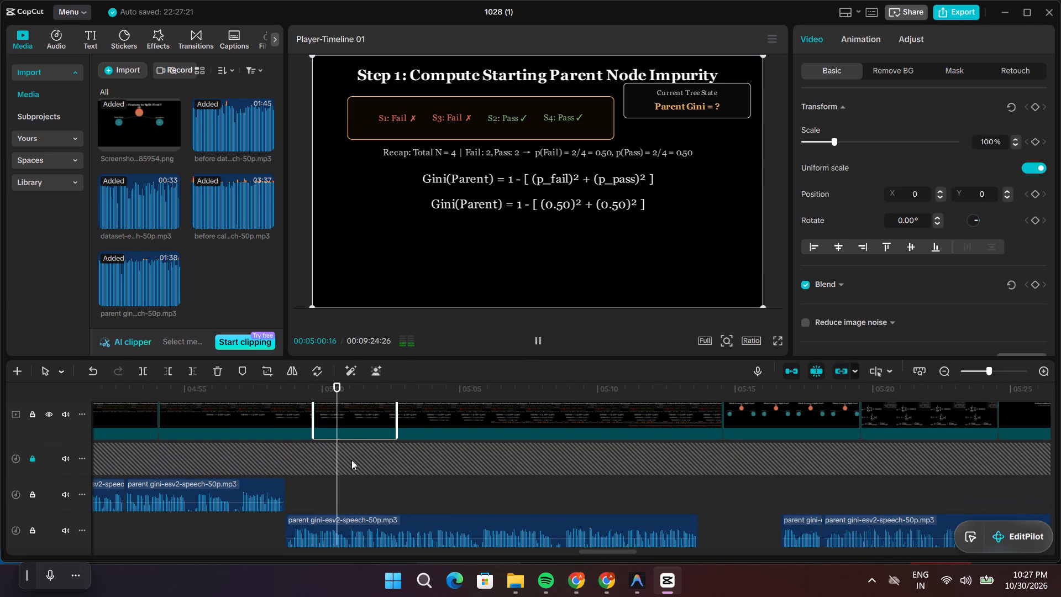
scroll(351, 460, up, 1)
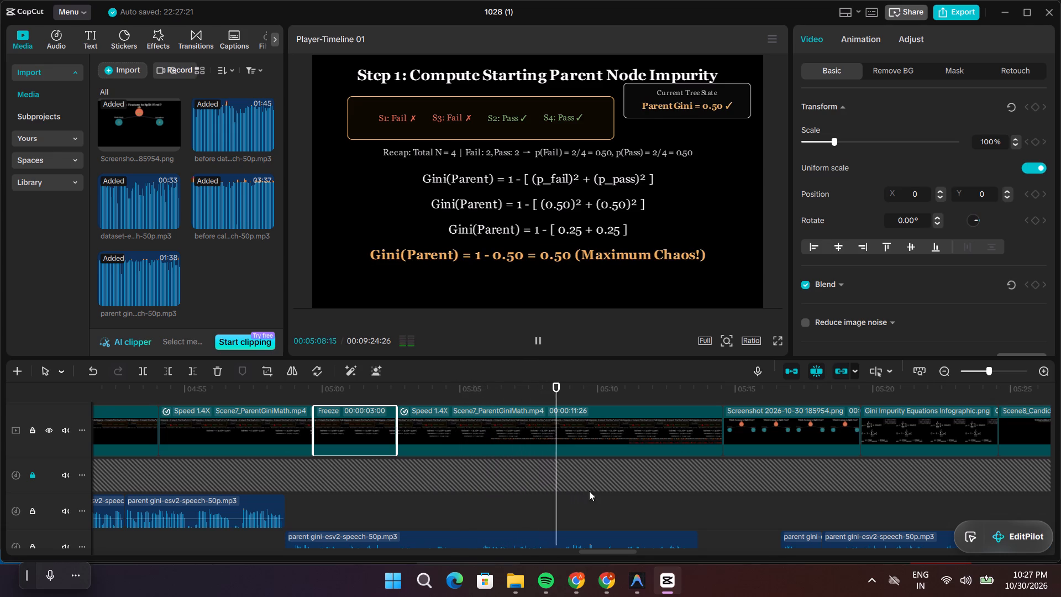
key(space)
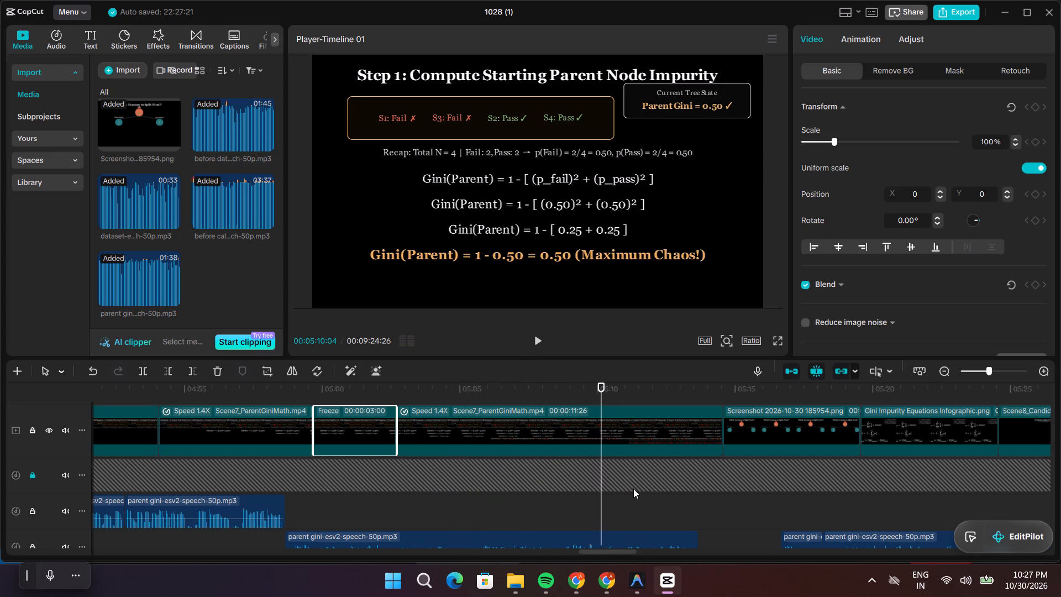
key(space)
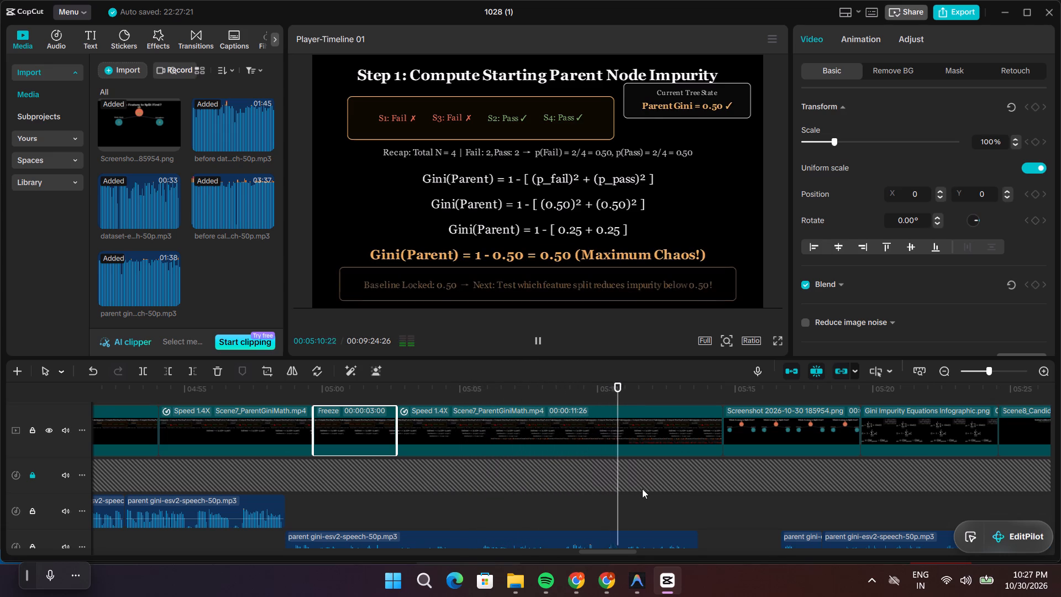
key(space)
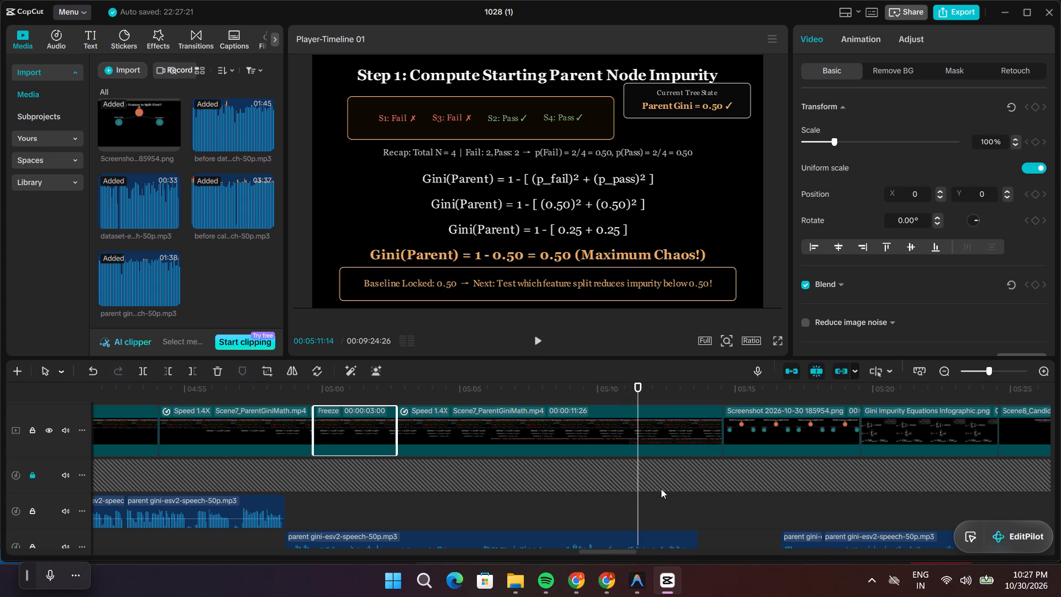
key(space)
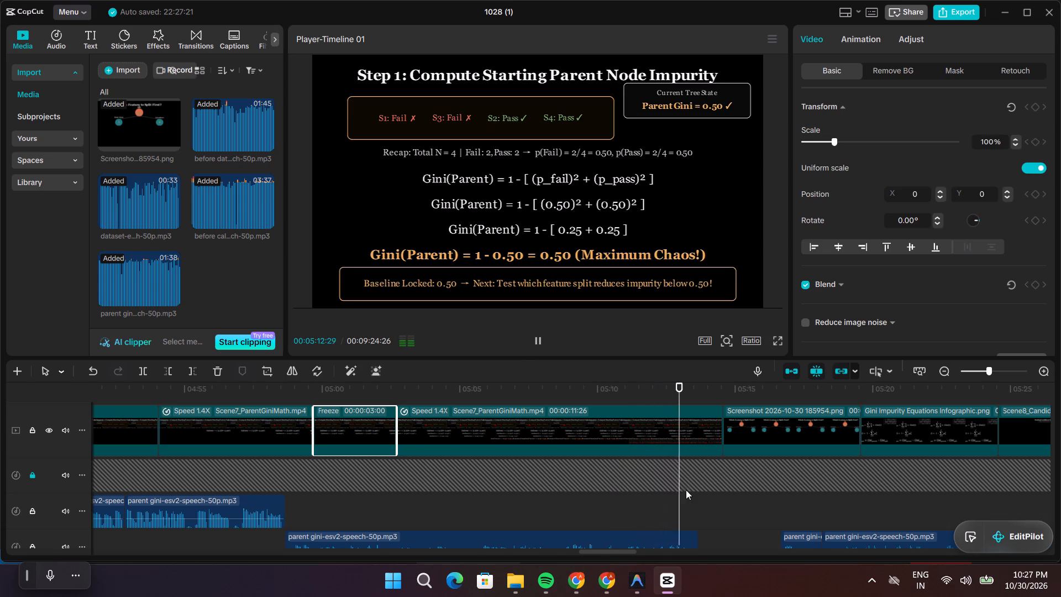
key(space)
key(space)
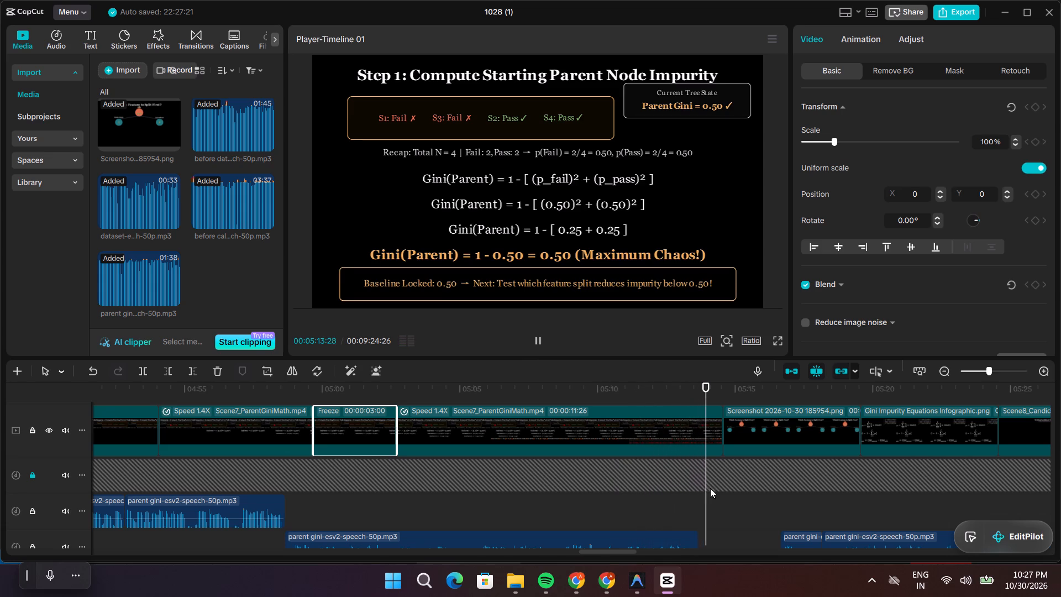
key(space)
key(space)
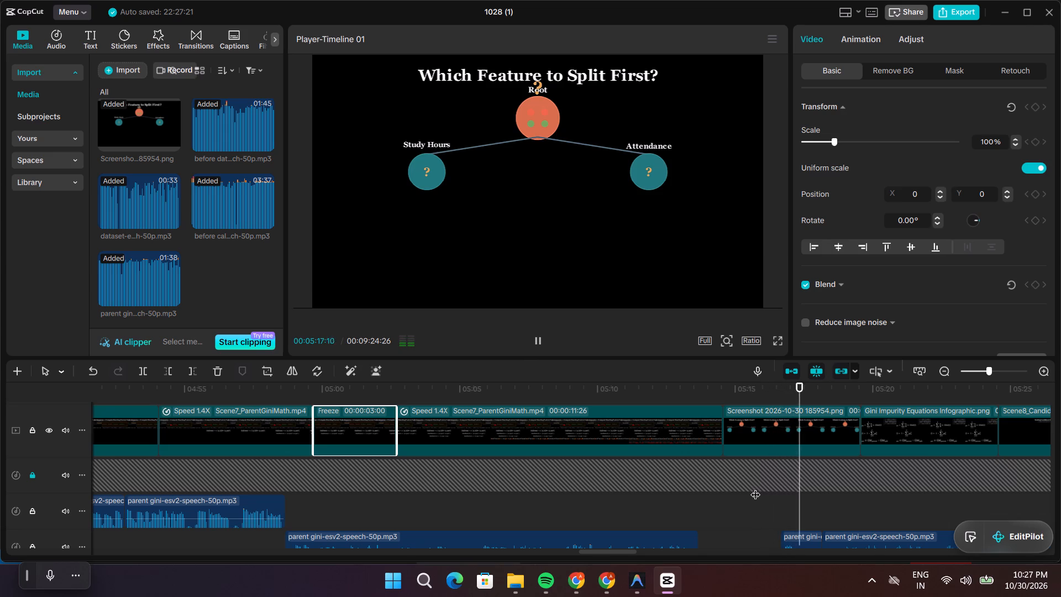
key(space)
scroll(755, 489, down, 2)
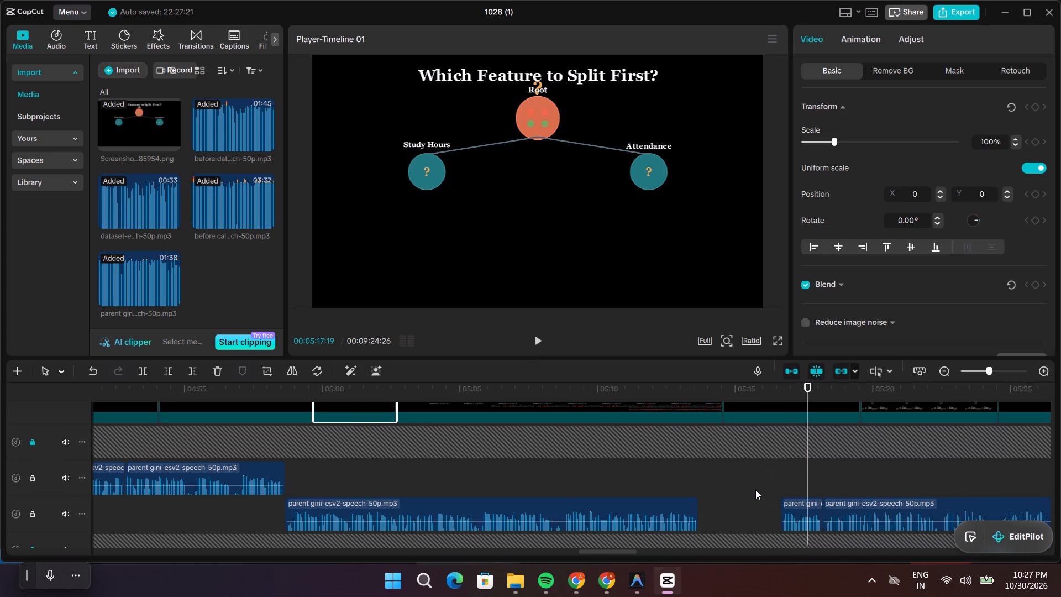
scroll(755, 490, down, 1)
key(space)
key(space)
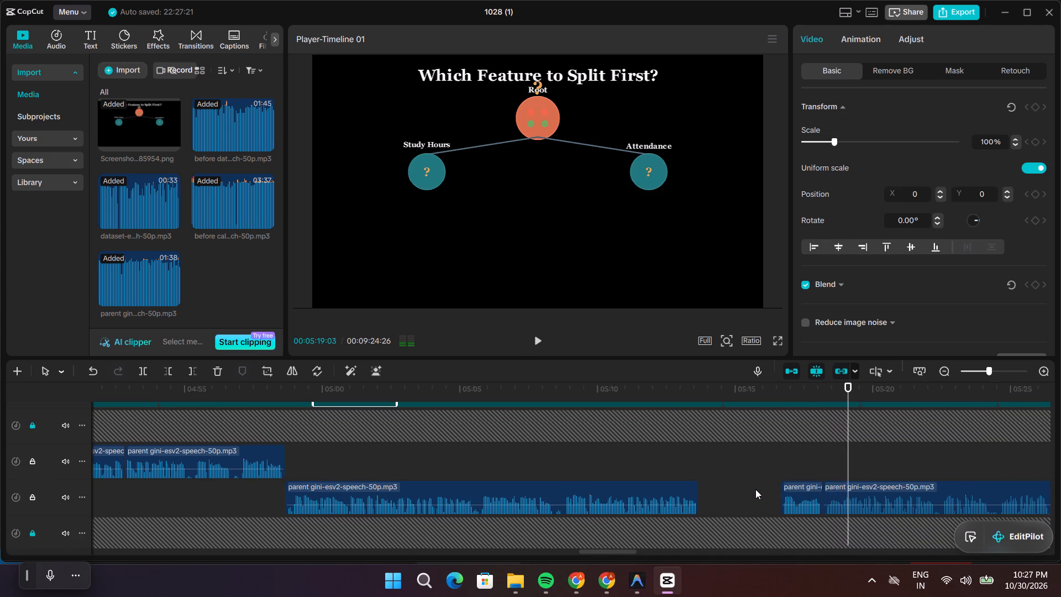
scroll(756, 489, down, 6)
scroll(756, 490, up, 6)
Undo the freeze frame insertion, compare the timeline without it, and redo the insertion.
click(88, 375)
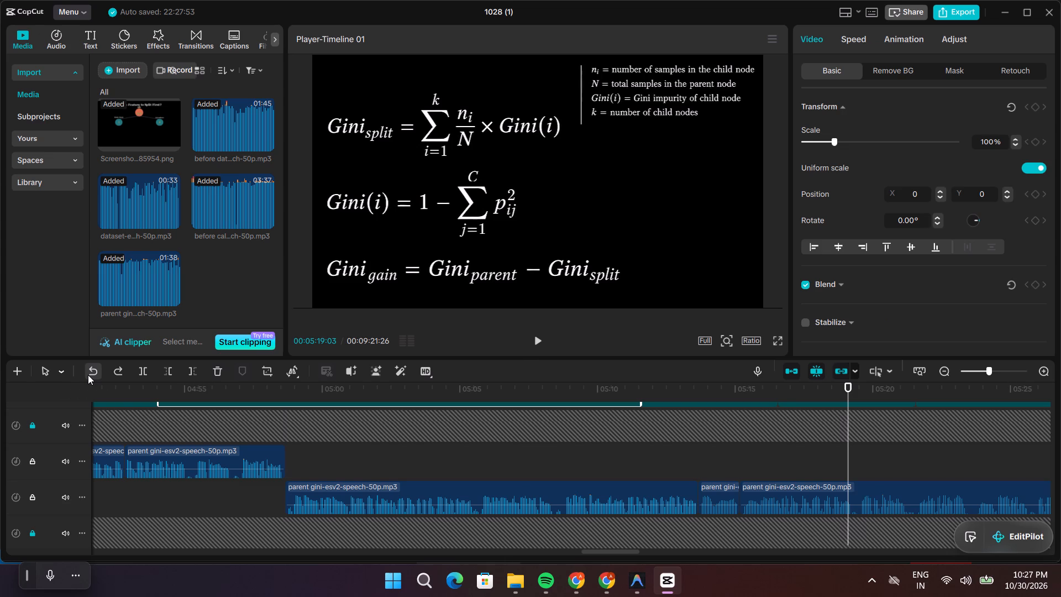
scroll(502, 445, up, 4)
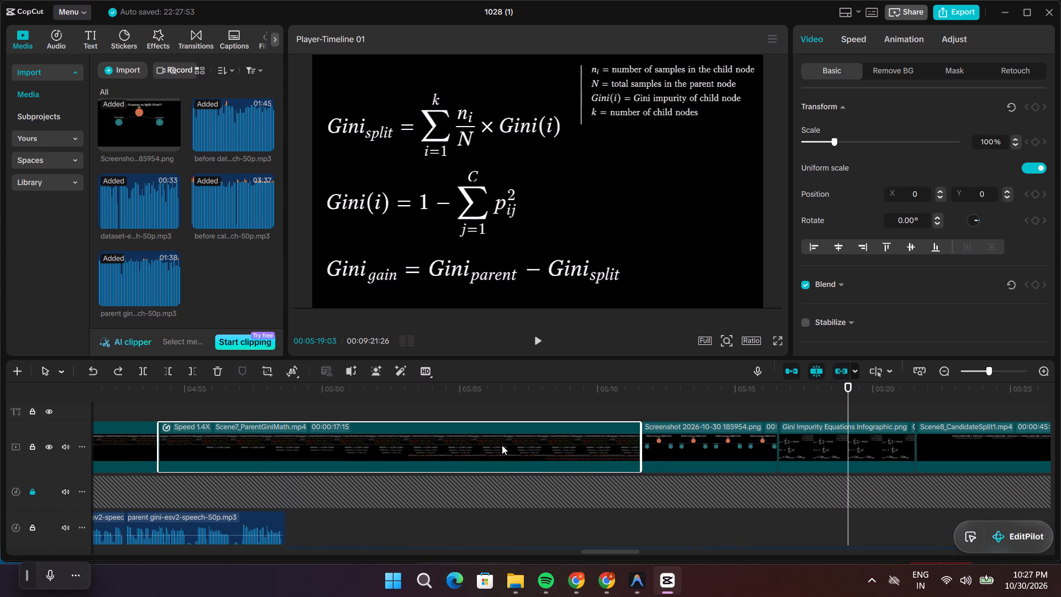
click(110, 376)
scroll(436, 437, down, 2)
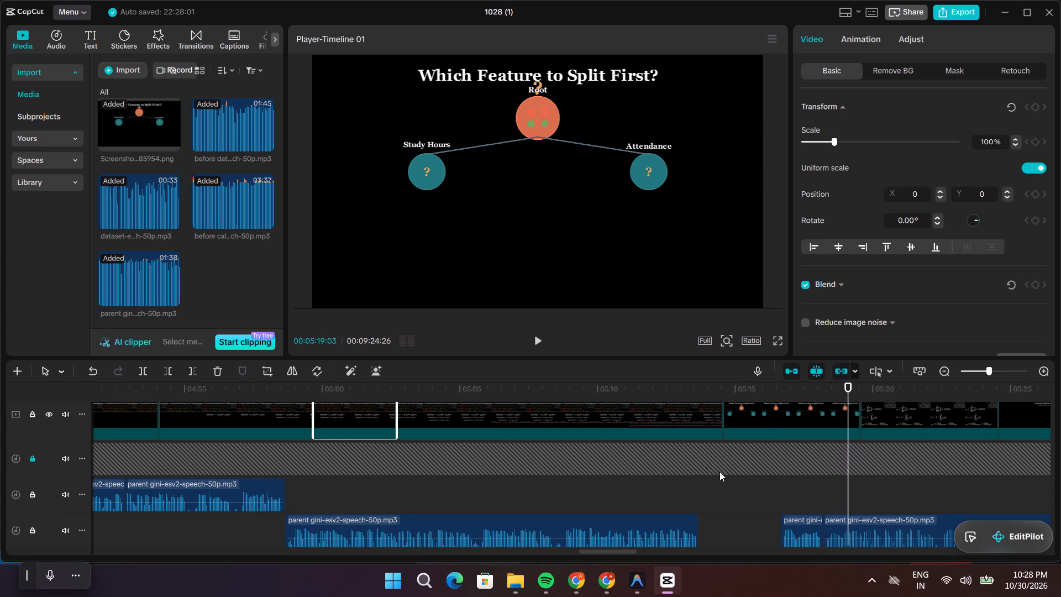
Replay the narration on both sides of the voice-over gap around the change to the "Which Feature to Split First?" image.
drag(852, 485, 836, 486)
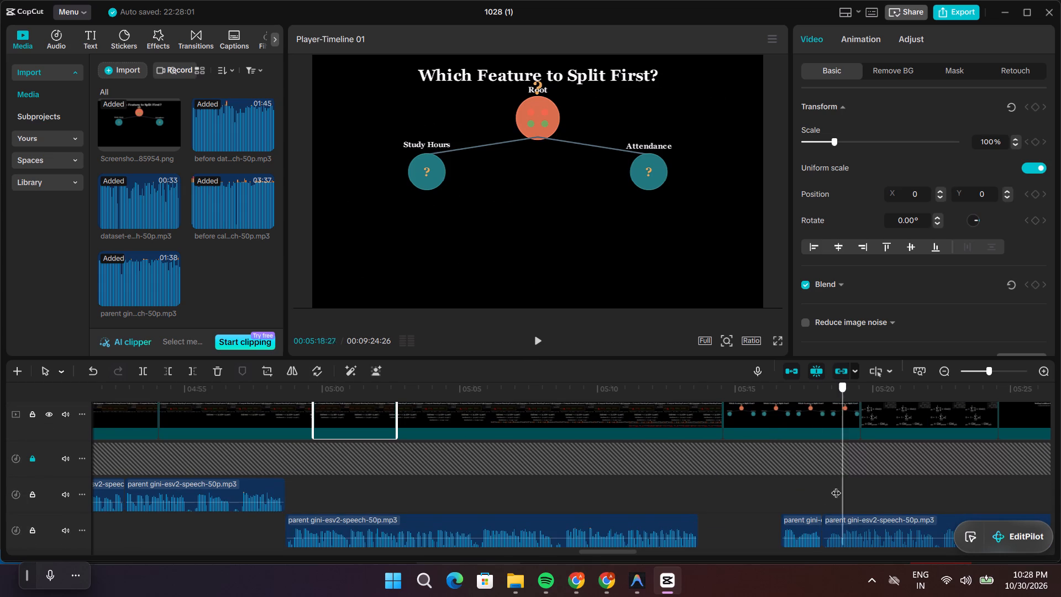
drag(836, 486, 766, 486)
key(space)
key(space)
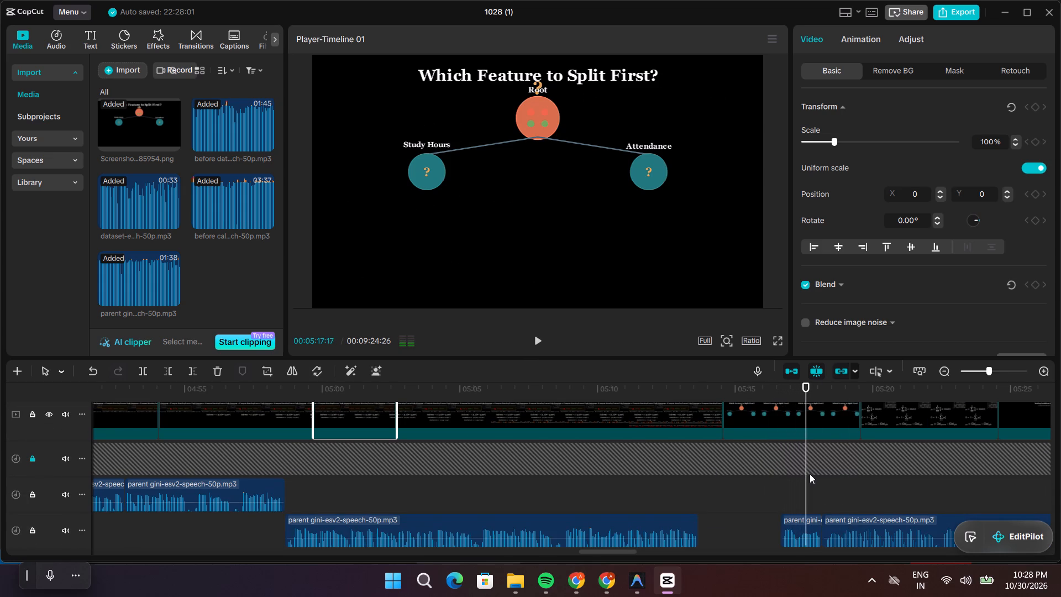
drag(802, 478, 639, 493)
key(space)
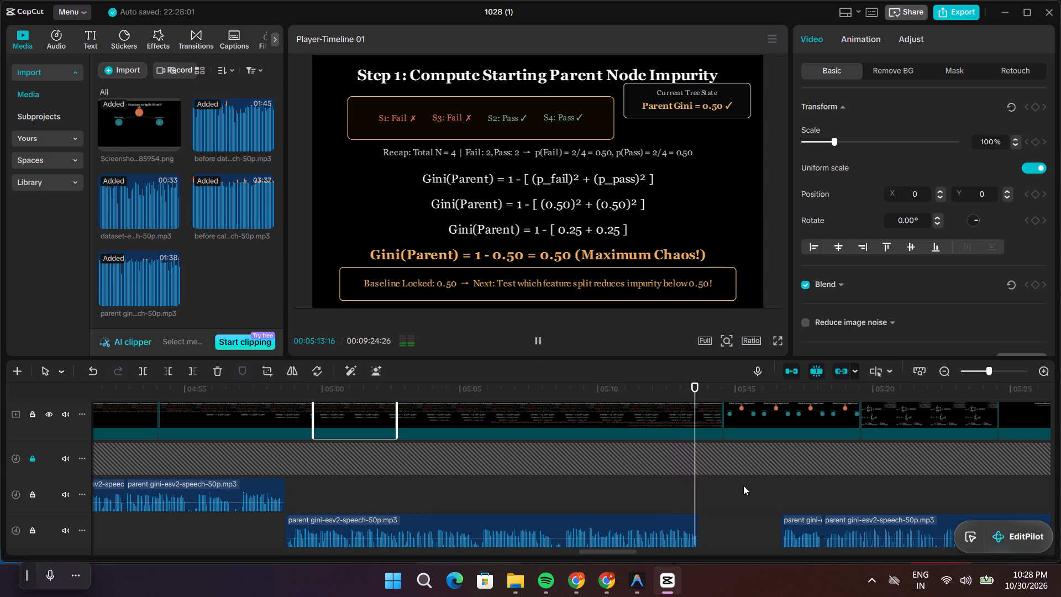
key(space)
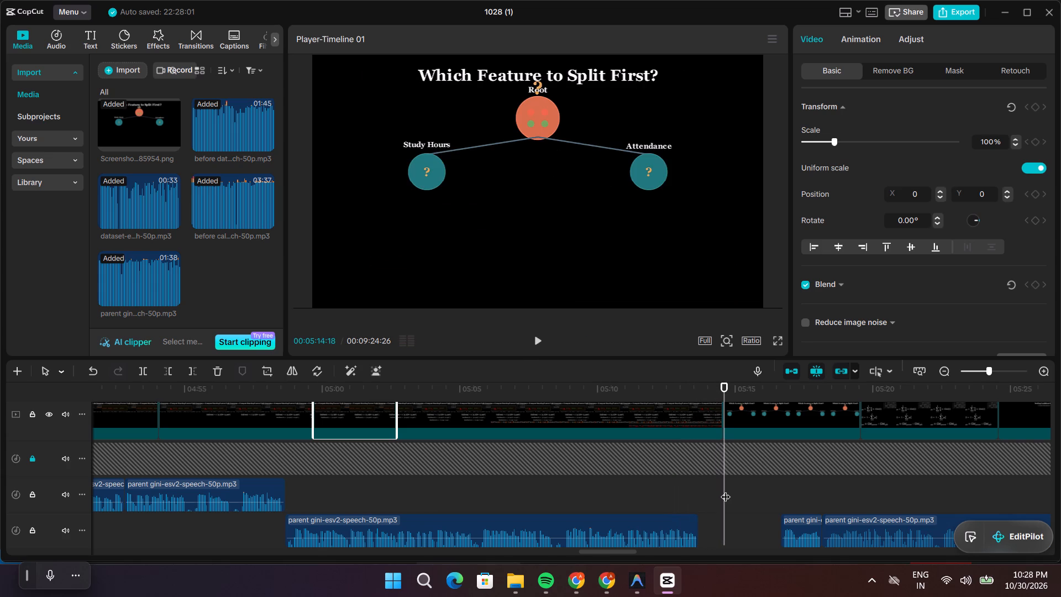
Insert a 3 s freeze frame in the Scene7_ParentGiniMath clip at 00:05:09:17, after the "Maximum Chaos!" line is written.
drag(726, 490, 687, 497)
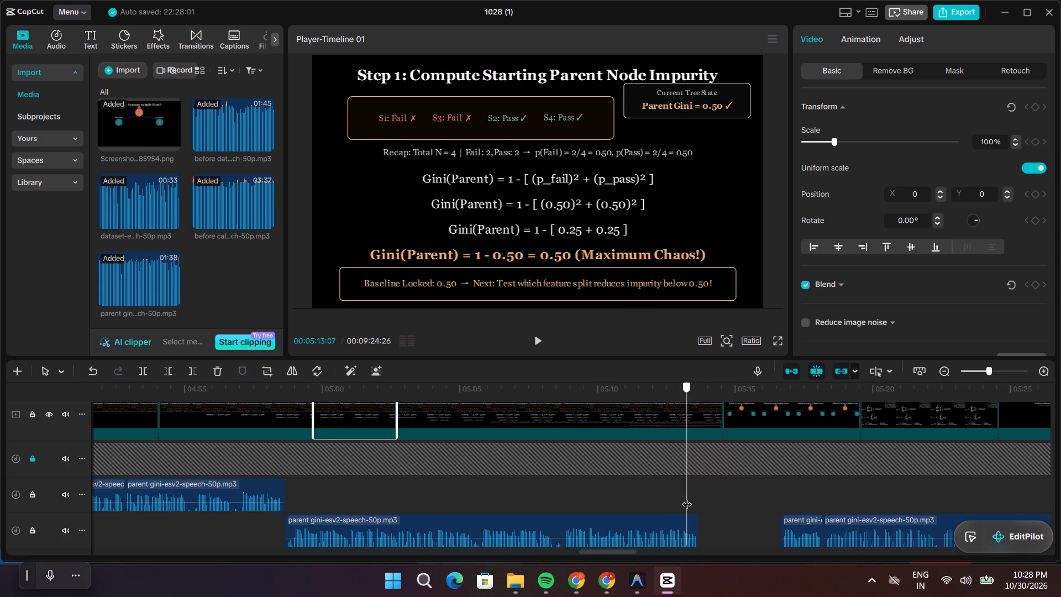
drag(687, 497, 586, 495)
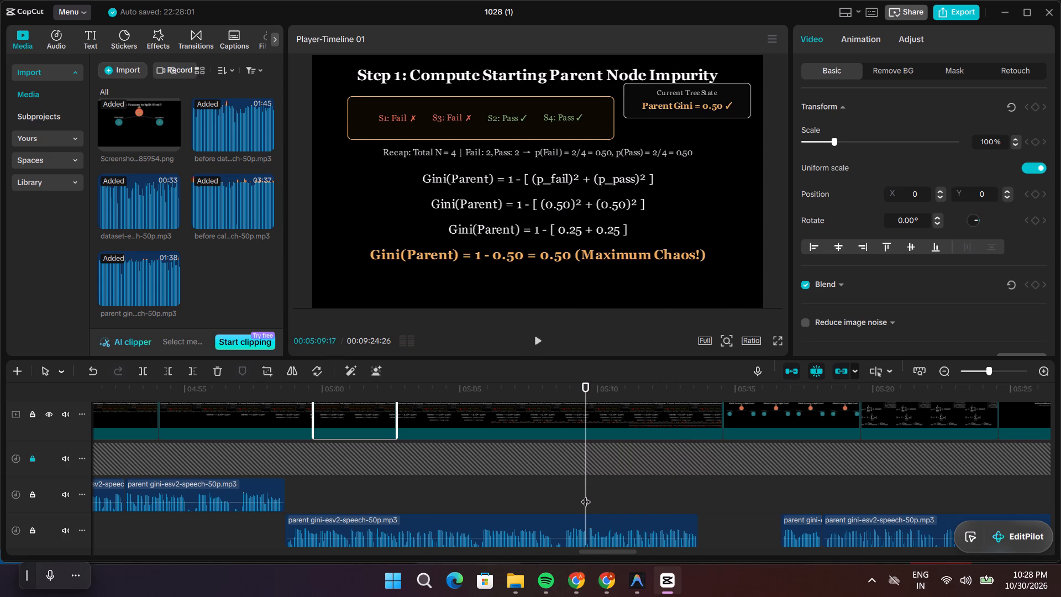
click(566, 414)
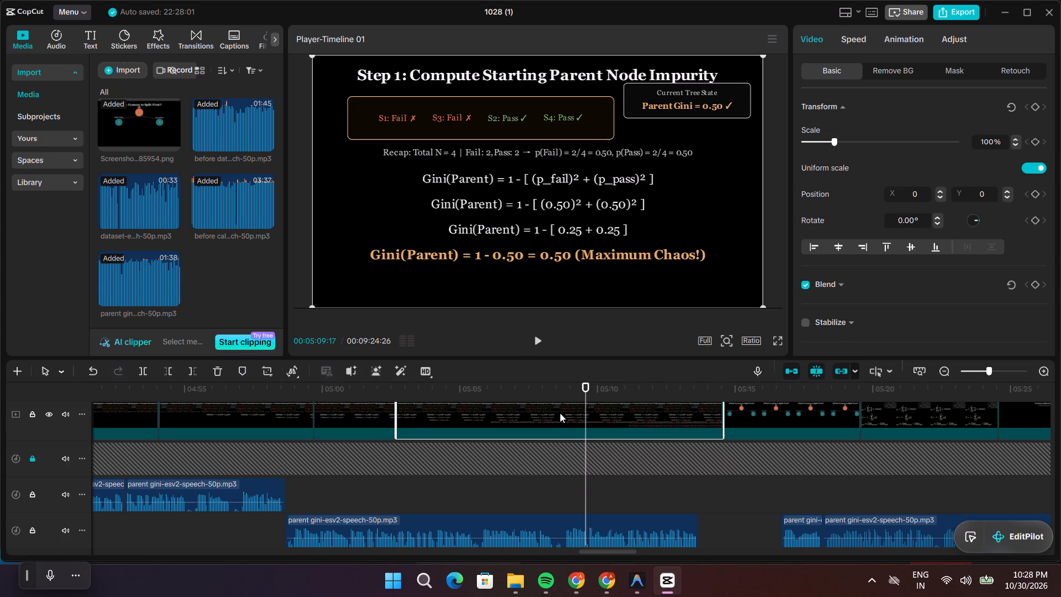
click(303, 399)
click(624, 422)
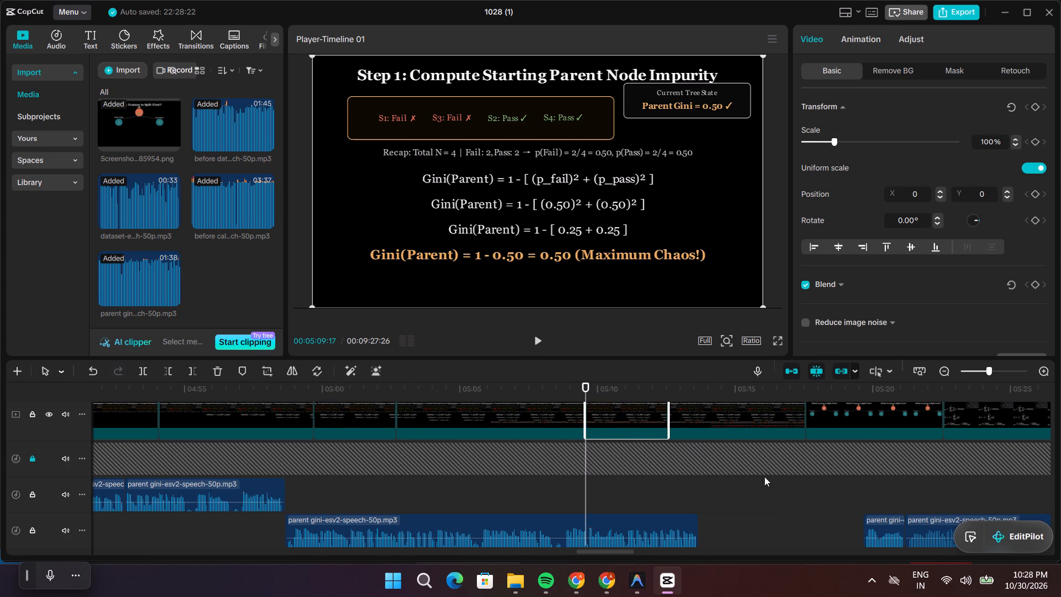
Move the short 1.5 s voice-over piece and the long piece after it earlier, closing the gap behind the preceding "parent gini" clip.
drag(875, 543, 717, 546)
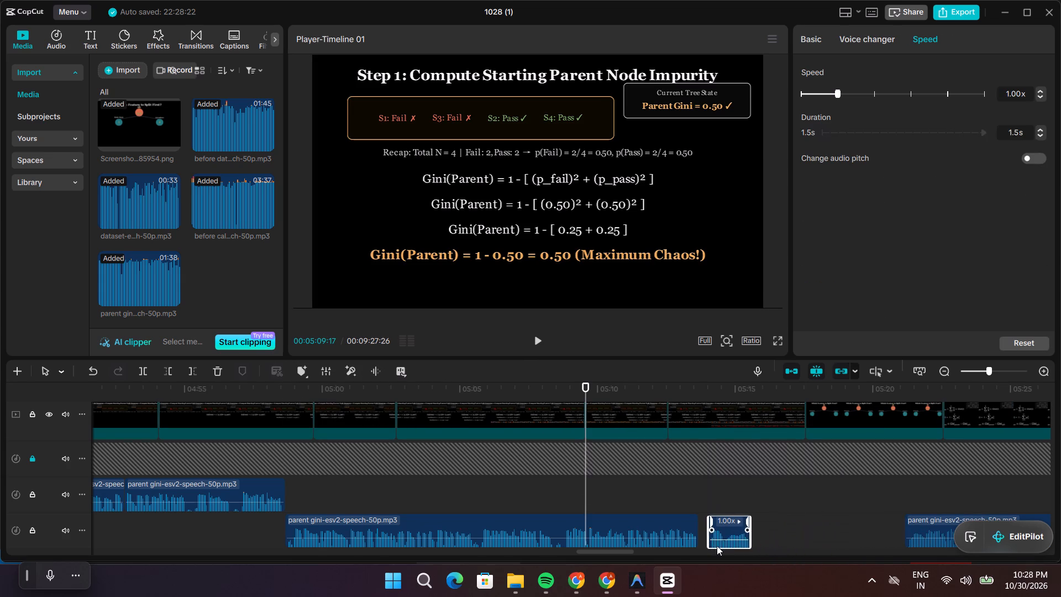
drag(717, 546, 711, 546)
click(913, 548)
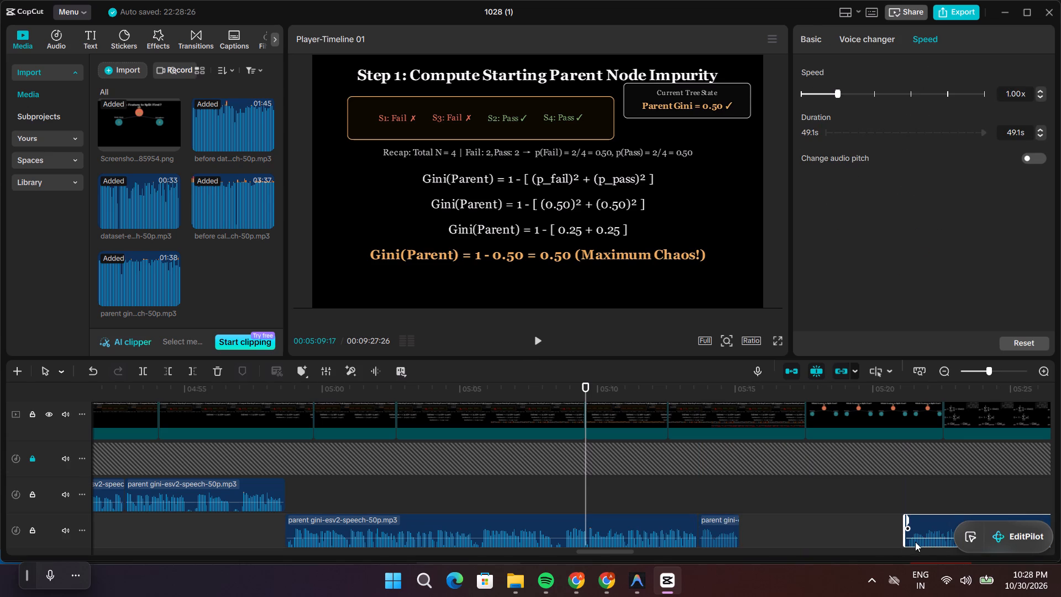
click(917, 540)
drag(916, 543, 755, 547)
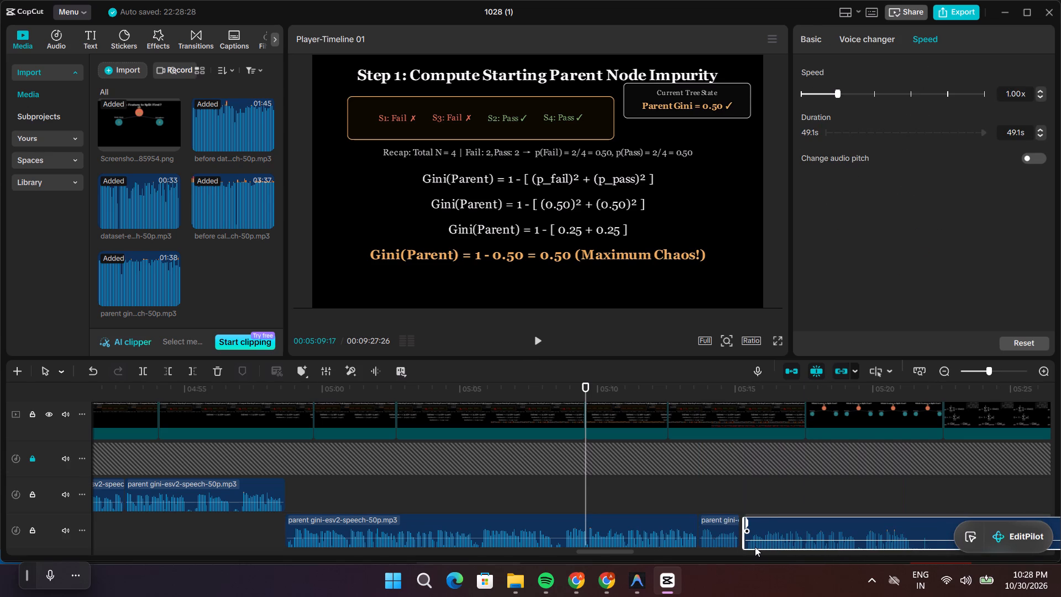
drag(755, 547, 750, 547)
Play through the closed gap and insert a 3 s freeze frame in Scene7_ParentGiniMath at 00:05:17:04, just before the "Which Feature to Split First?" image.
key(space)
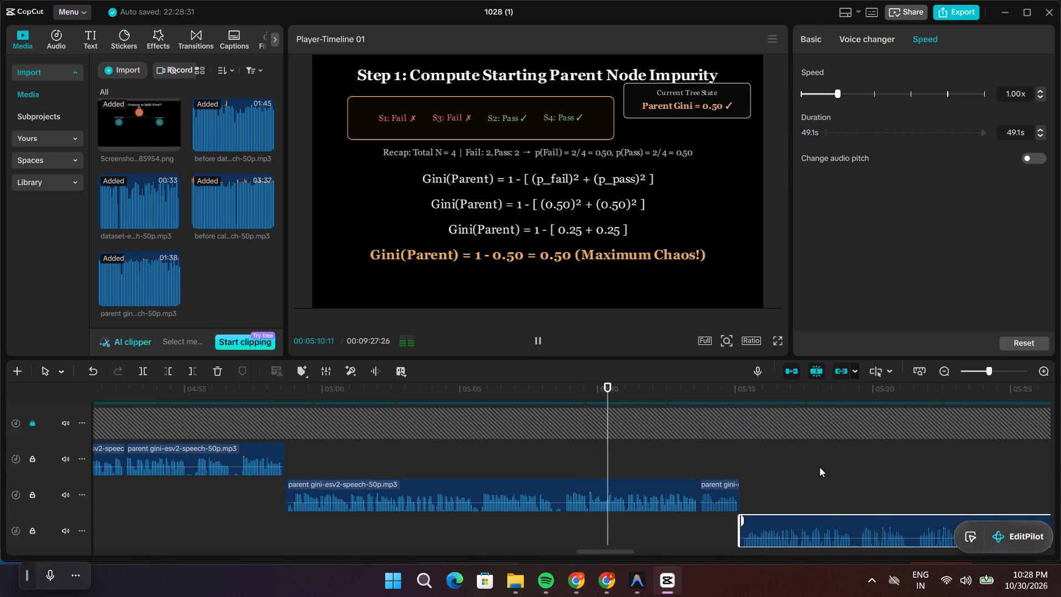
scroll(850, 449, up, 5)
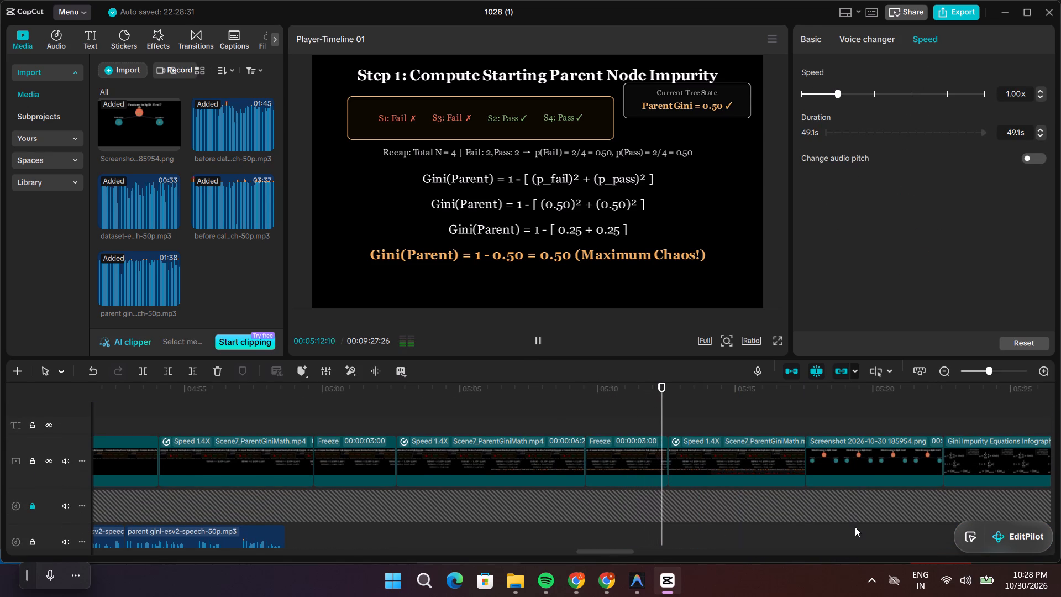
key(space)
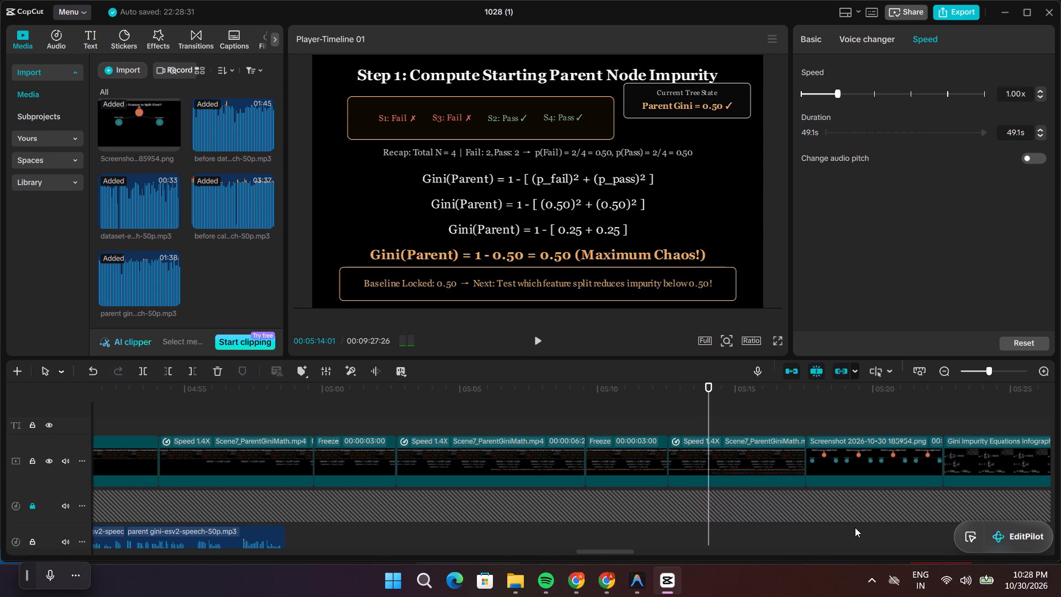
key(space)
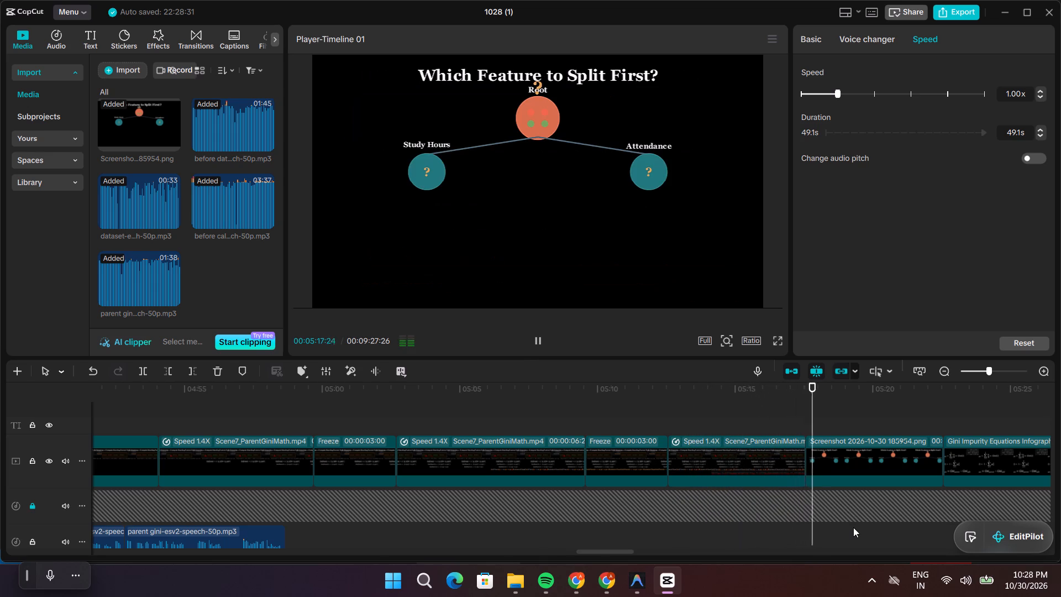
key(space)
click(629, 456)
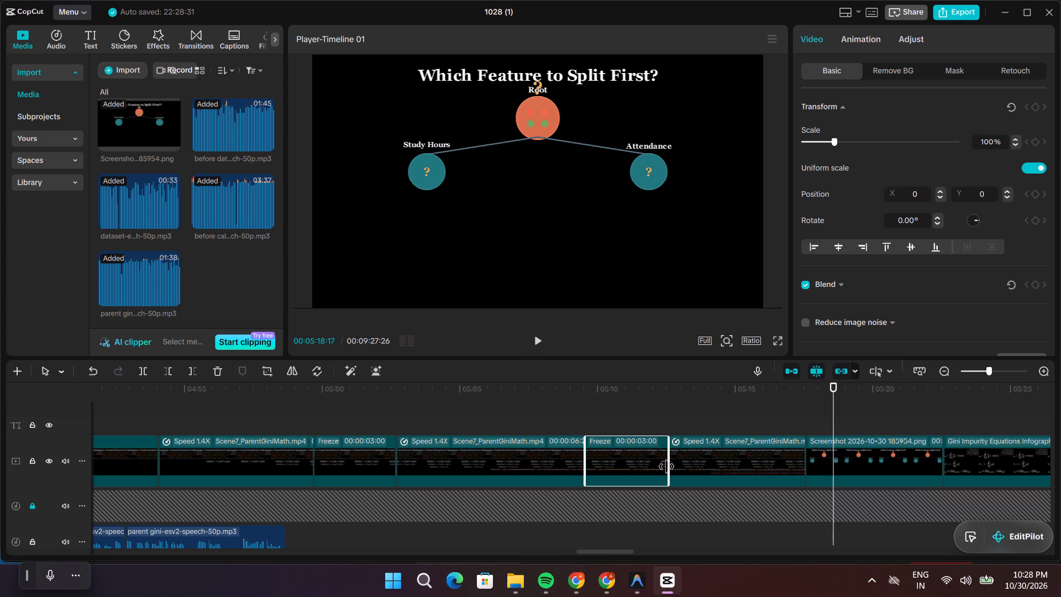
drag(834, 411, 797, 411)
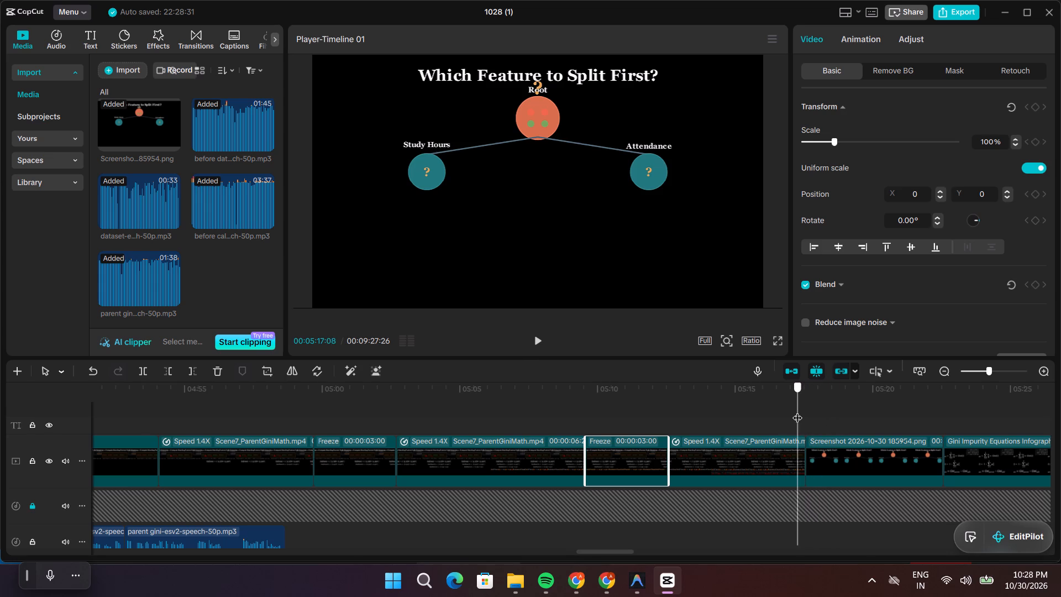
drag(797, 411, 794, 411)
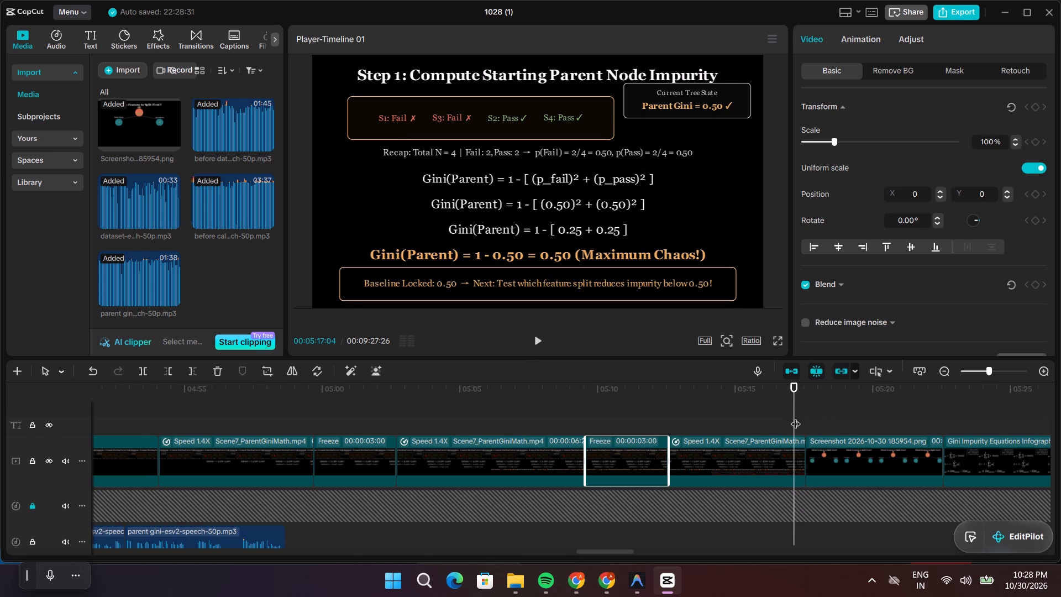
click(752, 445)
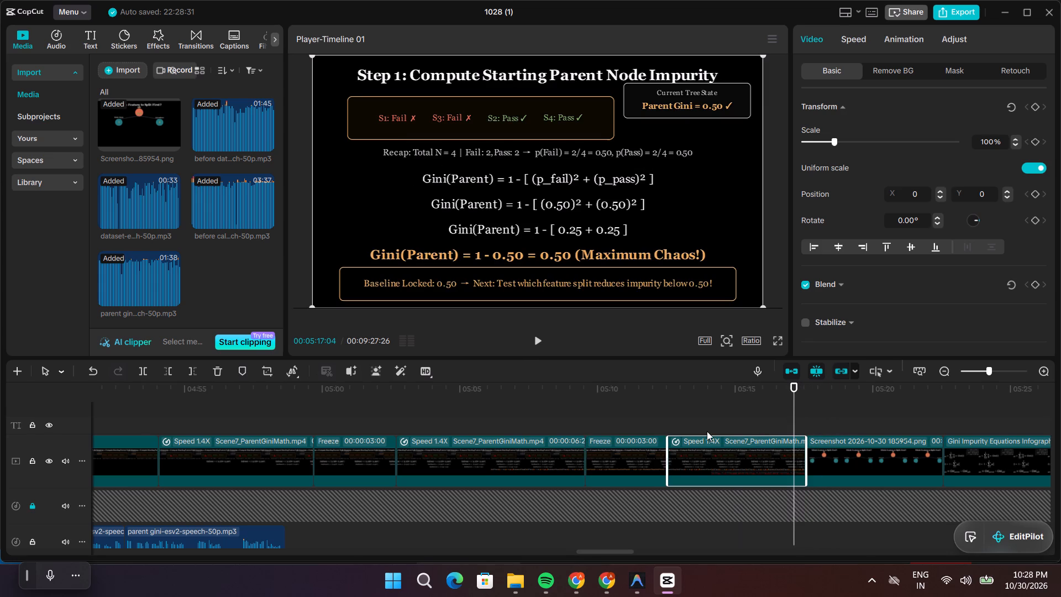
click(306, 398)
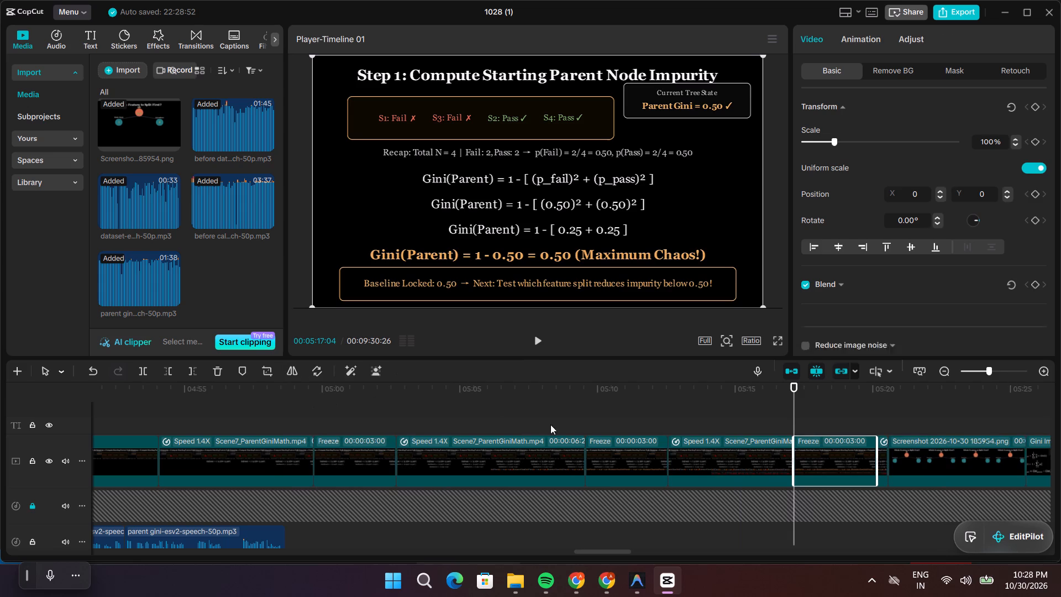
Replay the narration across the new freeze frame and the change to the "Which Feature to Split First?" image to check the sync.
key(space)
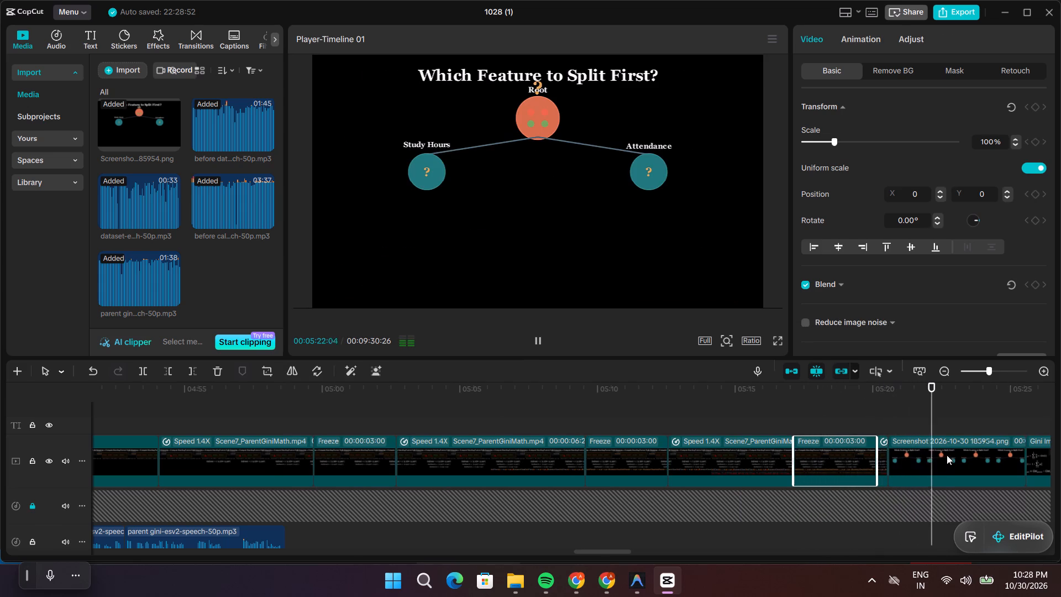
key(space)
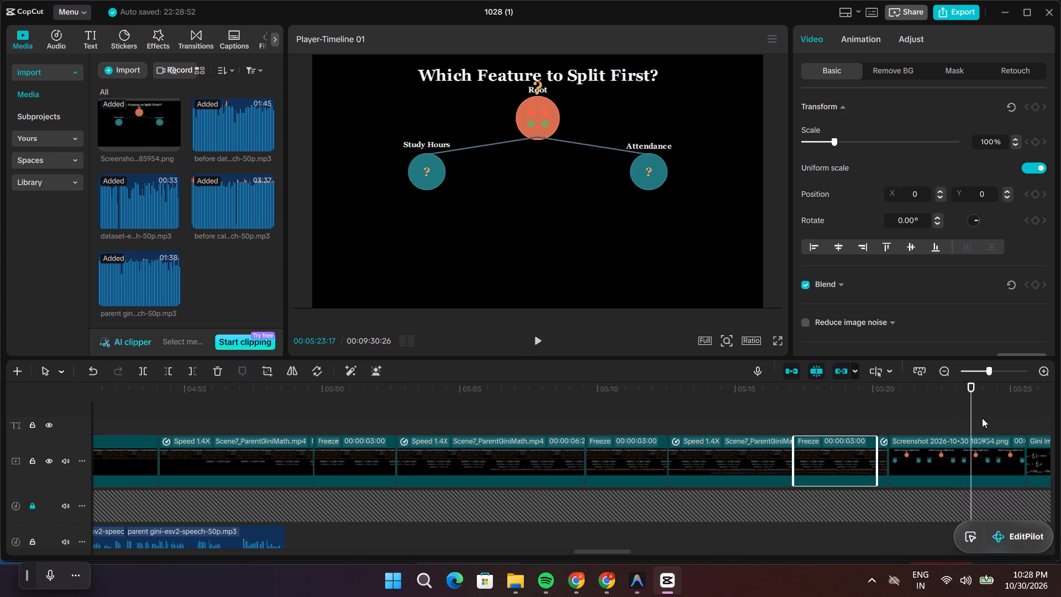
drag(969, 415, 748, 447)
scroll(781, 451, down, 6)
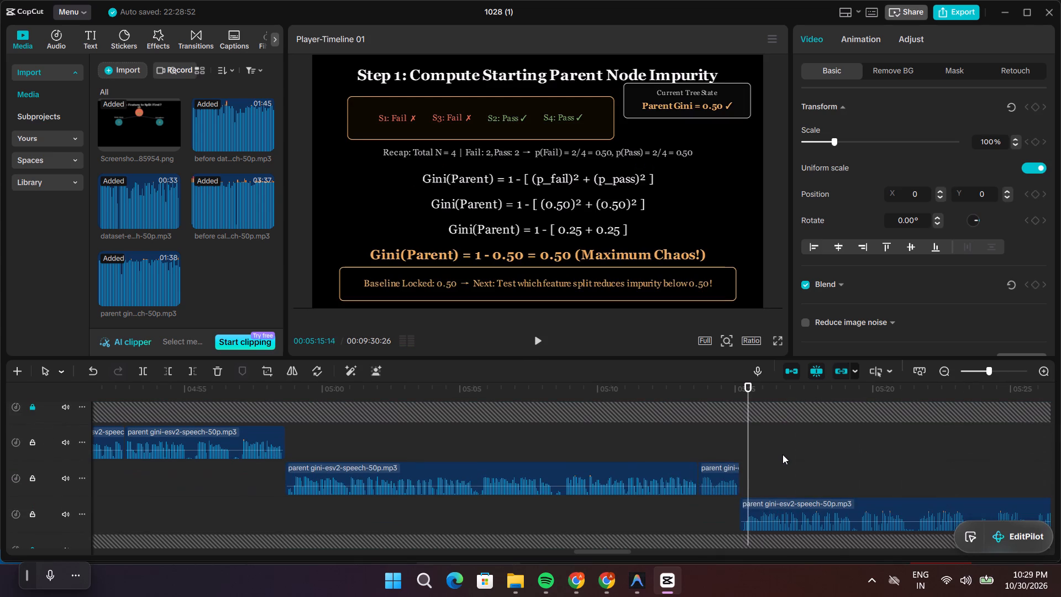
key(space)
scroll(813, 461, up, 2)
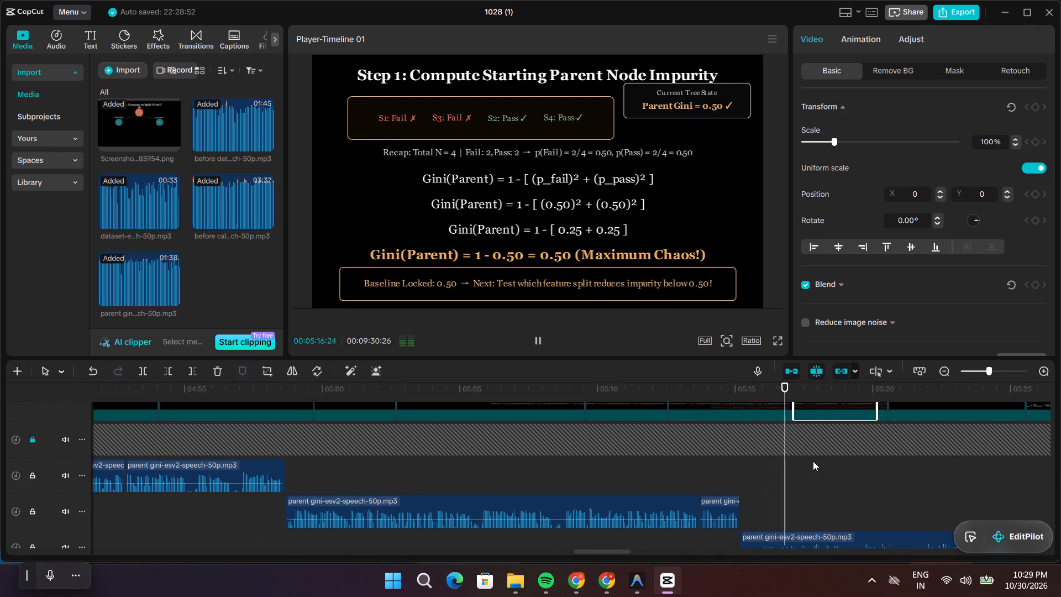
scroll(813, 461, up, 3)
scroll(824, 479, down, 6)
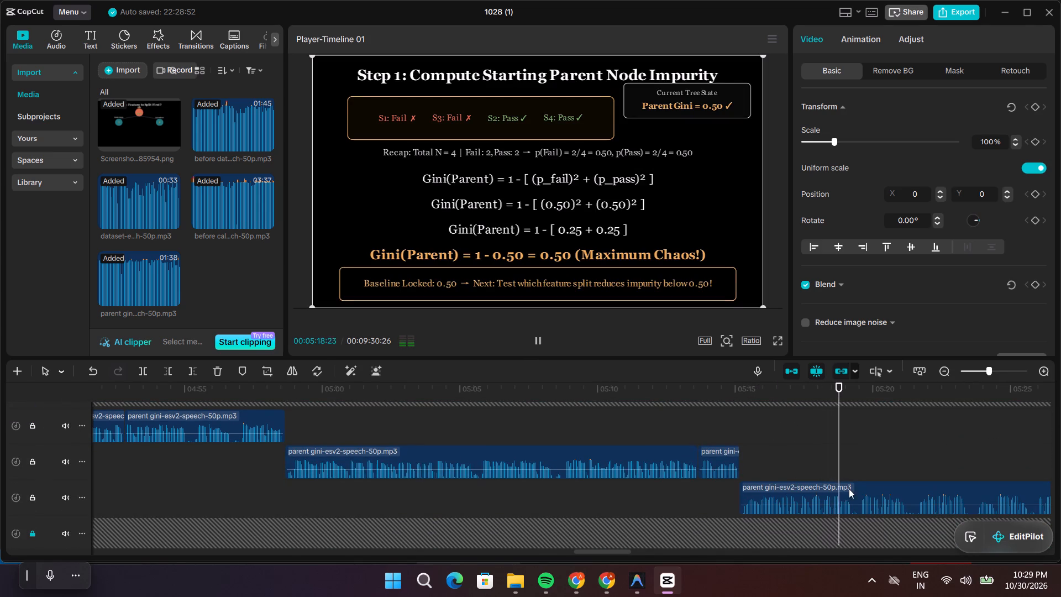
key(space)
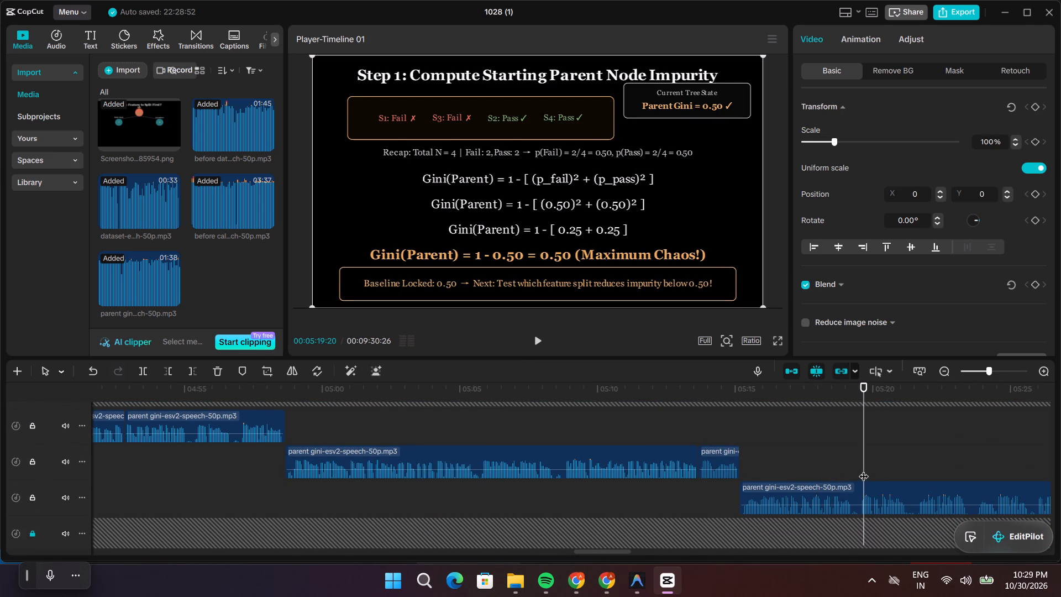
Set the speed of the long "parent gini" voice-over piece starting near 00:05:15 to 1.10x.
drag(864, 469, 761, 483)
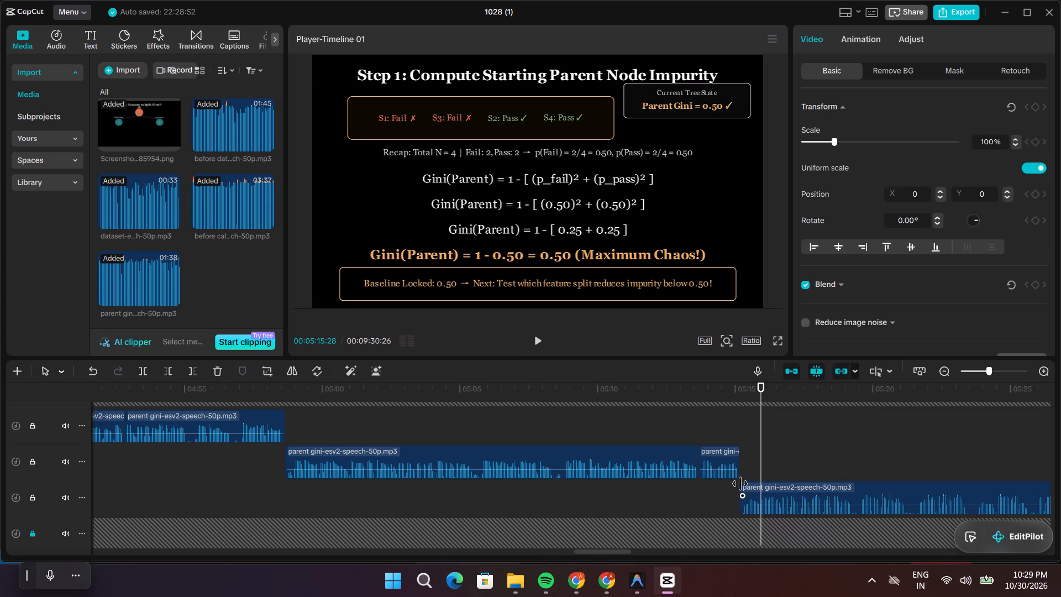
click(784, 495)
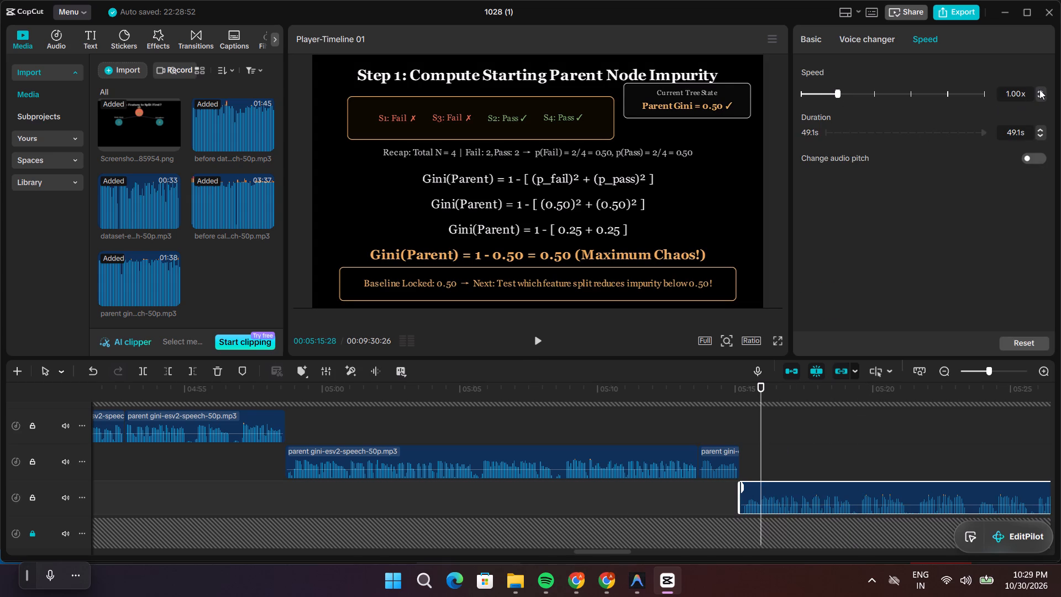
click(1039, 90)
Play the sped-up narration from before its start through the "Which Feature to Split First?" image to the Gini equations, checking the sync.
drag(758, 432, 726, 432)
key(space)
scroll(836, 451, up, 8)
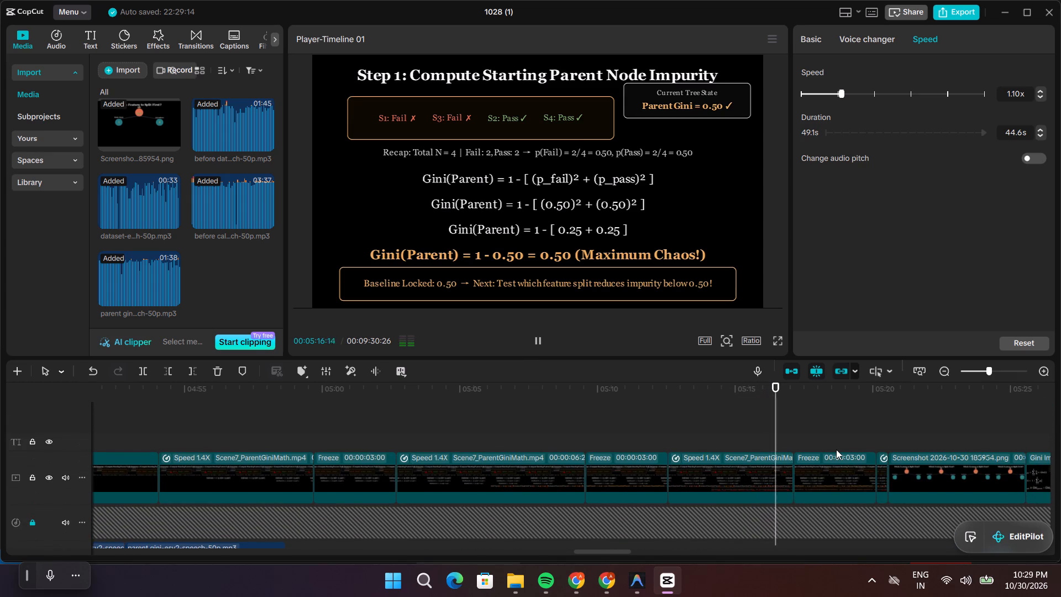
scroll(836, 449, down, 3)
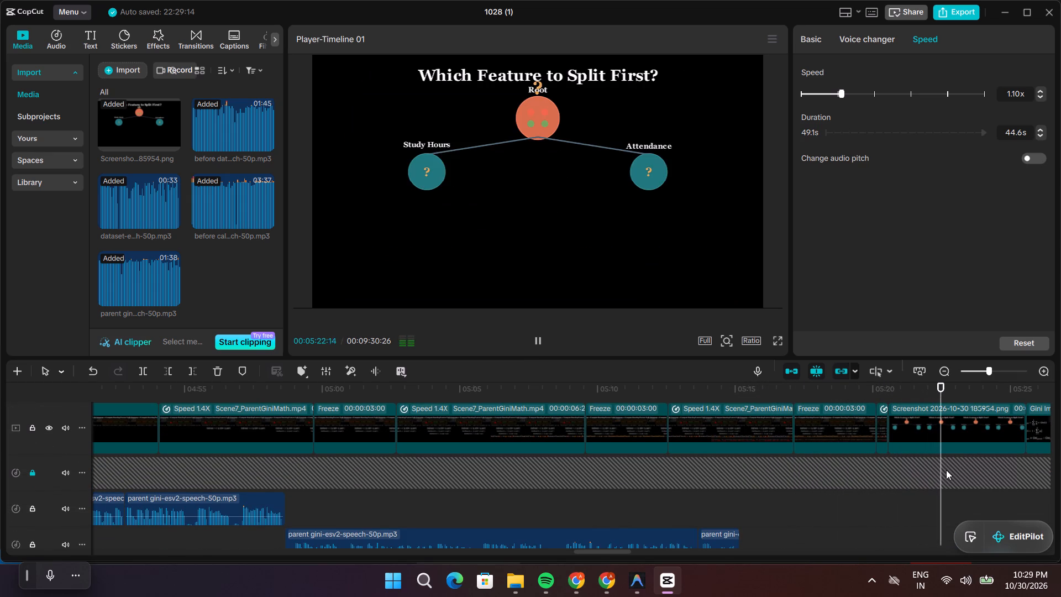
key(space)
key(space)
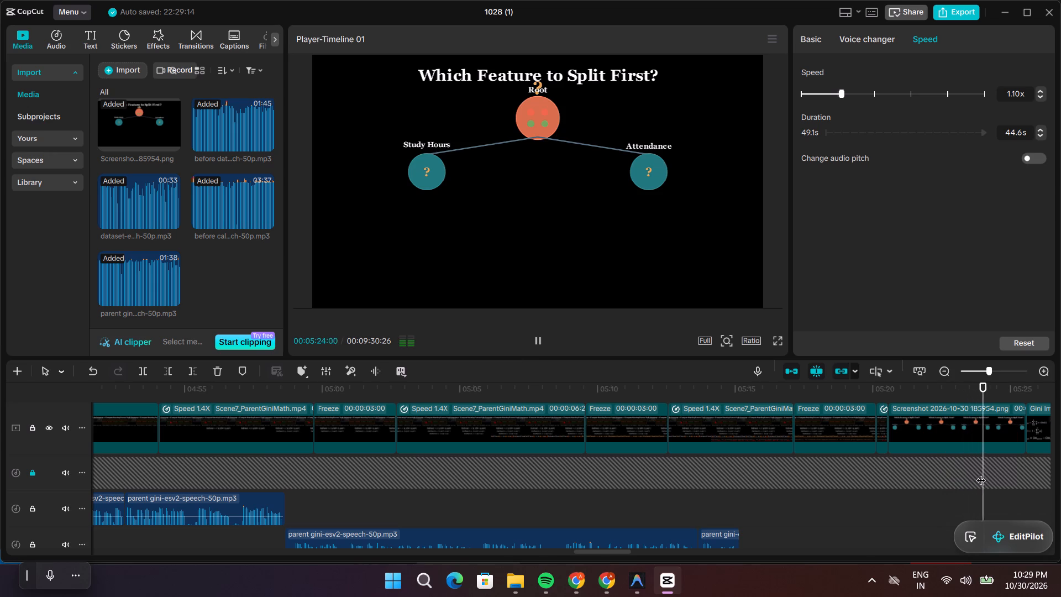
key(space)
key(space)
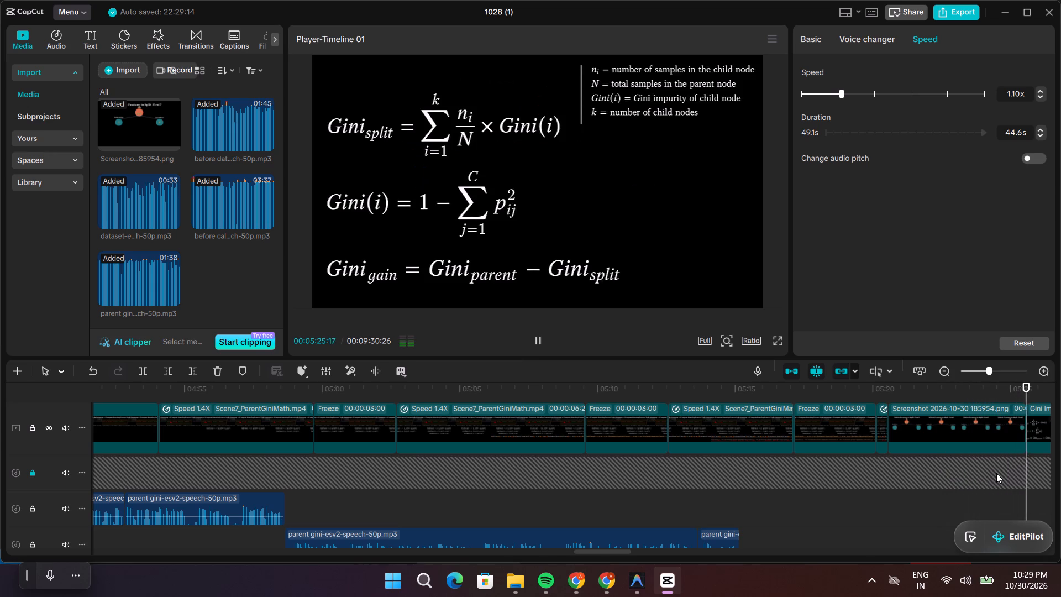
key(space)
Play the narration from the Gini equations image into the opening of Scene8_CandidateSplit1, following the 1.10x voice-over.
scroll(996, 473, down, 2)
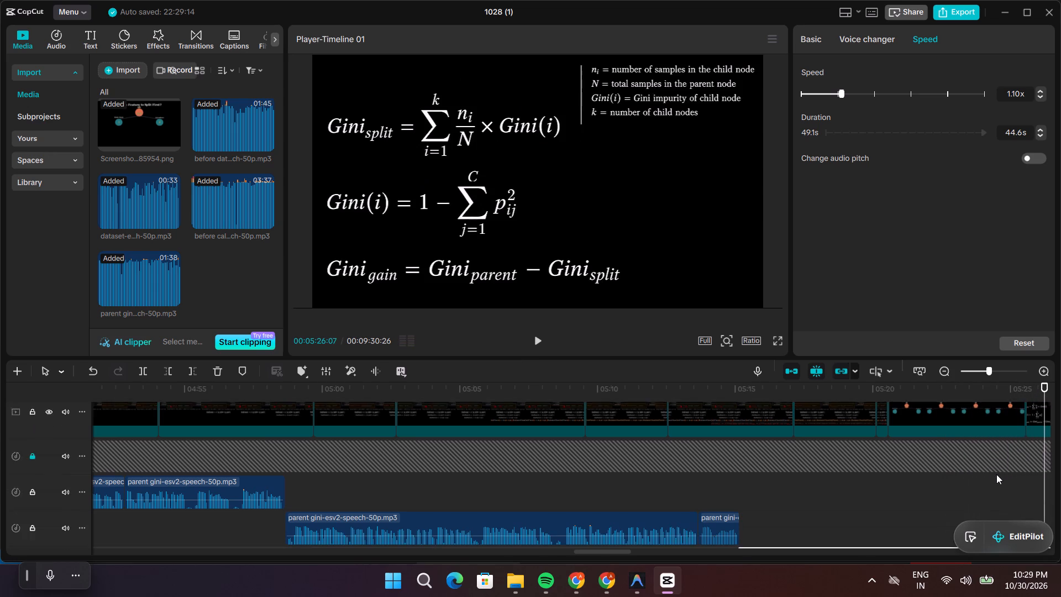
scroll(996, 474, down, 2)
key(space)
scroll(1000, 474, down, 1)
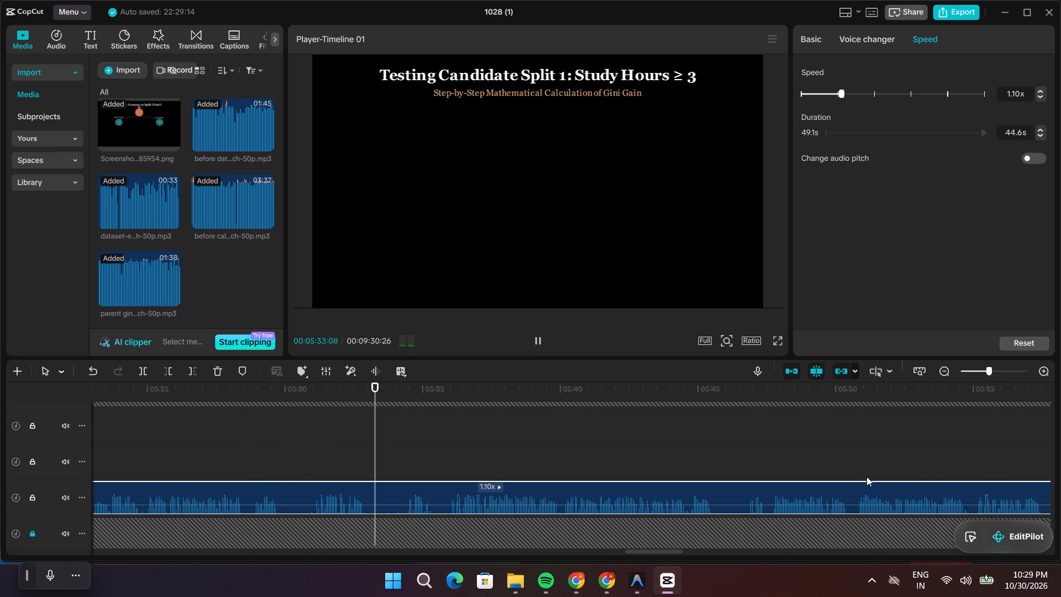
key(space)
key(space)
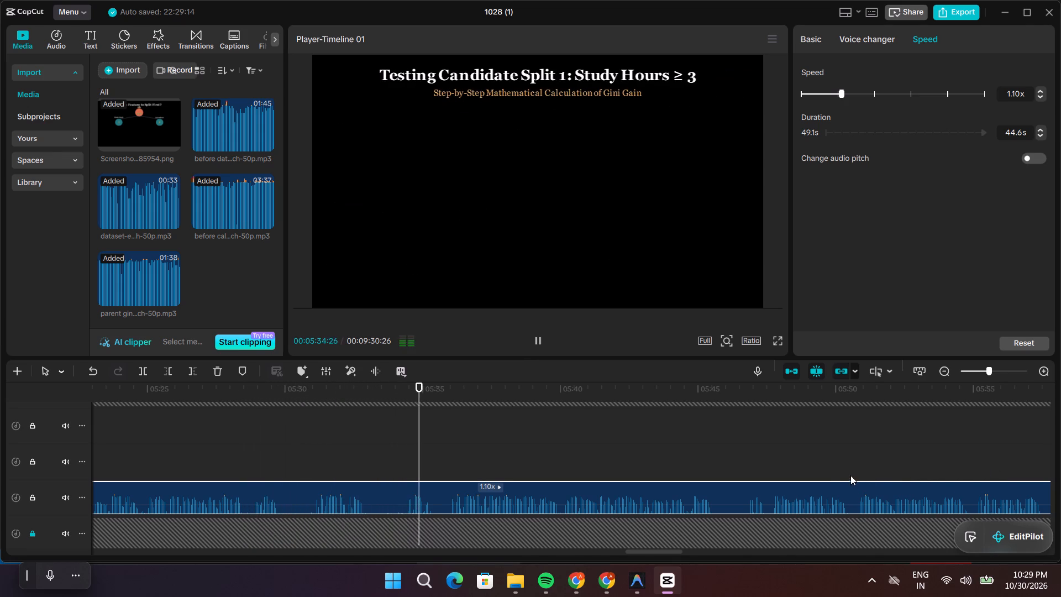
key(space)
Replay from about 00:05:25 through the Candidate Split 1 calculations to near the voice-over's end, checking the narration against each step.
drag(440, 452, 325, 460)
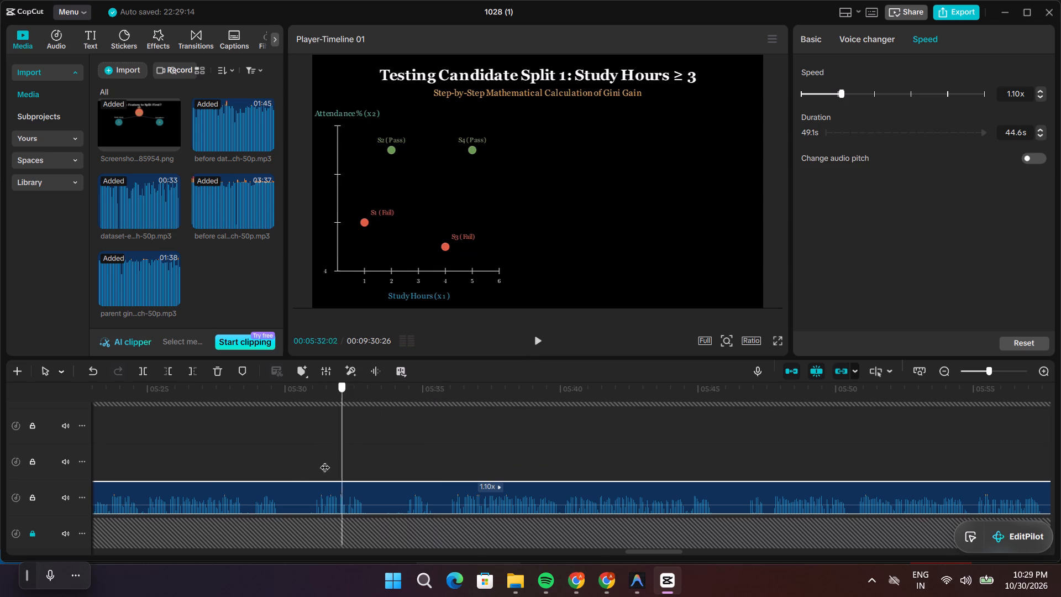
drag(325, 460, 211, 476)
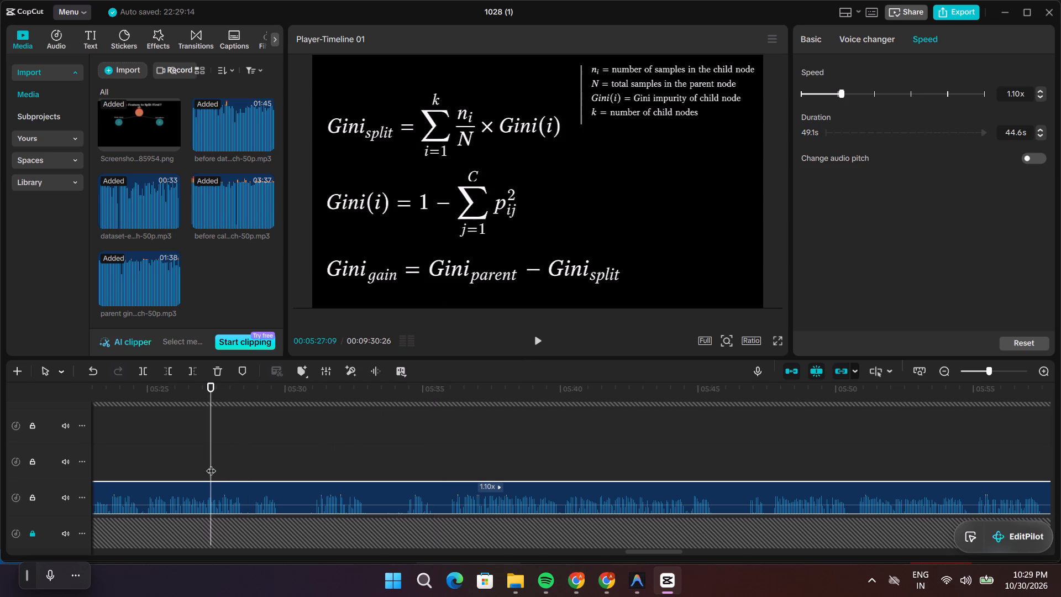
drag(211, 464, 147, 468)
key(space)
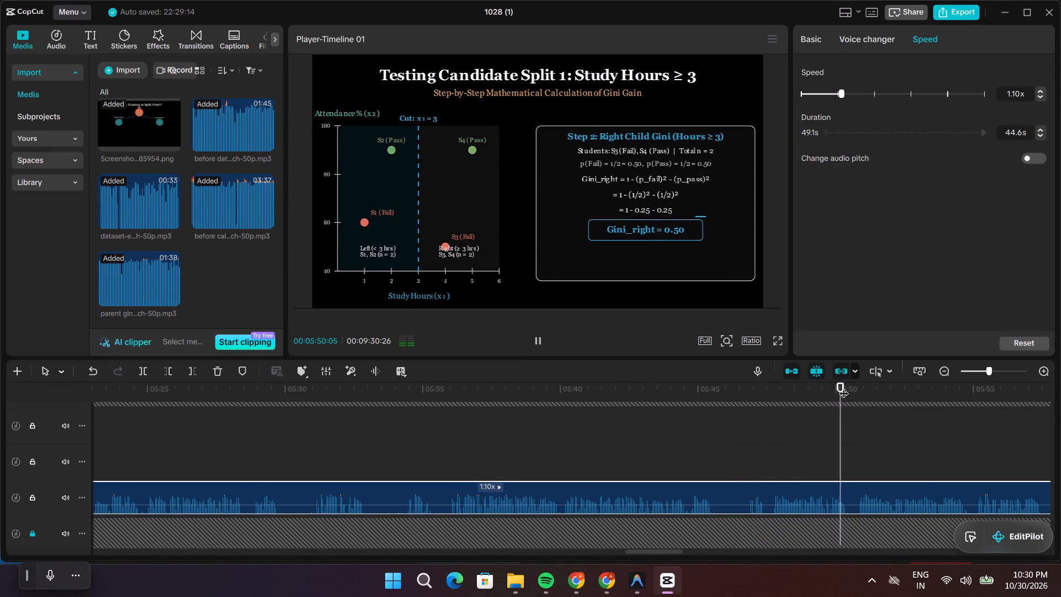
drag(883, 388, 895, 387)
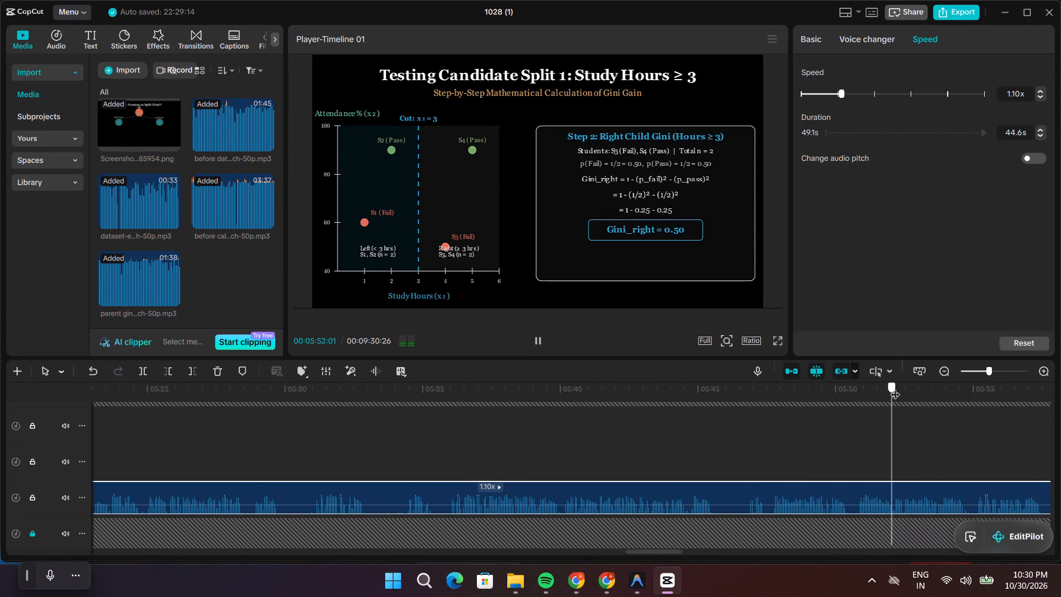
drag(895, 387, 590, 441)
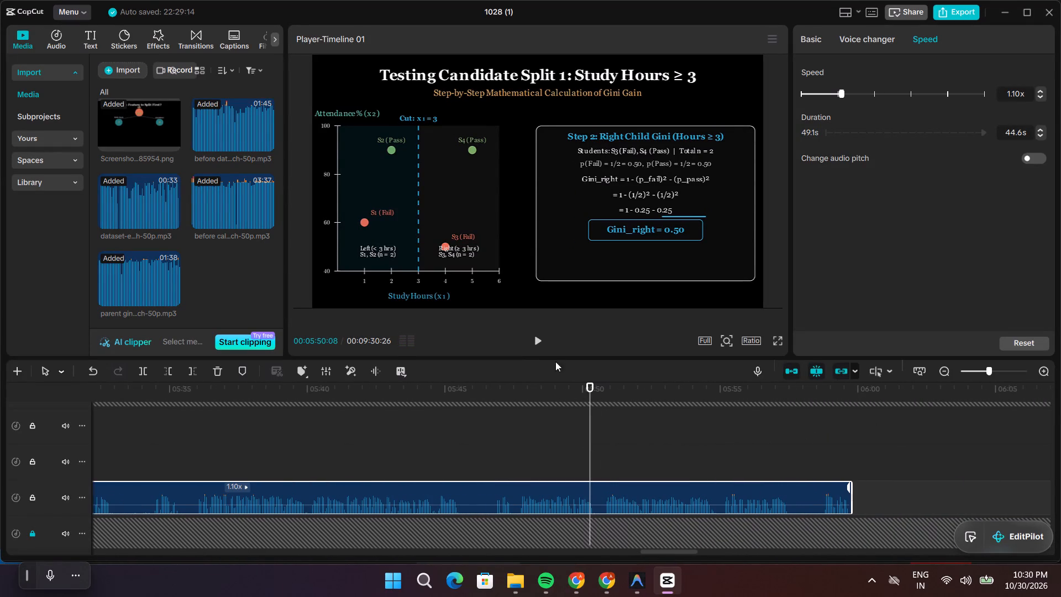
click(537, 341)
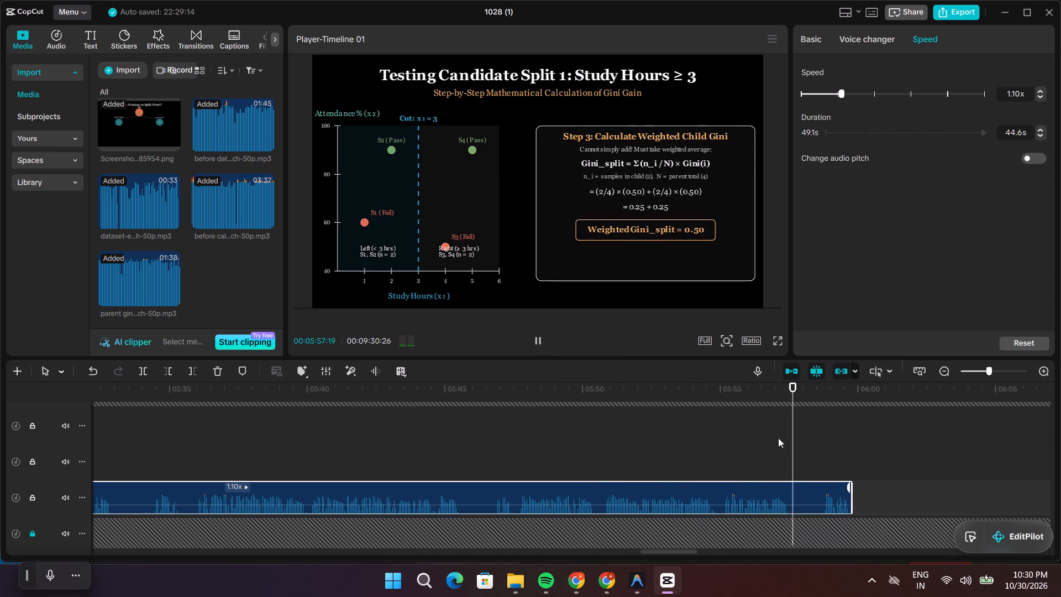
click(821, 433)
click(821, 433)
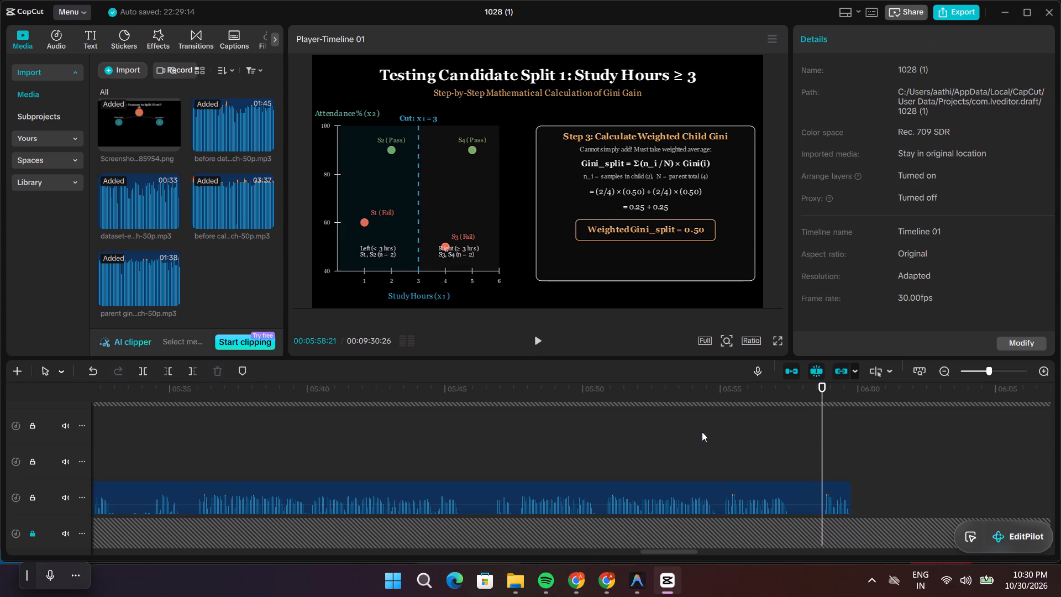
Scrub back from the Weighted Gini_split result to the start of Scene8_CandidateSplit1 and look through the imported scene clips.
scroll(701, 432, up, 10)
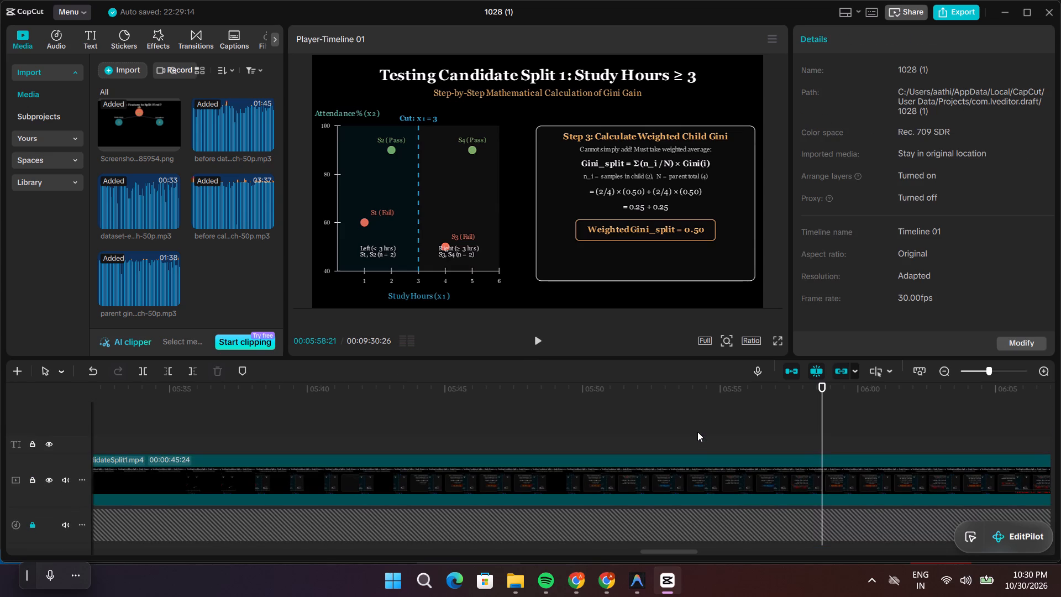
drag(822, 415, 514, 431)
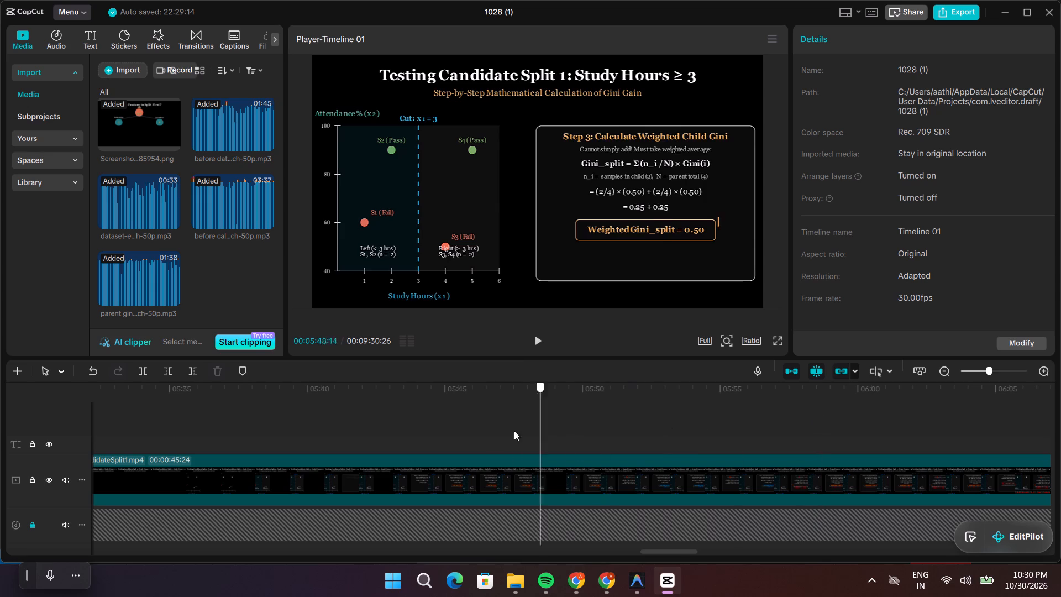
drag(514, 431, 176, 467)
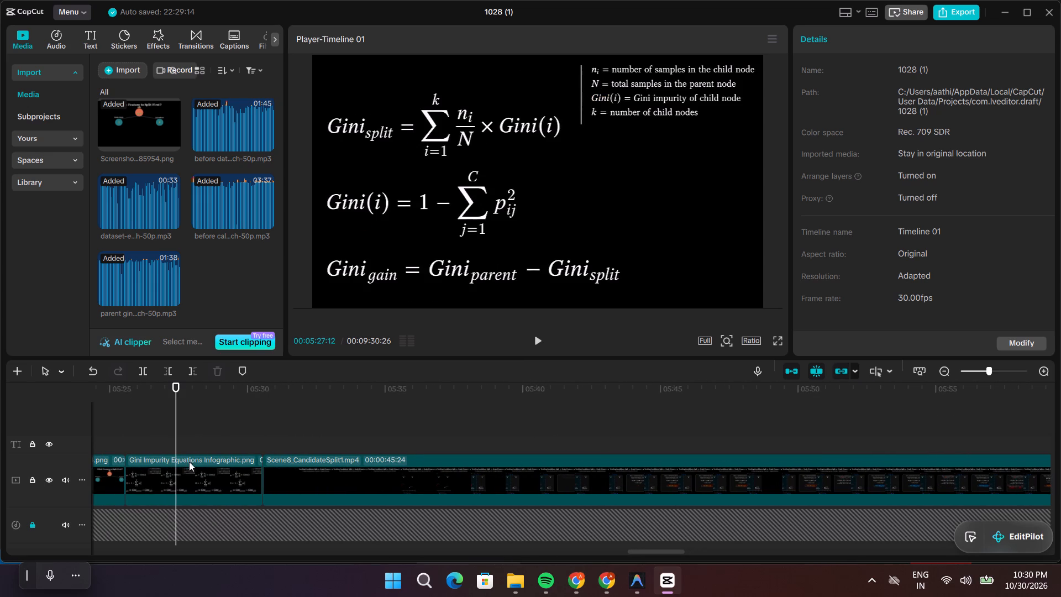
drag(175, 415, 351, 425)
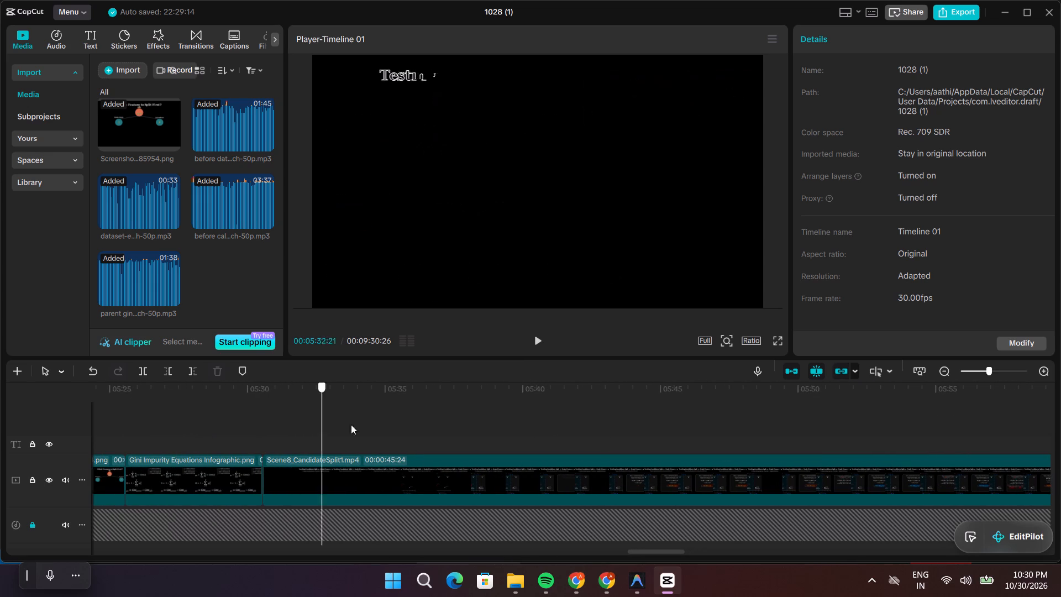
drag(351, 425, 266, 433)
scroll(212, 318, up, 3)
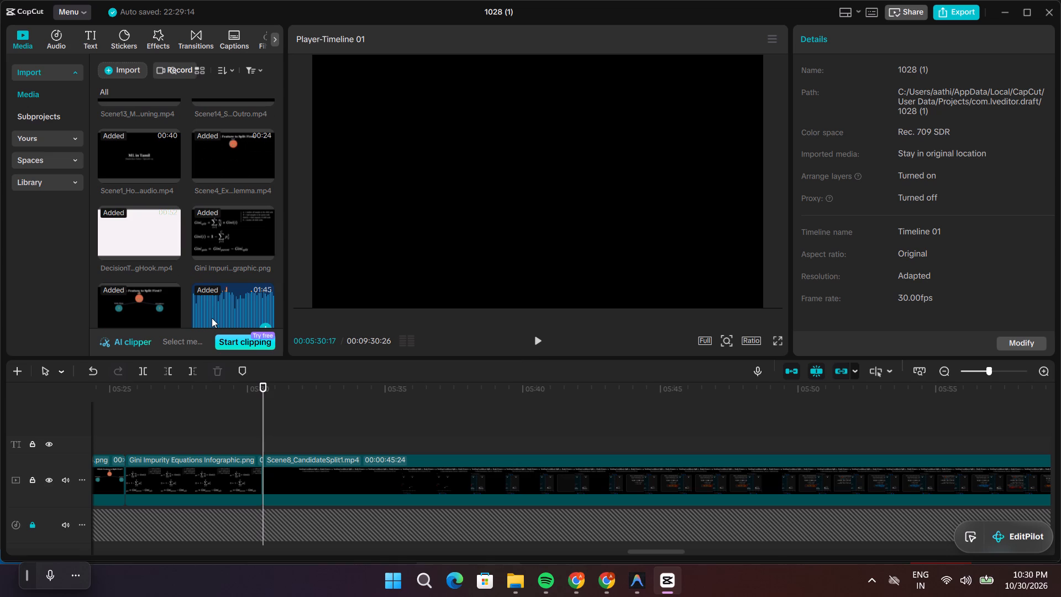
scroll(225, 285, up, 4)
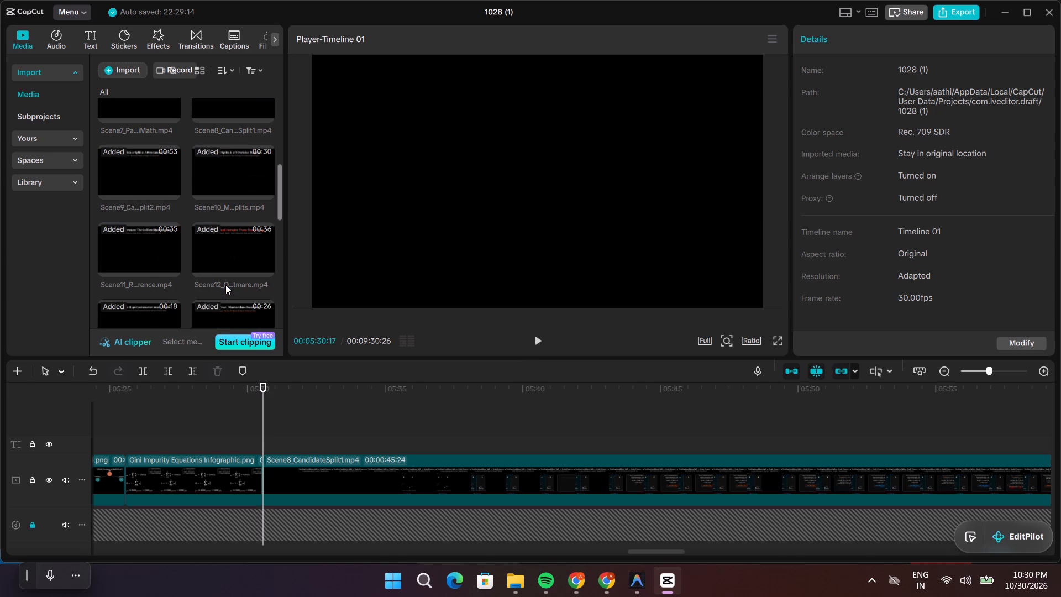
scroll(223, 289, down, 1)
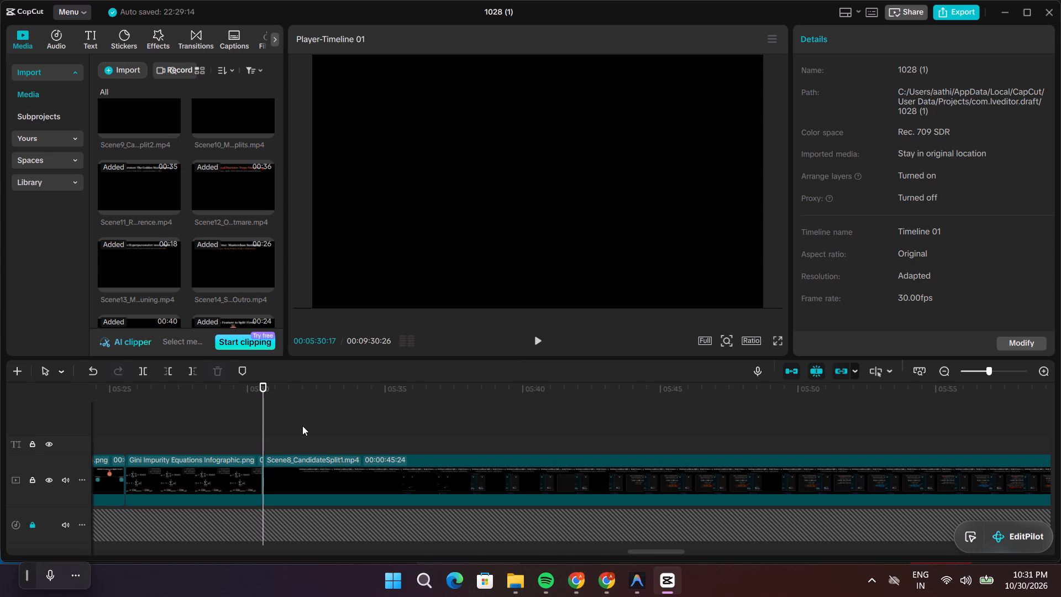
Compare the opening of Scene8_CandidateSplit1 with the voice-over below and place the playhead at the clip's start, 00:05:30:17.
drag(262, 414, 395, 413)
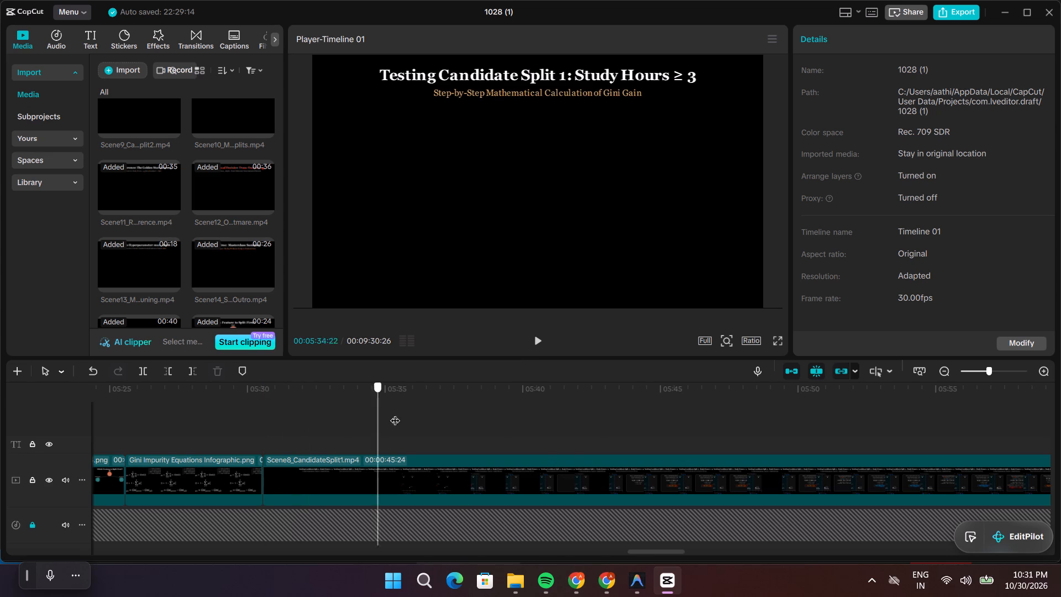
drag(395, 413, 480, 418)
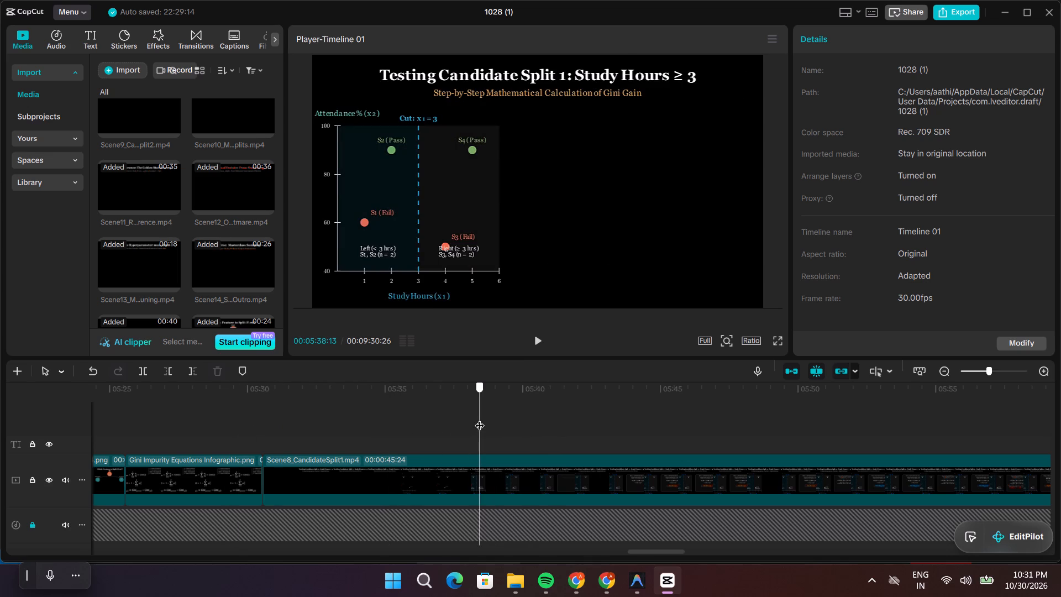
drag(480, 418, 253, 427)
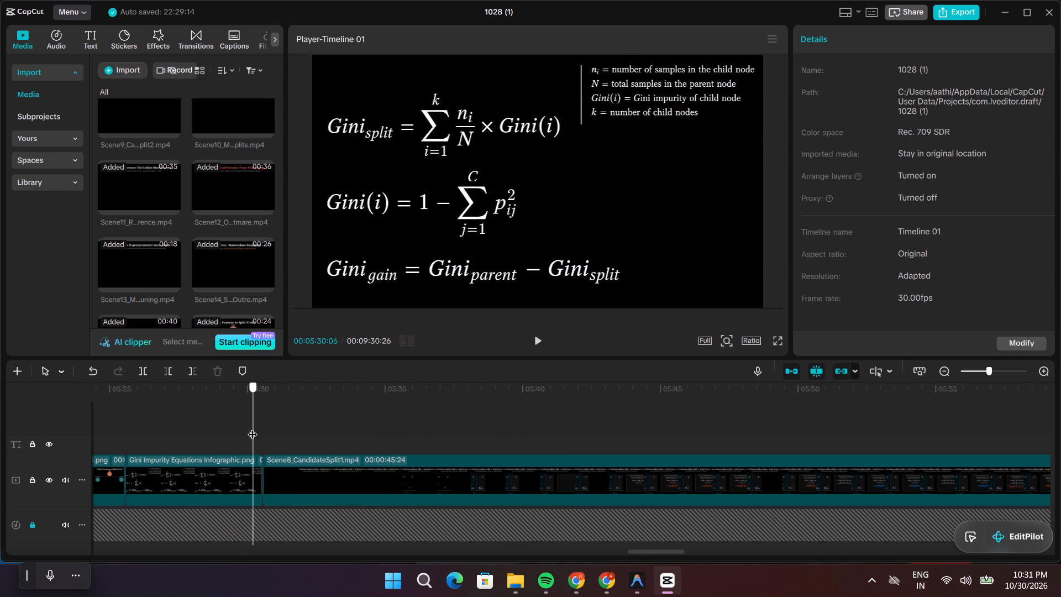
drag(253, 427, 257, 427)
scroll(346, 437, down, 11)
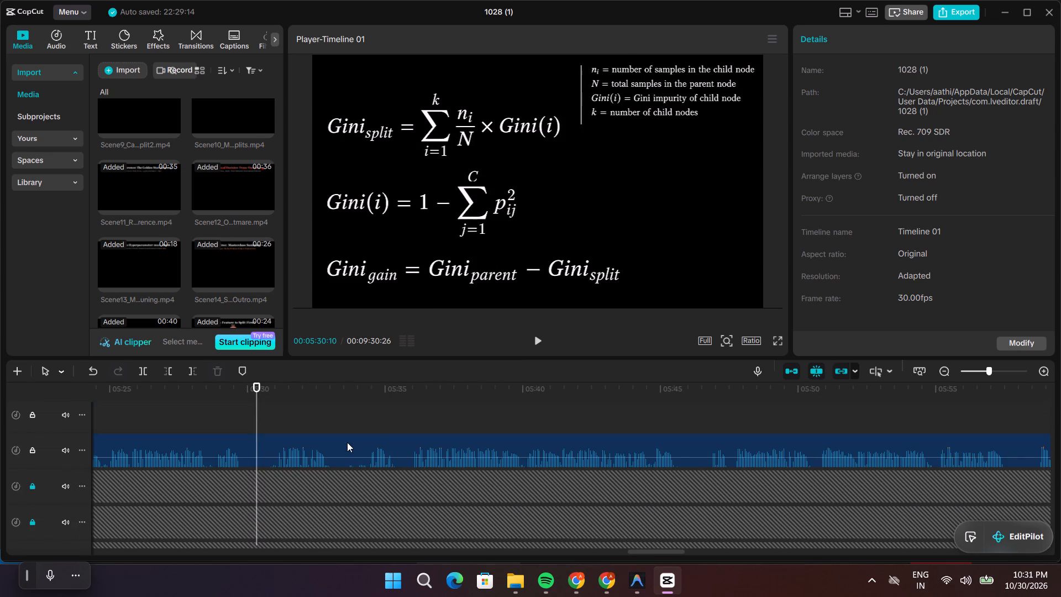
scroll(347, 442, up, 9)
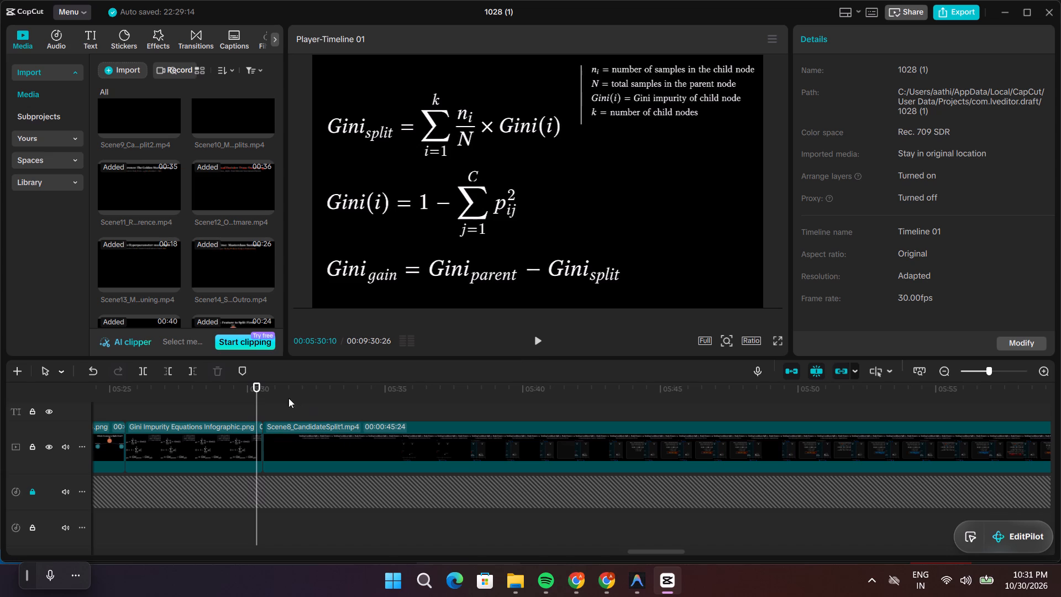
click(257, 395)
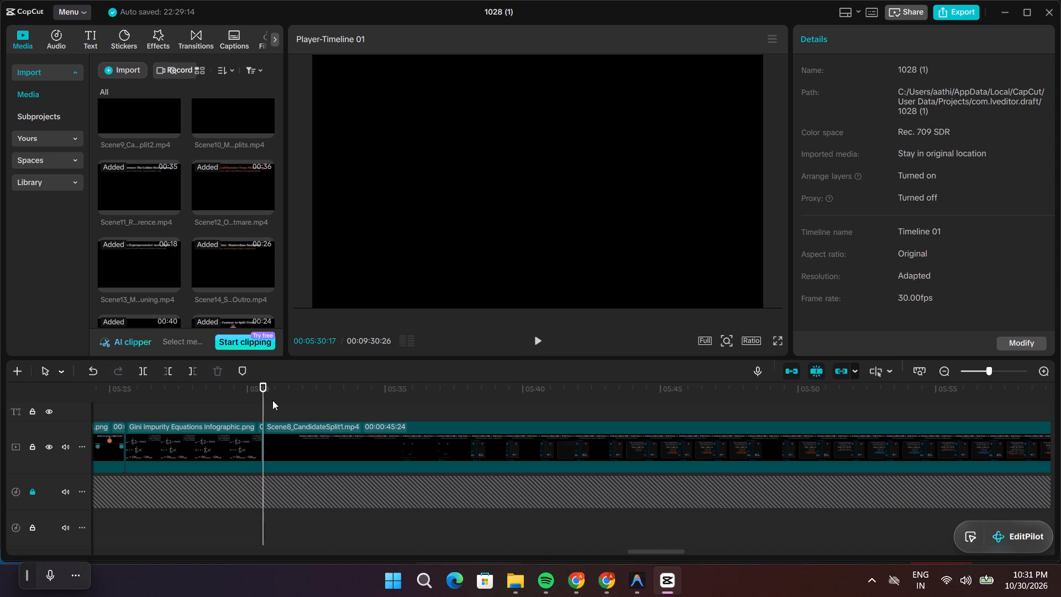
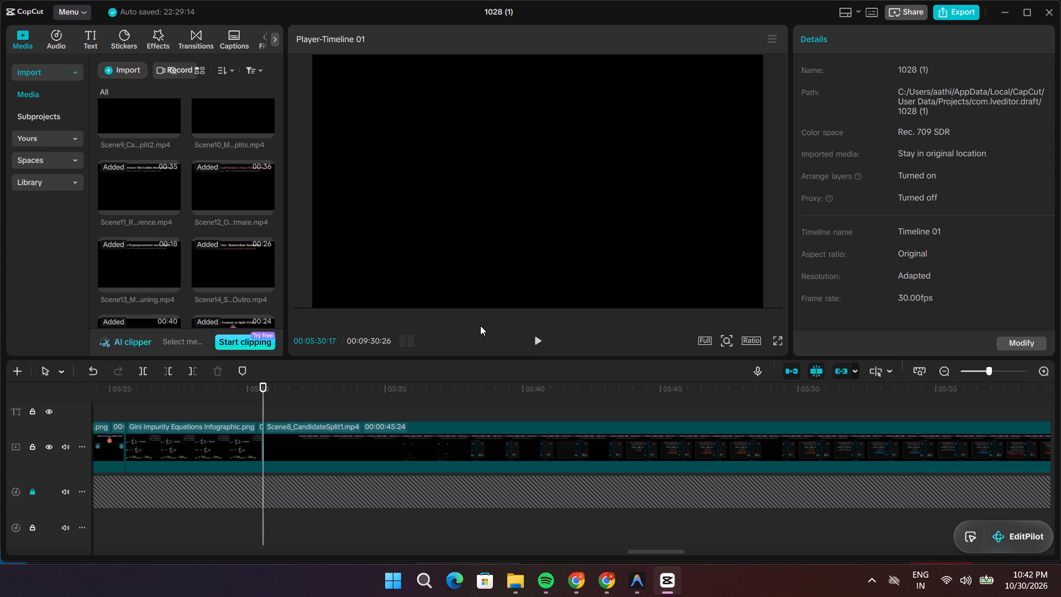
Play Scene8_CandidateSplit1 from its start into the left-child Gini formula, and move the playhead back onto the Gini equations image.
key(space)
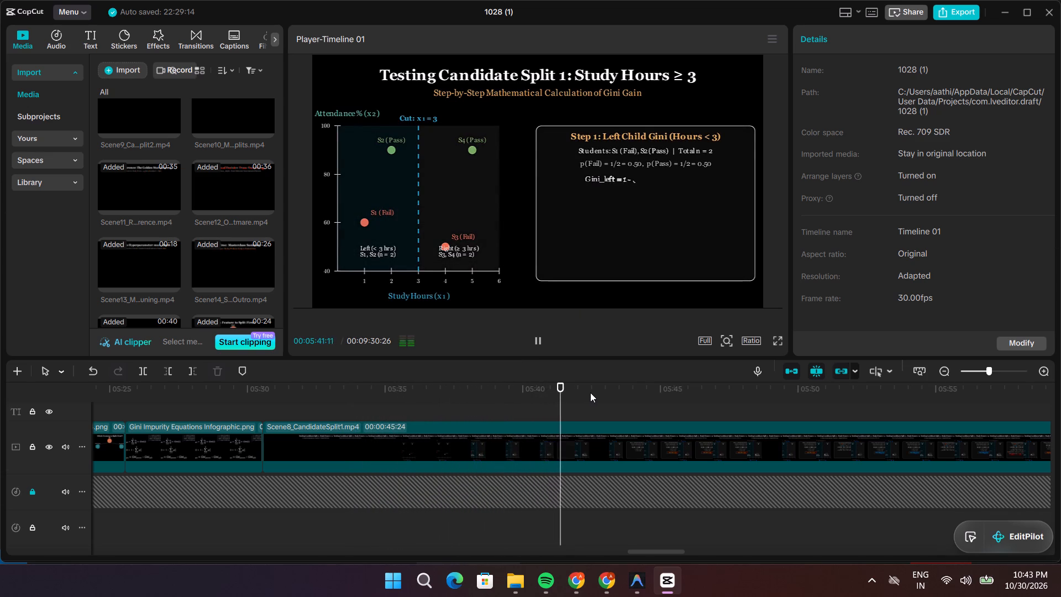
key(space)
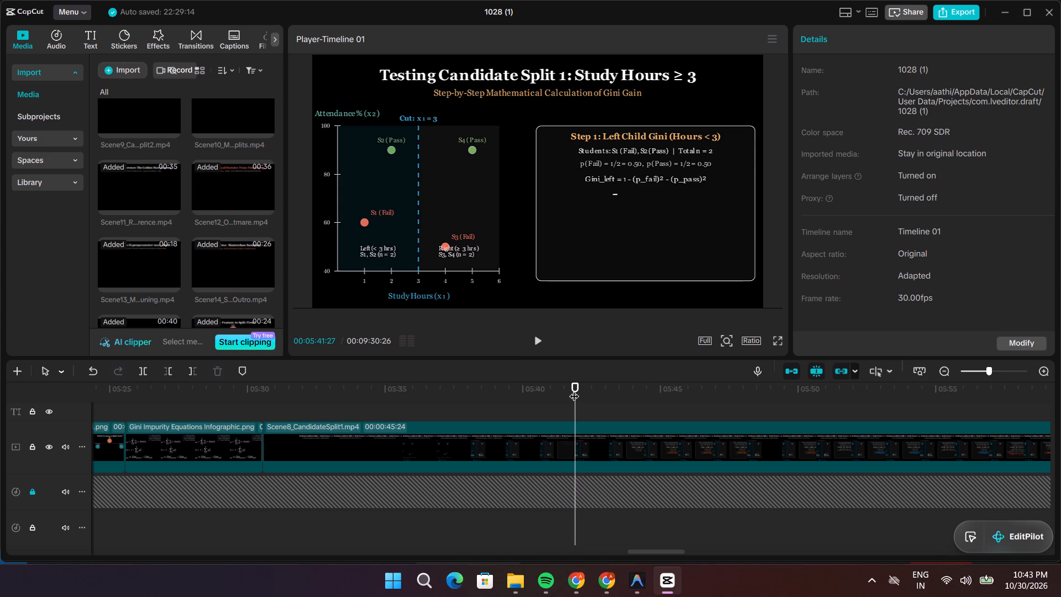
drag(574, 389, 382, 418)
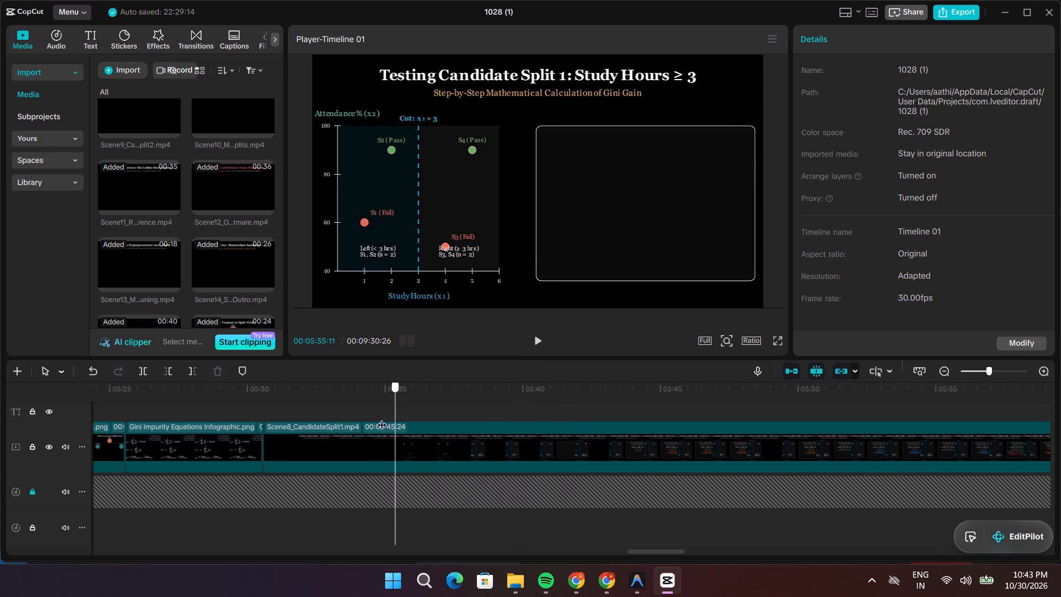
drag(382, 418, 239, 432)
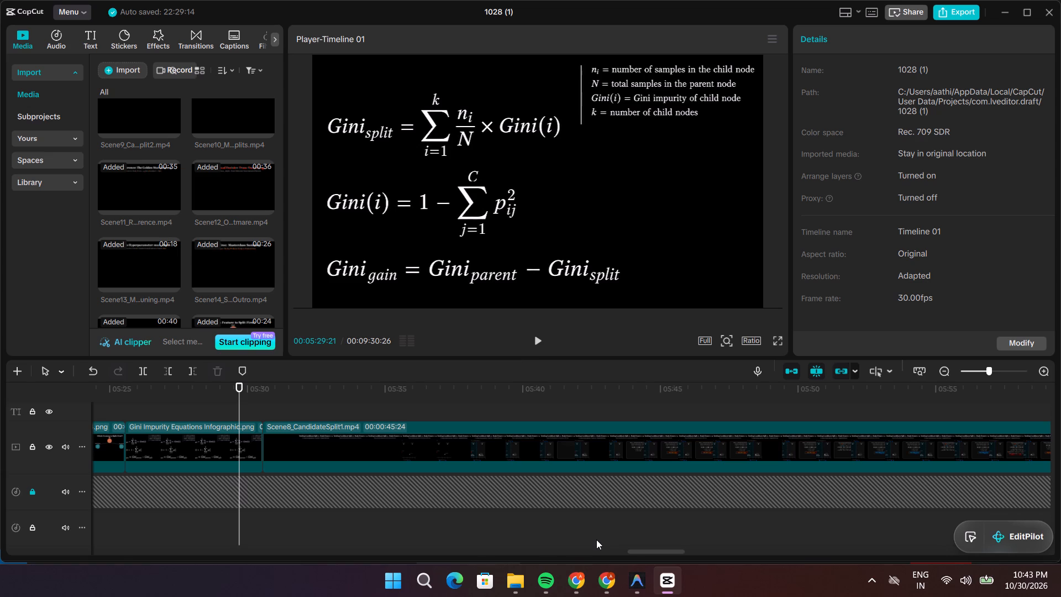
Switch to Adobe Podcast in Chrome and upload the phone recordings "attendence" and "study hours" for speech enhancement.
click(522, 584)
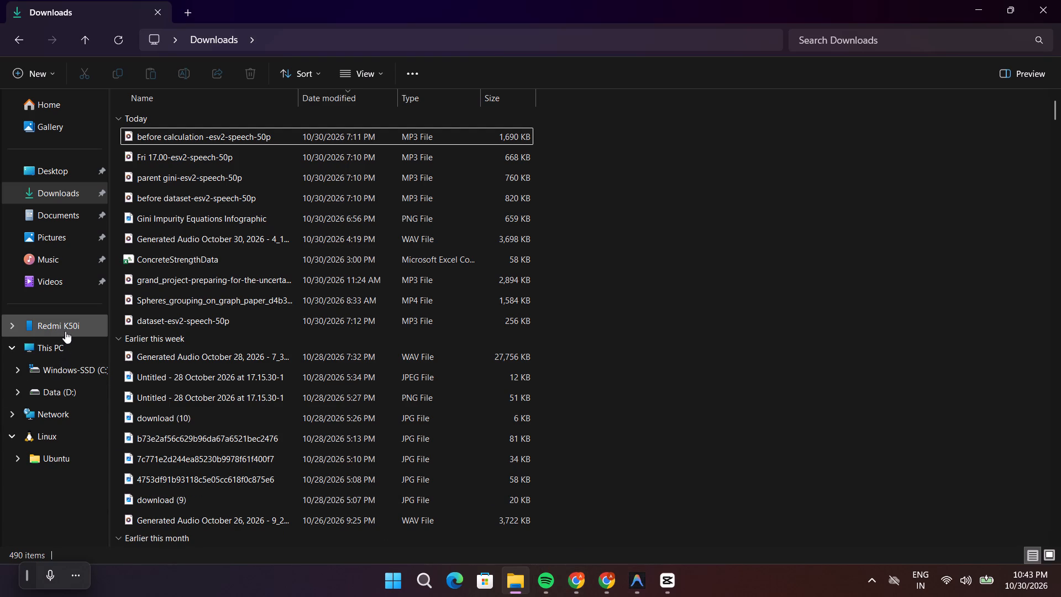
click(601, 575)
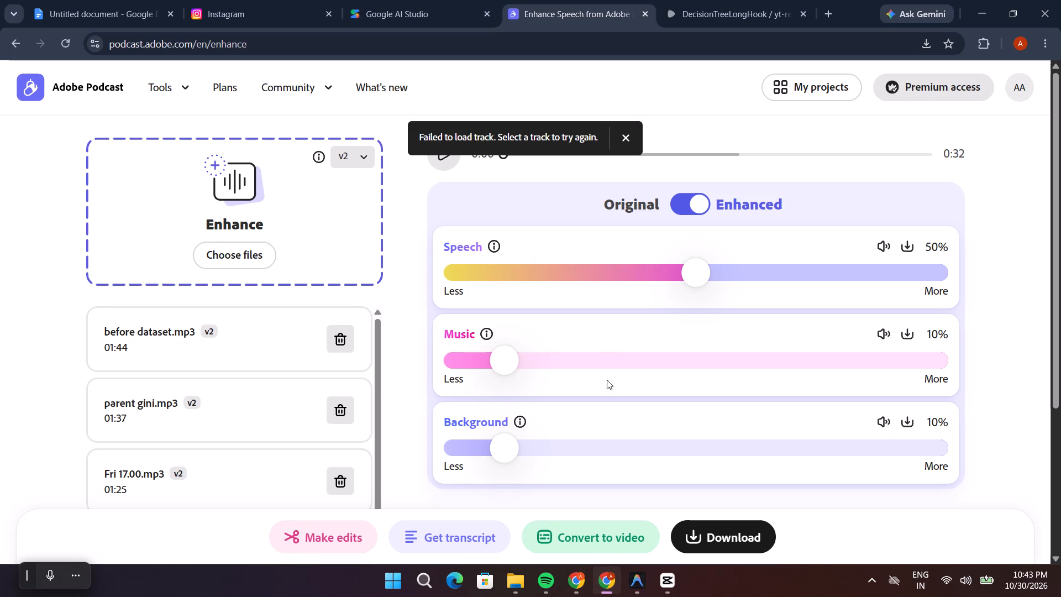
click(238, 259)
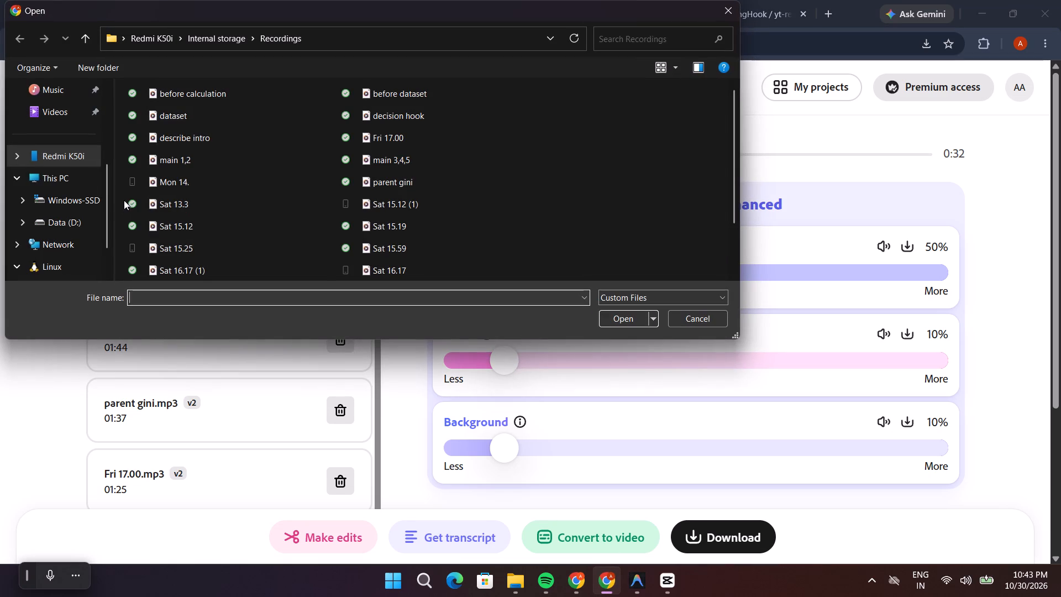
scroll(238, 167, up, 5)
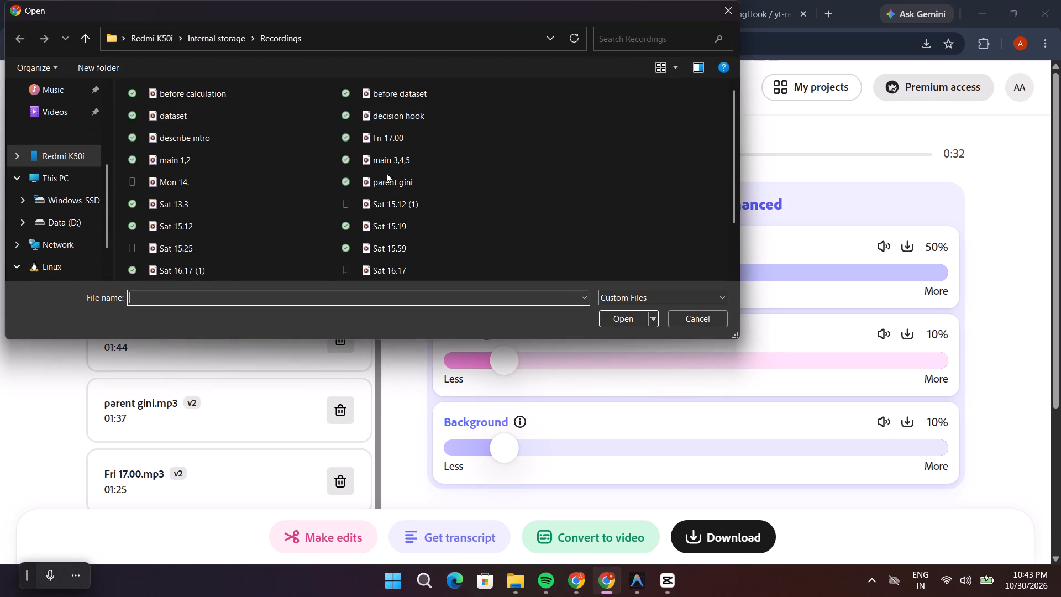
scroll(447, 218, down, 4)
scroll(451, 228, up, 2)
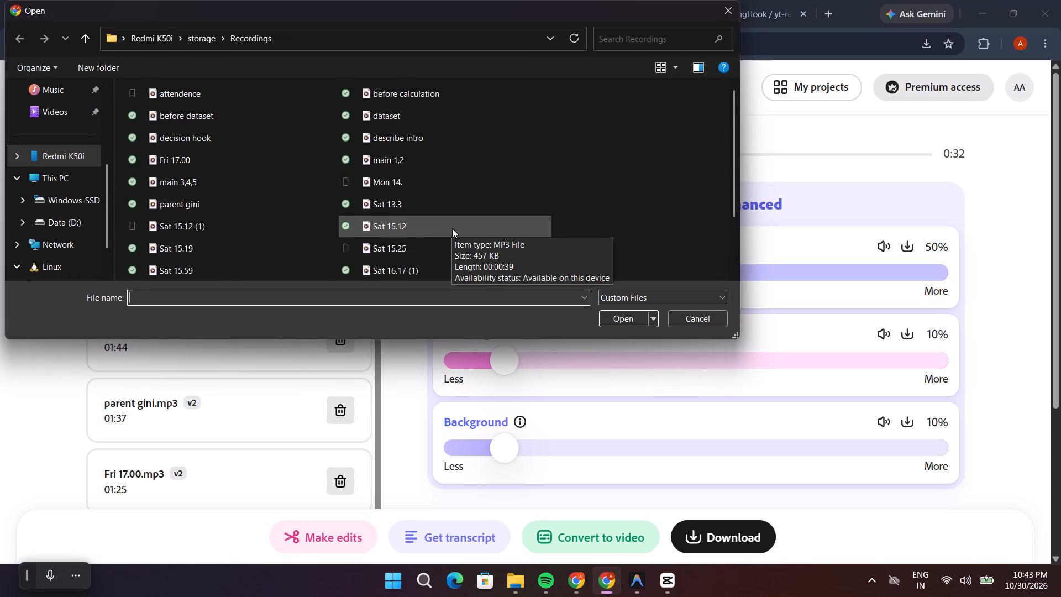
scroll(452, 228, up, 8)
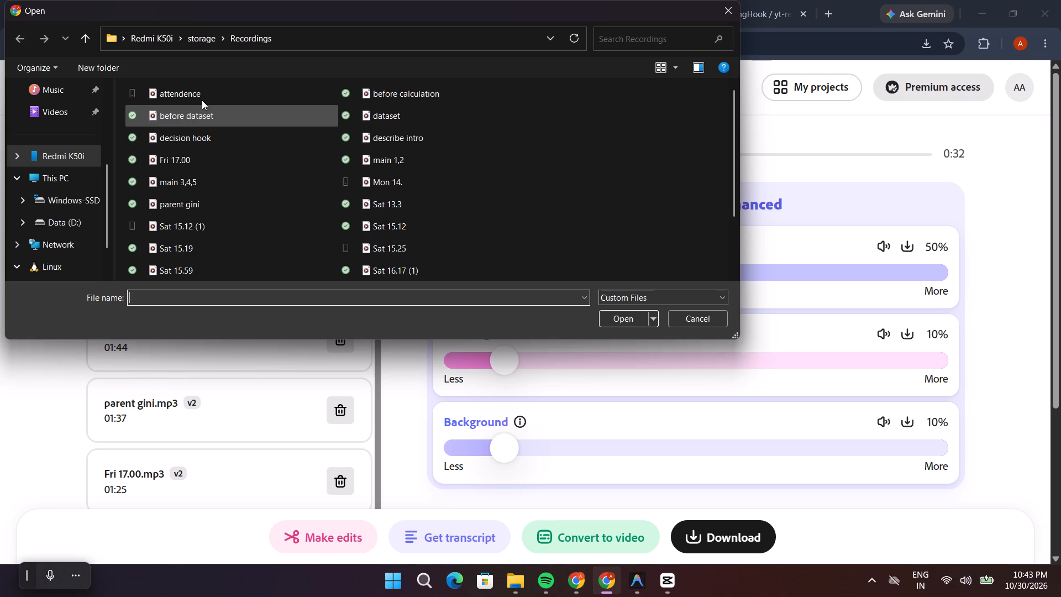
click(202, 100)
scroll(229, 233, down, 5)
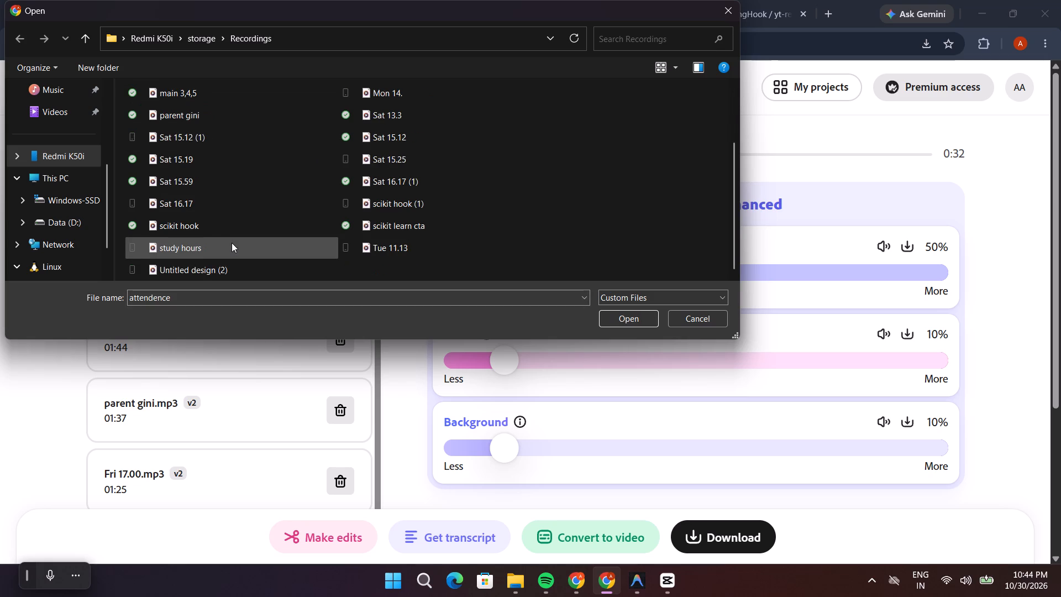
ctrl+click(232, 243)
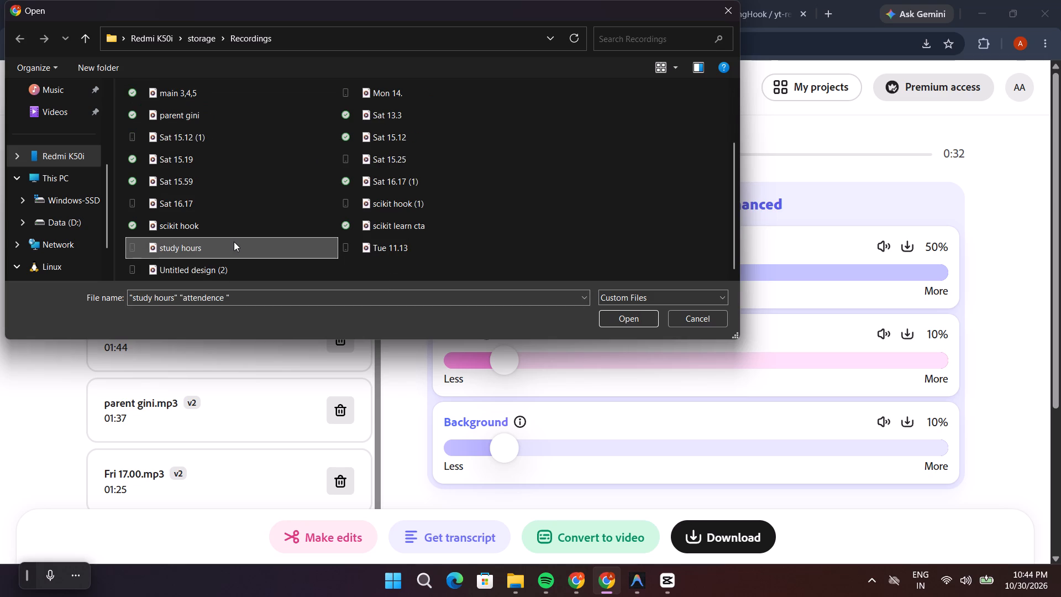
scroll(245, 231, up, 10)
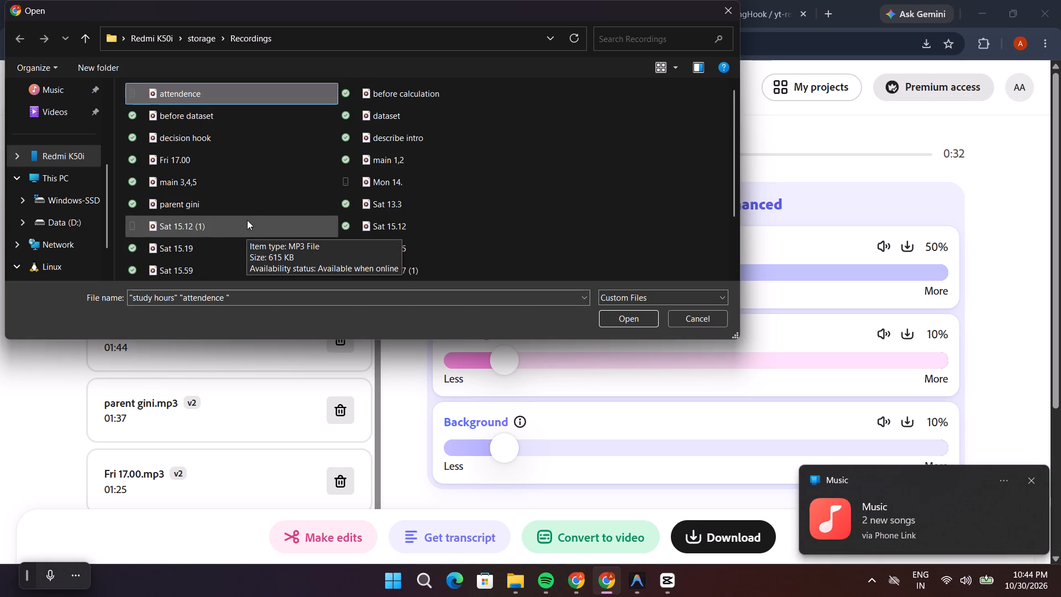
scroll(245, 213, down, 5)
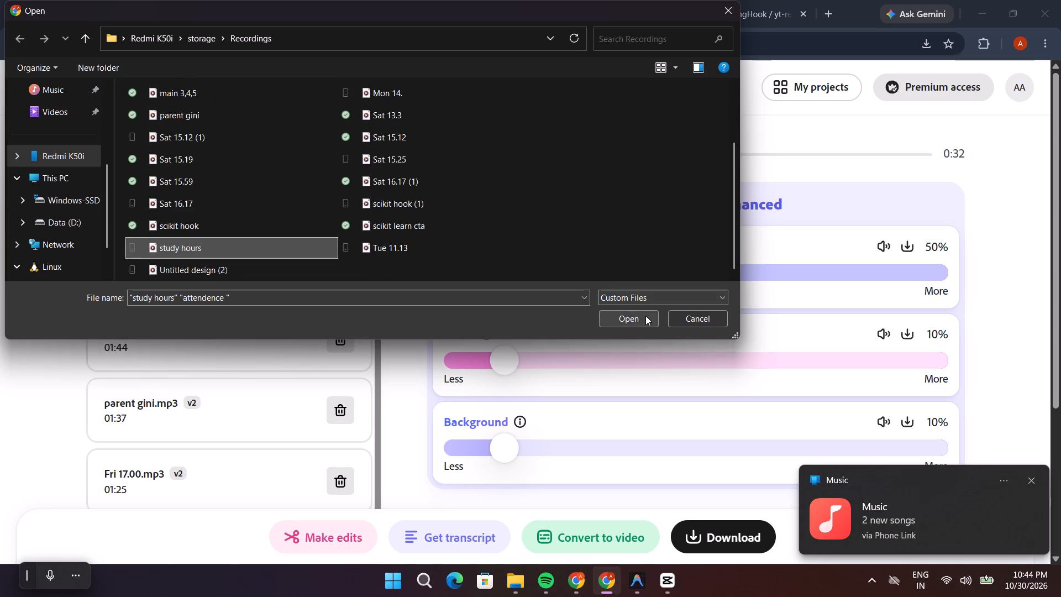
click(645, 316)
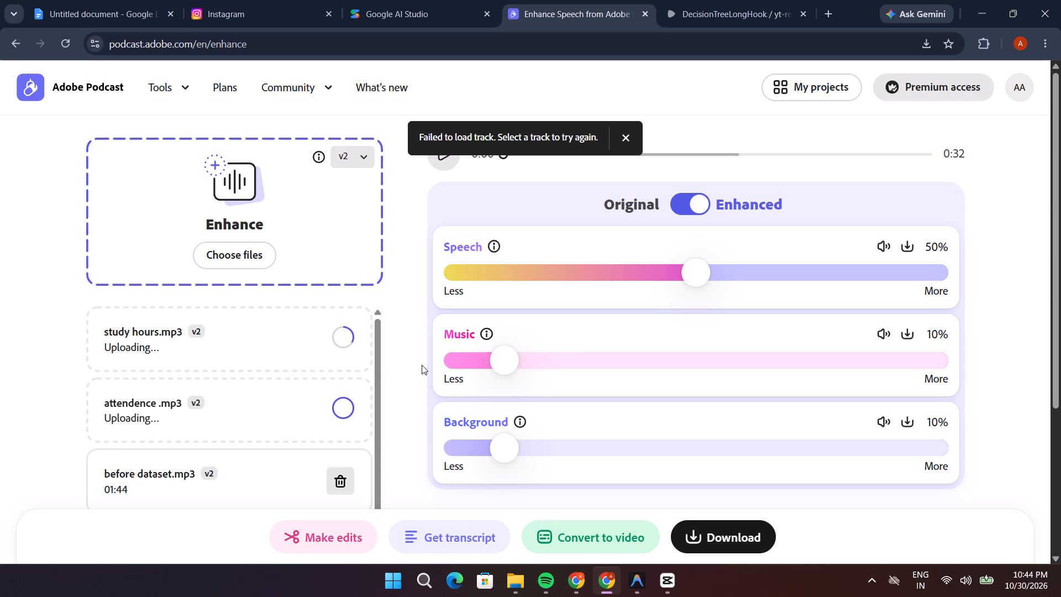
click(255, 401)
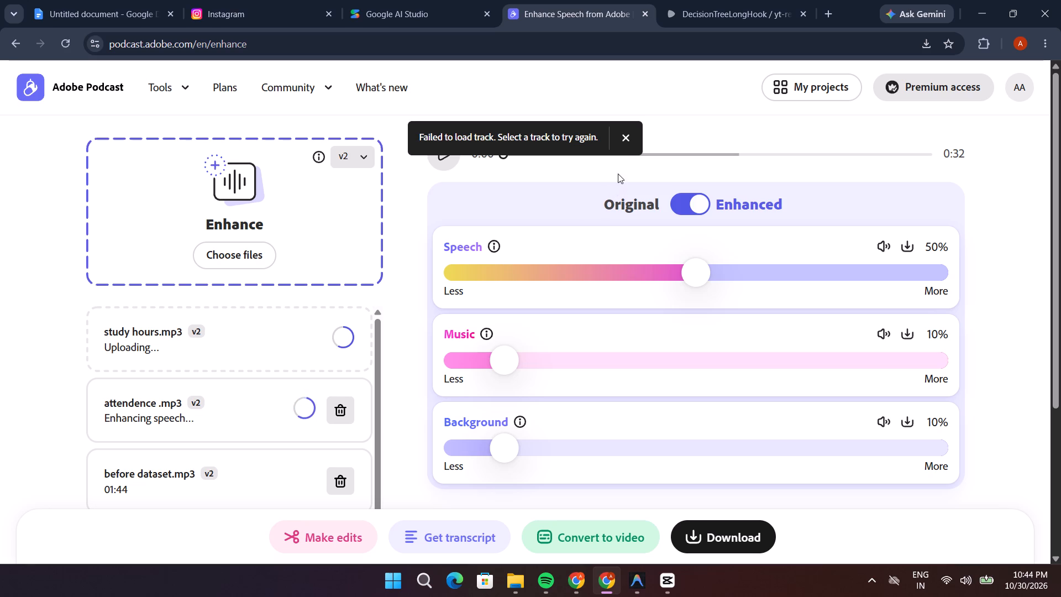
click(627, 144)
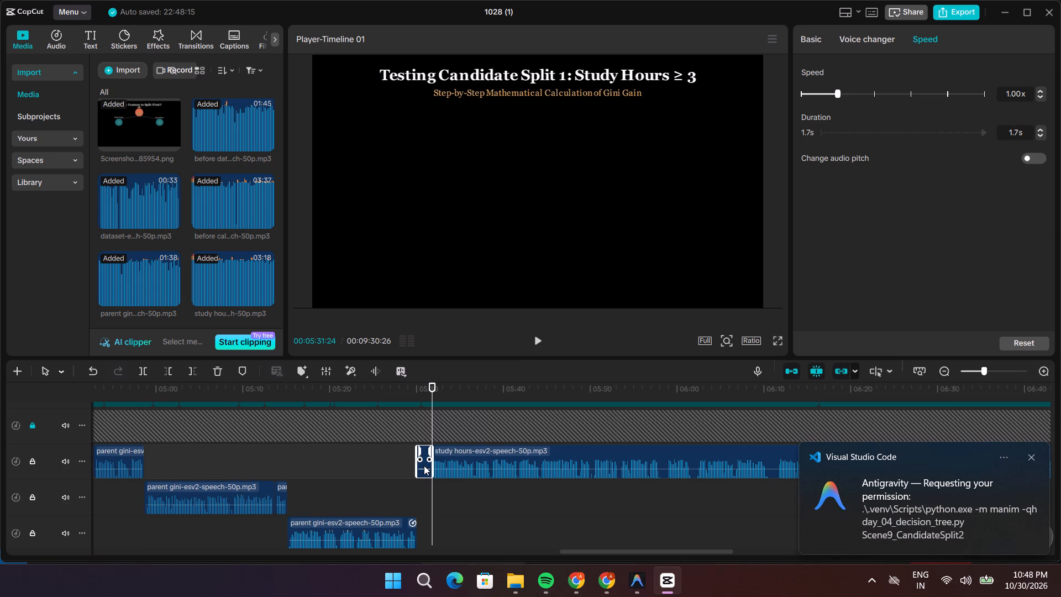
key(BackSpace)
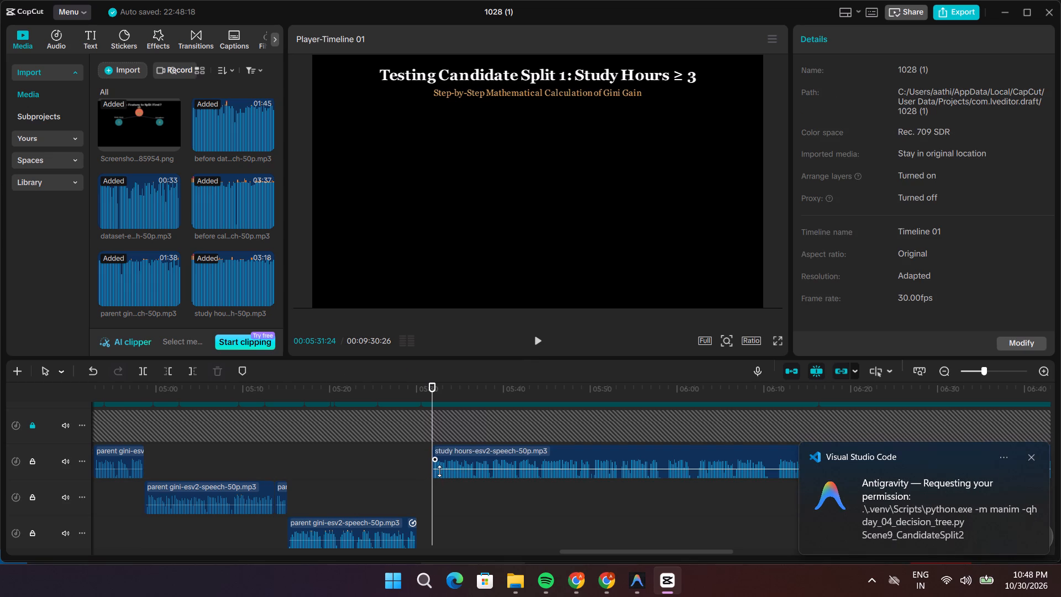
Move the trimmed study hours voice-over back to line up with the start of Scene8_CandidateSplit1.mp4.
drag(440, 472, 432, 472)
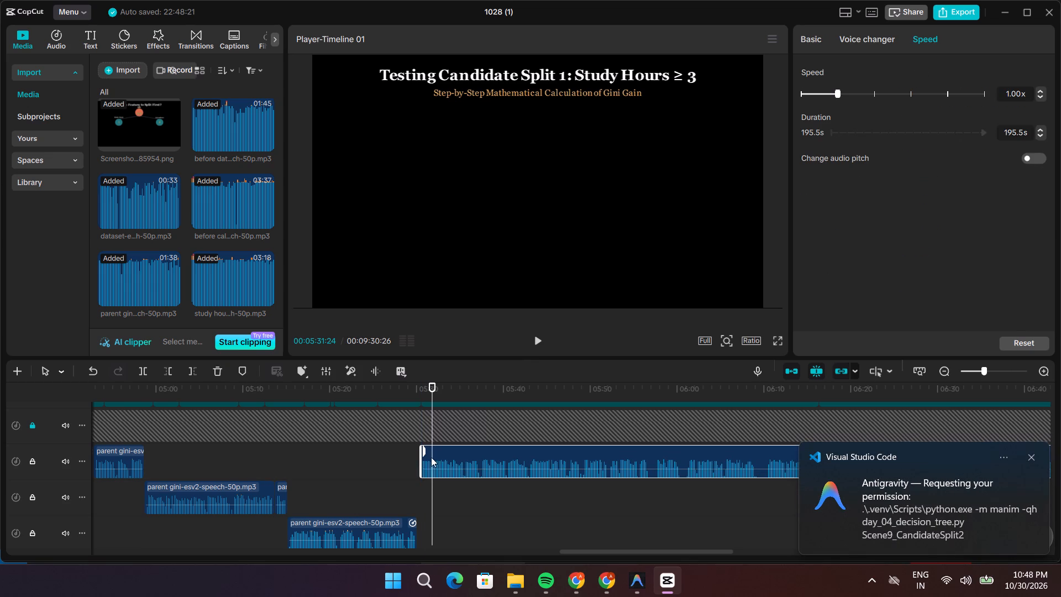
Play the transition from the Gini equations image into Scene 8, checking how the study hours voice-over fits the visuals.
drag(431, 426, 413, 425)
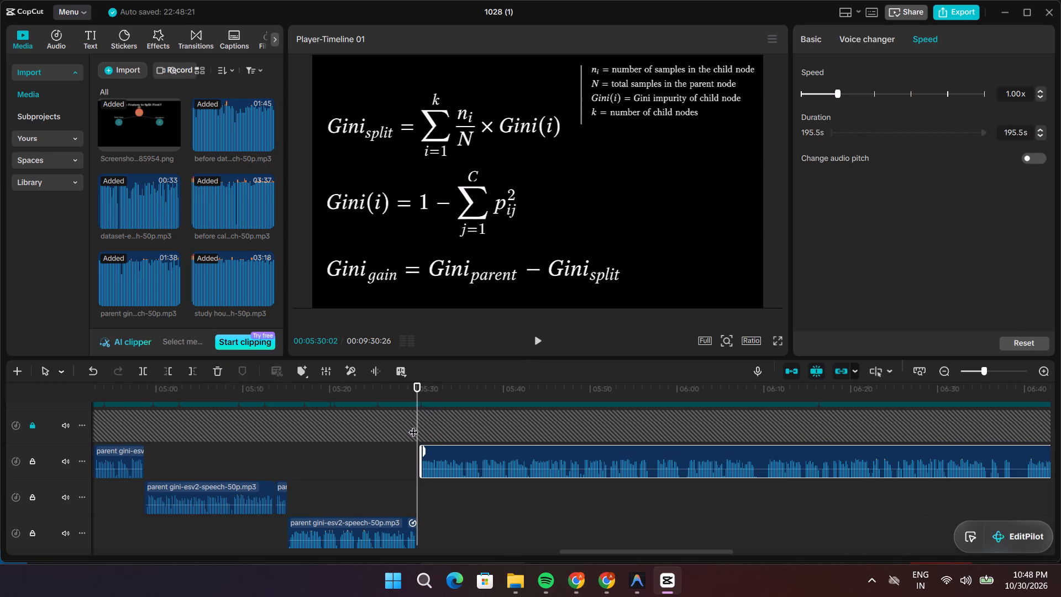
drag(413, 425, 399, 430)
key(space)
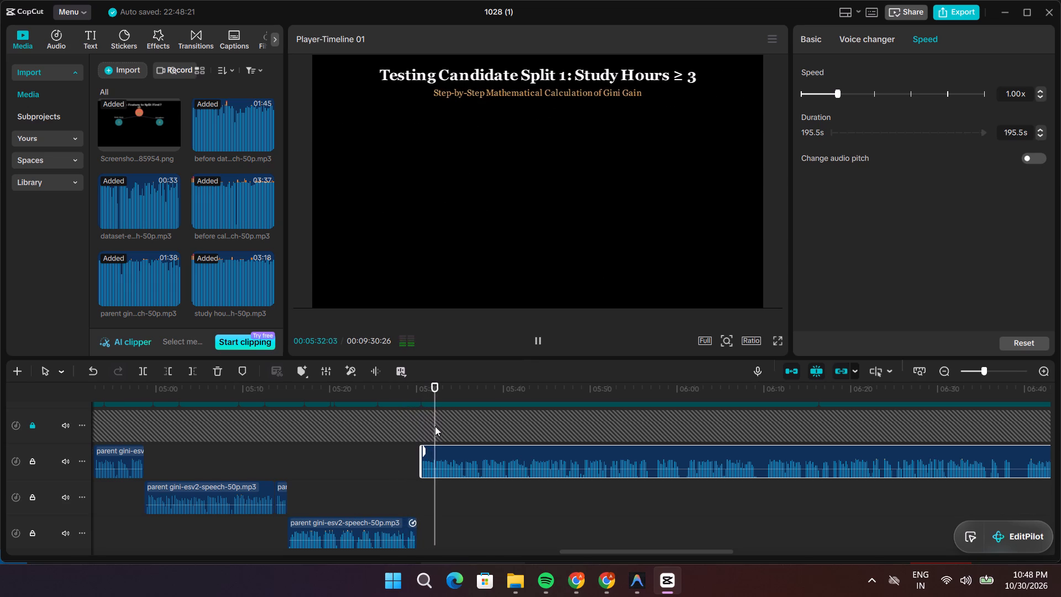
key(space)
scroll(435, 426, up, 4)
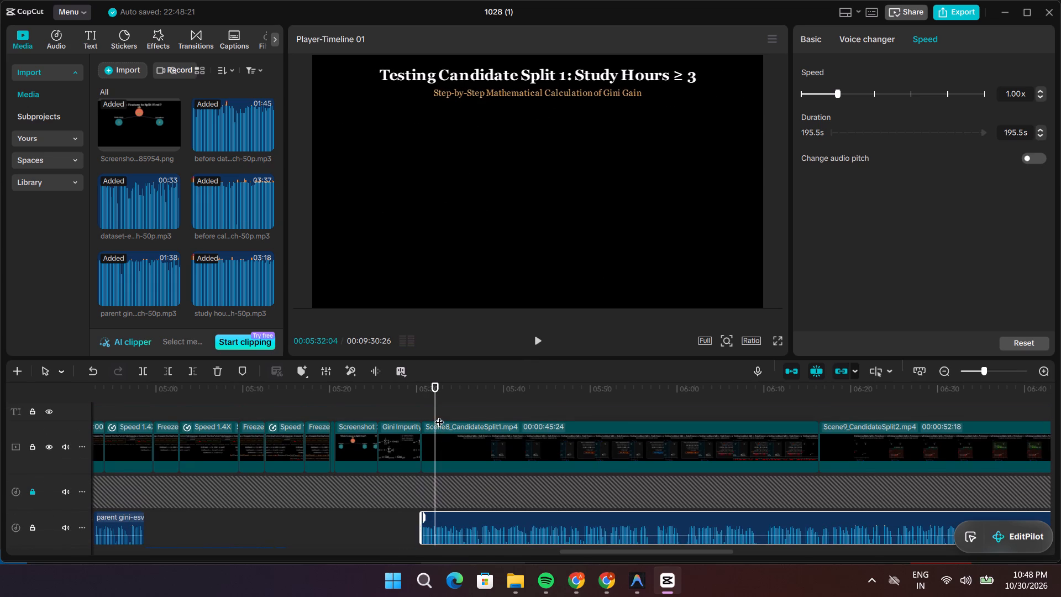
drag(432, 409, 363, 409)
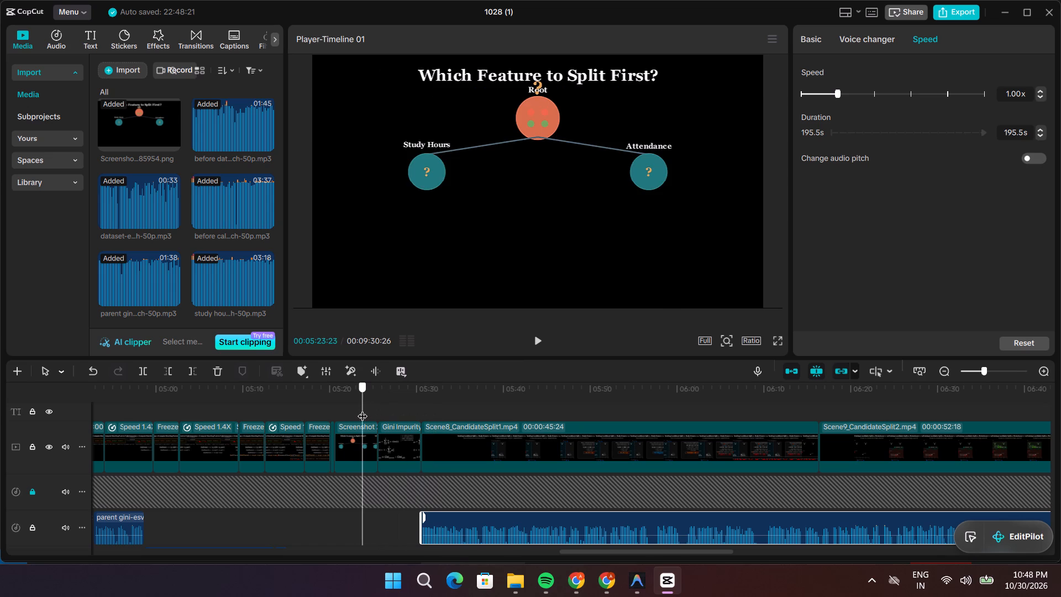
drag(363, 409, 379, 413)
key(space)
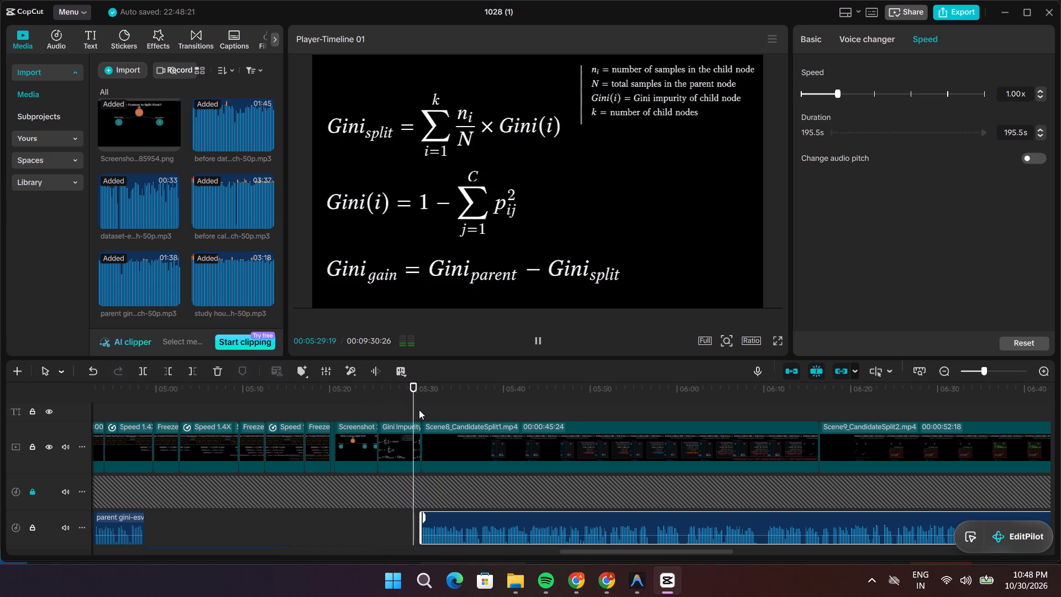
key(space)
key(space)
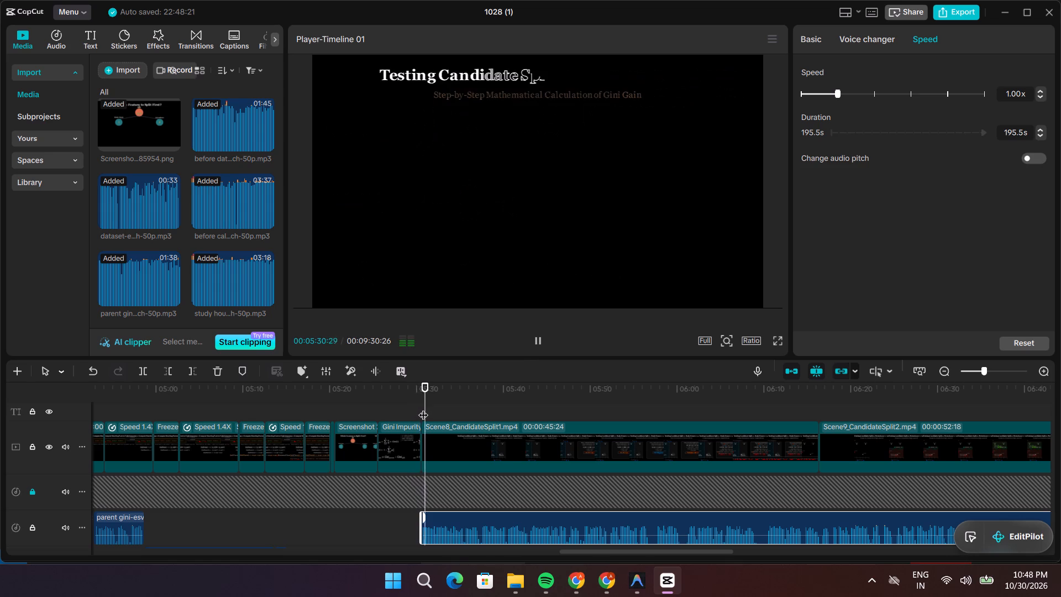
key(space)
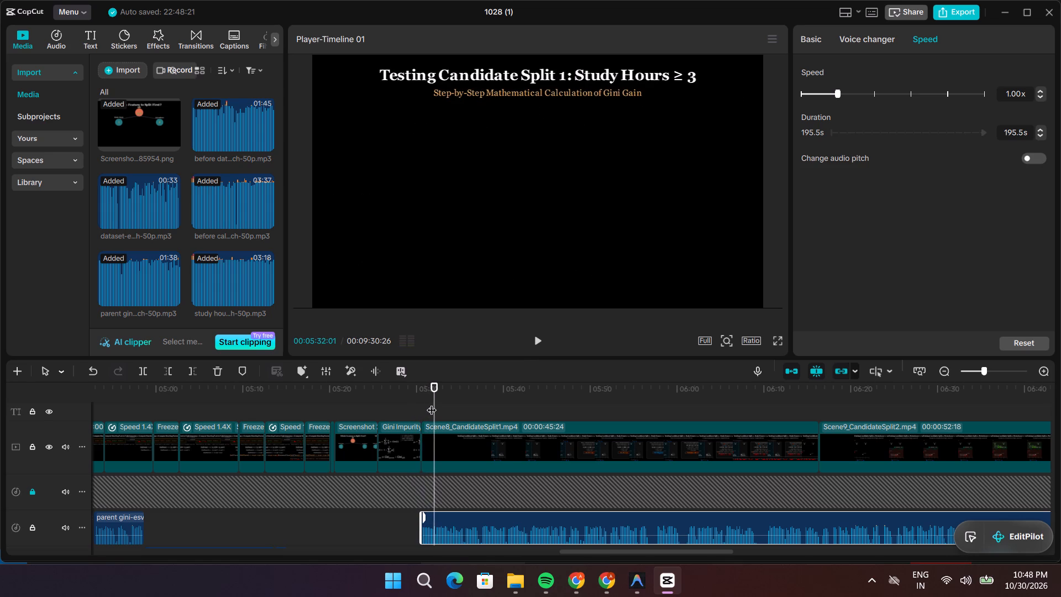
Delete the Gini Impurity equations image between the screenshot clip and Scene8_CandidateSplit1.mp4.
drag(432, 403, 369, 406)
click(364, 432)
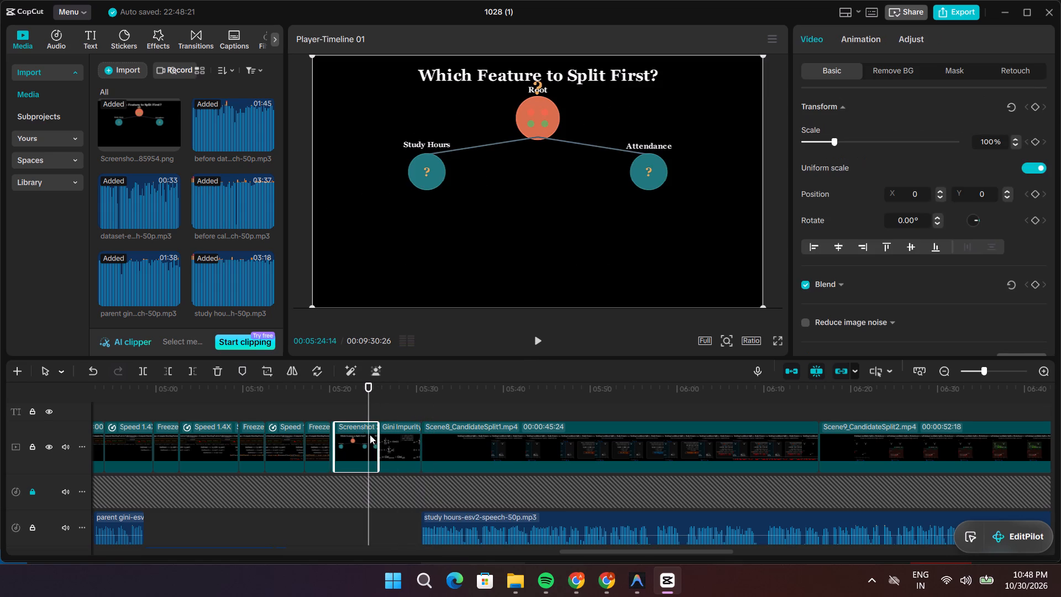
click(392, 439)
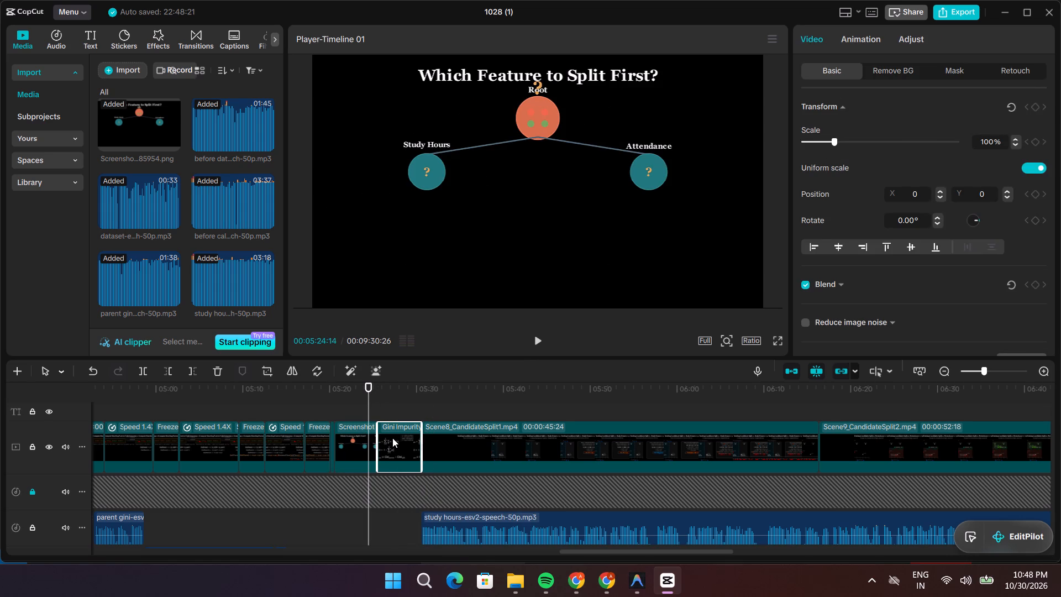
key(BackSpace)
Play the new join into Scene 8 and move the study hours voice-over to start right after the last parent gini clip.
scroll(398, 440, down, 4)
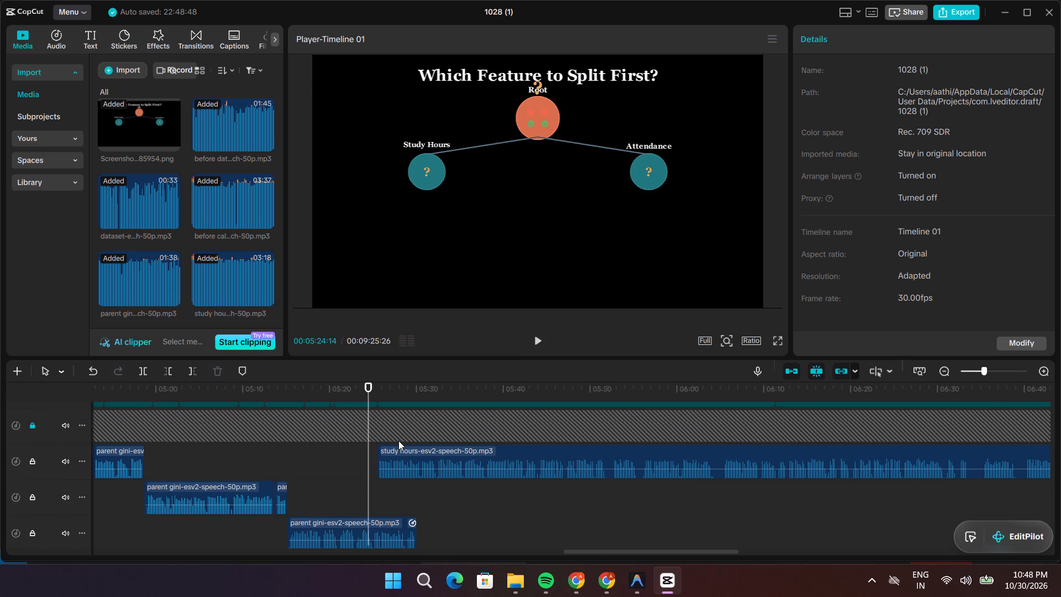
key(space)
scroll(398, 441, up, 4)
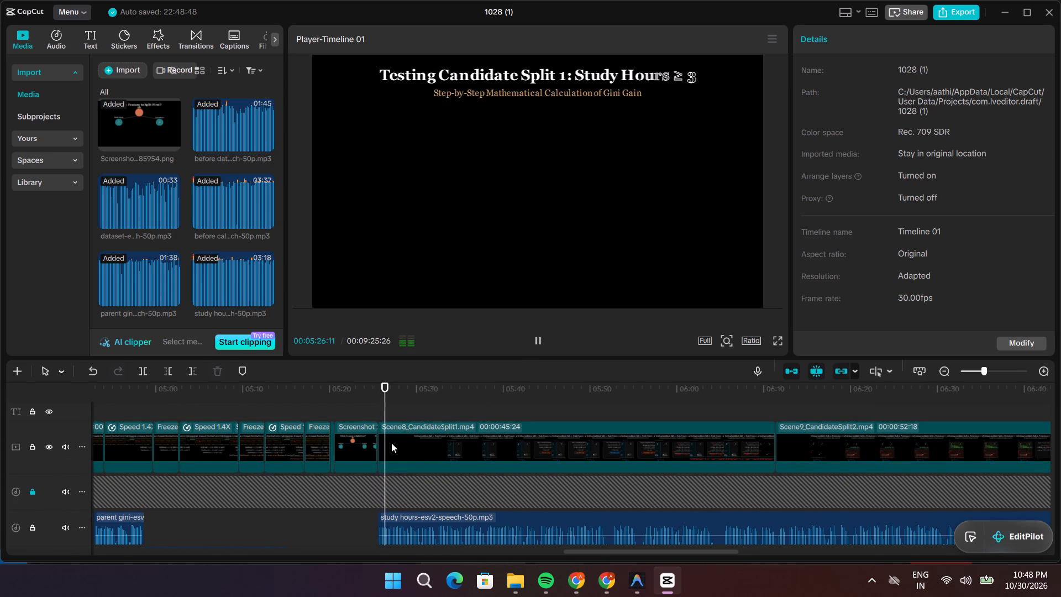
key(space)
key(space)
key(space)
scroll(402, 455, down, 4)
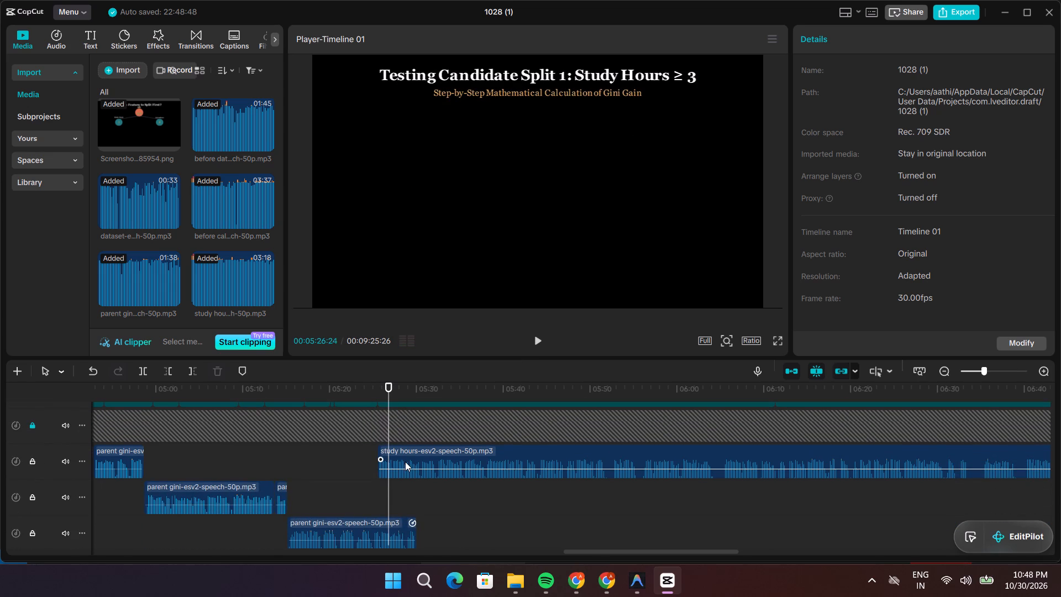
drag(408, 474, 444, 478)
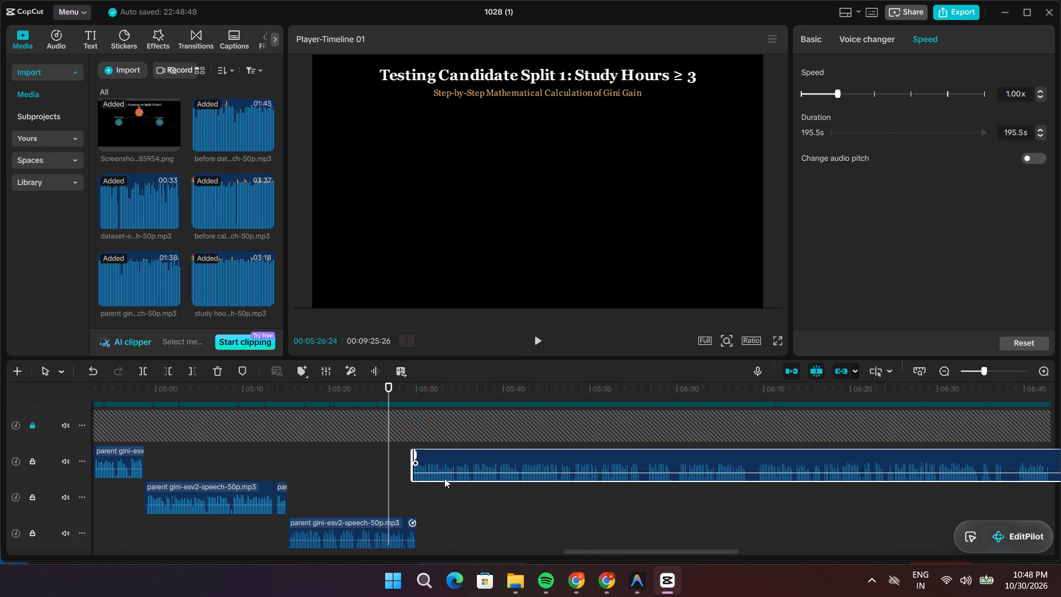
drag(444, 478, 450, 481)
Extend the screenshot image clip before Scene8_CandidateSplit1.mp4 until it reaches the end of the last parent gini voice-over.
scroll(406, 436, up, 3)
click(361, 437)
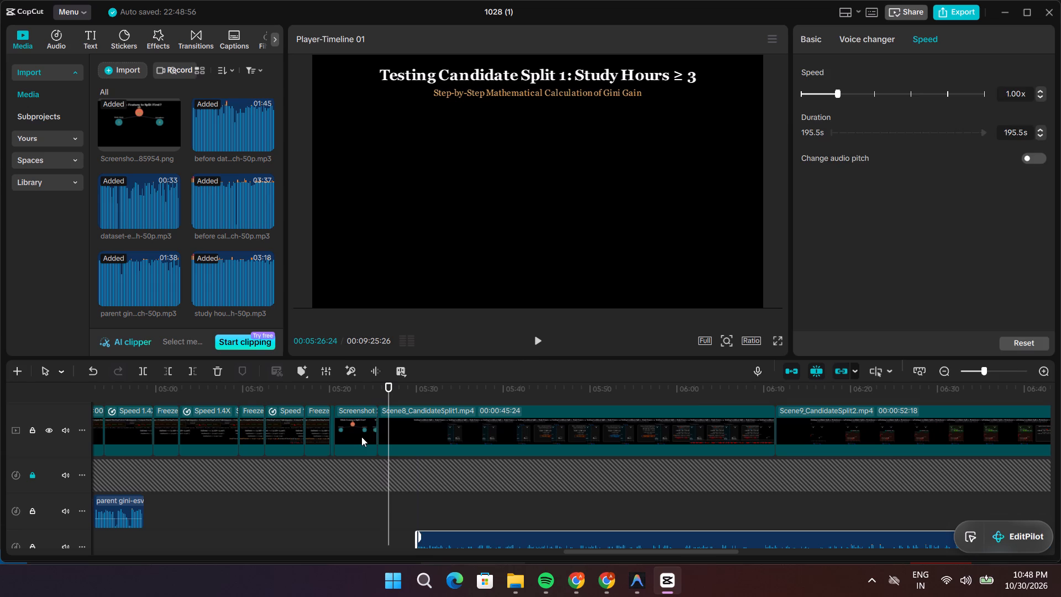
drag(376, 435, 380, 435)
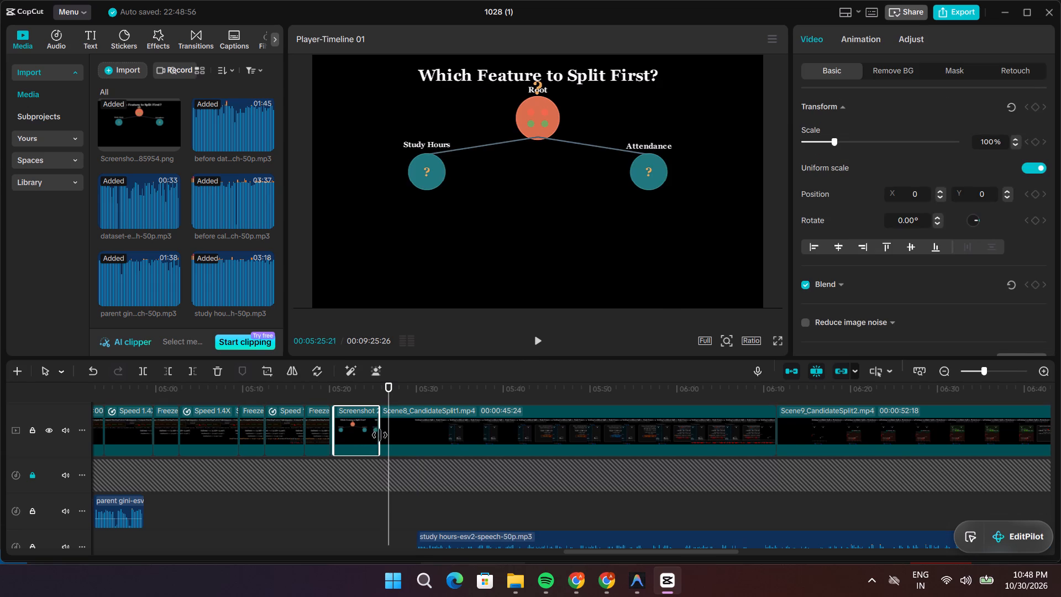
drag(380, 435, 408, 439)
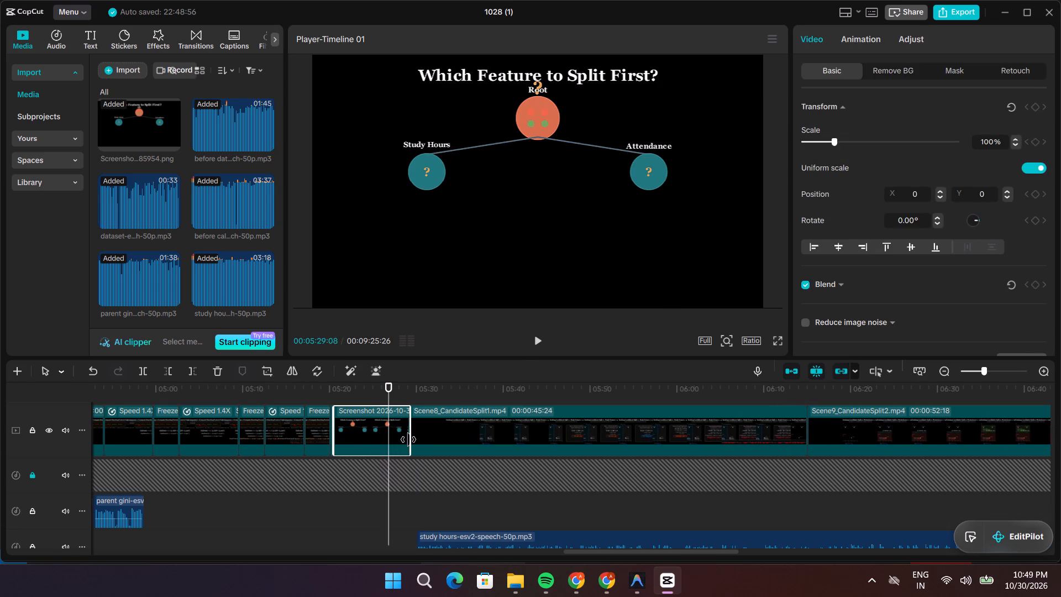
drag(408, 439, 413, 441)
Play the lengthened image clip and move the study hours voice-over back to start right after the last parent gini clip.
key(space)
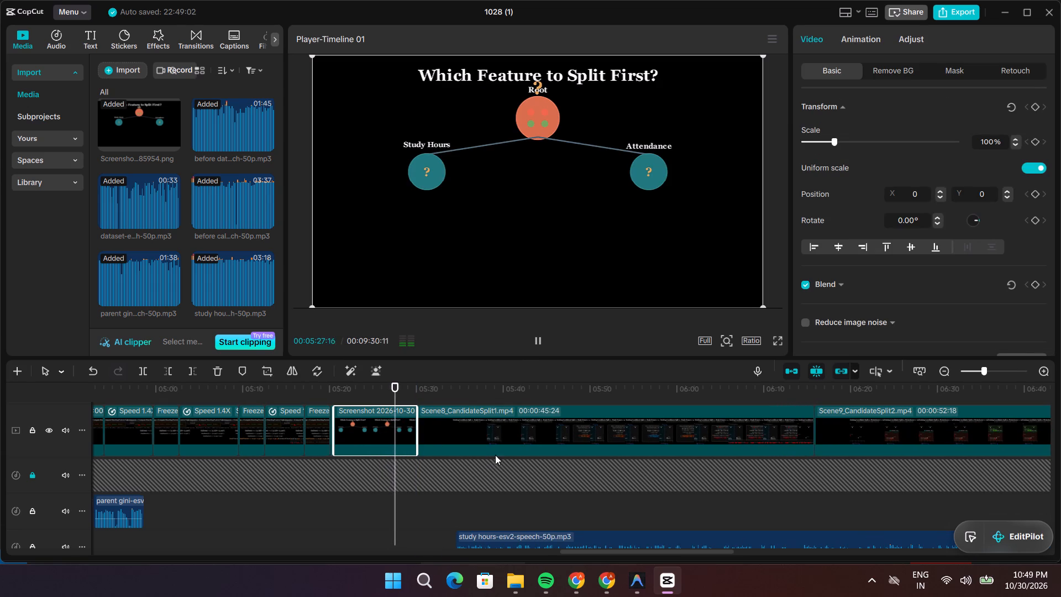
scroll(506, 463, down, 6)
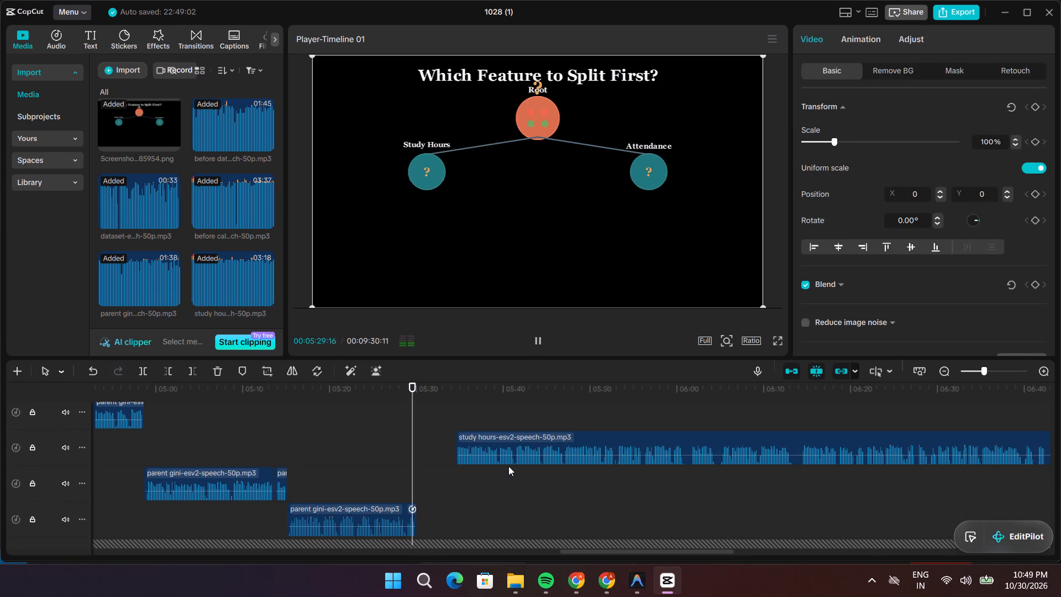
drag(506, 461, 474, 465)
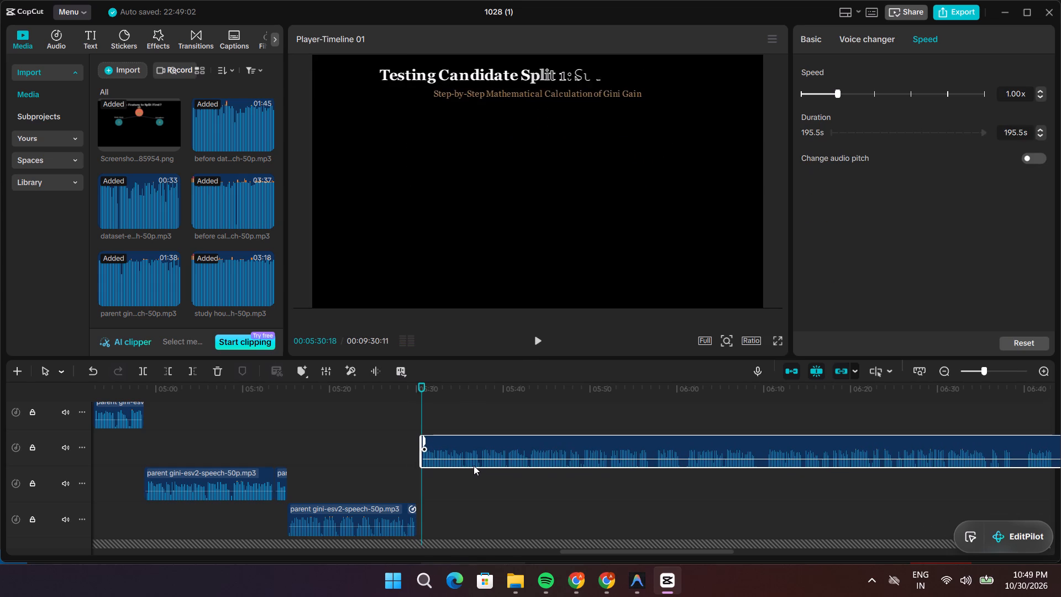
drag(474, 465, 466, 468)
Replay the opening of Scene 8 and set the study hours voice-over speed to 1.10x.
key(space)
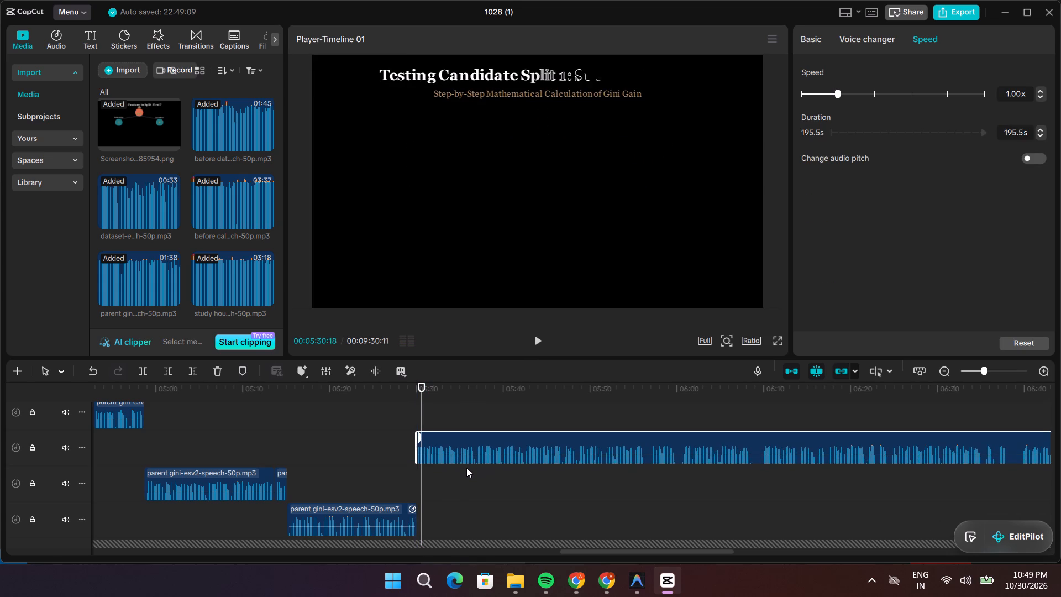
click(432, 417)
drag(432, 417, 400, 421)
key(space)
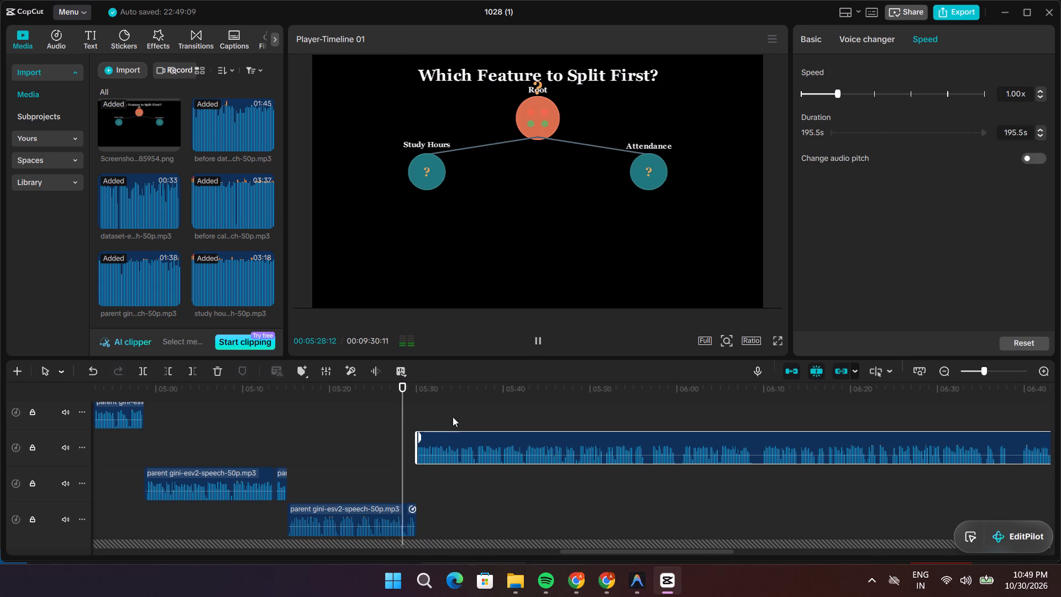
click(485, 438)
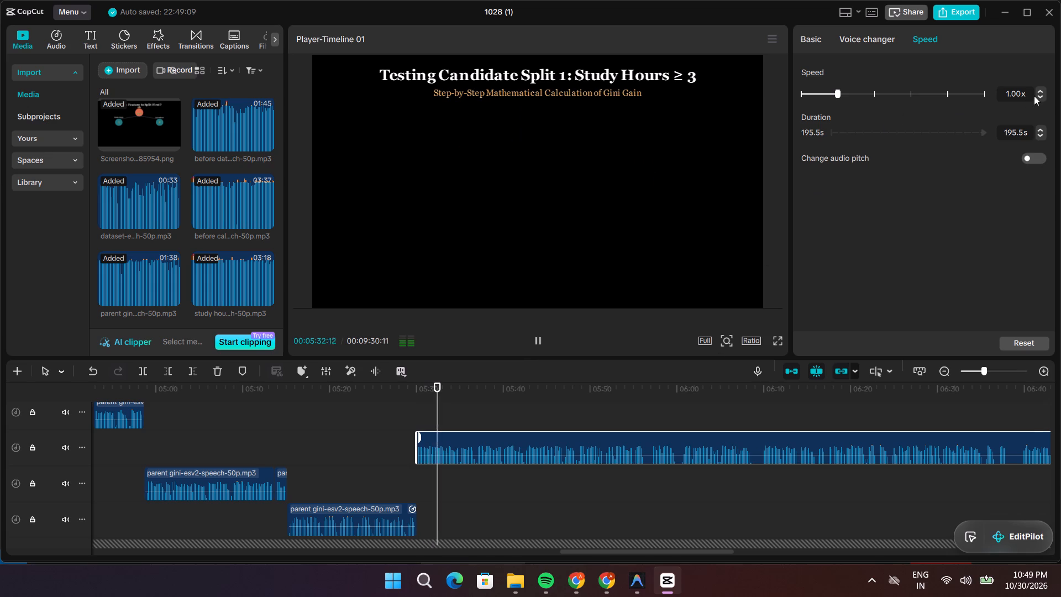
click(1039, 92)
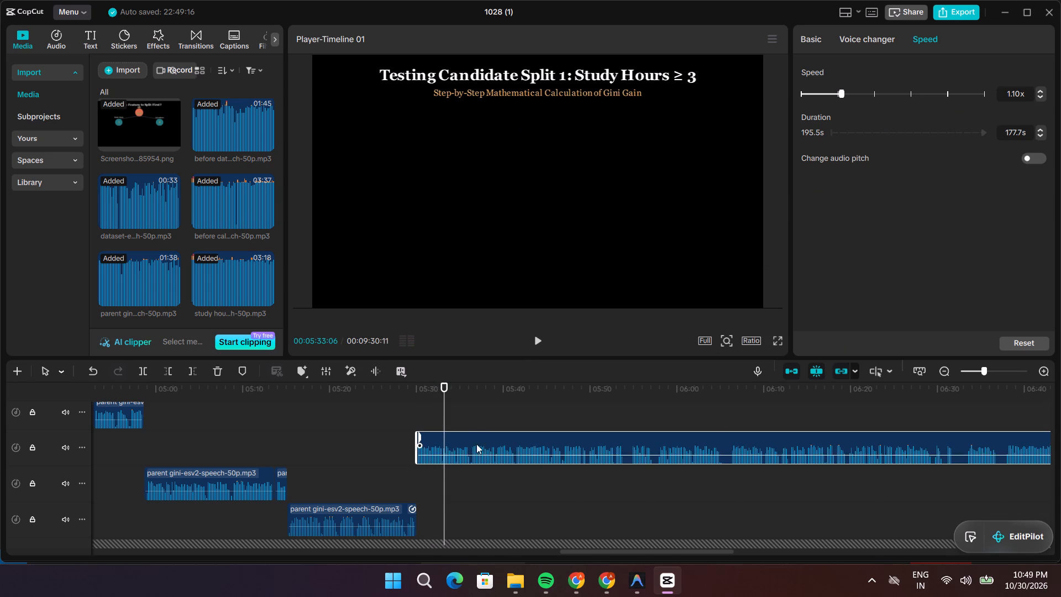
Play Scene 8 from its start to check the sped-up study hours voice-over against the Gini calculation visuals.
drag(445, 418, 418, 423)
key(space)
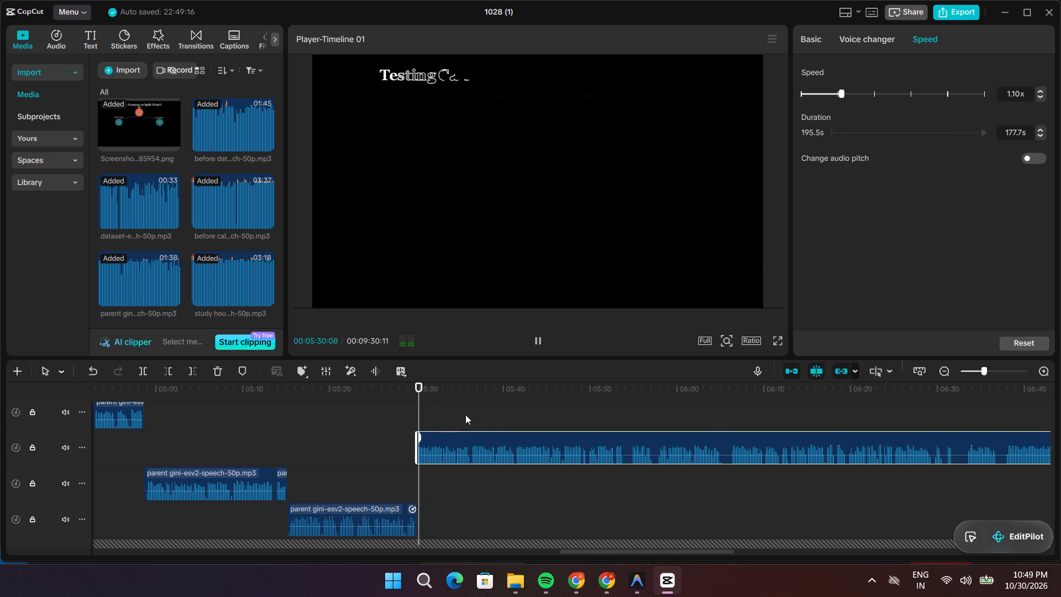
scroll(522, 424, up, 6)
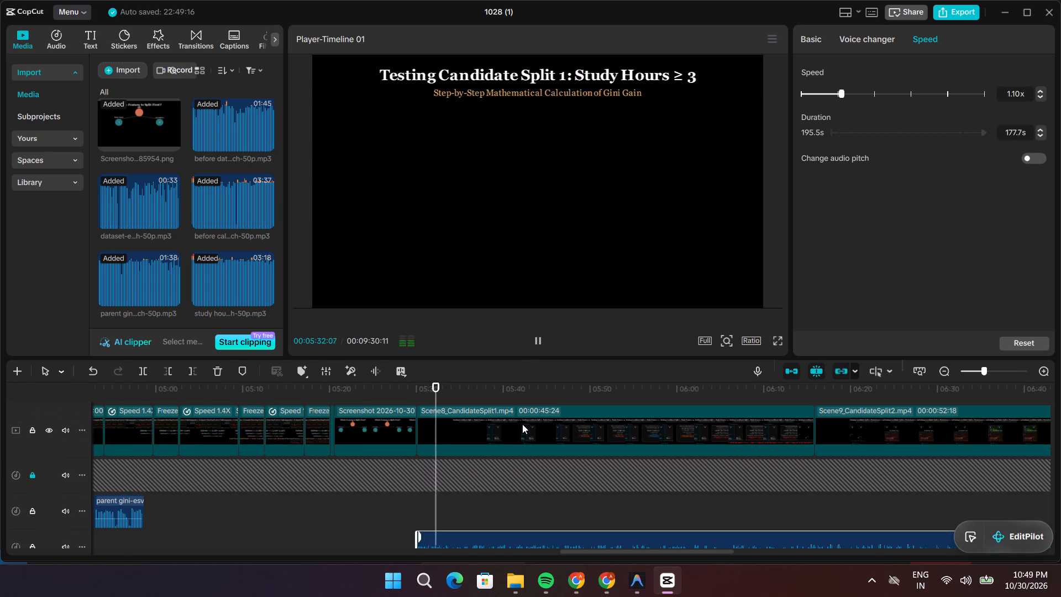
scroll(522, 424, up, 5)
scroll(522, 424, down, 5)
scroll(522, 424, up, 1)
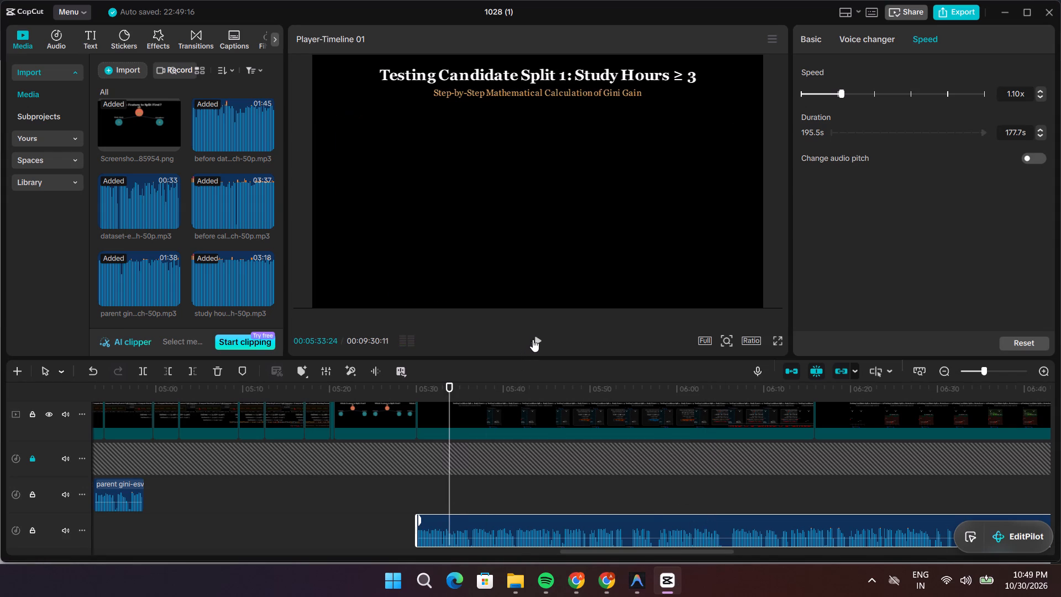
click(537, 339)
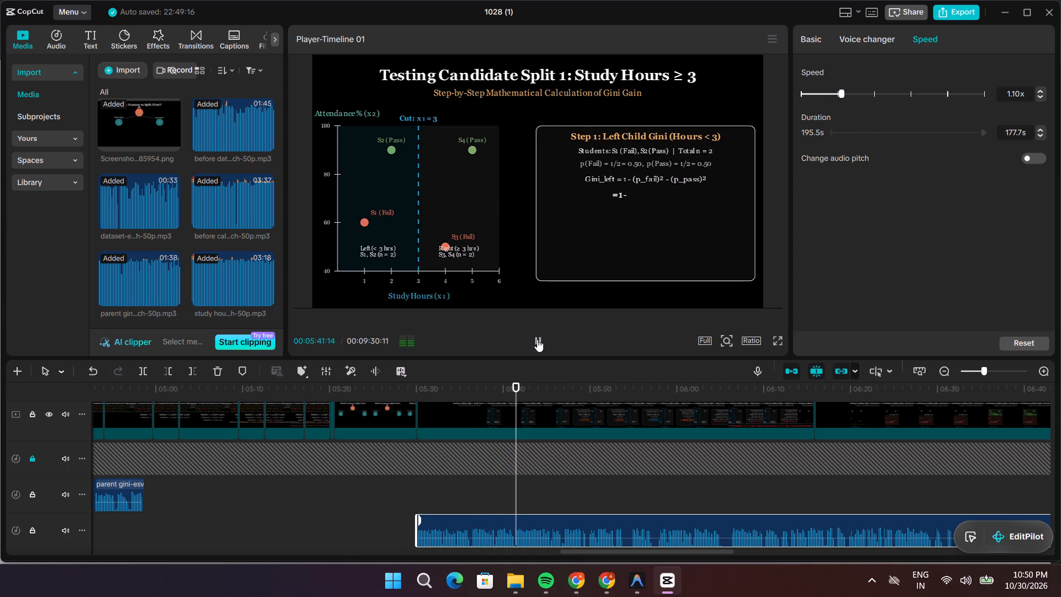
click(537, 339)
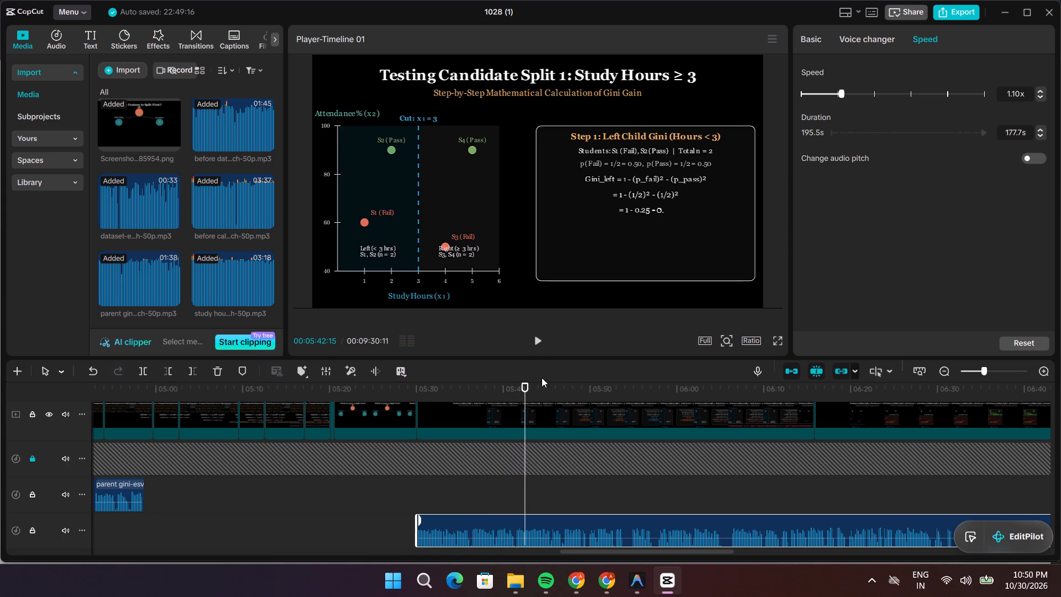
drag(524, 383, 511, 383)
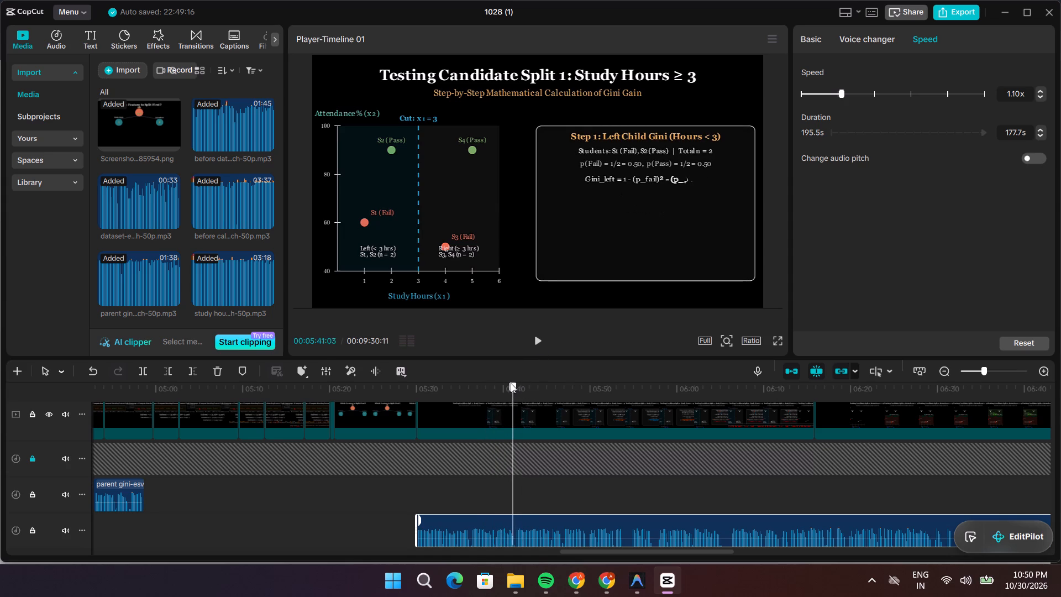
drag(511, 383, 503, 383)
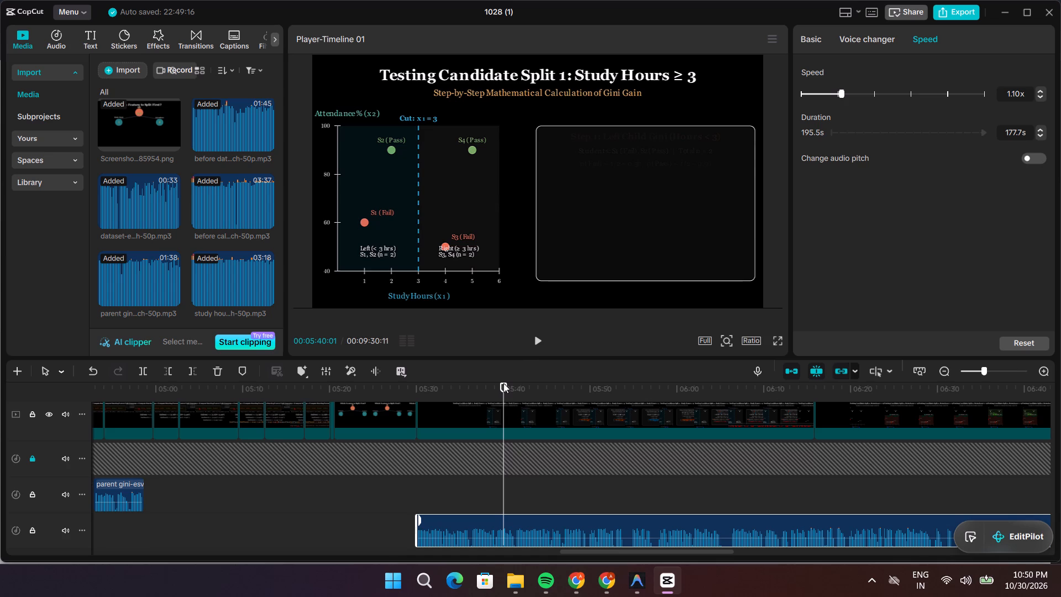
scroll(507, 390, up, 10)
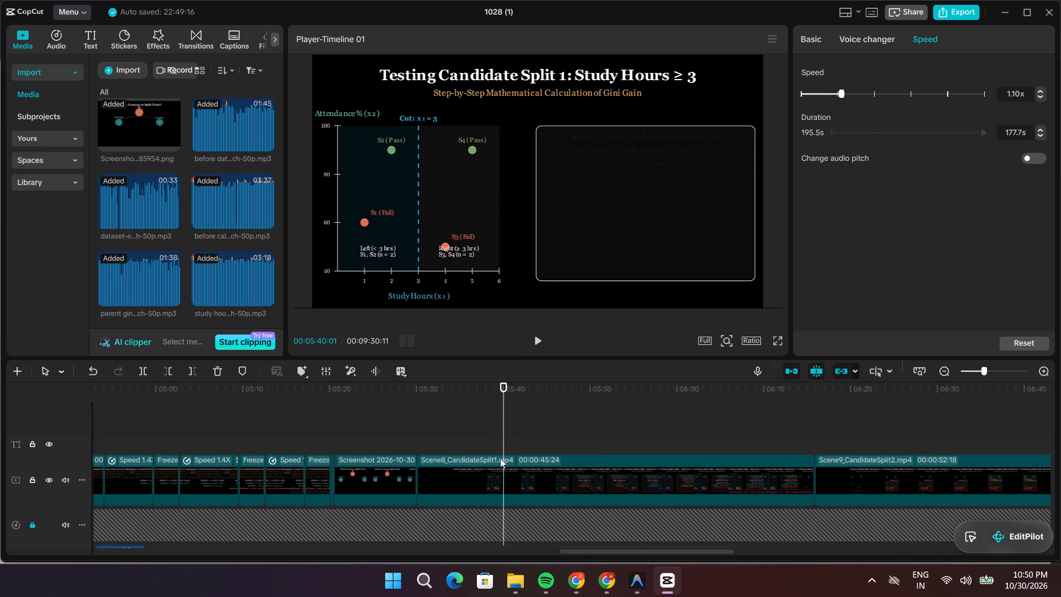
click(496, 474)
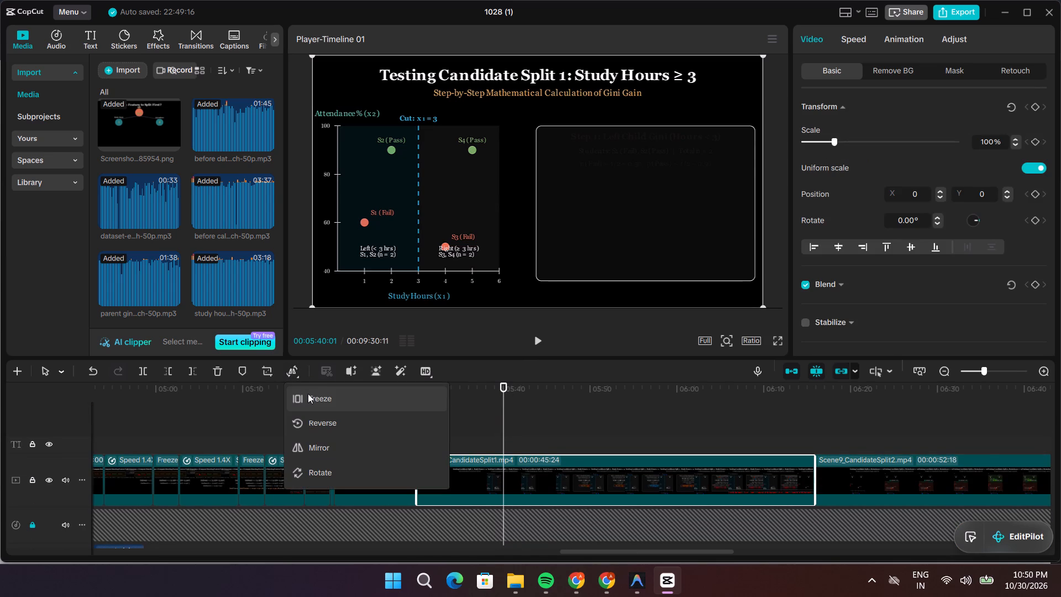
click(309, 395)
click(519, 465)
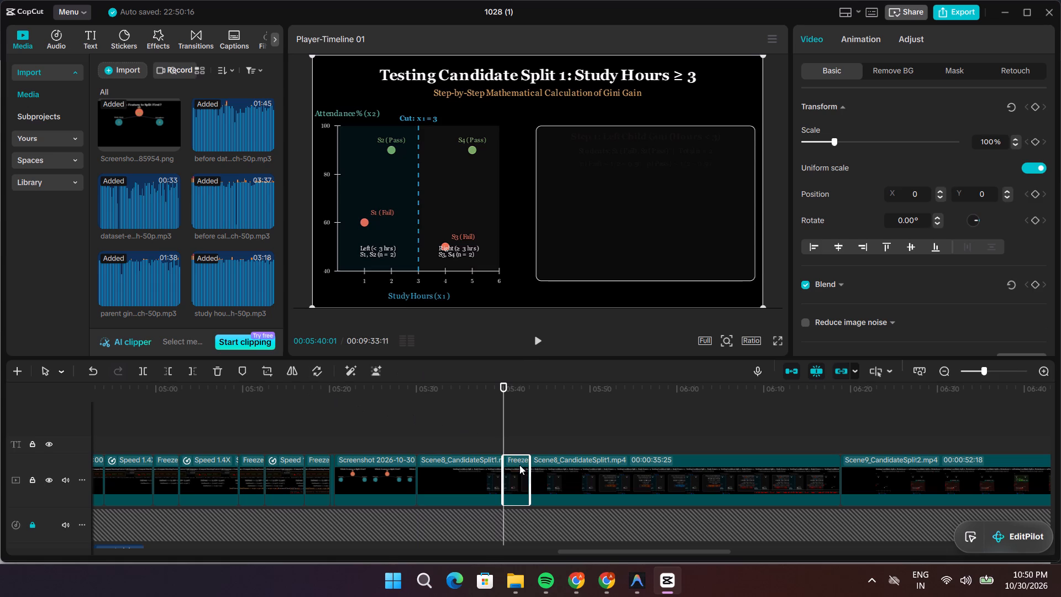
drag(528, 470, 550, 472)
Play from the new freeze frame through the Step 1 to Step 3 calculations, checking their timing against the study hours voice-over.
key(space)
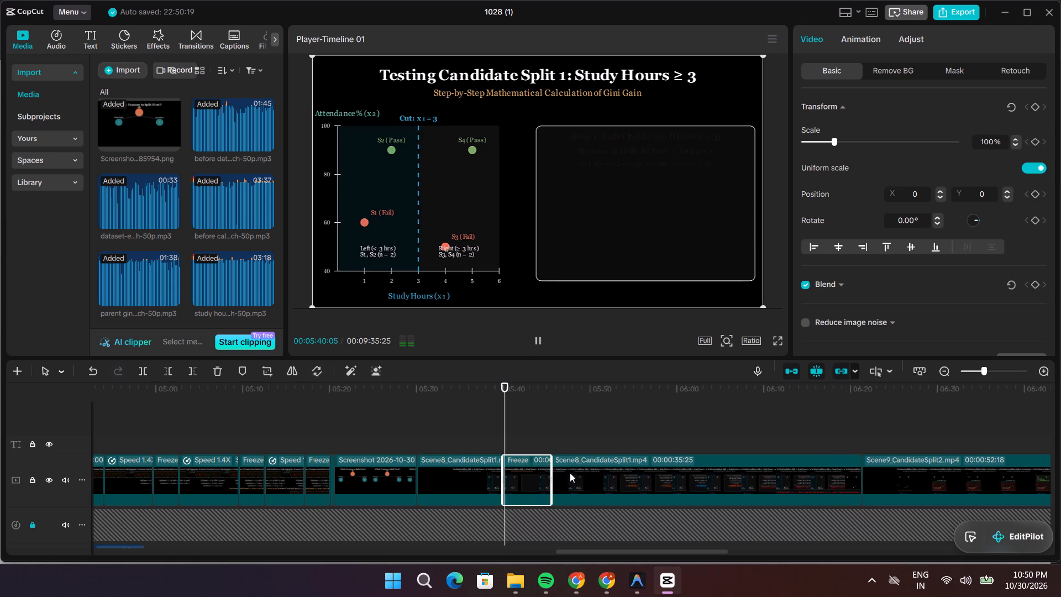
scroll(587, 474, down, 6)
scroll(588, 476, up, 1)
scroll(588, 476, down, 3)
scroll(588, 476, up, 1)
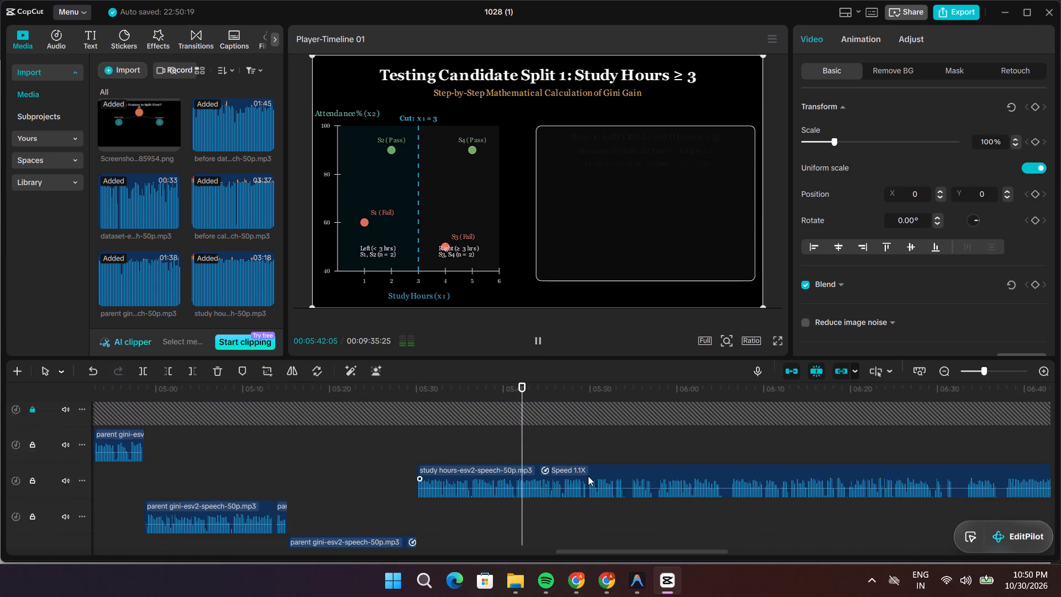
scroll(588, 476, up, 4)
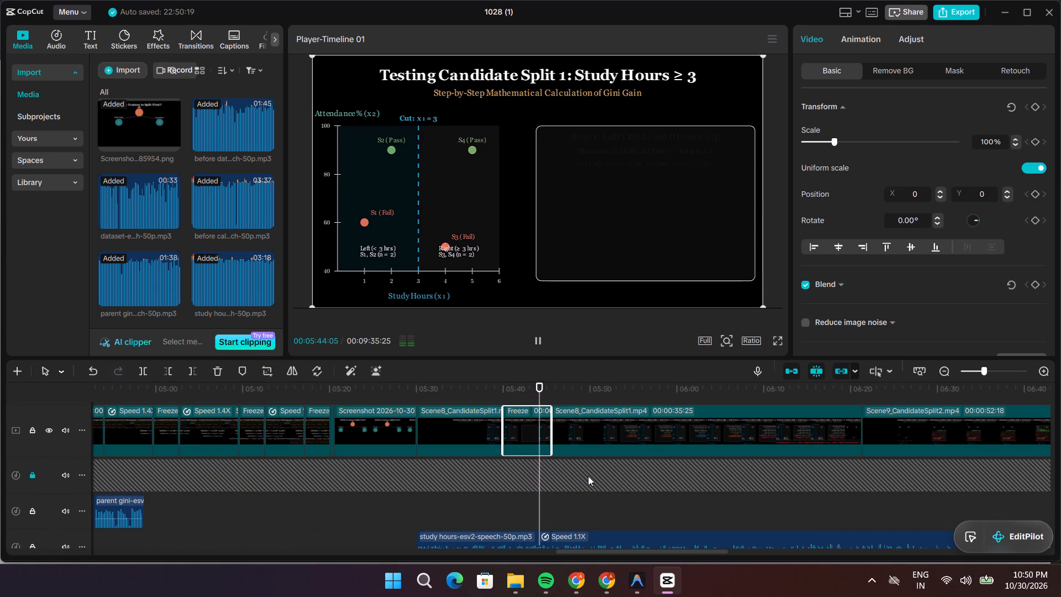
key(space)
key(space)
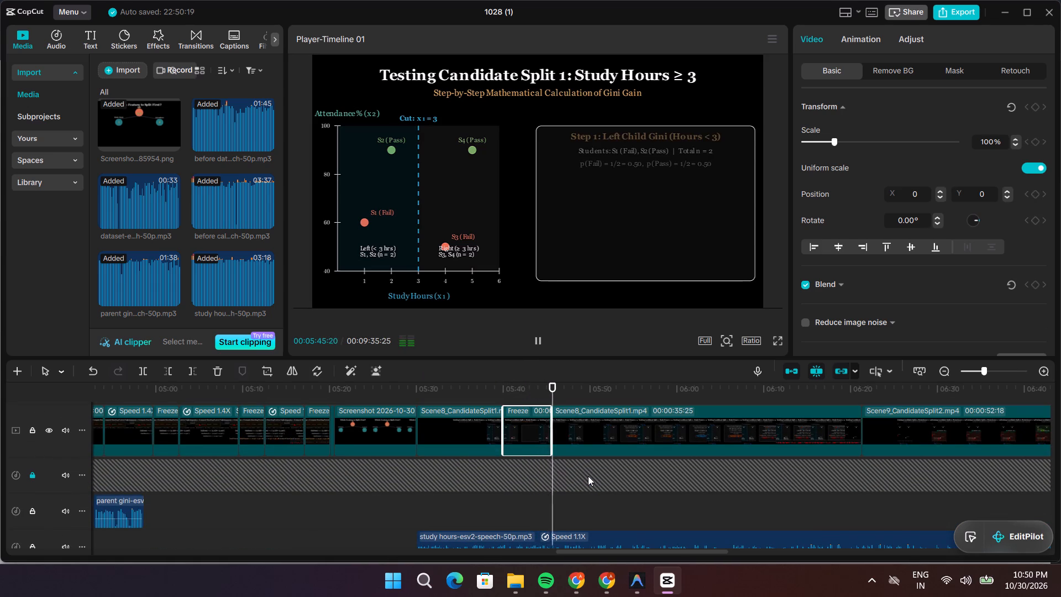
scroll(588, 476, down, 2)
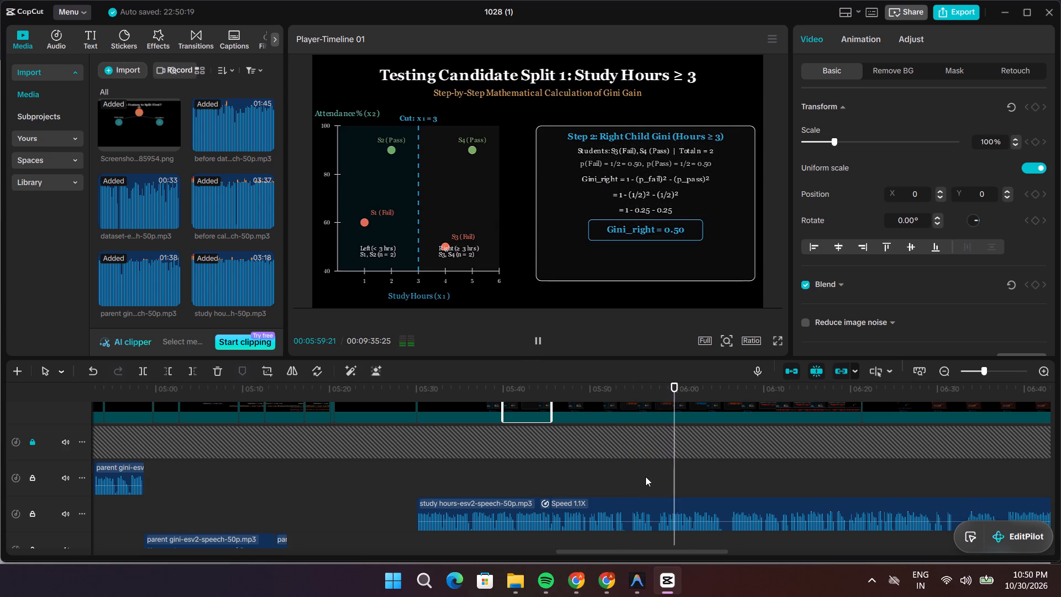
scroll(645, 476, up, 1)
key(space)
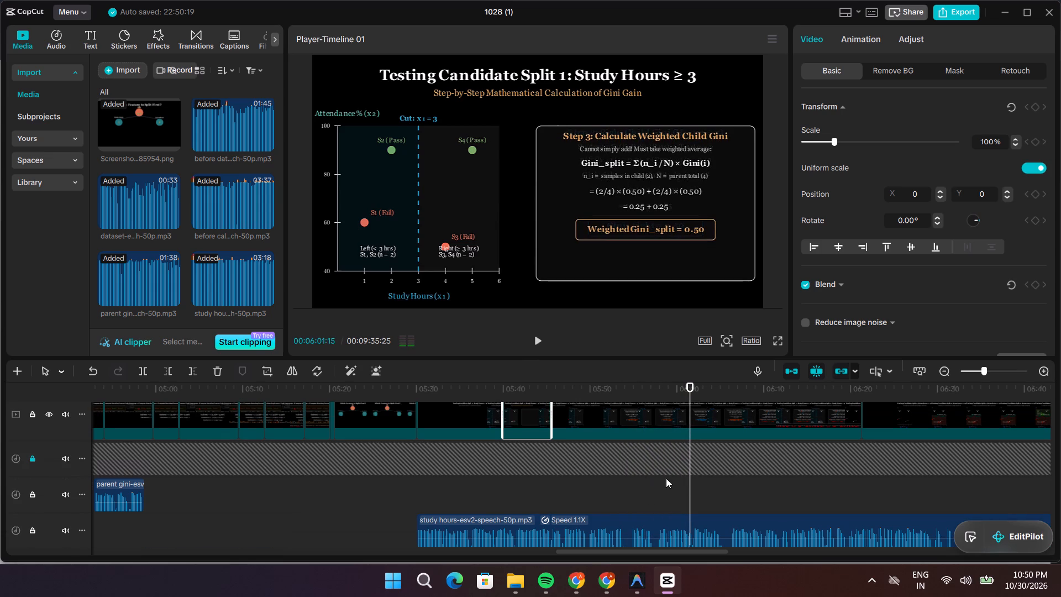
Replay the passage between the Step 1 and Step 2 calculations and split the study hours voice-over at 00:05:54:03.
click(529, 427)
drag(691, 473, 631, 475)
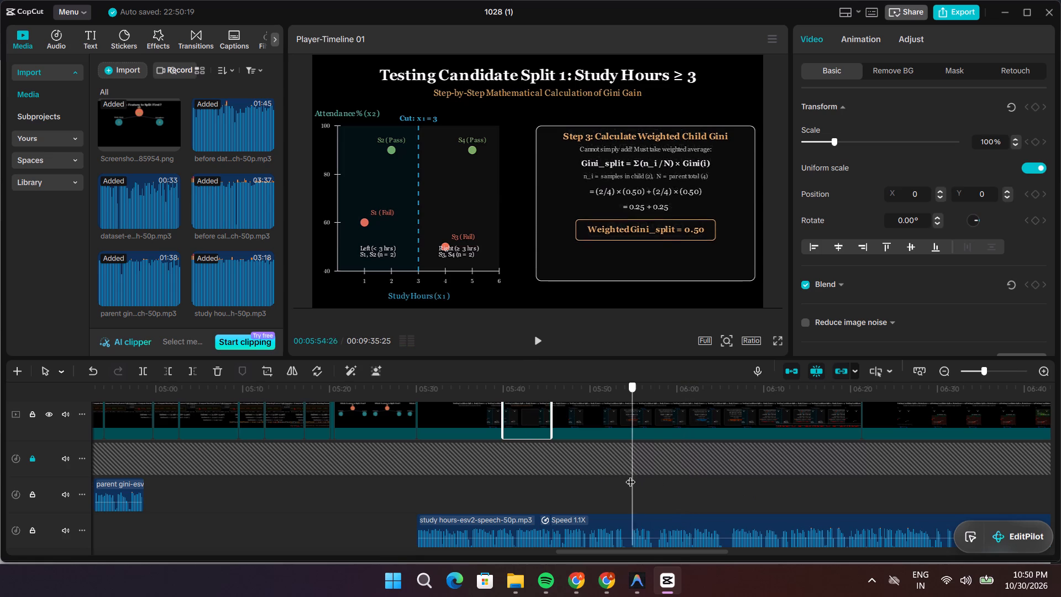
drag(631, 475, 627, 475)
key(space)
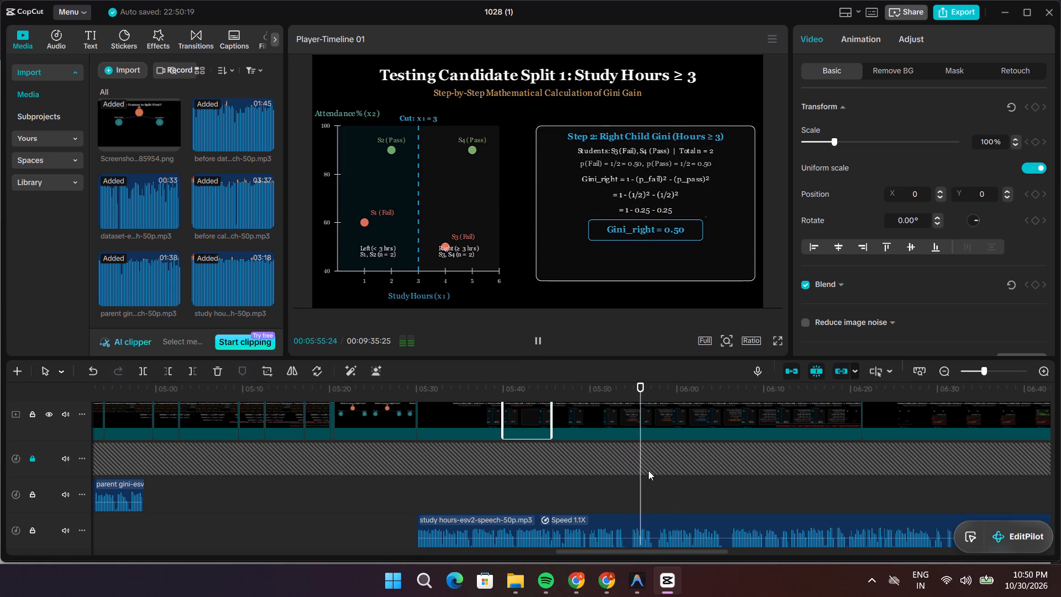
key(space)
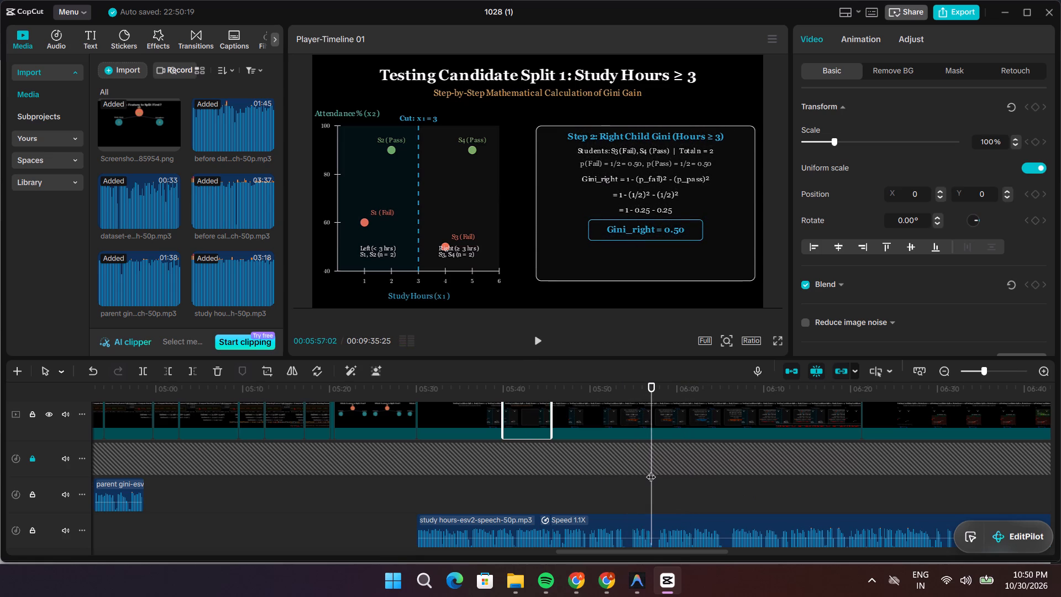
drag(651, 470, 607, 476)
key(space)
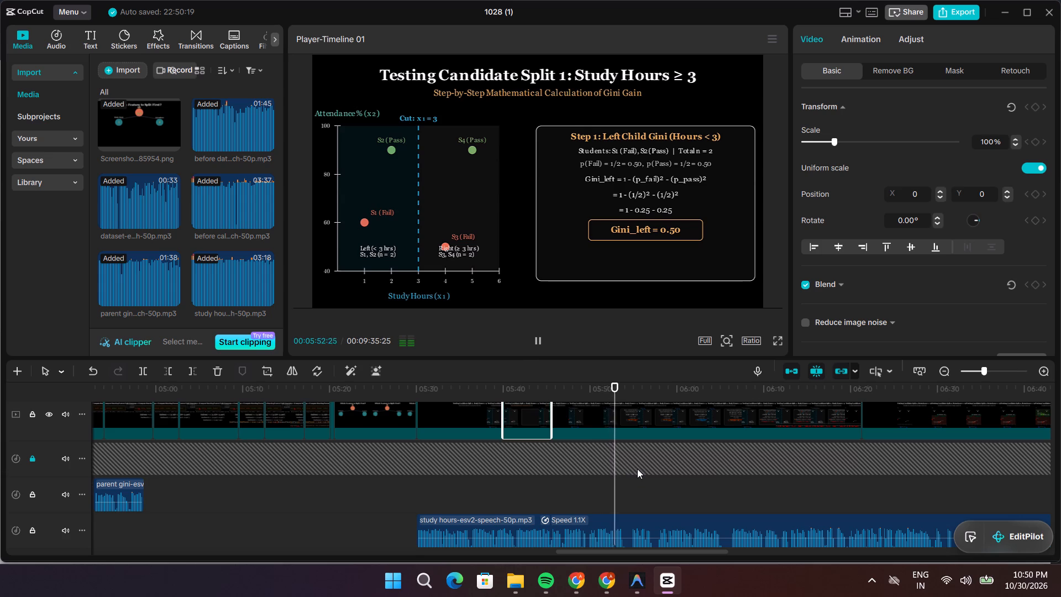
key(space)
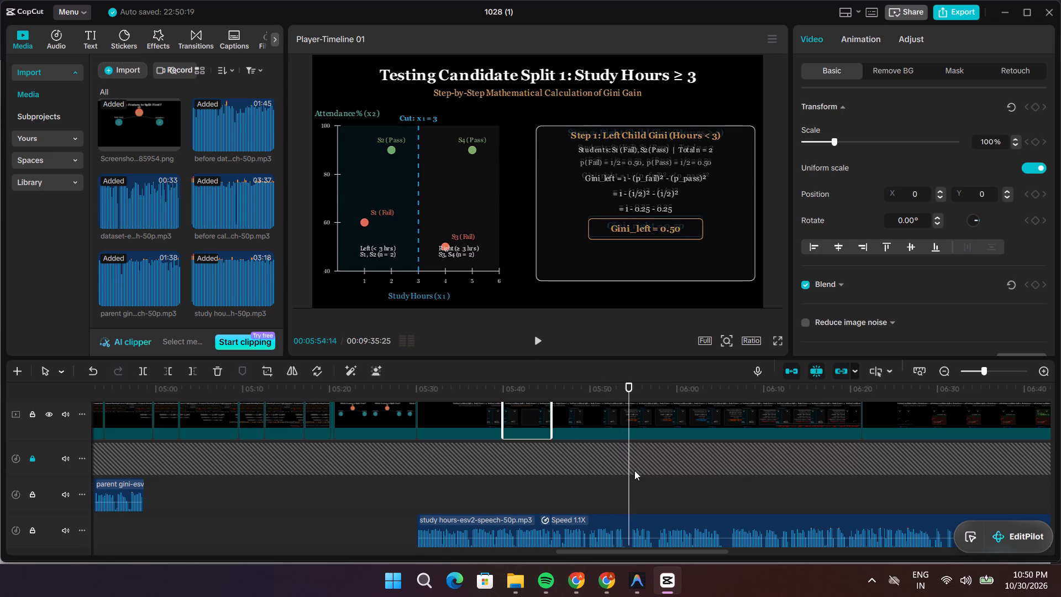
click(629, 472)
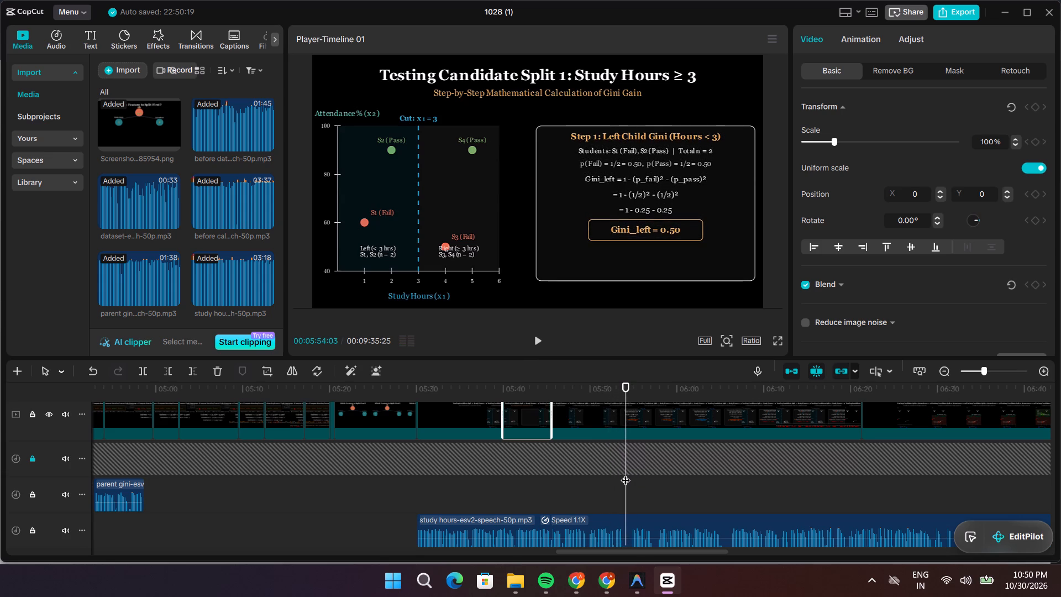
click(648, 518)
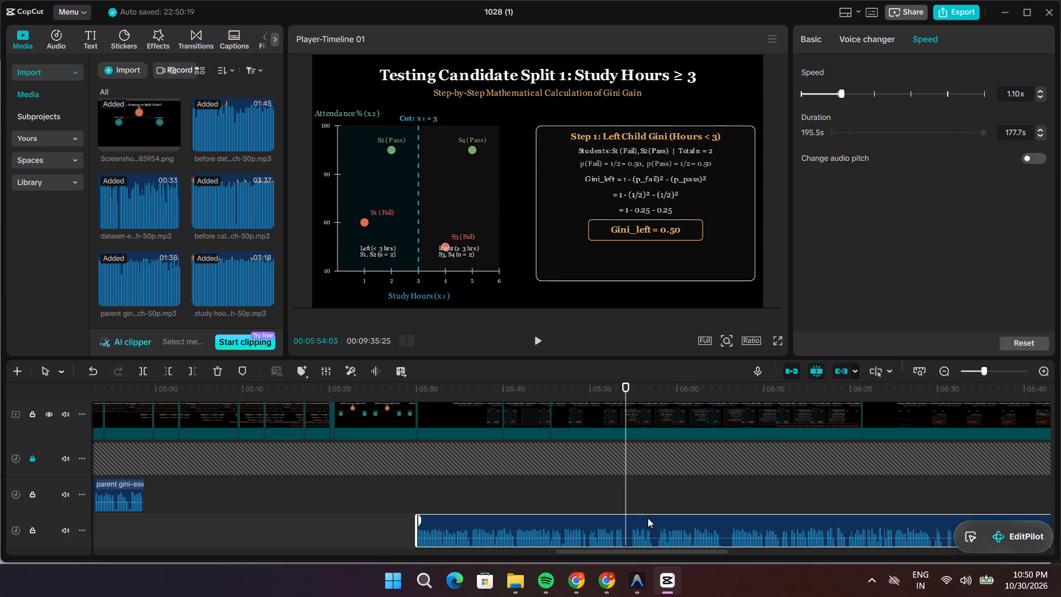
key(ctrl+b)
click(627, 493)
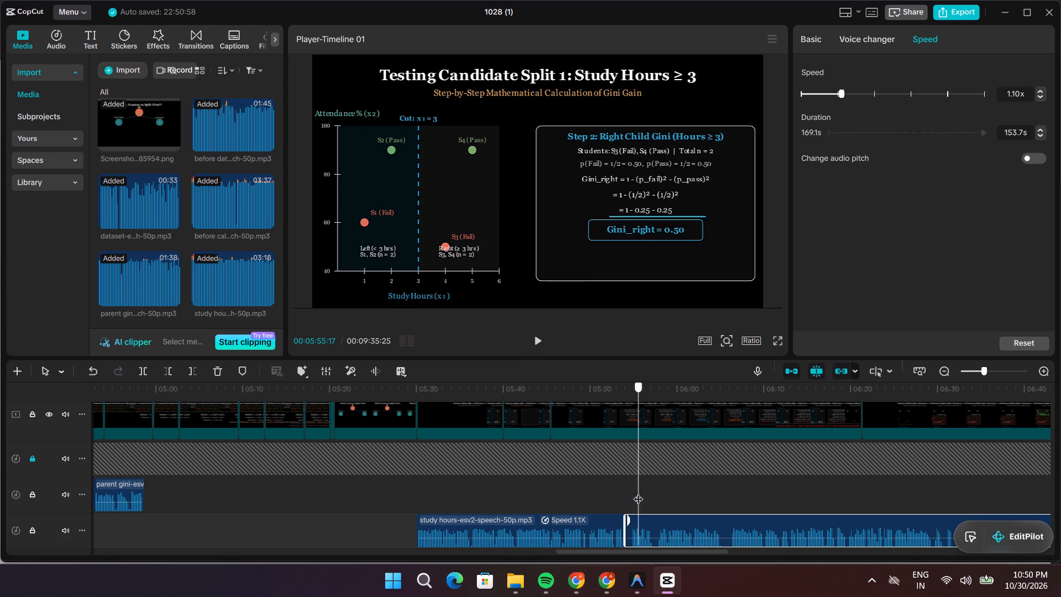
Trim about 3.4 seconds off the start of the second voice-over piece and move it back against the first piece at 00:05:54:03.
click(627, 523)
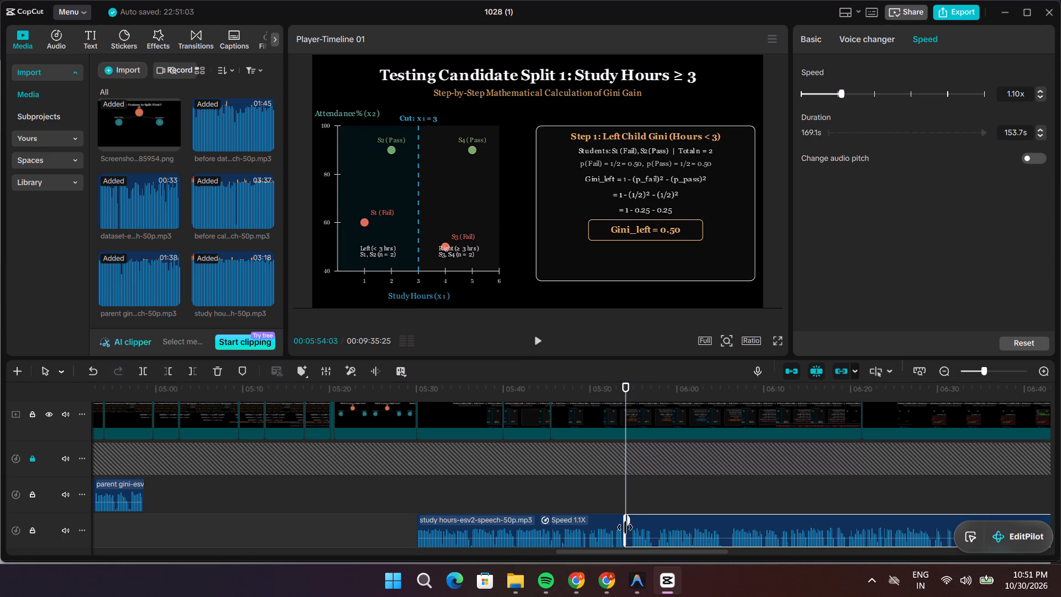
drag(623, 529, 648, 531)
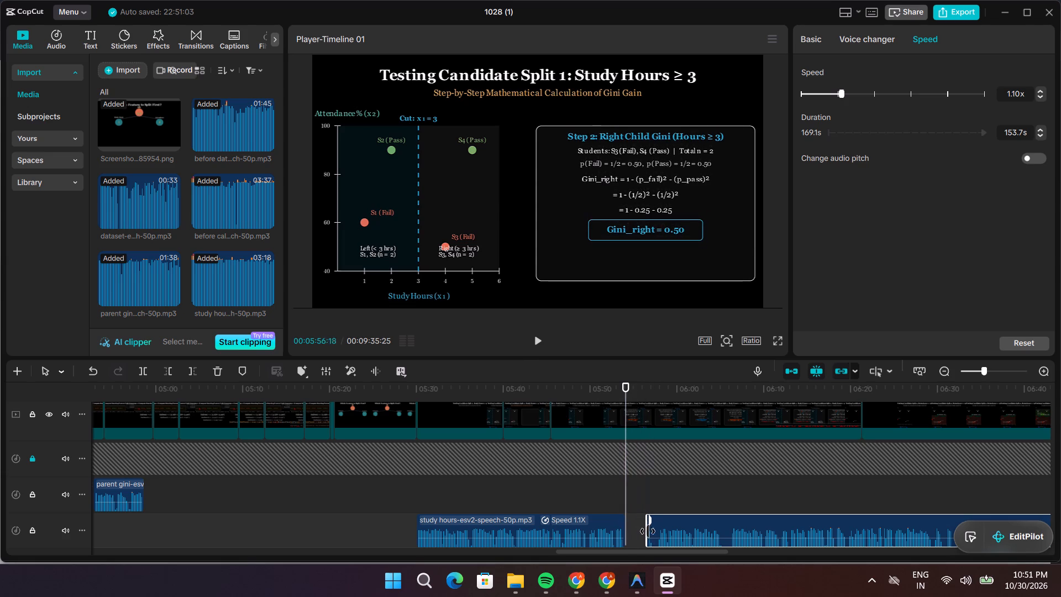
drag(648, 531, 655, 535)
drag(669, 544, 643, 540)
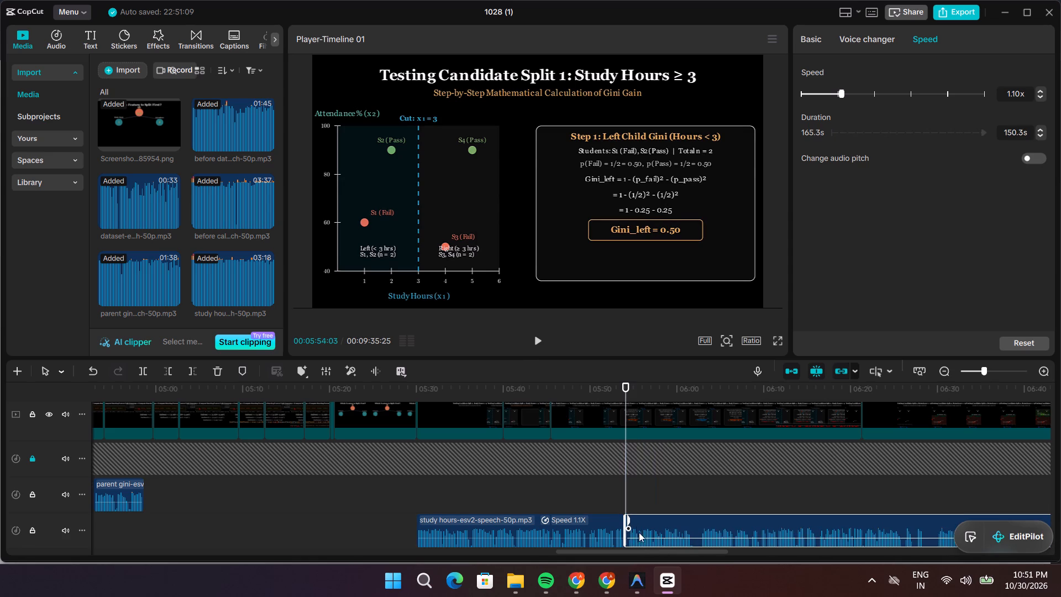
Play repeatedly across the voice-over cut at 00:05:54:03 to check the narration against the change from Step 1 to Step 2.
drag(622, 499, 616, 499)
key(space)
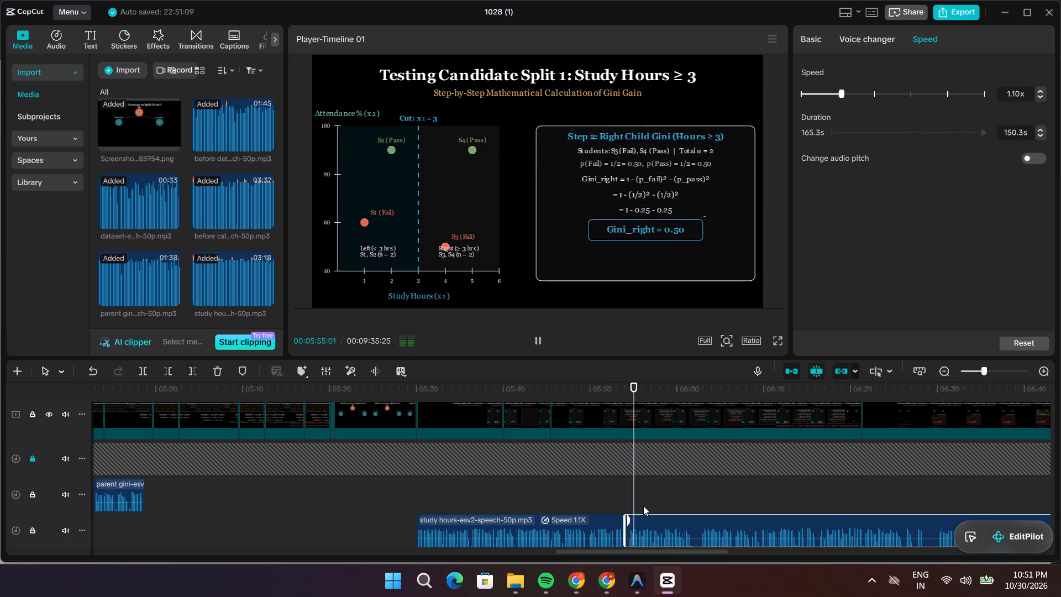
drag(644, 496, 605, 498)
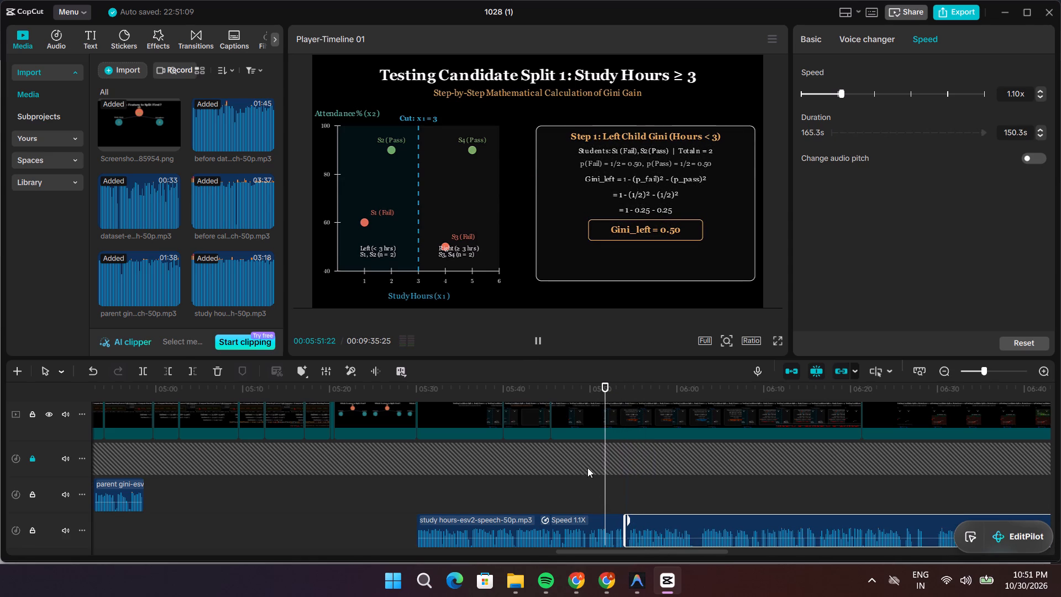
click(535, 341)
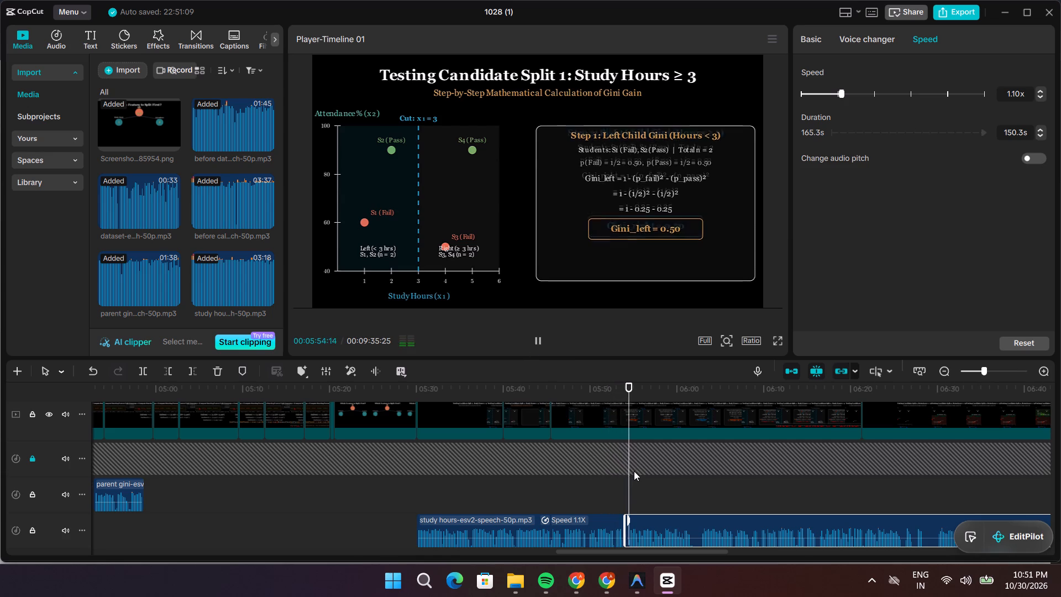
drag(633, 471, 570, 478)
click(533, 339)
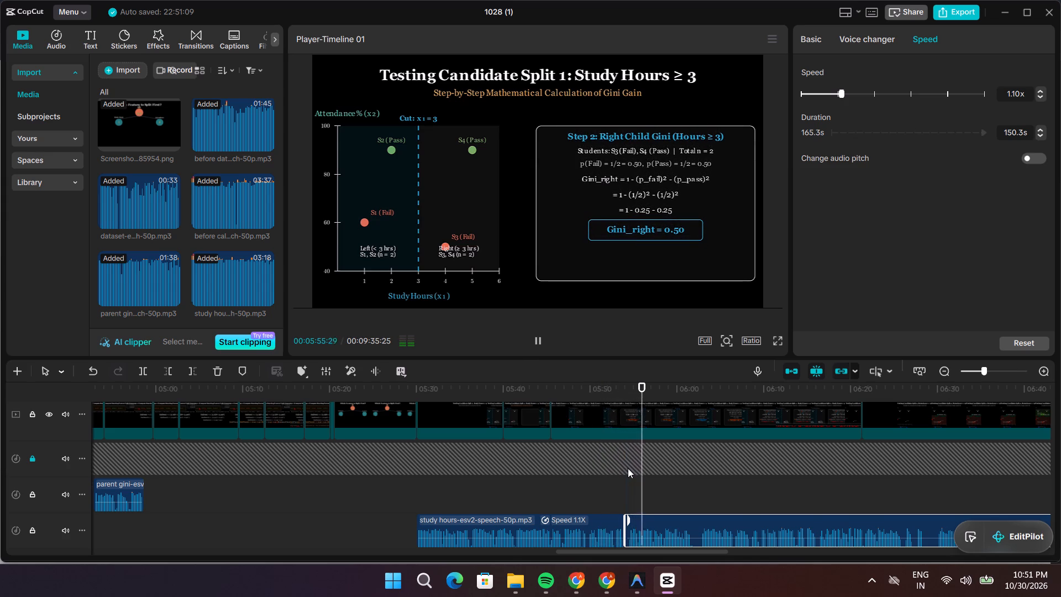
click(654, 469)
drag(654, 469, 597, 479)
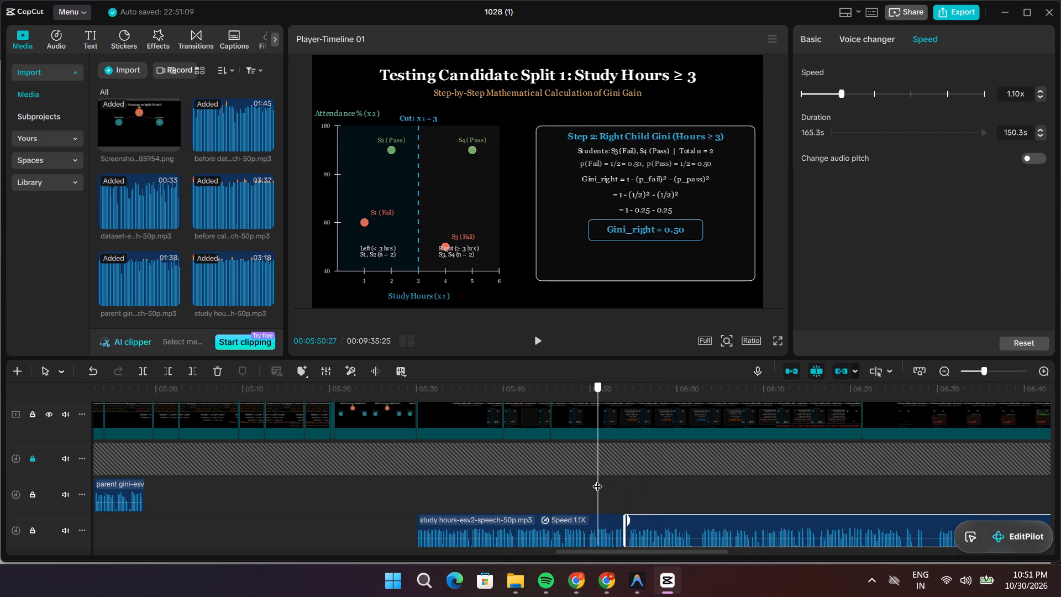
drag(597, 479, 589, 479)
click(540, 334)
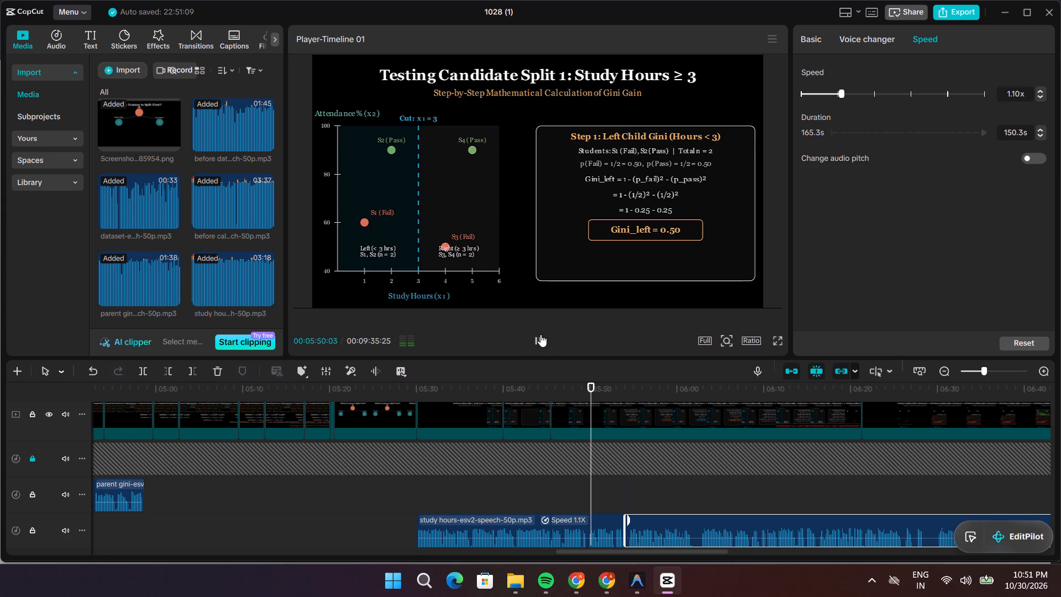
click(540, 334)
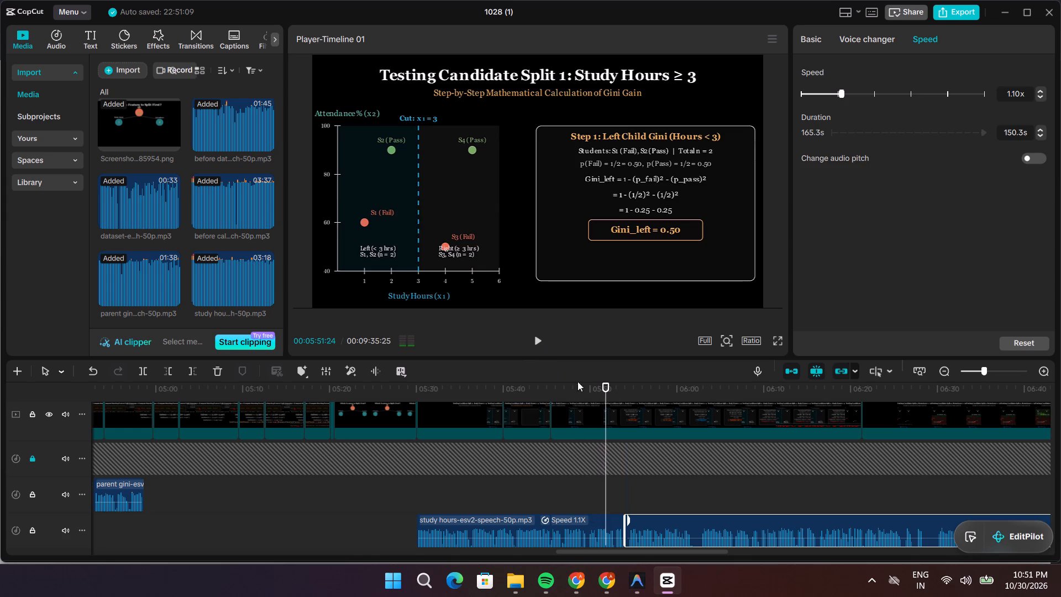
Find where the narration should stop before the cut and trim the end of the first voice-over piece to about 00:05:52:20.
drag(606, 451, 599, 451)
key(space)
drag(599, 451, 600, 451)
key(space)
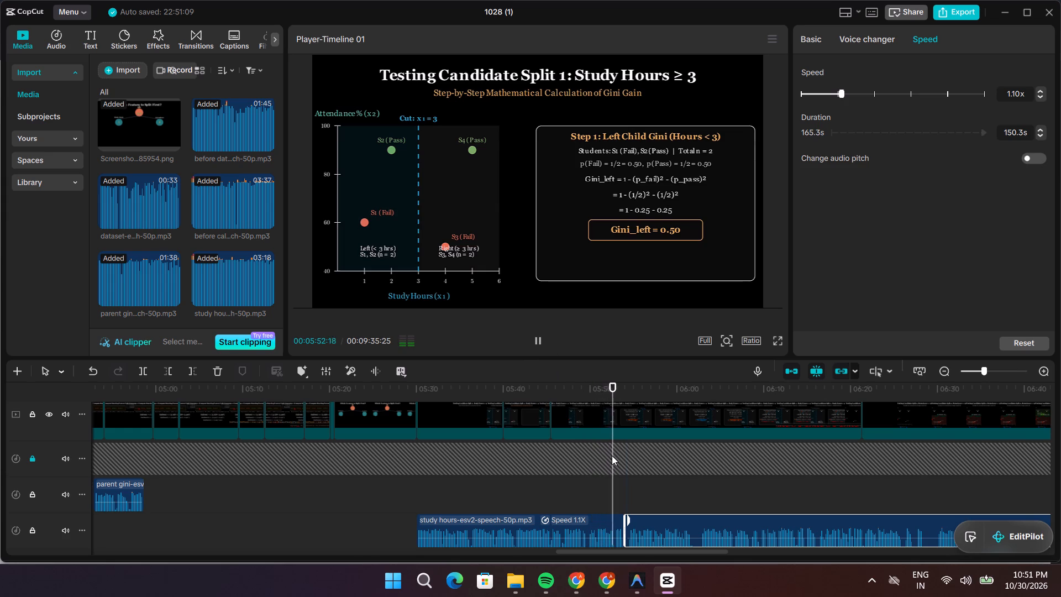
key(space)
drag(618, 462, 614, 462)
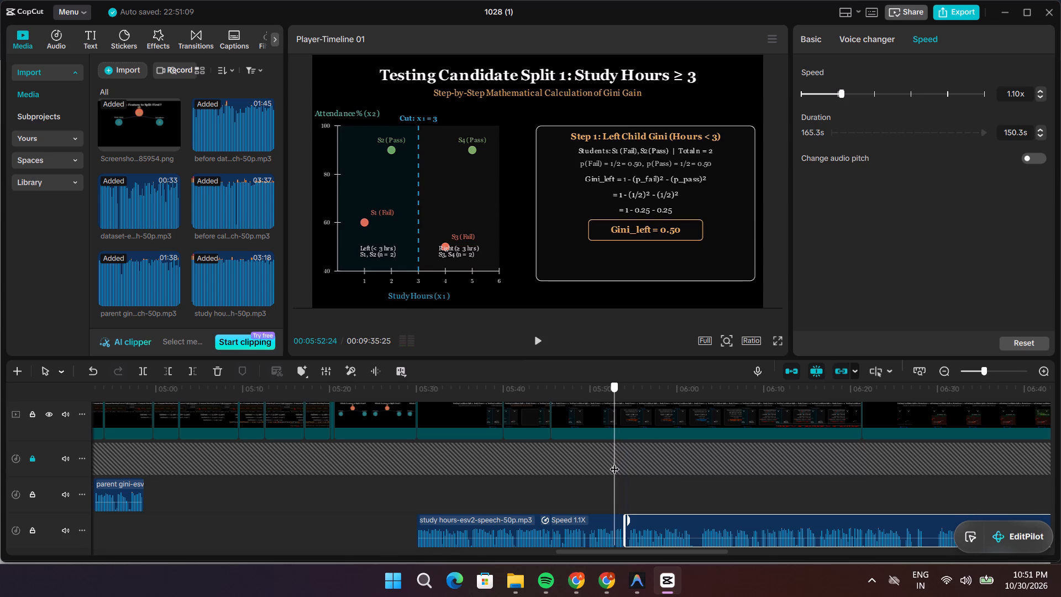
drag(614, 462, 613, 462)
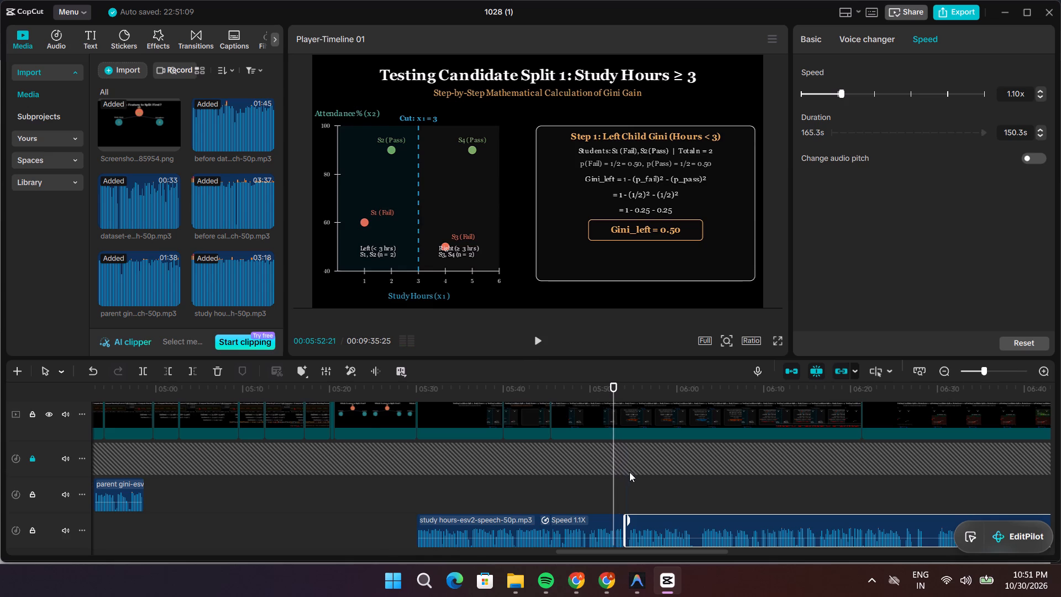
ctrl+scroll(629, 472, up, 6)
click(613, 473)
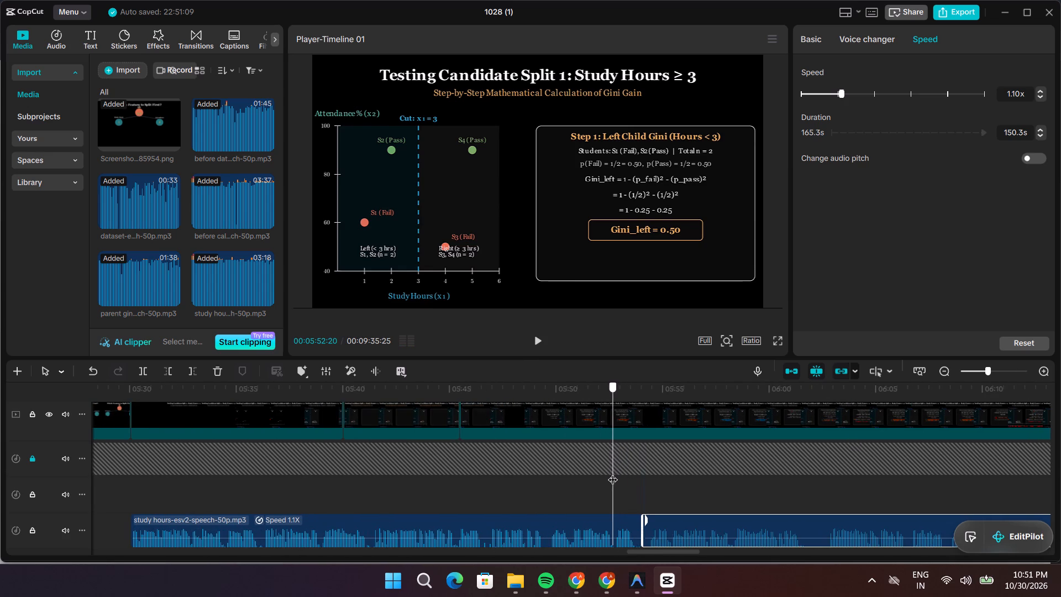
click(633, 519)
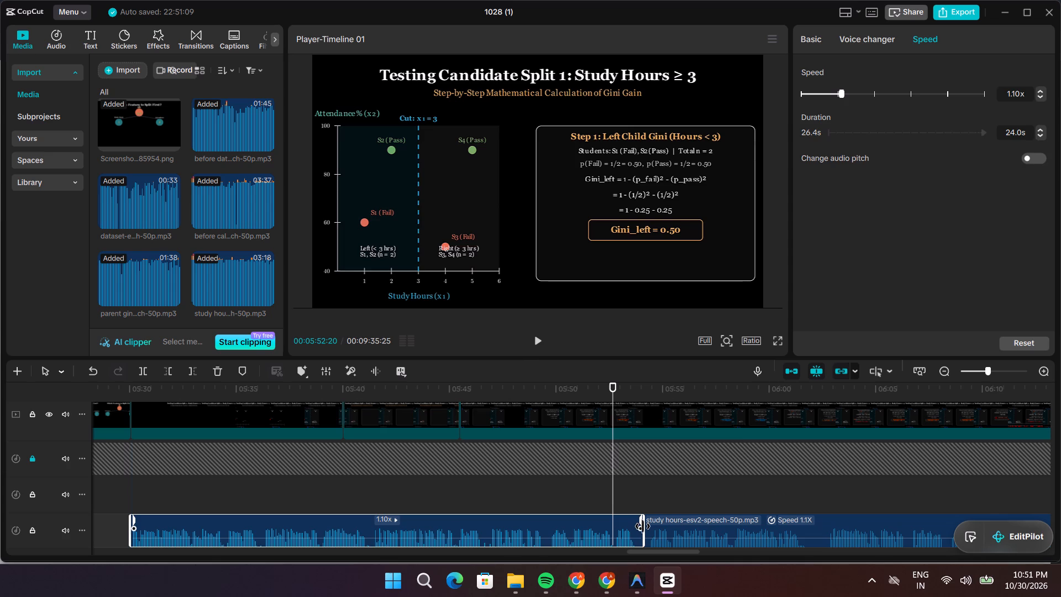
click(643, 526)
click(626, 528)
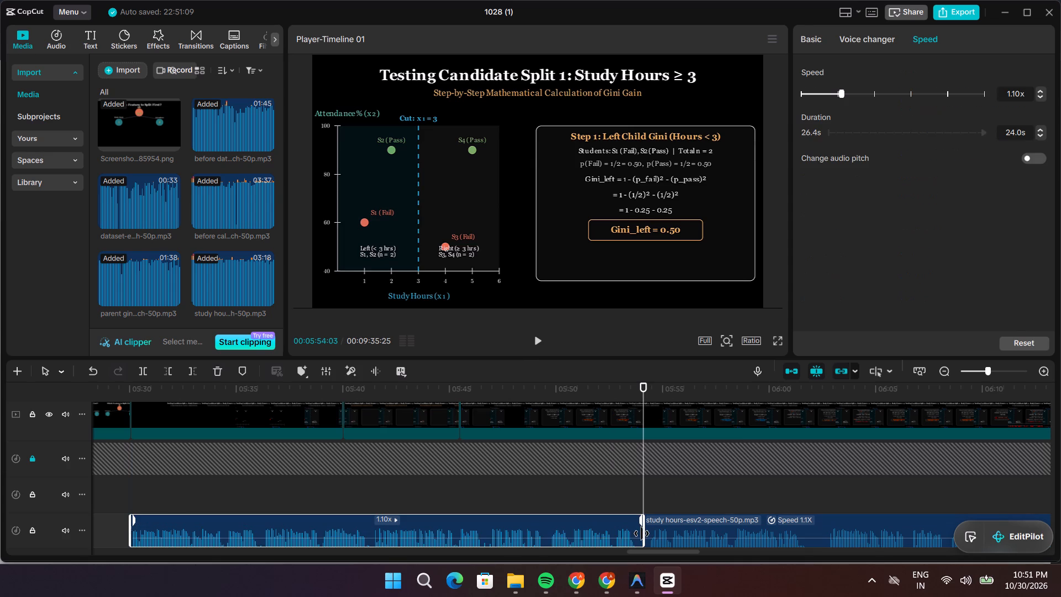
drag(644, 533, 611, 533)
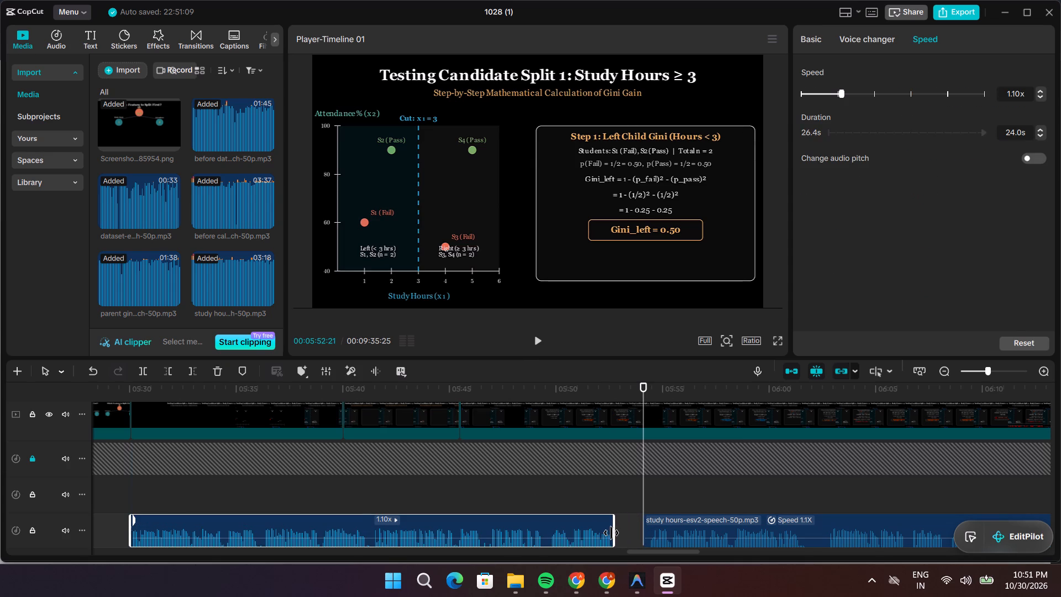
drag(611, 533, 611, 533)
Move the second voice-over piece earlier onto the track below, starting where the first piece ends at about 00:05:52:20.
drag(658, 546, 634, 547)
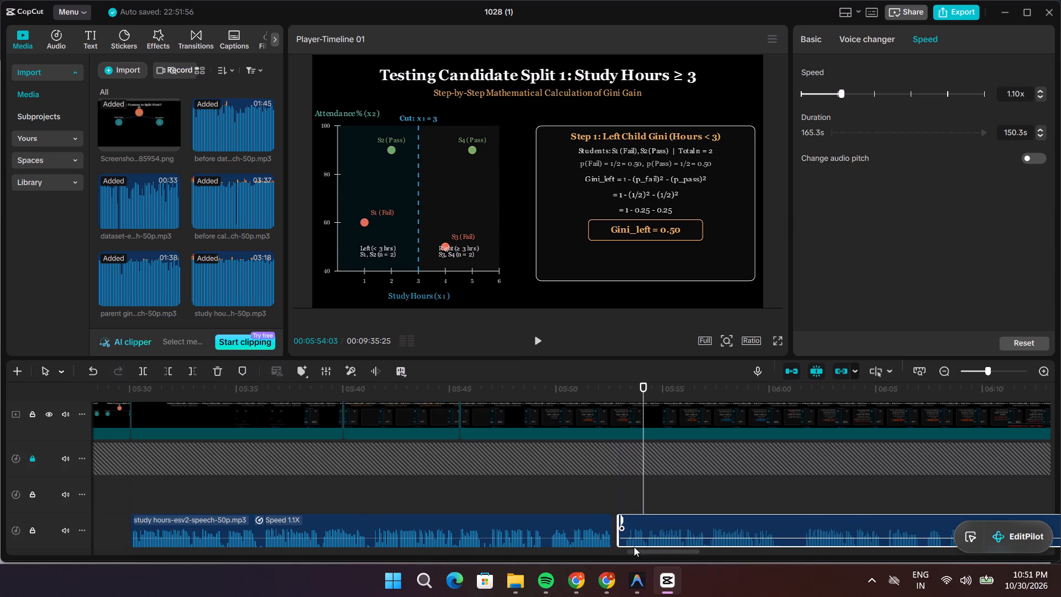
drag(634, 547, 626, 546)
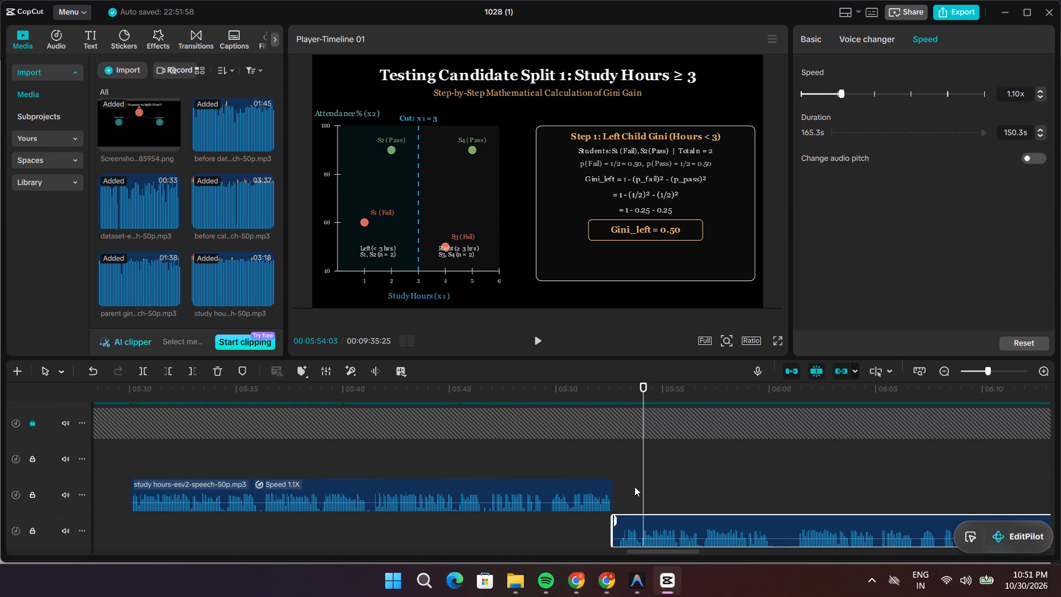
Play across the new voice-over join to check the narration against the Step 1 to Step 2 visuals of Scene 8.
drag(643, 480, 585, 481)
key(space)
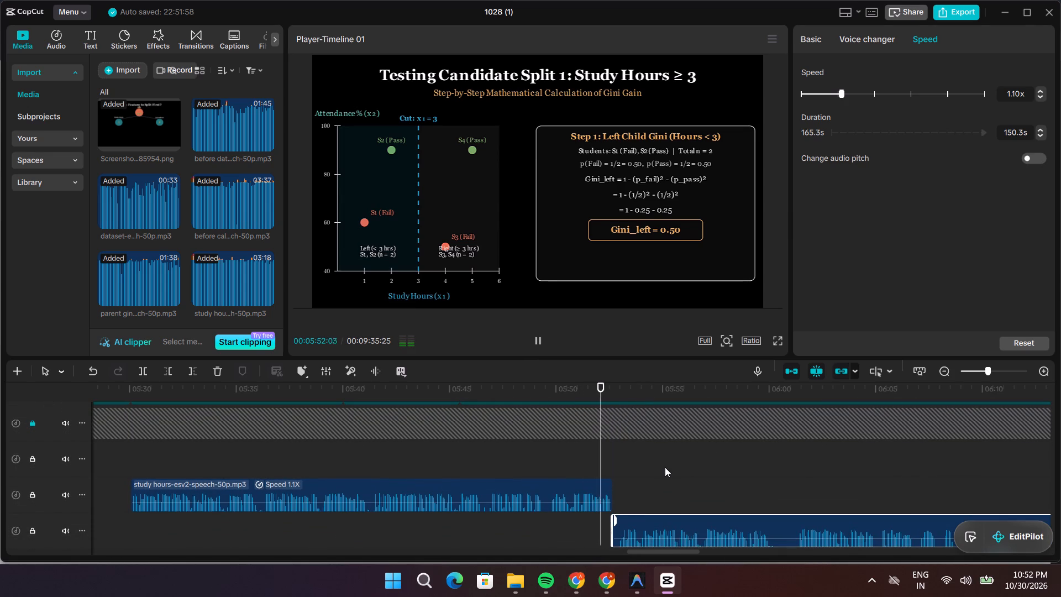
scroll(665, 467, up, 5)
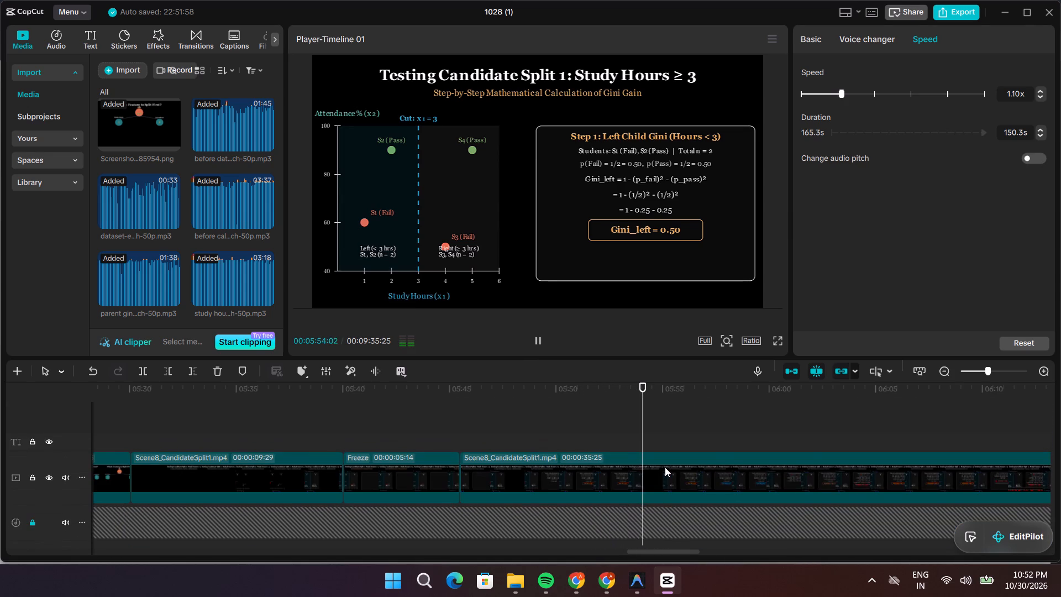
scroll(665, 467, up, 2)
key(space)
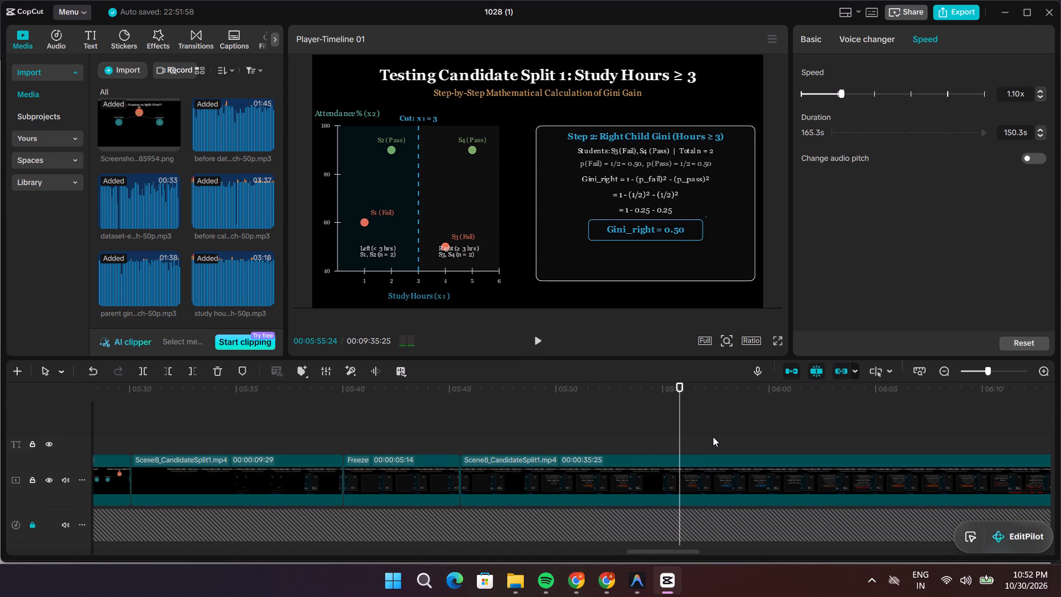
Scrub back through Scene 8 to about 00:05:38:18, before the calculation box is drawn beside the plot.
drag(681, 437, 543, 451)
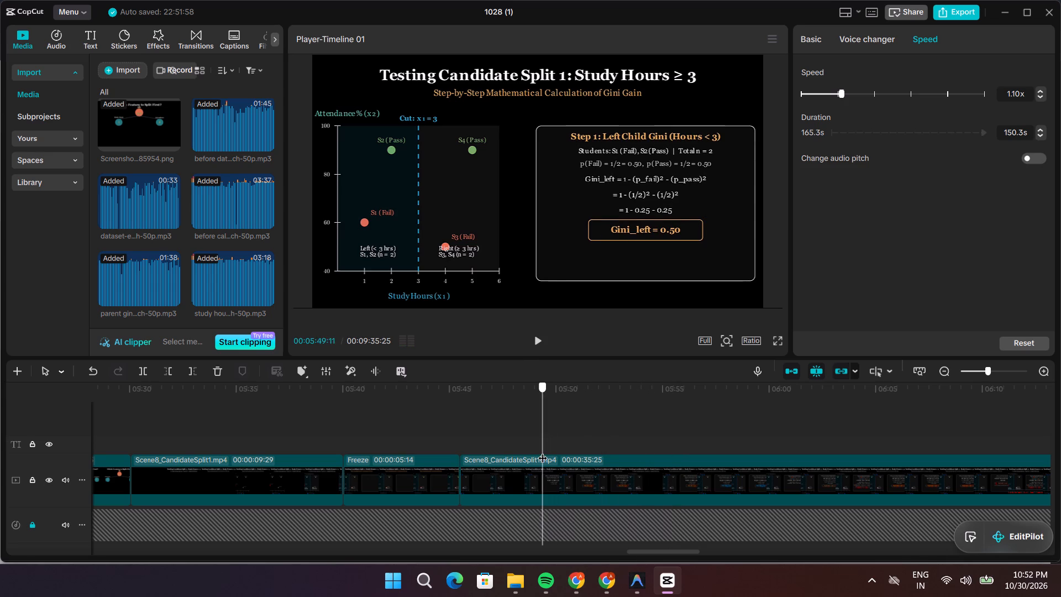
drag(543, 451, 517, 454)
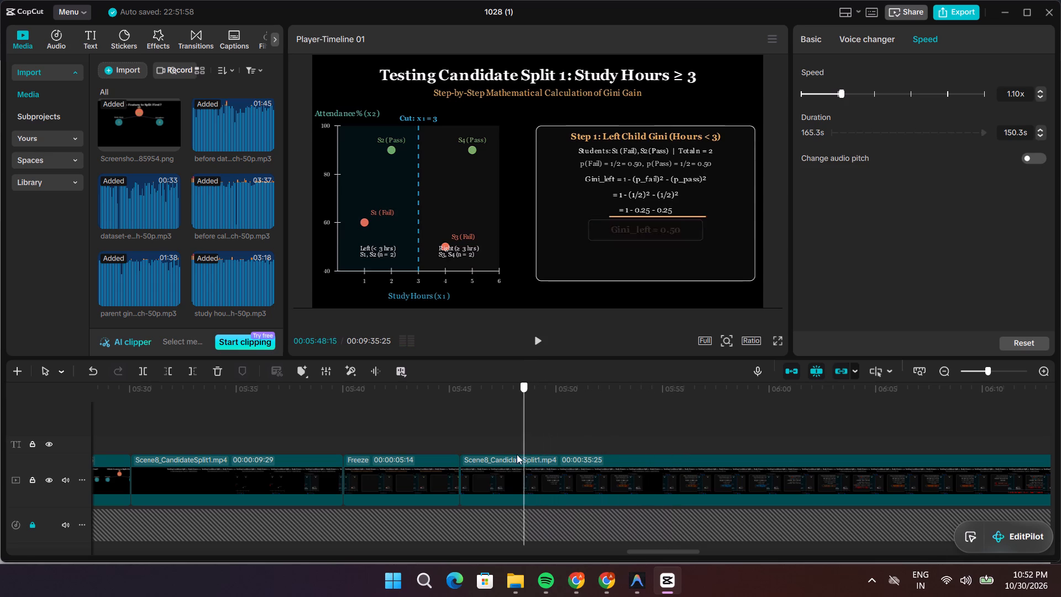
drag(517, 454, 479, 462)
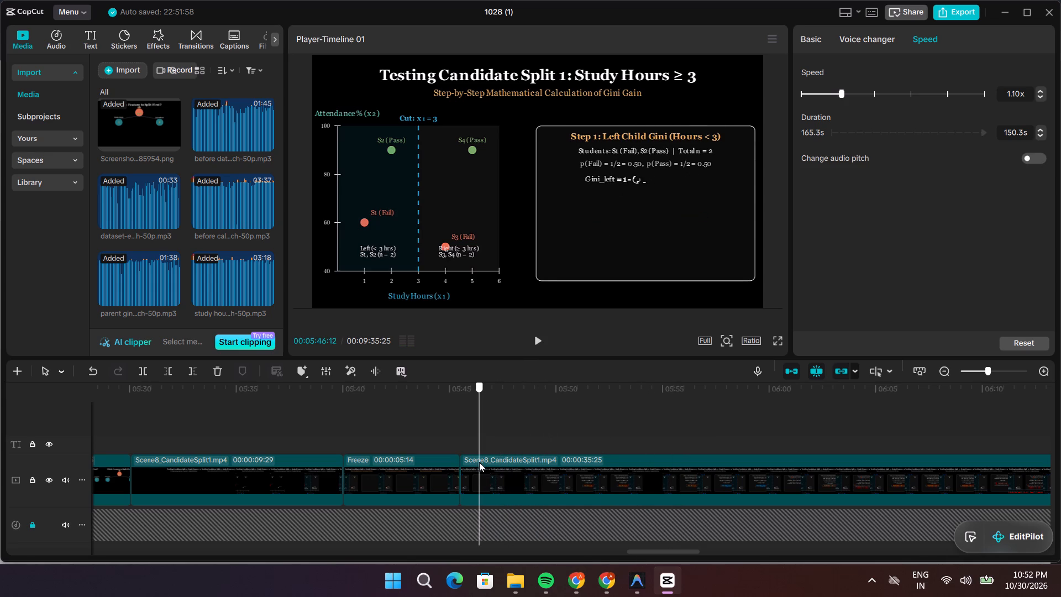
drag(479, 462, 461, 473)
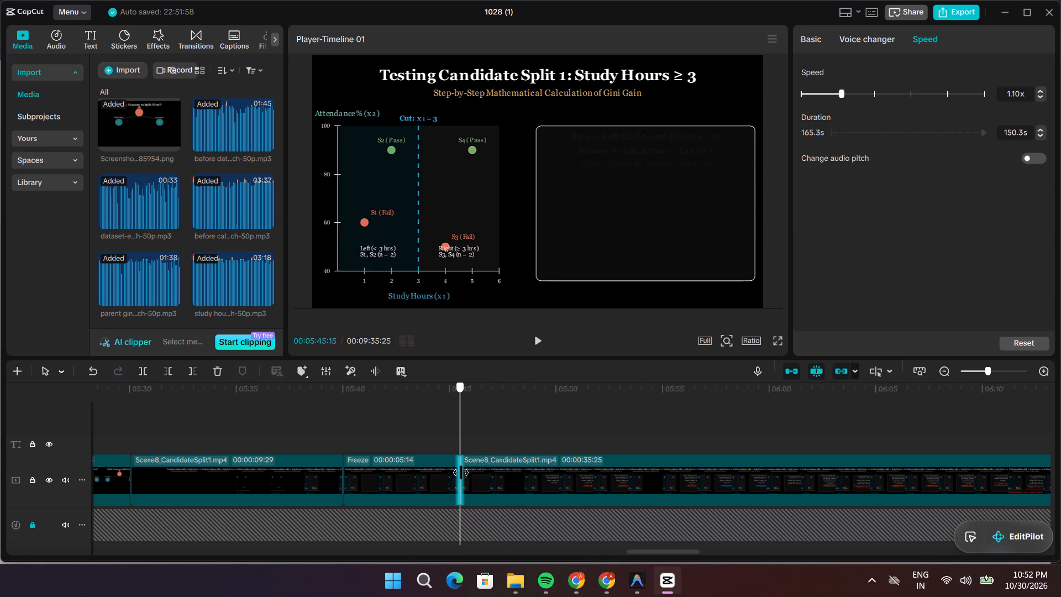
drag(461, 473, 424, 474)
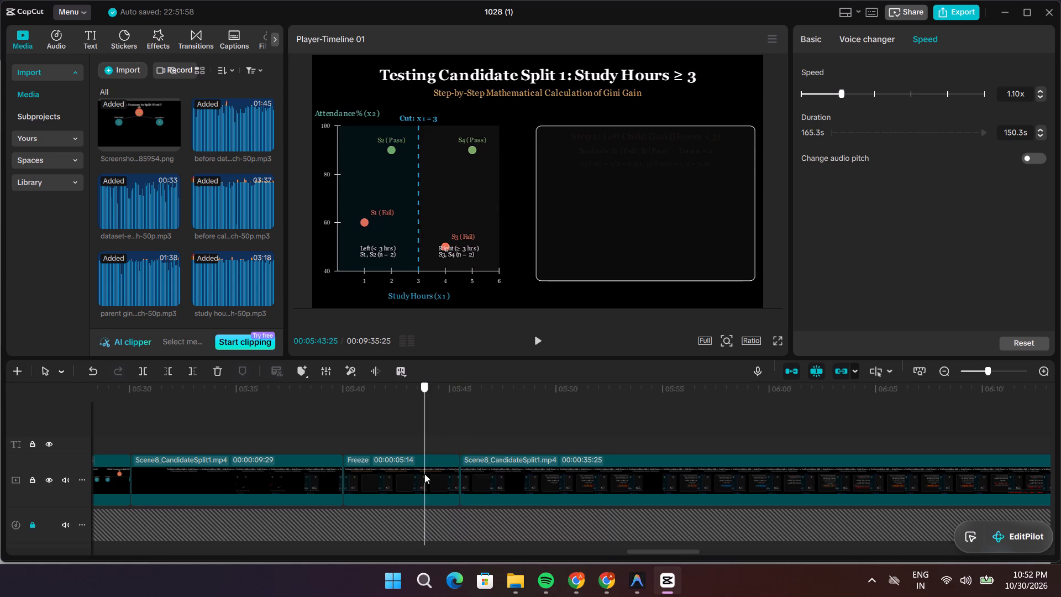
drag(424, 474, 430, 479)
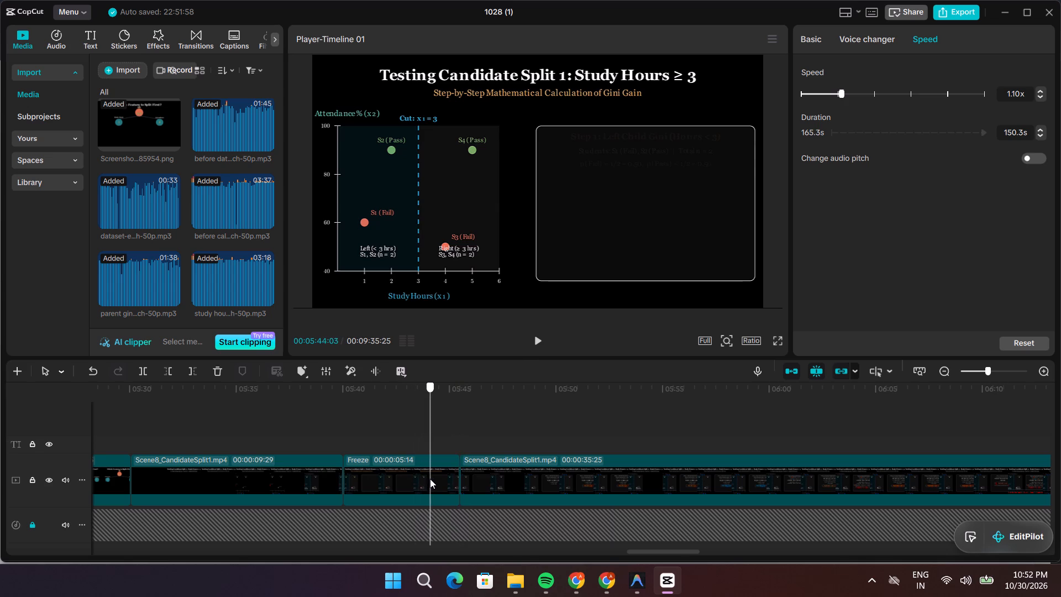
drag(430, 479, 358, 489)
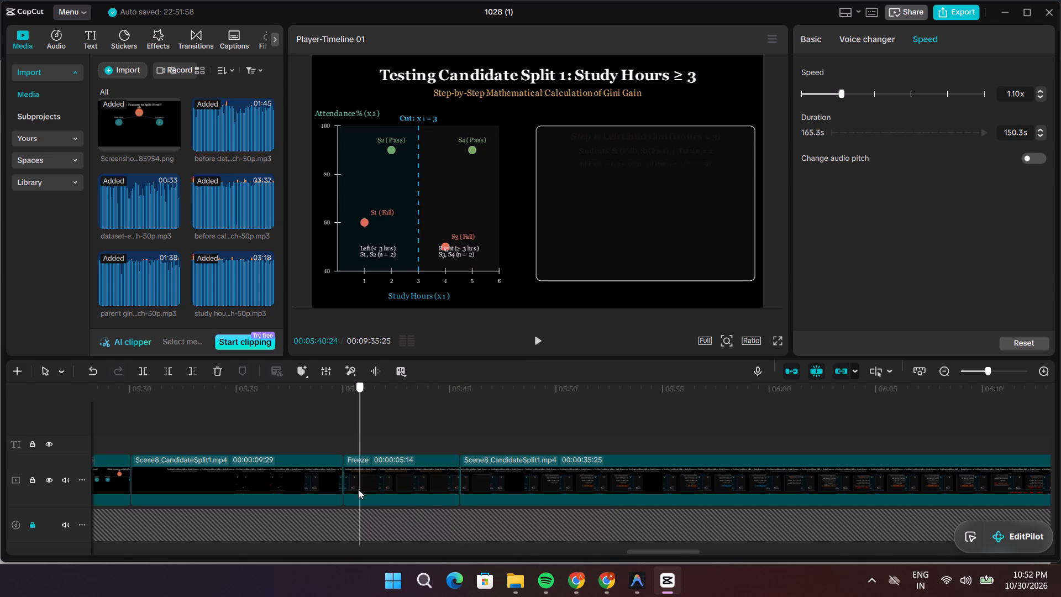
drag(358, 489, 313, 494)
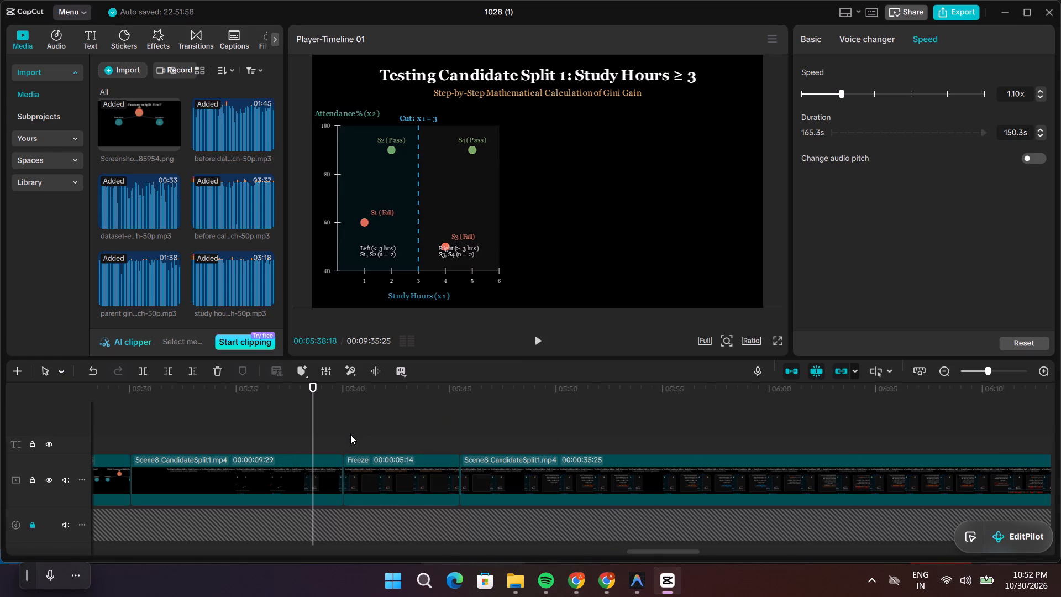
Insert a freeze frame at 00:05:38:18 in the Scene8_CandidateSplit1.mp4 clip that precedes the existing freeze.
click(390, 463)
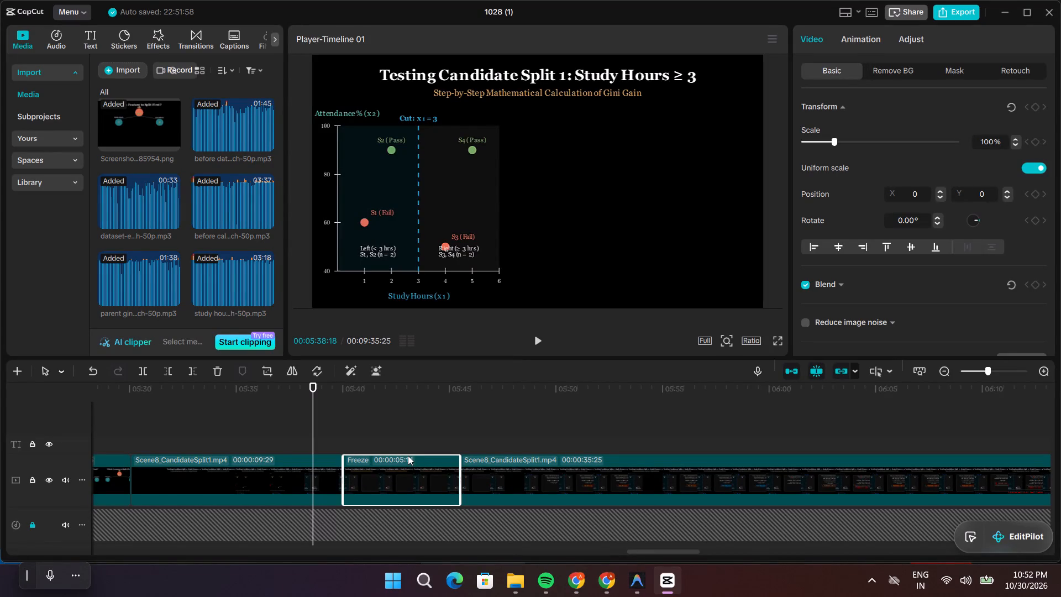
click(318, 465)
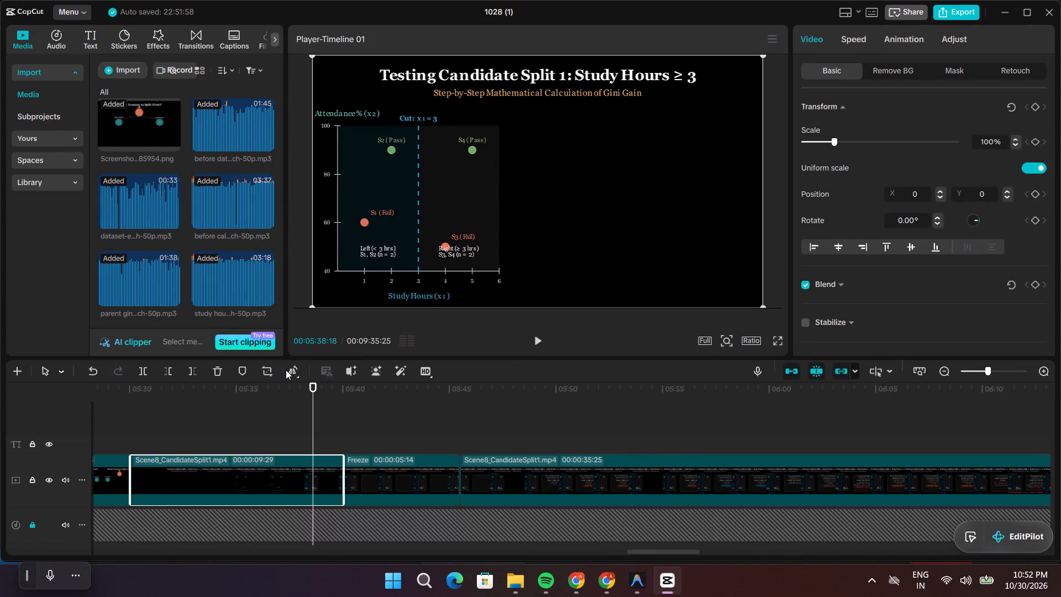
click(303, 397)
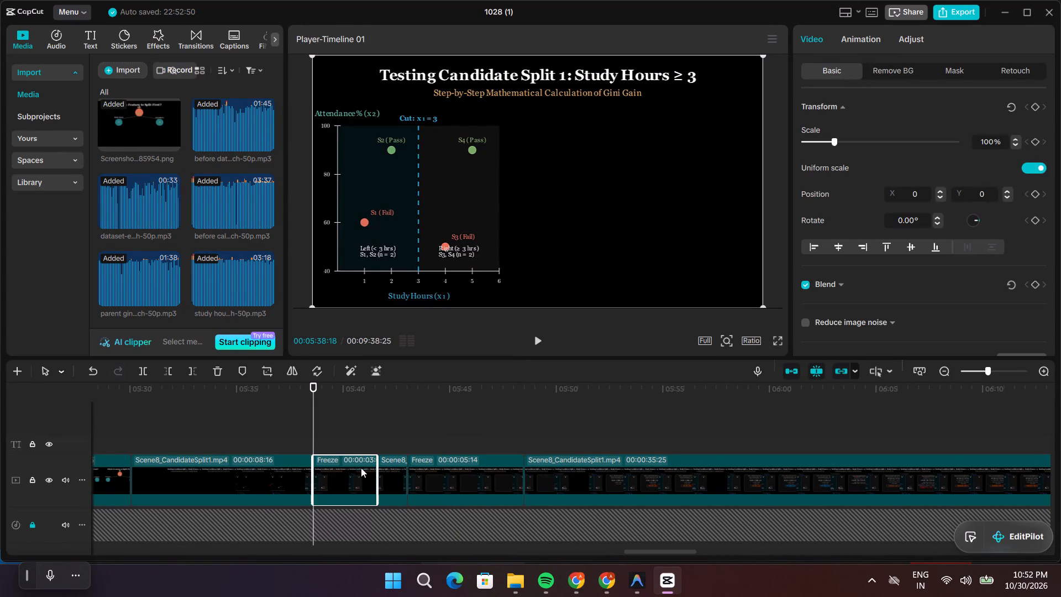
Check the visuals around both freezes and delete the older 00:00:05:14 freeze before the long Scene 8 clip.
key(space)
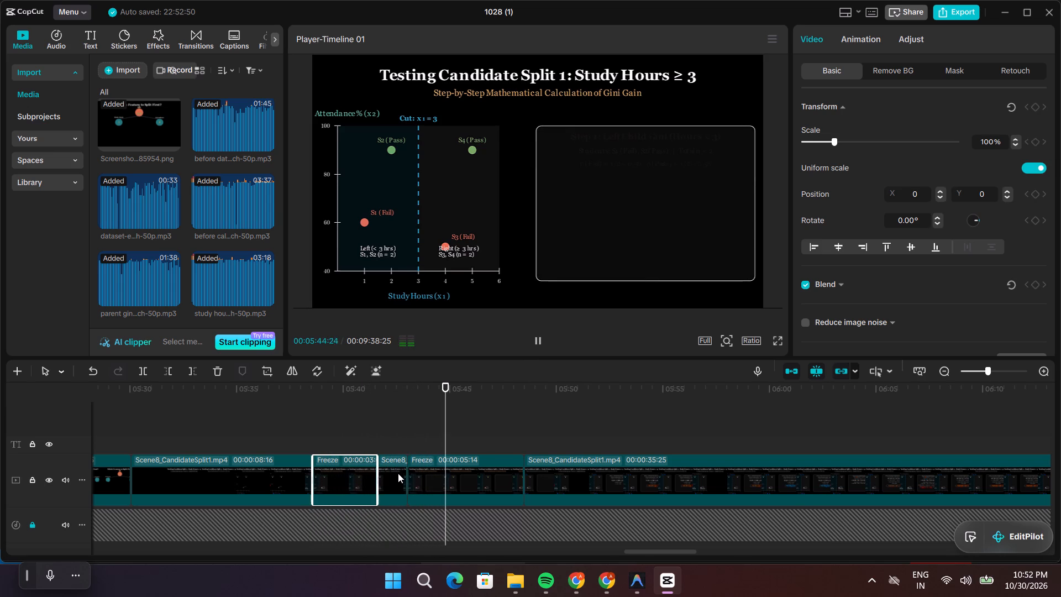
key(space)
click(398, 474)
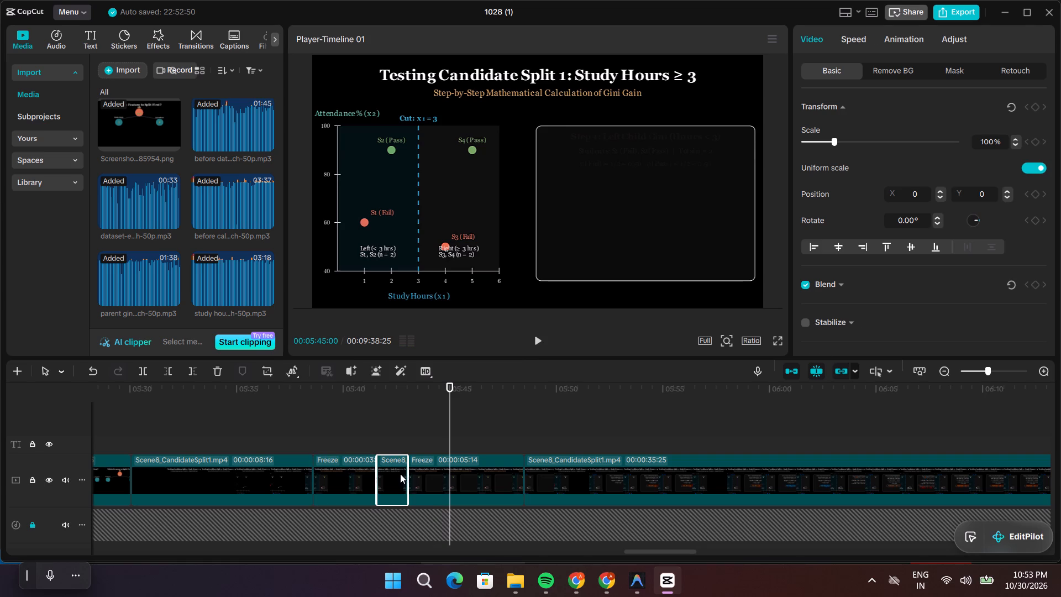
drag(447, 436, 385, 442)
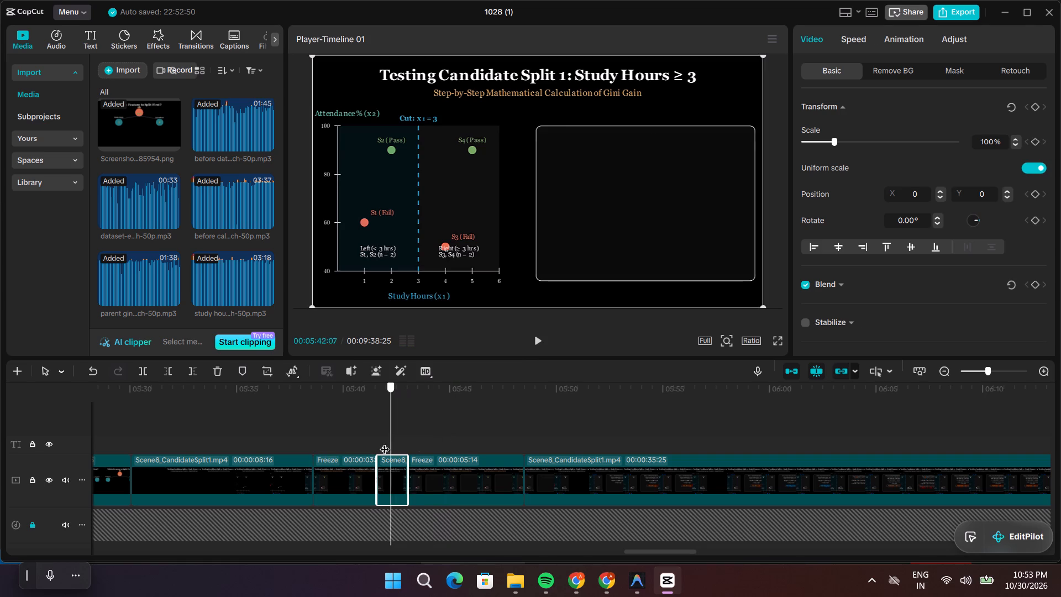
drag(385, 442, 422, 453)
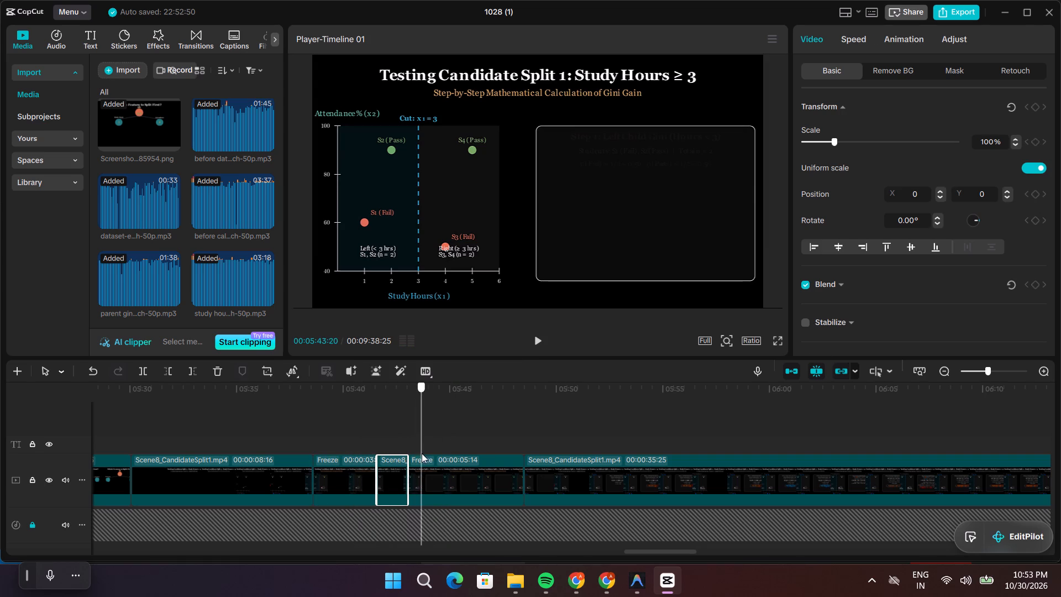
drag(422, 453, 468, 455)
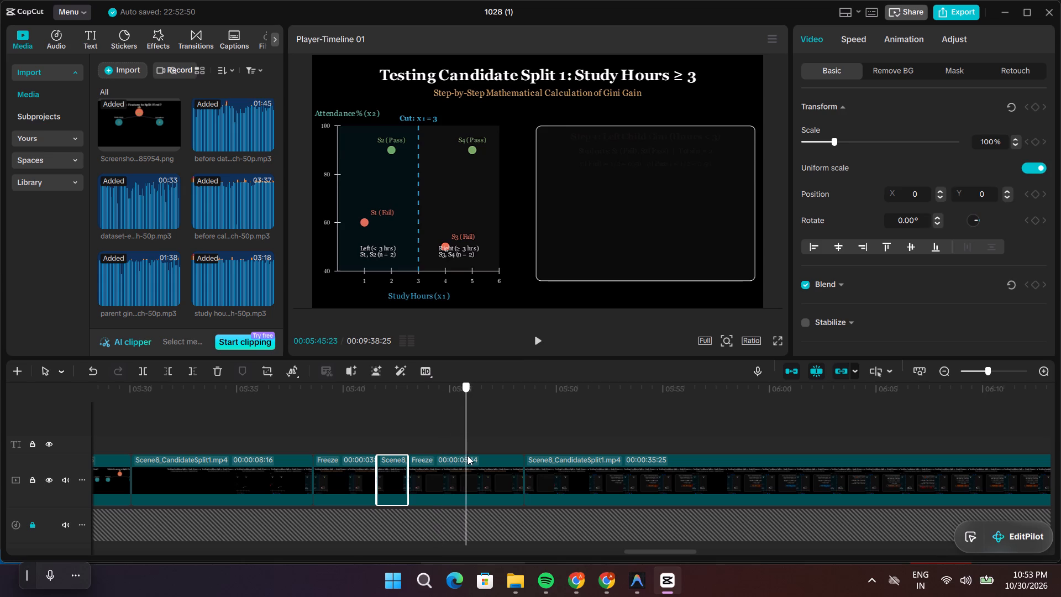
drag(468, 455, 528, 463)
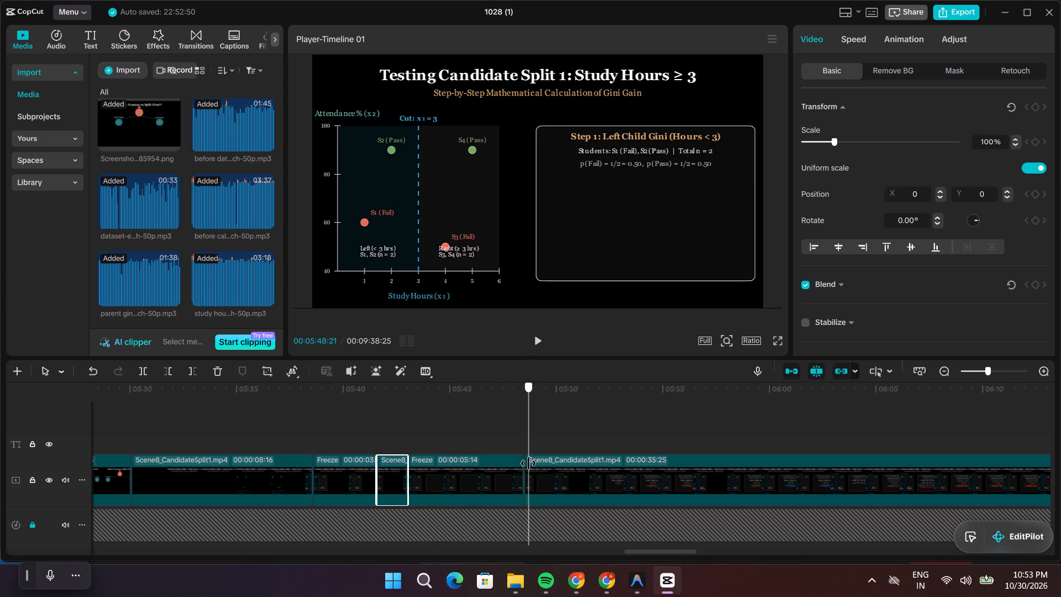
drag(528, 463, 531, 464)
click(483, 473)
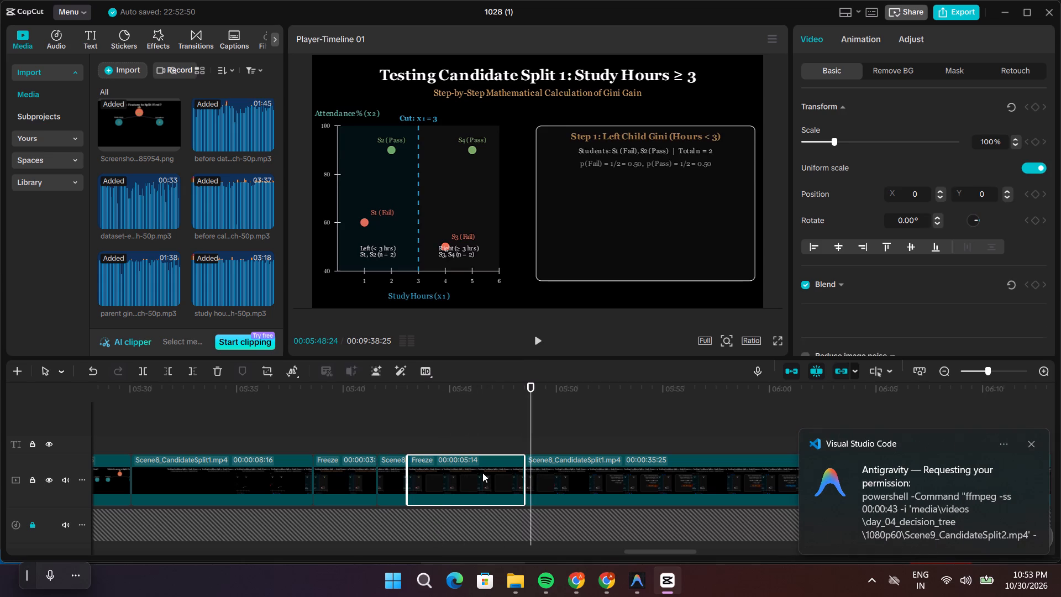
key(BackSpace)
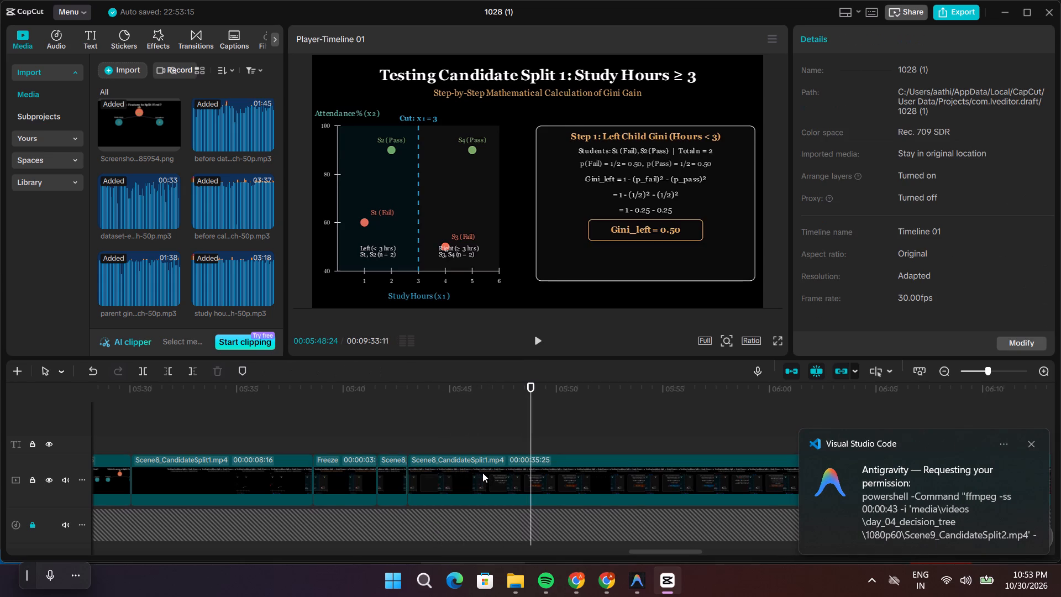
Lengthen the remaining freeze clip in Scene 8 to 00:00:11:22 by extending its end.
drag(530, 444, 355, 458)
click(340, 473)
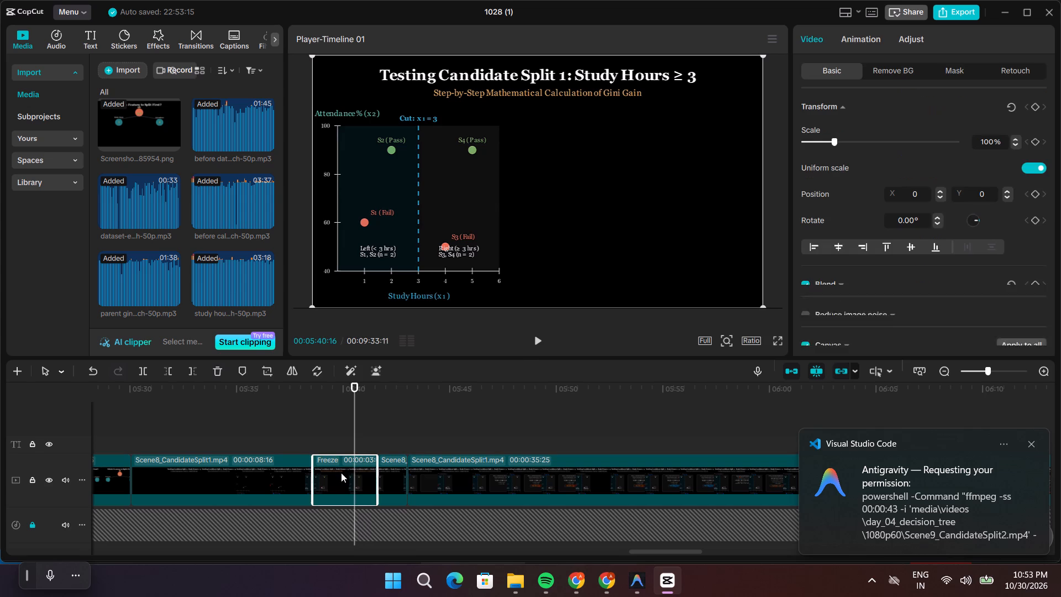
drag(376, 477, 417, 479)
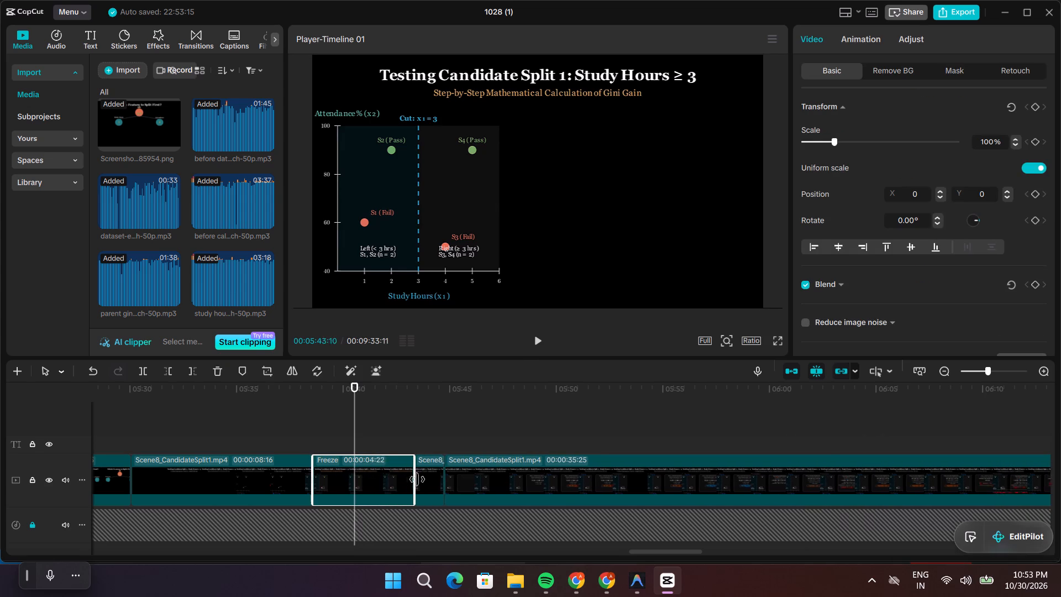
drag(417, 479, 563, 481)
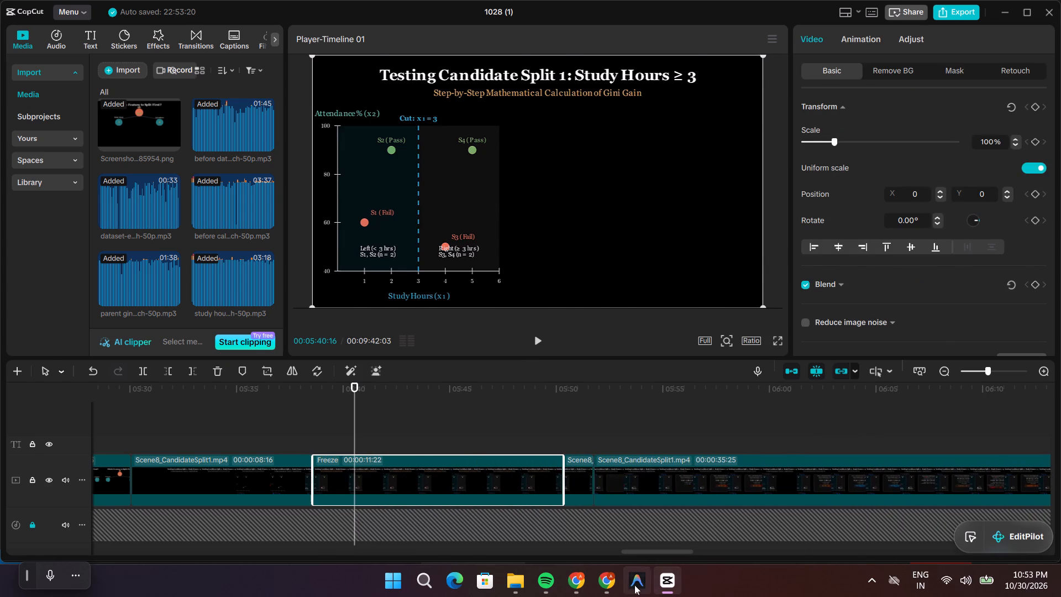
Switch to Antigravity, allow the Scene 9 frame capture at 00:00:43, check its progress, and return to CapCut.
click(634, 585)
click(1005, 460)
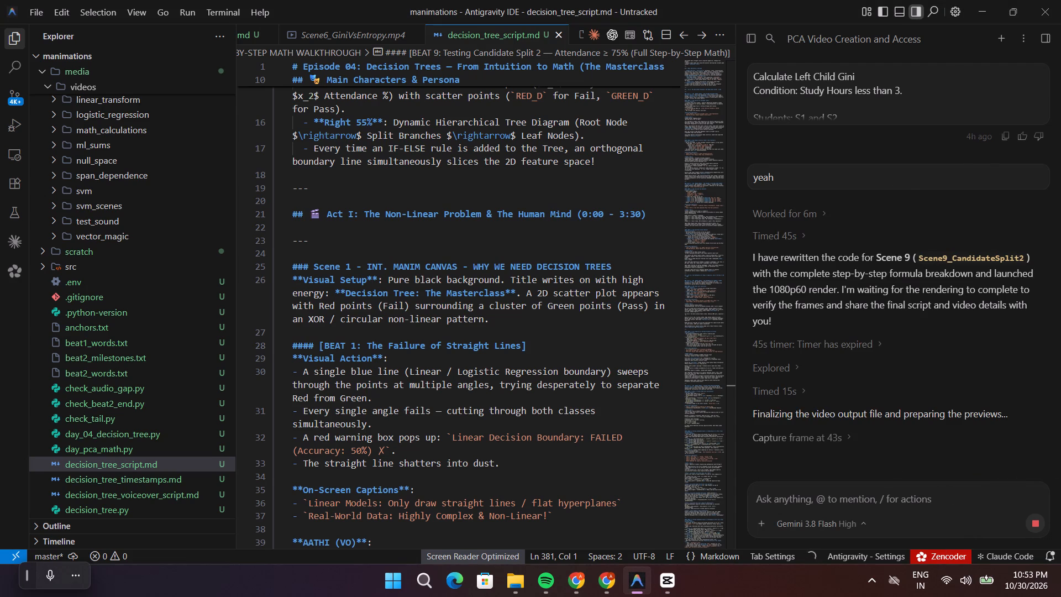
key(alt+Tab)
key(space)
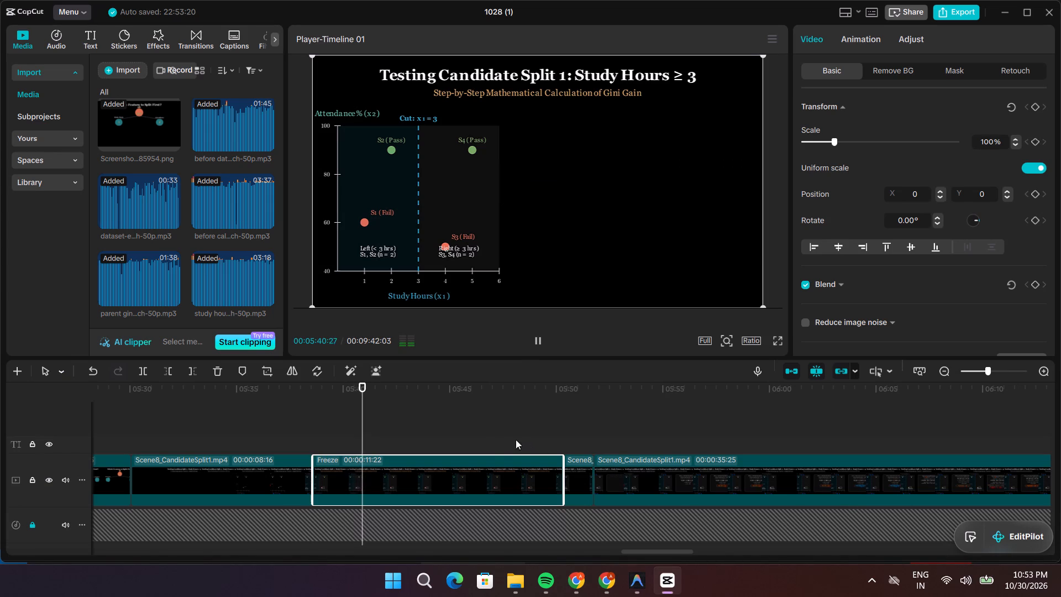
key(space)
key(alt+Tab)
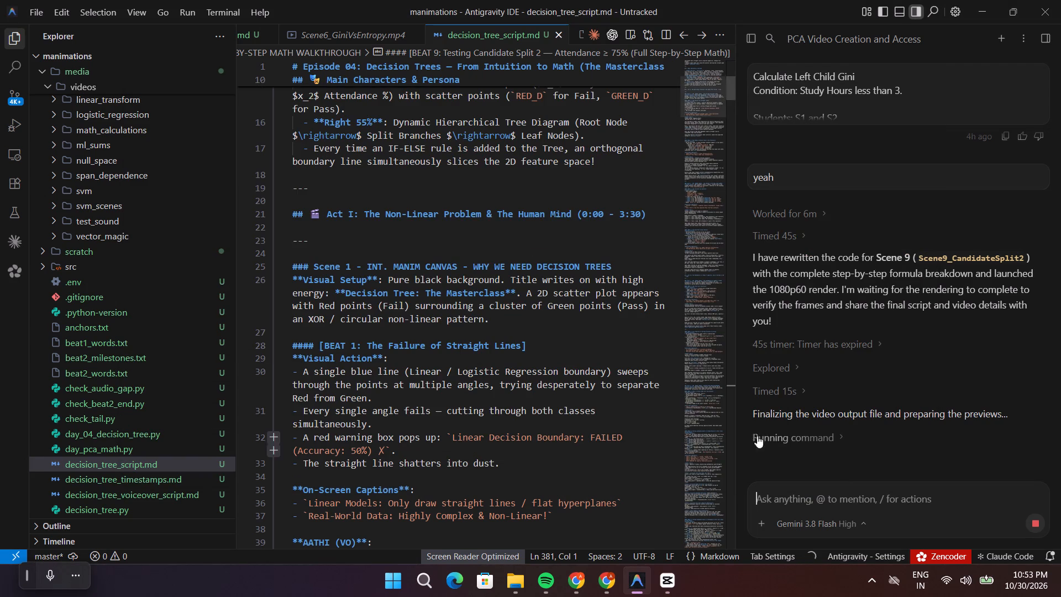
key(alt+Tab)
Play the lengthened freeze and the gap between the two study hours voice-over pieces to check narration against the Step 1 visuals.
key(space)
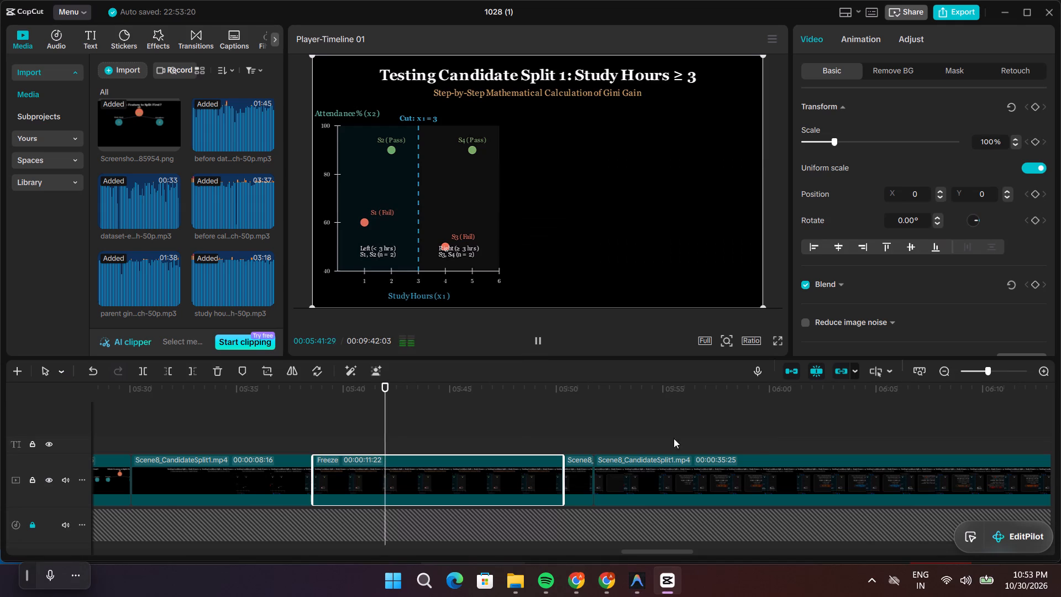
scroll(596, 428, down, 6)
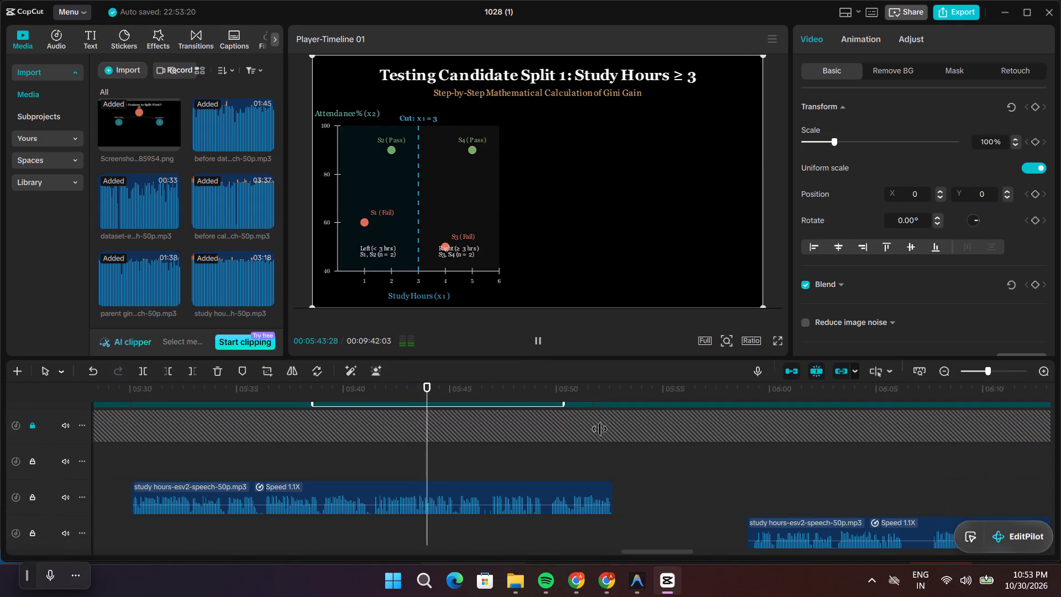
scroll(600, 429, down, 4)
scroll(602, 430, up, 2)
scroll(602, 430, down, 1)
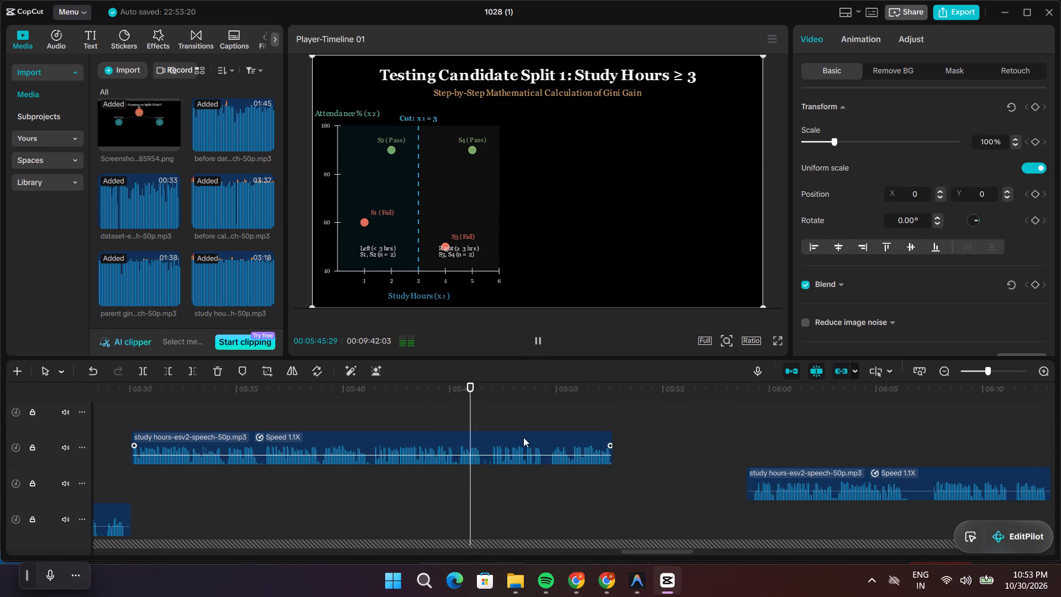
drag(494, 416, 735, 420)
key(space)
key(space)
key(space)
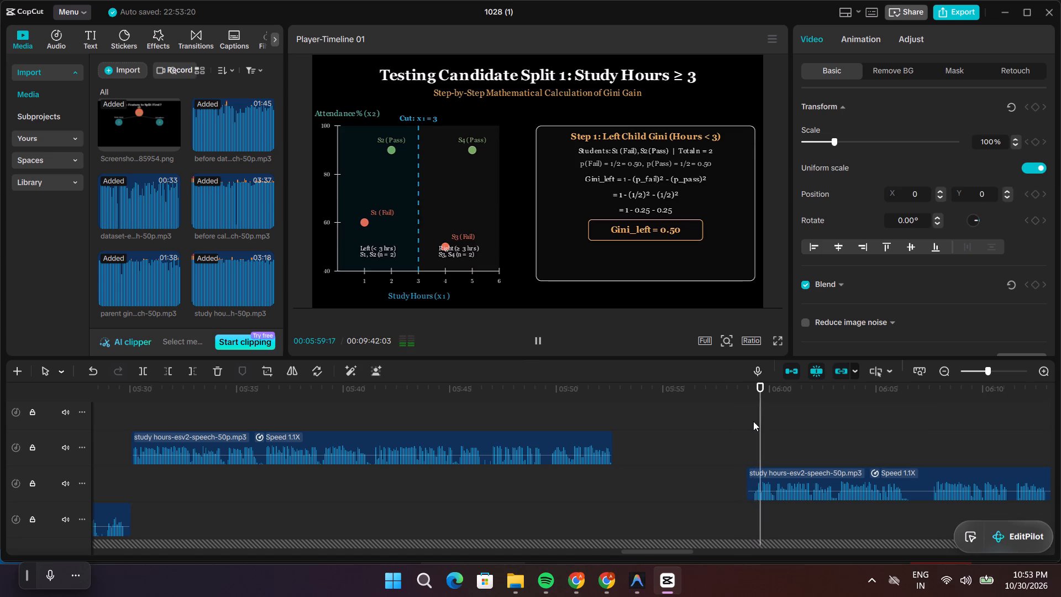
drag(761, 422, 592, 433)
key(space)
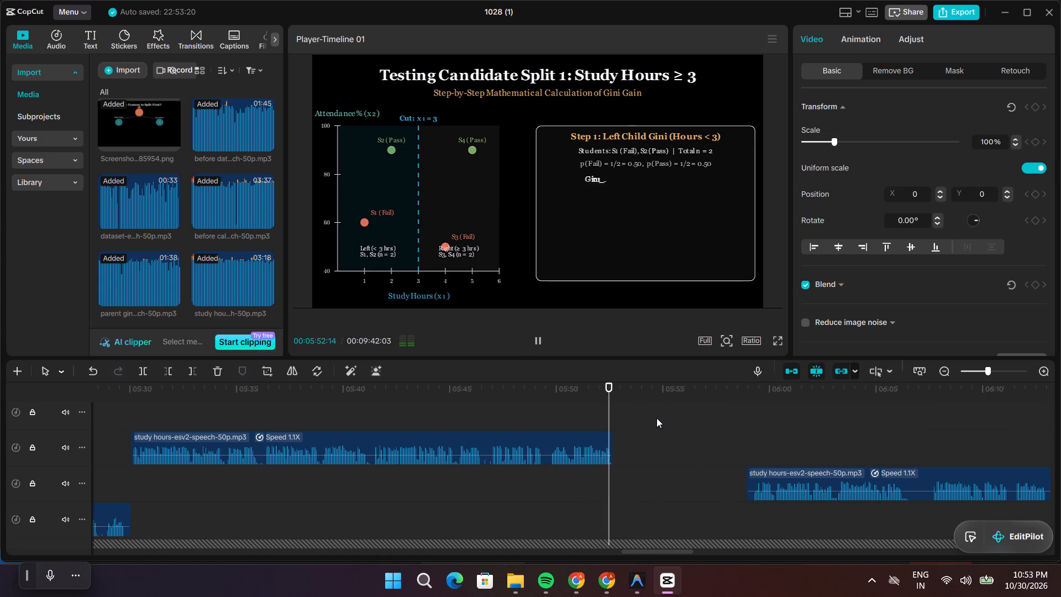
key(space)
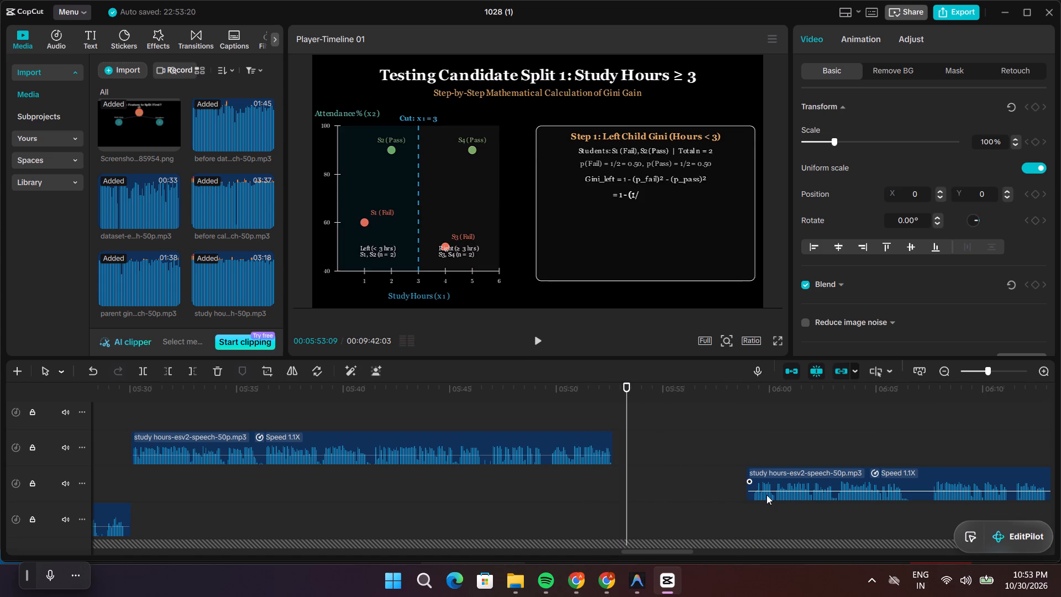
Move the second study hours voice-over piece to start right after the first piece, and play the join against the Step 1 visuals.
drag(765, 496, 634, 484)
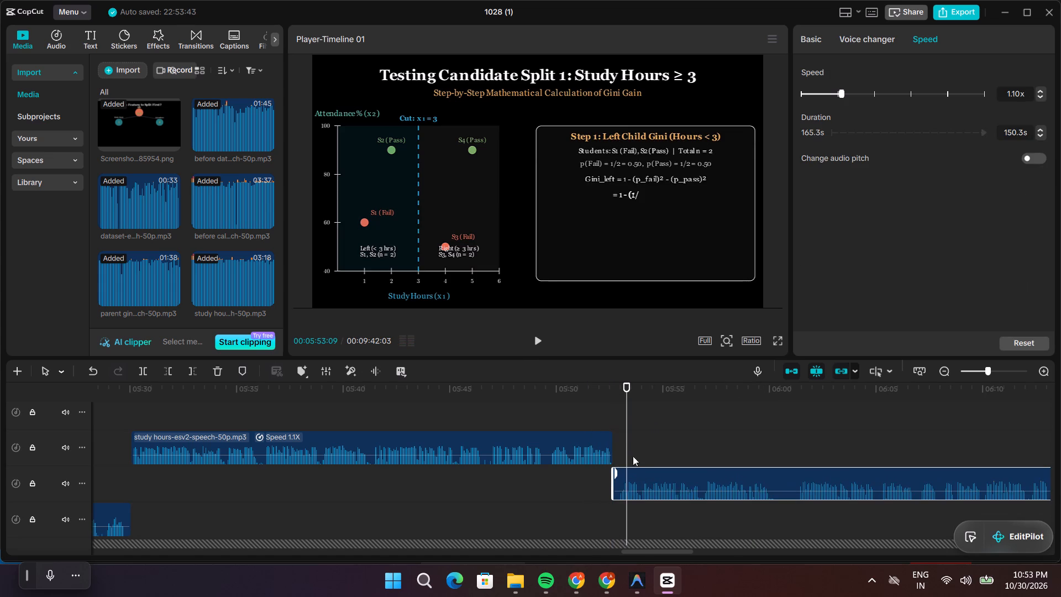
drag(627, 438, 594, 436)
key(space)
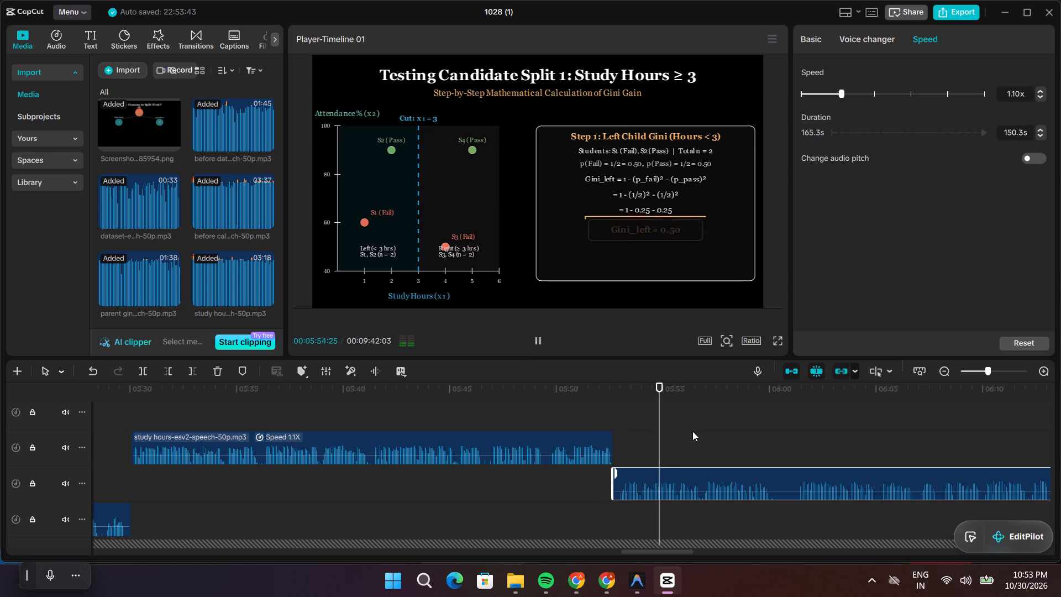
key(space)
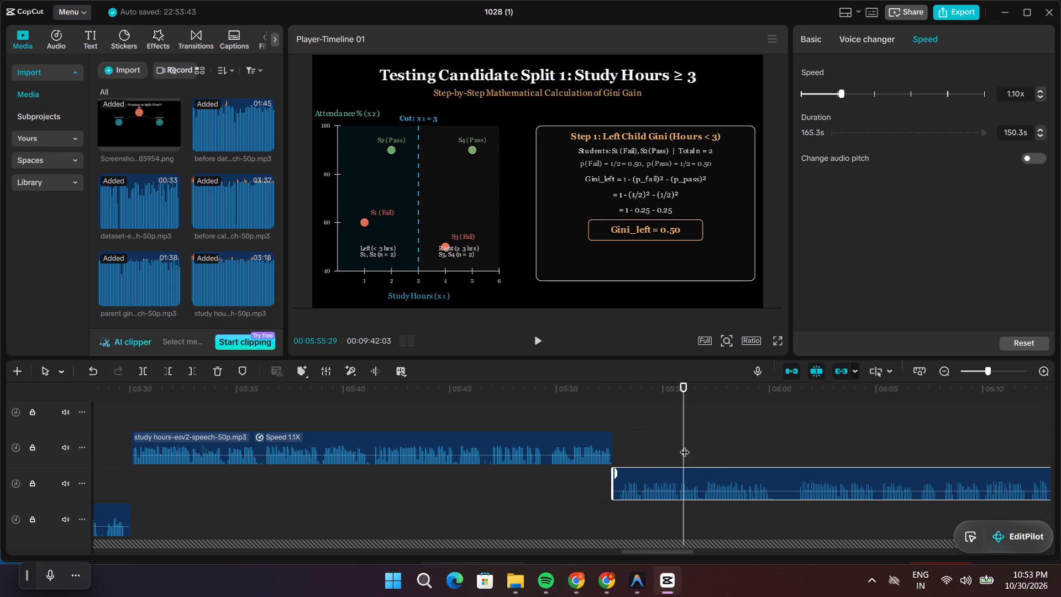
click(666, 445)
drag(667, 441, 540, 444)
key(space)
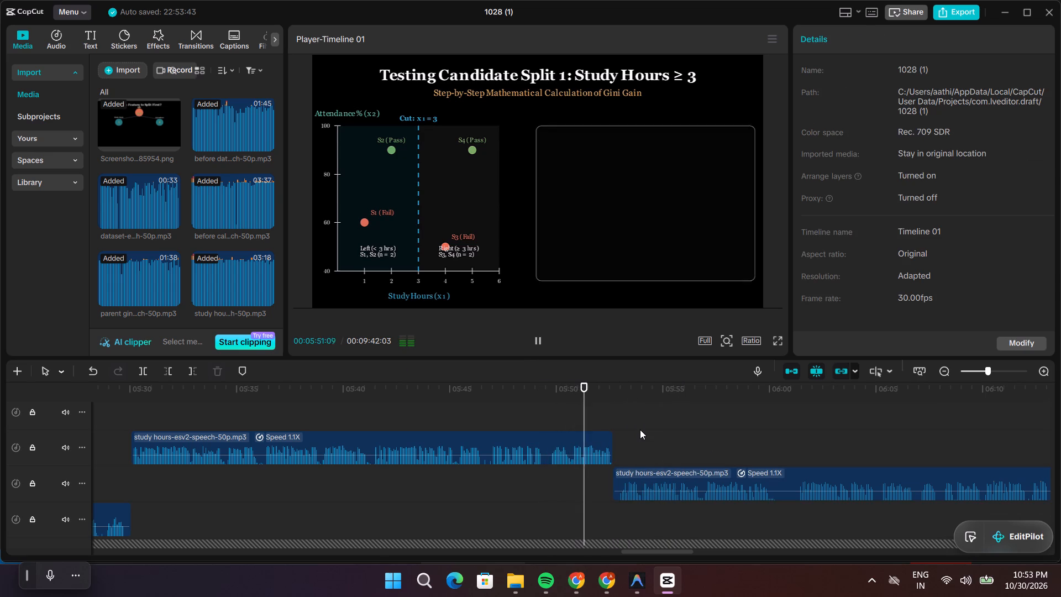
key(space)
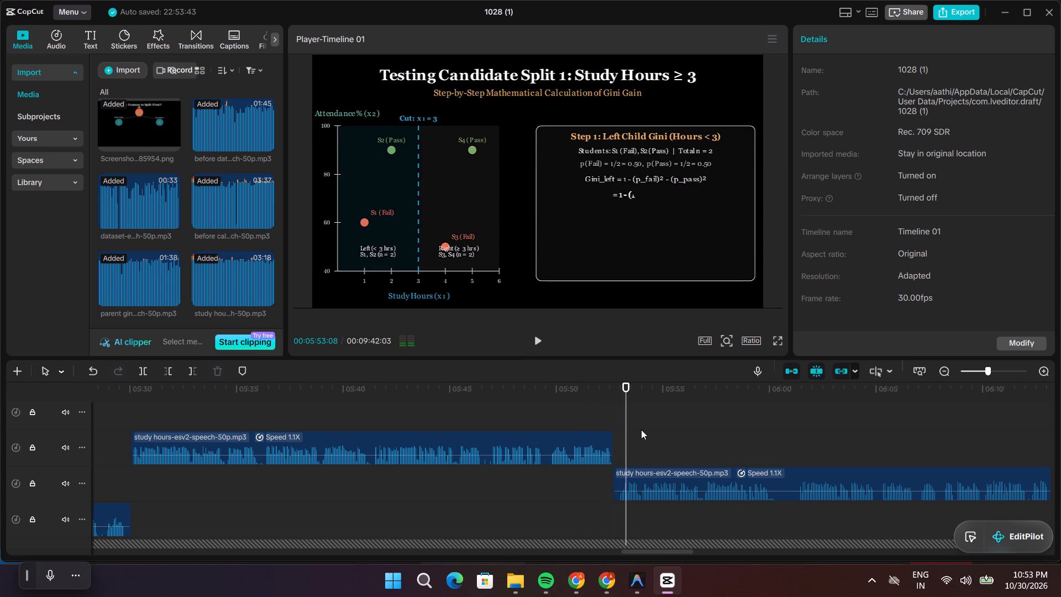
Lengthen the Scene 8 freeze clip to 00:00:14:15 by extending its end, and play through the transition into the next clip.
scroll(642, 429, up, 8)
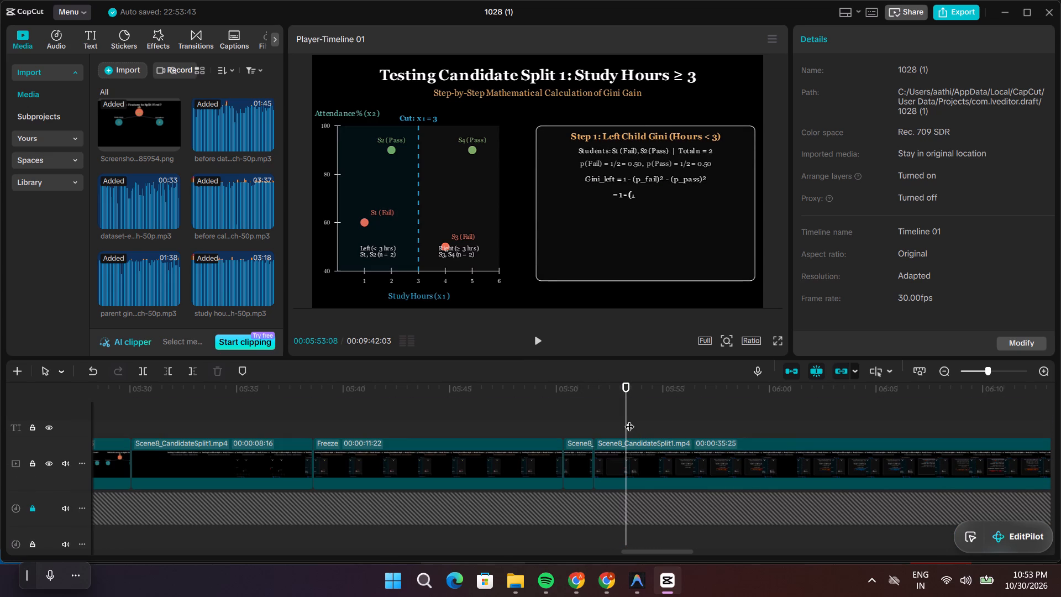
drag(626, 420, 493, 431)
click(451, 454)
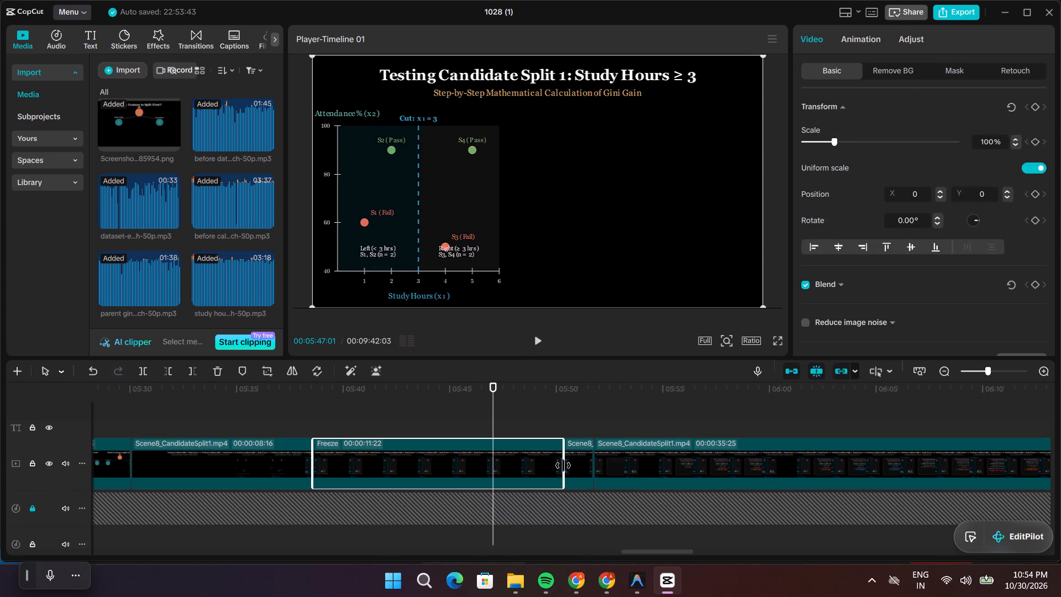
drag(563, 465, 618, 465)
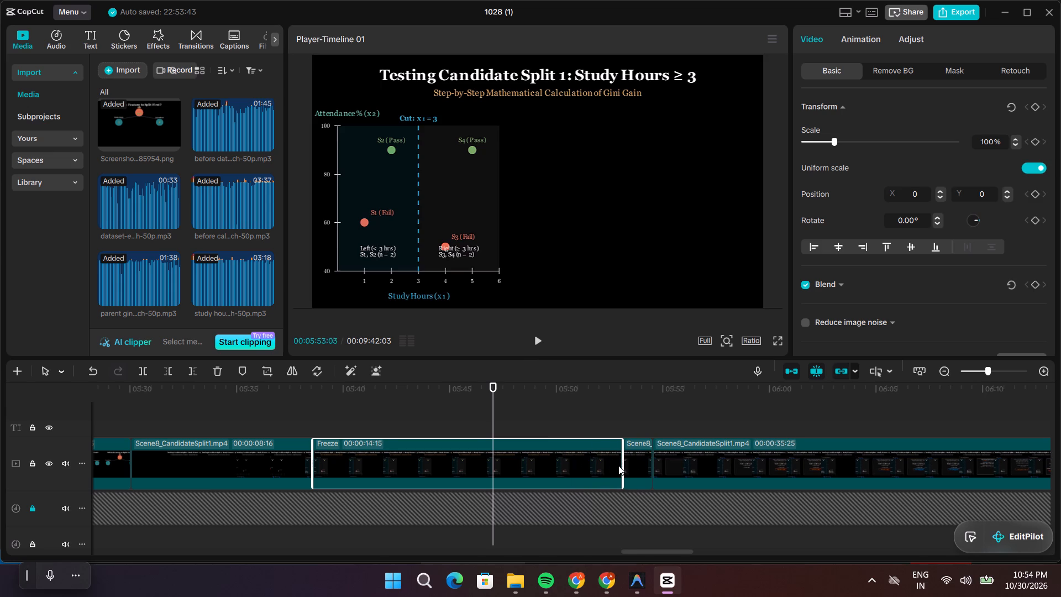
key(space)
scroll(637, 465, down, 4)
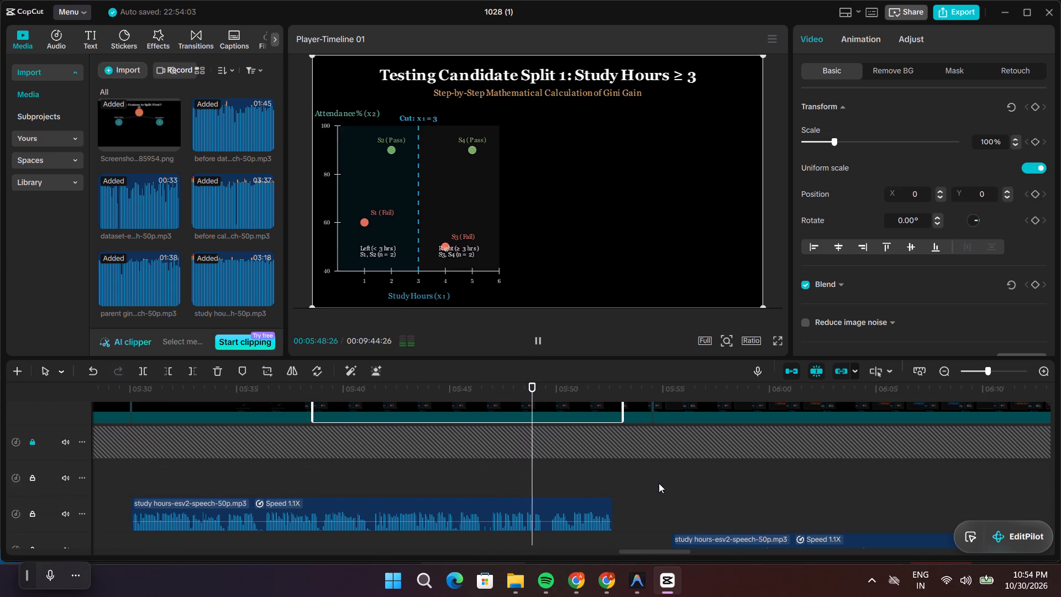
scroll(659, 483, up, 2)
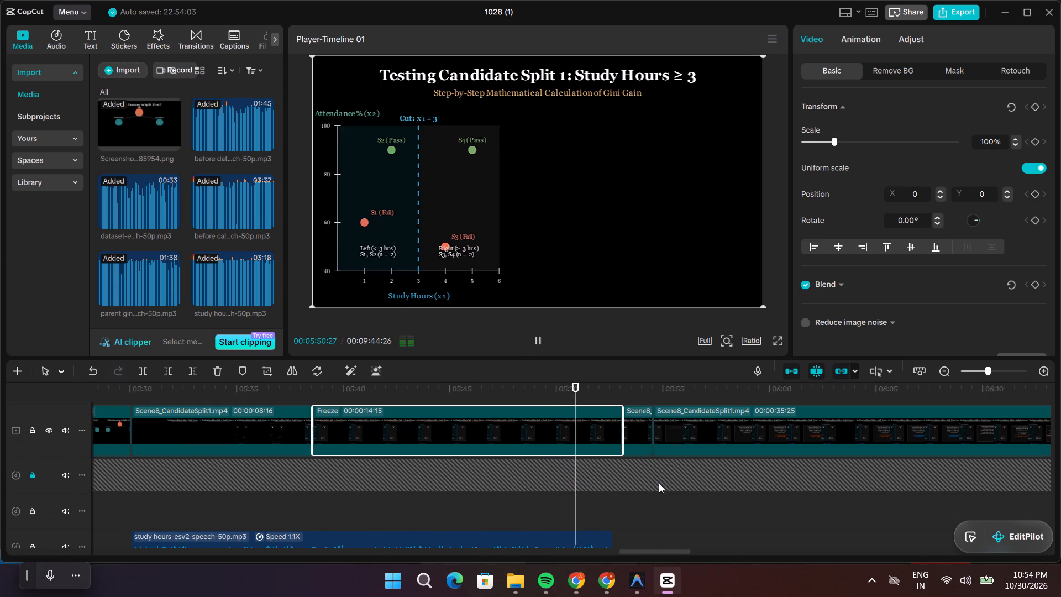
key(space)
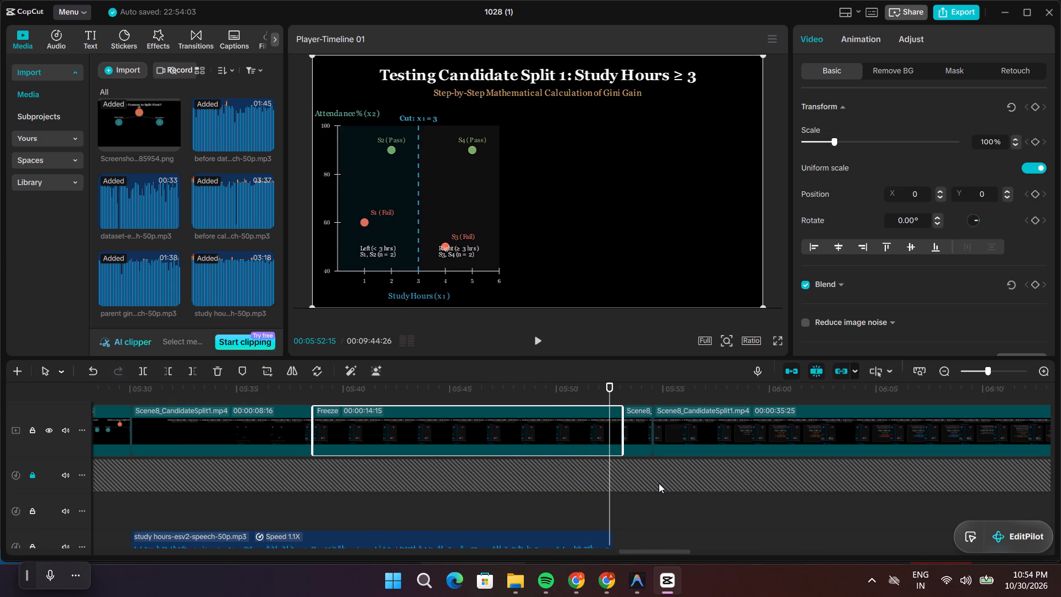
key(space)
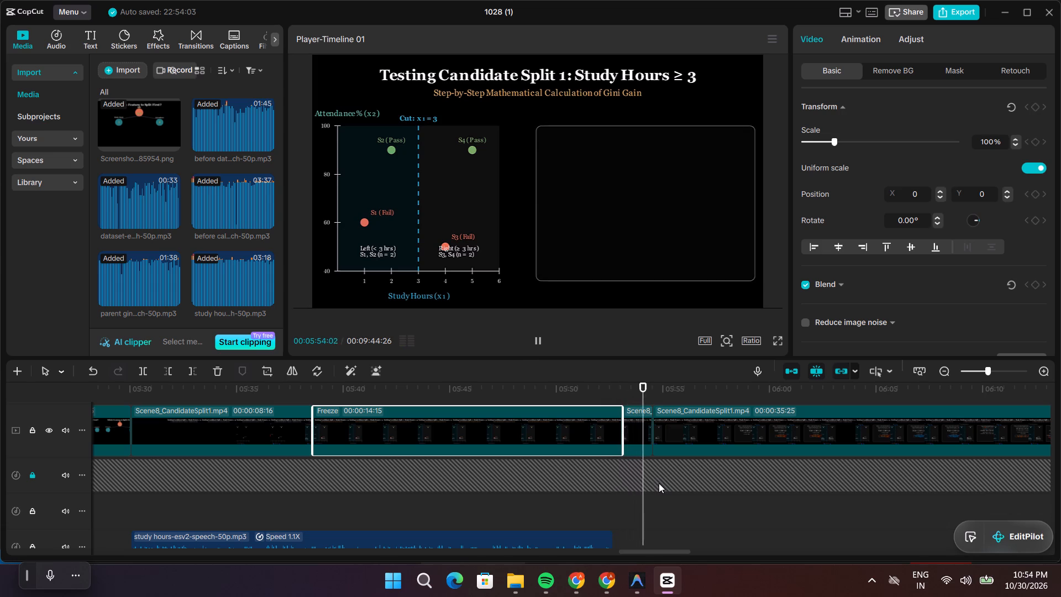
key(space)
Move the second study hours voice-over piece back against the end of the first piece and play through the Step 1 calculation.
scroll(659, 483, down, 5)
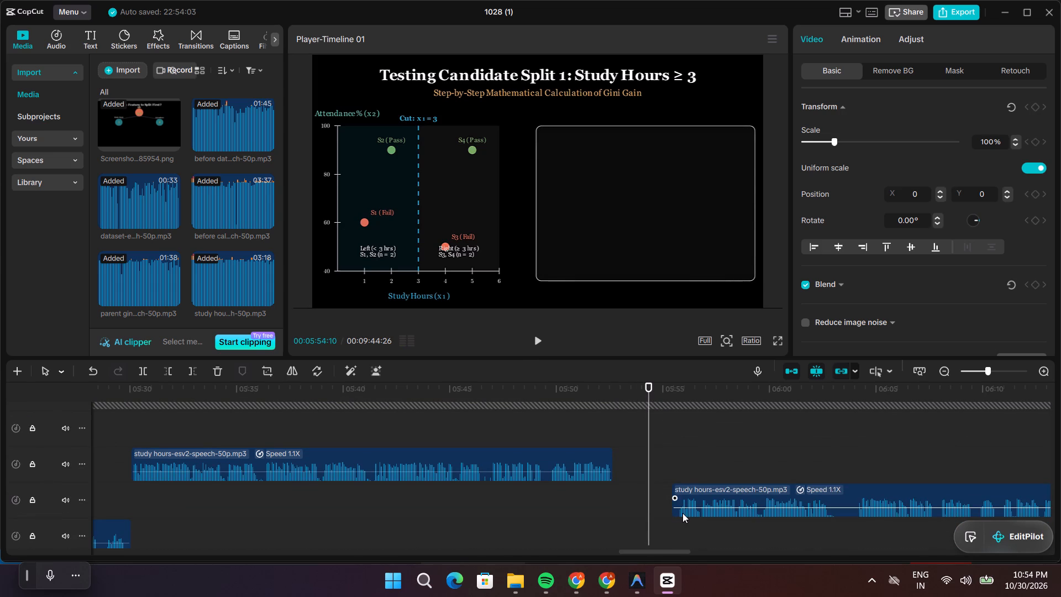
drag(682, 513, 626, 513)
drag(646, 465, 593, 467)
key(space)
scroll(654, 454, up, 2)
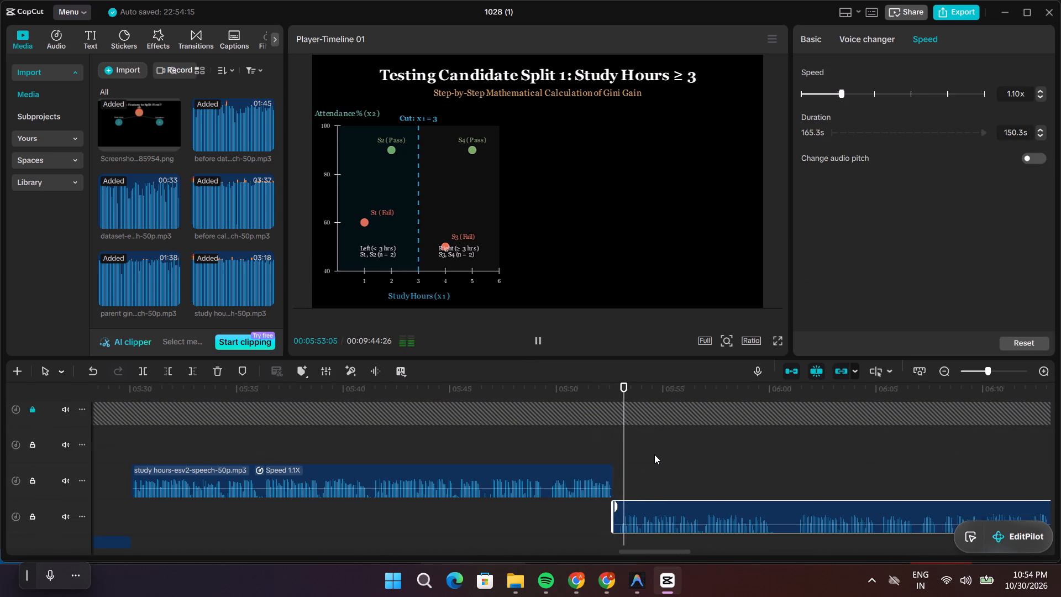
scroll(654, 454, up, 4)
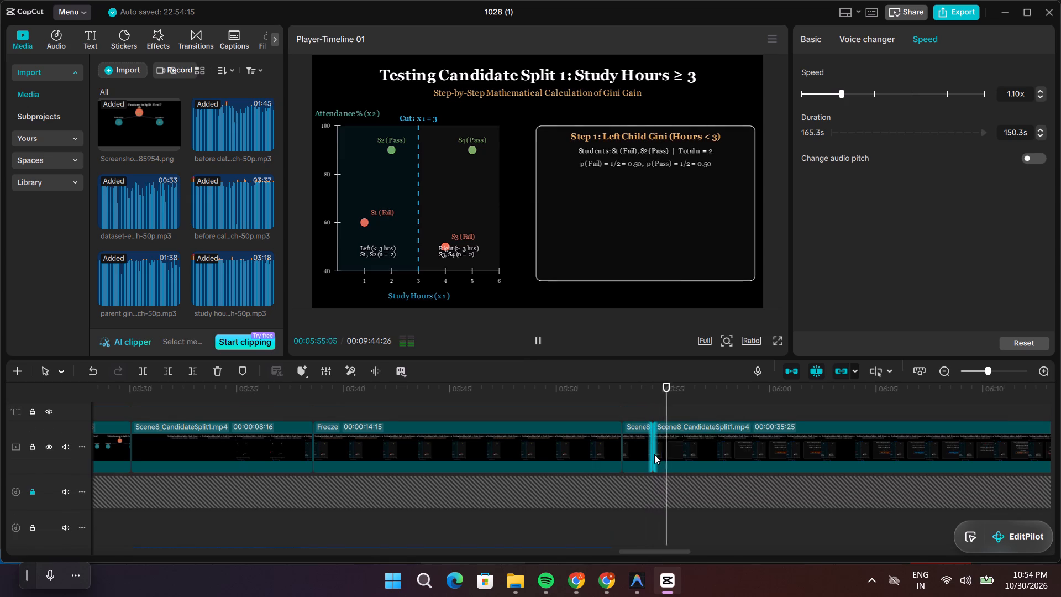
scroll(655, 454, down, 4)
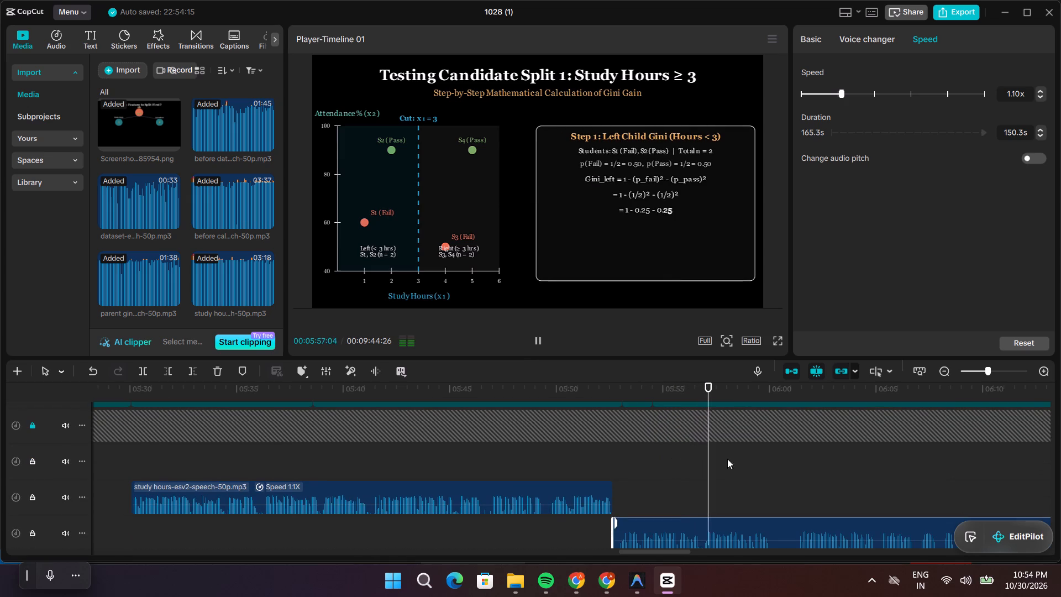
click(542, 343)
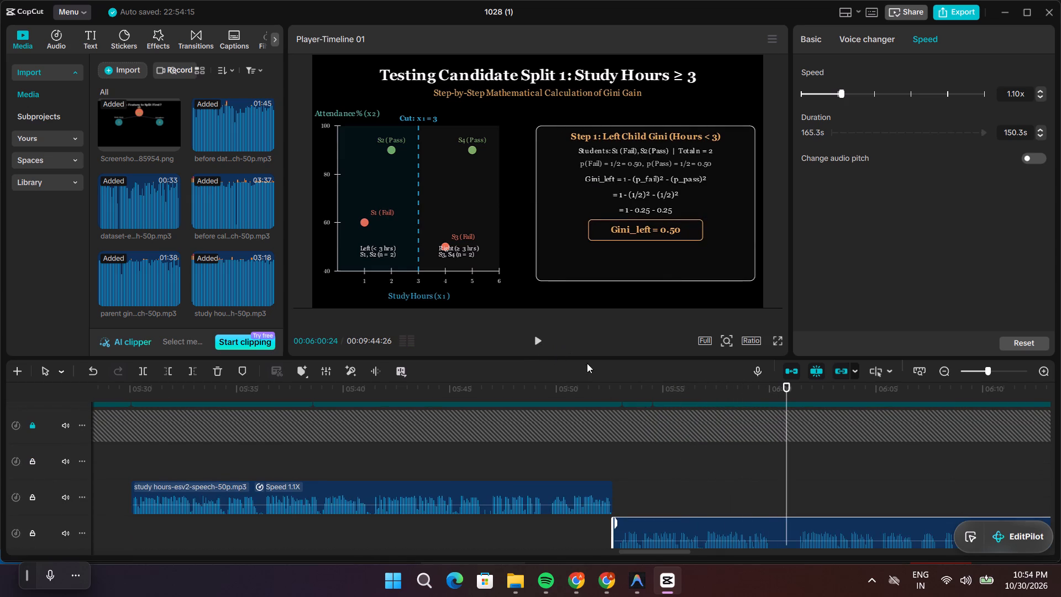
Split the second study hours voice-over piece at 00:06:00:01.
drag(785, 476, 771, 477)
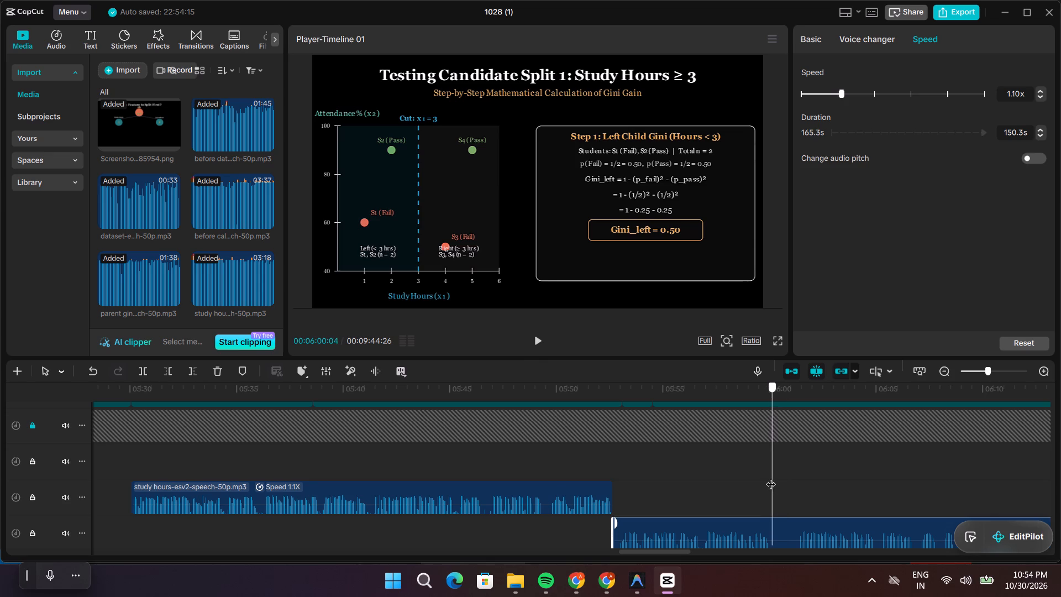
drag(771, 477, 770, 477)
click(788, 537)
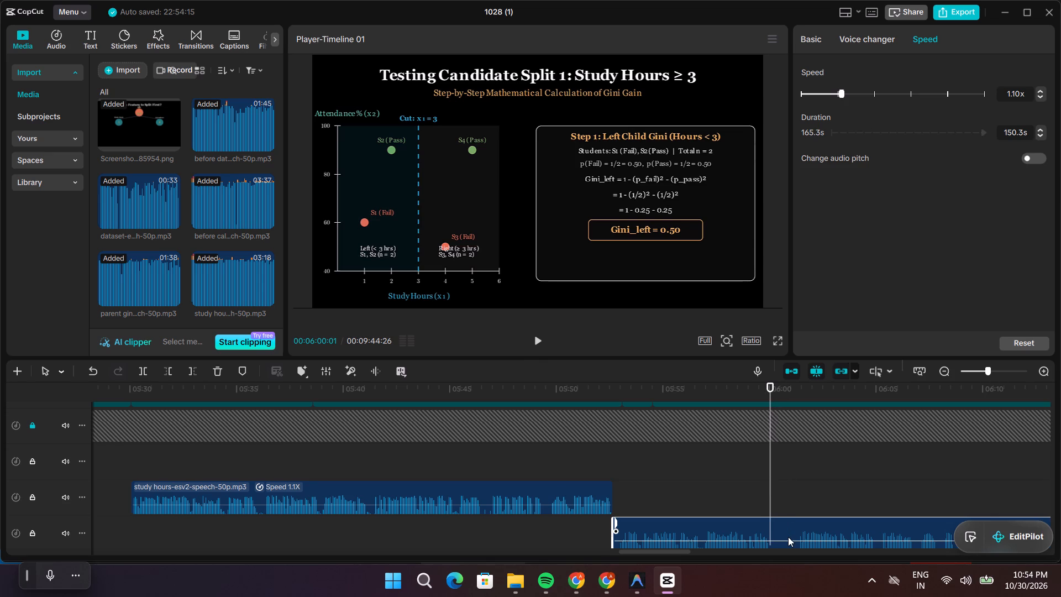
key(ctrl+b)
Trim the silent beginning of the voice-over piece after the split, shortening its duration to 141.6 s.
scroll(788, 537, down, 2)
click(773, 498)
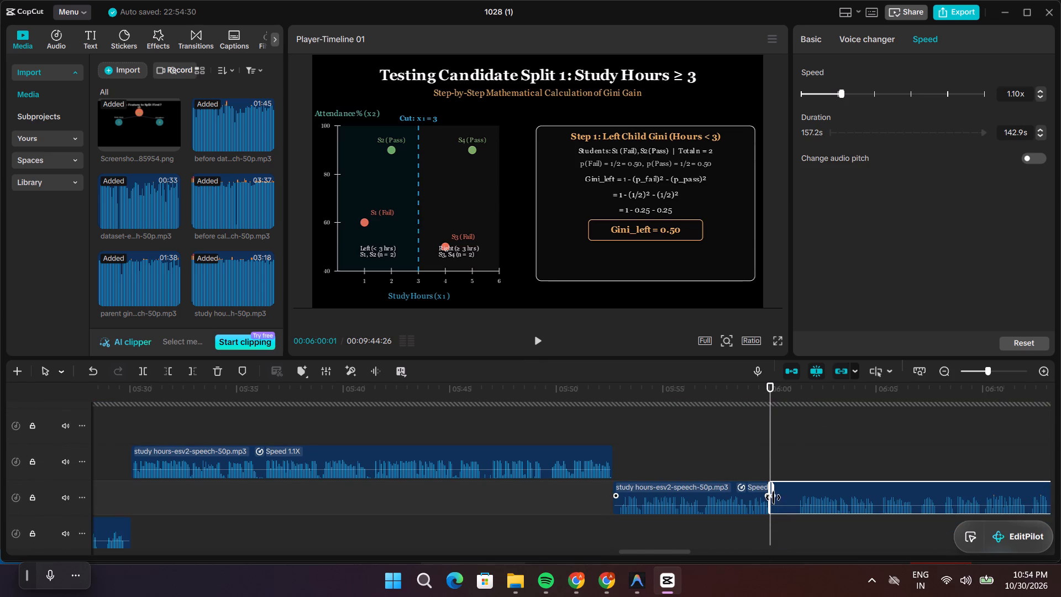
click(769, 498)
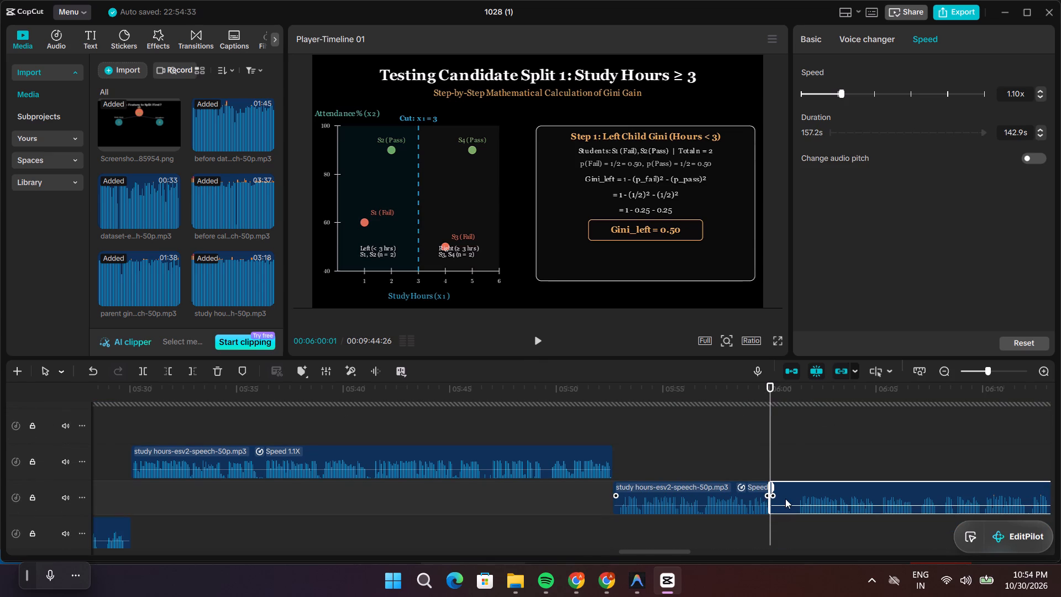
click(785, 499)
click(770, 499)
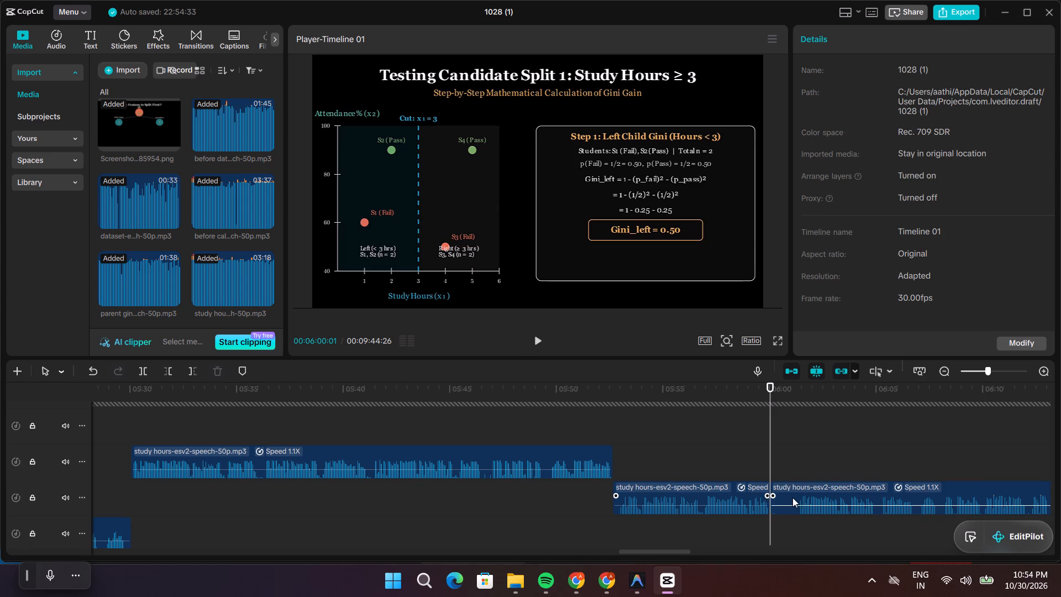
click(793, 497)
click(770, 492)
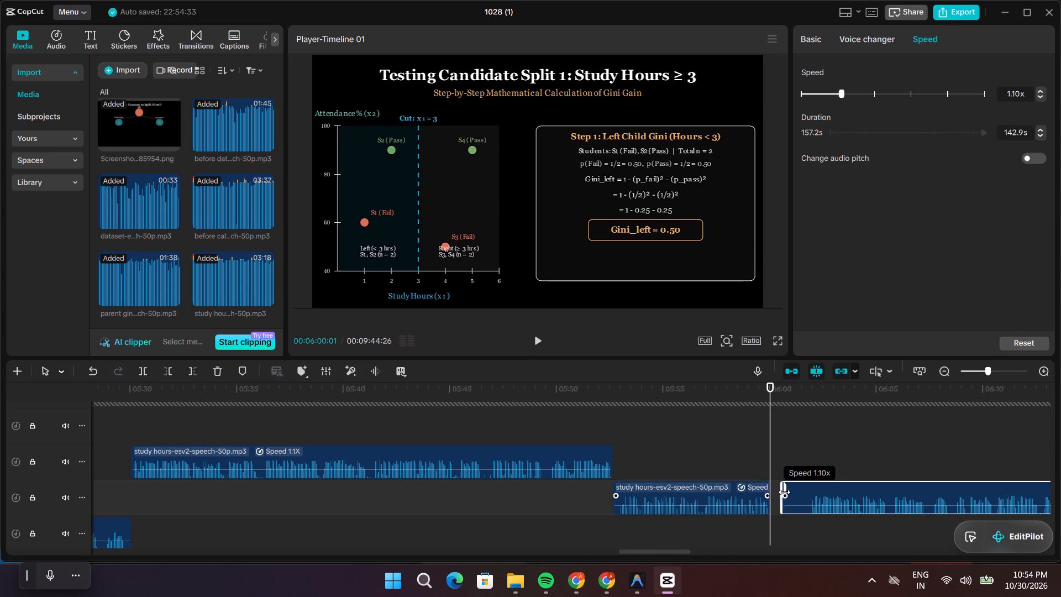
click(793, 498)
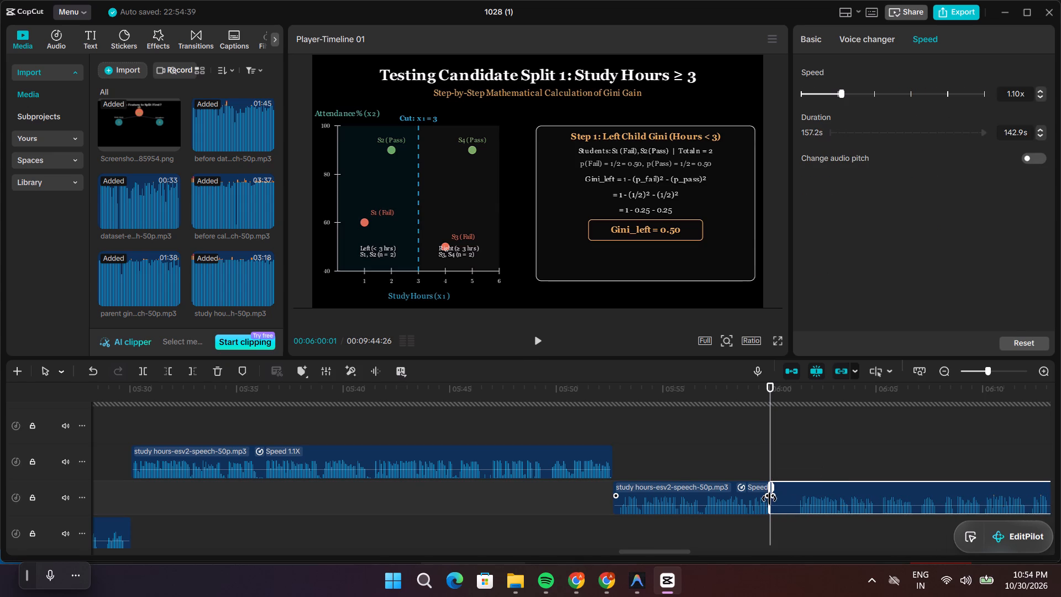
drag(769, 499, 795, 497)
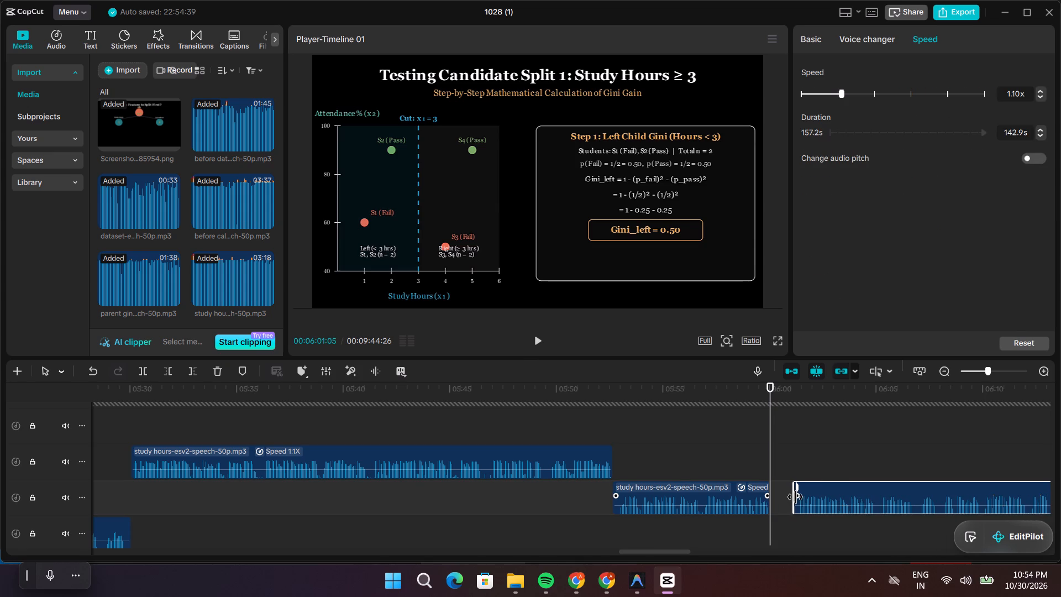
drag(795, 497, 799, 498)
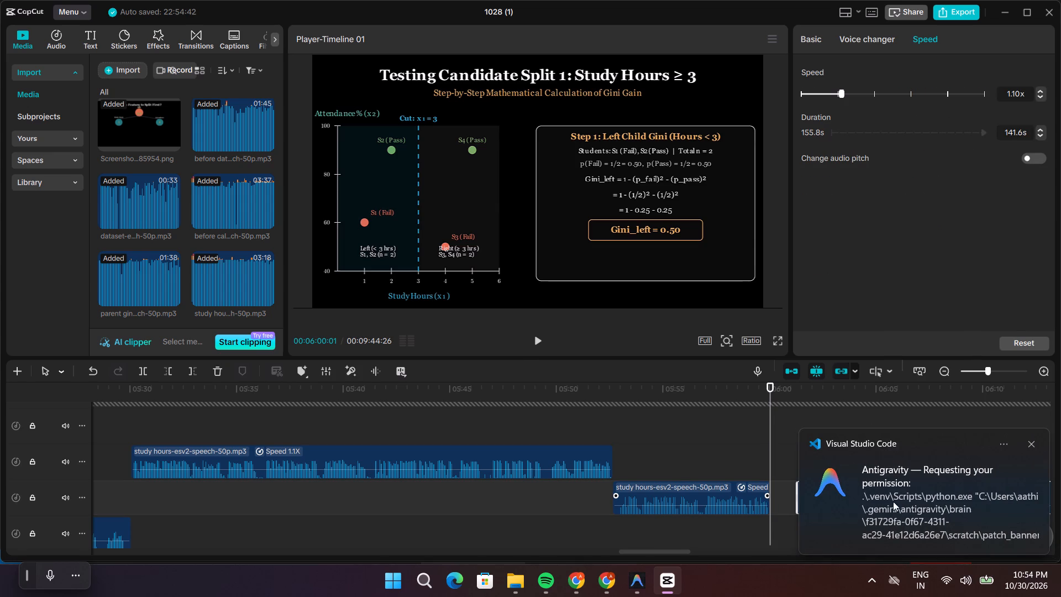
Switch to Antigravity, allow the banner patch script to run this time, and return to CapCut.
key(alt+Tab)
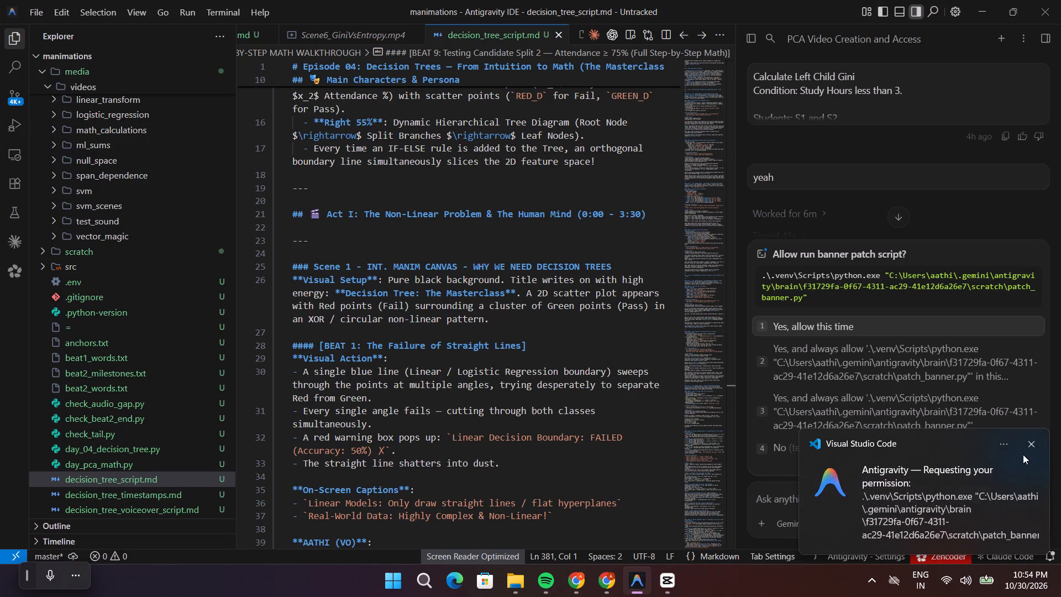
click(1024, 445)
click(1006, 460)
key(alt+Tab)
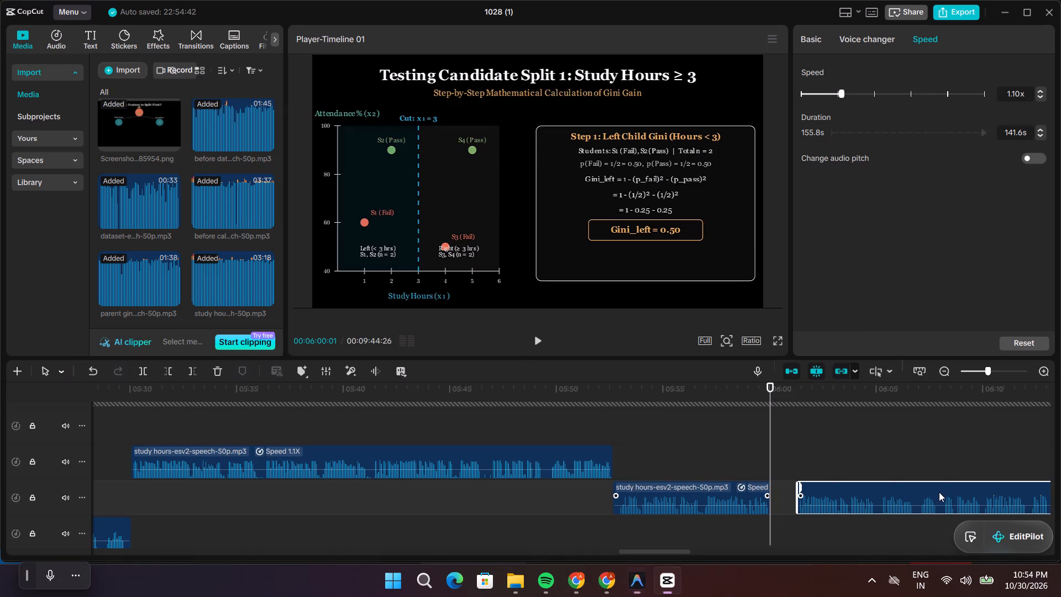
Move the trimmed voice-over piece to start at the 00:06:00:01 split on the track below, and check it against the Step 1 and 2 visuals.
drag(896, 511, 869, 516)
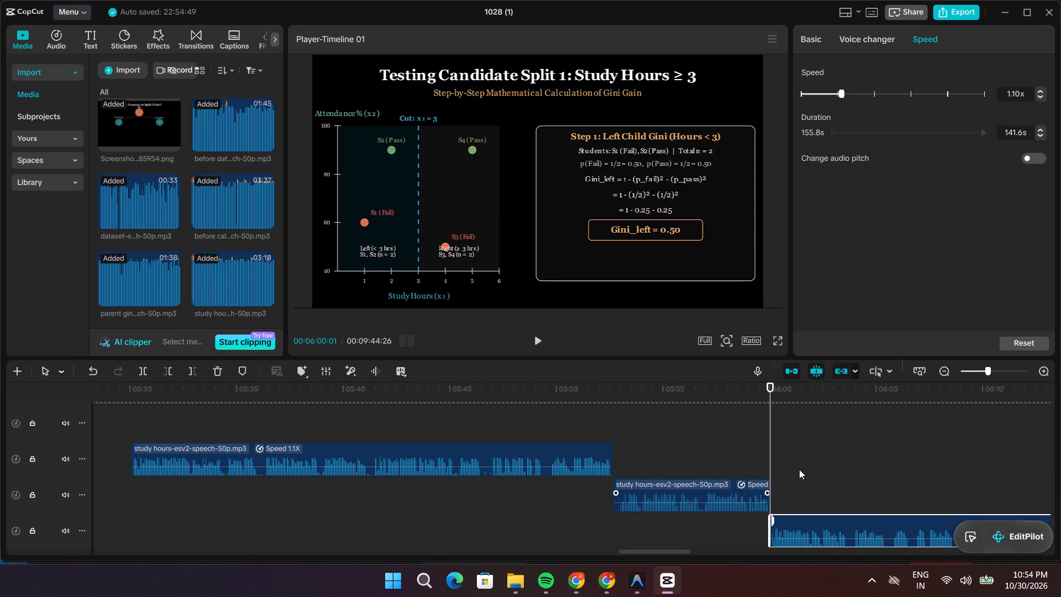
key(space)
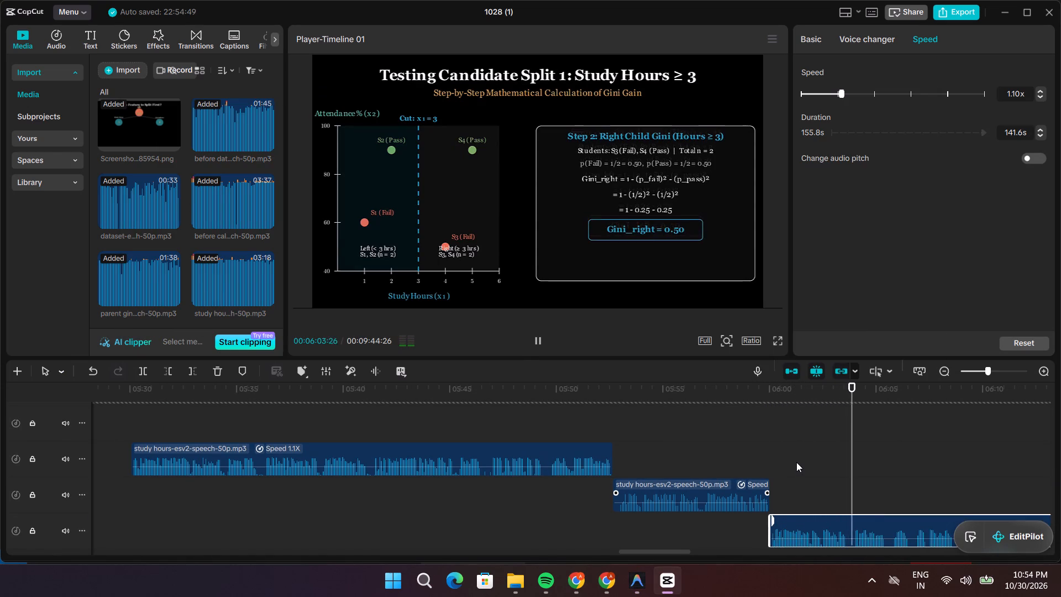
click(868, 455)
drag(869, 454, 831, 456)
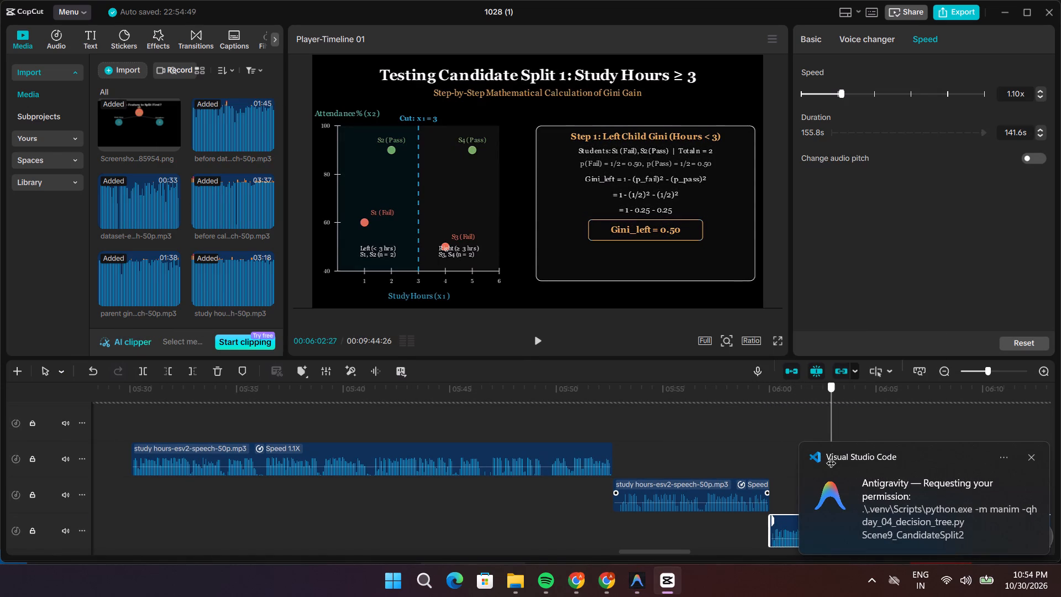
drag(831, 456, 749, 467)
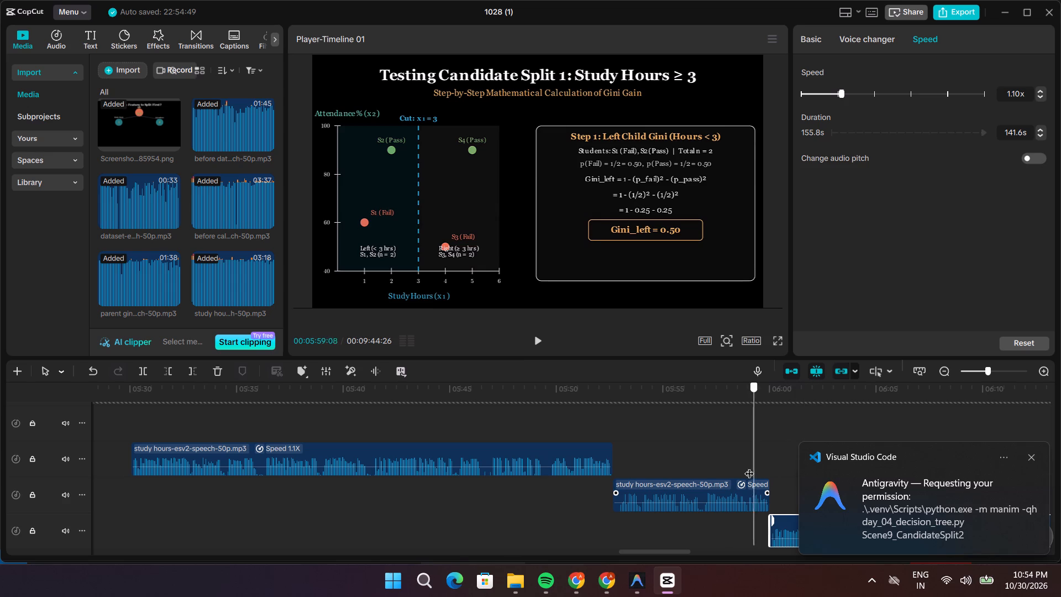
drag(749, 467, 657, 473)
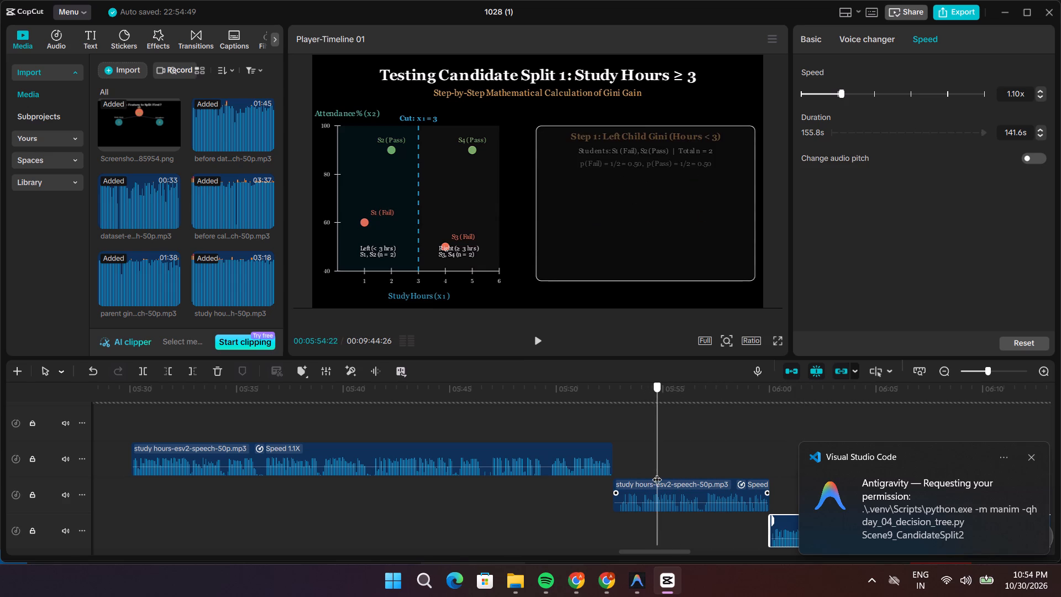
drag(657, 473, 658, 473)
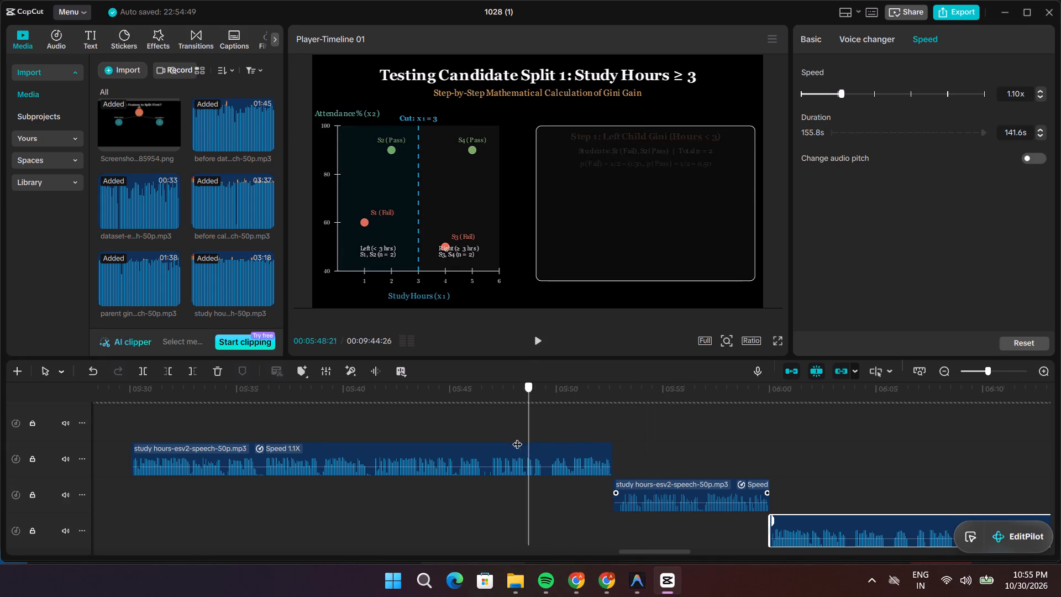
drag(517, 437, 503, 437)
key(space)
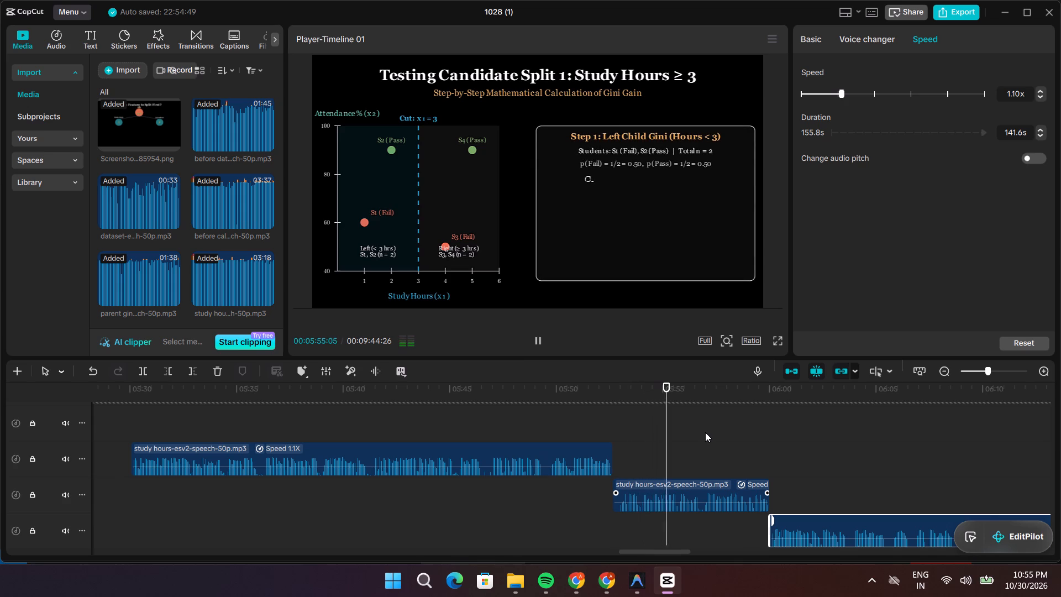
key(space)
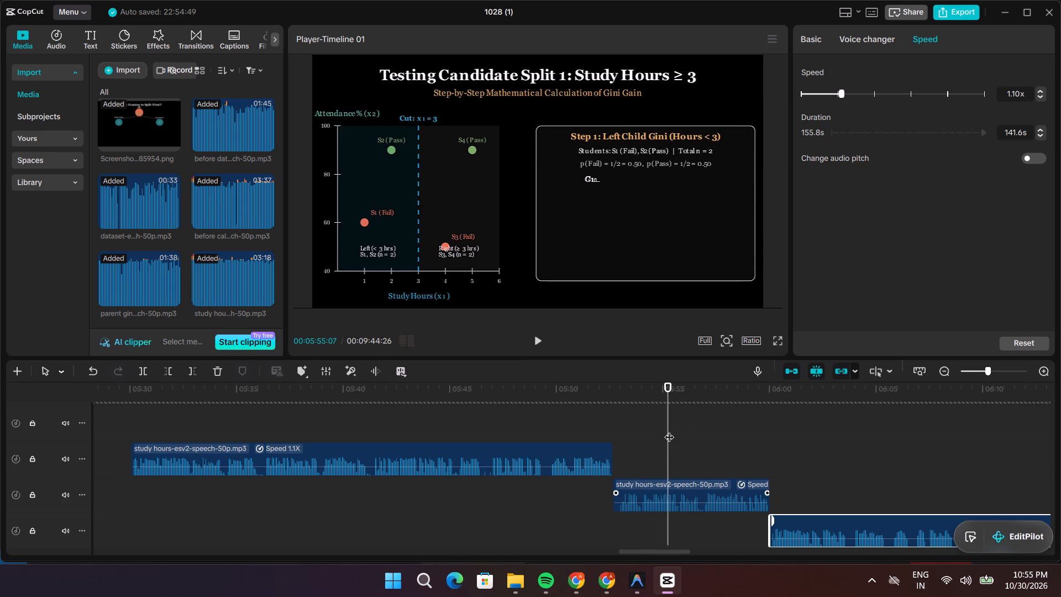
click(669, 430)
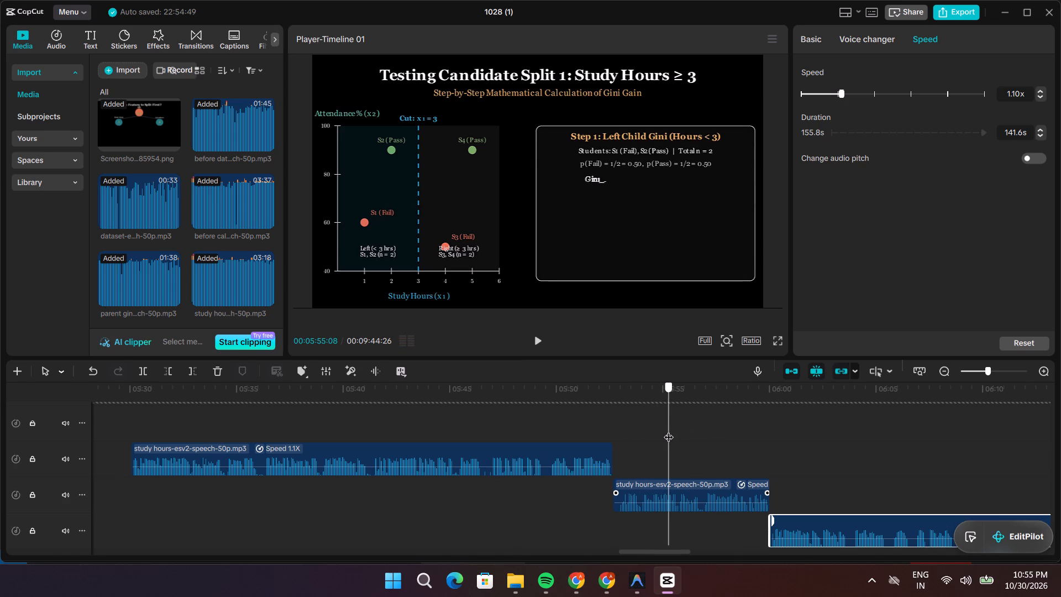
key(space)
key(space)
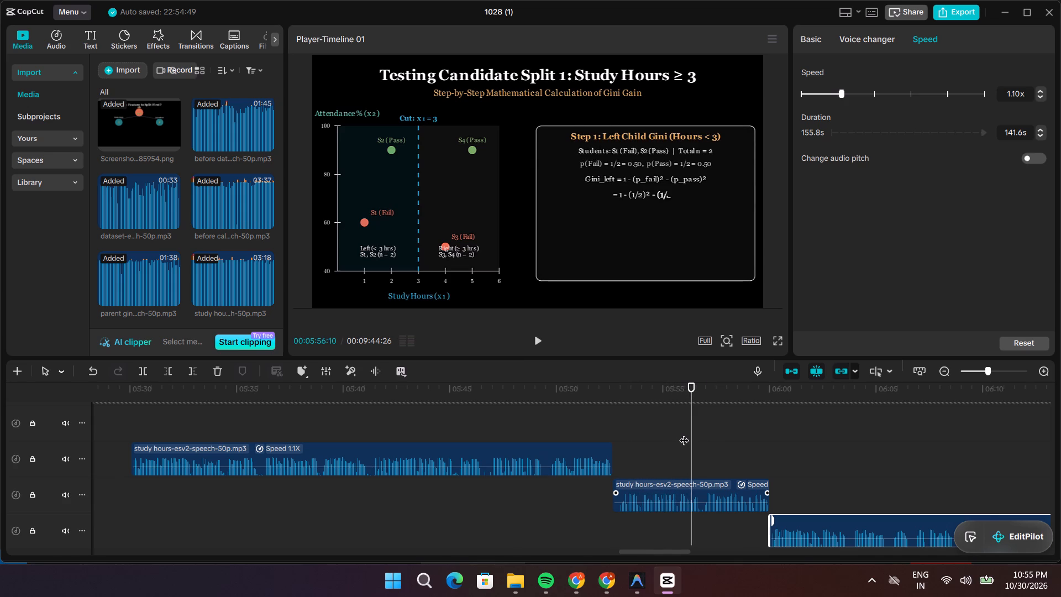
key(space)
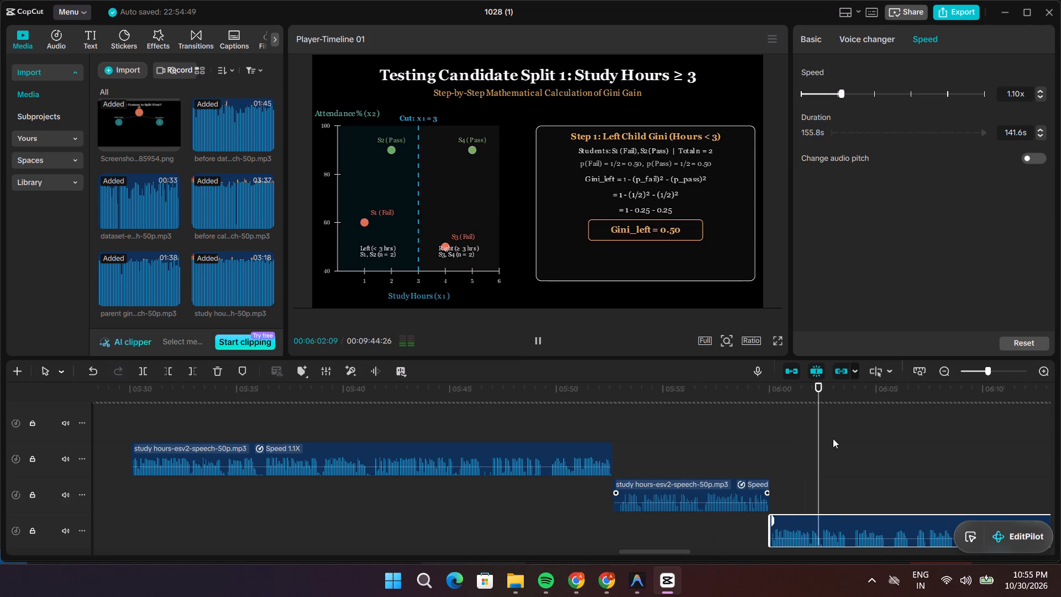
scroll(916, 446, down, 1)
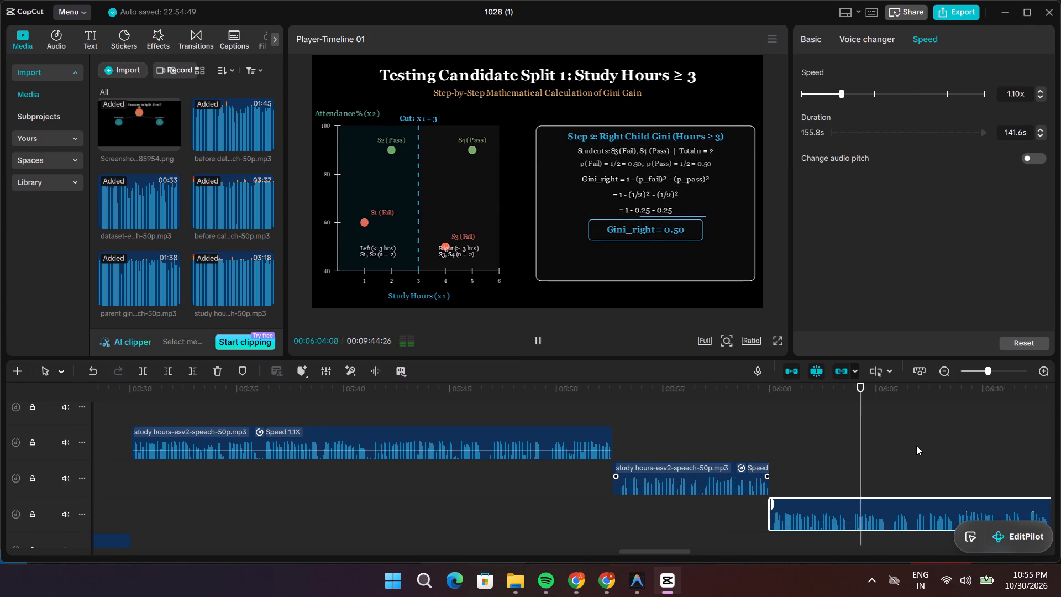
key(space)
drag(869, 446, 847, 446)
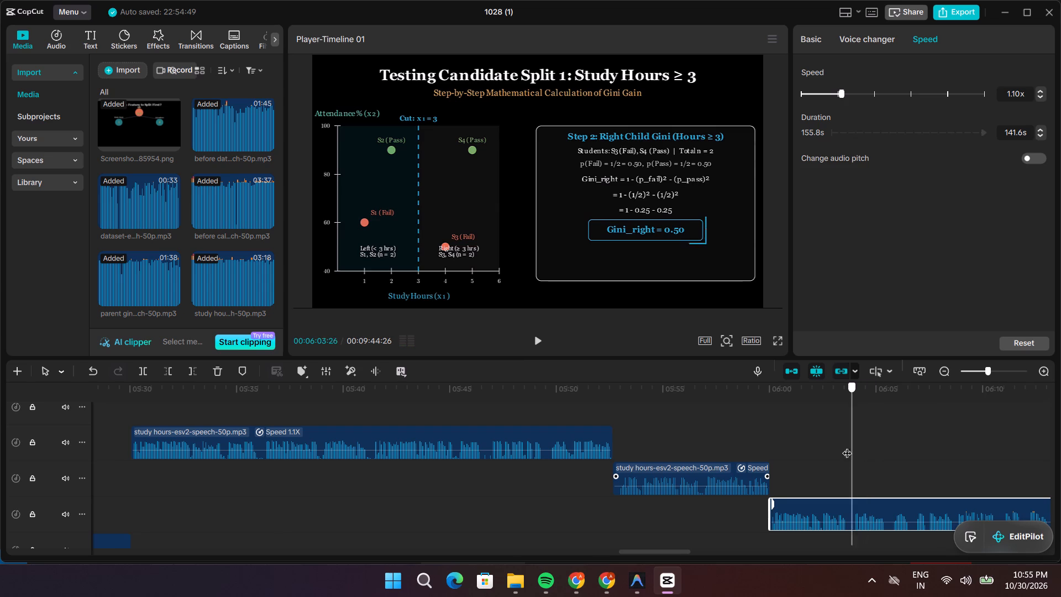
Insert a freeze frame in the Scene 8 clip at 00:06:01:05, on the finished Step 1 result, and extend it to 00:00:06:15.
drag(847, 446, 794, 454)
scroll(798, 454, up, 8)
click(799, 449)
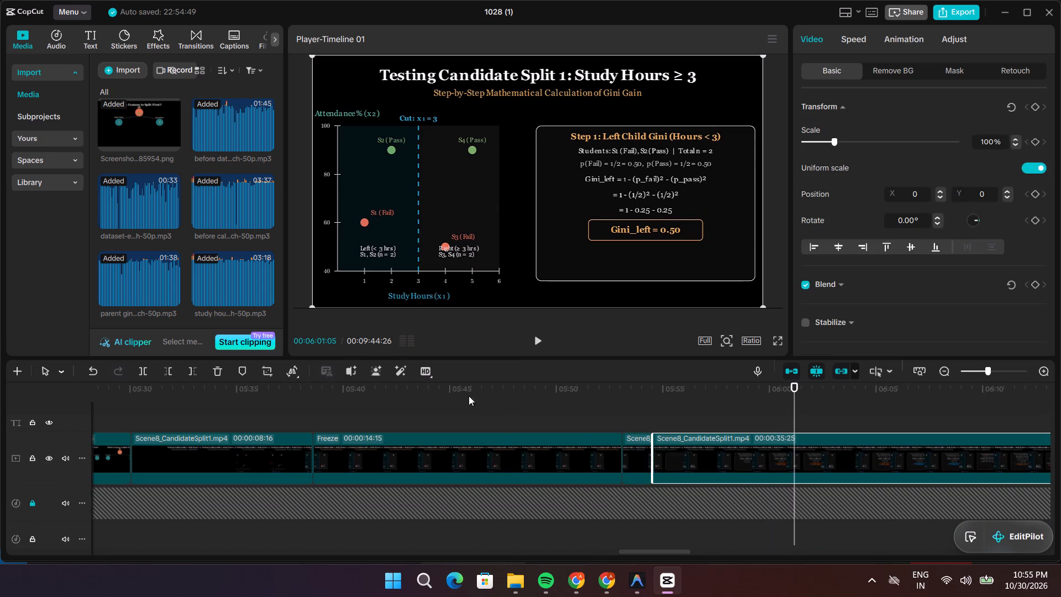
click(297, 394)
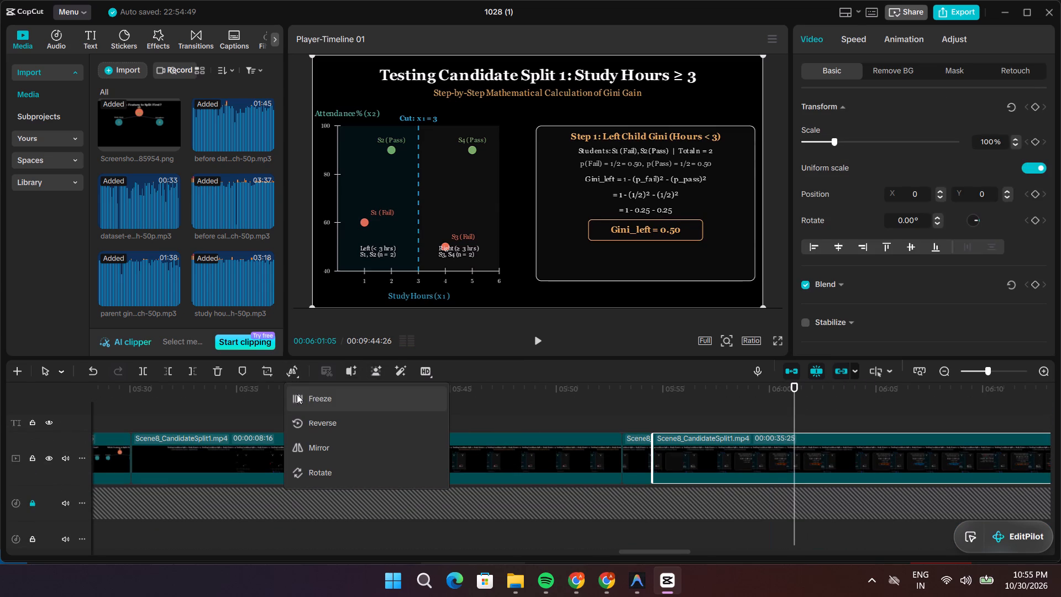
drag(860, 461, 916, 463)
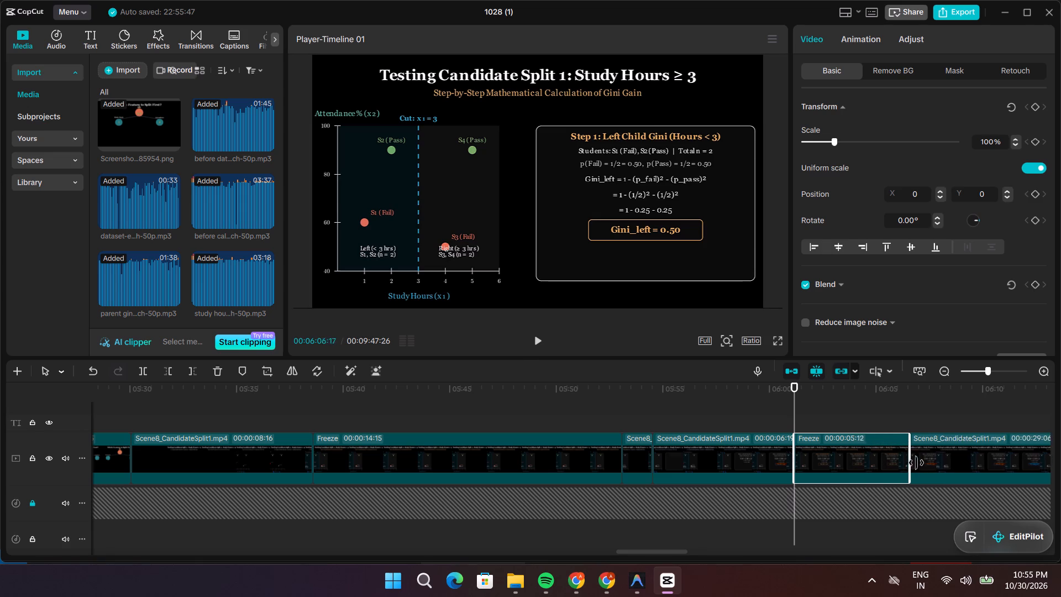
drag(916, 463, 931, 463)
Play the voice-over against the Step 1 freeze frame and extend the freeze to 00:00:14:02.
key(space)
scroll(892, 482, down, 9)
scroll(890, 463, up, 1)
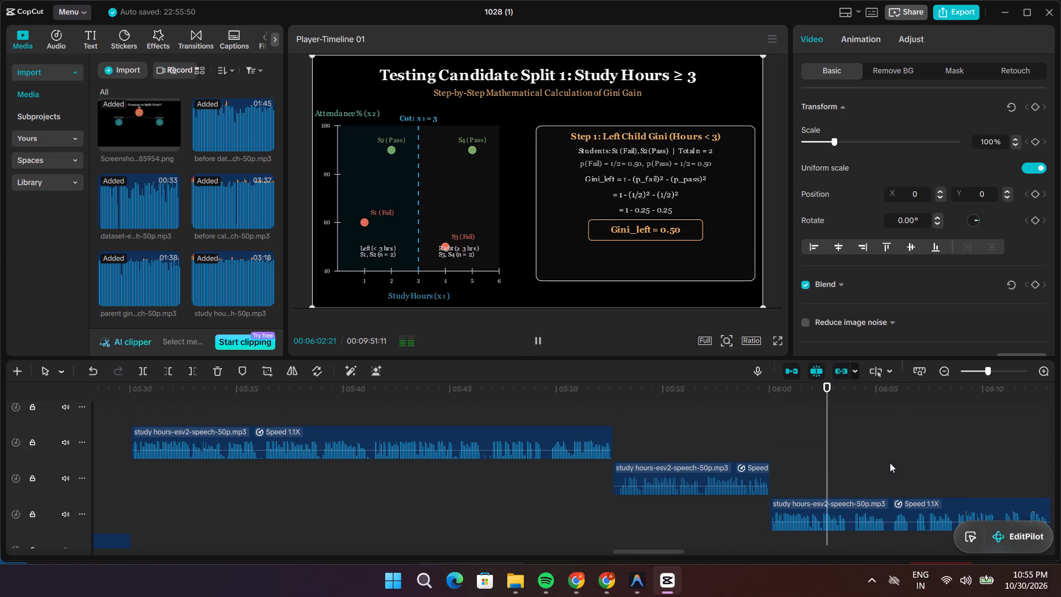
scroll(890, 463, up, 3)
scroll(890, 463, down, 1)
scroll(890, 463, up, 7)
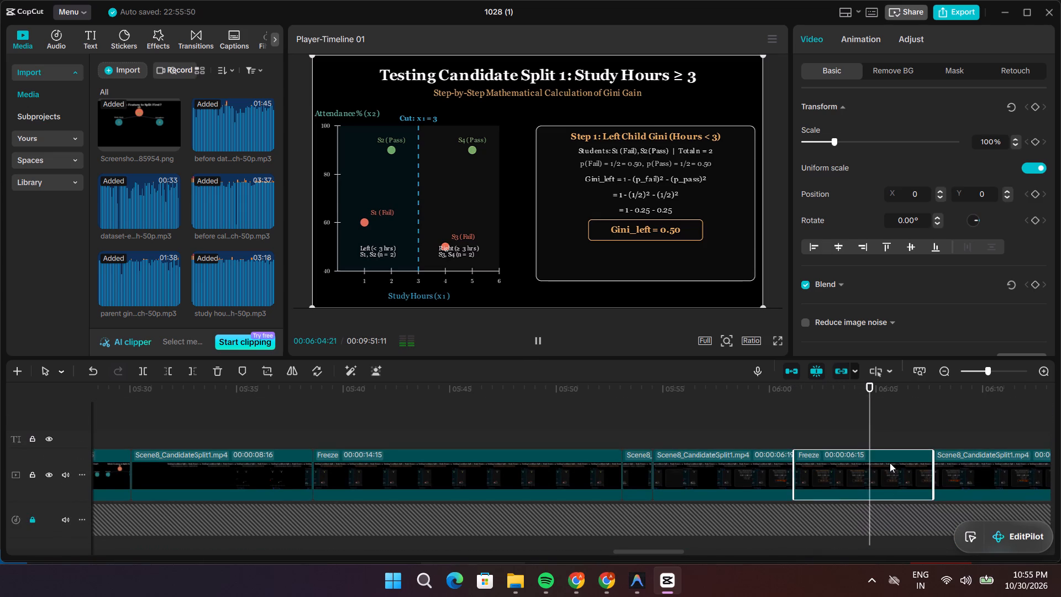
key(space)
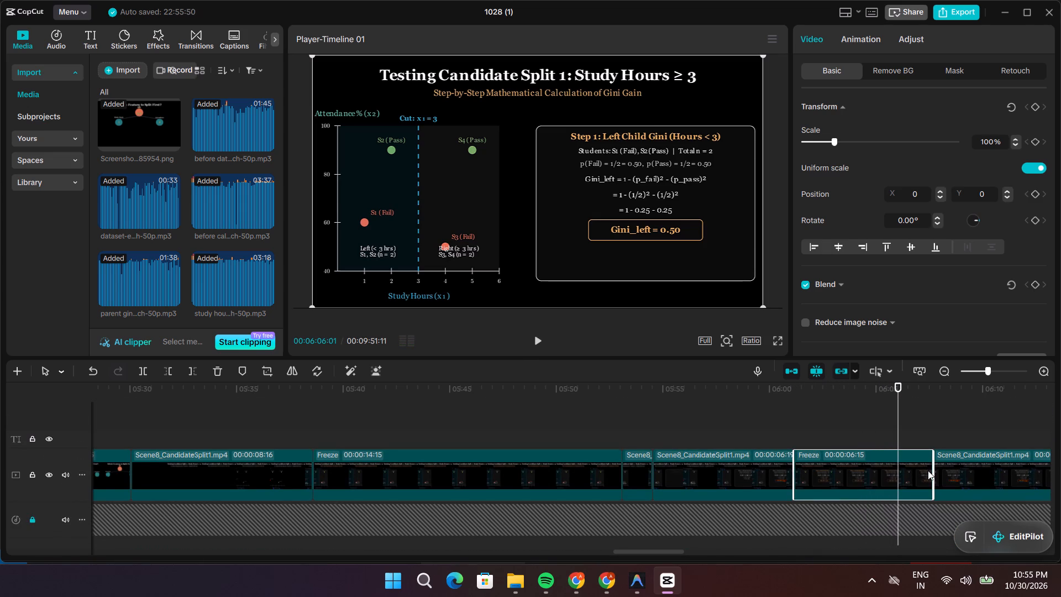
drag(934, 474, 1041, 478)
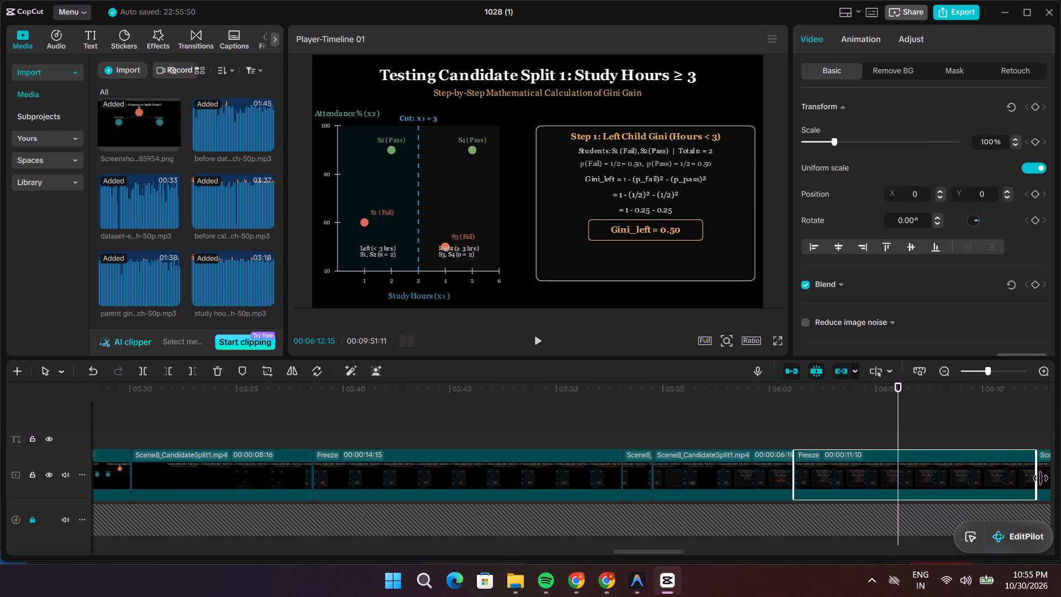
drag(1041, 478, 1042, 478)
Continue listening to the Step 1 narration and extend the freeze frame to 00:00:24:02.
key(space)
scroll(928, 476, down, 13)
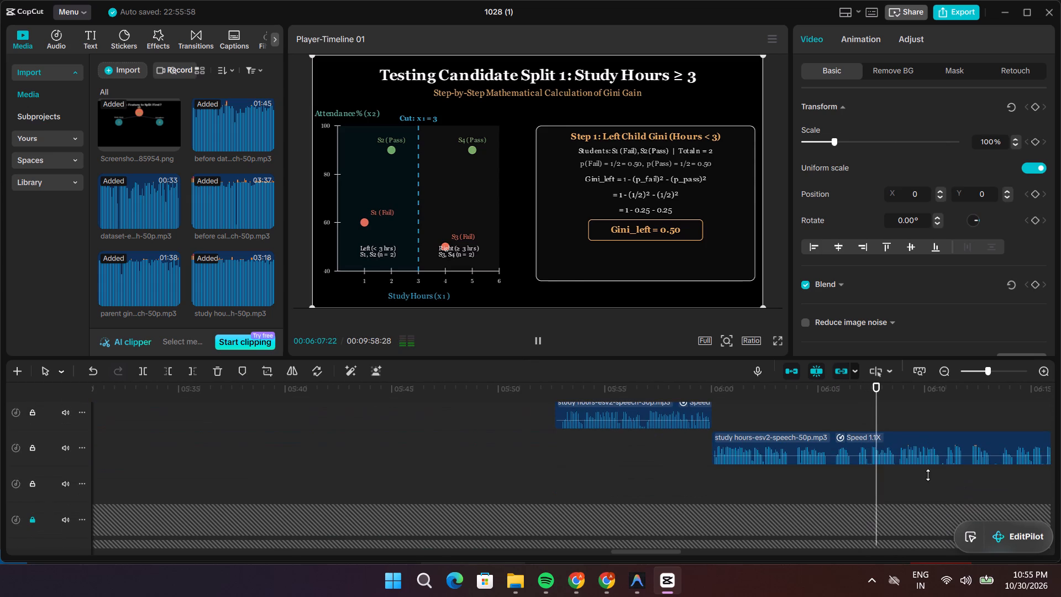
scroll(960, 473, up, 13)
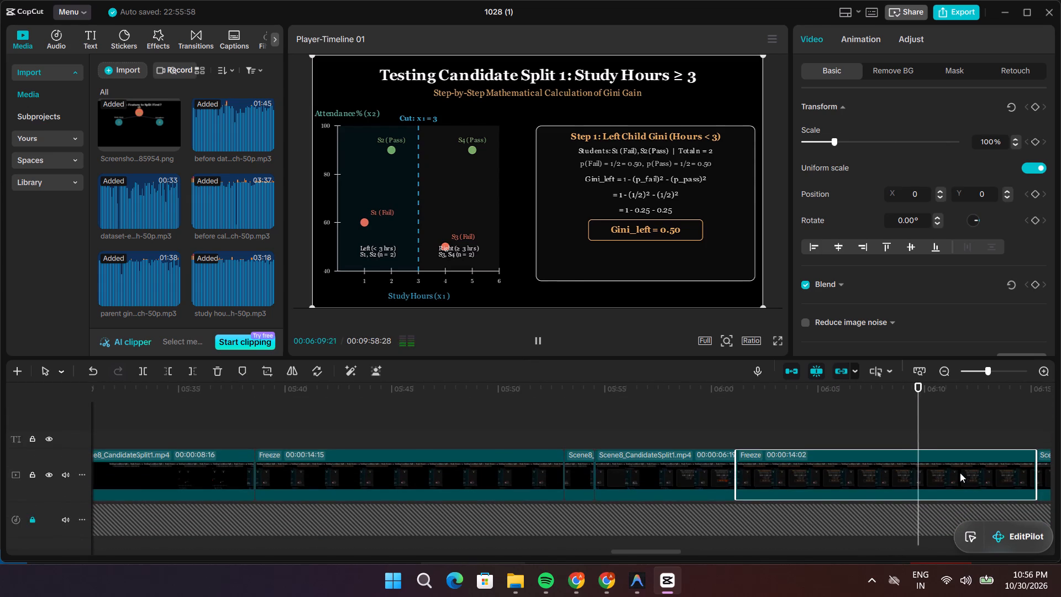
key(space)
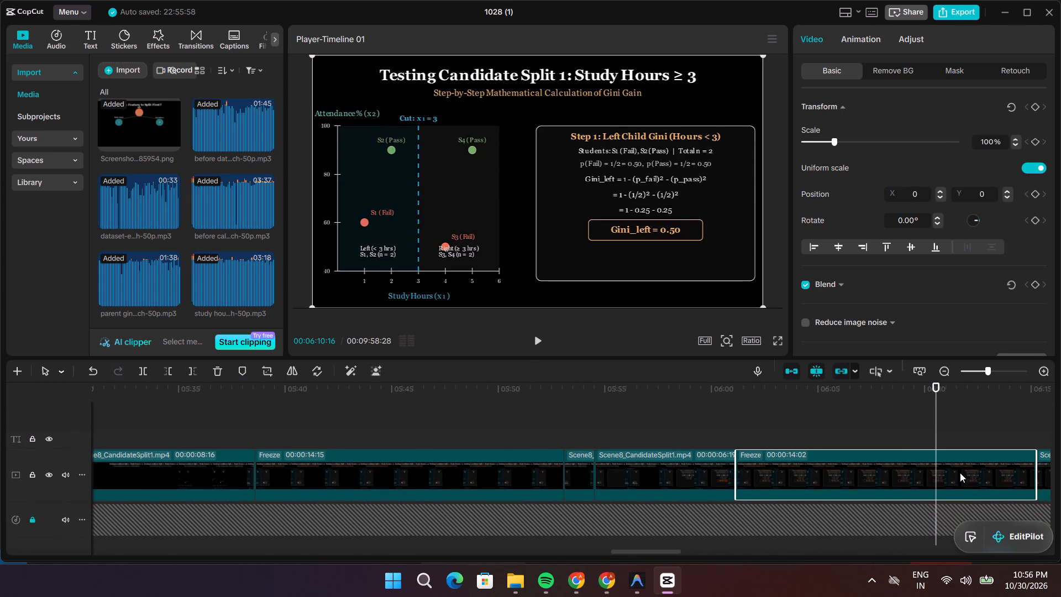
key(space)
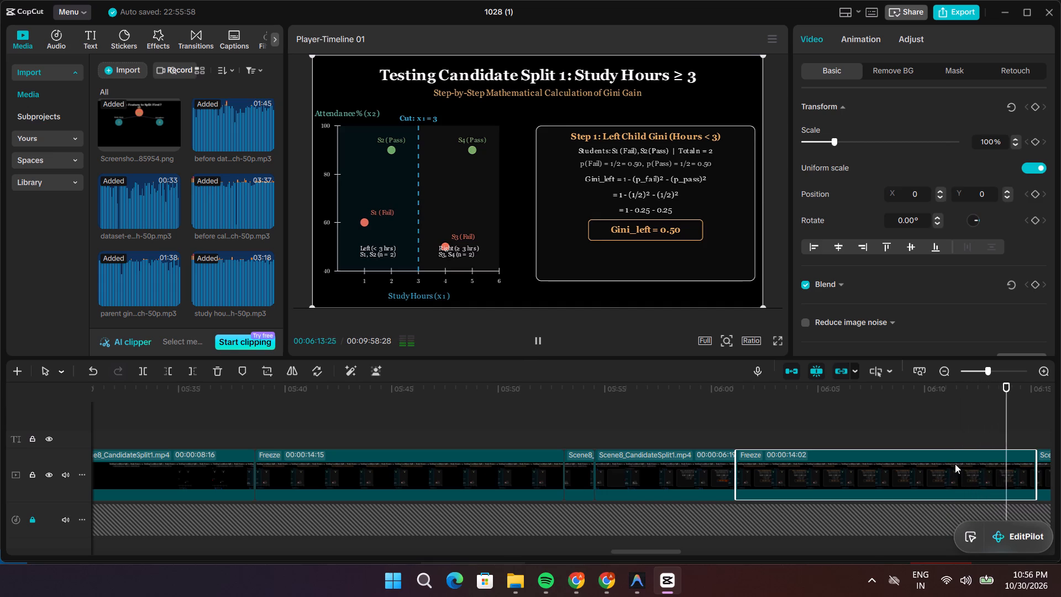
key(space)
key(space)
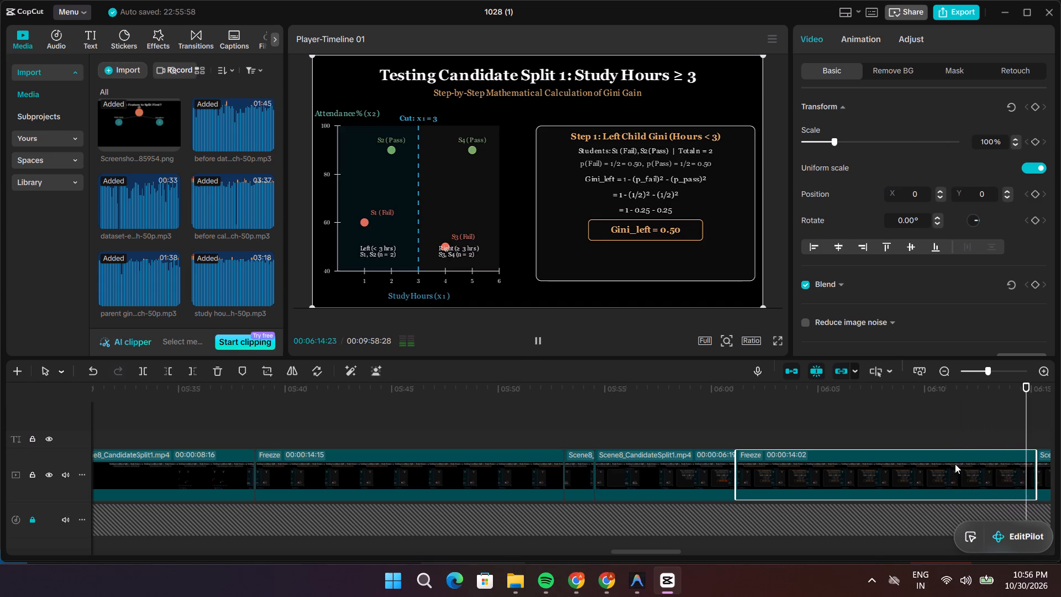
key(space)
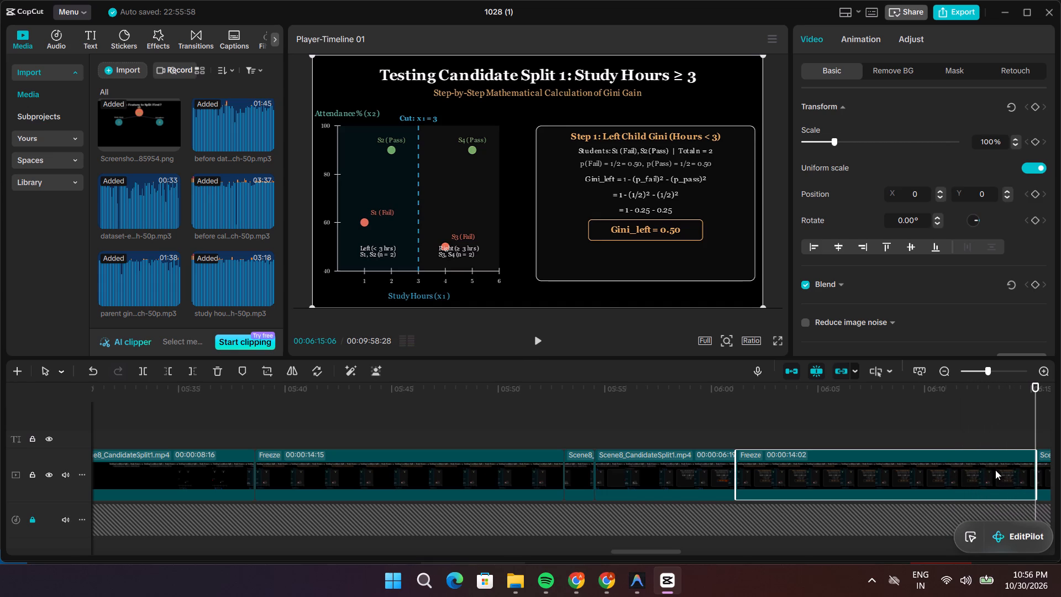
click(995, 470)
click(1036, 472)
Check the narration up to the end of the Step 1 freeze frame and extend the freeze to 00:00:30:11.
key(space)
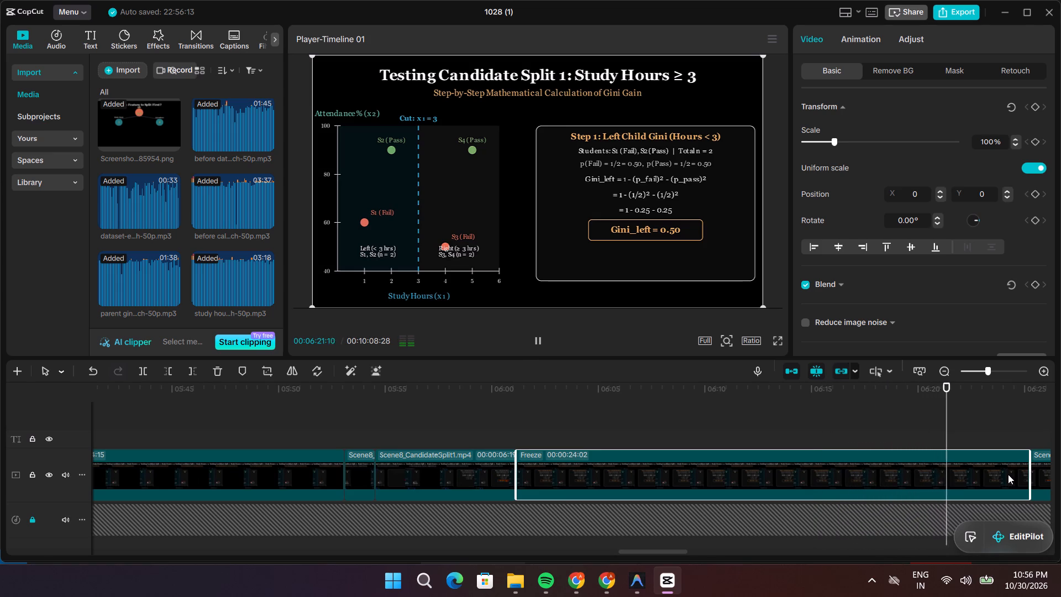
key(space)
key(space)
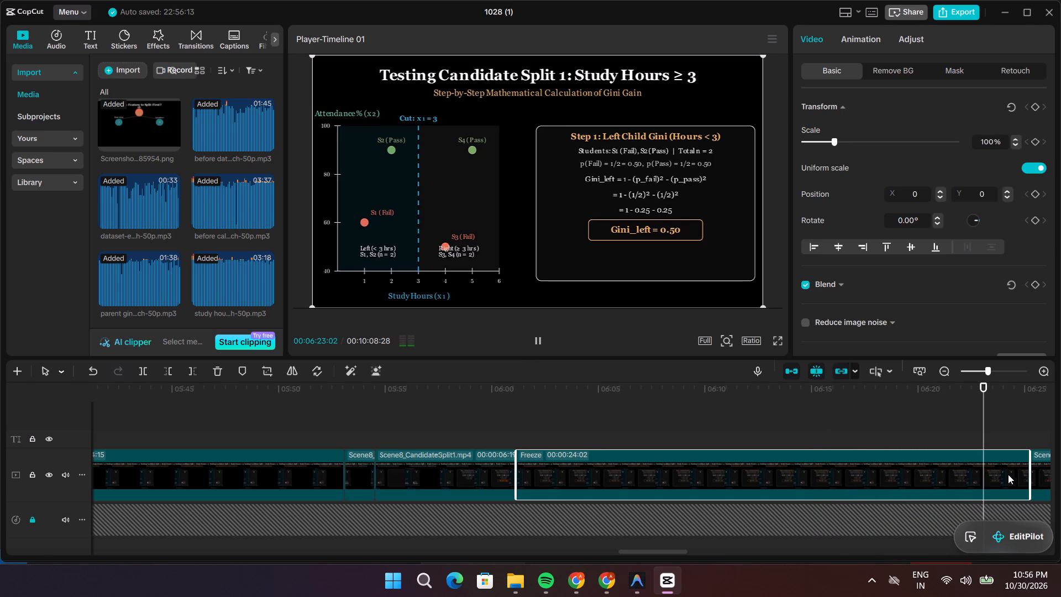
key(space)
key(space)
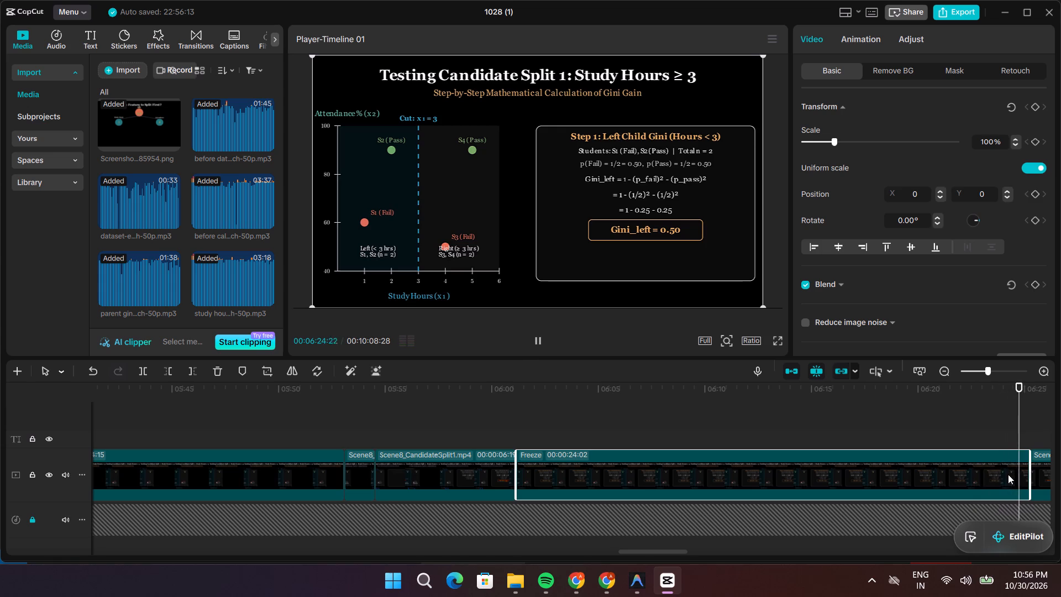
key(space)
key(space)
key(space)
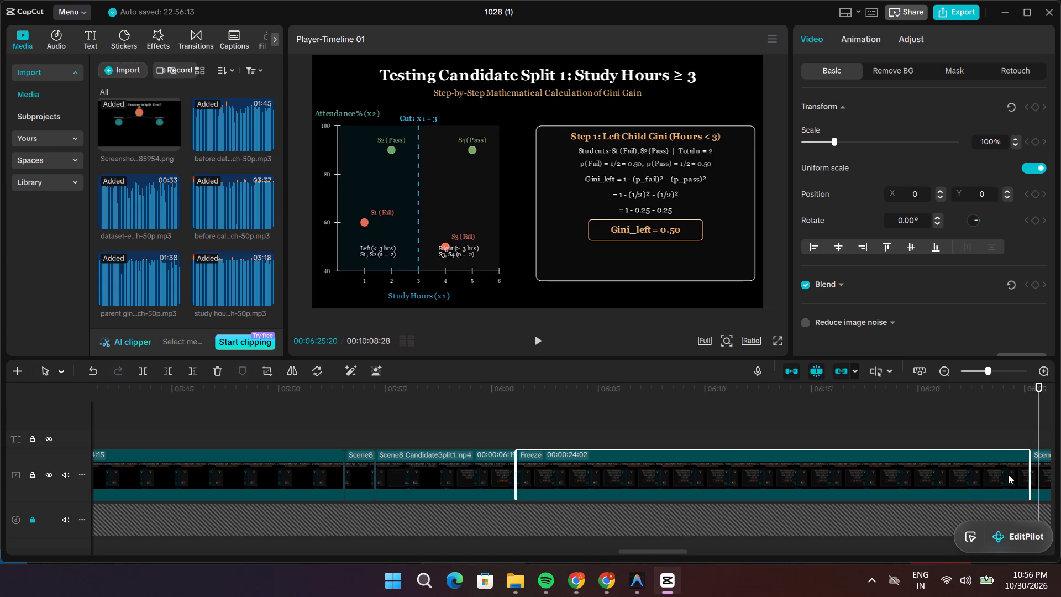
drag(1039, 436, 1009, 441)
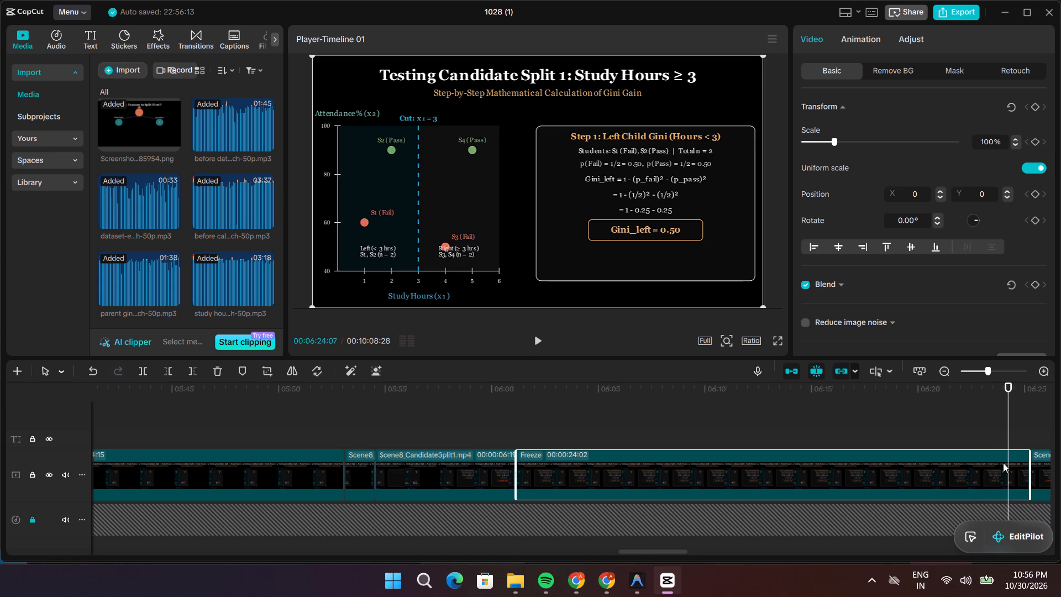
click(1003, 463)
click(1028, 471)
drag(1031, 471, 1038, 471)
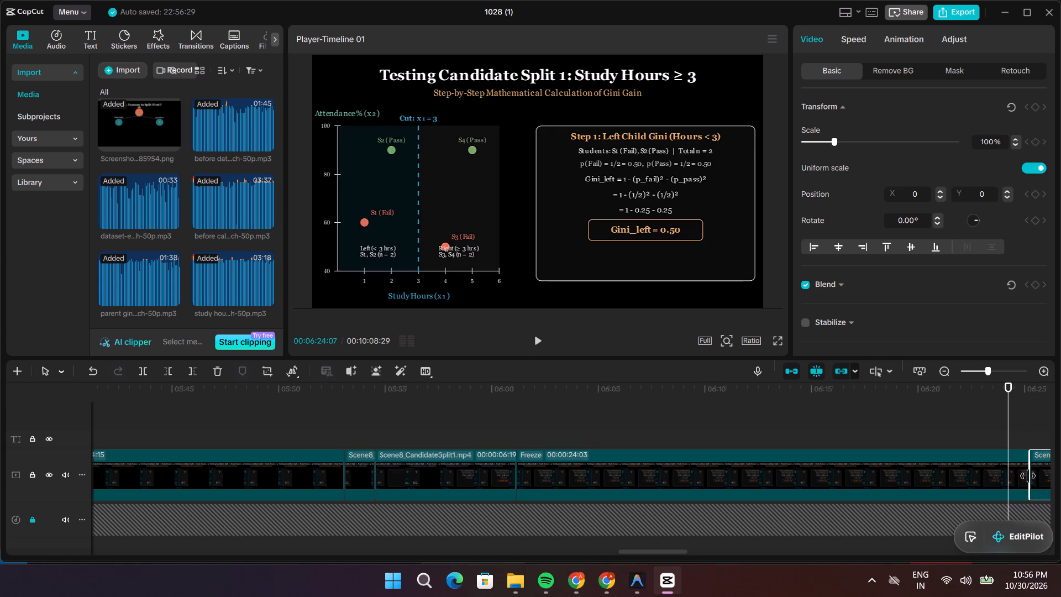
click(1021, 478)
drag(1029, 475, 1047, 475)
Replay the end of the Step 1 narration and split the study hours voice-over at 00:06:22:29.
key(space)
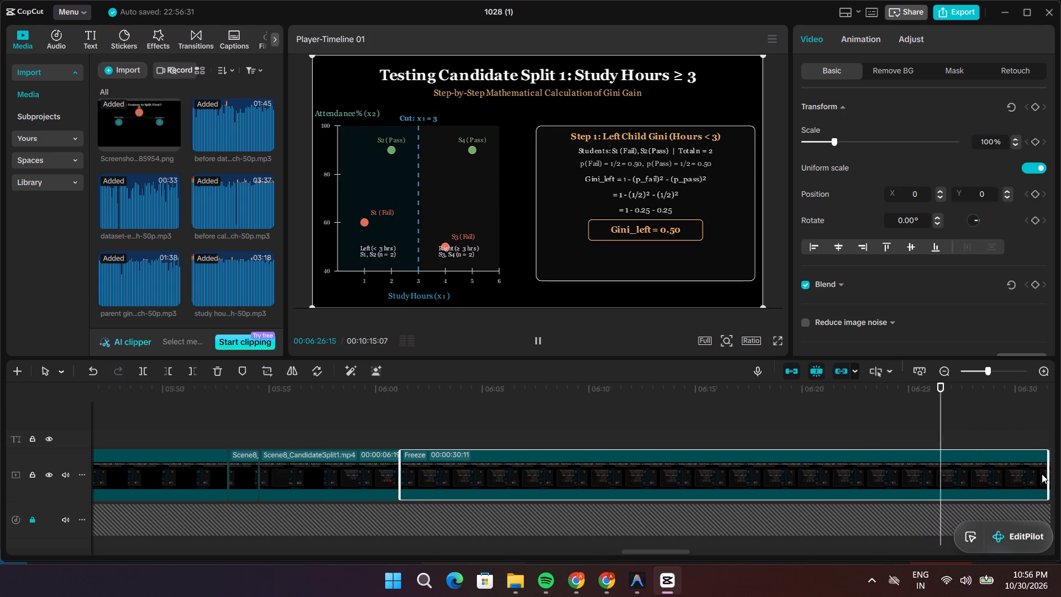
key(space)
scroll(979, 482, down, 2)
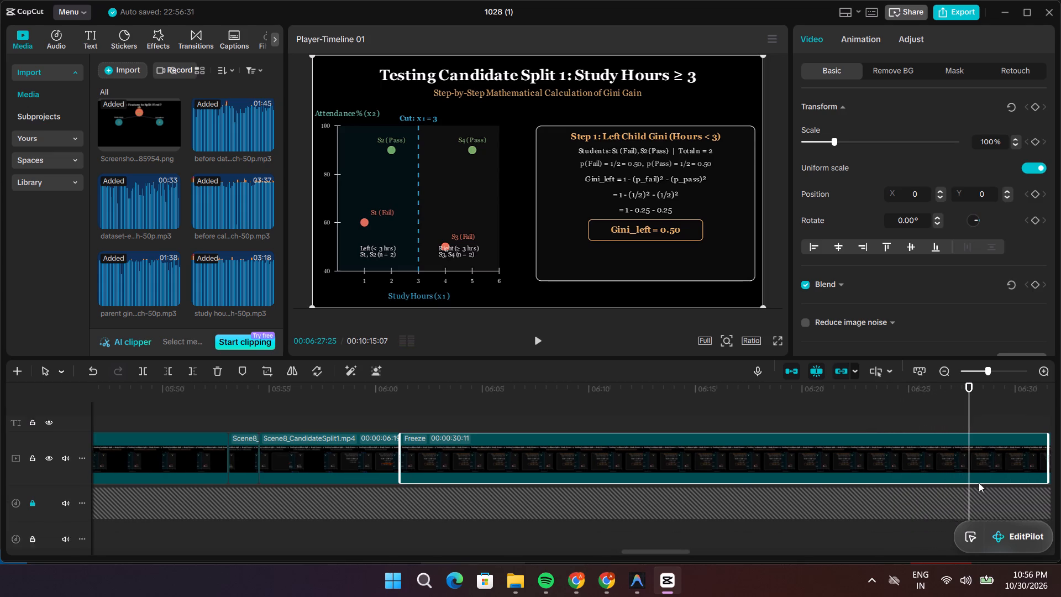
scroll(979, 483, down, 10)
drag(969, 428, 879, 438)
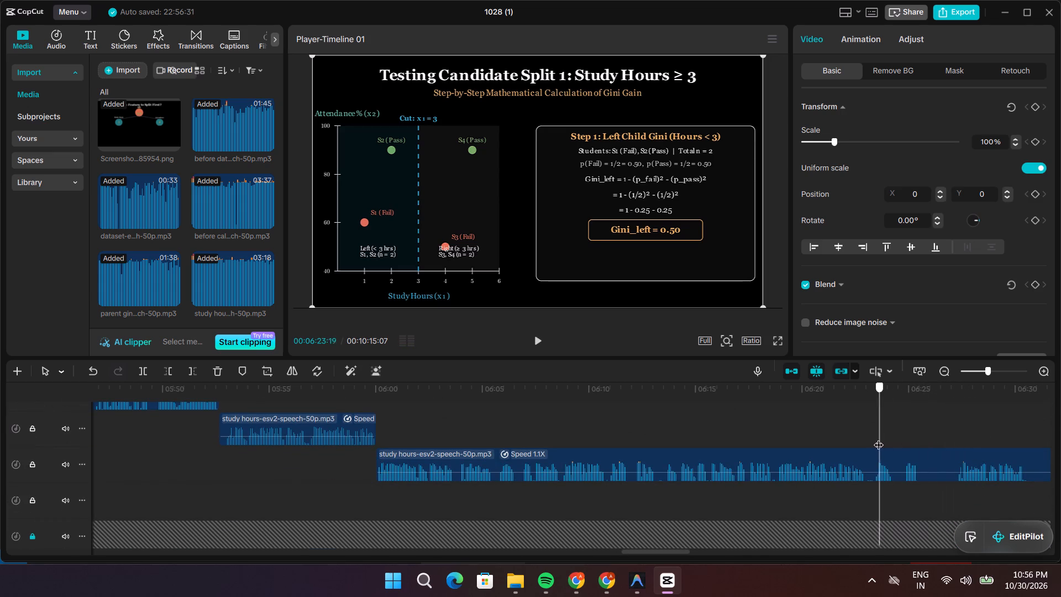
drag(879, 438, 878, 437)
key(space)
key(space)
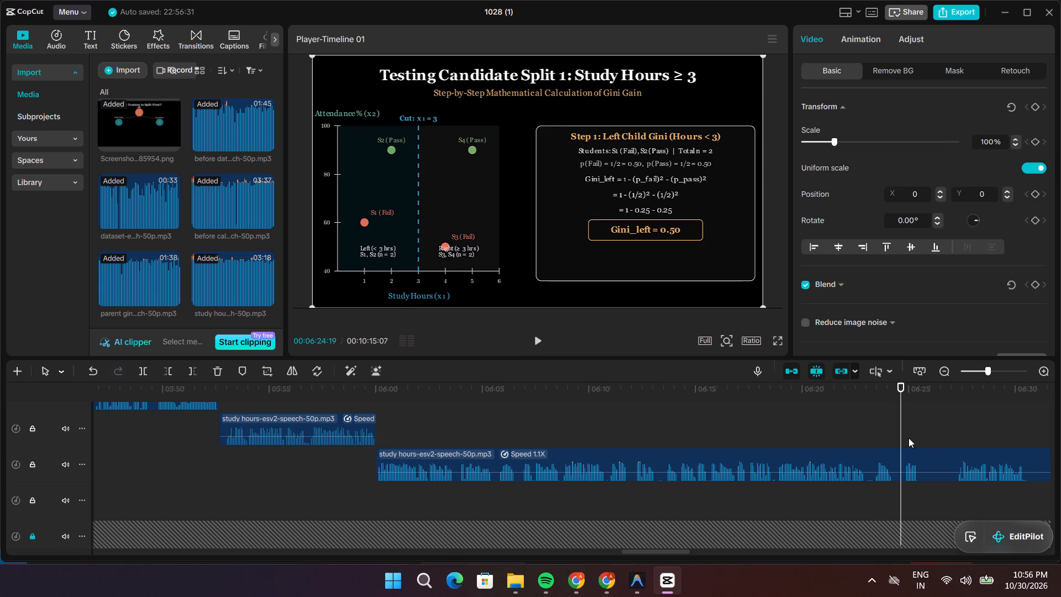
drag(901, 435, 842, 436)
key(space)
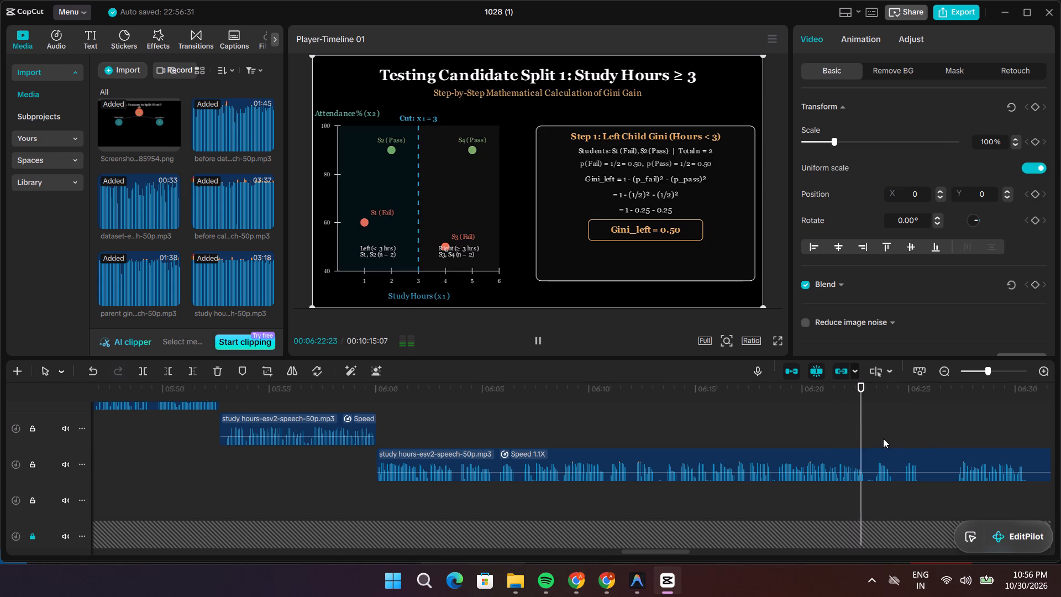
key(space)
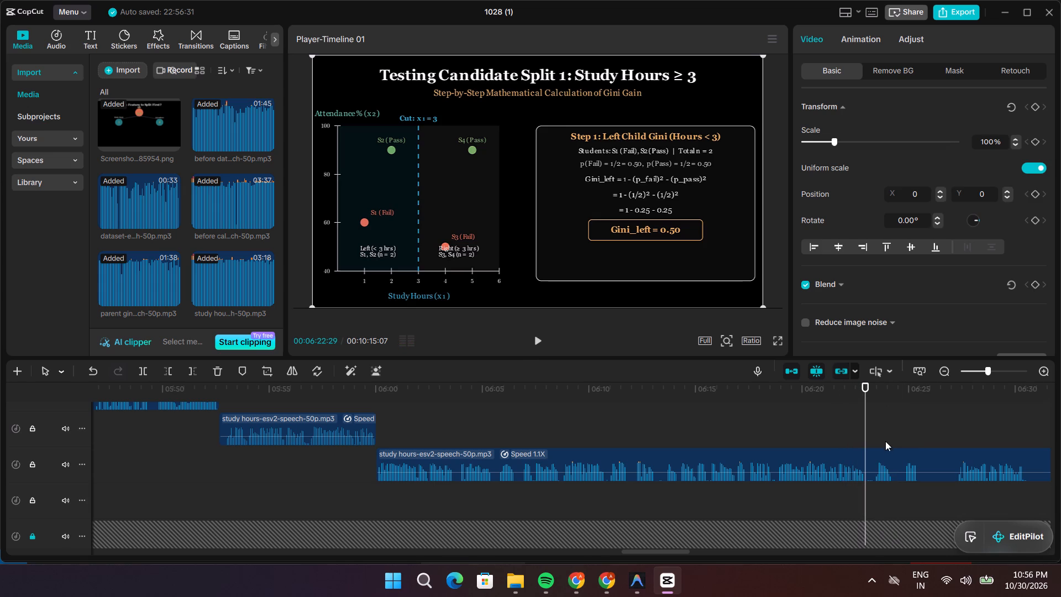
click(886, 452)
key(ctrl+b)
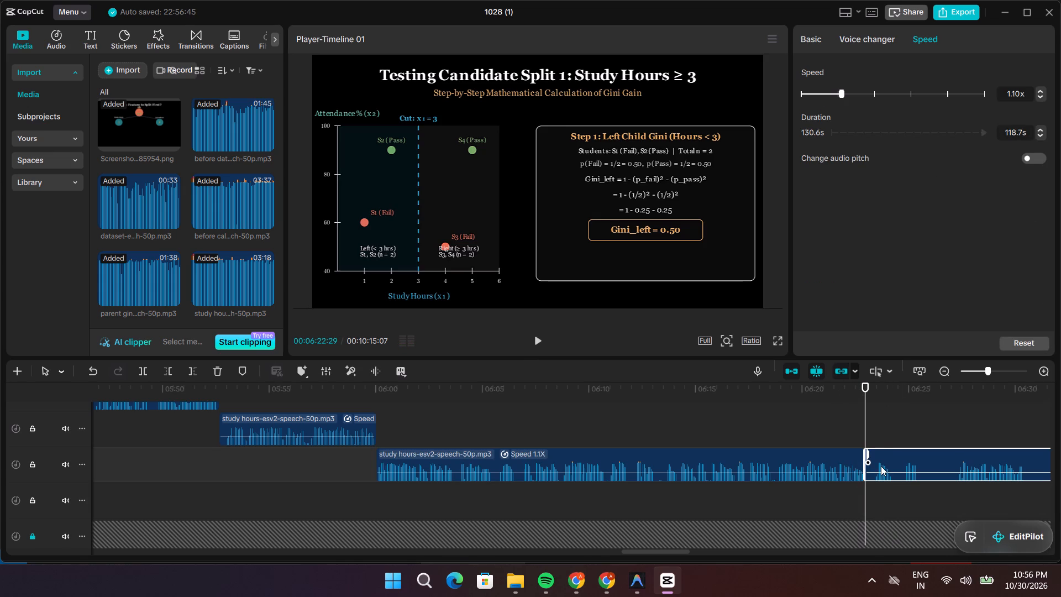
Trim about 4.2 s from the start of the second voice-over piece and move it against the first piece.
click(881, 466)
drag(863, 461, 939, 465)
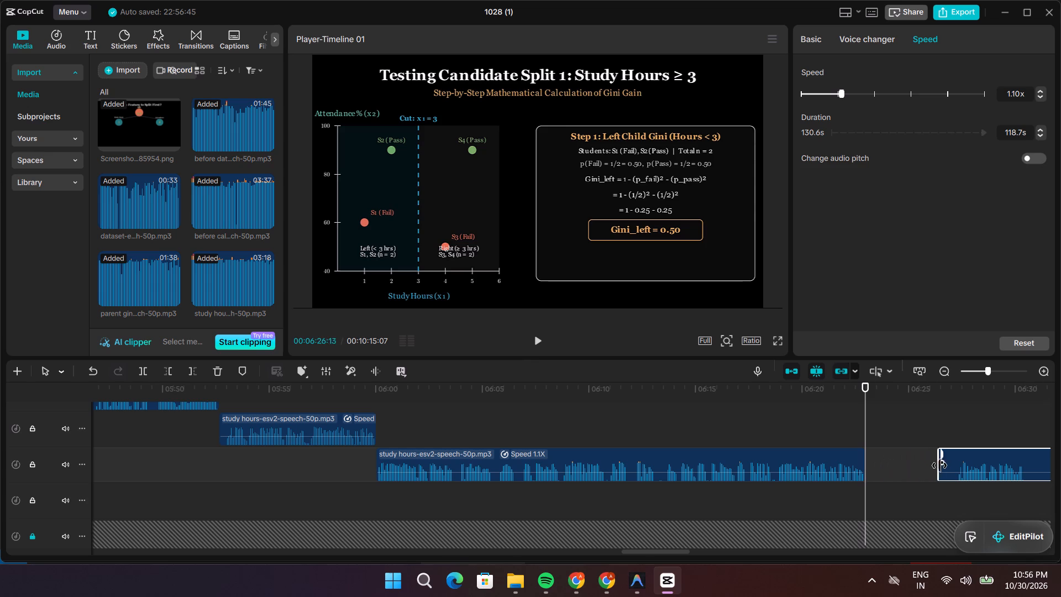
drag(939, 465, 954, 465)
drag(970, 478, 890, 478)
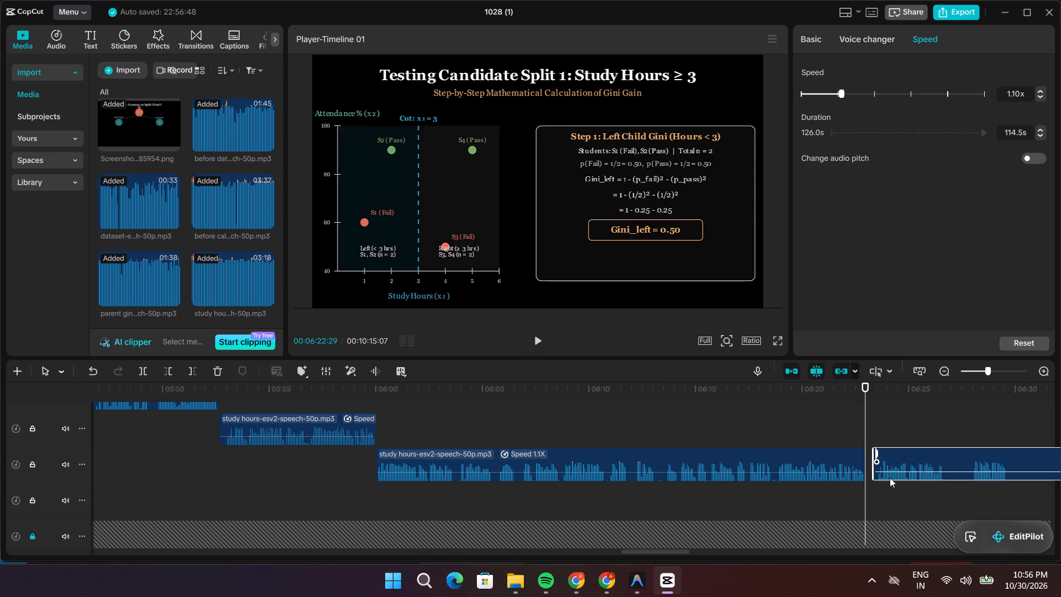
drag(890, 478, 883, 478)
Play the rejoined study hours voice-over across the cut to check how it flows.
key(space)
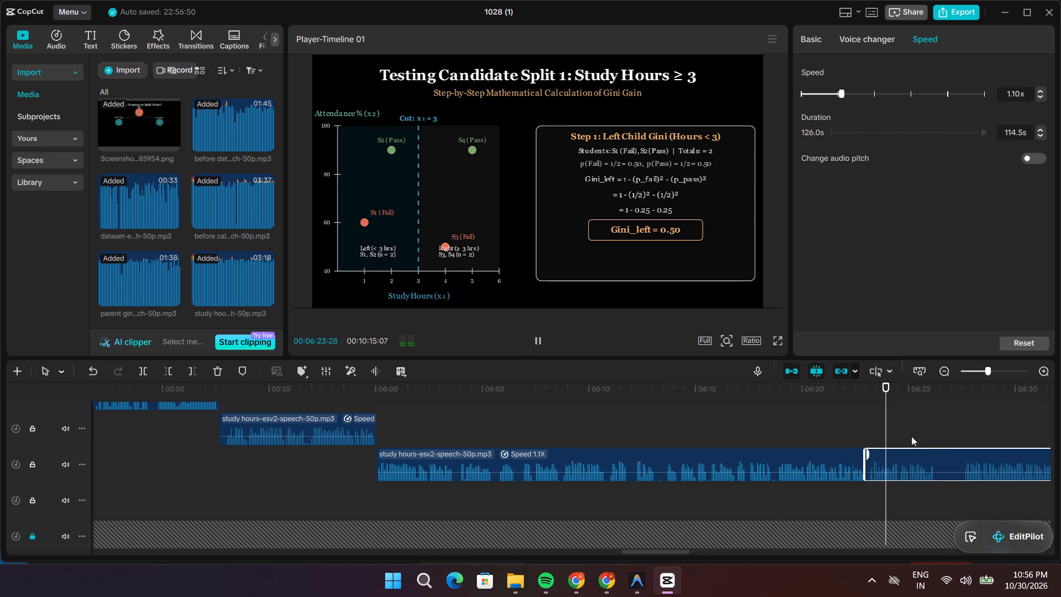
key(space)
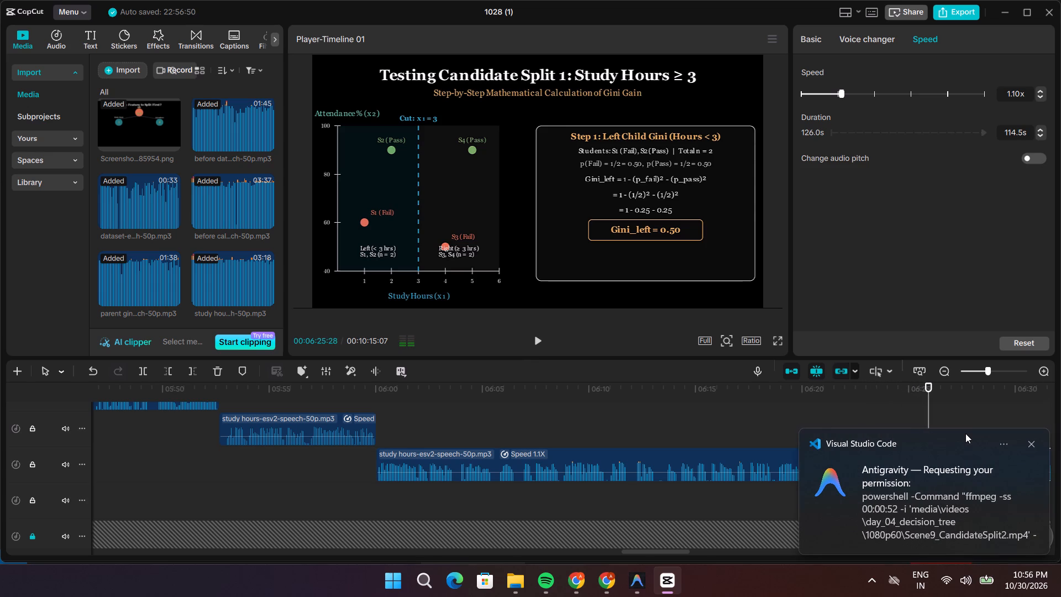
key(space)
key(space)
In Antigravity, allow this time the ffmpeg command that extracts the clean tree preview frame from Scene 9, then return to CapCut.
key(alt+Tab)
click(1028, 446)
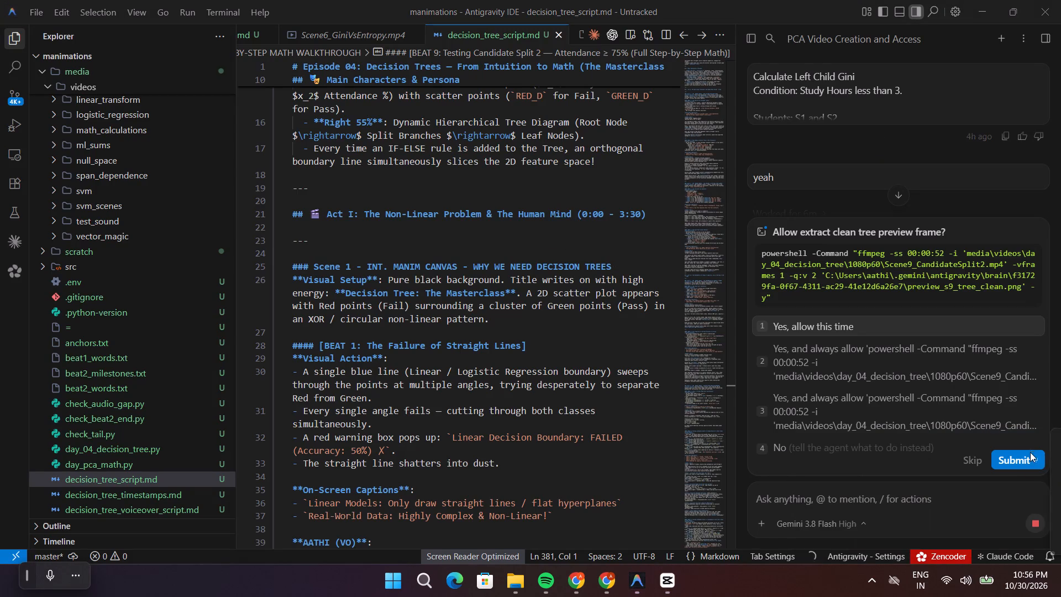
click(1027, 463)
key(alt+Tab)
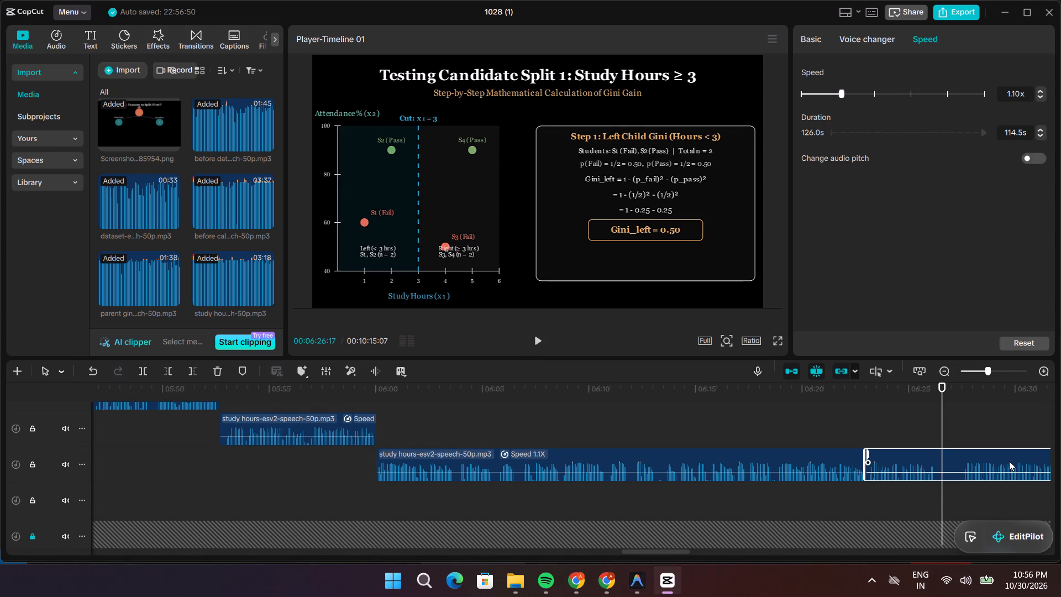
Listen for where the Step 1 narration ends and shorten its freeze frame to 00:00:25:09, ending at 00:06:26:14.
key(space)
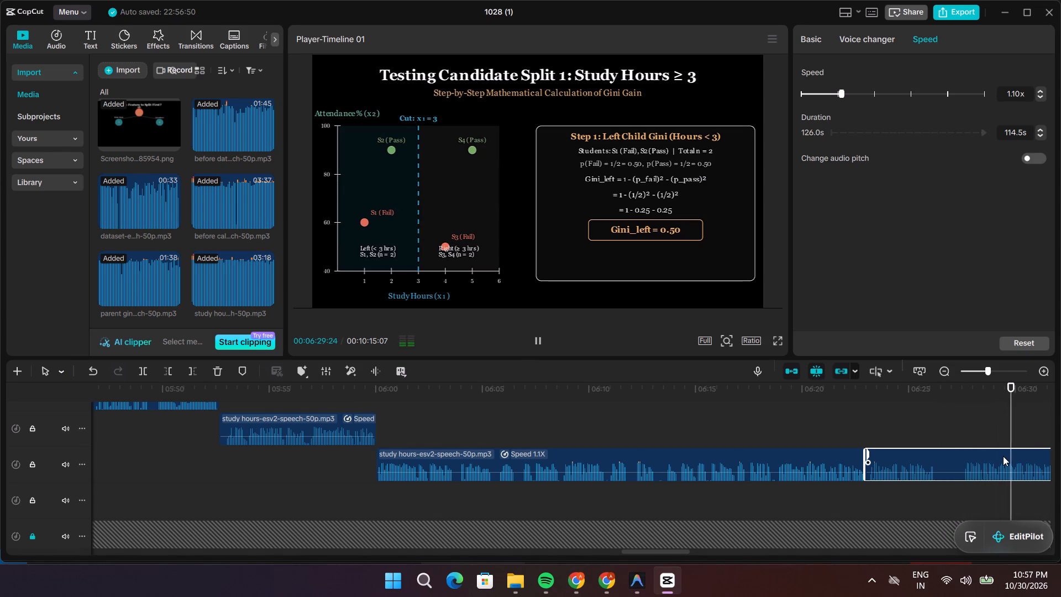
key(space)
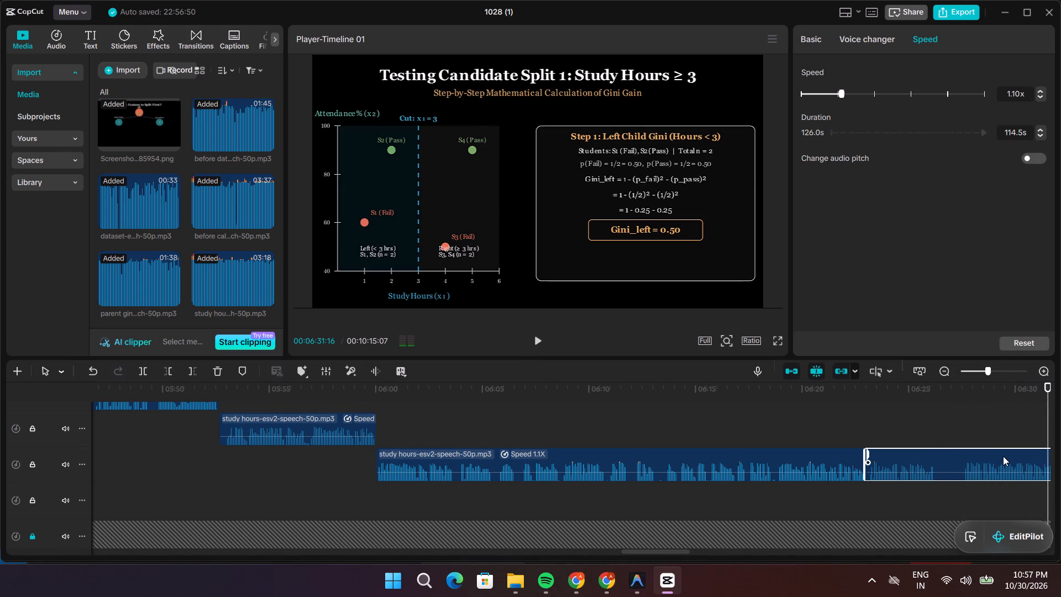
drag(1046, 425, 1020, 428)
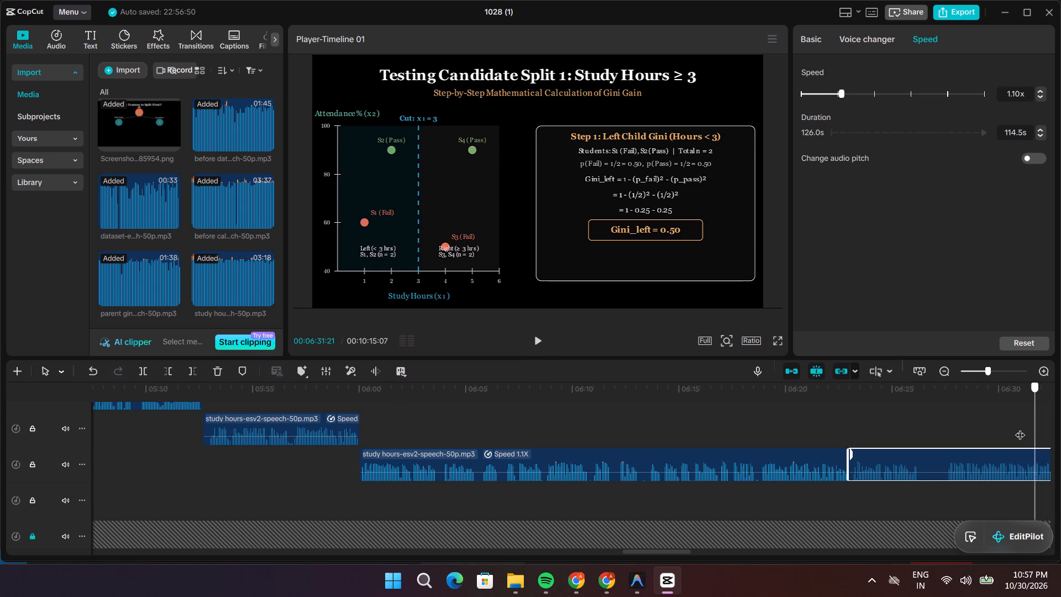
drag(1020, 428, 819, 431)
key(space)
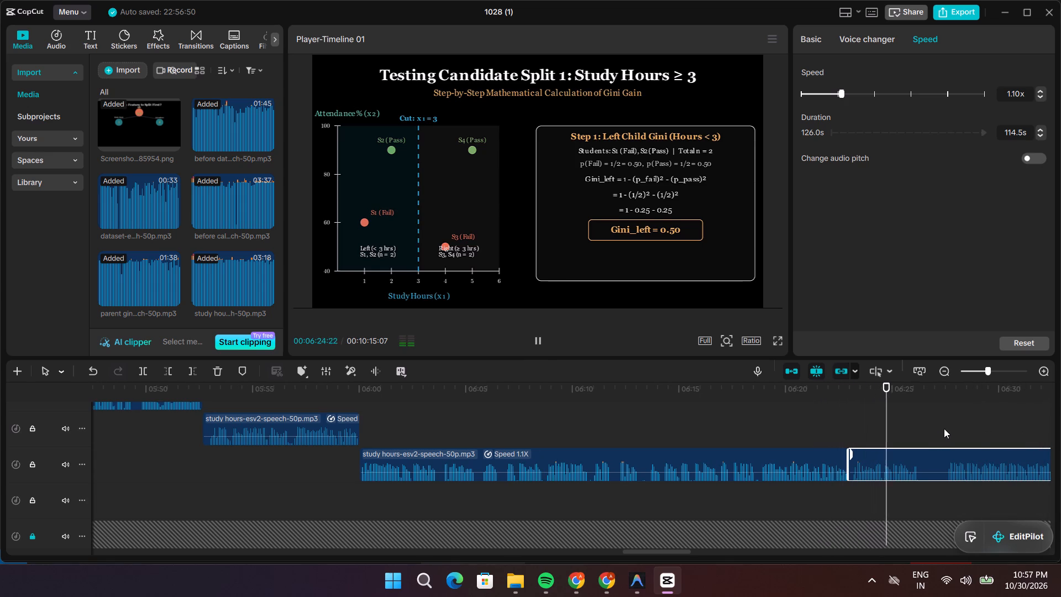
key(space)
key(space)
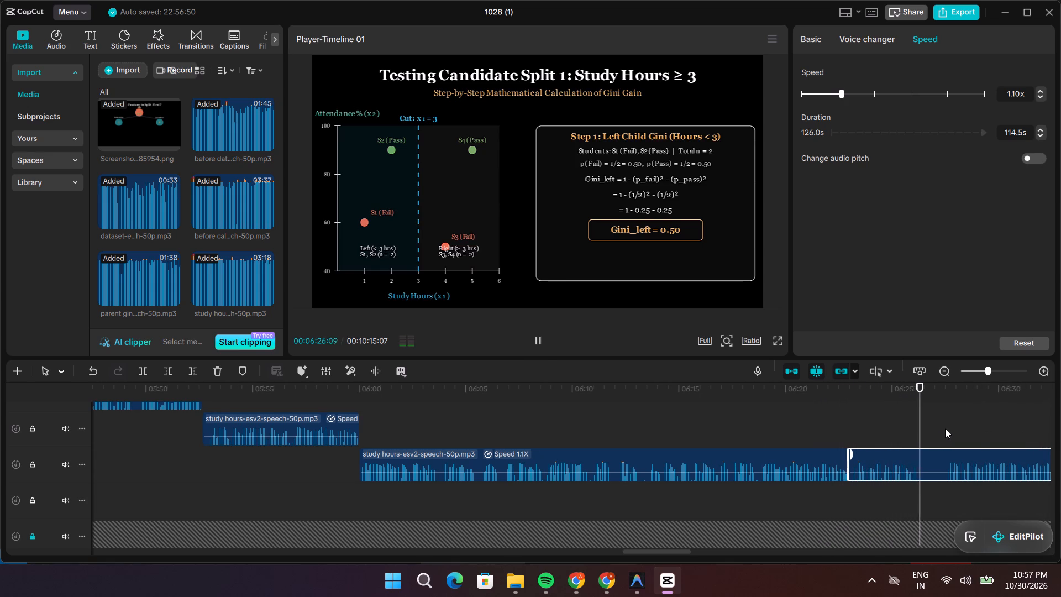
key(space)
scroll(946, 428, down, 1)
scroll(946, 428, up, 15)
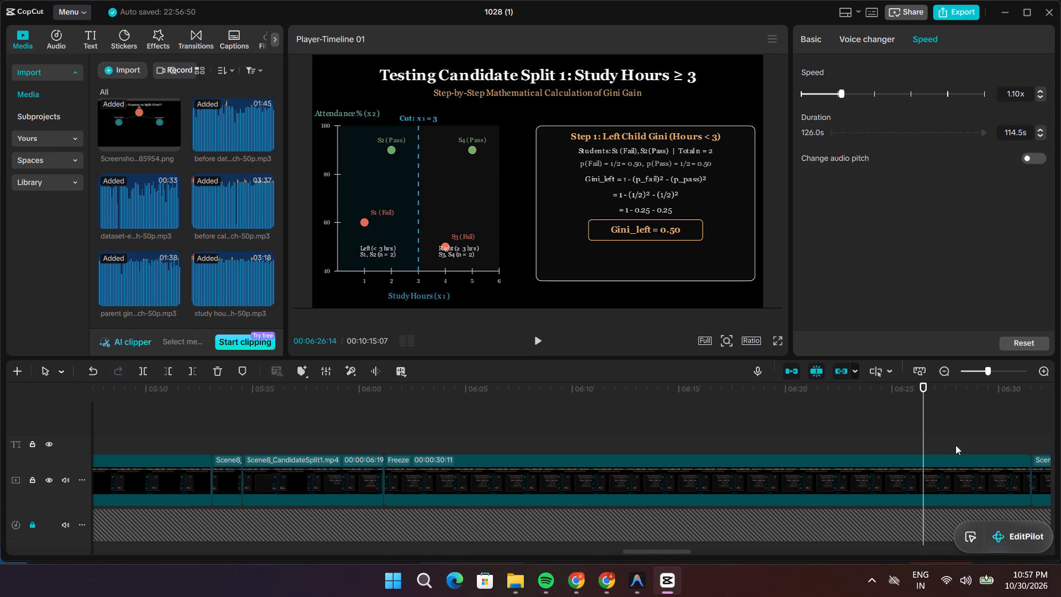
click(961, 469)
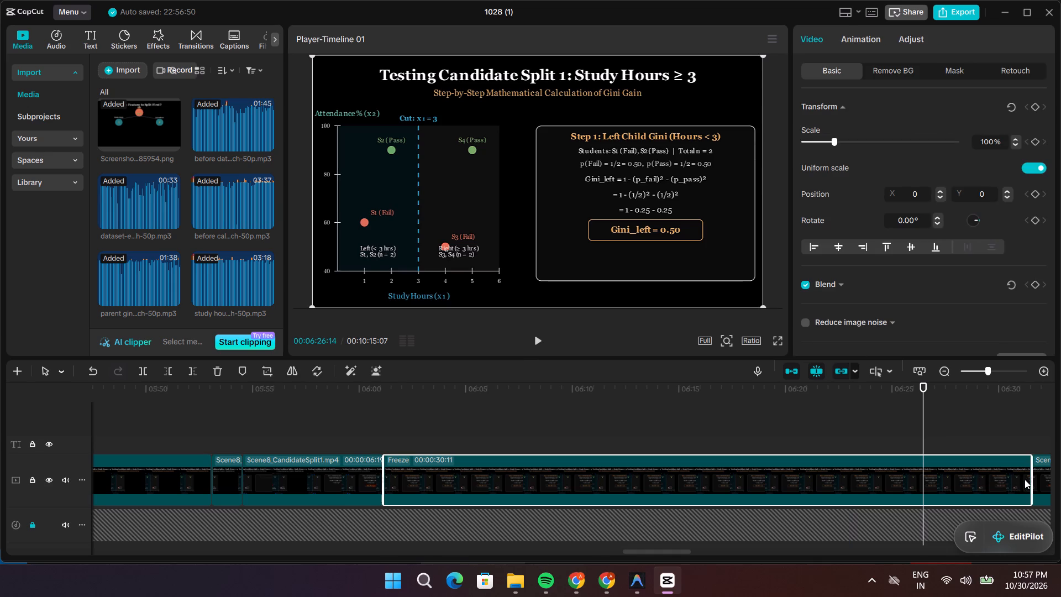
drag(1030, 479, 956, 480)
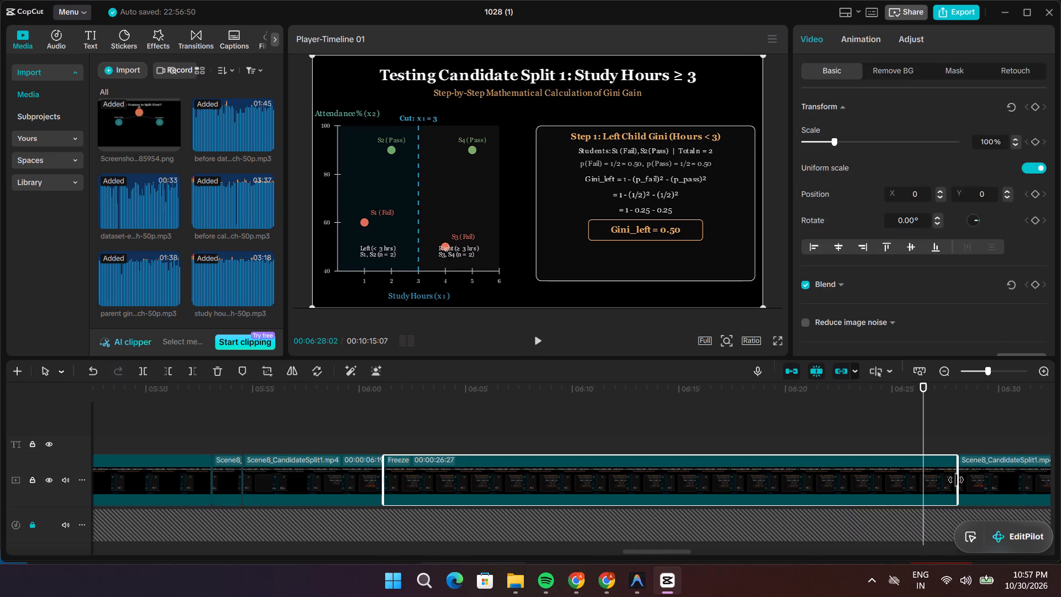
drag(956, 480, 926, 488)
Play the Step 2 animation and insert a freeze frame in the Scene 8 clip at 00:06:35:02, on the finished Gini_right result.
key(space)
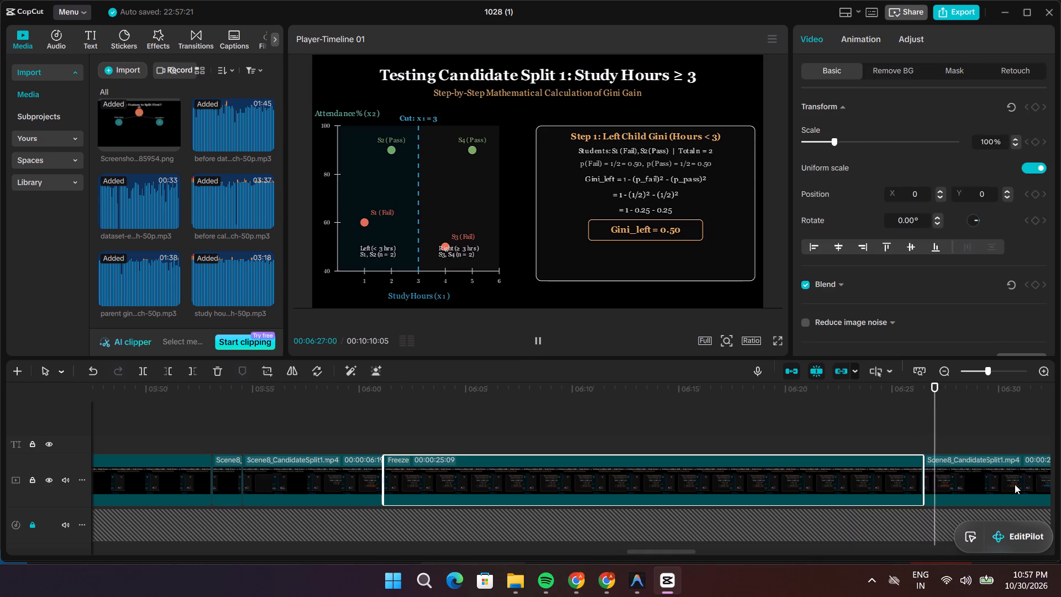
key(space)
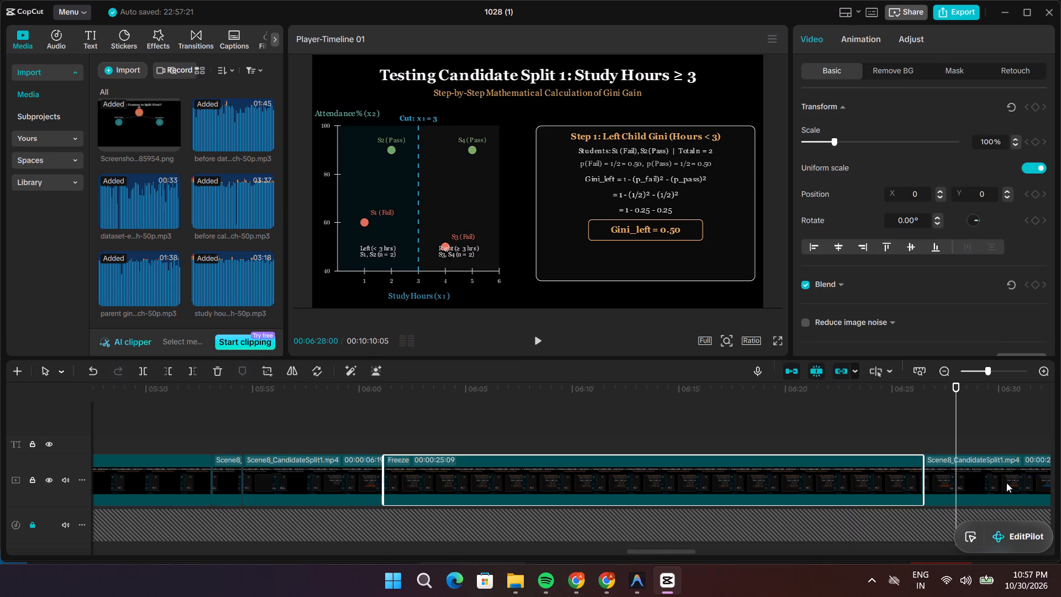
key(space)
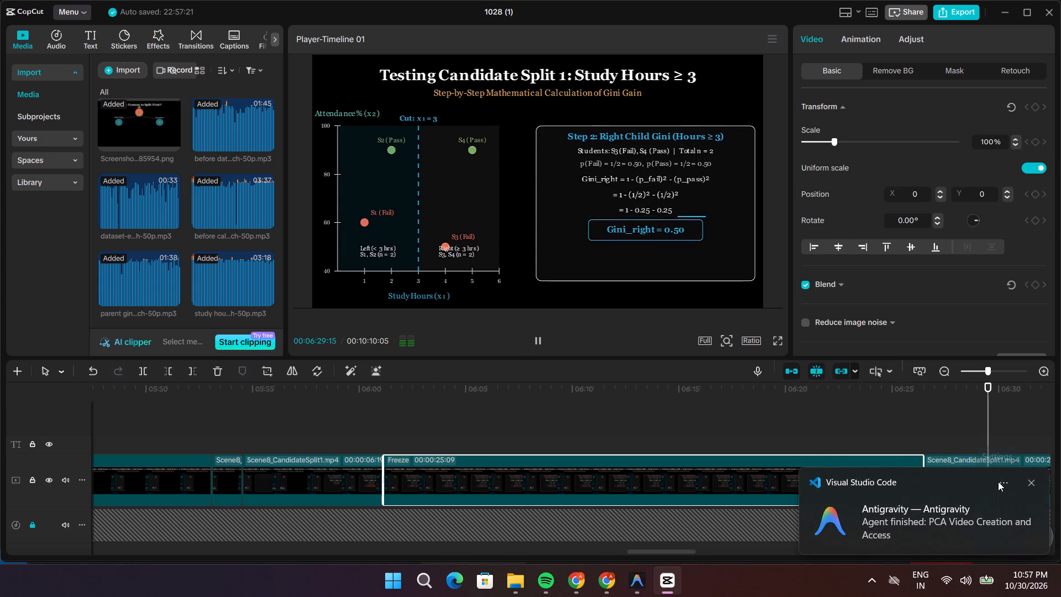
click(1033, 486)
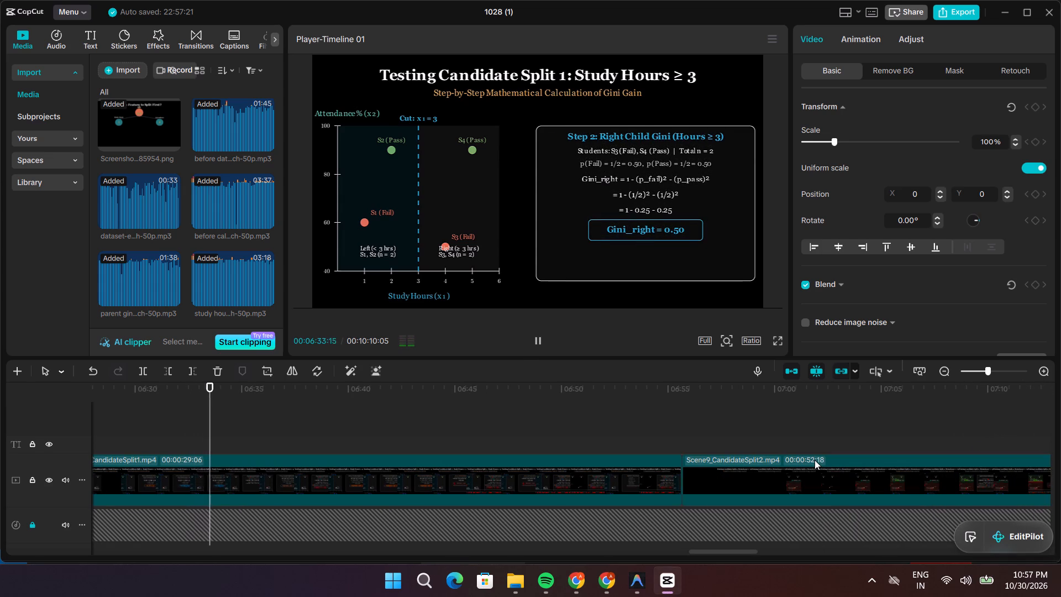
scroll(815, 460, down, 5)
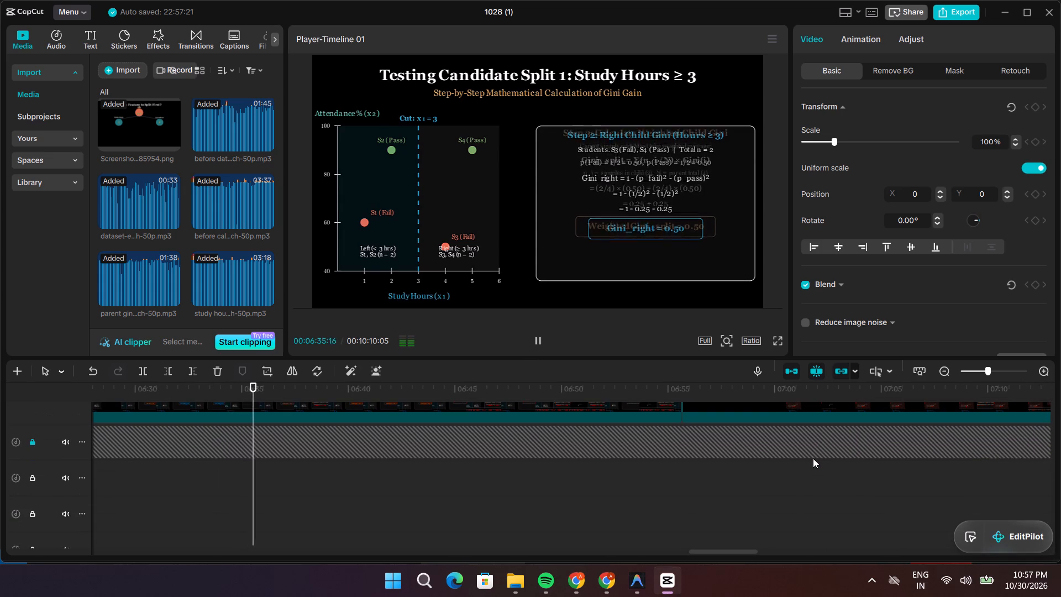
scroll(813, 458, down, 5)
scroll(813, 458, up, 5)
key(space)
scroll(536, 507, up, 5)
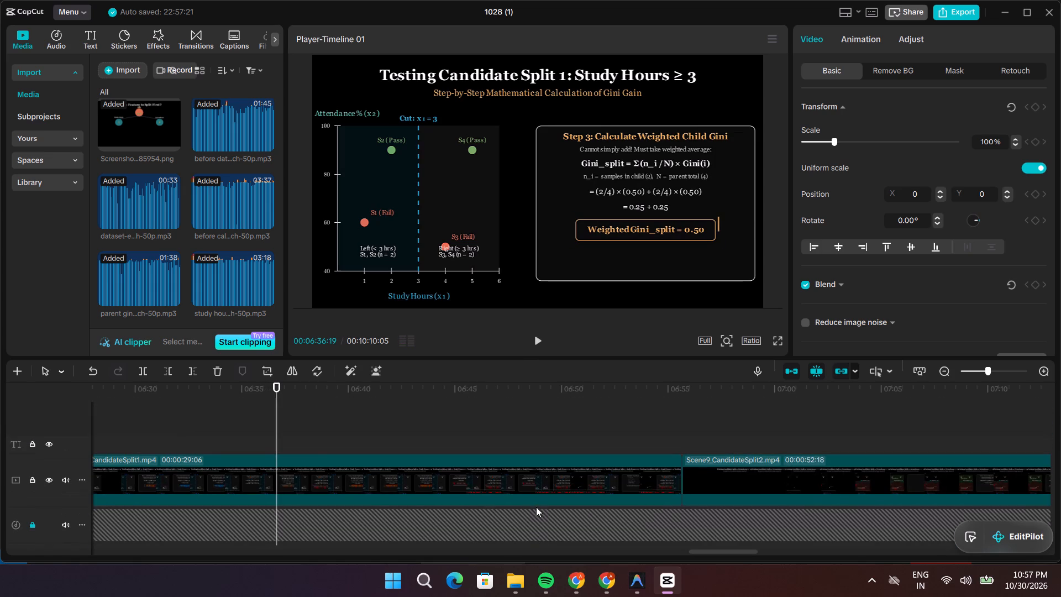
scroll(536, 507, up, 2)
drag(279, 441, 249, 444)
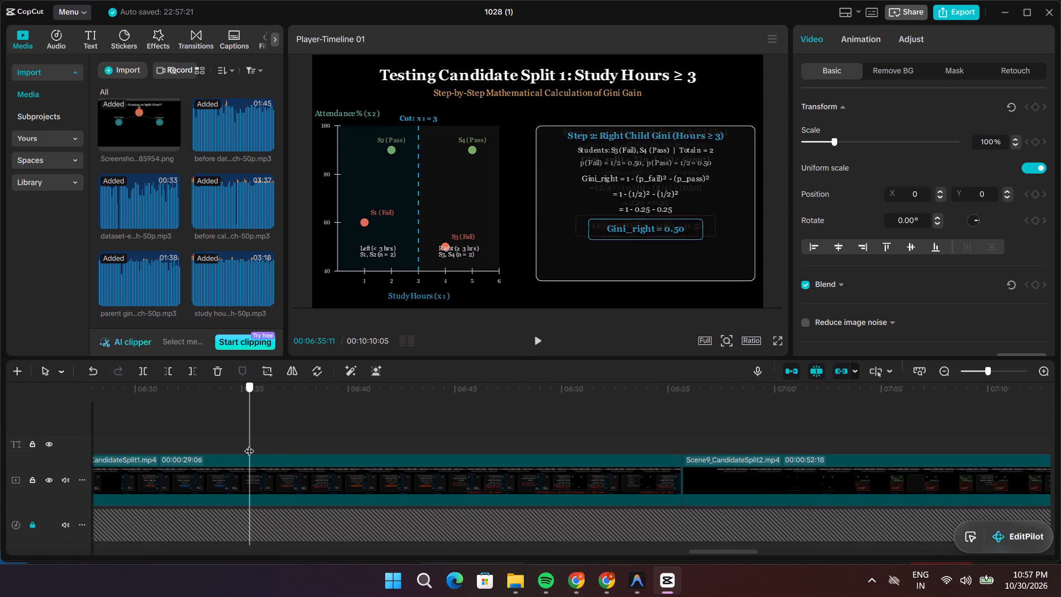
drag(249, 444, 246, 444)
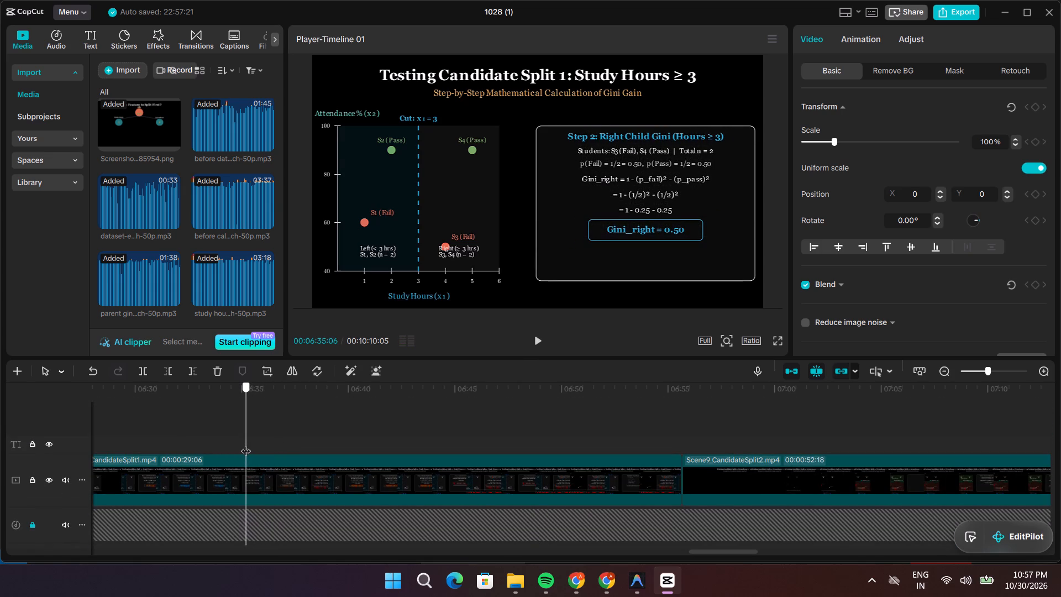
drag(246, 444, 243, 444)
click(250, 468)
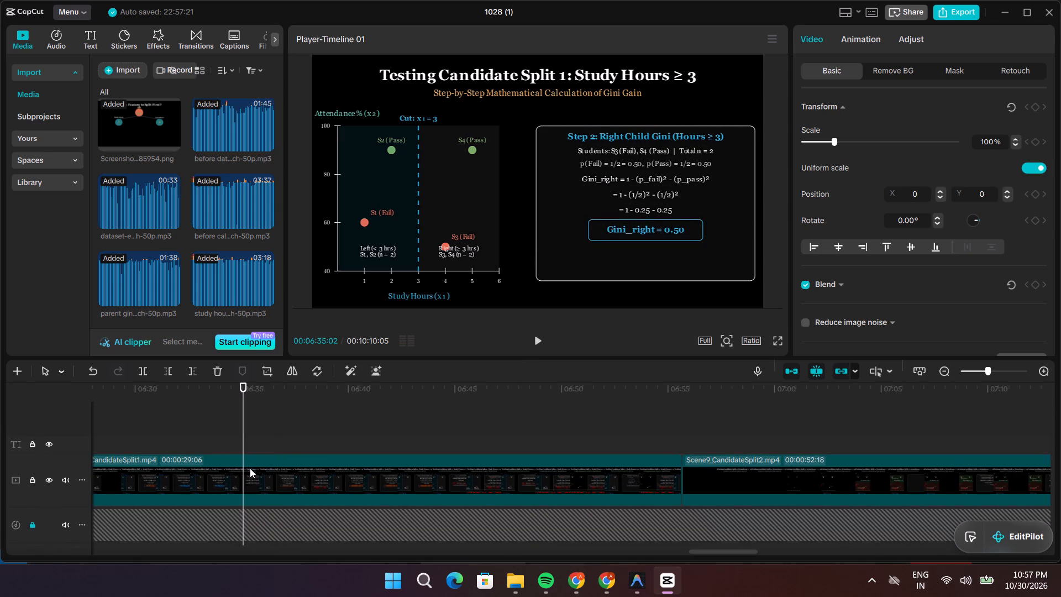
click(250, 468)
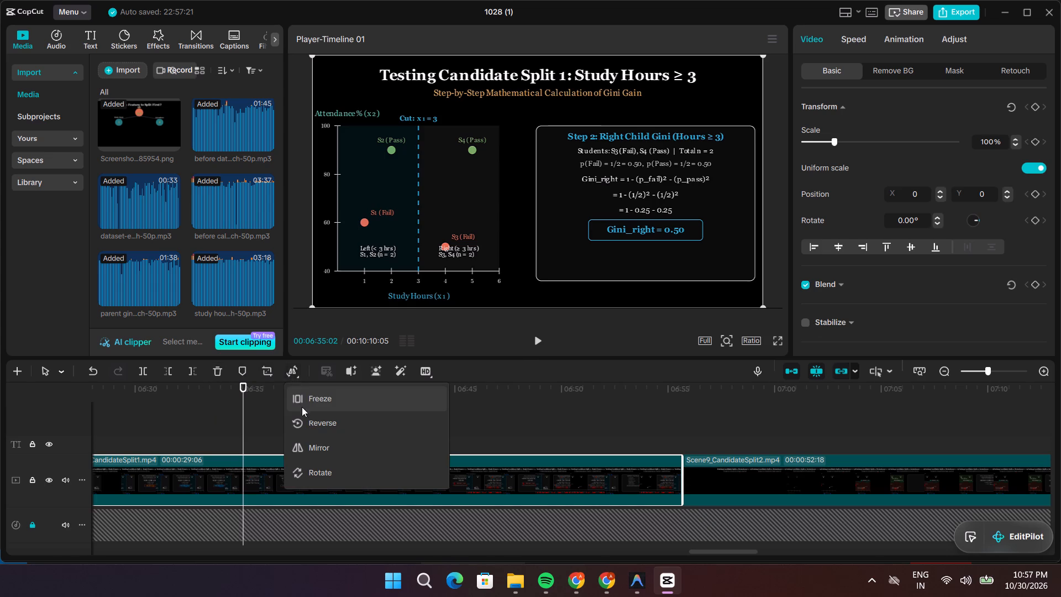
click(302, 407)
Play on past the Step 2 freeze frame and split the study hours voice-over at 00:06:39:06, where the phrase ends.
key(space)
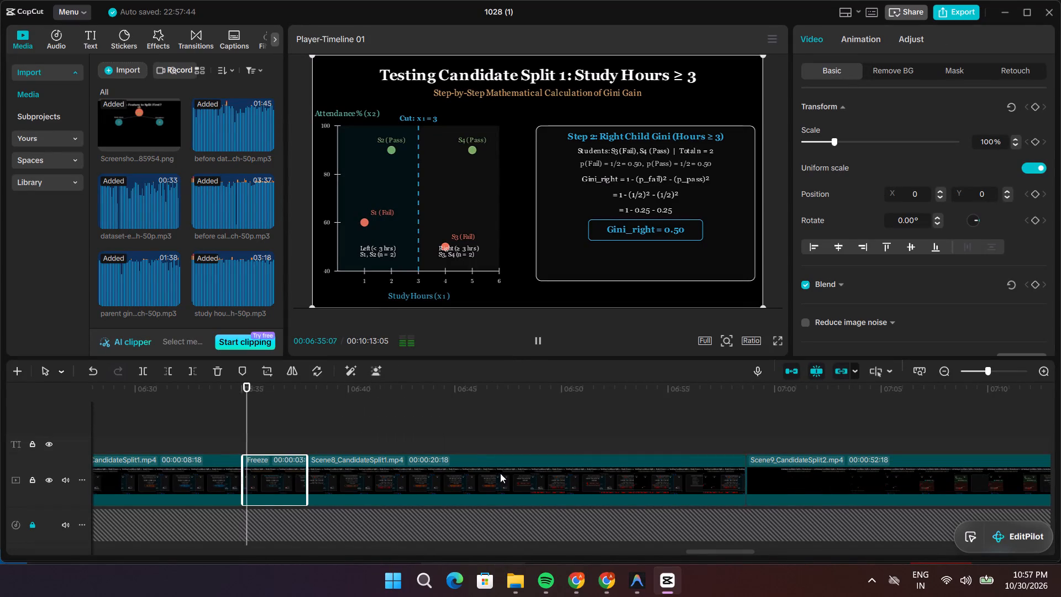
scroll(502, 473, down, 11)
scroll(508, 474, up, 5)
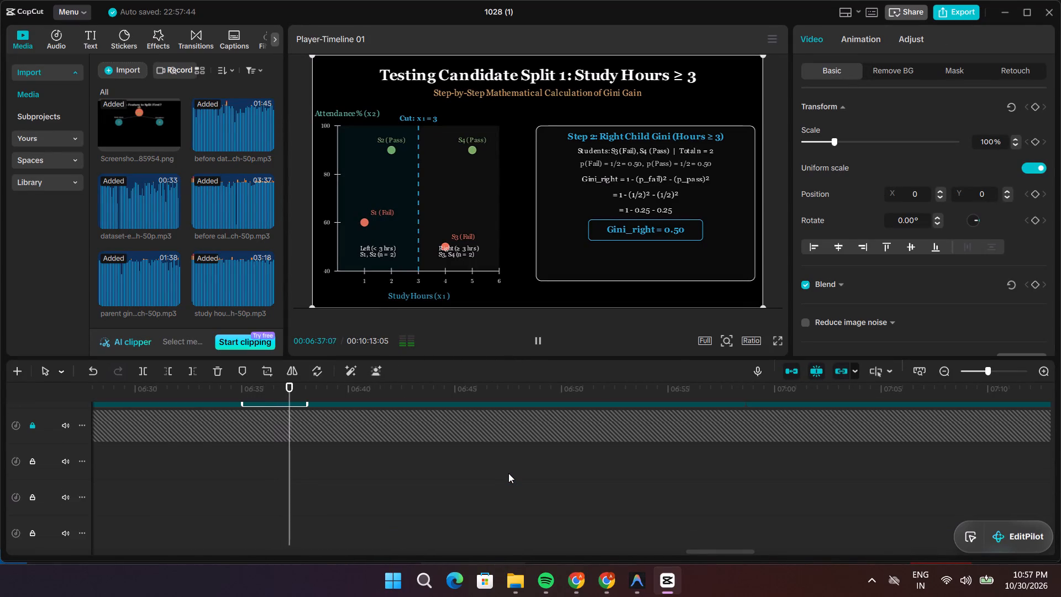
scroll(509, 473, up, 2)
key(space)
scroll(509, 473, down, 5)
key(space)
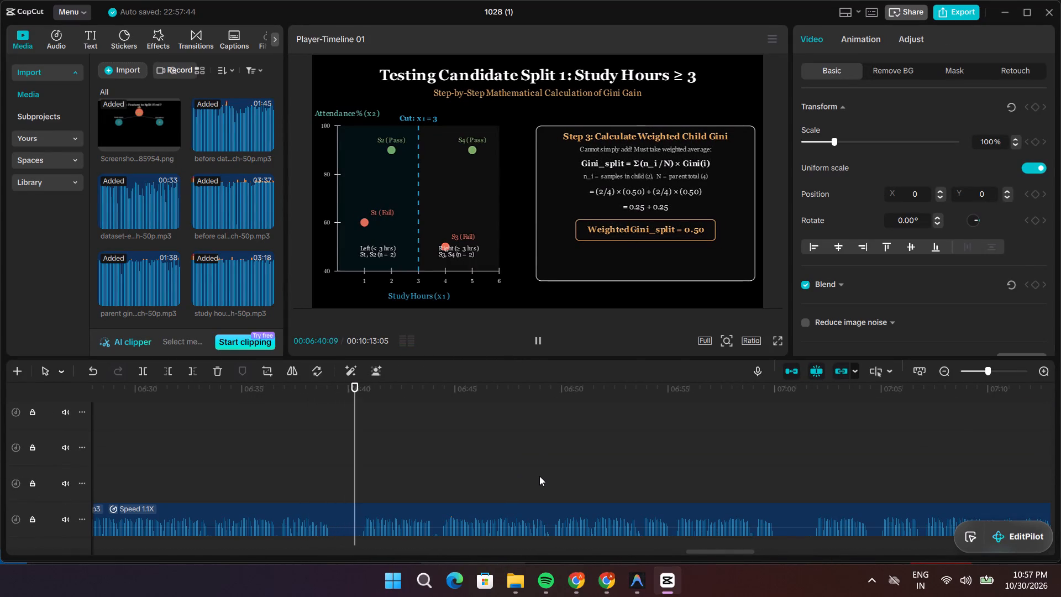
key(space)
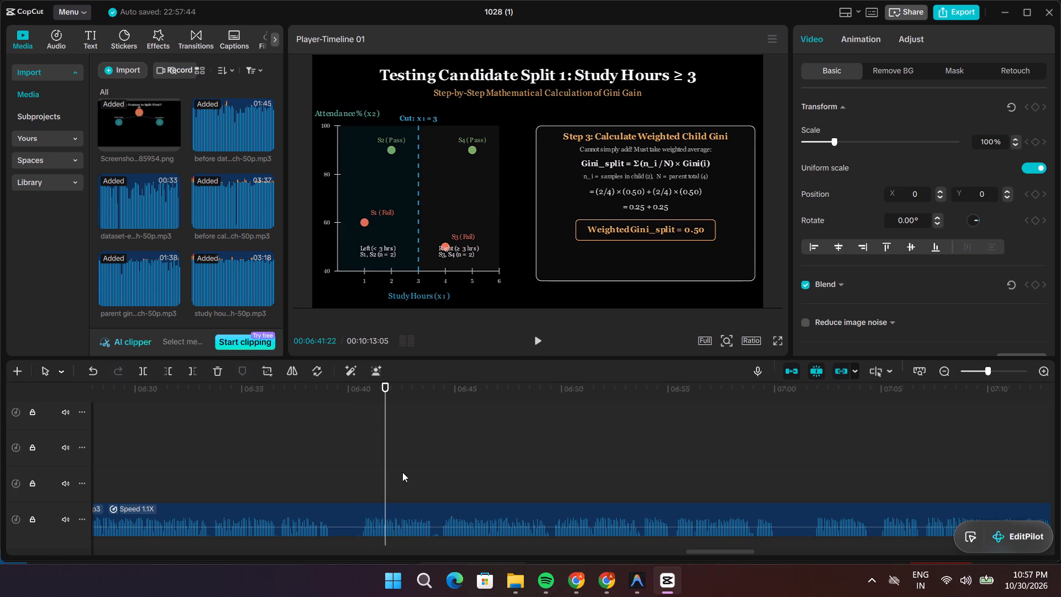
drag(387, 472, 329, 476)
click(329, 476)
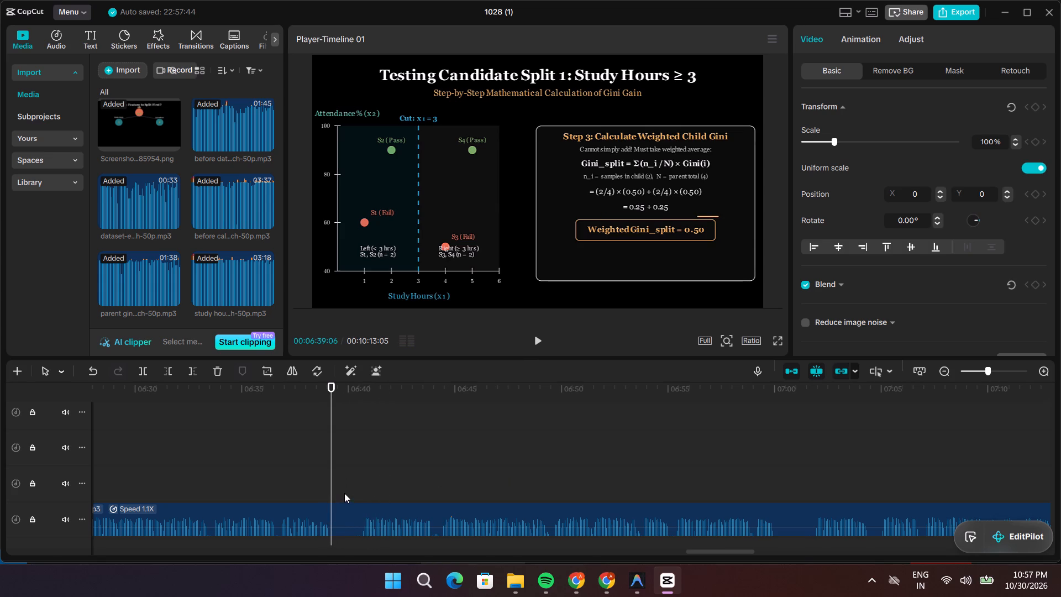
click(347, 508)
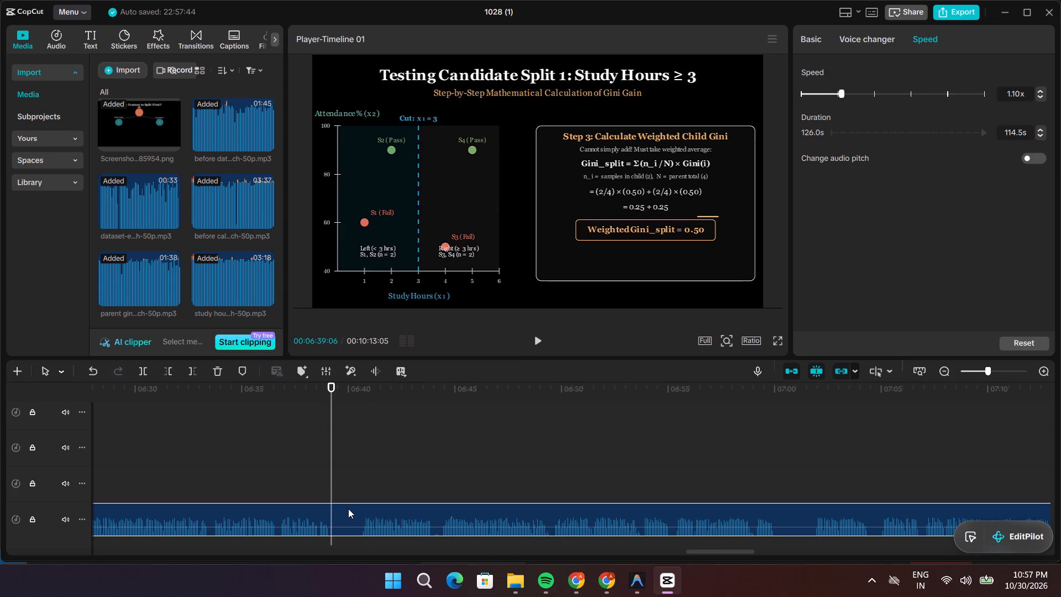
key(ctrl+b)
Trim the leading silence of the second voice-over piece, leaving 96.8 s, and move it back to 00:06:39:06 on the track below.
click(347, 515)
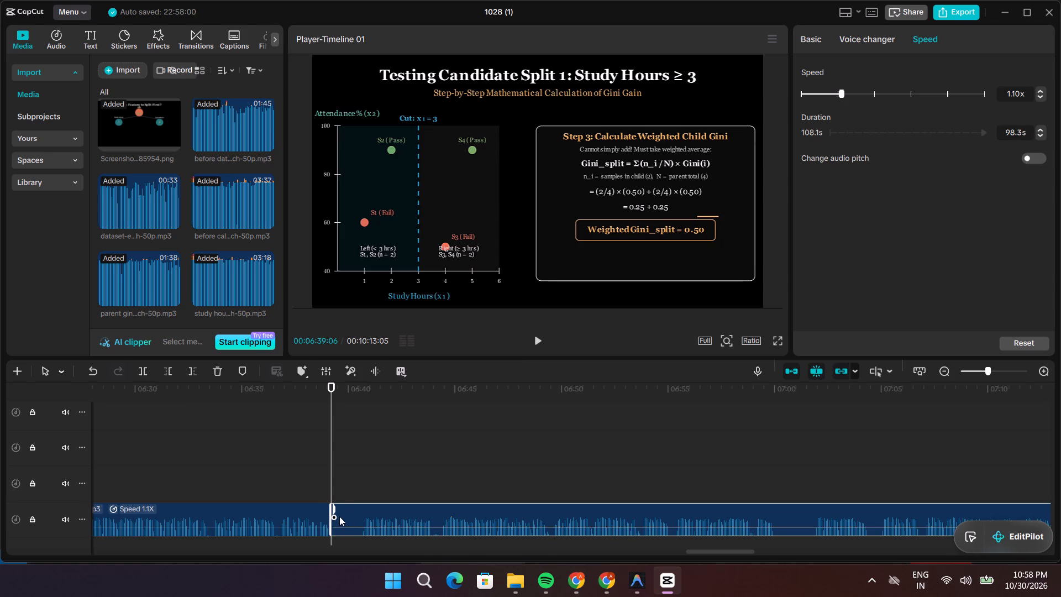
click(331, 517)
click(351, 514)
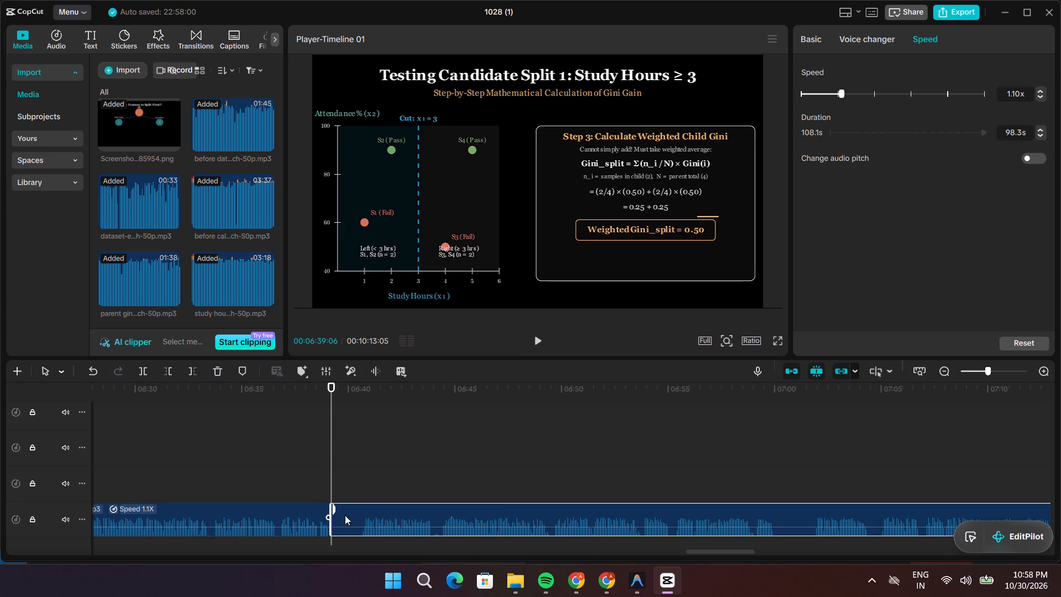
click(331, 516)
click(352, 516)
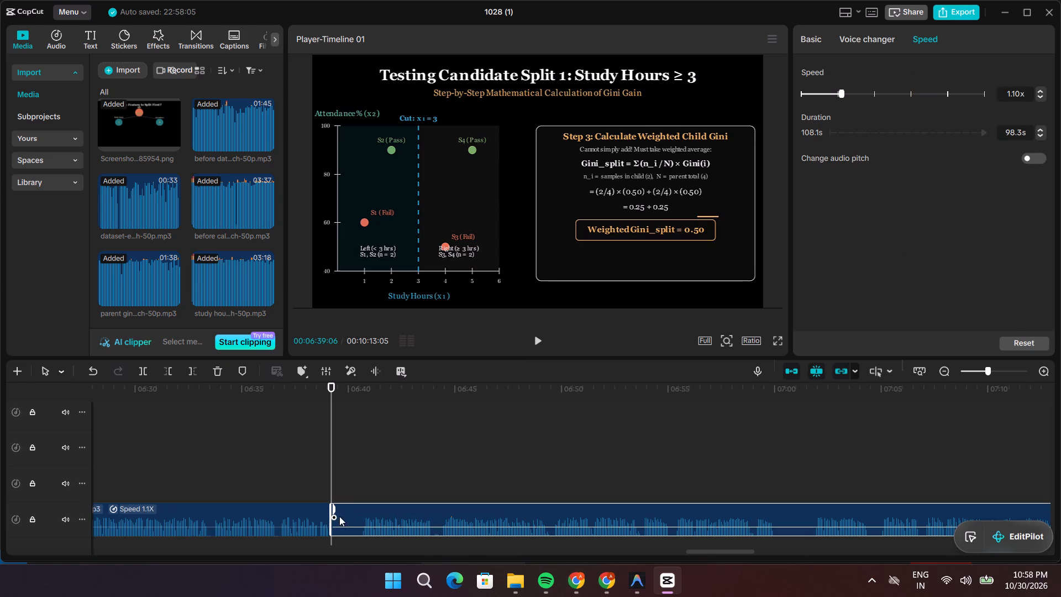
click(332, 517)
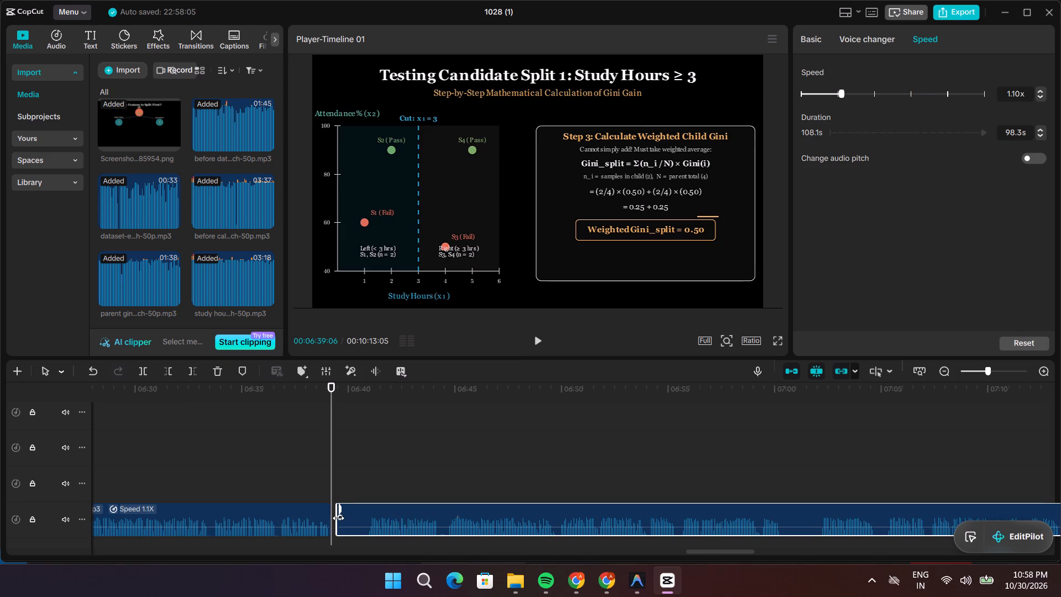
click(354, 517)
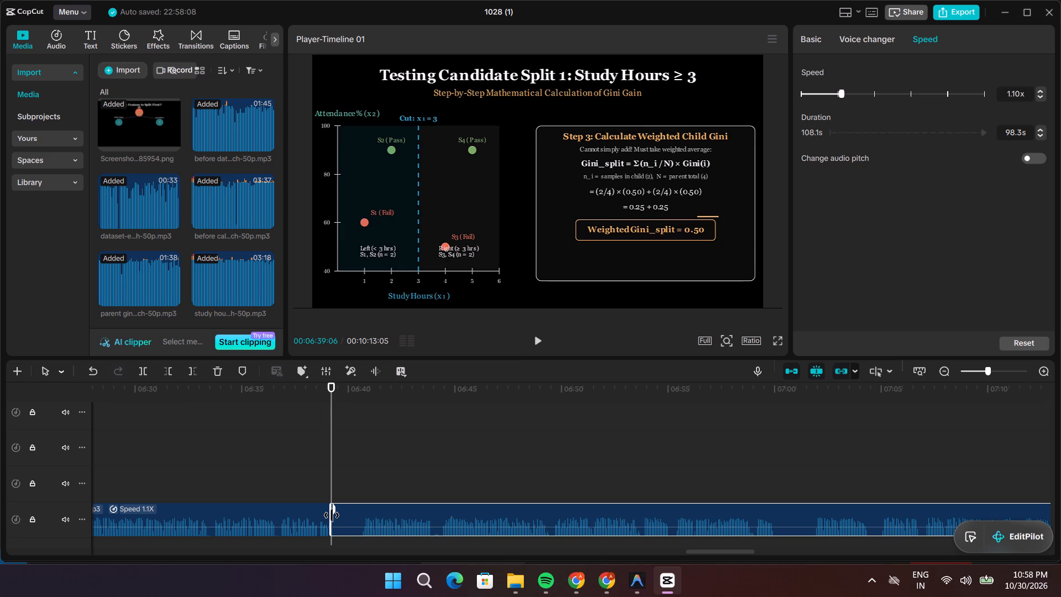
drag(331, 515, 339, 515)
click(359, 515)
drag(330, 522, 362, 538)
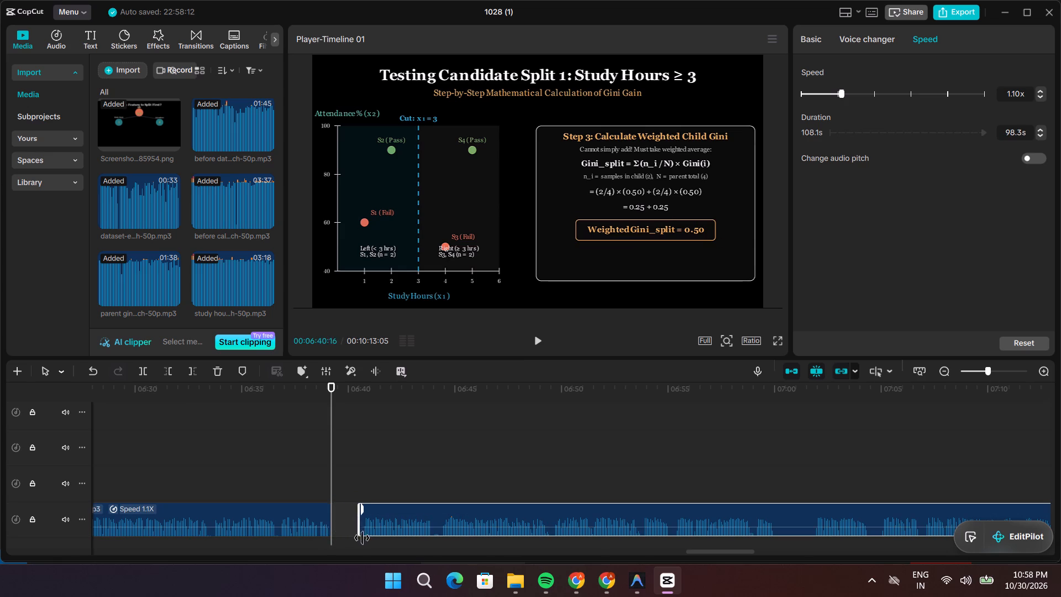
drag(362, 538, 363, 538)
drag(386, 534, 359, 539)
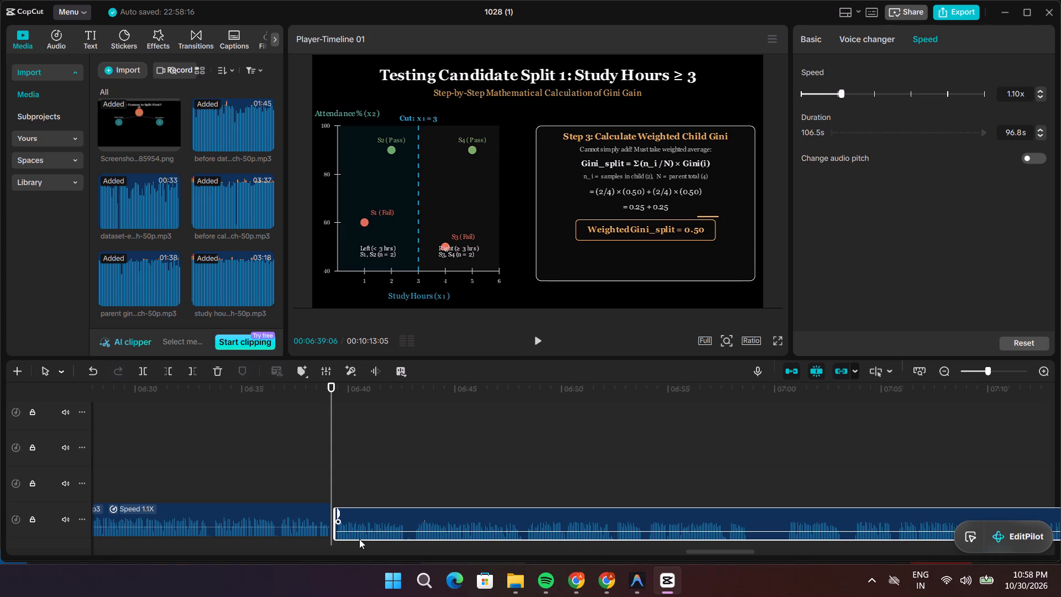
drag(359, 539, 354, 539)
Replay the change from Step 2 to Step 3 against the voice-over and lengthen the Step 2 freeze frame to 00:00:03:10.
drag(330, 455, 305, 452)
key(space)
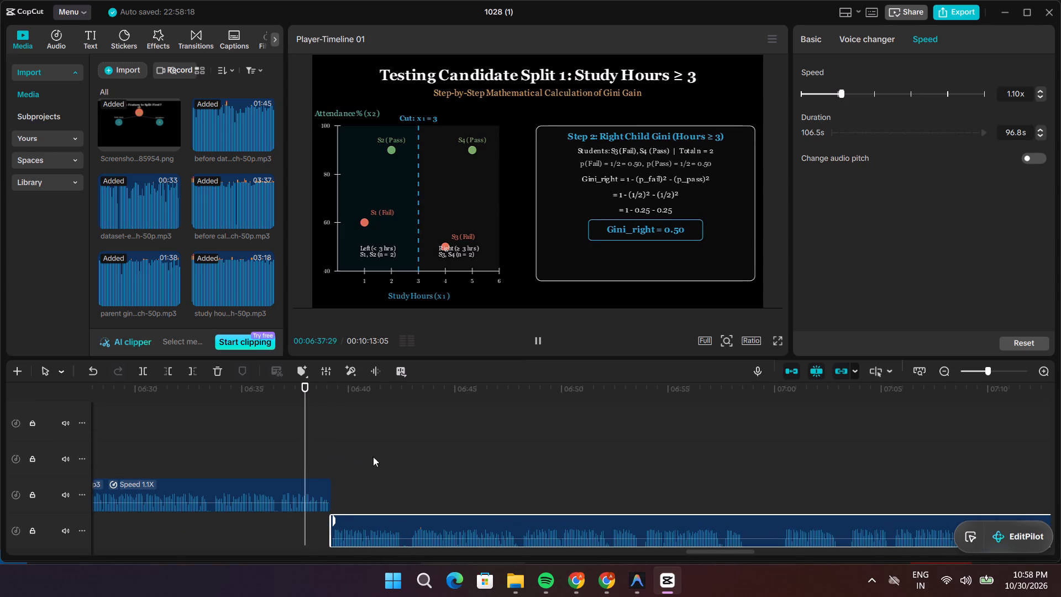
scroll(431, 474, up, 5)
key(space)
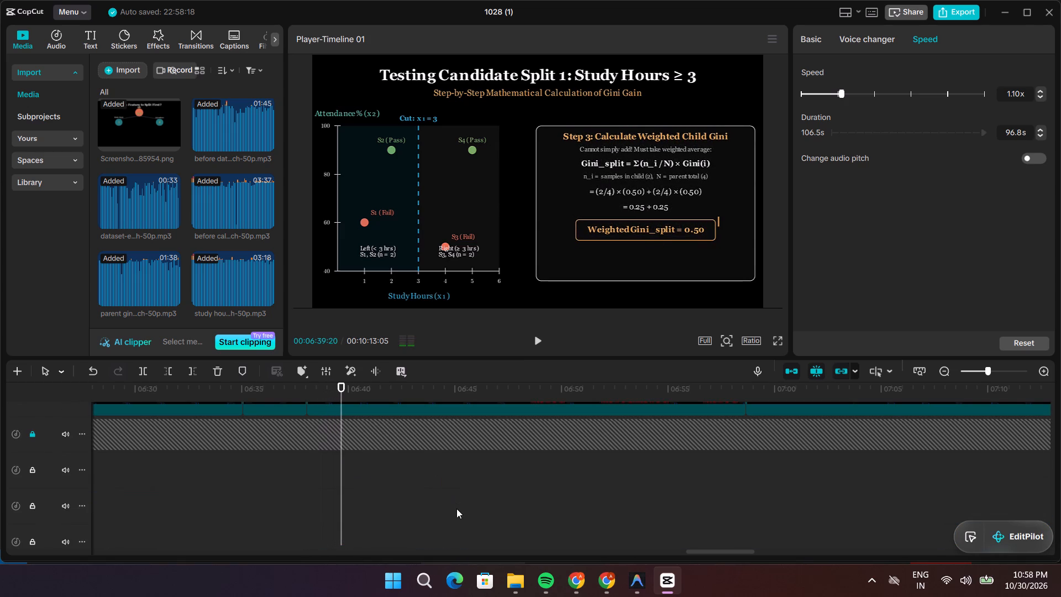
scroll(396, 515, up, 1)
drag(342, 514, 287, 512)
key(space)
key(space)
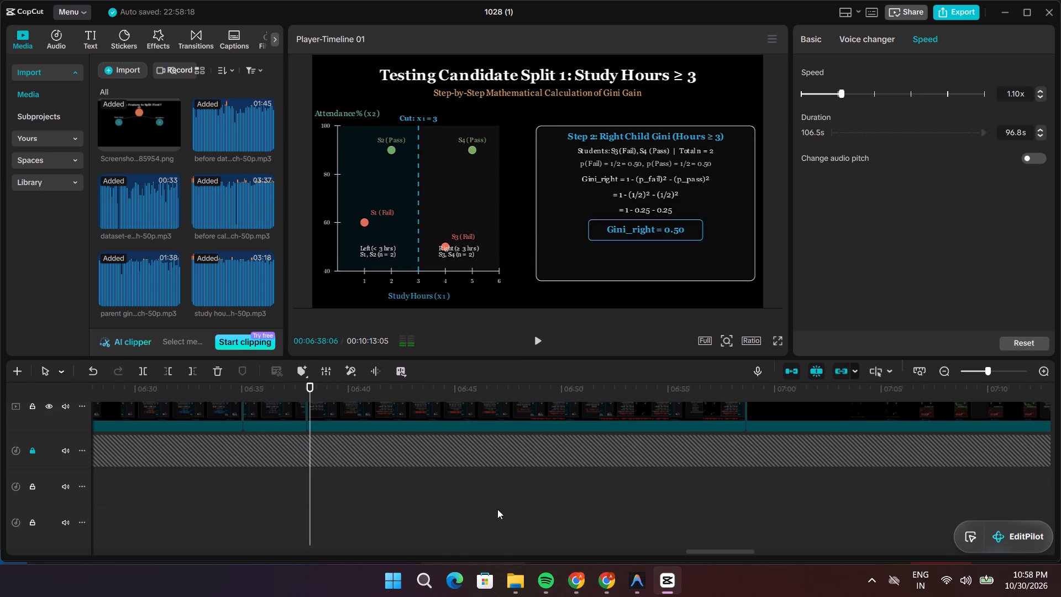
key(space)
key(space)
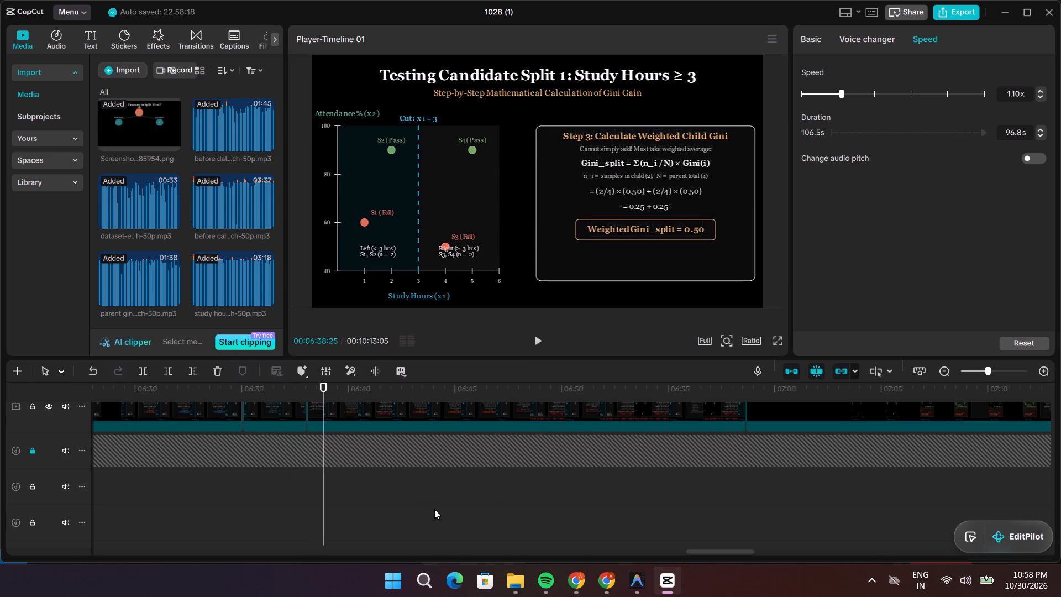
key(space)
key(space)
drag(333, 503, 317, 503)
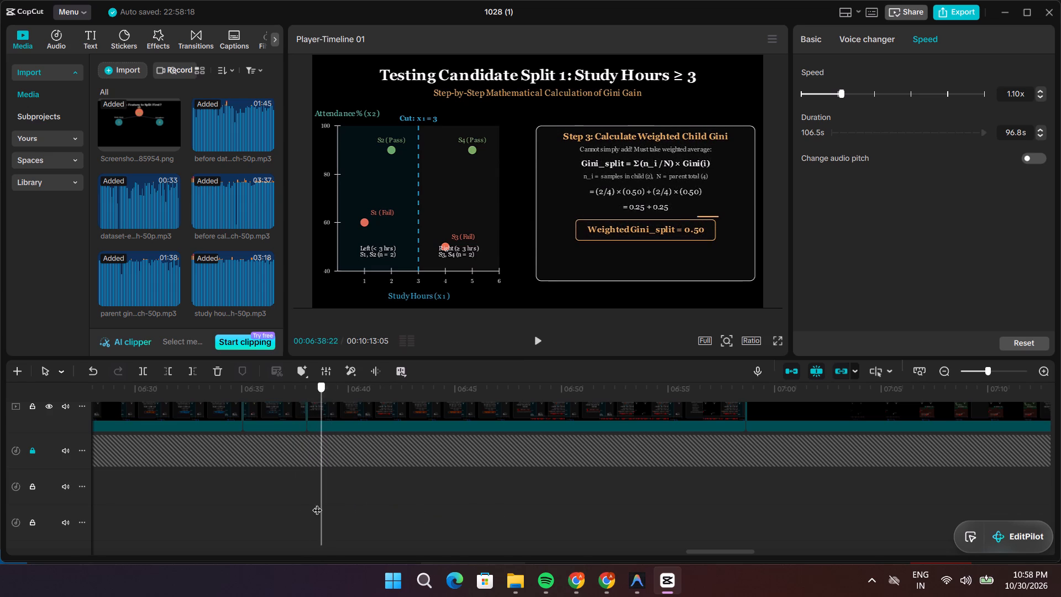
drag(317, 503, 296, 502)
scroll(305, 501, up, 2)
click(275, 434)
drag(306, 444, 313, 445)
Play the Step 3 animation and insert a freeze frame in the Scene 8 clip at 00:06:45:12, on the finished Weighted Gini_split result.
key(space)
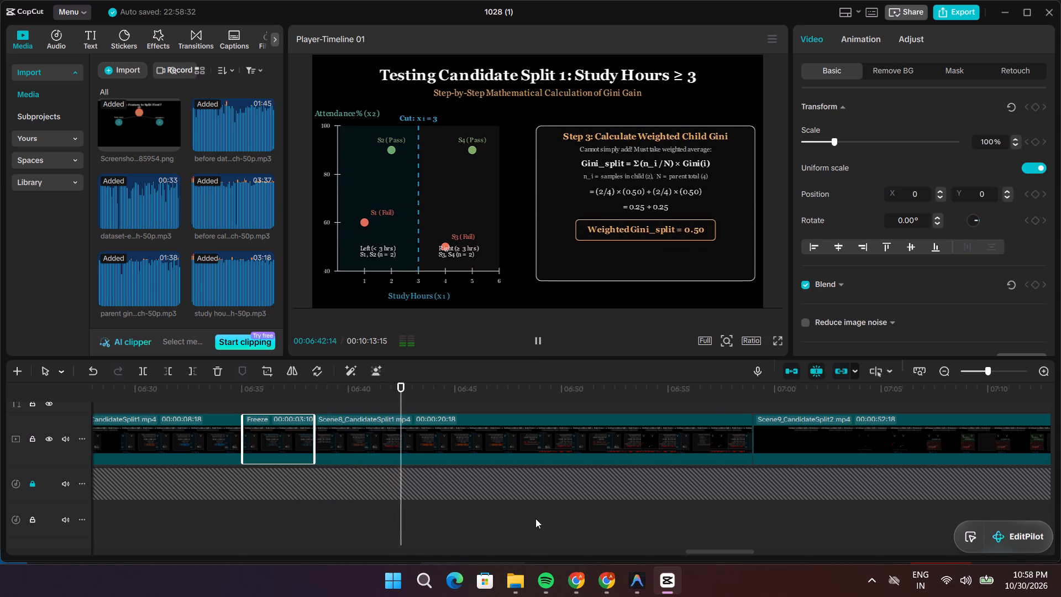
scroll(539, 520, down, 1)
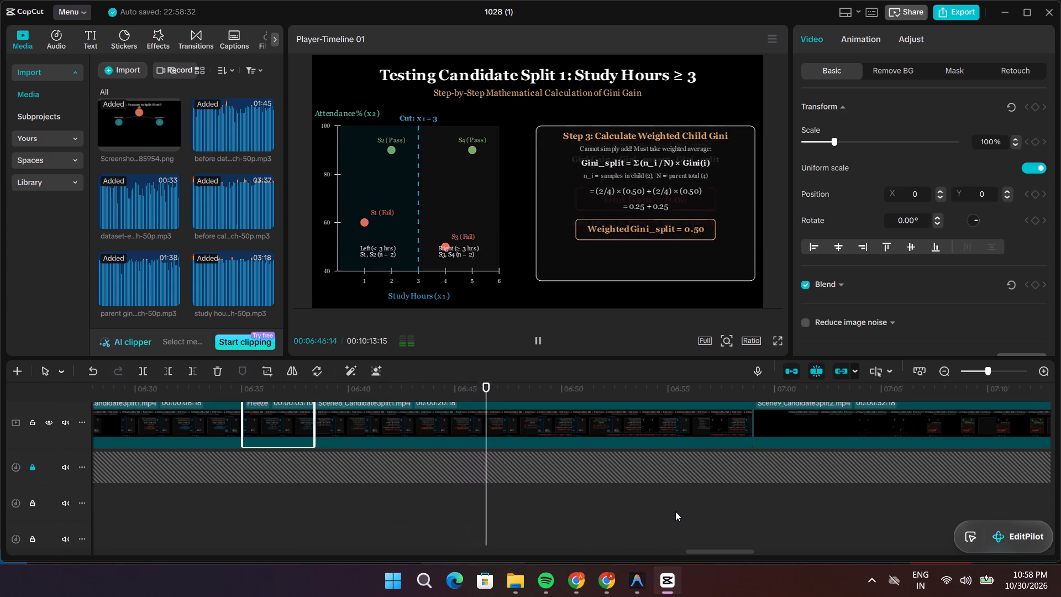
key(space)
drag(492, 509, 485, 509)
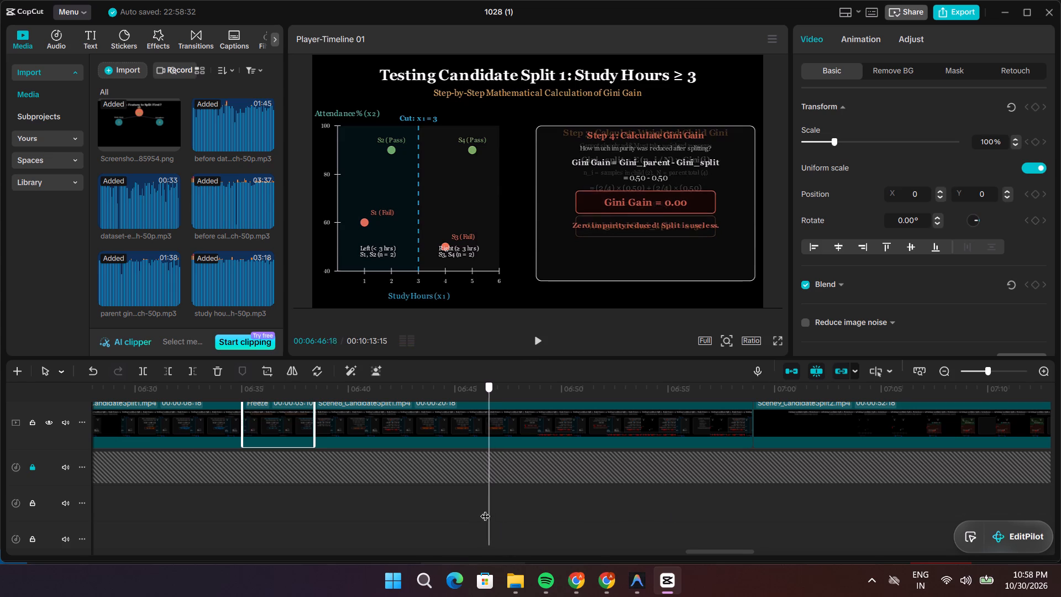
drag(485, 509, 476, 509)
click(476, 509)
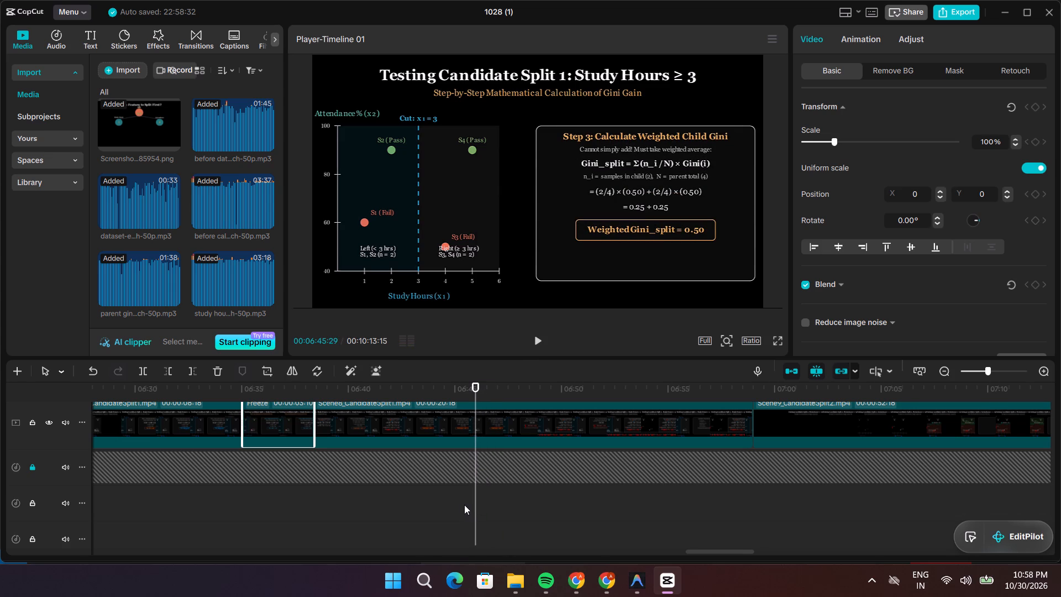
drag(476, 507, 463, 506)
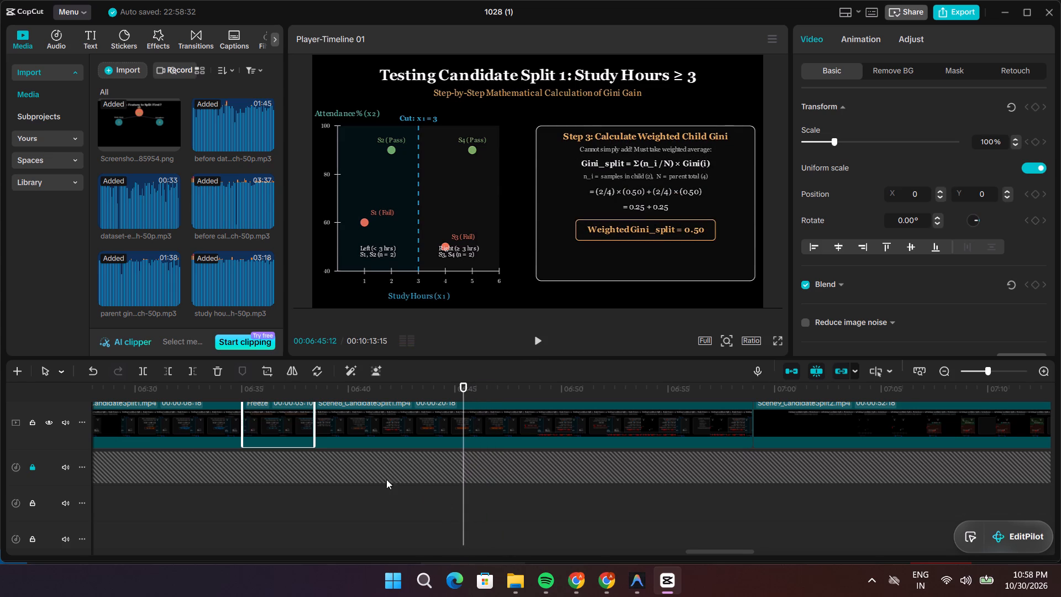
click(388, 412)
click(310, 401)
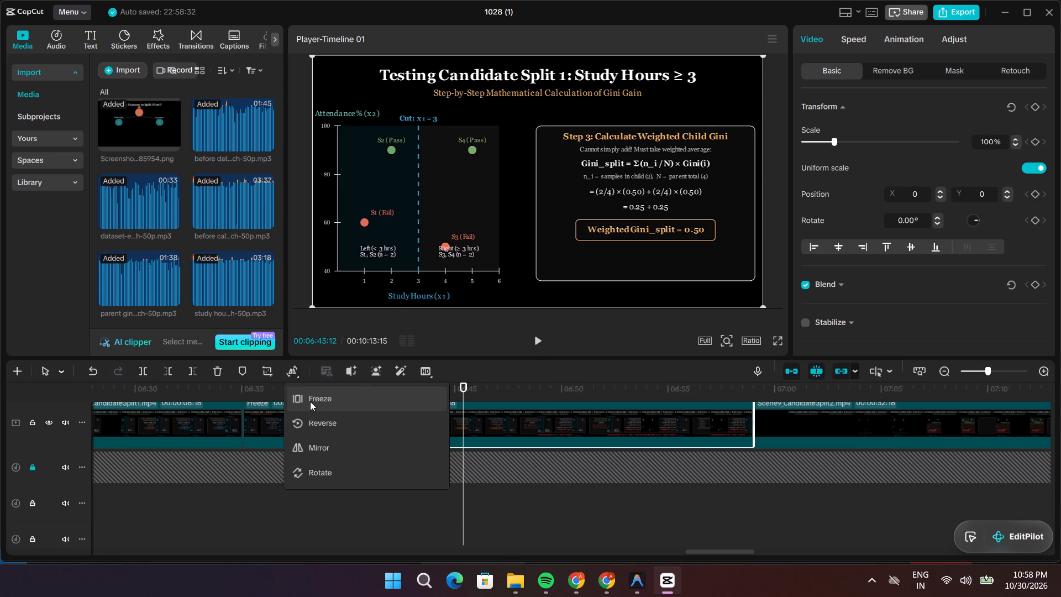
Listen to the Step 3 narration and lengthen its freeze frame in stages to 00:00:15:12.
key(space)
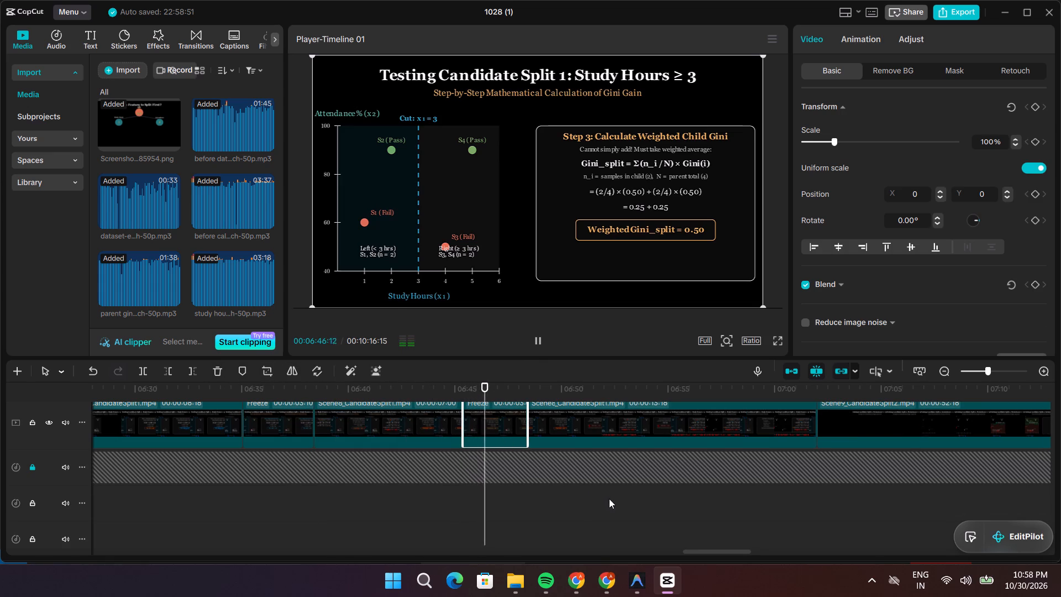
key(space)
click(499, 431)
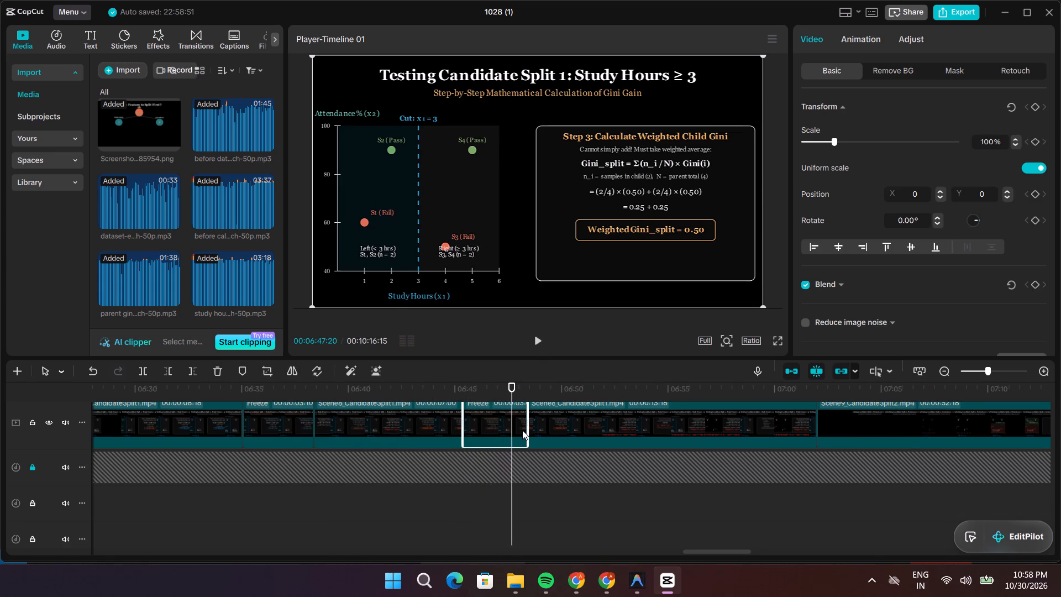
drag(528, 429, 597, 437)
key(space)
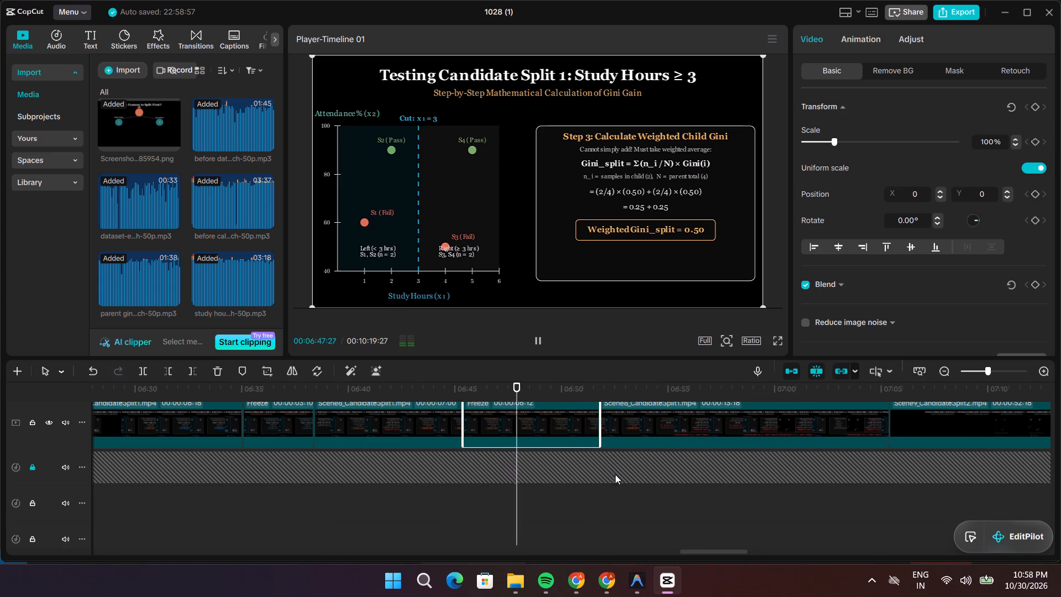
key(space)
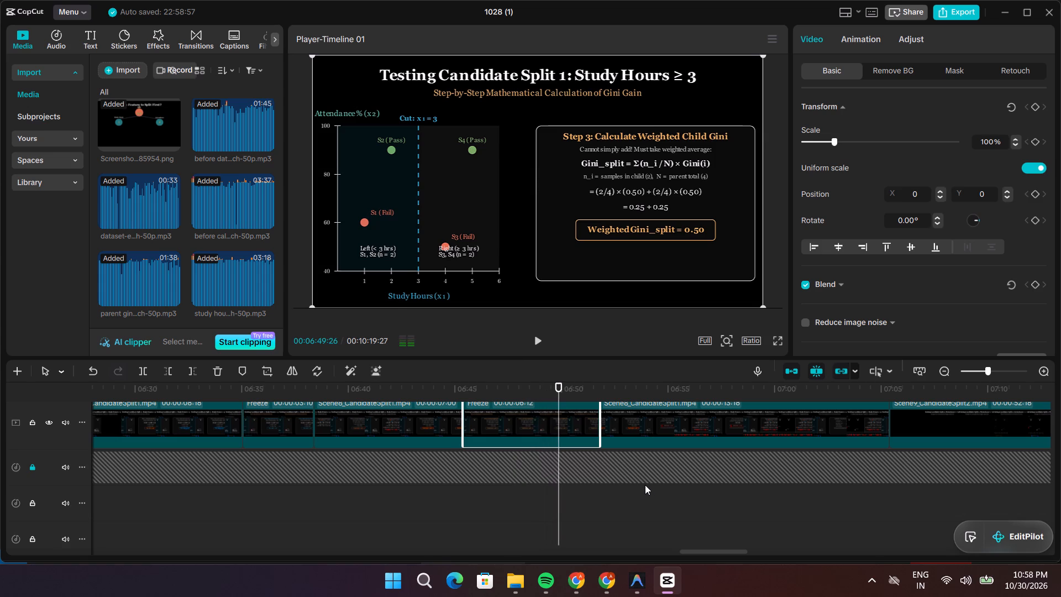
key(space)
key(space)
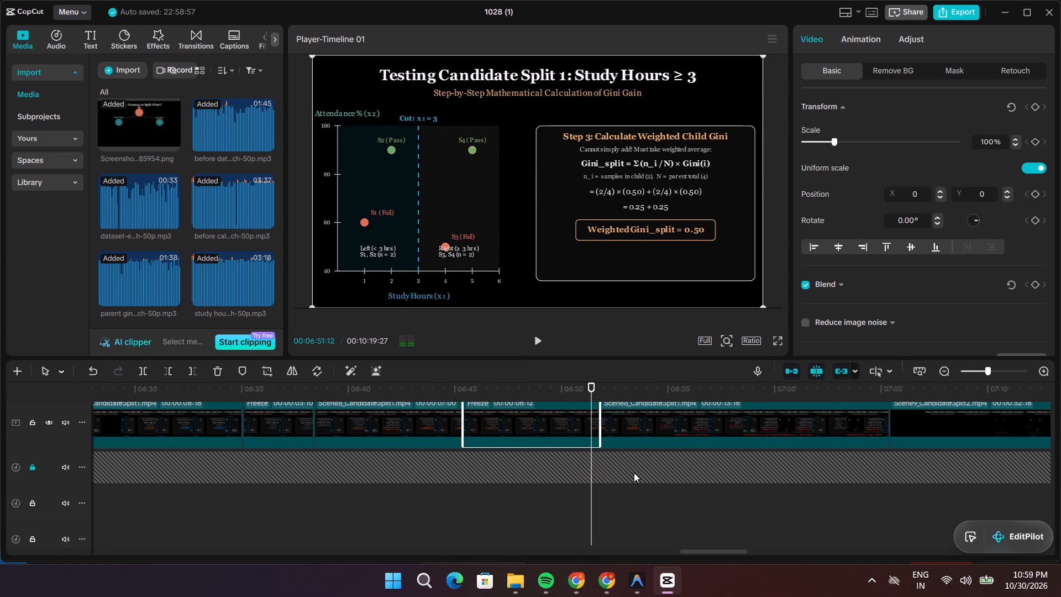
key(space)
click(581, 431)
drag(598, 429, 679, 436)
key(space)
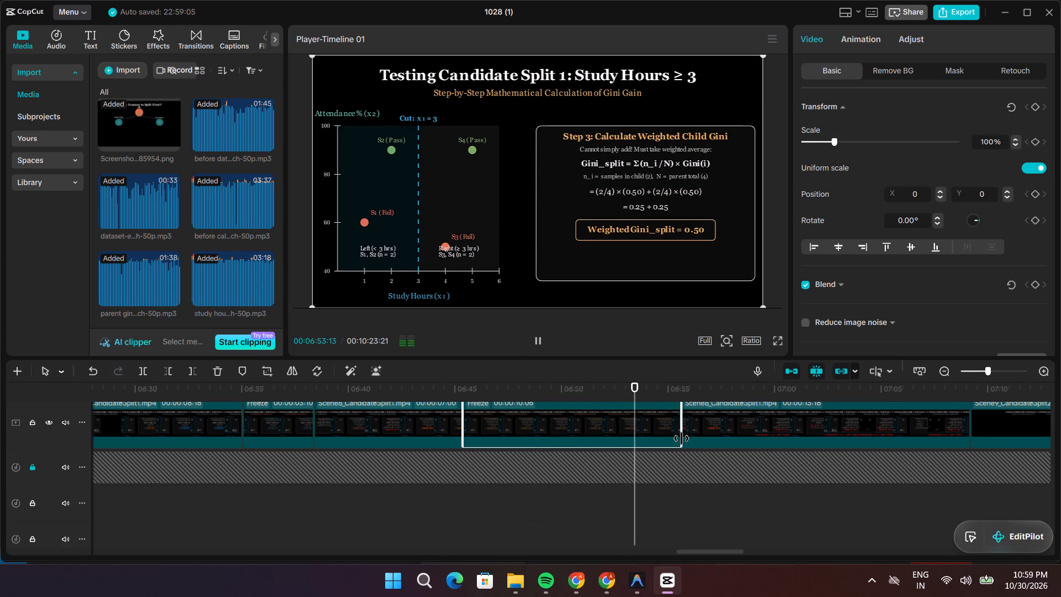
key(space)
drag(681, 438, 789, 442)
Play the voice-over from the Step 3 freeze frame into Step 4 and replay the passage around 00:07:00 for a cut point.
key(space)
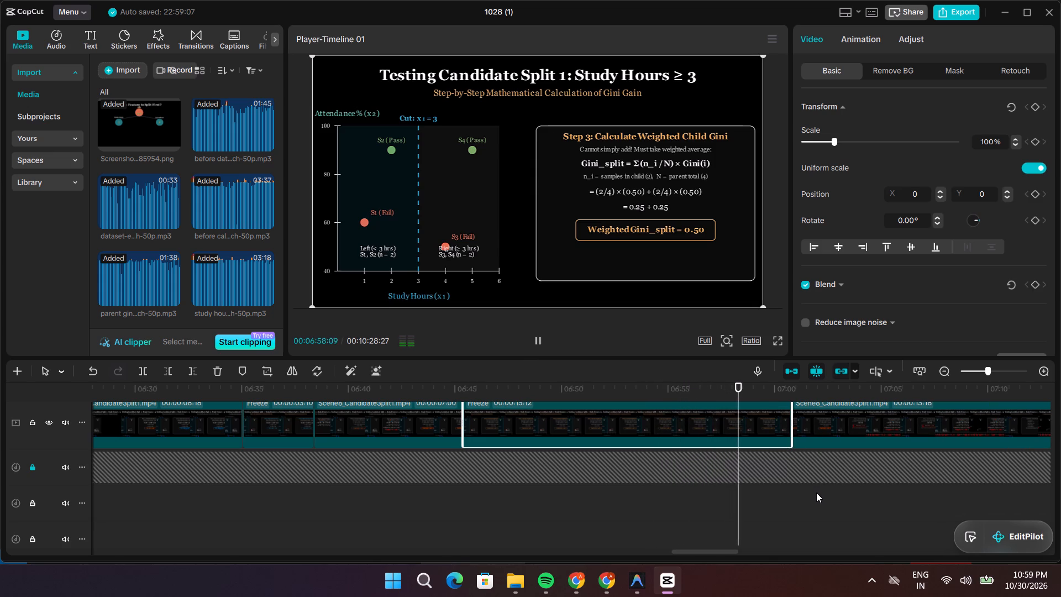
key(space)
key(space)
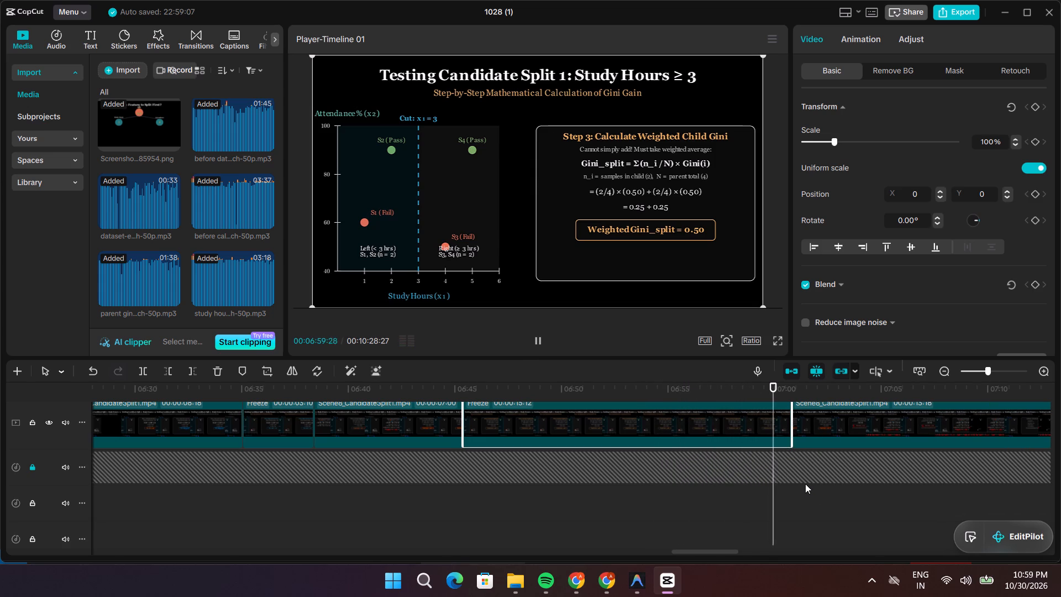
key(space)
scroll(804, 482, down, 10)
key(space)
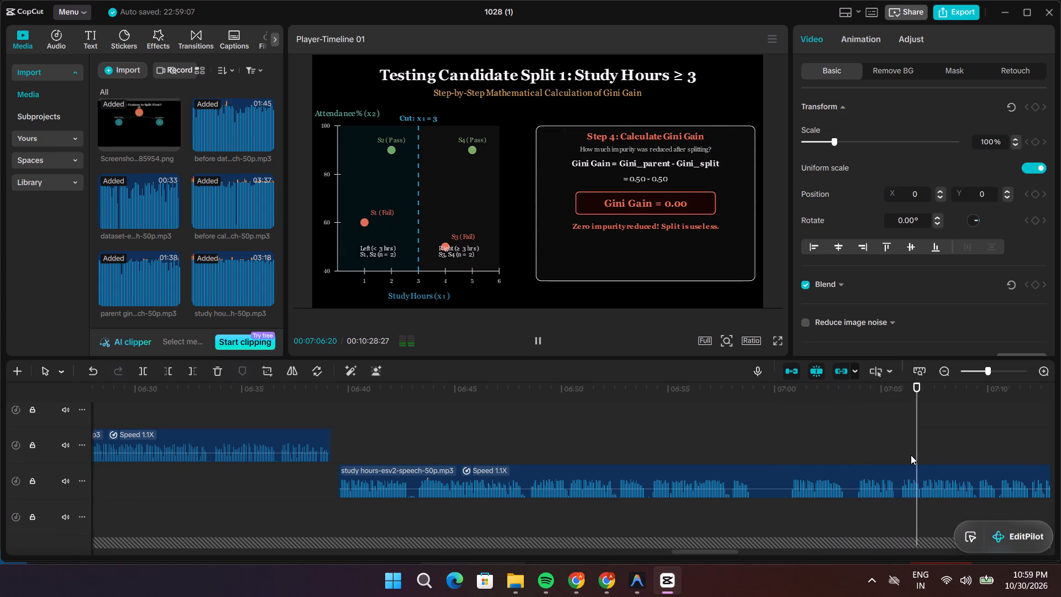
key(space)
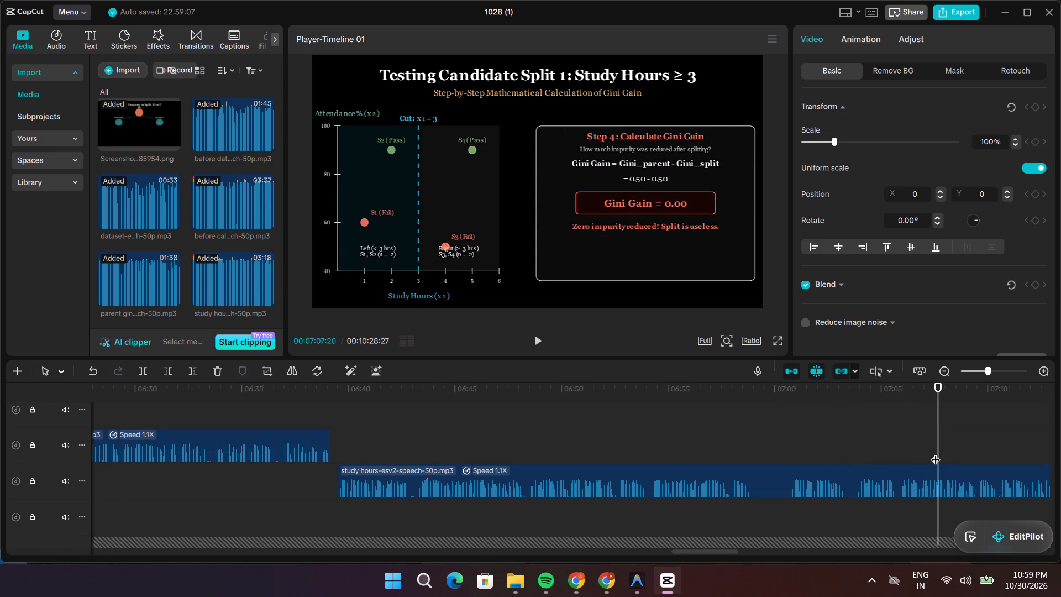
drag(937, 453, 697, 453)
key(space)
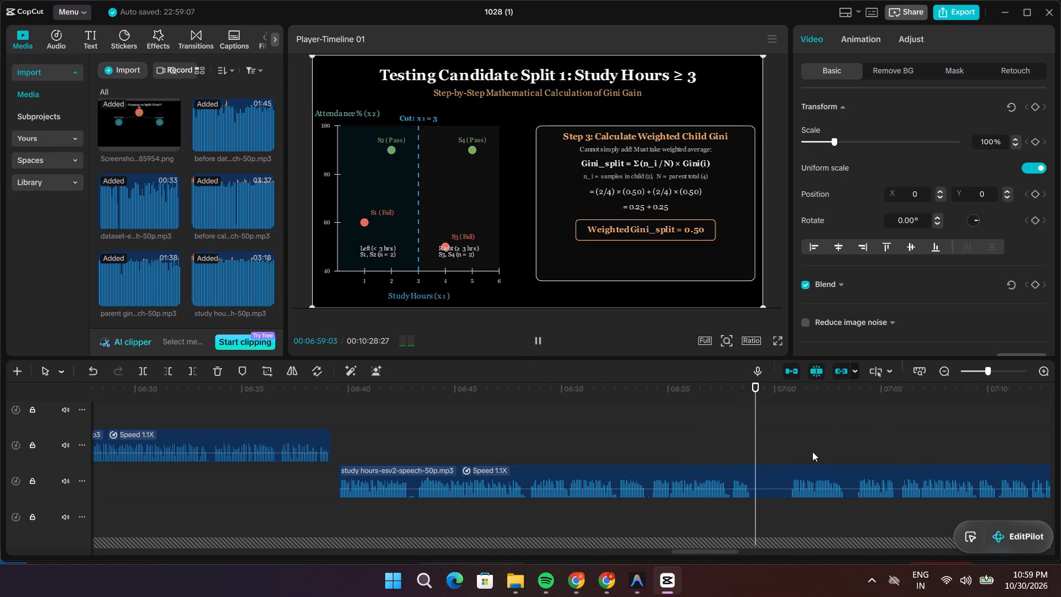
click(785, 449)
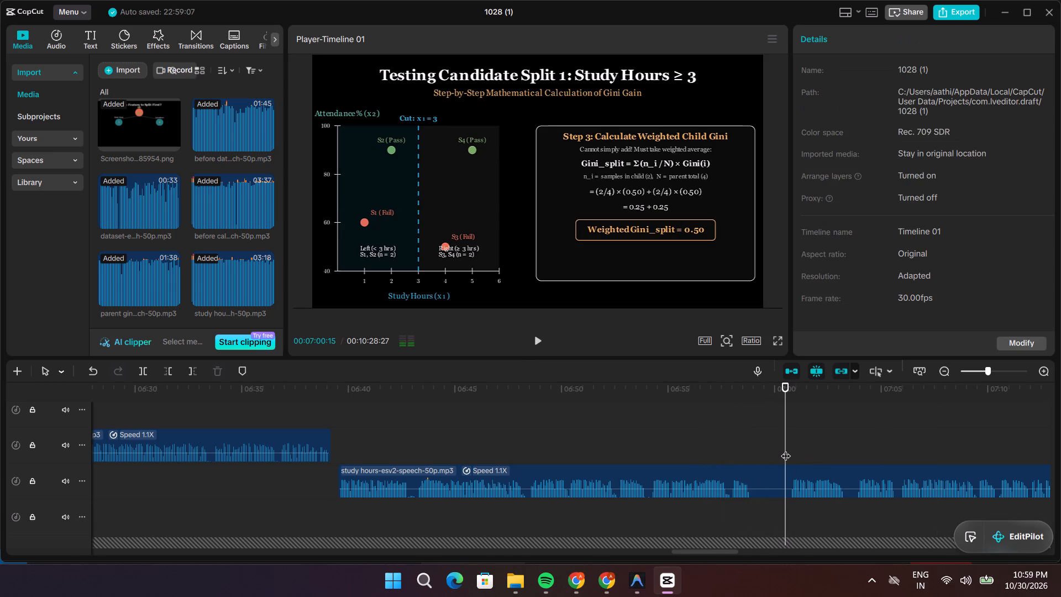
drag(786, 448, 850, 452)
key(space)
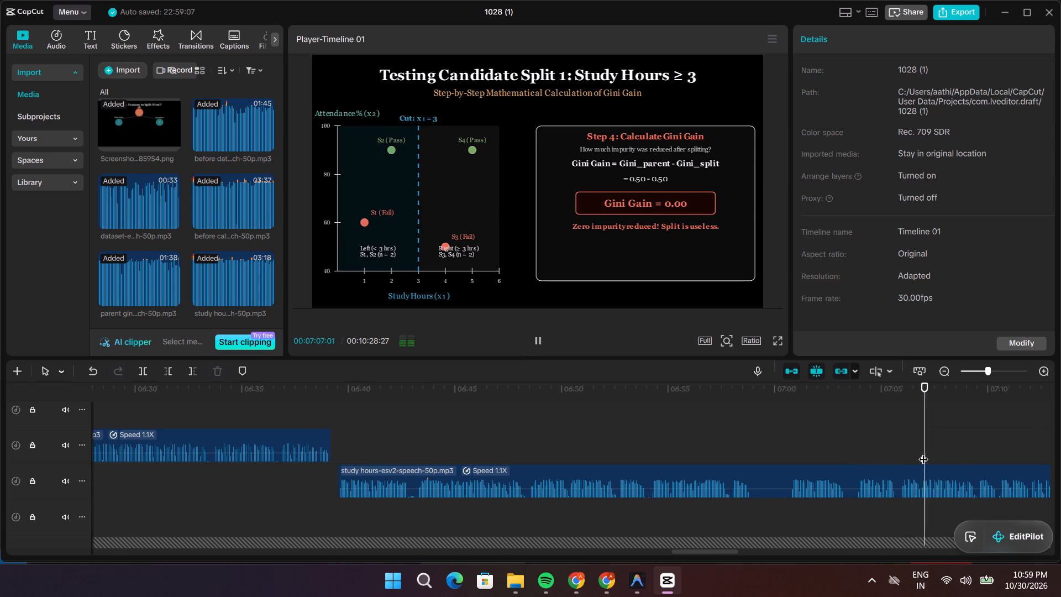
key(space)
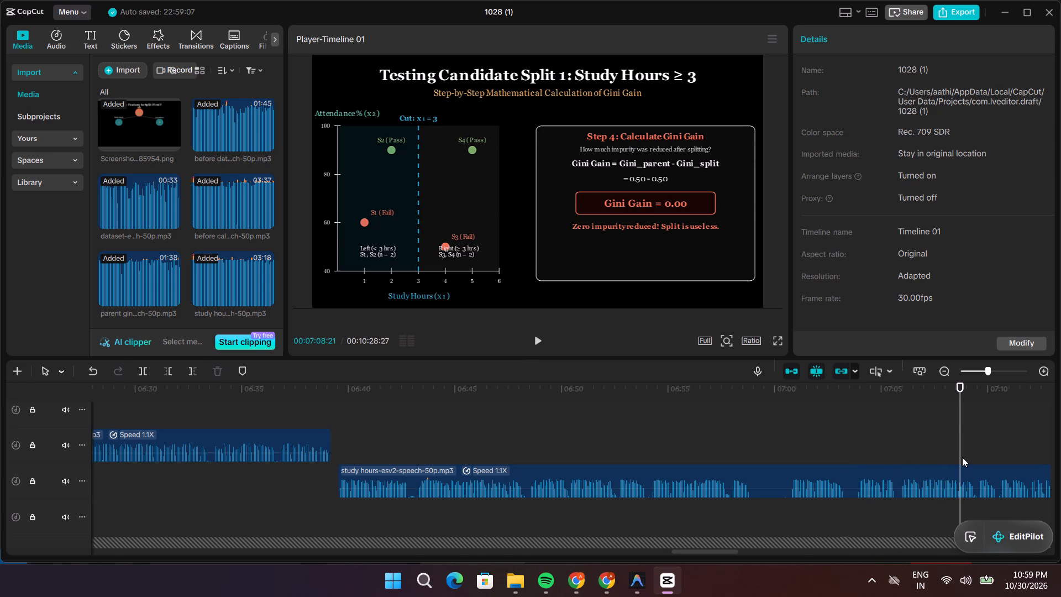
Split the second study hours voice-over piece at 00:07:05:25, during the Step 4 Gini Gain result.
drag(958, 457, 901, 459)
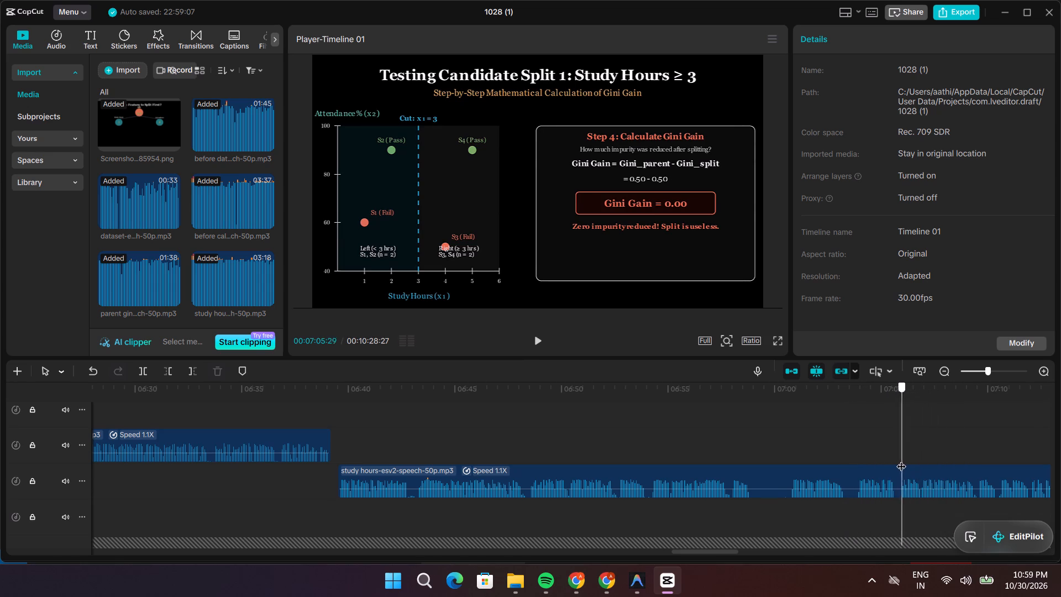
drag(901, 459, 895, 459)
key(space)
key(space)
drag(917, 458, 899, 459)
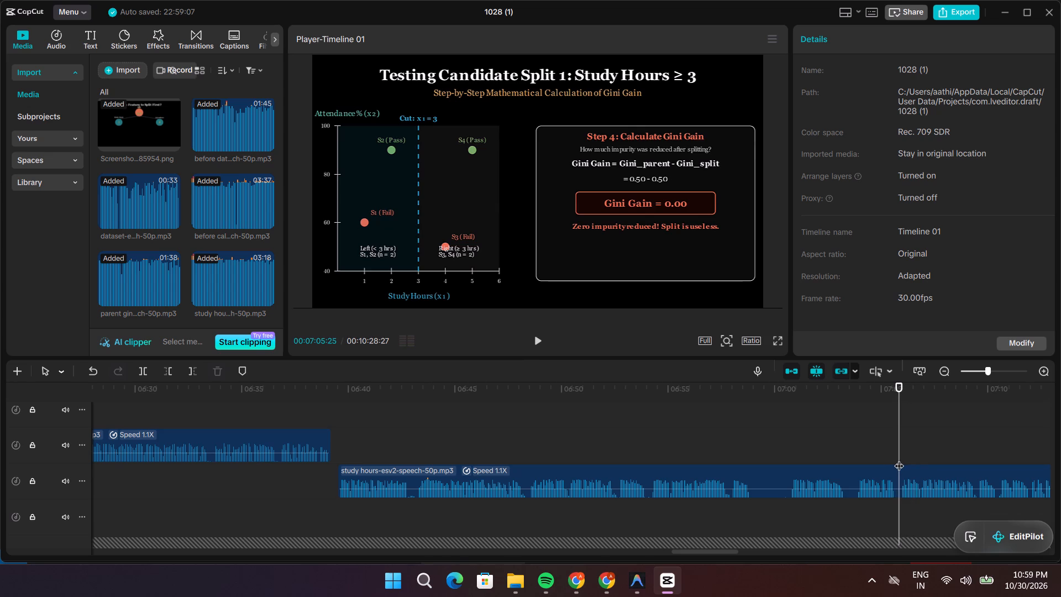
click(910, 485)
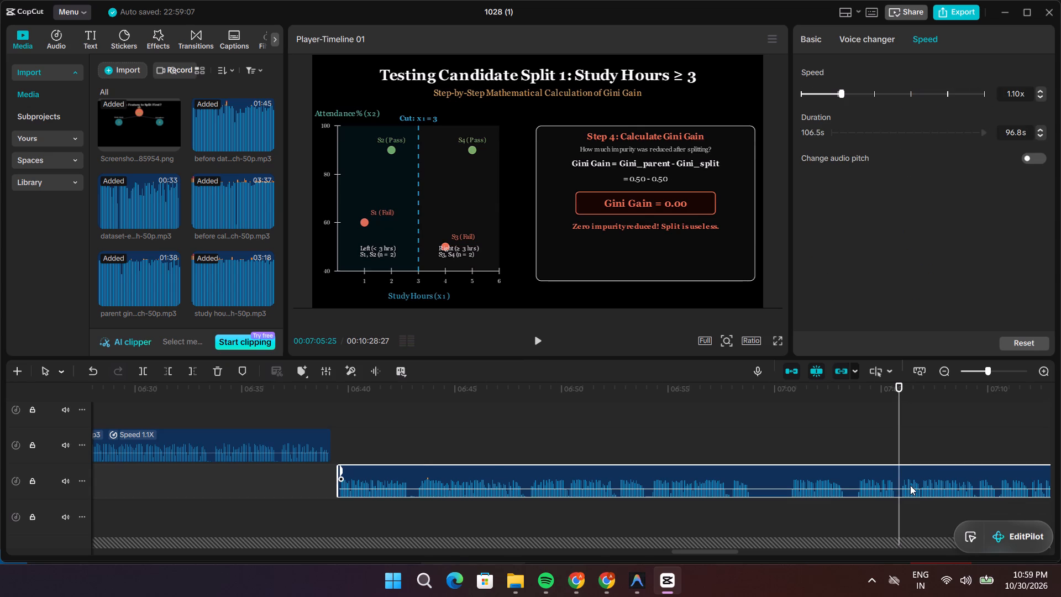
key(ctrl+b)
Move the 26.3 s voice-over piece before the split slightly earlier, aligning its start with the end of the preceding piece.
click(872, 485)
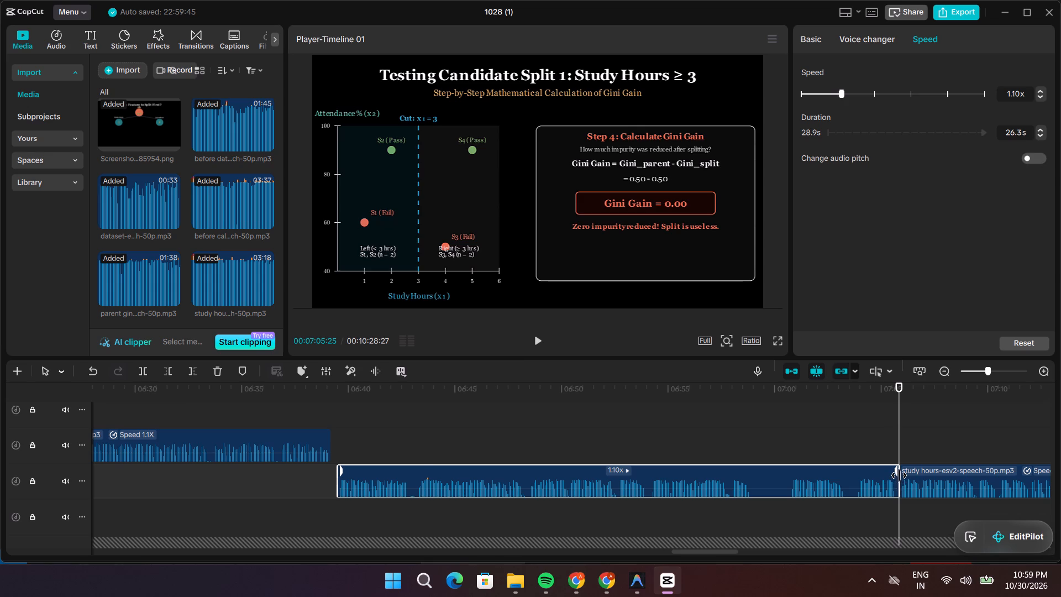
click(899, 475)
click(886, 478)
drag(898, 480, 888, 480)
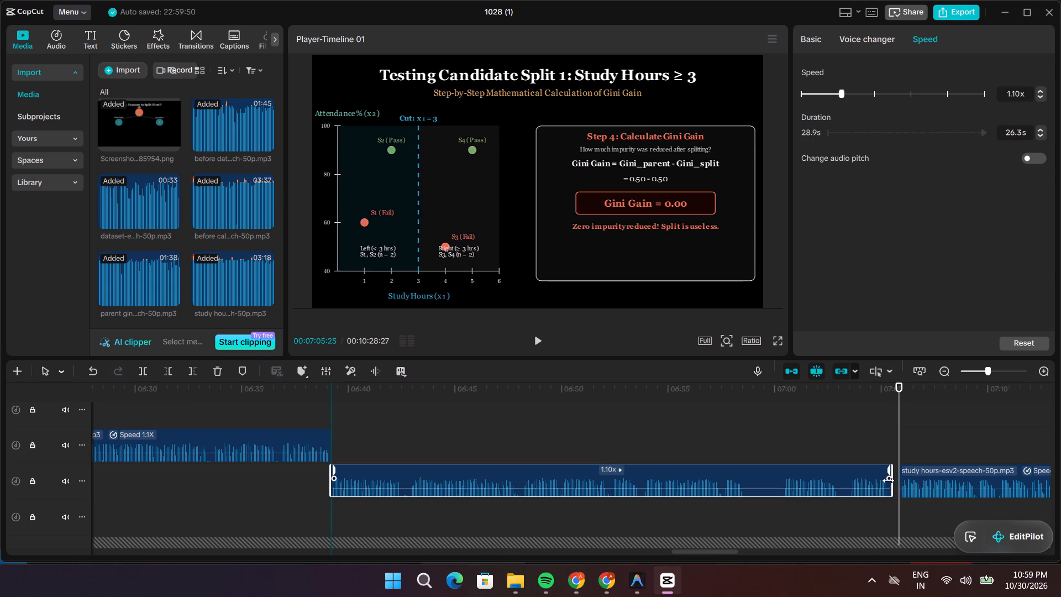
drag(888, 480, 890, 481)
click(860, 484)
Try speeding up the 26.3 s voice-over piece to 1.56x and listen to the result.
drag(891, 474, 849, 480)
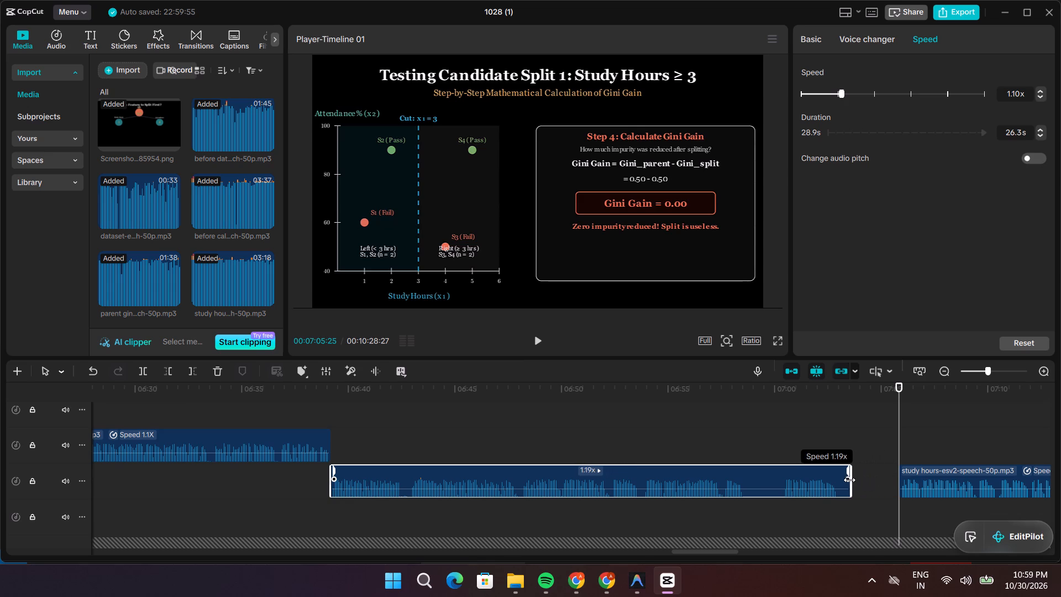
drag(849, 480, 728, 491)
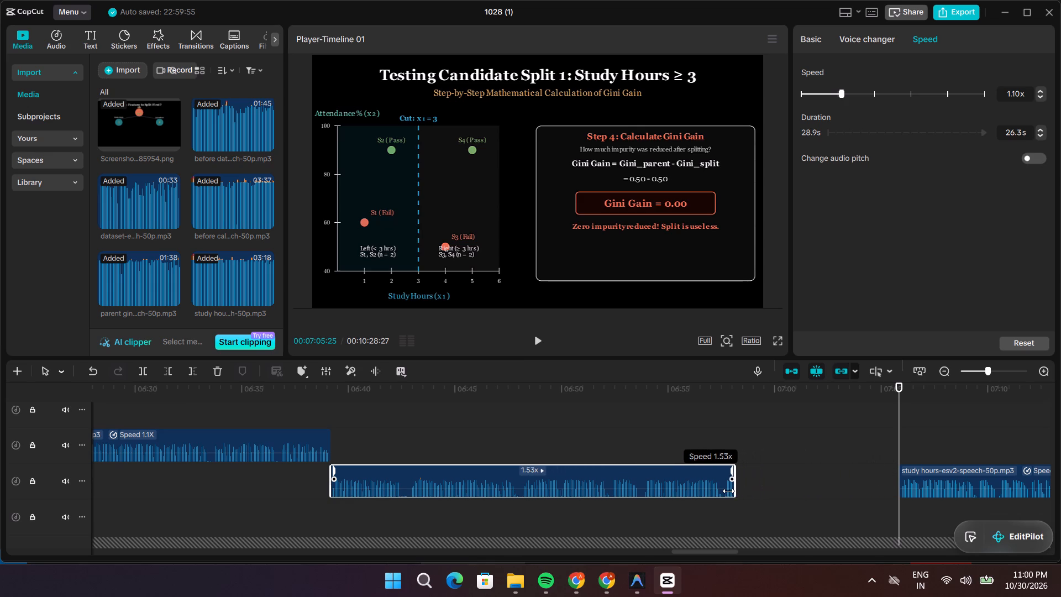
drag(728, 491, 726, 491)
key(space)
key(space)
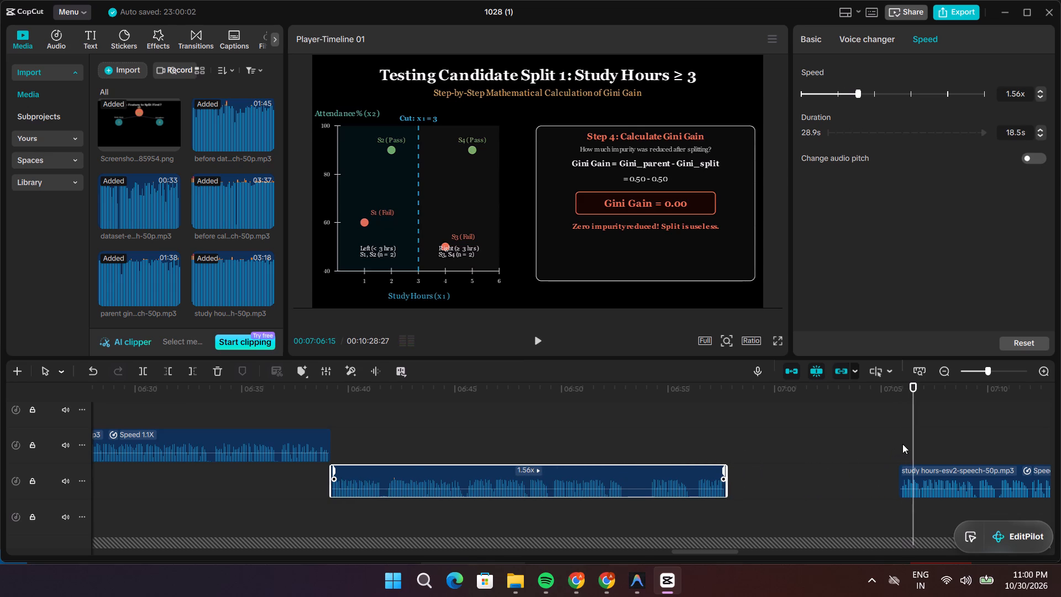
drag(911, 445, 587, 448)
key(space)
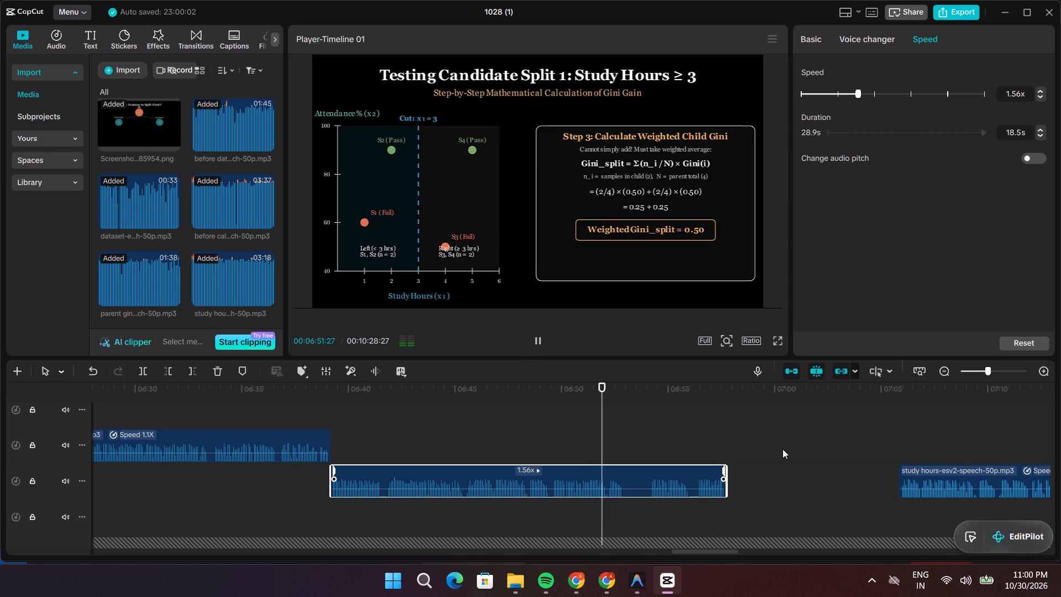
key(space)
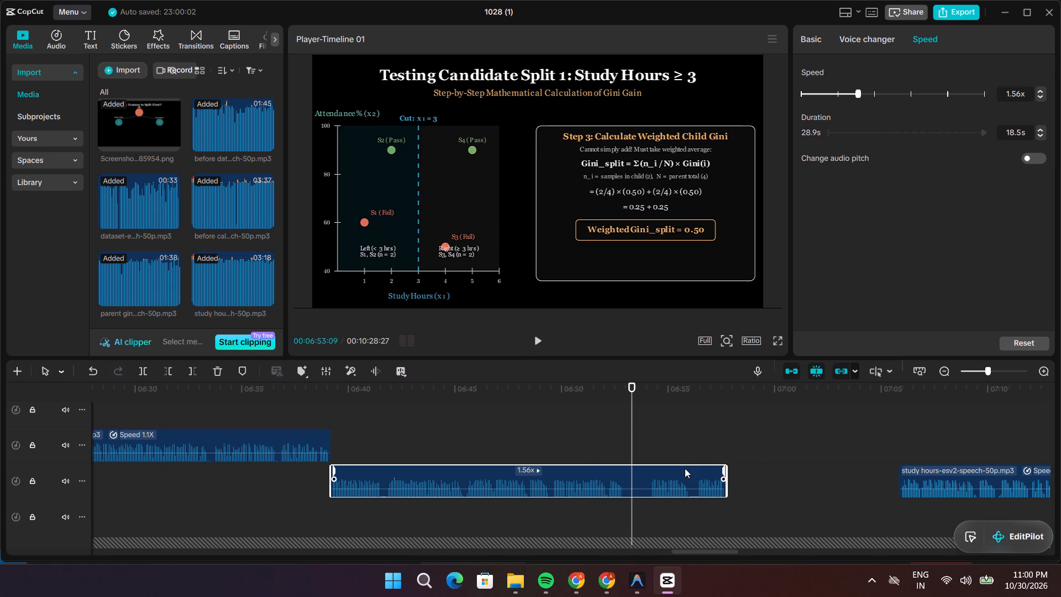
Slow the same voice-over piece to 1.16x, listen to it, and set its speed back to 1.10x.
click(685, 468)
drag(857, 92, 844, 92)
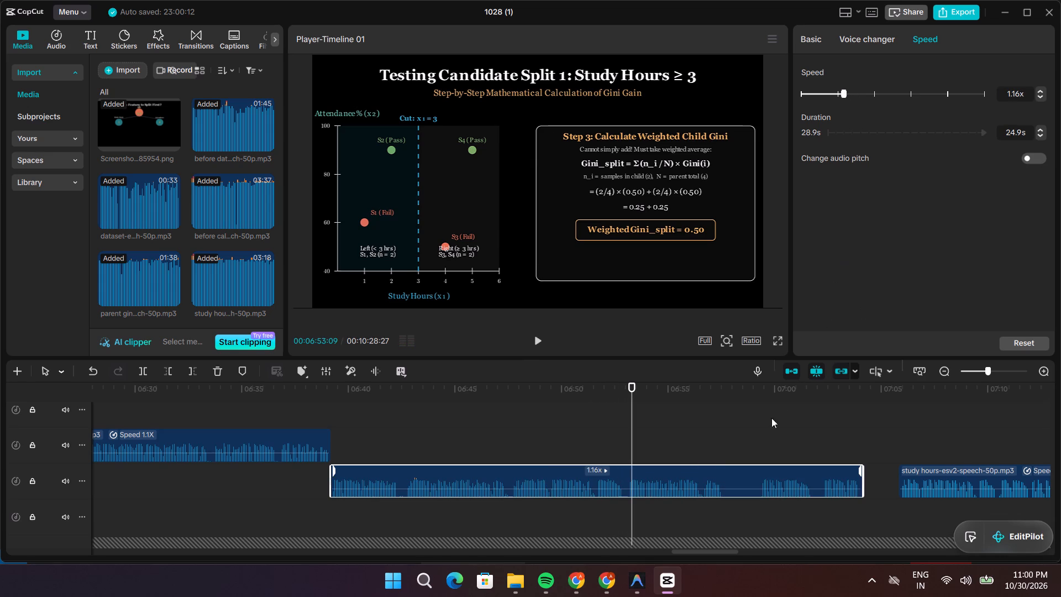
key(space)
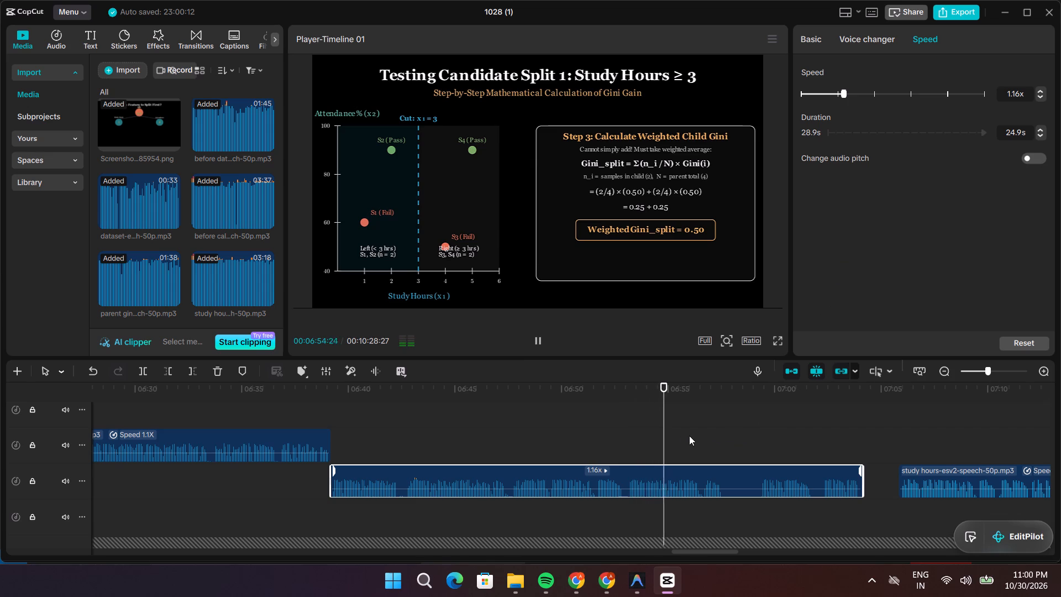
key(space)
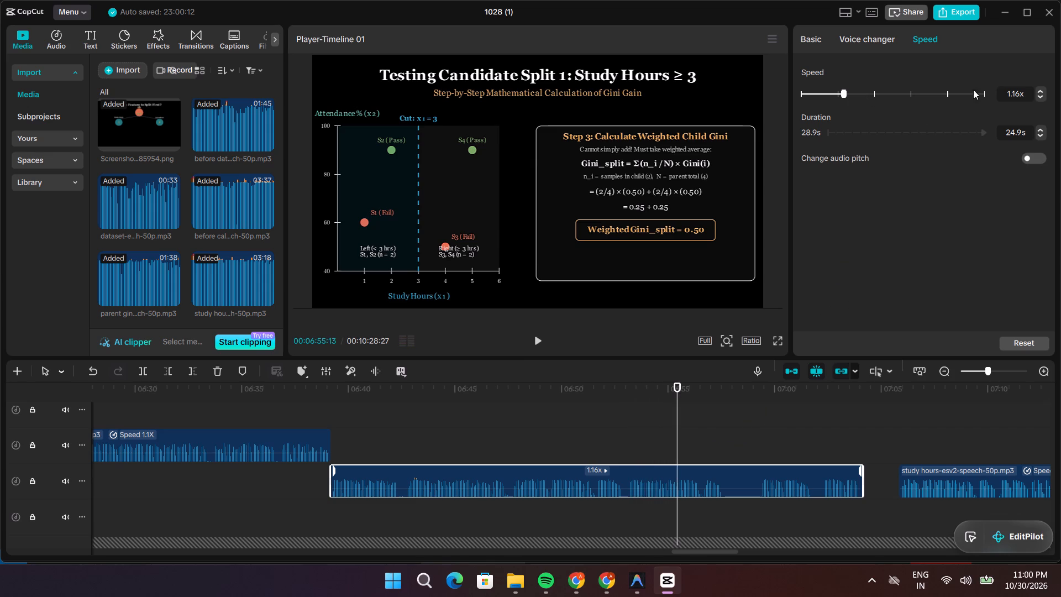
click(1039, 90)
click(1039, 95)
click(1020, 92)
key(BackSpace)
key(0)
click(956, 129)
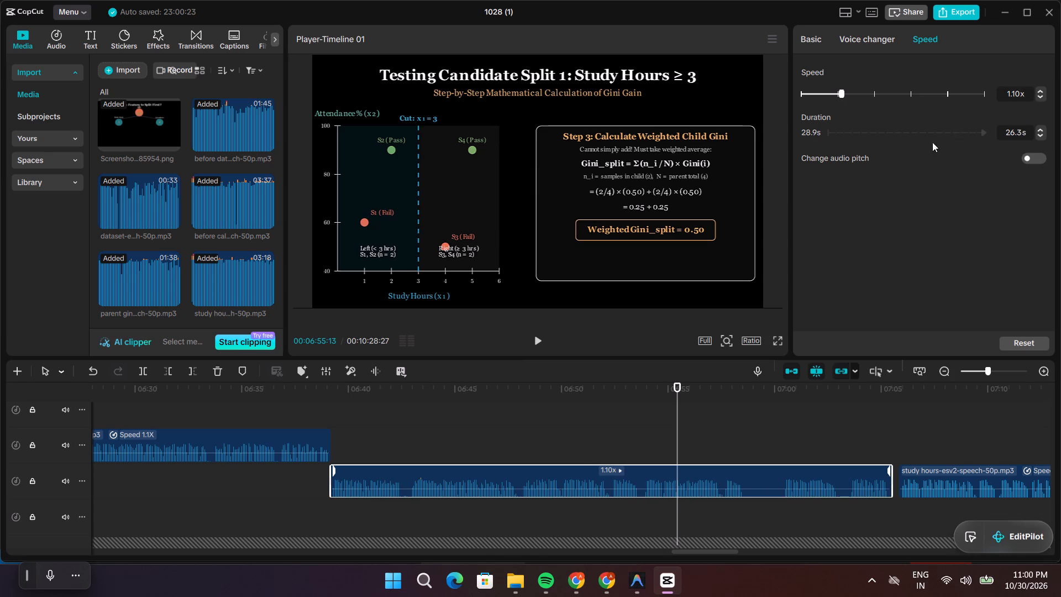
Replay the Step 3 narration and trim the end of the 26.3 s voice-over piece back to the pause near 00:06:58:16, leaving 19.3 s.
drag(679, 423, 601, 431)
key(space)
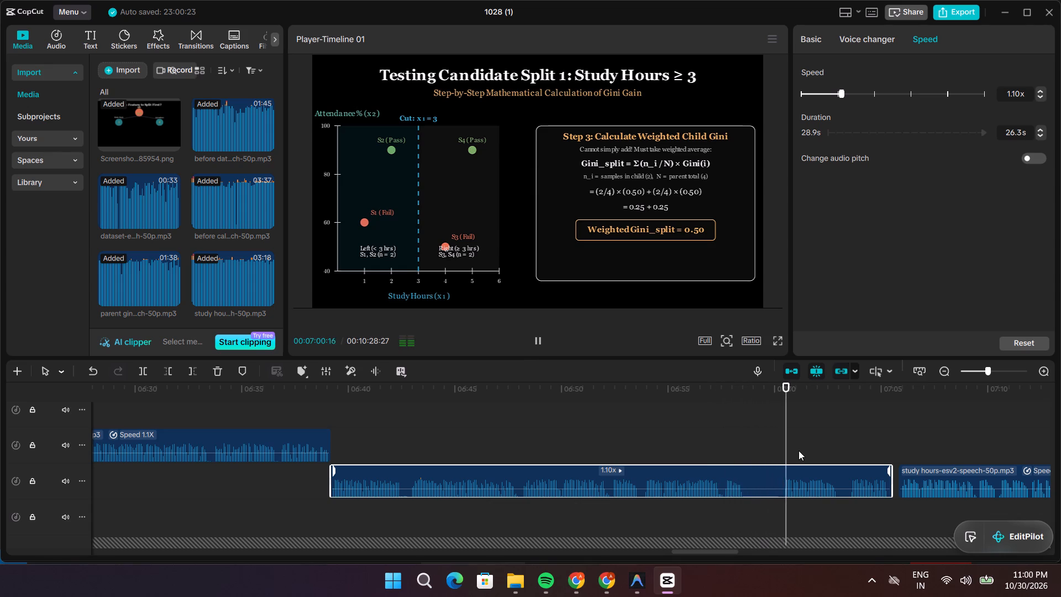
drag(800, 436, 743, 442)
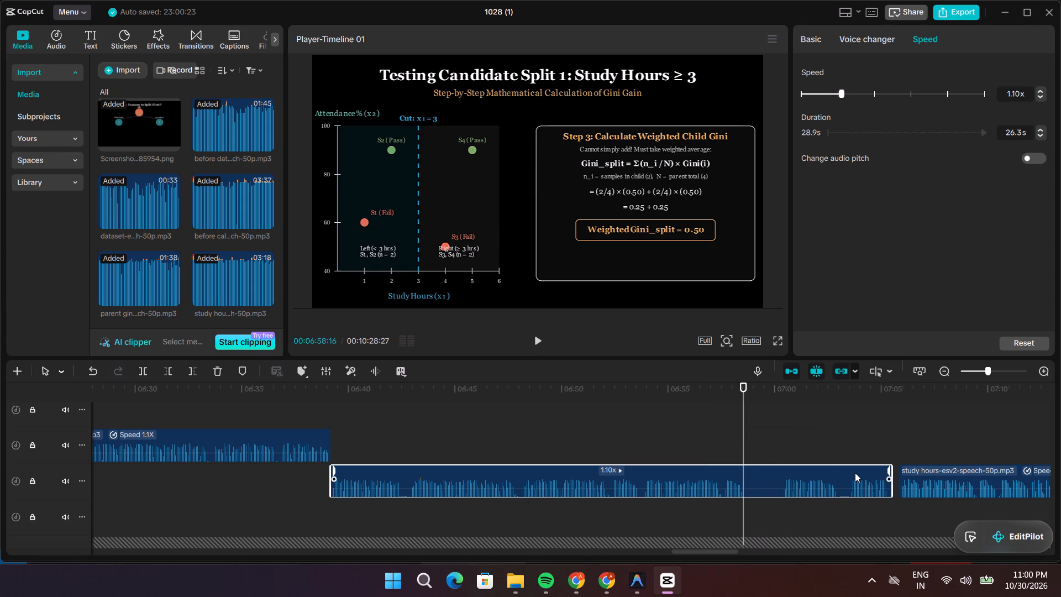
click(855, 473)
drag(892, 482, 885, 481)
click(893, 478)
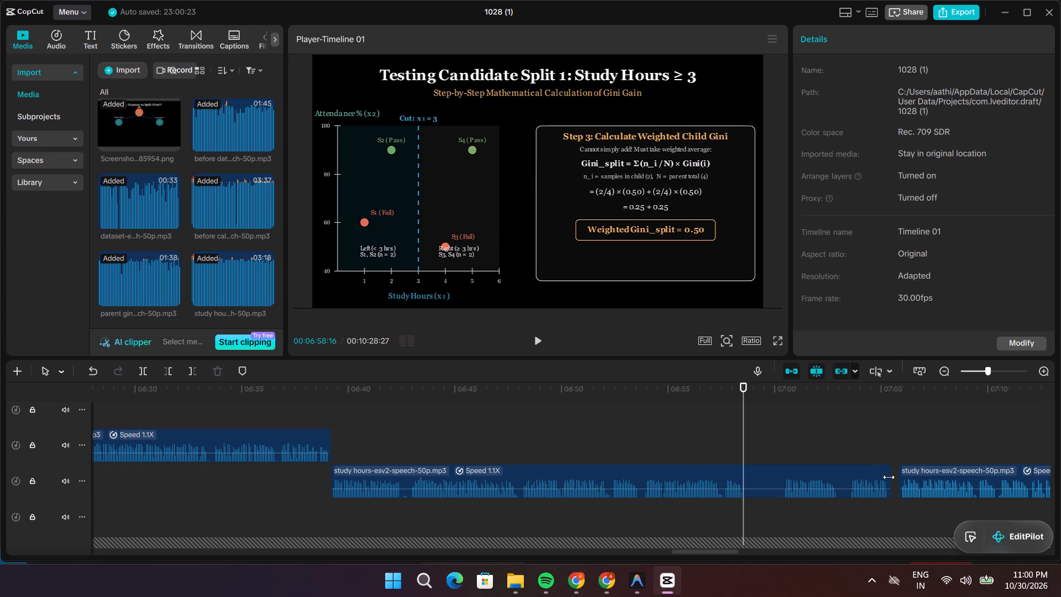
click(857, 478)
drag(891, 478, 881, 478)
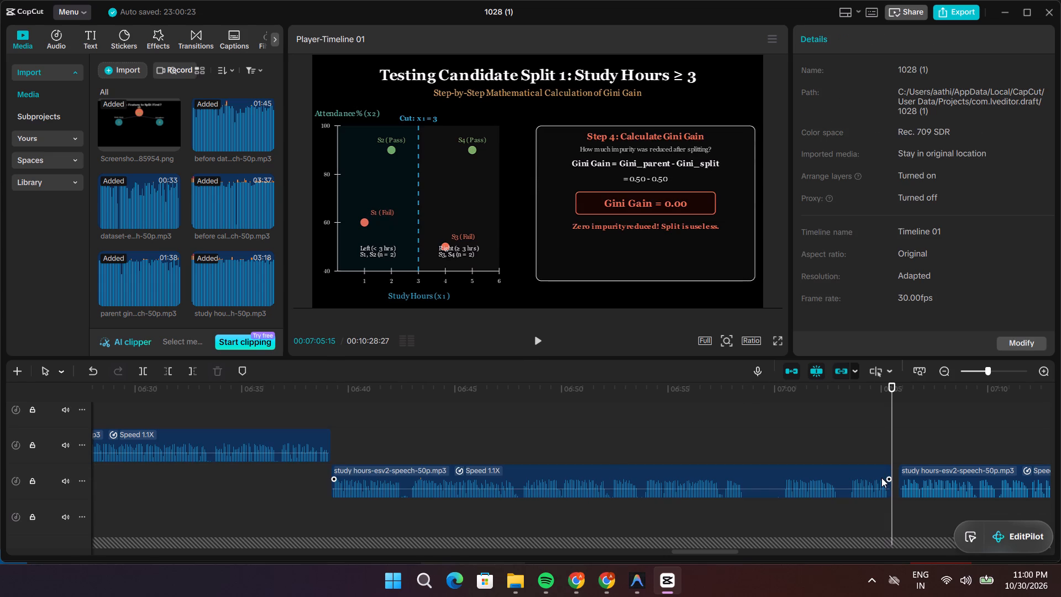
drag(881, 478, 866, 478)
click(866, 478)
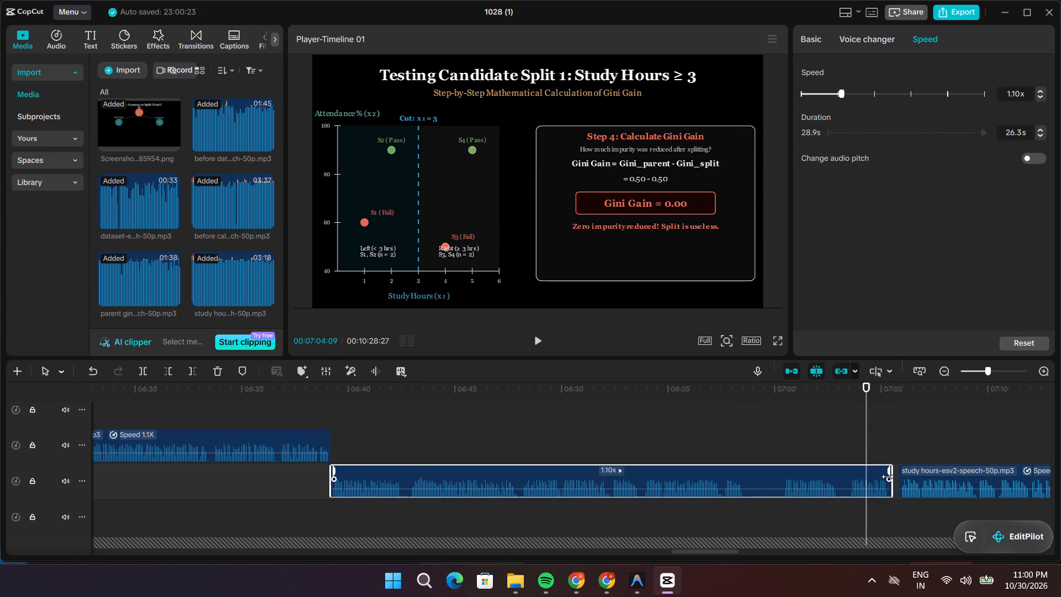
drag(893, 481, 812, 495)
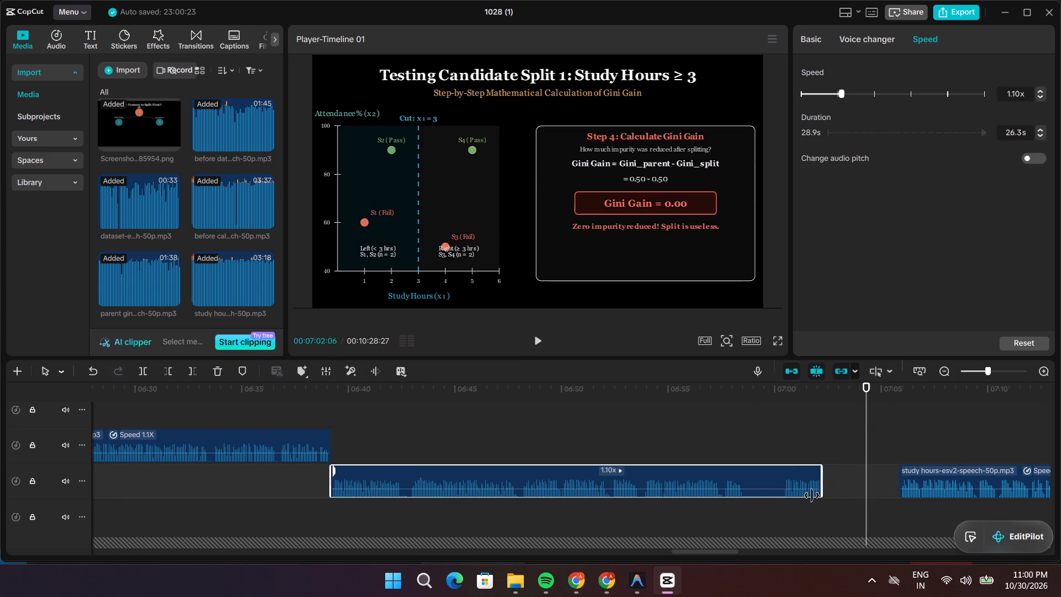
drag(812, 495, 741, 510)
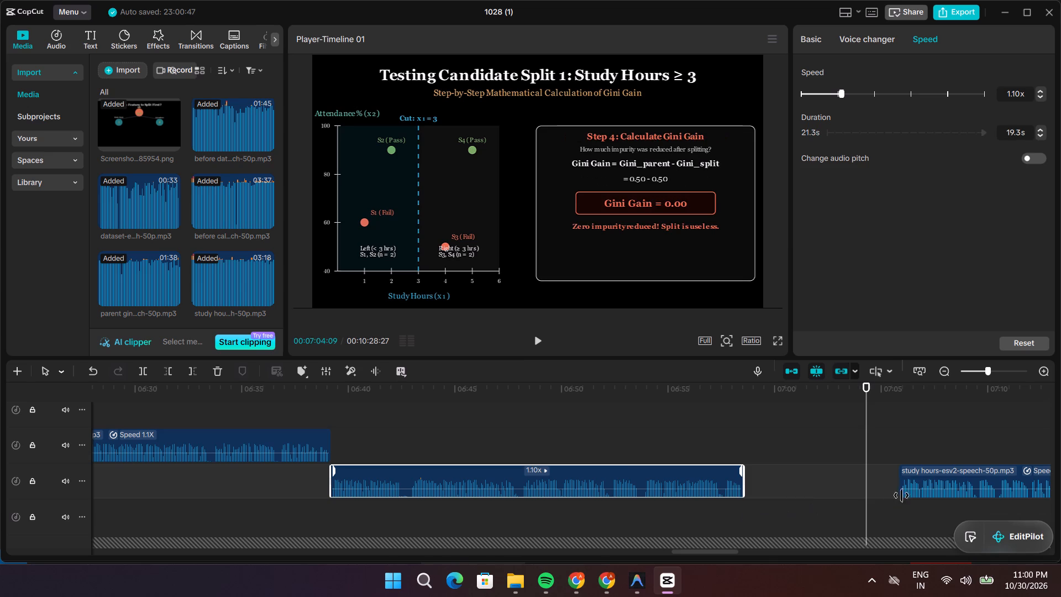
Move the remaining 70.5 s voice-over piece to the track below, starting where the trimmed piece ends, and play across the join.
drag(918, 494, 764, 505)
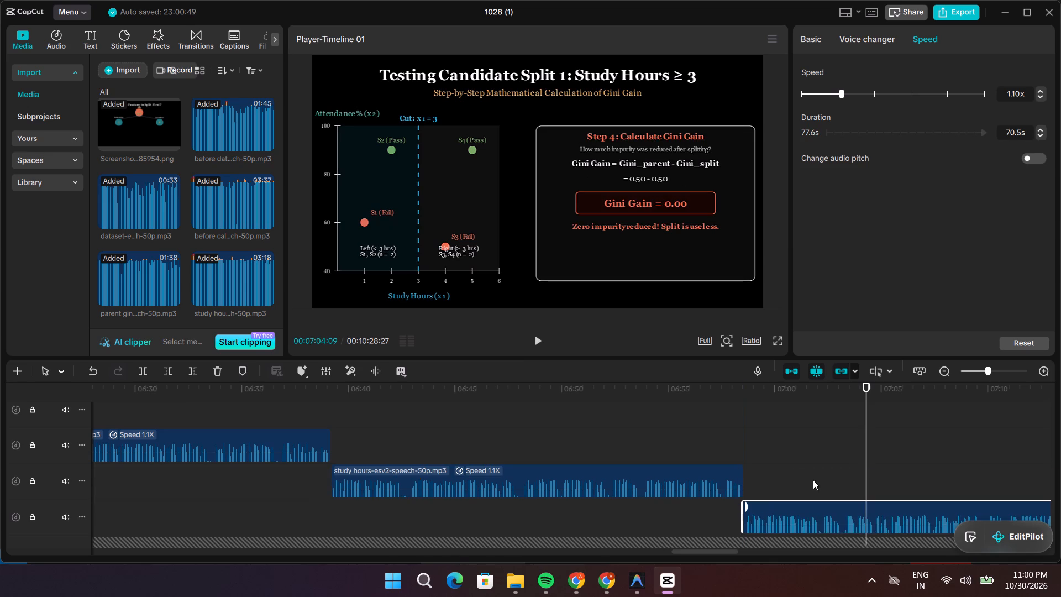
drag(865, 459, 715, 473)
click(542, 339)
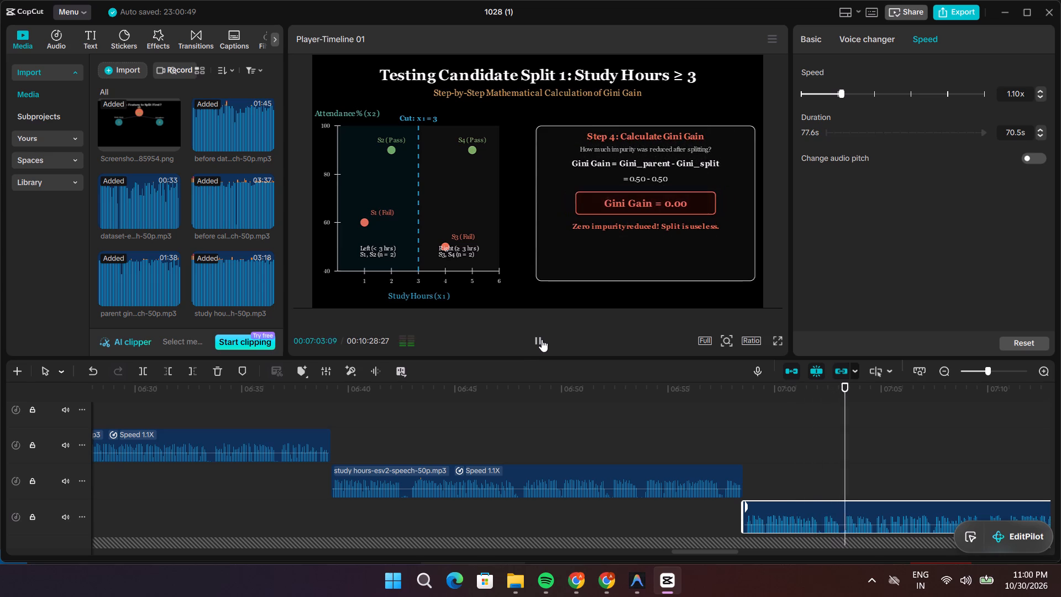
Extend the Step 3 weighted Gini freeze frame in Scene 8 to 00:00:20:22 and play on from 00:06:57:22.
click(542, 339)
drag(856, 442, 662, 443)
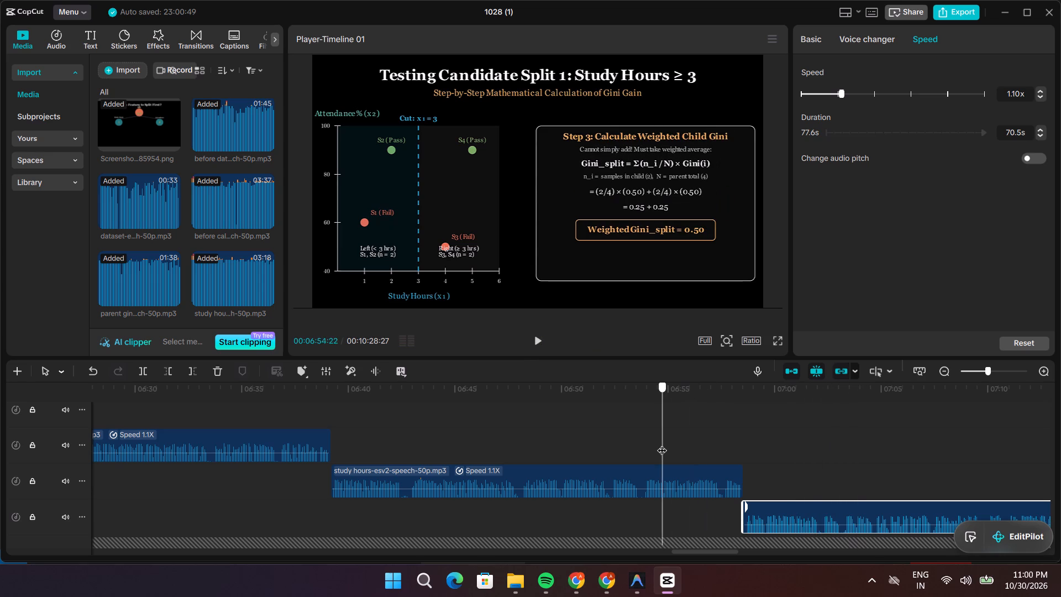
drag(662, 443, 726, 444)
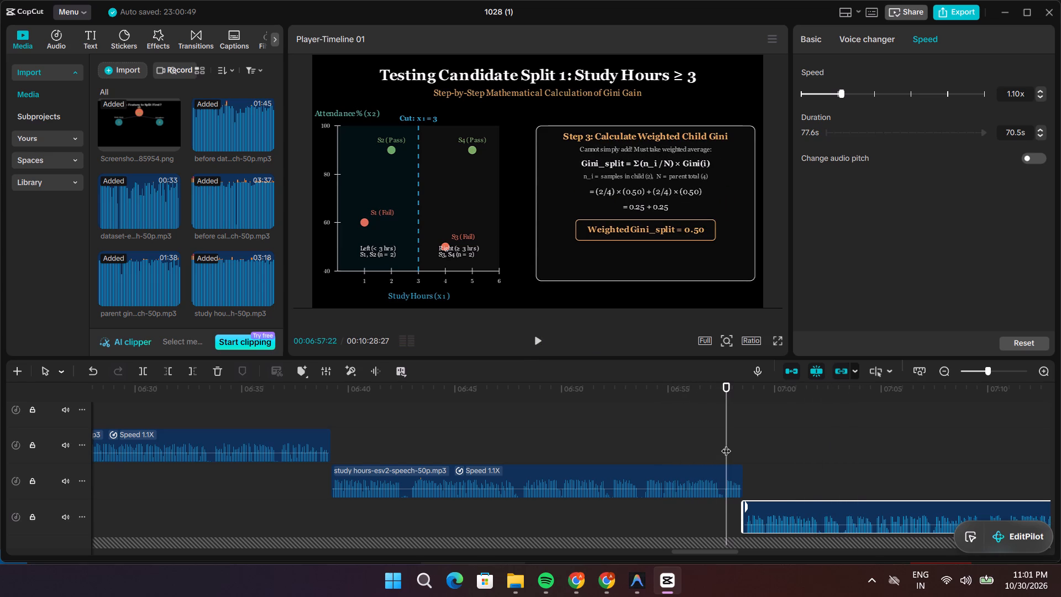
scroll(726, 444, up, 14)
click(771, 470)
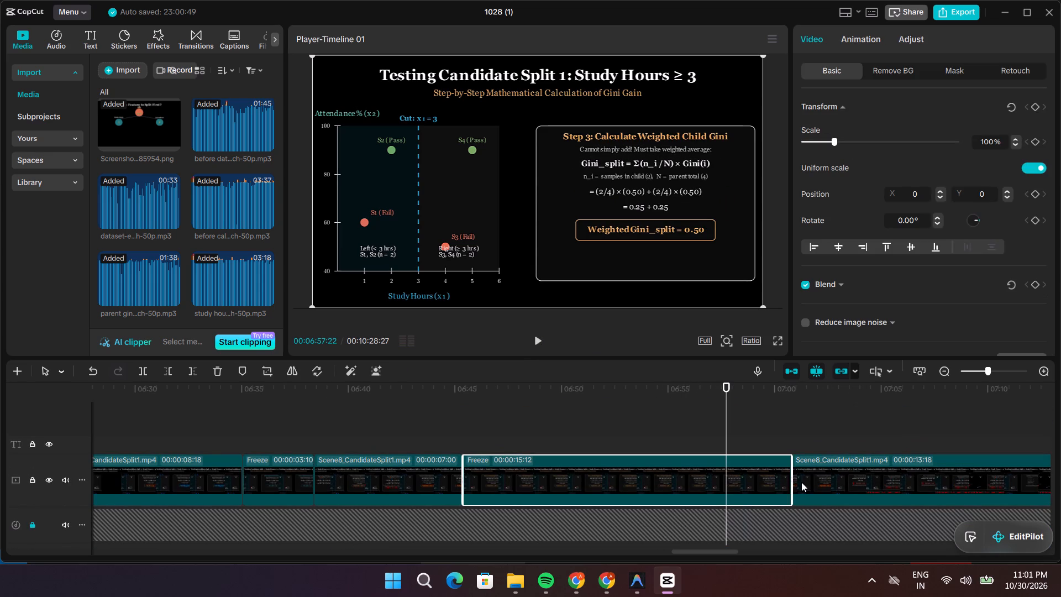
drag(791, 481, 902, 489)
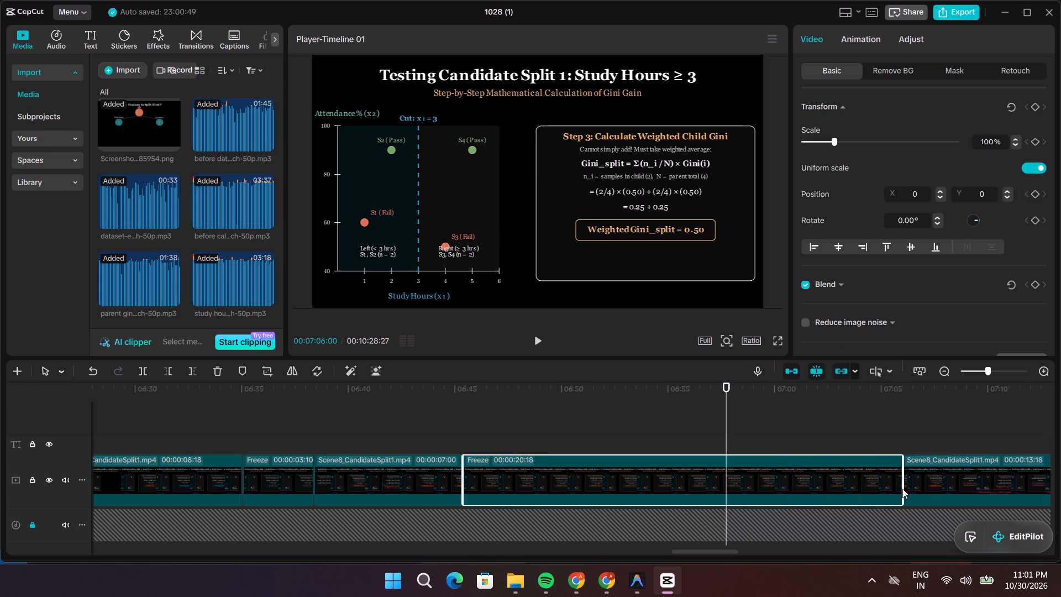
drag(902, 489, 902, 489)
click(535, 343)
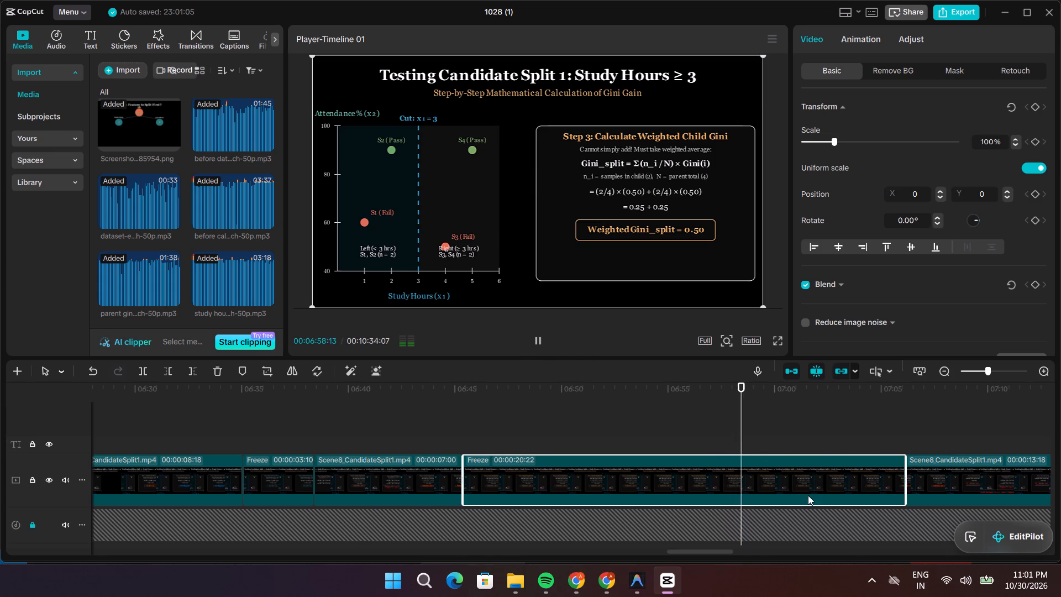
Check the voice-over below and lengthen the Step 3 freeze frame further, to 00:00:24:03, and continue playback.
scroll(810, 498, down, 15)
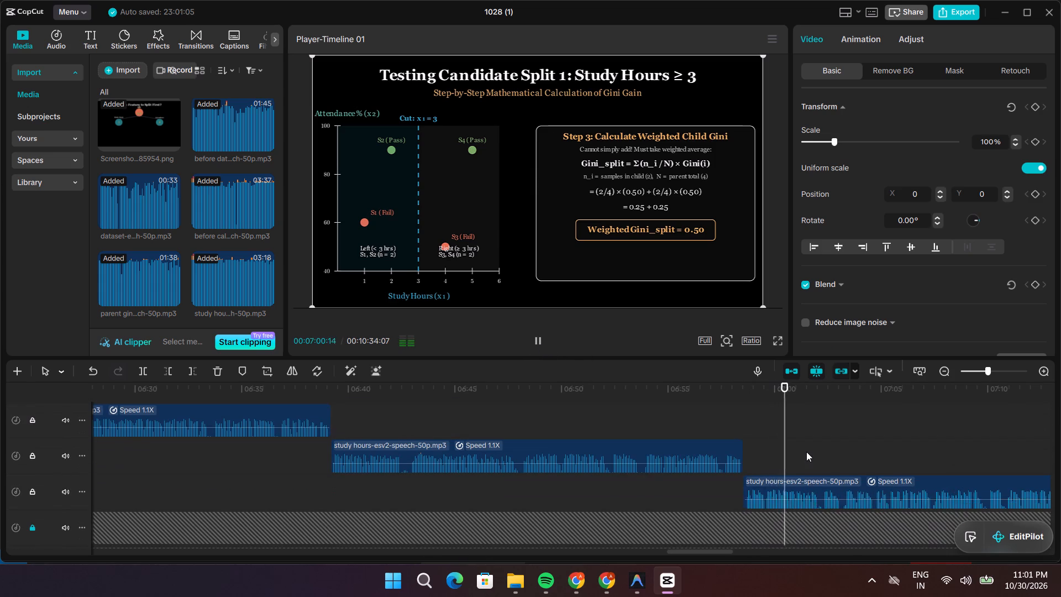
scroll(806, 452, up, 13)
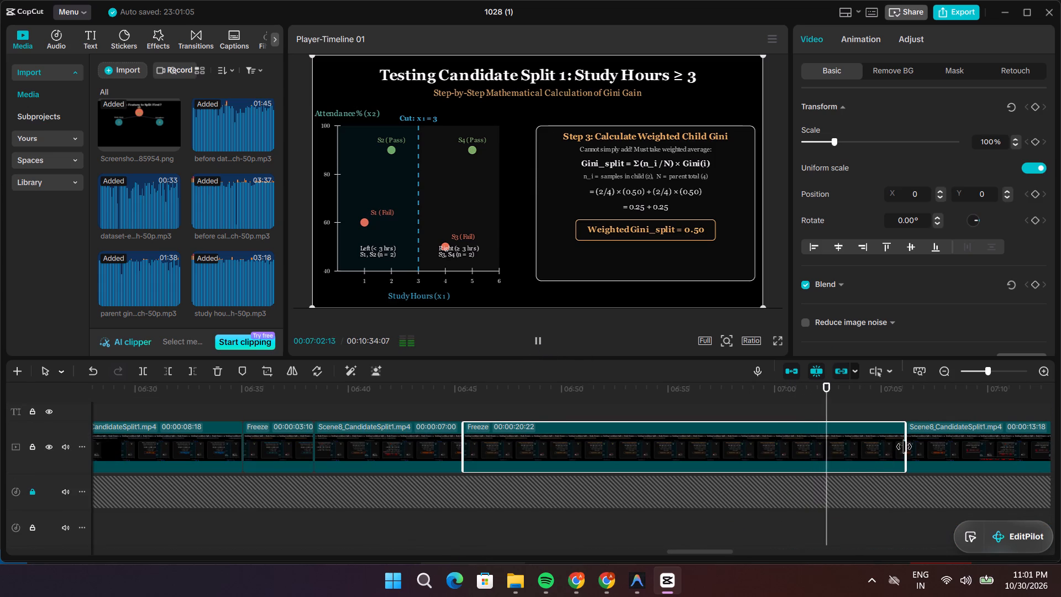
drag(904, 447, 976, 453)
key(space)
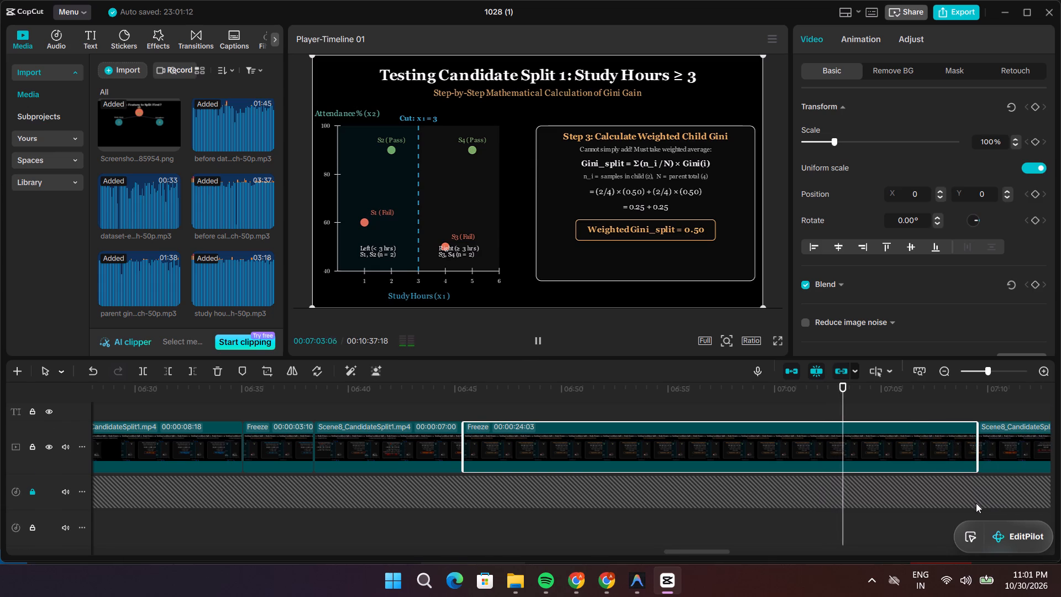
Extend the Step 3 freeze frame again so it ends near 00:07:19, and keep listening to the narration.
scroll(973, 505, down, 5)
scroll(907, 498, down, 8)
scroll(947, 468, up, 3)
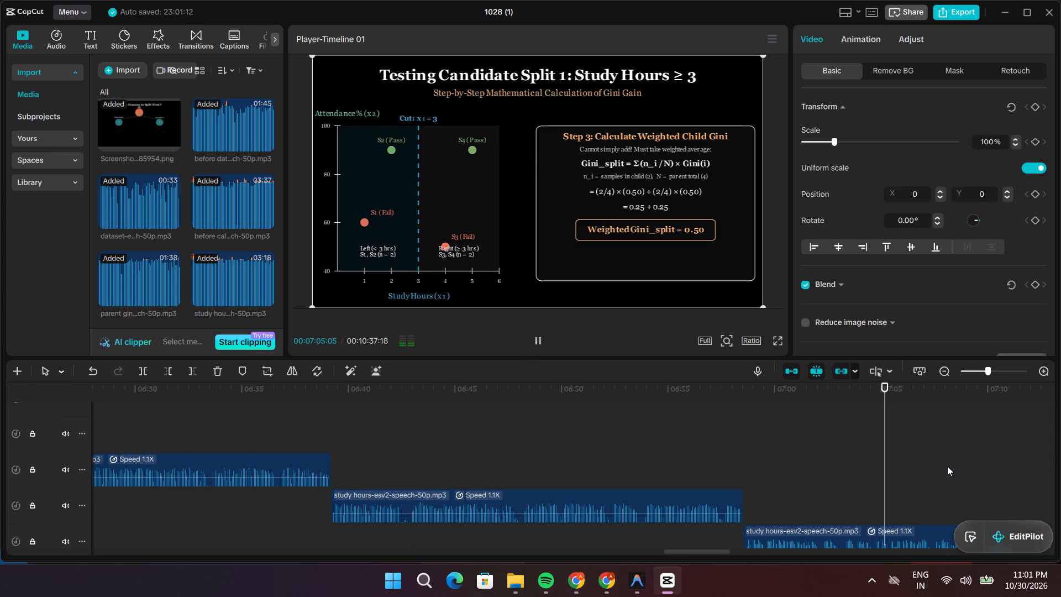
scroll(947, 466, up, 10)
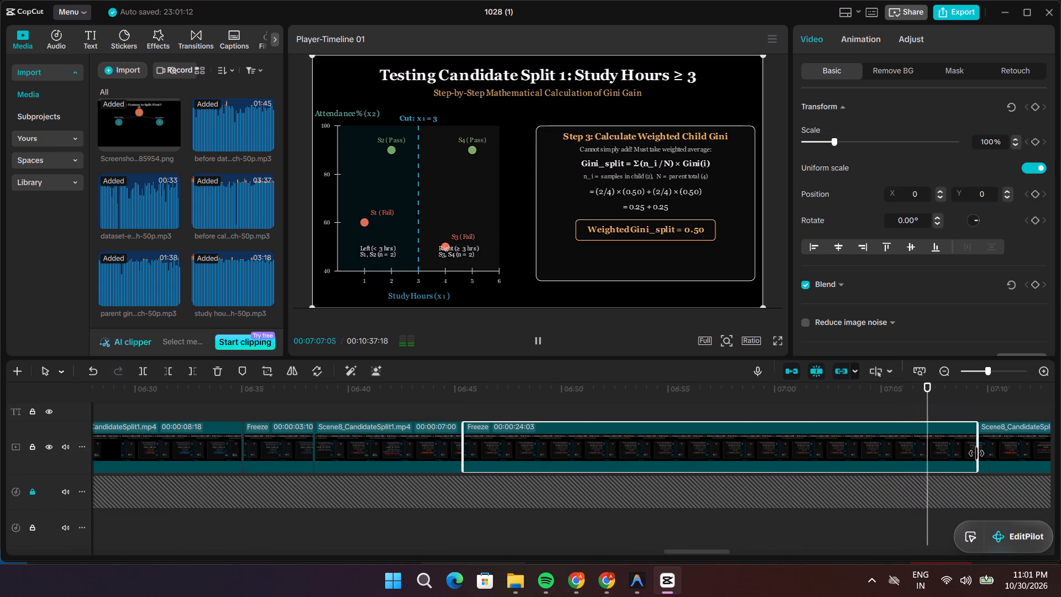
key(space)
key(space)
drag(977, 453, 1048, 455)
key(space)
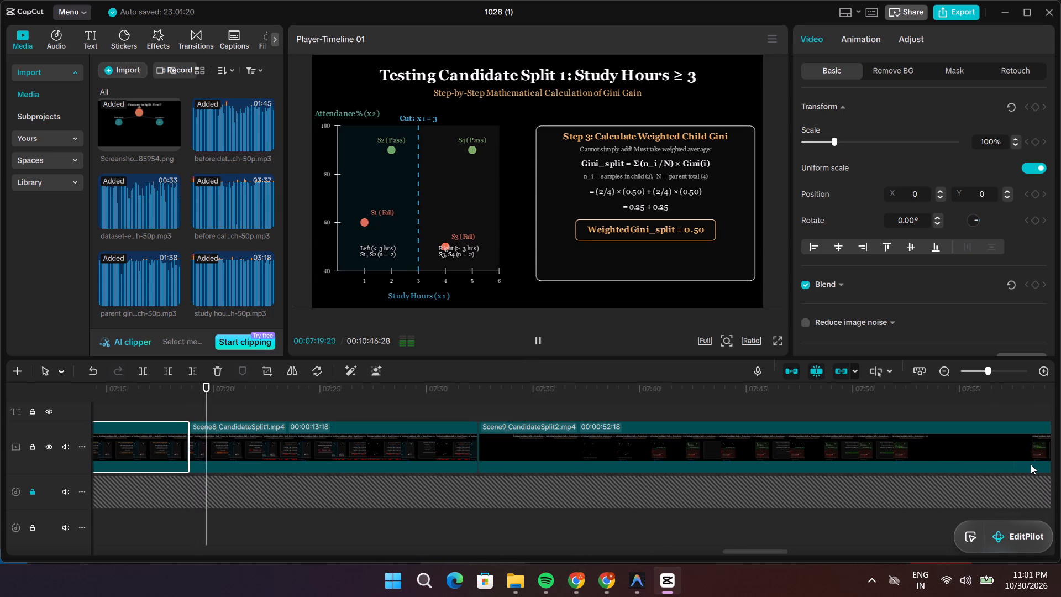
Replay the end of the Step 3 freeze frame, extend it to about 00:07:23, and play into the Step 4 animation.
key(space)
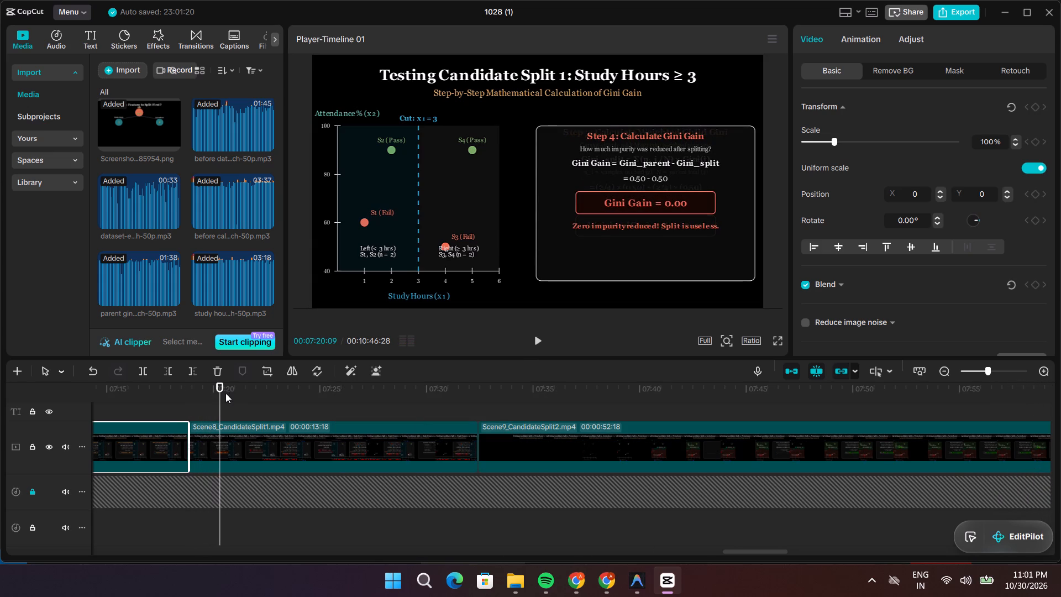
drag(220, 395, 149, 400)
key(space)
click(169, 432)
key(space)
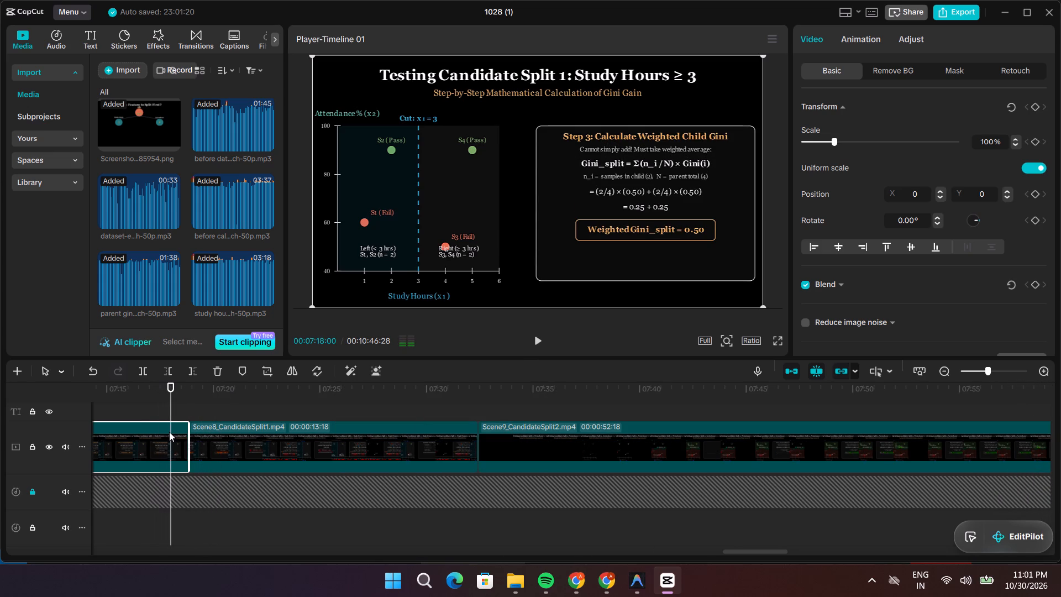
drag(188, 444, 273, 460)
key(space)
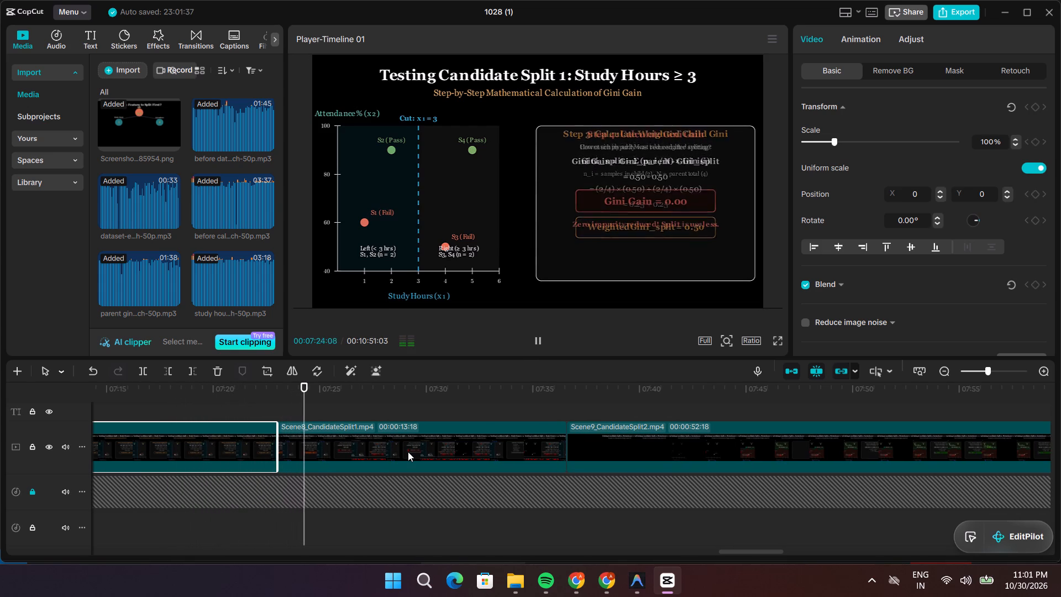
key(space)
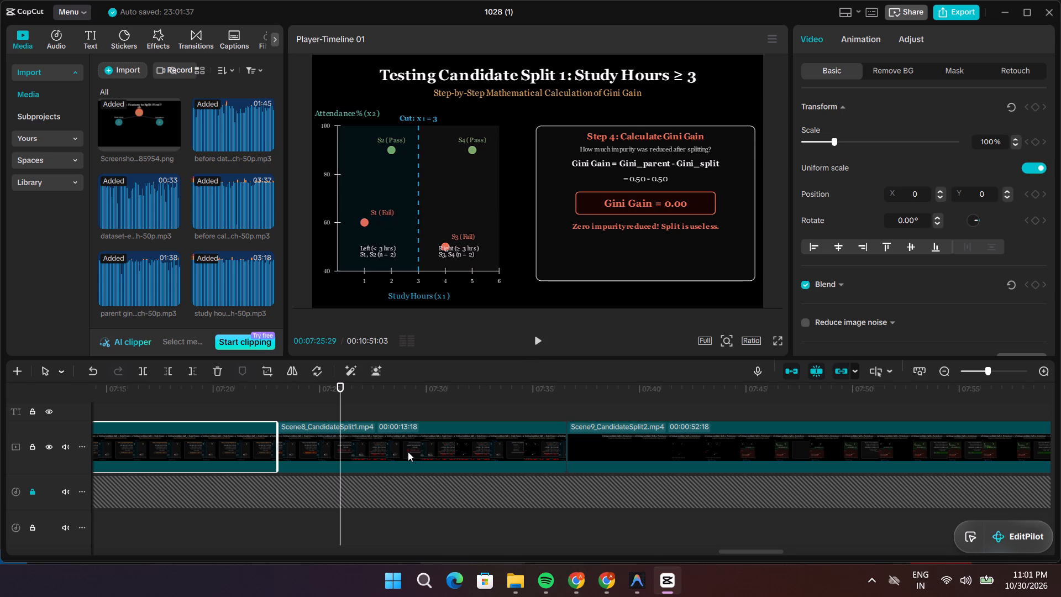
Listen to the narration over Step 4 and split the study hours voice-over at the pause at 00:07:24:21.
scroll(507, 439, down, 11)
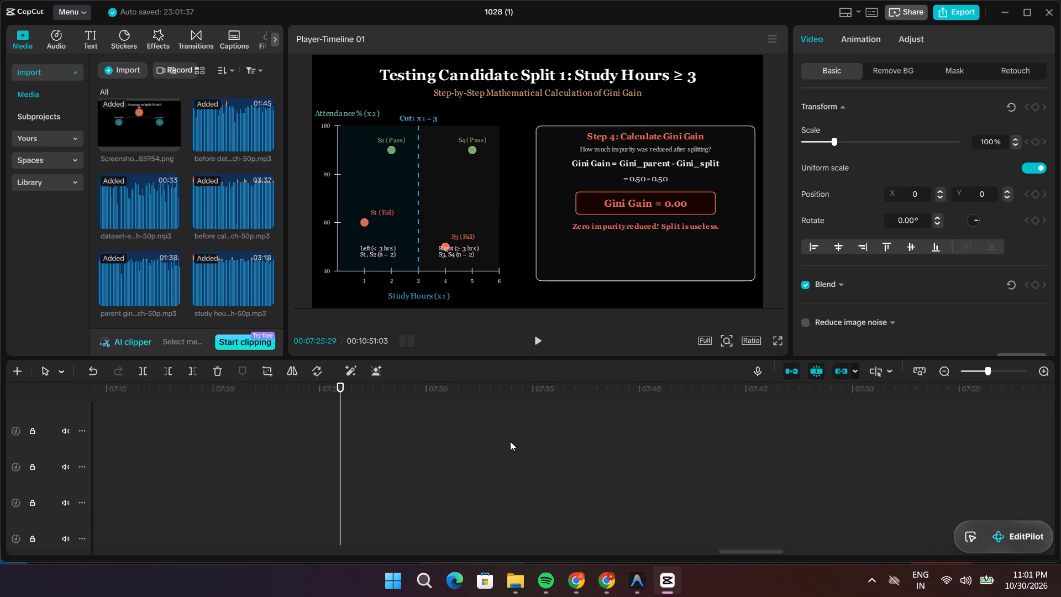
scroll(510, 441, down, 2)
key(space)
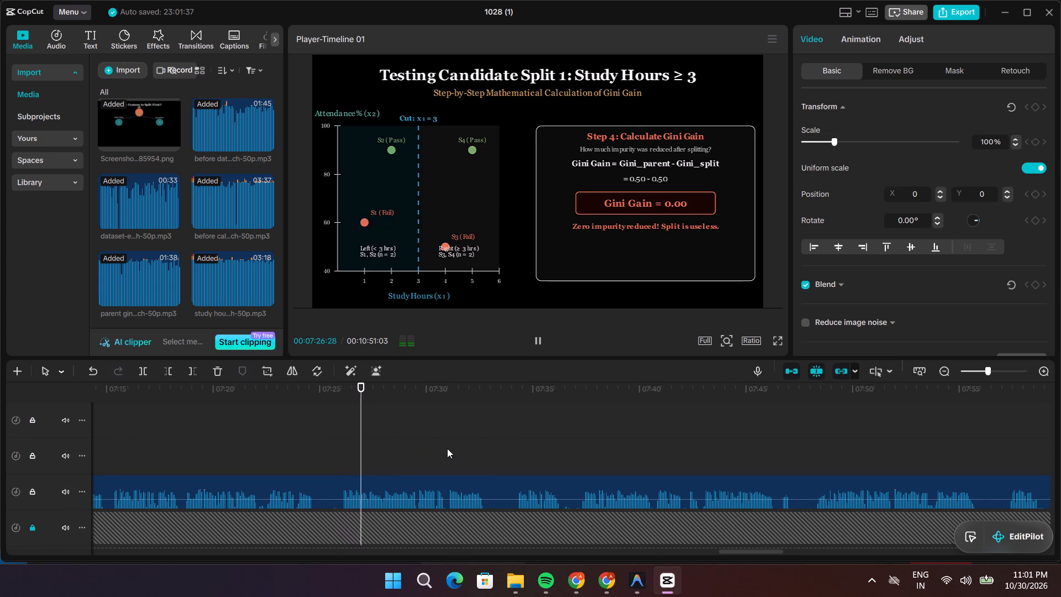
key(space)
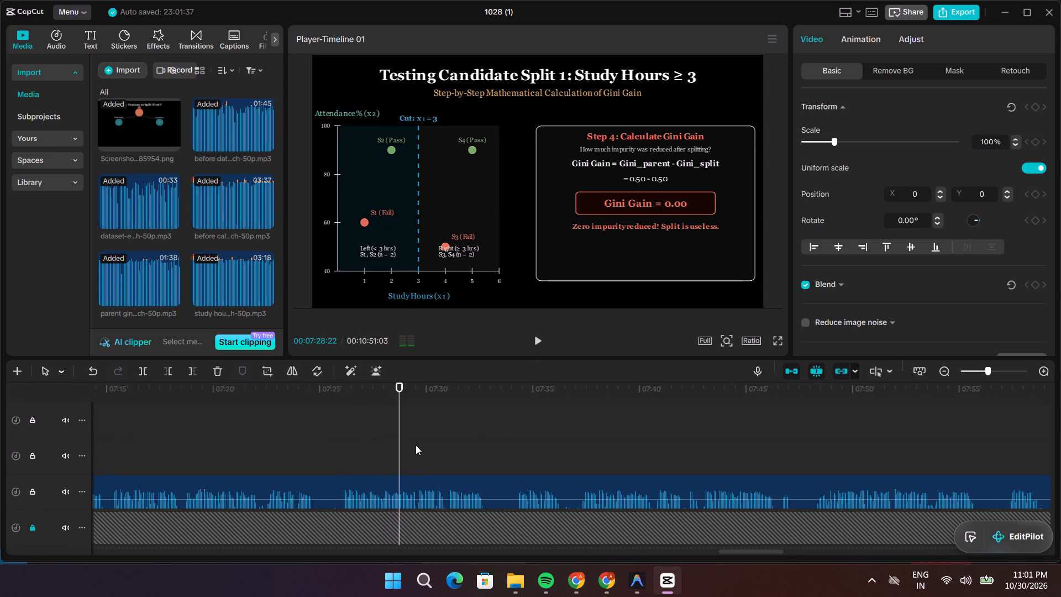
drag(401, 449, 305, 450)
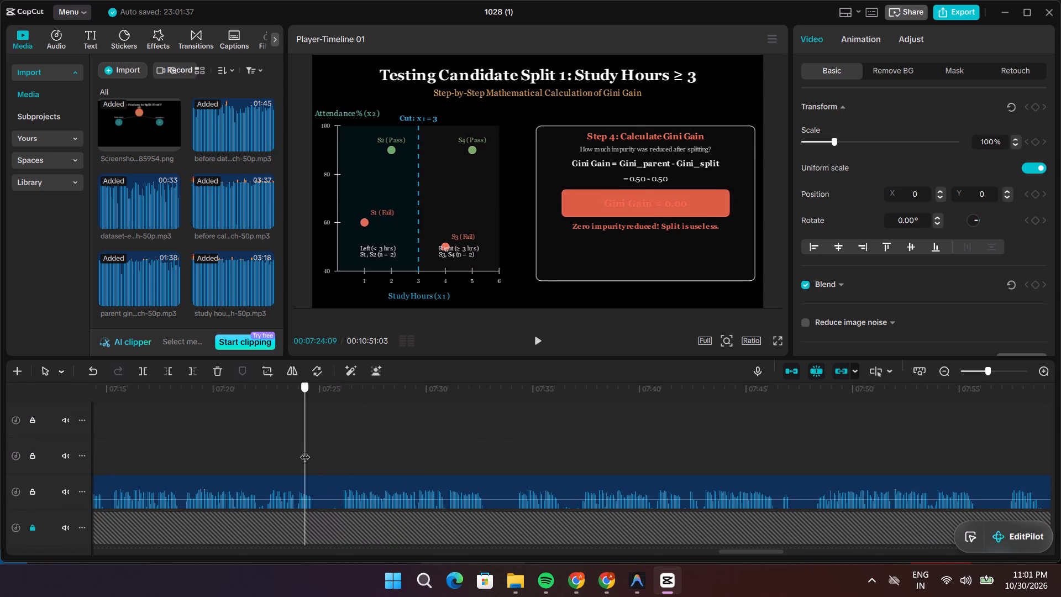
drag(305, 450, 313, 451)
click(332, 479)
key(ctrl+b)
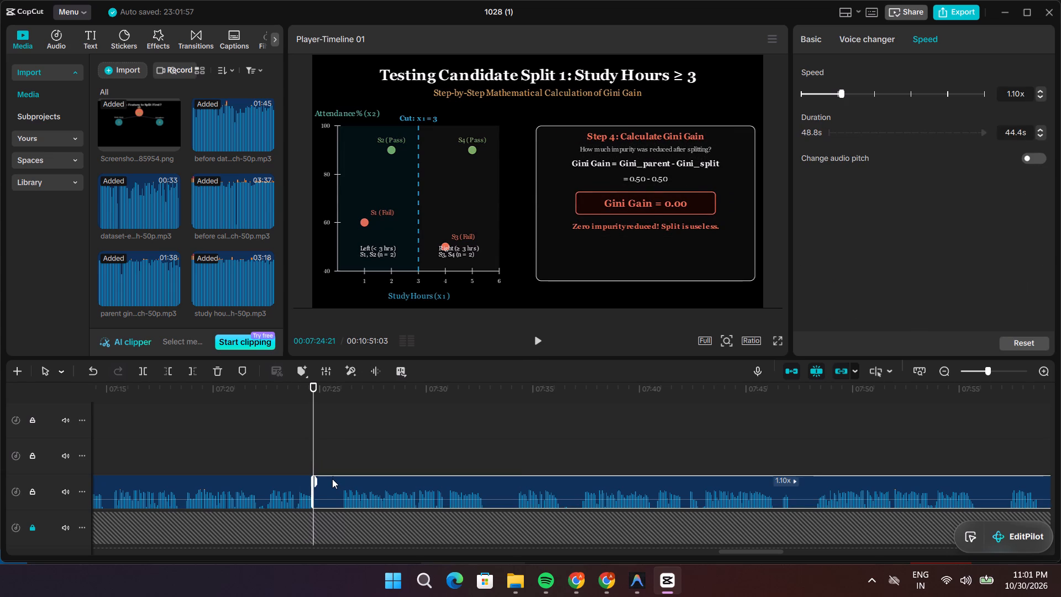
Trim the silent start off the voice-over piece after the split, leaving 43.0 s, and move it back to 00:07:24:21 to close the gap.
click(332, 479)
click(313, 487)
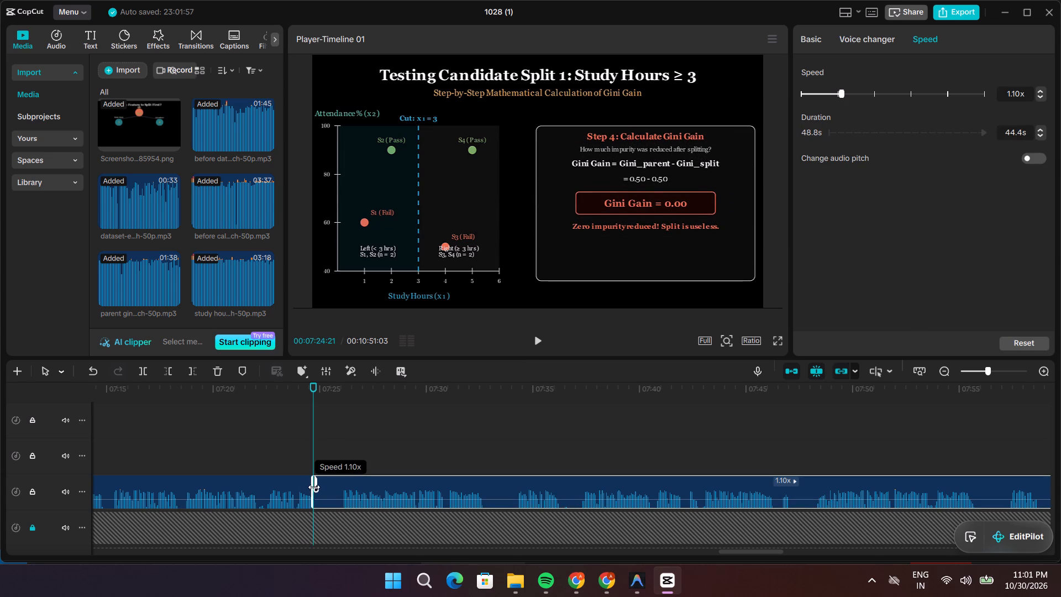
click(326, 486)
click(312, 488)
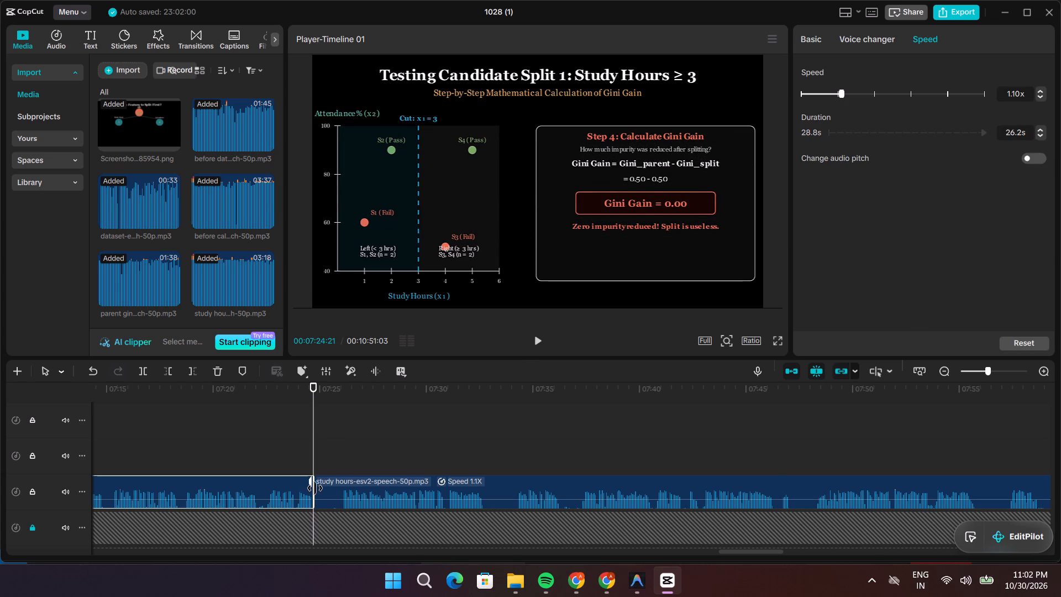
click(331, 488)
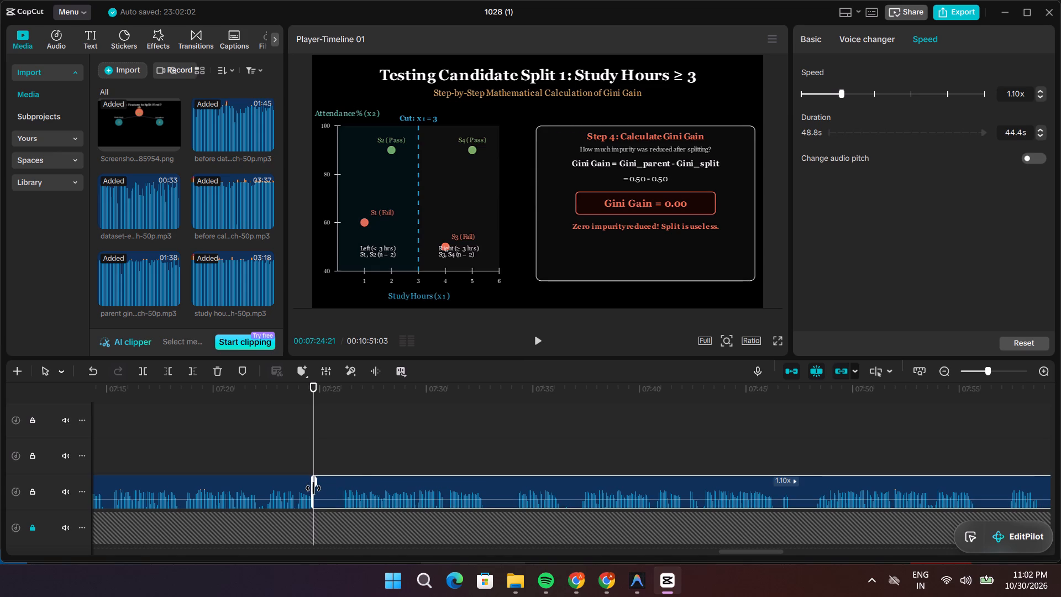
click(313, 488)
click(337, 491)
drag(313, 495, 314, 495)
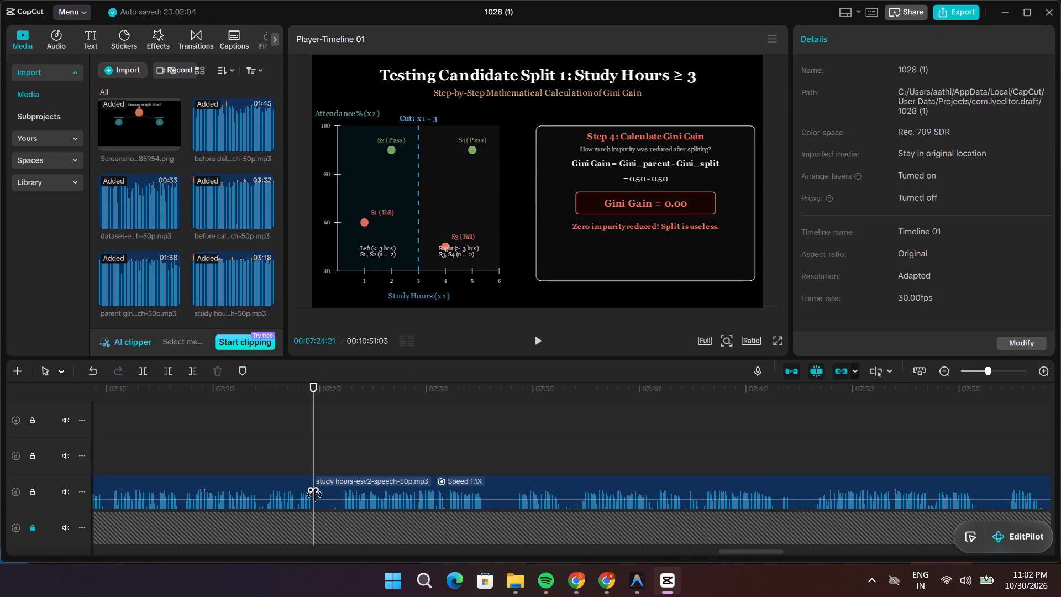
drag(314, 495, 320, 494)
click(337, 493)
click(313, 491)
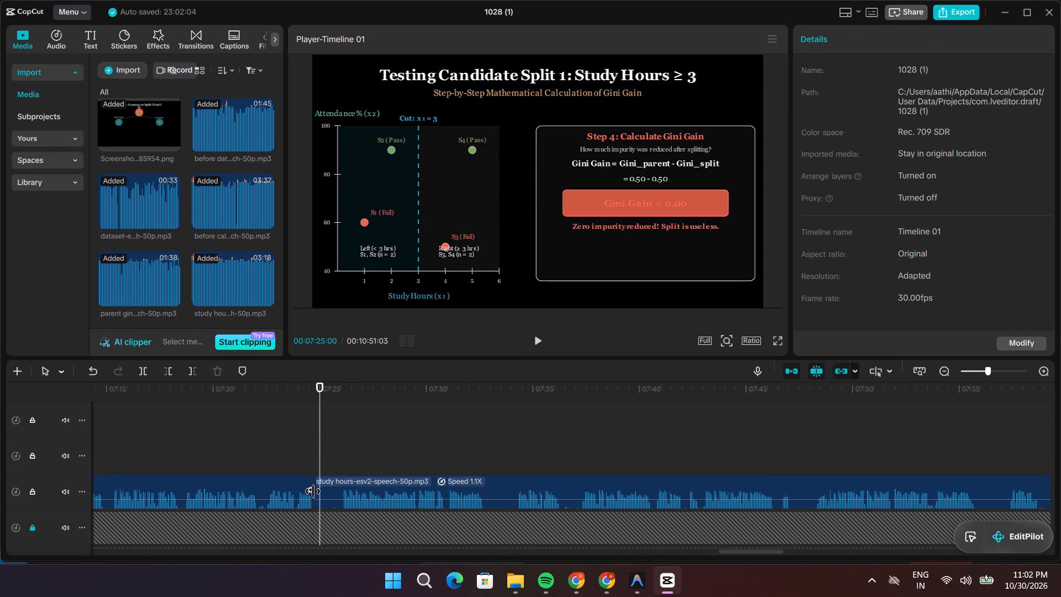
click(334, 493)
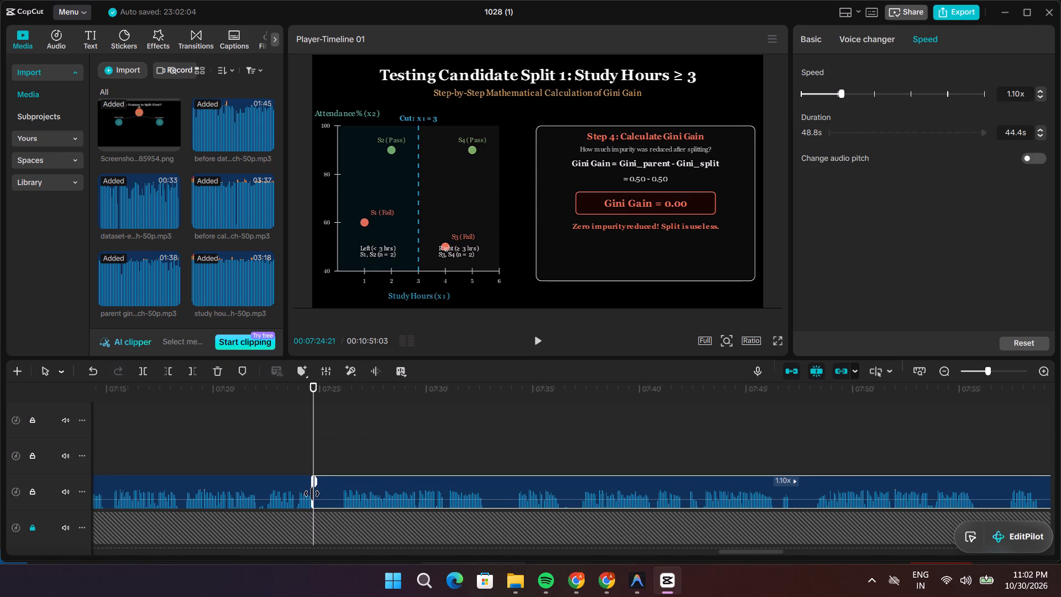
drag(312, 496, 338, 504)
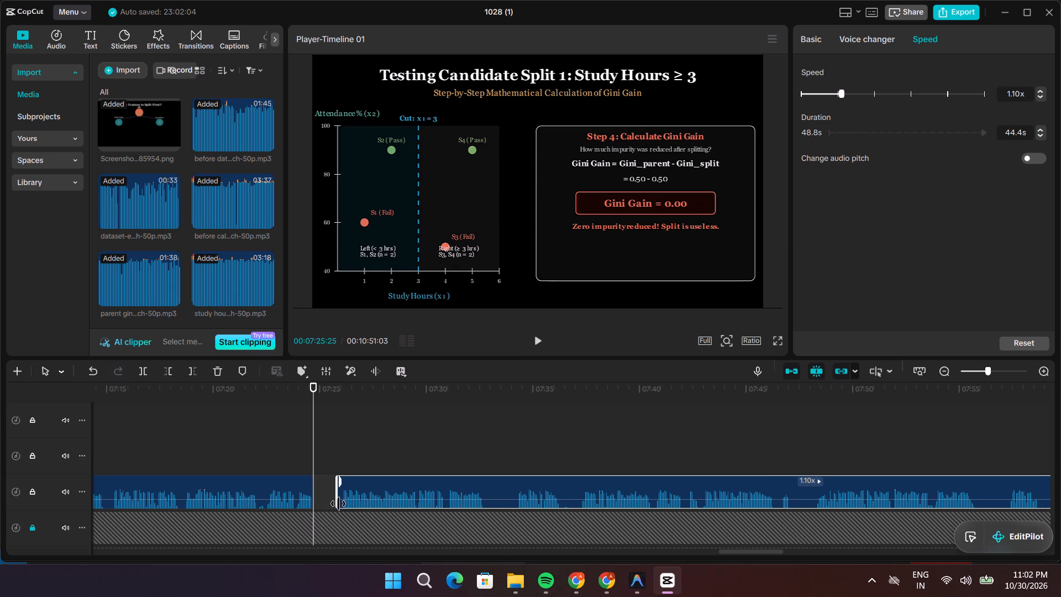
drag(338, 504, 343, 506)
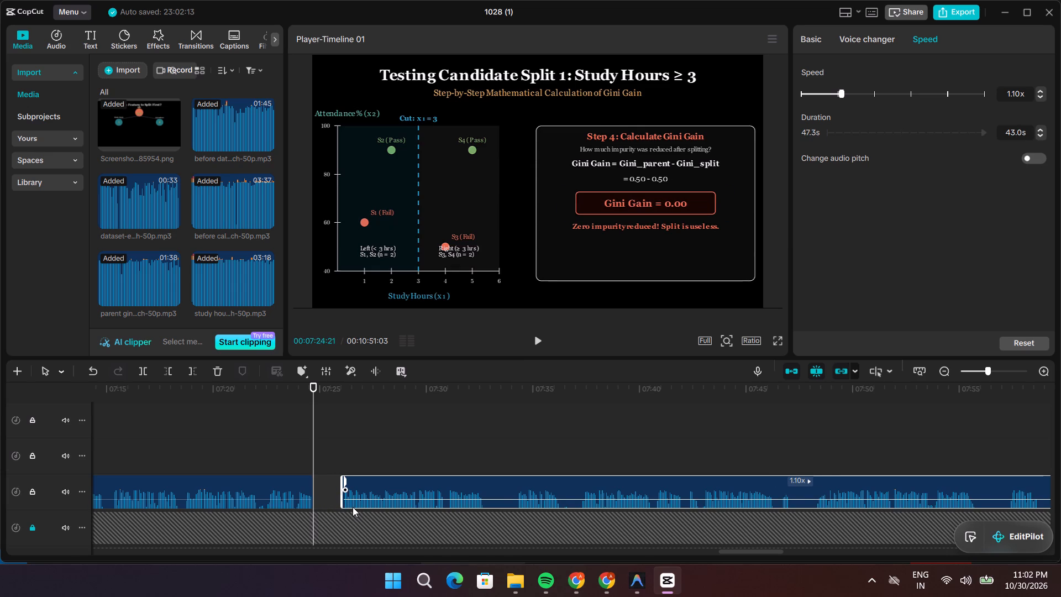
drag(353, 507, 324, 507)
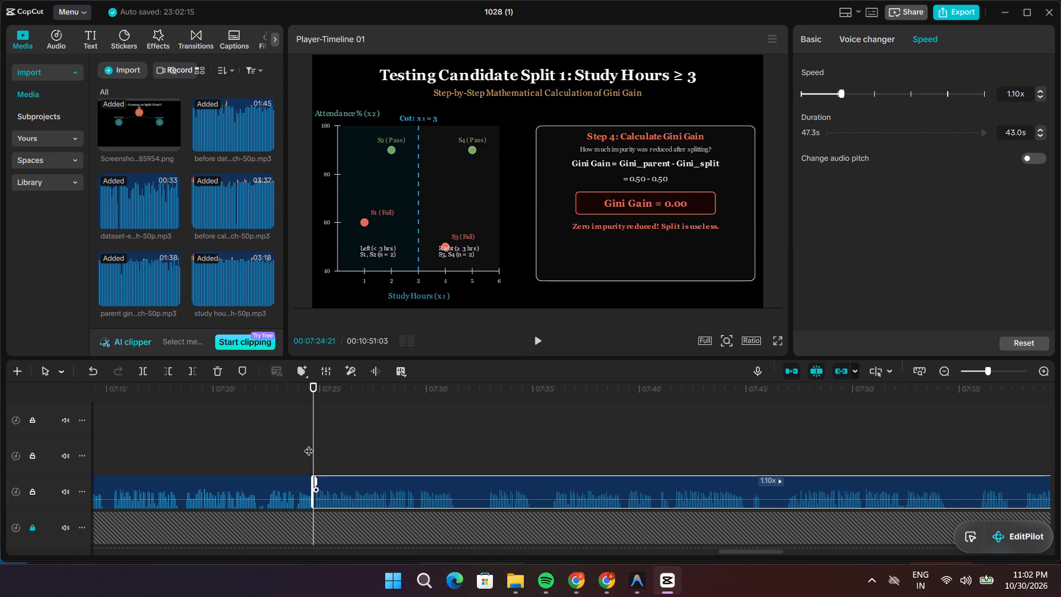
Listen to the study hours narration over the Step 4 Gini Gain animation and on into the Candidate 1 final summary.
drag(314, 442, 288, 445)
key(space)
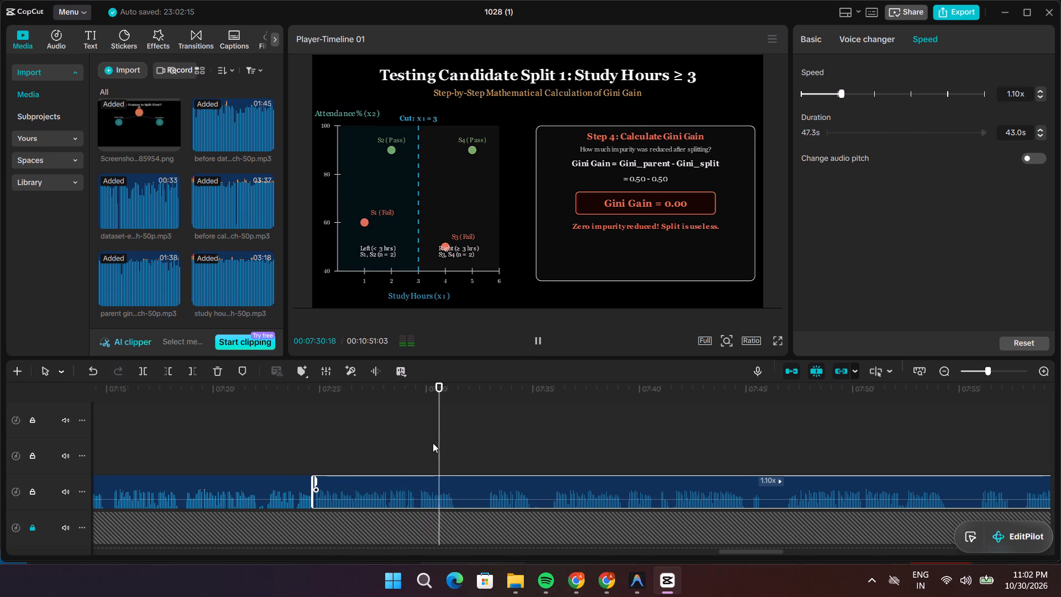
scroll(579, 478, up, 9)
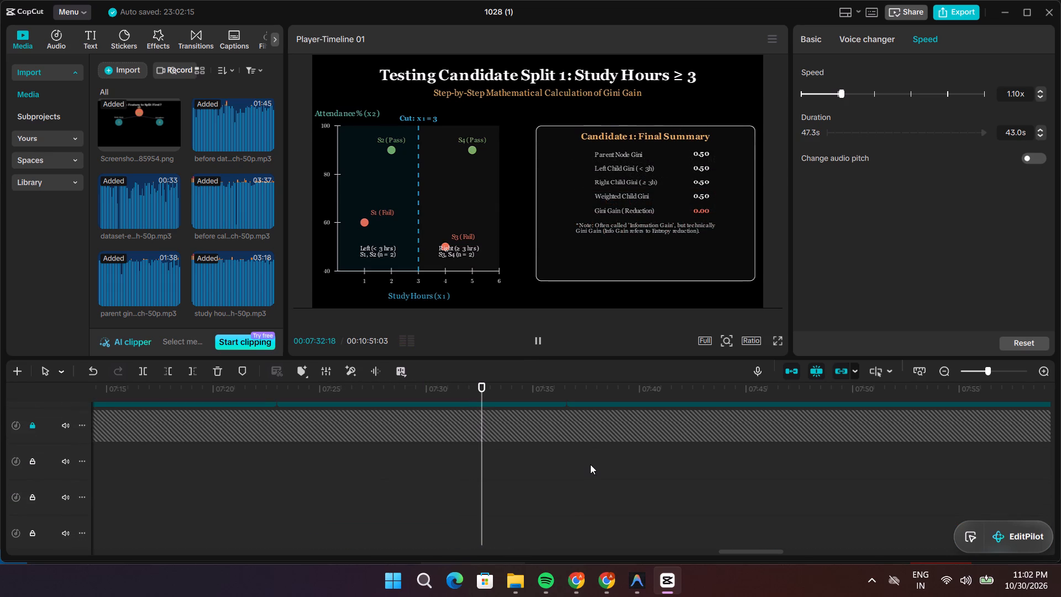
key(space)
scroll(590, 464, down, 9)
key(space)
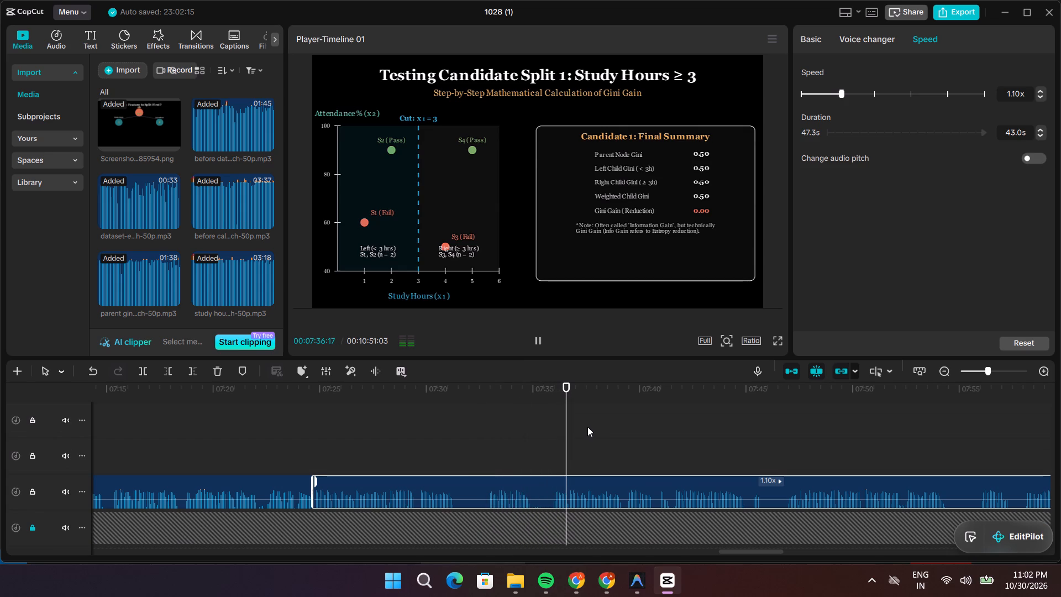
key(space)
Listen on into Scene 9's Candidate Split 2, and replay the narration around the change from the final summary to Scene 9.
key(space)
scroll(582, 432, up, 4)
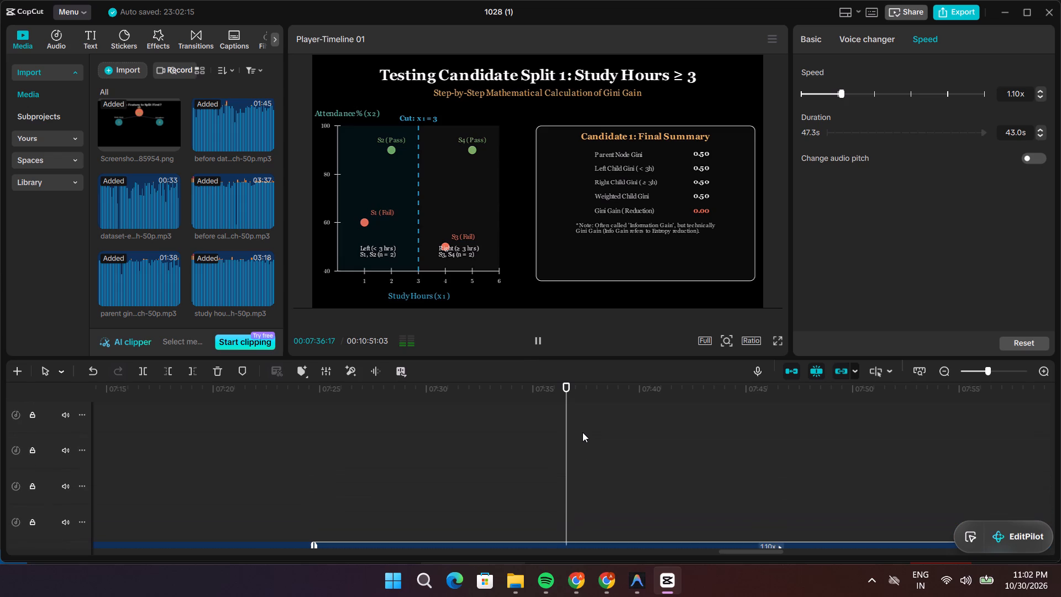
scroll(582, 432, up, 8)
scroll(582, 432, down, 14)
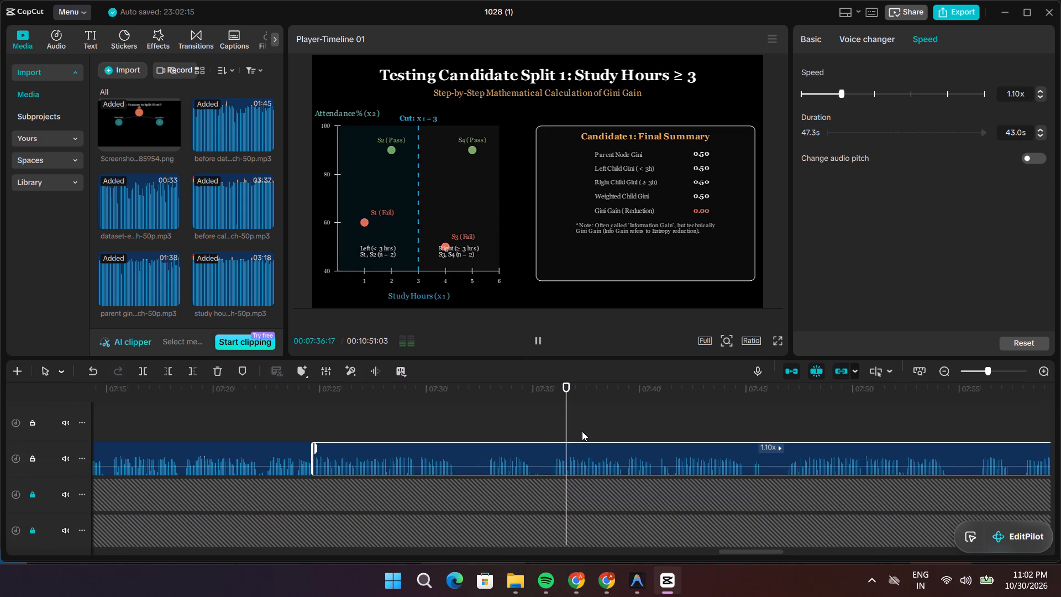
drag(568, 423, 681, 421)
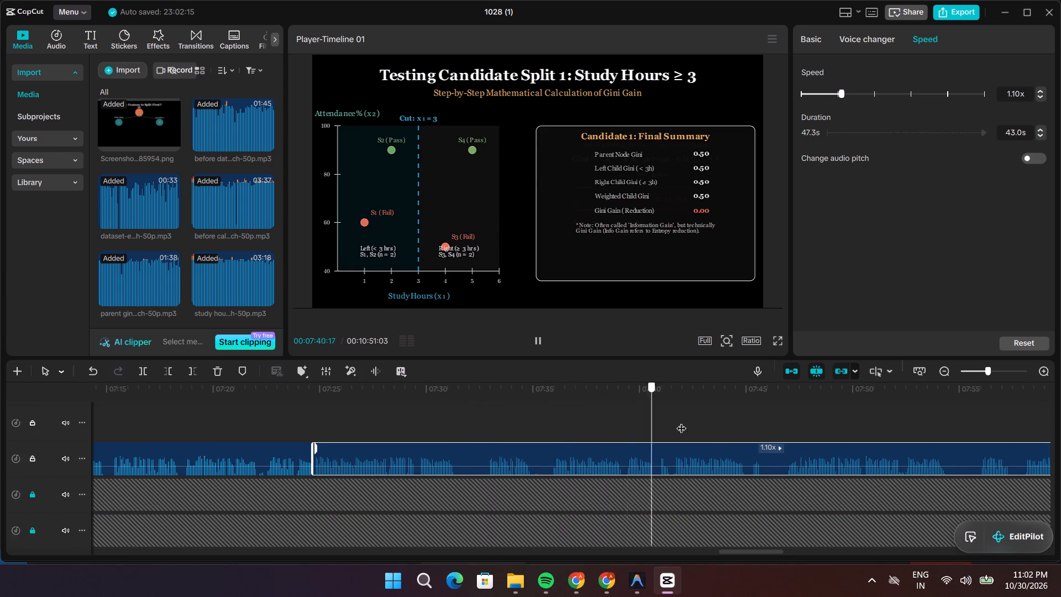
drag(681, 421, 753, 422)
key(space)
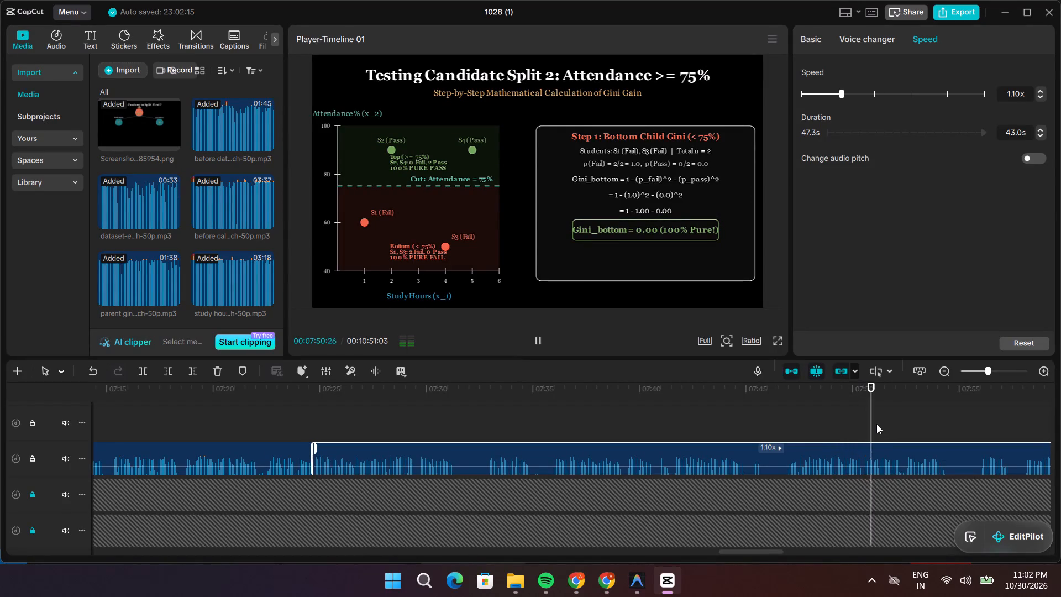
drag(876, 424, 500, 423)
key(space)
key(space)
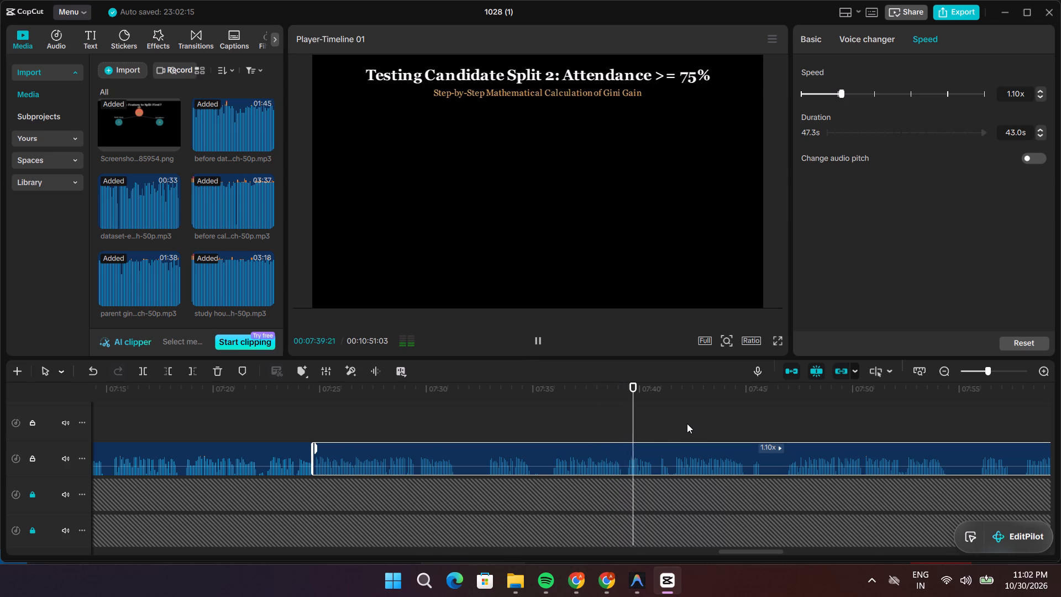
key(space)
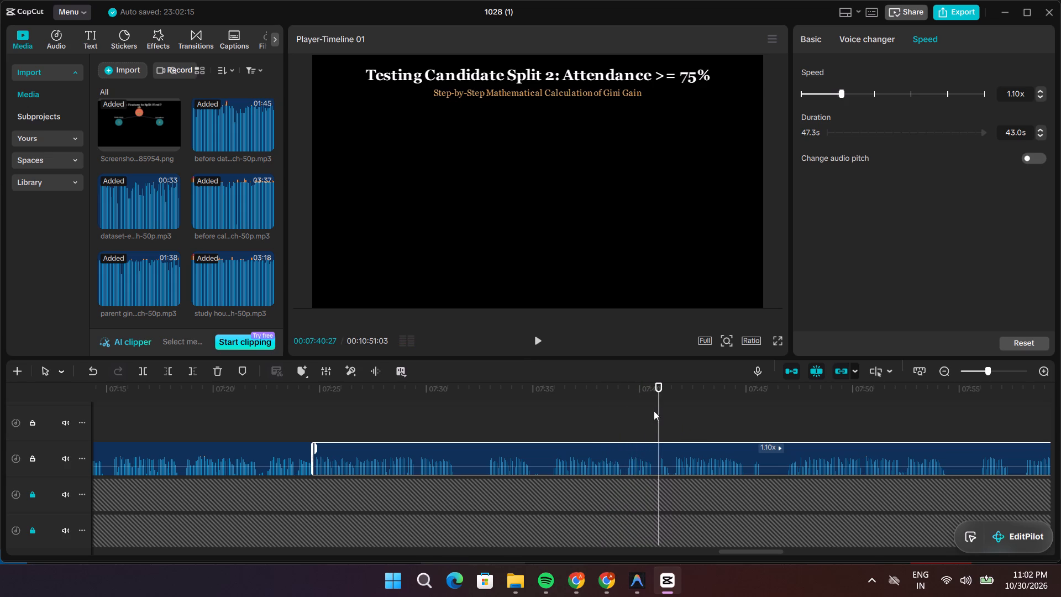
Replay the narration from Step 4 into the final summary and split the study hours voice-over at the pause at 00:07:31:10.
drag(656, 413, 362, 412)
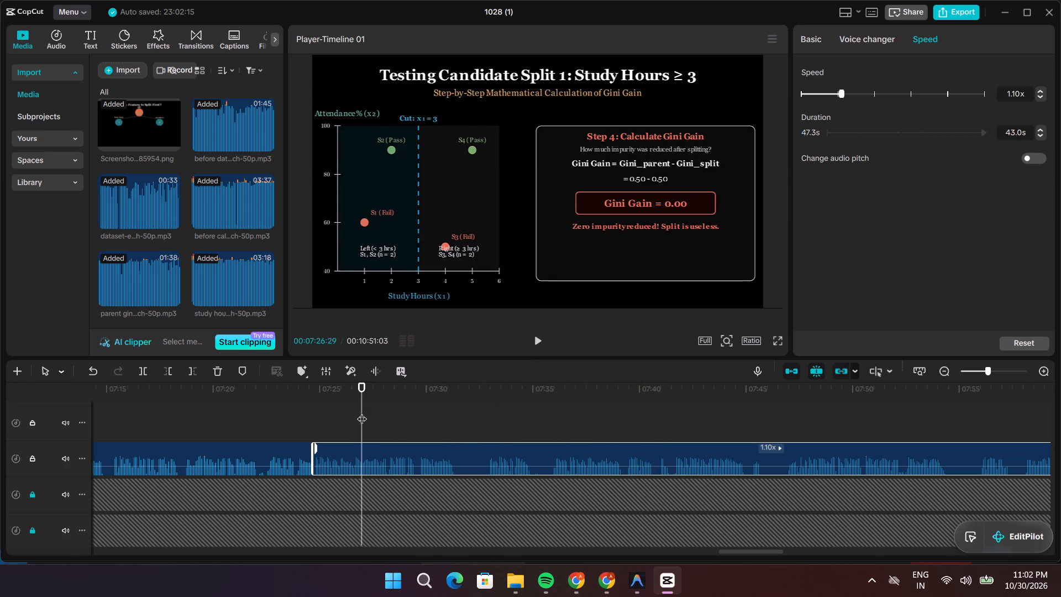
key(space)
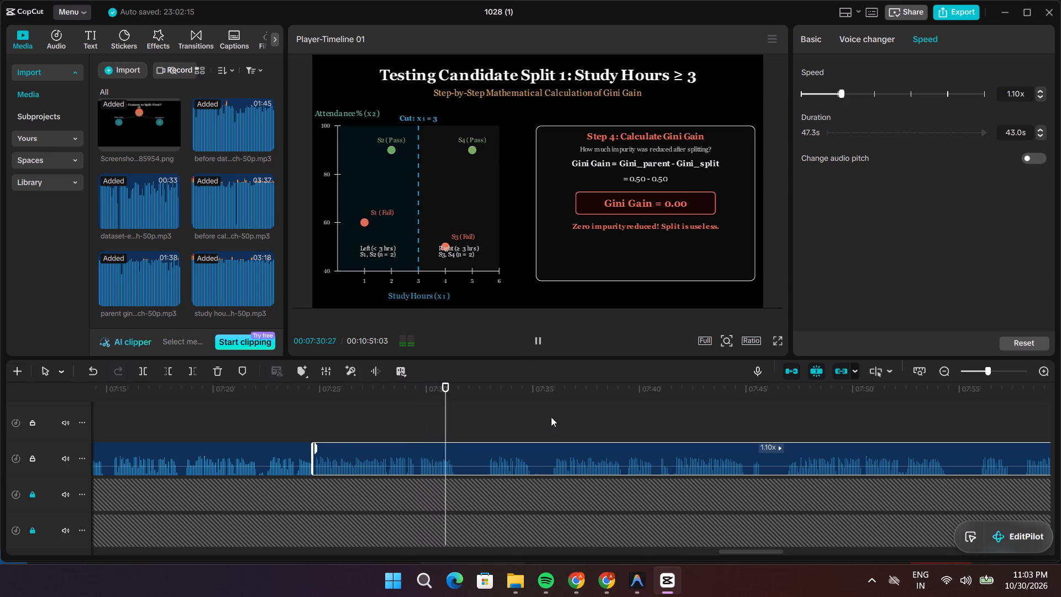
scroll(551, 417, up, 3)
key(space)
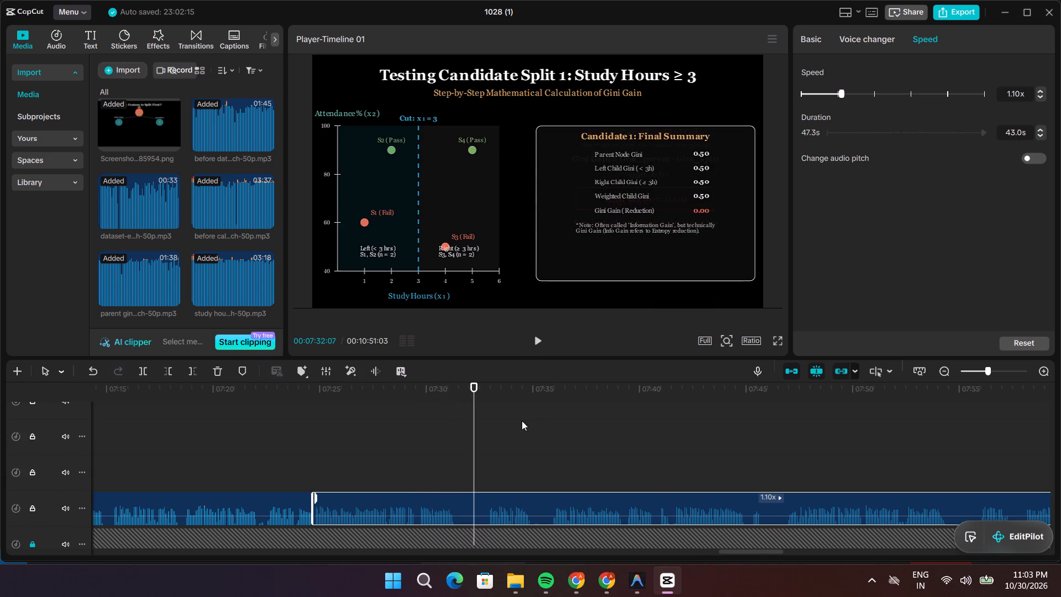
drag(474, 431, 456, 435)
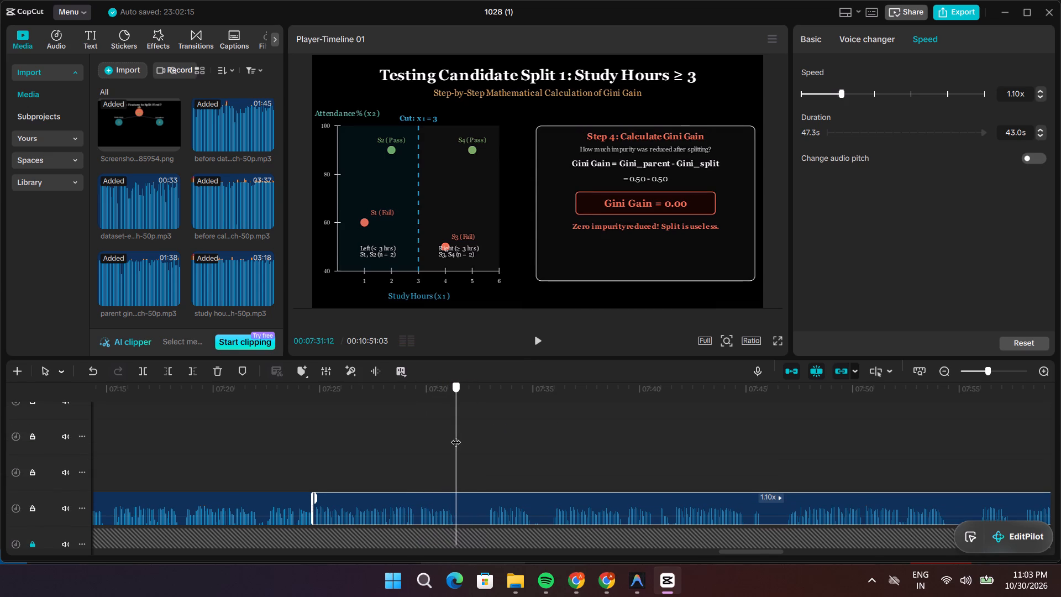
drag(456, 435, 415, 438)
key(space)
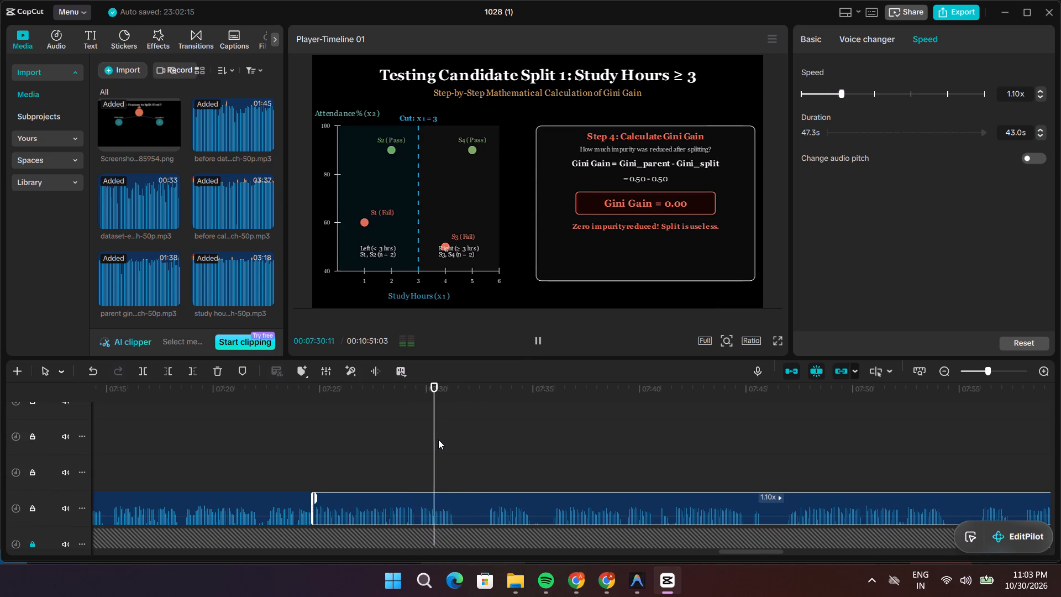
key(space)
key(space)
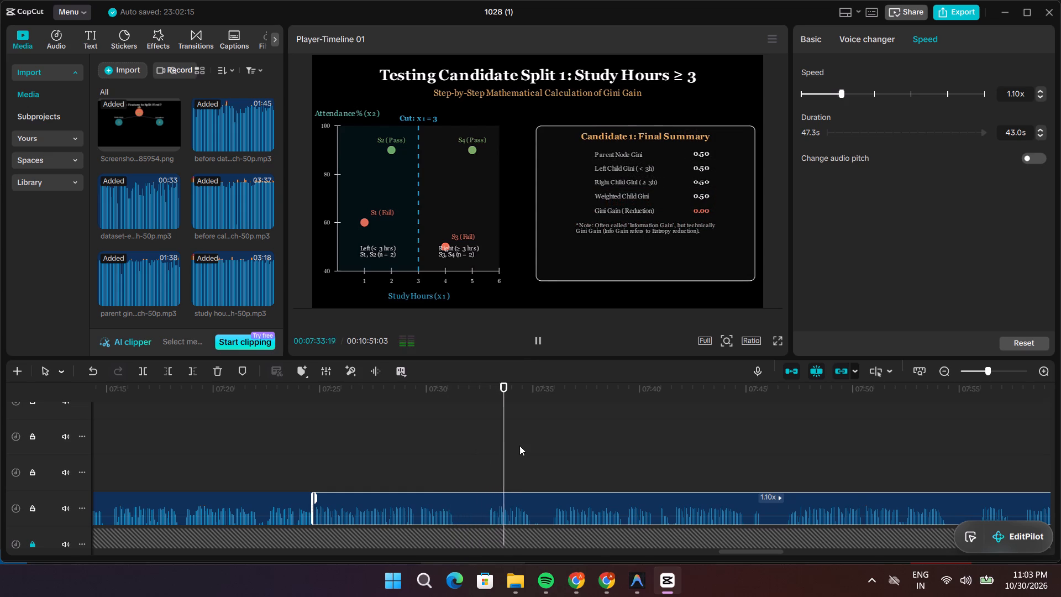
key(space)
drag(534, 452, 456, 460)
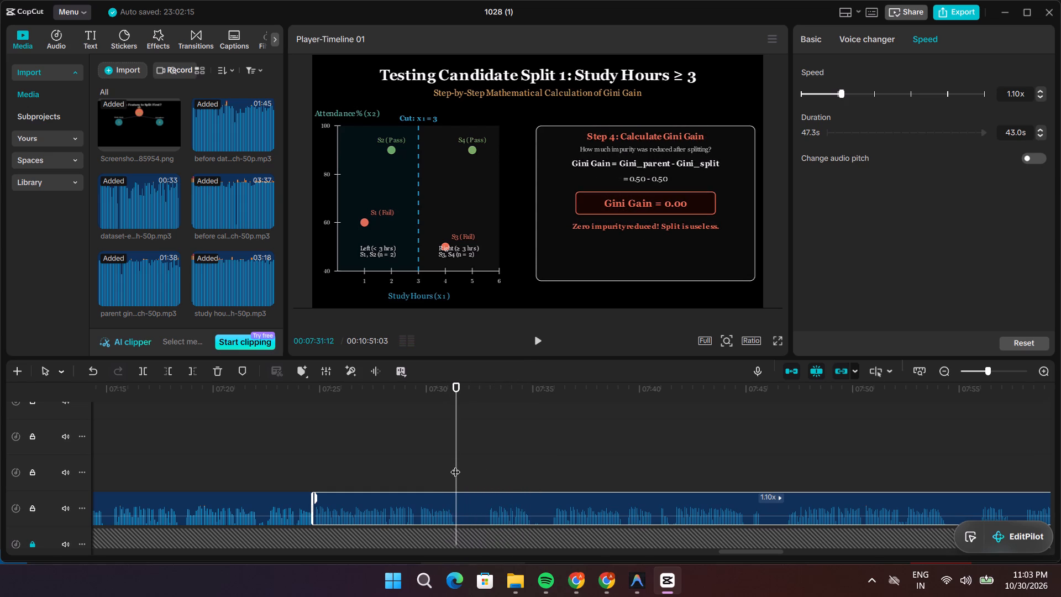
click(460, 493)
drag(461, 475, 453, 474)
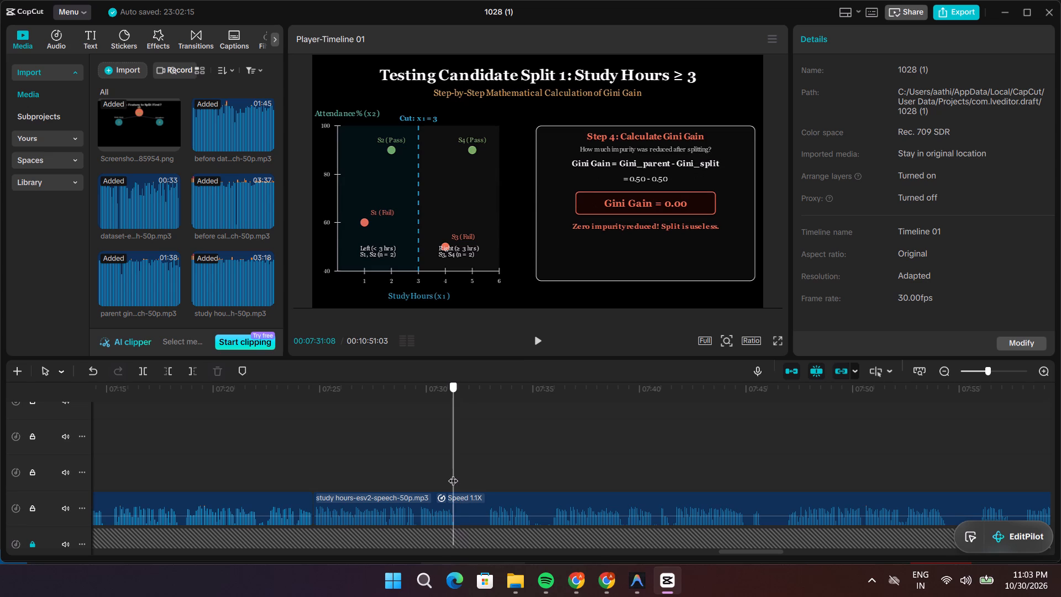
drag(453, 474, 455, 474)
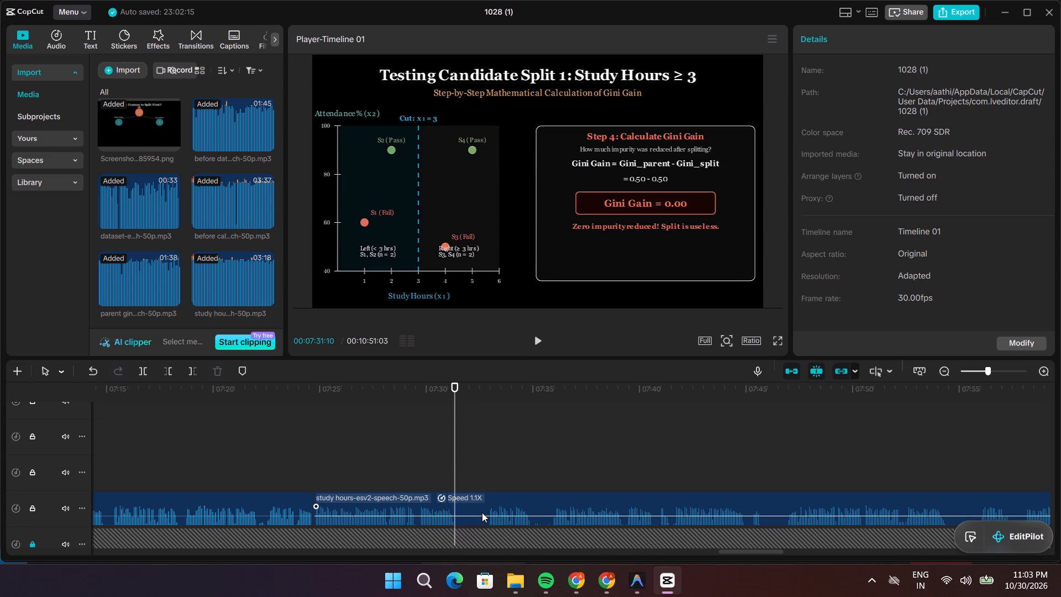
click(456, 517)
key(ctrl+b)
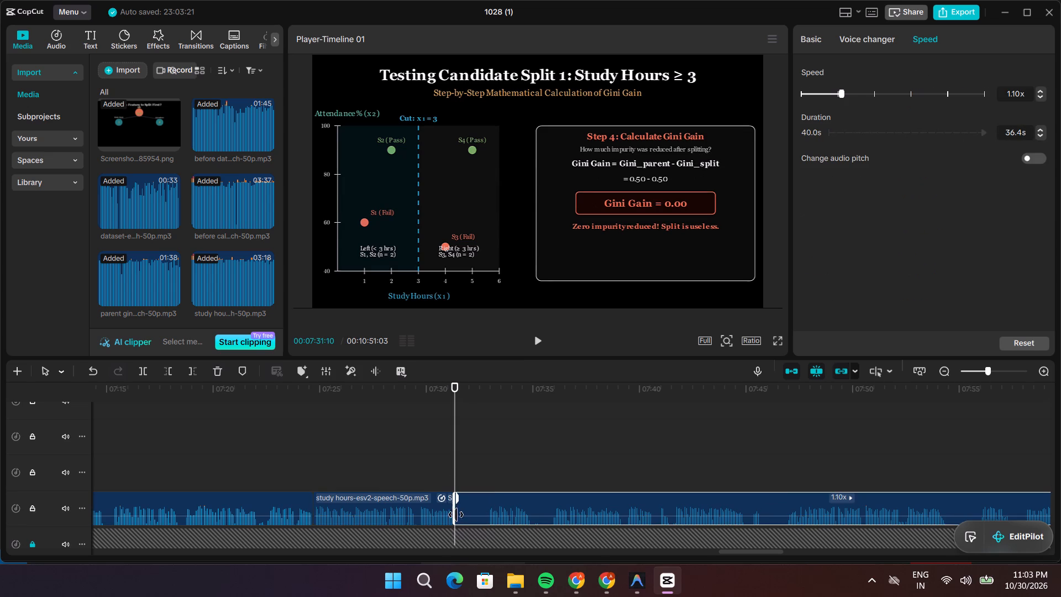
Trim the silent start off the voice-over piece after the split, leaving 34.8 s, and move it back to 00:07:31:10.
click(462, 516)
drag(454, 520, 485, 524)
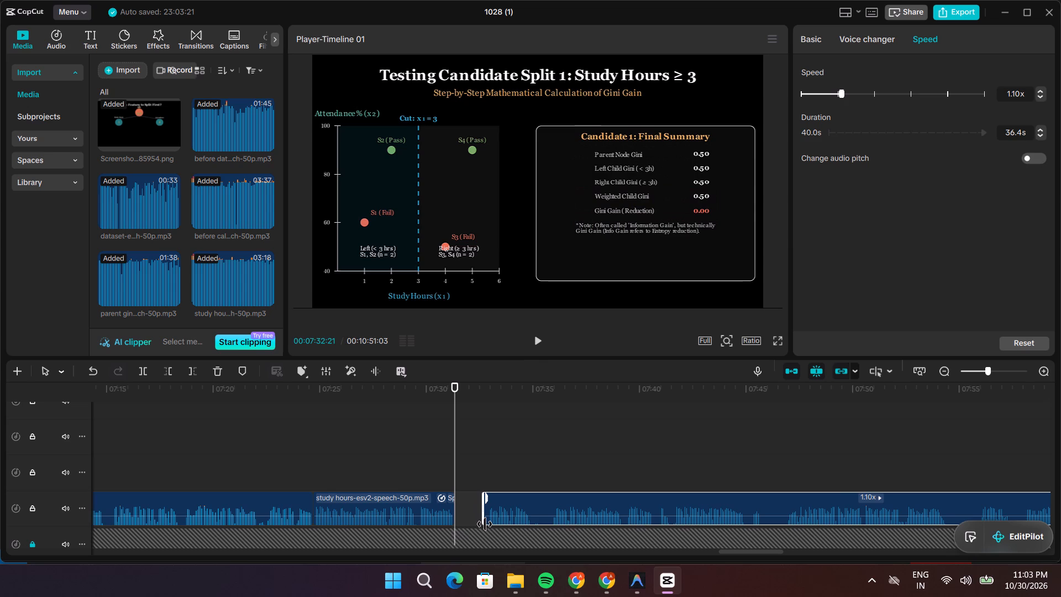
drag(485, 524, 487, 525)
drag(487, 525, 489, 525)
drag(500, 523, 487, 523)
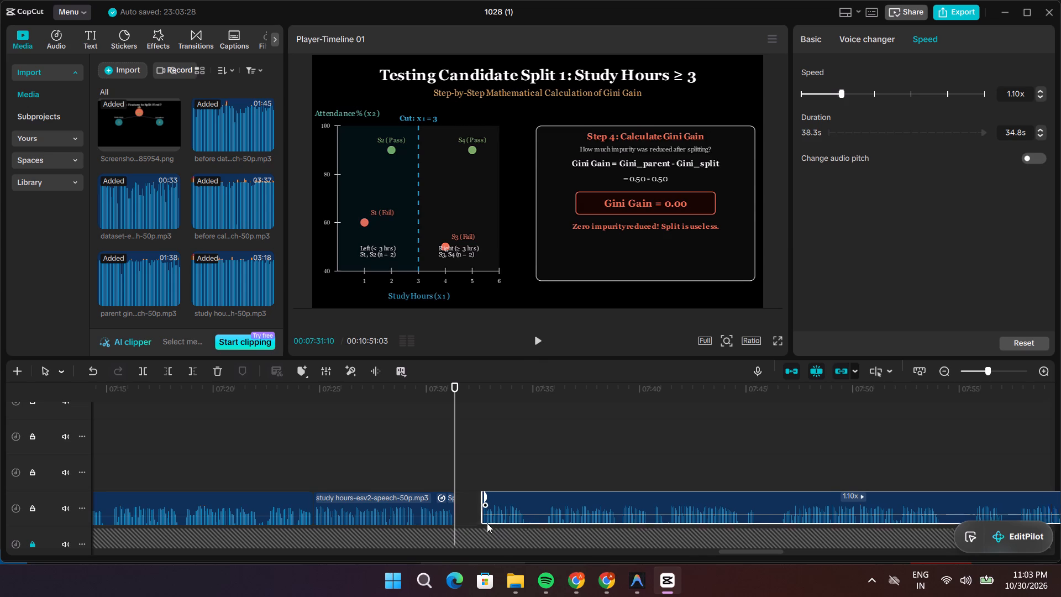
drag(487, 523, 467, 525)
Play the narration on to the following pause and split the study hours voice-over at 00:07:33:12.
key(space)
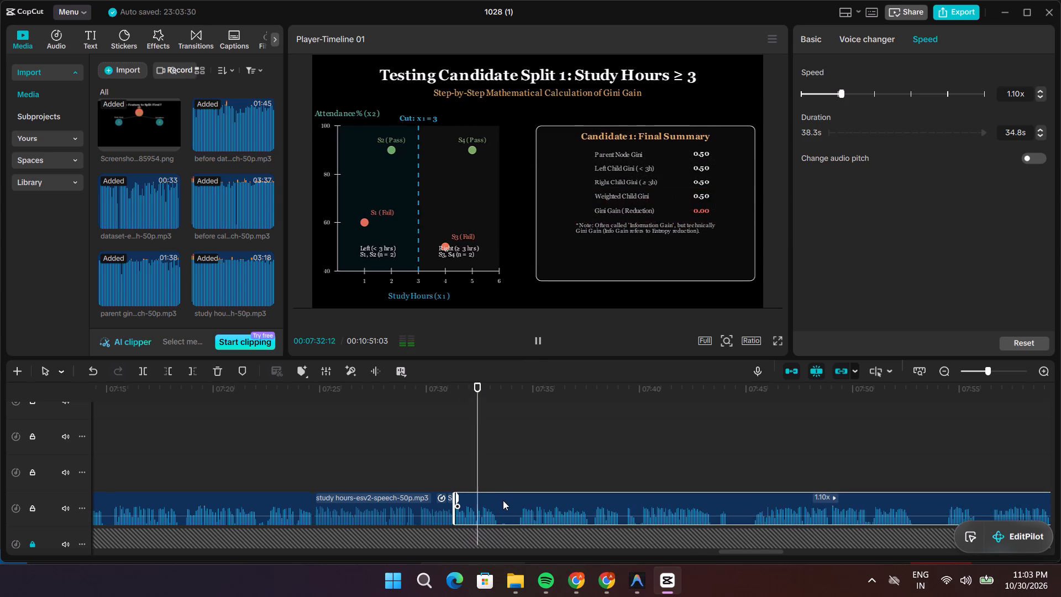
key(space)
click(502, 476)
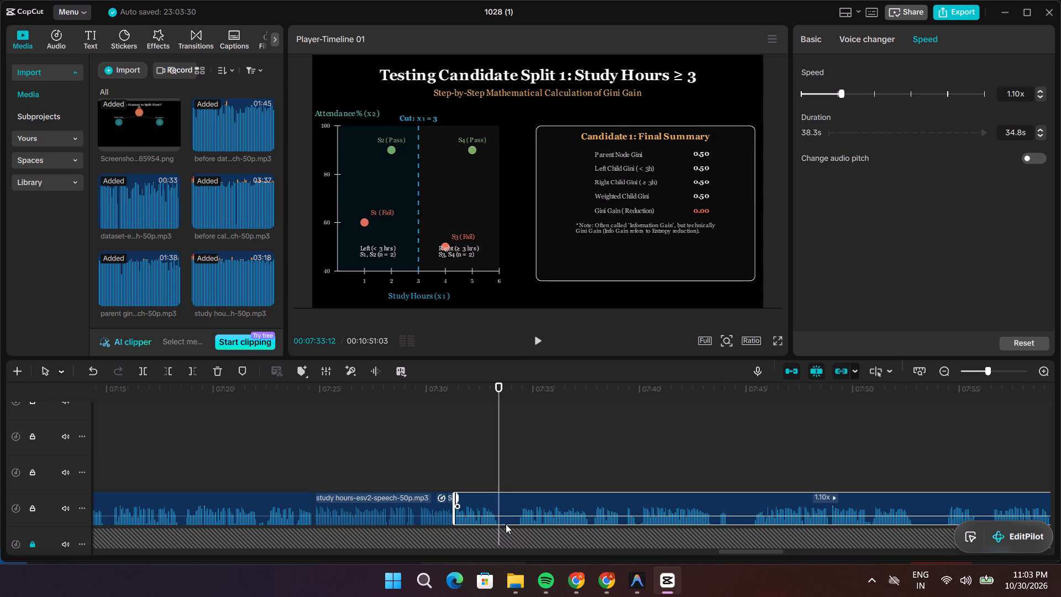
key(ctrl+b)
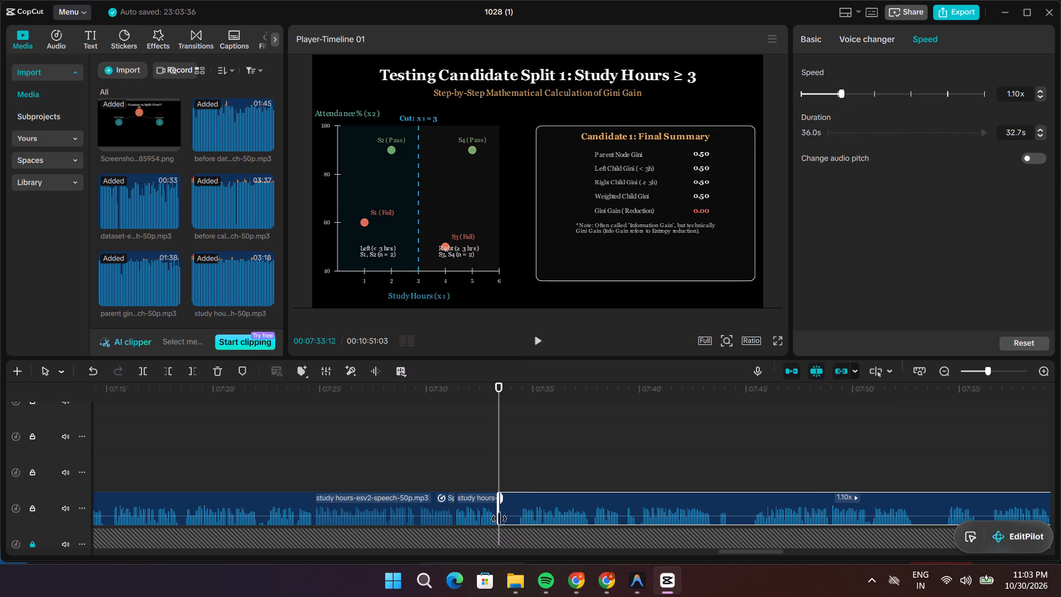
Trim the silent start off the new voice-over piece, leaving 31.8 s, and move it back to 00:07:33:12 to close the gap.
drag(499, 519, 518, 525)
drag(524, 521, 524, 520)
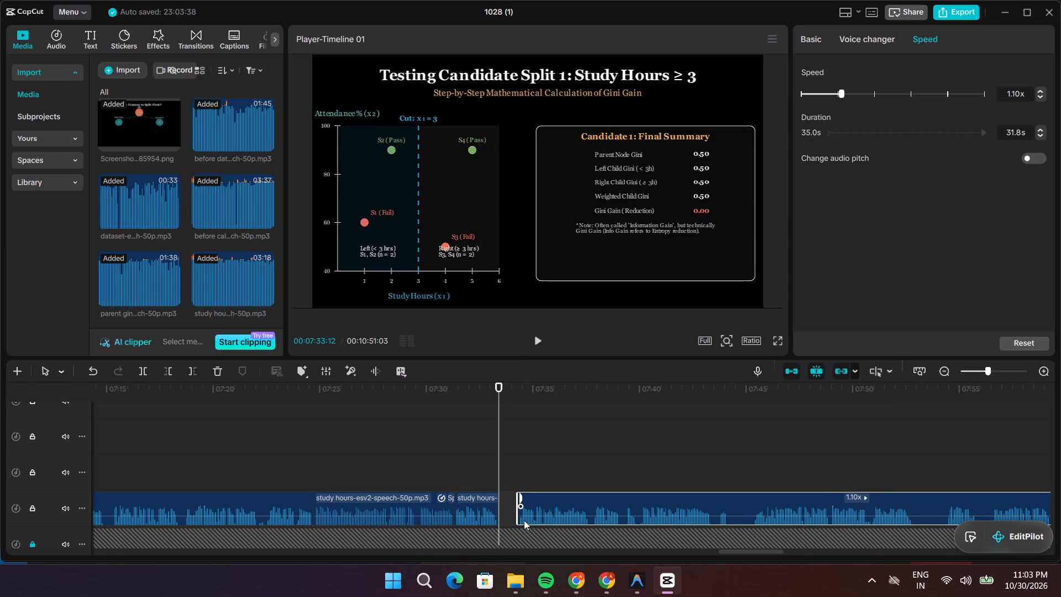
drag(524, 520, 504, 522)
Replay the tightened narration from about 00:07:28 in Step 4 through the final summary to Scene 9's opening title.
key(space)
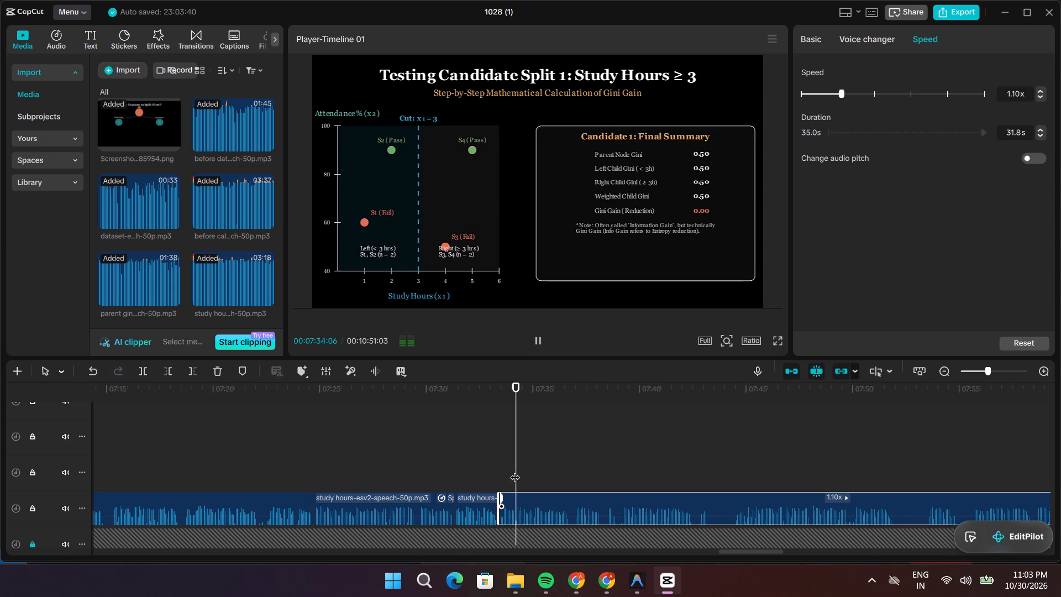
drag(515, 470, 389, 470)
key(space)
key(space)
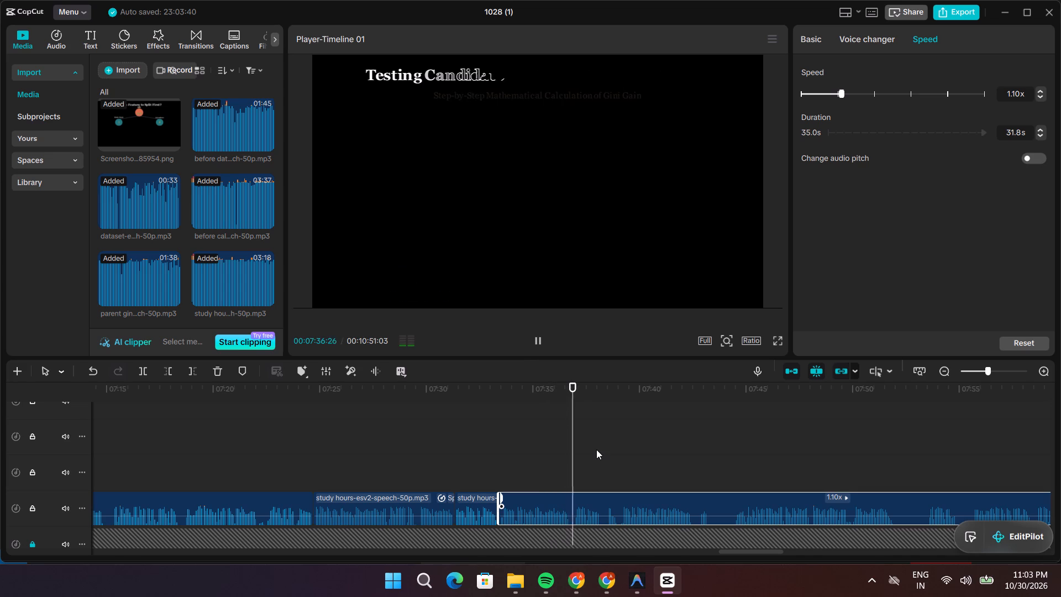
key(space)
Insert a freeze frame in the Scene 8 clip at 00:07:28:26, on the finished Step 4, and extend it to 00:00:09:01.
drag(590, 449, 564, 450)
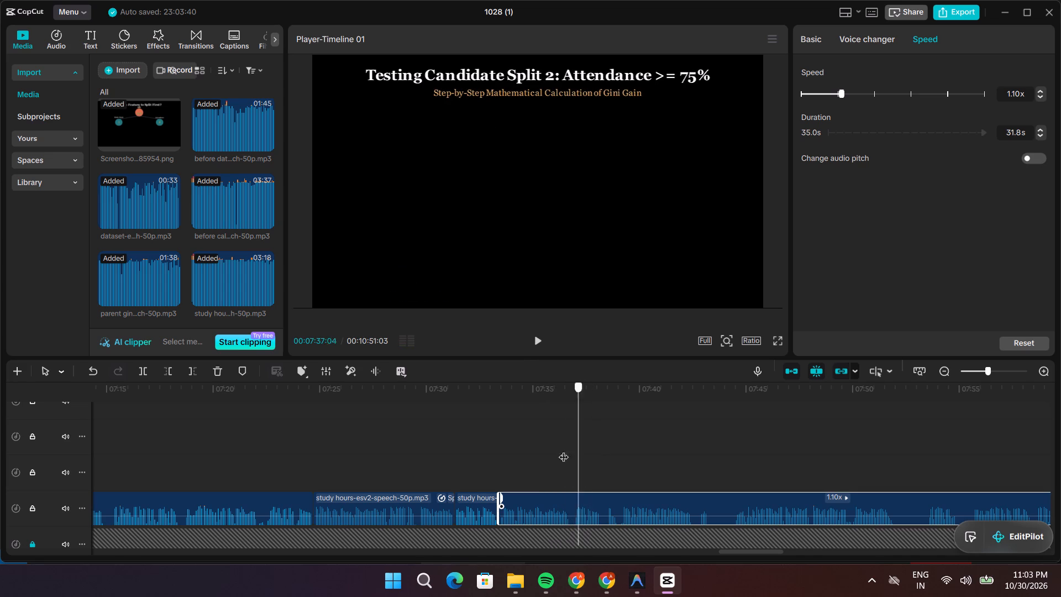
drag(564, 450, 508, 450)
scroll(542, 446, up, 13)
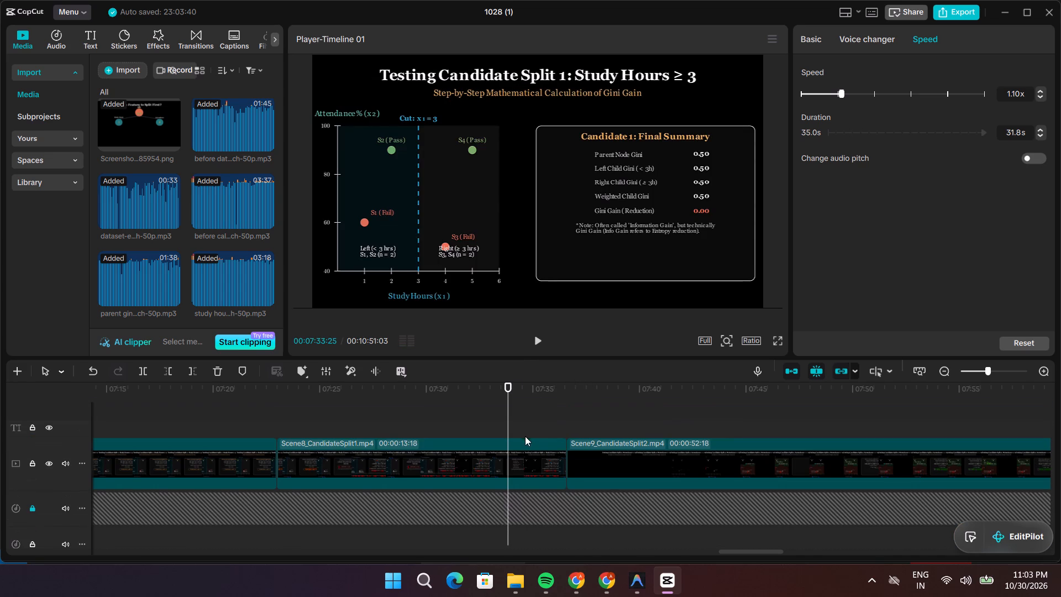
drag(509, 430, 484, 430)
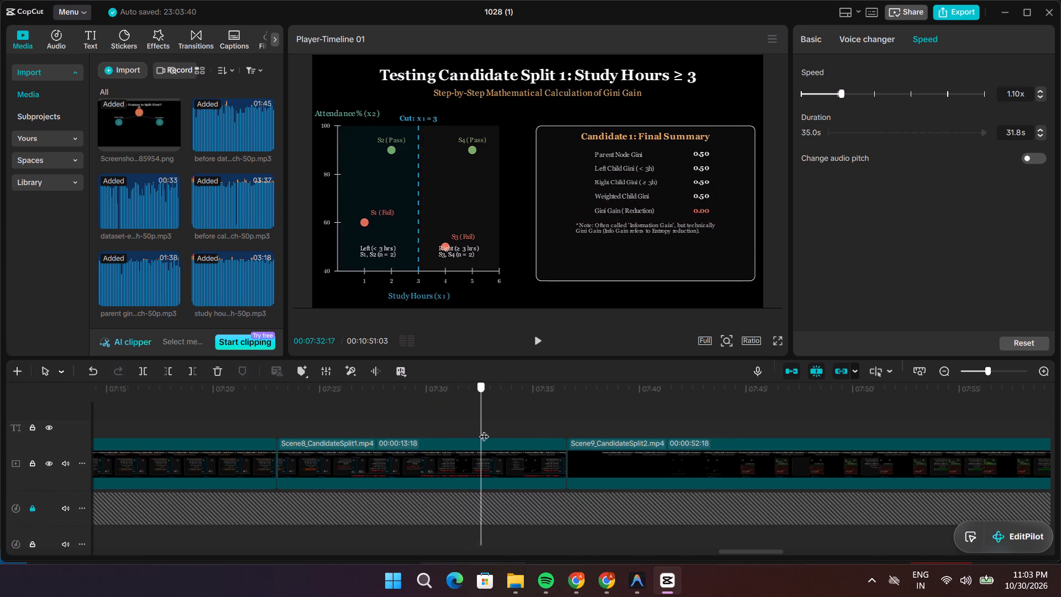
drag(484, 430, 462, 432)
click(445, 451)
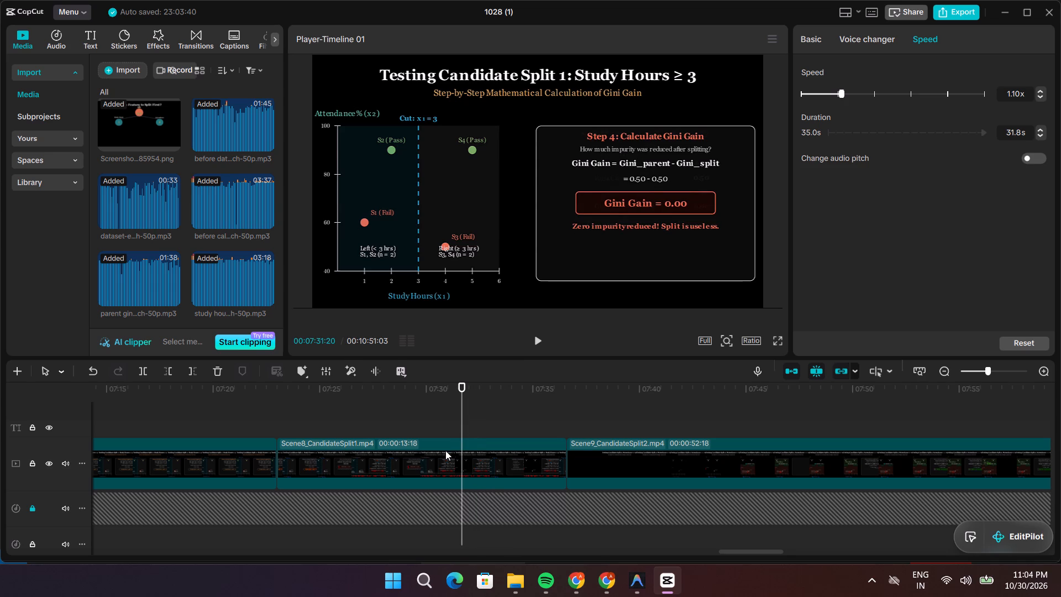
drag(460, 422, 411, 422)
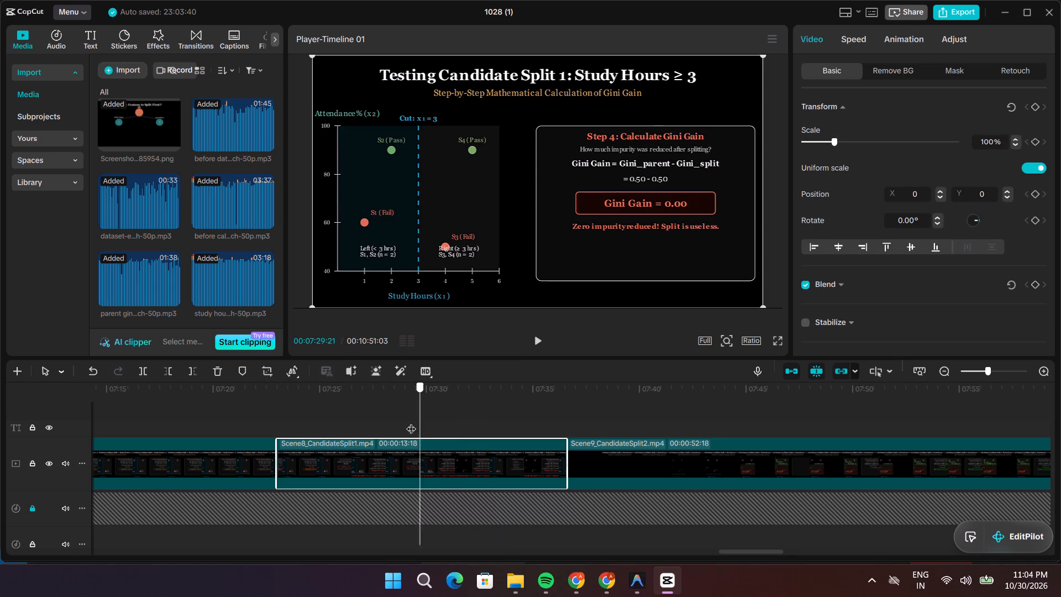
drag(411, 422, 402, 422)
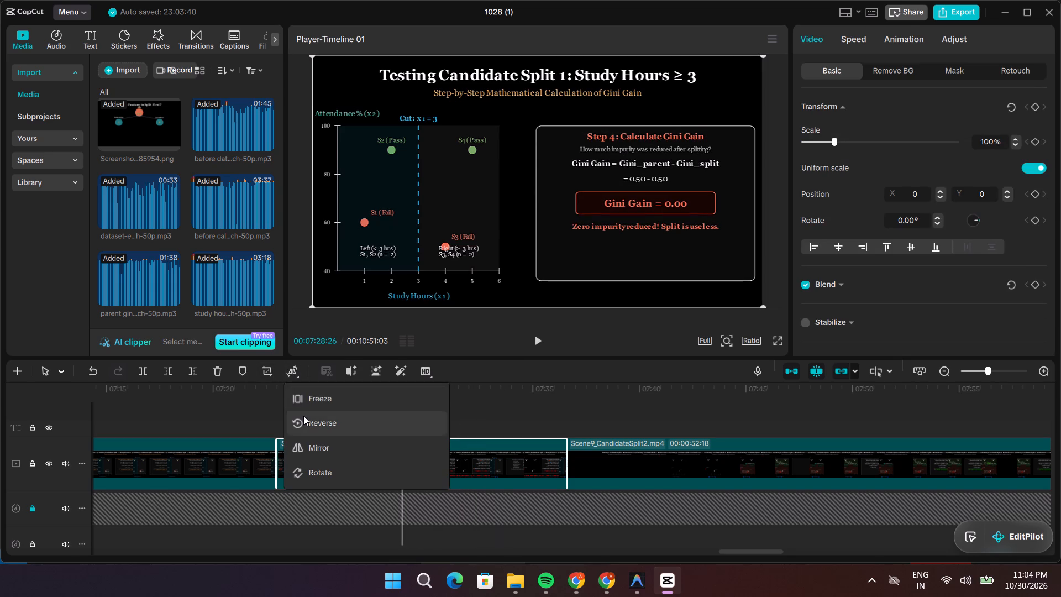
click(320, 397)
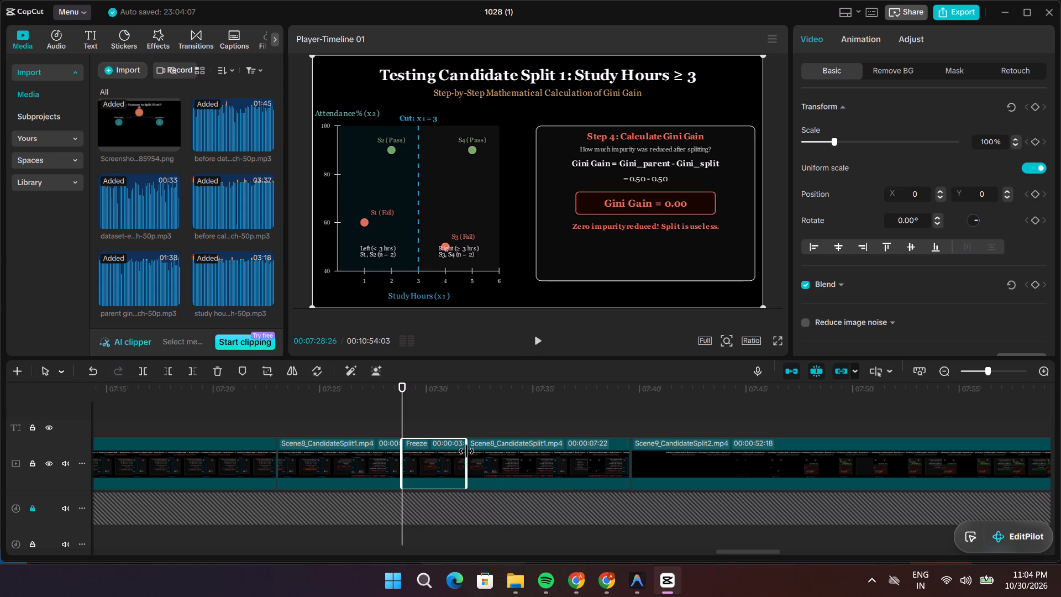
drag(466, 451, 592, 465)
Play into the freeze, and move the two shifted study hours voice-over pieces back to 00:07:31:10 and 00:07:33:12 to close the gaps.
drag(402, 426, 421, 426)
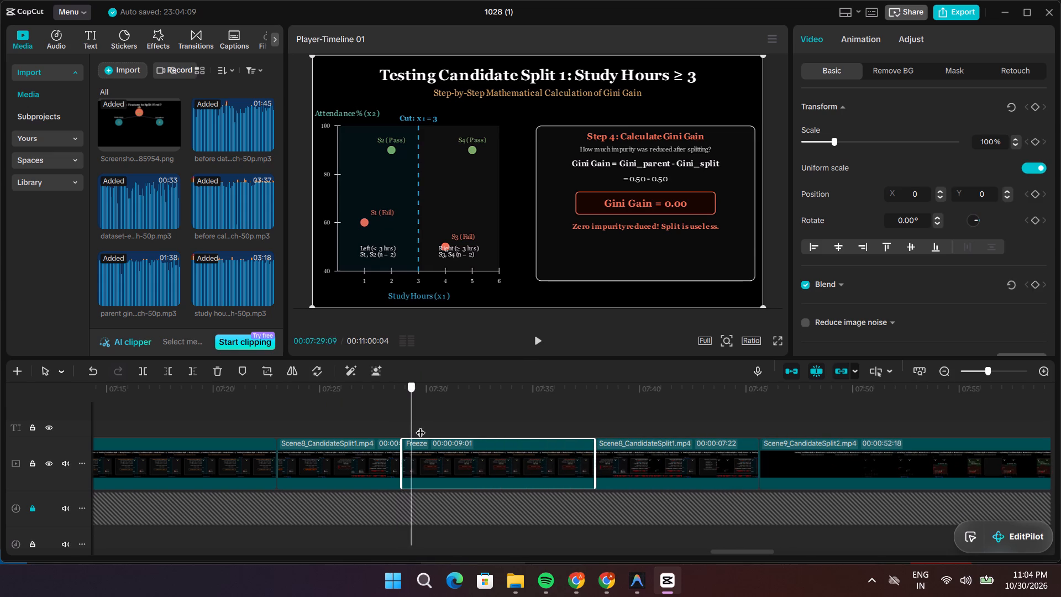
drag(421, 426, 423, 426)
key(space)
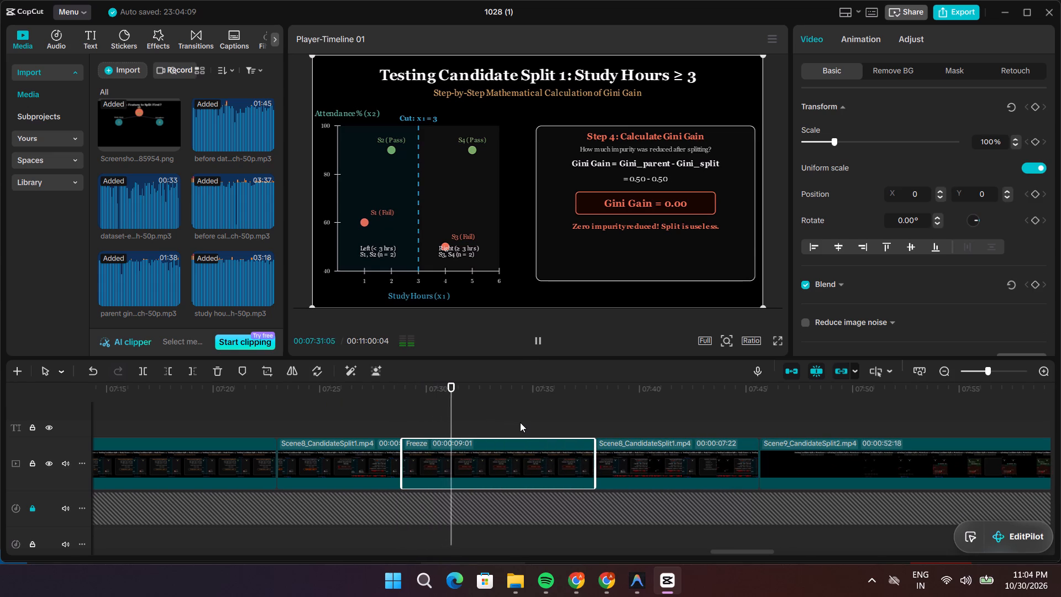
scroll(544, 428, down, 5)
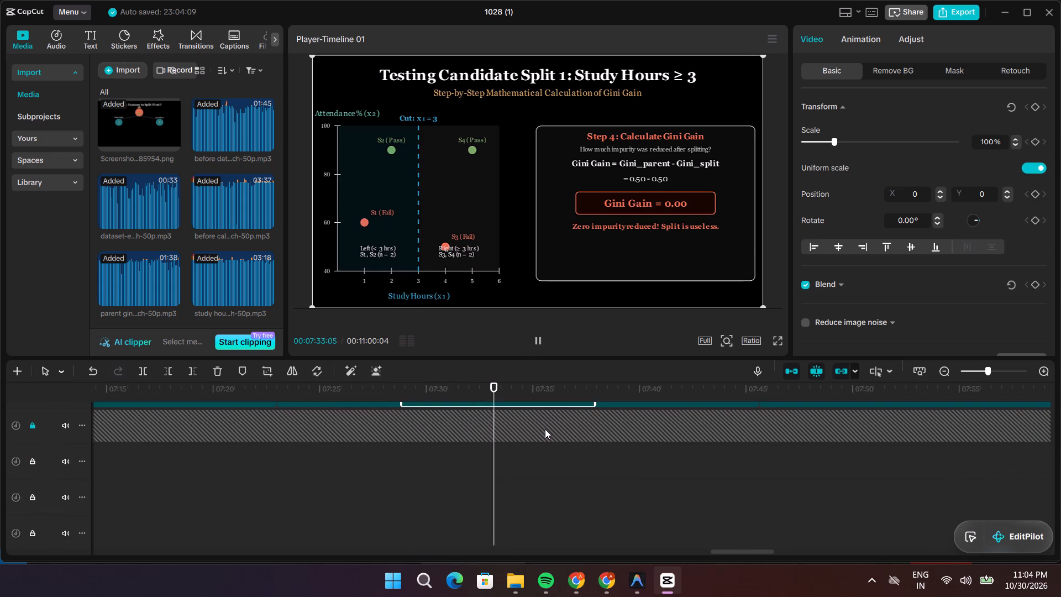
scroll(545, 430, down, 10)
key(space)
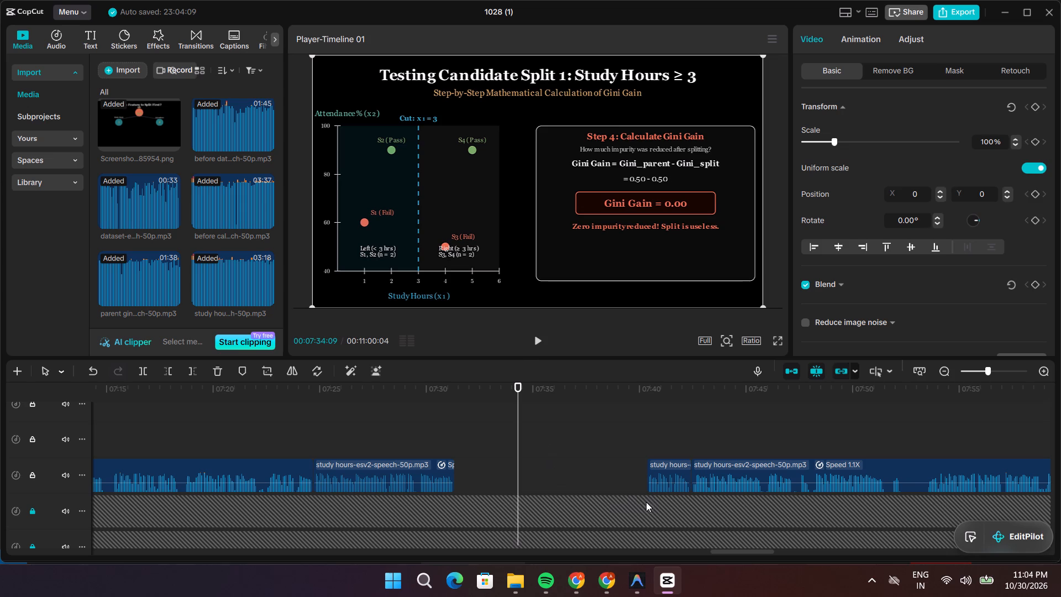
drag(656, 490, 471, 489)
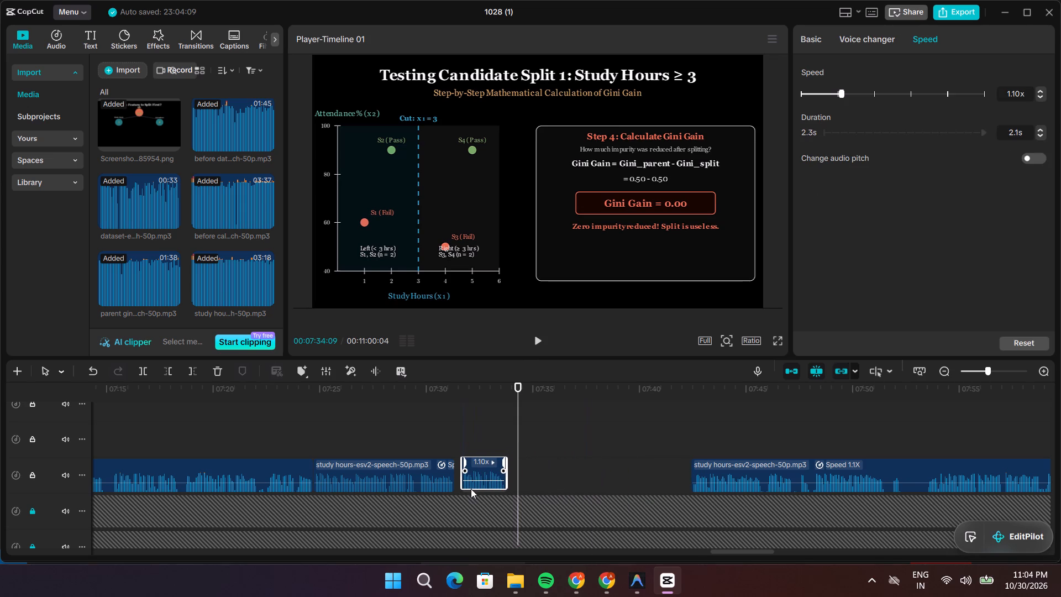
drag(471, 489, 467, 491)
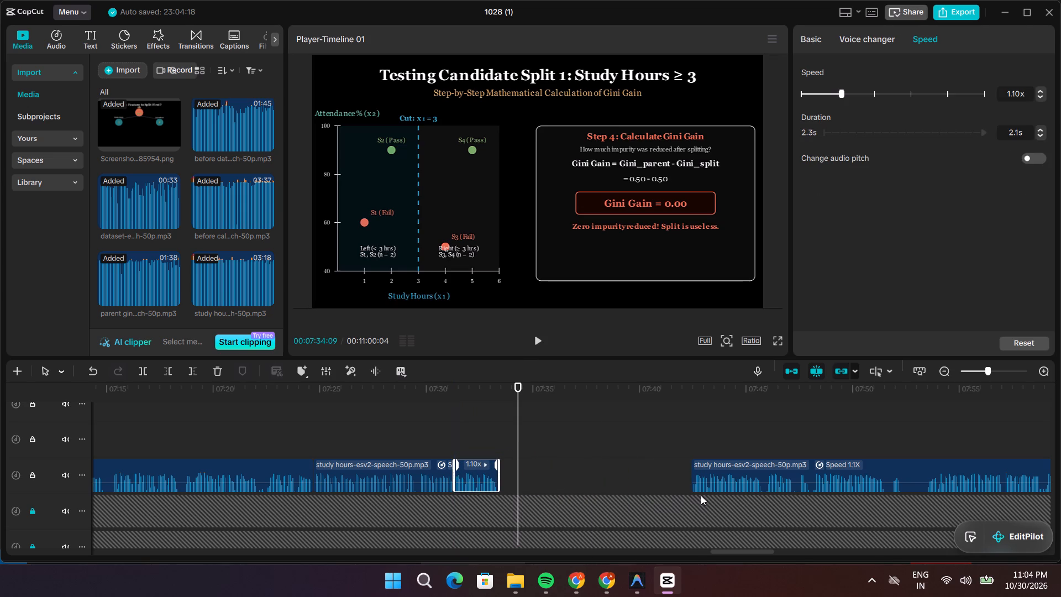
drag(701, 492, 512, 490)
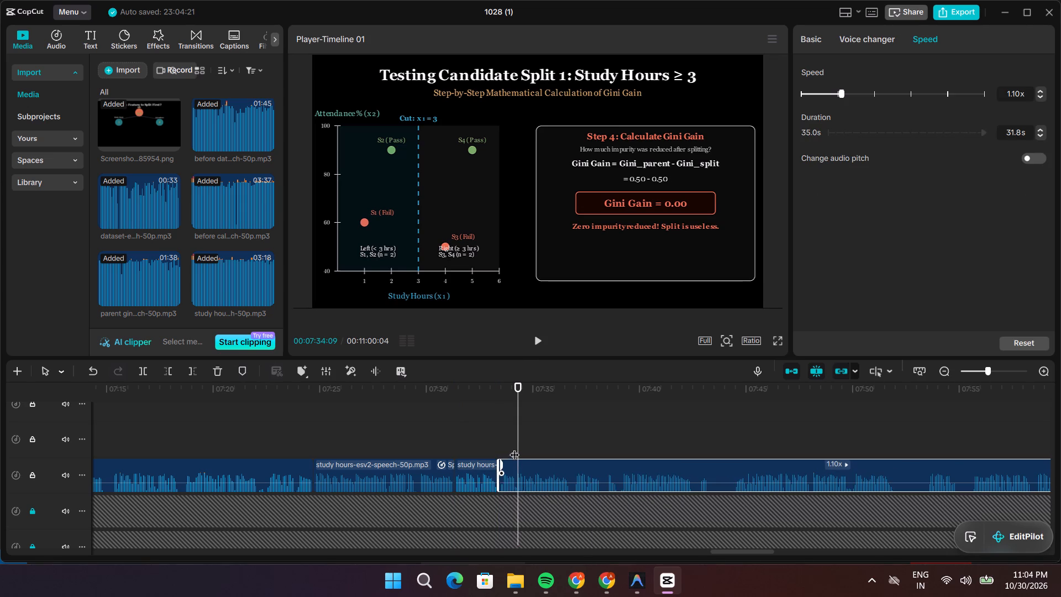
Replay the narration over the Step 4 freeze and shorten the freeze to 00:00:07:20, ending at 00:07:36:16.
drag(516, 442, 466, 442)
key(space)
scroll(571, 436, up, 14)
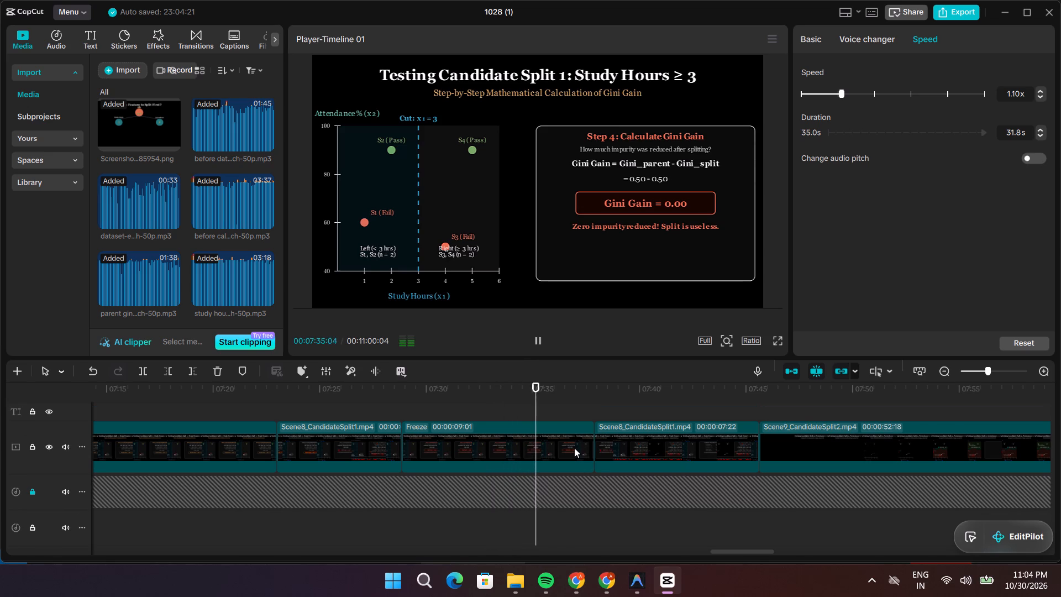
key(space)
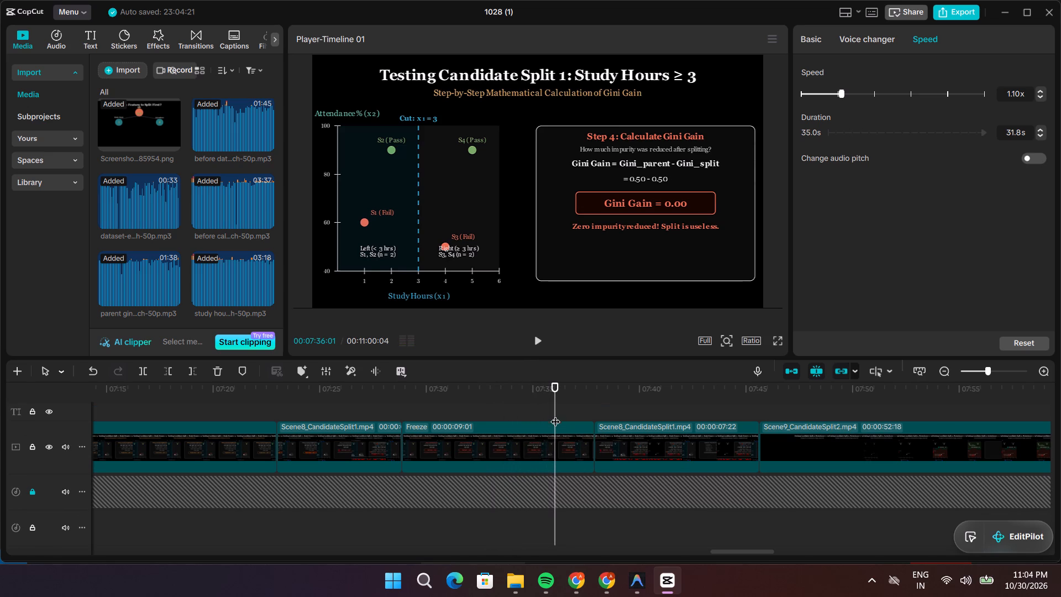
drag(555, 412, 543, 412)
key(space)
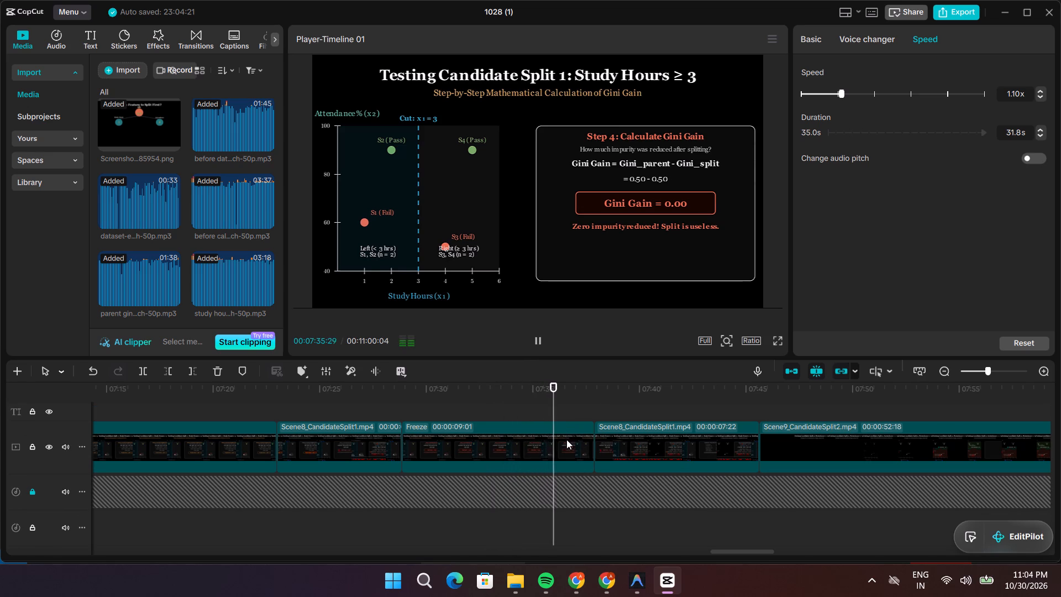
key(space)
click(572, 448)
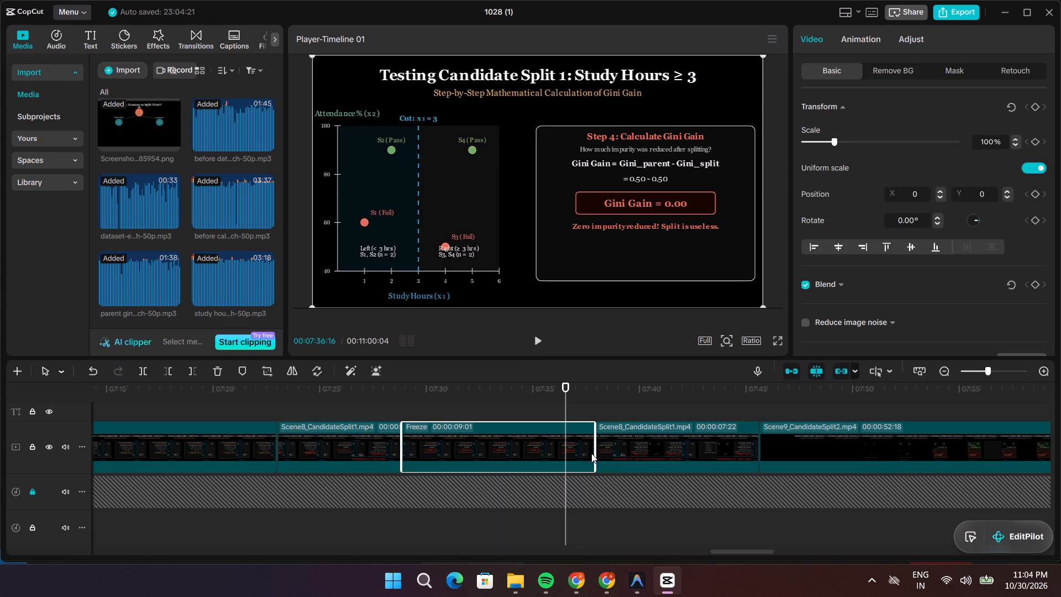
drag(593, 452, 566, 453)
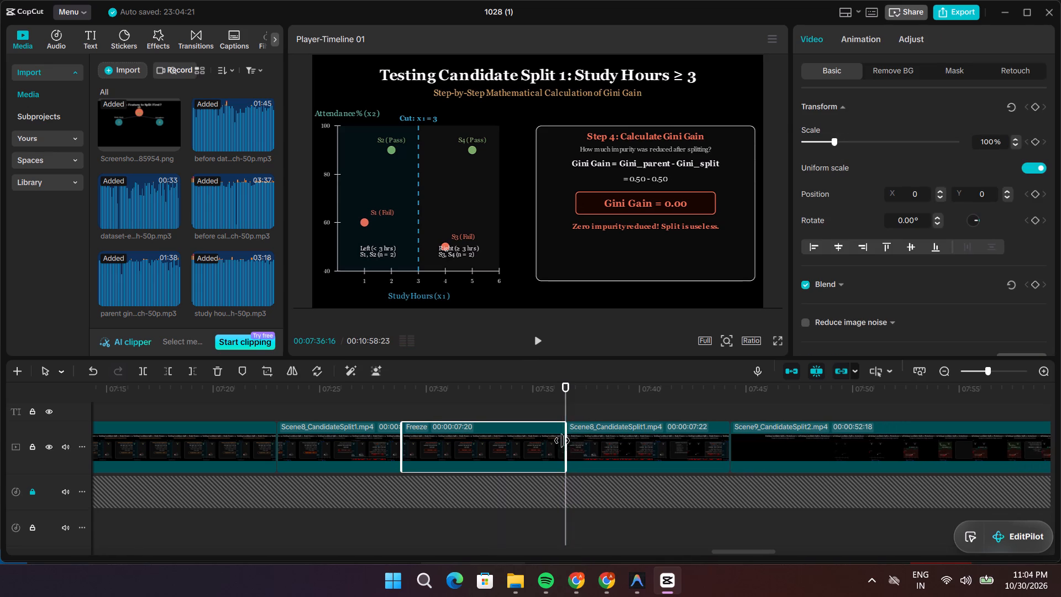
Replay the narration from the end of the Step 4 freeze into the Candidate 1 final summary to check the sync.
drag(567, 409, 509, 410)
key(space)
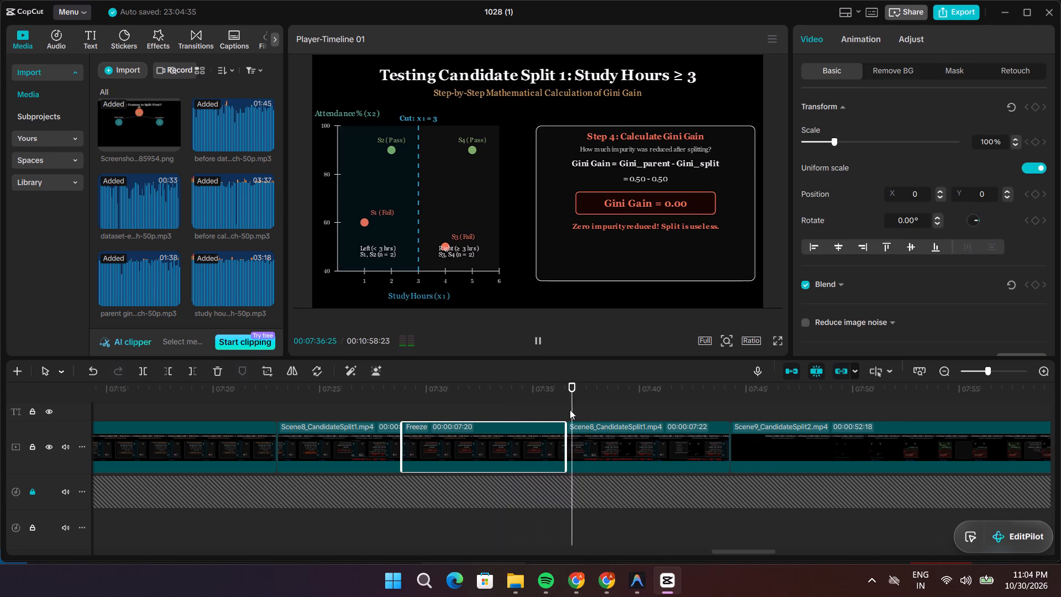
key(space)
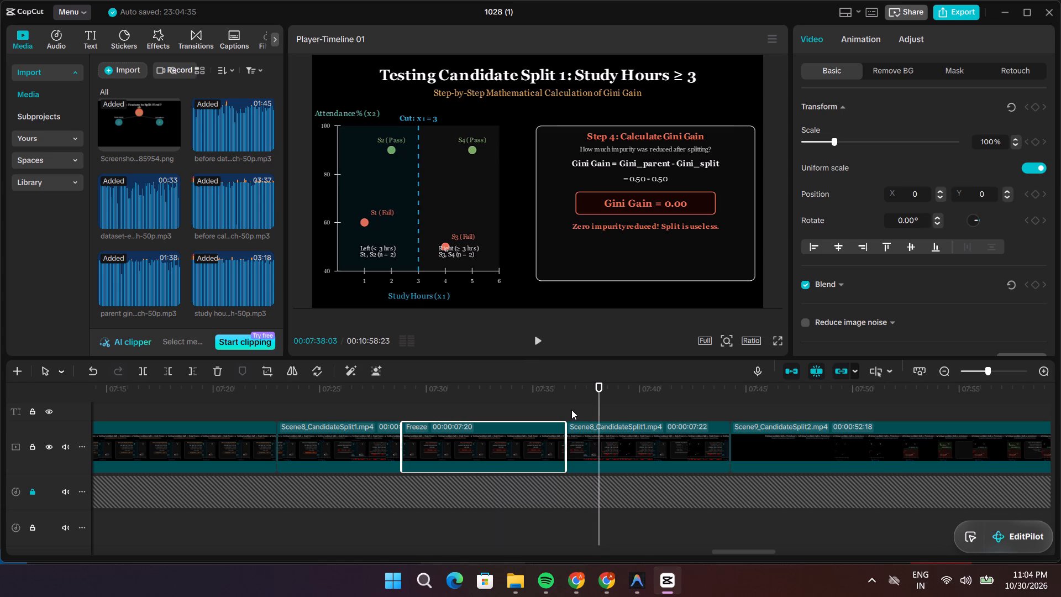
key(space)
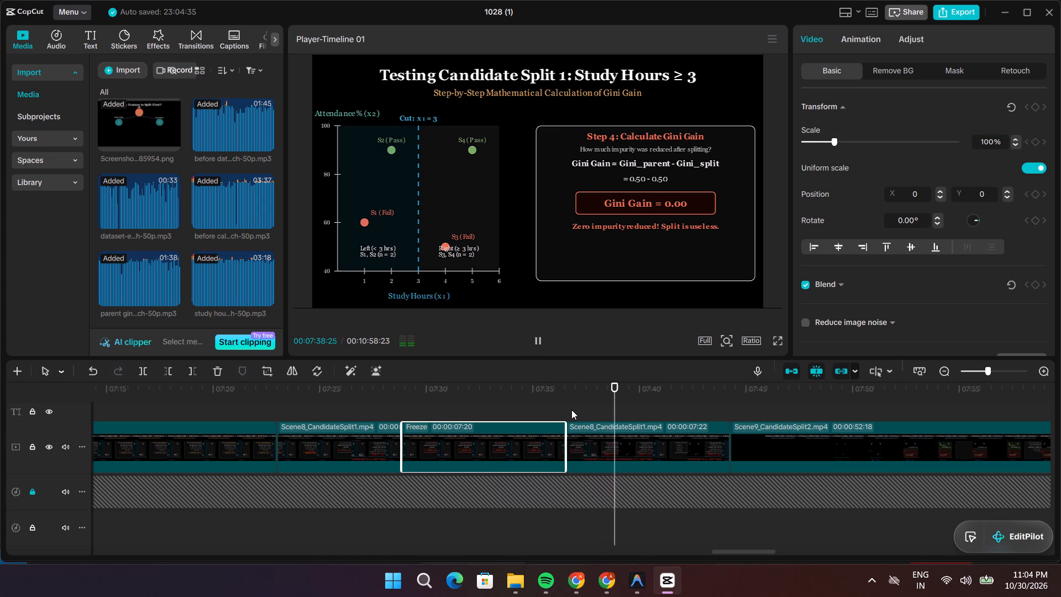
key(space)
key(space)
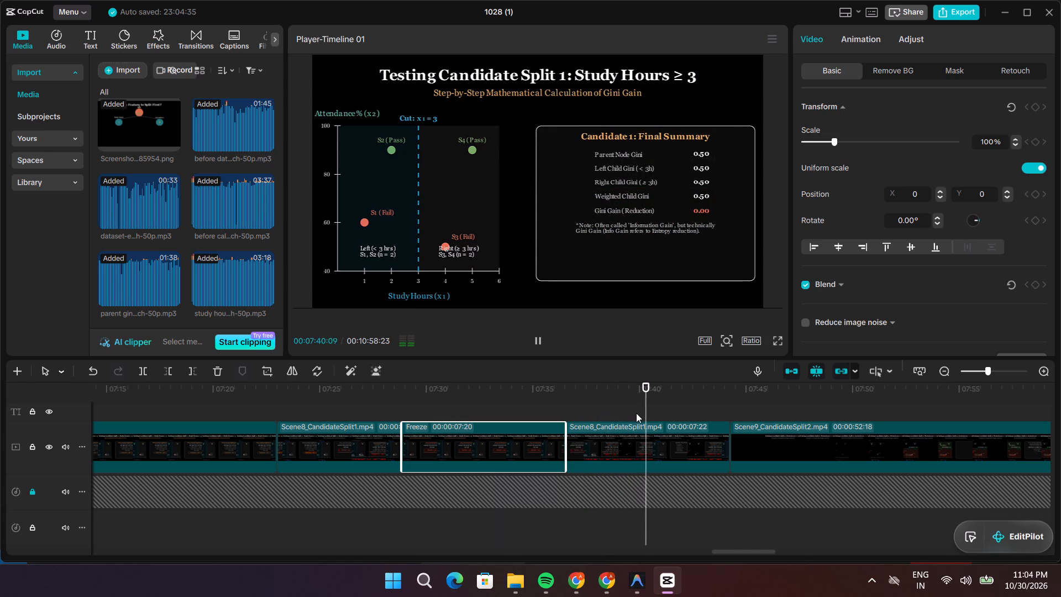
drag(661, 406, 631, 410)
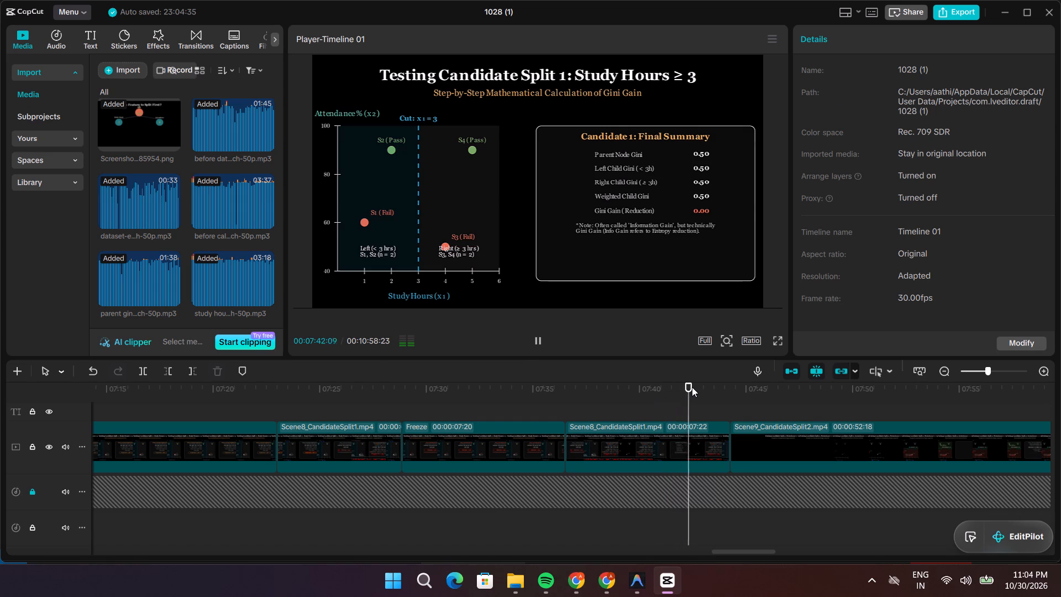
Scrub back through all of Scene 8's steps to the end of the parent node impurity scene at about 00:05:19.
drag(692, 387, 551, 392)
drag(551, 392, 369, 395)
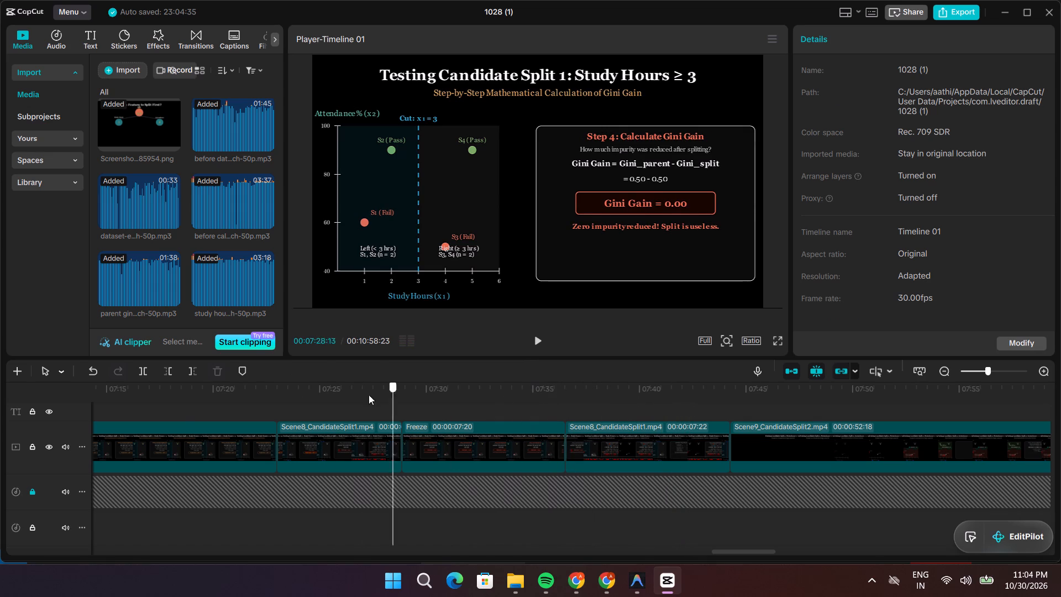
drag(369, 395, 309, 413)
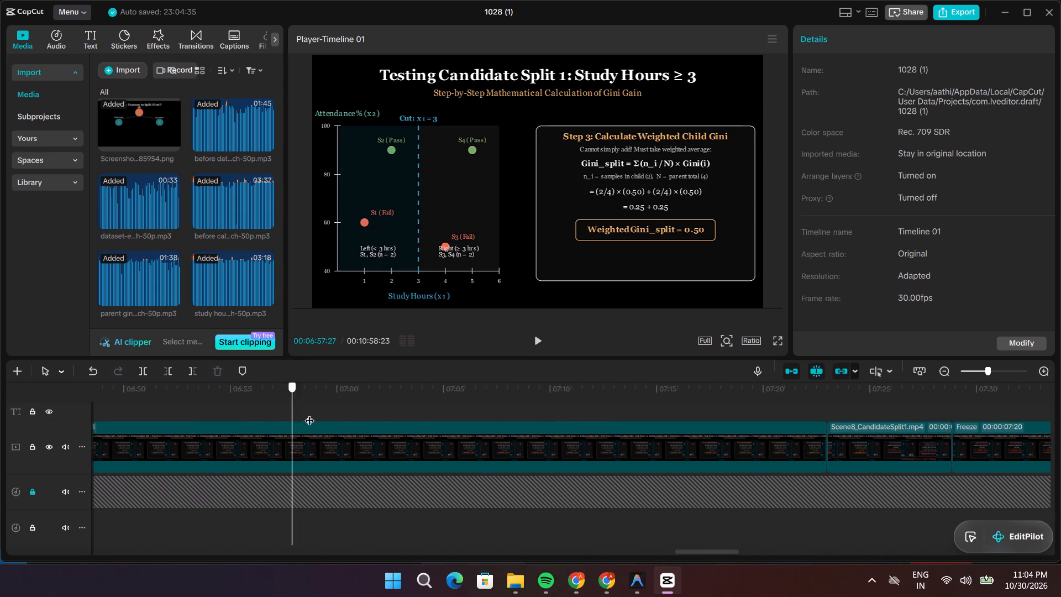
drag(309, 413, 304, 418)
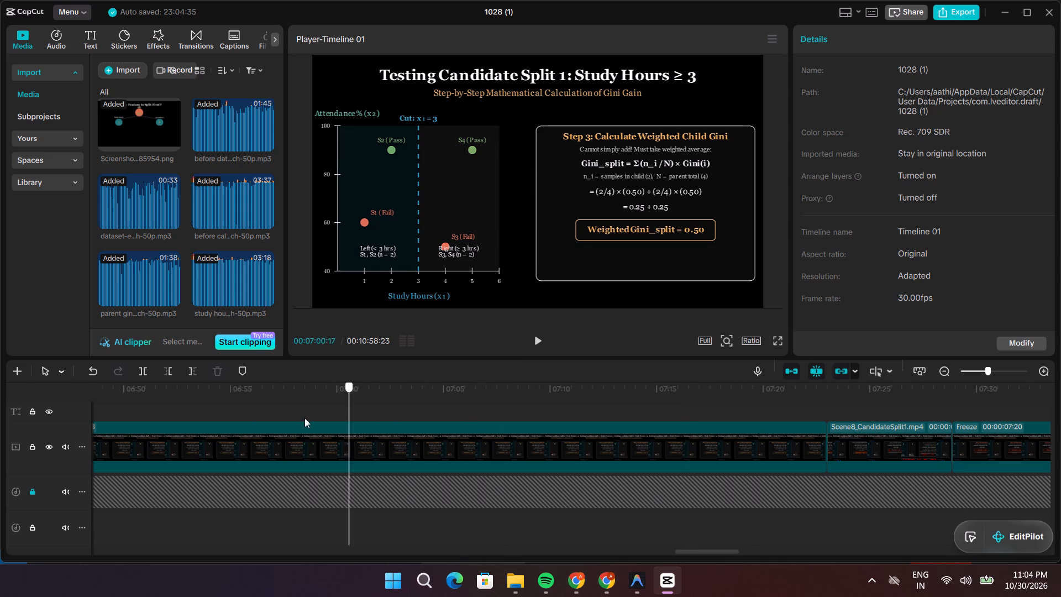
drag(304, 418, 133, 426)
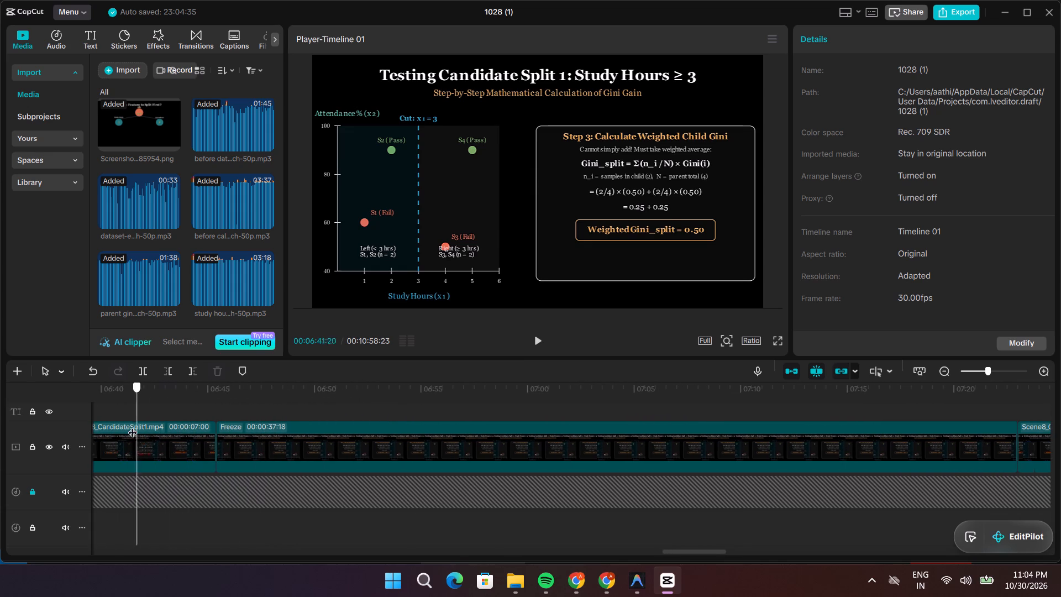
drag(133, 426, 112, 427)
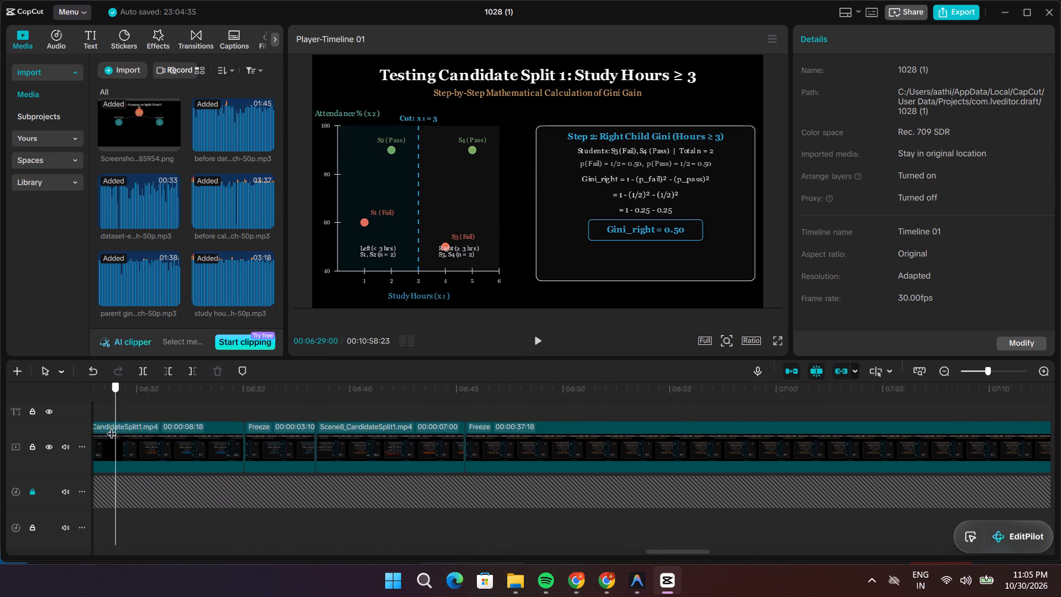
drag(112, 427, 117, 433)
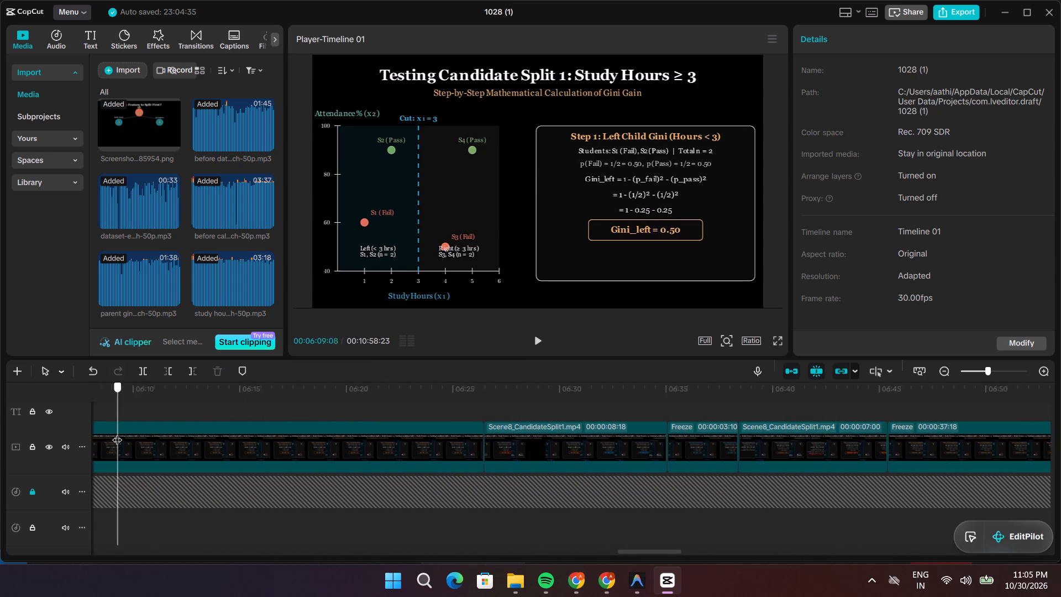
drag(117, 433, 161, 451)
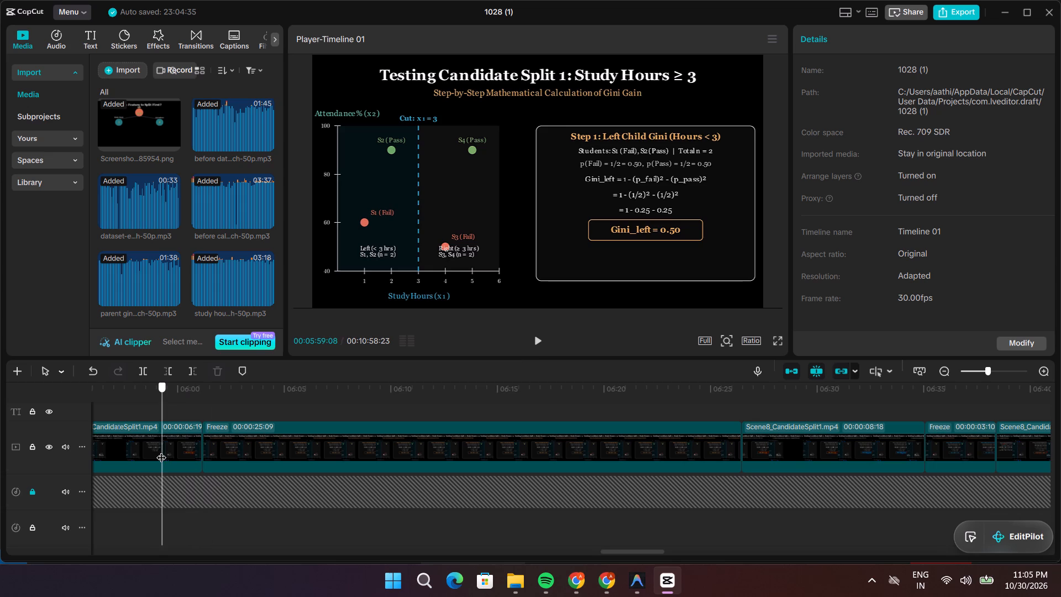
drag(161, 451, 120, 454)
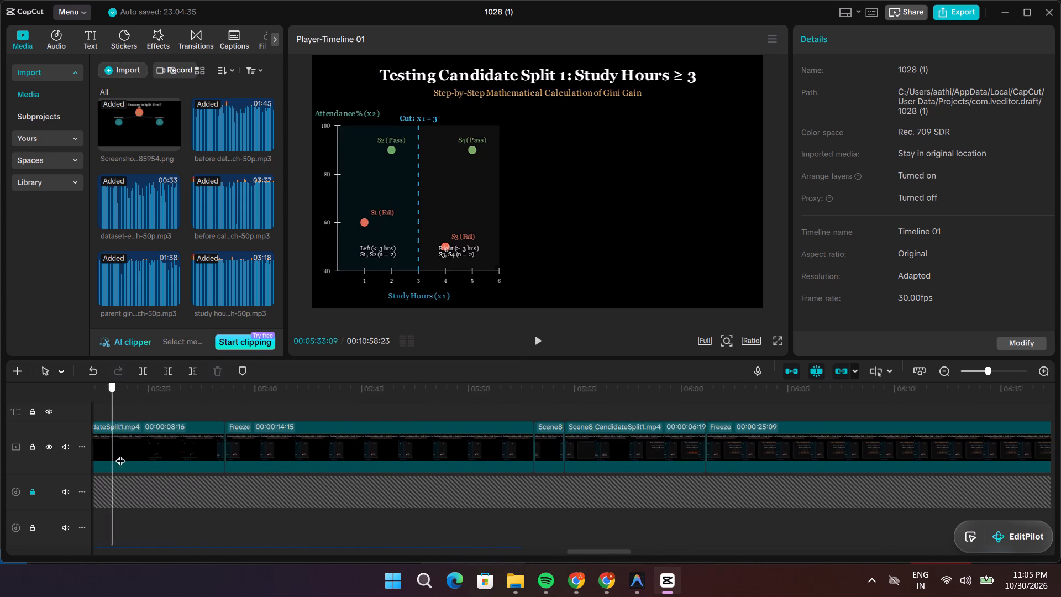
drag(120, 454, 178, 457)
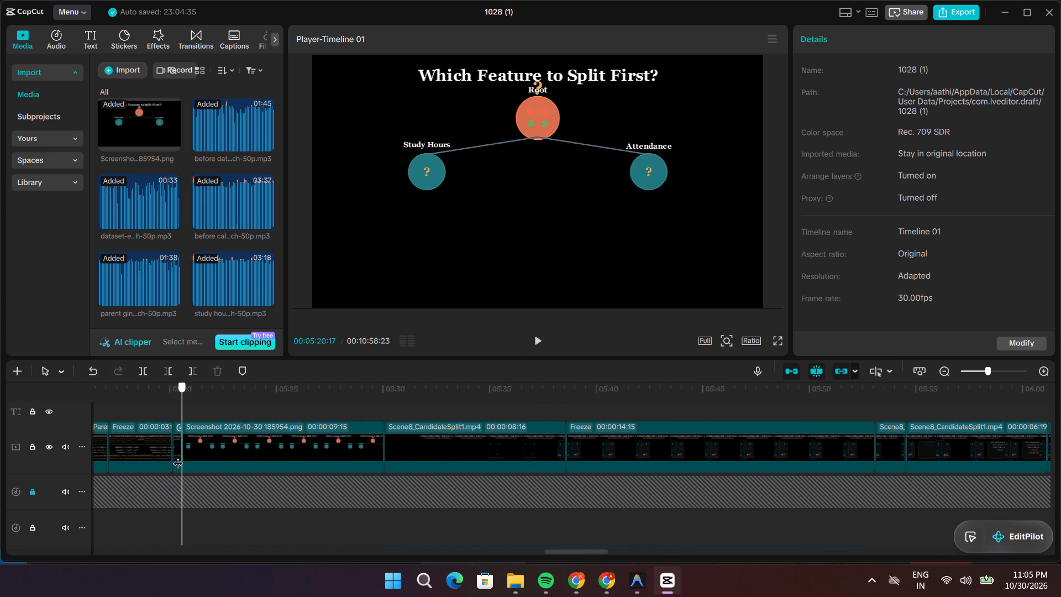
drag(178, 457, 162, 459)
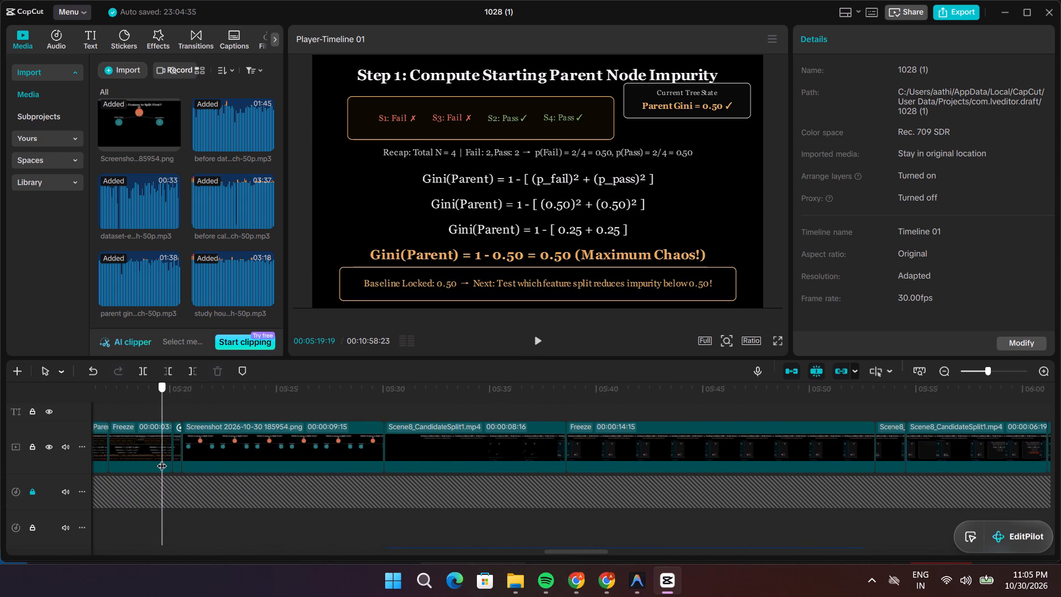
drag(162, 459, 156, 459)
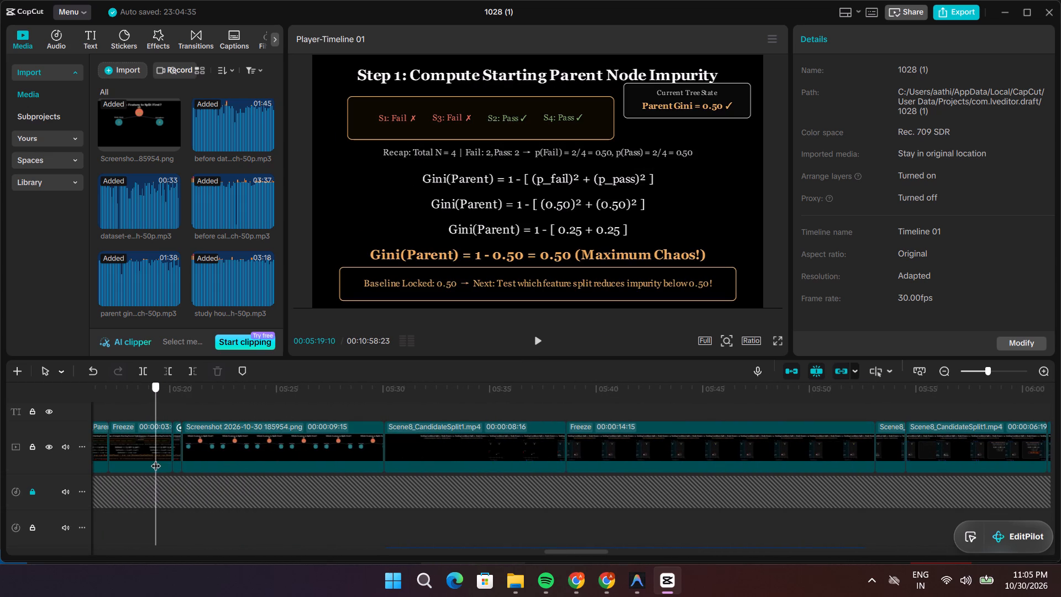
Take a full-screen screenshot of the completed Step 1 parent node impurity frame at 00:05:19:19.
drag(156, 459, 164, 462)
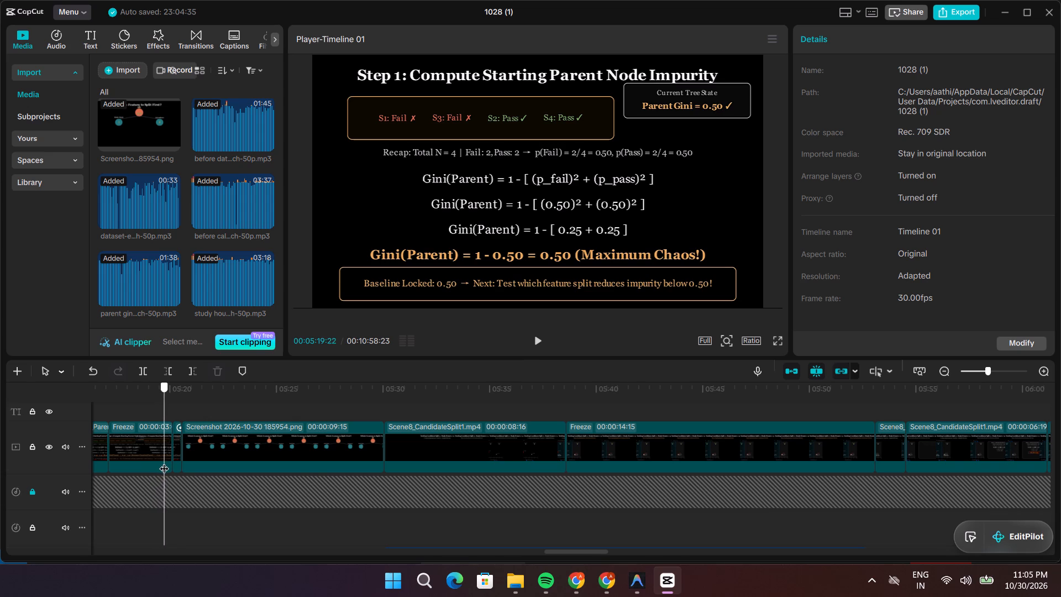
drag(164, 462, 162, 462)
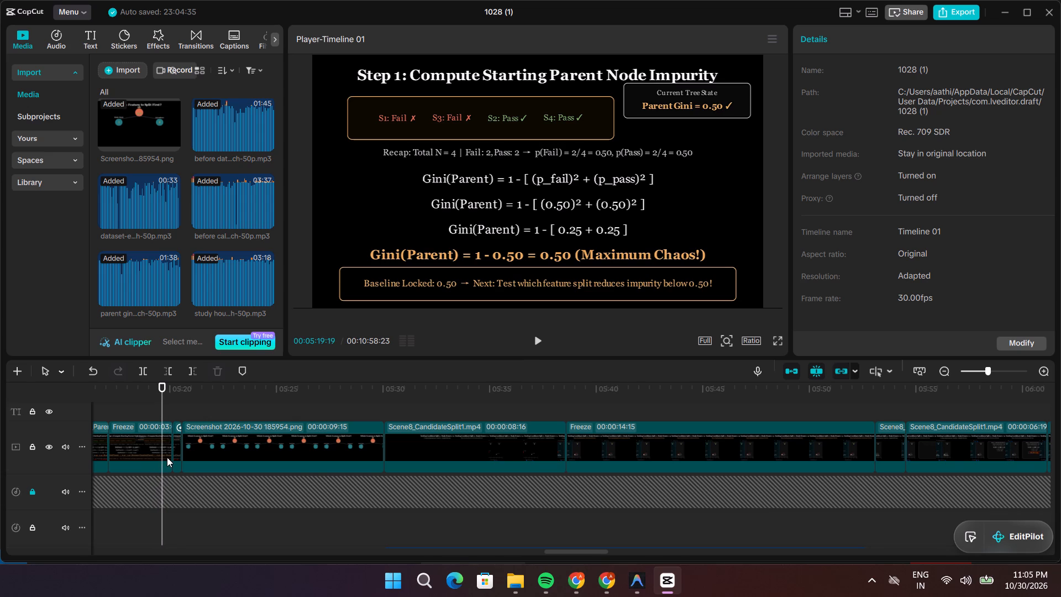
click(774, 342)
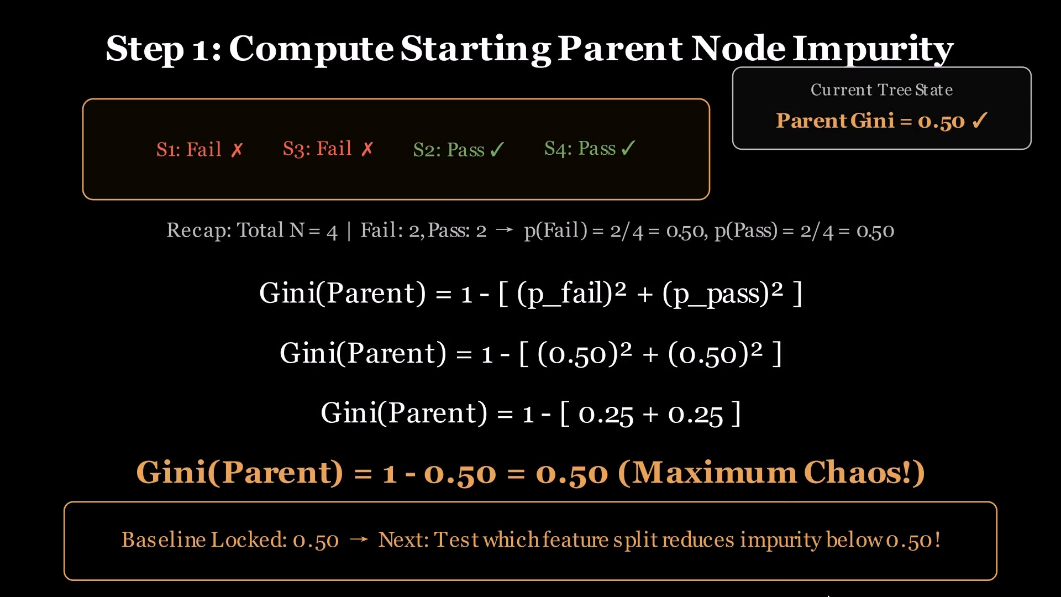
key(Print)
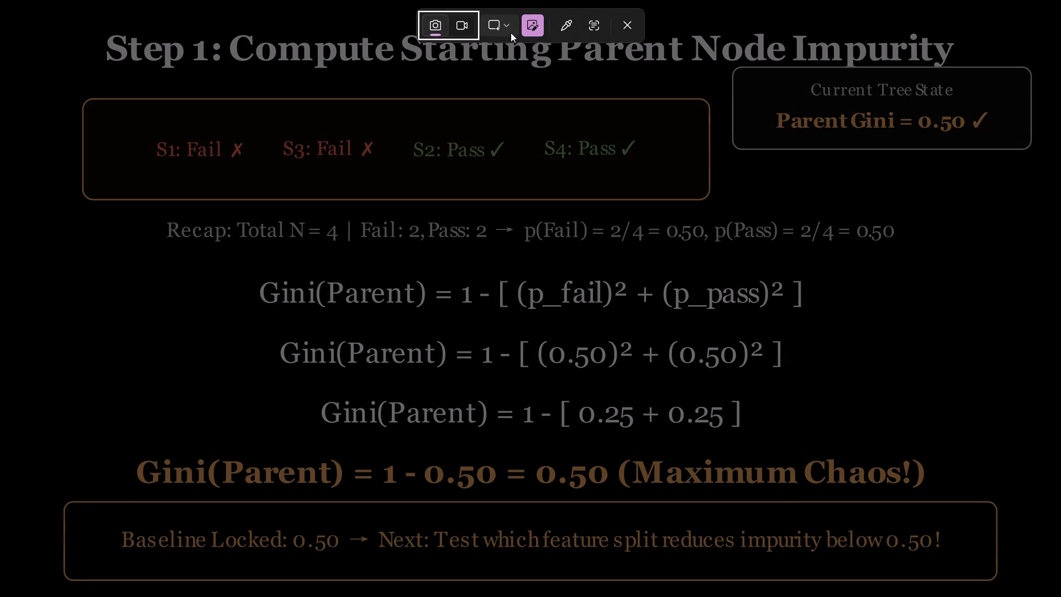
click(511, 32)
click(525, 73)
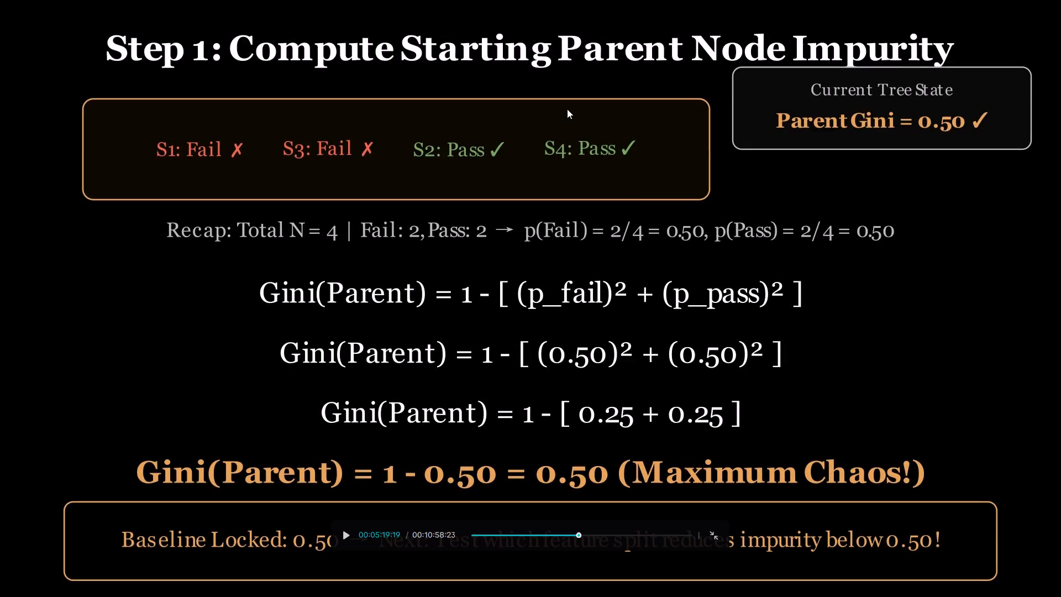
key(alt+Tab)
key(Escape)
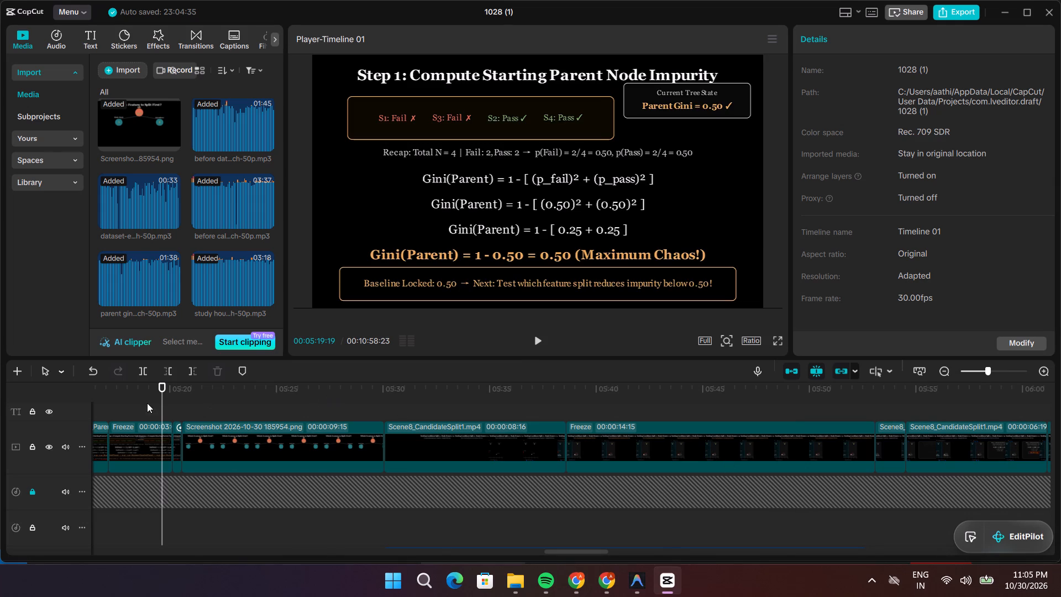
Return to Scene 8's Step 4 freeze and replay its narration up to the freeze's end at 00:07:36:15.
drag(162, 397, 797, 404)
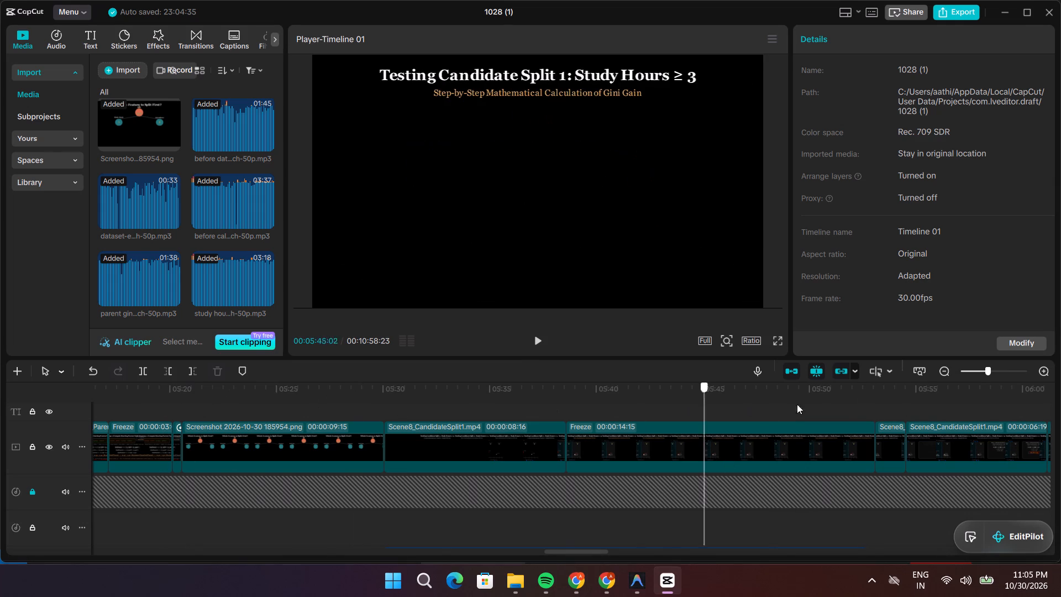
drag(797, 404, 1060, 411)
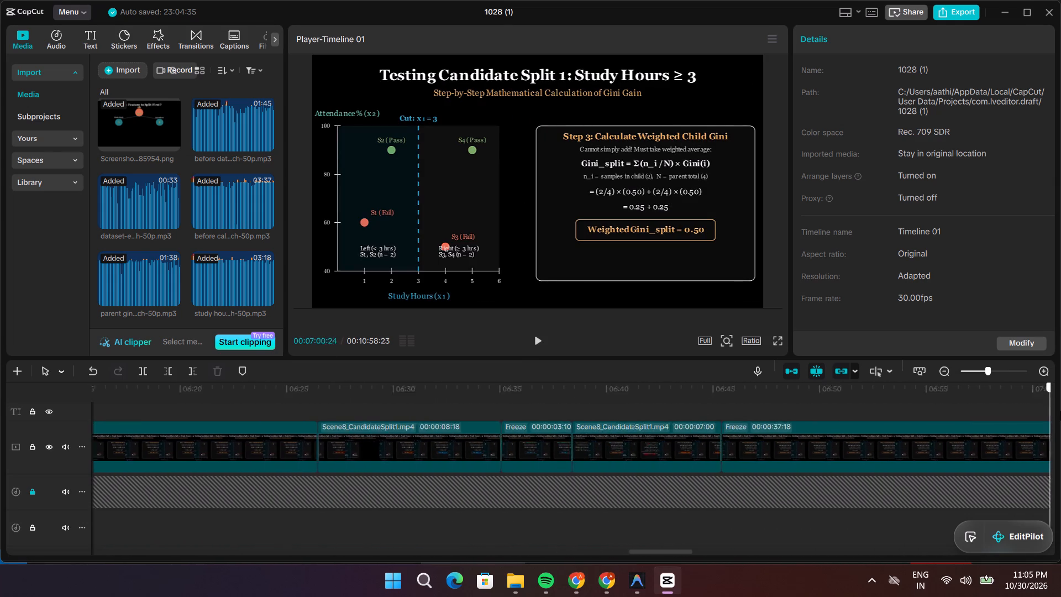
drag(1060, 411, 826, 404)
key(space)
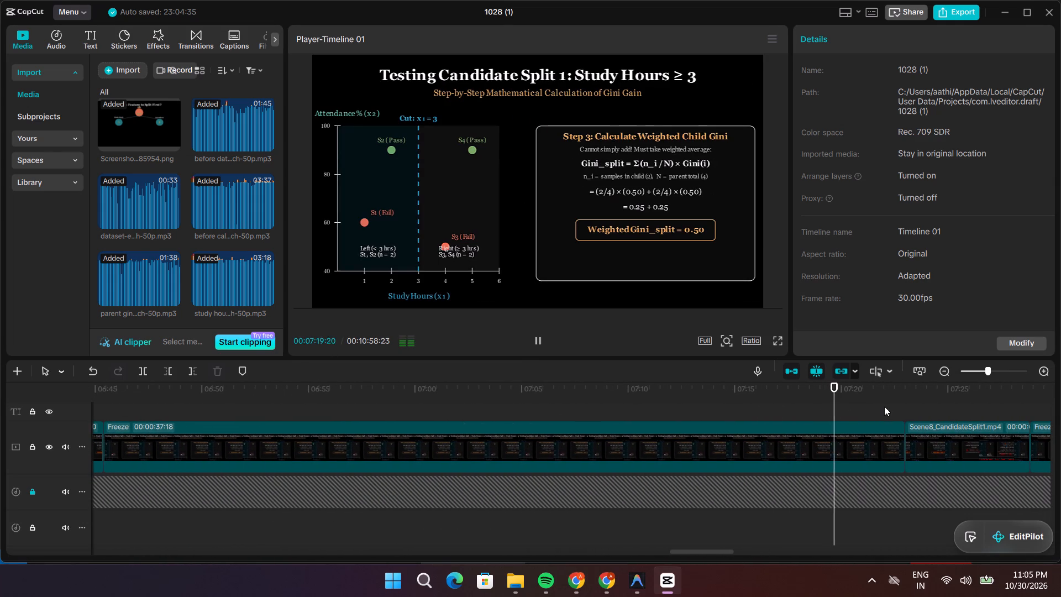
key(space)
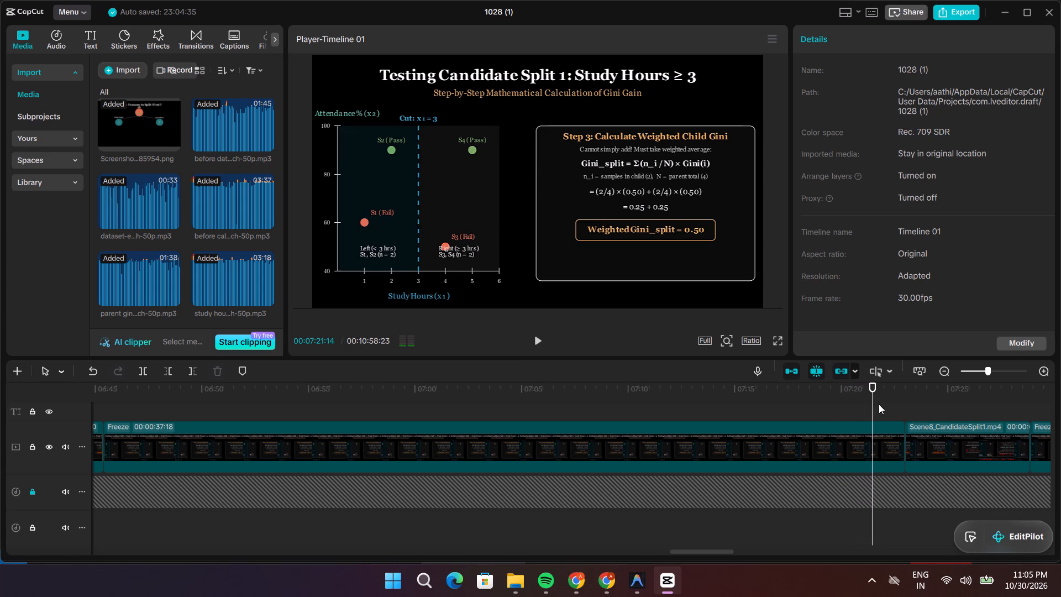
drag(870, 405, 935, 400)
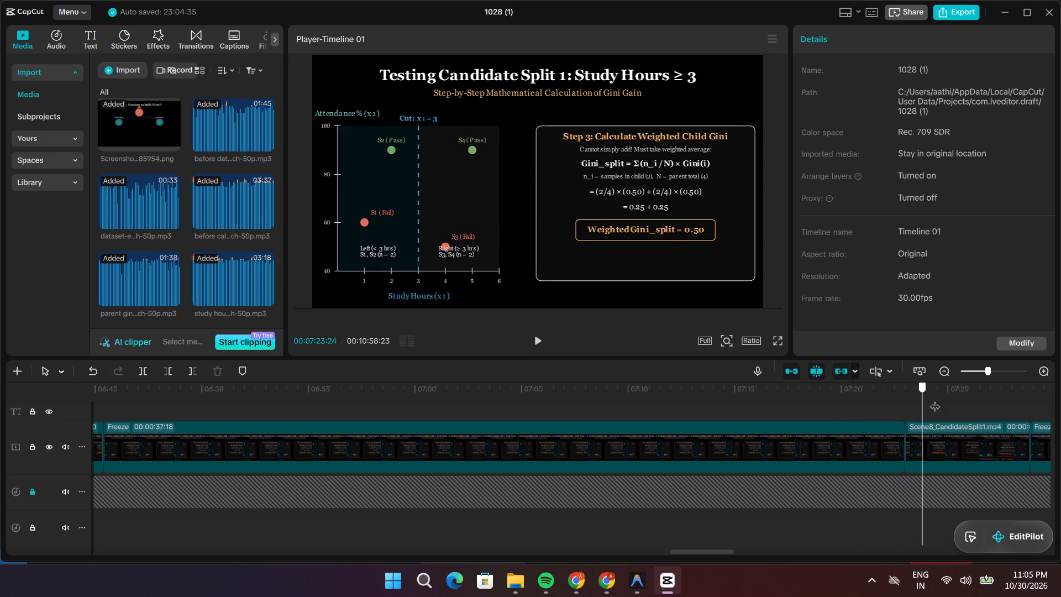
drag(935, 400, 855, 404)
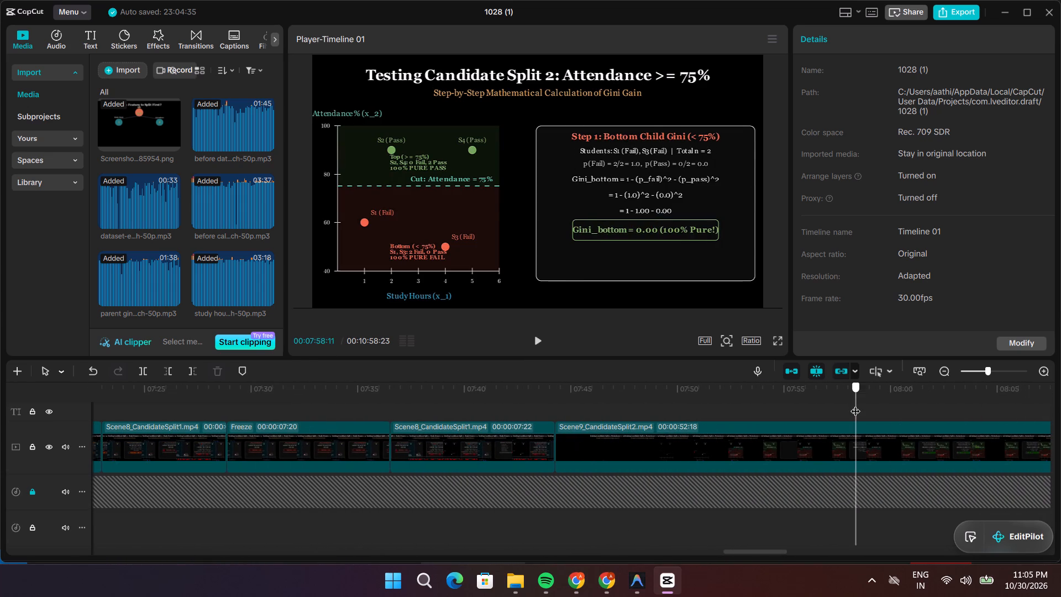
drag(855, 404, 871, 410)
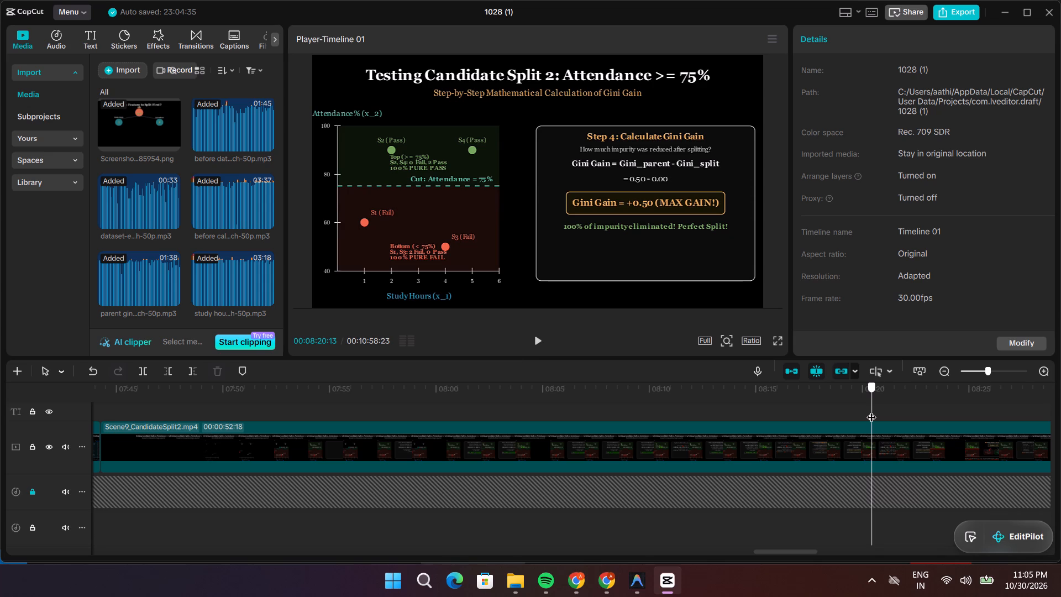
drag(871, 410, 183, 403)
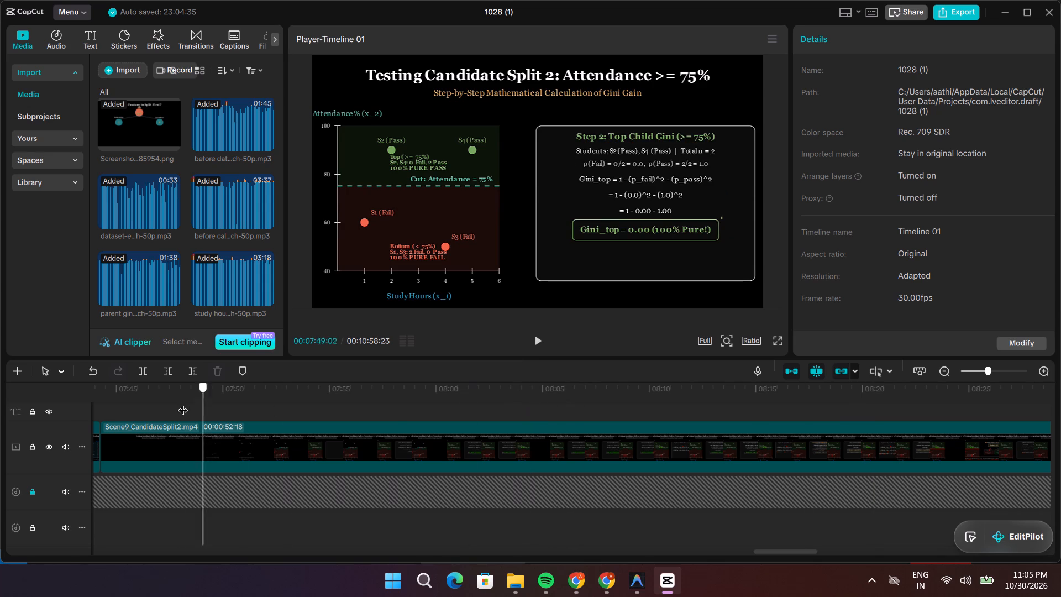
drag(183, 403, 117, 404)
key(space)
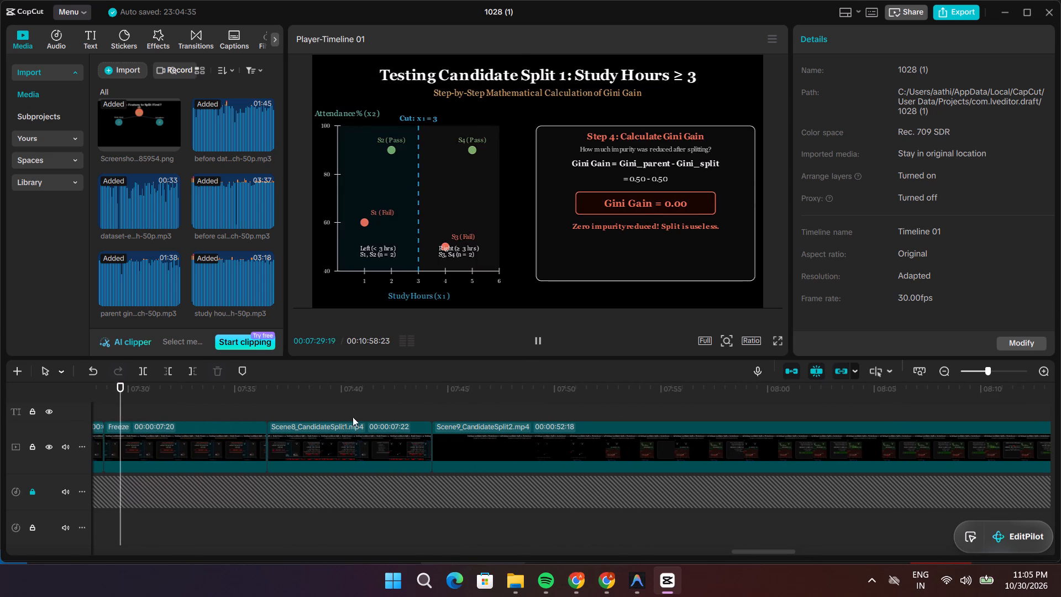
scroll(464, 416, down, 5)
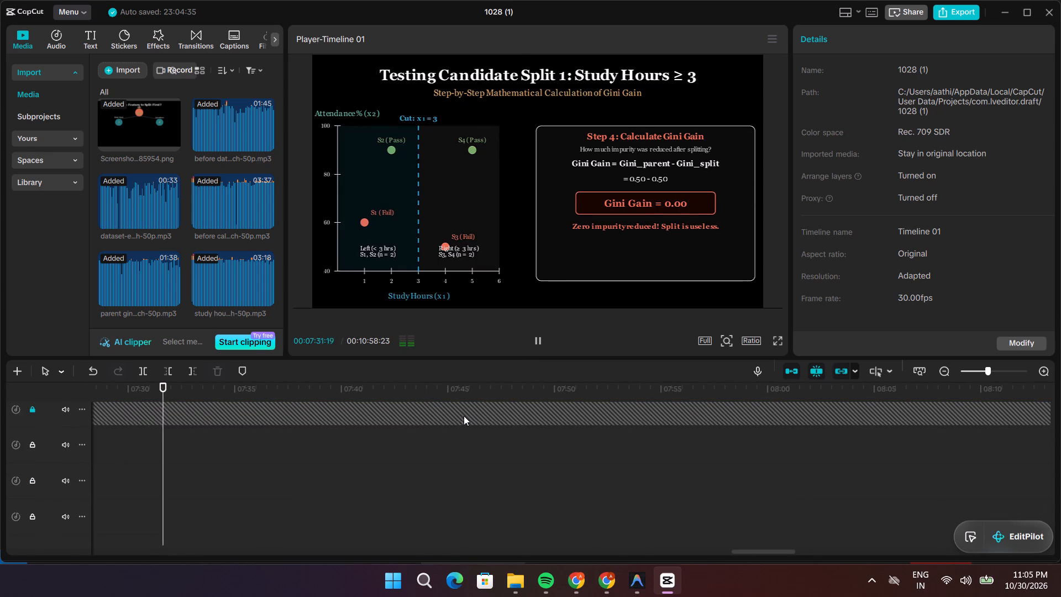
scroll(464, 416, down, 5)
scroll(464, 415, up, 14)
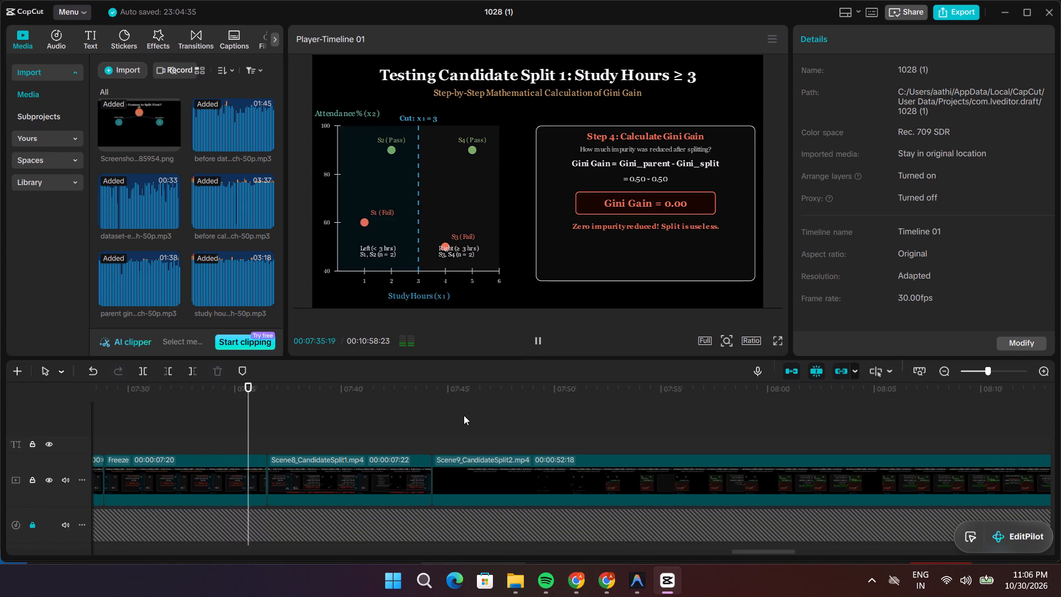
key(space)
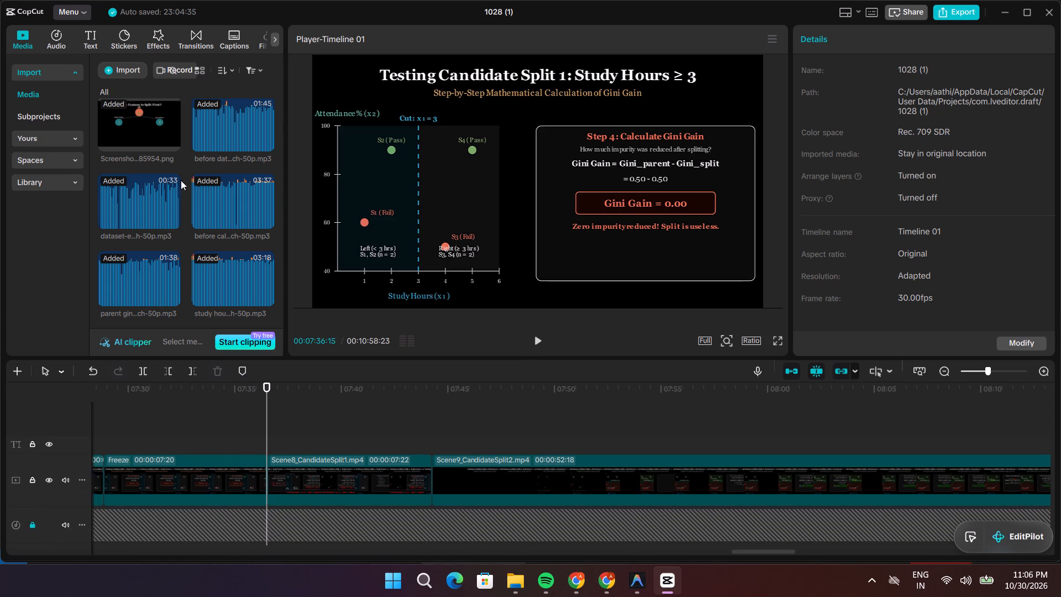
scroll(181, 180, up, 1)
click(127, 71)
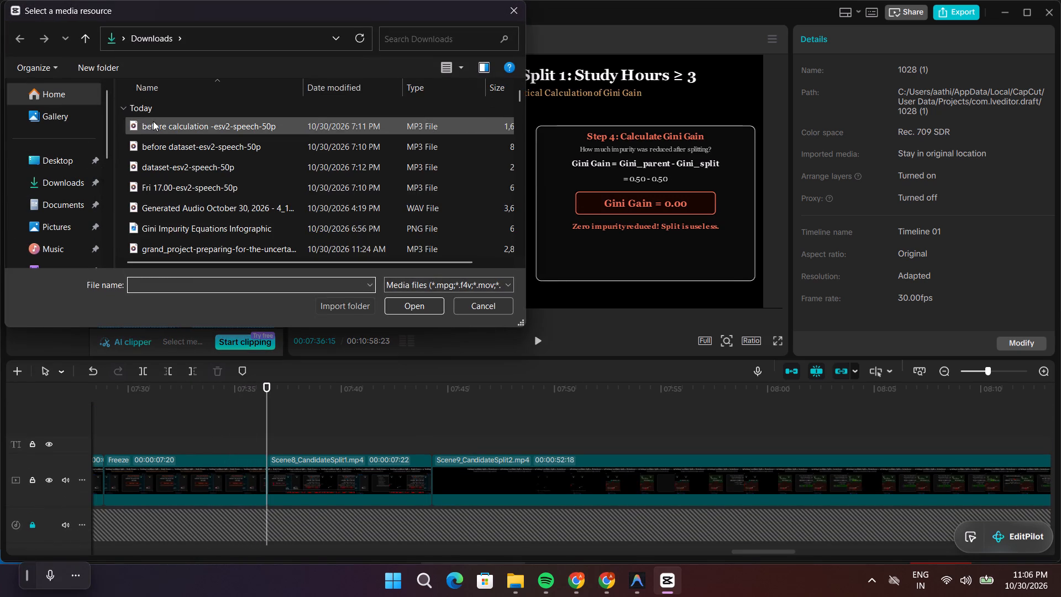
click(83, 116)
click(138, 130)
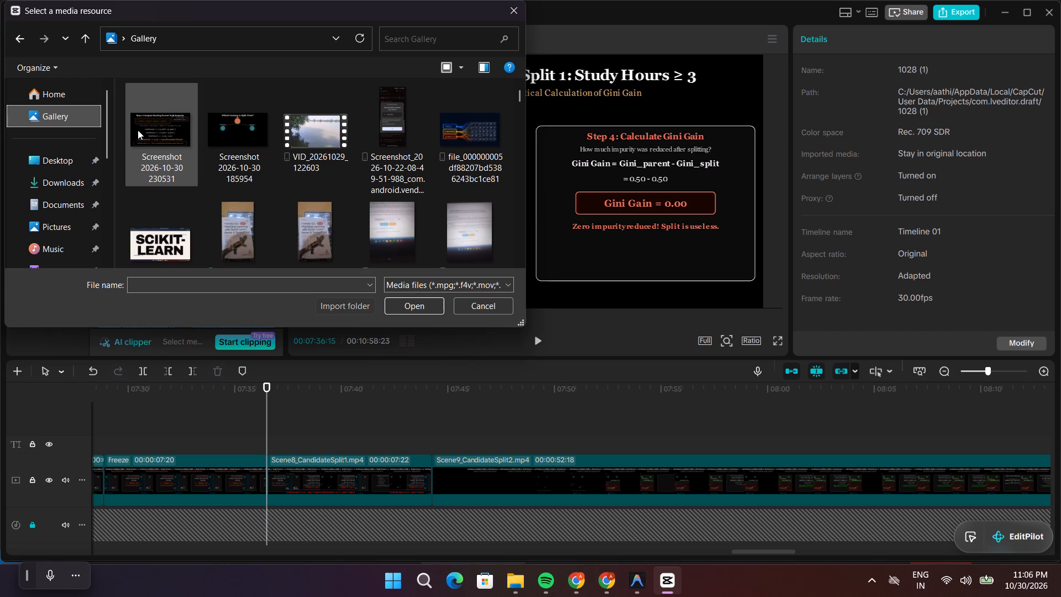
click(420, 307)
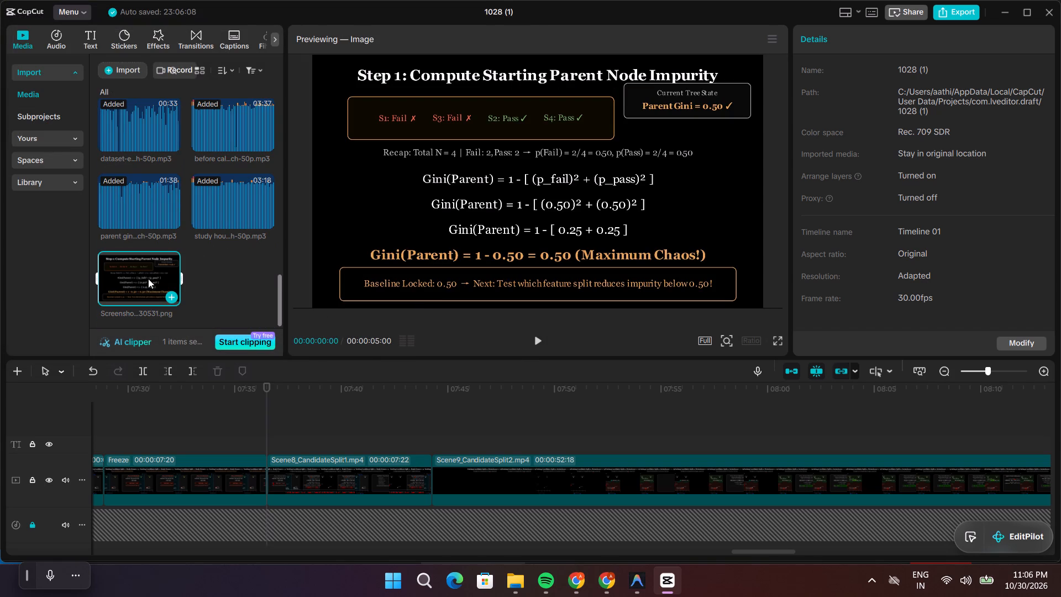
drag(136, 271, 264, 436)
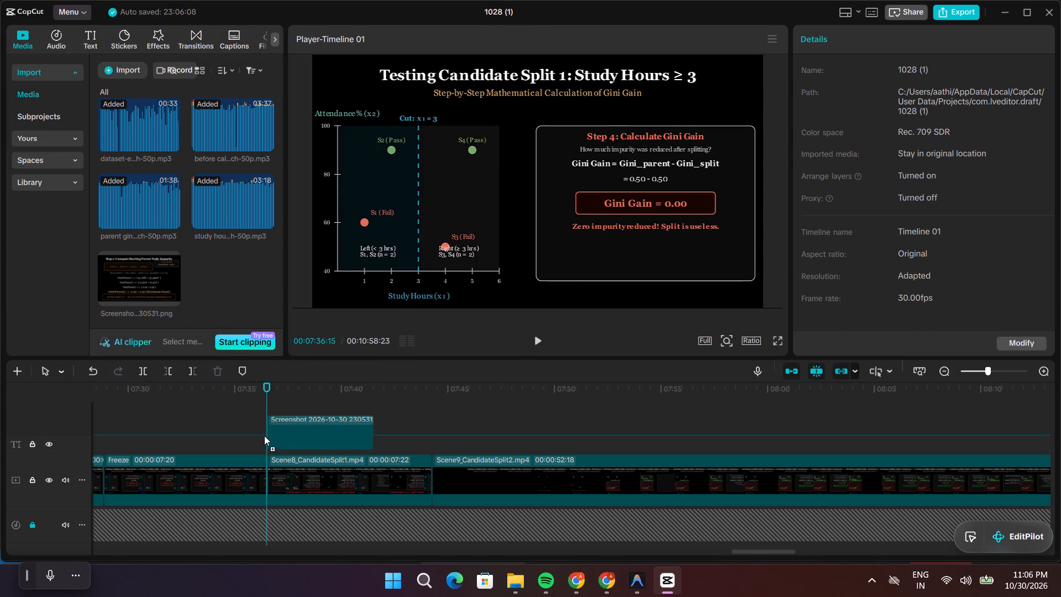
drag(264, 436, 261, 461)
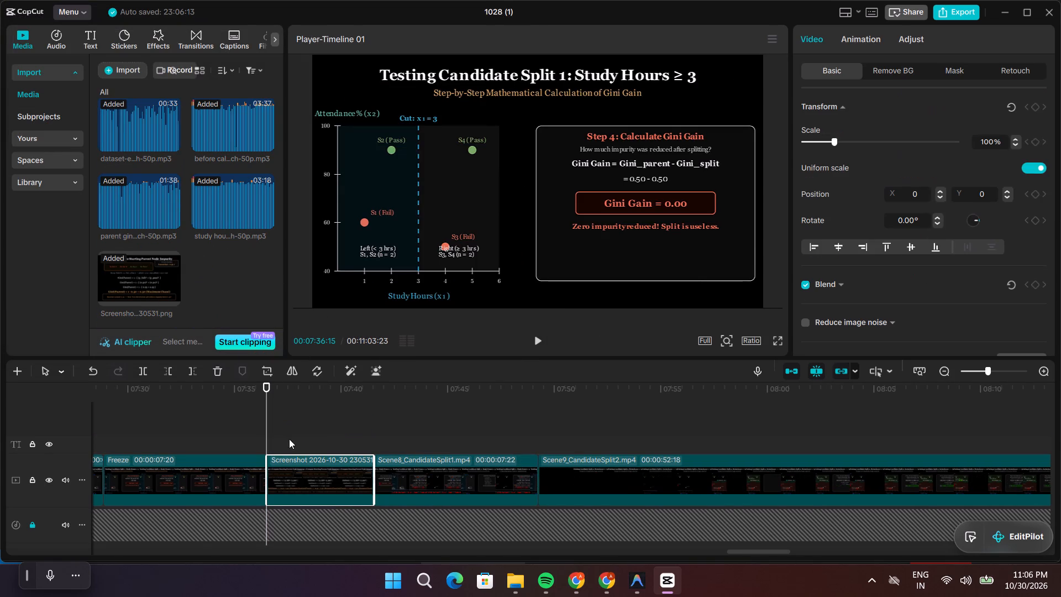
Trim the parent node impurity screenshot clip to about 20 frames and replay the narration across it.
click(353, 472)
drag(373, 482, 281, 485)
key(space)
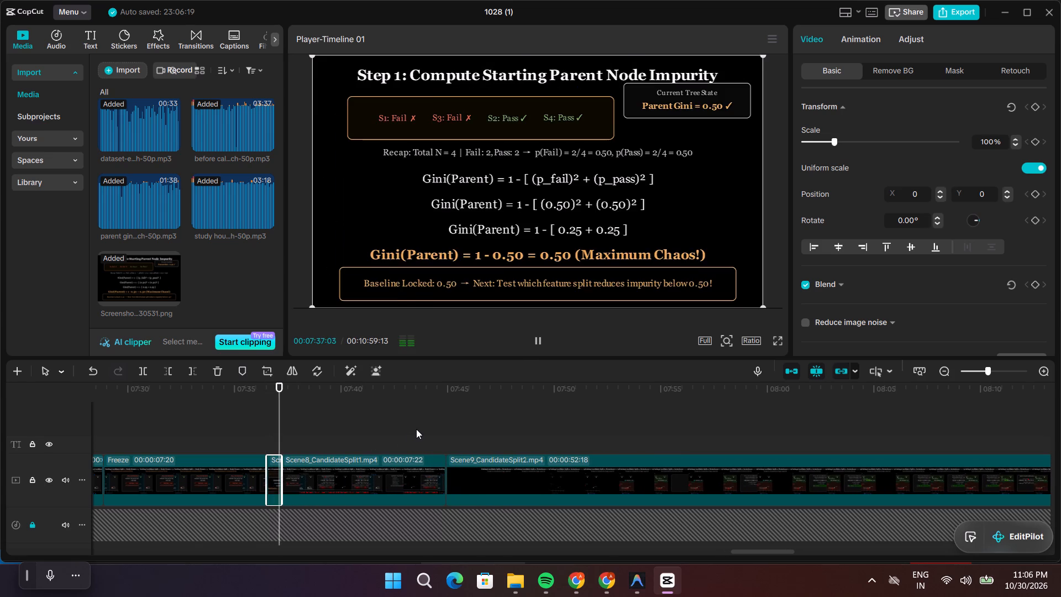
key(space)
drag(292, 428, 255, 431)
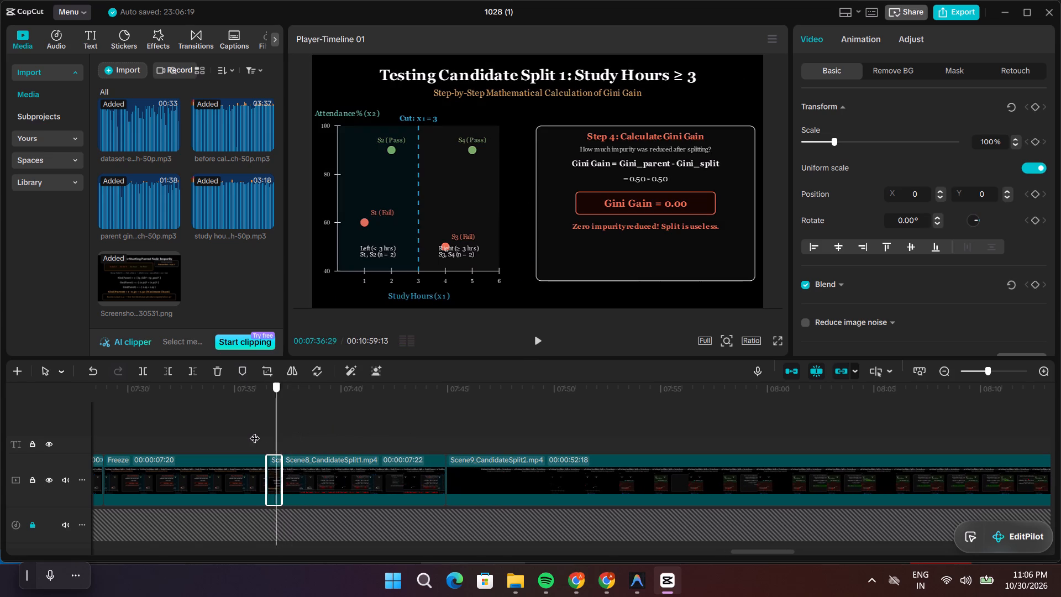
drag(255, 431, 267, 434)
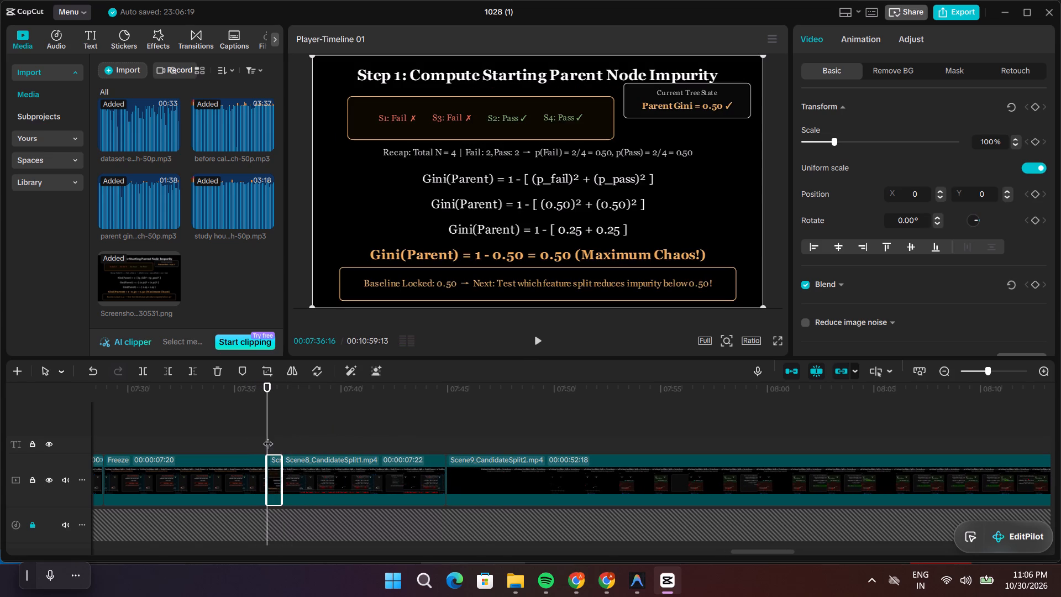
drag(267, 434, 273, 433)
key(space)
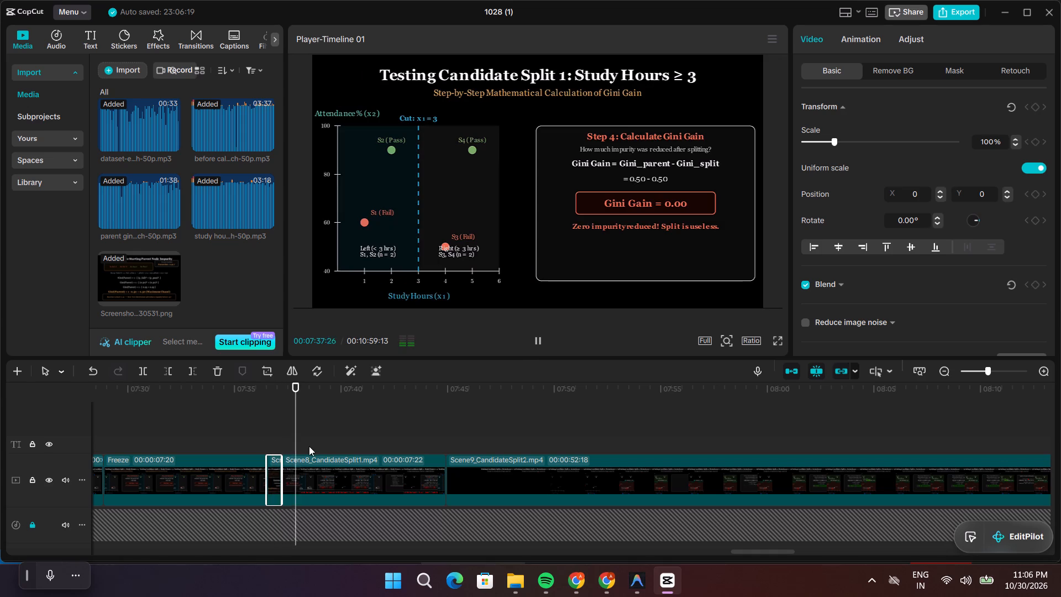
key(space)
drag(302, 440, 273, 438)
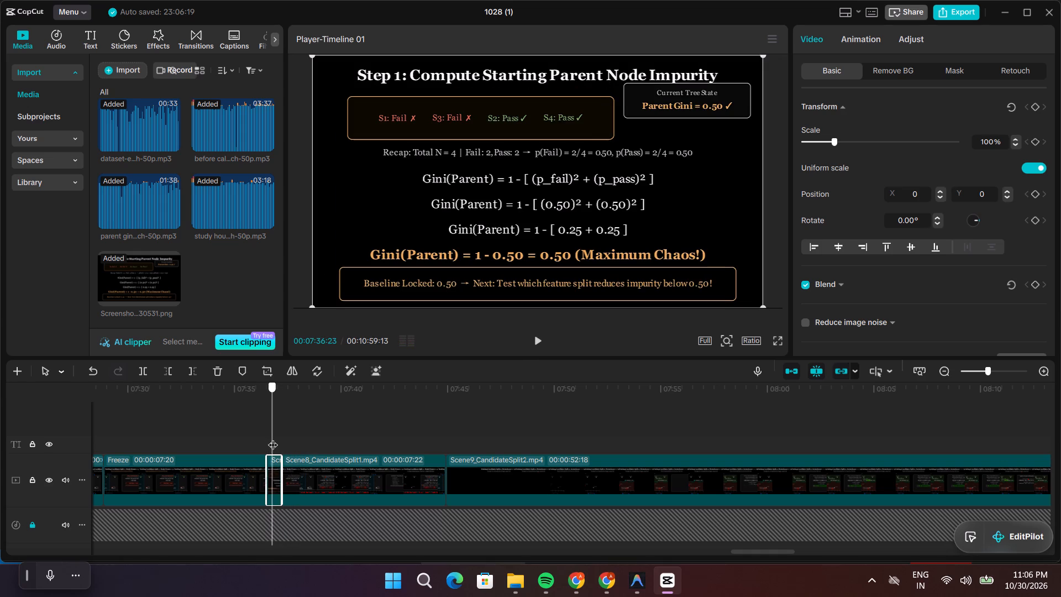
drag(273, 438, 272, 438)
Adjust the parent node impurity screenshot's duration to the narration so that the clip ends at 00:07:38:11.
click(275, 455)
click(276, 475)
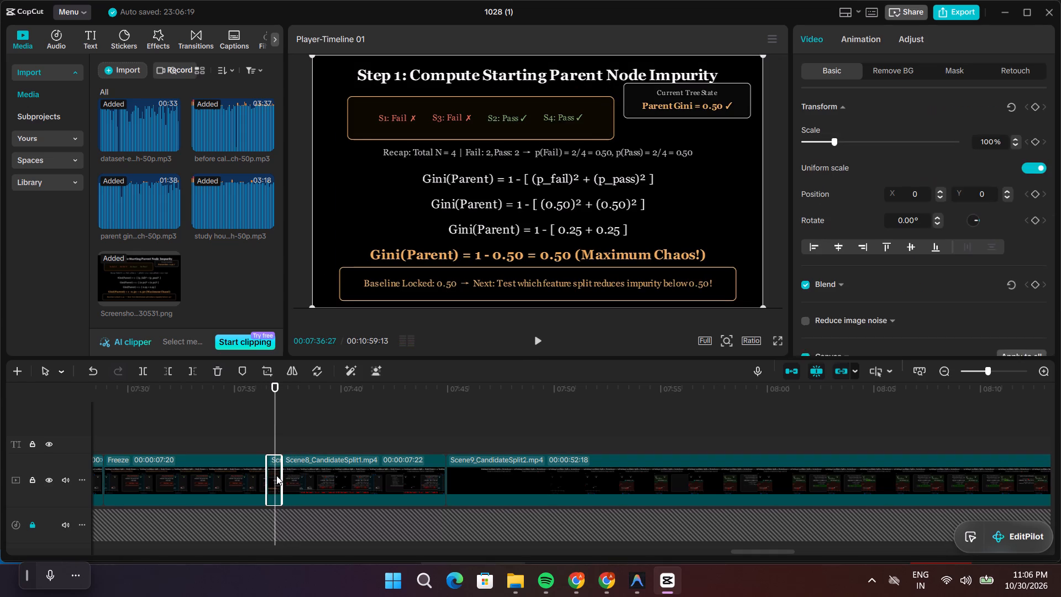
drag(281, 476, 315, 481)
key(space)
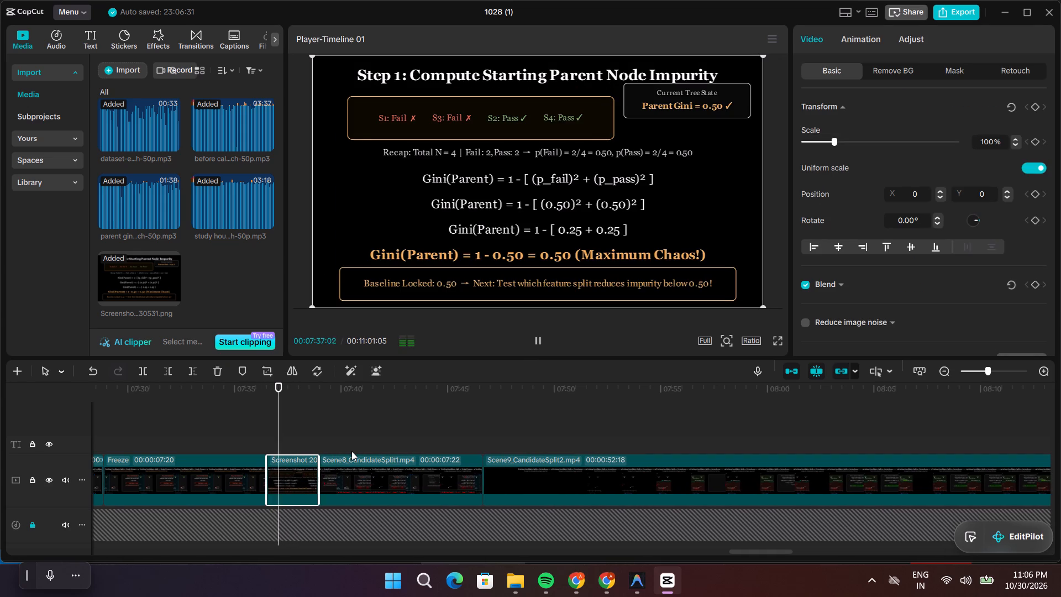
key(space)
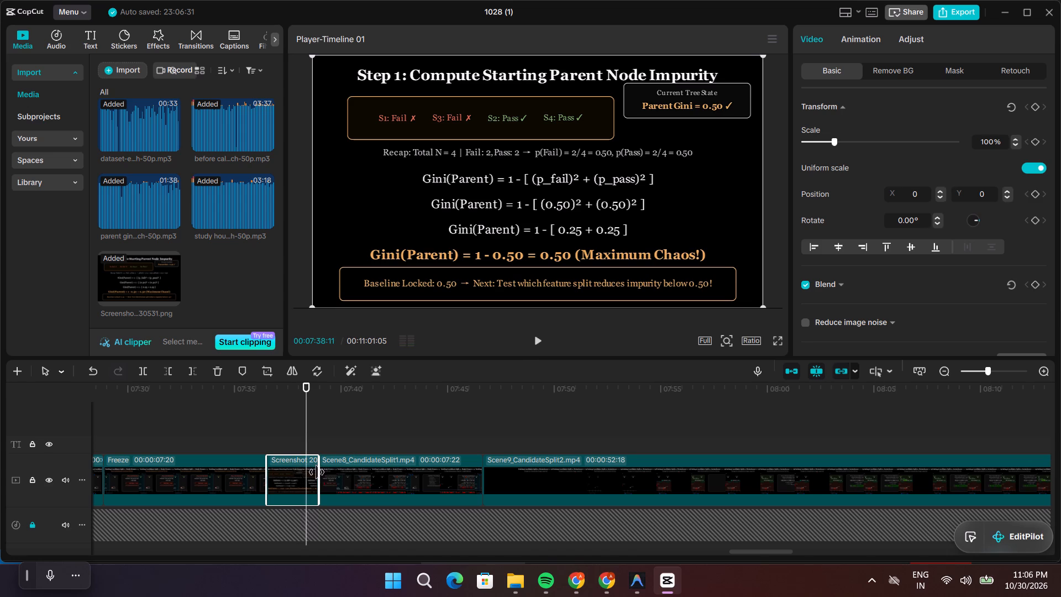
drag(319, 473, 301, 475)
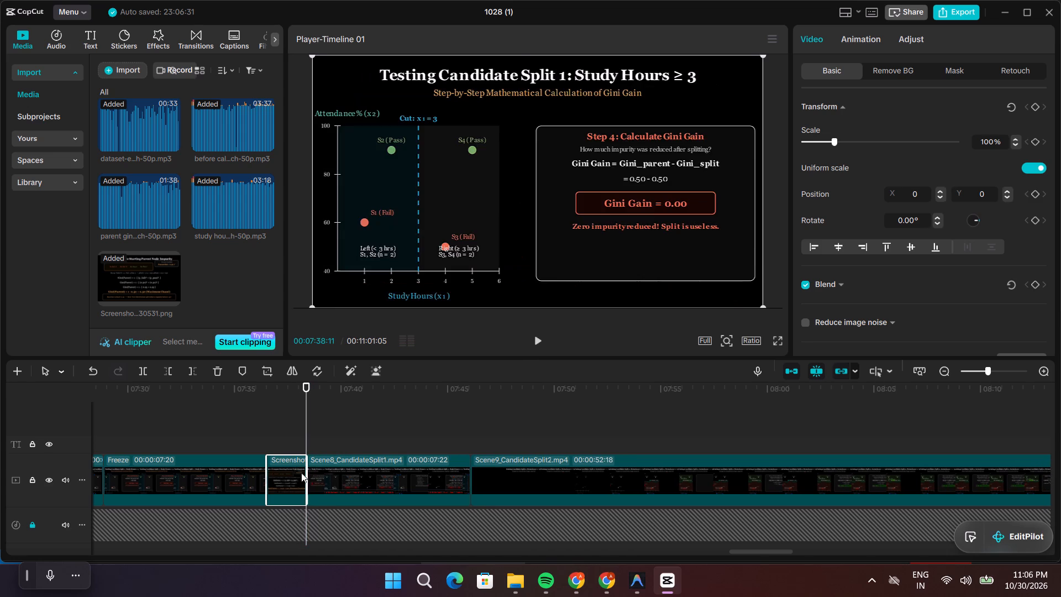
Replay the narration from the parent node impurity screenshot into the Candidate 1 final summary to check the sync.
drag(306, 441, 281, 441)
key(space)
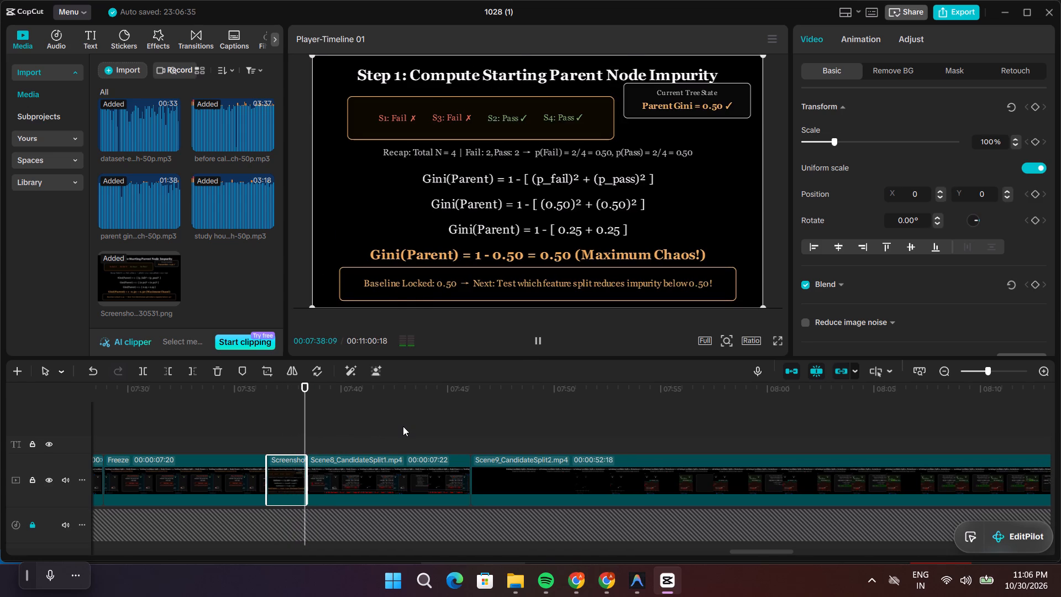
key(space)
key(space)
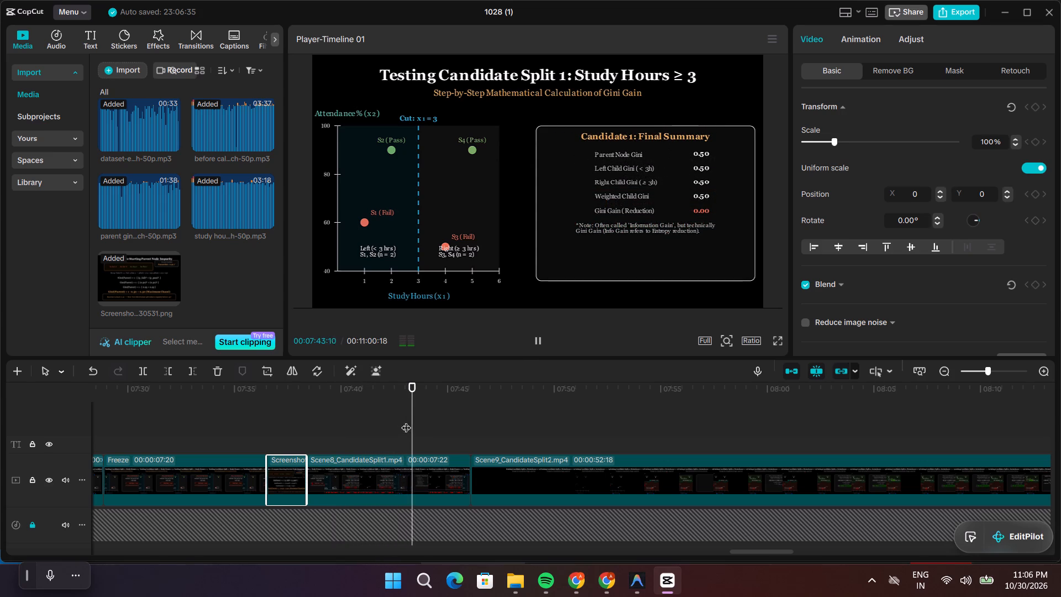
Replay the narration from the Step 4 result through the Candidate 1 final summary to check where the voice-over pauses.
drag(443, 428, 386, 428)
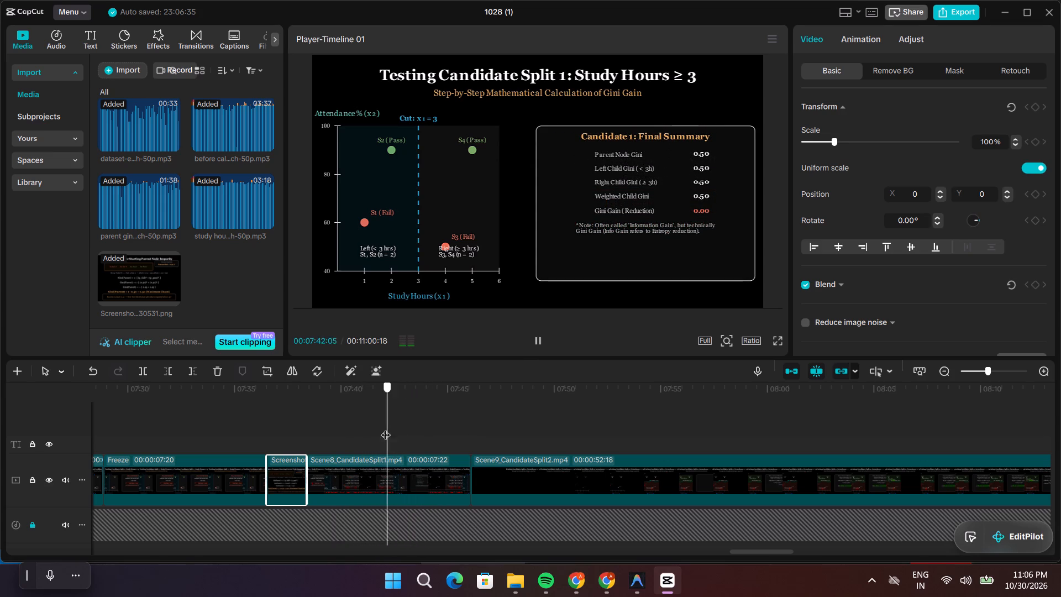
drag(386, 428, 357, 428)
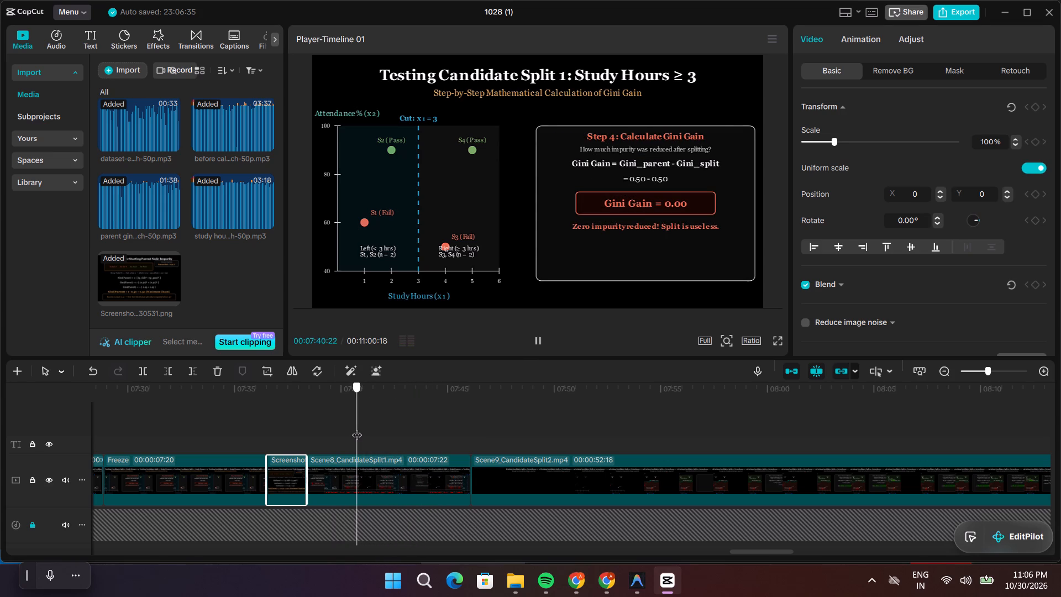
drag(357, 428, 360, 428)
key(space)
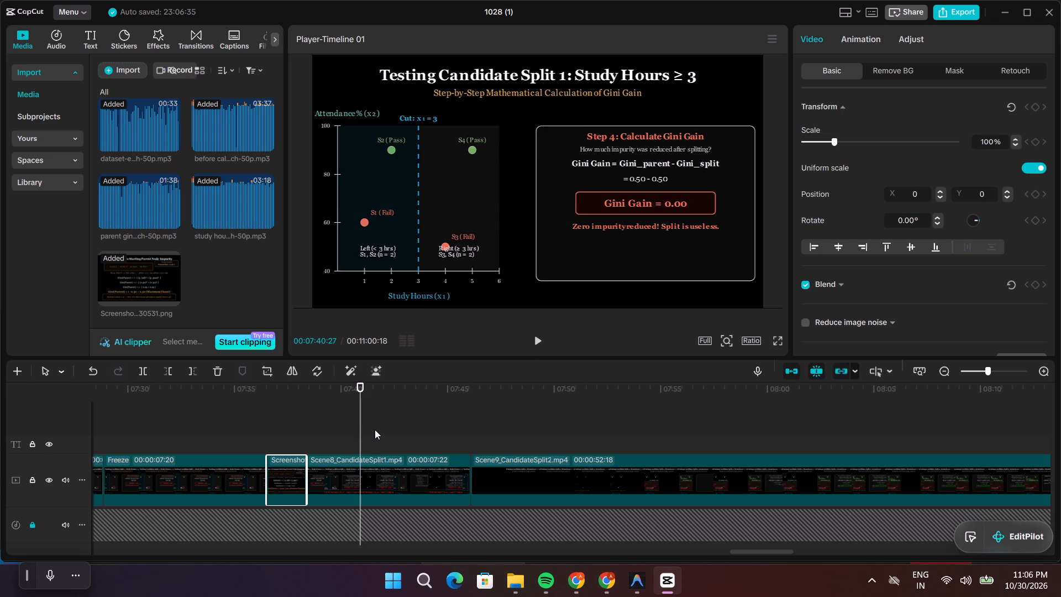
key(space)
key(space)
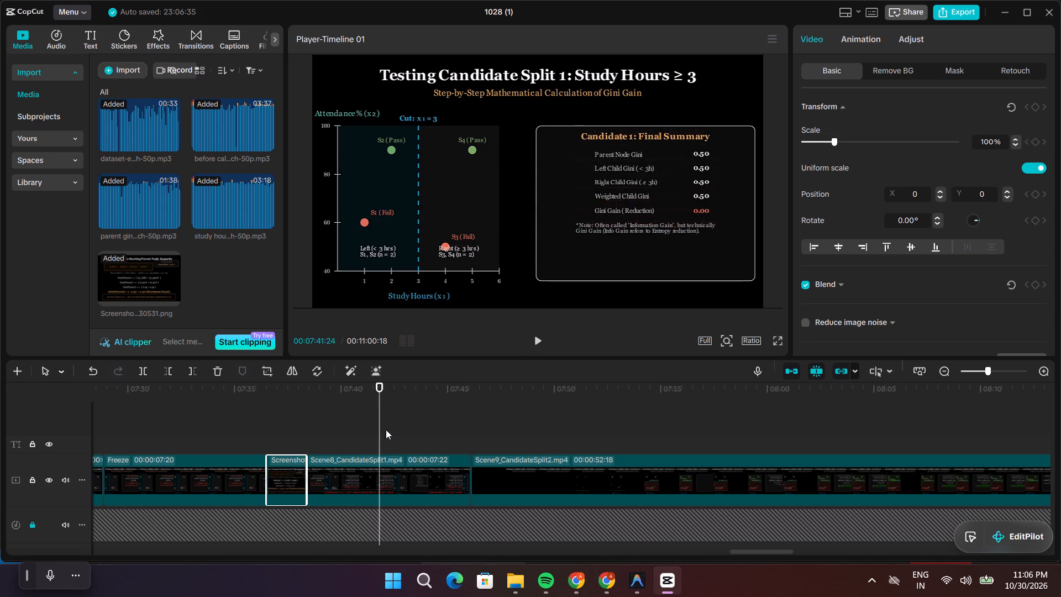
scroll(426, 433, down, 17)
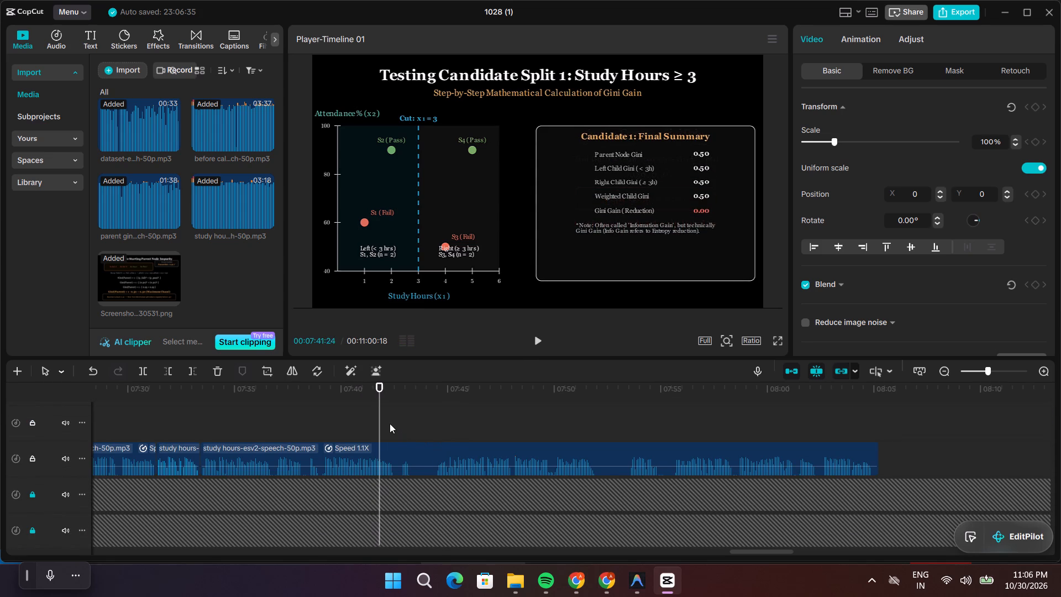
key(space)
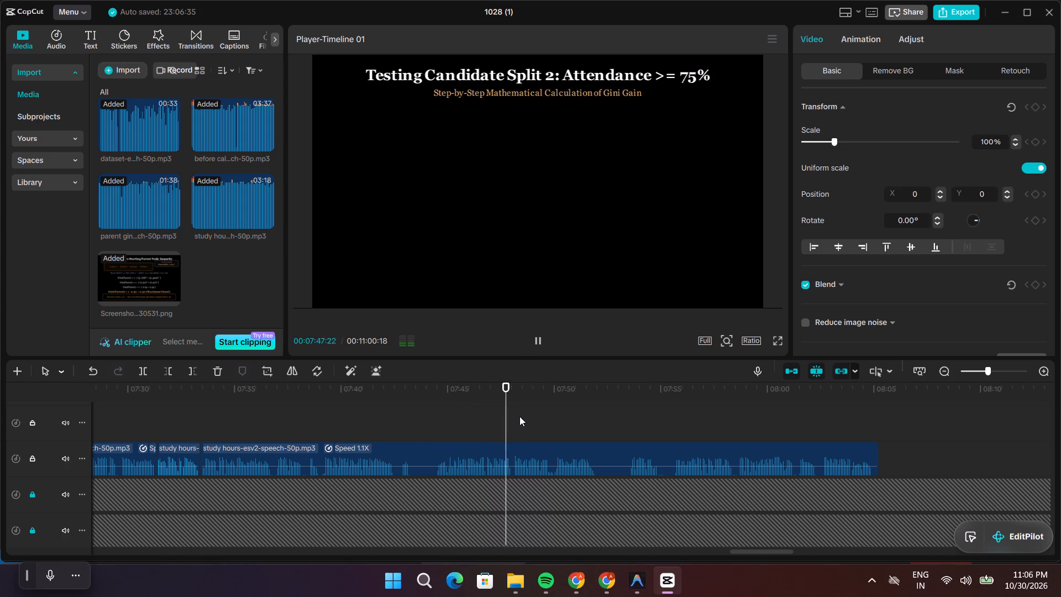
Split the study hours narration clip at 00:07:42:16, in the pause after the Step 4 explanation.
drag(518, 418, 399, 418)
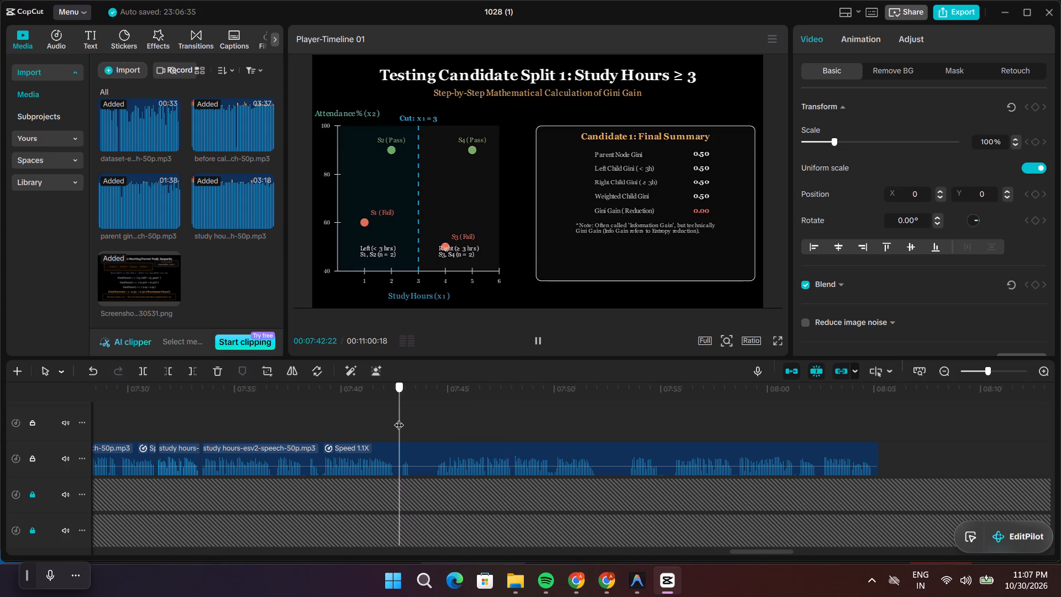
drag(399, 418, 394, 417)
click(398, 439)
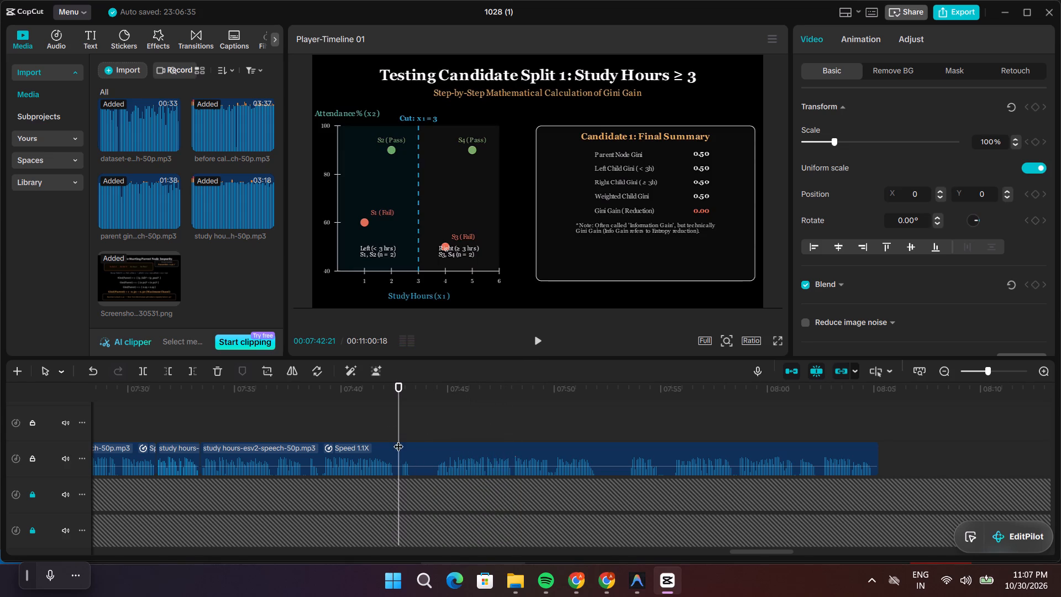
drag(400, 433, 393, 430)
click(393, 430)
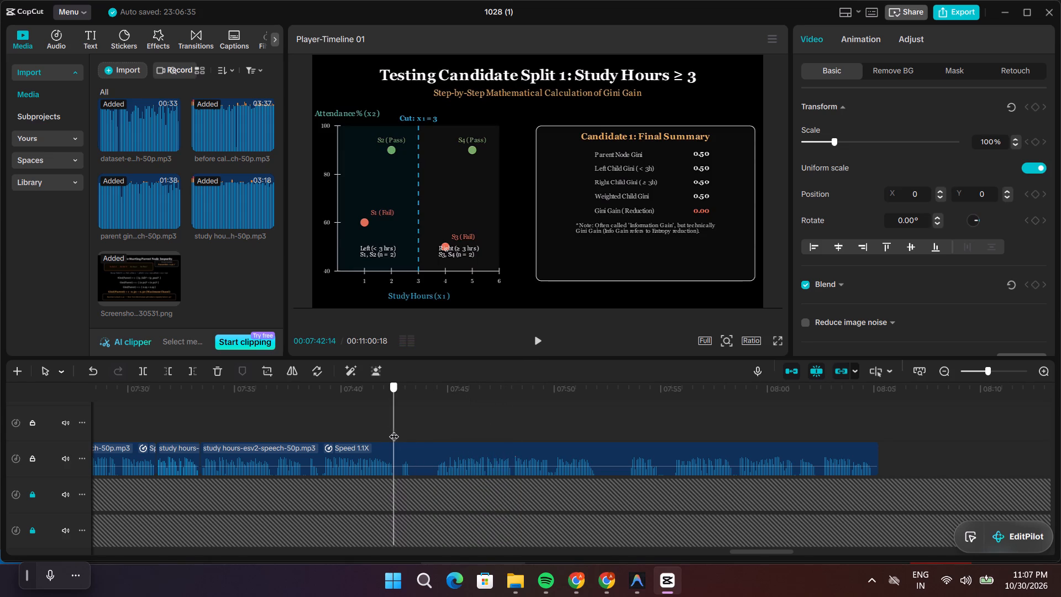
click(403, 453)
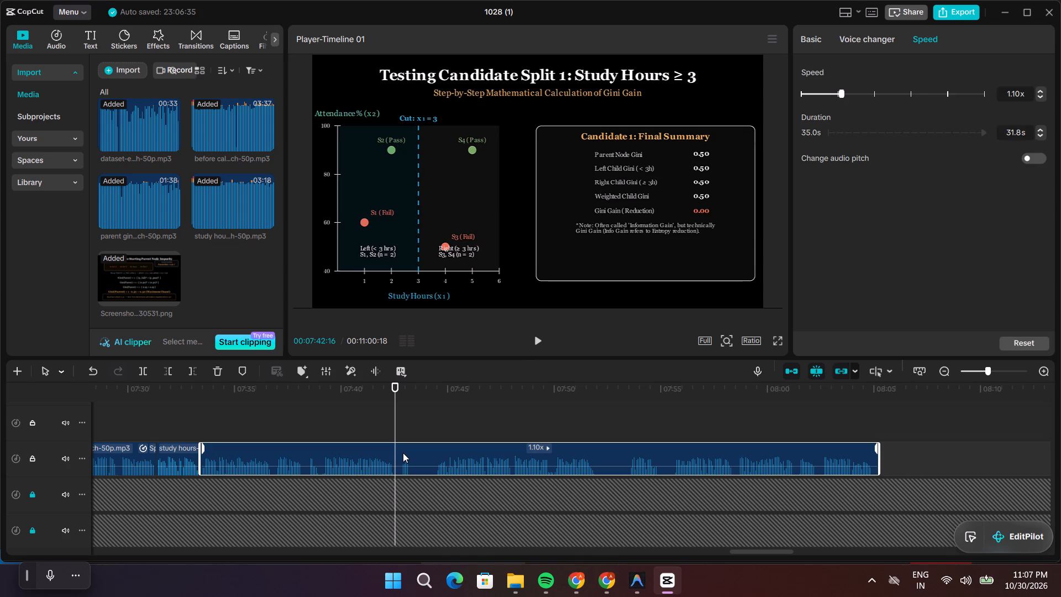
ctrl+click(403, 453)
key(ctrl+b)
Trim the silent start of the narration's second part to leave 20.9 s, and move it against the end of the first part.
click(406, 455)
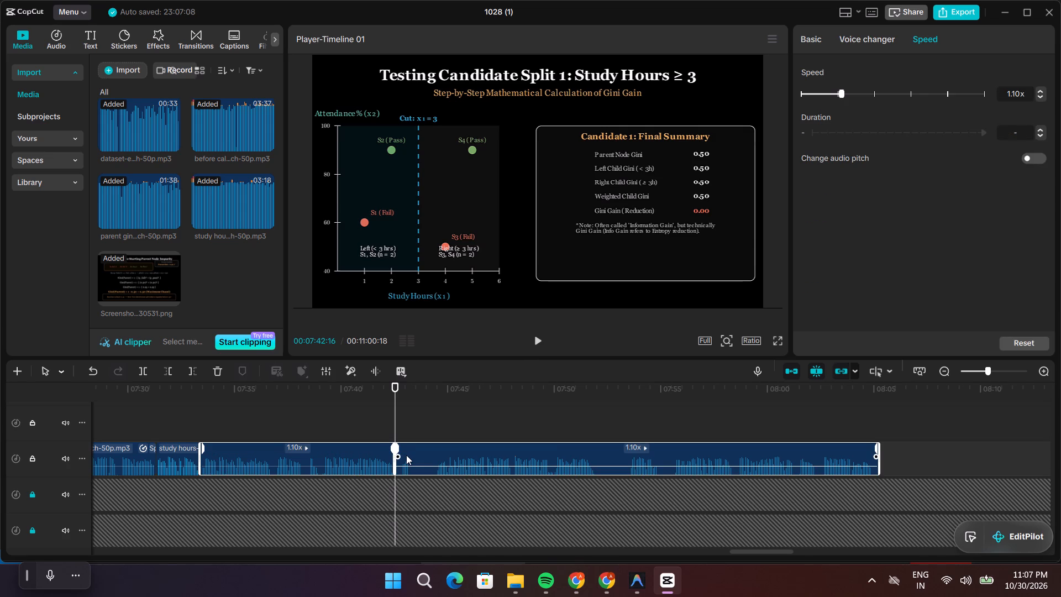
drag(395, 468, 402, 469)
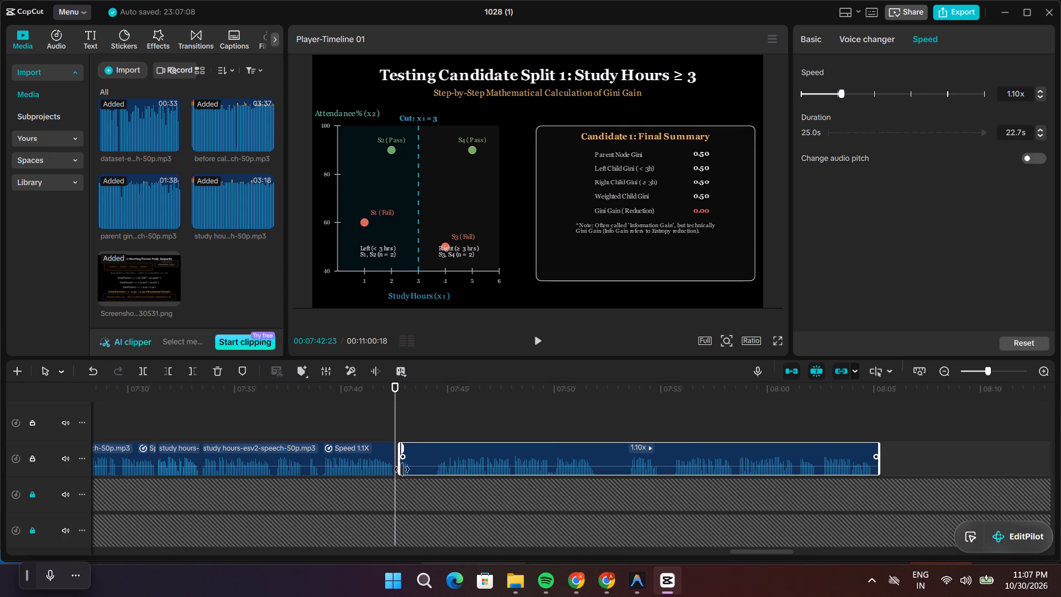
drag(402, 469, 438, 485)
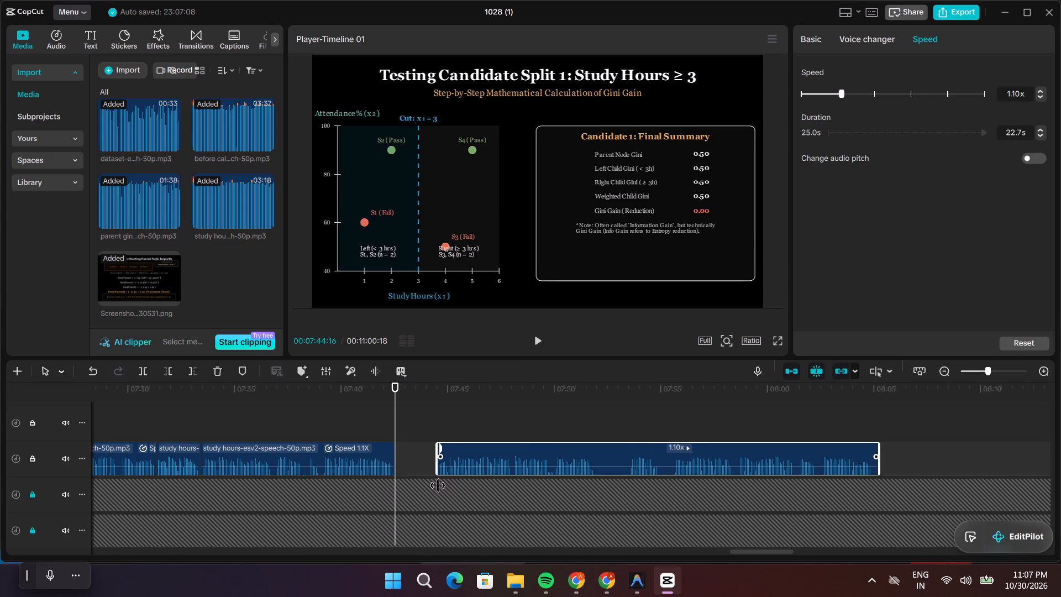
drag(438, 485, 433, 484)
drag(450, 473, 418, 476)
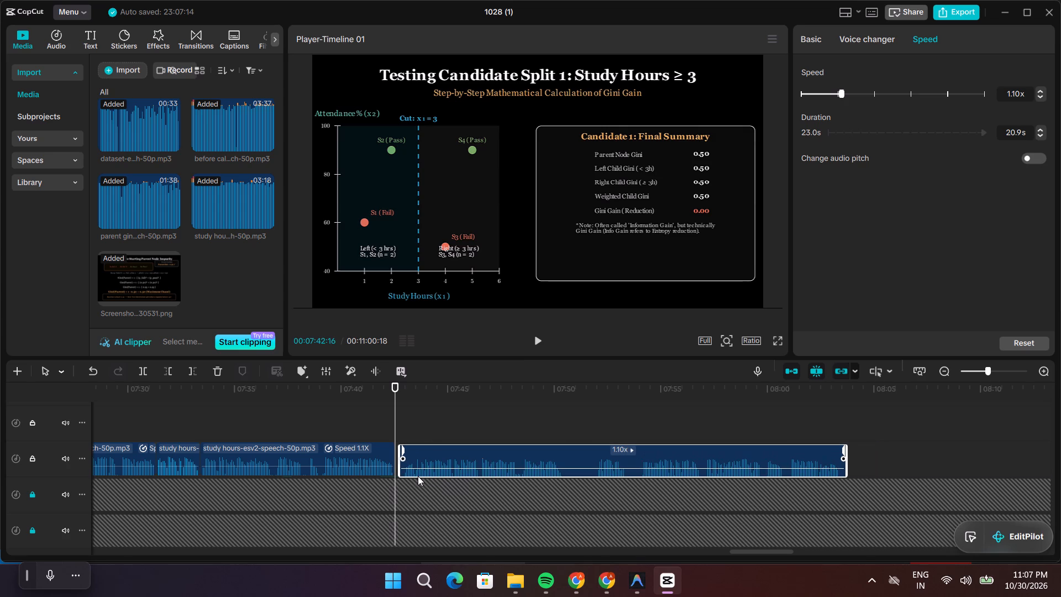
drag(418, 476, 413, 476)
drag(396, 421, 374, 421)
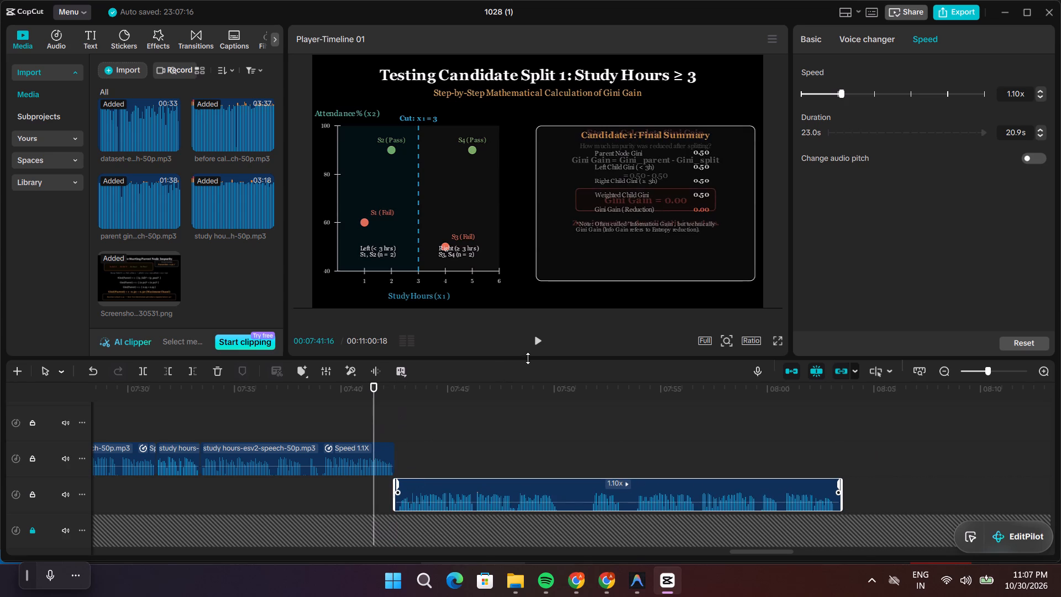
click(536, 343)
click(536, 343)
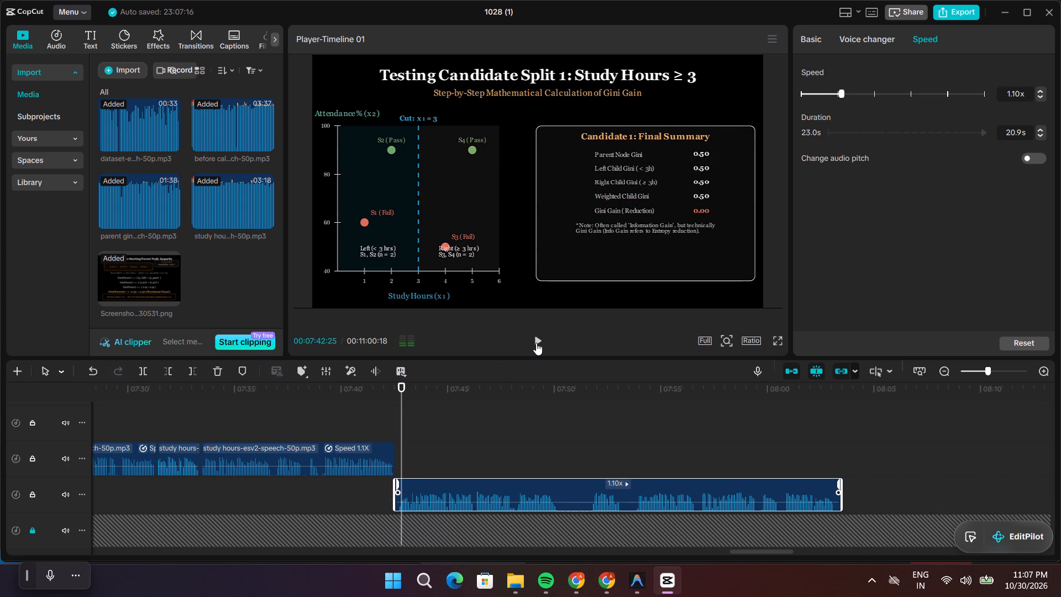
Insert a freeze frame of the Step 4 result at 00:07:40:02 in Scene8_CandidateSplit1 and extend it to 00:00:04:22.
scroll(519, 394, up, 4)
scroll(402, 418, up, 16)
drag(405, 413, 360, 416)
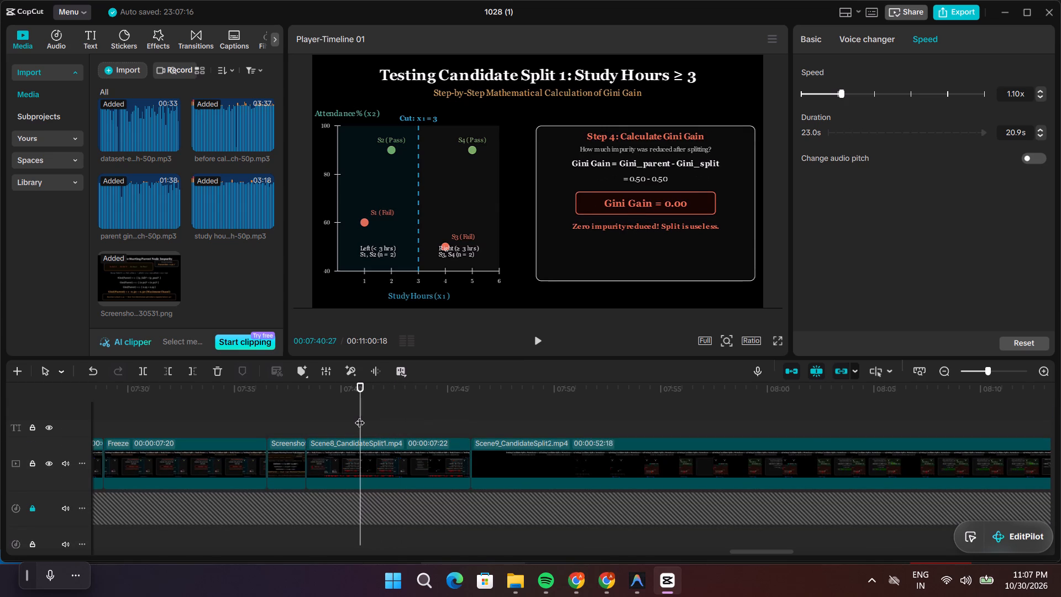
drag(360, 416, 343, 418)
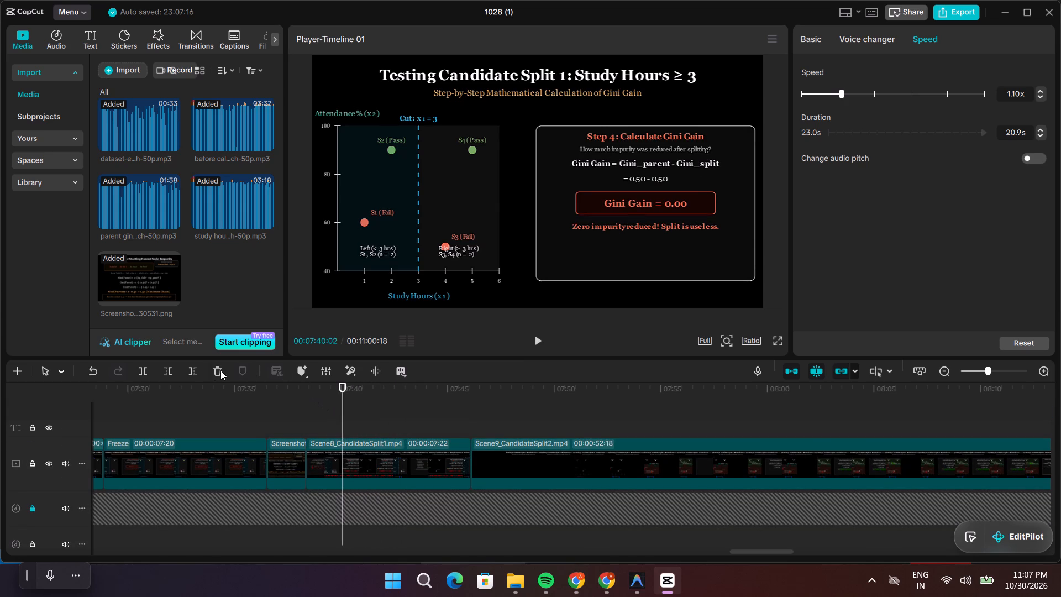
click(325, 455)
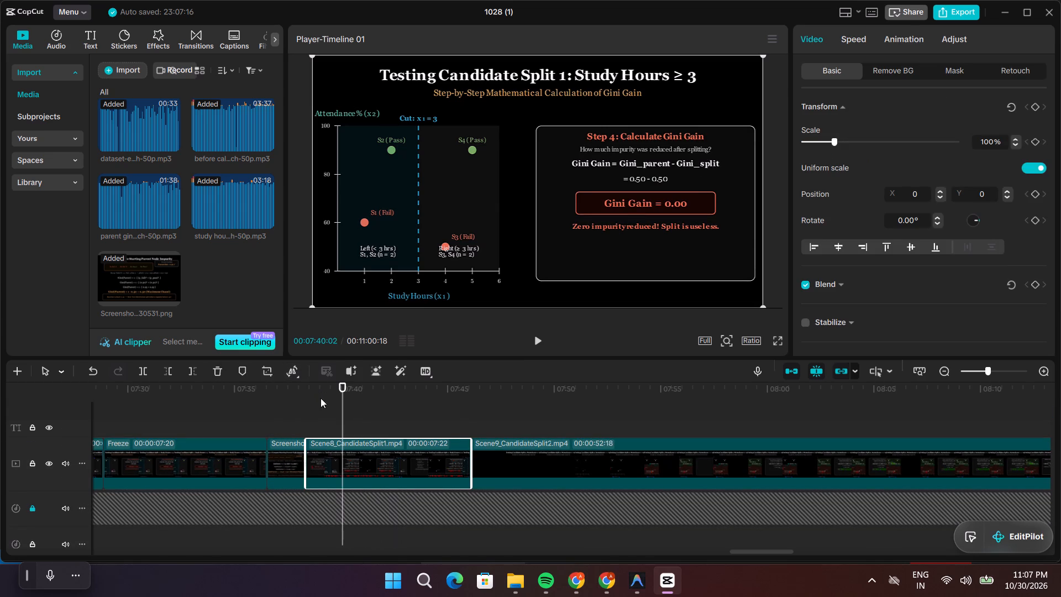
click(311, 401)
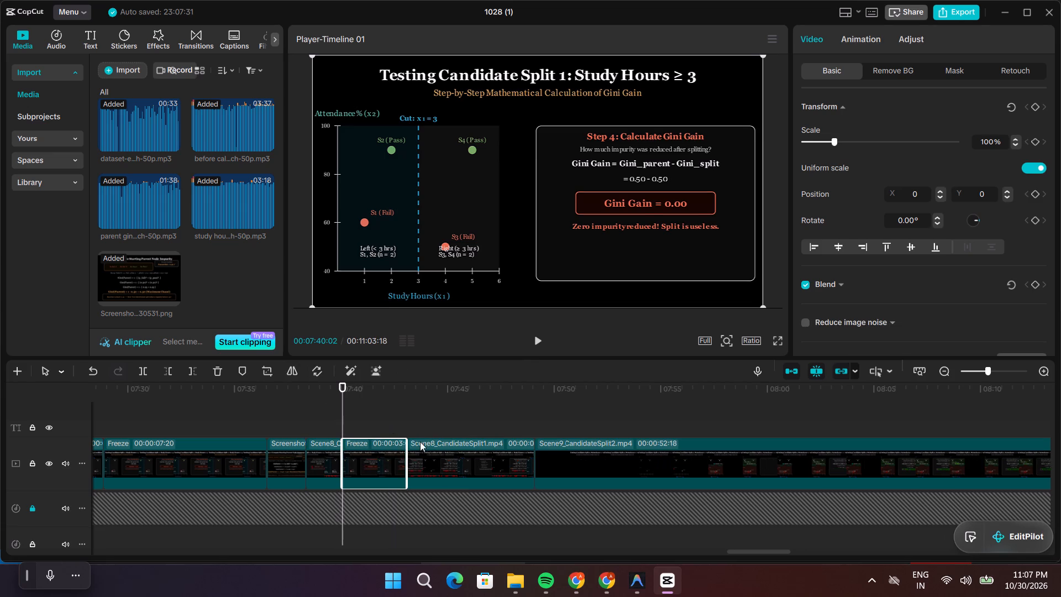
drag(405, 451, 442, 451)
Move the second part of the study hours narration back to start where the first part ends.
key(space)
scroll(491, 458, down, 16)
key(space)
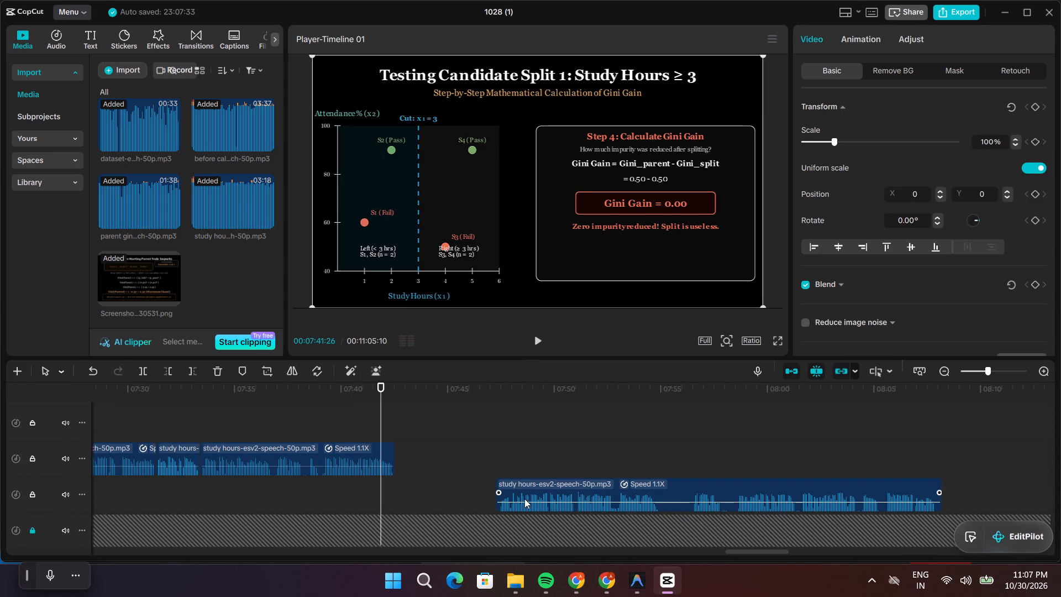
drag(525, 507, 429, 509)
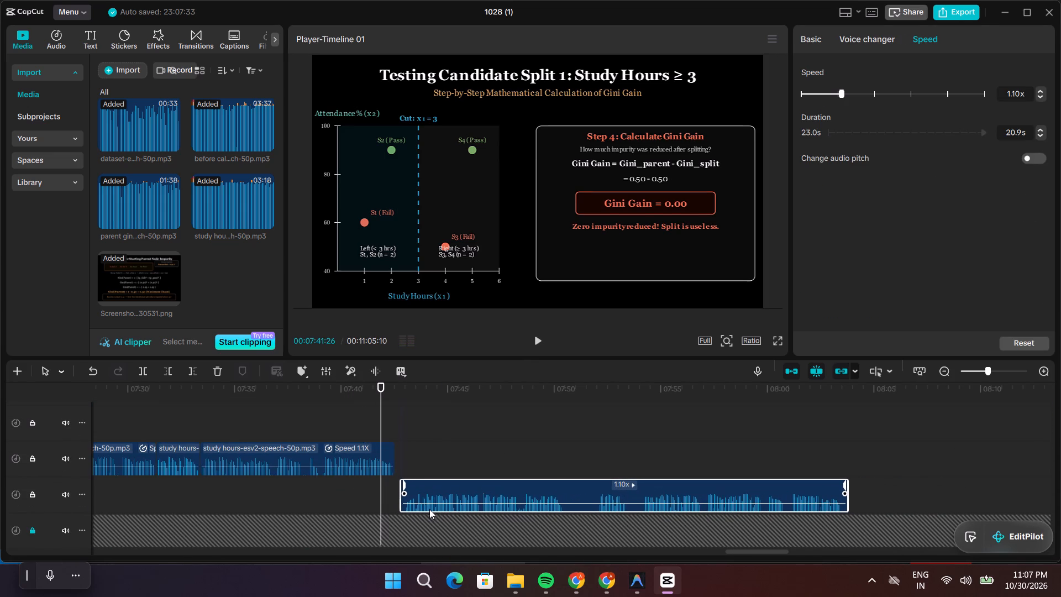
drag(429, 509, 423, 511)
Replay the narration over the new Step 4 freeze and extend that freeze to 00:00:05:12.
key(space)
scroll(529, 449, up, 3)
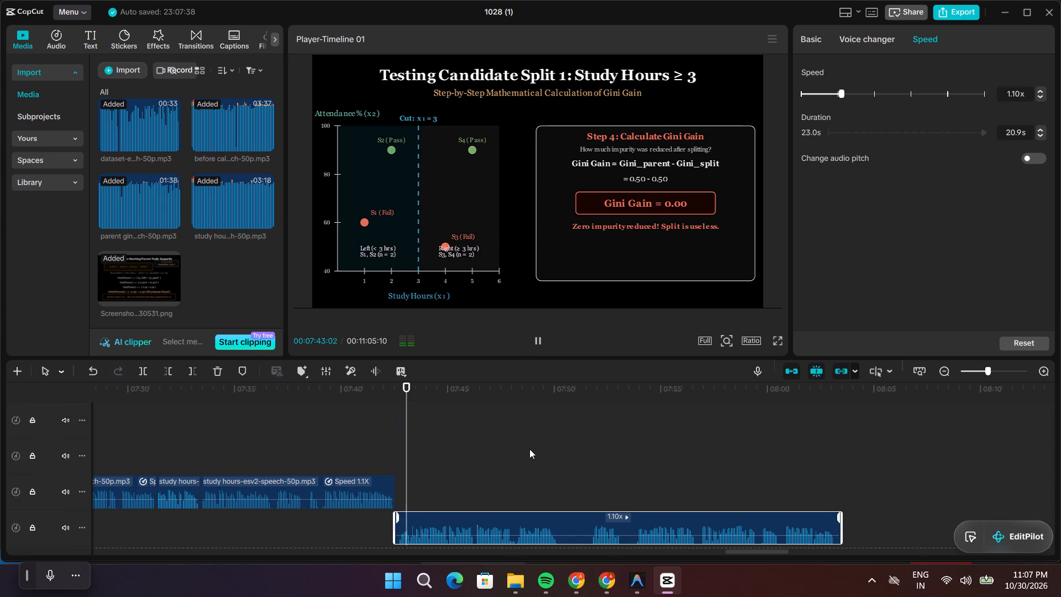
scroll(529, 449, up, 13)
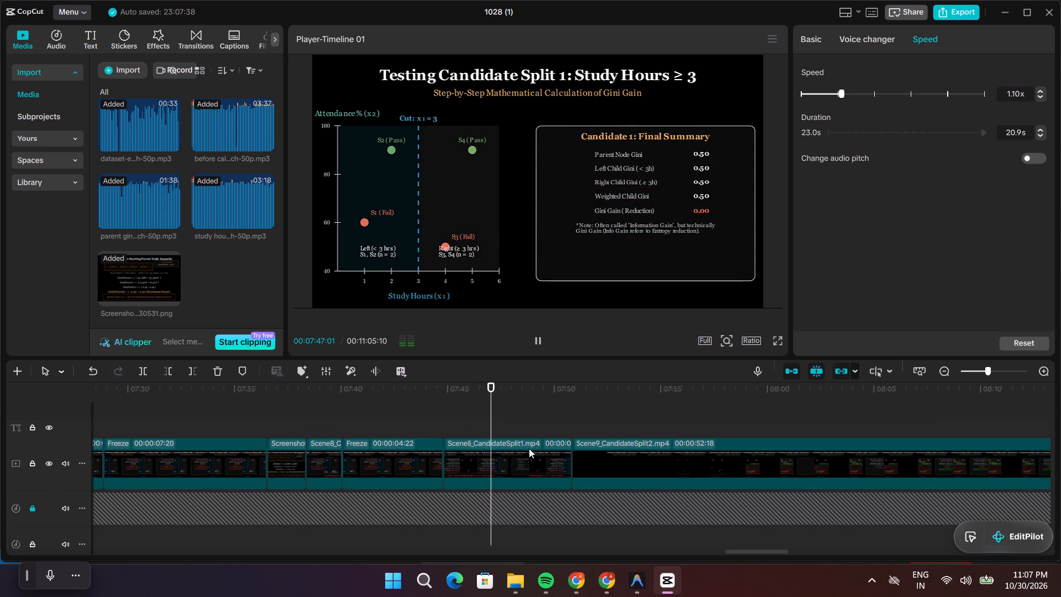
key(space)
drag(495, 425, 423, 426)
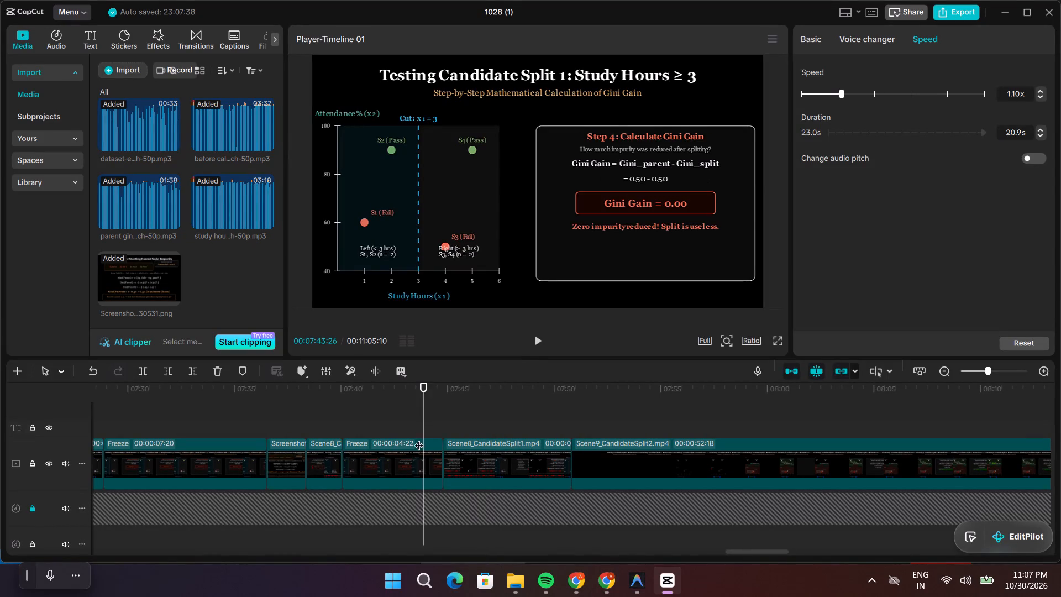
click(428, 453)
drag(444, 455, 446, 455)
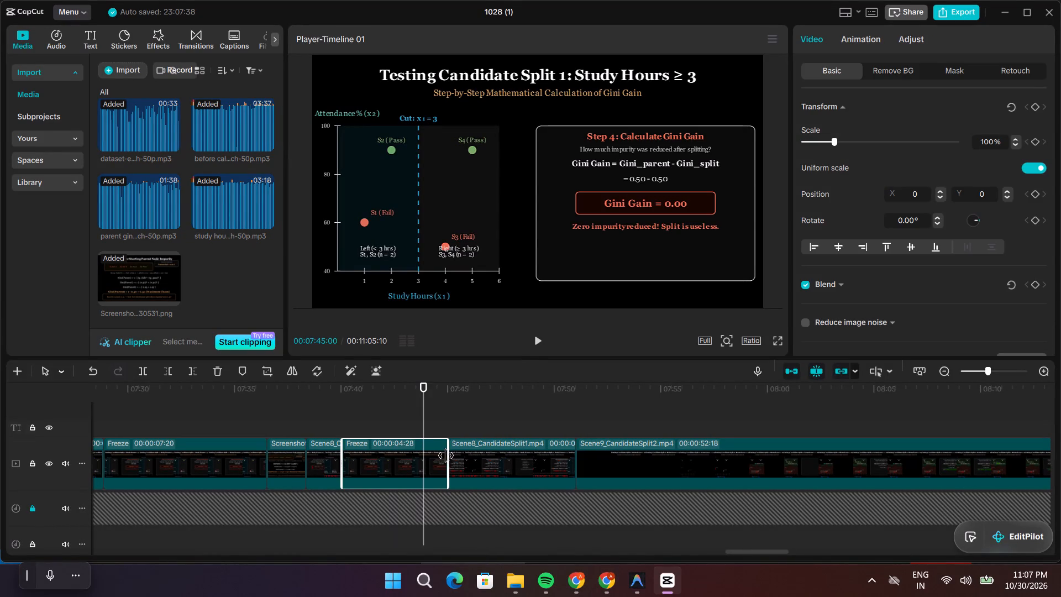
drag(446, 455, 455, 457)
Play the narration from the extended Step 4 freeze through the final summary into Scene 9 to check the sync.
key(space)
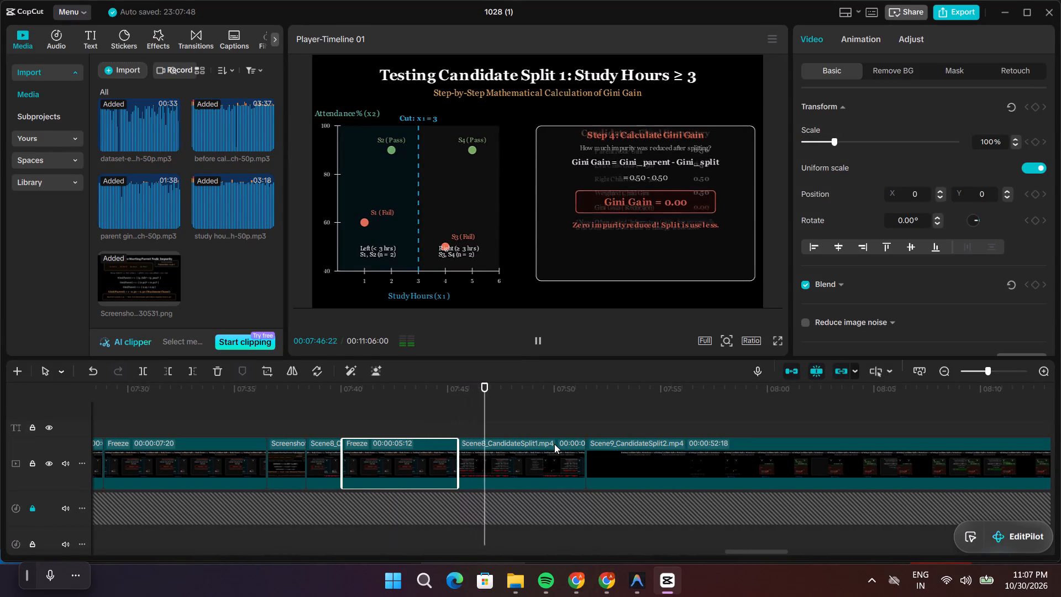
key(space)
key(space)
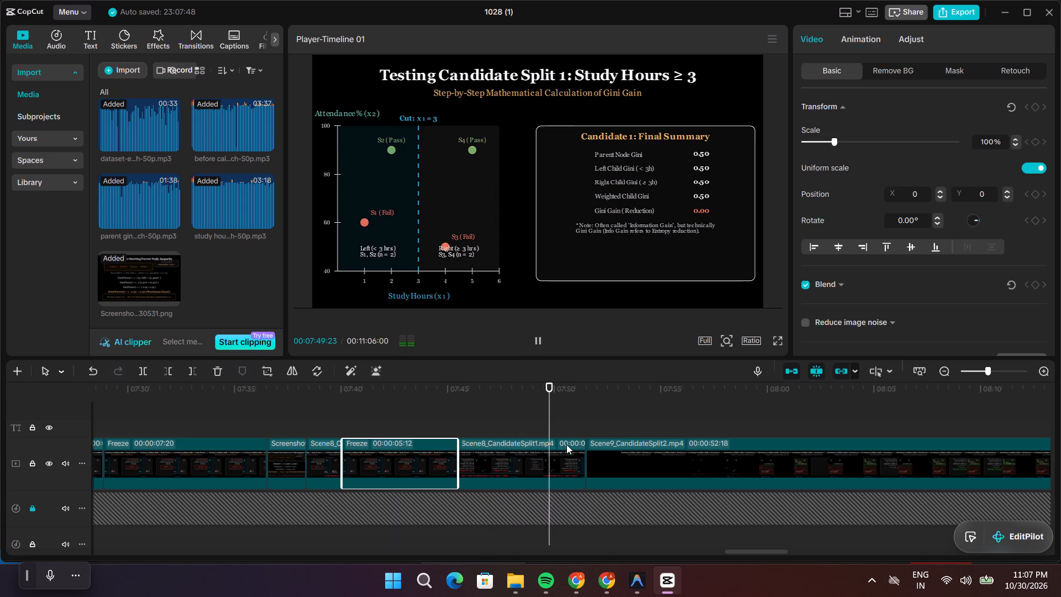
key(space)
key(space)
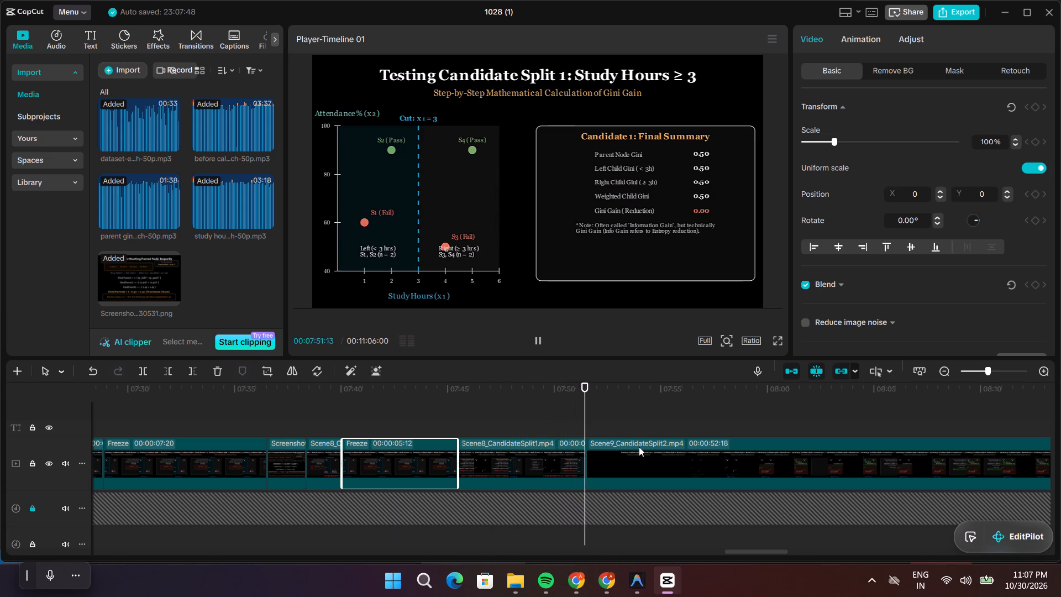
scroll(652, 449, down, 16)
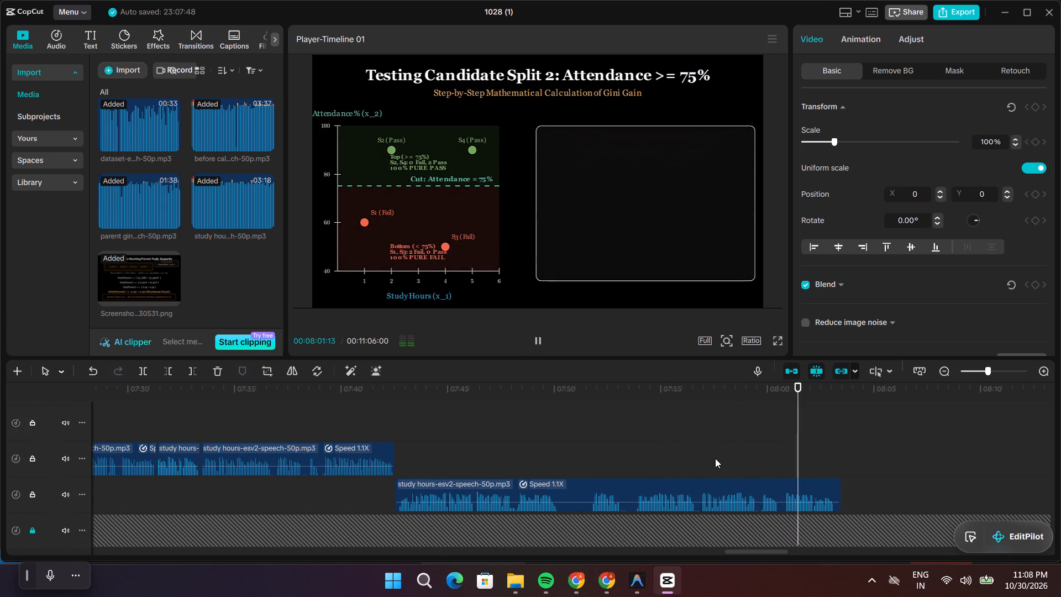
Replay the narration from the final summary through Scene 9's opening in short passages to check its sync.
key(space)
drag(827, 463, 668, 467)
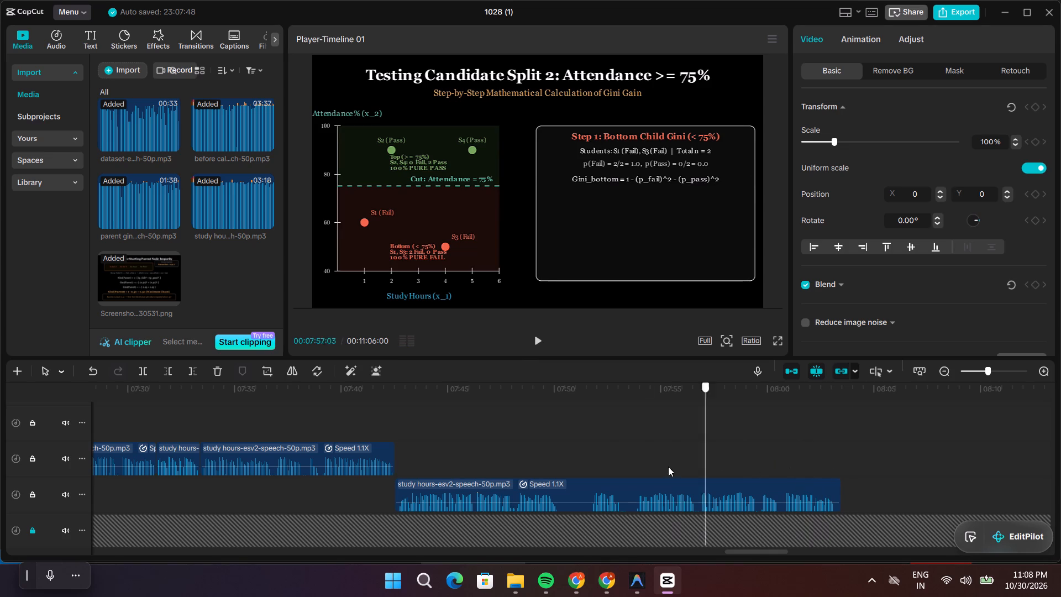
drag(668, 467, 593, 467)
key(space)
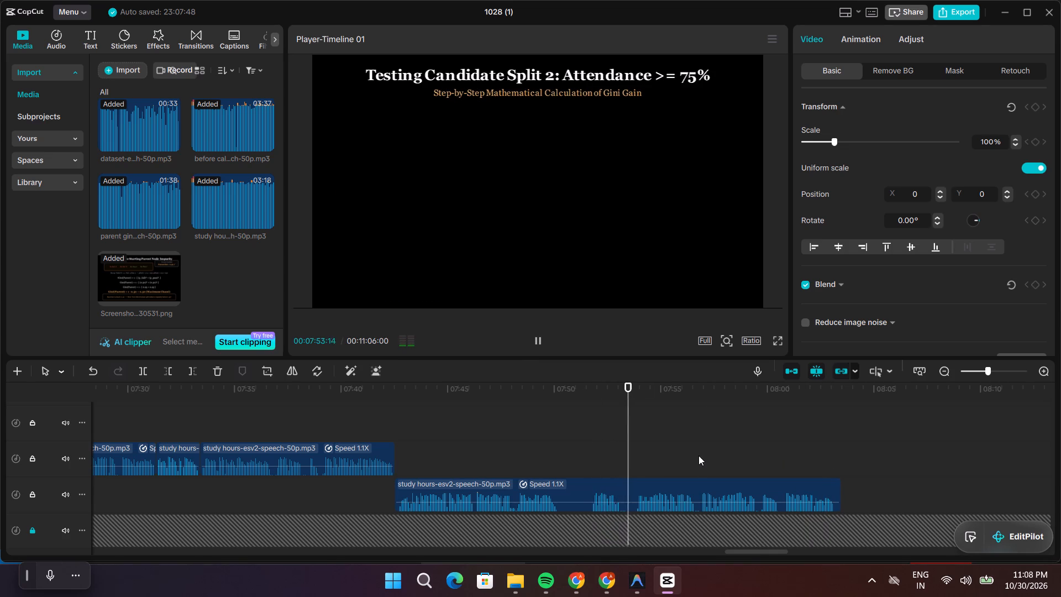
key(space)
drag(629, 453, 523, 462)
key(space)
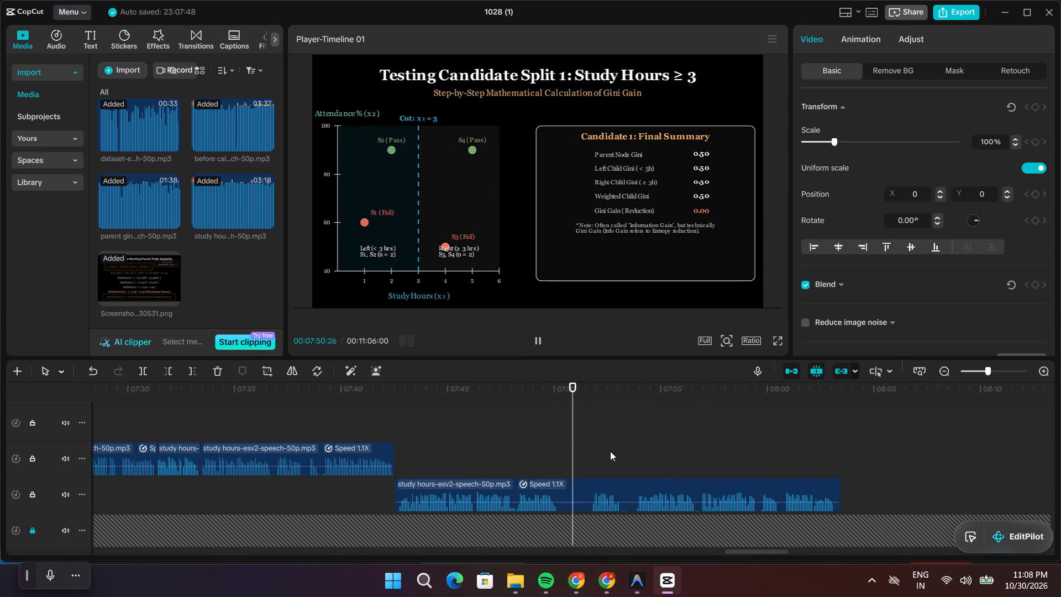
key(space)
key(space)
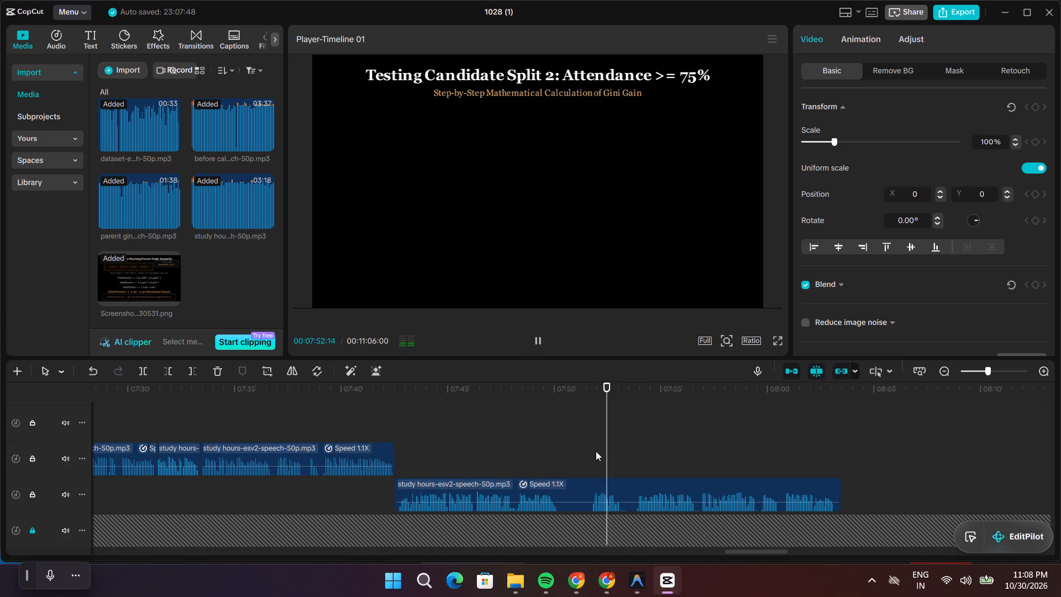
key(space)
drag(634, 452, 531, 457)
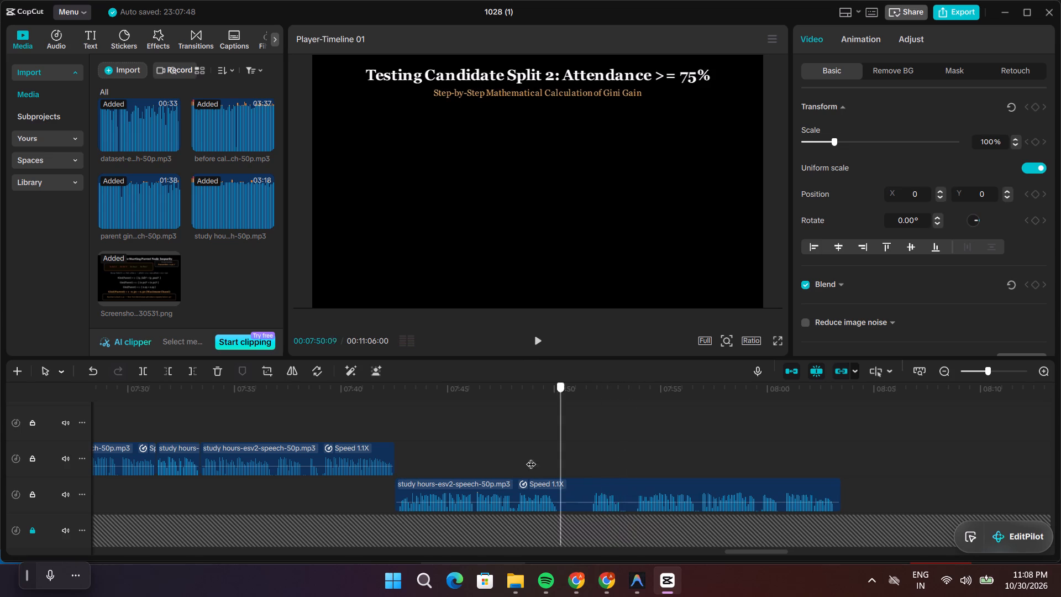
drag(531, 457, 453, 458)
key(space)
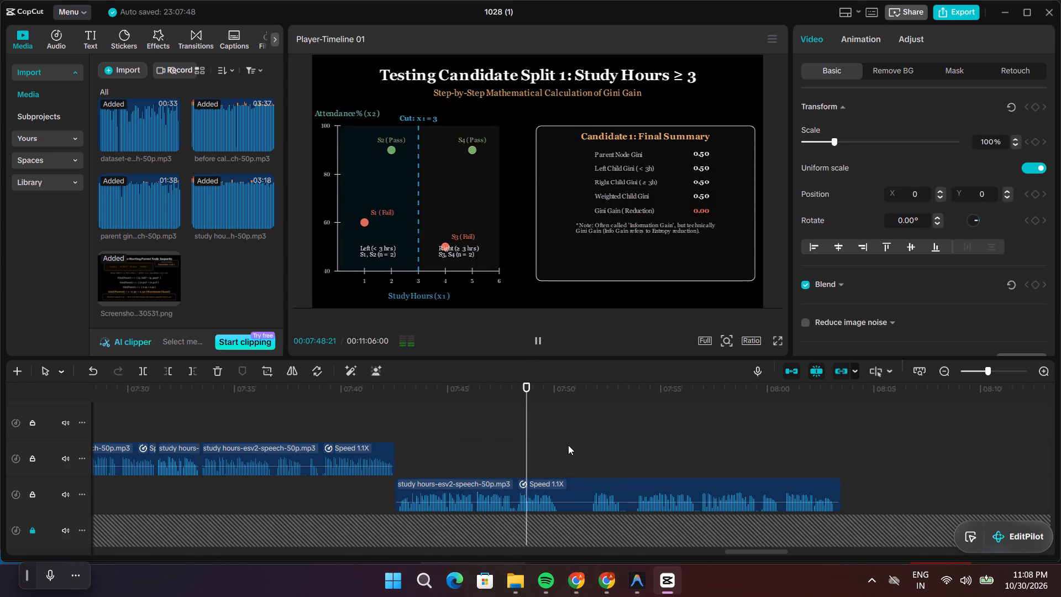
key(space)
drag(531, 447, 524, 447)
key(space)
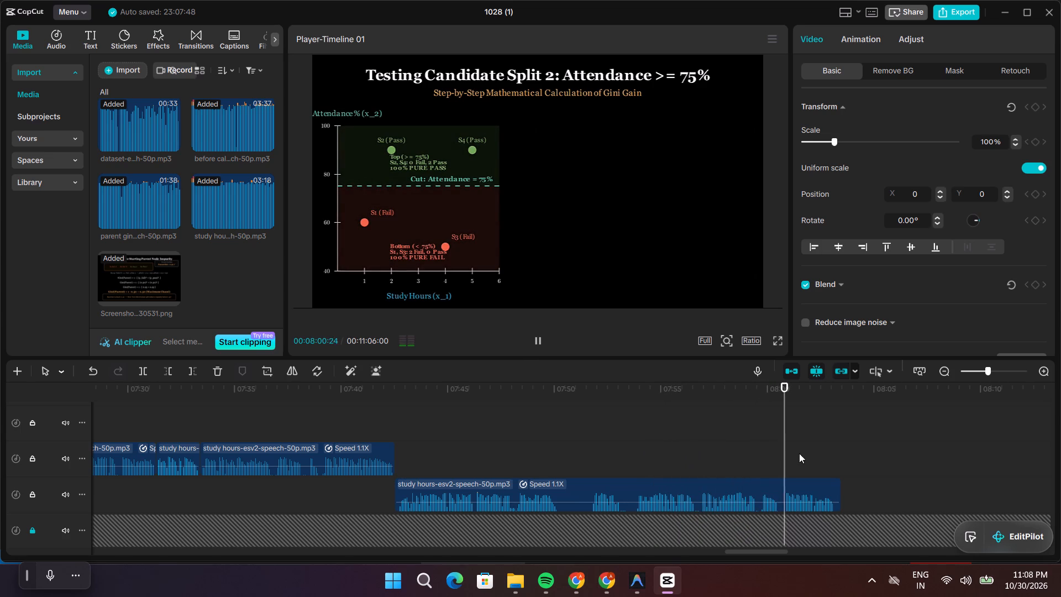
key(space)
key(space)
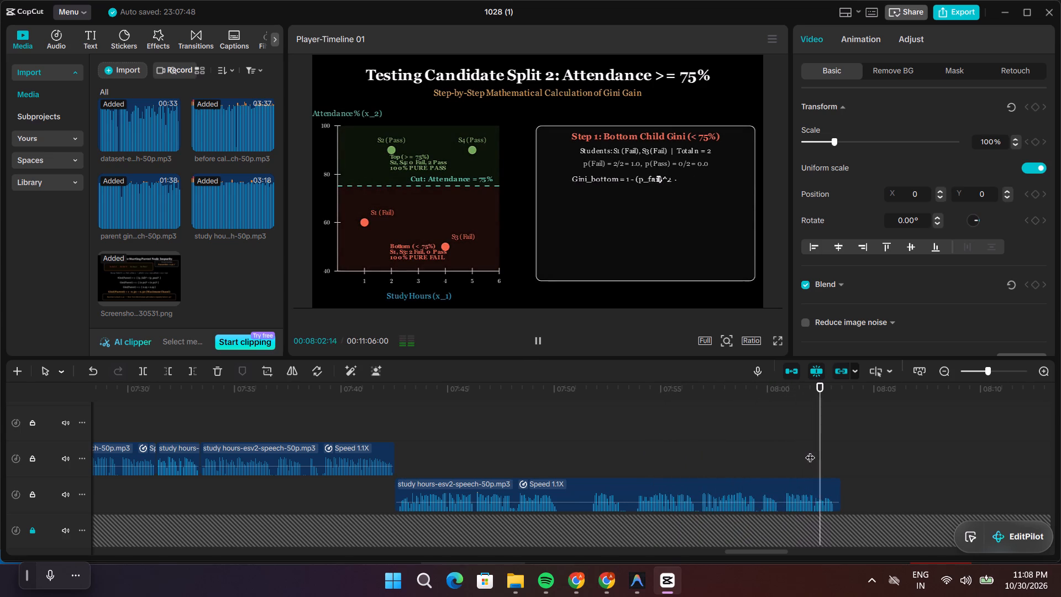
key(space)
drag(832, 451, 634, 454)
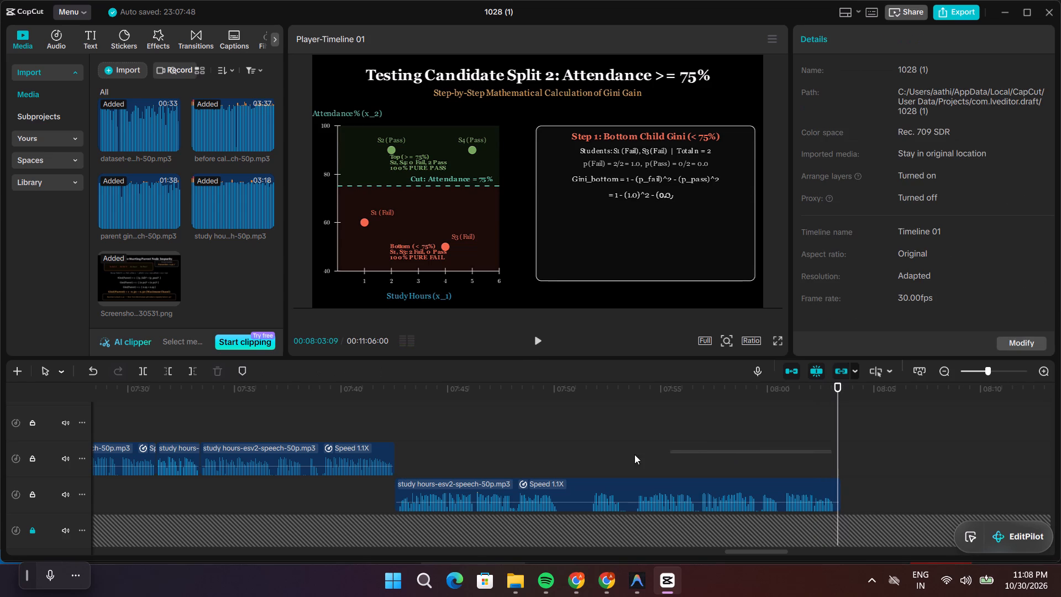
drag(634, 454, 614, 454)
Replay the narration around the Step 4 result and final summary up to Scene 9's title to find the passage to cut.
drag(838, 437, 506, 438)
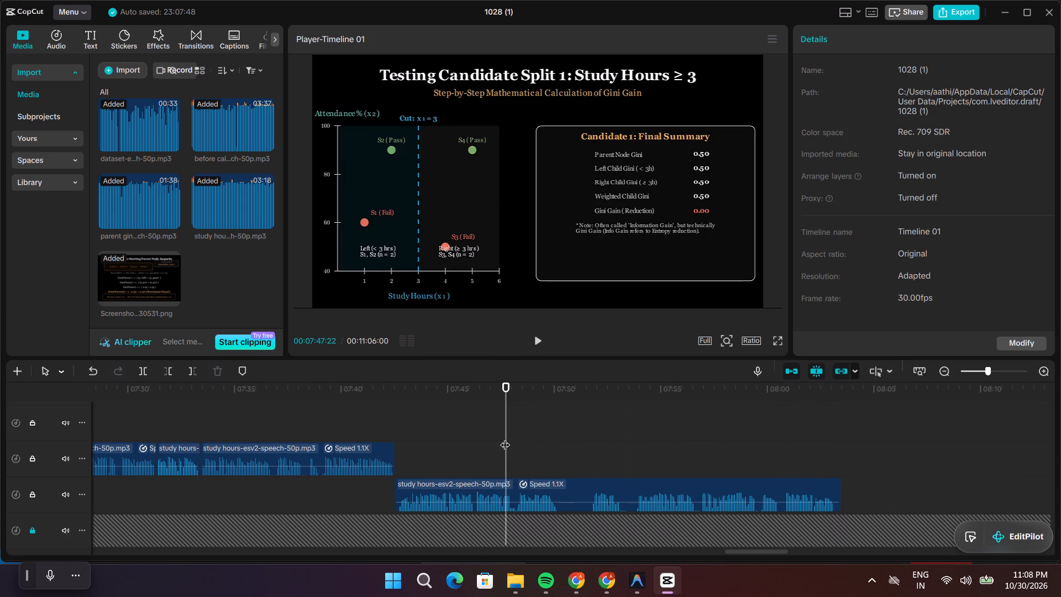
key(space)
key(space)
key(space)
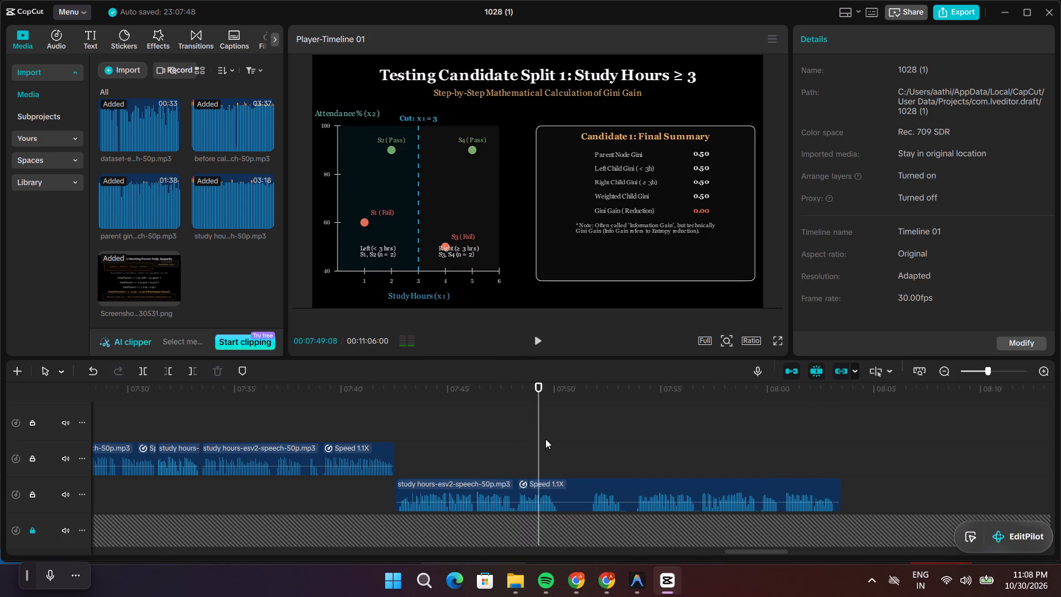
key(space)
drag(545, 439, 470, 443)
key(space)
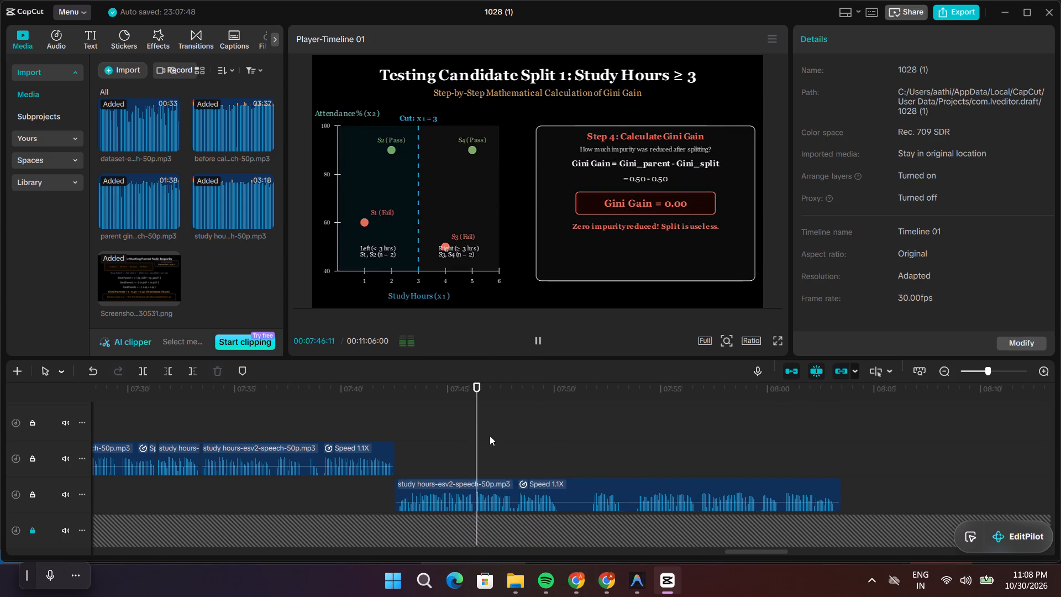
key(space)
drag(490, 436, 380, 442)
key(space)
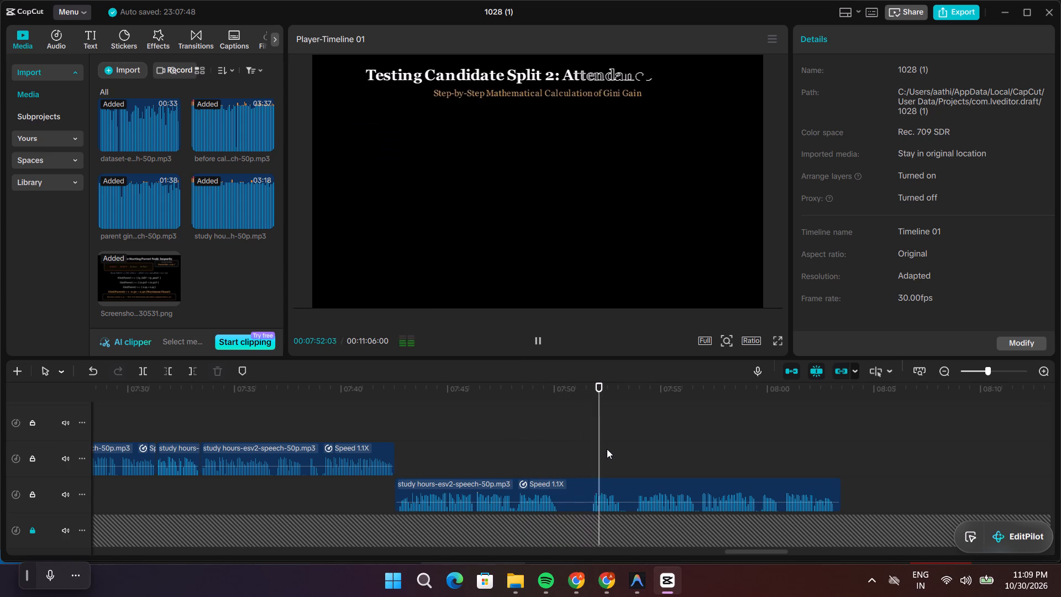
key(space)
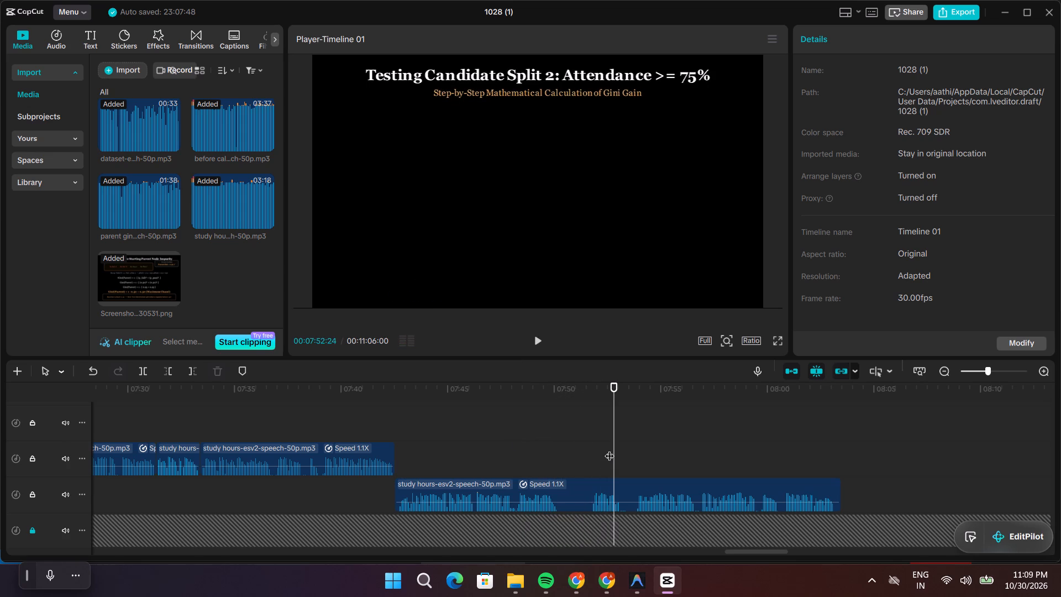
drag(614, 453, 451, 464)
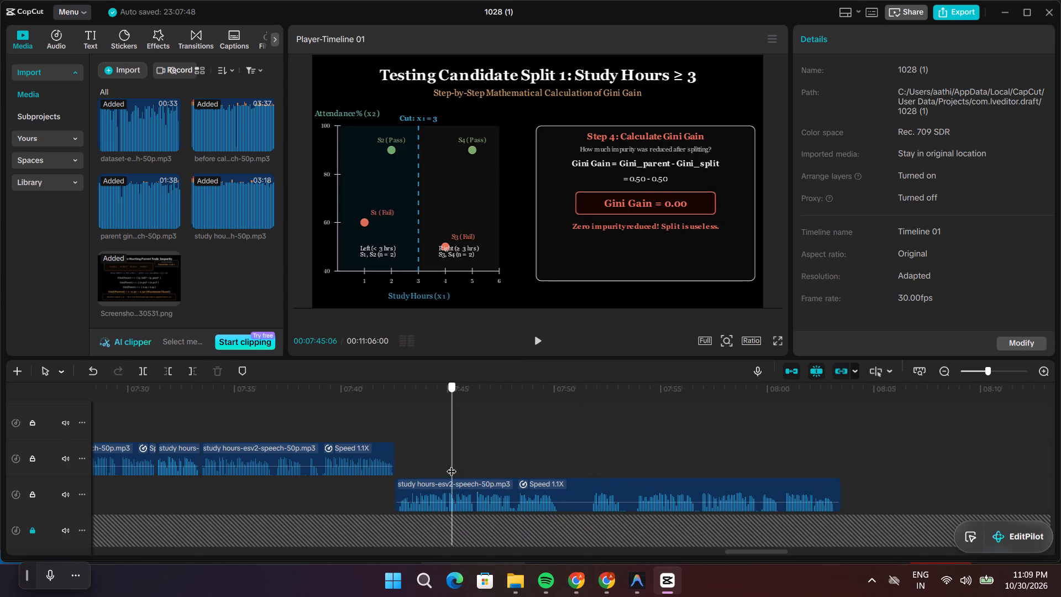
key(space)
key(space)
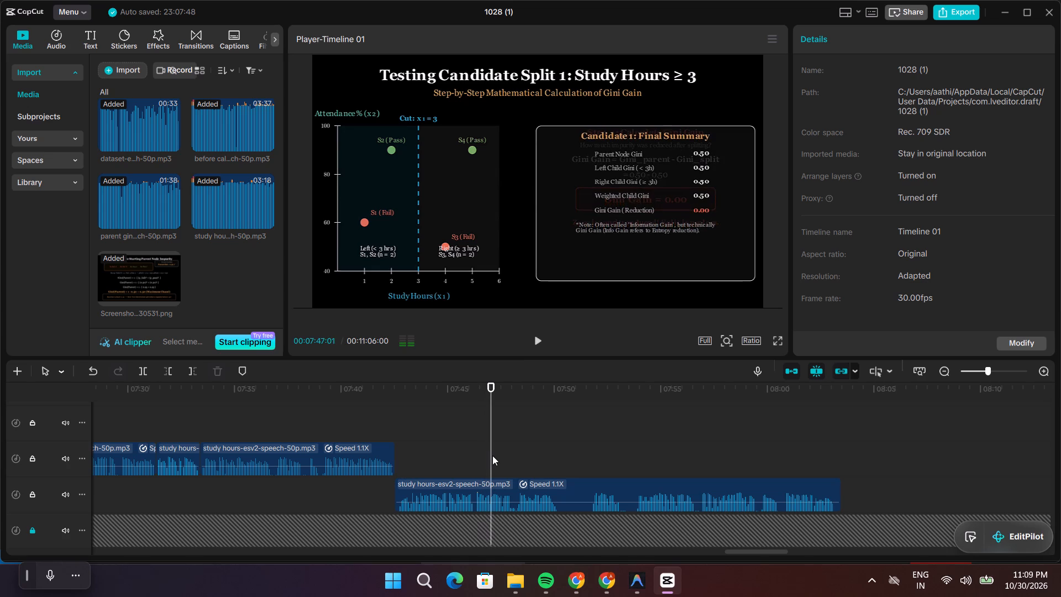
drag(492, 456, 475, 462)
key(space)
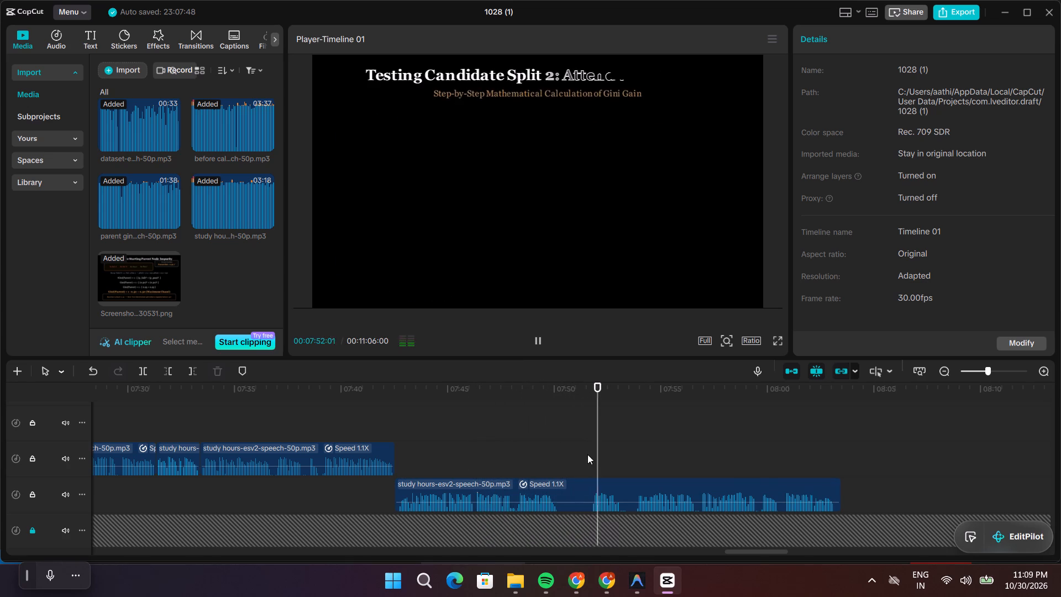
key(space)
Split the last study hours narration clip at 00:07:51:18, where Scene 9's title begins.
drag(613, 457, 587, 461)
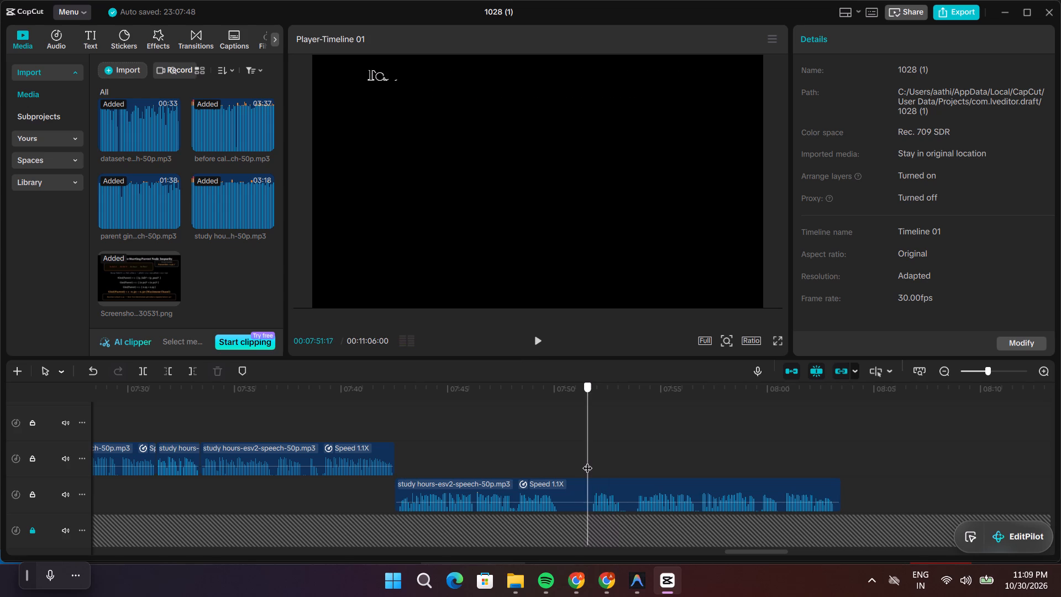
drag(587, 461, 589, 461)
click(563, 476)
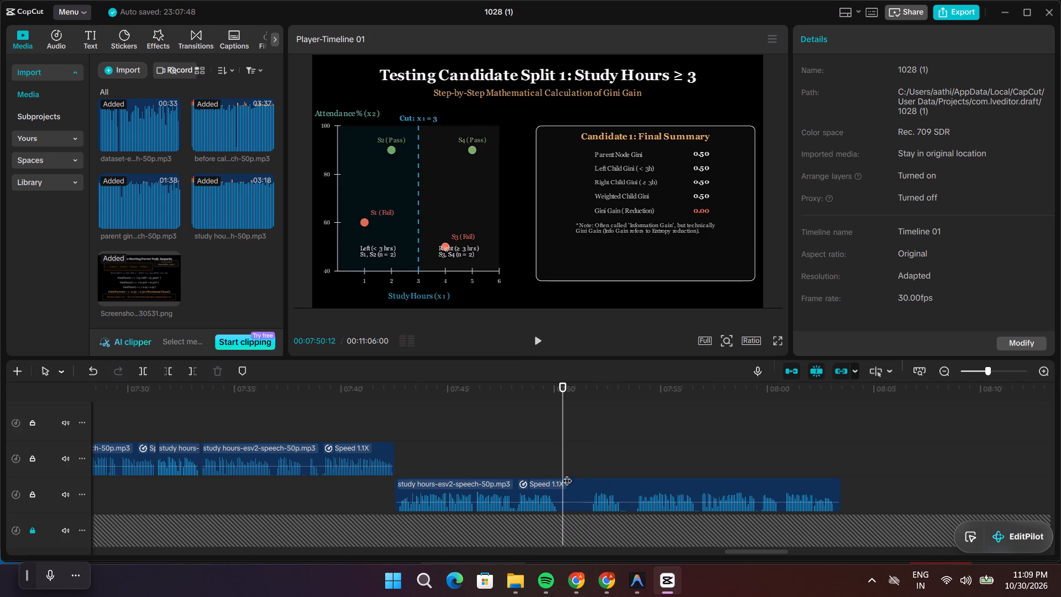
drag(562, 464, 588, 470)
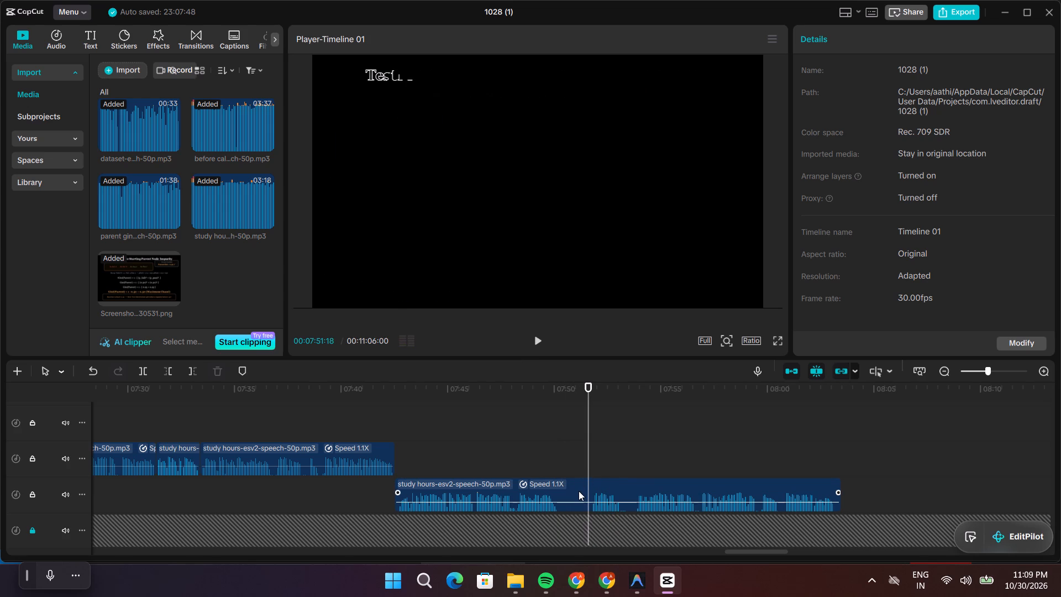
click(579, 491)
key(ctrl+b)
Trim the end of the narration piece before the split to 3.8 s and move the following piece up against it.
click(562, 497)
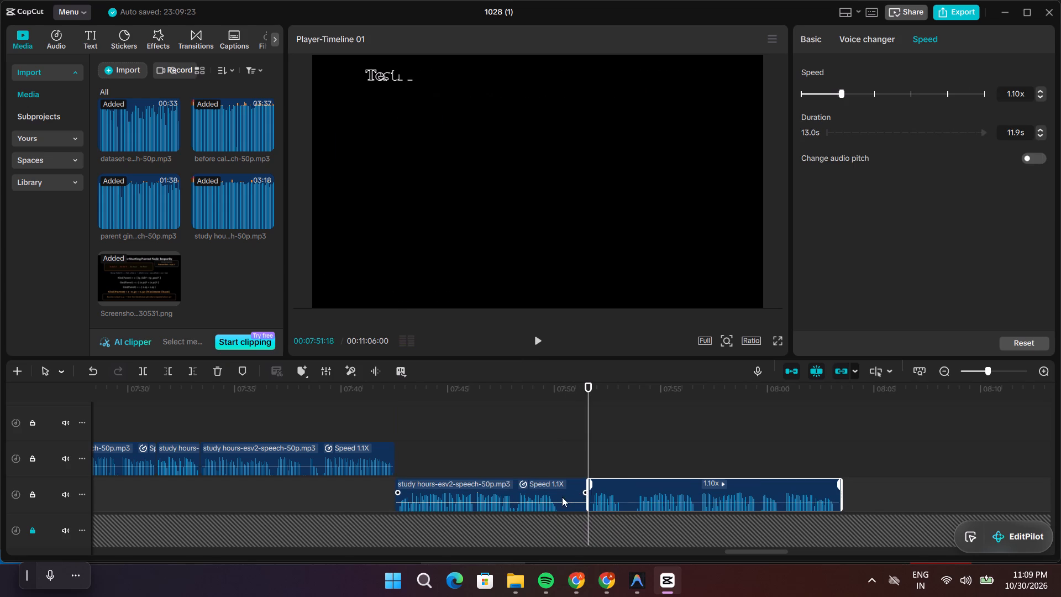
drag(589, 505, 473, 520)
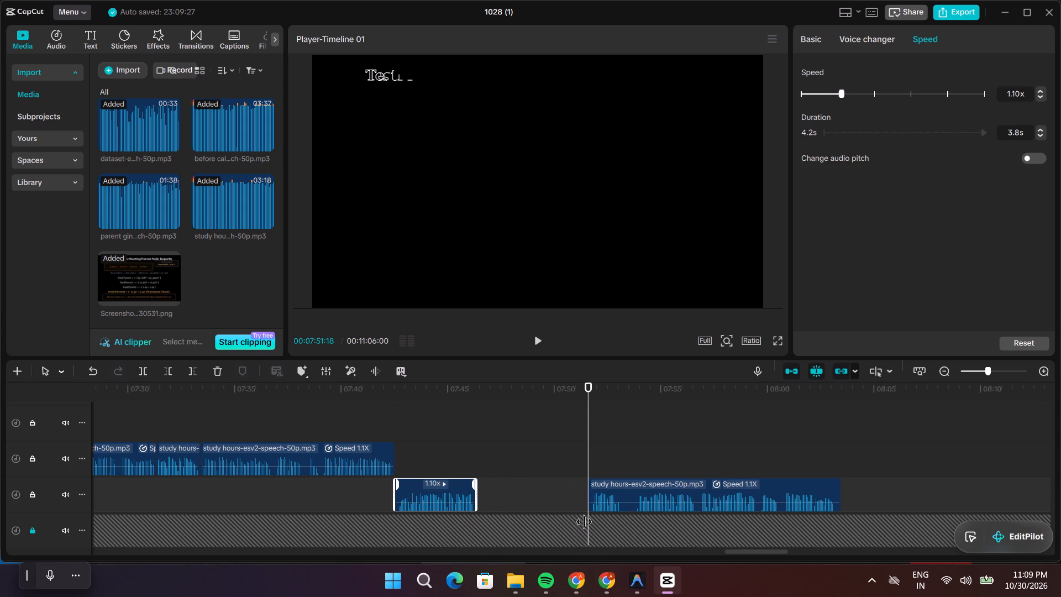
drag(605, 509, 495, 513)
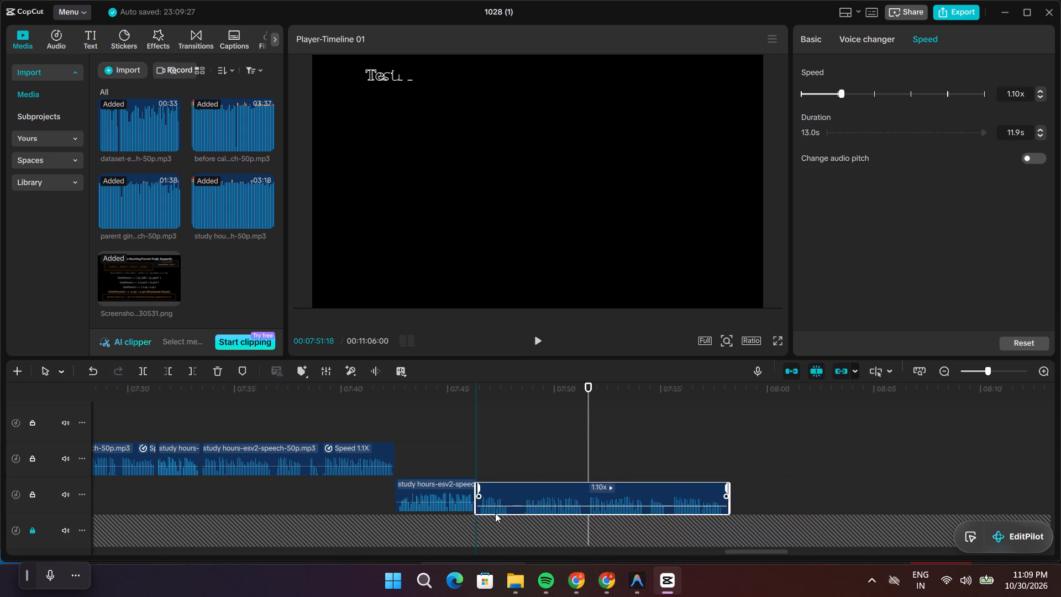
Replay the joined narration over the final summary and split its last piece at 00:07:48:14.
drag(590, 456, 448, 459)
key(space)
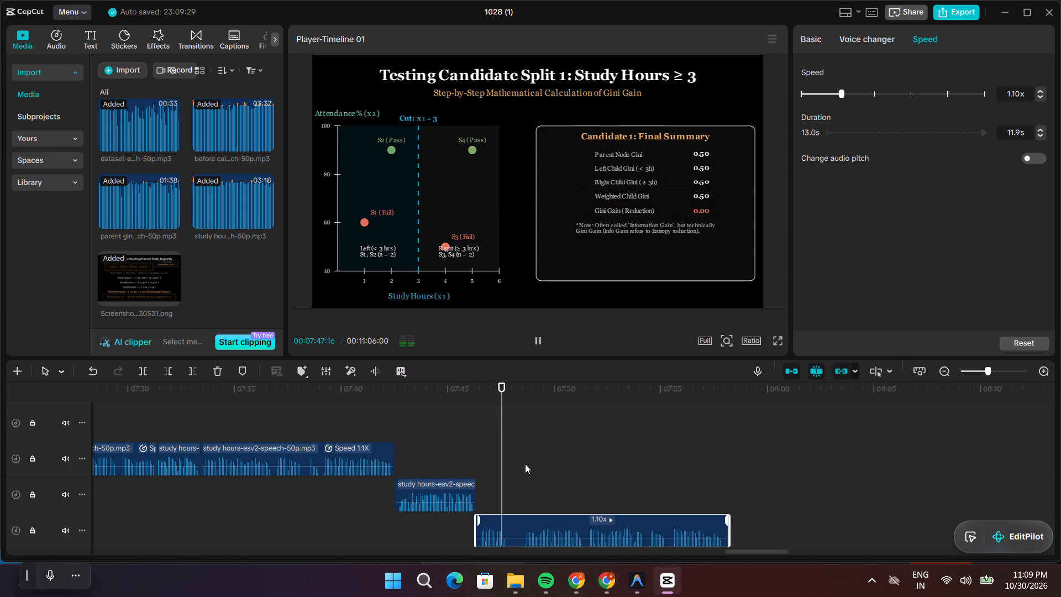
click(536, 481)
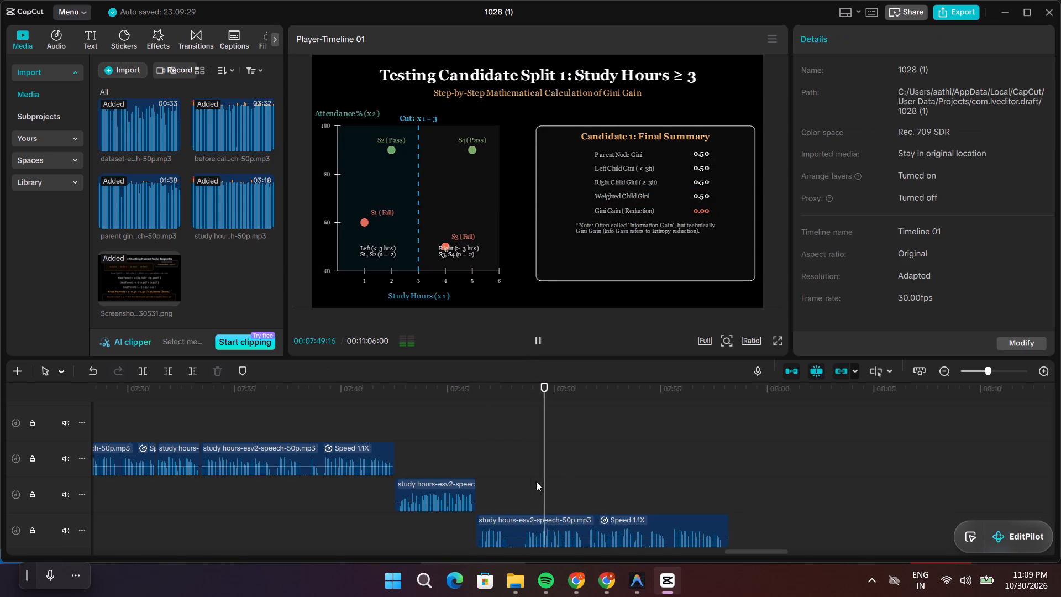
drag(534, 480, 522, 483)
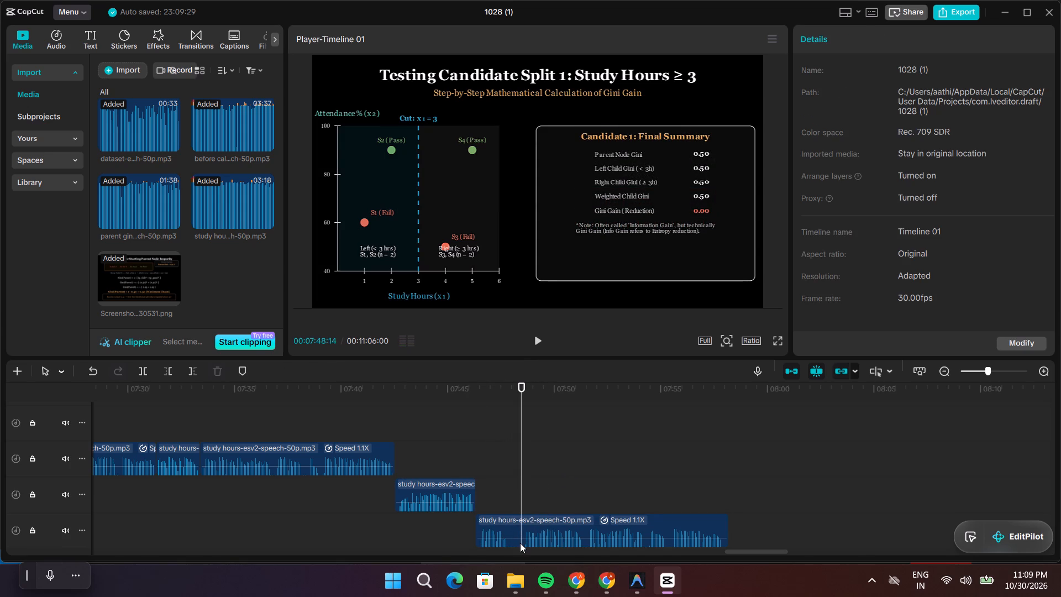
click(519, 543)
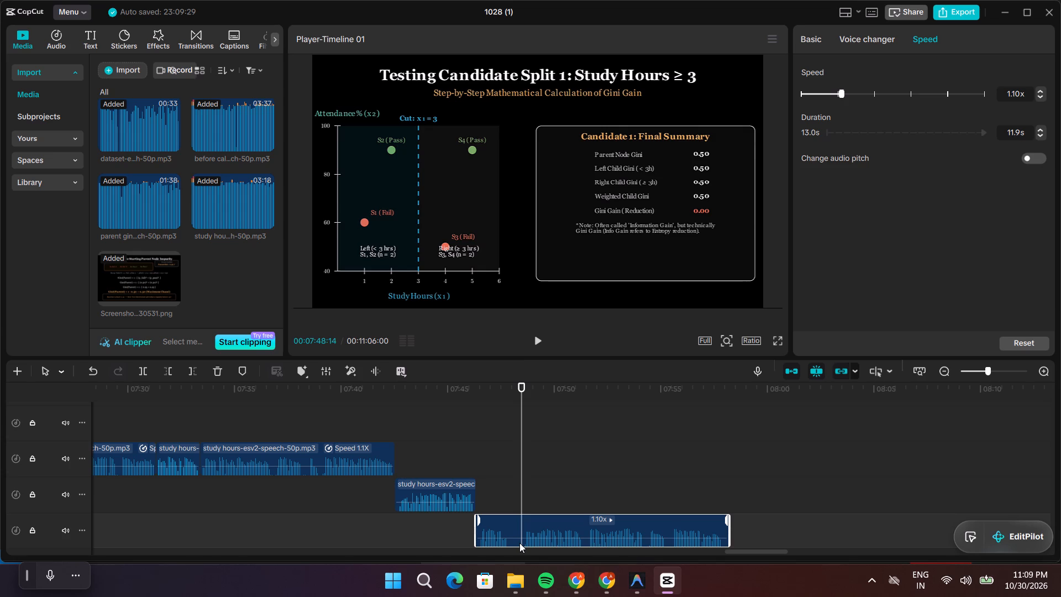
key(ctrl+b)
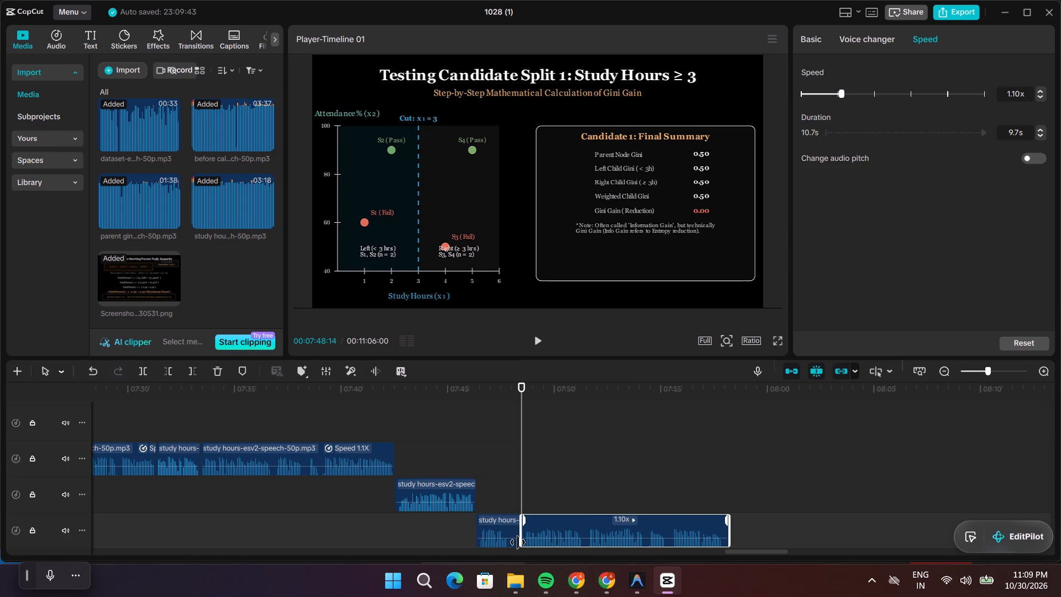
Trim the short narration piece before the split to end at about 00:07:47:28 and close the gap with the remaining narration.
click(518, 542)
drag(518, 541, 511, 540)
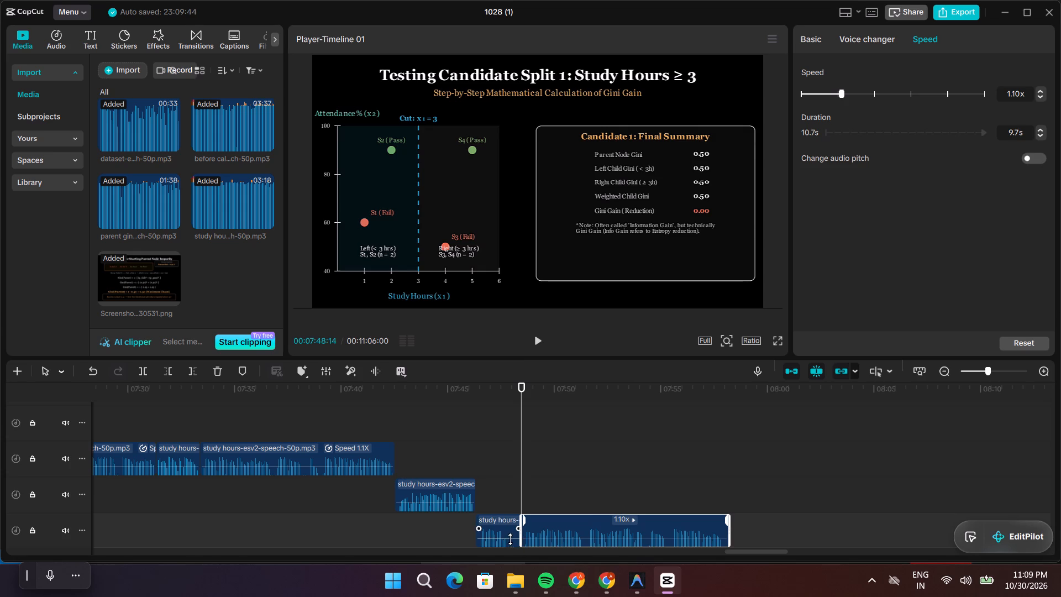
drag(520, 541, 512, 541)
click(509, 529)
scroll(511, 525, down, 3)
drag(521, 492, 509, 495)
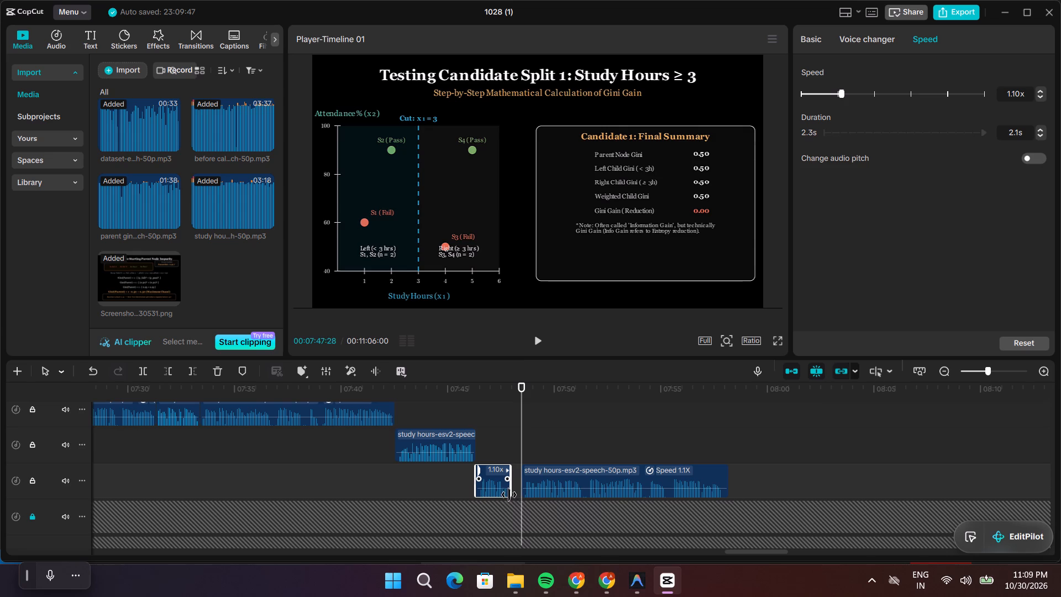
drag(509, 495, 509, 495)
drag(544, 496, 535, 496)
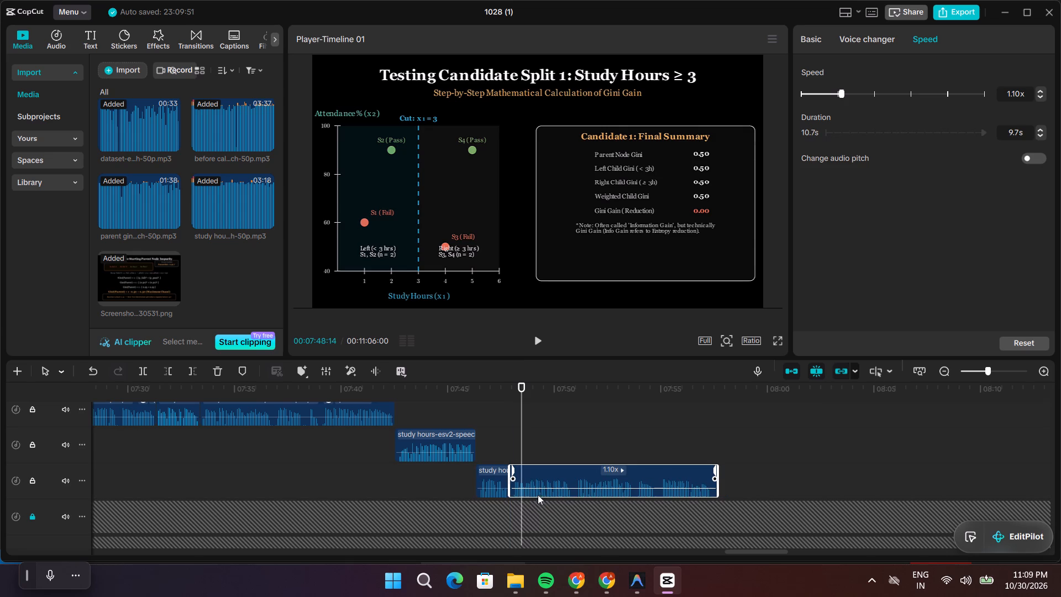
Replay the narration from 00:07:48:14 through the final summary and into Scene 9's opening, checking it against the video clips.
key(space)
scroll(566, 457, down, 10)
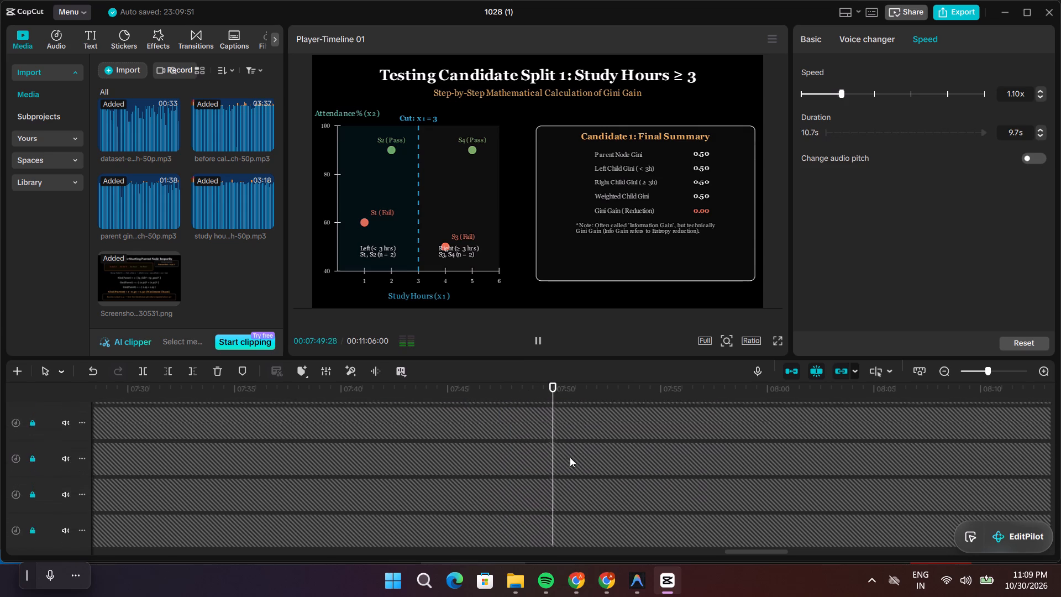
scroll(570, 457, down, 1)
scroll(570, 458, up, 10)
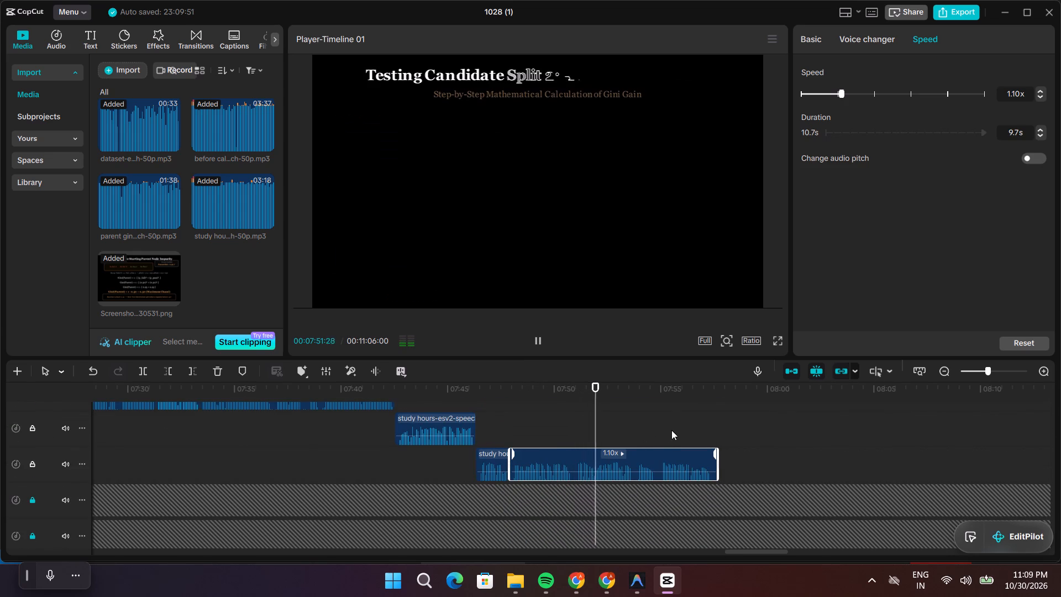
scroll(672, 430, up, 4)
scroll(672, 430, down, 3)
scroll(672, 430, up, 13)
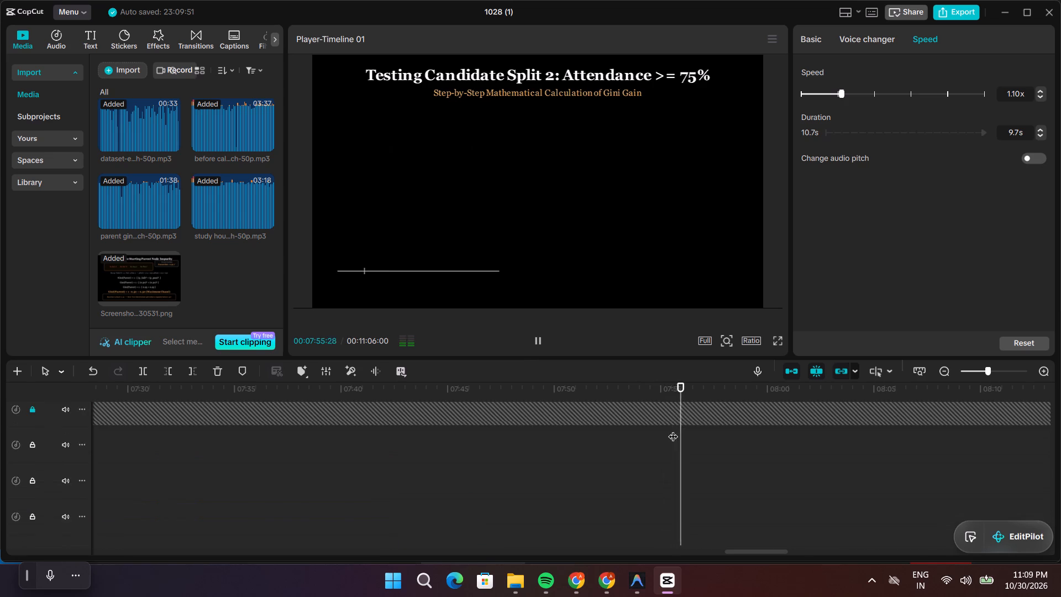
scroll(674, 433, up, 6)
key(space)
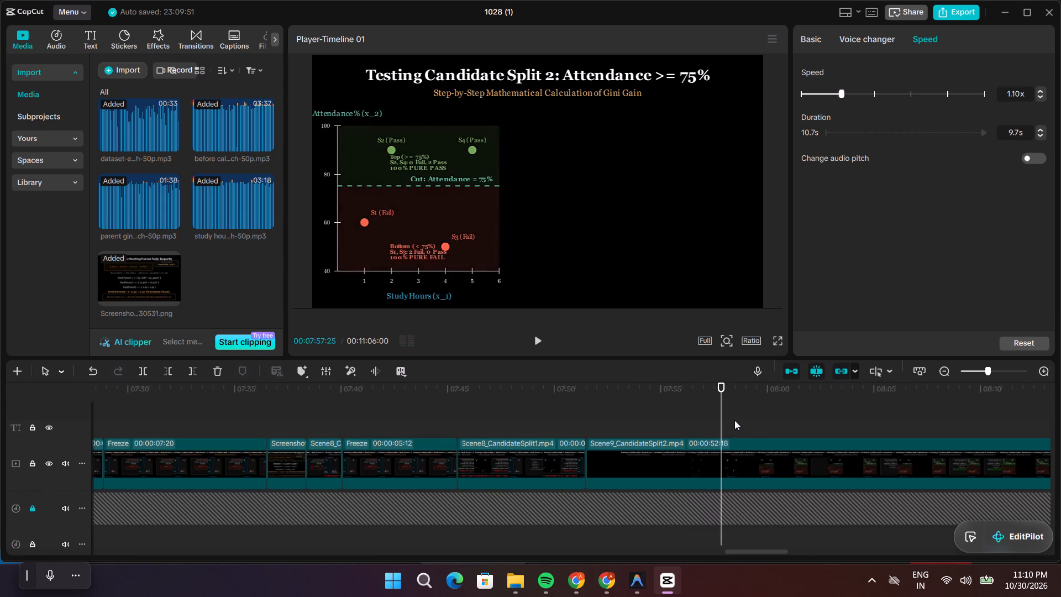
Extend the freeze frame showing Gini Gain = 0.00, just before Scene 8's final summary clip, to 00:00:11:06.
drag(722, 420, 538, 425)
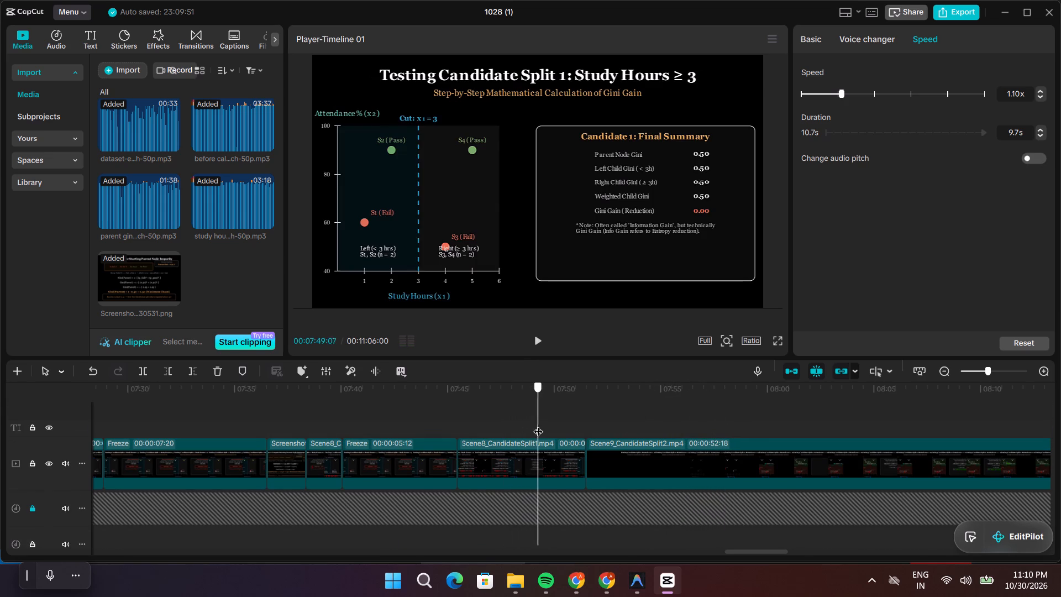
drag(538, 425, 555, 431)
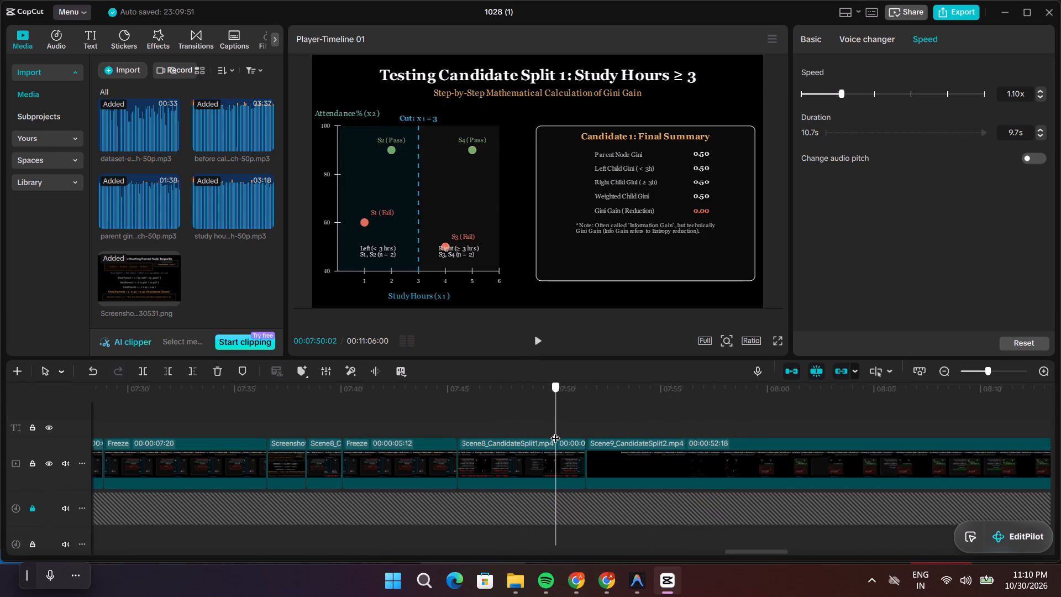
drag(555, 431, 564, 433)
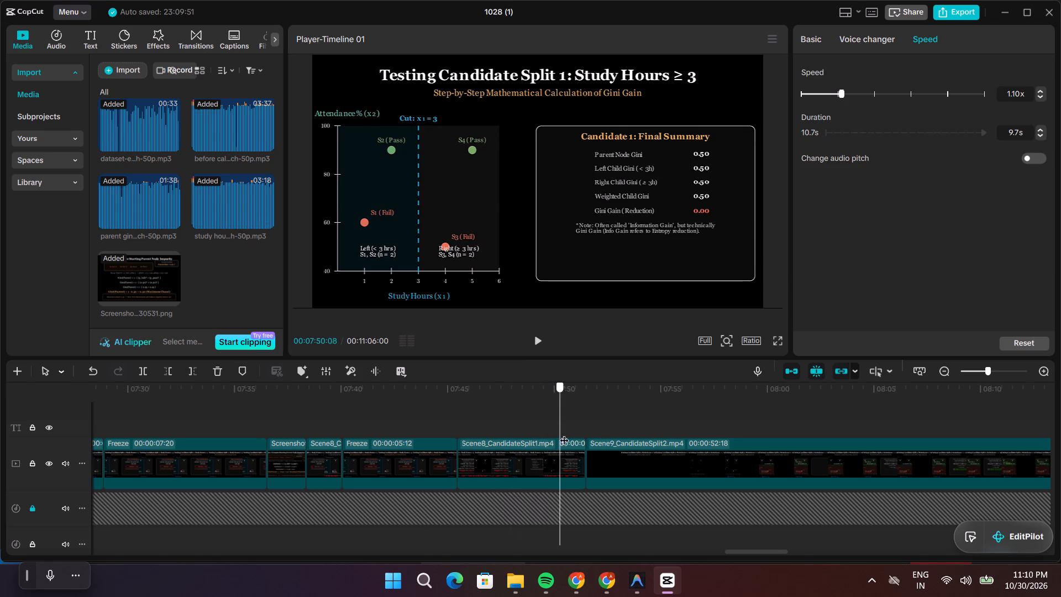
drag(564, 433, 430, 437)
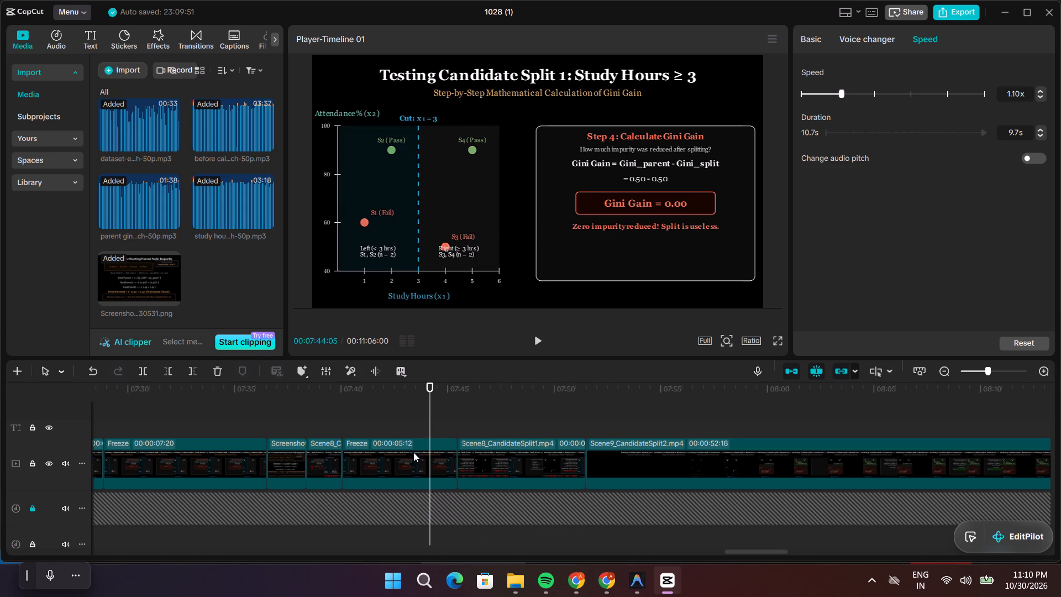
click(413, 453)
drag(456, 462, 579, 468)
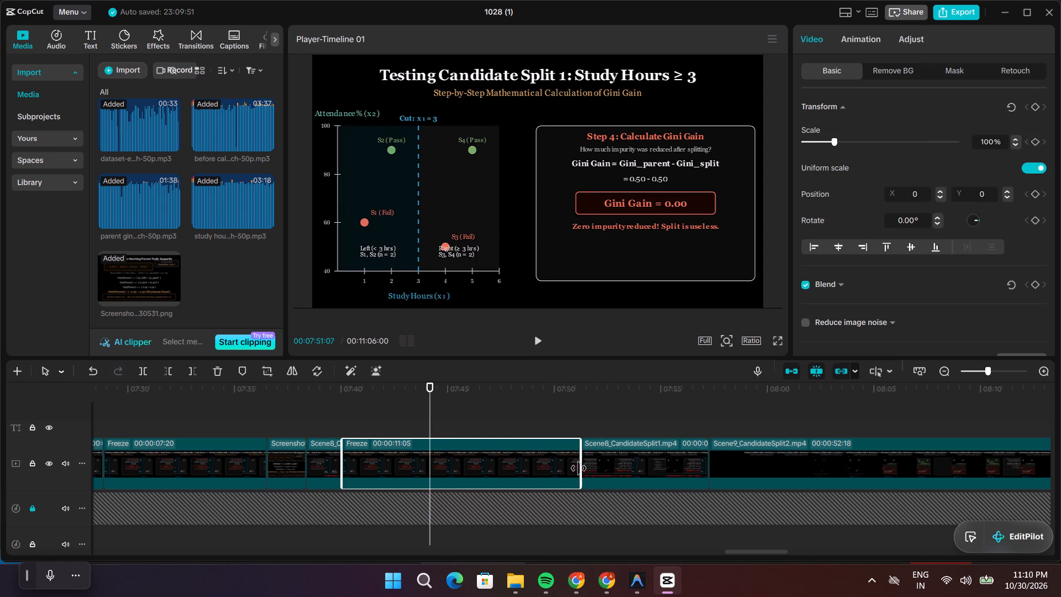
drag(579, 468, 580, 469)
Move the shifted short narration piece back against the preceding piece, starting at about 00:07:46.
key(space)
scroll(633, 488, down, 12)
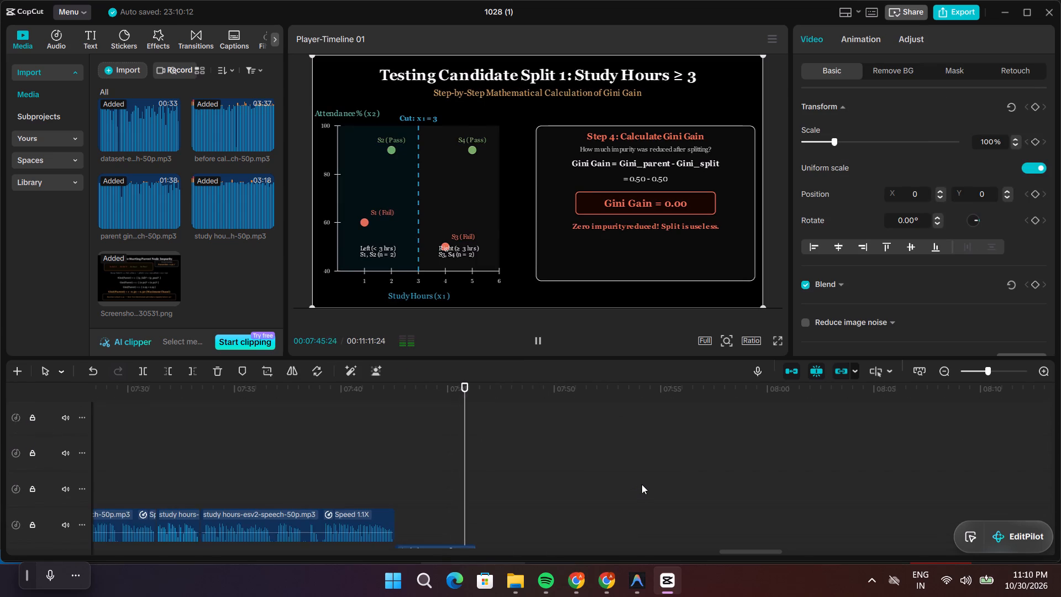
scroll(642, 484, down, 7)
scroll(642, 484, up, 3)
key(space)
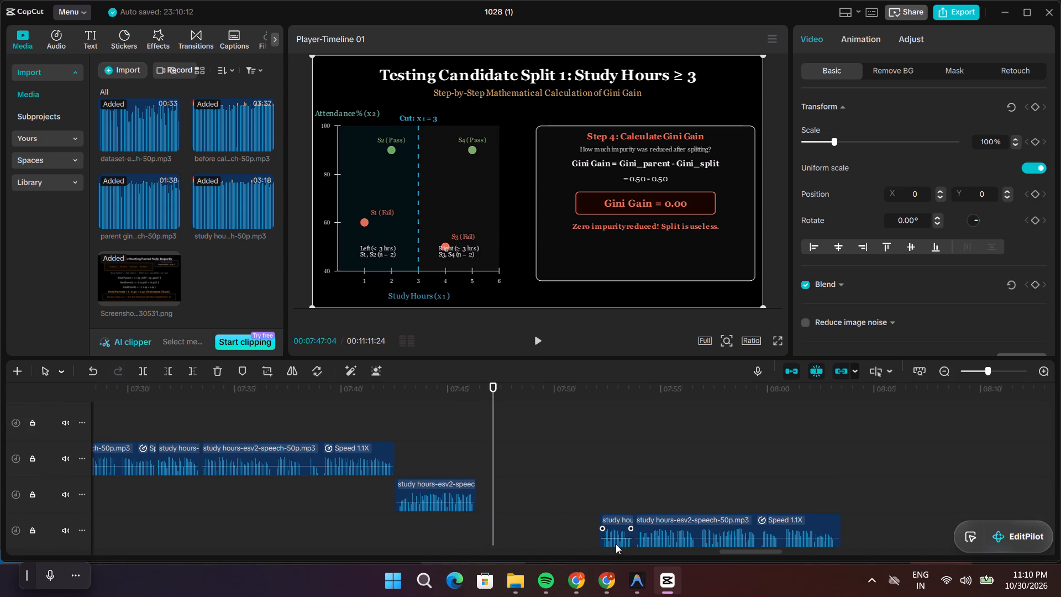
drag(616, 544, 492, 541)
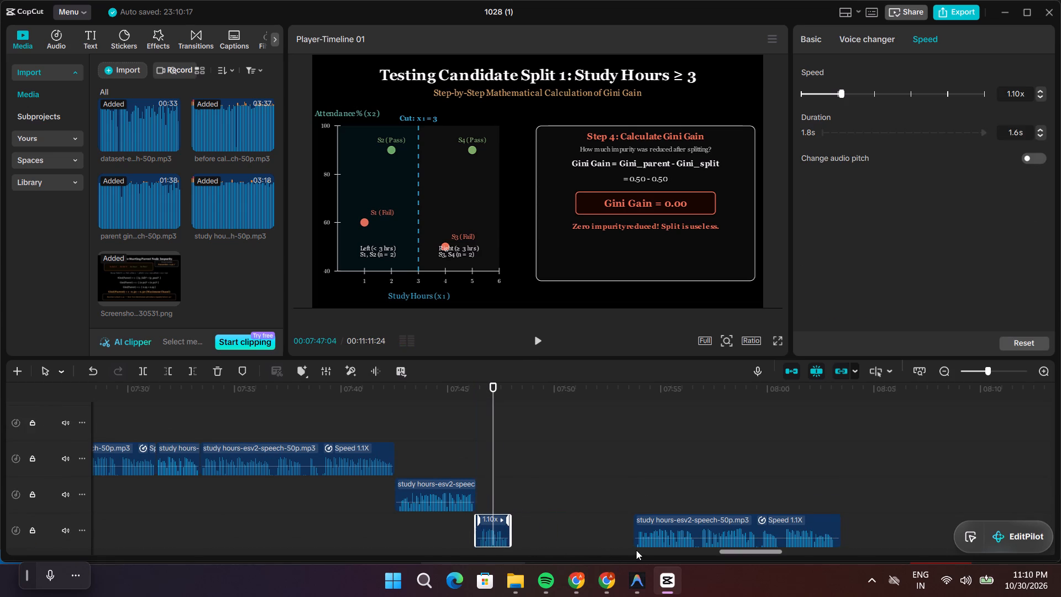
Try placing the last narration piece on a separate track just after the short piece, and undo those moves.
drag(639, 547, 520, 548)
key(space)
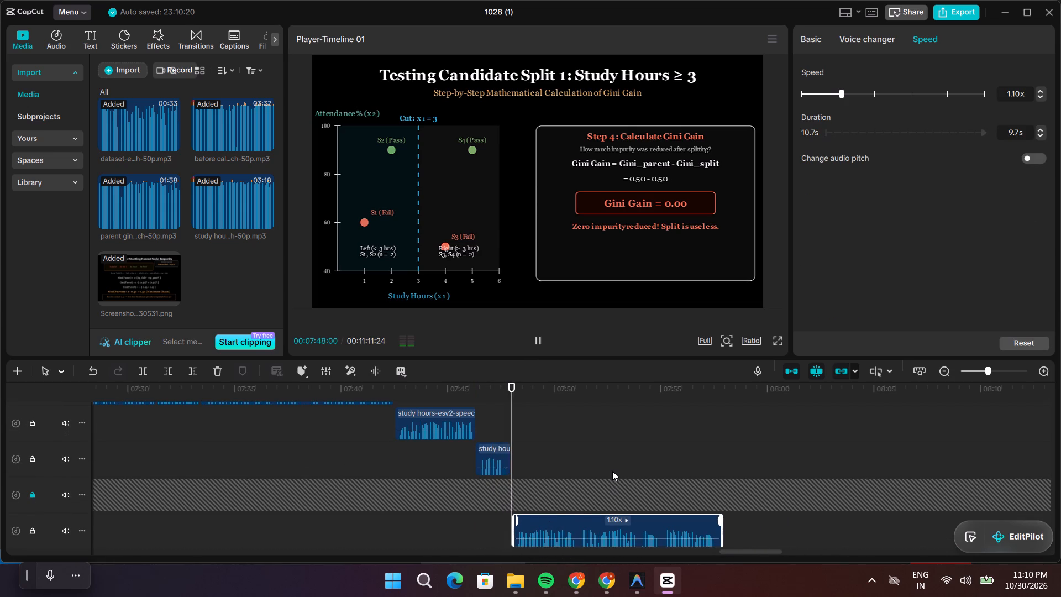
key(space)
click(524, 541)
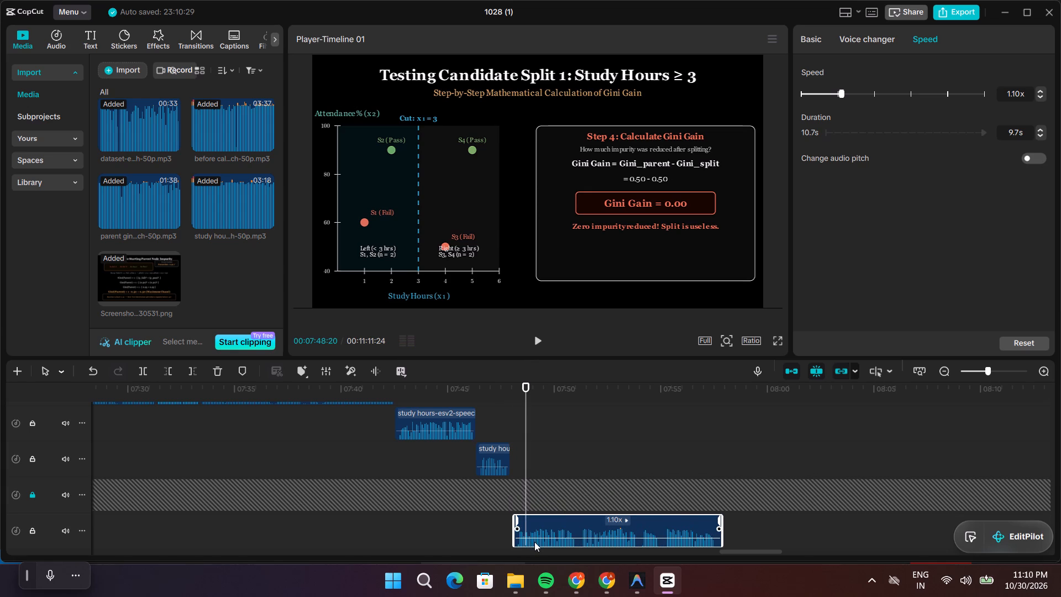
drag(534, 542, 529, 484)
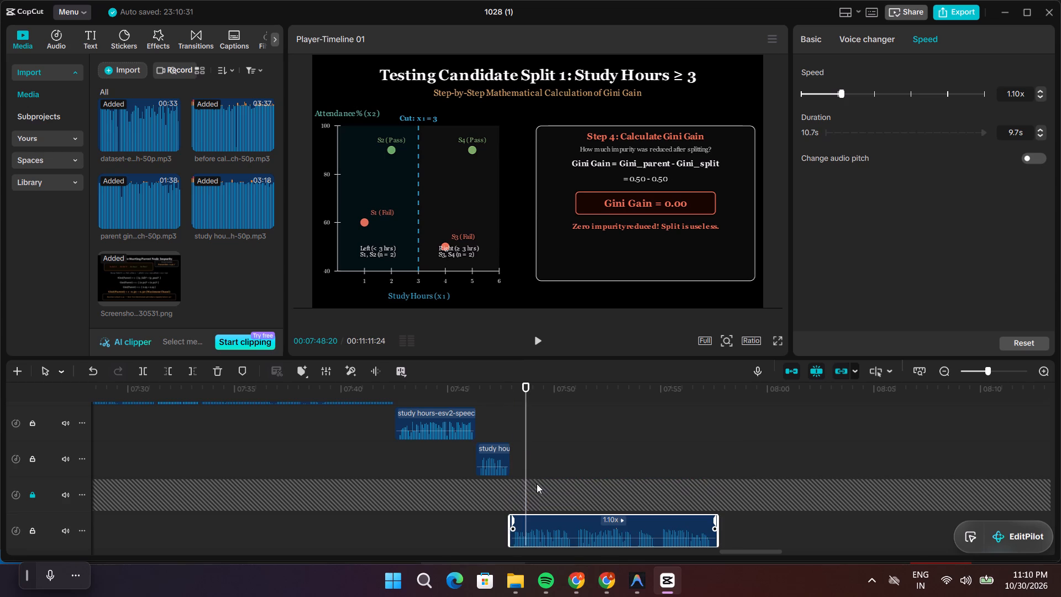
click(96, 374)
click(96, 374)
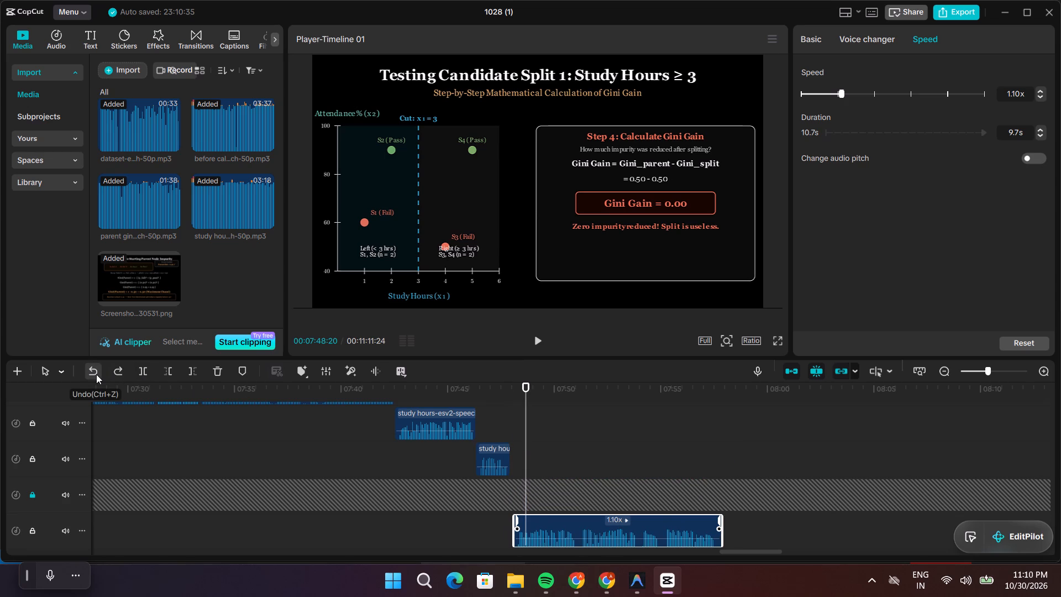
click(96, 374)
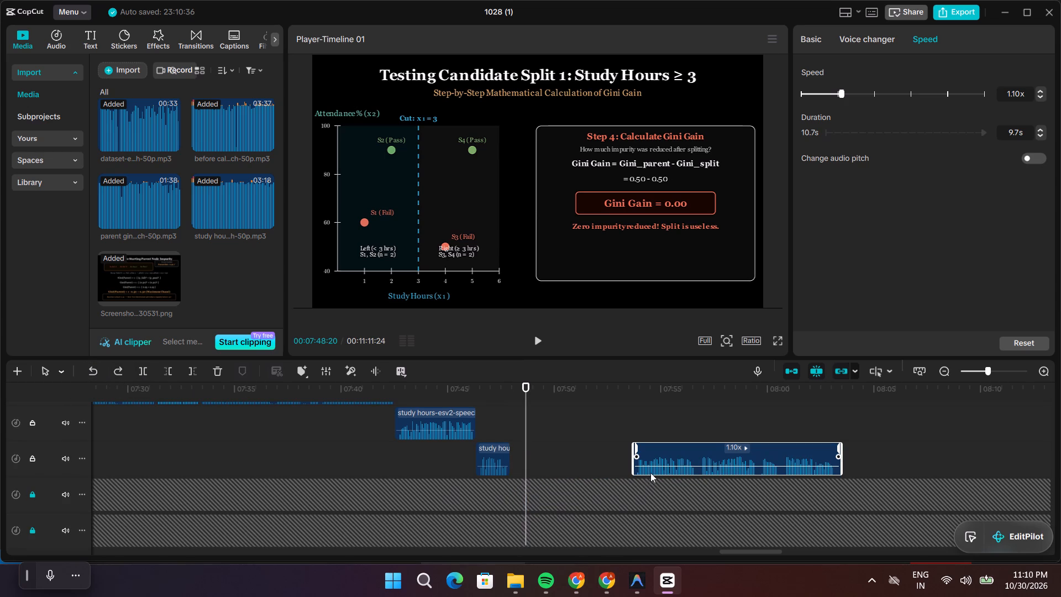
Move the last narration piece back against the end of the short piece on the same track.
drag(650, 472, 530, 472)
Replay the rejoined narration from about 00:07:46 over the extended freeze and final summary into Scene 9's title.
key(space)
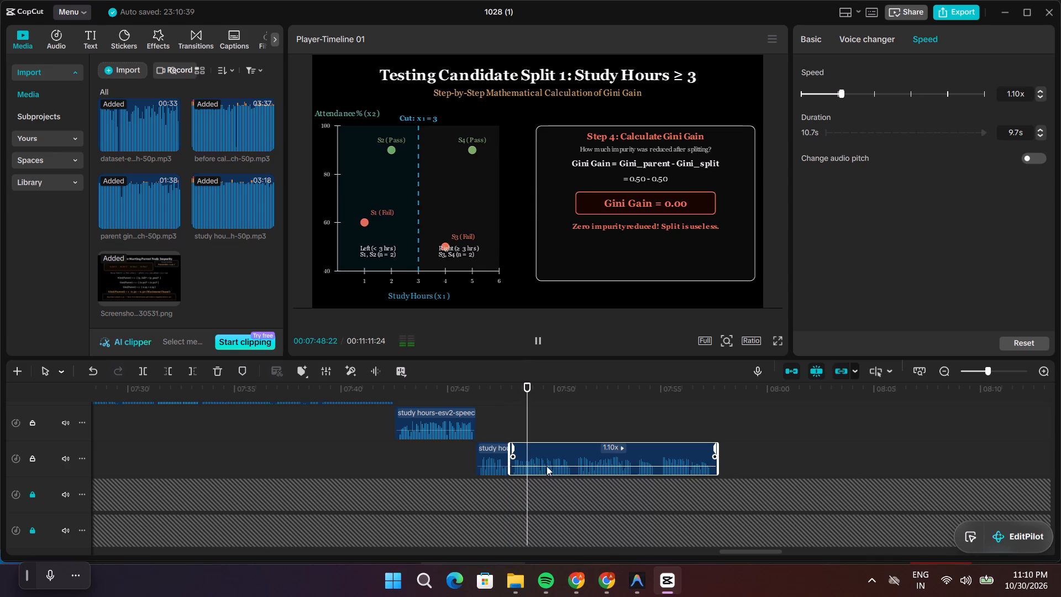
drag(544, 431, 475, 430)
key(space)
key(space)
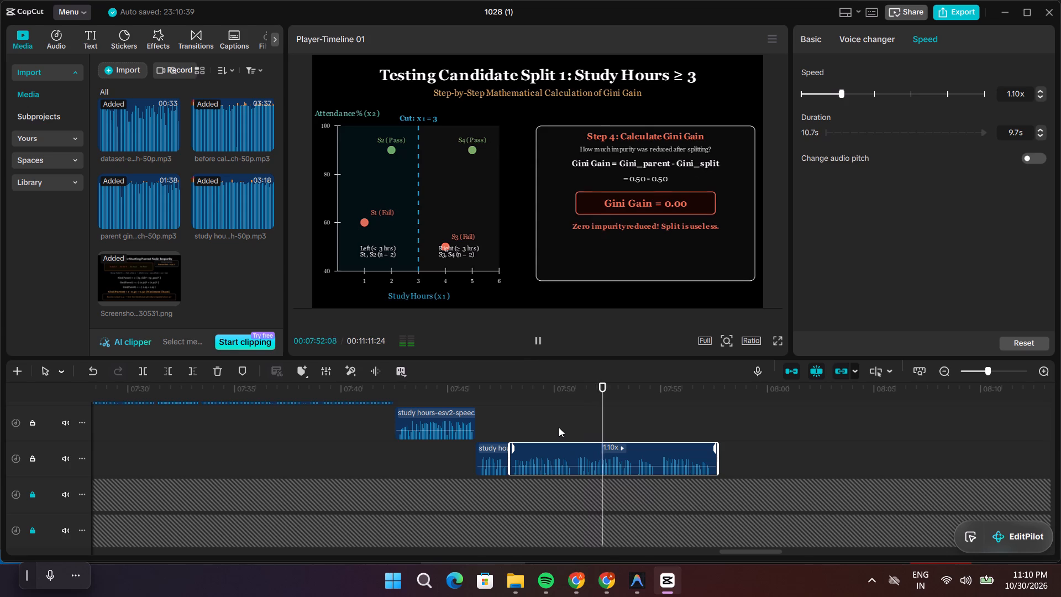
scroll(718, 418, up, 12)
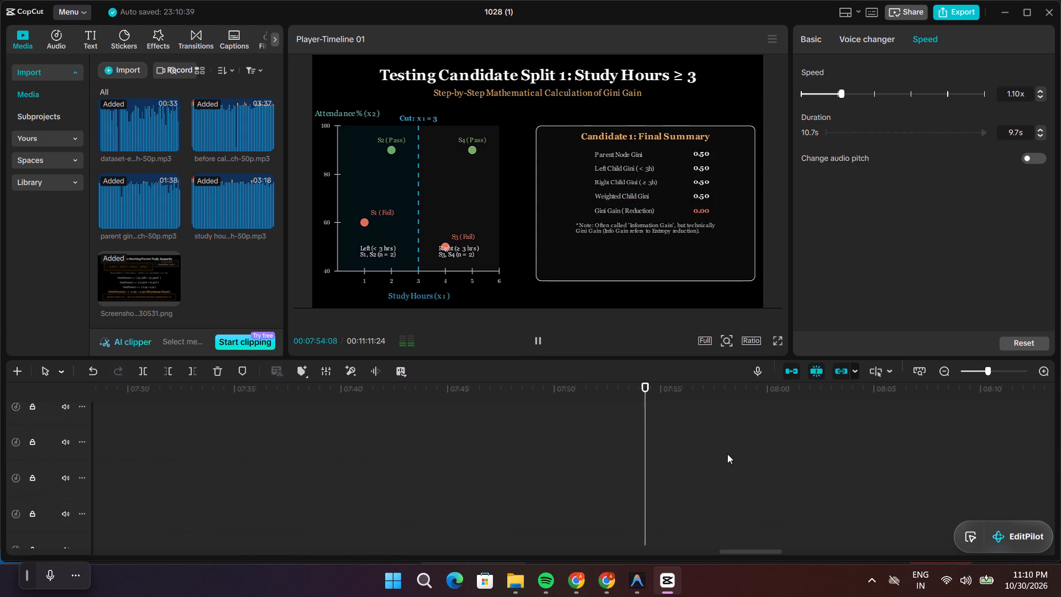
scroll(728, 453, up, 7)
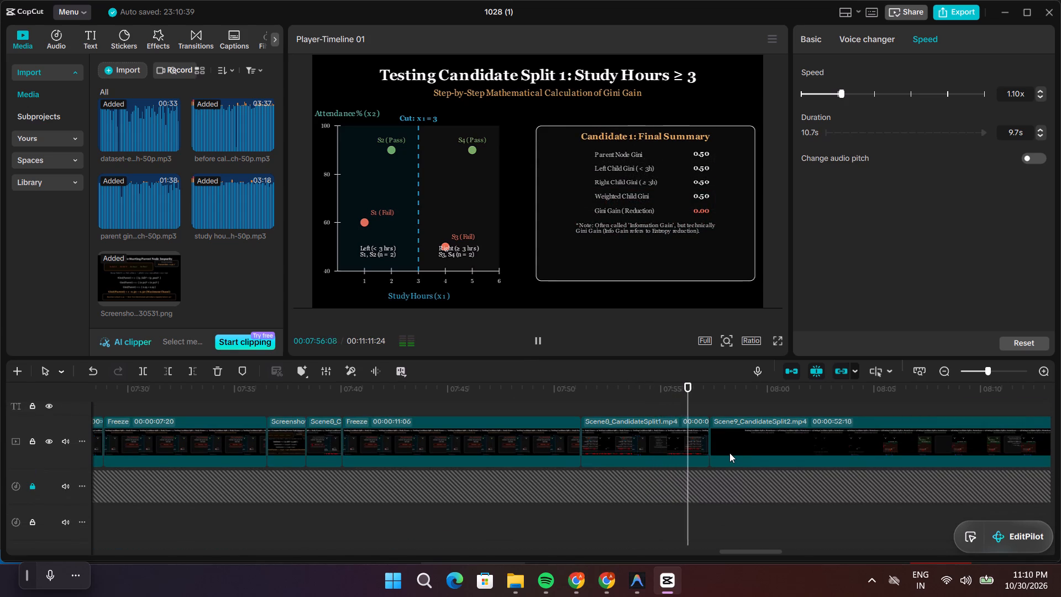
click(749, 399)
drag(749, 399, 710, 405)
drag(710, 405, 684, 413)
Split the last narration piece at 00:07:56:23, near its closing words, and delete the tail after the cut.
scroll(692, 431, down, 16)
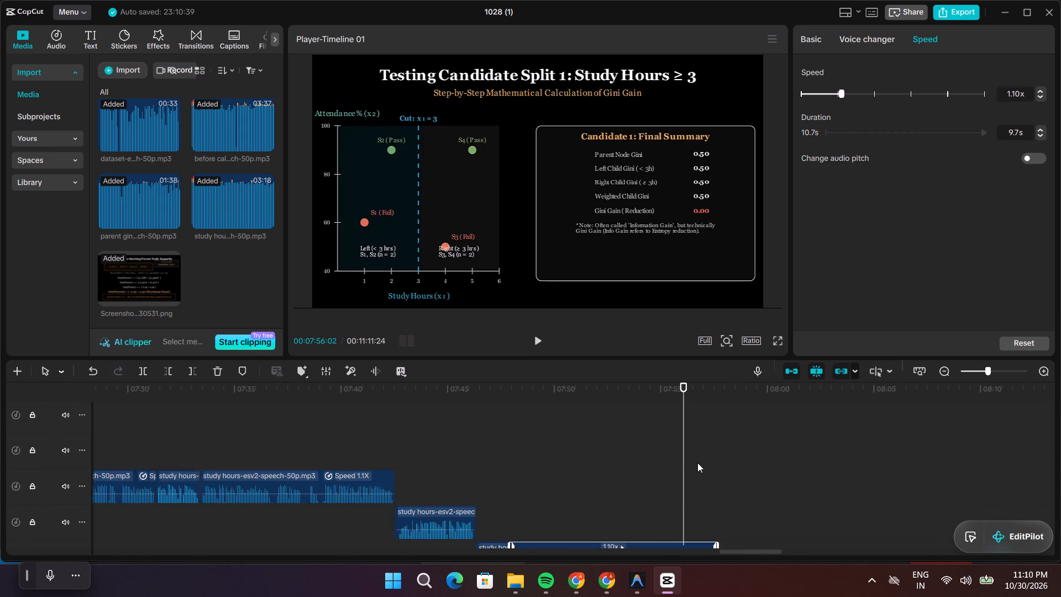
scroll(697, 463, down, 3)
drag(684, 421, 679, 422)
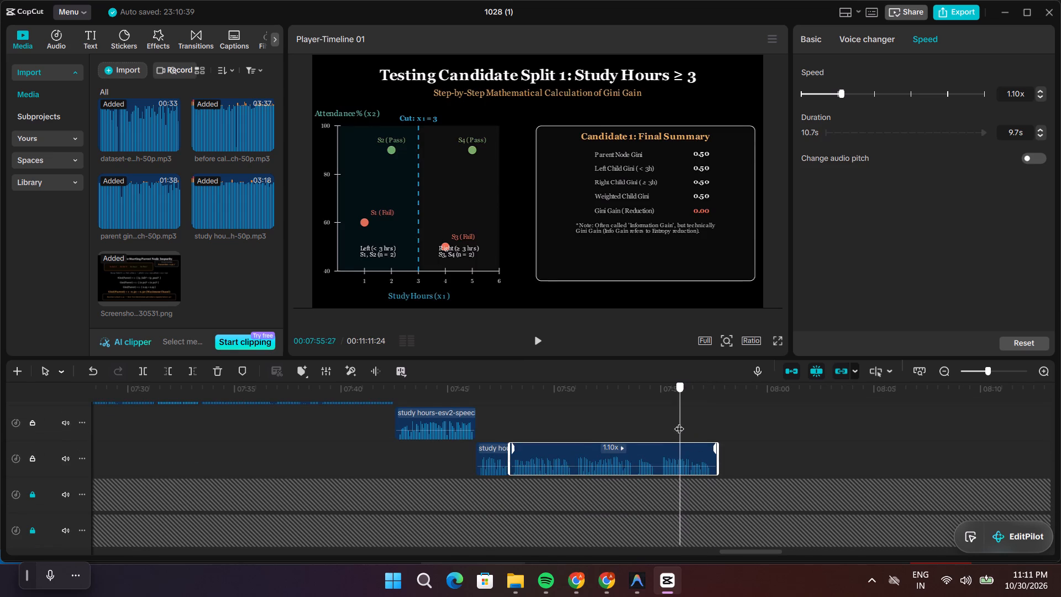
drag(679, 422, 661, 428)
key(space)
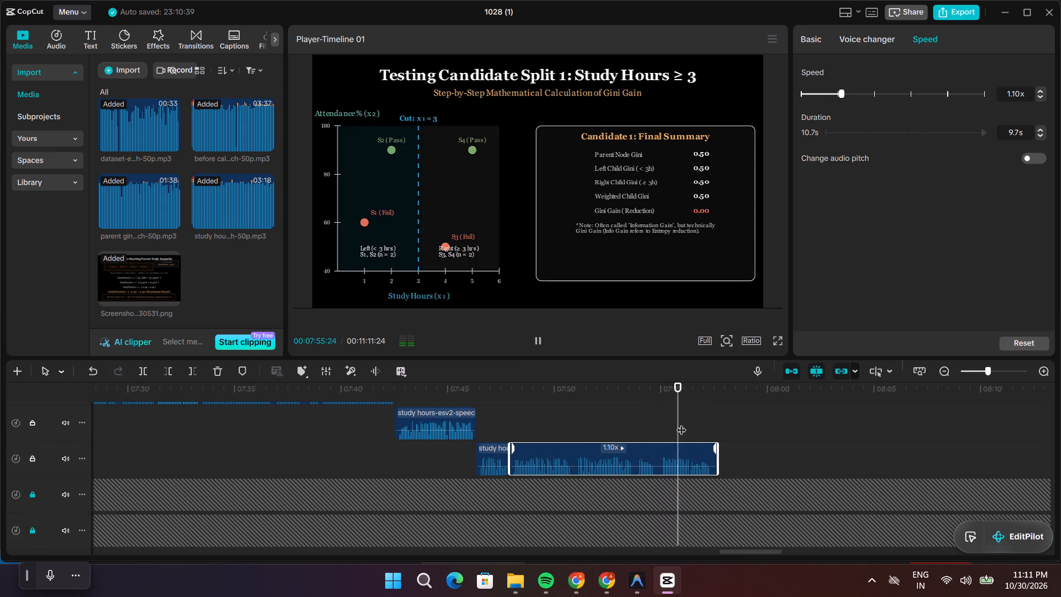
key(space)
click(700, 423)
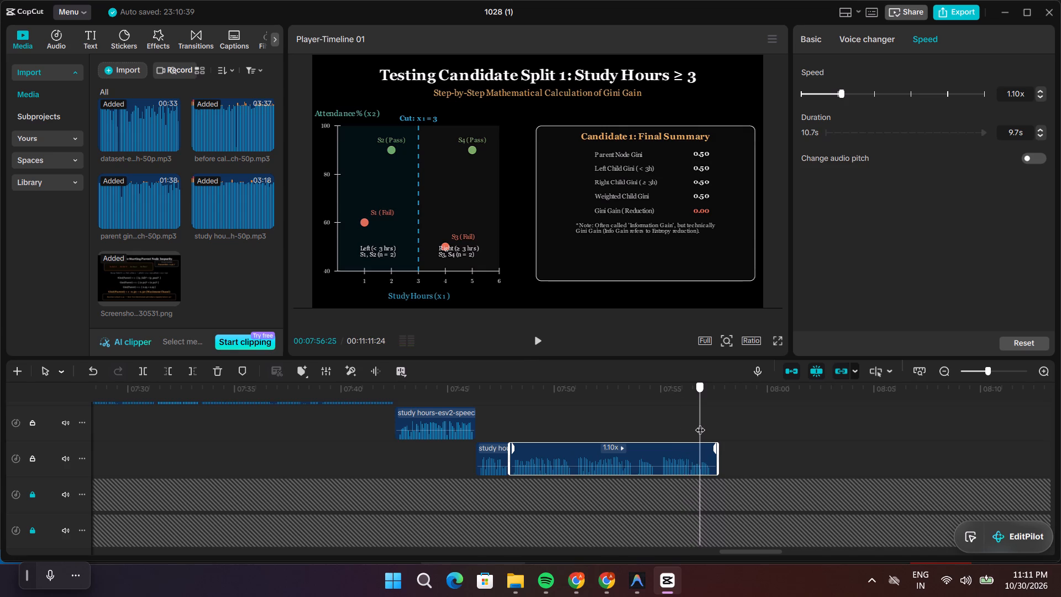
scroll(710, 425, up, 1)
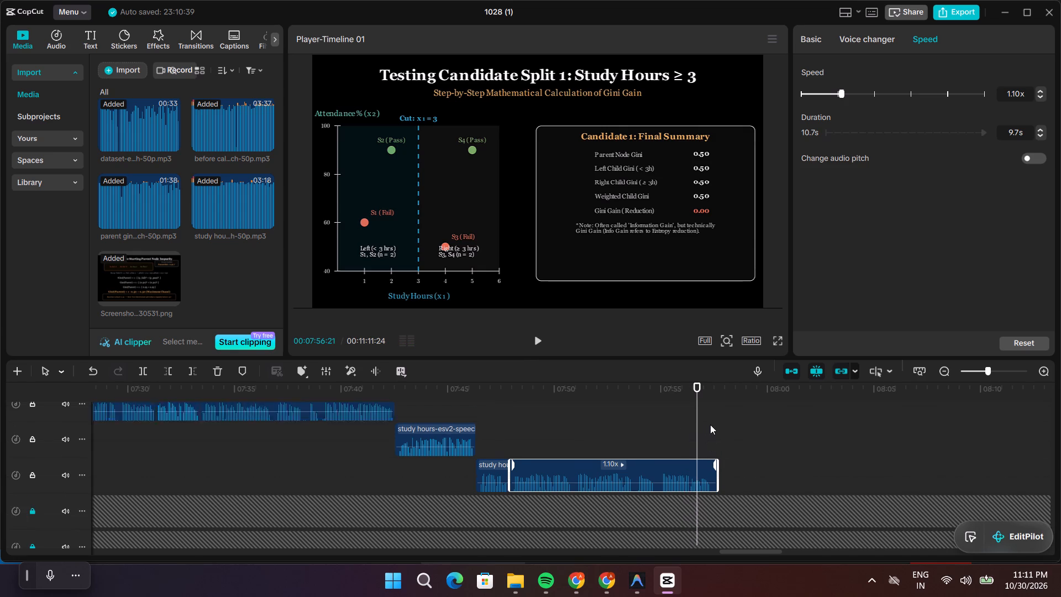
scroll(710, 425, up, 14)
click(699, 426)
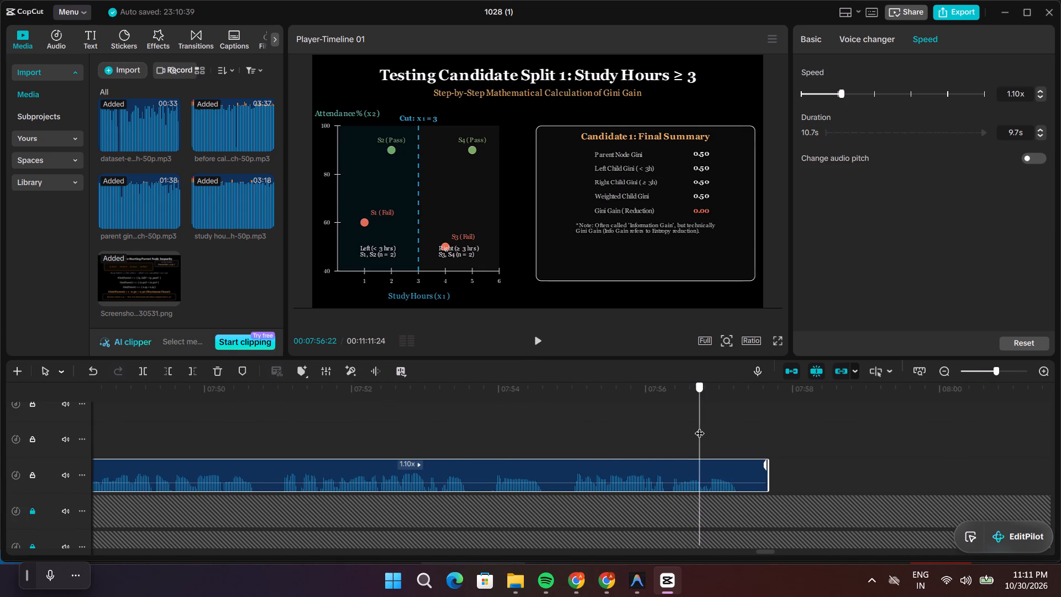
key(space)
key(space)
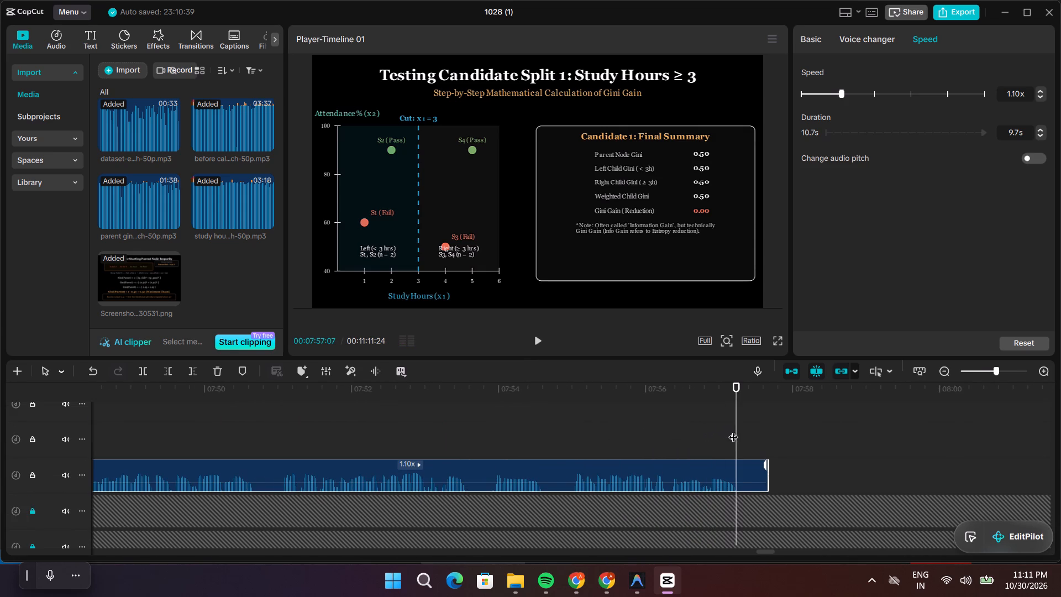
drag(740, 432, 703, 440)
click(711, 468)
key(ctrl+b)
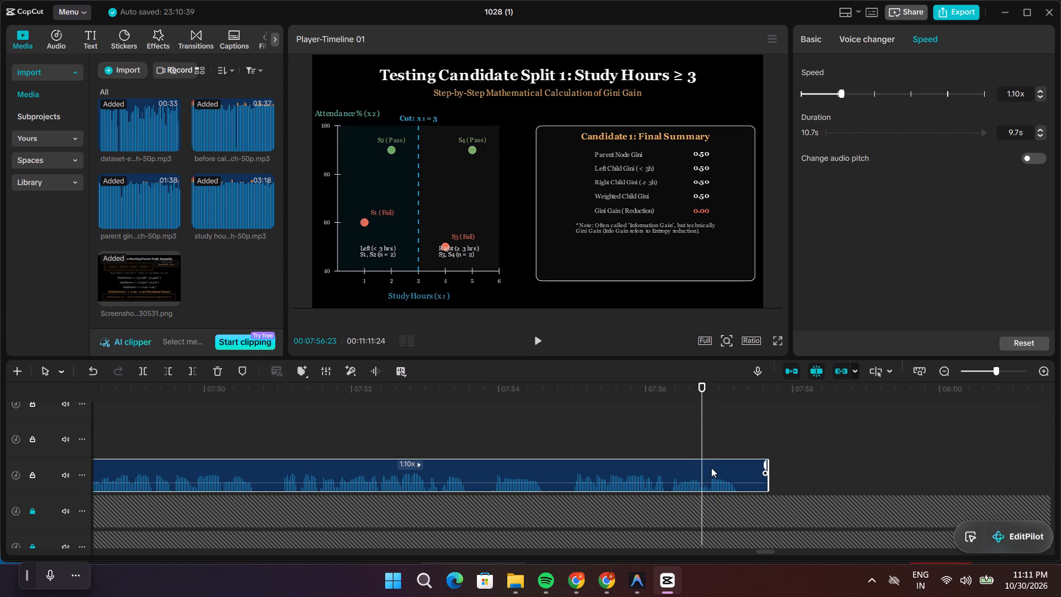
click(712, 468)
key(BackSpace)
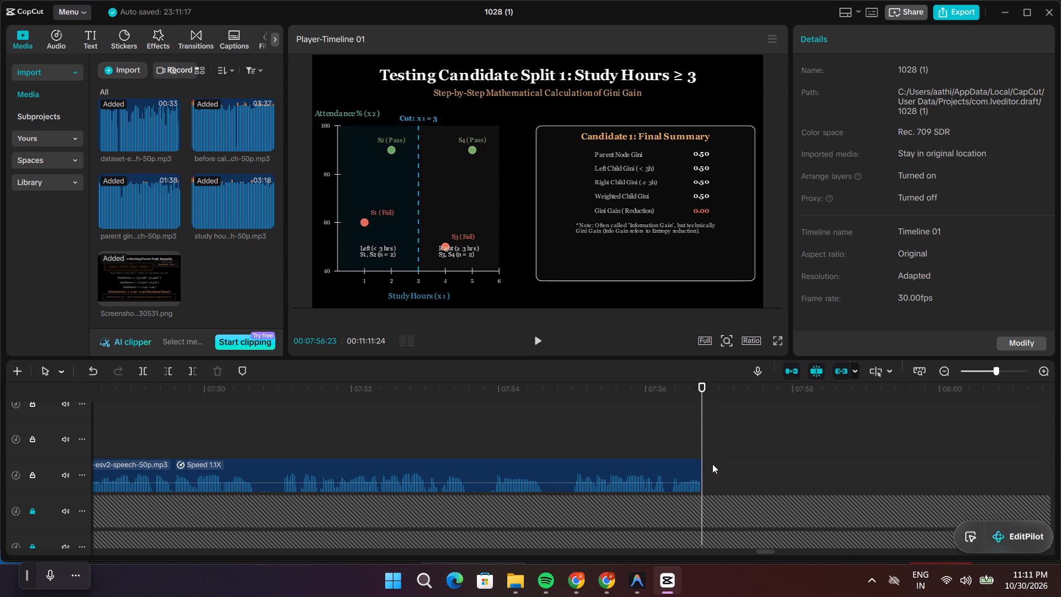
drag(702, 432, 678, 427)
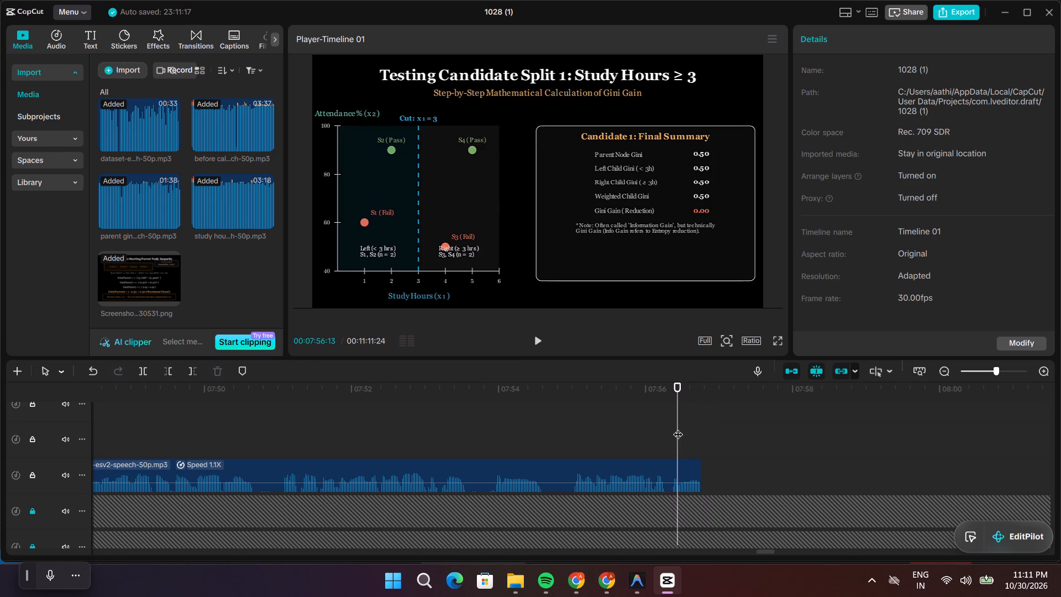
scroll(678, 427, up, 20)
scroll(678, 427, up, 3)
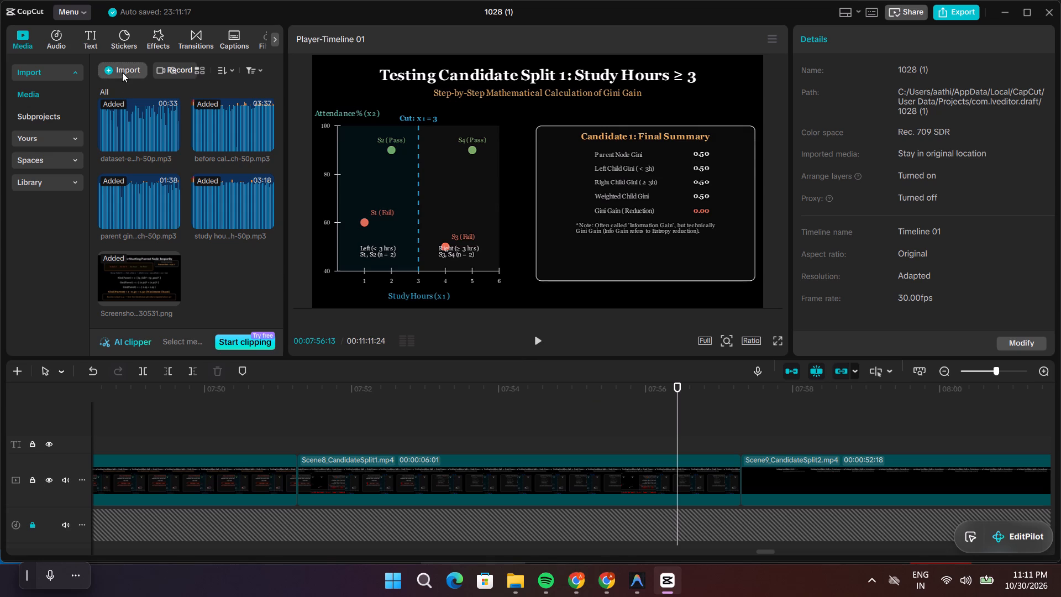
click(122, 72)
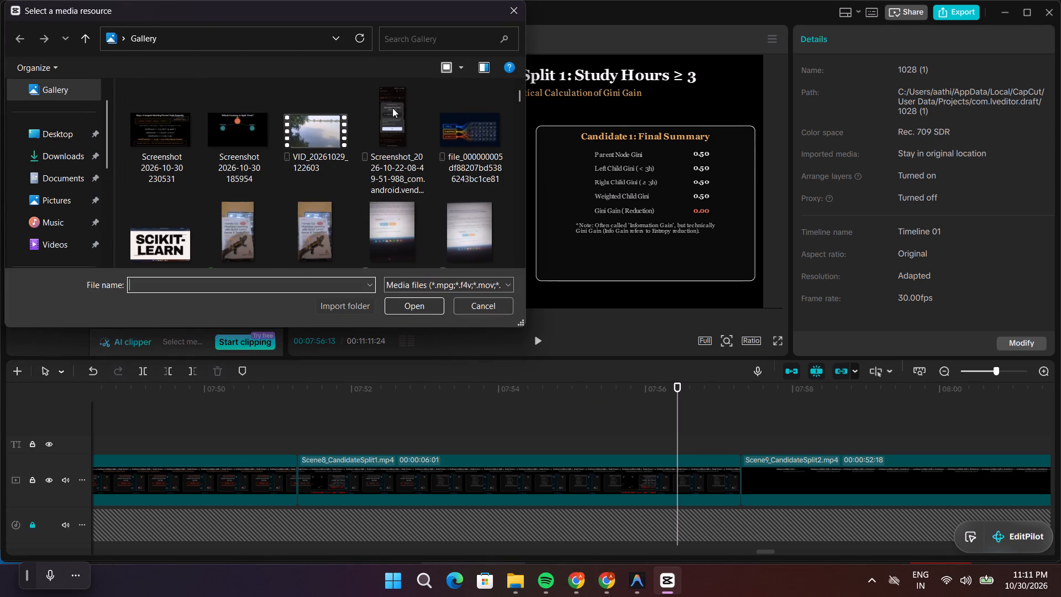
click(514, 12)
In Adobe Podcast, mute attendence .mp3's Music and Background tracks and download its enhanced Speech track at 50%.
click(609, 577)
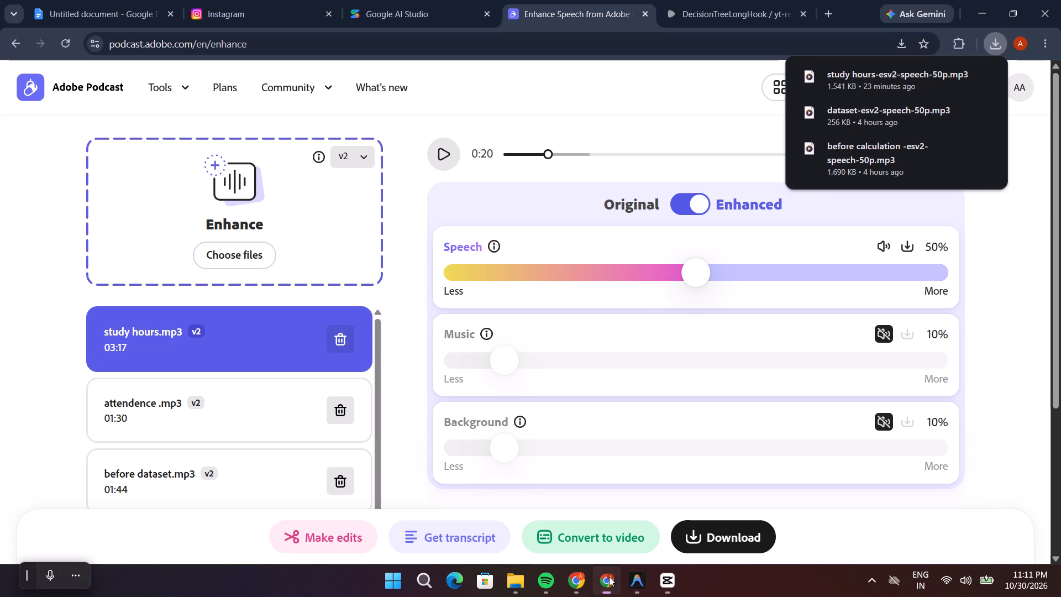
click(150, 408)
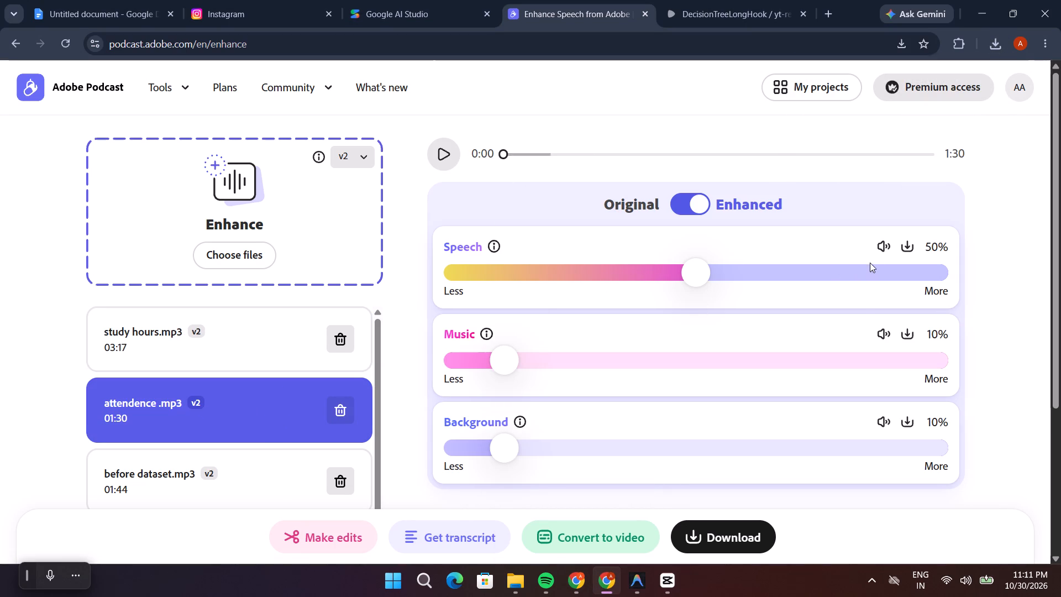
click(449, 159)
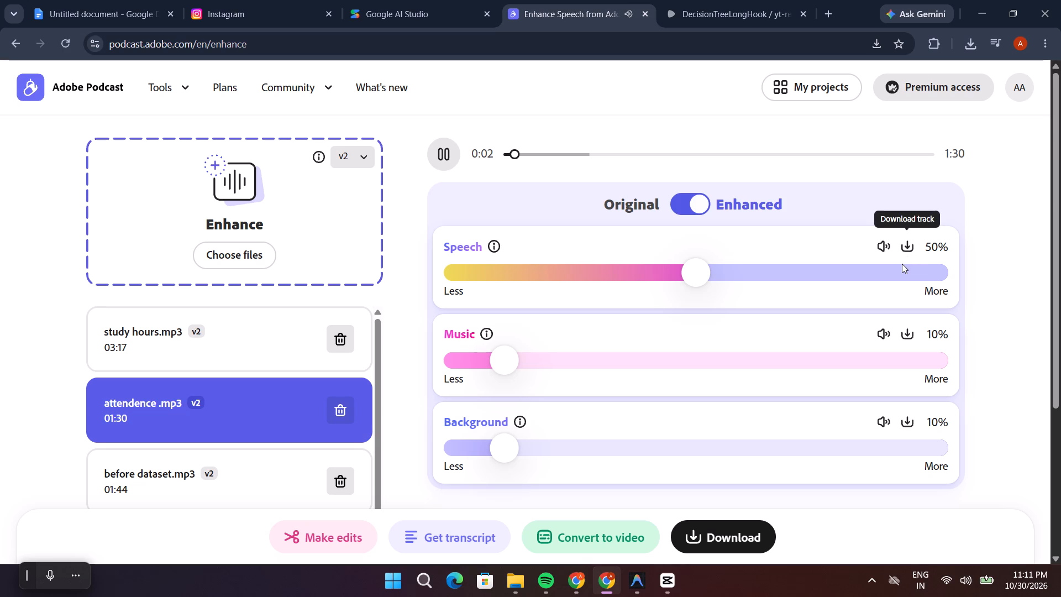
click(880, 329)
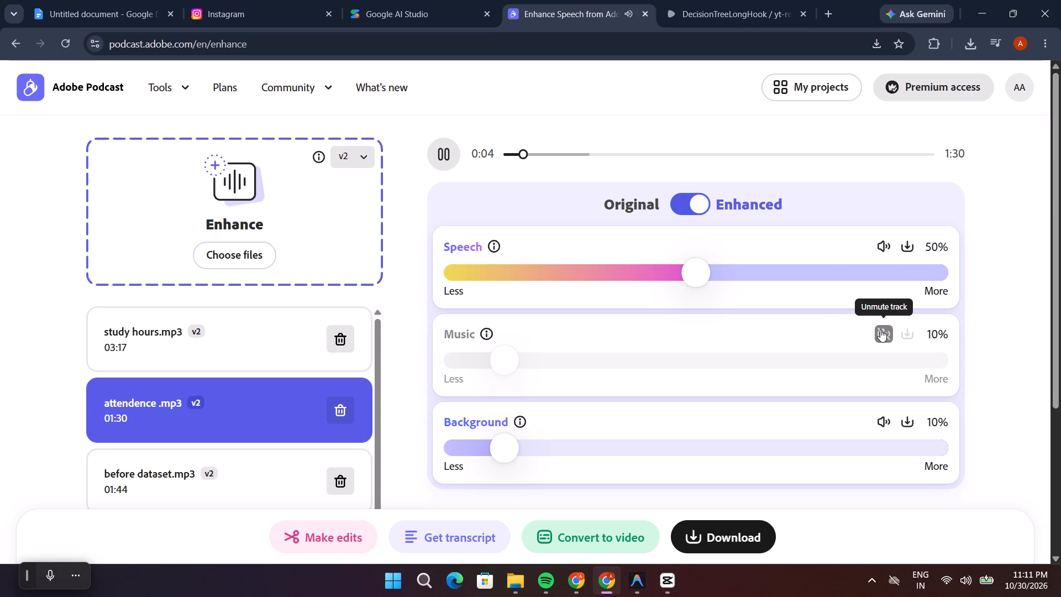
click(884, 420)
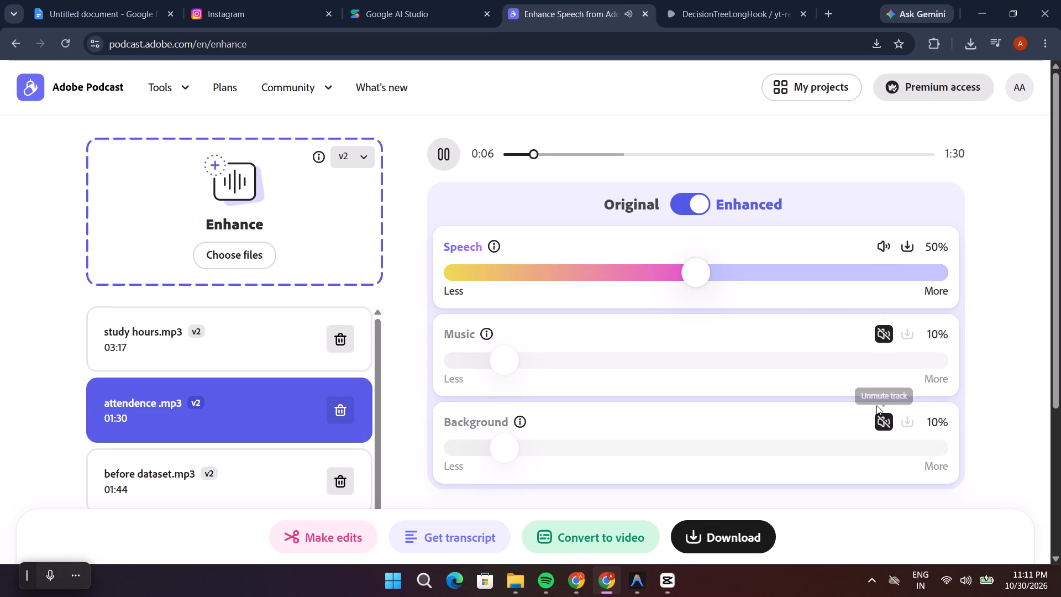
click(905, 253)
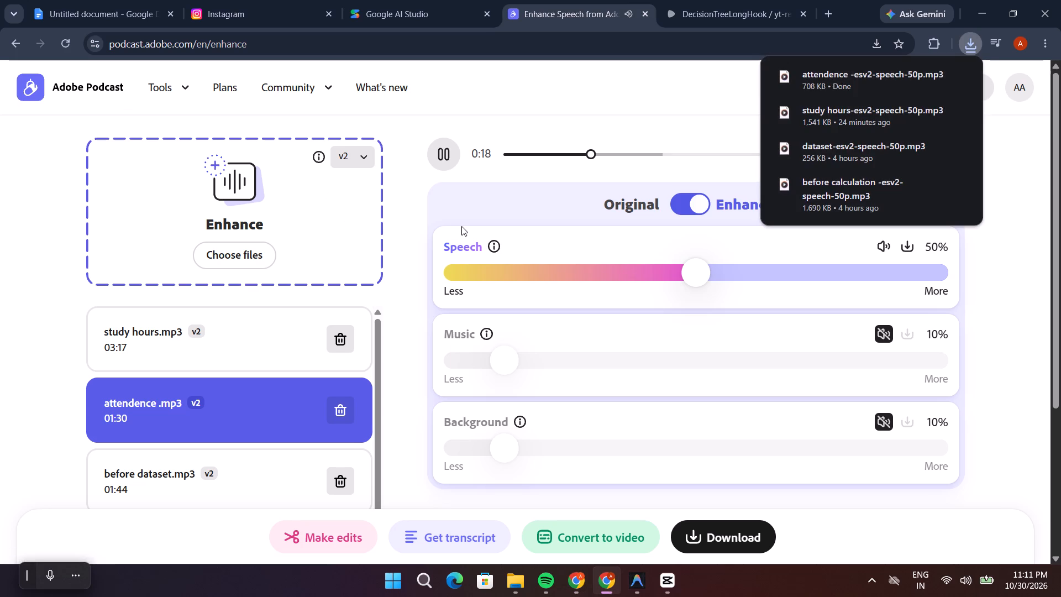
click(437, 160)
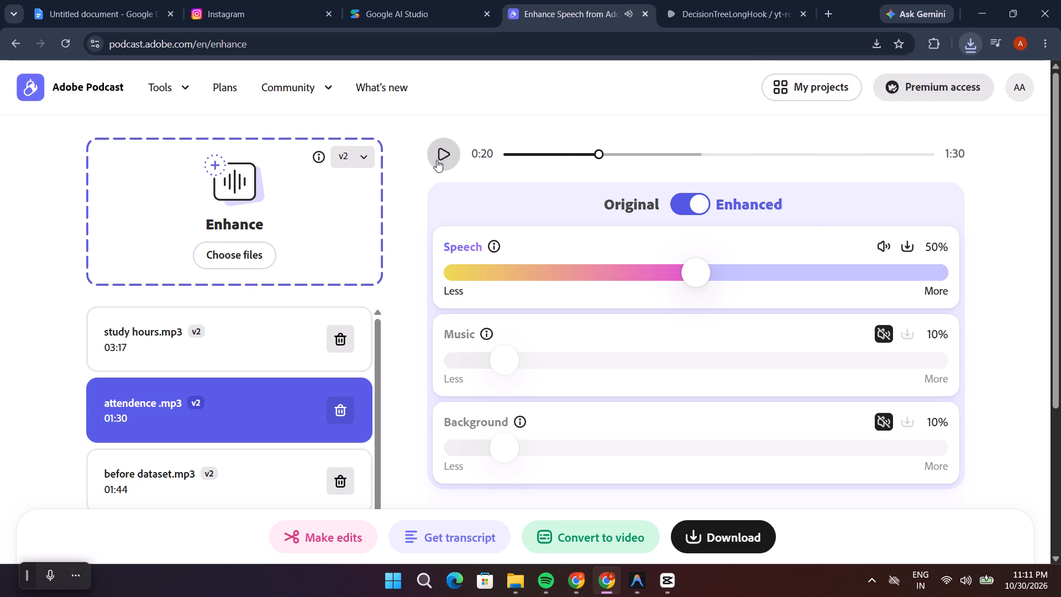
In CapCut, play the narration's end from 00:07:56:13 across the change from Scene 8 to Scene 9.
key(alt+Tab)
scroll(669, 423, down, 10)
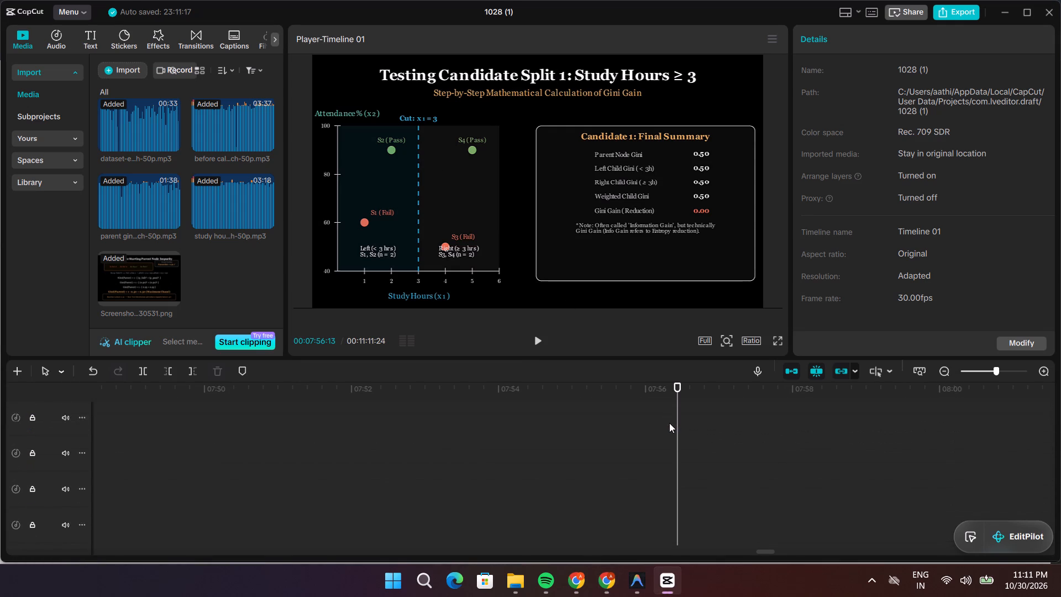
scroll(669, 423, down, 10)
key(space)
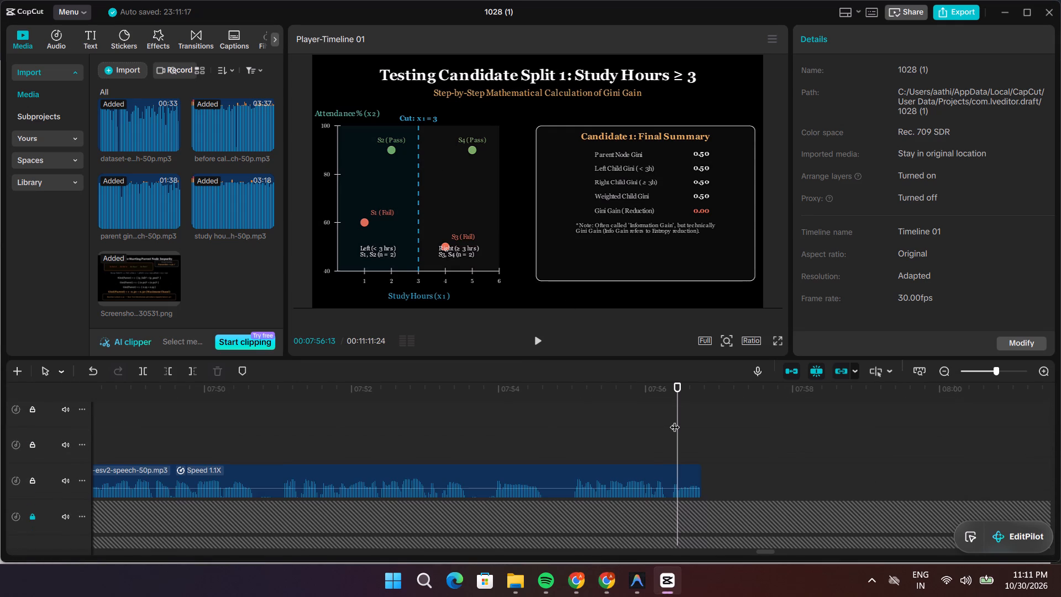
key(space)
key(space)
key(space)
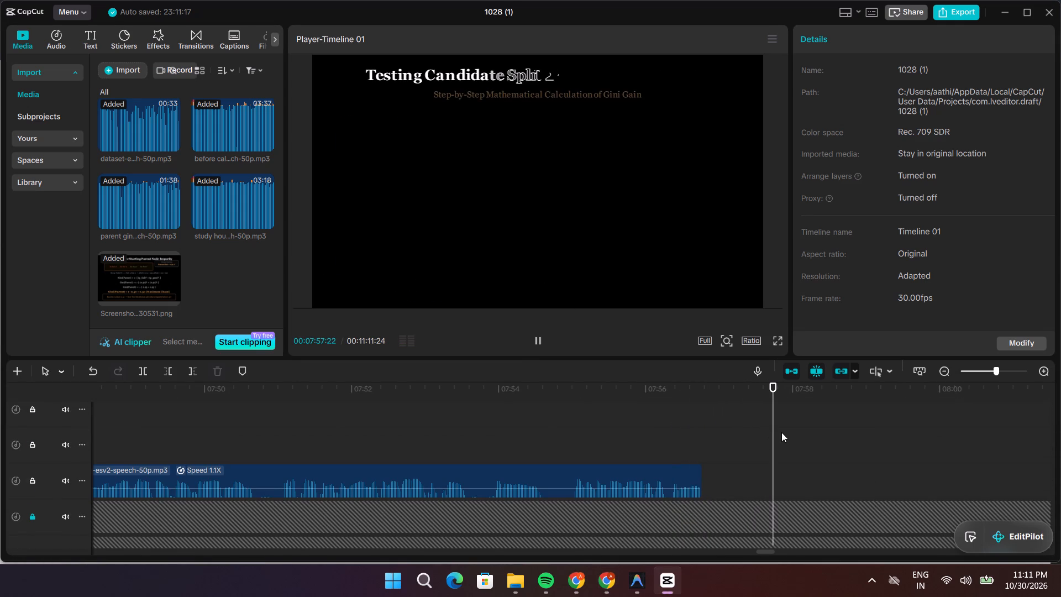
Split the last Scene 8 video clip at the narration's end, 00:07:56:23, and delete the remainder before Scene 9.
drag(772, 432, 705, 434)
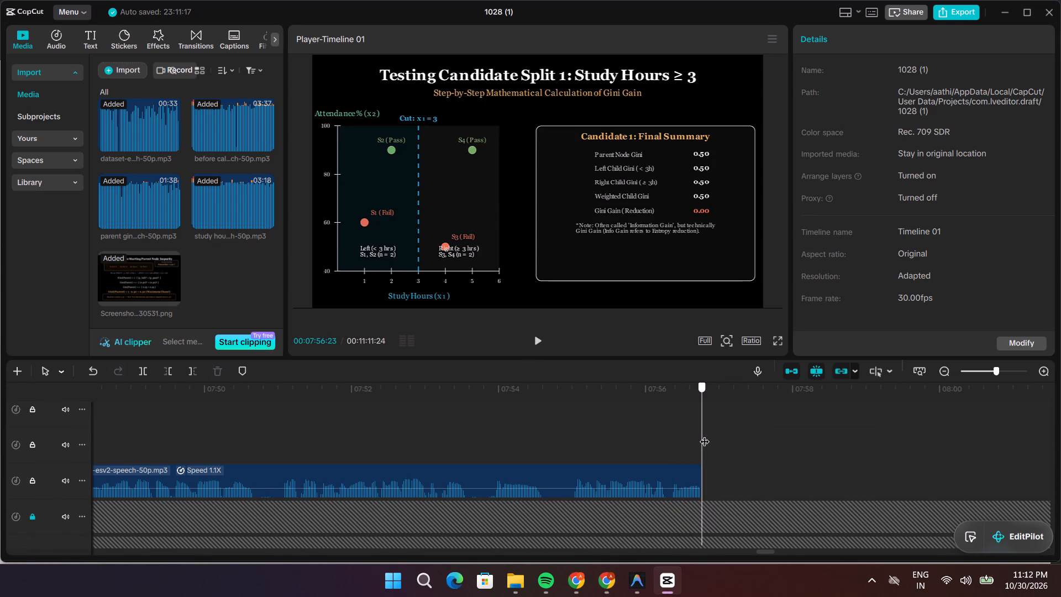
drag(705, 434, 704, 434)
scroll(704, 434, up, 8)
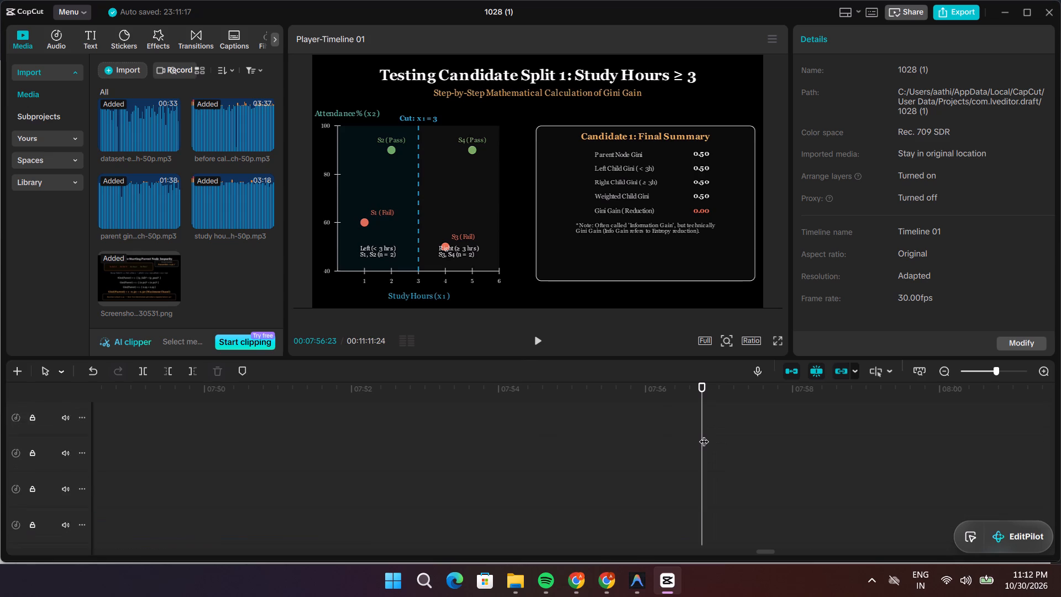
scroll(704, 434, up, 12)
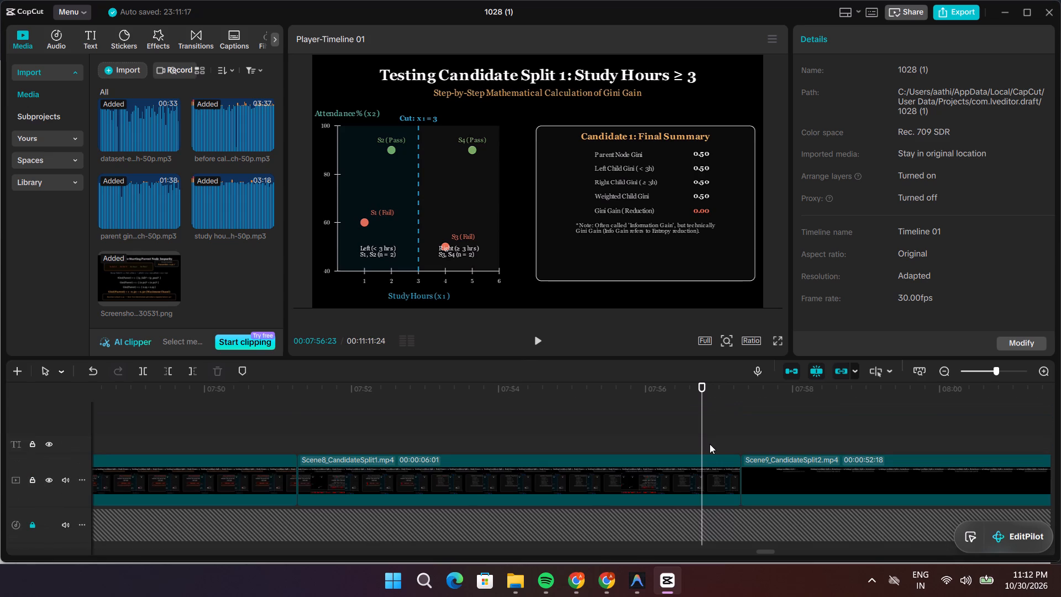
click(708, 467)
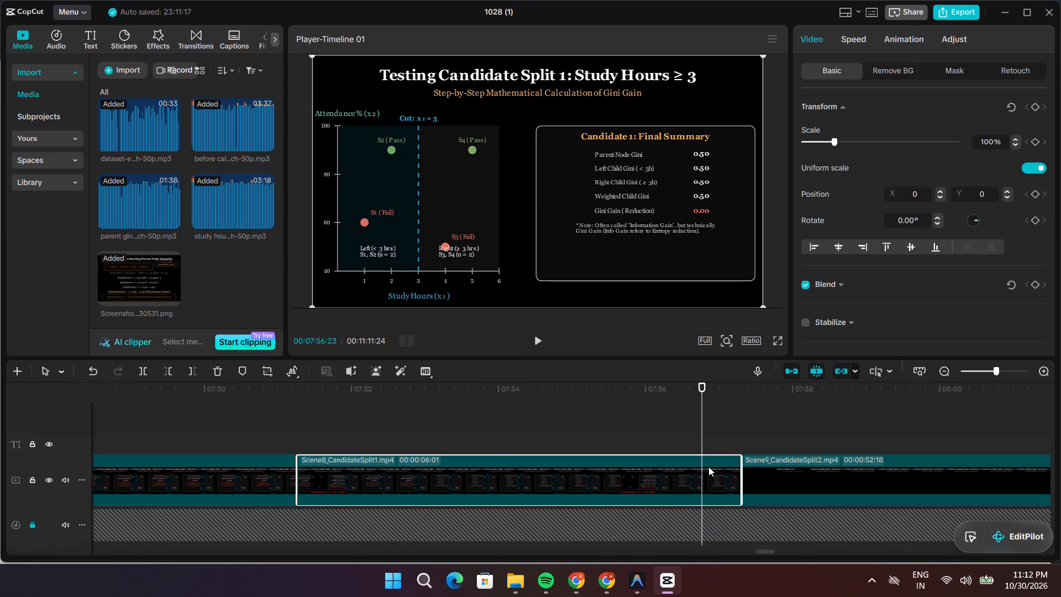
key(ctrl+b)
scroll(708, 467, down, 11)
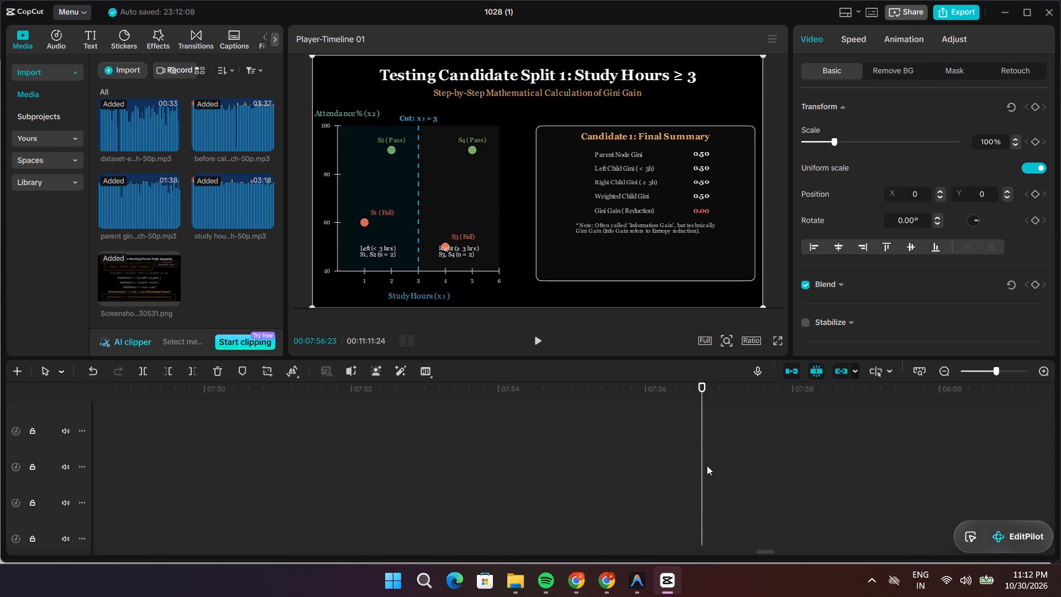
scroll(708, 465, down, 6)
scroll(708, 465, up, 14)
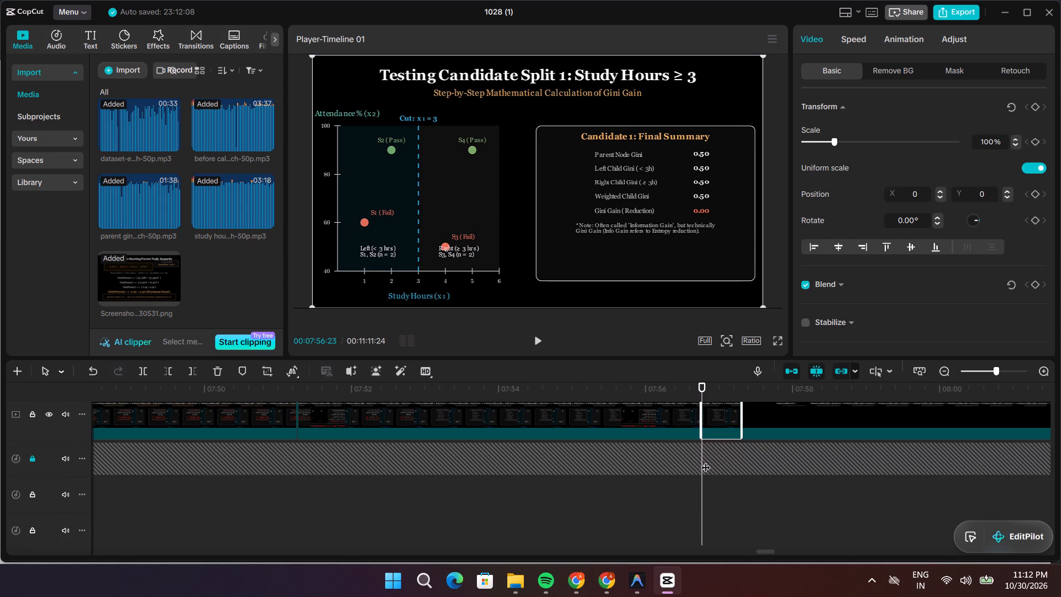
key(BackSpace)
scroll(706, 460, down, 18)
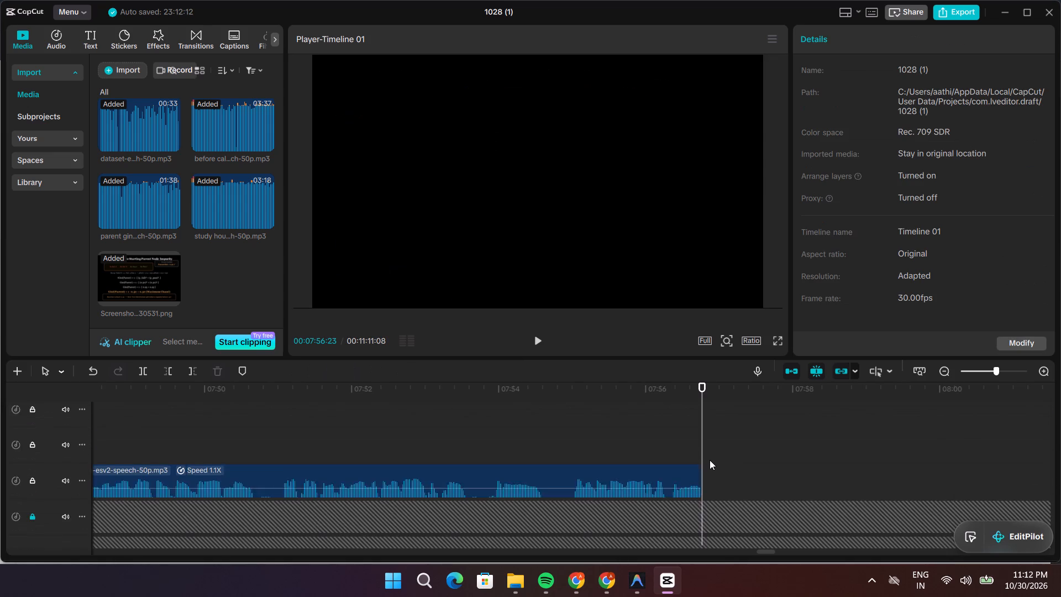
Import the attendence -esv2-speech-50p audio file from Downloads into the project media.
scroll(710, 460, up, 18)
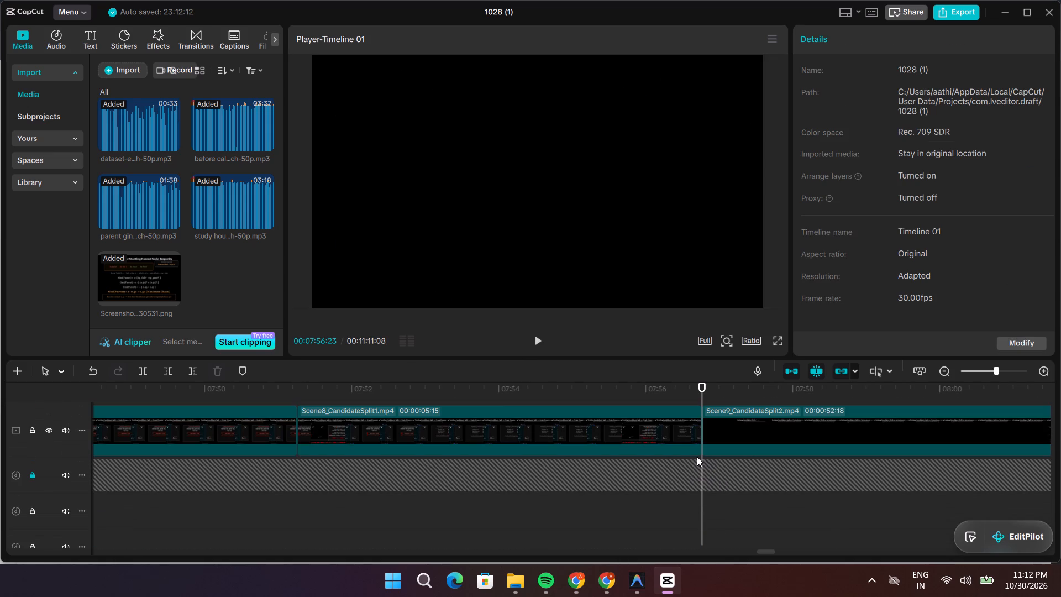
click(118, 70)
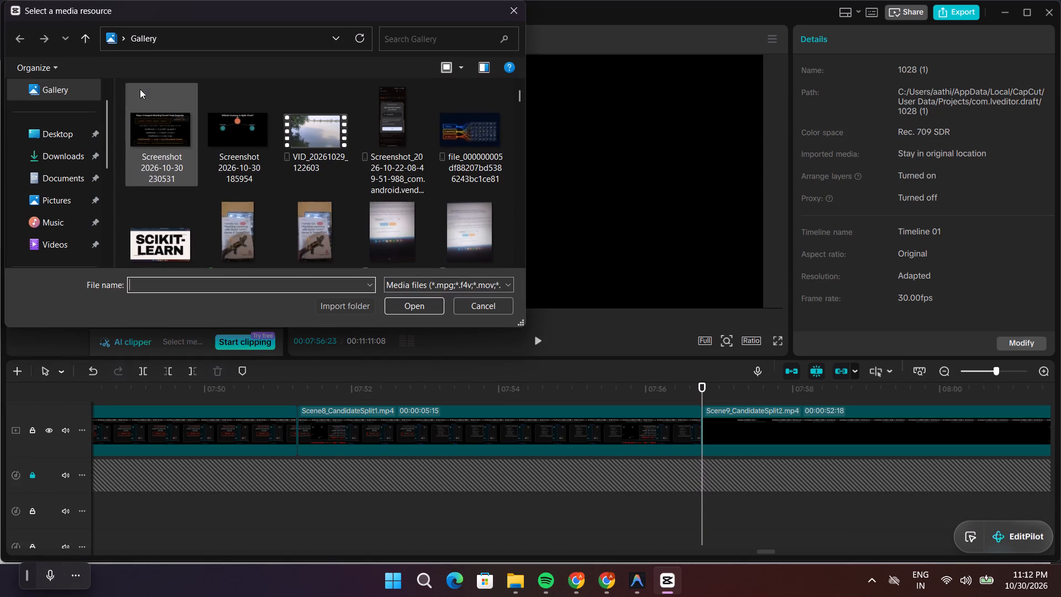
click(45, 149)
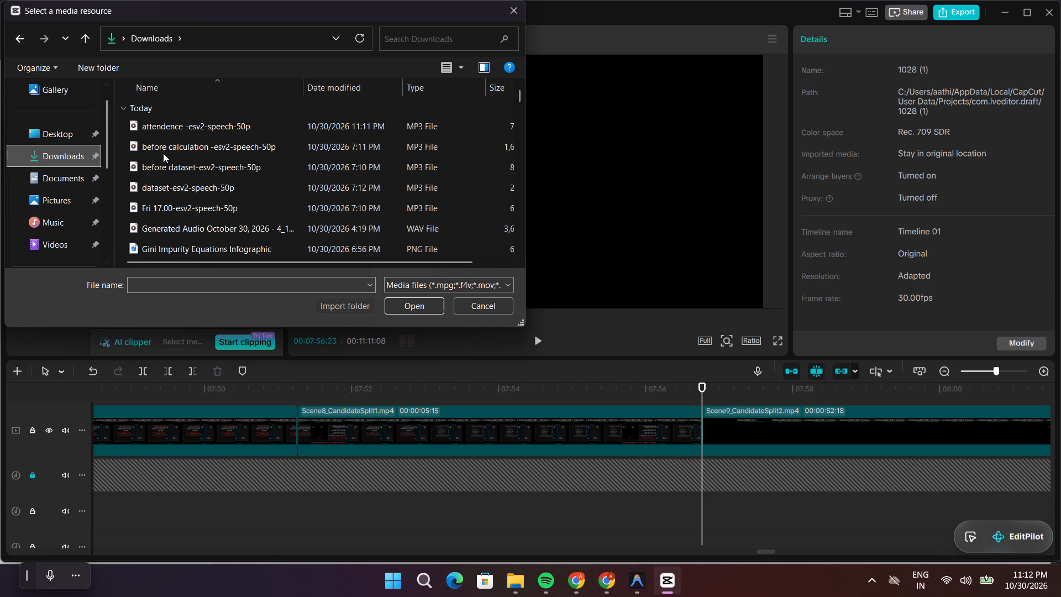
click(188, 128)
click(403, 303)
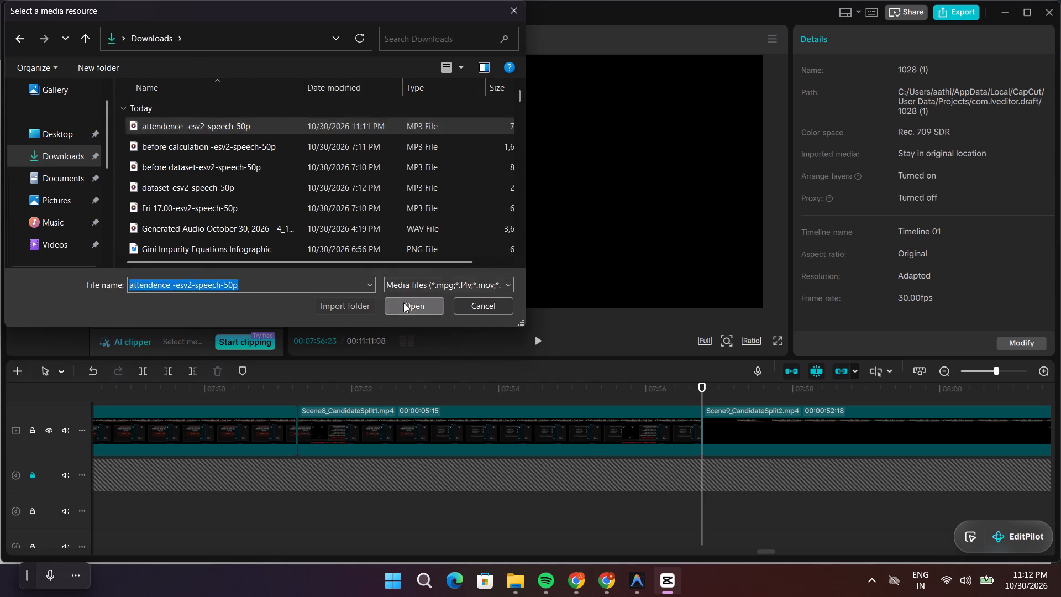
Place the attendance narration on an audio track starting at 00:07:56:23, aligned with the start of Scene 9.
drag(238, 277, 708, 505)
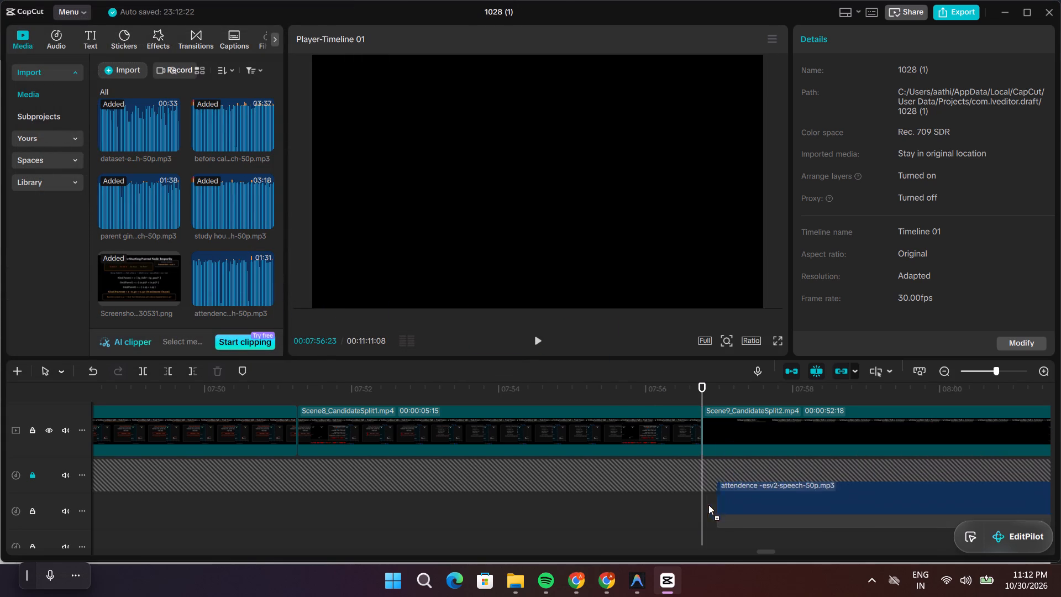
drag(708, 505, 703, 506)
Play the attendance narration from Scene 9's start through Scene 10 and into Scene 11, up to about 00:09:26.
scroll(719, 475, down, 7)
key(space)
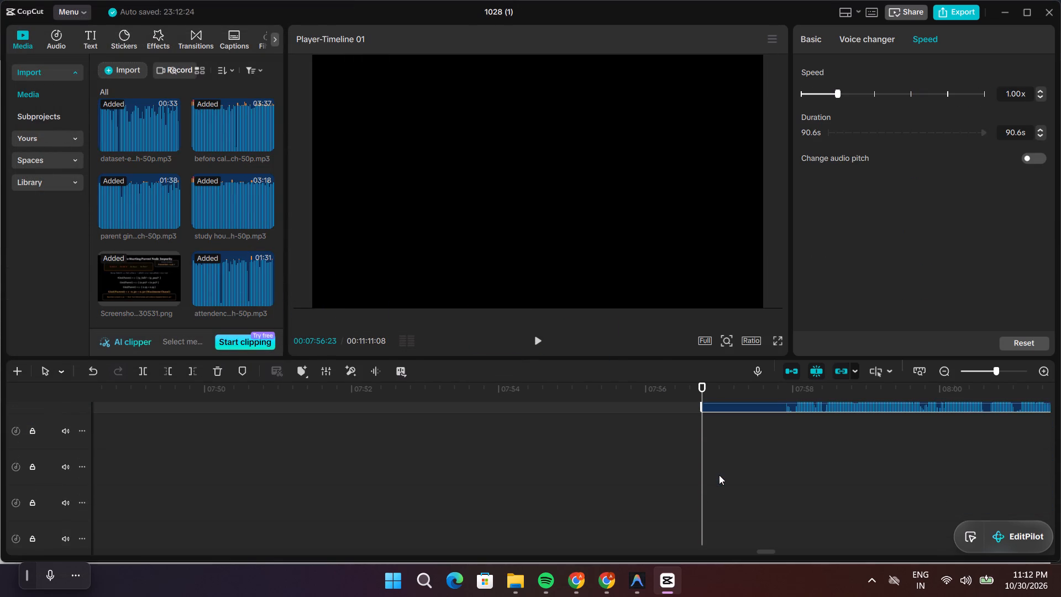
scroll(711, 472, up, 5)
key(space)
scroll(702, 433, up, 4)
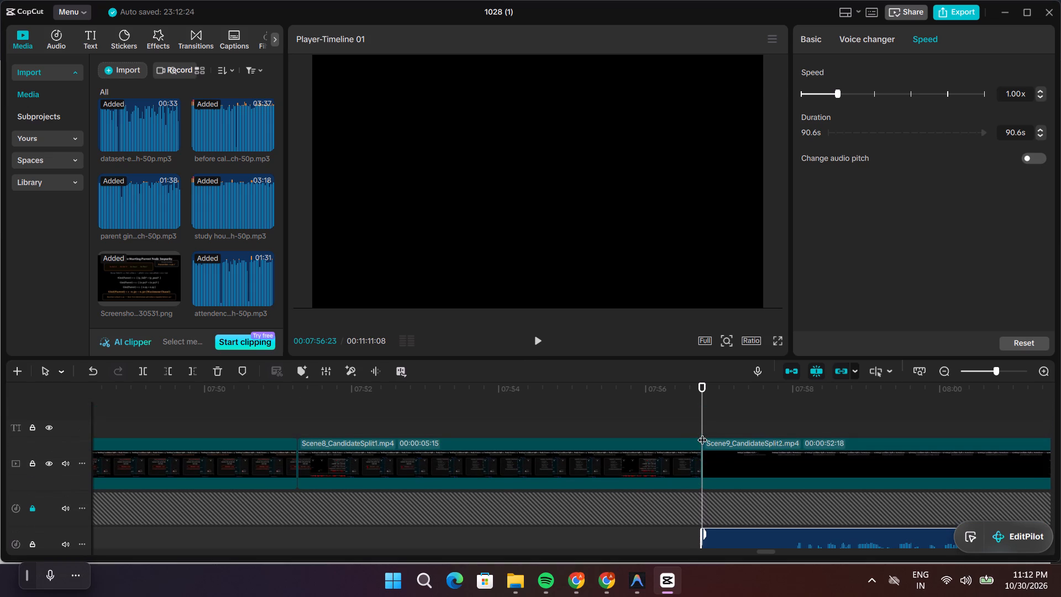
click(729, 451)
key(space)
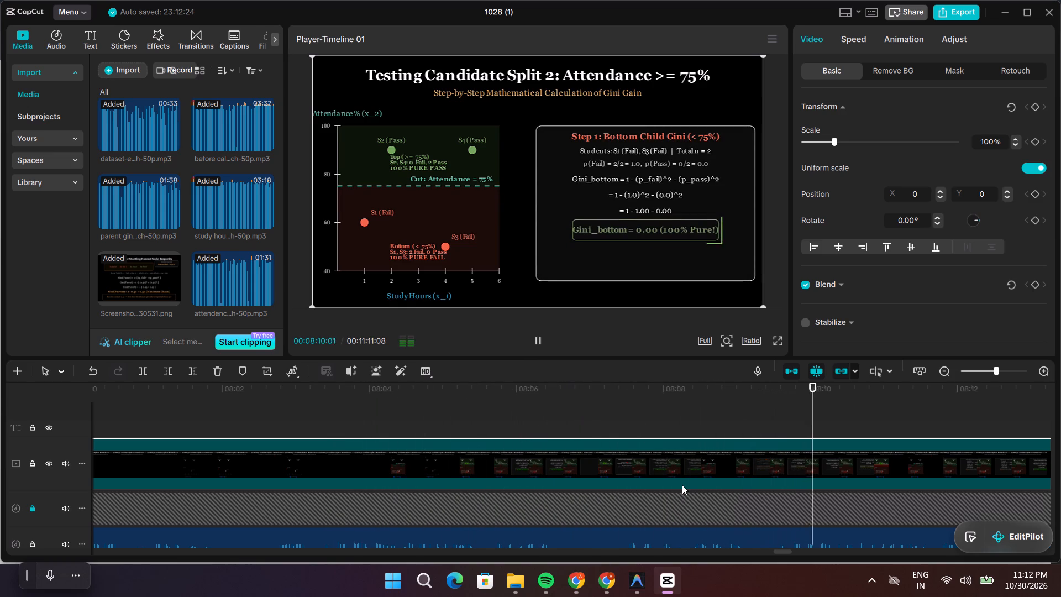
key(space)
key(space)
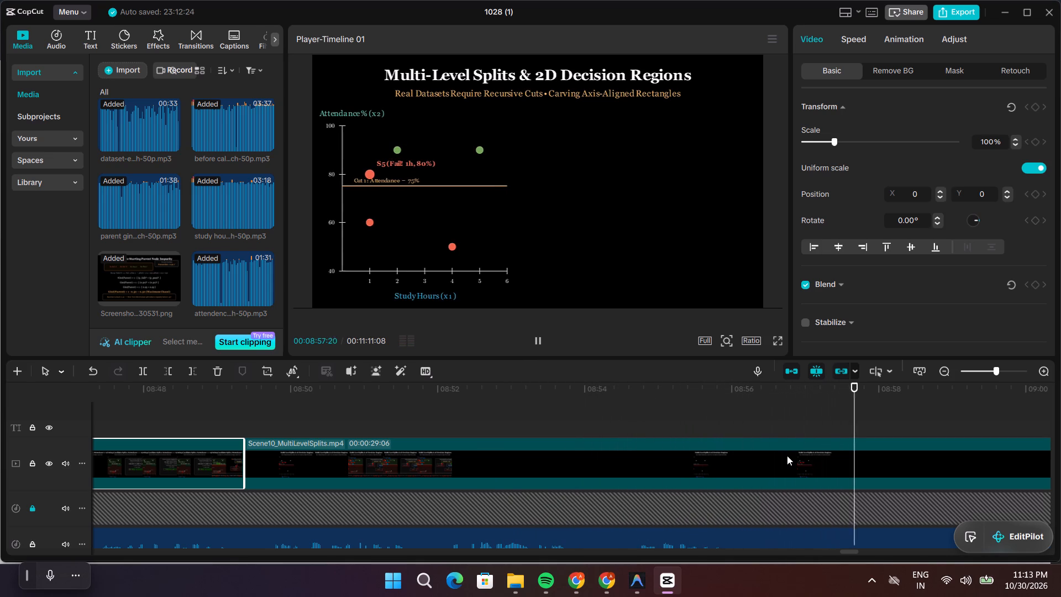
key(space)
key(space)
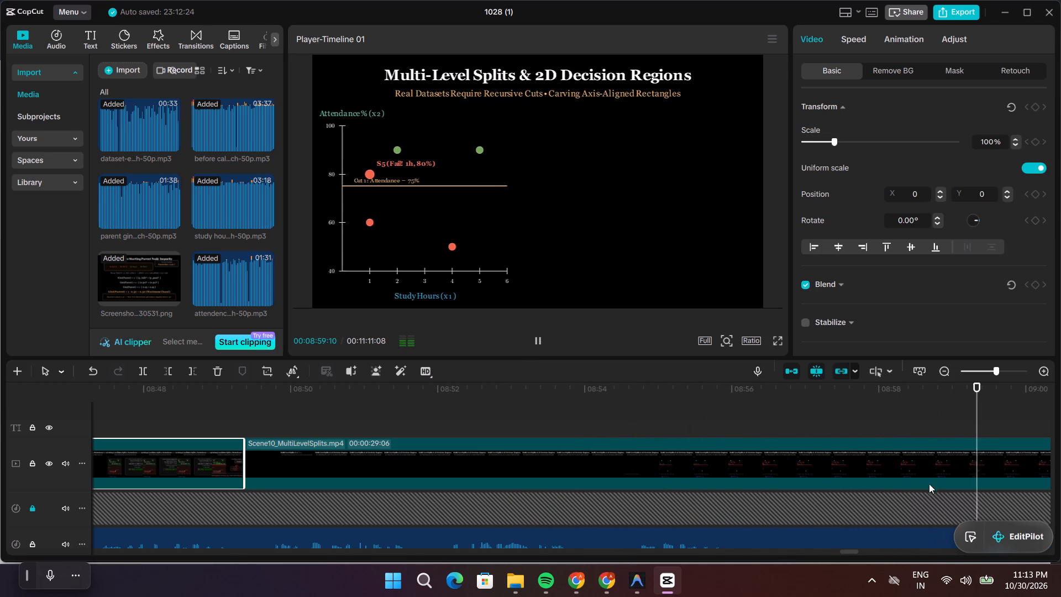
key(space)
key(space)
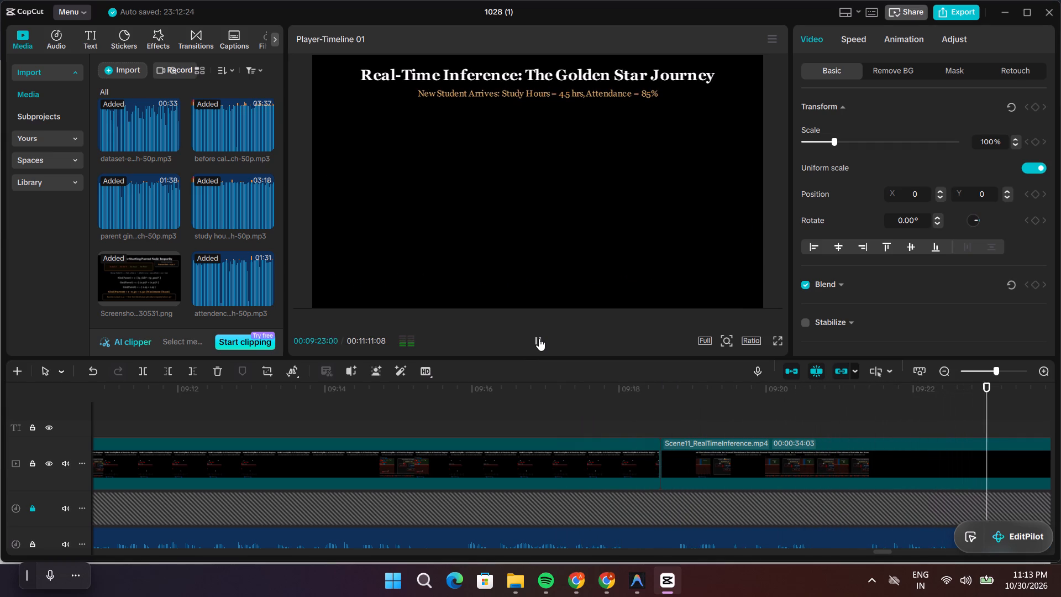
click(540, 338)
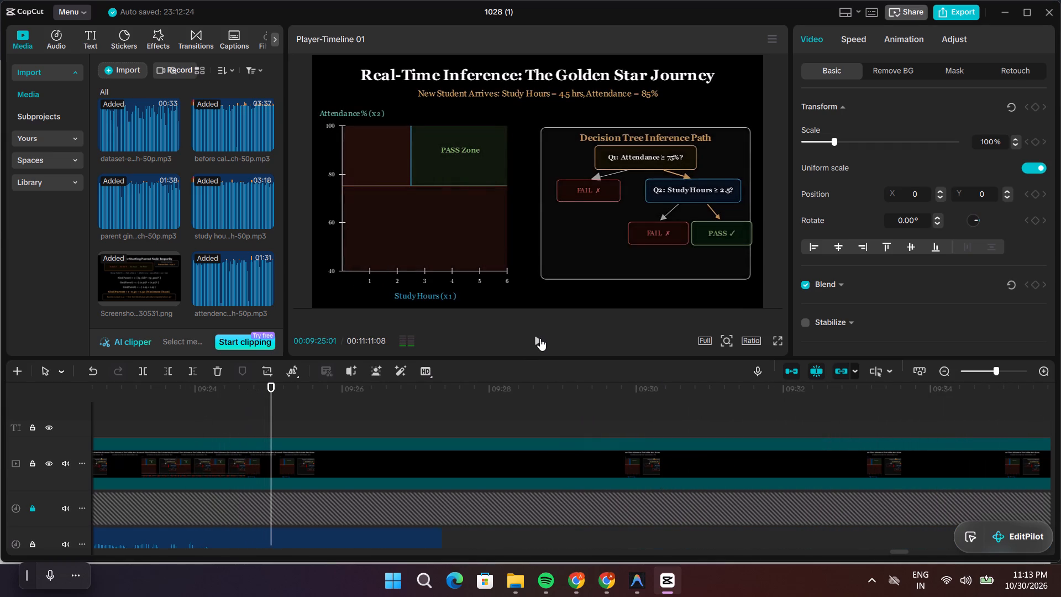
click(540, 338)
click(540, 338)
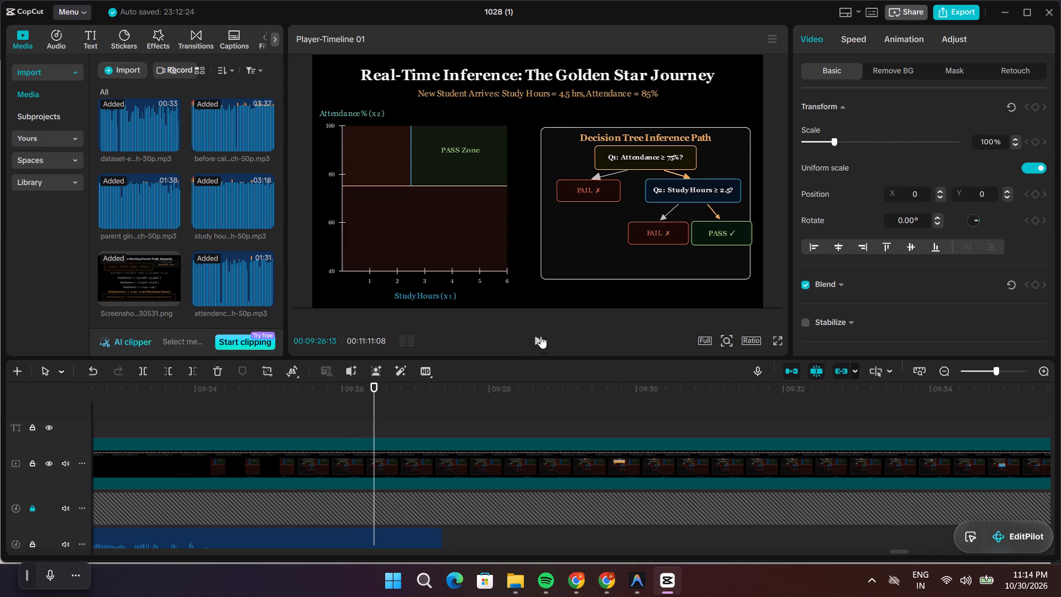
Close the CapCut project and home window, both Chrome windows, Antigravity IDE, File Explorer and Spotify.
click(1052, 14)
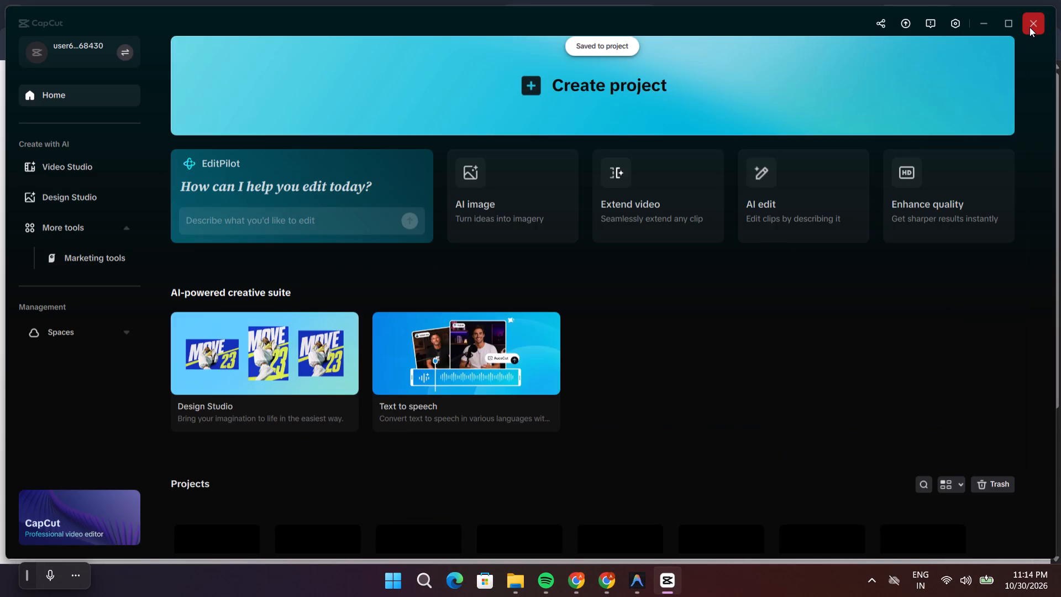
click(1030, 27)
click(1036, 20)
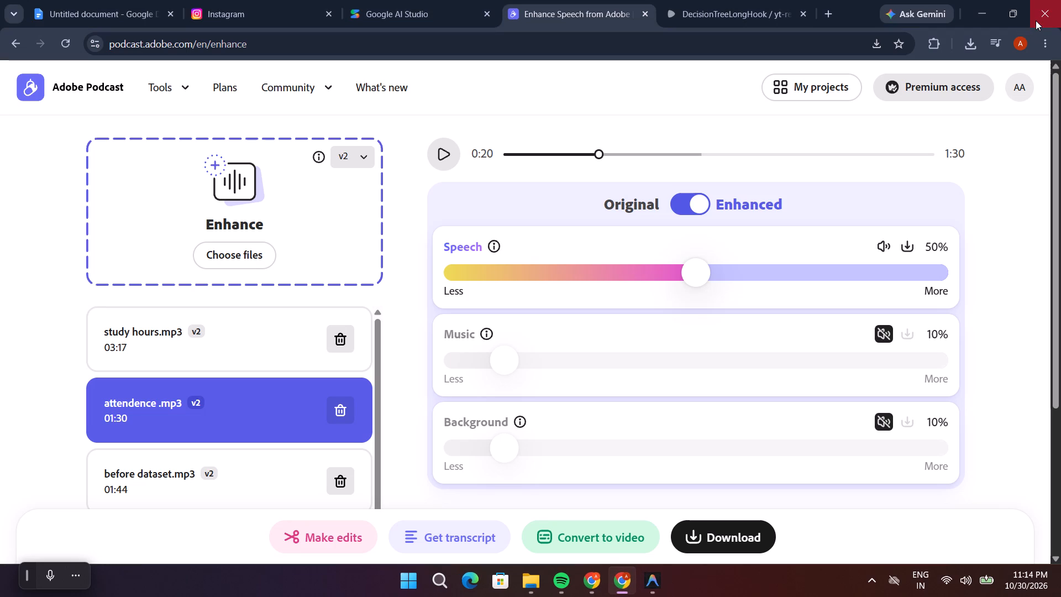
click(1039, 19)
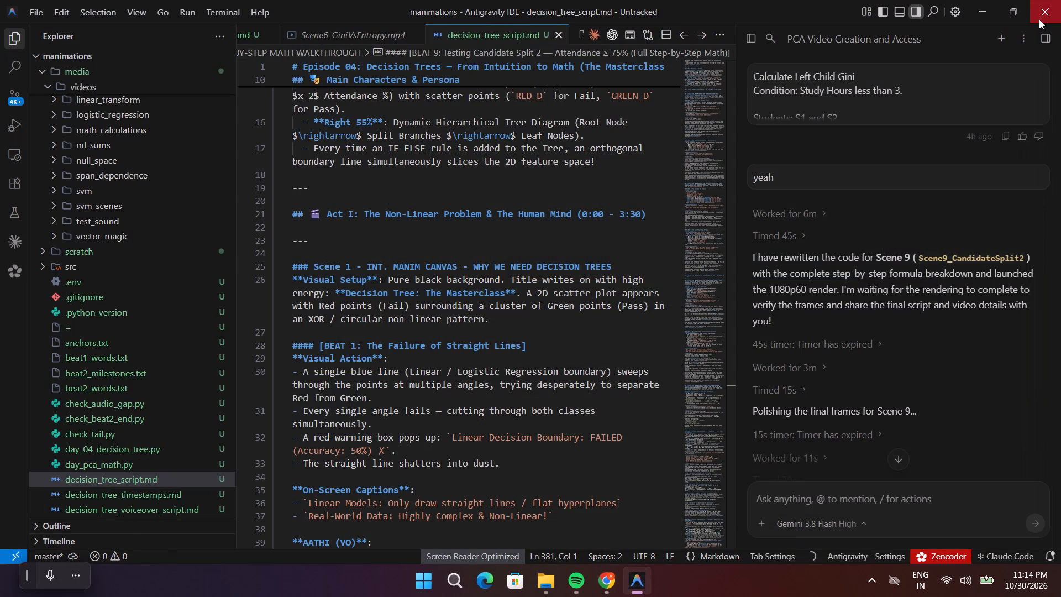
click(1039, 19)
click(1039, 19)
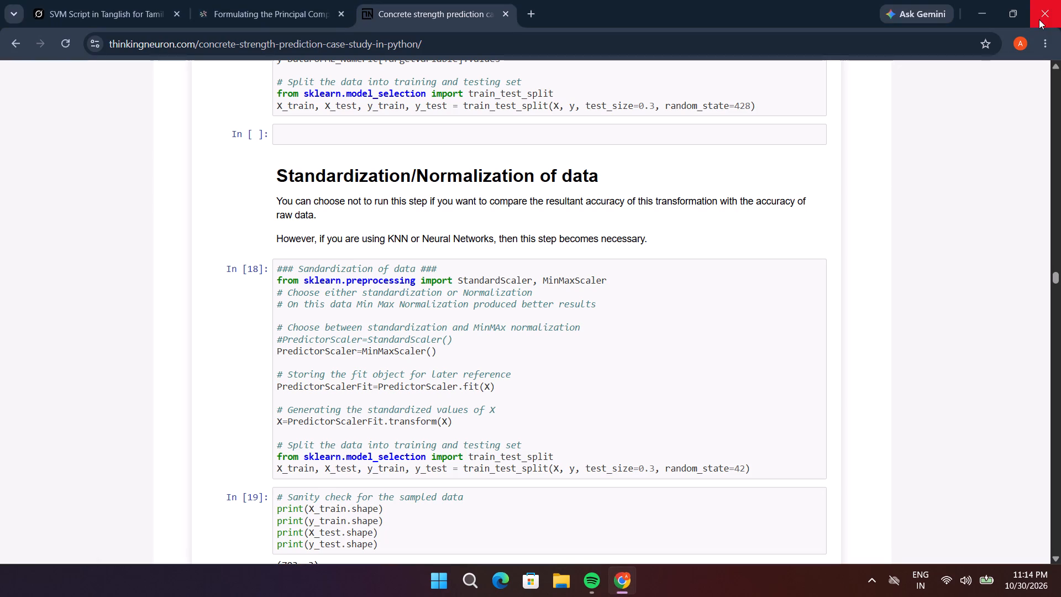
click(1039, 19)
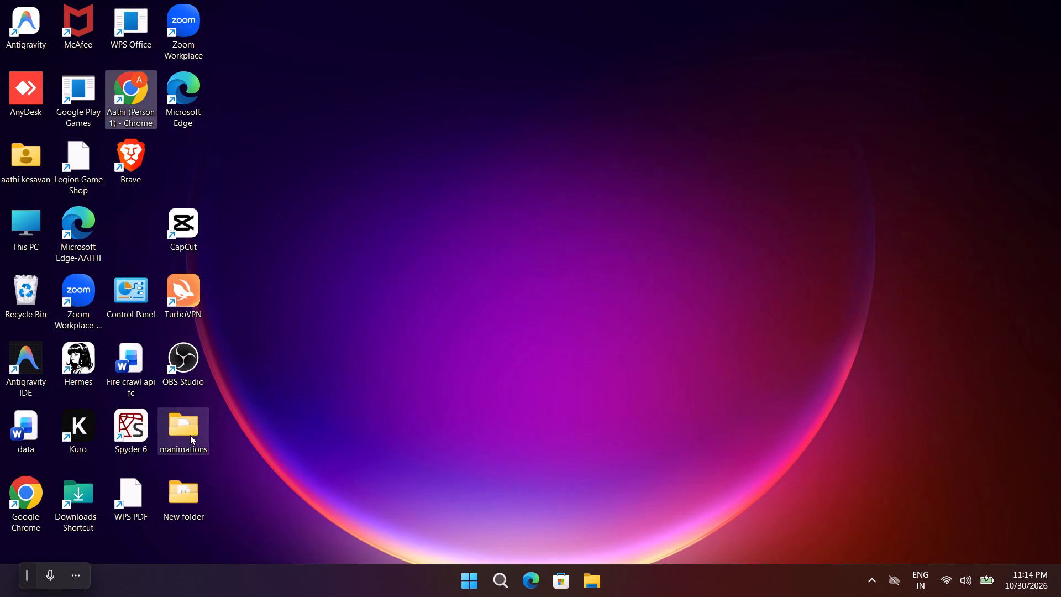
Launch Kuro from the desktop.
double_click(101, 432)
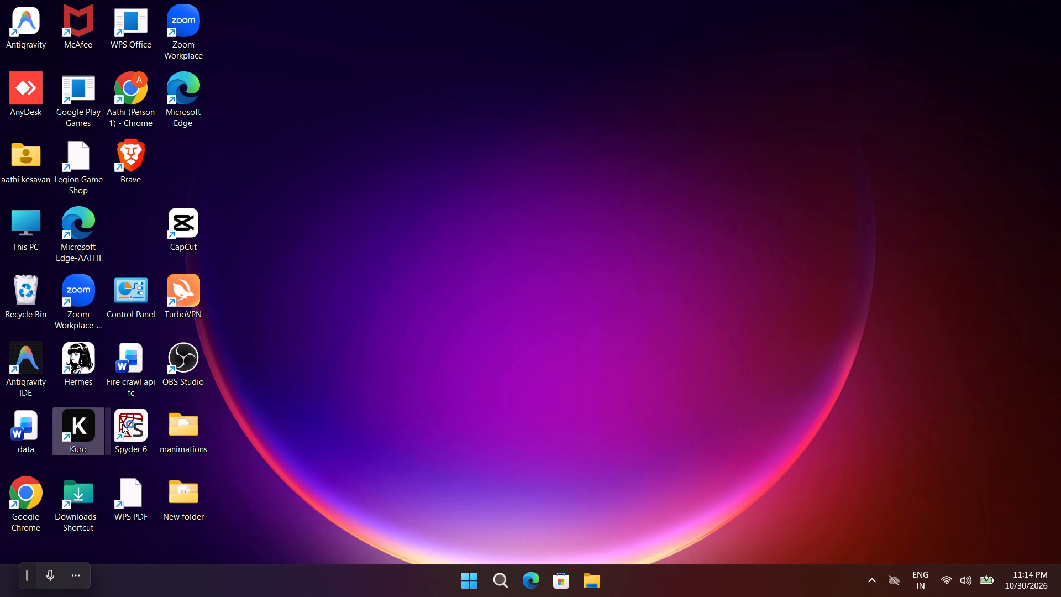